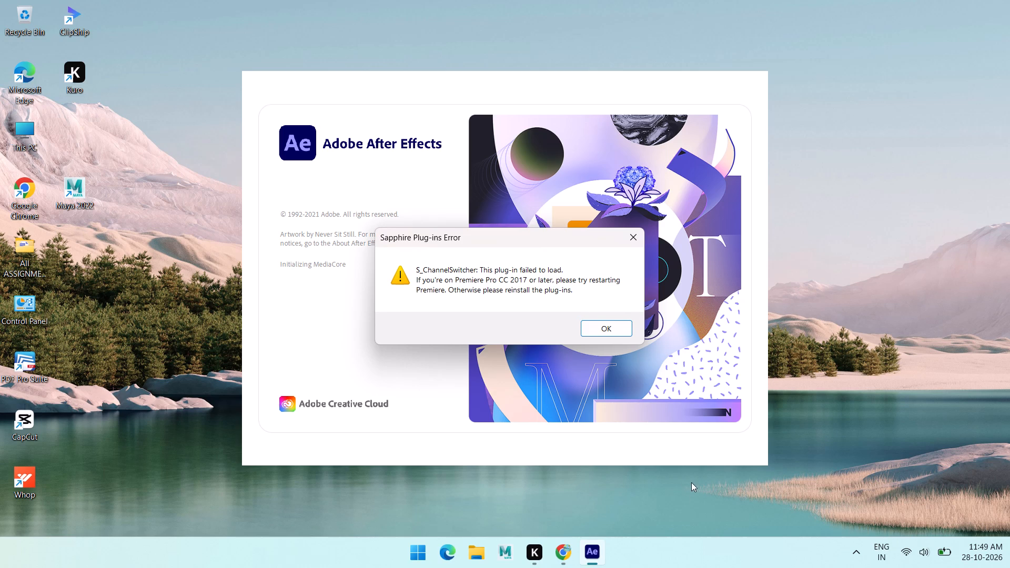
Dismiss the Sapphire Plug-ins error about S_ChannelSwitcher so that After Effects can continue loading.
left_click(608, 323)
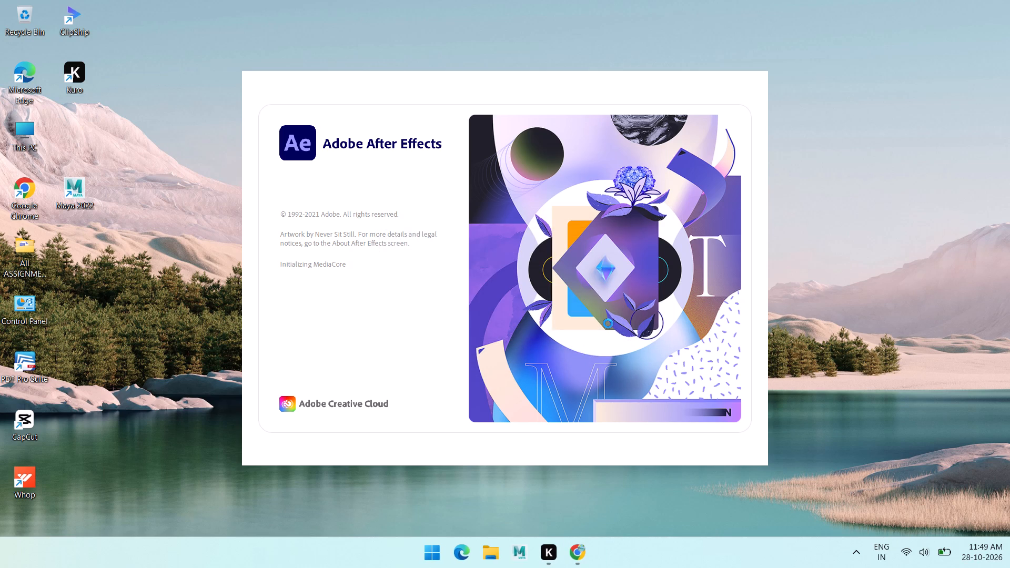
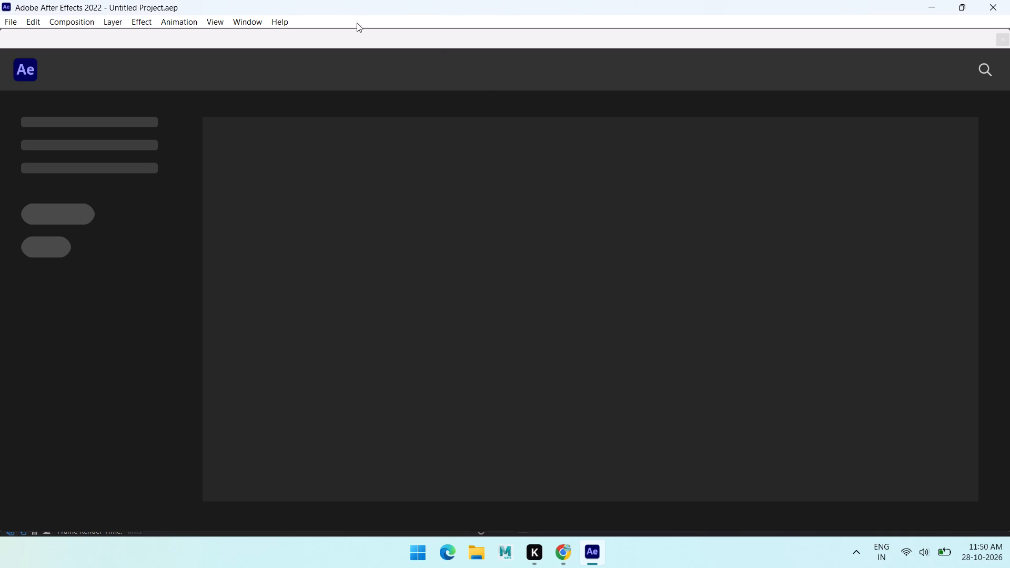
Switch to Chrome, search YouTube in a new tab for motion nation, and open the Motion Nations channel.
left_click(570, 543)
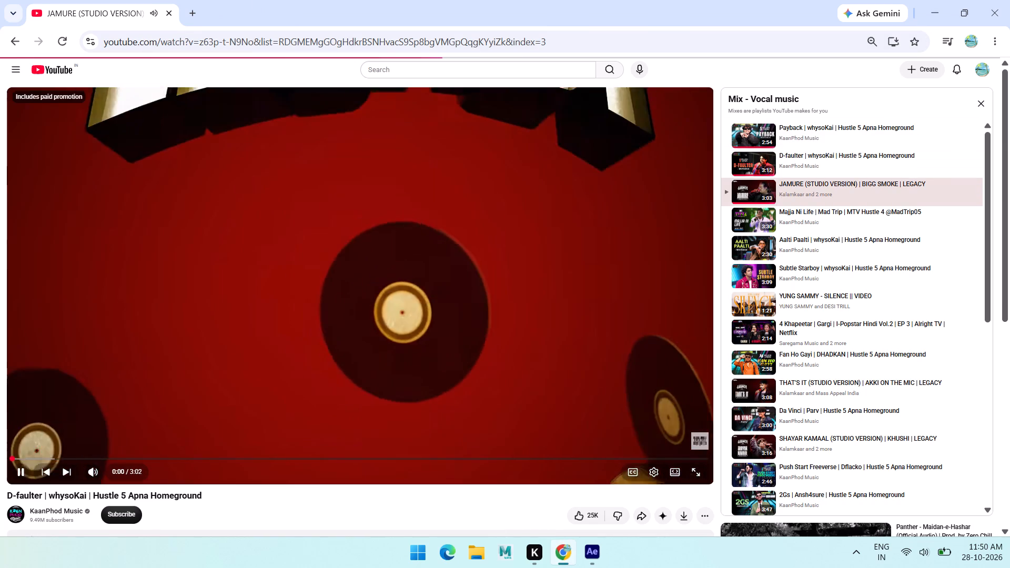
left_click(199, 4)
type("you")
left_click(174, 73)
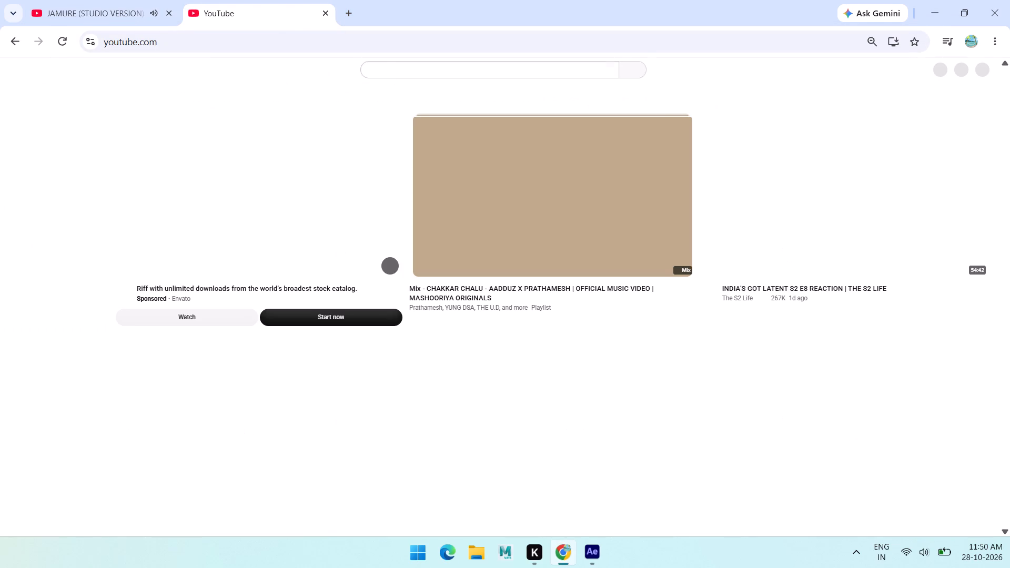
left_click(392, 74)
type("motion")
key("space")
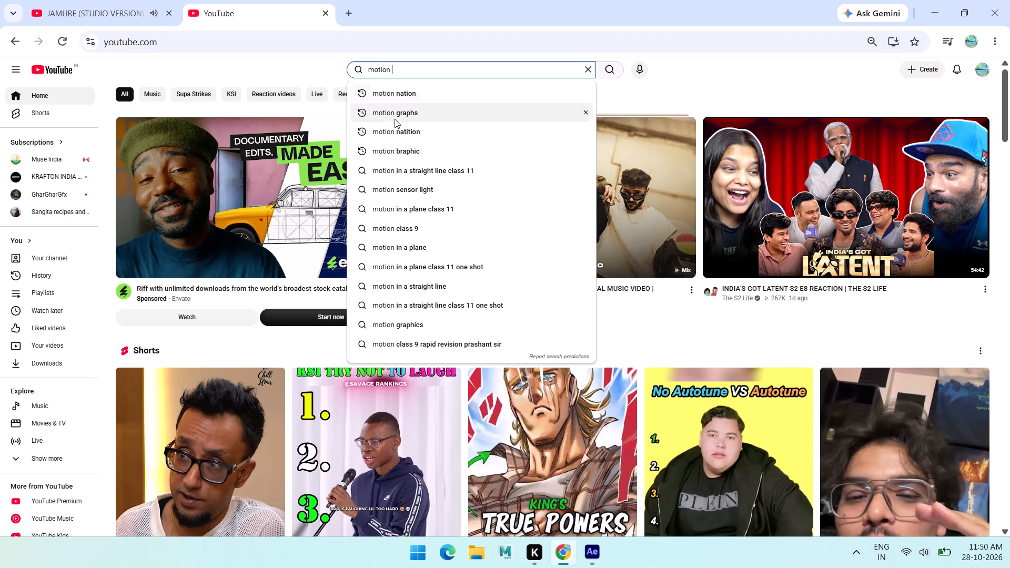
left_click(400, 88)
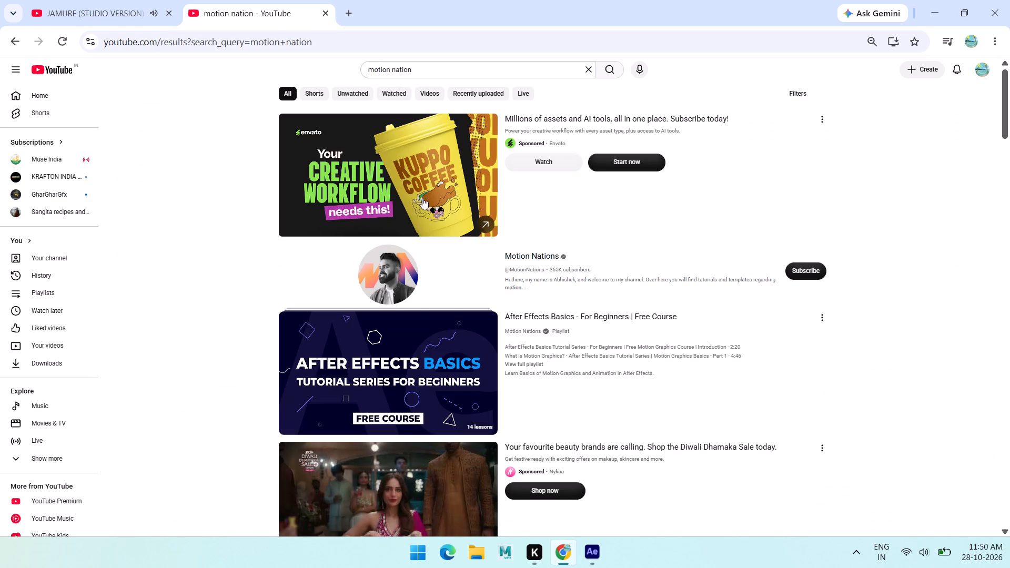
left_click(379, 255)
Look through the video sections and playlists on the Motion Nations channel's home page.
scroll(442, 234, "down", 2)
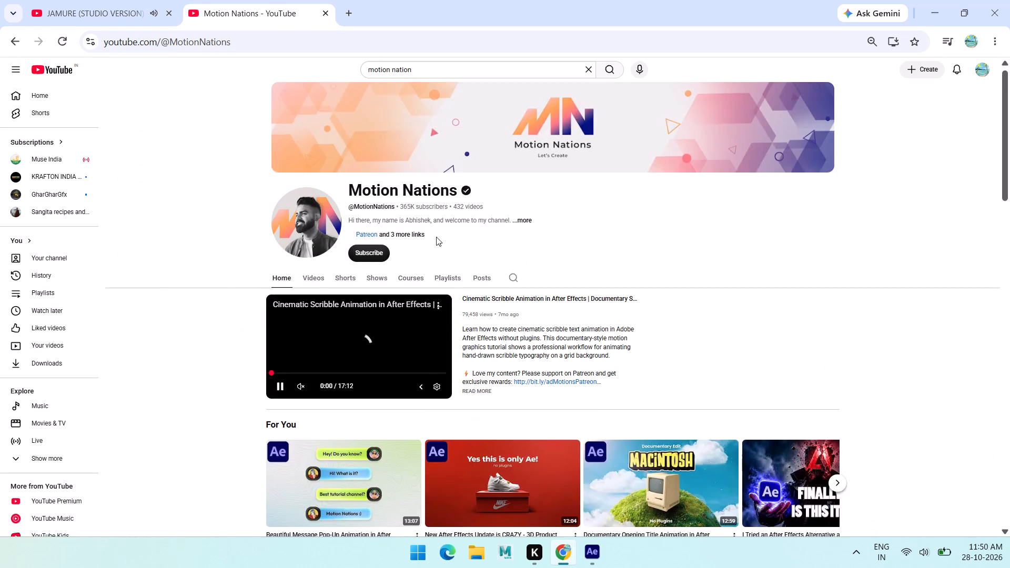
scroll(436, 237, "down", 3)
scroll(341, 290, "down", 1)
scroll(440, 382, "down", 2)
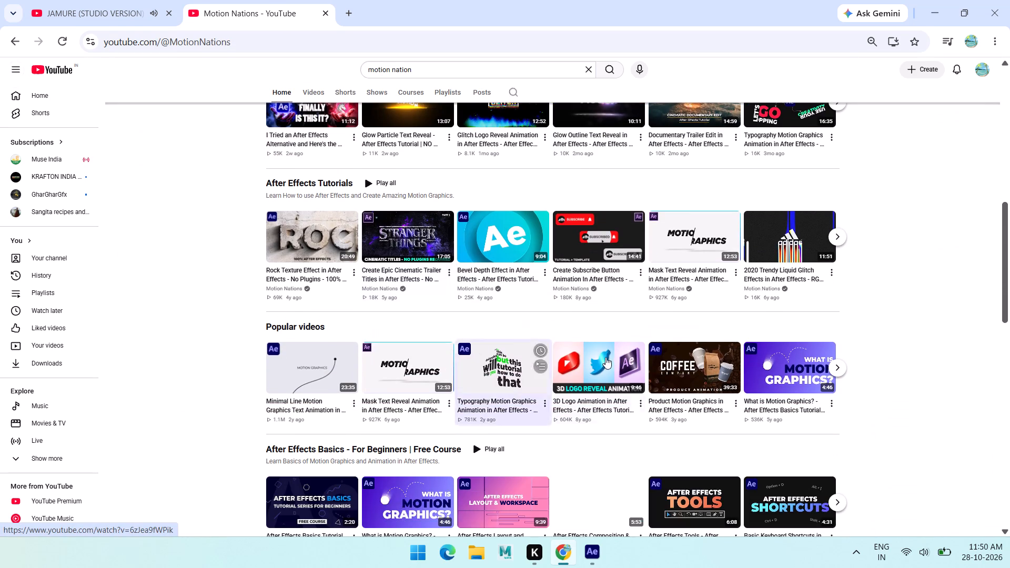
scroll(623, 339, "down", 6)
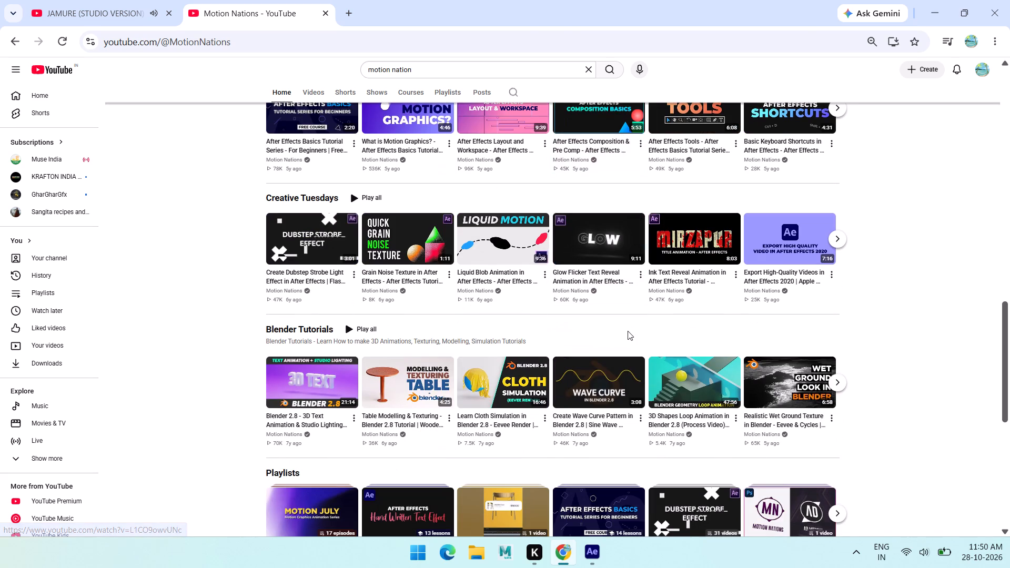
scroll(631, 336, "down", 4)
scroll(637, 328, "up", 4)
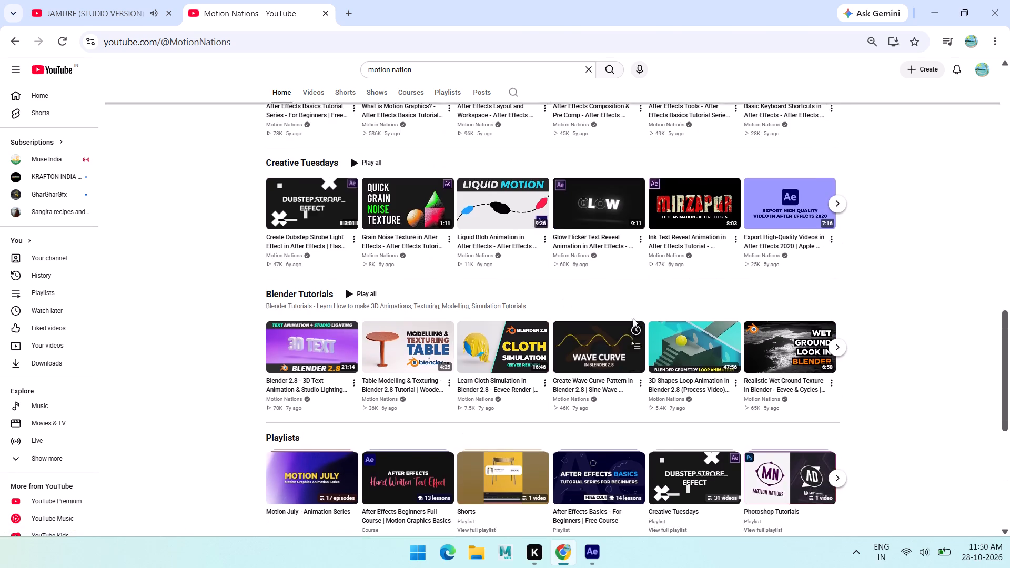
scroll(567, 307, "up", 15)
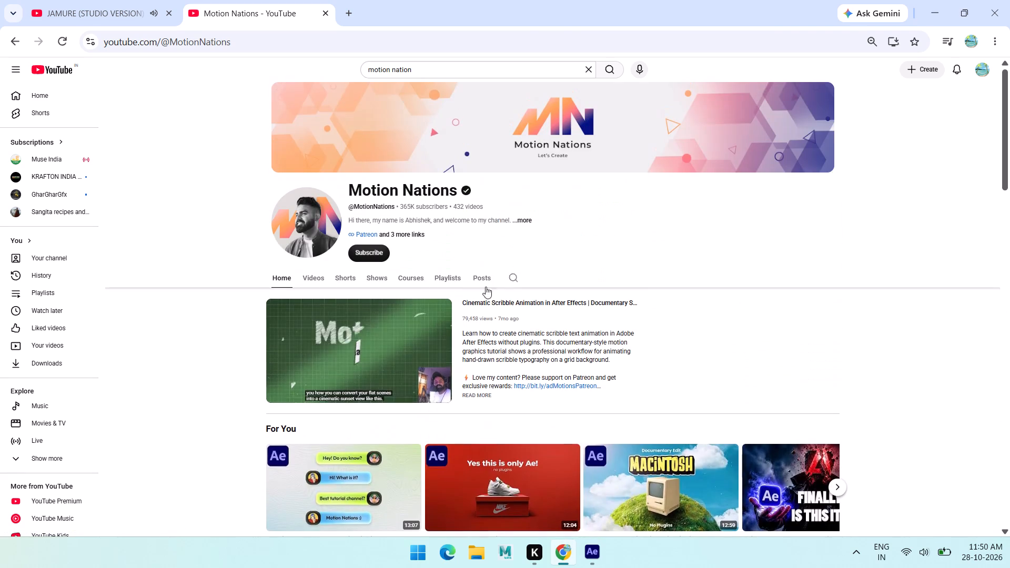
Open "Documentary Opening Title Animation in After Effects" from the channel's list of videos.
left_click(309, 276)
scroll(537, 385, "down", 1)
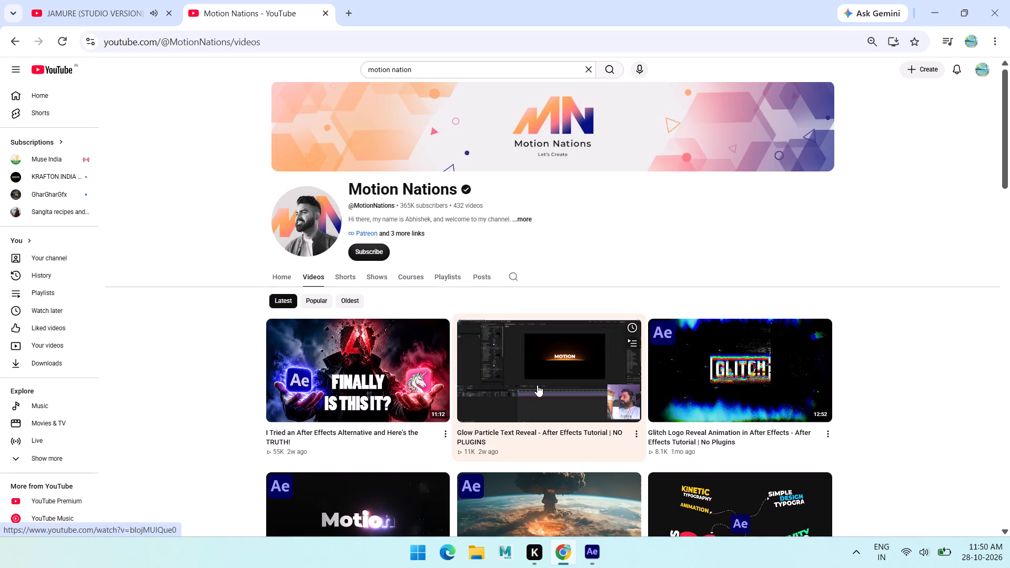
scroll(537, 385, "down", 10)
left_click(565, 277)
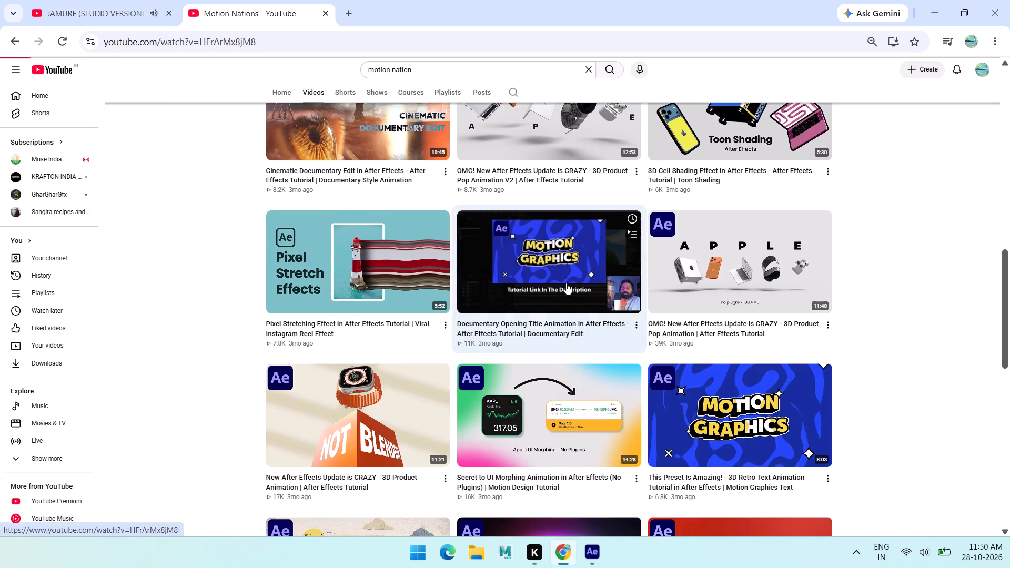
left_click(477, 354)
Expand the video's full description and open its Download Tutorial Assets link.
scroll(479, 358, "down", 3)
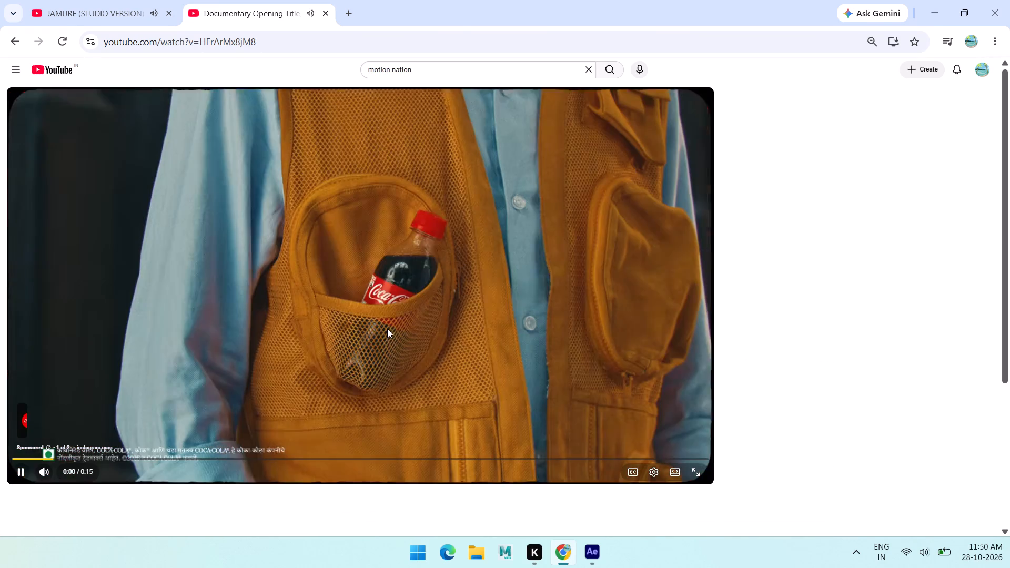
scroll(385, 335, "down", 3)
left_click(368, 160)
left_click(311, 370)
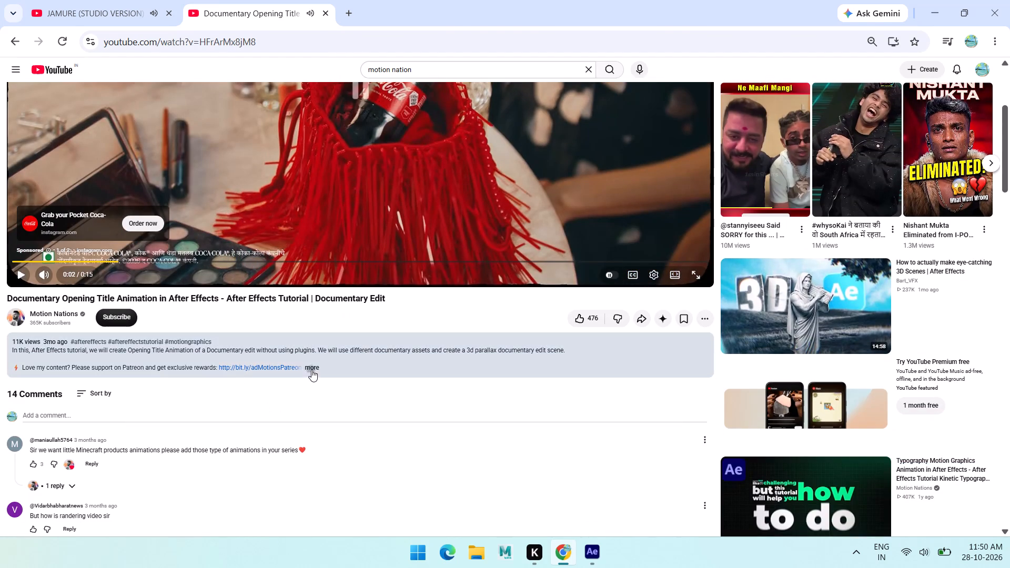
scroll(250, 411, "down", 3)
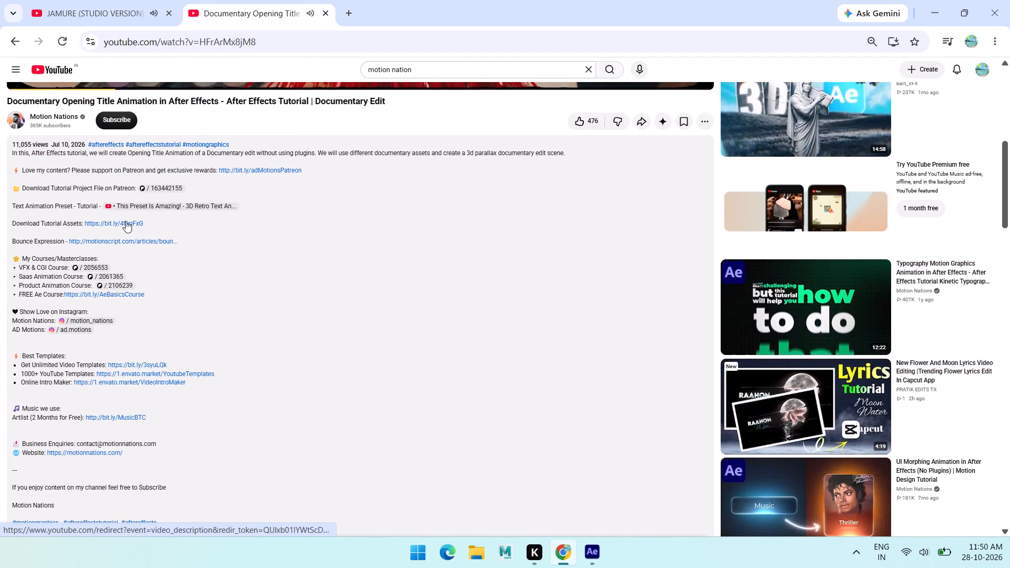
left_click(125, 220)
Go to the Bitly preview page and continue to the tutorial assets file on Google Drive.
left_click(104, 0)
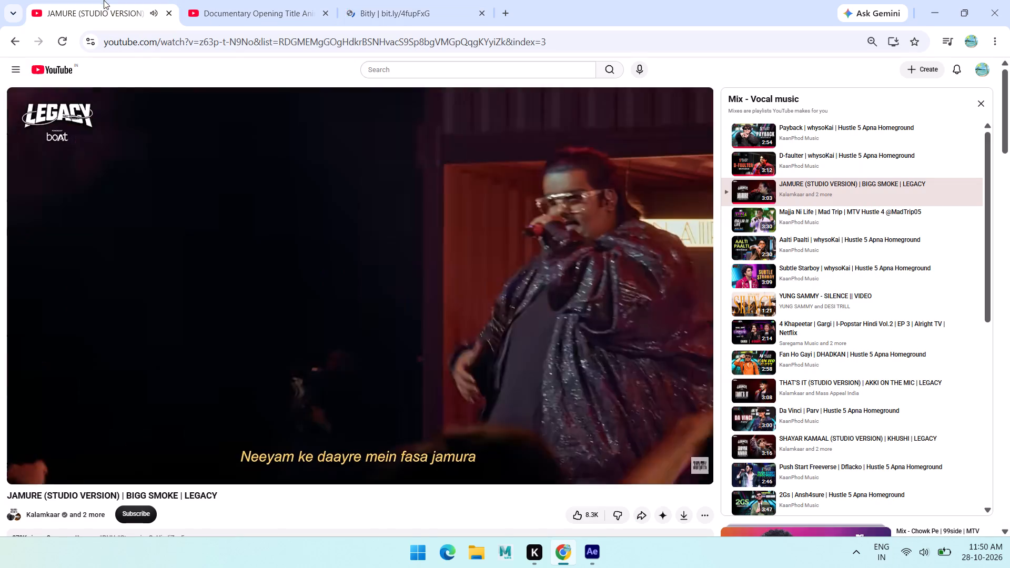
left_click(407, 0)
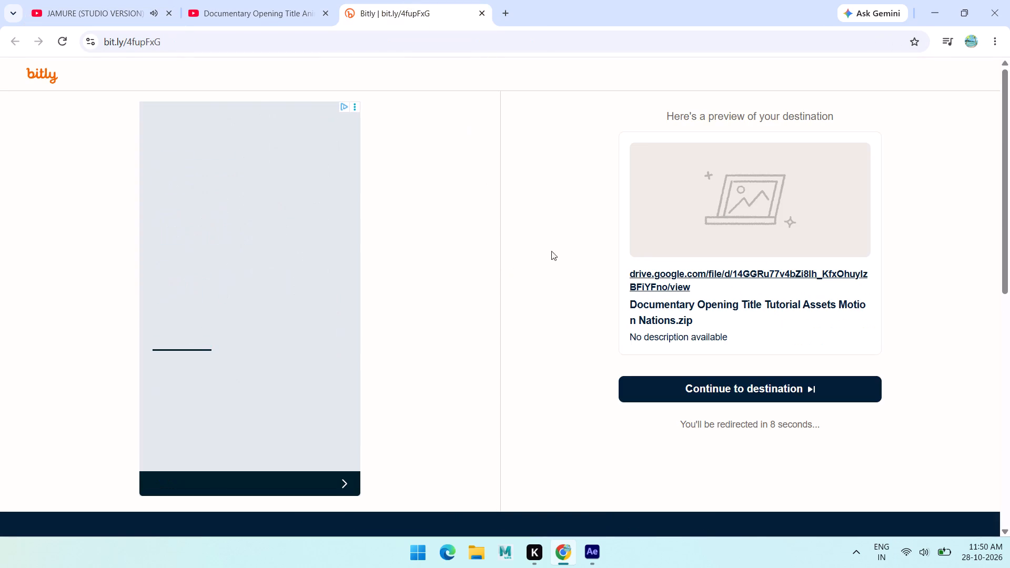
scroll(460, 336, "down", 4)
scroll(438, 343, "up", 5)
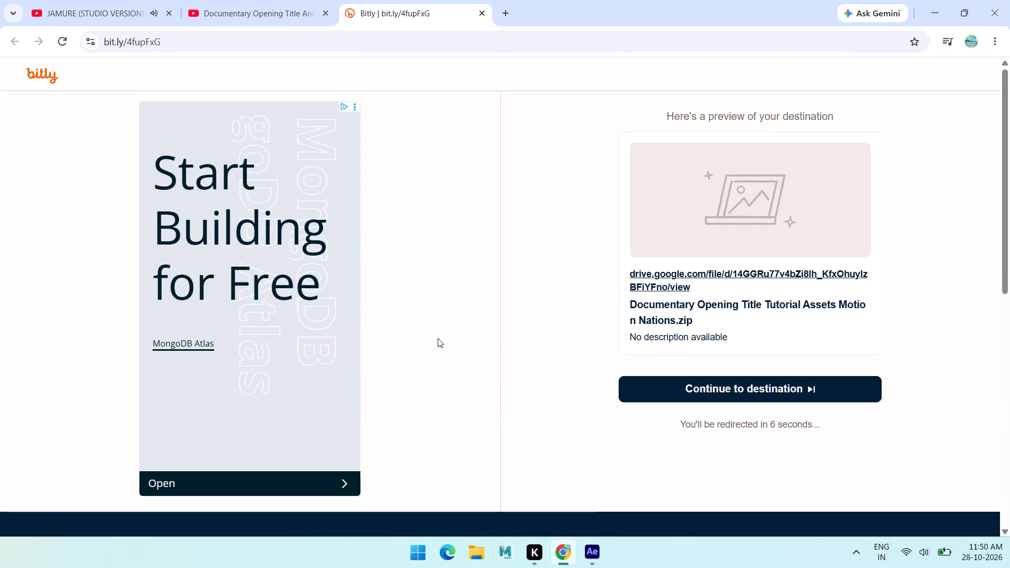
scroll(438, 338, "up", 5)
left_click(665, 278)
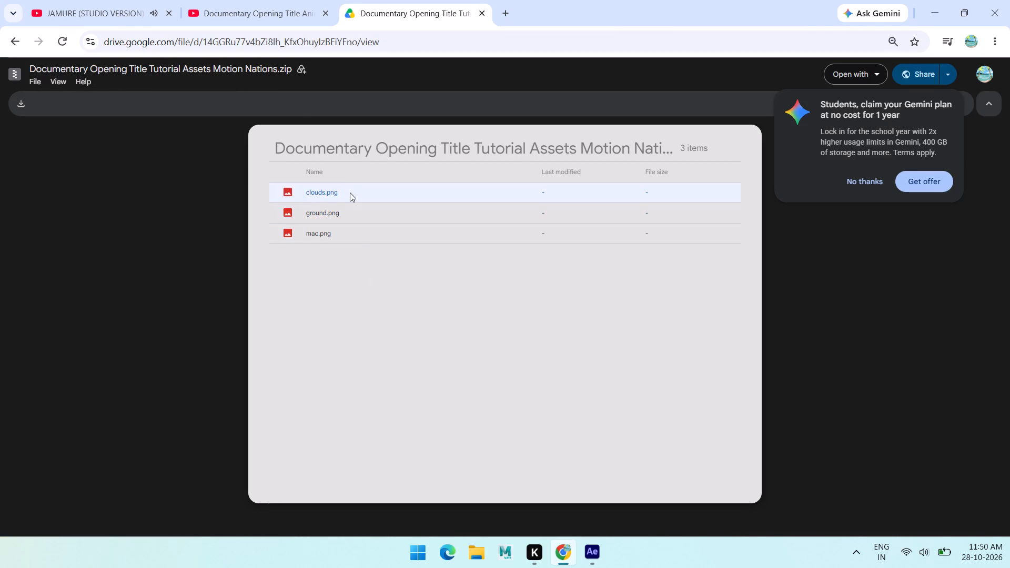
Download Documentary Opening Title Tutorial Assets Motion Nations.zip from Google Drive and show it in the Downloads folder.
double_click(350, 192)
left_click(506, 334)
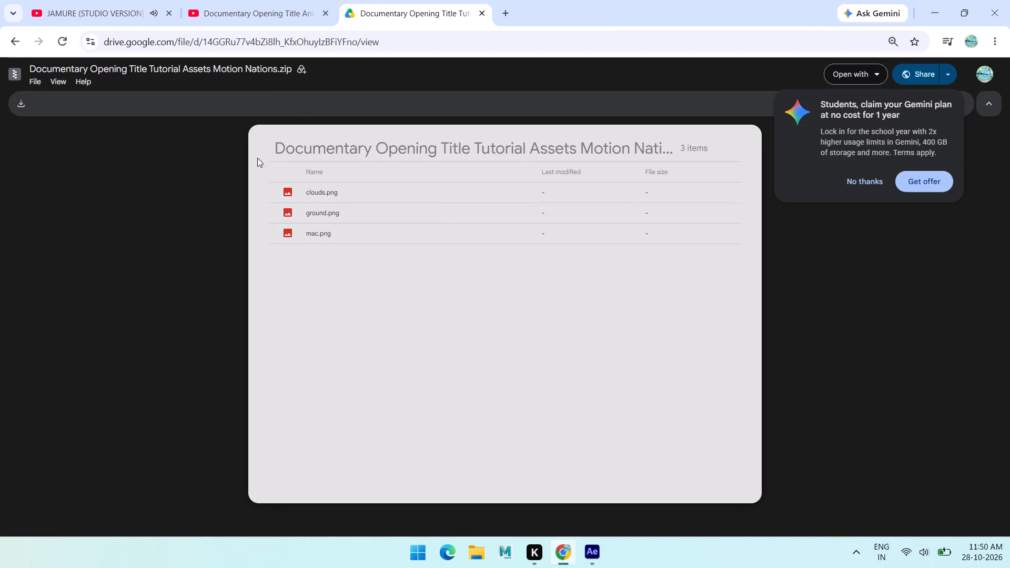
left_click(23, 104)
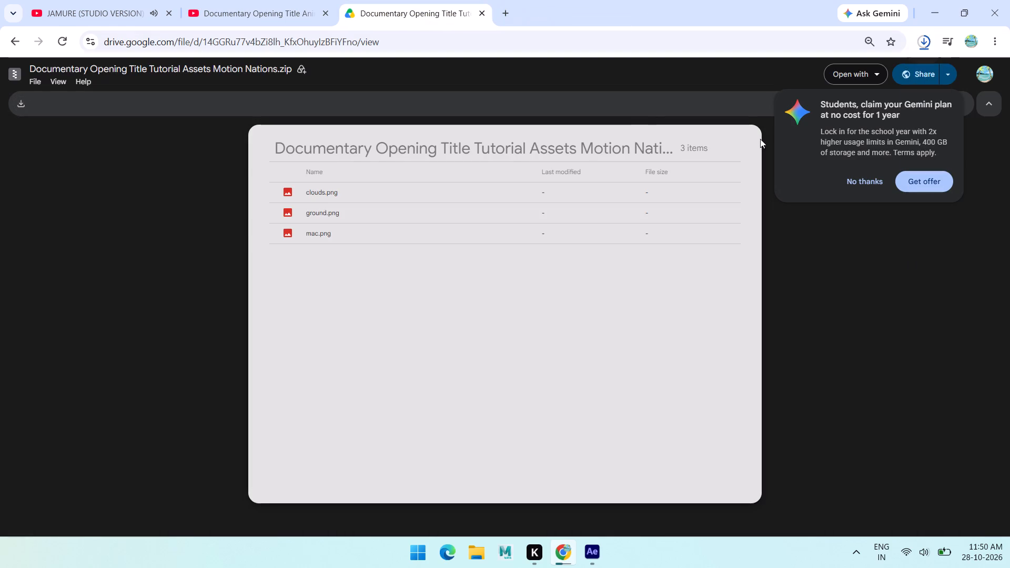
left_click(890, 70)
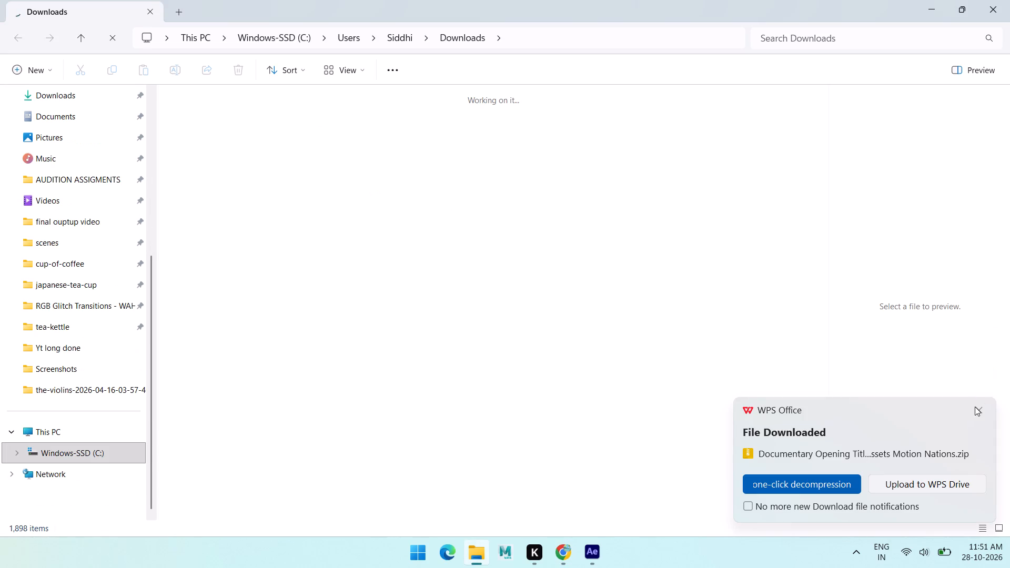
Extract the downloaded tutorial assets zip into its own folder inside Downloads.
left_click(979, 412)
right_click(195, 120)
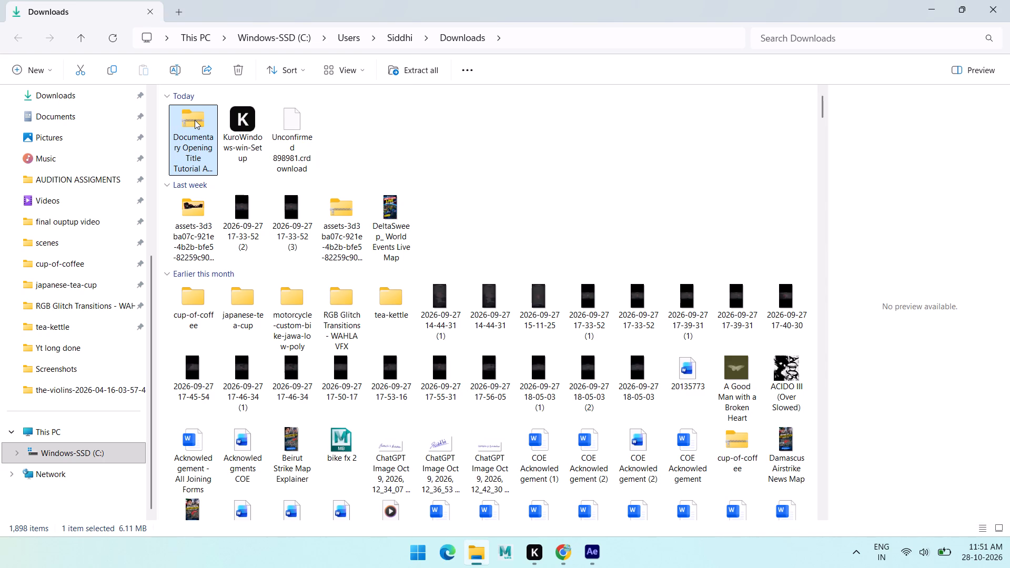
left_click(247, 176)
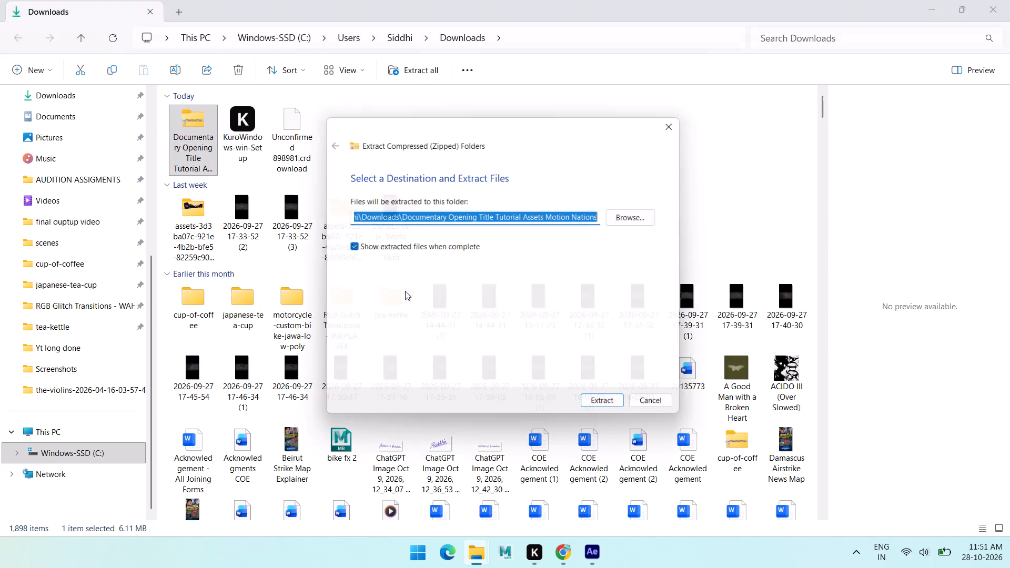
left_click(601, 405)
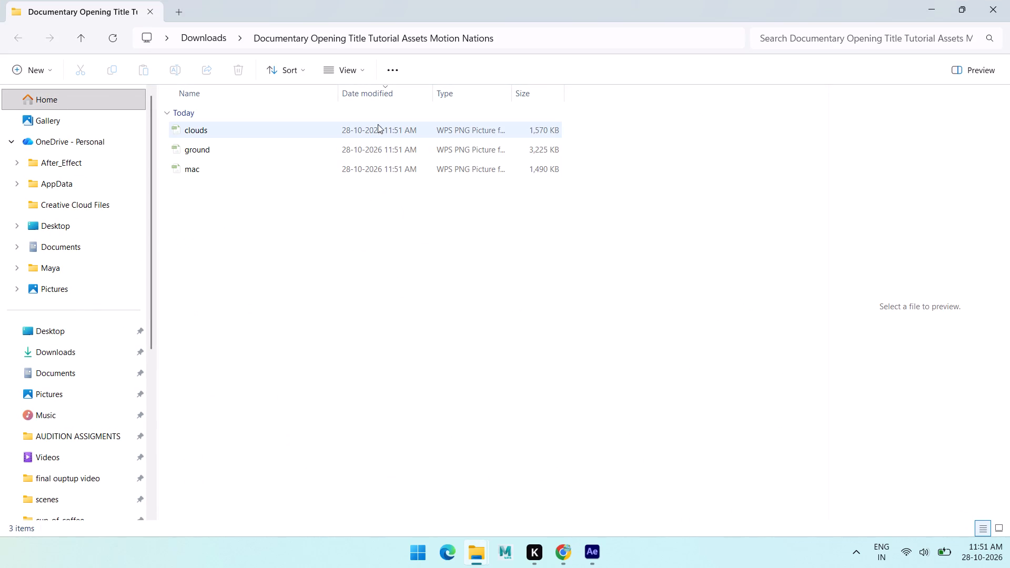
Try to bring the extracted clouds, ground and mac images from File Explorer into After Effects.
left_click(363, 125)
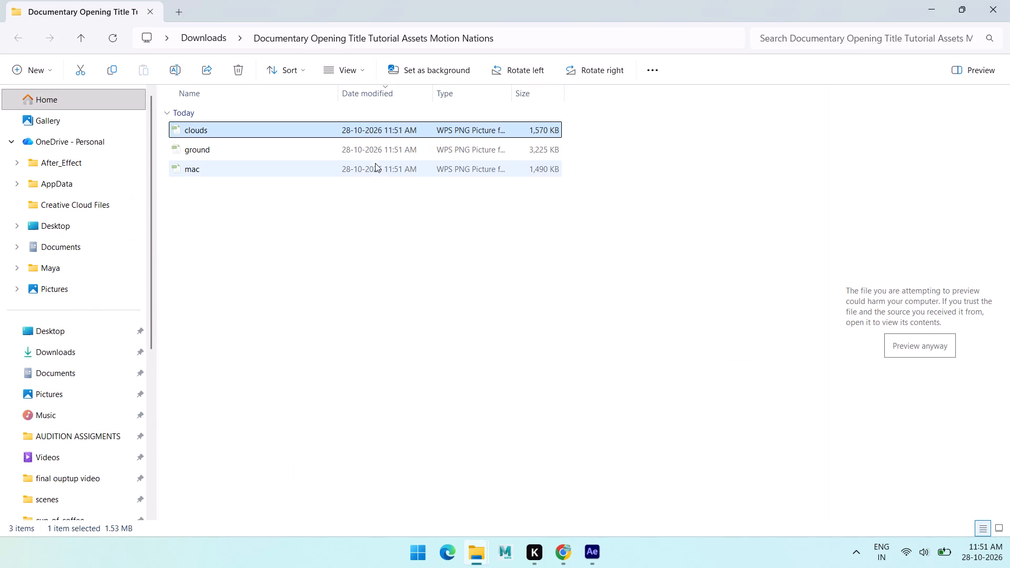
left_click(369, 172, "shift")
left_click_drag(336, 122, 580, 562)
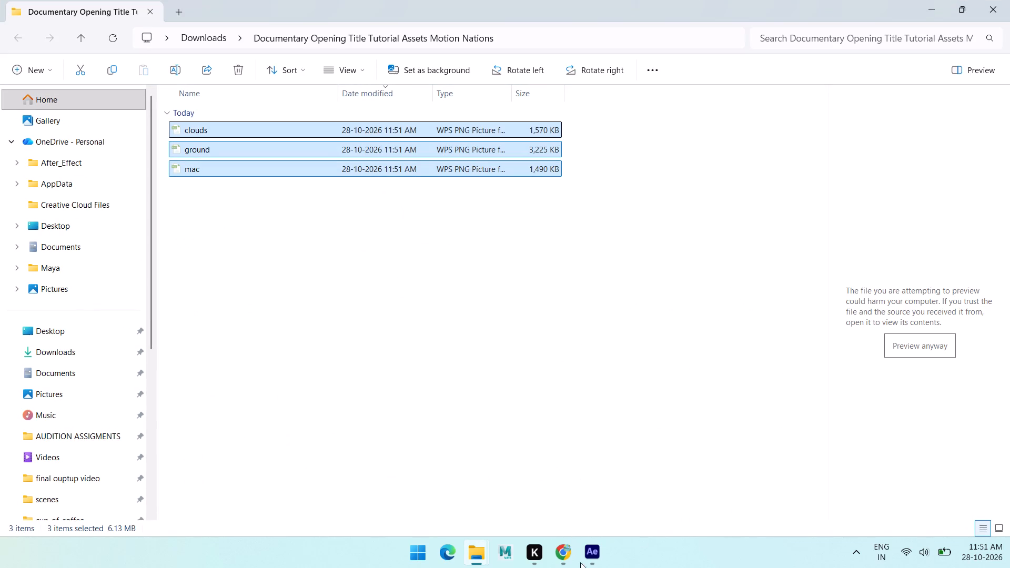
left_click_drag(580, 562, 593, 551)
Start a new project from the After Effects home screen.
left_click(75, 177)
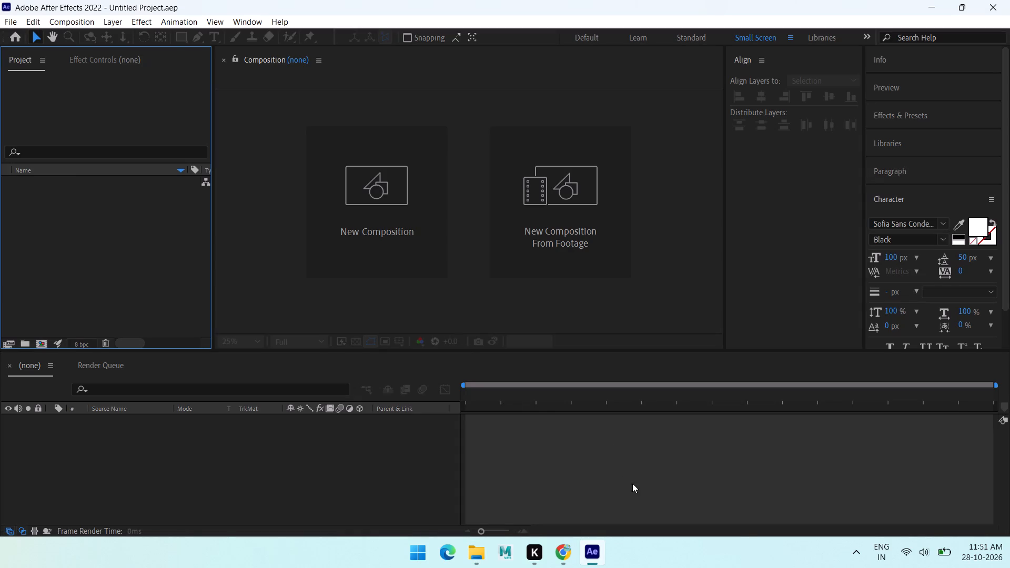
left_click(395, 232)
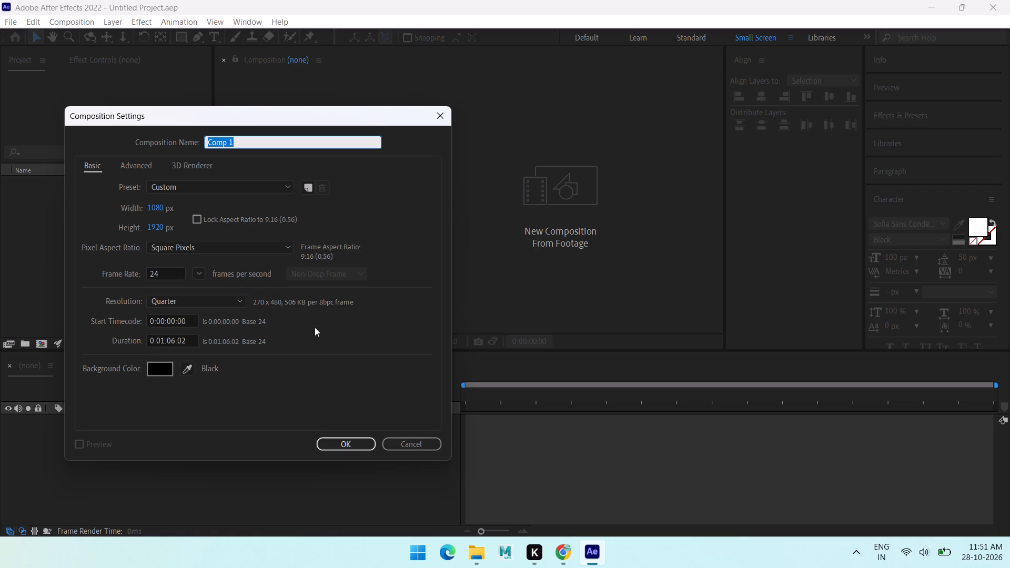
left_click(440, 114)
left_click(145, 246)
Create a new folder named Asstes in the project.
right_click(145, 236)
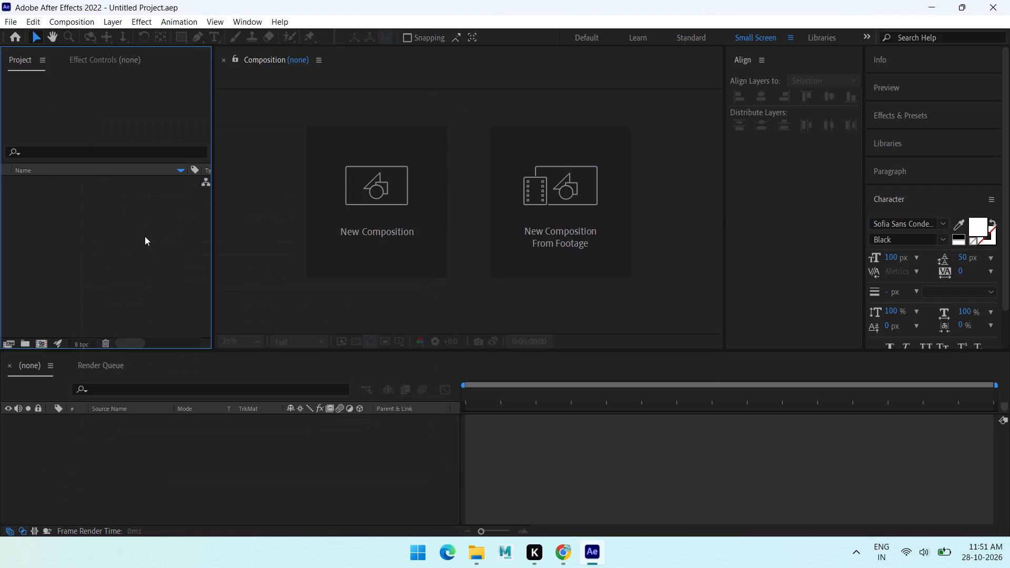
left_click(196, 257)
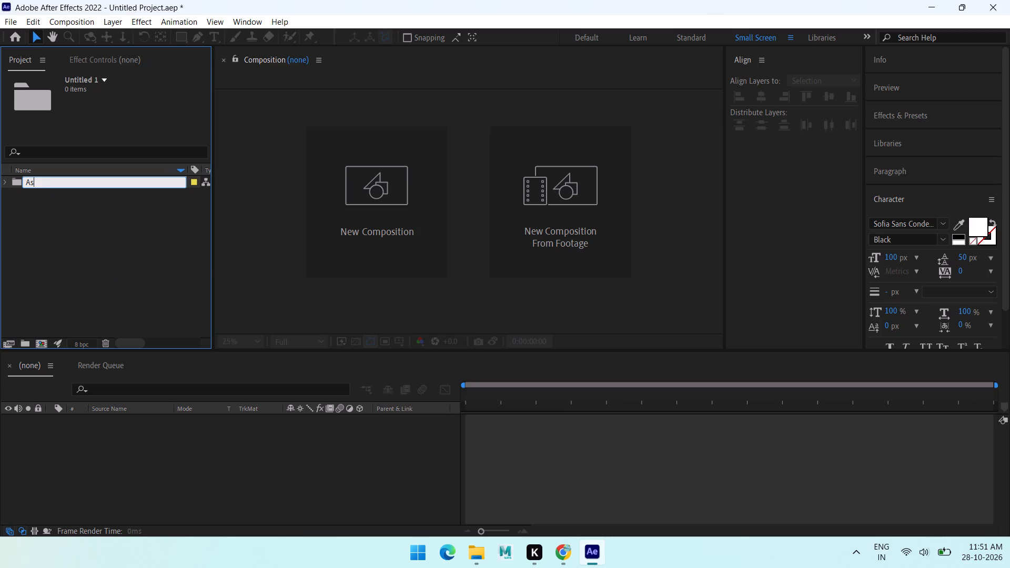
key("BackSpace")
type("stes")
key("Return")
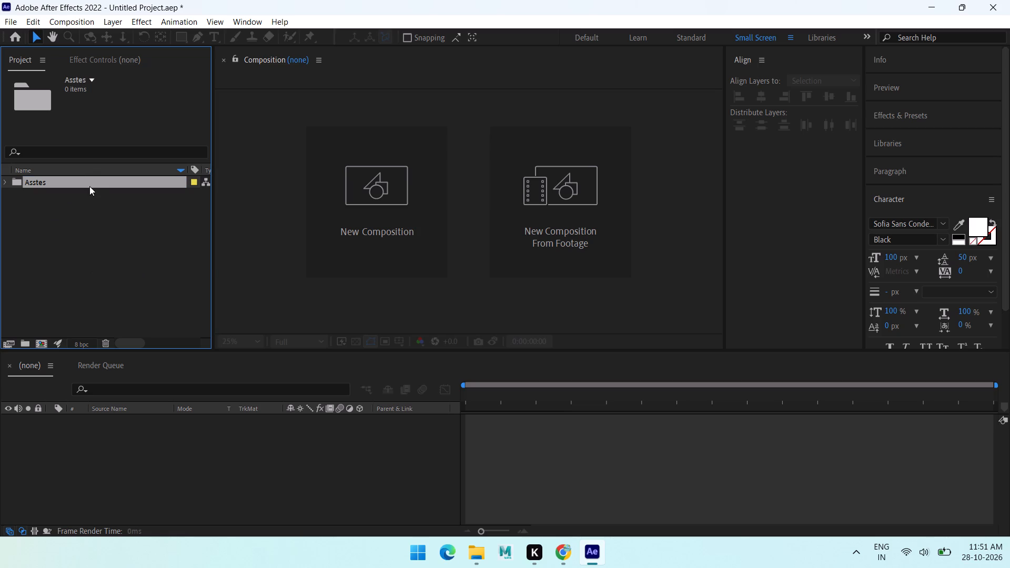
Expand the Asstes folder in the project.
left_click(193, 181)
left_click(136, 185)
double_click(133, 180)
right_click(73, 186)
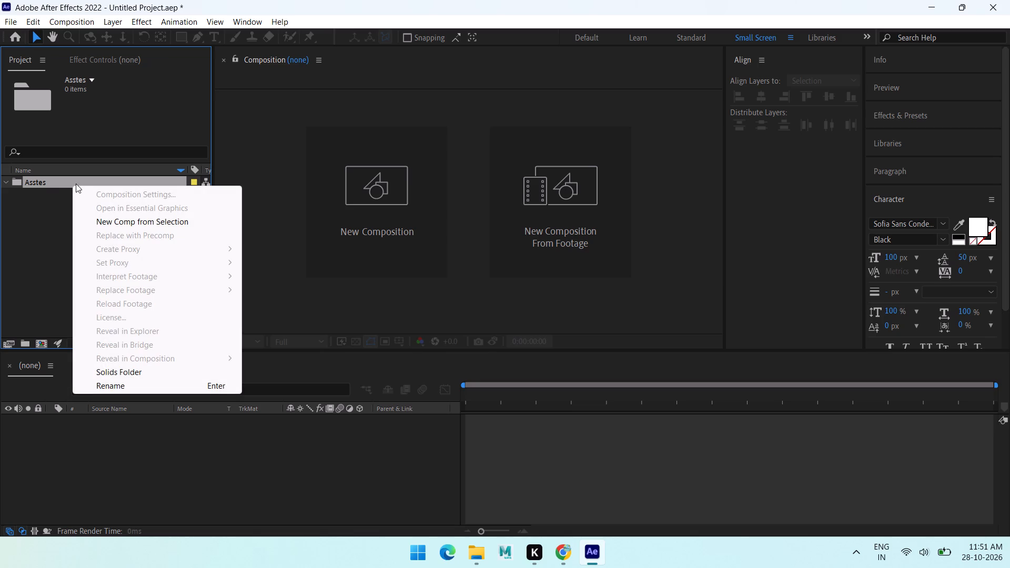
left_click(25, 275)
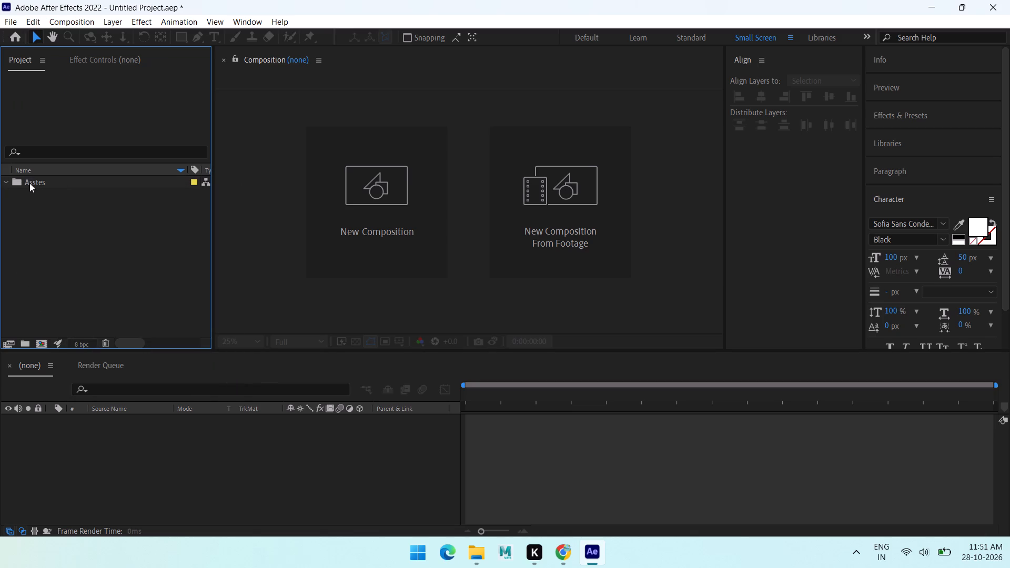
left_click(30, 184)
left_click(6, 177)
double_click(19, 185)
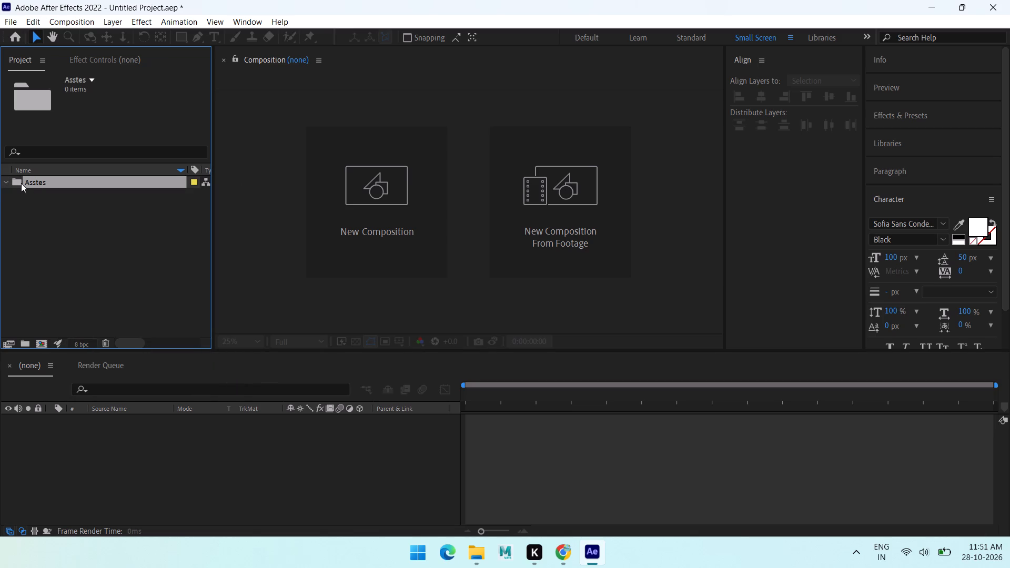
Import the clouds, ground and mac images from the Documentary Opening Title Tutorial folder in Downloads into the project.
double_click(77, 255)
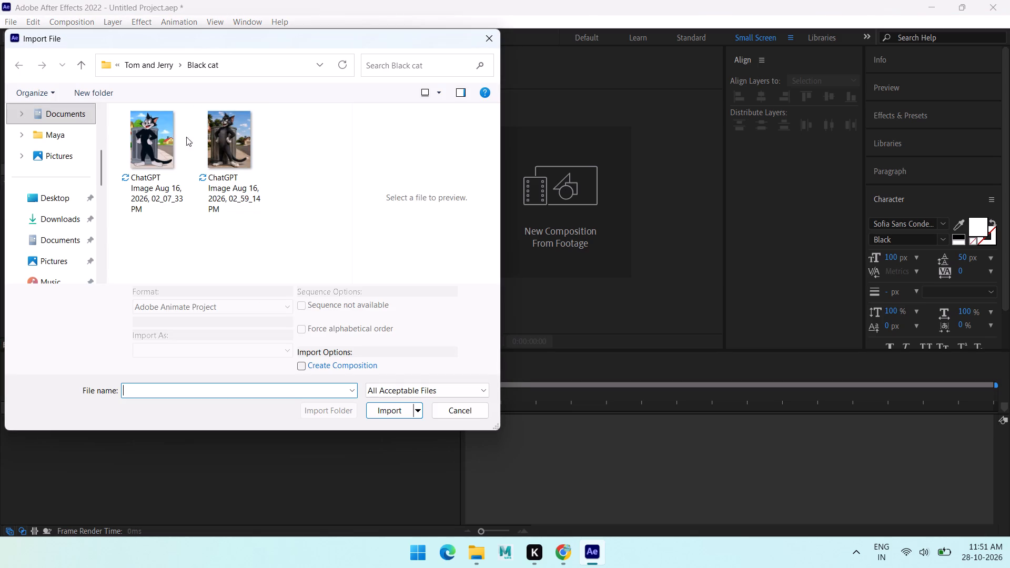
left_click(56, 213)
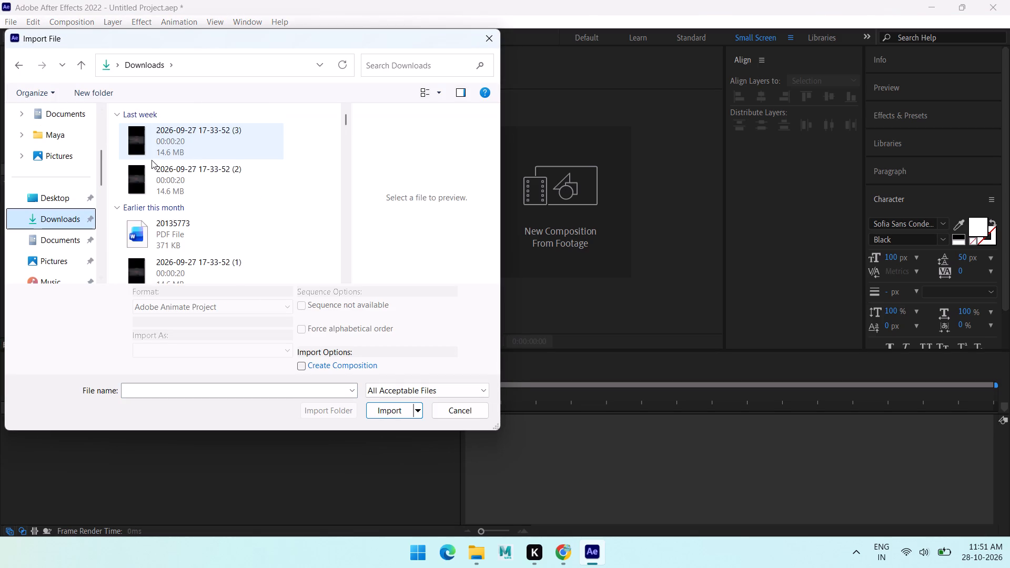
double_click(187, 147)
double_click(173, 144)
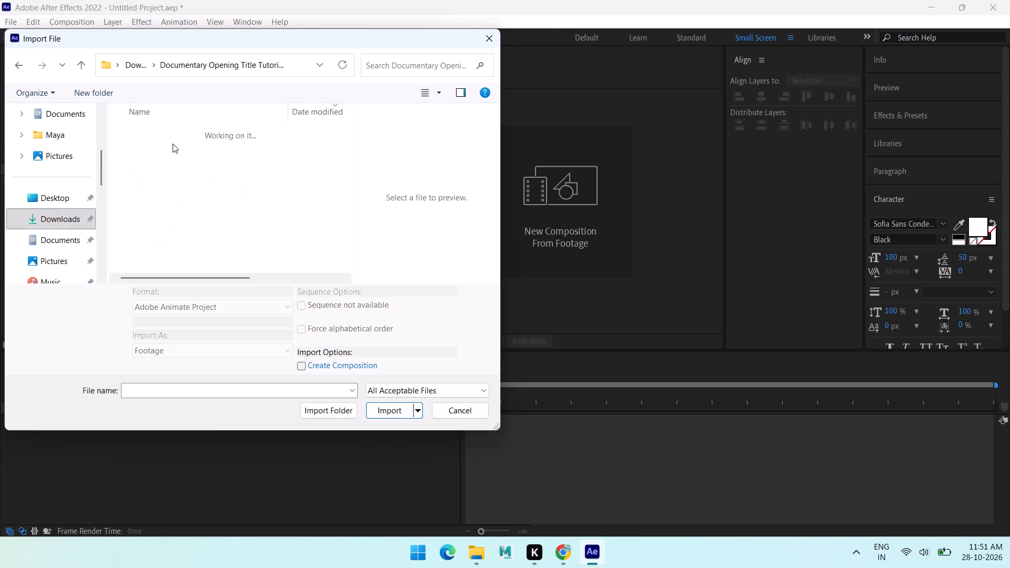
left_click(165, 149)
left_click(170, 192, "shift")
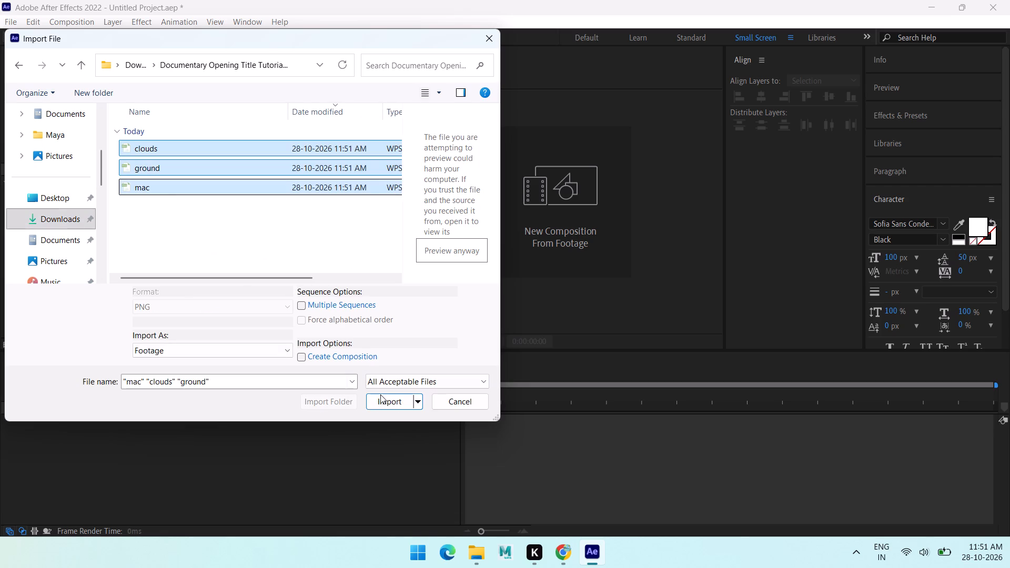
left_click(382, 396)
Move the imported mac.png, ground.png and clouds.png into the Asstes folder and leave the folder expanded.
left_click_drag(74, 182, 74, 231)
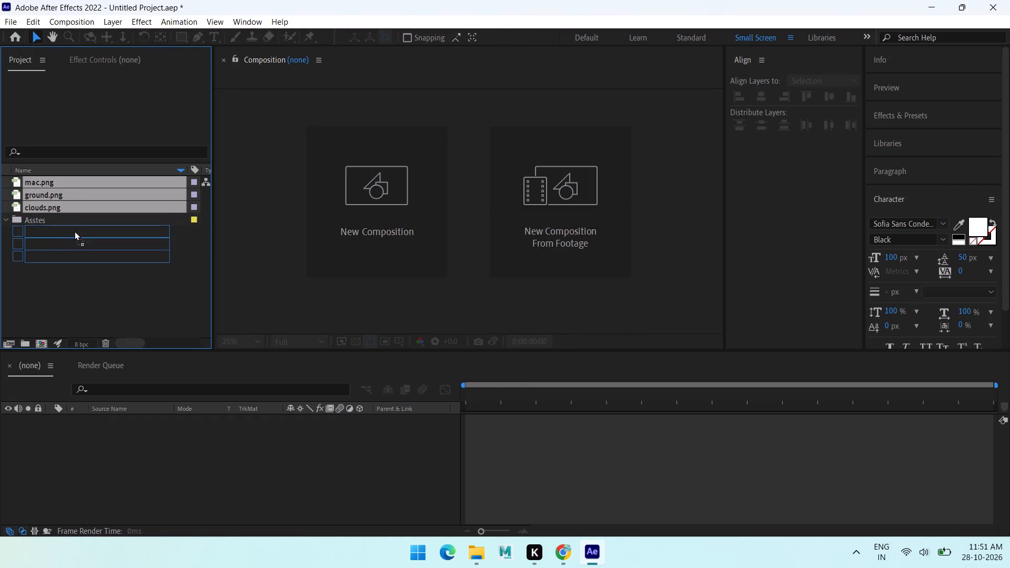
left_click_drag(74, 231, 68, 221)
left_click(83, 261)
left_click(5, 183)
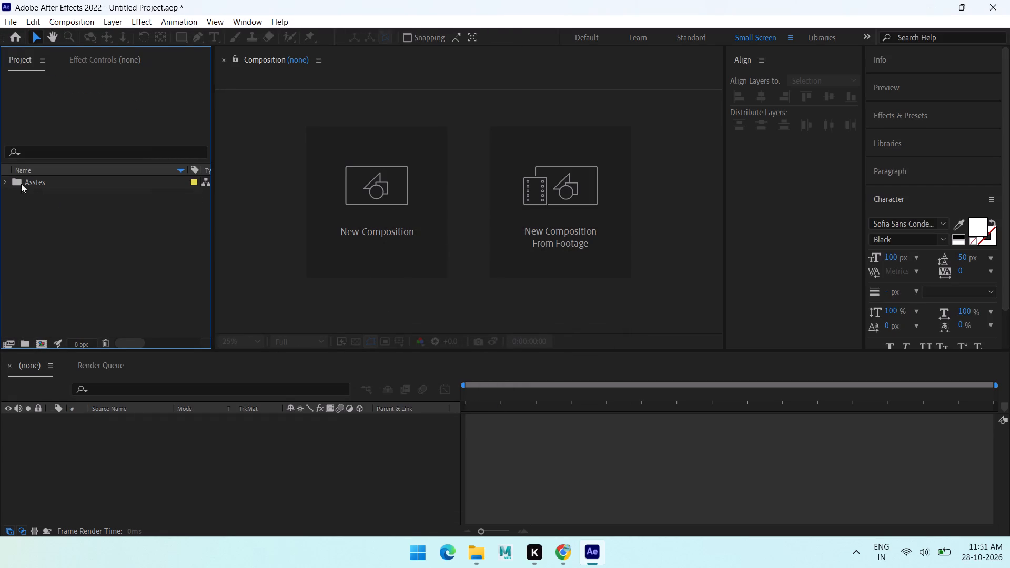
left_click(29, 183)
left_click(3, 180)
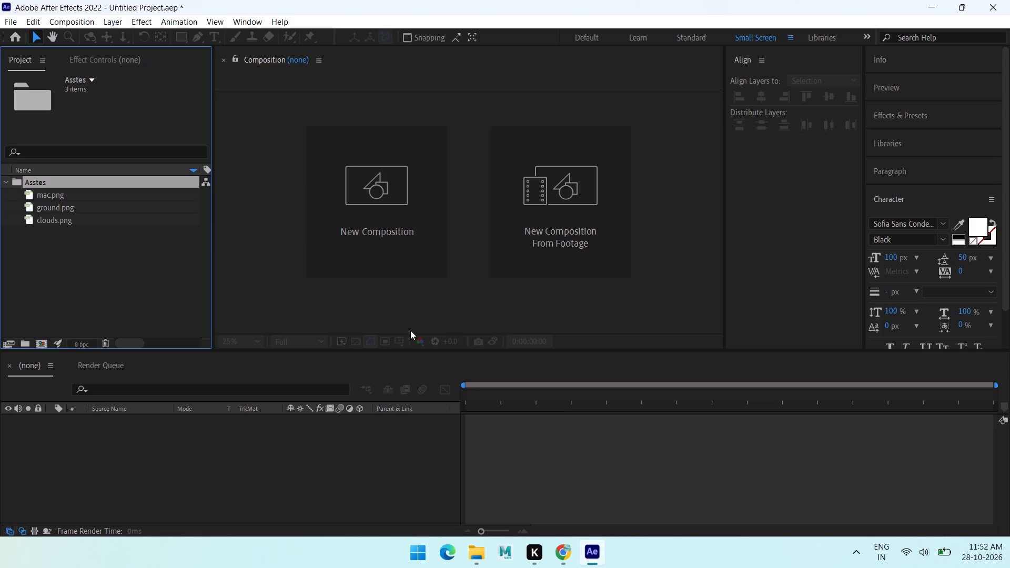
Switch to Chrome and open the Bounce Expression link from the Documentary Opening Title Animation video's description.
left_click(555, 552)
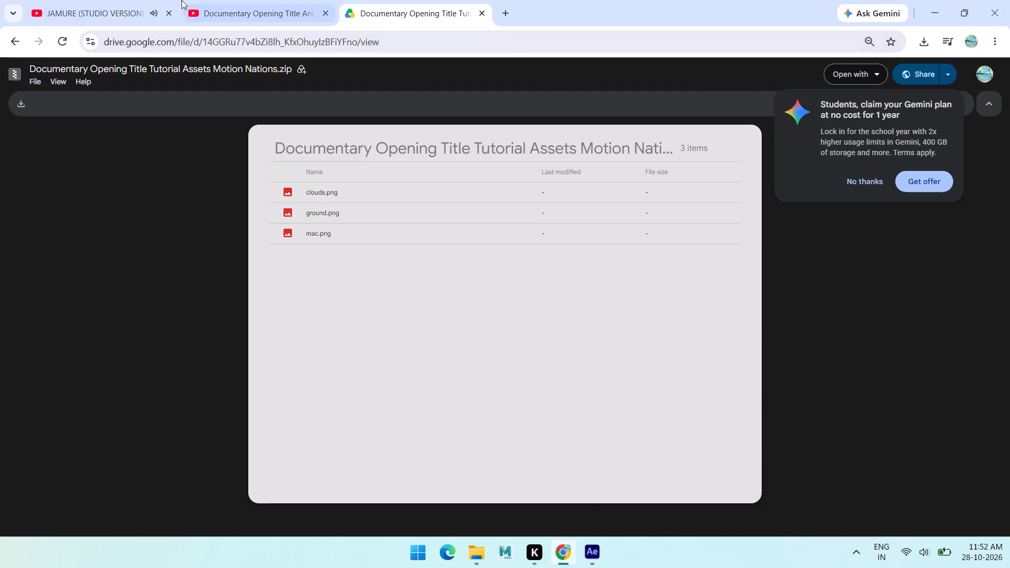
left_click(154, 0)
left_click(206, 3)
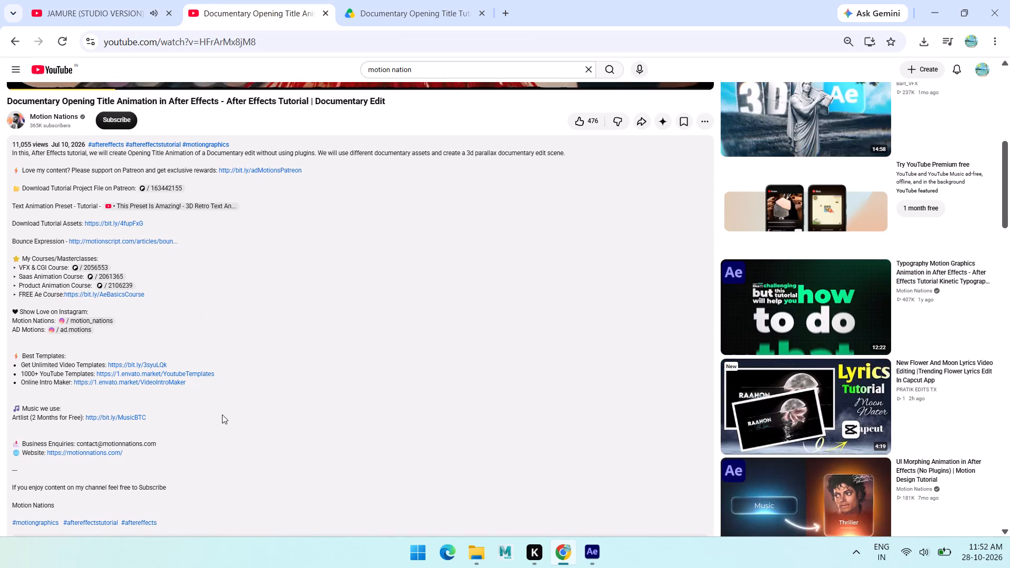
scroll(233, 405, "up", 2)
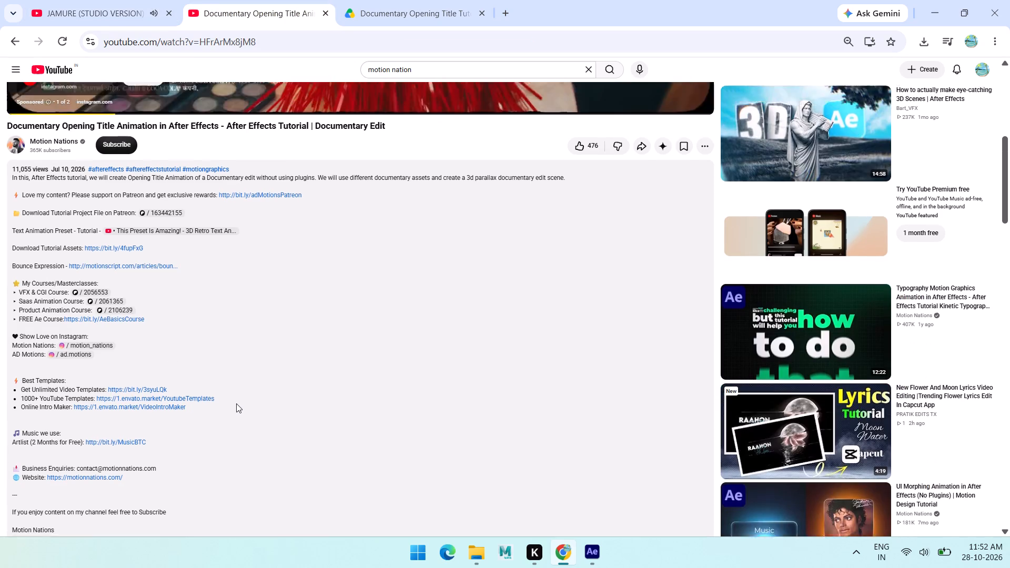
scroll(236, 403, "up", 2)
scroll(191, 408, "down", 2)
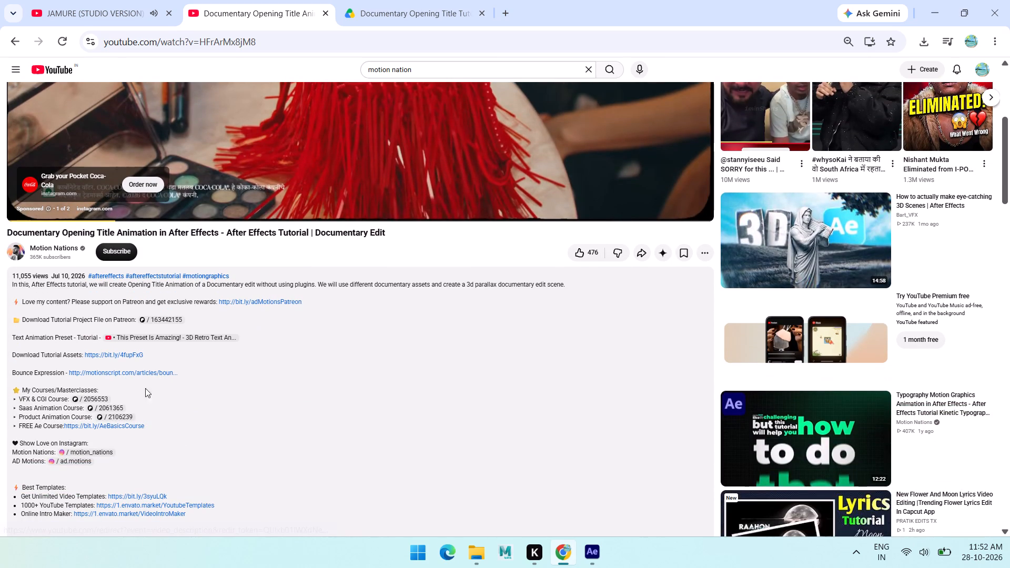
left_click(135, 369)
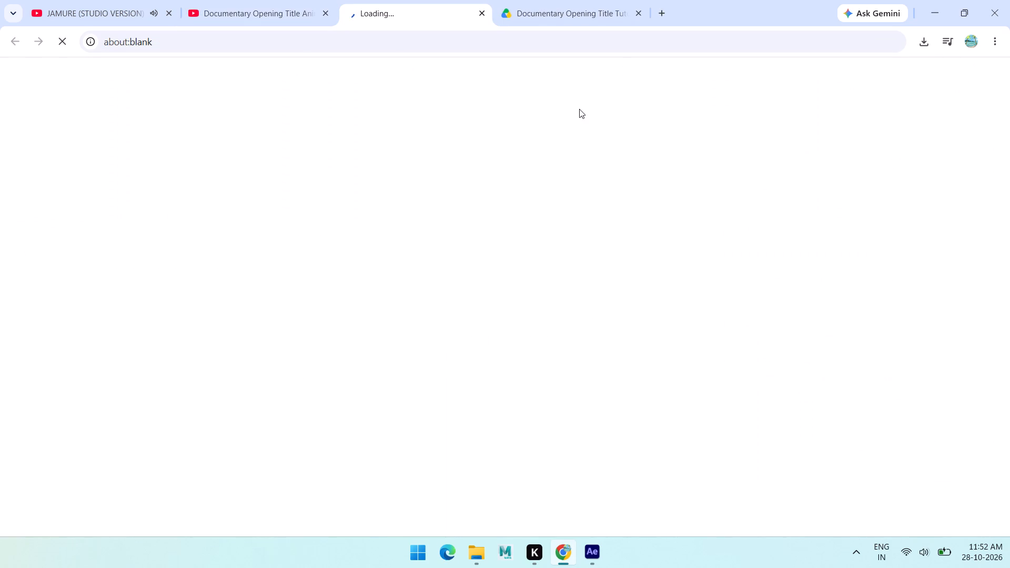
Examine the expressions in the Realistic Bounce and Overshoot article, then close the article.
scroll(534, 270, "down", 2)
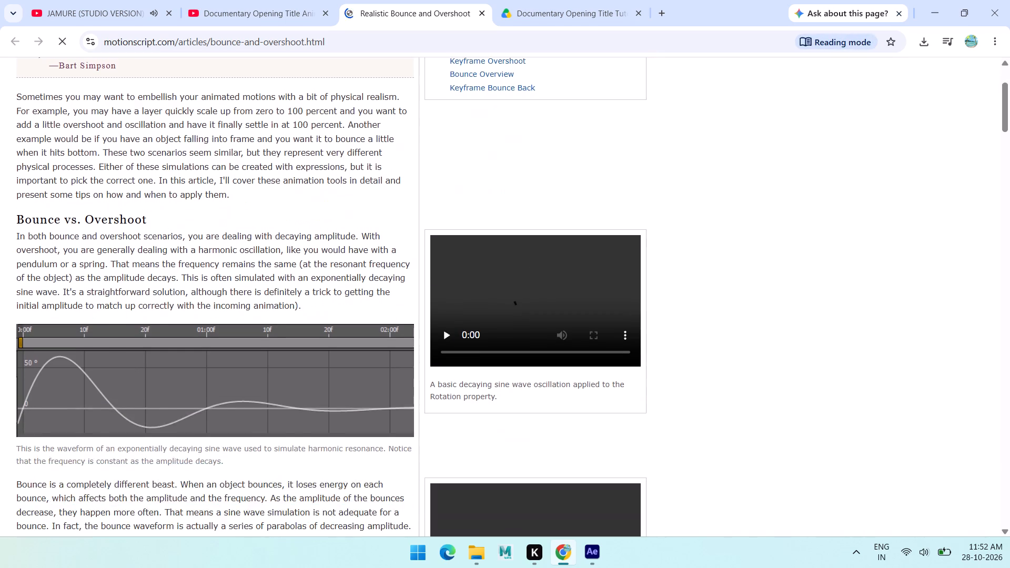
scroll(363, 273, "down", 4)
scroll(529, 215, "up", 3)
scroll(363, 282, "down", 6)
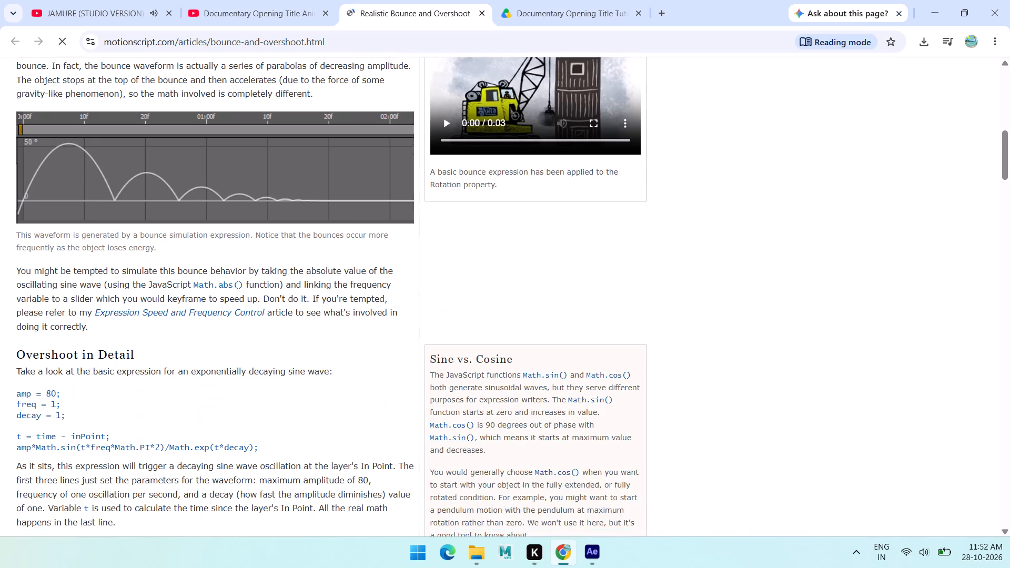
scroll(340, 268, "down", 16)
scroll(345, 264, "down", 9)
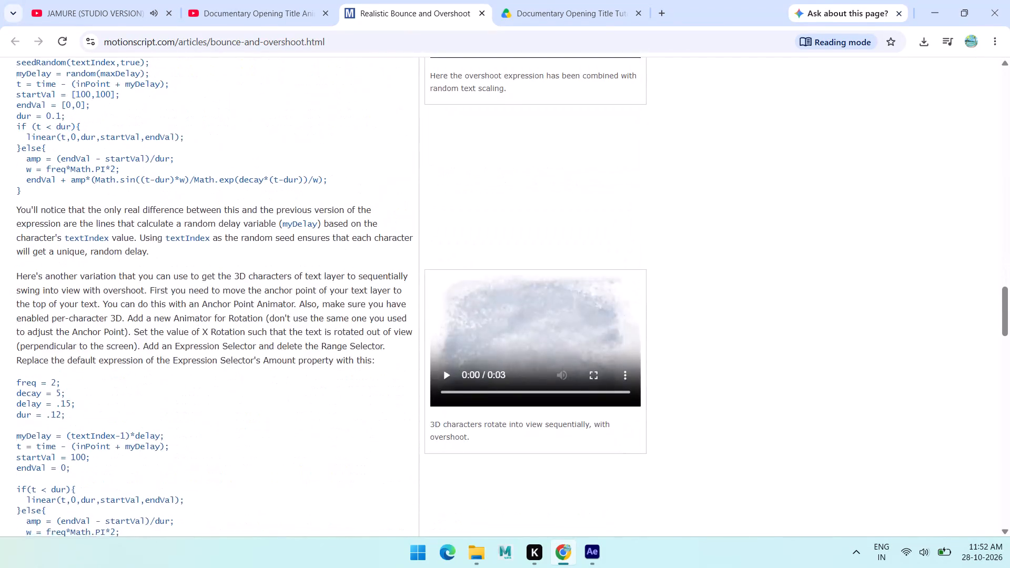
scroll(356, 261, "down", 20)
scroll(356, 261, "down", 17)
scroll(412, 249, "up", 5)
scroll(353, 257, "up", 4)
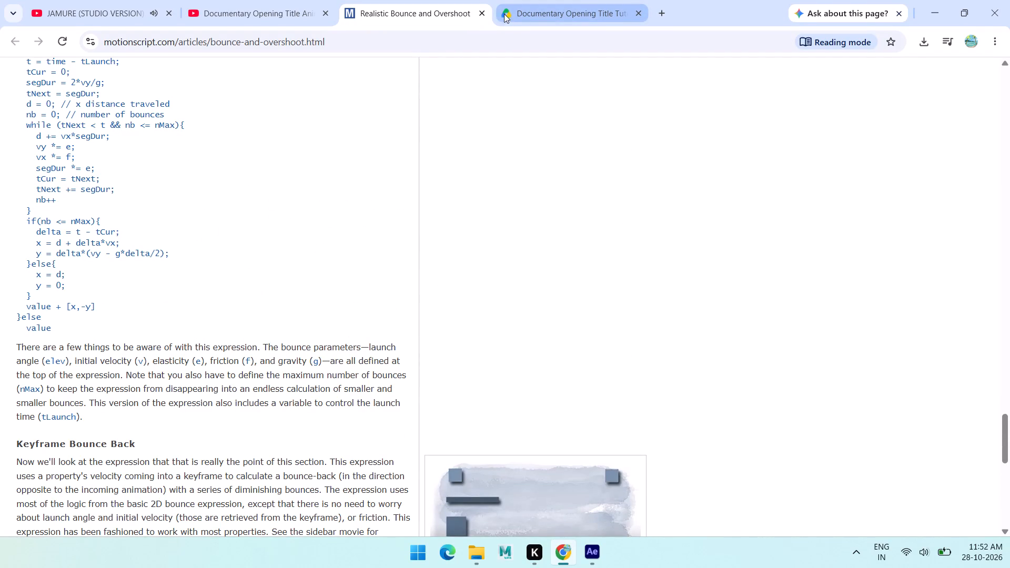
left_click(481, 12)
Play Majja Ni Life by Mad Trip from the Mix - Vocal music playlist on YouTube.
left_click(93, 1)
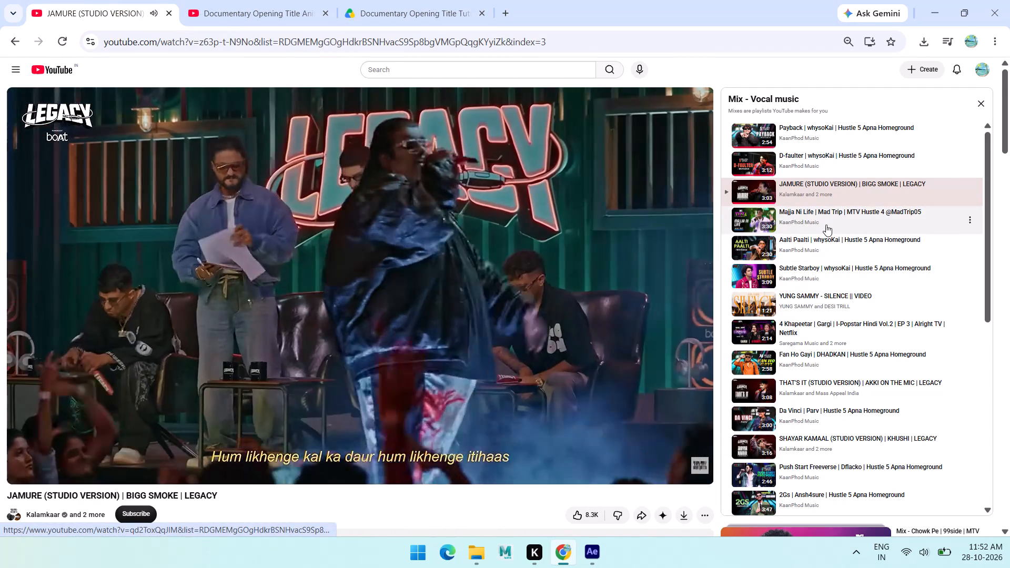
left_click(826, 225)
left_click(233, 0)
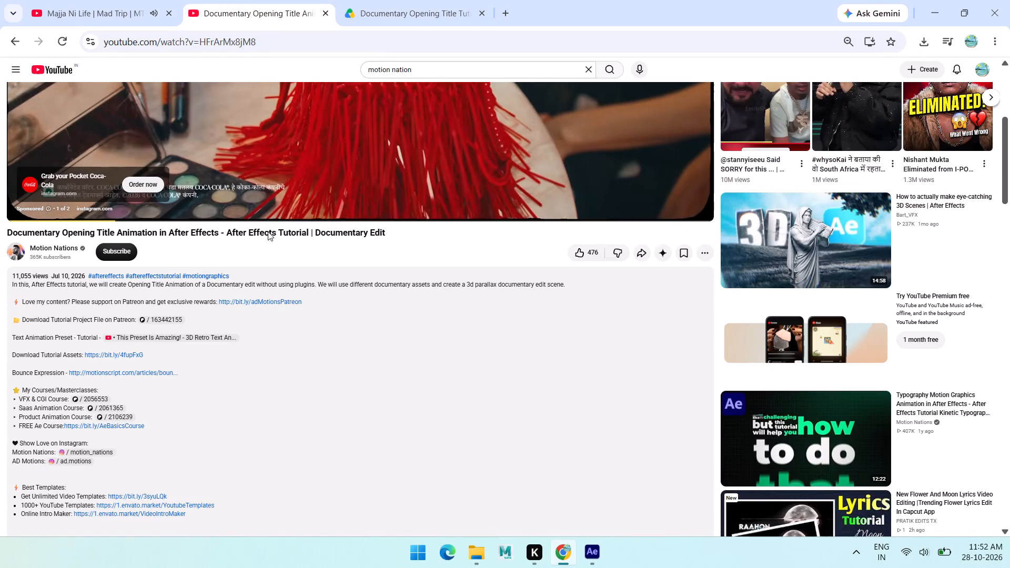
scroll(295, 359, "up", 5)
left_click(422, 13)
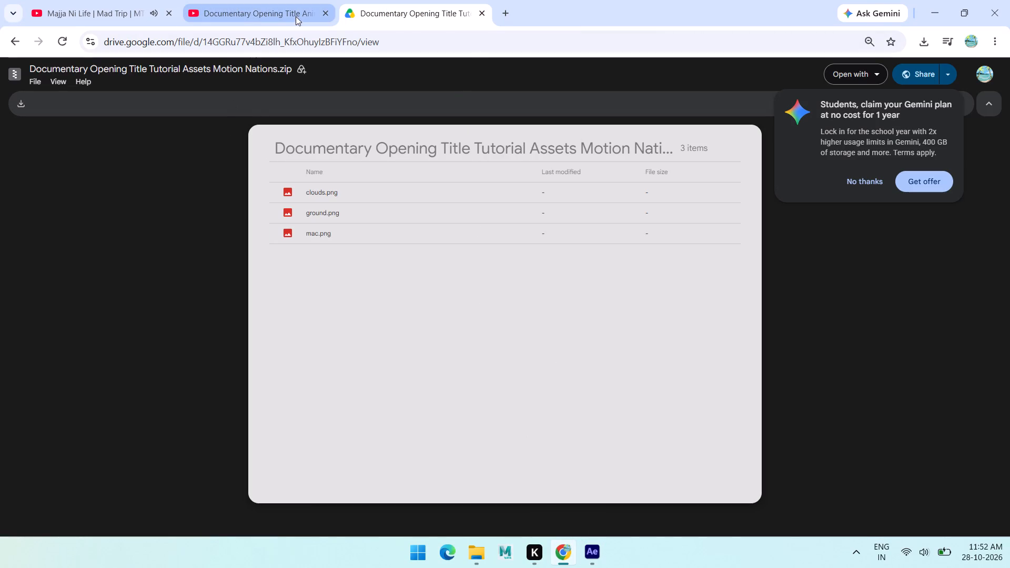
Search the web for sky background in a new browser tab and examine the image results for a suitable sky.
left_click(501, 10)
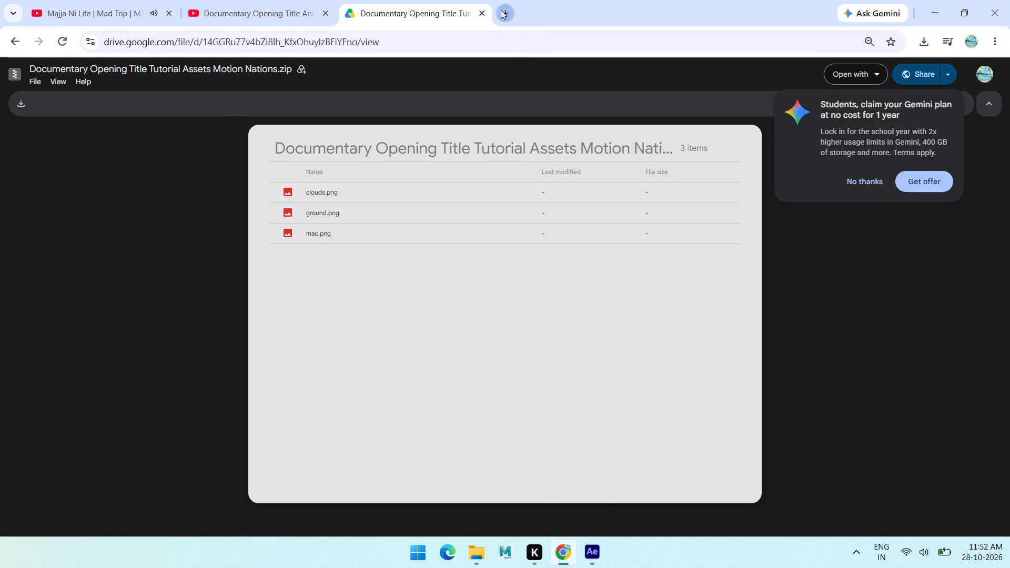
type("sky")
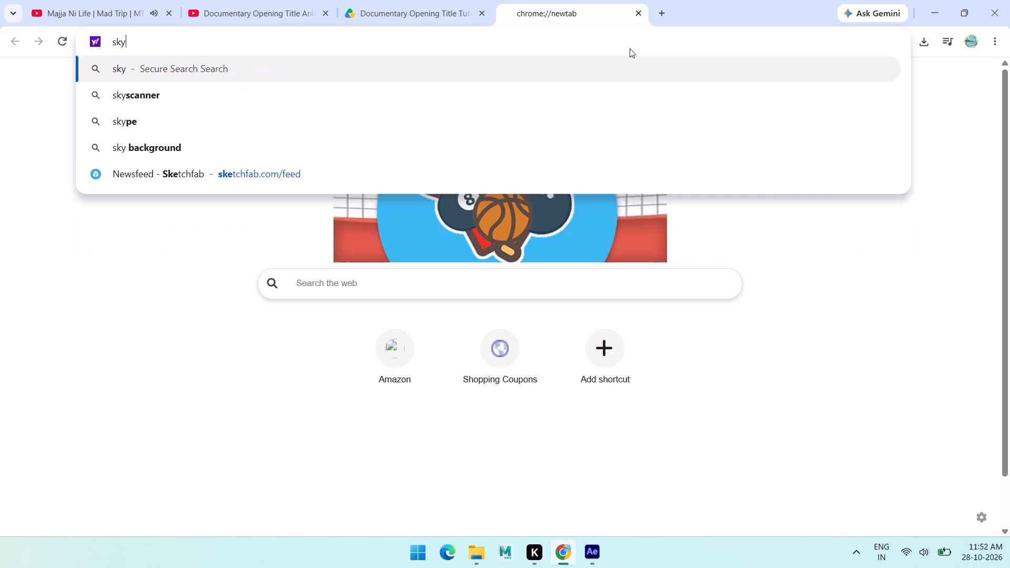
key("Return")
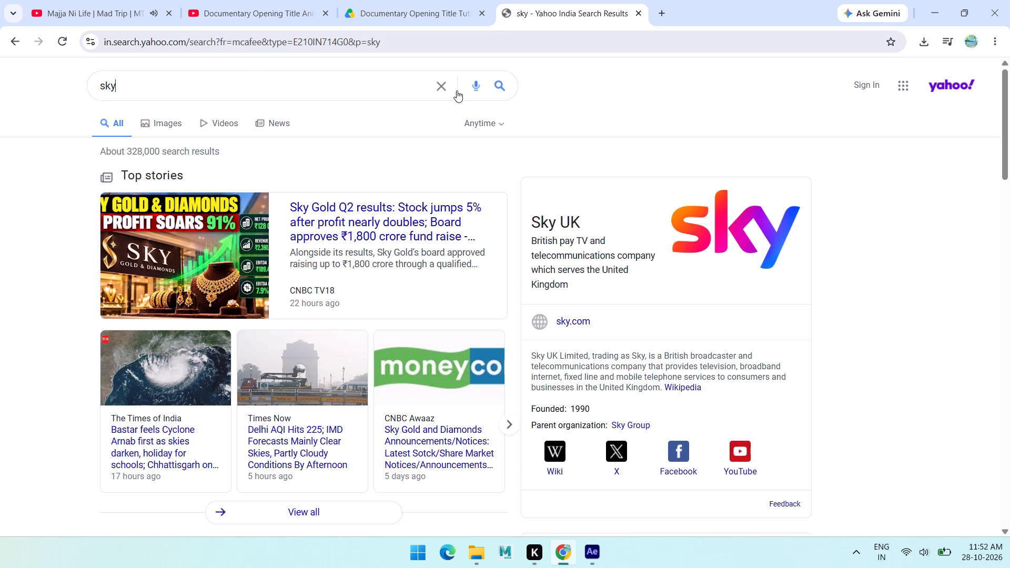
left_click(143, 111)
left_click(160, 75)
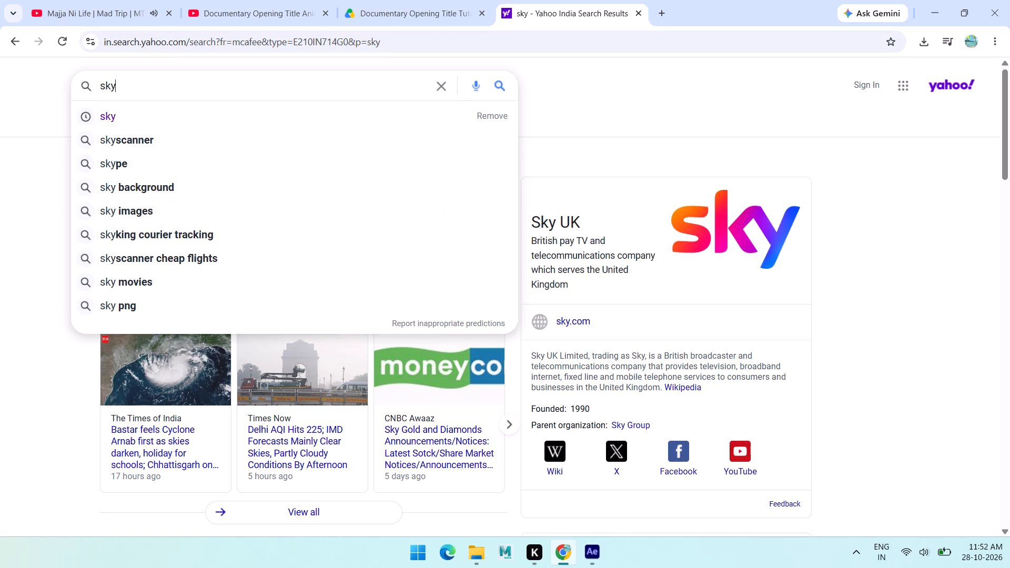
key("space")
left_click(168, 104)
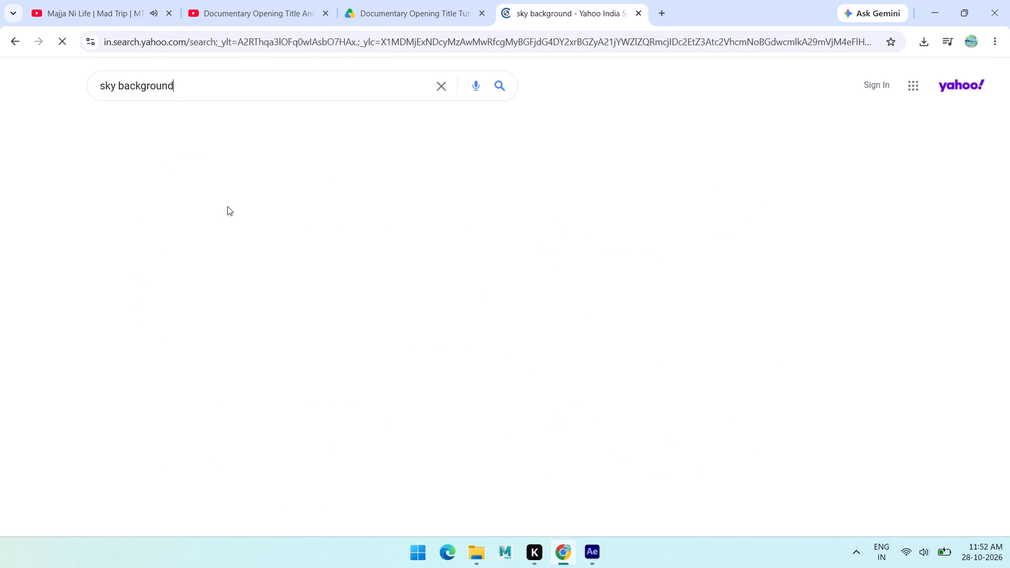
left_click(159, 121)
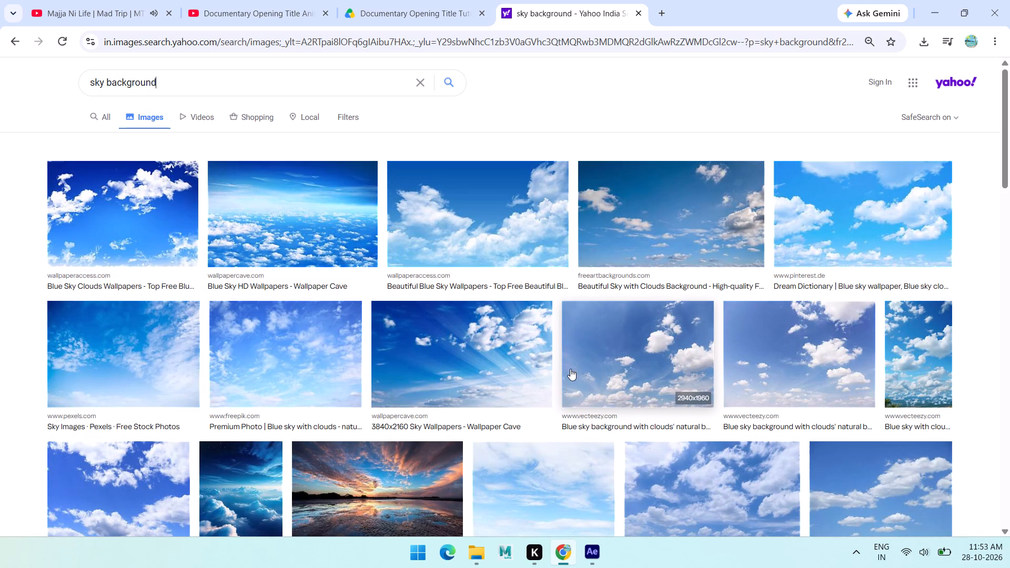
scroll(564, 396, "down", 4)
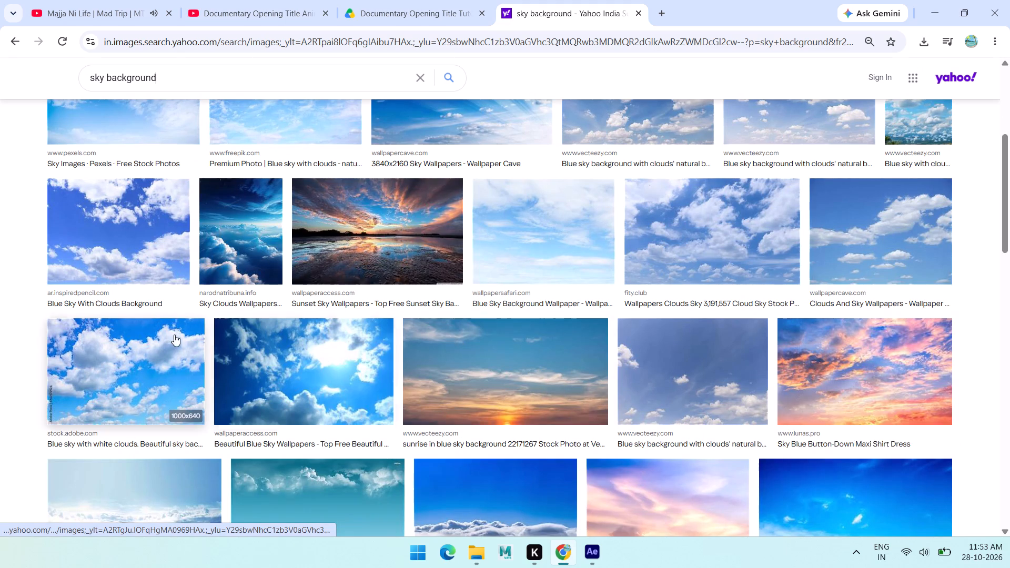
scroll(485, 251, "down", 3)
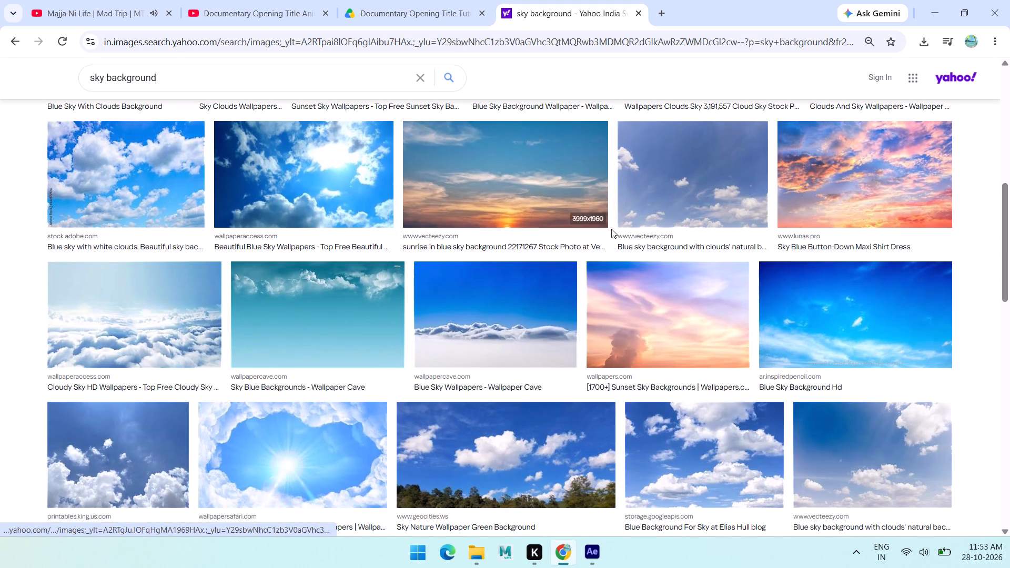
scroll(600, 373, "up", 5)
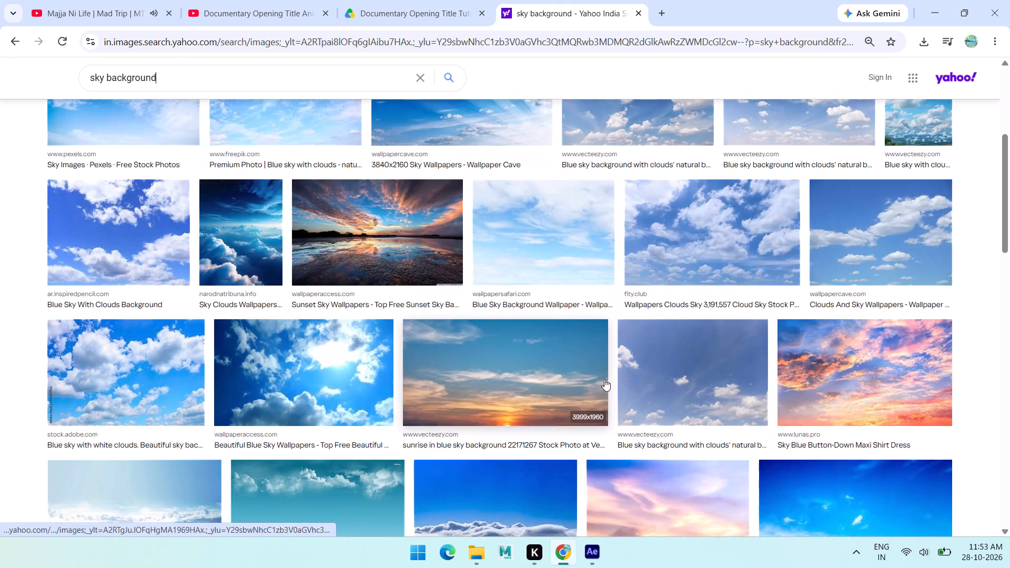
scroll(604, 379, "up", 9)
Return to the general web results for sky background and open the Pexels Sky Background Photos page.
left_click(113, 122)
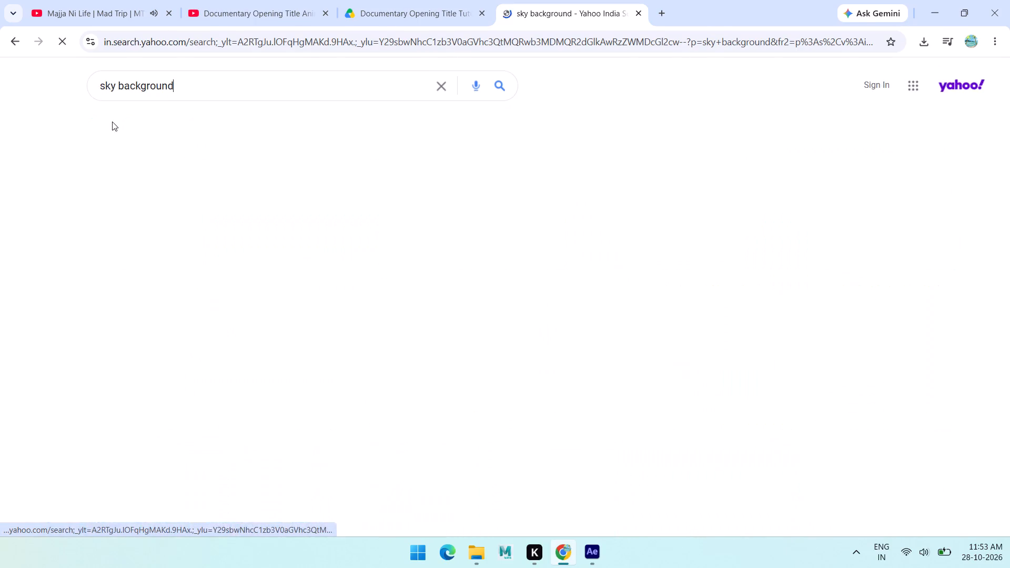
scroll(177, 339, "down", 6)
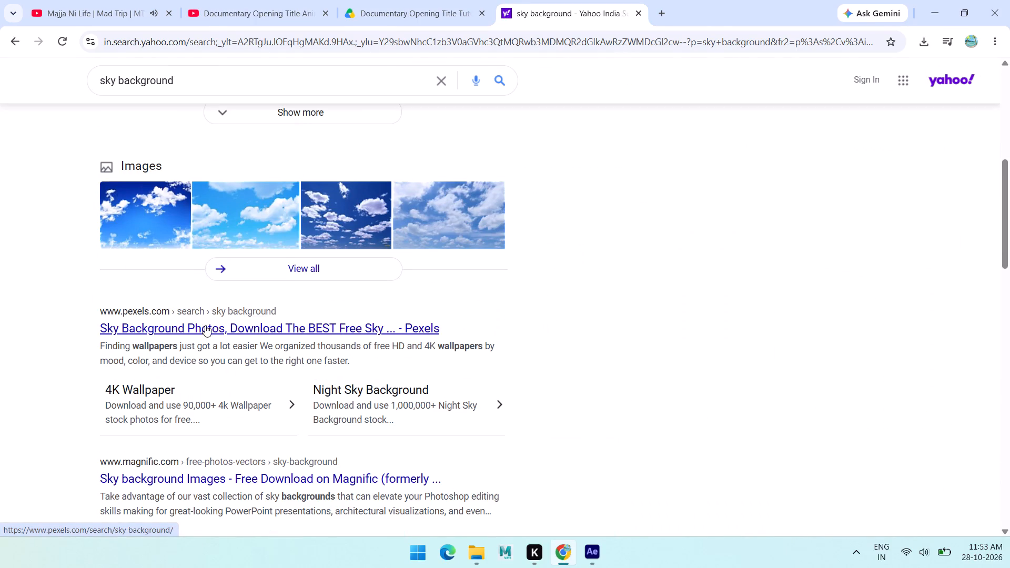
left_click(206, 331)
Dismiss the Google sign-in prompt and examine the Pexels sky background photos for a suitable sky.
scroll(238, 342, "down", 4)
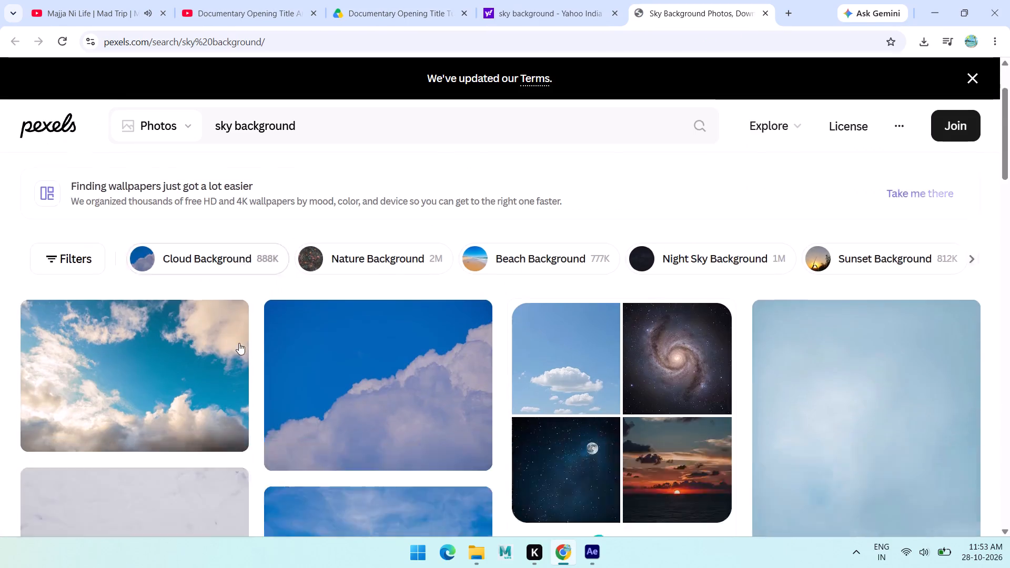
scroll(230, 316, "up", 3)
scroll(265, 284, "down", 5)
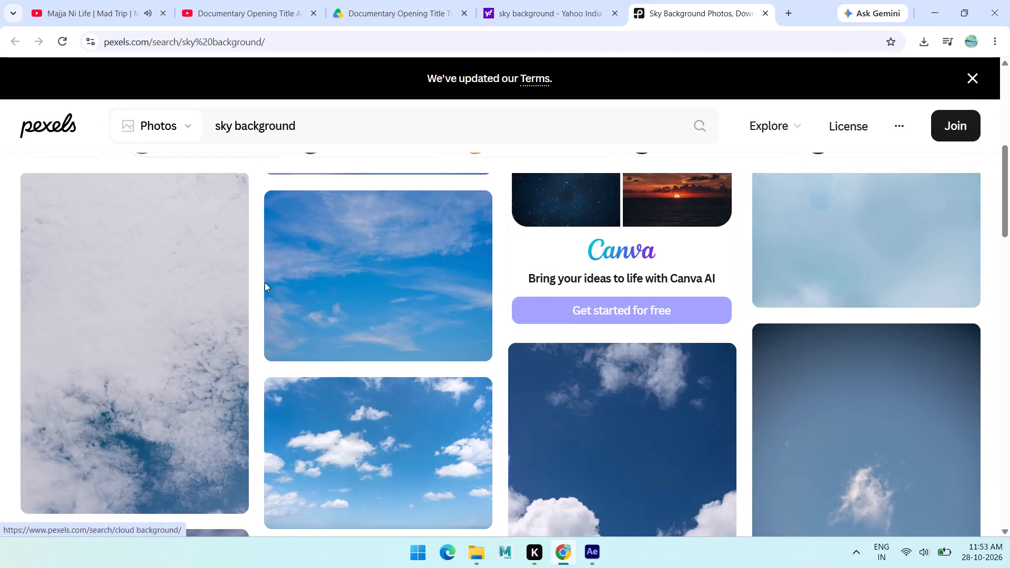
scroll(256, 301, "down", 3)
scroll(253, 304, "up", 10)
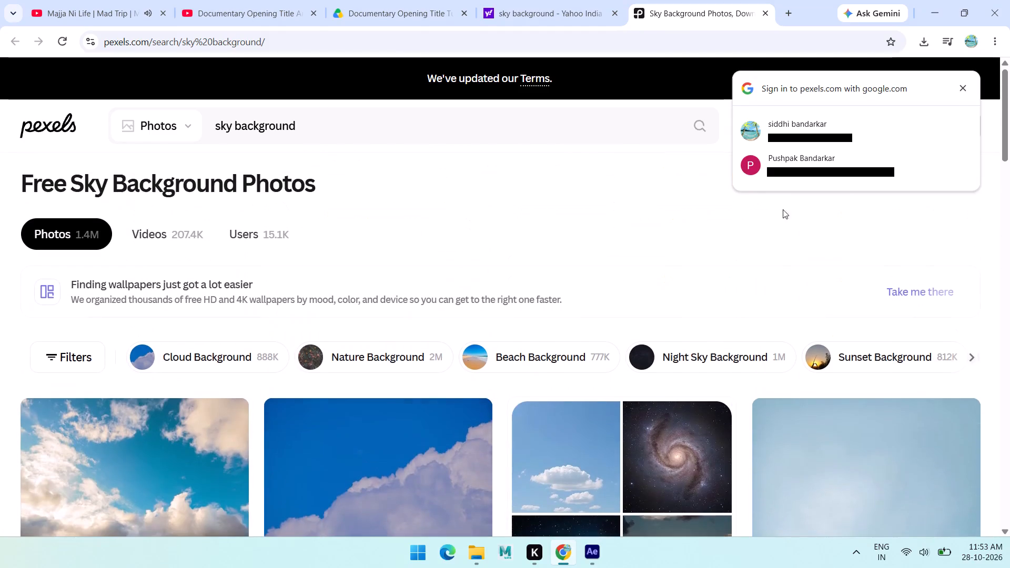
left_click(961, 88)
scroll(815, 190, "down", 5)
scroll(582, 264, "down", 6)
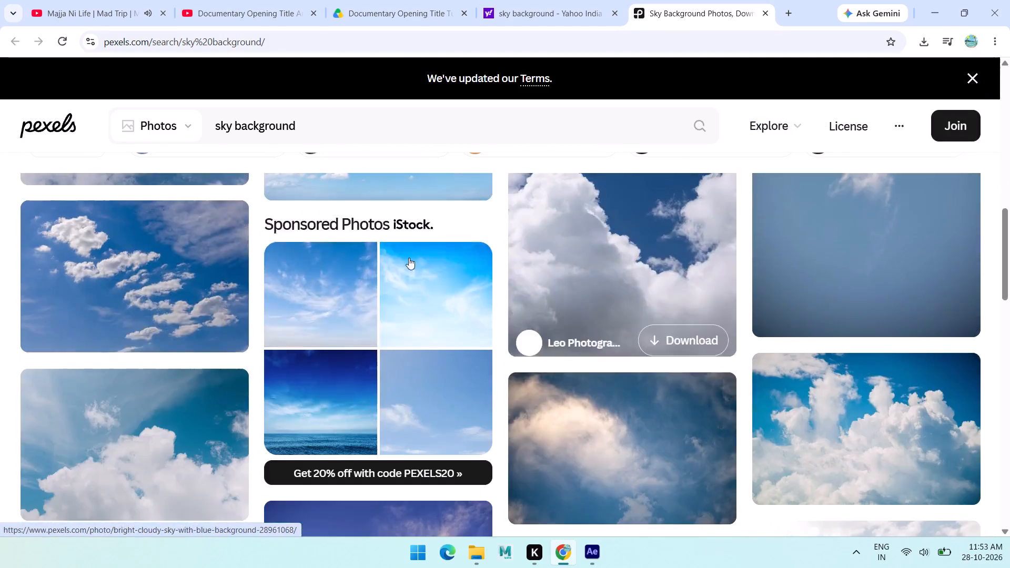
scroll(212, 284, "down", 7)
scroll(438, 297, "up", 5)
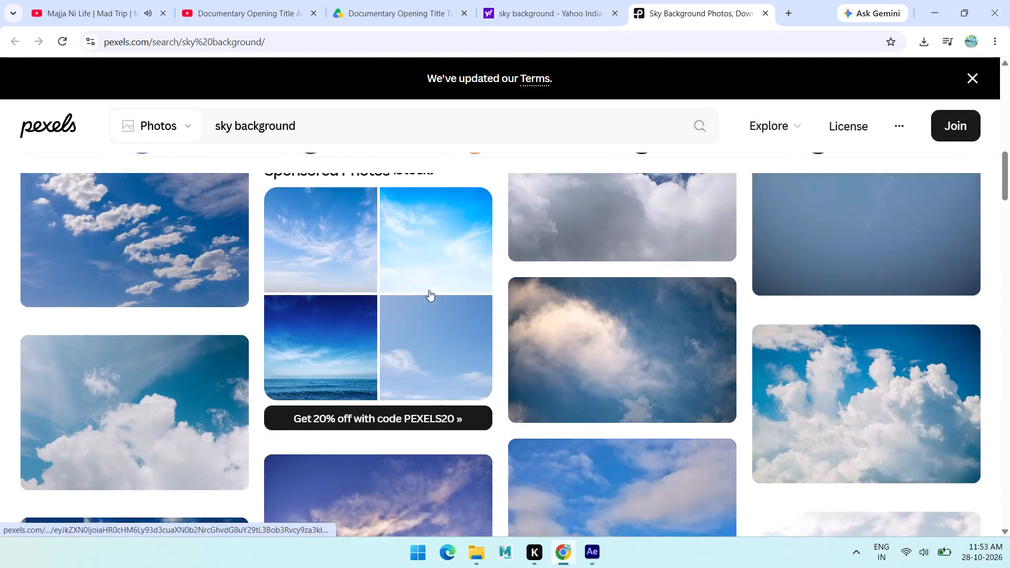
scroll(429, 290, "up", 7)
scroll(167, 298, "up", 3)
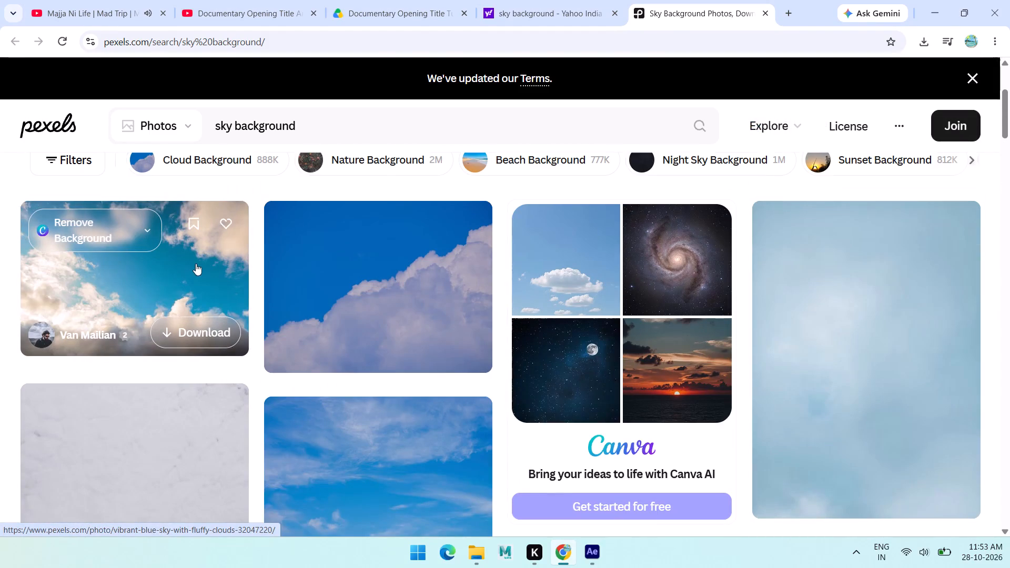
Open the first photo, a vibrant blue sky with fluffy clouds, check its download sizes and dismiss the terms notice.
left_click(196, 263)
scroll(587, 323, "down", 2)
scroll(599, 316, "up", 4)
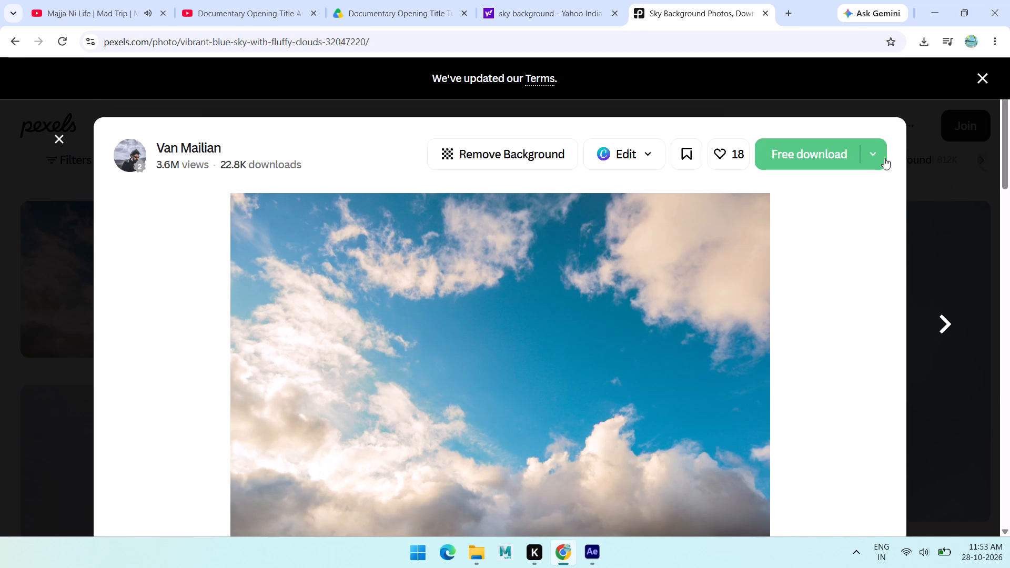
left_click(882, 158)
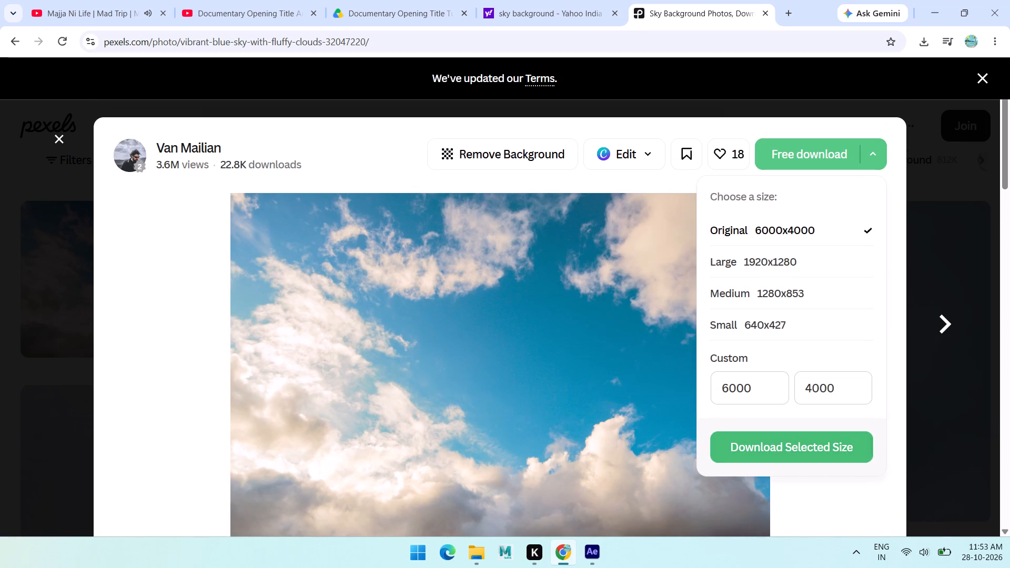
left_click(829, 502)
left_click(975, 76)
Examine the similar sky photos under More like this, and return to the open photo.
scroll(610, 220, "down", 11)
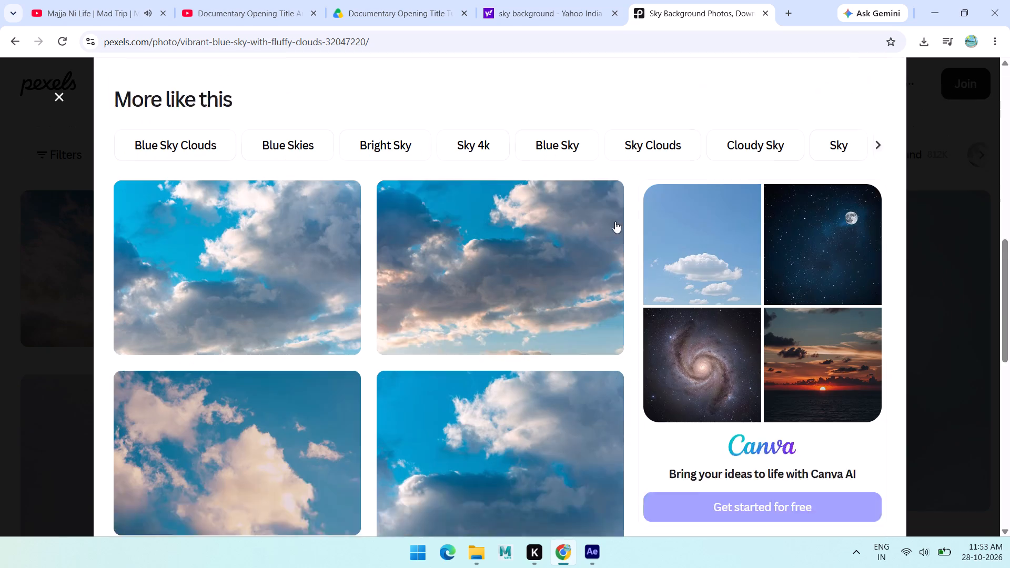
scroll(345, 407, "down", 3)
scroll(444, 311, "down", 5)
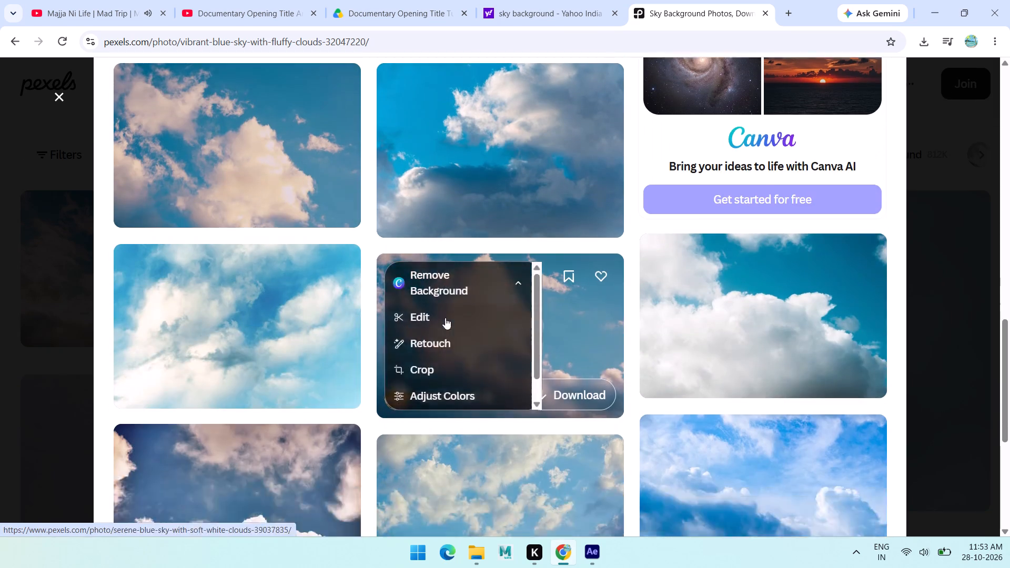
scroll(487, 295, "down", 4)
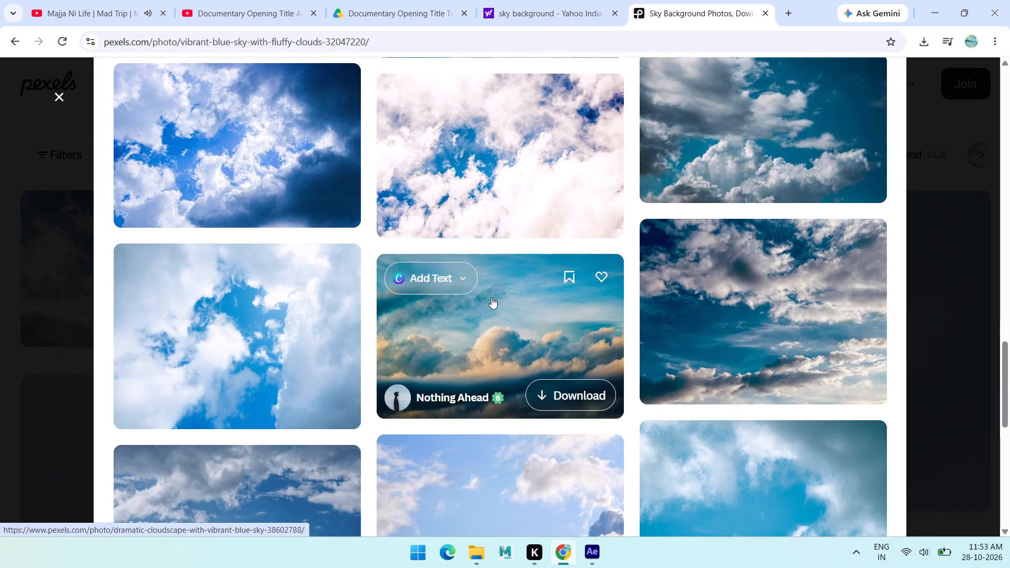
scroll(561, 283, "up", 17)
scroll(613, 242, "up", 2)
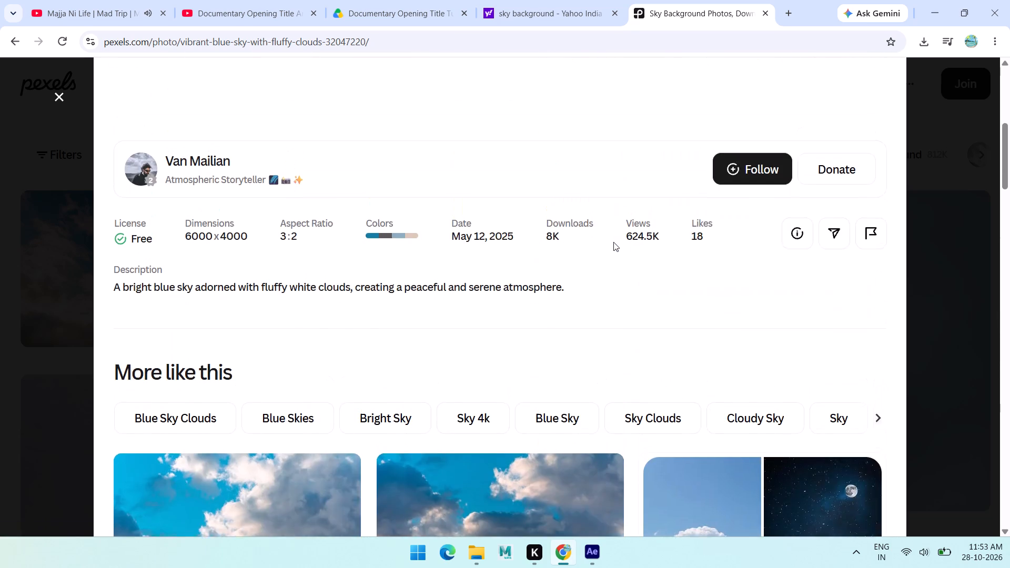
scroll(613, 242, "up", 1)
scroll(743, 319, "up", 4)
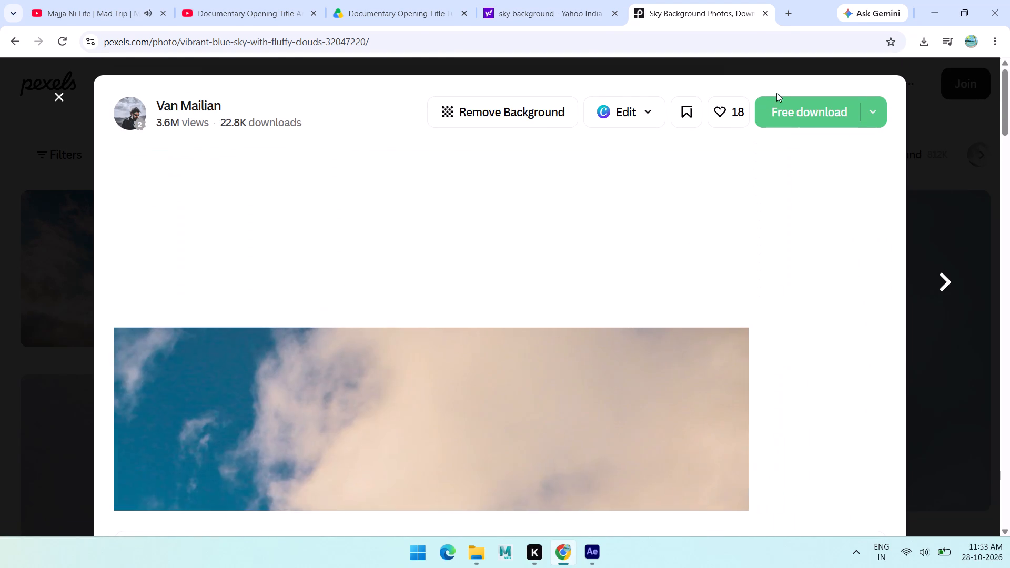
Download the blue sky photo with fluffy clouds and dismiss the thank-you pop-up.
left_click(782, 108)
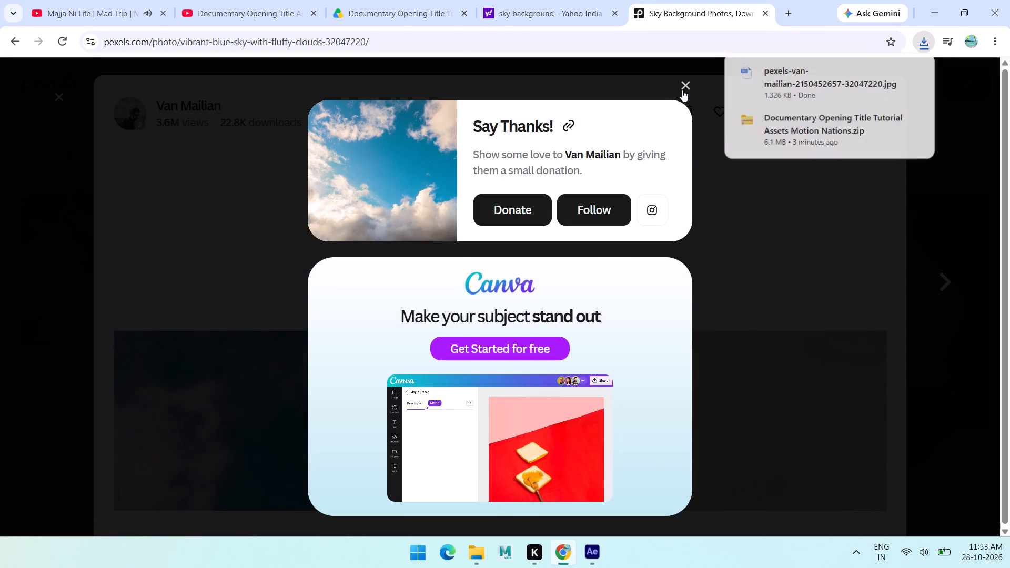
left_click(683, 88)
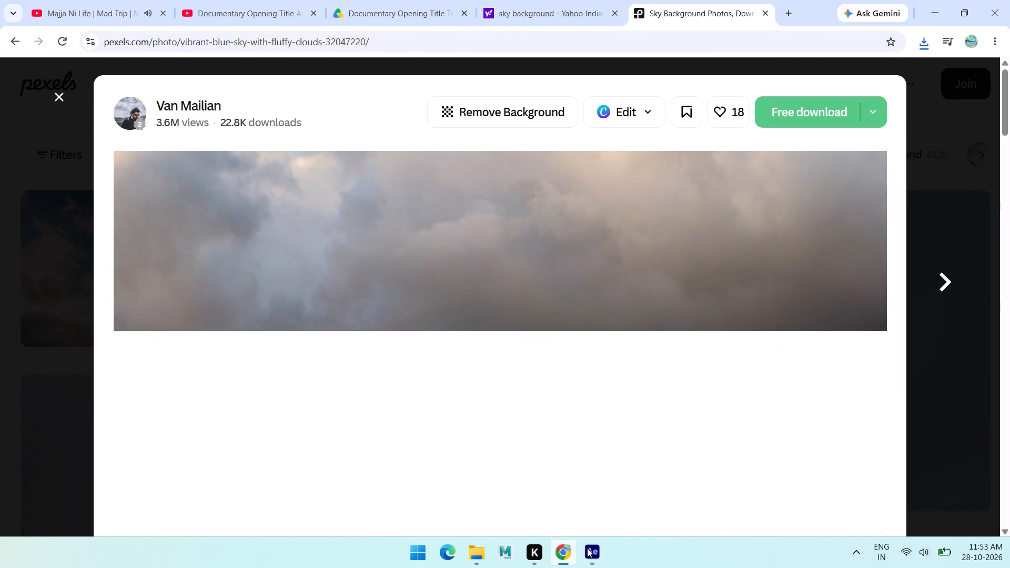
Switch to After Effects and import the downloaded Pexels sky photo from the Downloads folder as footage.
left_click(594, 547)
double_click(114, 261)
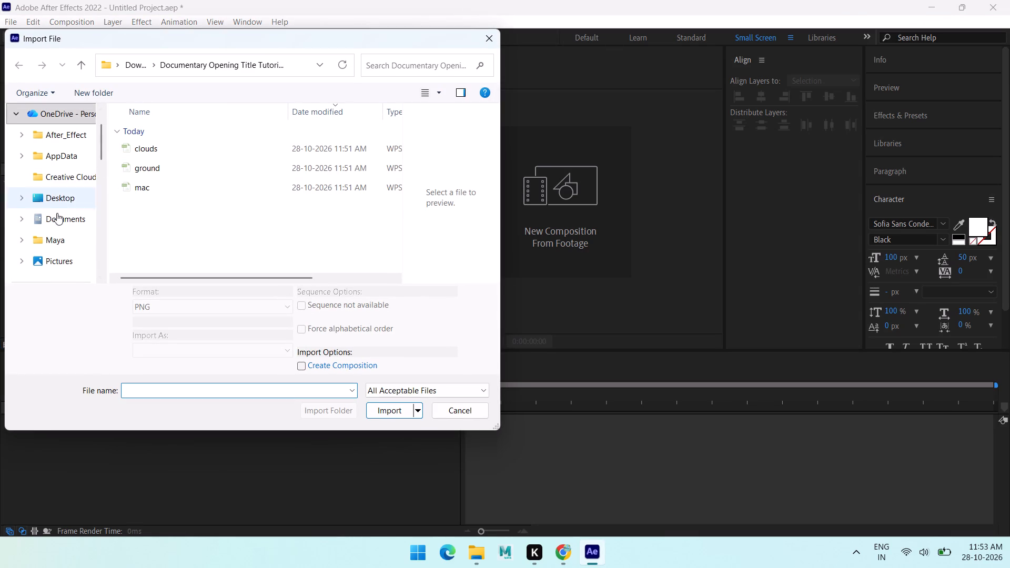
left_click(59, 217)
scroll(58, 222, "down", 2)
left_click(67, 205)
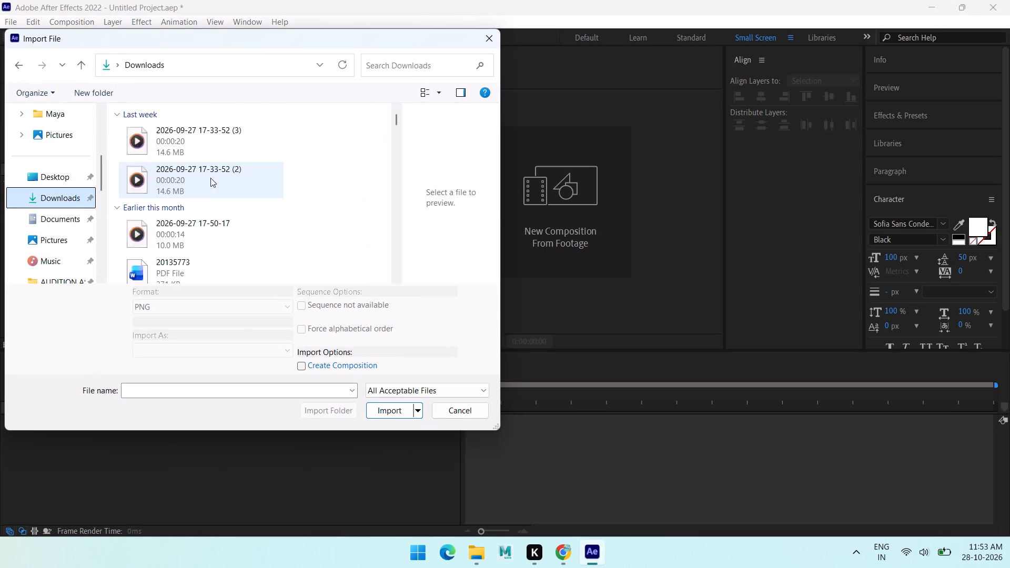
left_click(185, 135)
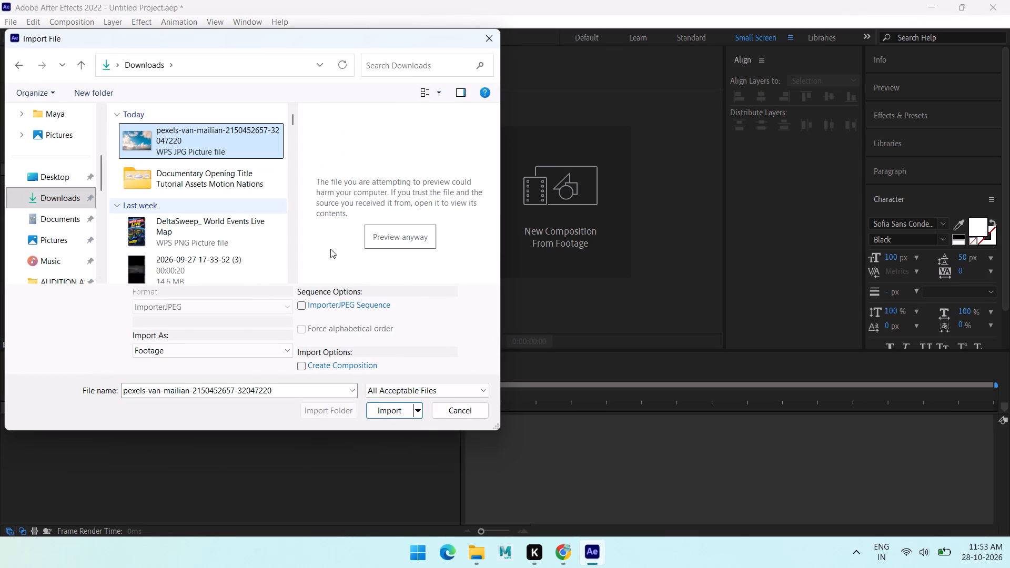
left_click(401, 412)
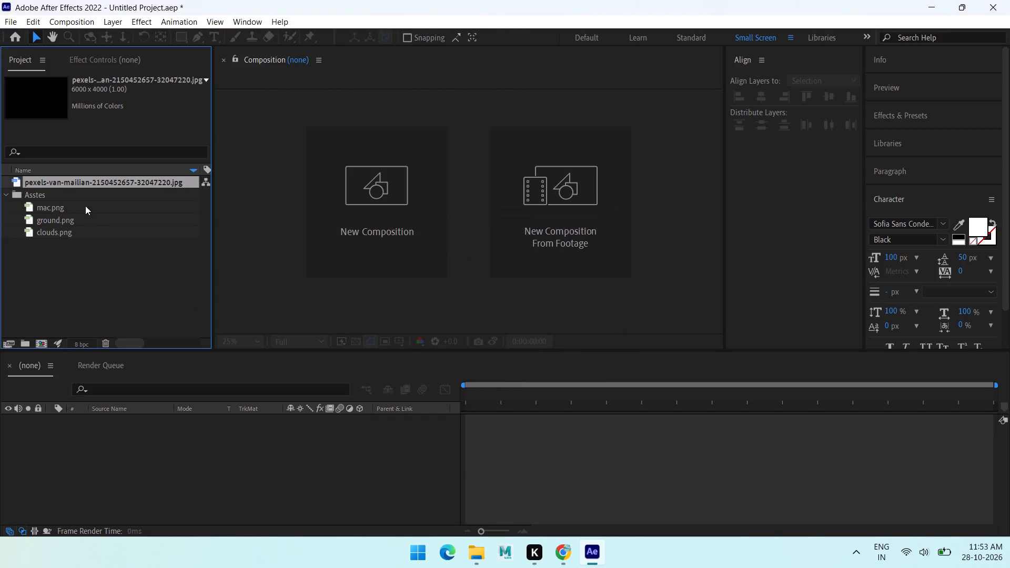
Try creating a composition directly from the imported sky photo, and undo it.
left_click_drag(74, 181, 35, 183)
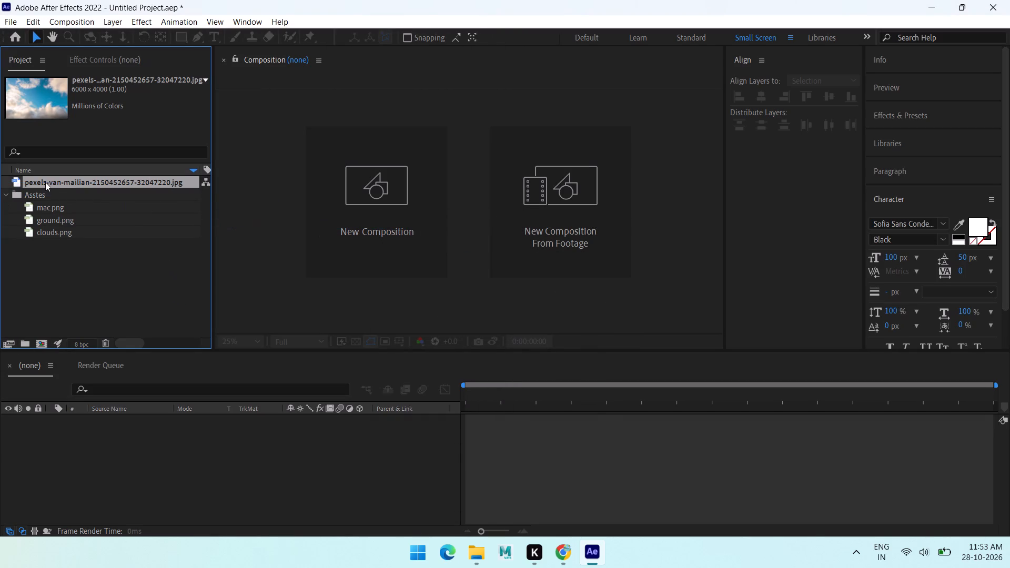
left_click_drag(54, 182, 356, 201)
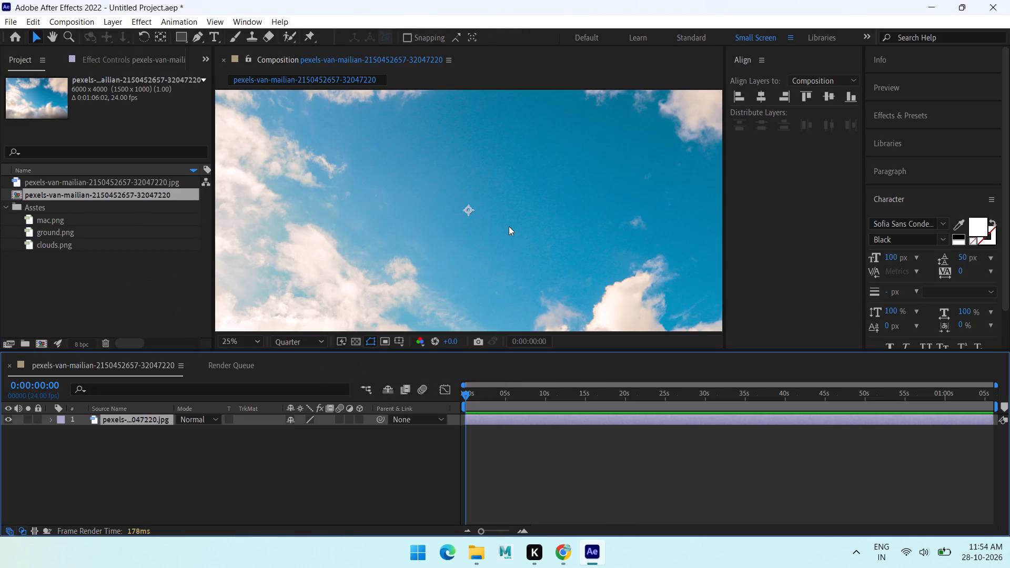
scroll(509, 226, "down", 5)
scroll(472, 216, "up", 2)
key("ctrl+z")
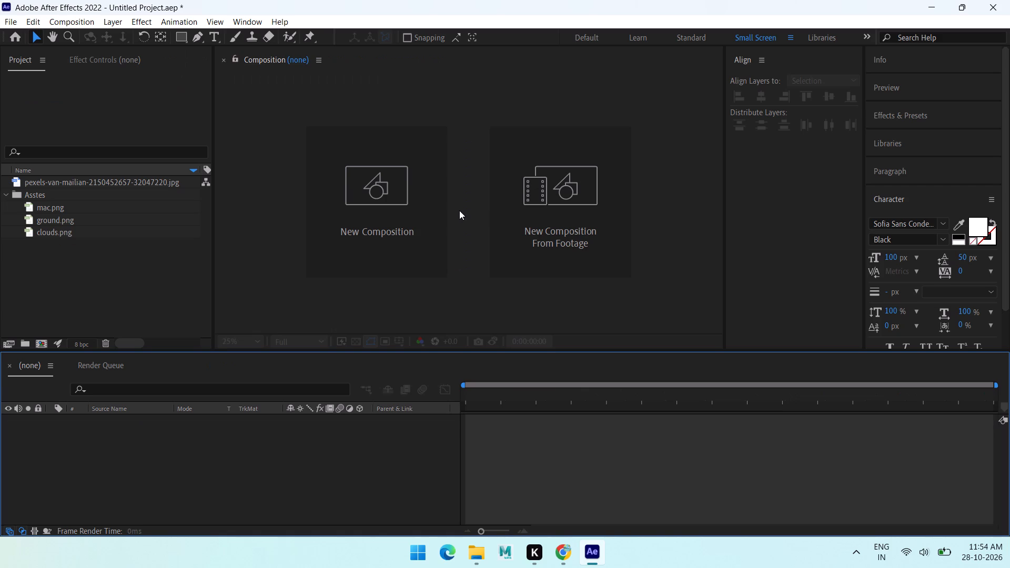
Start a new composition with a width of 1920 px, a height of 1080 px and a frame rate of 30 fps.
left_click(398, 204)
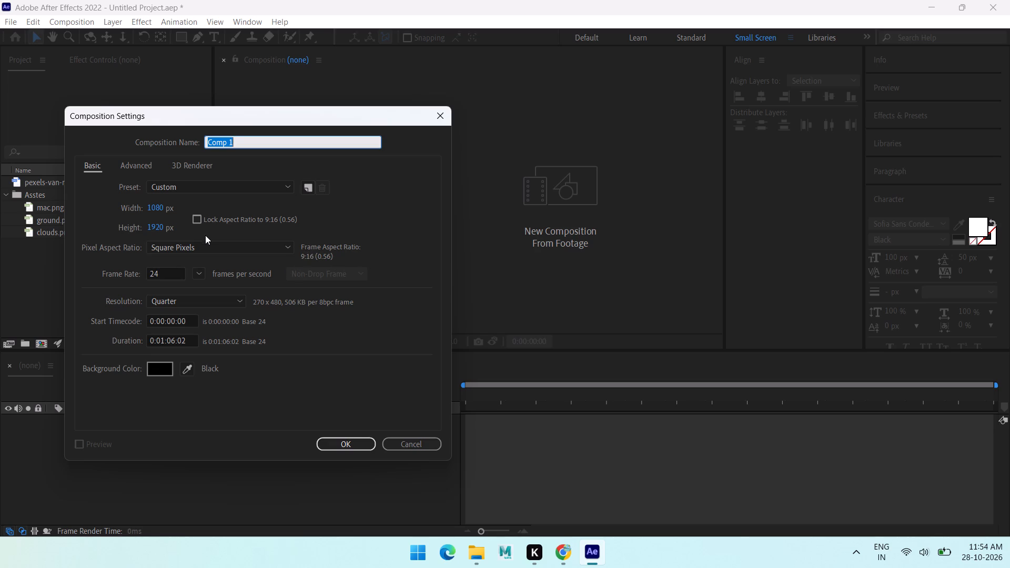
left_click(151, 229)
key("ctrl+c")
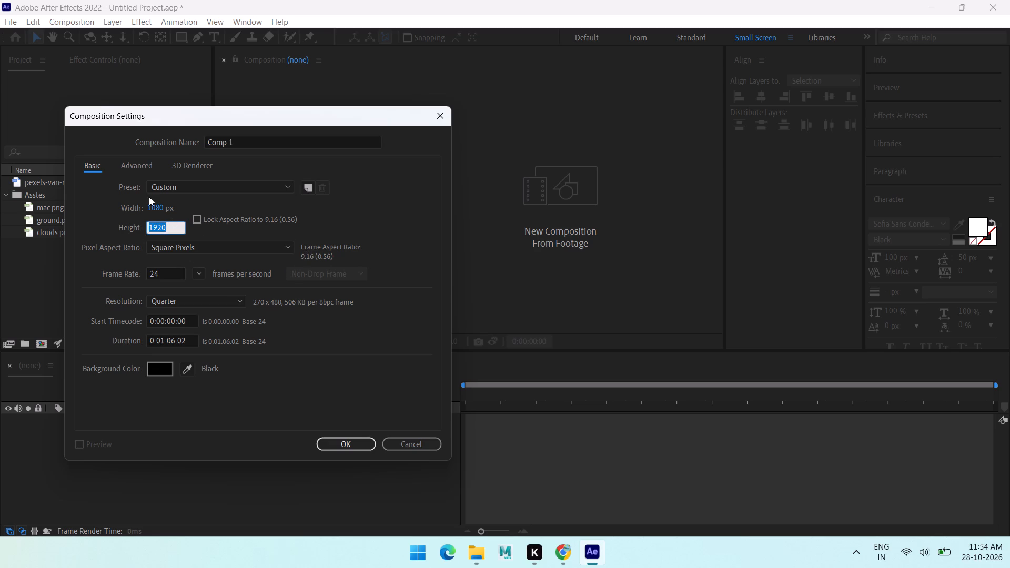
left_click(158, 208)
key("ctrl+v")
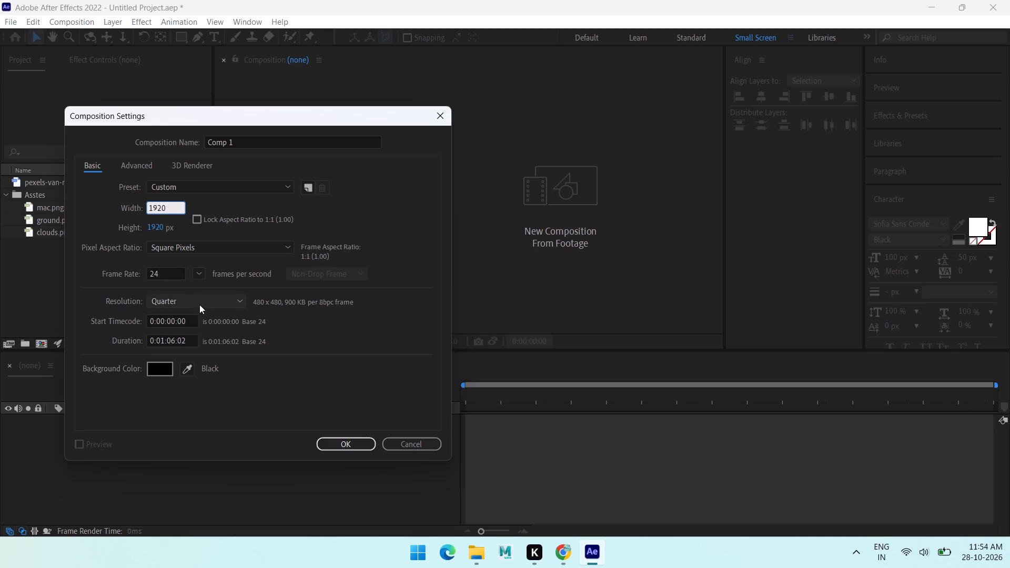
left_click(152, 228)
type("10")
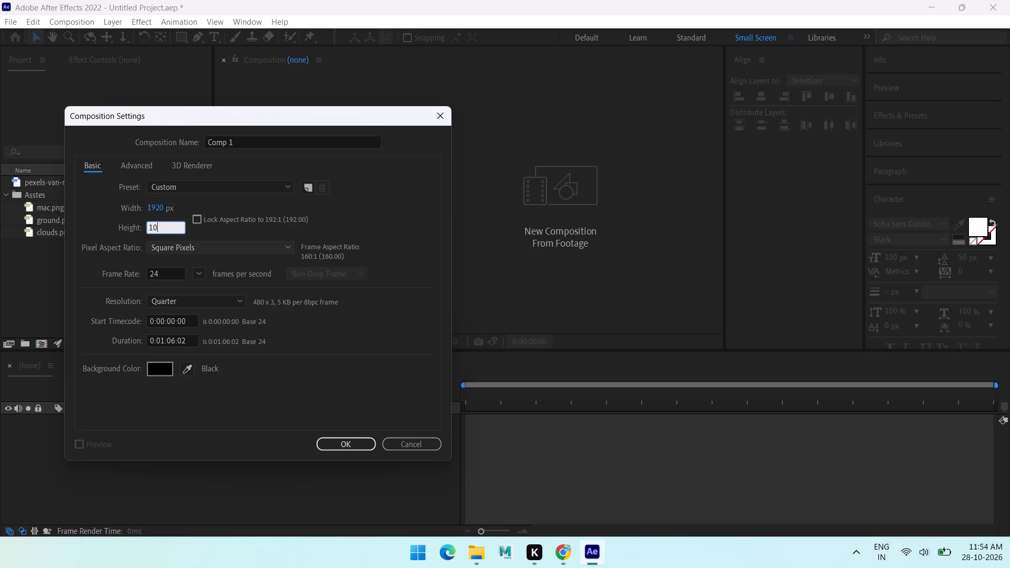
key("8")
key("0")
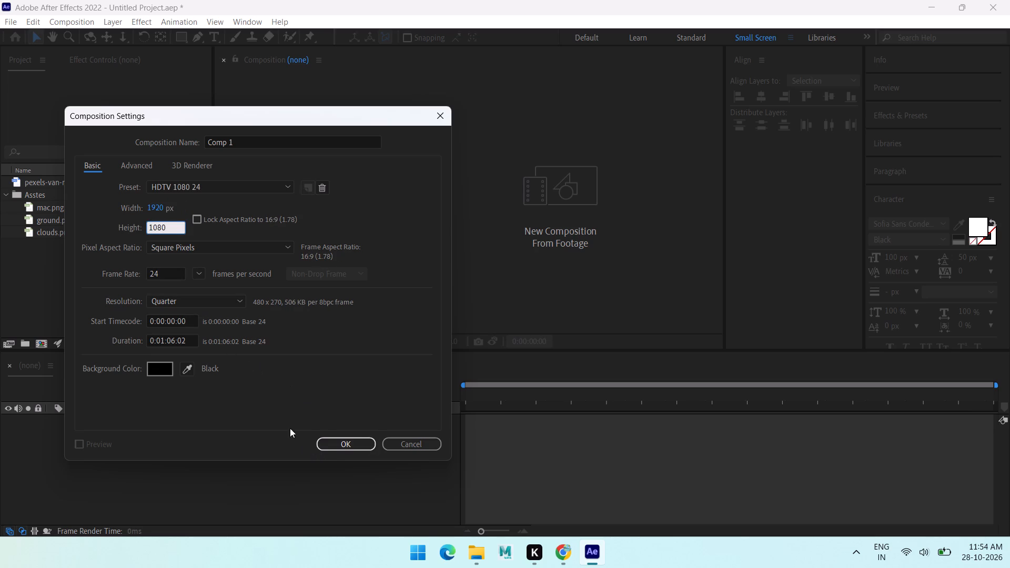
left_click(200, 277)
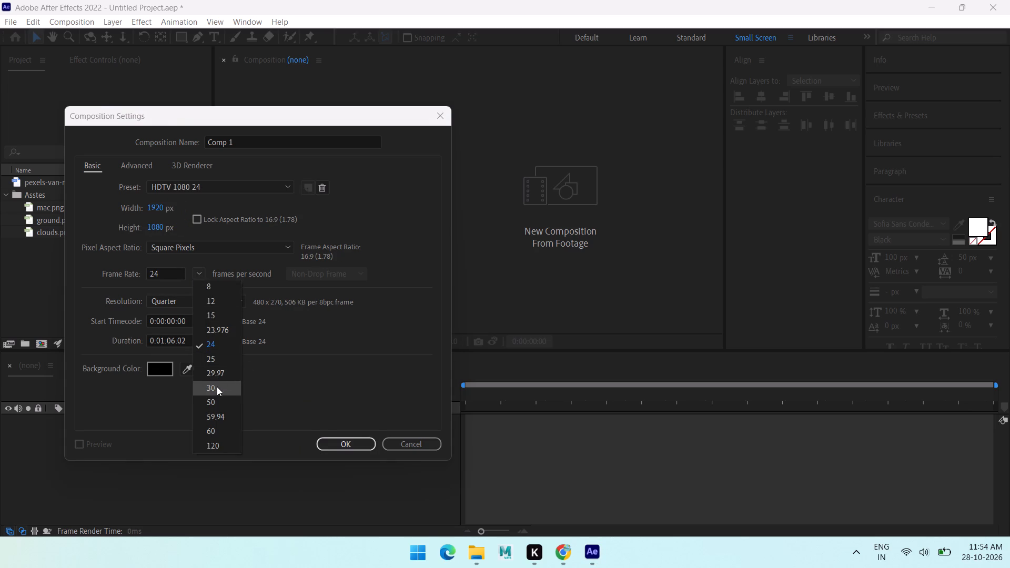
left_click(217, 387)
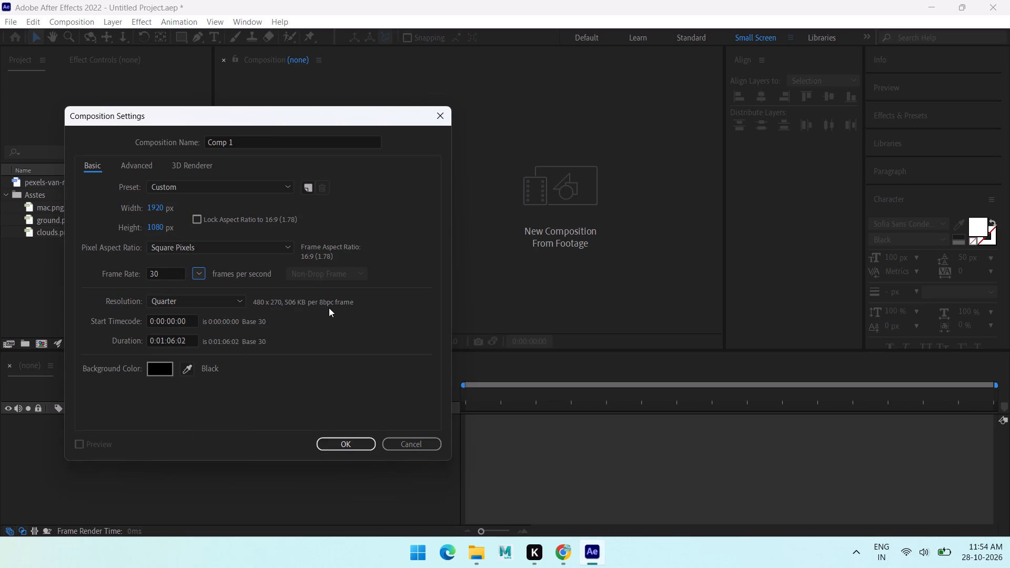
Look through the available composition presets for a social media or 1920-wide format, keeping the Custom preset.
left_click(232, 186)
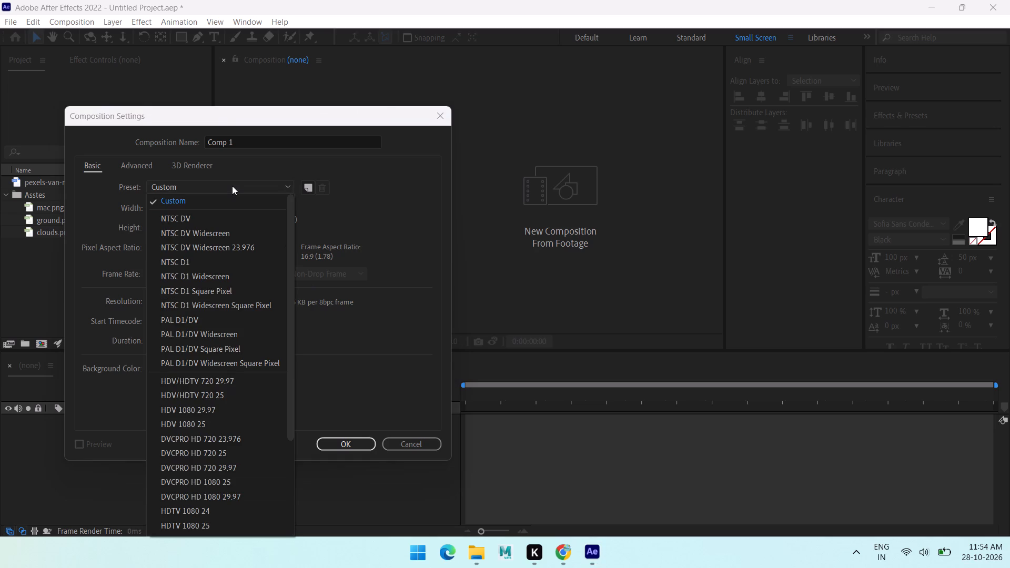
type("soci")
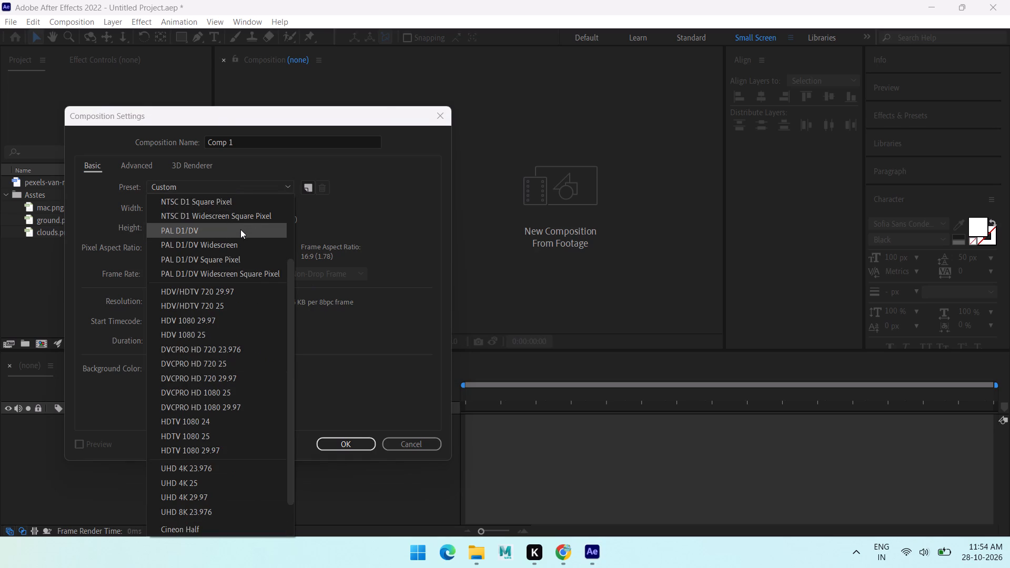
scroll(205, 308, "down", 4)
scroll(220, 285, "up", 8)
scroll(207, 244, "down", 4)
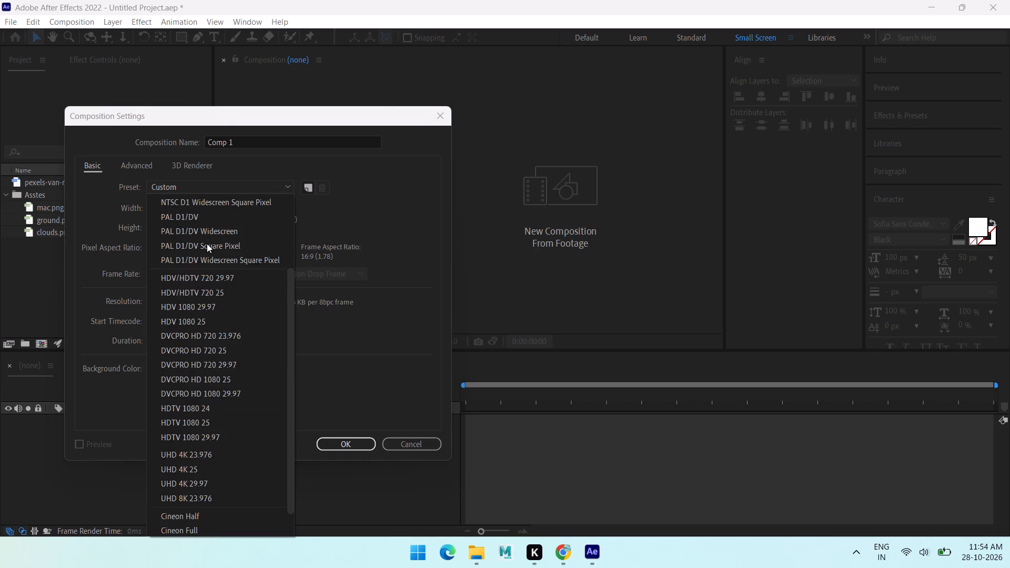
scroll(207, 244, "down", 7)
scroll(233, 416, "down", 6)
scroll(228, 403, "up", 3)
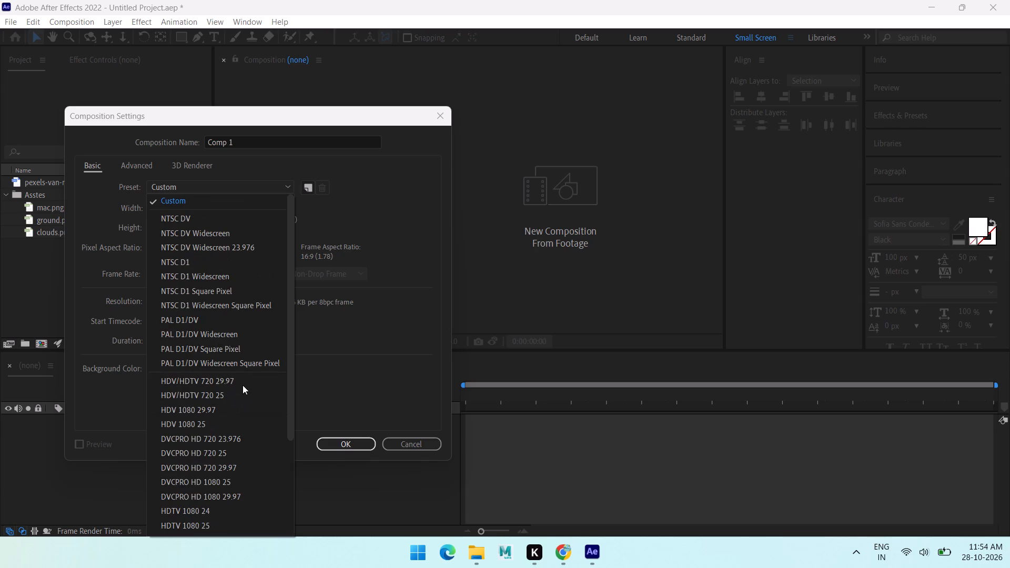
scroll(243, 385, "up", 1)
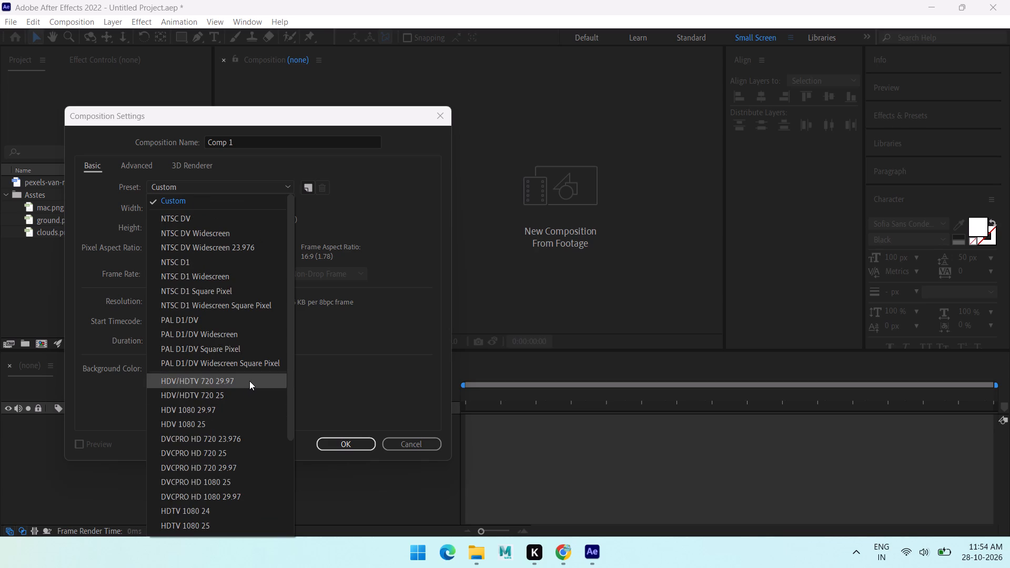
key("1")
key("9")
scroll(226, 403, "down", 2)
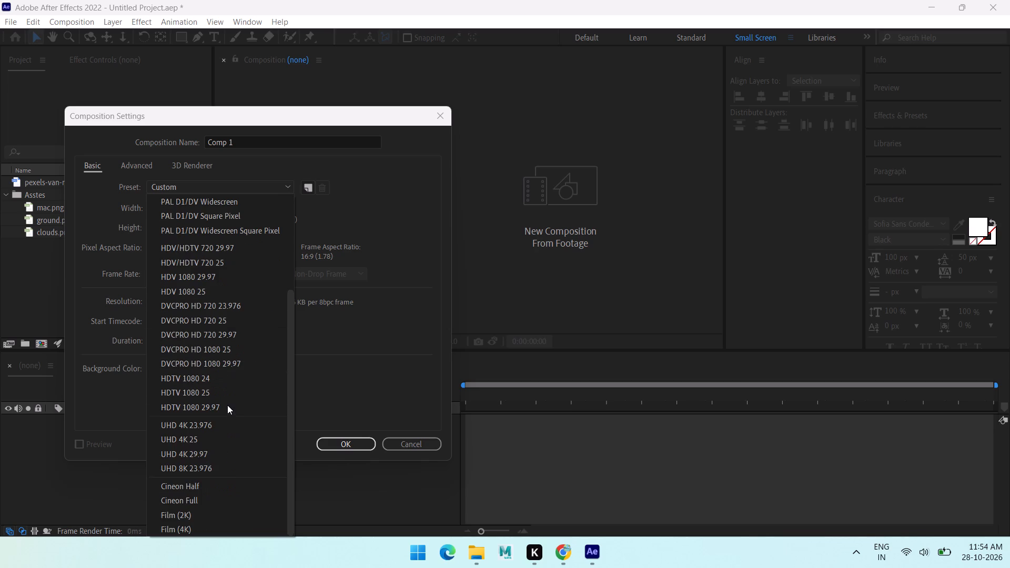
scroll(227, 405, "down", 7)
scroll(221, 459, "down", 5)
scroll(230, 400, "up", 3)
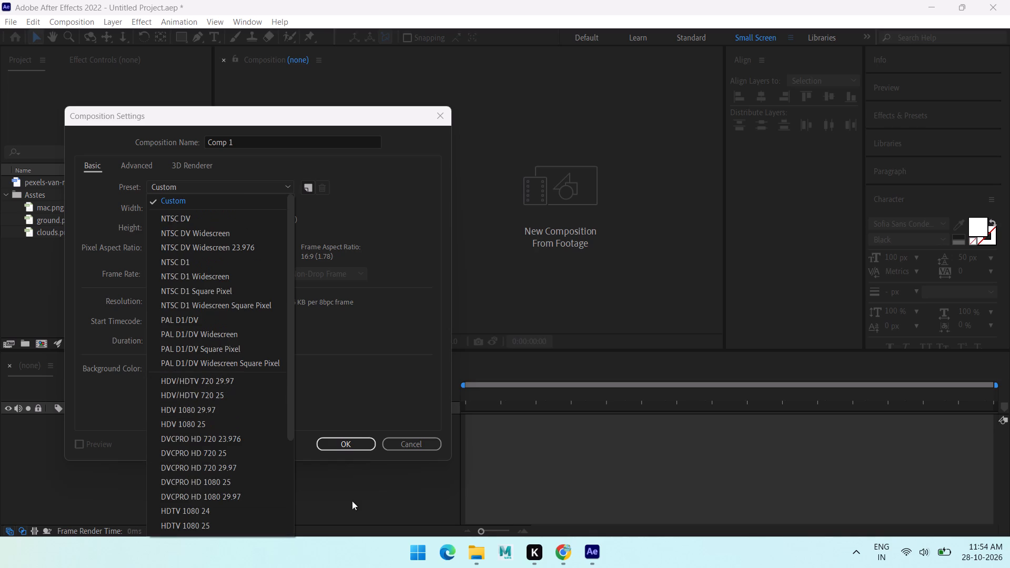
left_click(355, 483)
left_click(350, 362)
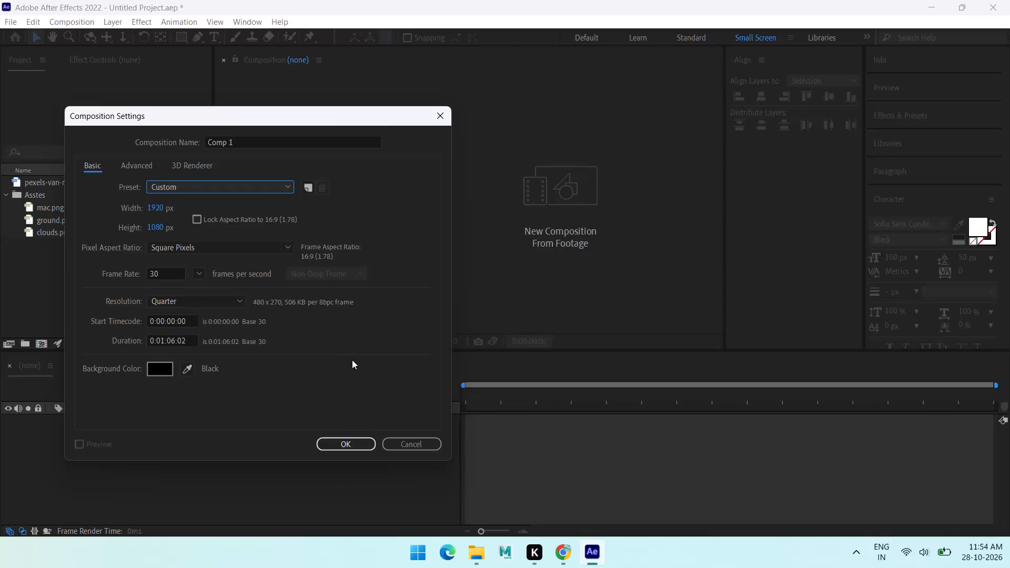
Set the composition's duration to 0:00:20:00 and create Comp 1.
left_click(164, 342)
key("BackSpace")
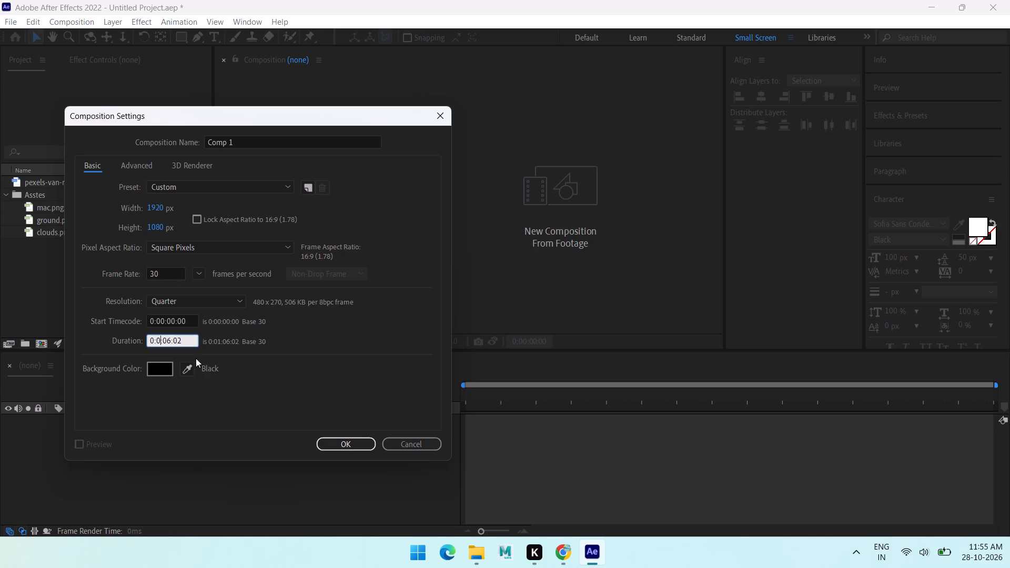
left_click(170, 338)
key("BackSpace")
key("BackSpace")
key("2")
key("0")
left_click(184, 335)
left_click(198, 342)
left_click(188, 340)
key("BackSpace")
key("0")
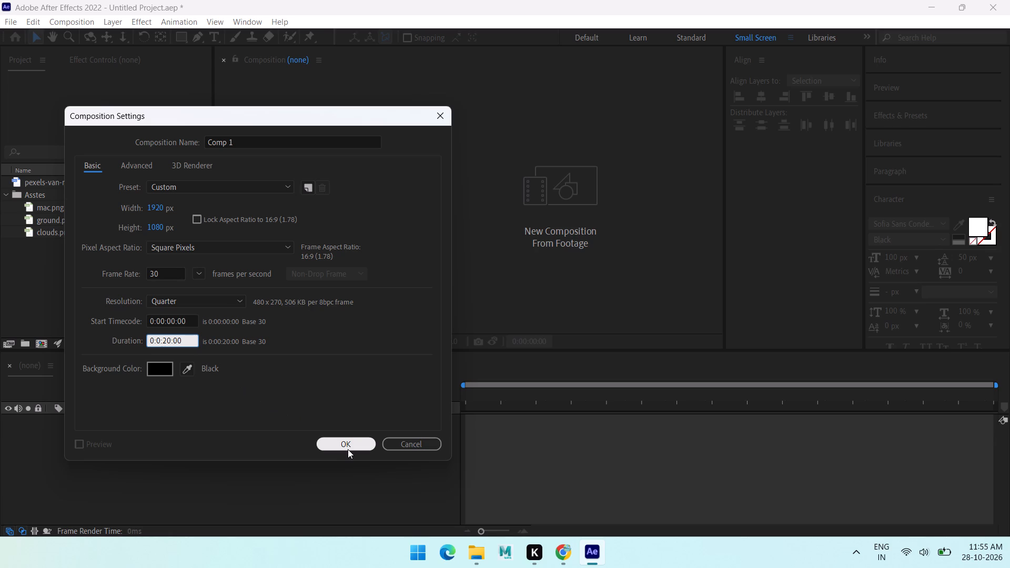
left_click(347, 447)
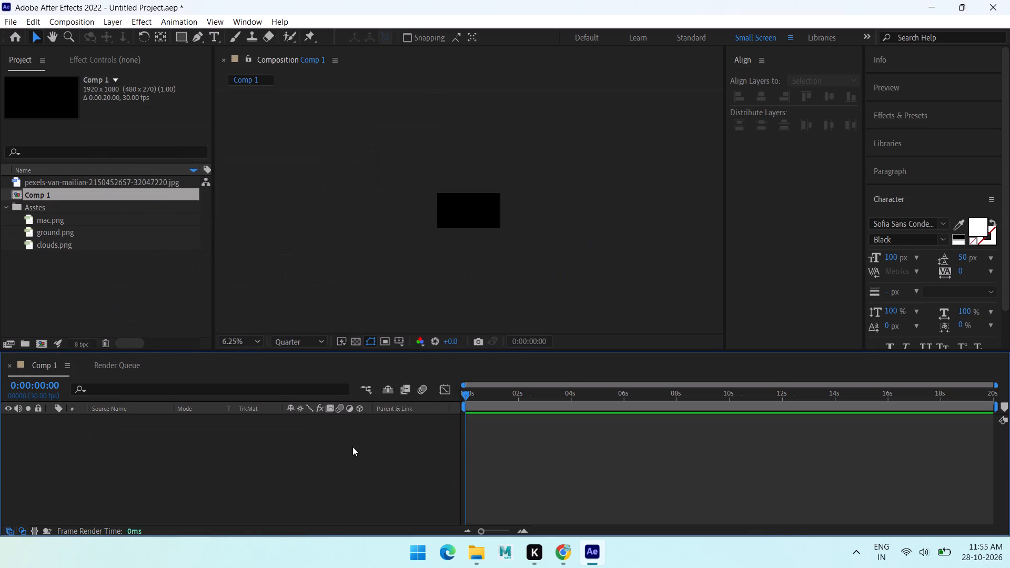
Add the imported Pexels sky photo to Comp 1 as a centred layer.
scroll(492, 222, "up", 3)
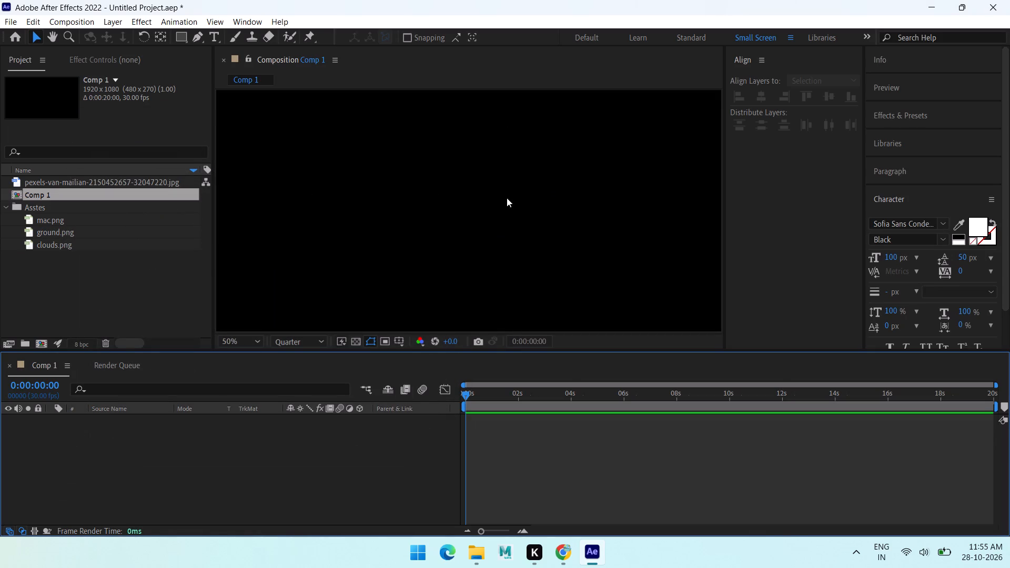
scroll(508, 206, "down", 3)
left_click(246, 342)
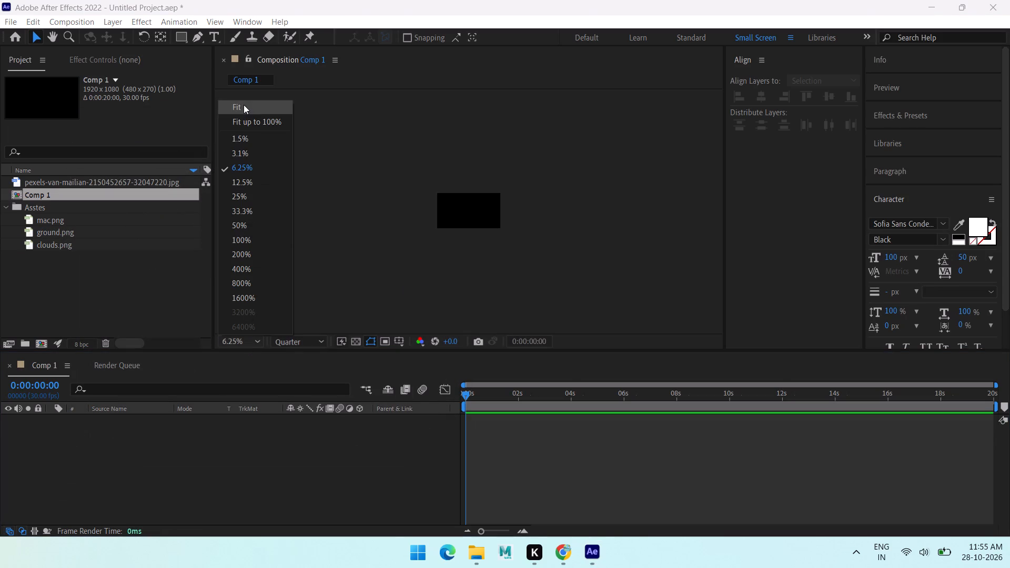
left_click(244, 105)
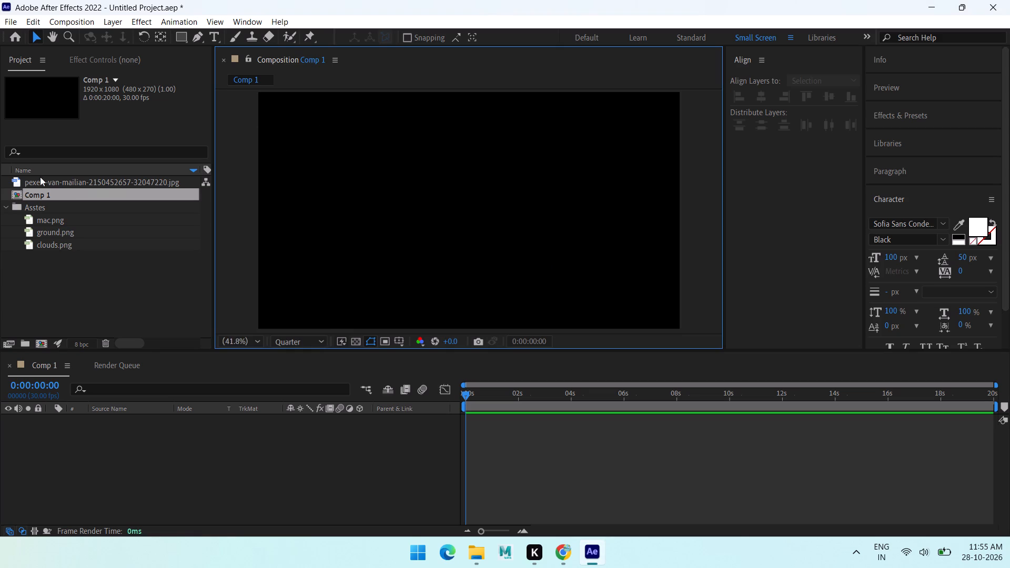
left_click_drag(53, 177, 468, 190)
Scale down the sky photo layer around its centre until it extends only slightly beyond the composition frame on all sides.
scroll(432, 222, "down", 4)
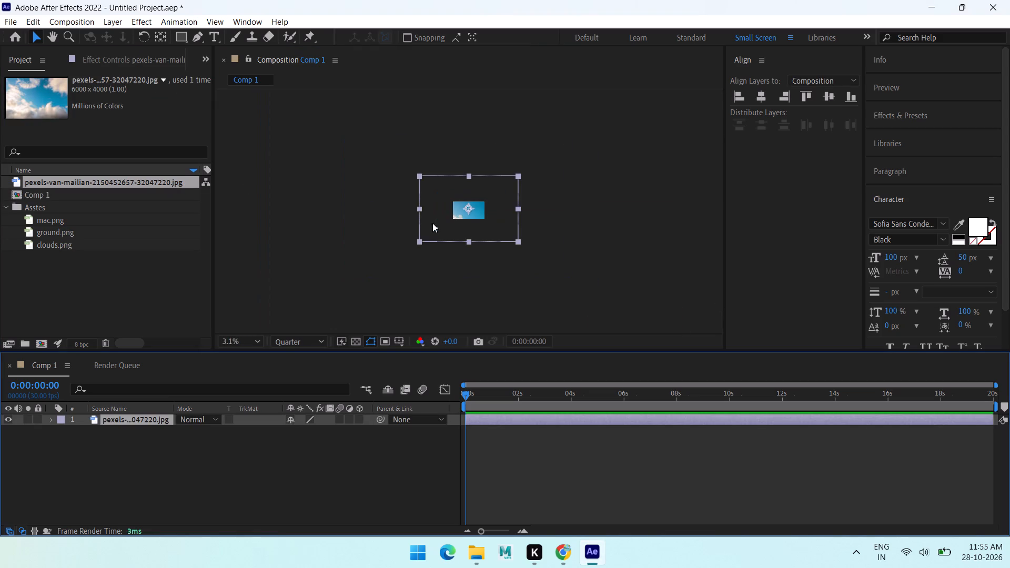
scroll(442, 214, "up", 3)
scroll(532, 252, "down", 2)
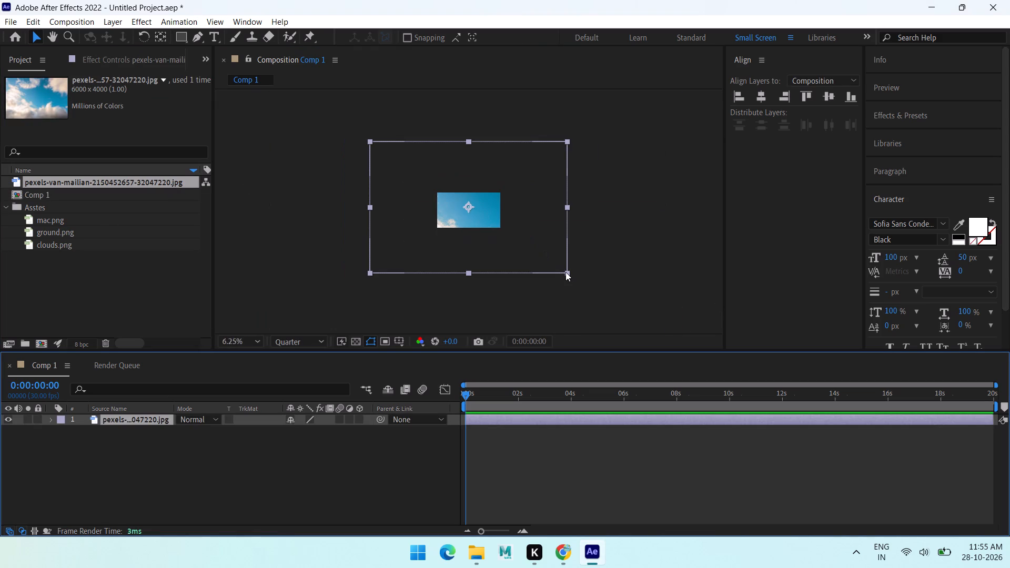
left_click_drag(565, 272, 534, 246)
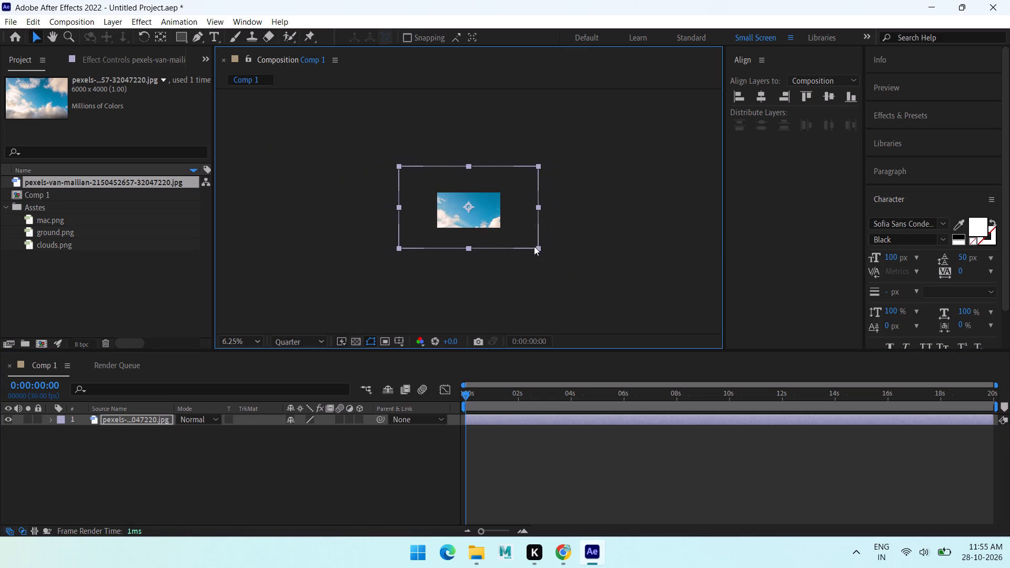
left_click_drag(534, 246, 505, 236)
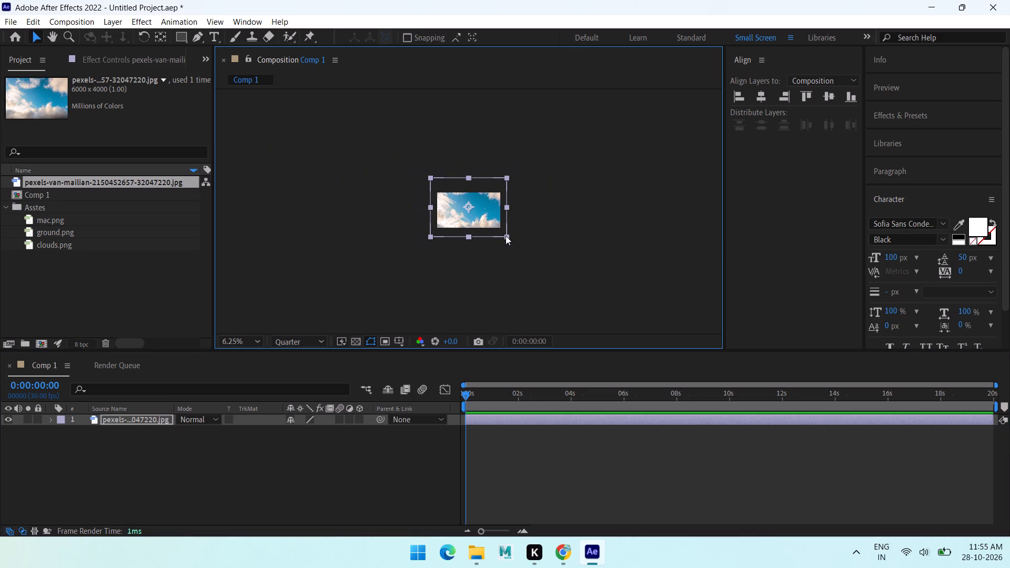
scroll(504, 235, "up", 2)
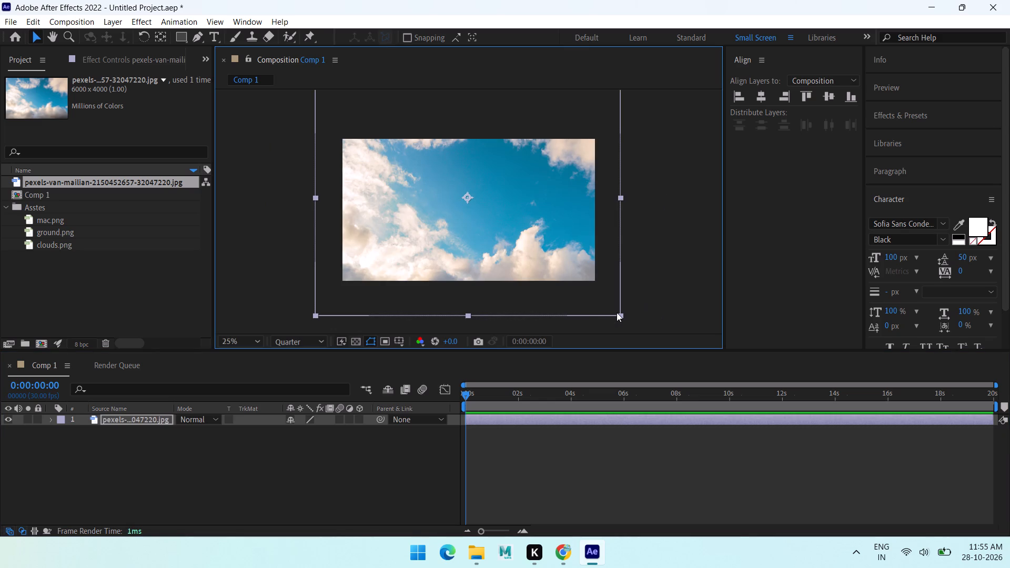
left_click_drag(619, 312, 596, 287)
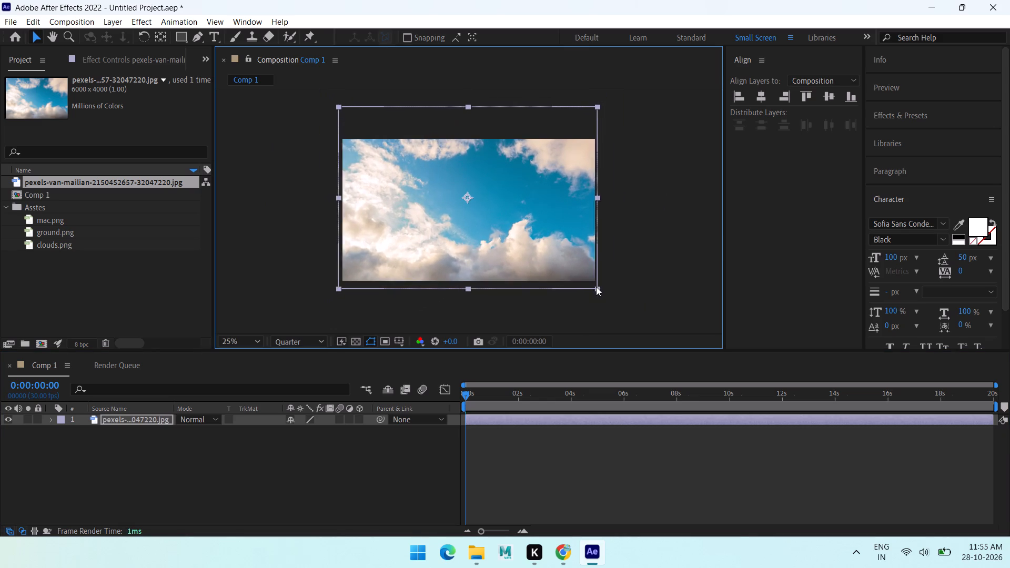
left_click_drag(596, 287, 604, 292)
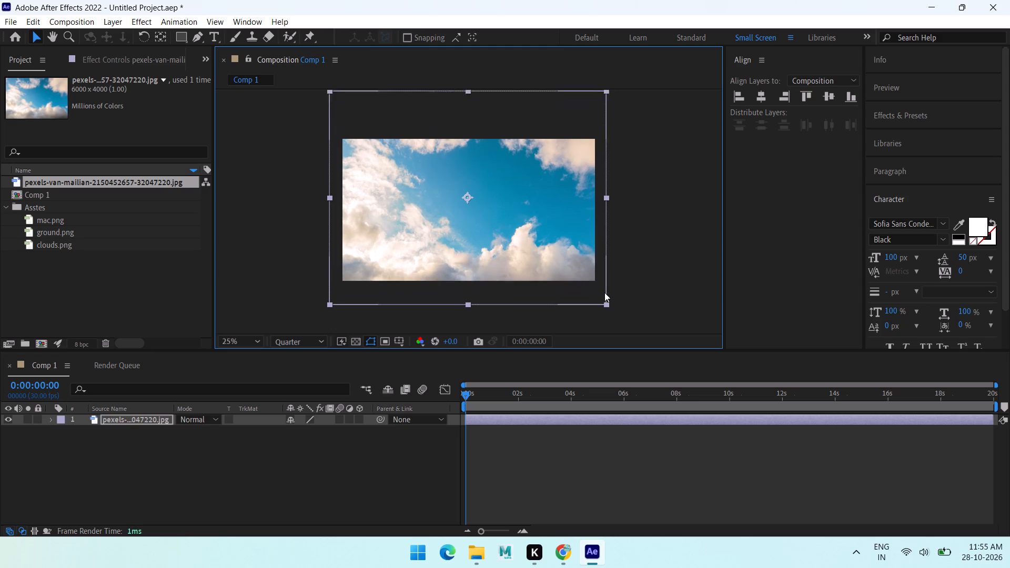
left_click_drag(604, 292, 598, 290)
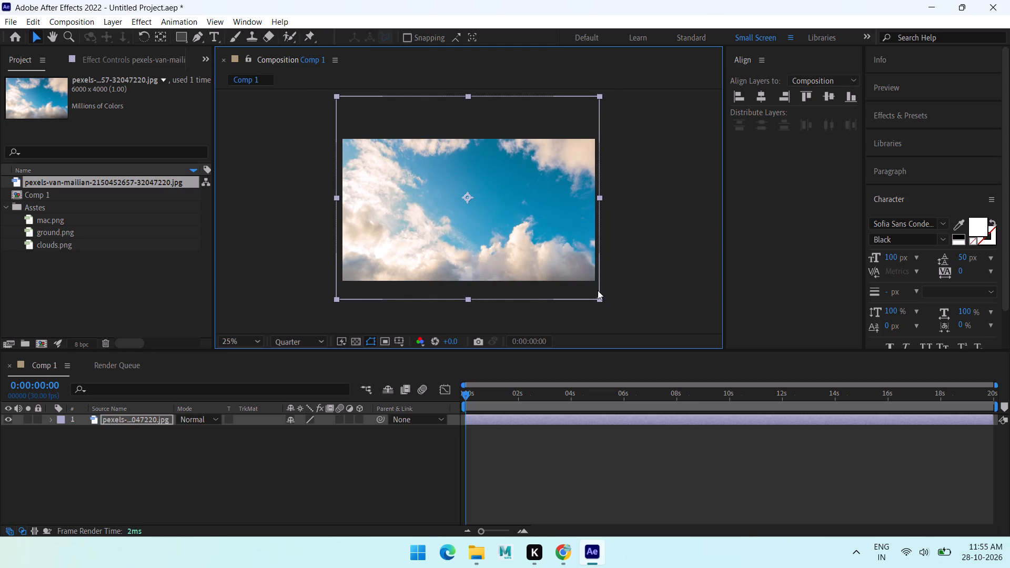
left_click_drag(598, 290, 619, 298)
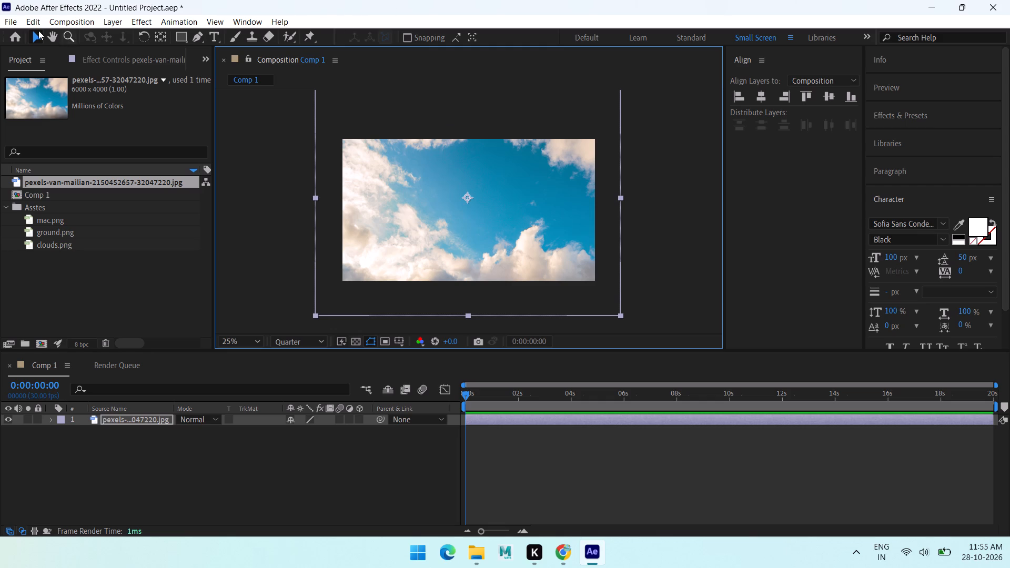
Add ground.png to the composition above the sky layer and scale it to 80%.
left_click_drag(54, 231, 487, 218)
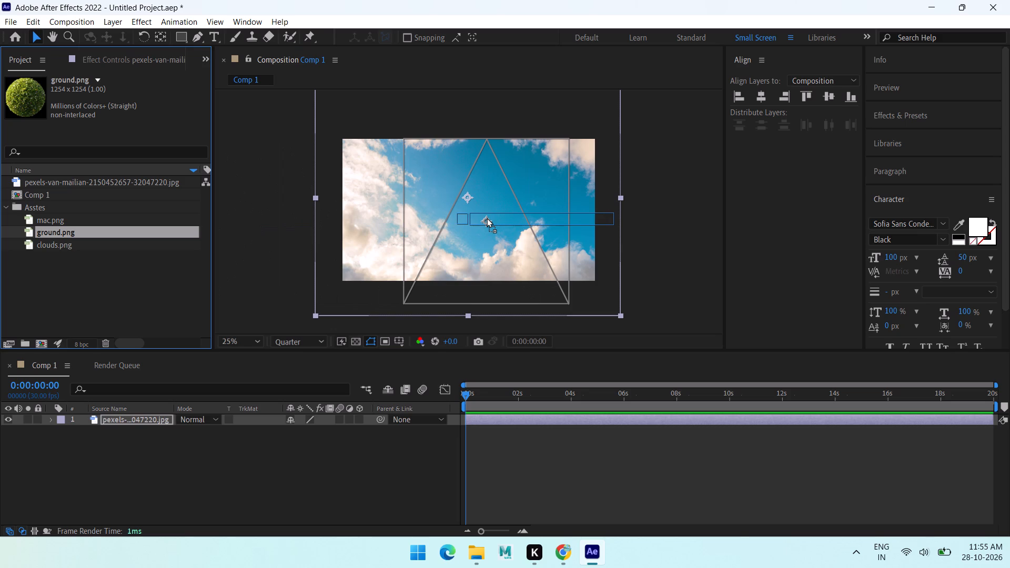
left_click_drag(487, 218, 480, 217)
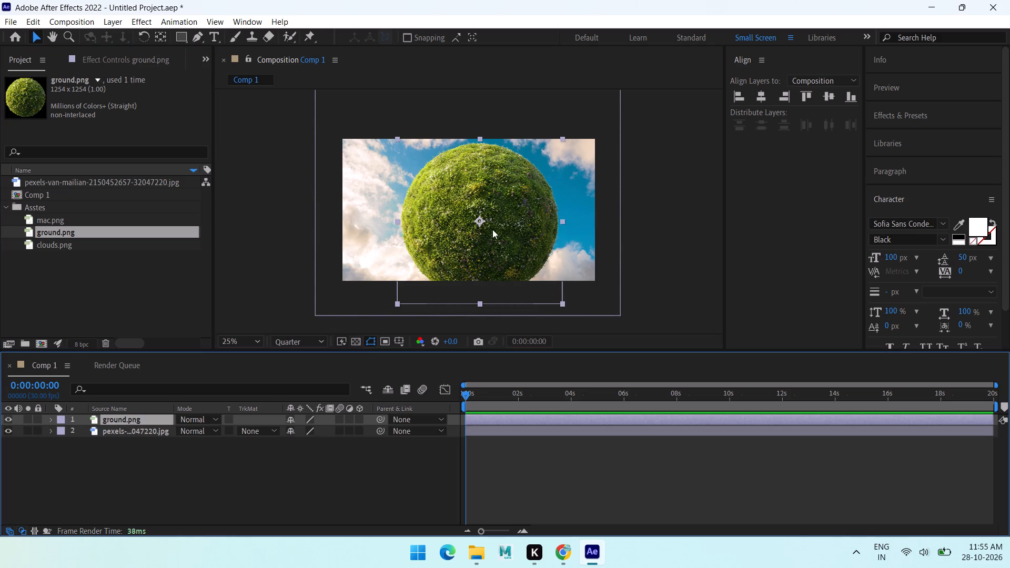
key("s")
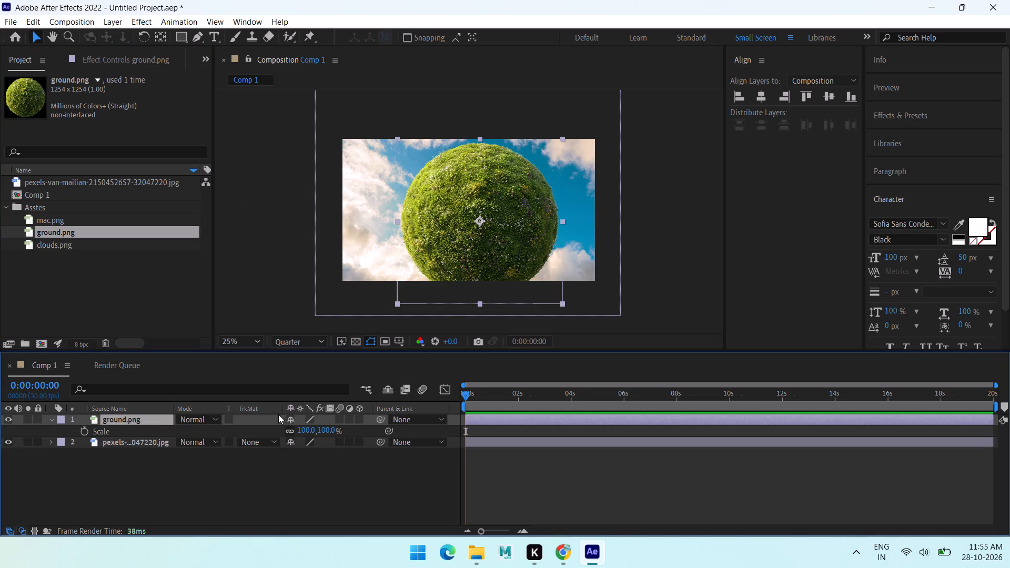
left_click_drag(308, 433, 297, 432)
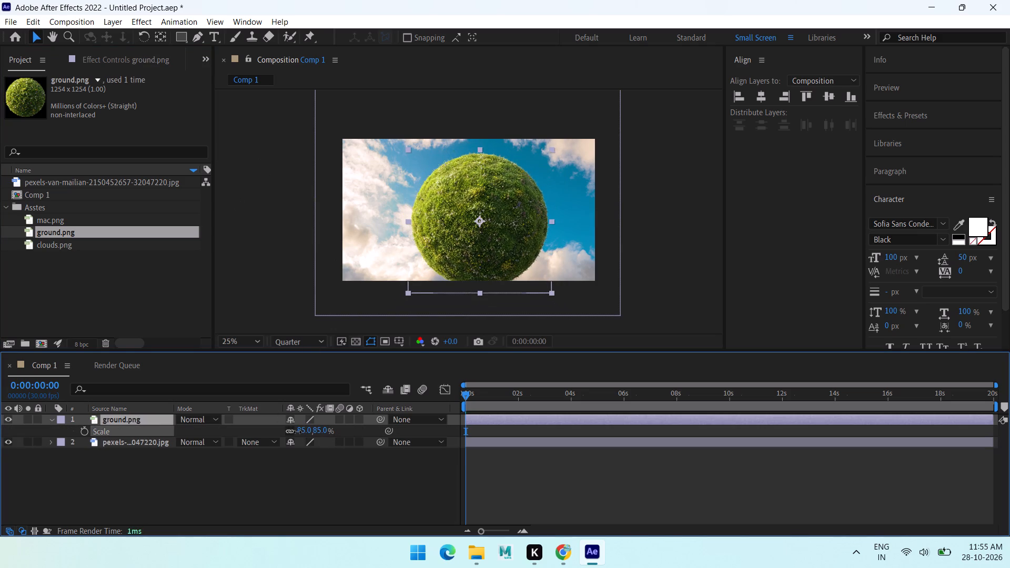
left_click_drag(297, 432, 295, 432)
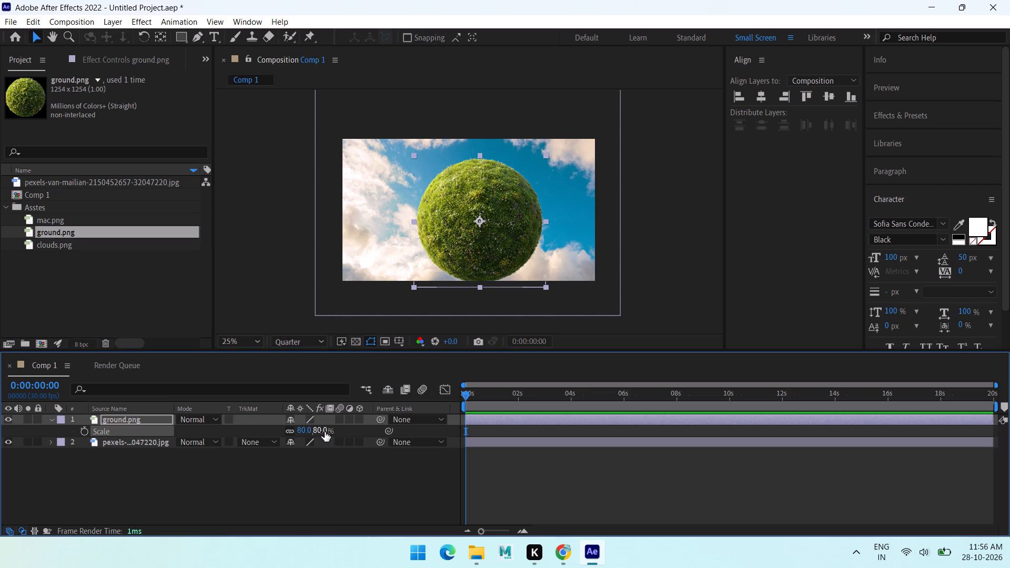
Reveal the ground layer's Position and move the grass ball to the bottom centre of the frame, at about 964, 951.
key("p")
left_click_drag(297, 431, 307, 434)
key("ctrl+z")
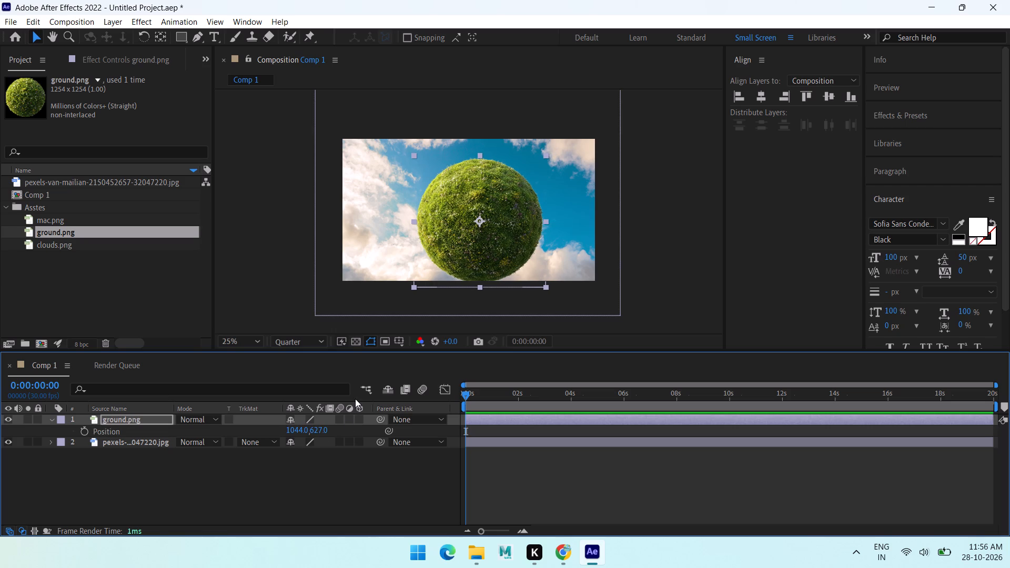
left_click_drag(484, 238, 473, 281)
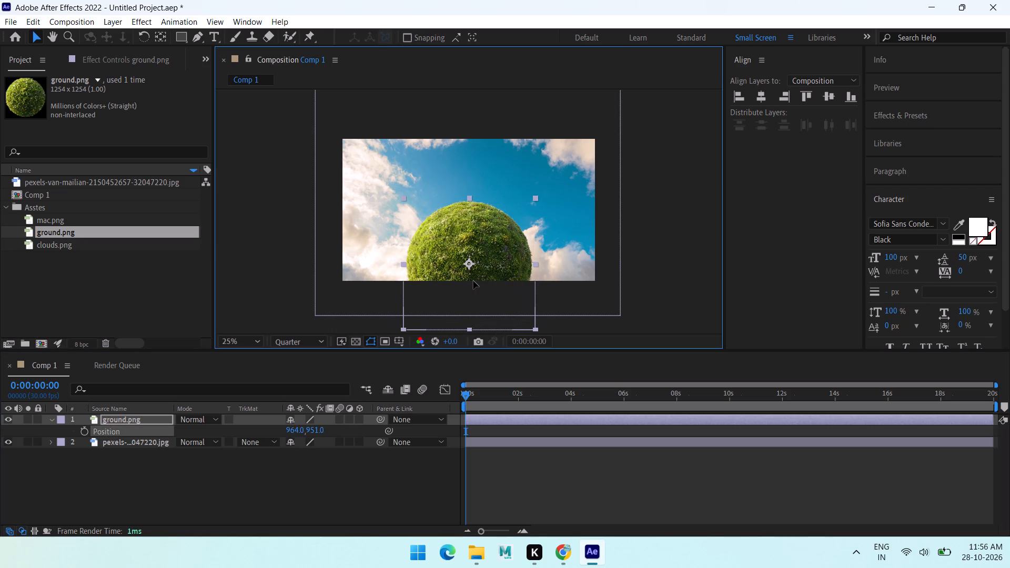
Scale the ground layer up to 115% and lower the grass ball so only its upper dome rises into the frame.
left_click_drag(473, 281, 473, 282)
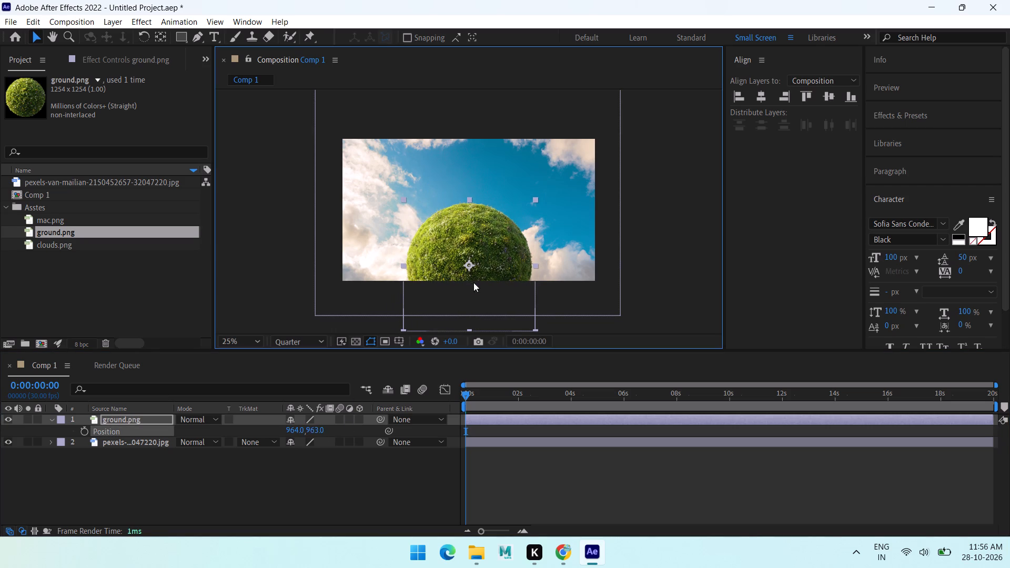
key("s")
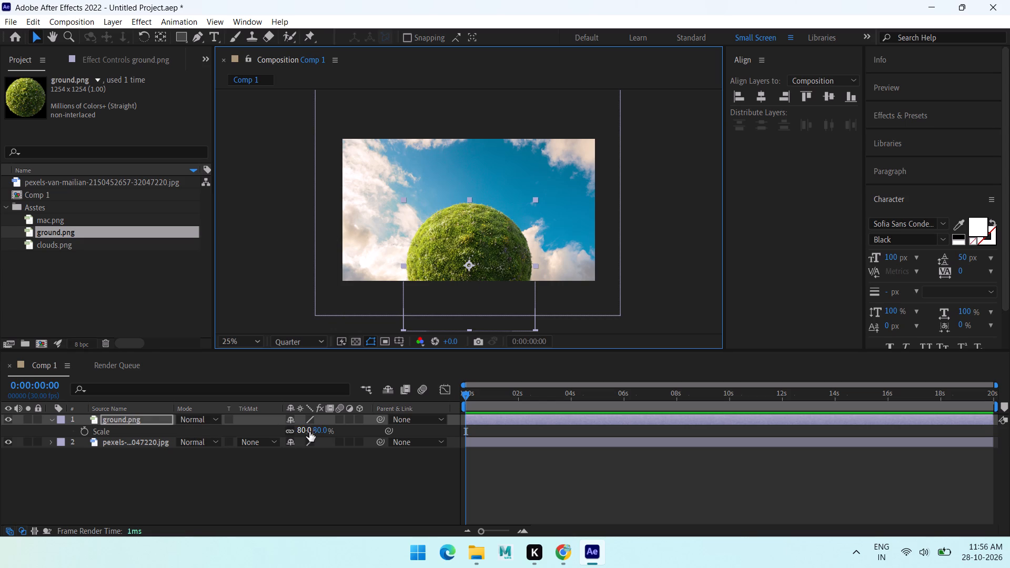
left_click_drag(308, 432, 336, 437)
left_click_drag(479, 260, 476, 279)
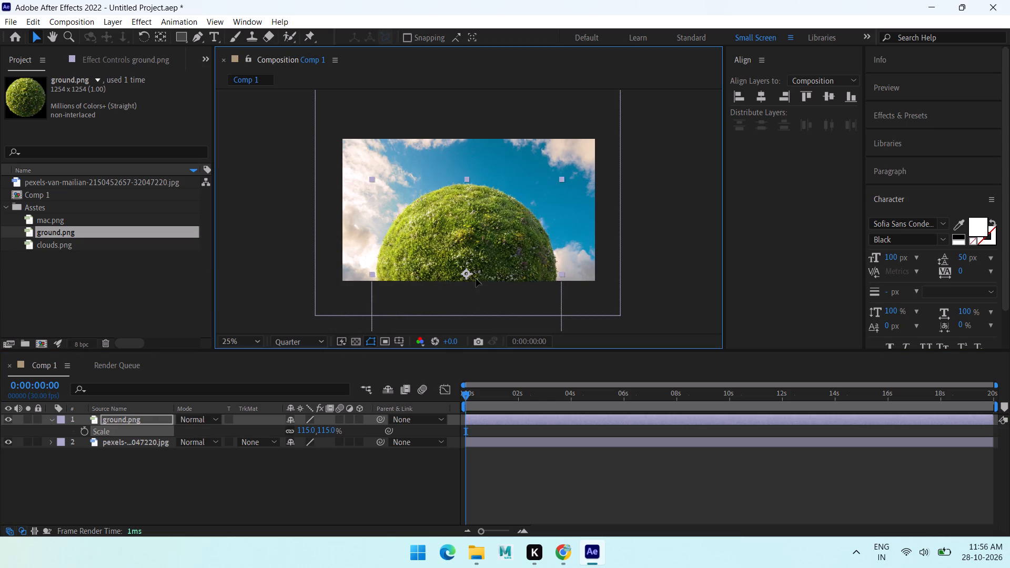
left_click_drag(476, 279, 482, 294)
scroll(546, 218, "down", 1)
scroll(508, 220, "up", 1)
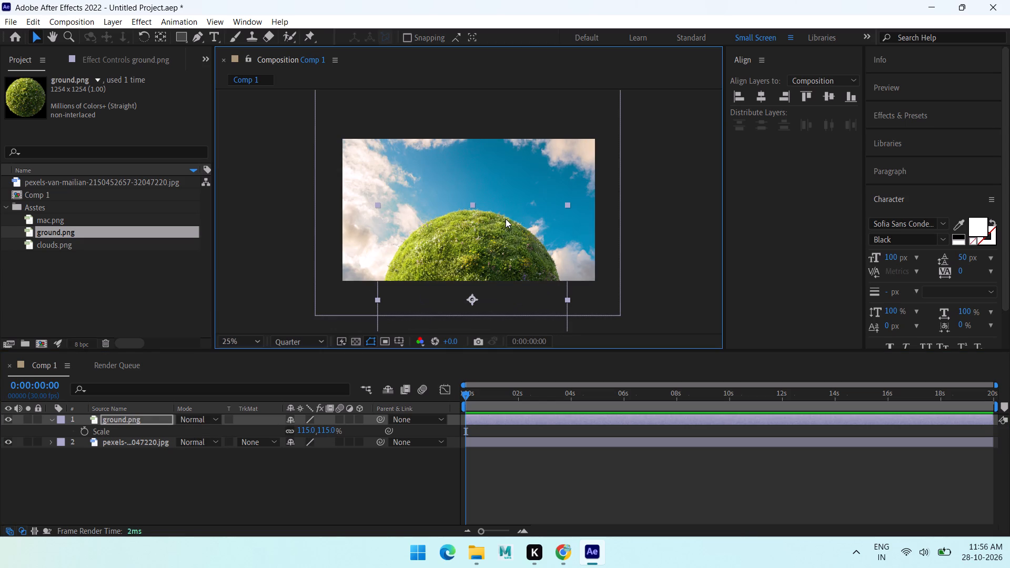
Show the rulers, place a vertical guide at about 1000 px, and nudge the grass ball sideways to centre it on the guide.
key("ctrl+r")
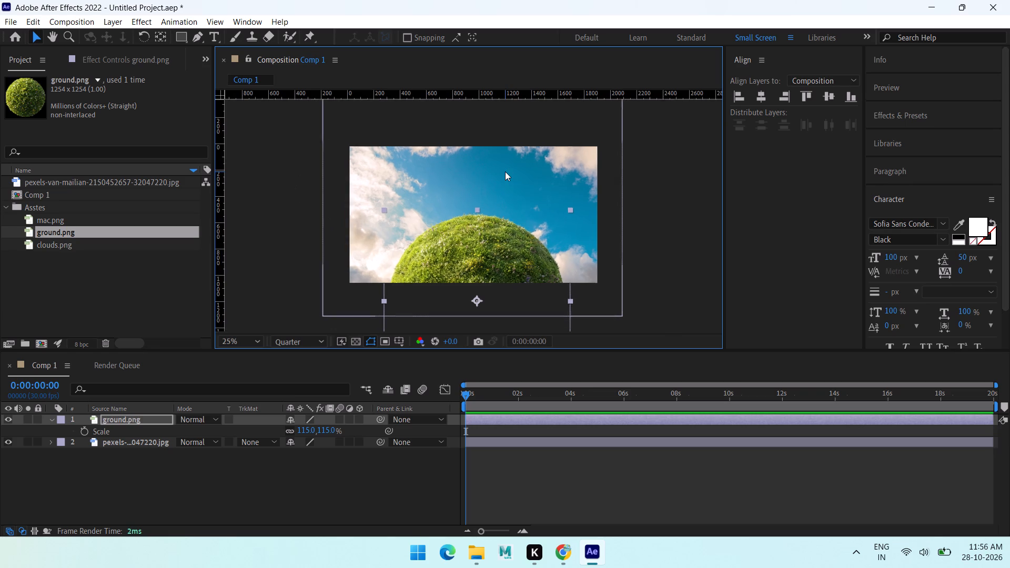
left_click_drag(220, 181, 481, 219)
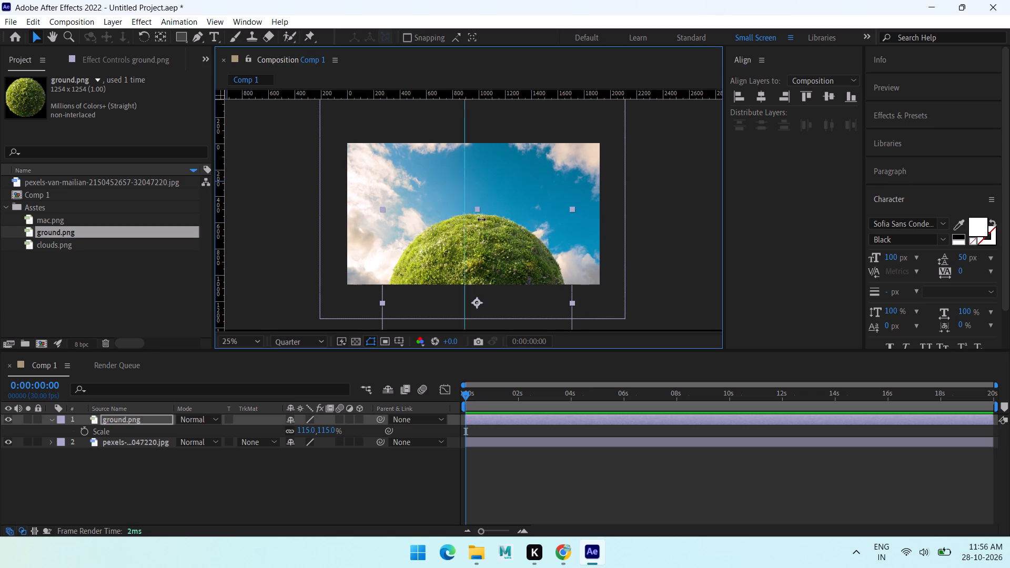
left_click_drag(481, 219, 478, 248)
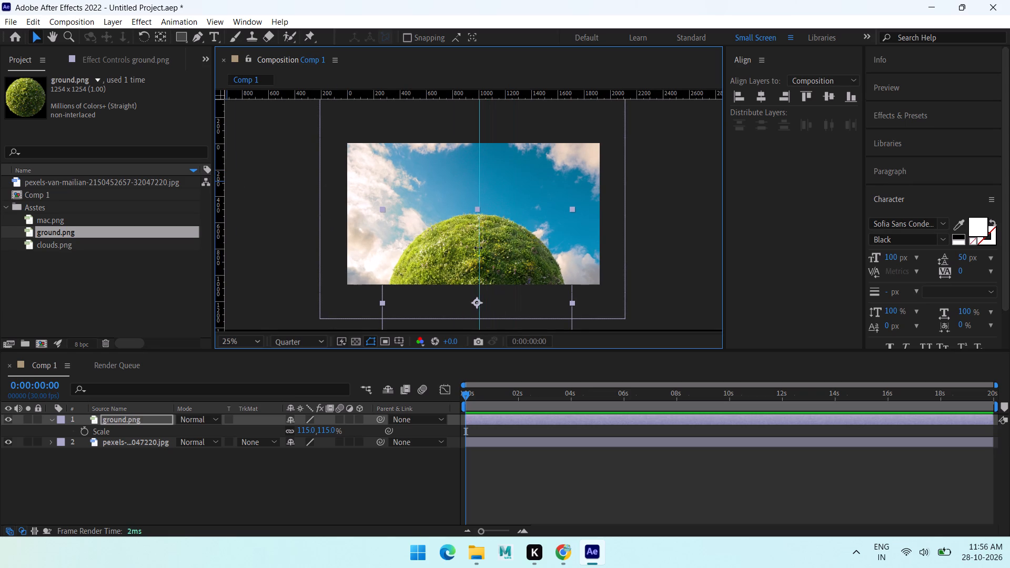
left_click_drag(478, 248, 479, 250)
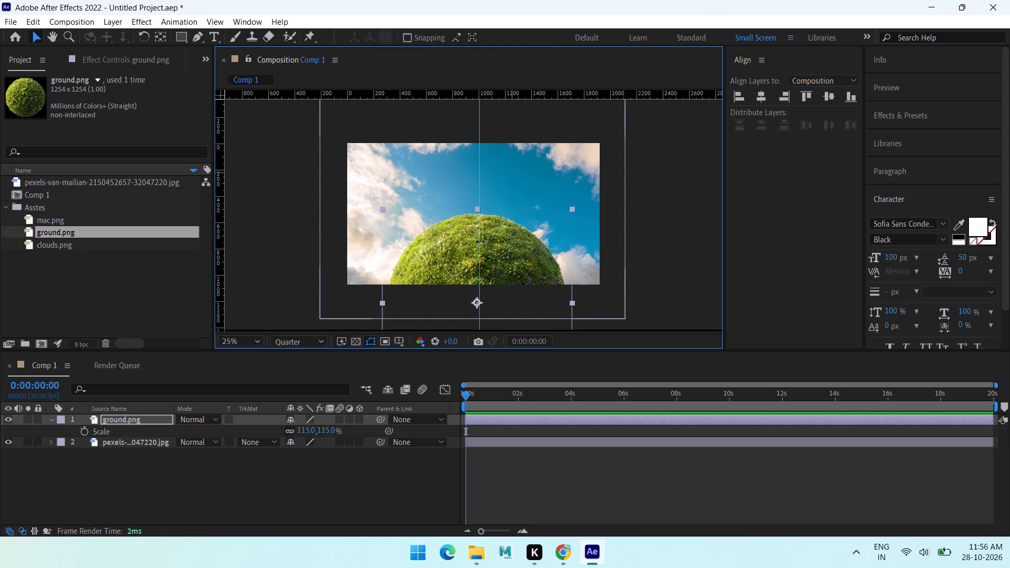
left_click_drag(530, 302, 536, 302)
left_click(679, 253)
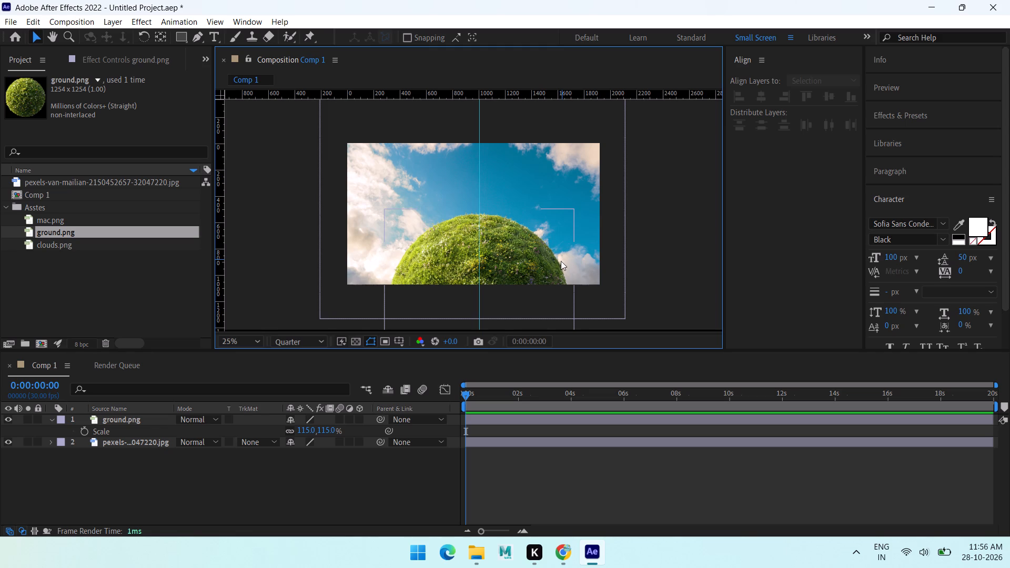
Set the ground layer's Scale to 113%.
left_click(306, 429)
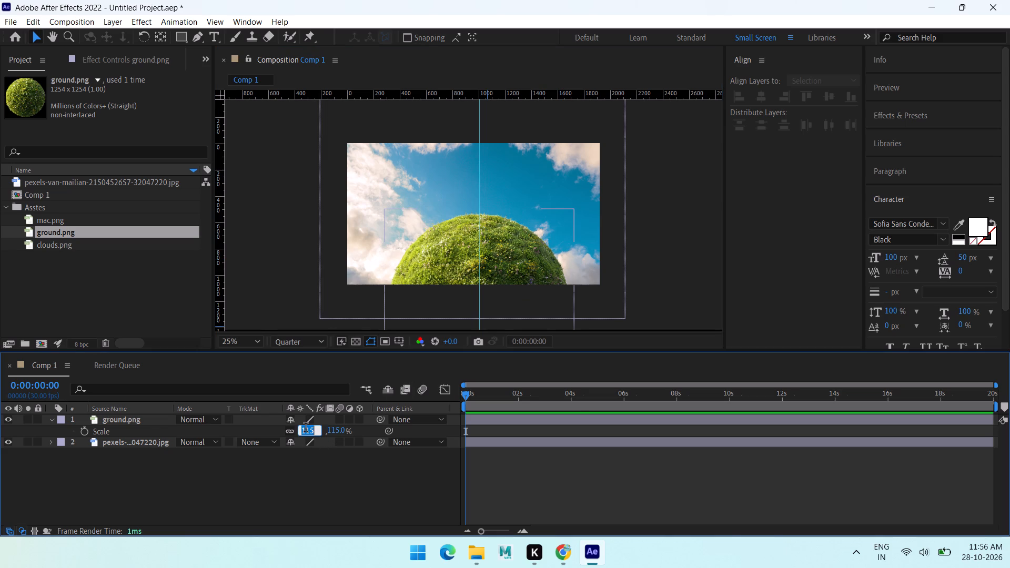
type("113")
key("Return")
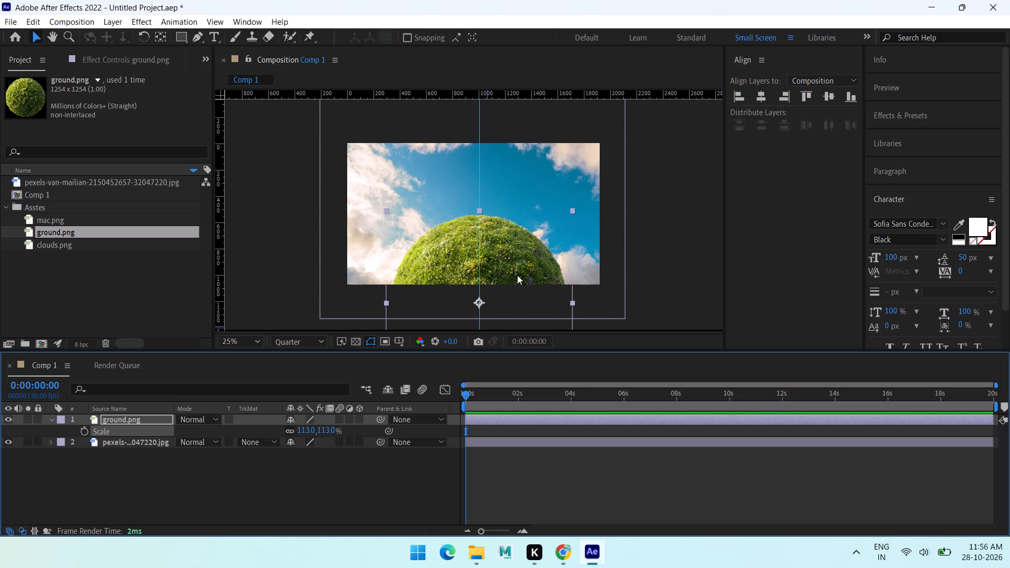
left_click(666, 261)
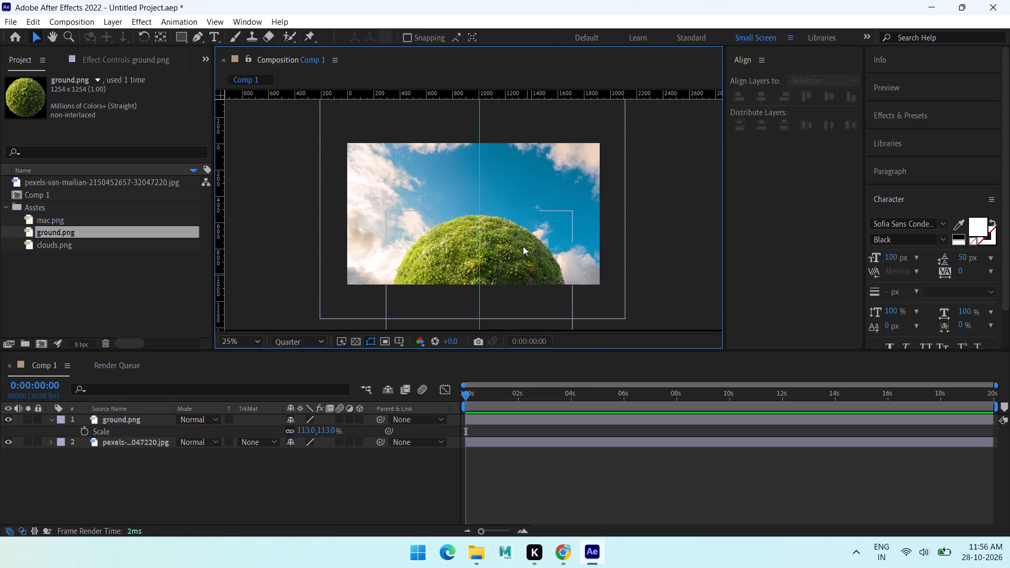
scroll(518, 237, "down", 1)
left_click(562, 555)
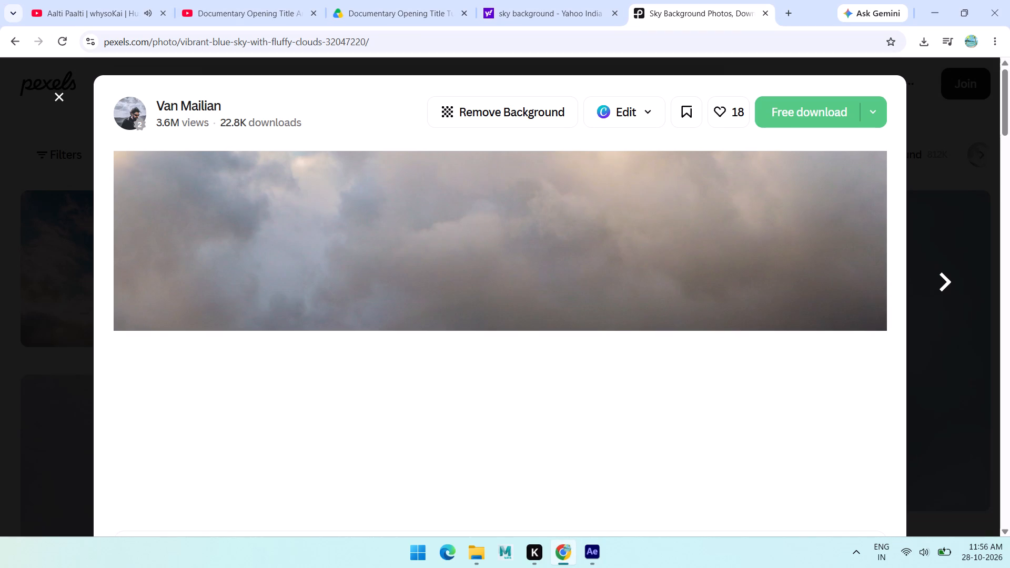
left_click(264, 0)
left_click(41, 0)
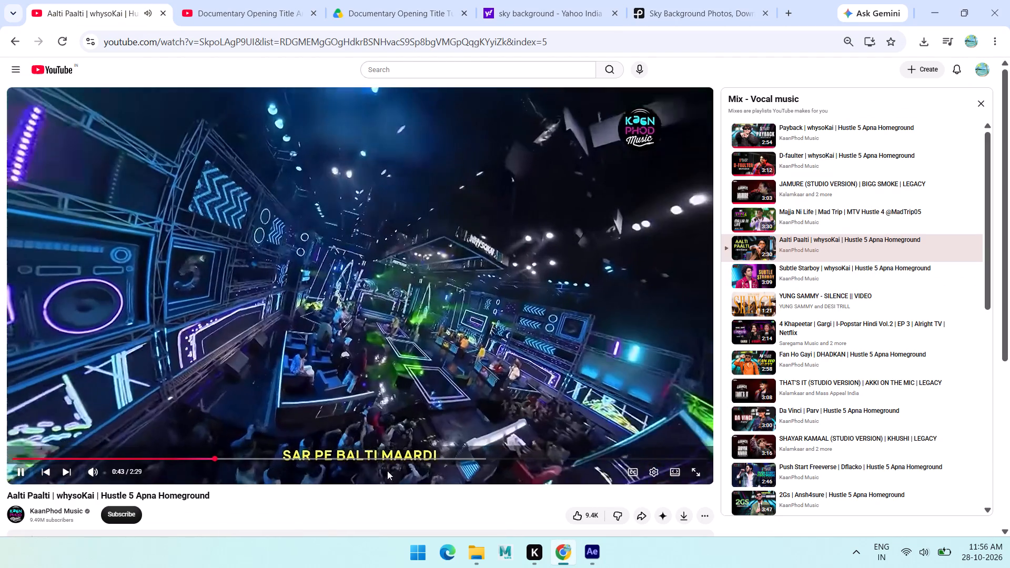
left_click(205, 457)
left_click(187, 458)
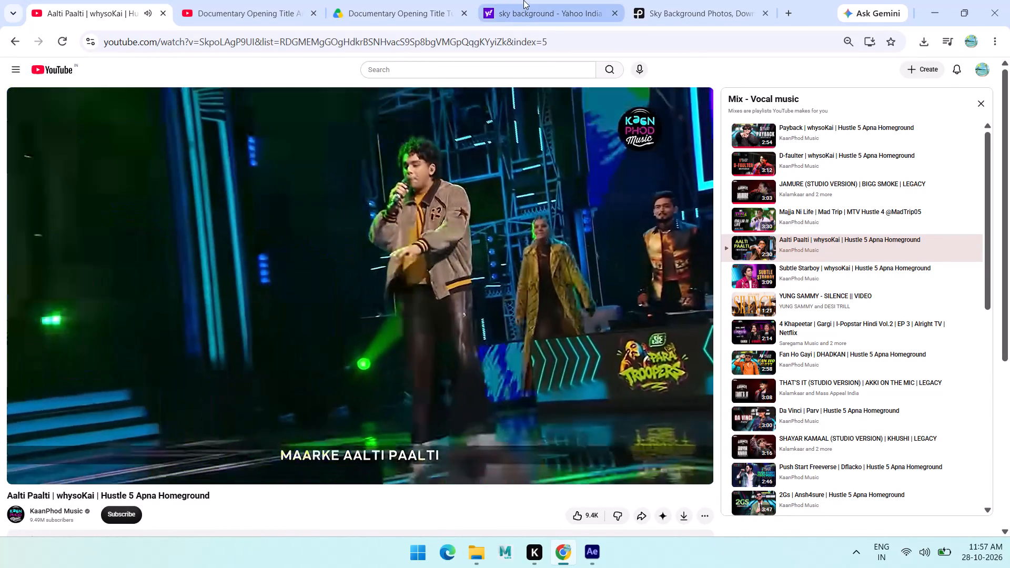
Close the Yahoo sky background search page in Chrome and return to After Effects.
left_click(656, 4)
left_click(572, 16)
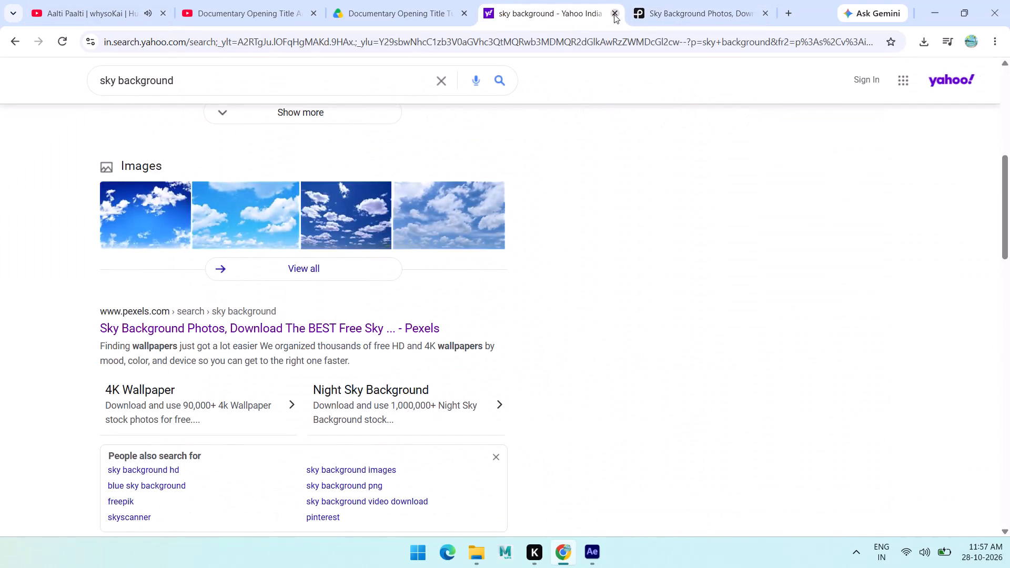
left_click(614, 14)
left_click(593, 552)
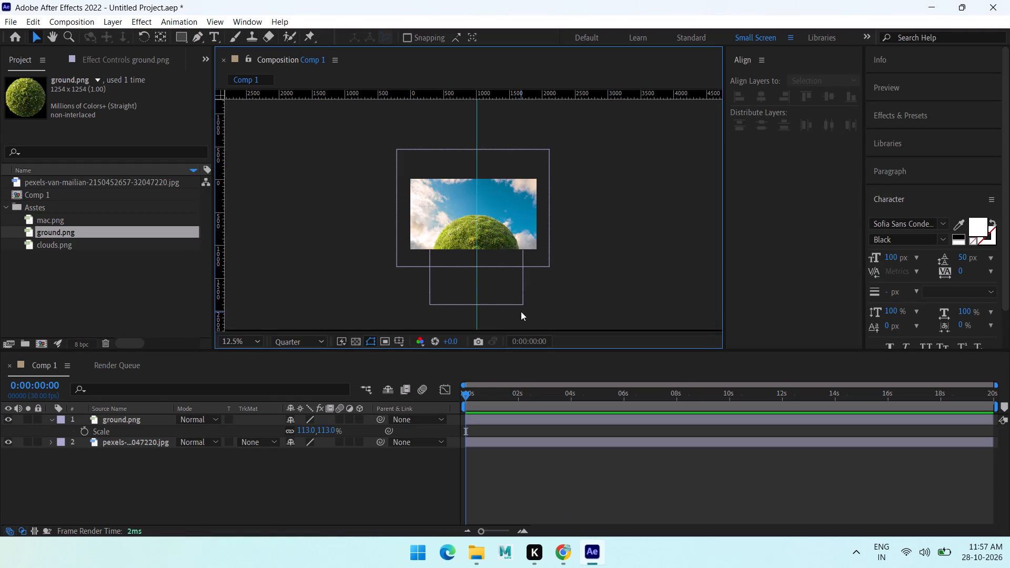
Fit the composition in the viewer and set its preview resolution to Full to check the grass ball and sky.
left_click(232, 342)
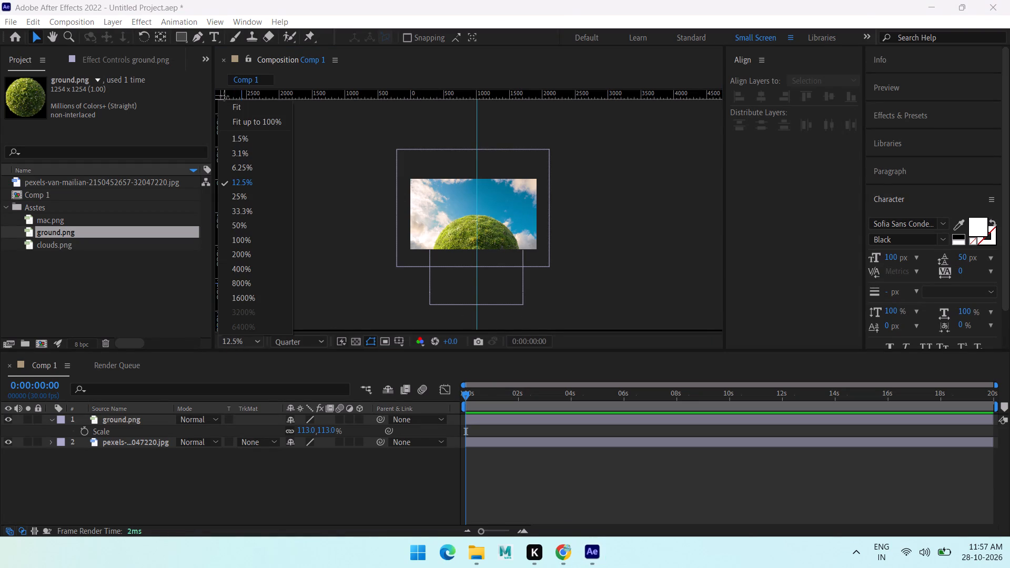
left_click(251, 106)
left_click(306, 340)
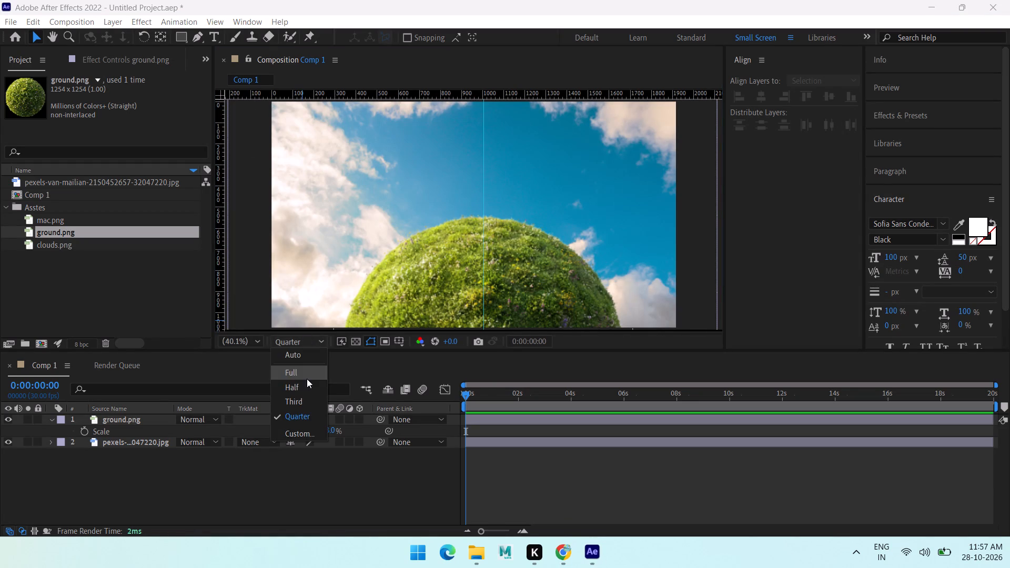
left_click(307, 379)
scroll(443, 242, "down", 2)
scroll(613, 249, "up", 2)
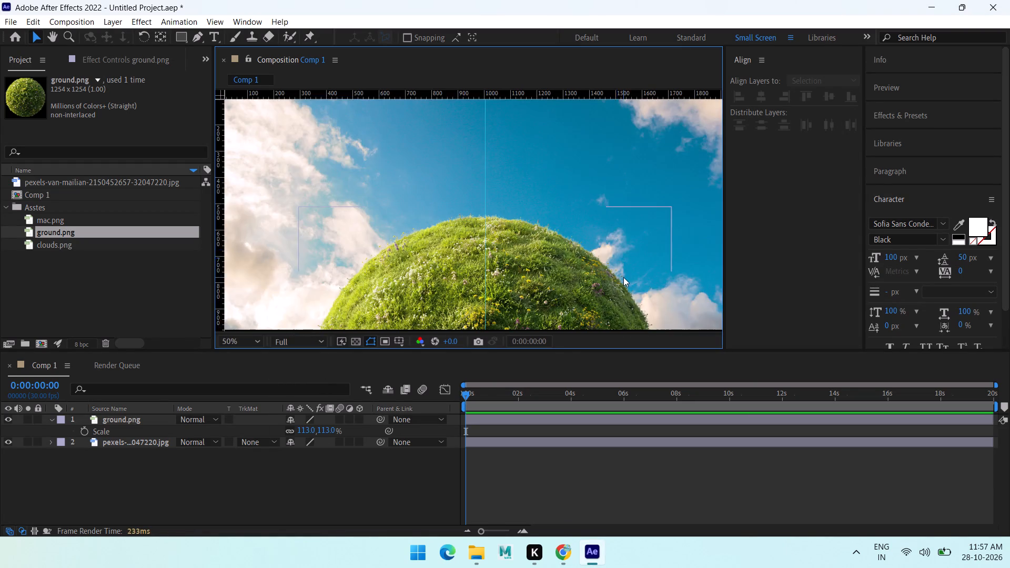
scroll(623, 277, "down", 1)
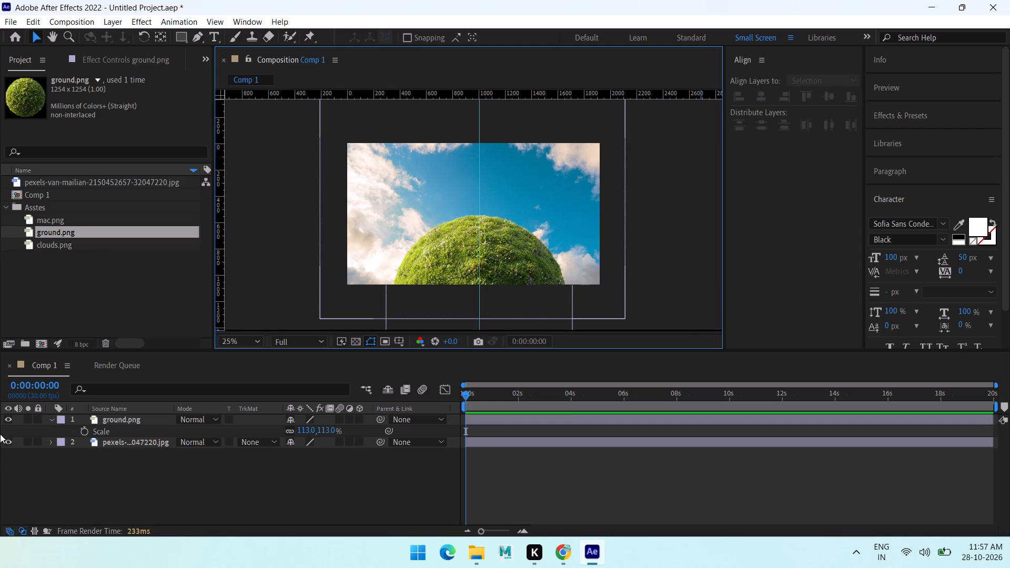
Make both the ground.png and sky photo layers 3D layers.
left_click(112, 420)
left_click(129, 445, "shift")
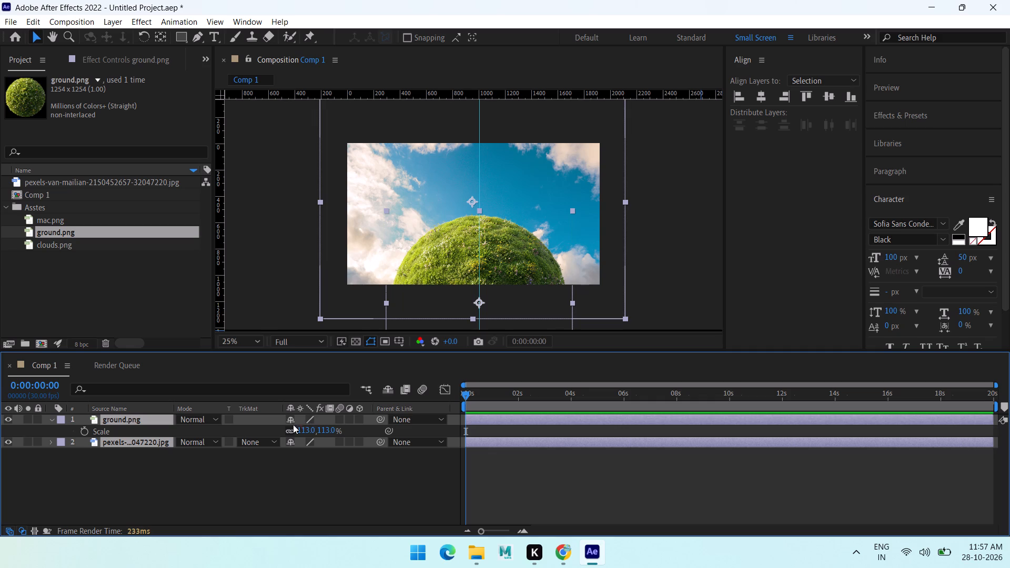
left_click(352, 415)
left_click(350, 420)
left_click(358, 420)
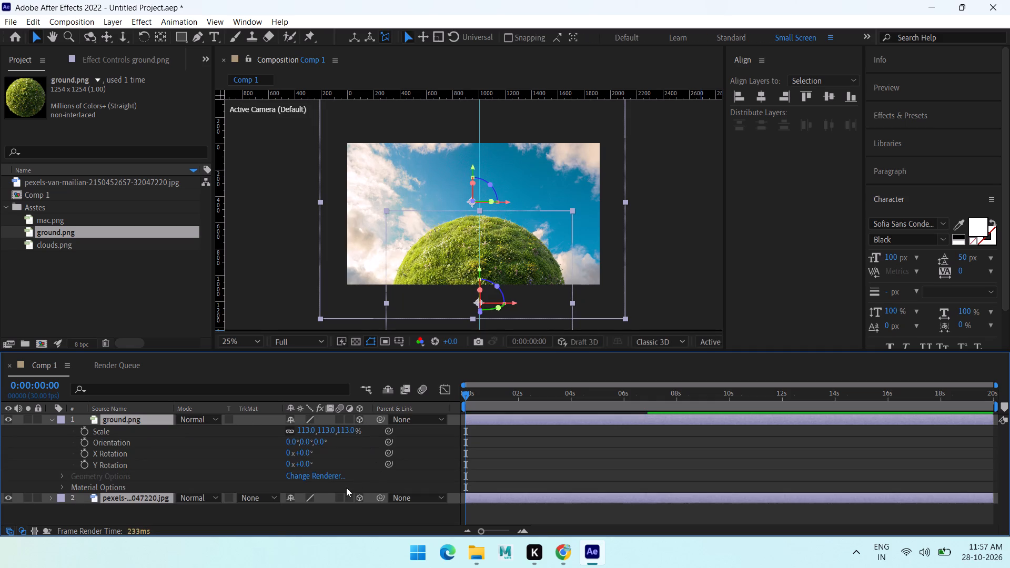
left_click(311, 521)
Set the composition's preview resolution to Half.
scroll(418, 240, "down", 2)
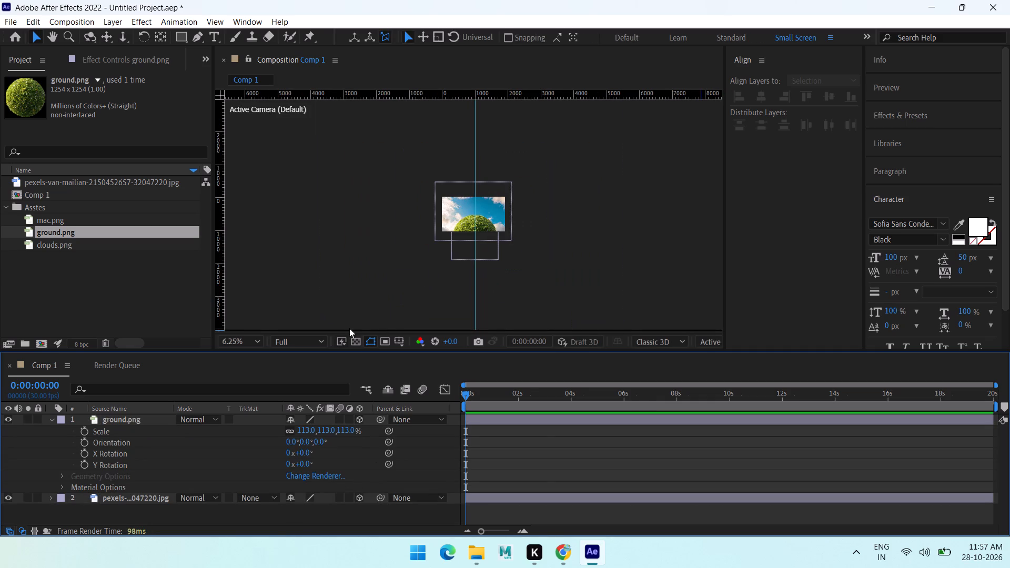
left_click(313, 343)
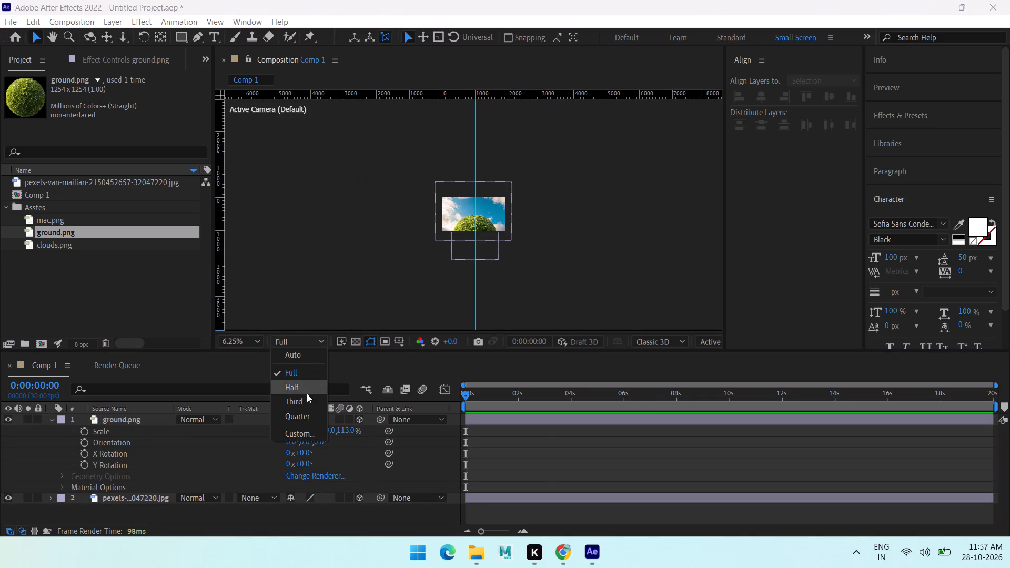
left_click(306, 393)
scroll(499, 196, "up", 2)
scroll(499, 199, "down", 1)
scroll(539, 230, "up", 1)
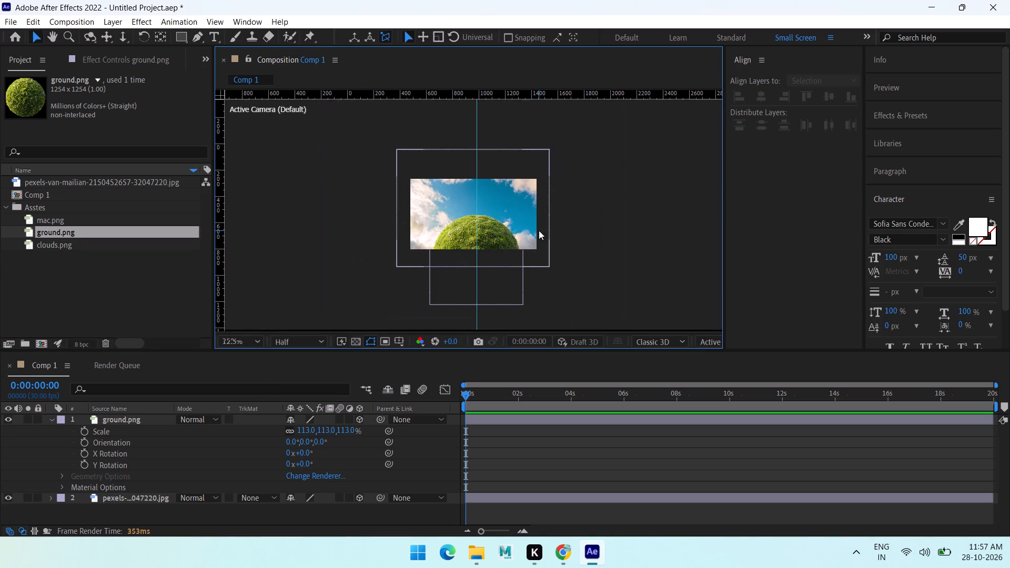
scroll(633, 241, "down", 1)
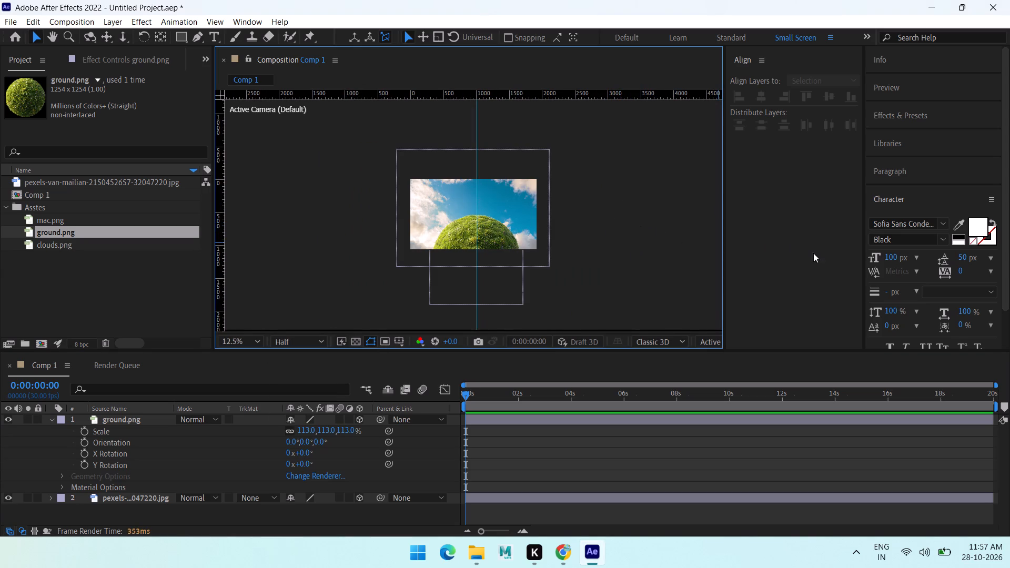
Dock the Align panel below Character to give the composition viewer more width.
left_click(663, 345)
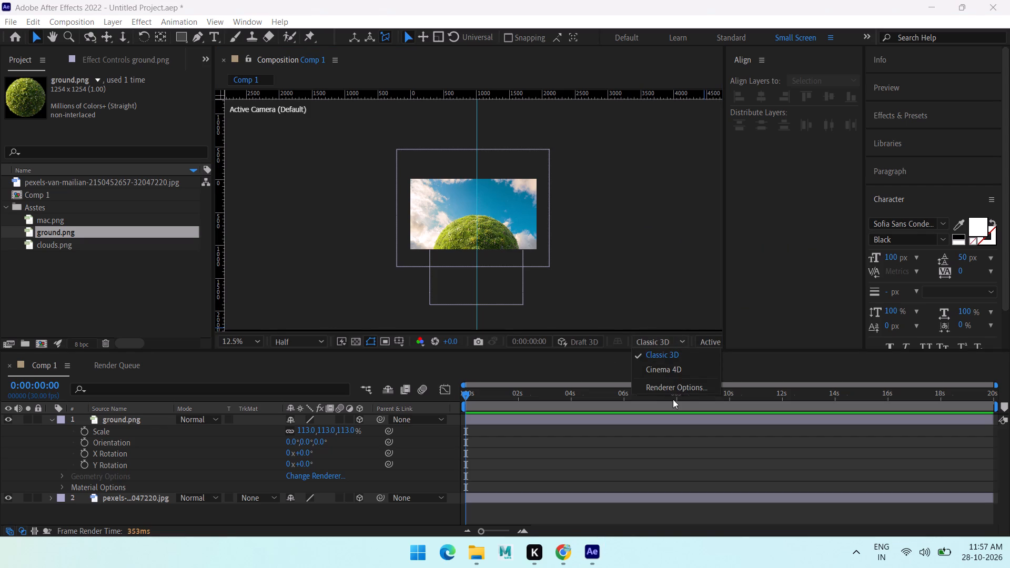
left_click(652, 338)
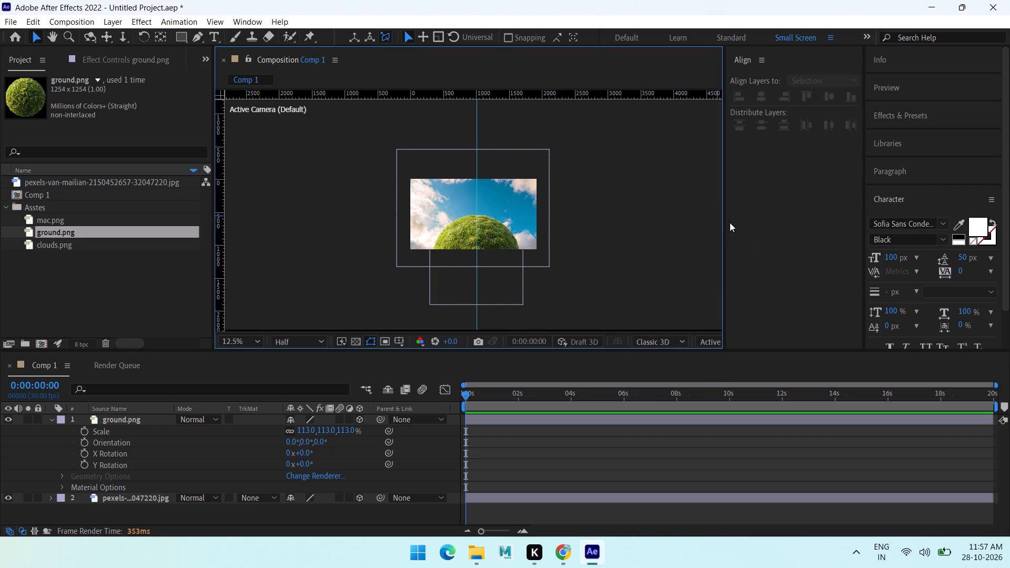
left_click_drag(724, 222, 805, 227)
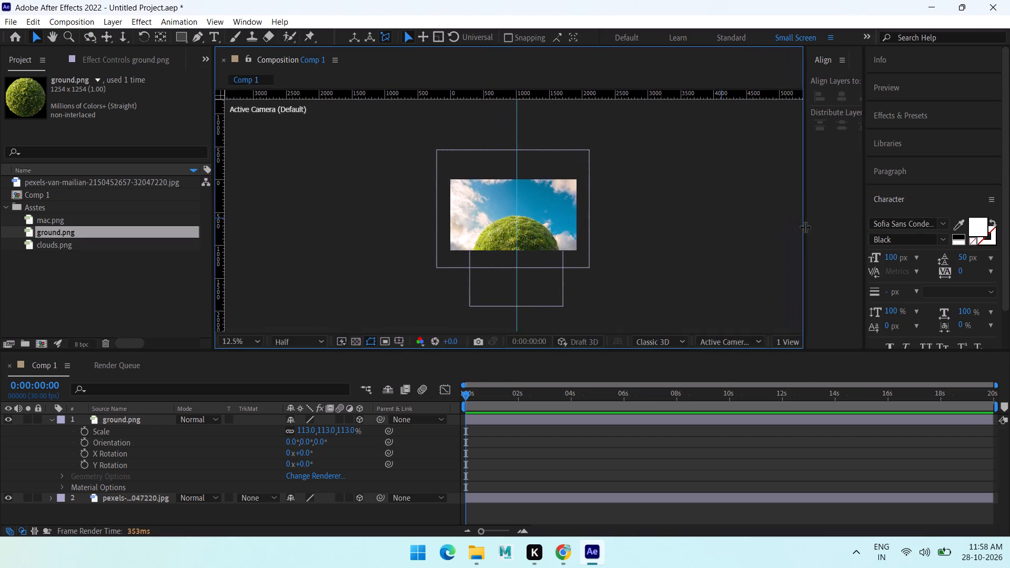
left_click_drag(805, 227, 754, 239)
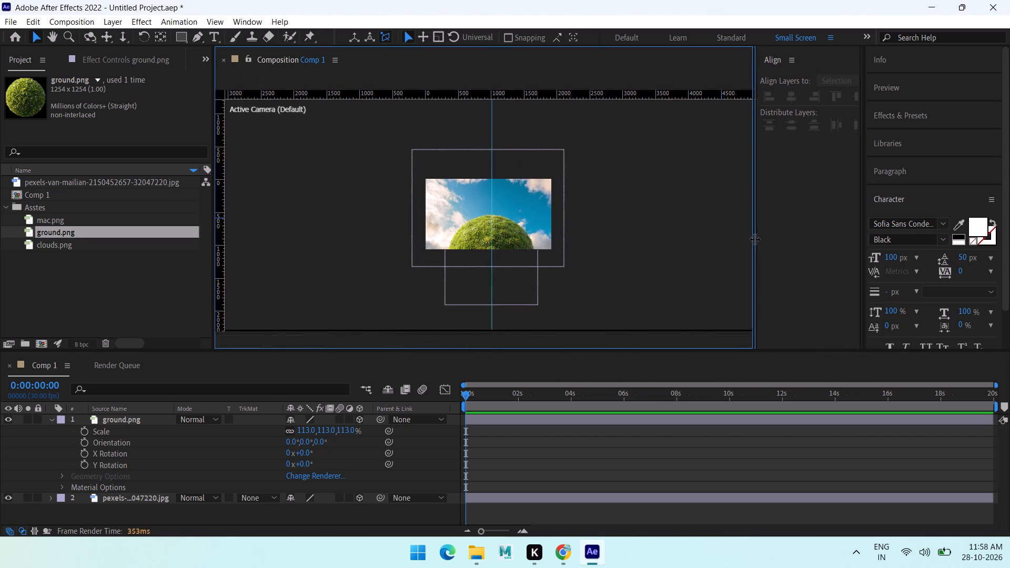
left_click_drag(754, 239, 754, 239)
left_click(768, 55)
left_click_drag(769, 60, 855, 143)
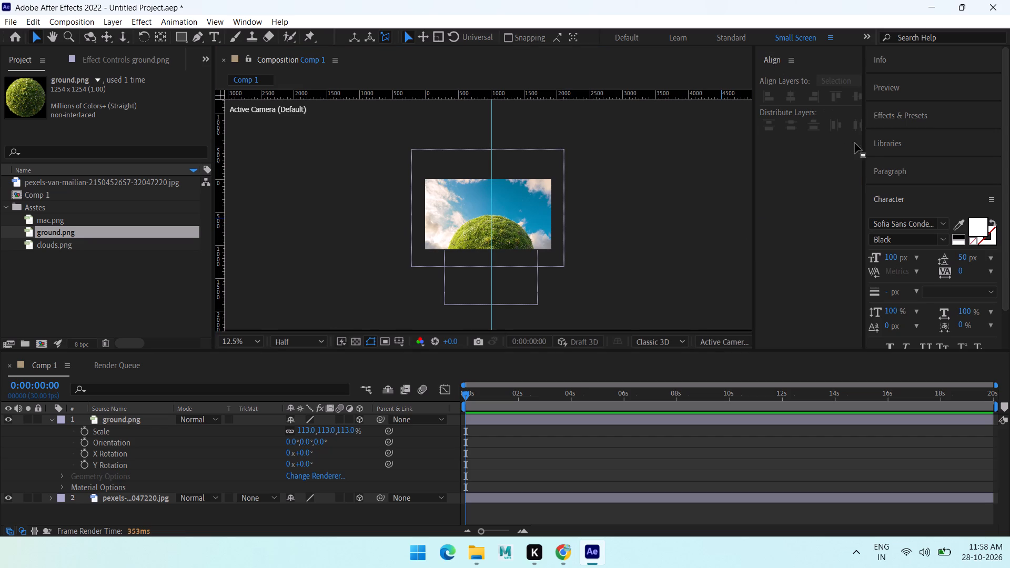
left_click_drag(855, 143, 916, 196)
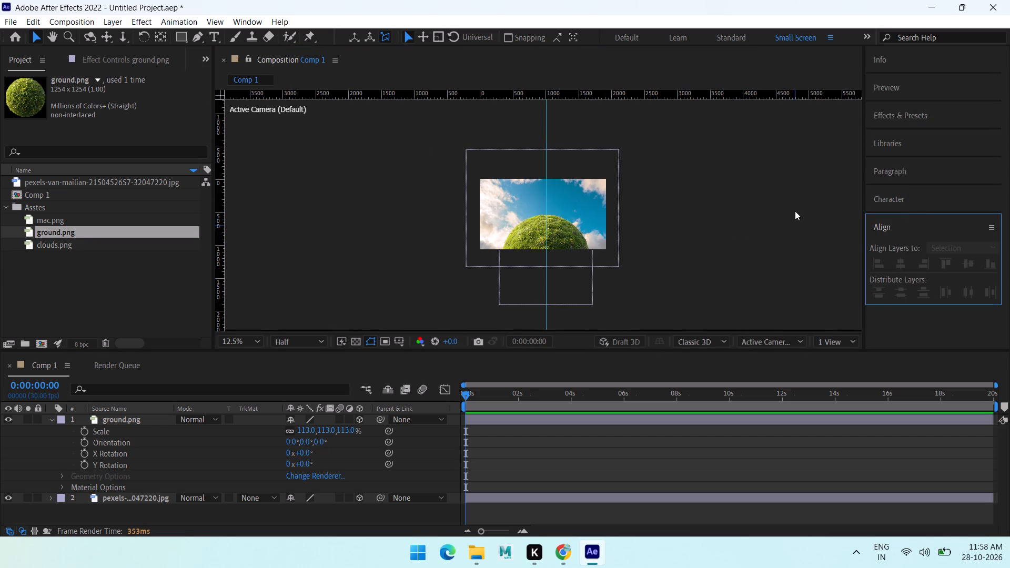
left_click(795, 211)
Split the composition viewer into 2 Views, with Active Camera beside Top, and hide the rulers.
left_click(837, 342)
left_click(835, 374)
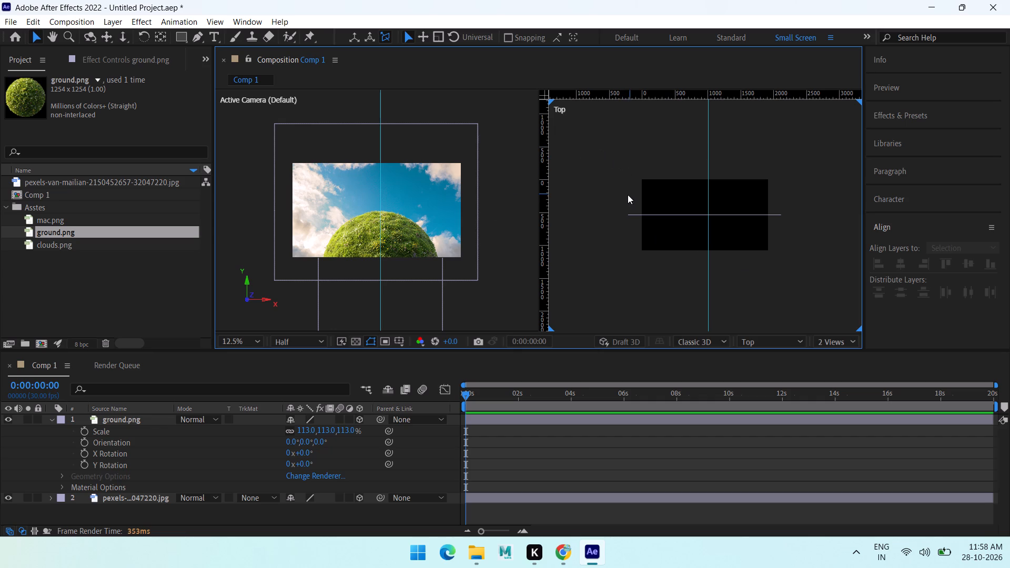
key("ctrl+r")
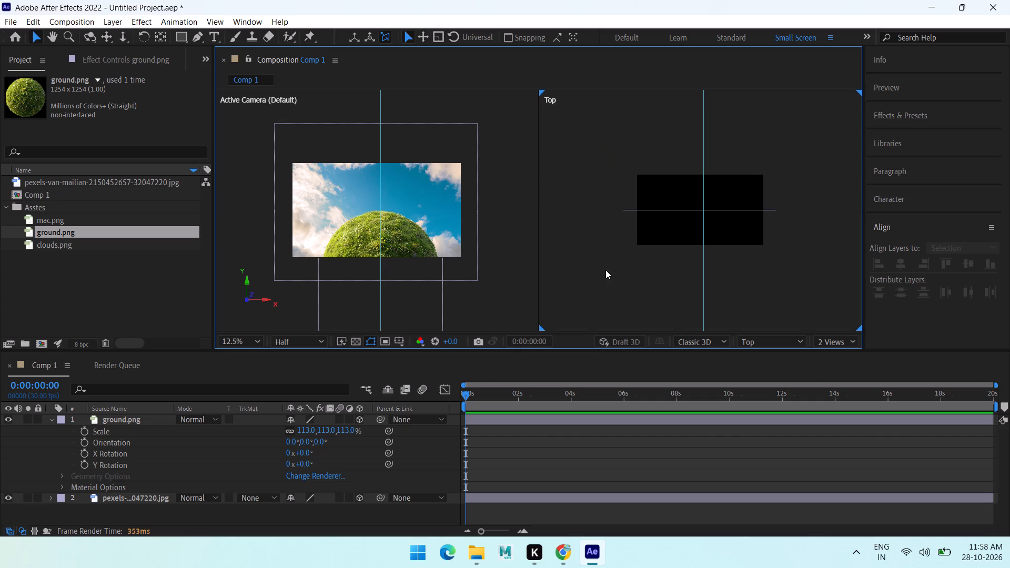
Make the Timeline area taller so more layer rows fit below the composition viewer.
left_click(605, 270)
scroll(206, 478, "down", 1)
left_click_drag(320, 349, 320, 342)
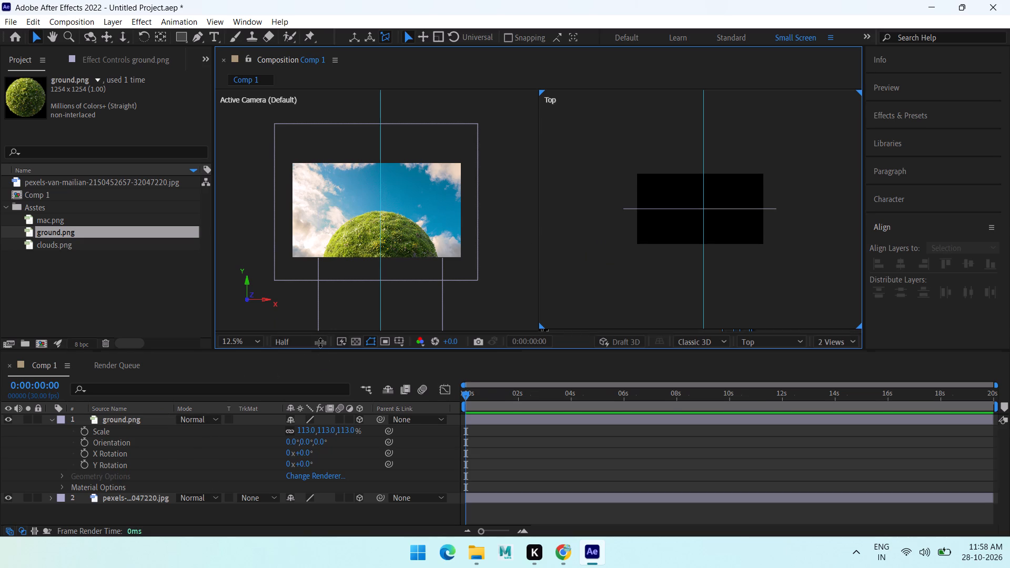
left_click_drag(320, 342, 317, 324)
Add a two-node camera to the composition using the 35mm preset.
right_click(269, 515)
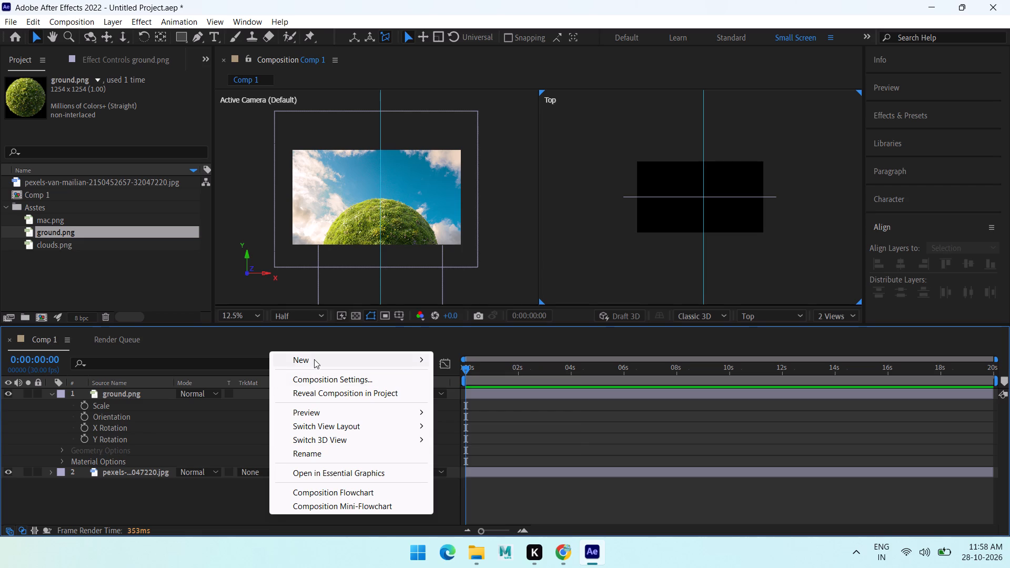
left_click(314, 358)
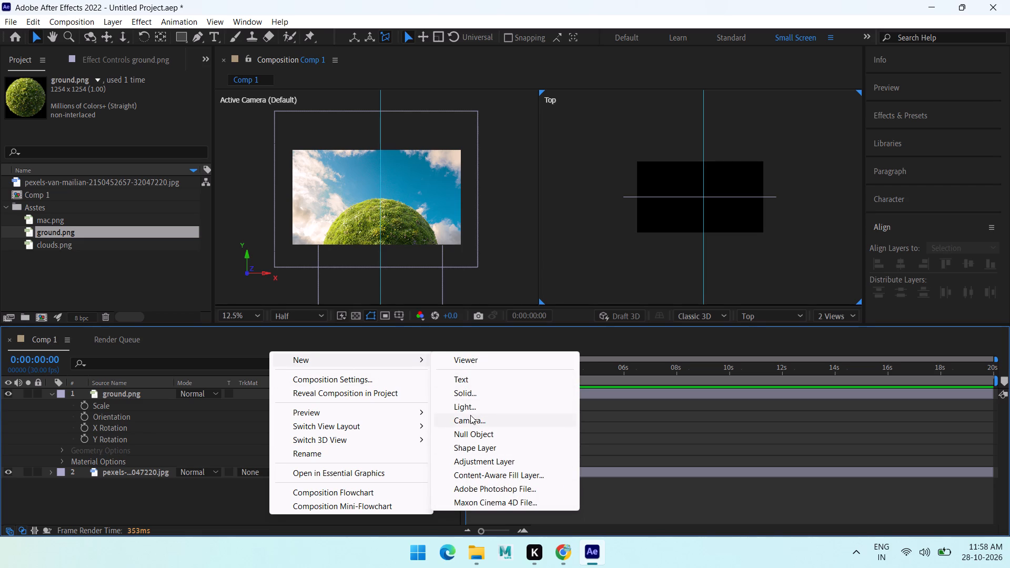
left_click(470, 418)
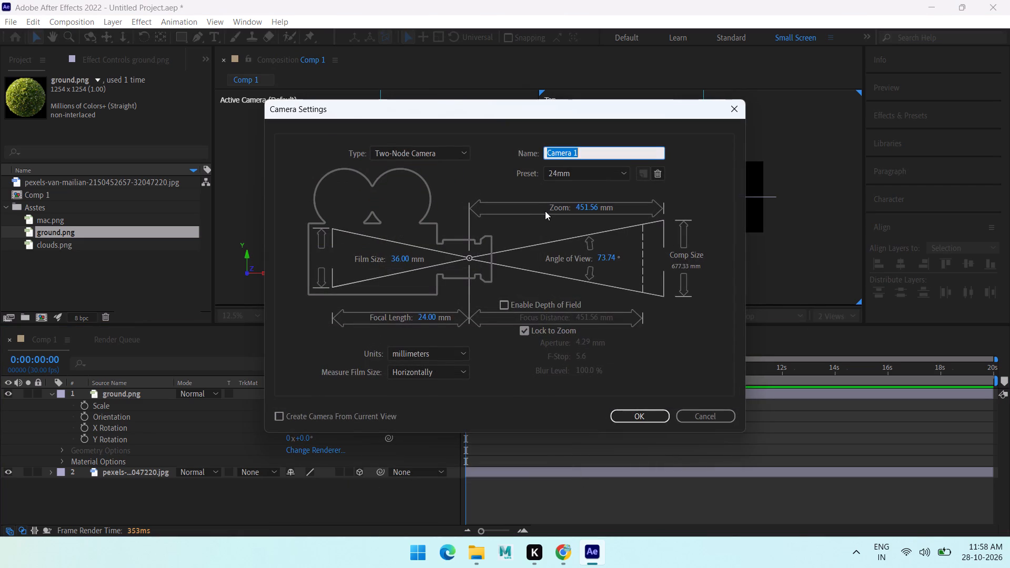
left_click(594, 168)
left_click(579, 267)
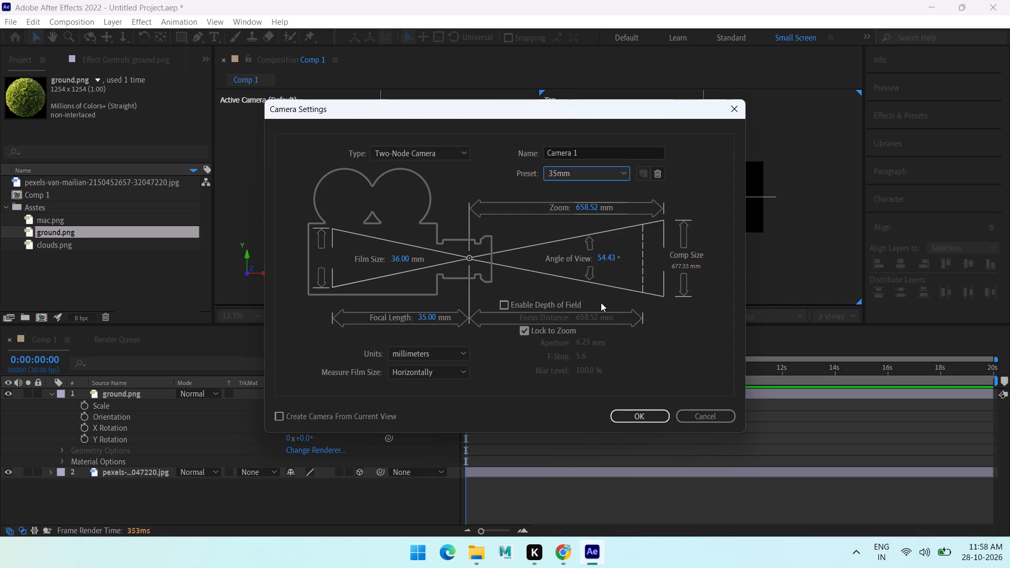
left_click(635, 414)
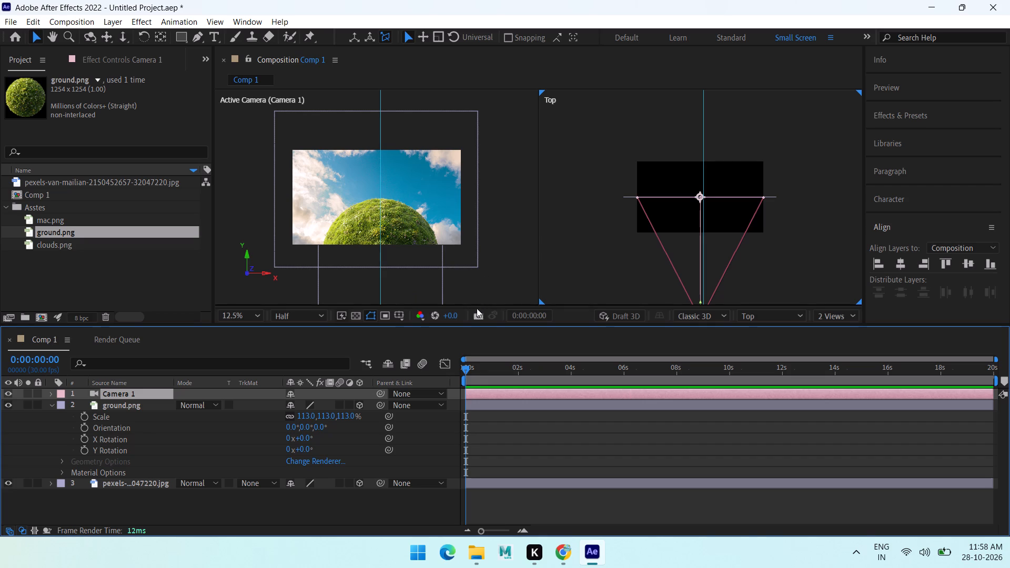
Add a null object layer to the composition above the camera.
right_click(254, 516)
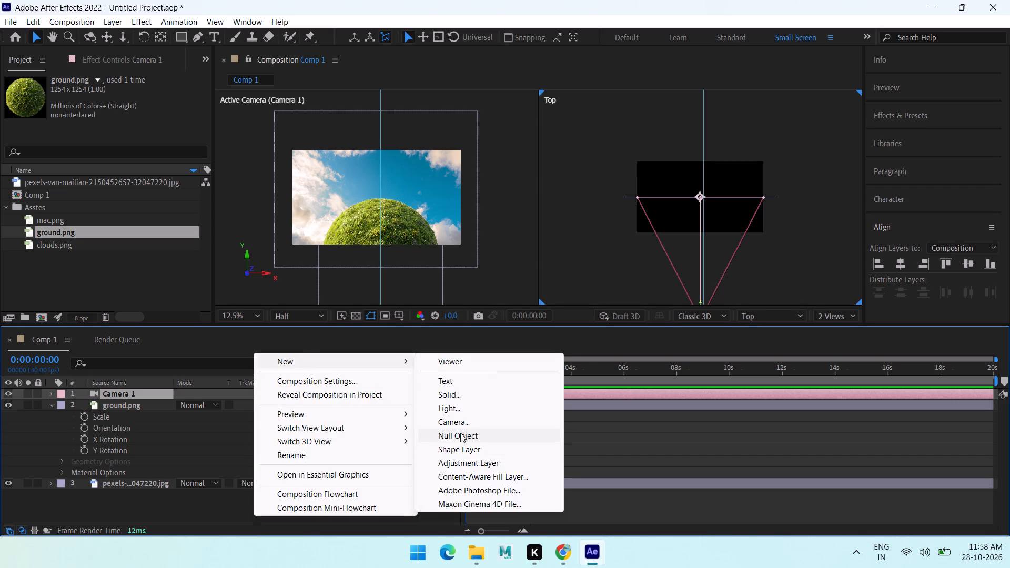
left_click(460, 433)
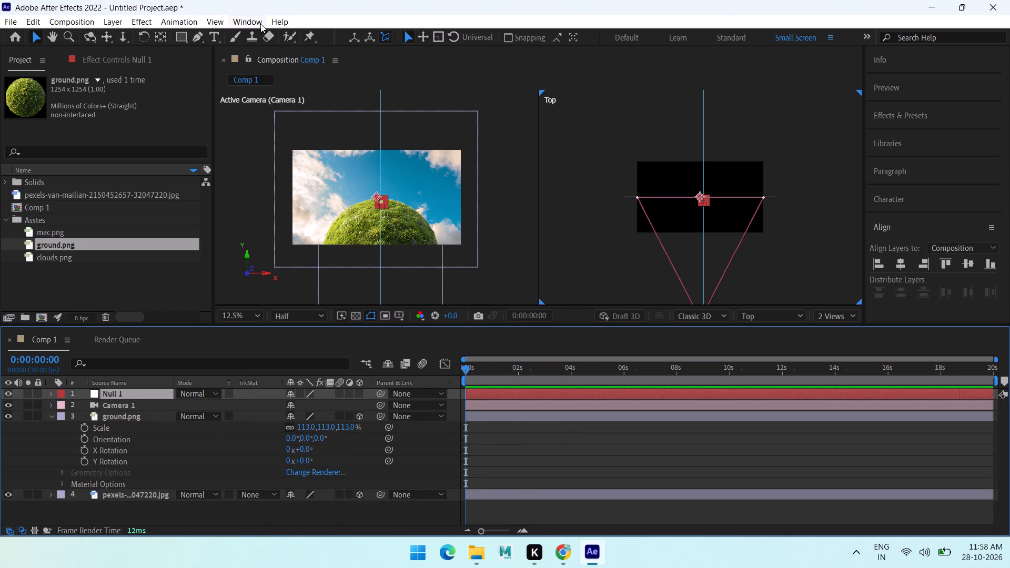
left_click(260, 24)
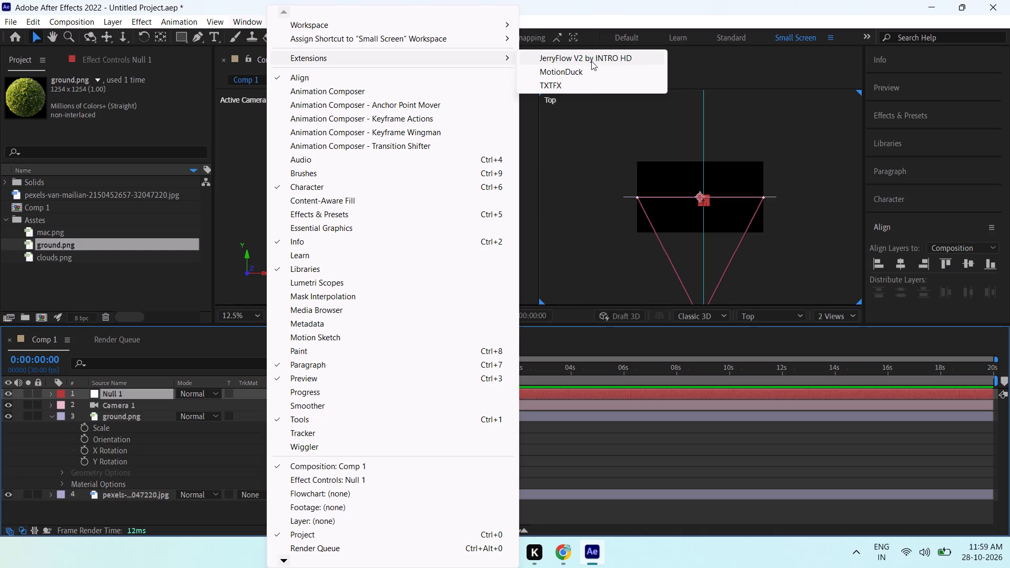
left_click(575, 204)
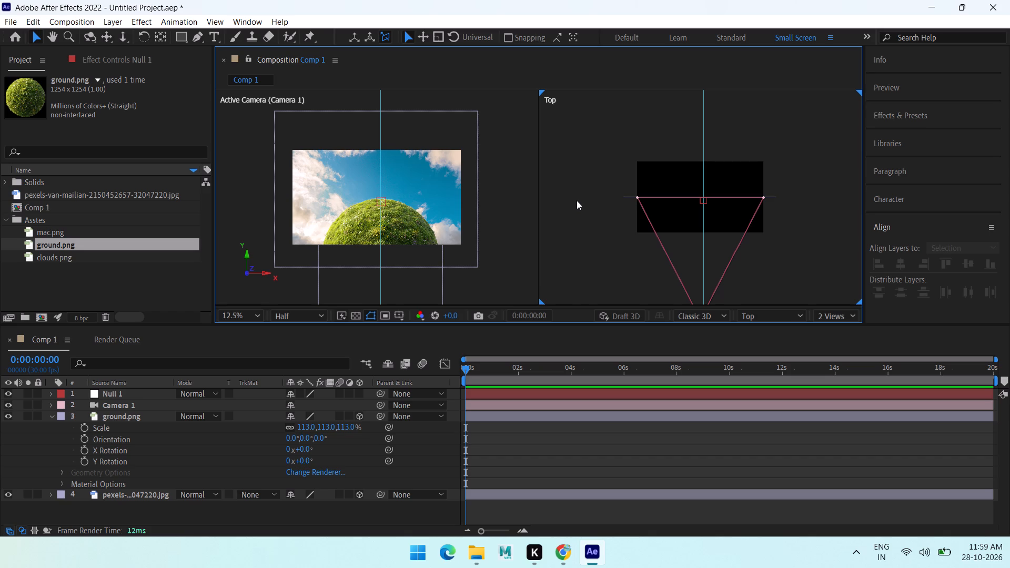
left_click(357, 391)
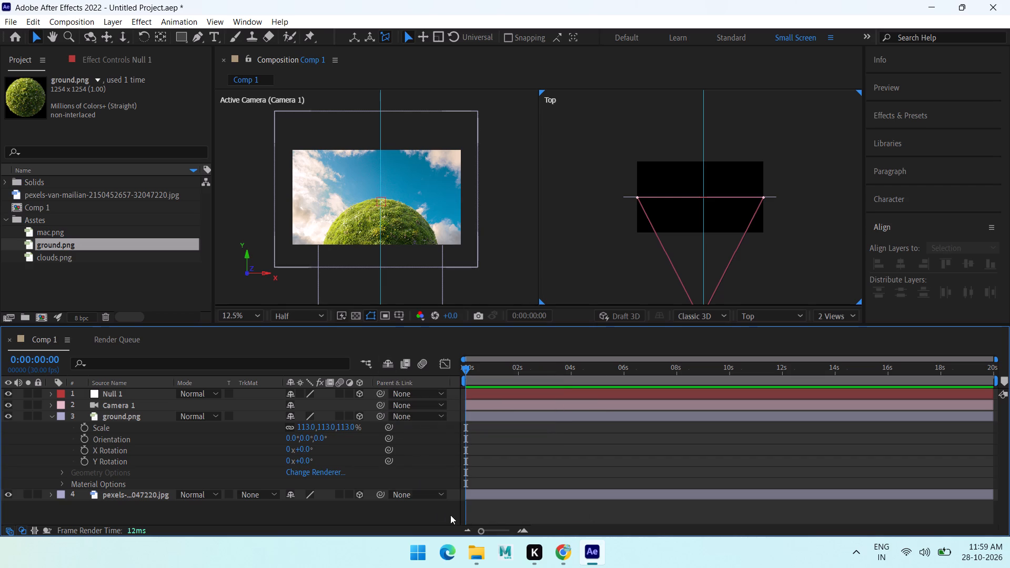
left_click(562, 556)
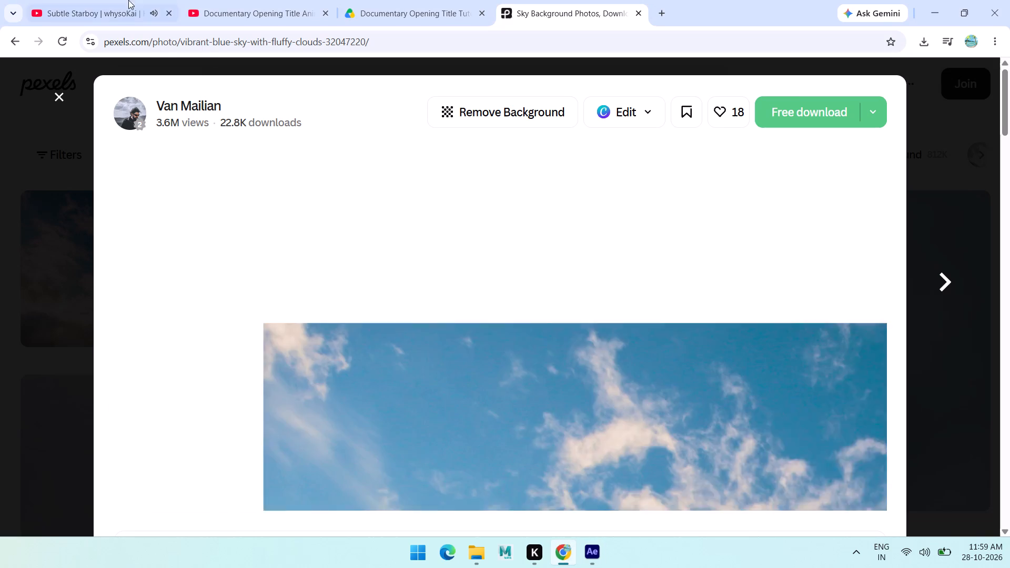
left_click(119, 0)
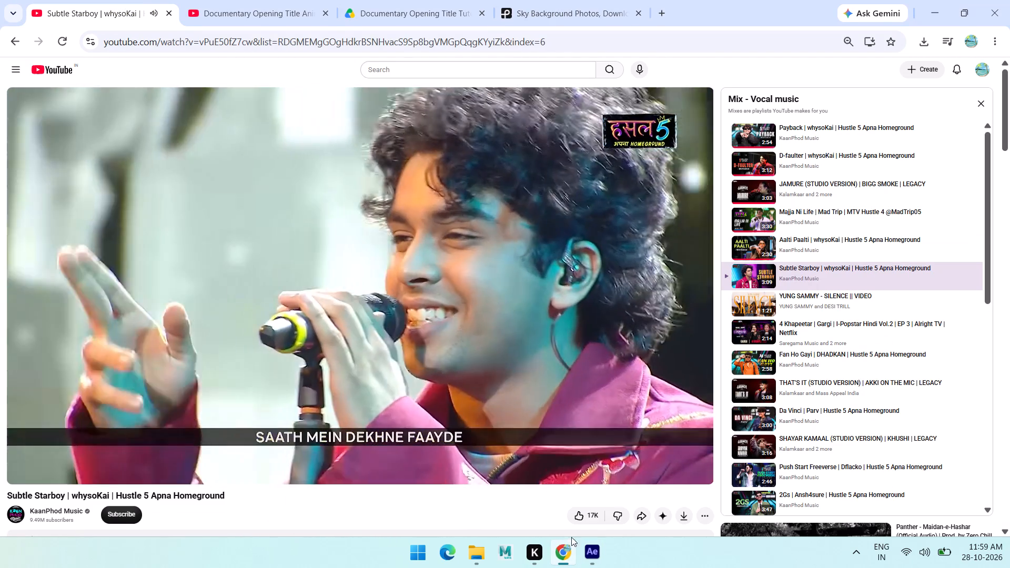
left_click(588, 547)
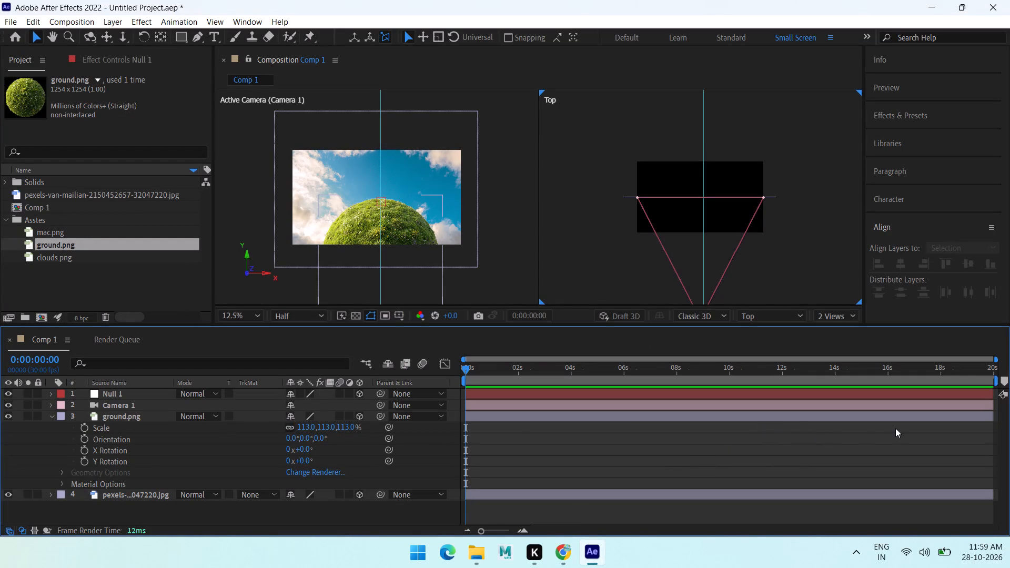
Parent the Camera 1 layer to the Null 1 layer.
left_click_drag(380, 402, 111, 396)
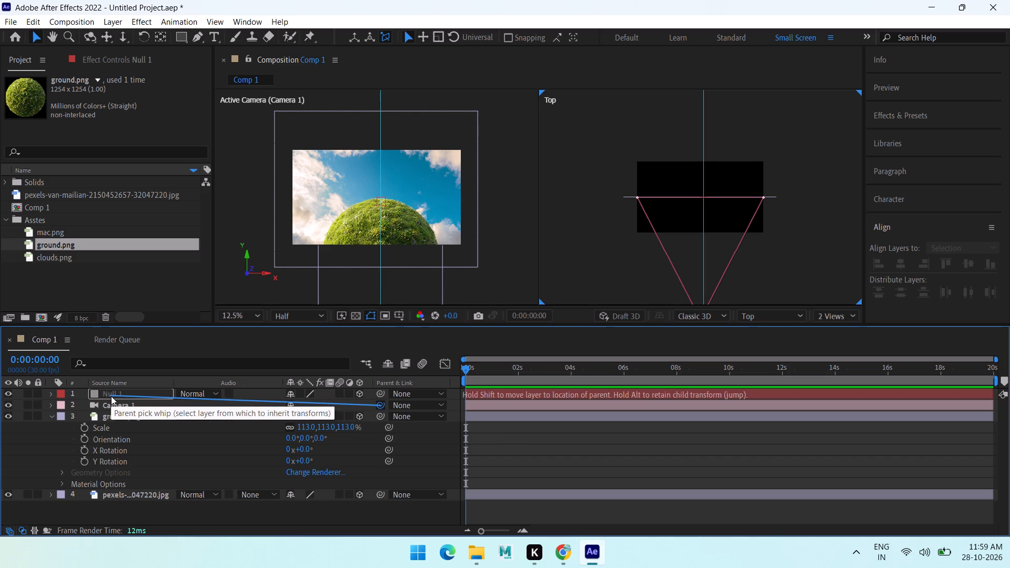
left_click_drag(111, 396, 117, 394)
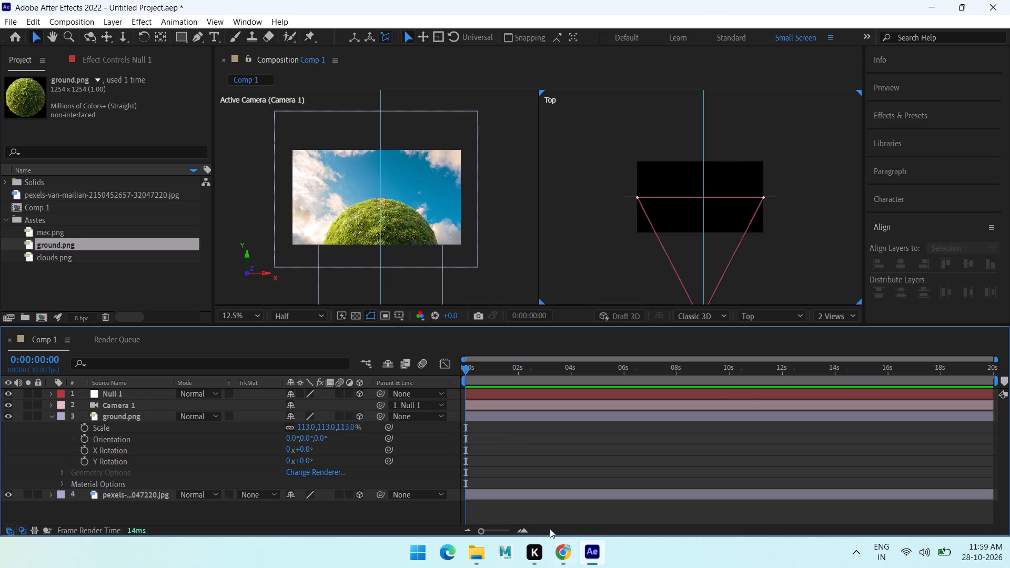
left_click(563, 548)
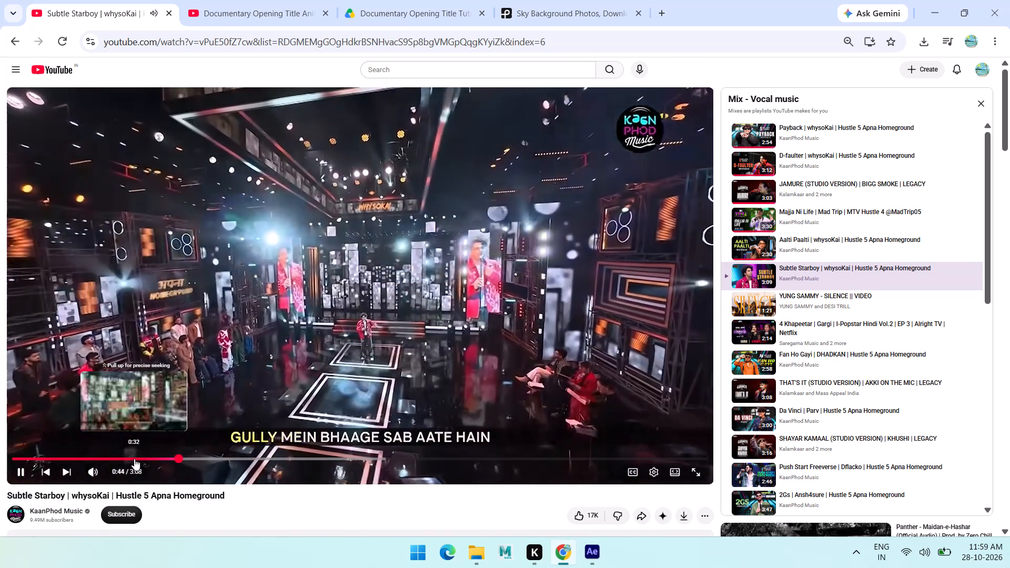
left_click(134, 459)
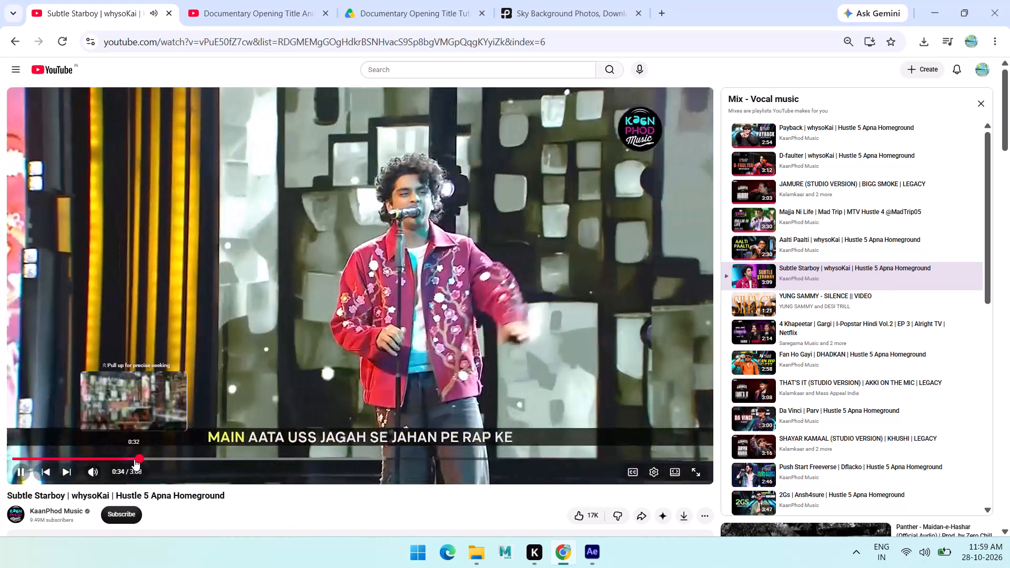
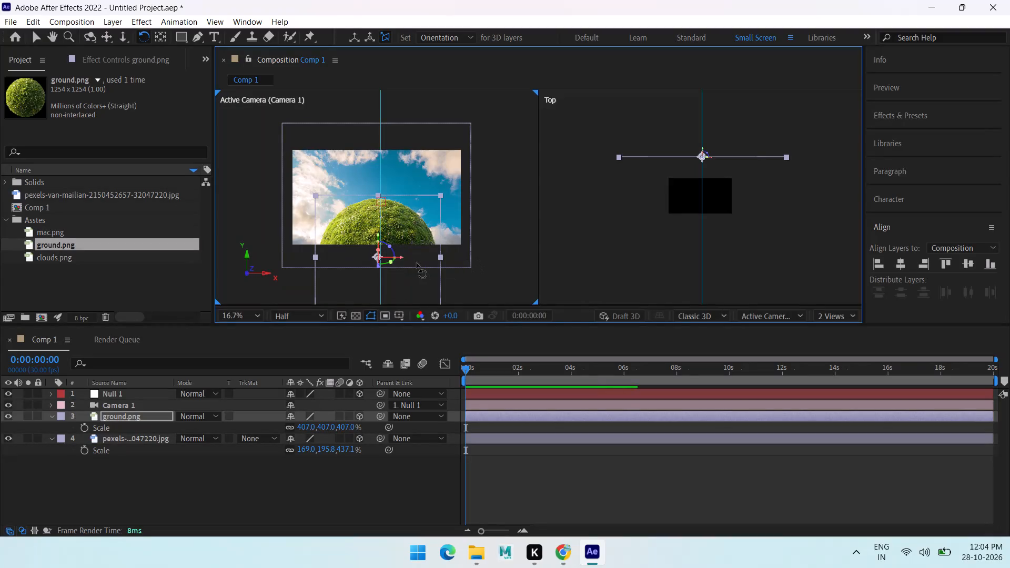
Move the ground.png layer slightly along X so its anchor point lines up with the composition's vertical centre guide.
left_click(400, 259)
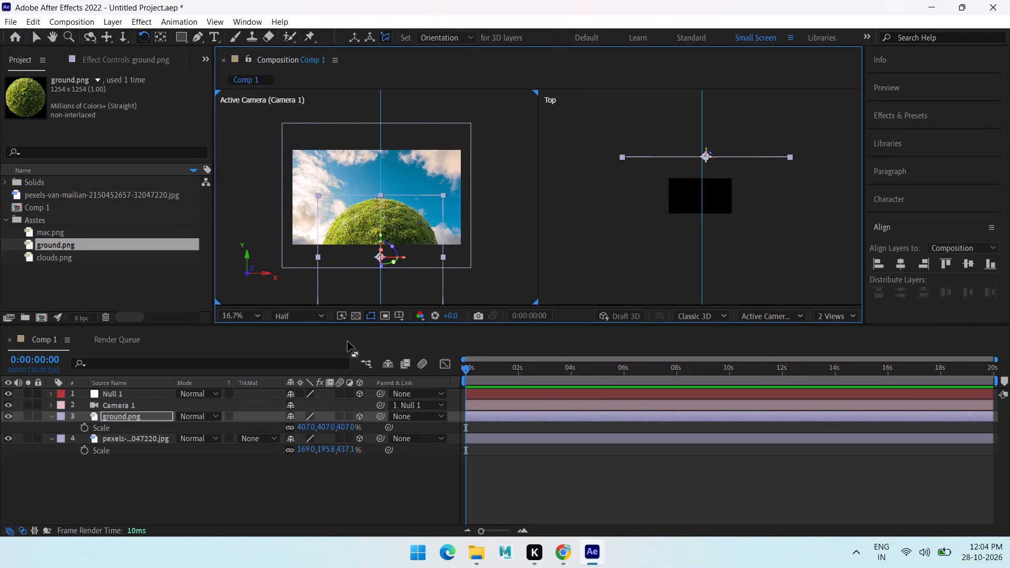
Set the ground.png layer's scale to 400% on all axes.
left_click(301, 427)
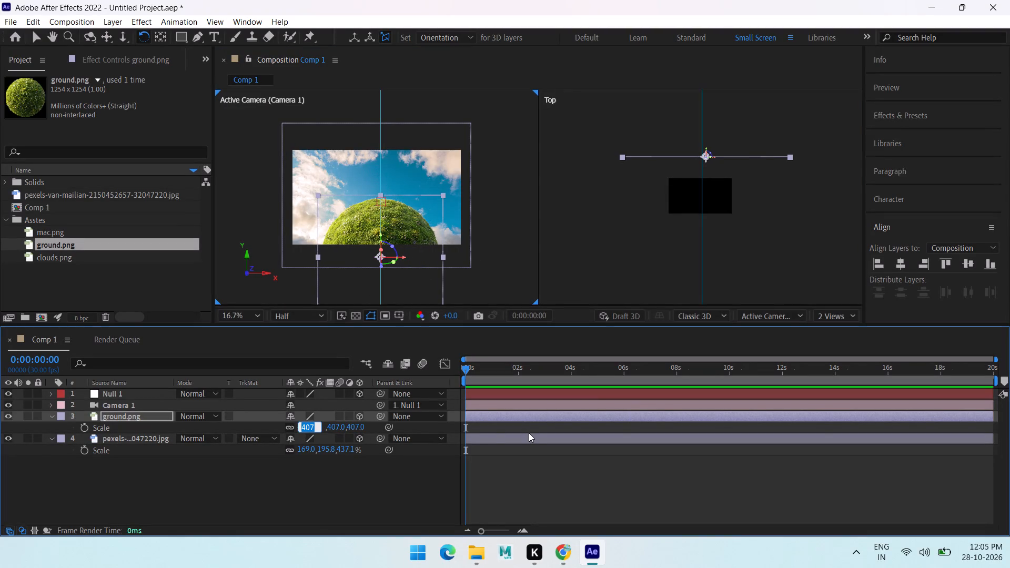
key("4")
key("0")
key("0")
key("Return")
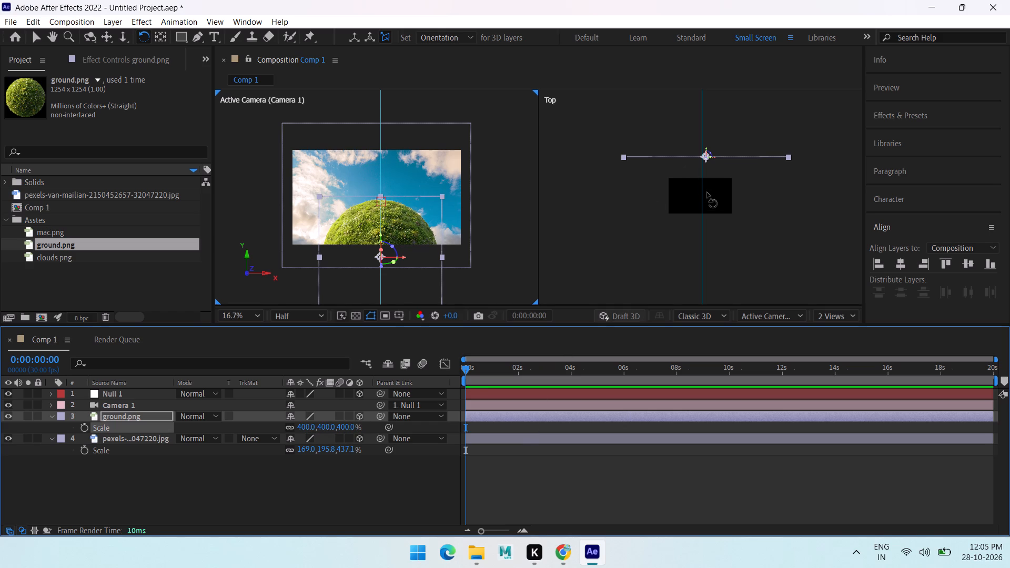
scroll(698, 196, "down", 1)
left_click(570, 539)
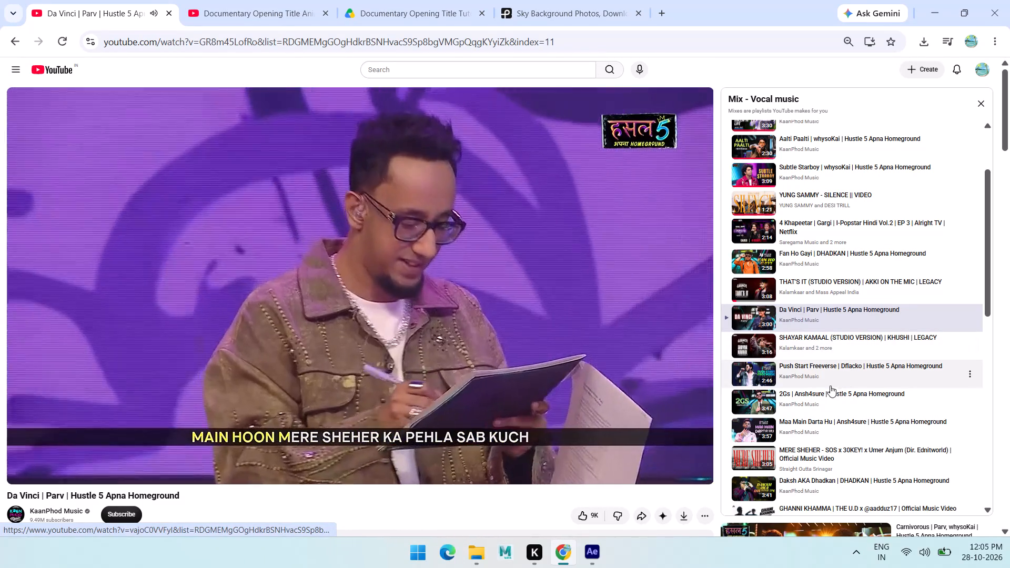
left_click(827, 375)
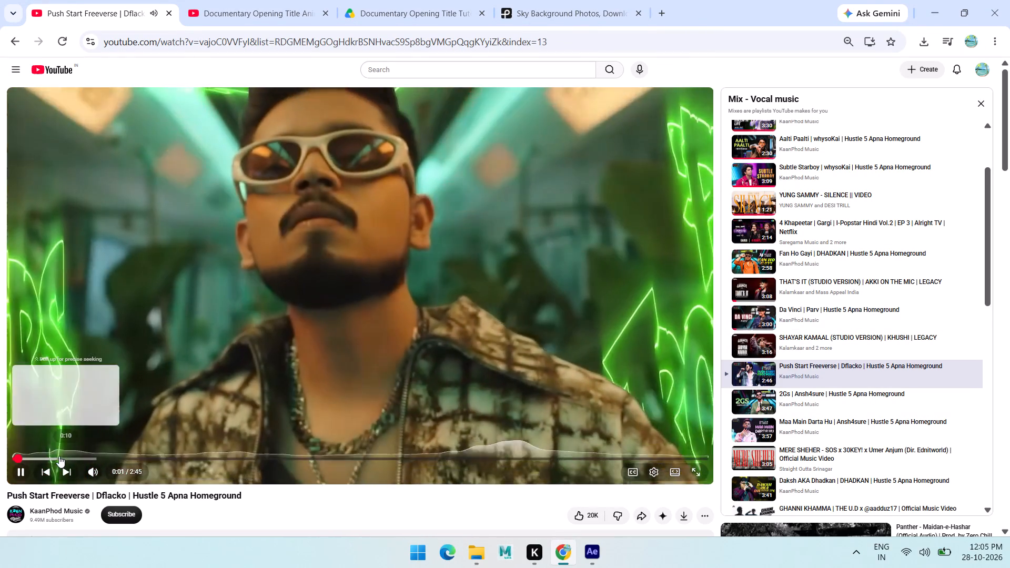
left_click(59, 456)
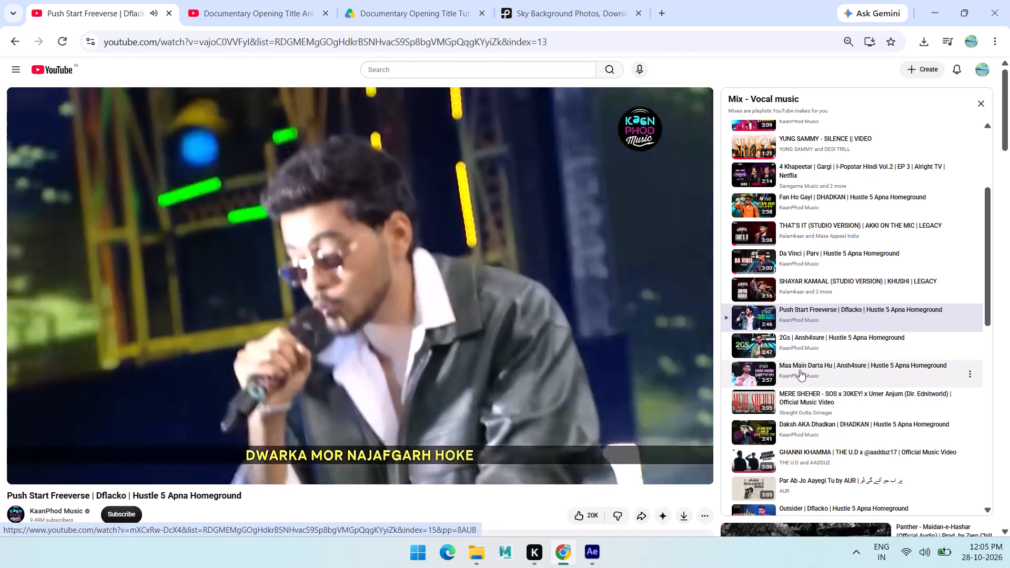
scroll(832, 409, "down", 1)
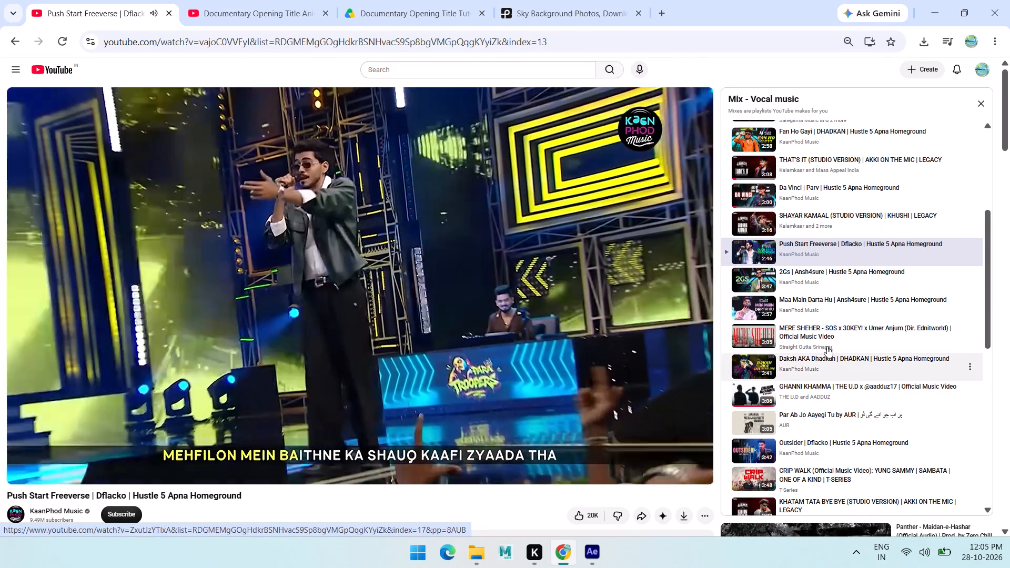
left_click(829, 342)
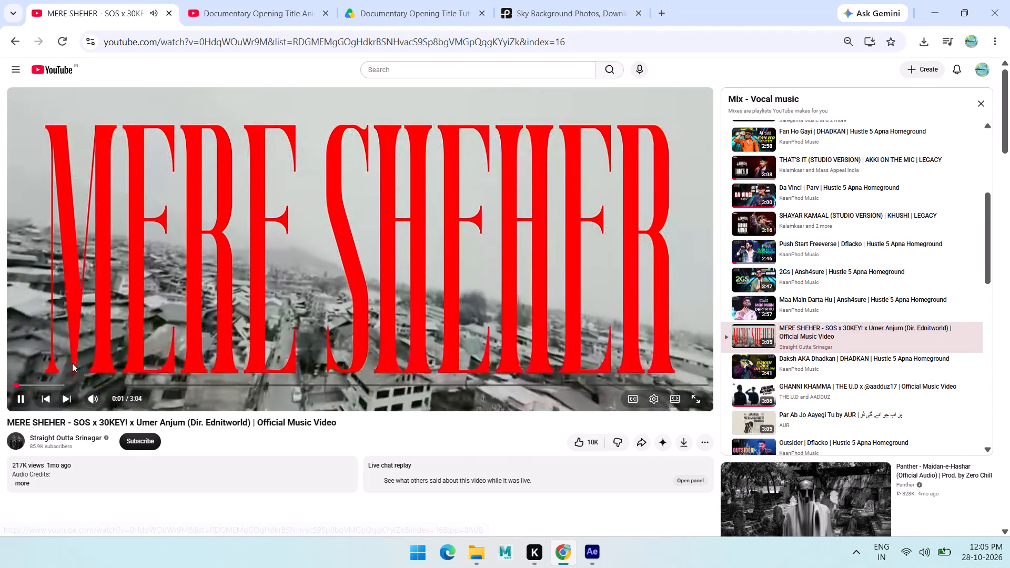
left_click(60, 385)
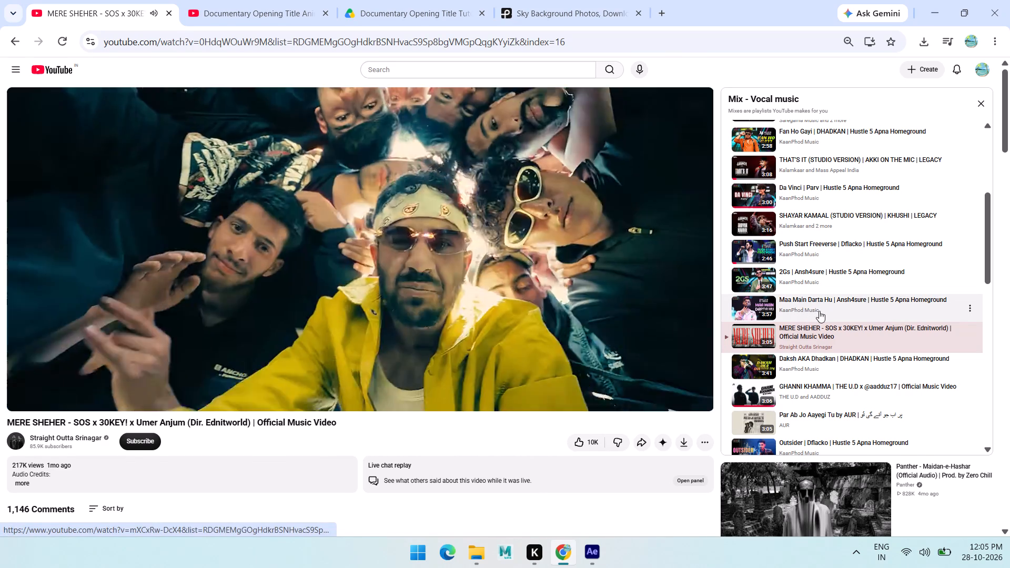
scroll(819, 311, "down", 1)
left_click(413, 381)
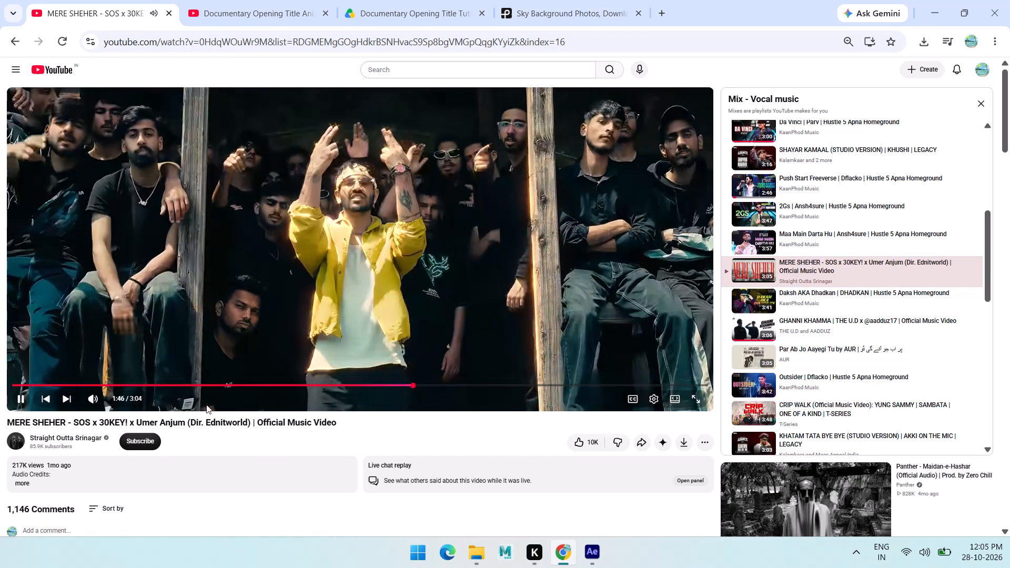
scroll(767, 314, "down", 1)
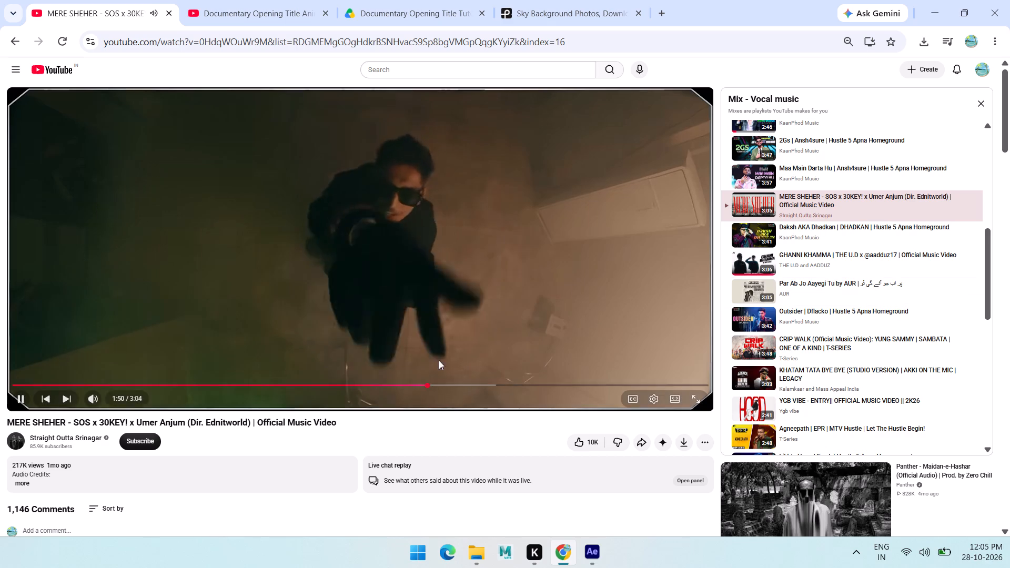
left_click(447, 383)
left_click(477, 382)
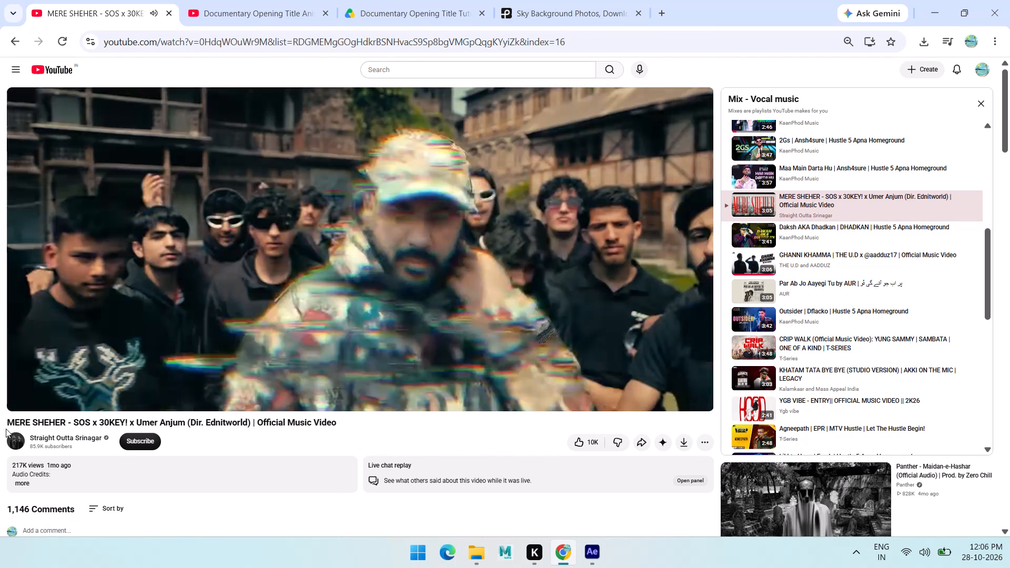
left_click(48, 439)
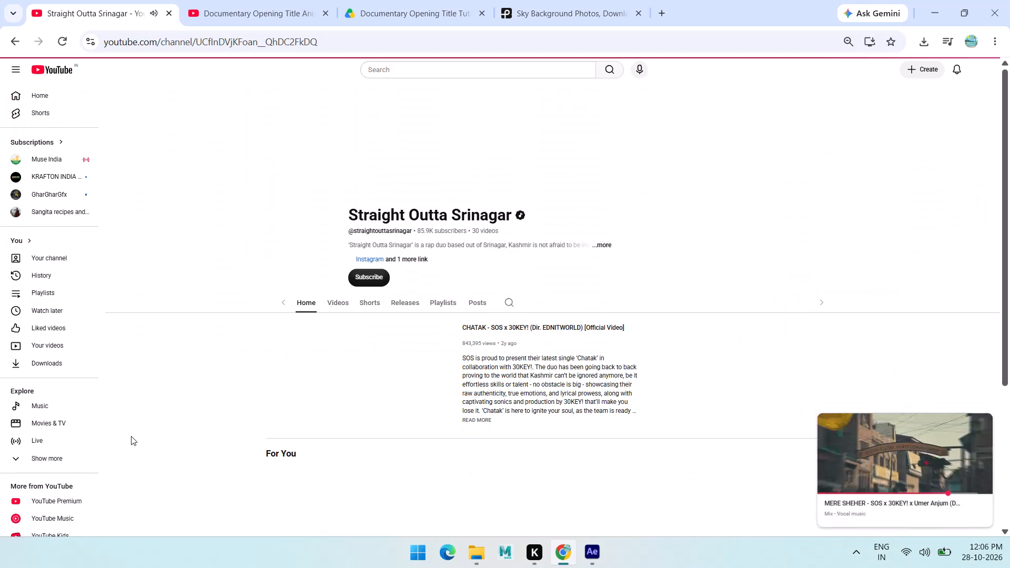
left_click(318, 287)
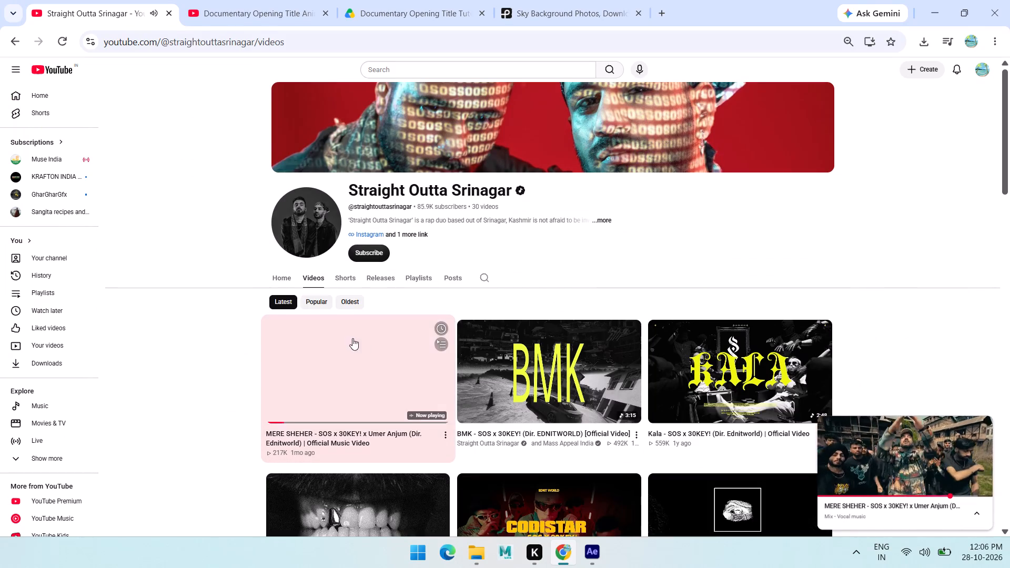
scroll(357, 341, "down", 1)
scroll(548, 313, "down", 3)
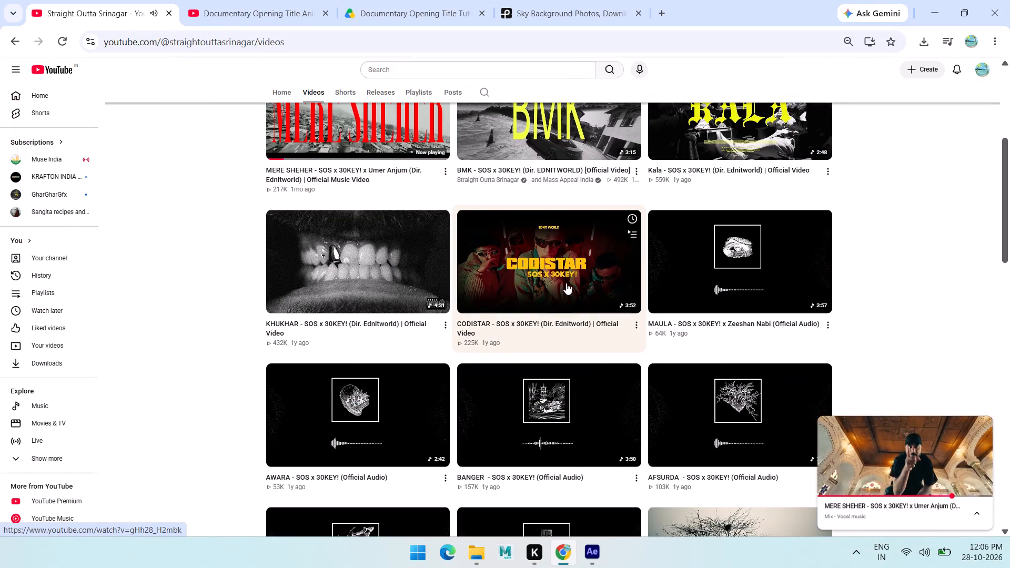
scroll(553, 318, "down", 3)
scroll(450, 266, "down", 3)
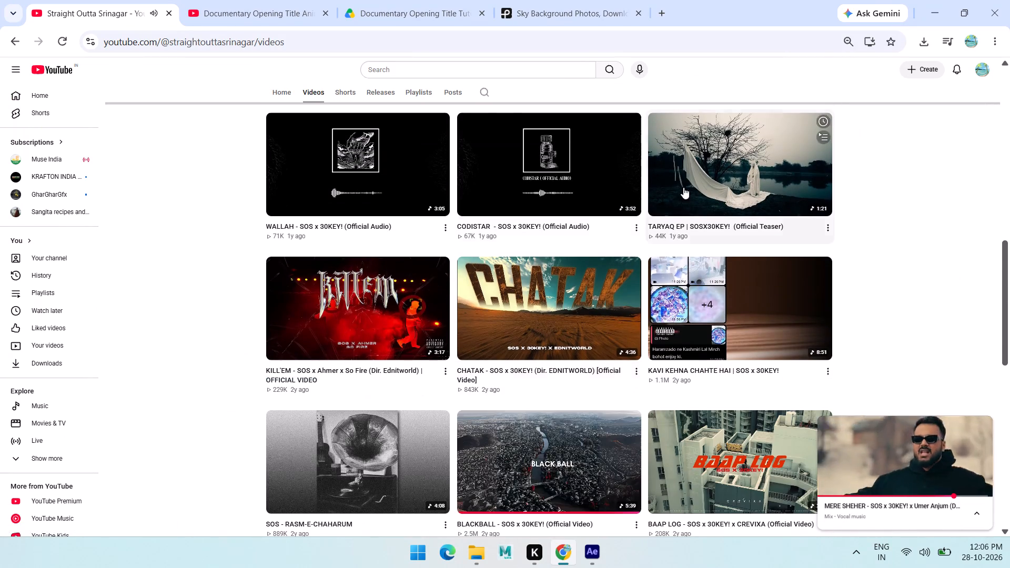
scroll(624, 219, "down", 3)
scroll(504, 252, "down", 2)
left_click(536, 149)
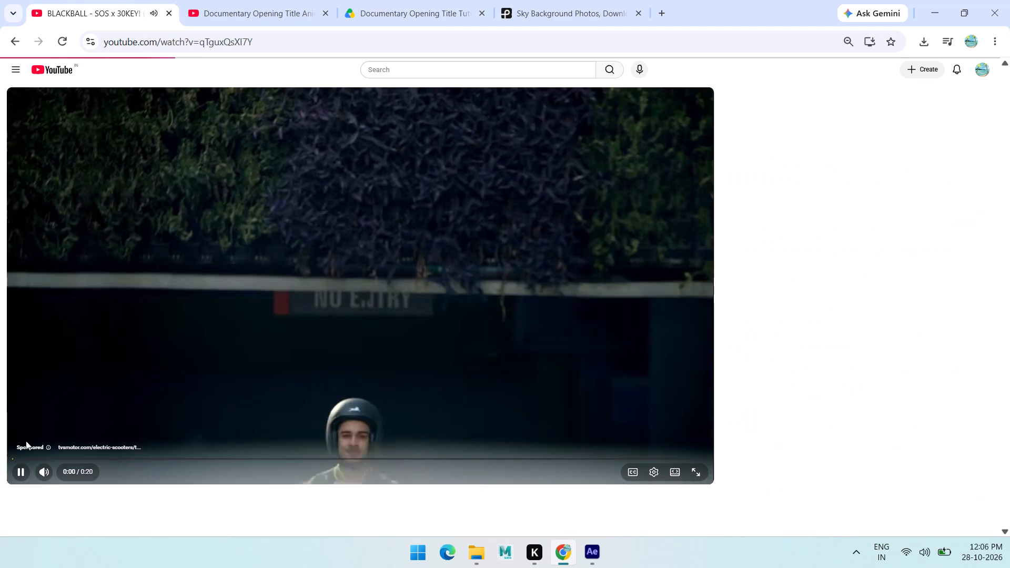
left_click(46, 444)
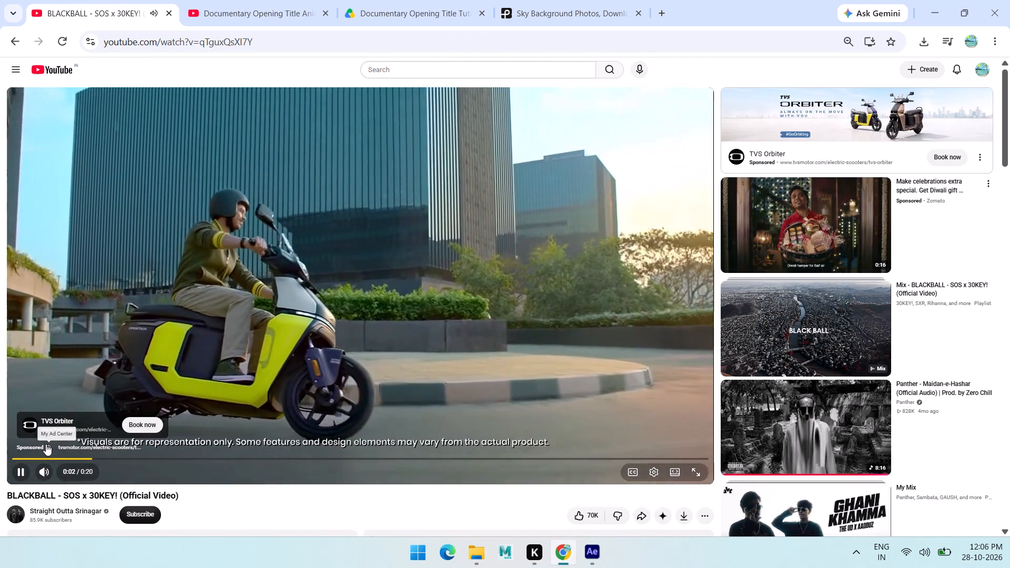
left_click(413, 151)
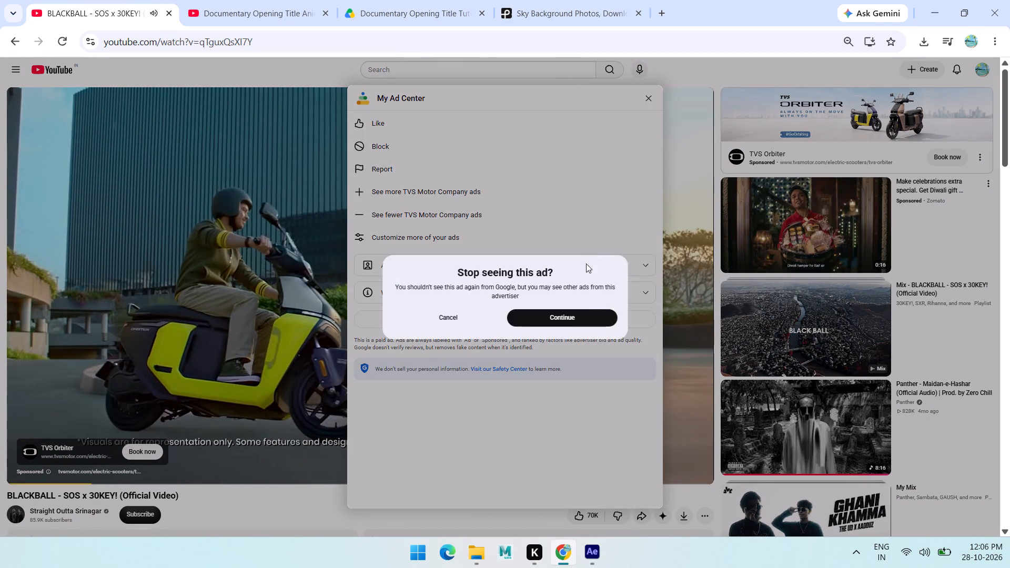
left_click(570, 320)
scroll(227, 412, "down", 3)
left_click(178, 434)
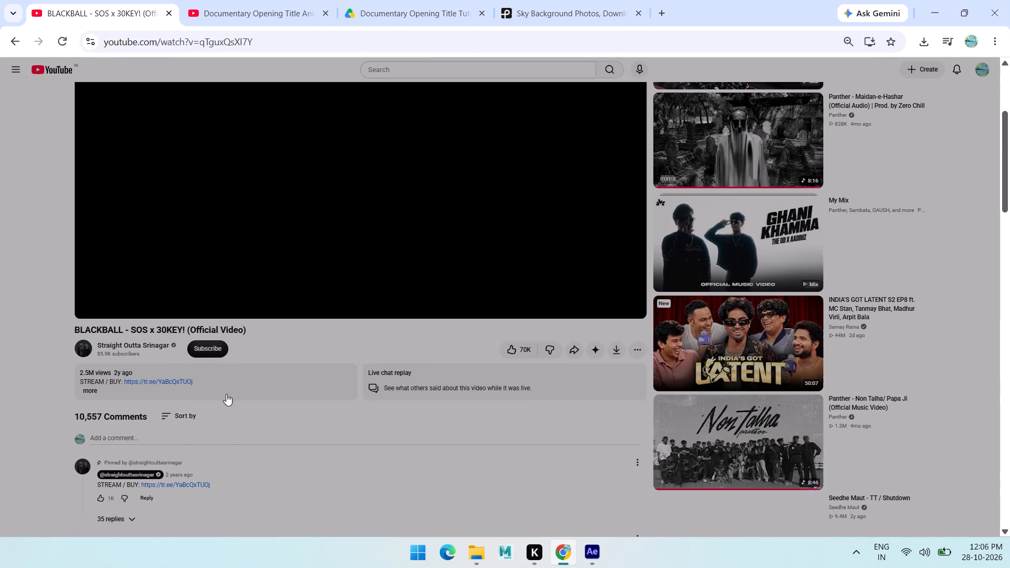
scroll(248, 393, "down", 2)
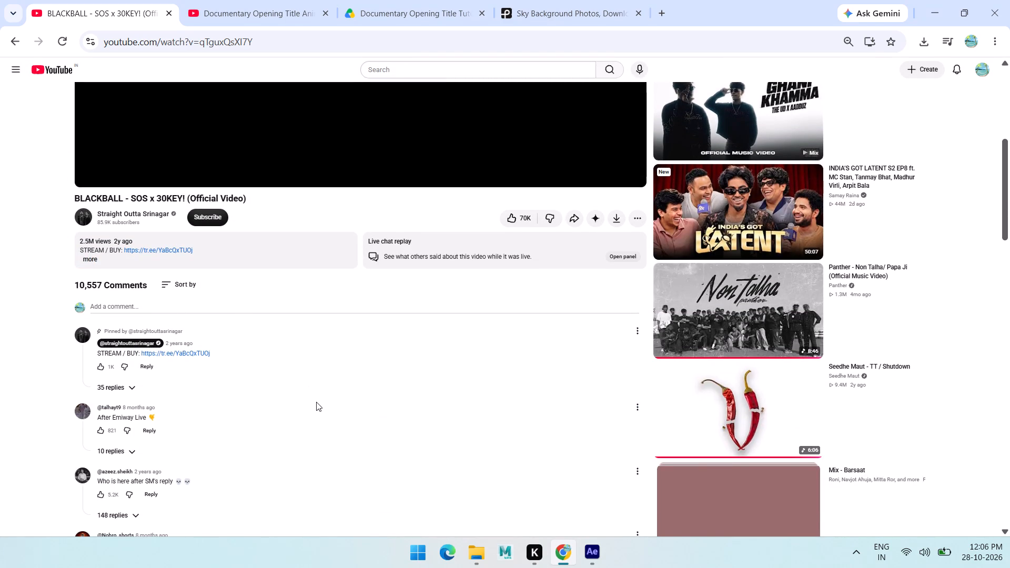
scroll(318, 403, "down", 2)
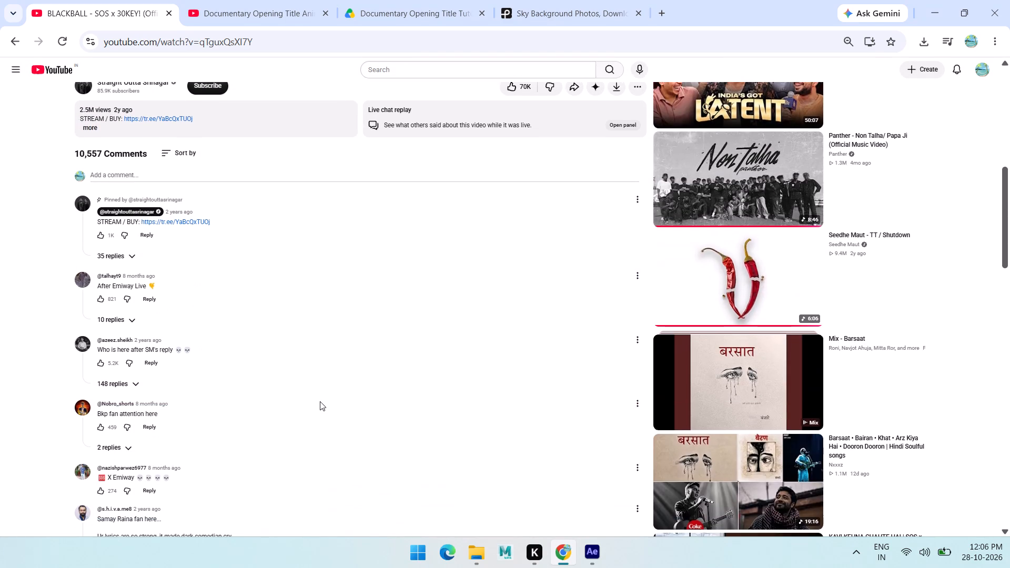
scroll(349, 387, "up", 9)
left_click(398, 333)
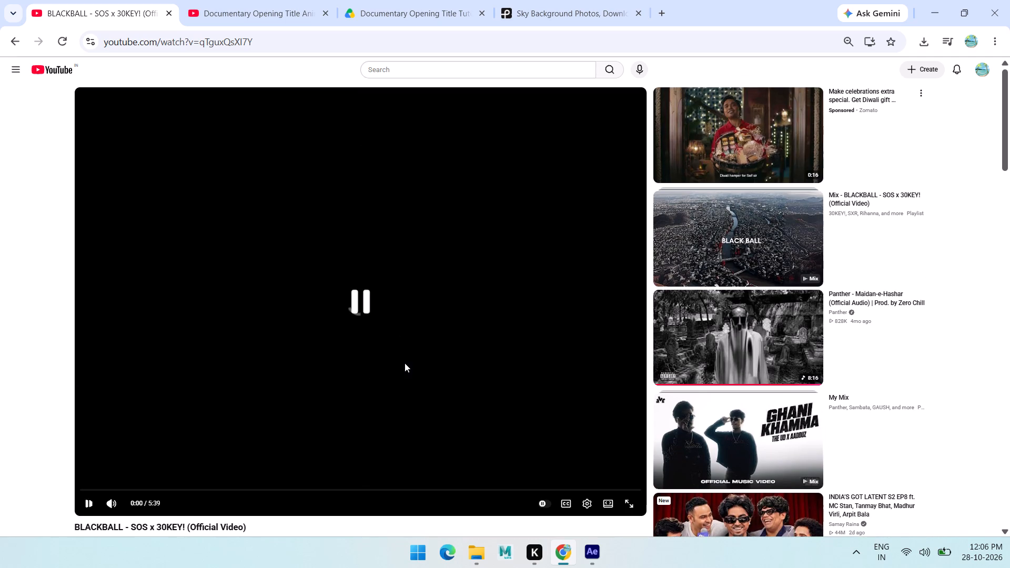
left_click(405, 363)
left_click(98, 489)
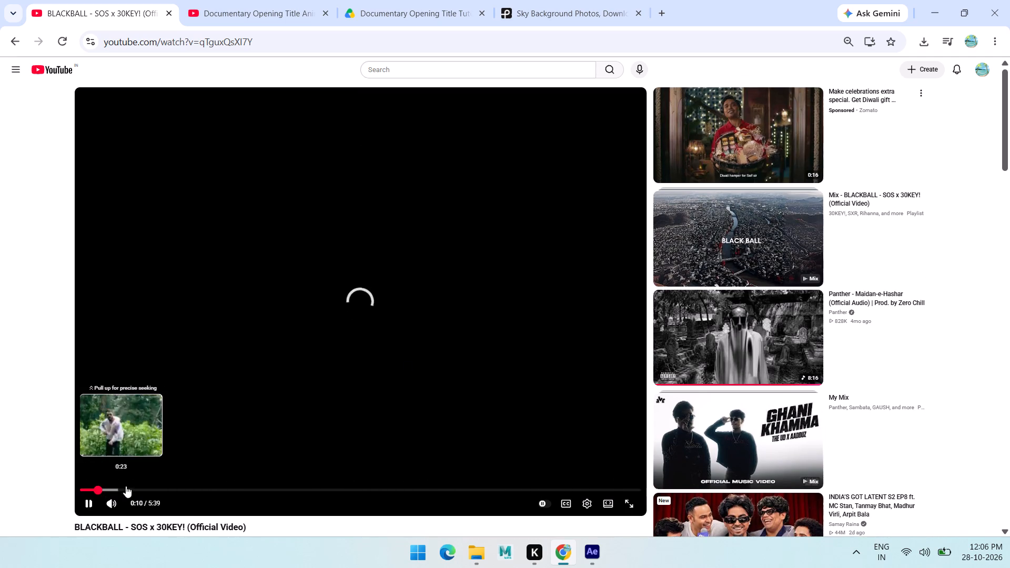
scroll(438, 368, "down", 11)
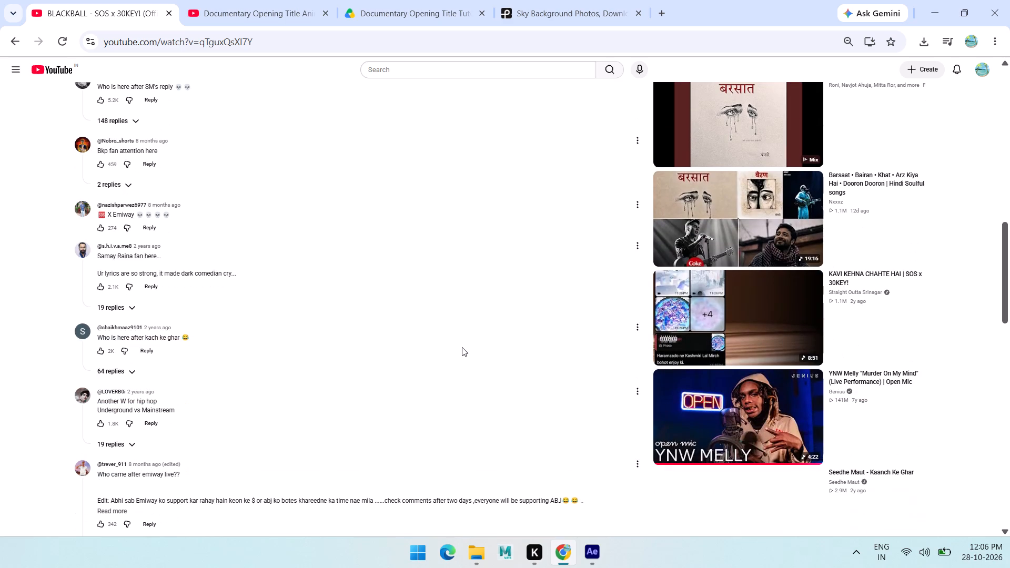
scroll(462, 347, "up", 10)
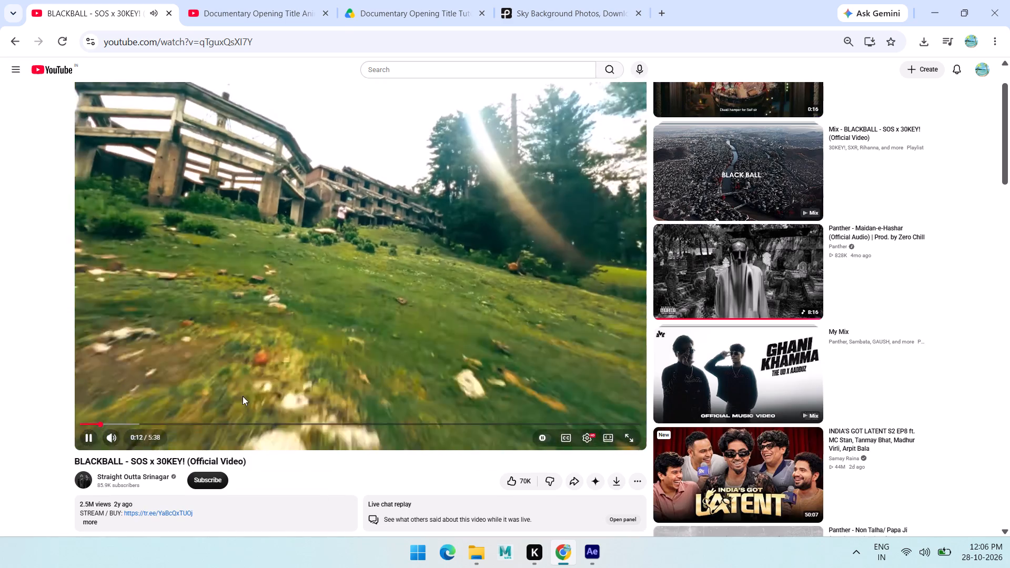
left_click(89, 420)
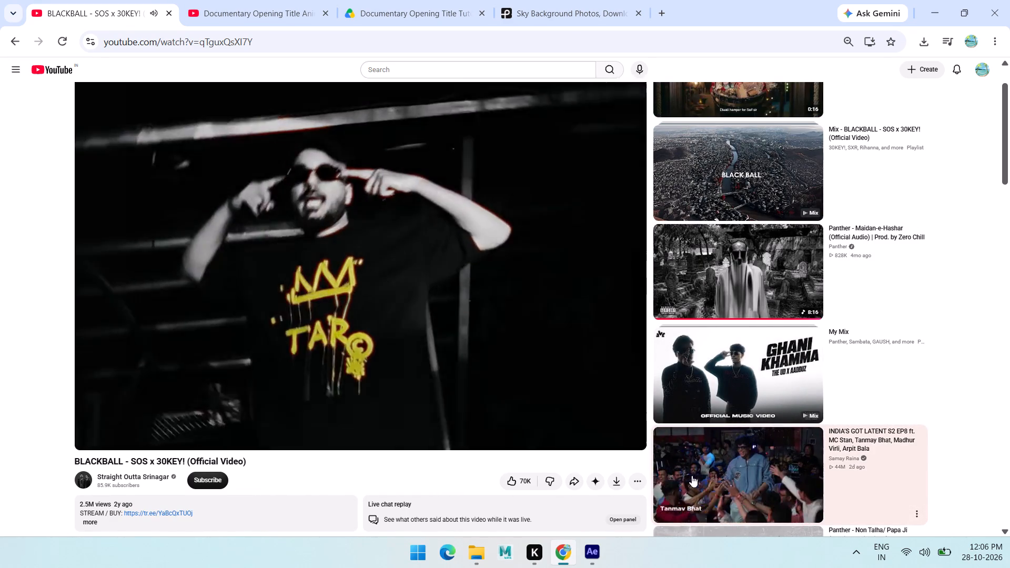
Return to After Effects and set the ground.png layer's scale to 380% on all axes.
left_click(600, 543)
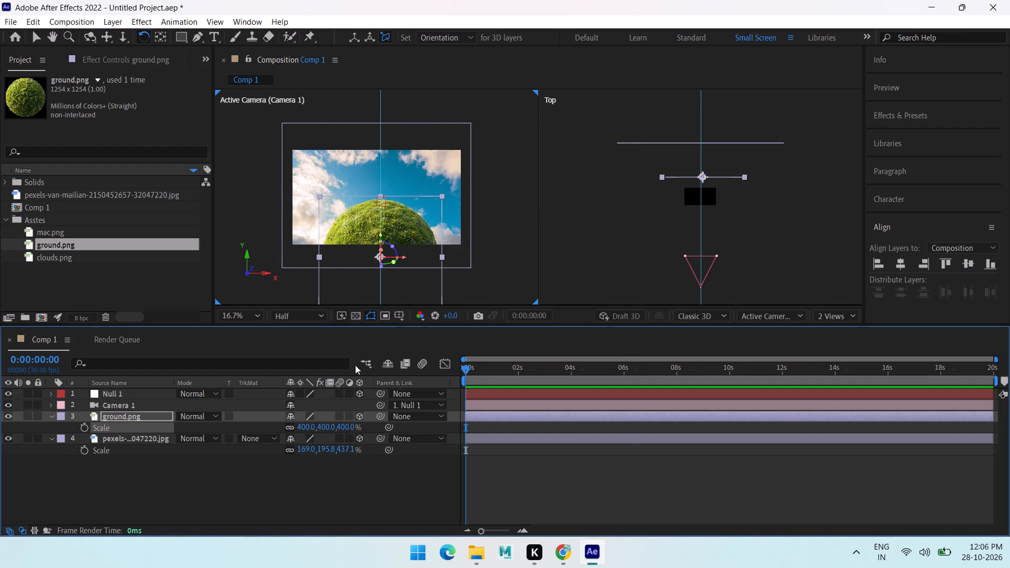
left_click_drag(303, 429, 290, 429)
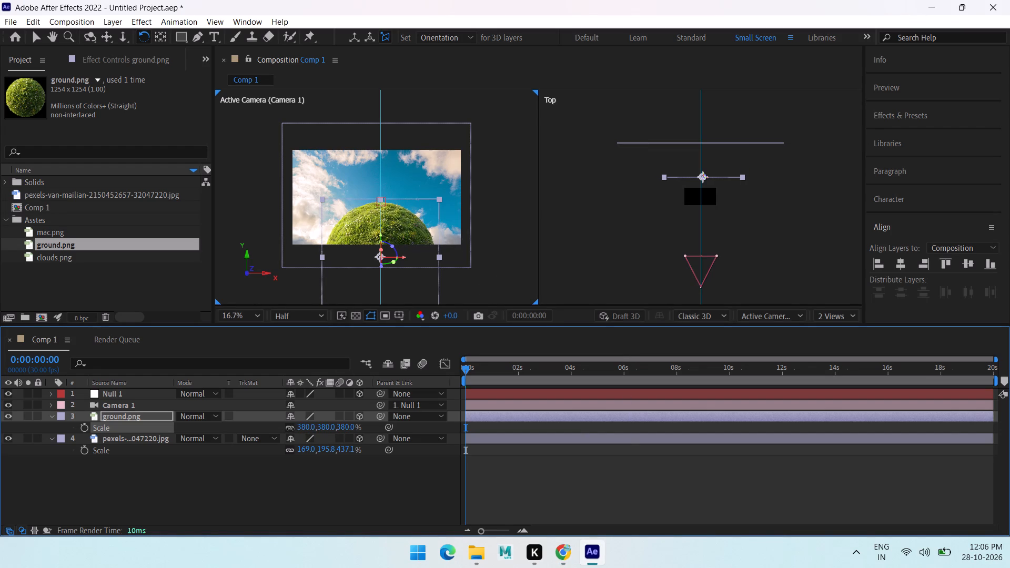
left_click_drag(290, 429, 292, 430)
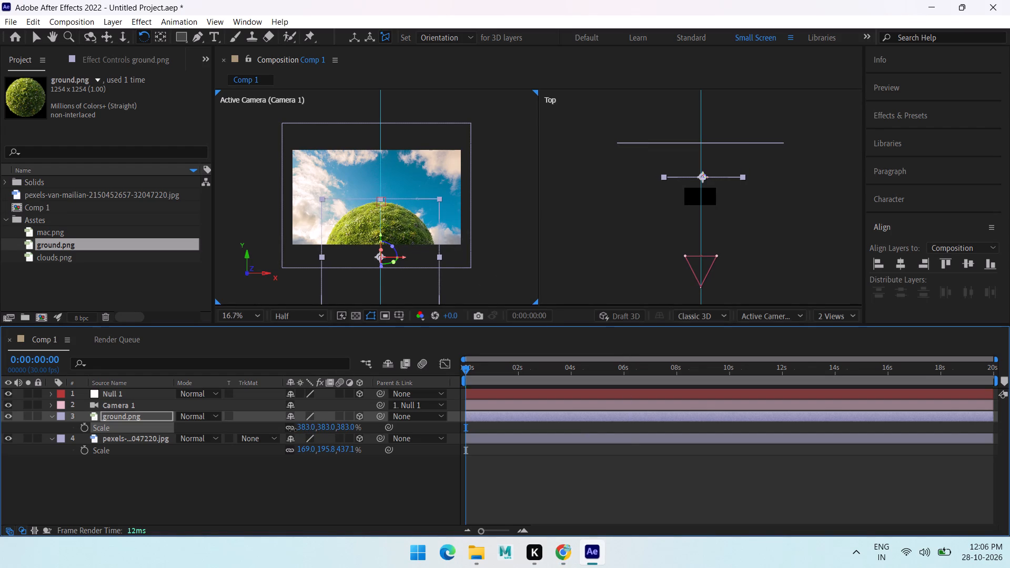
left_click_drag(292, 430, 293, 430)
left_click(353, 492)
left_click(303, 425)
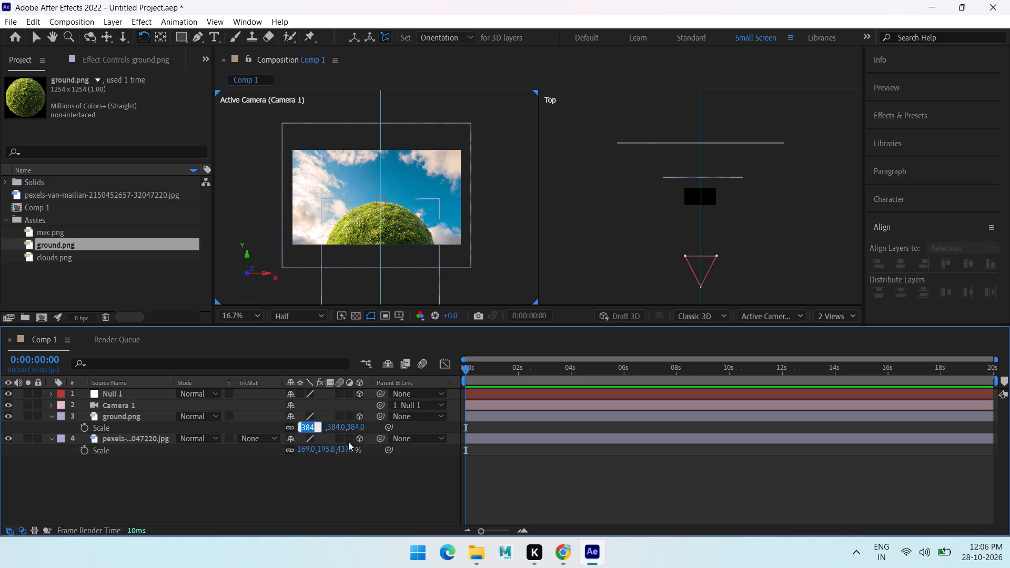
type("380")
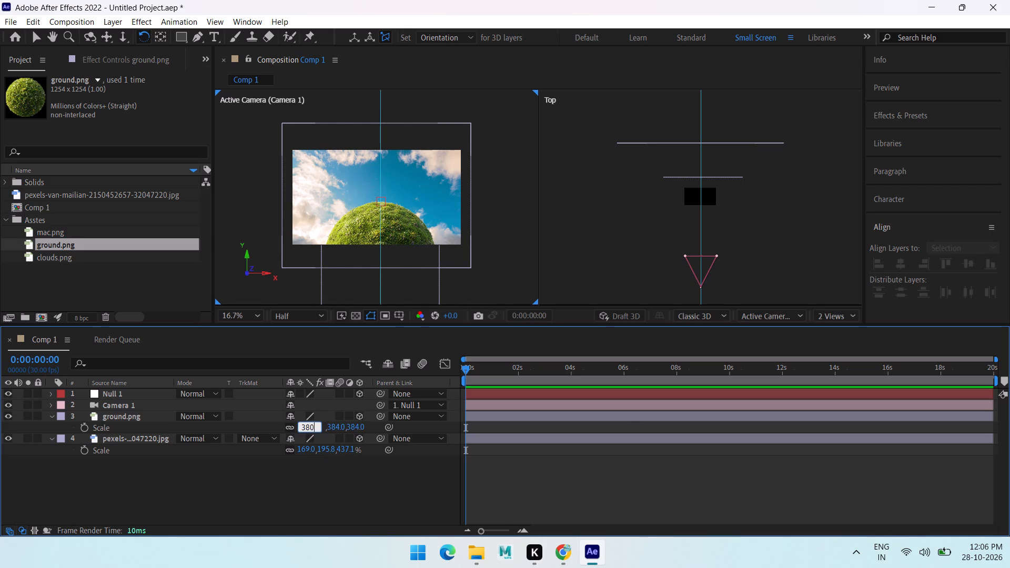
key("Return")
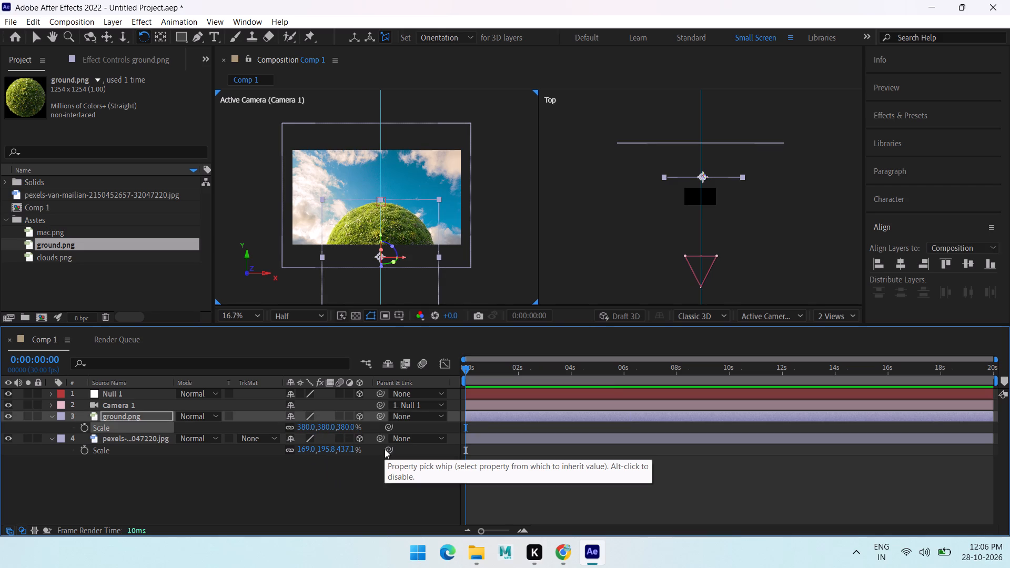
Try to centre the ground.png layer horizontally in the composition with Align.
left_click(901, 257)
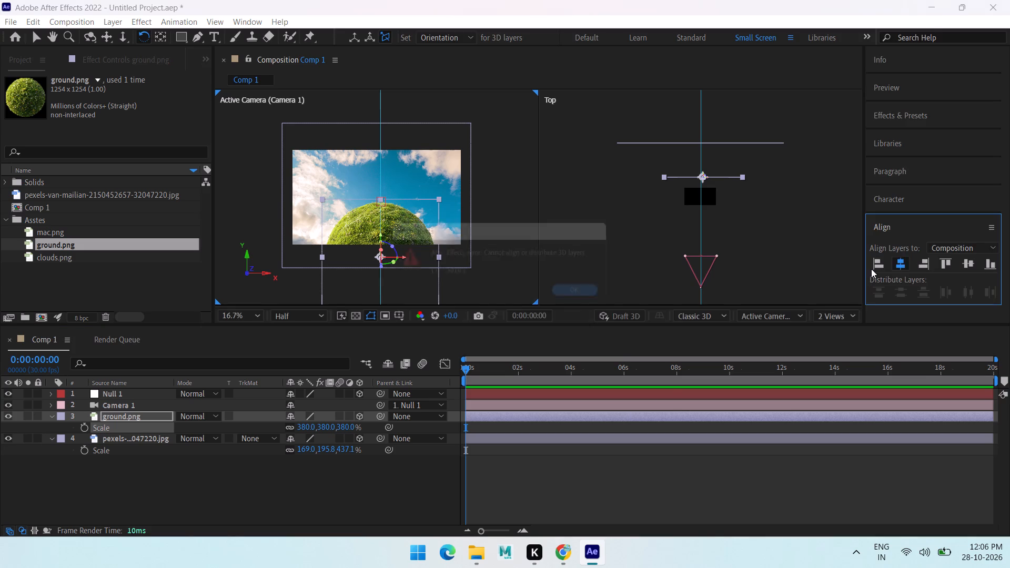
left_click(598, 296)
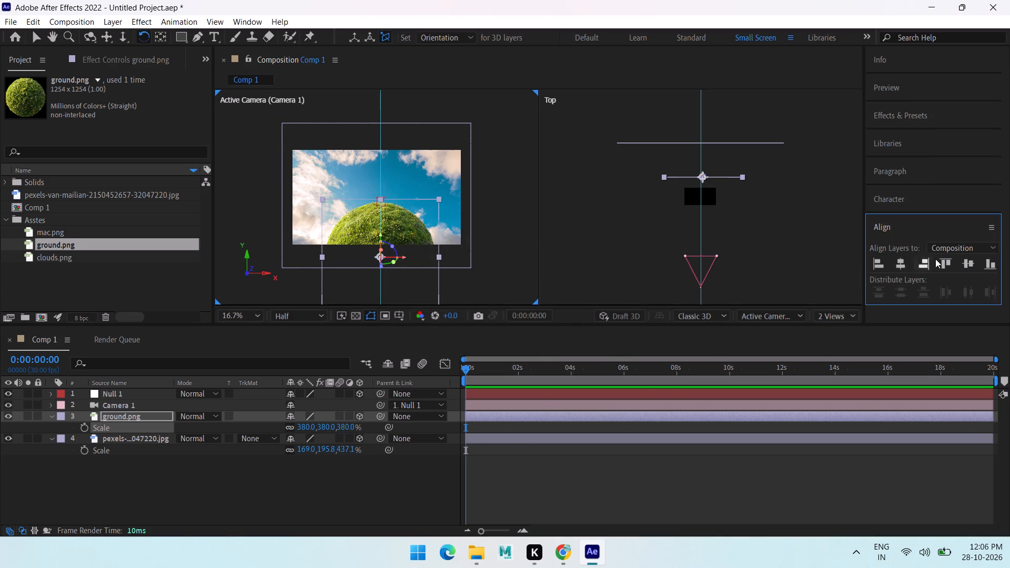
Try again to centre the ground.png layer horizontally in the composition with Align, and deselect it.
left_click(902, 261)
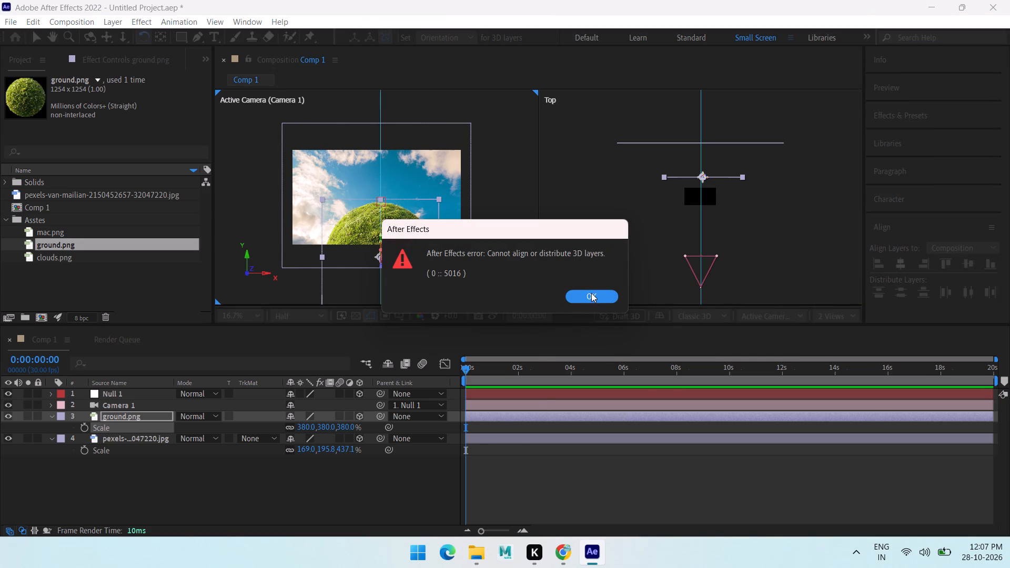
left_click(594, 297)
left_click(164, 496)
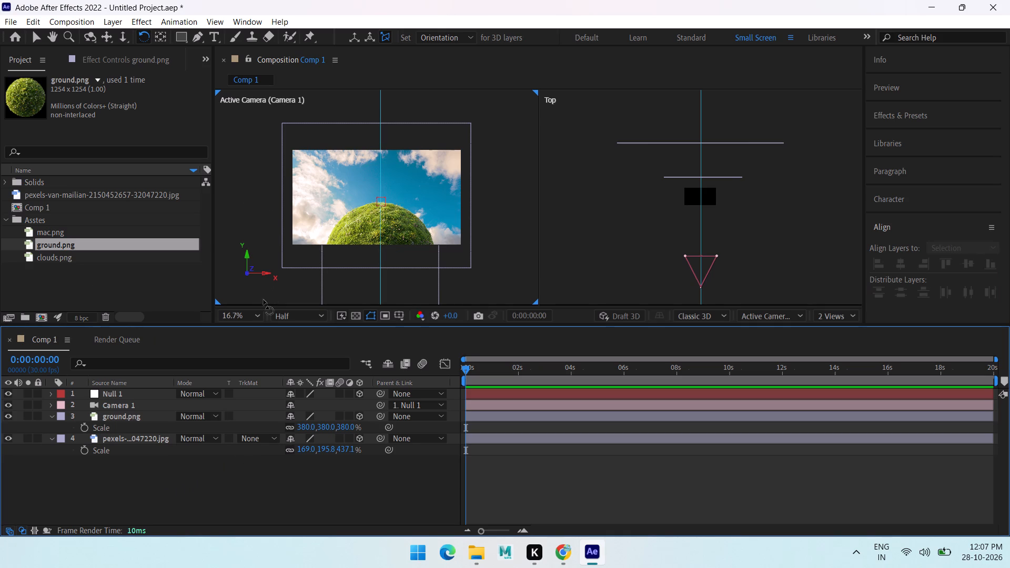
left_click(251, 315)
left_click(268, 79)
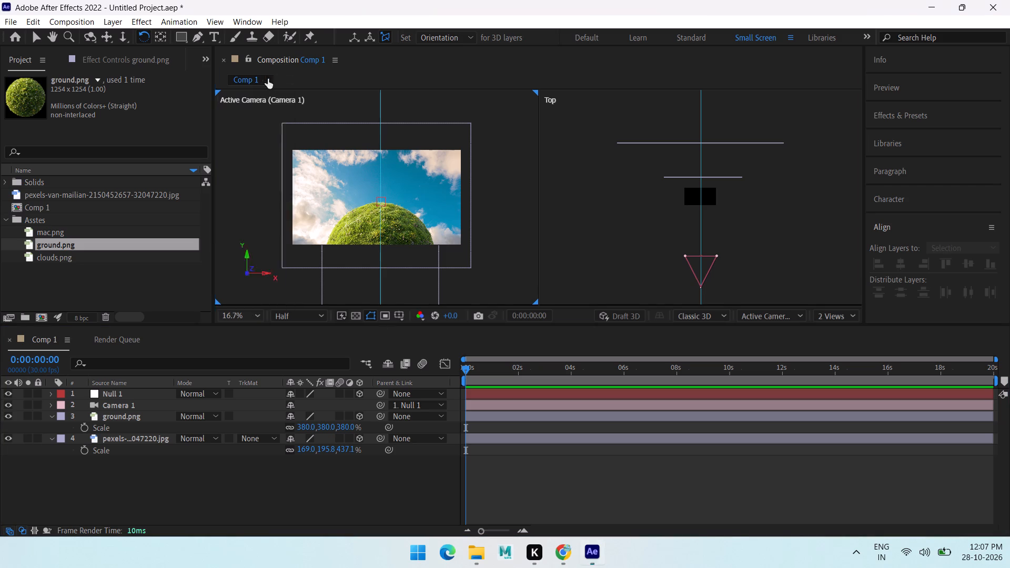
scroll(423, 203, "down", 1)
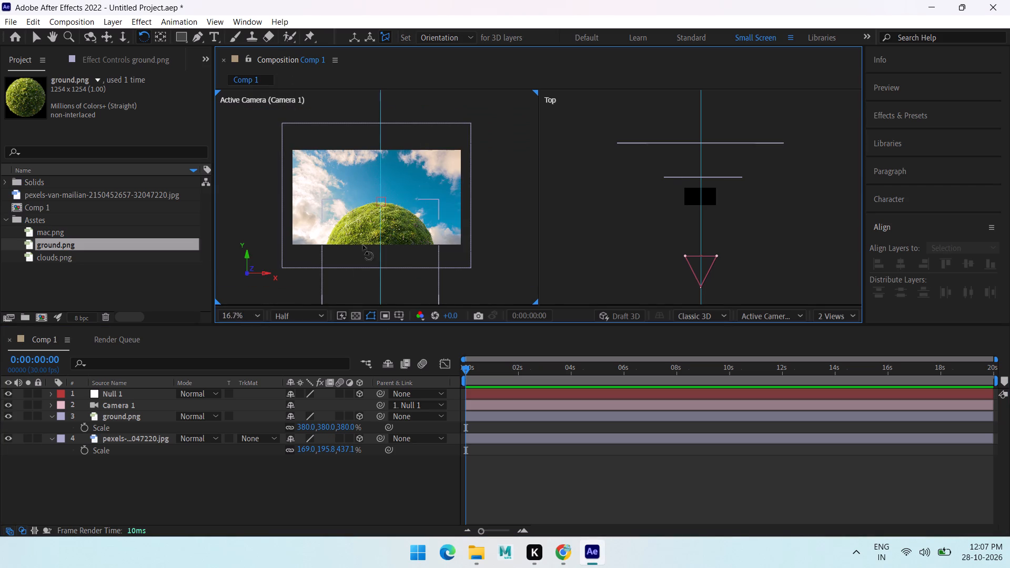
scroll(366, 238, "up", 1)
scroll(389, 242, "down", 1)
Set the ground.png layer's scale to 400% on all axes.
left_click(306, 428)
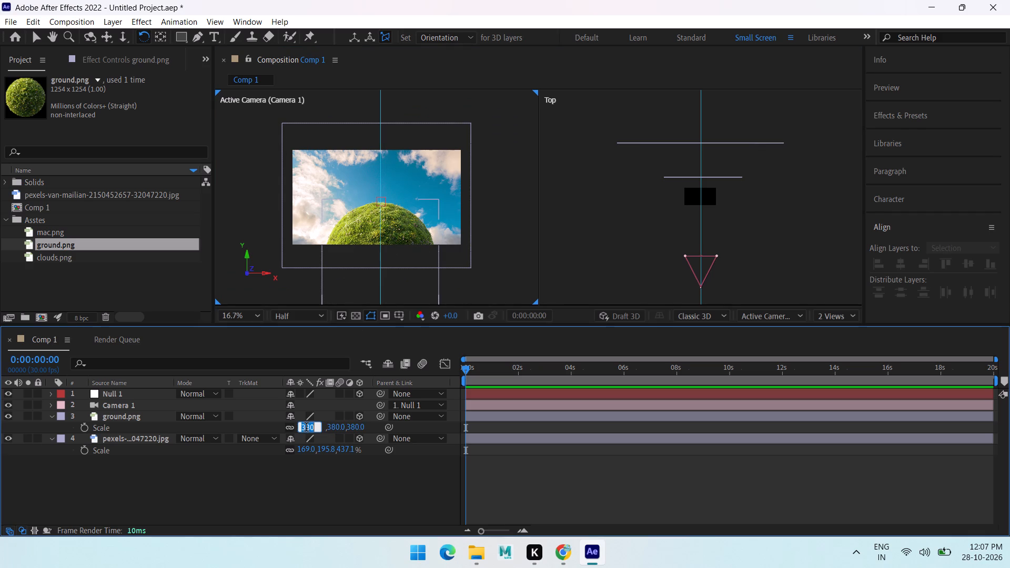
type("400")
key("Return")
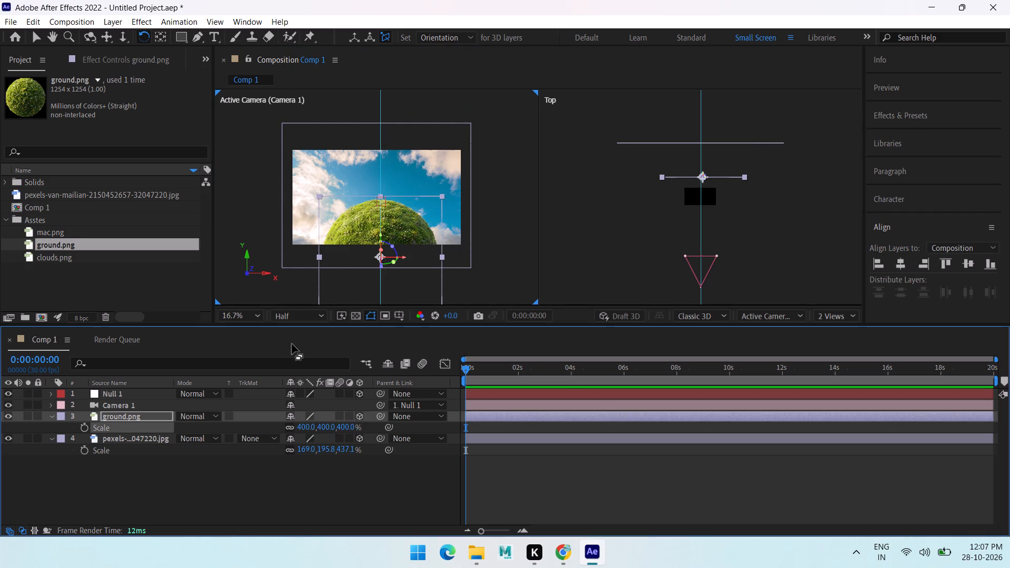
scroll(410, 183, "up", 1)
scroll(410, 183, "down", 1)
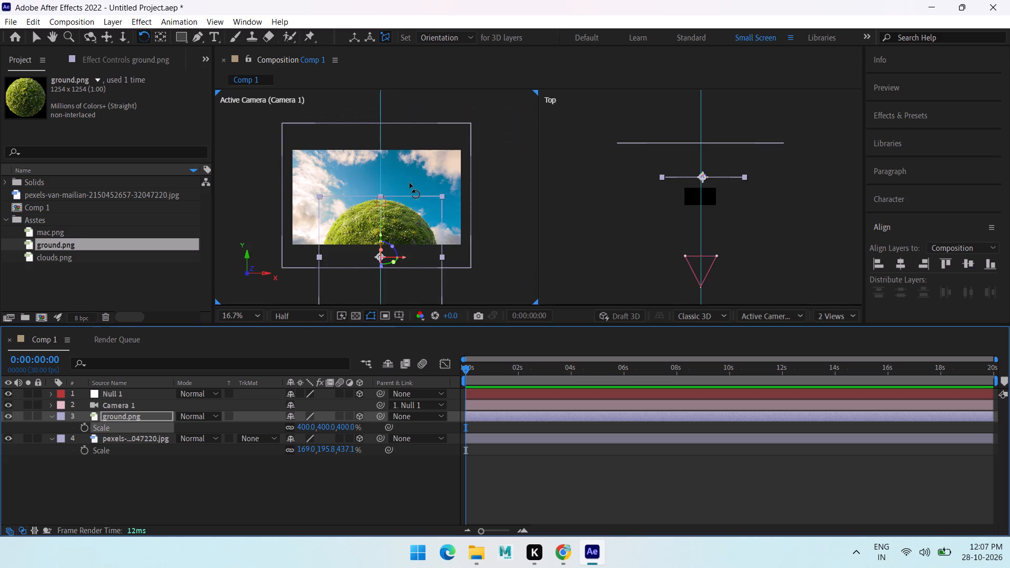
Set the ground.png layer's scale to 450% on all axes.
left_click(309, 430)
type("450")
key("Return")
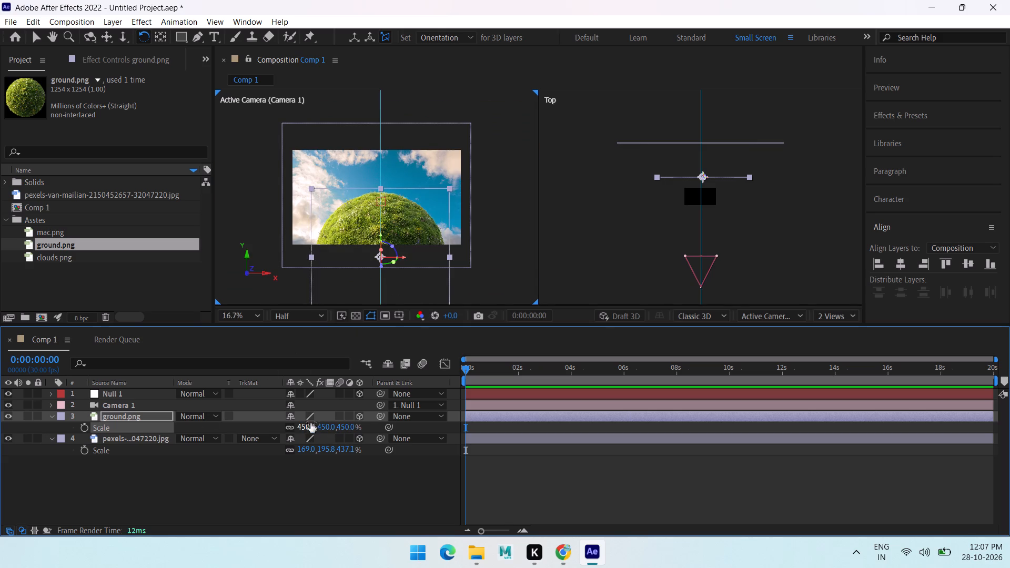
scroll(337, 305, "down", 1)
scroll(415, 205, "up", 1)
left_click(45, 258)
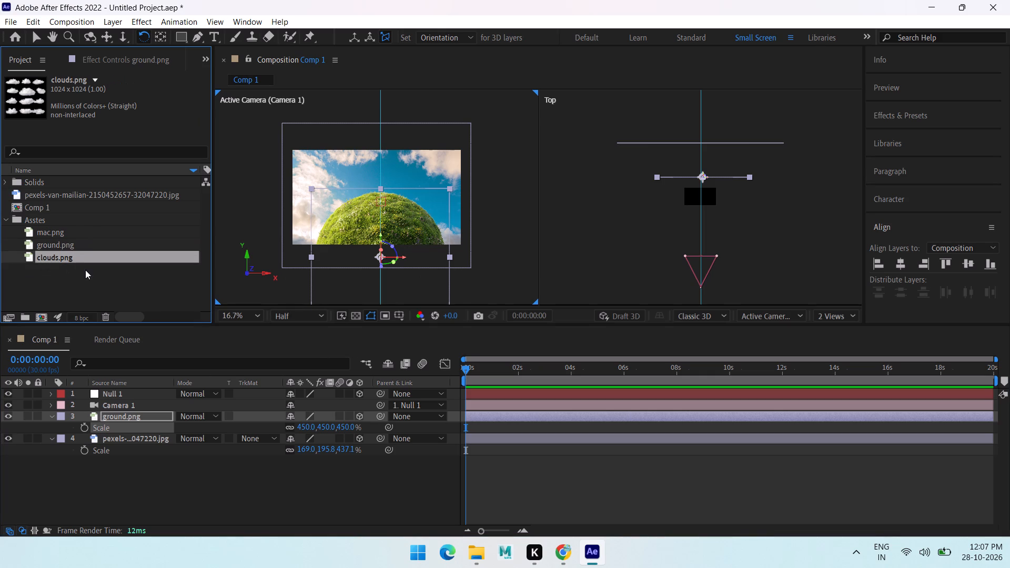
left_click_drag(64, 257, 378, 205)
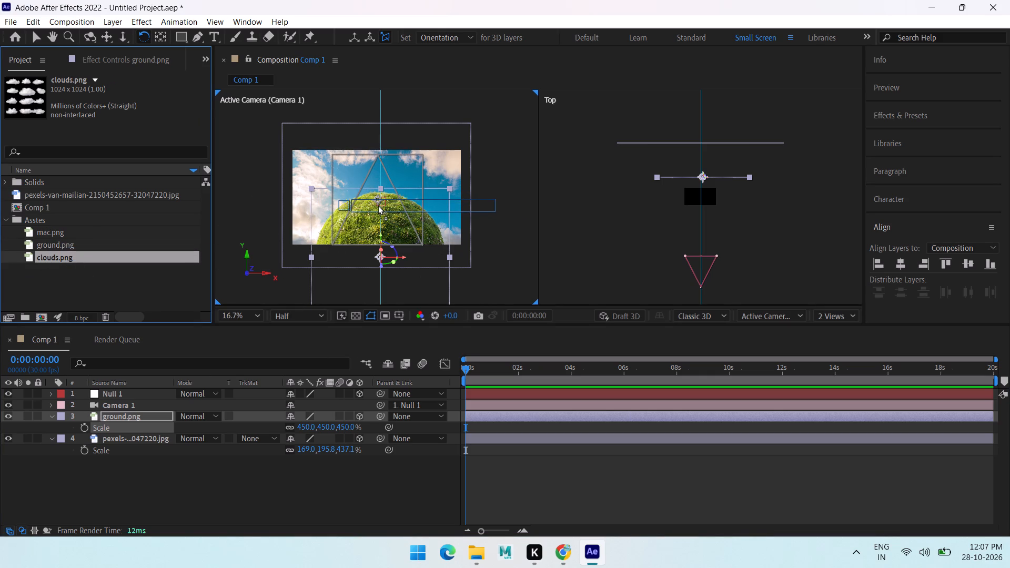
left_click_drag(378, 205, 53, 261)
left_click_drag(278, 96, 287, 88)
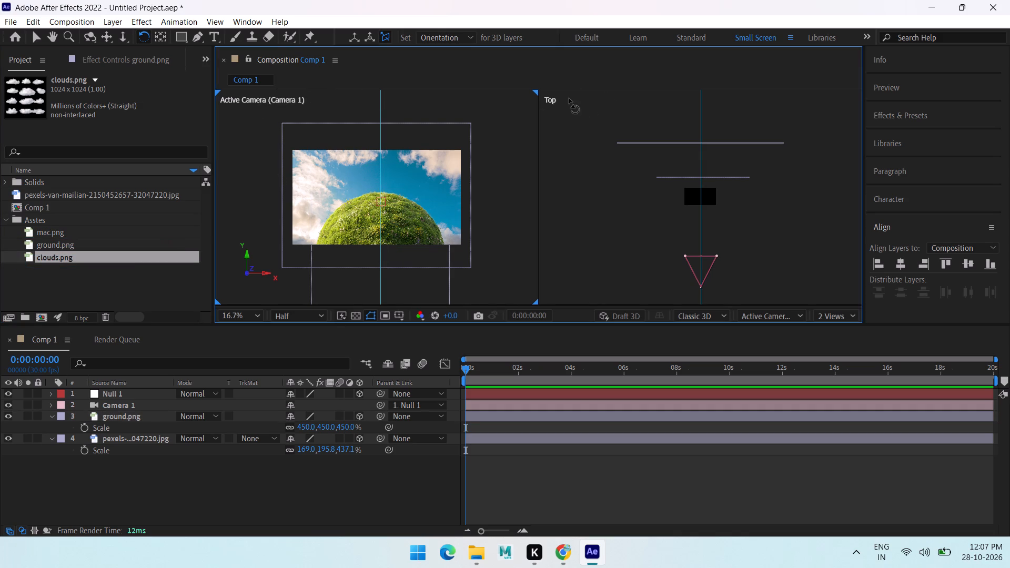
Look at the layer arrangement from the Front in the second 3D view, and return that view to Top.
left_click(556, 97)
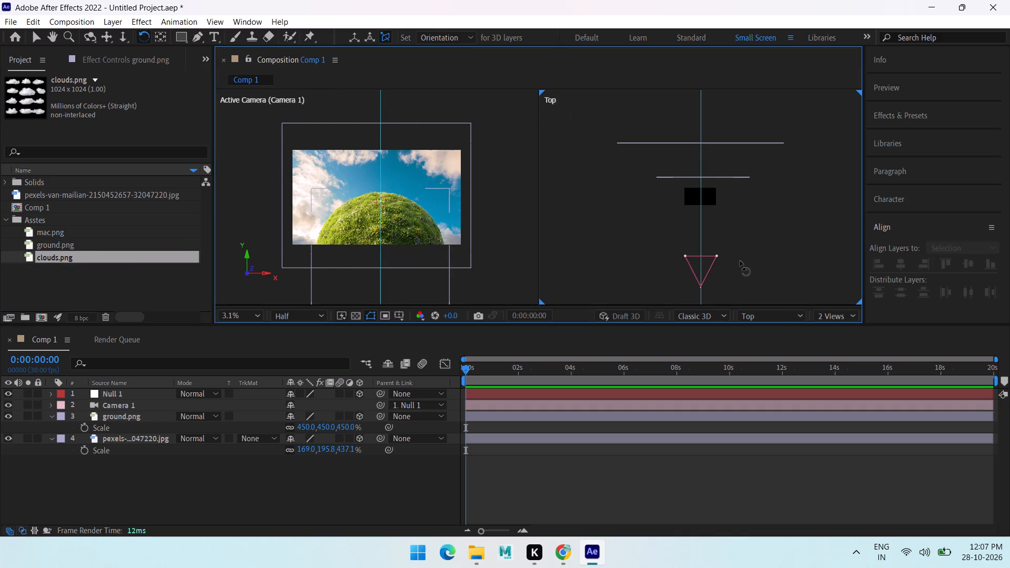
left_click(760, 317)
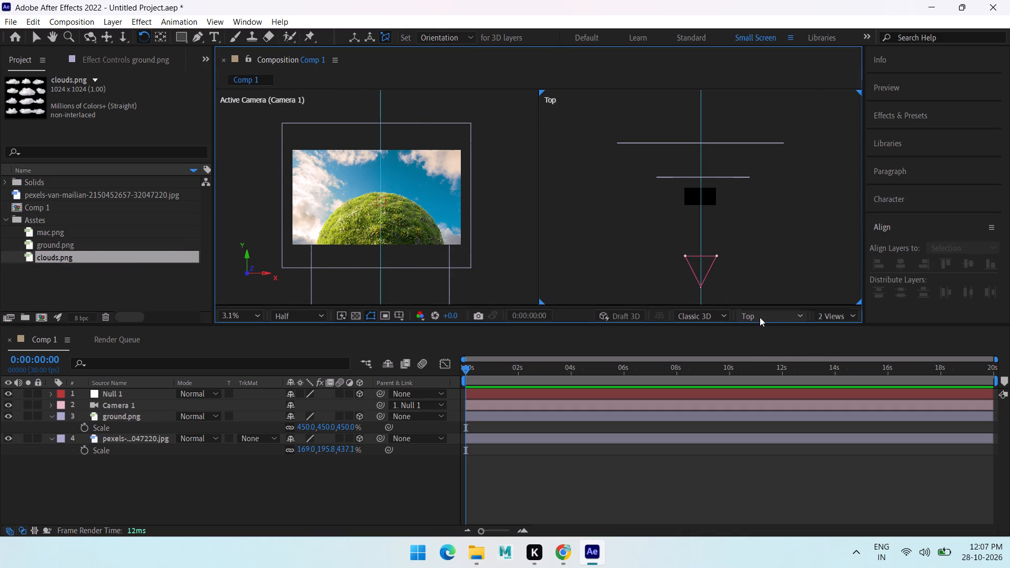
left_click(763, 137)
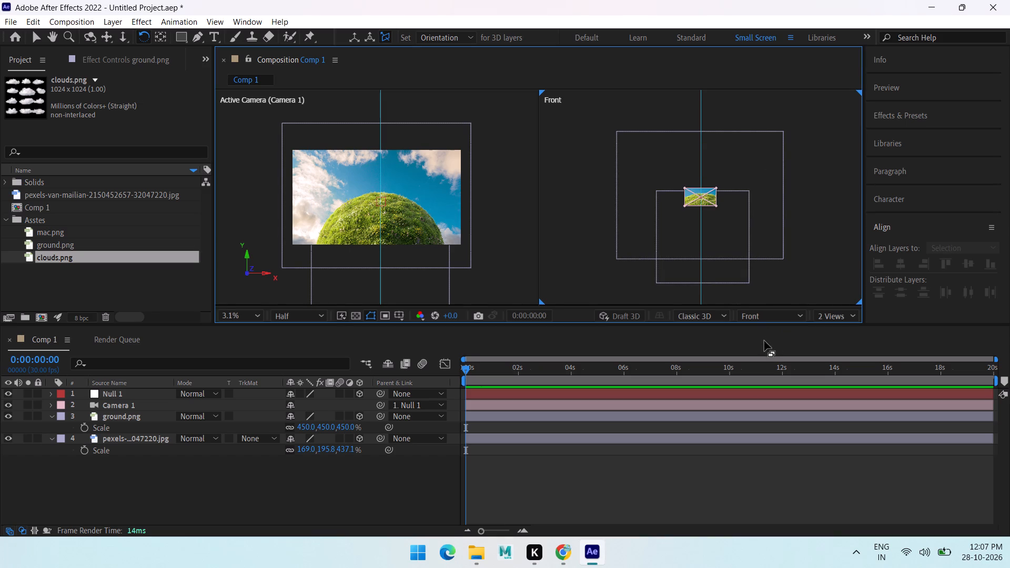
left_click(765, 319)
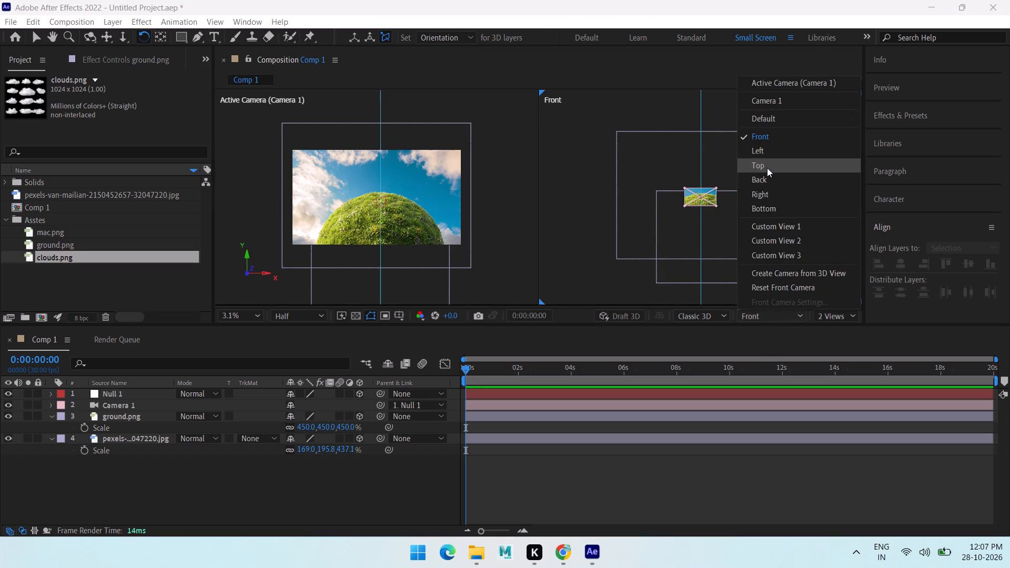
left_click(767, 168)
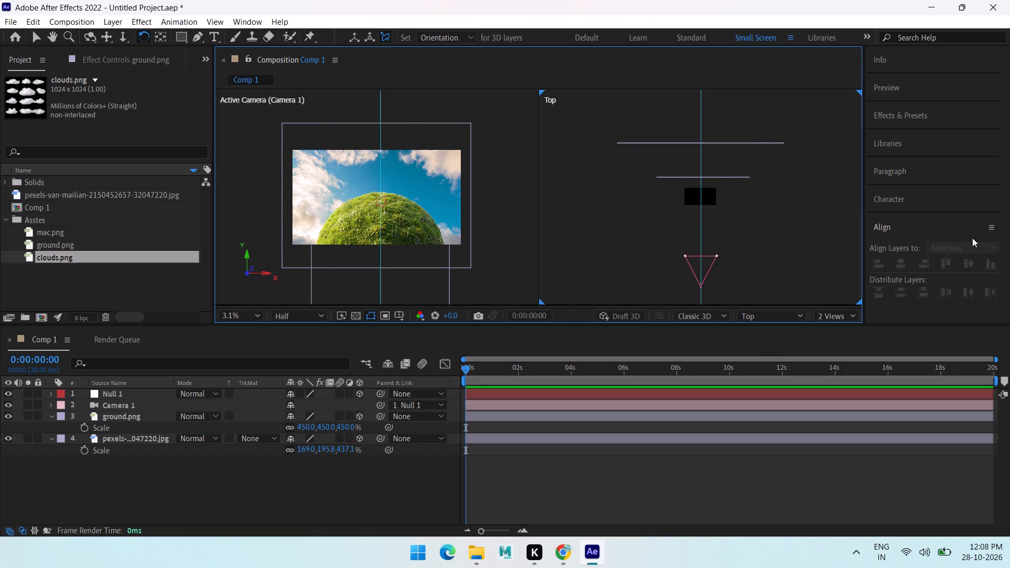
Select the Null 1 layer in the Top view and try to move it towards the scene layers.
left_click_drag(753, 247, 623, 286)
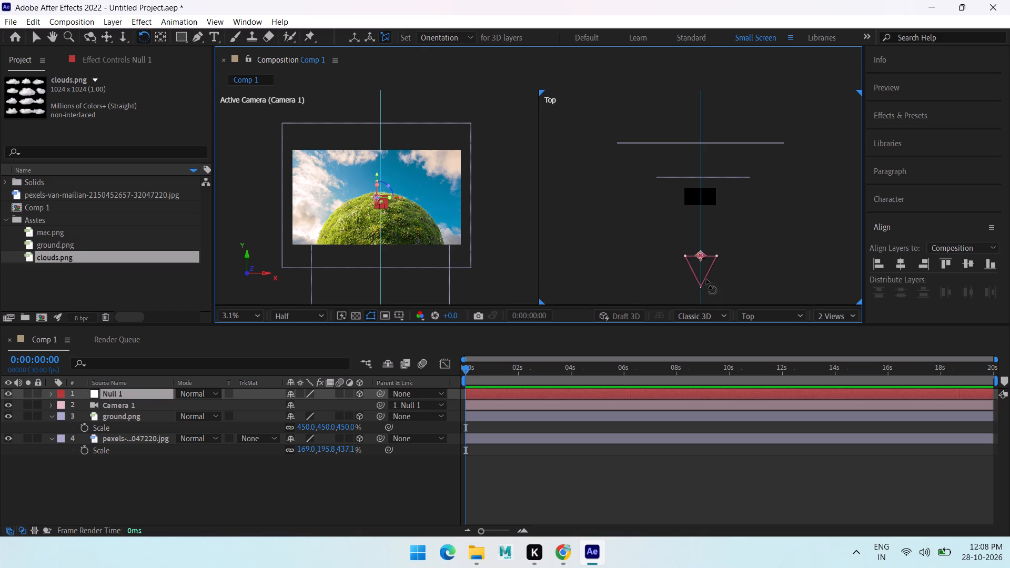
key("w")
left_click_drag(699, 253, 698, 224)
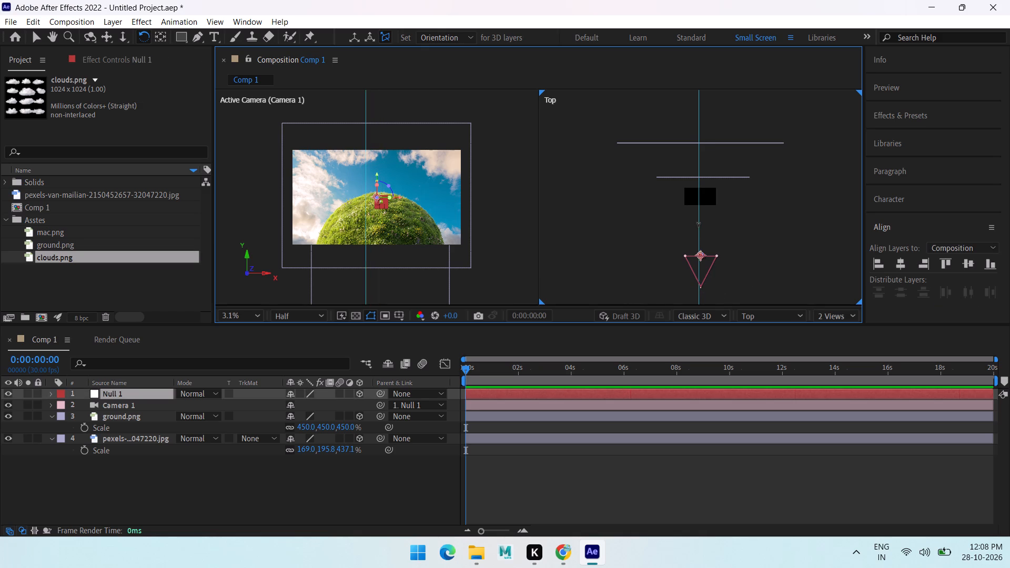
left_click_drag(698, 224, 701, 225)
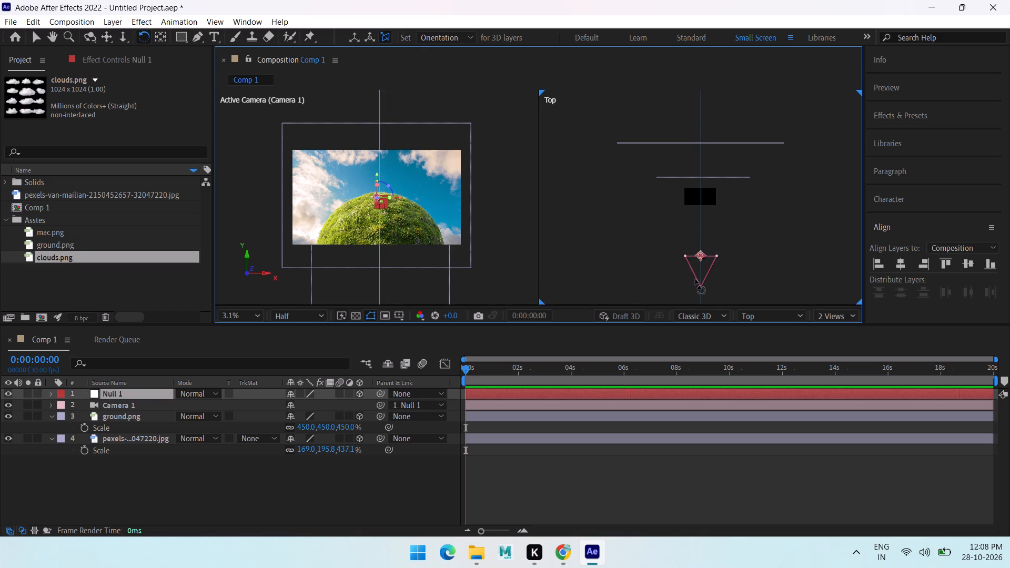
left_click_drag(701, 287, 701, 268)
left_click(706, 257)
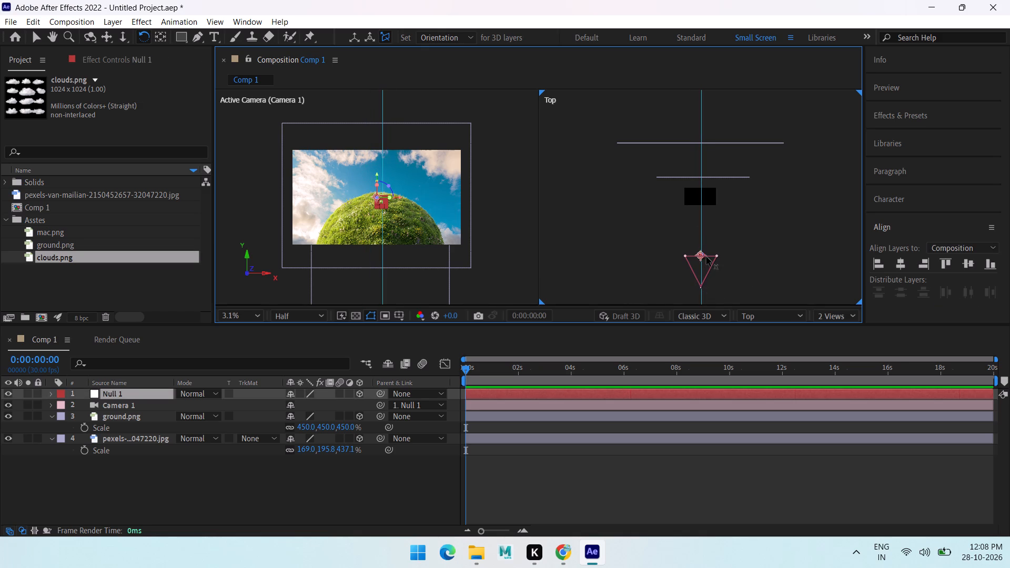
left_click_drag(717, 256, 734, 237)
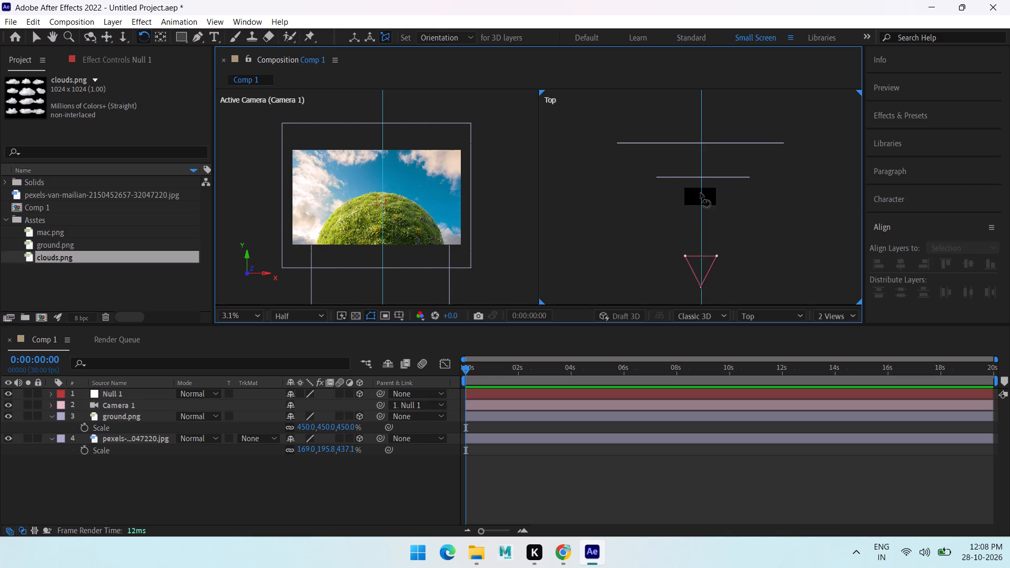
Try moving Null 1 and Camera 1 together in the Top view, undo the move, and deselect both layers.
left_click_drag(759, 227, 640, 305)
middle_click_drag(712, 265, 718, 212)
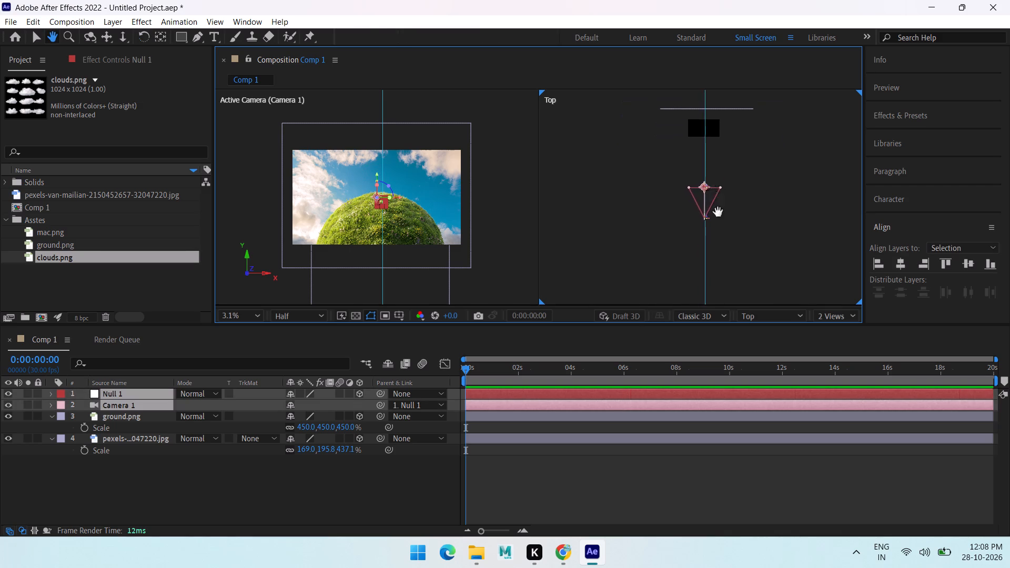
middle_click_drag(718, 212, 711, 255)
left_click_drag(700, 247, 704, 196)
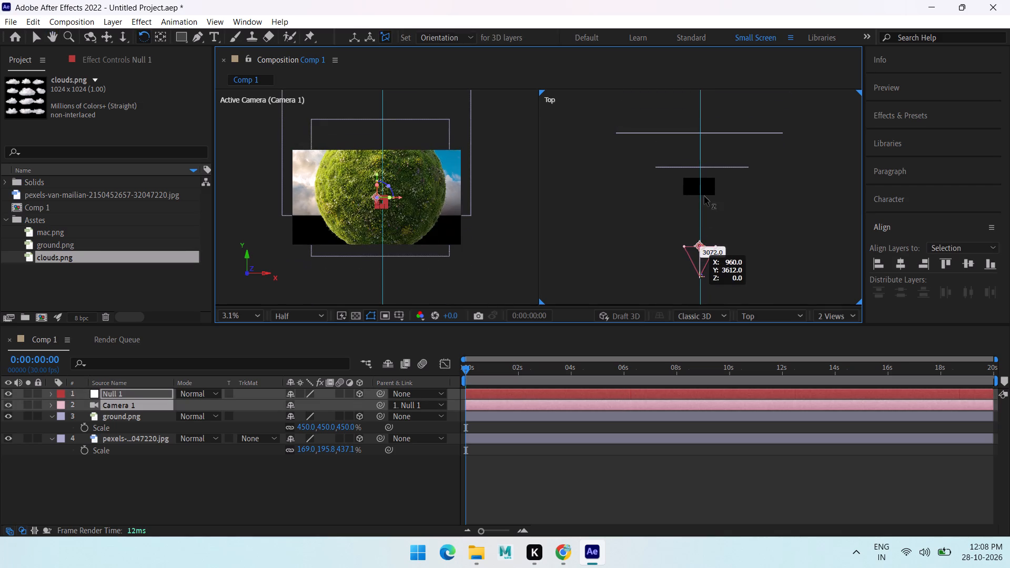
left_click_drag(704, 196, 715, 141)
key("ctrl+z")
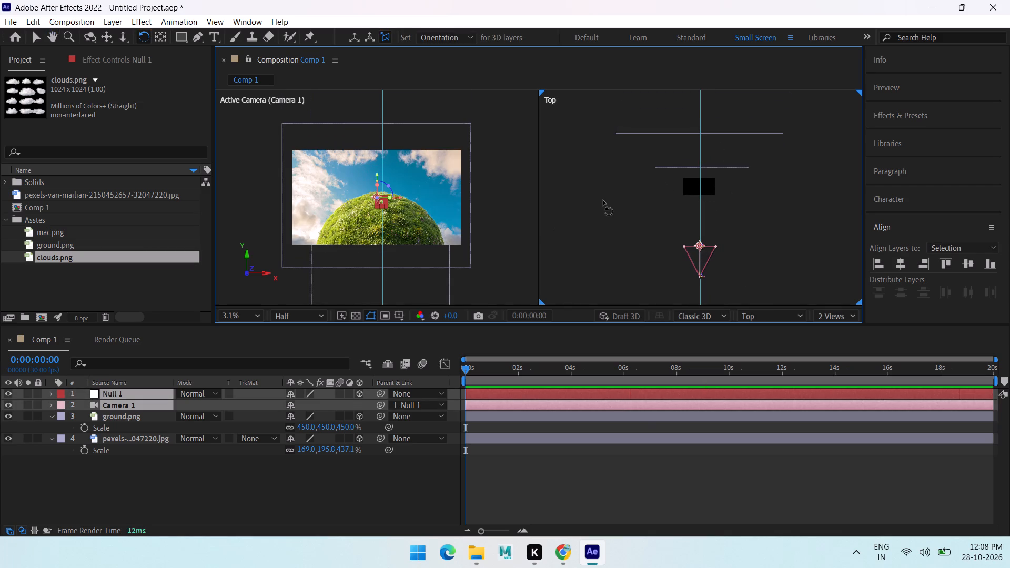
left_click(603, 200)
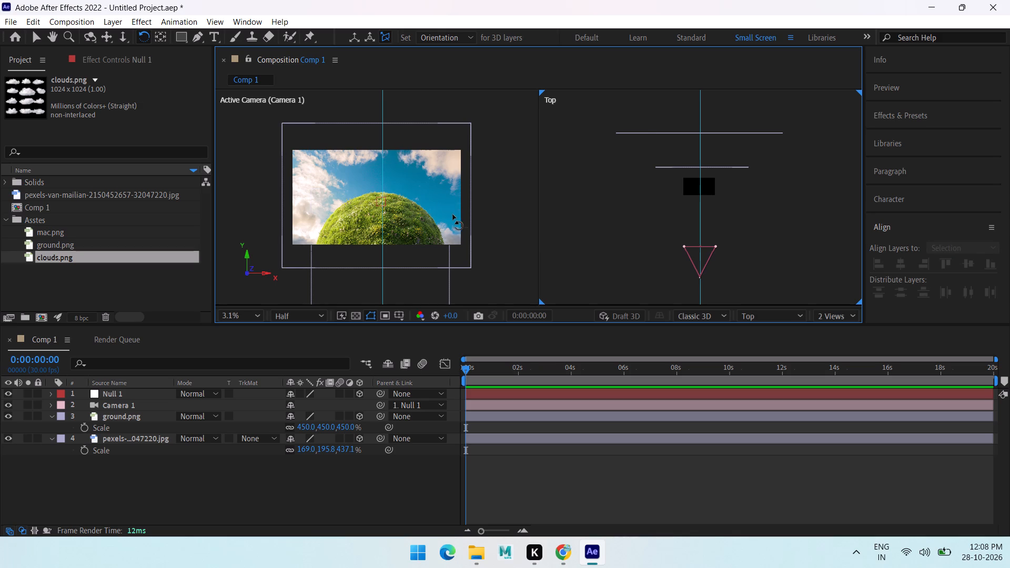
Add clouds.png to Comp 1 as the topmost layer and position it near the centre of the frame.
left_click_drag(64, 258, 169, 252)
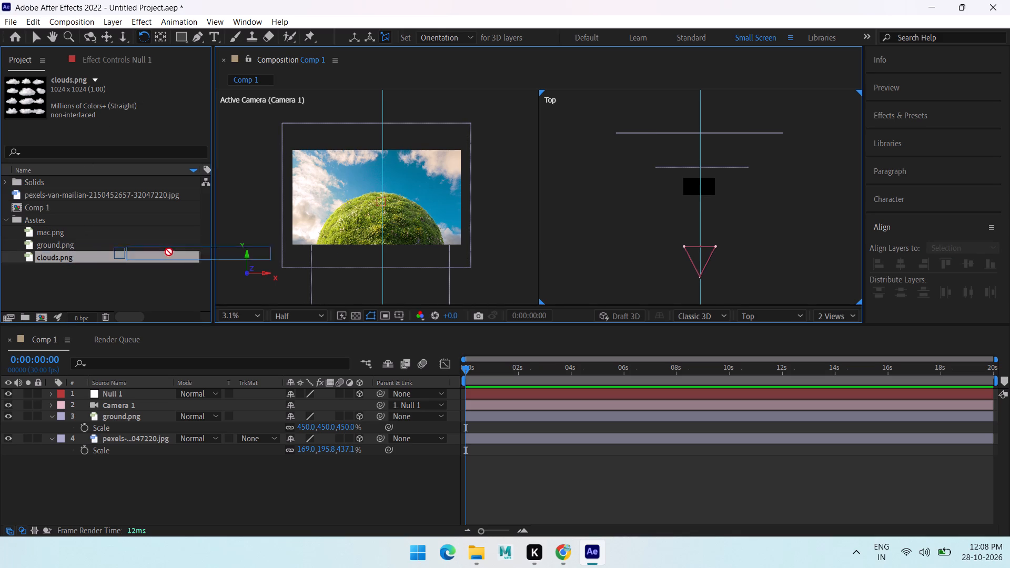
left_click_drag(169, 252, 383, 187)
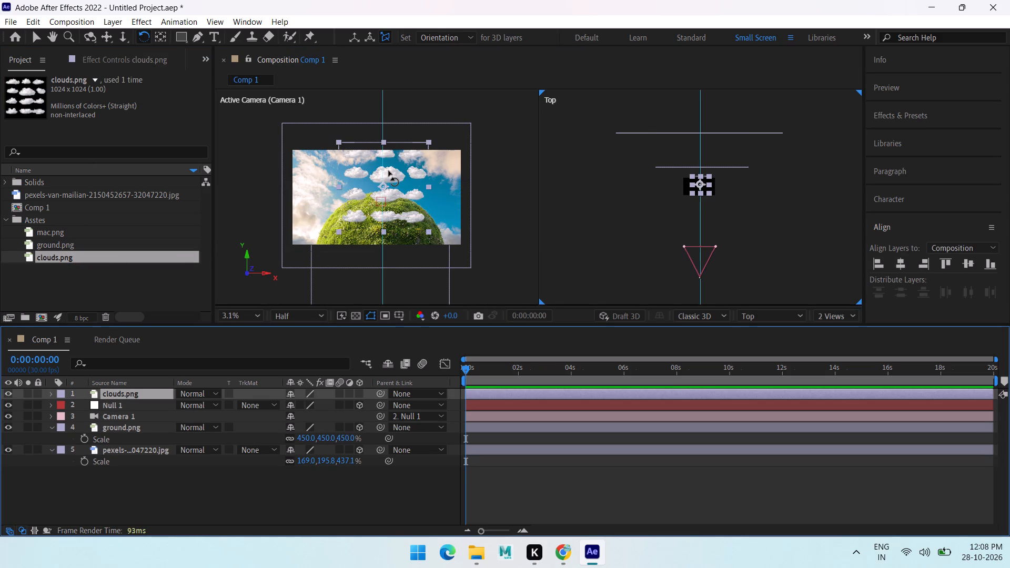
key("v")
left_click_drag(396, 174, 390, 188)
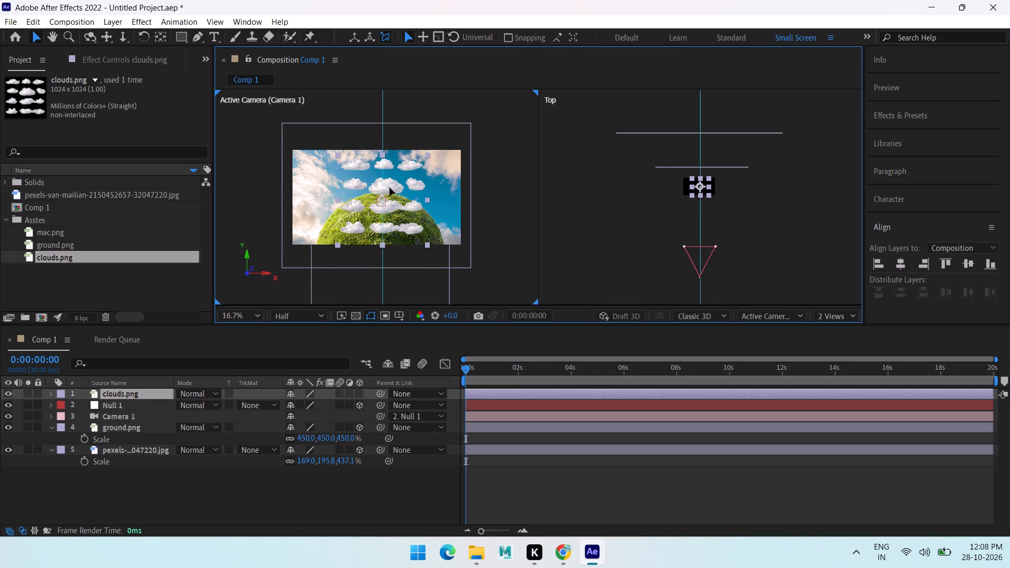
left_click_drag(390, 188, 390, 189)
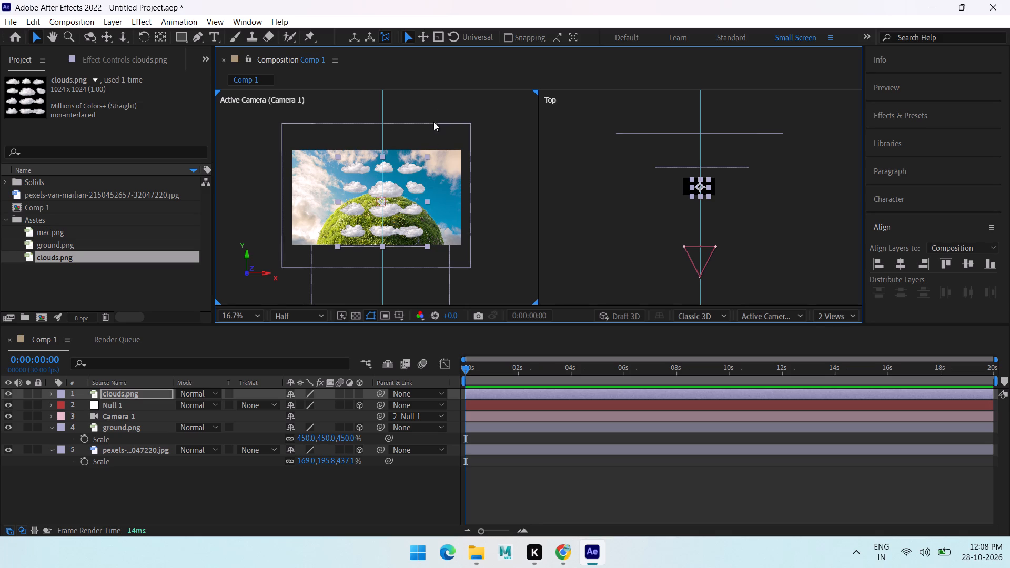
Examine the individual clouds of the clouds.png layer up close in the Active Camera view.
scroll(353, 170, "up", 1)
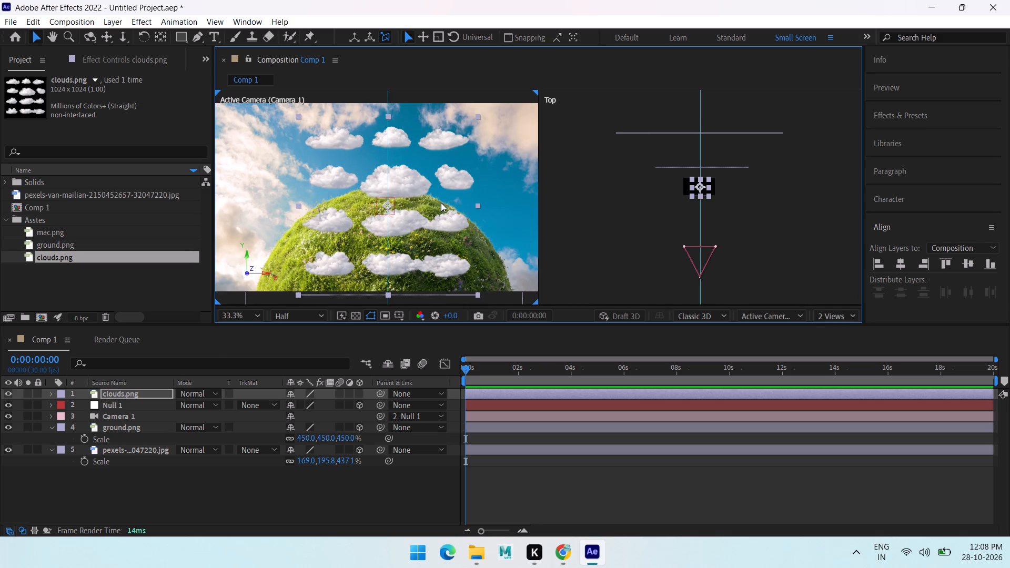
scroll(374, 154, "up", 1)
middle_click_drag(365, 165, 411, 257)
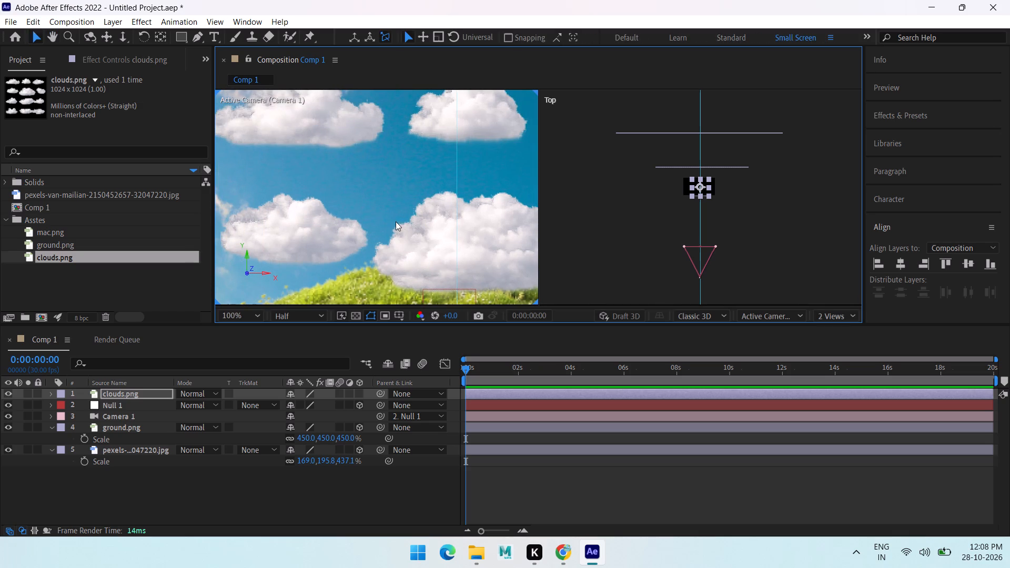
middle_click_drag(350, 177, 415, 260)
scroll(388, 229, "down", 1)
scroll(381, 217, "up", 1)
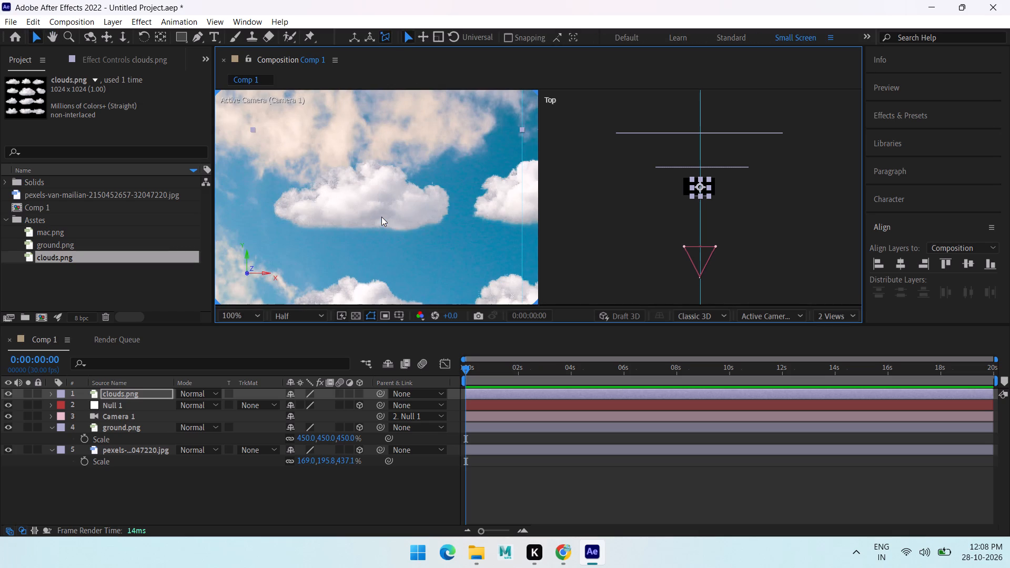
scroll(401, 197, "down", 1)
middle_click_drag(438, 212, 359, 192)
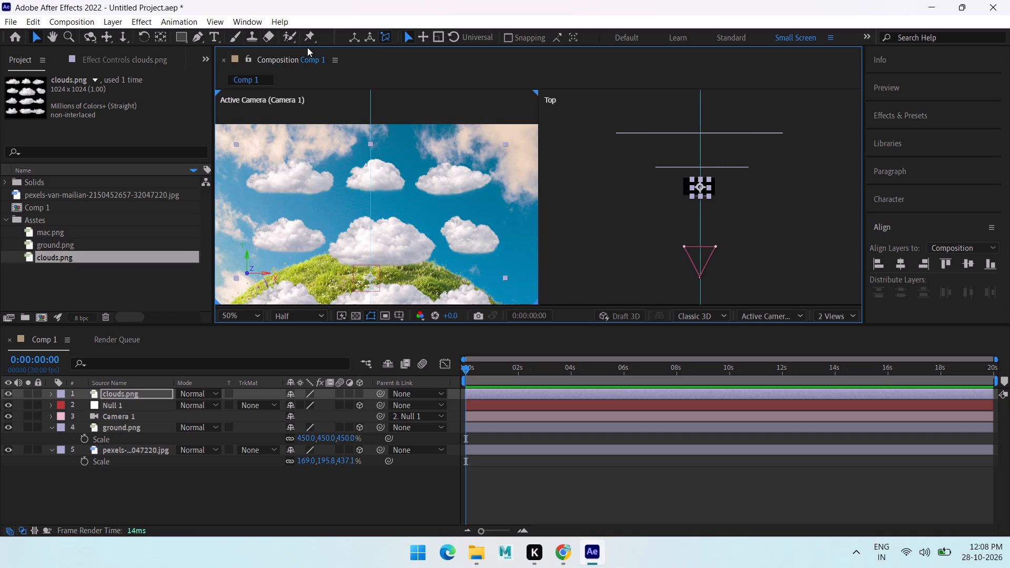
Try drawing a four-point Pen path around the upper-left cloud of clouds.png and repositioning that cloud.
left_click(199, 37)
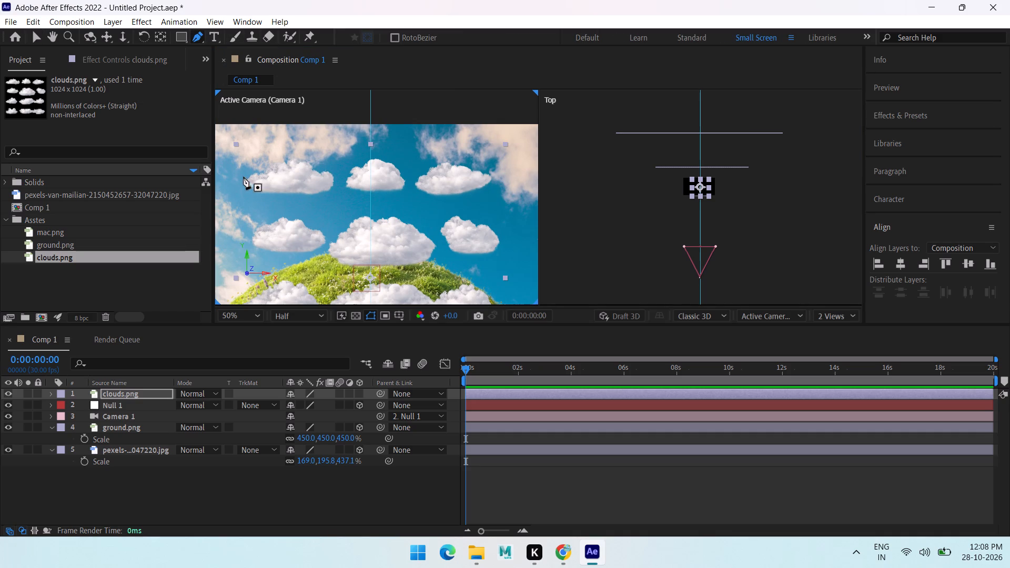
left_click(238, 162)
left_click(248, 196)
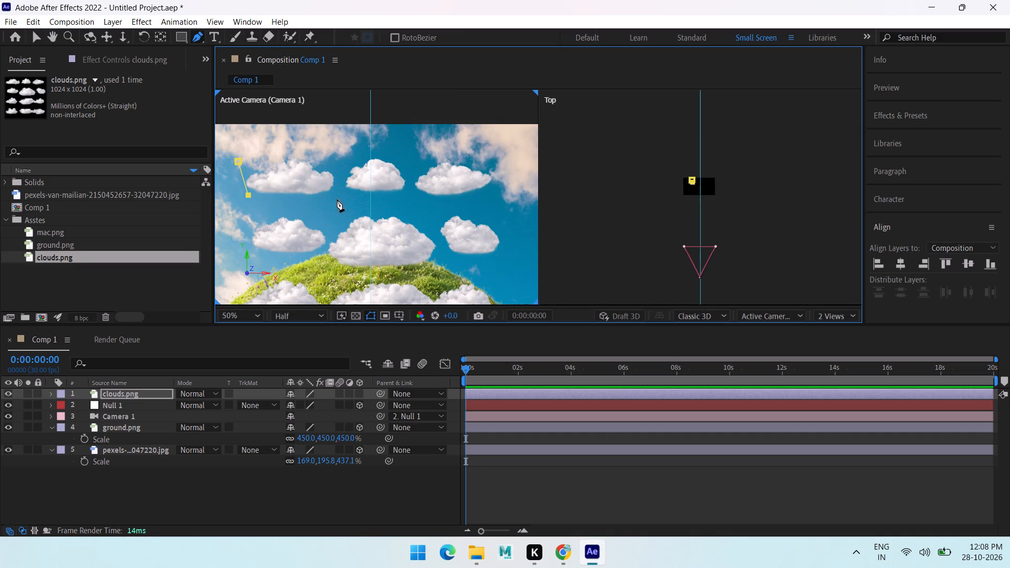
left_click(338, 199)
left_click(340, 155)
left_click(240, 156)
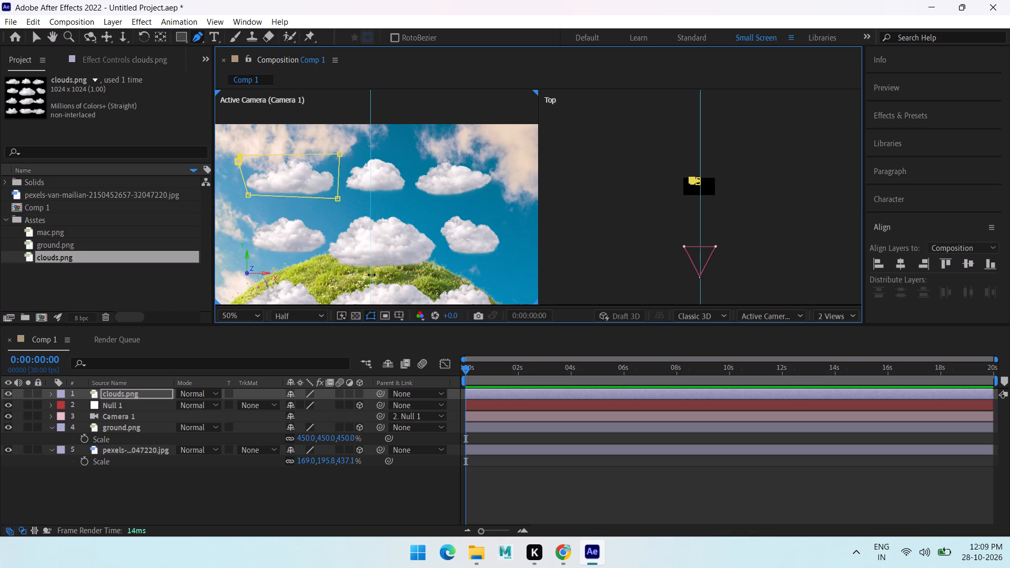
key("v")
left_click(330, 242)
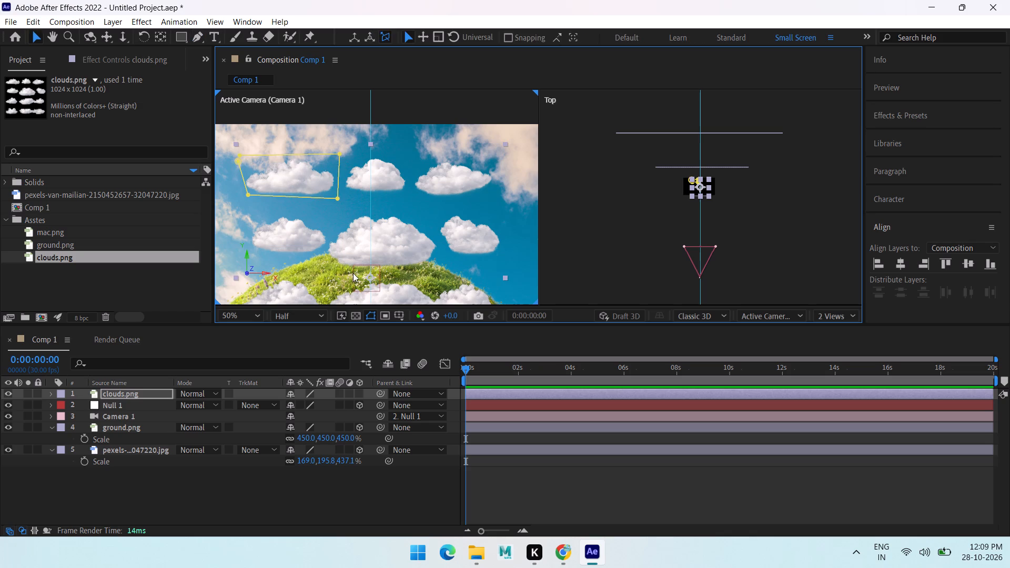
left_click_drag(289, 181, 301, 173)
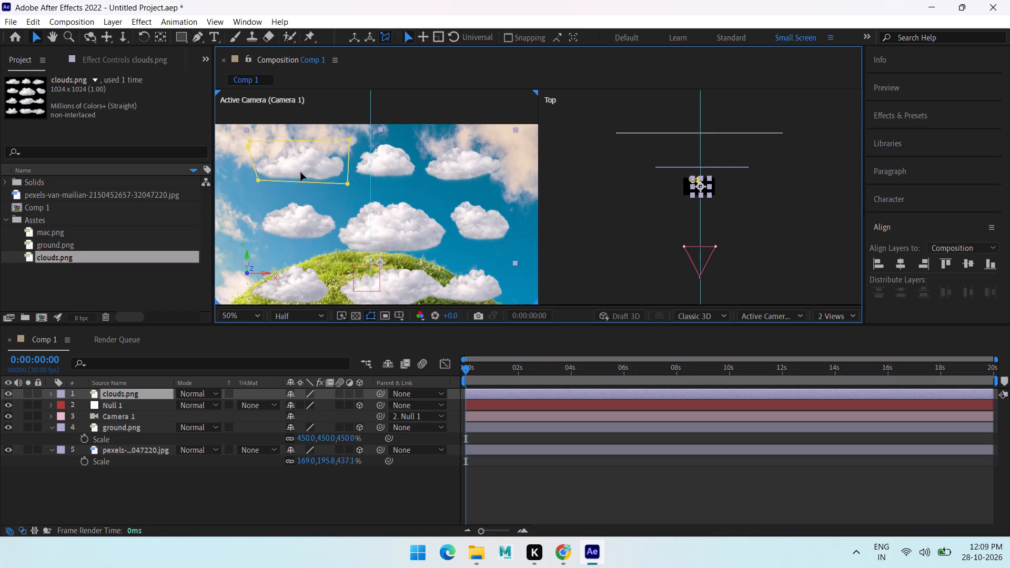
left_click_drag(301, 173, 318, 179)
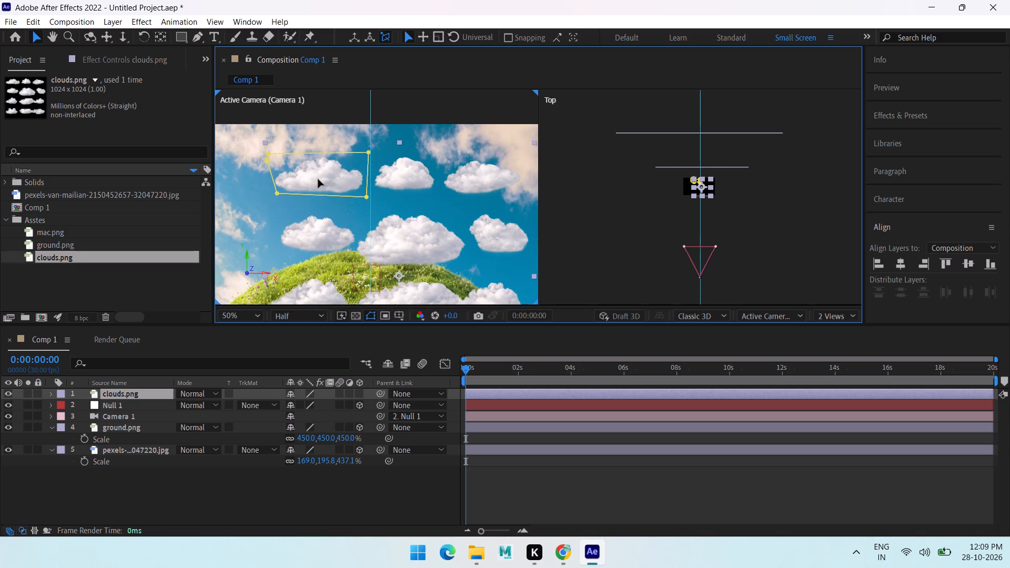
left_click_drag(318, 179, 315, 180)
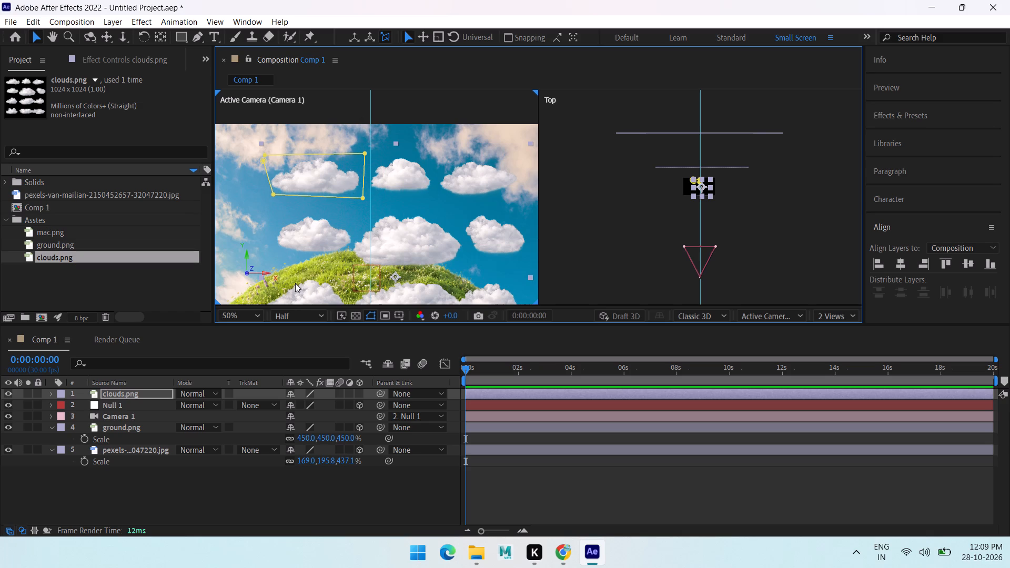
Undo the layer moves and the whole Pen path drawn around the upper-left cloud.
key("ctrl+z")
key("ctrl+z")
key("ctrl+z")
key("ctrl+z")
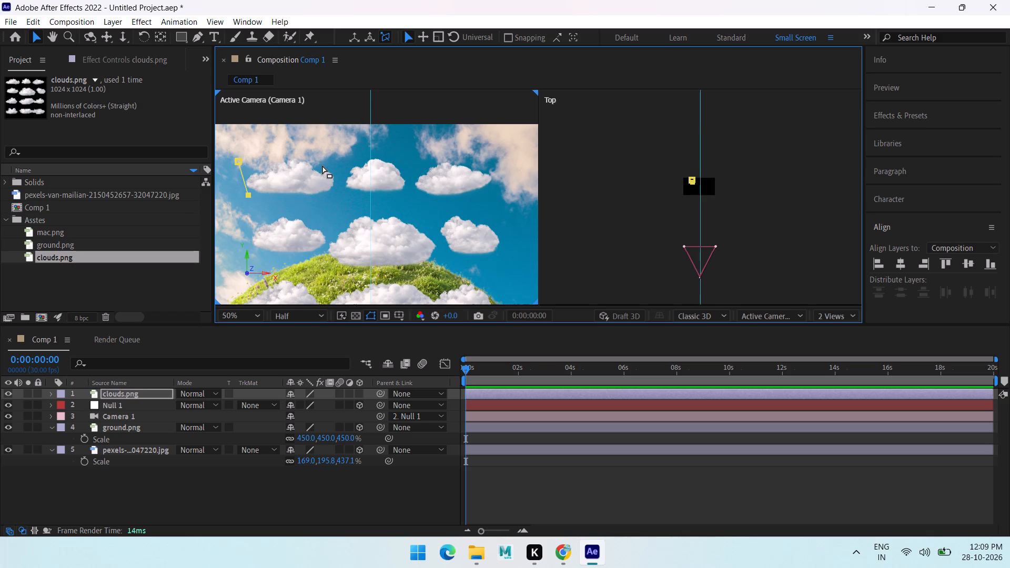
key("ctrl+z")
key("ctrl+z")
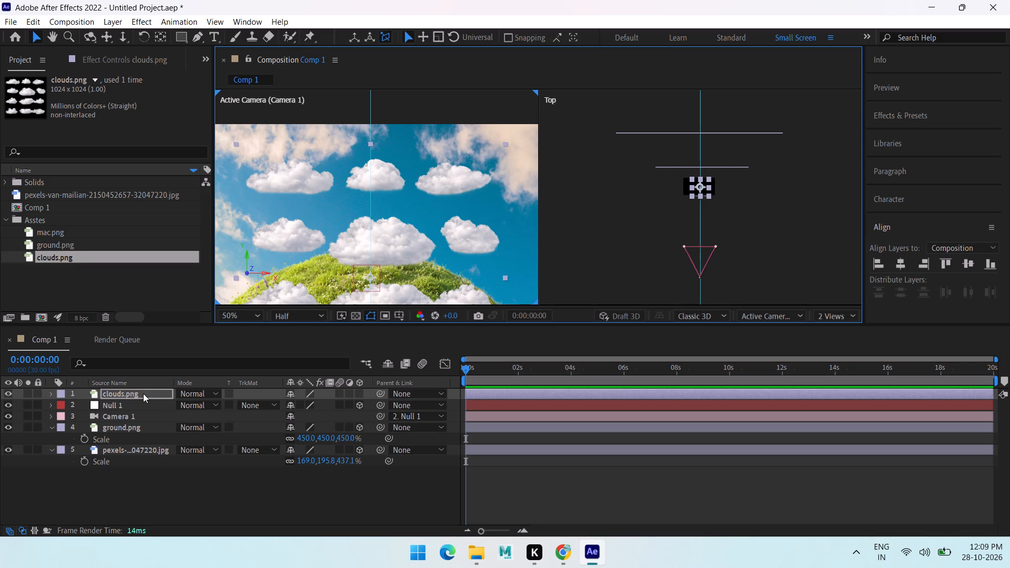
Mask the clouds.png layer with a closed four-point Pen path around its upper-left cloud, nudging the mask's lower-left corner slightly outward.
left_click(143, 393)
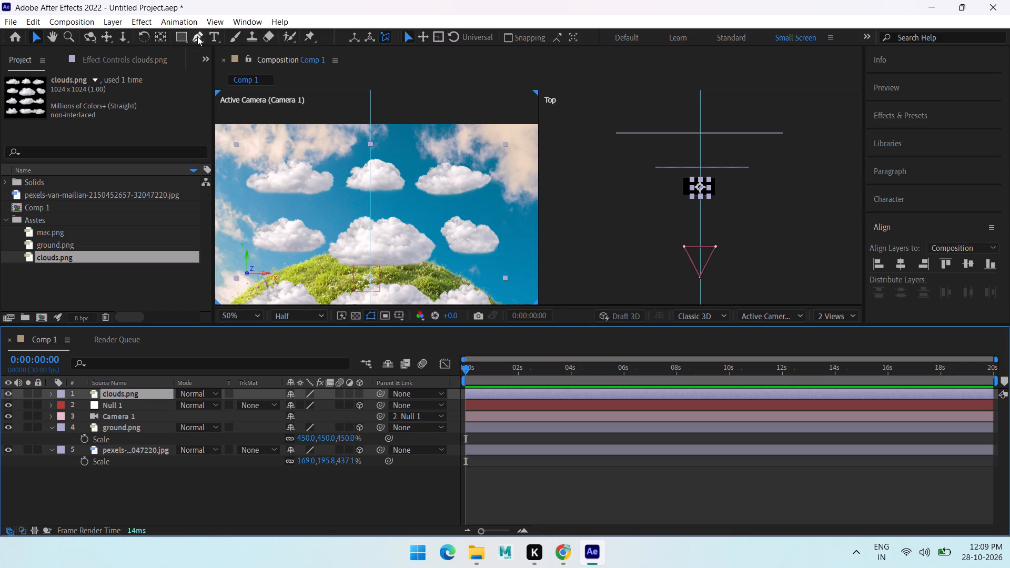
left_click_drag(201, 33, 228, 33)
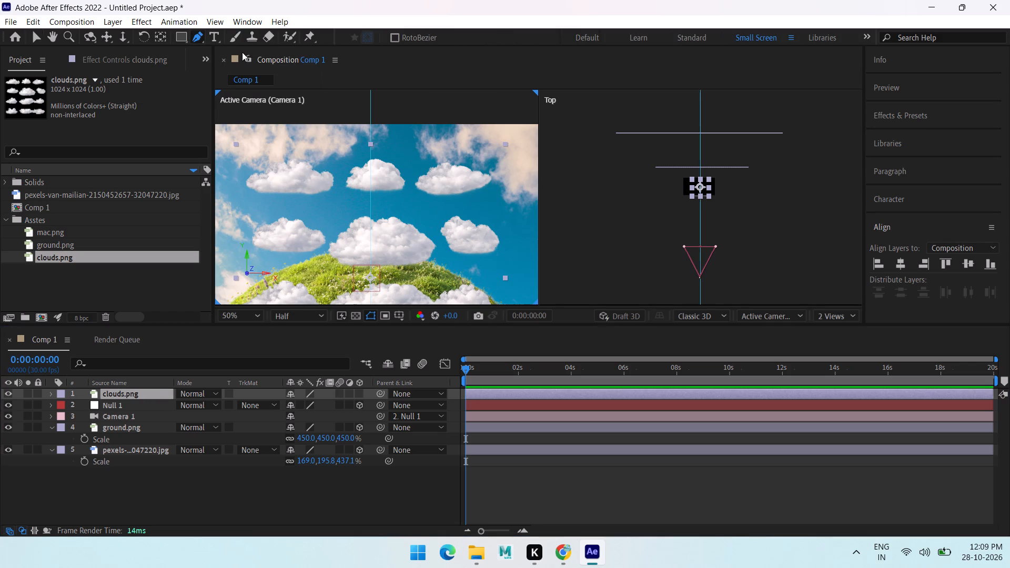
left_click(240, 165)
left_click(251, 201)
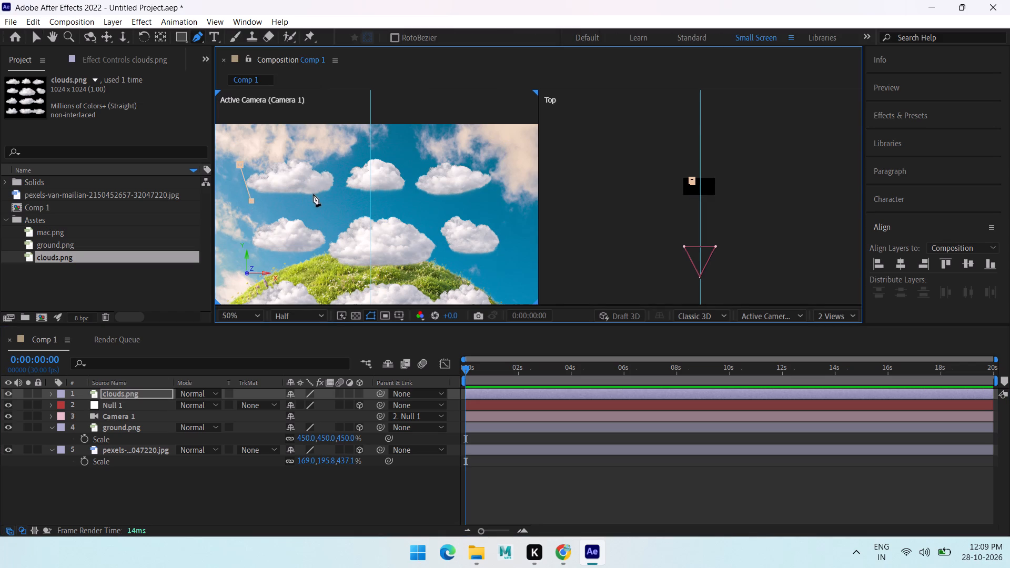
left_click(342, 197)
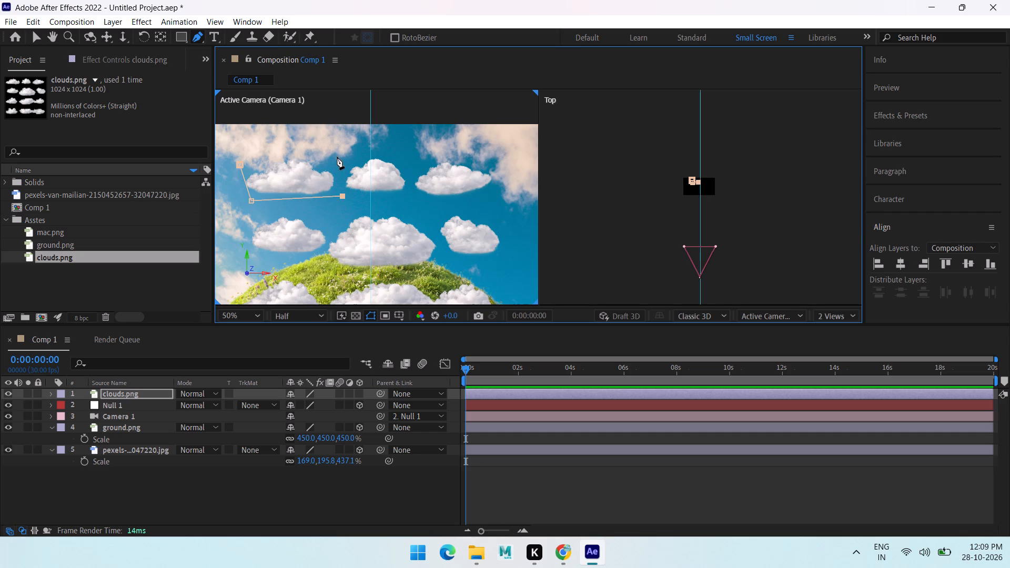
left_click(335, 147)
left_click(243, 162)
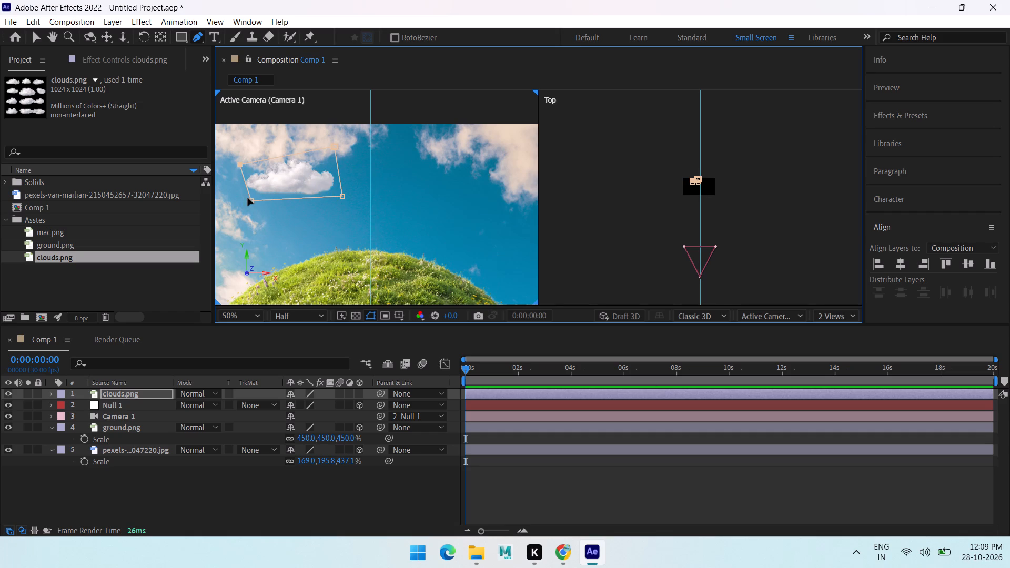
left_click_drag(249, 200, 244, 202)
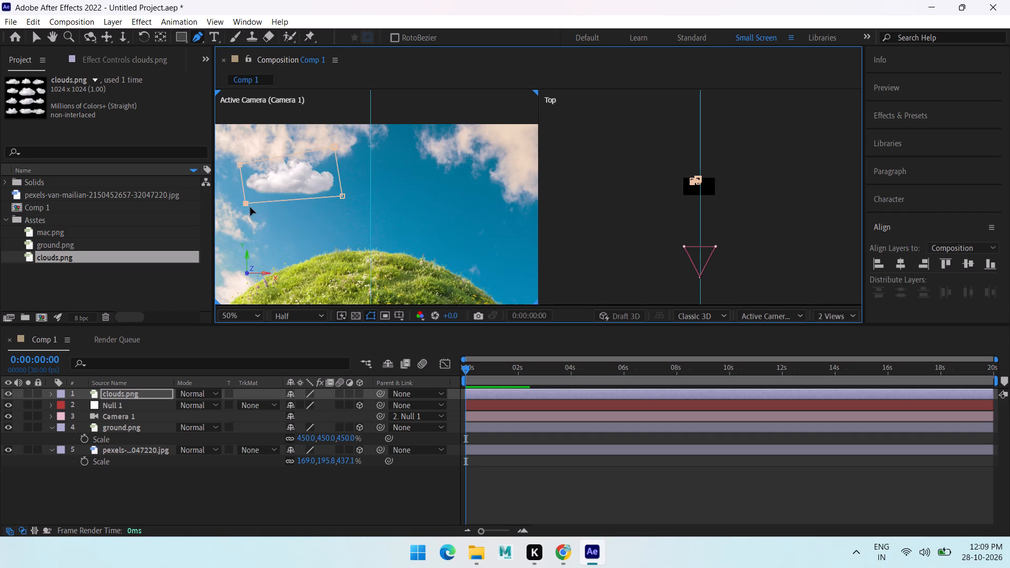
Move the masked cloud into the blue sky above the right slope of the grassy hill.
key("v")
left_click(308, 212)
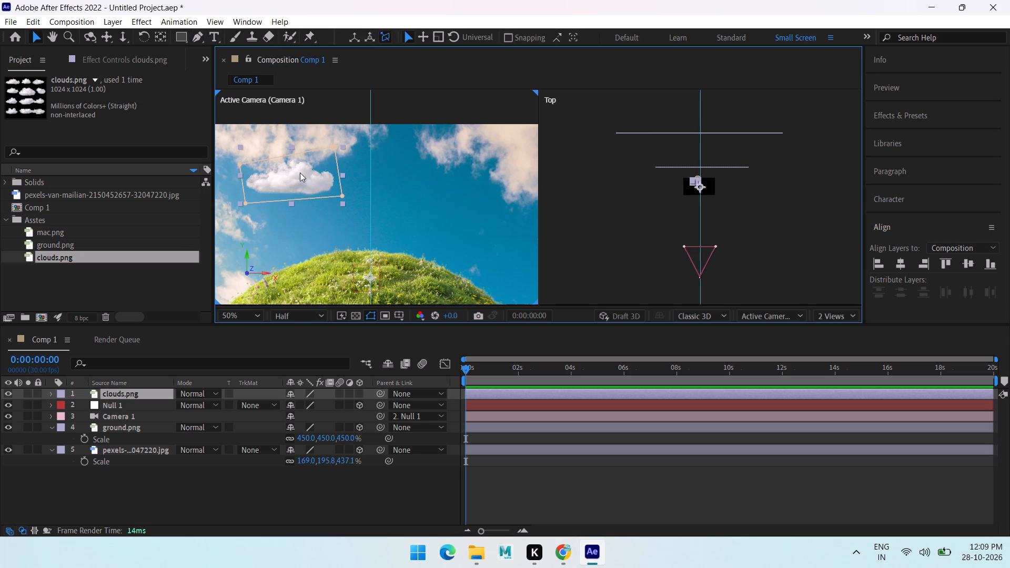
left_click_drag(289, 172, 474, 217)
scroll(429, 197, "down", 3)
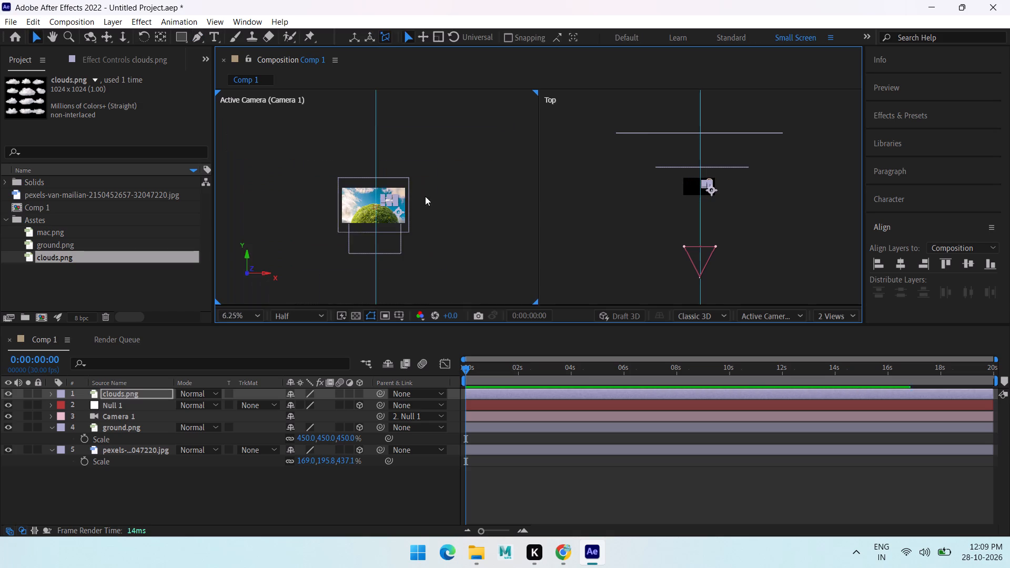
scroll(407, 200, "up", 3)
scroll(413, 201, "down", 1)
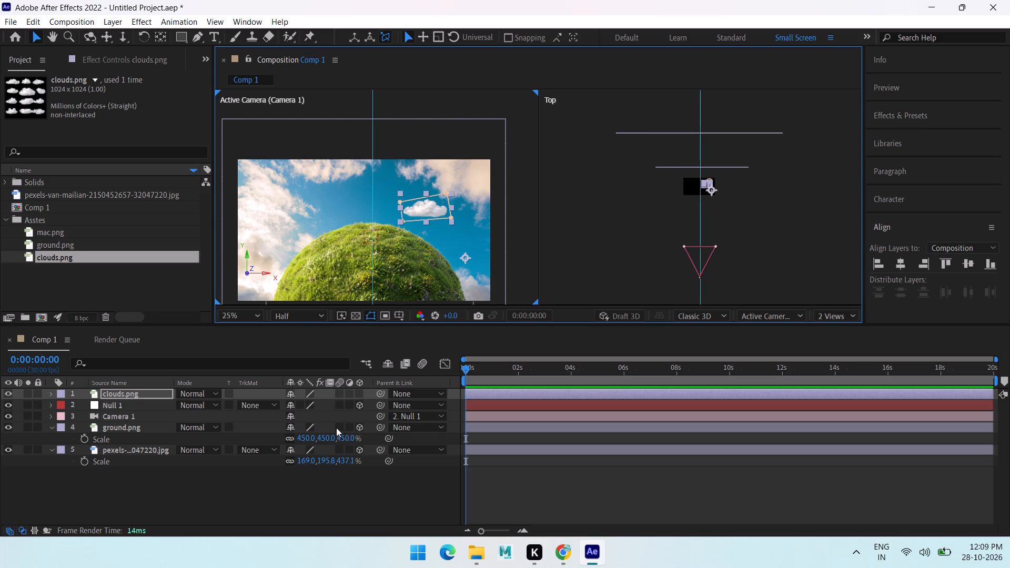
Make the clouds.png layer 3D and centre its anchor point on the masked cloud.
left_click(359, 396)
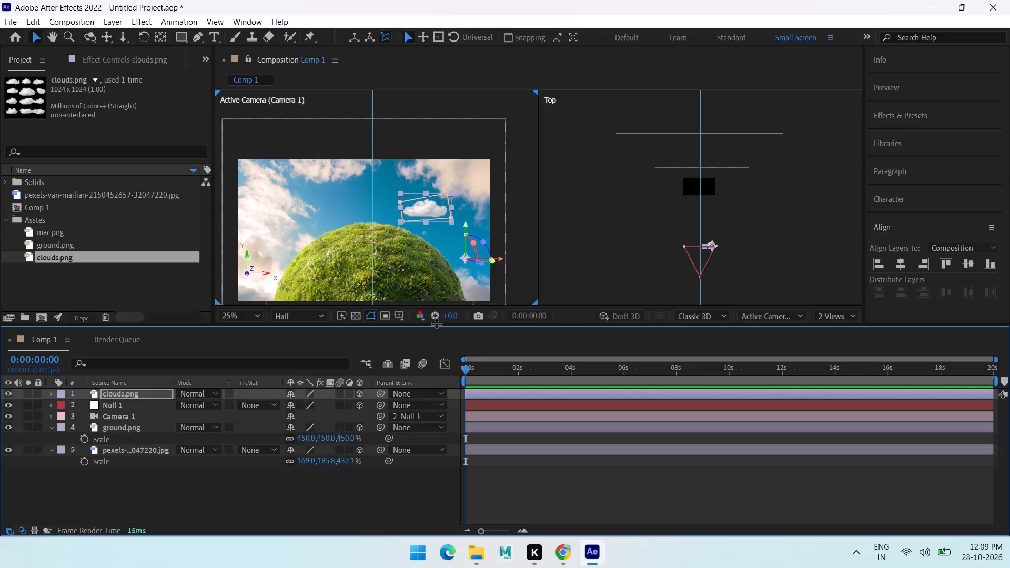
double_click(161, 36, "ctrl")
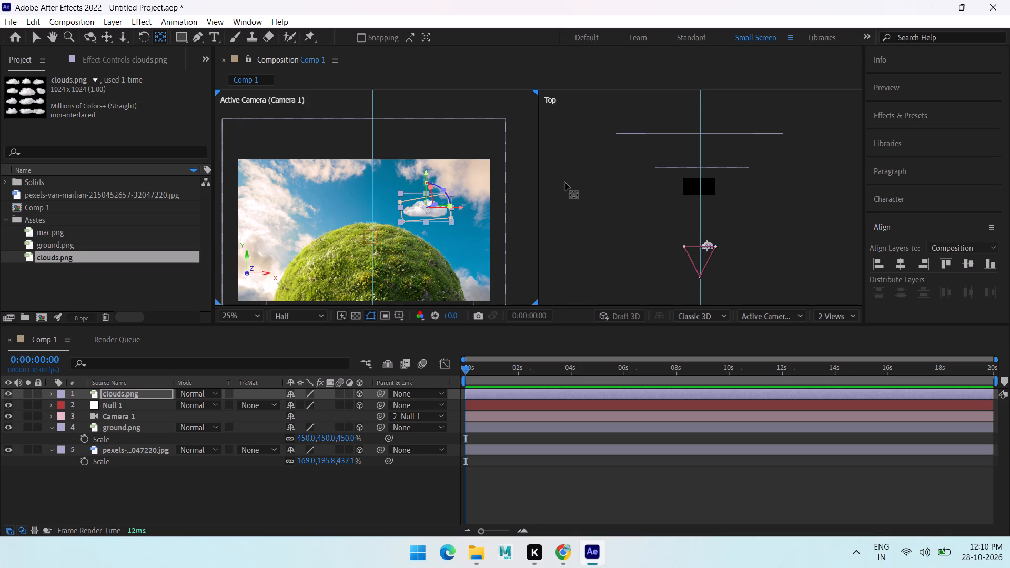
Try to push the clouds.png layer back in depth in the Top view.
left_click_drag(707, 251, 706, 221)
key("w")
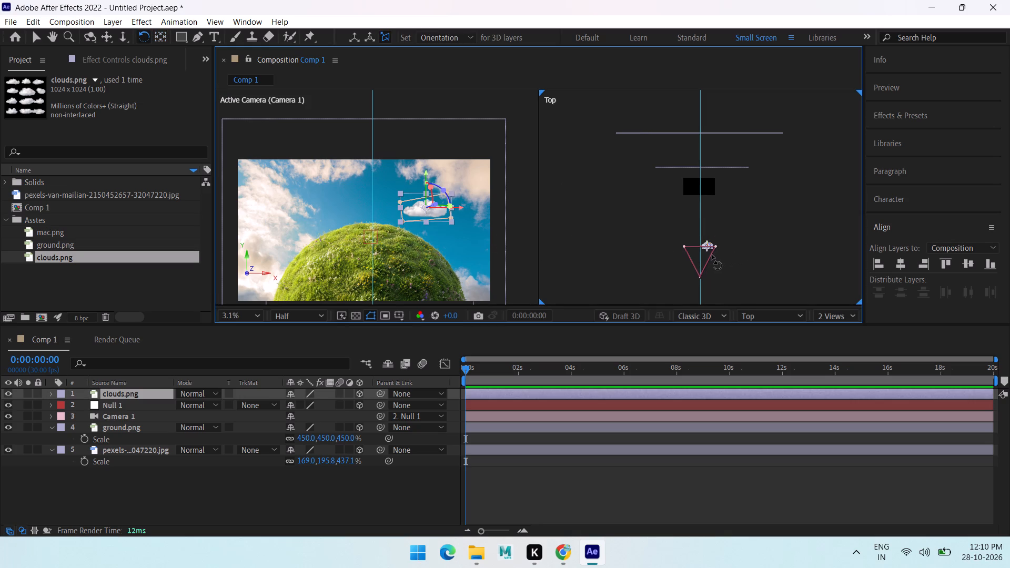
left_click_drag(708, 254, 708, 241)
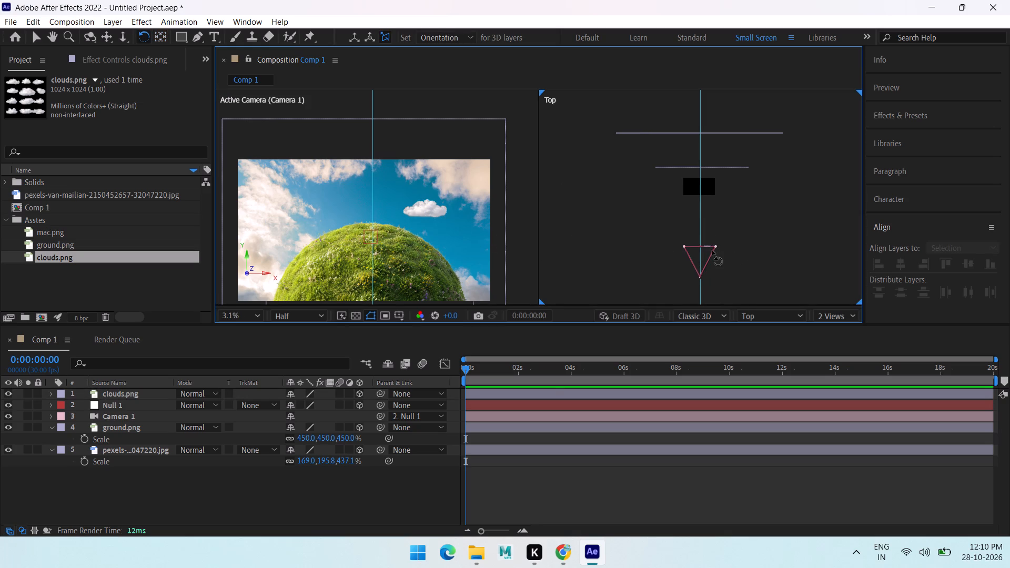
In the Top view, push the clouds.png layer back in depth and slide it sideways onto the vertical centre guide, at about X 1109.
scroll(712, 250, "up", 2)
middle_click_drag(761, 263, 752, 73, "alt")
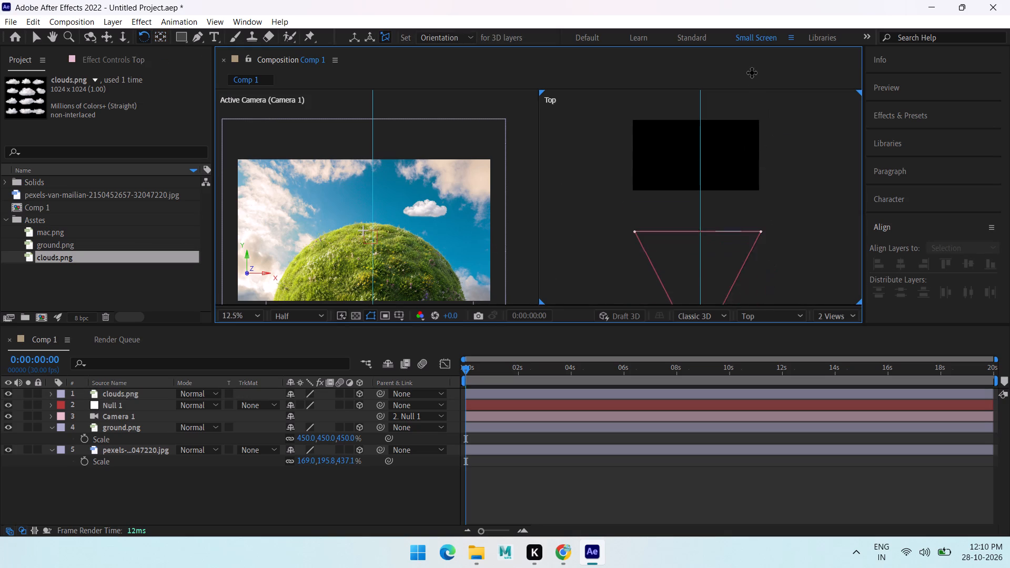
middle_click_drag(752, 73, 762, 52, "alt")
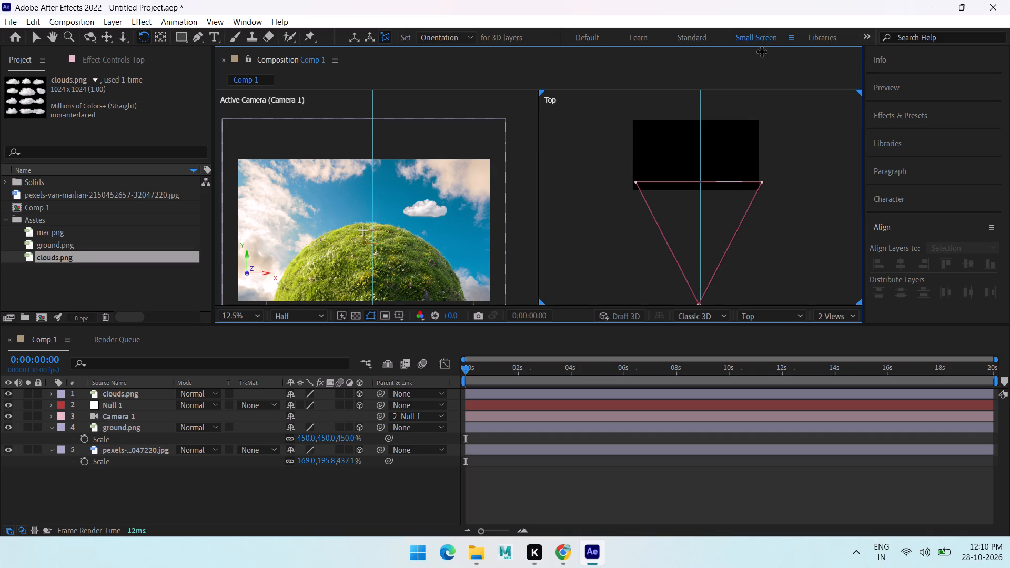
middle_click_drag(762, 52, 765, 0, "alt")
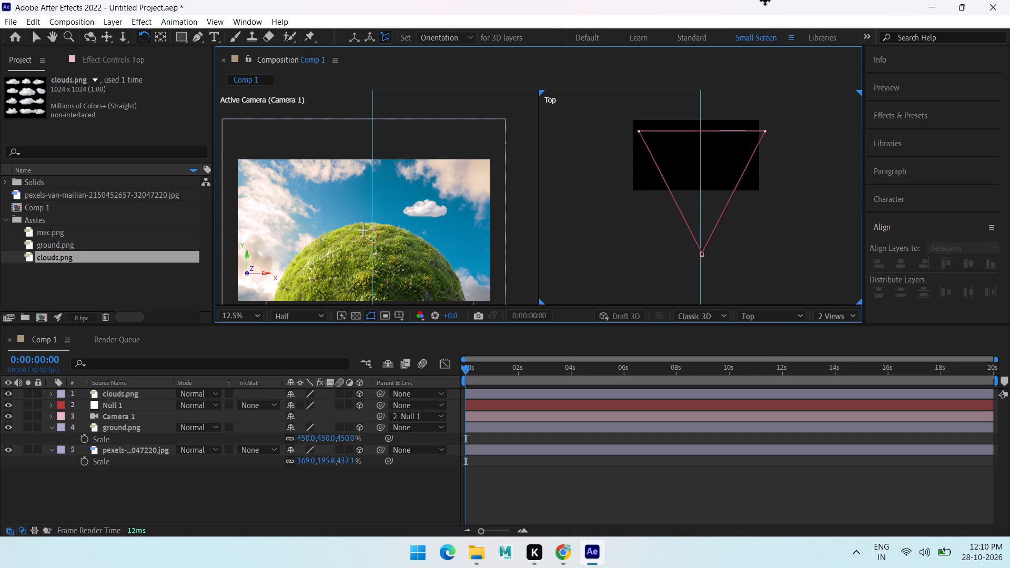
middle_click_drag(765, 0, 755, 0, "alt")
scroll(733, 191, "down", 1)
middle_click(745, 235, "alt")
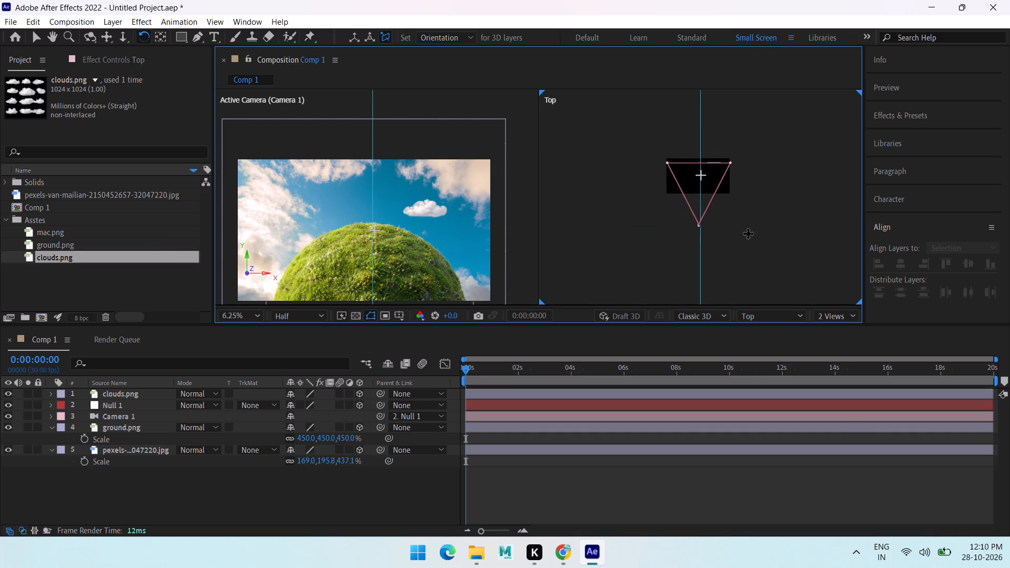
left_click(785, 251)
scroll(757, 221, "down", 3)
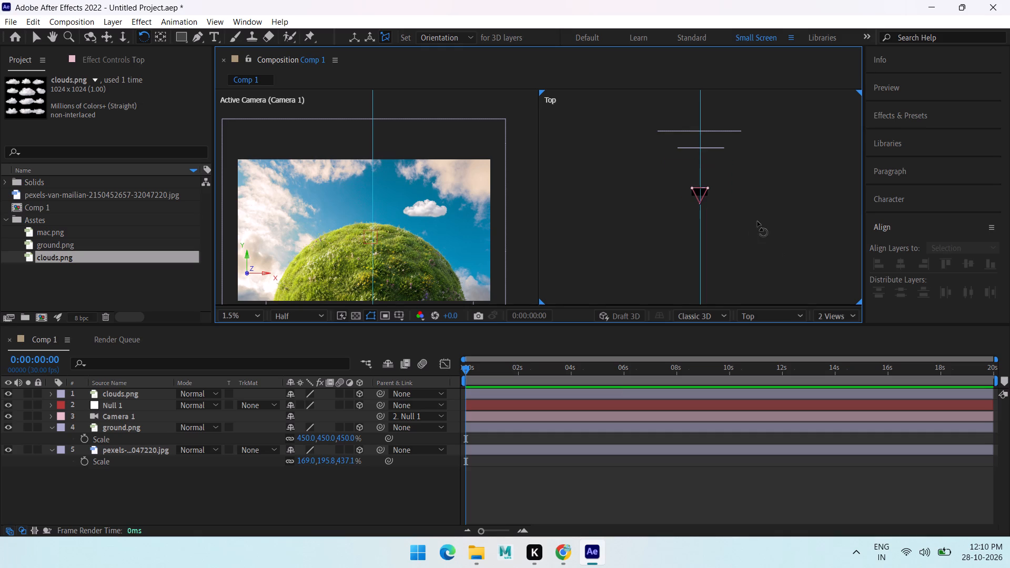
middle_click(757, 221, "alt")
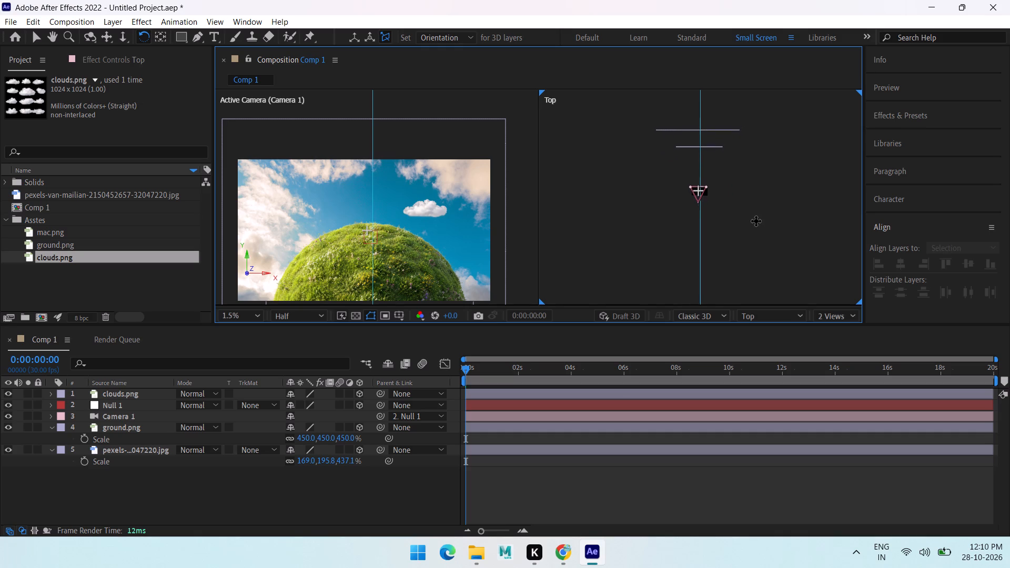
scroll(740, 207, "up", 2)
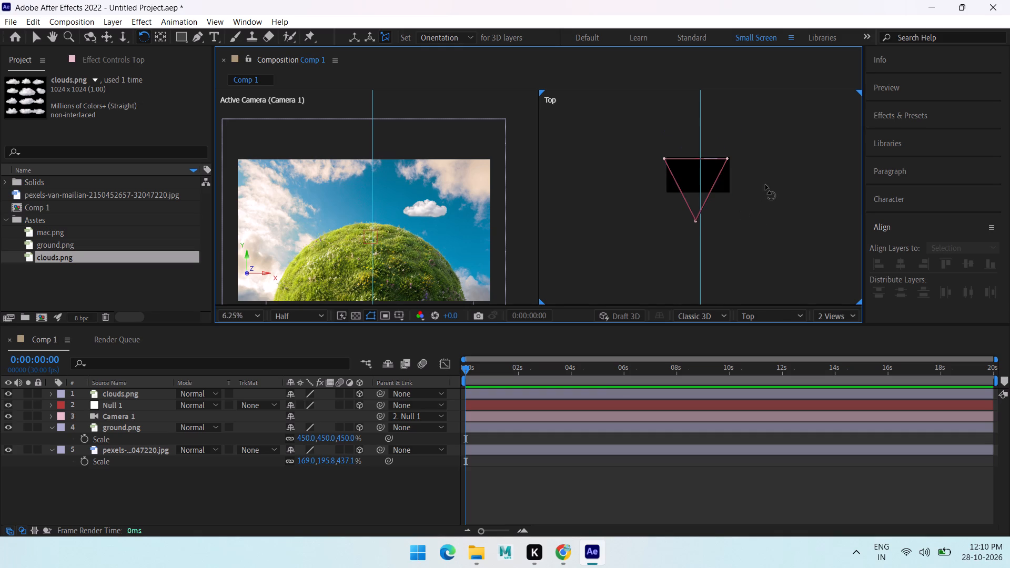
scroll(779, 190, "up", 1)
middle_click_drag(787, 212, 779, 259)
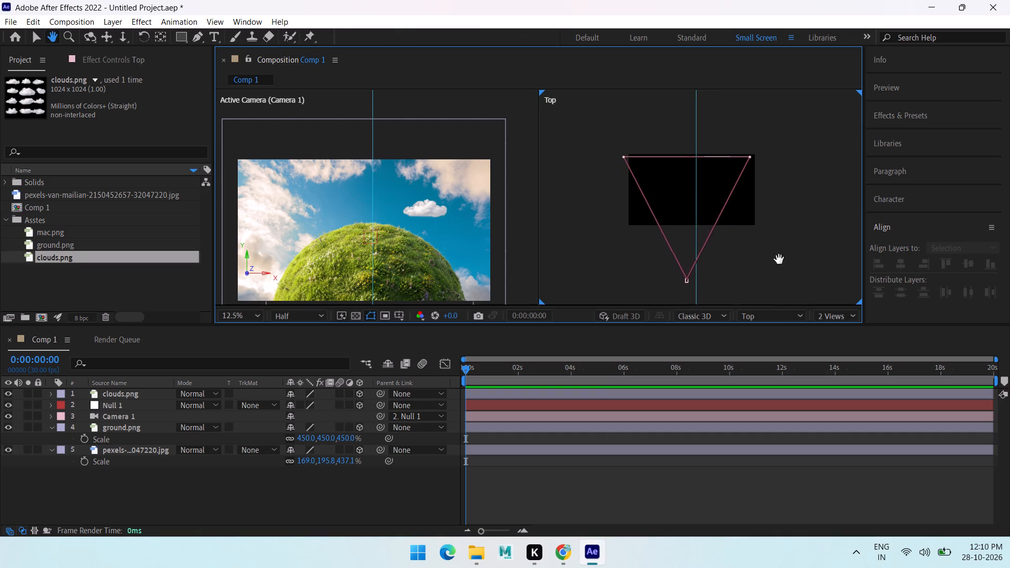
middle_click_drag(779, 259, 781, 283)
left_click(720, 192)
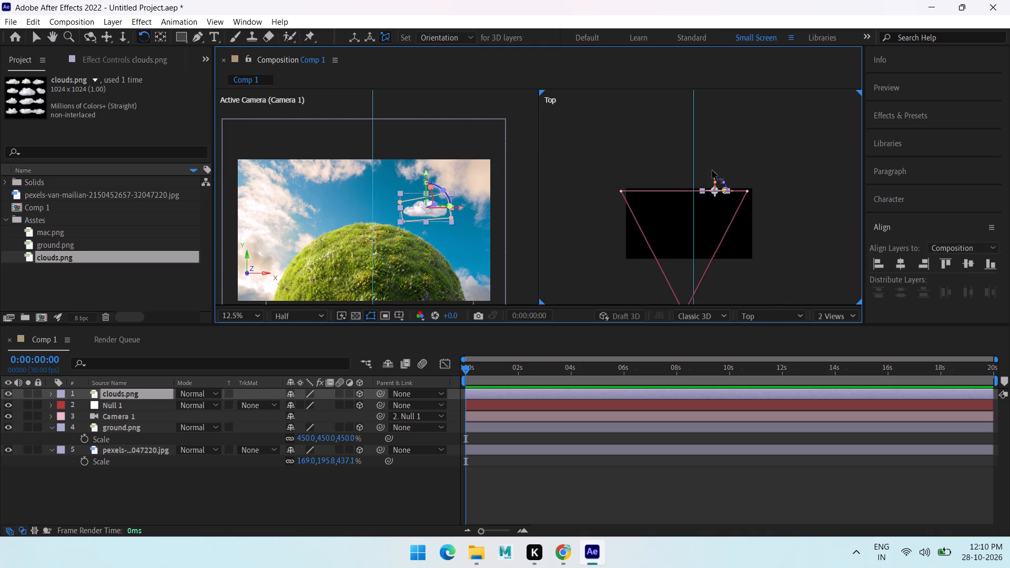
left_click_drag(717, 175, 729, 141)
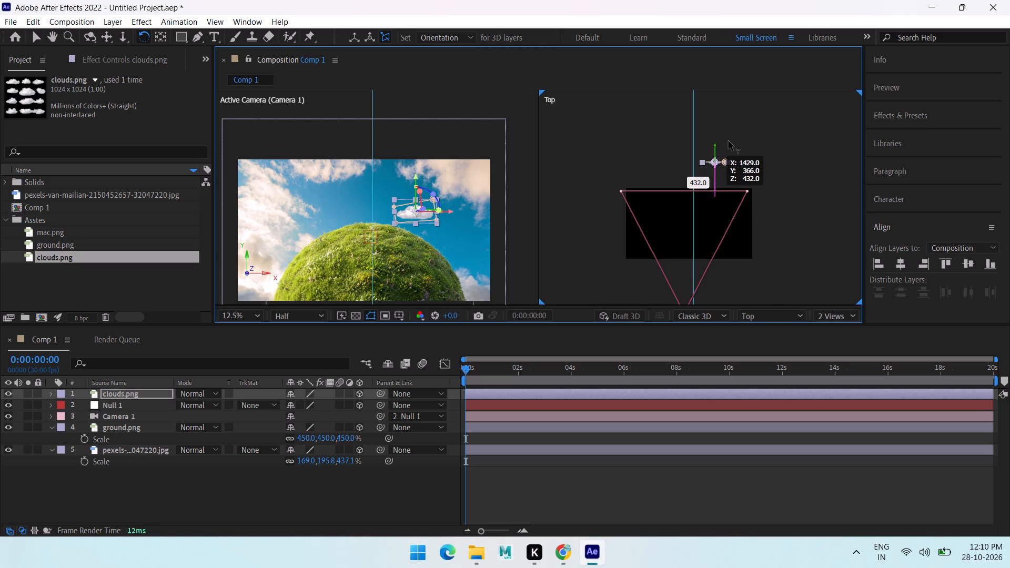
left_click_drag(729, 141, 763, 89)
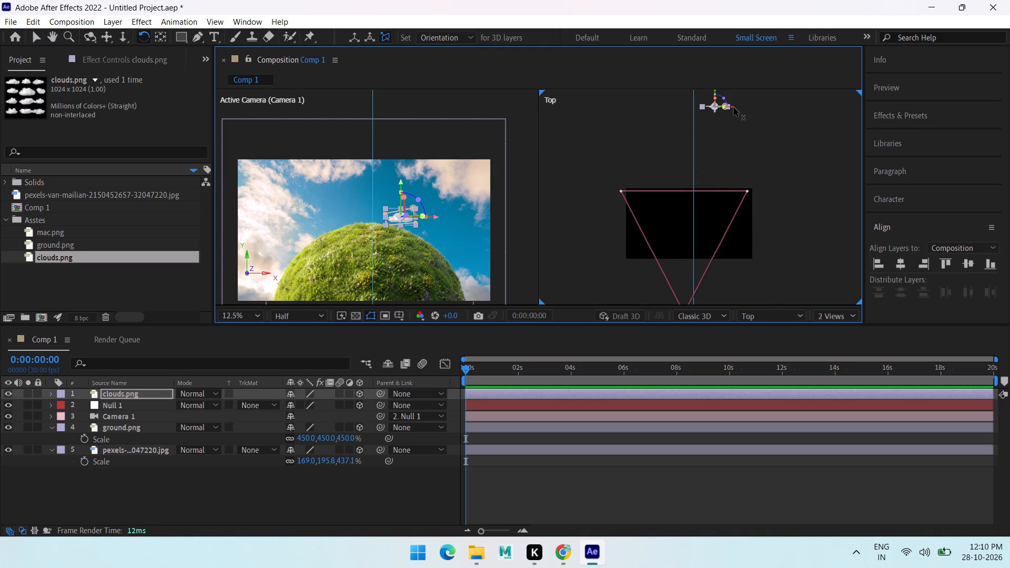
left_click_drag(734, 107, 711, 107)
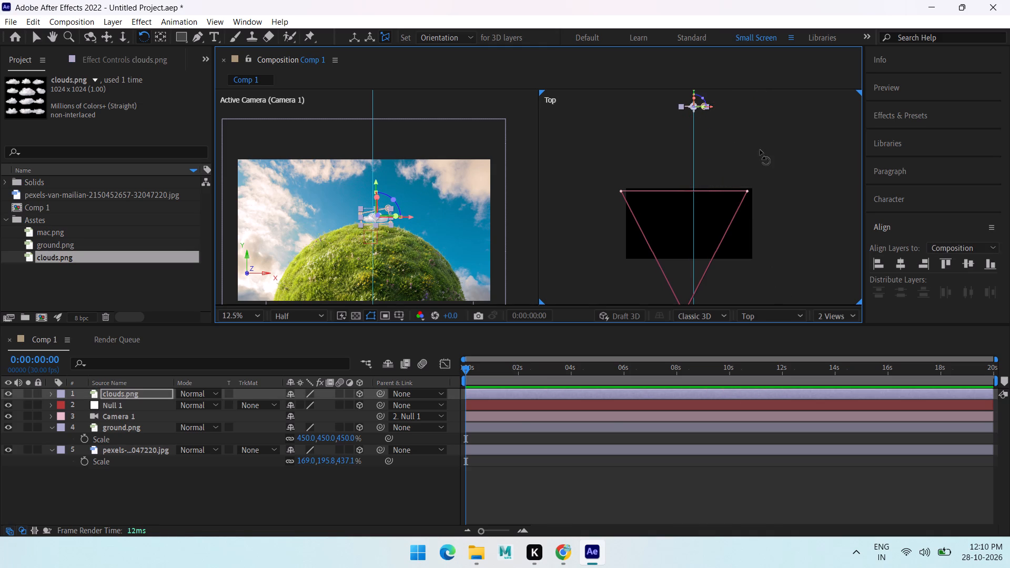
Push the clouds.png layer further back in the Top view, between the ground and sky layers, at about Z 5832.
middle_click_drag(760, 150, 760, 279)
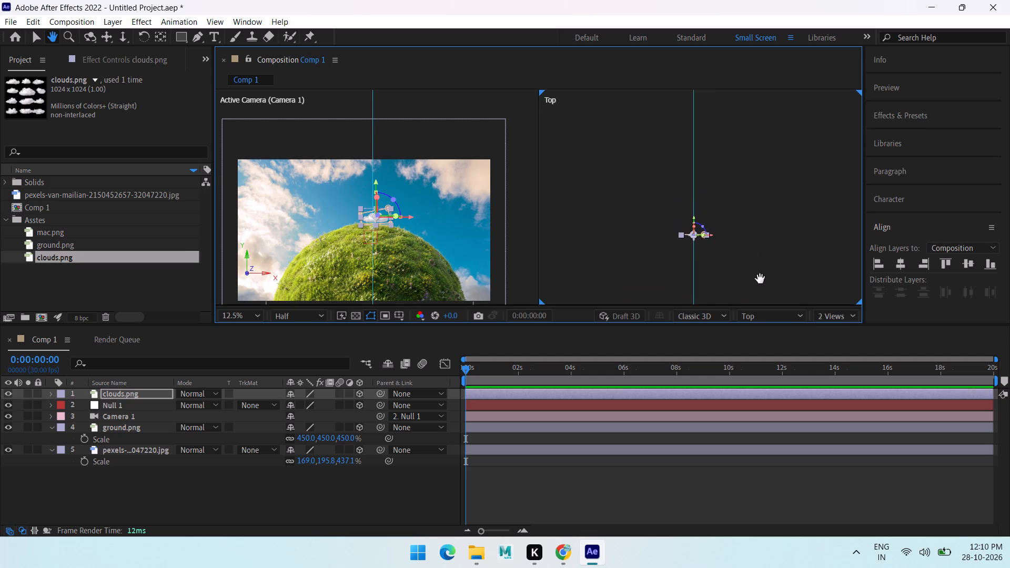
middle_click_drag(760, 279, 760, 292)
scroll(700, 230, "down", 1)
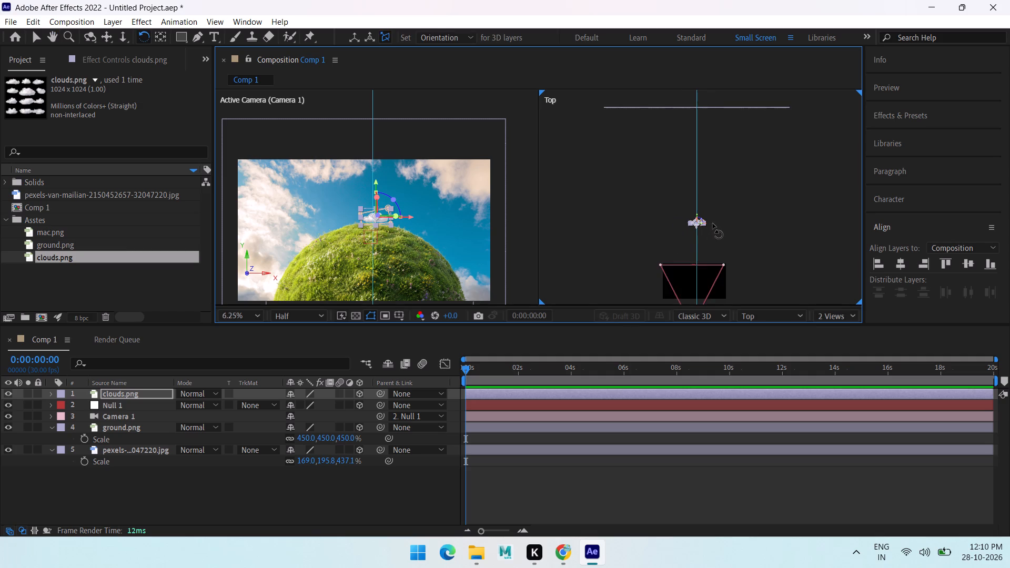
scroll(713, 224, "down", 1)
middle_click_drag(742, 182, 735, 216)
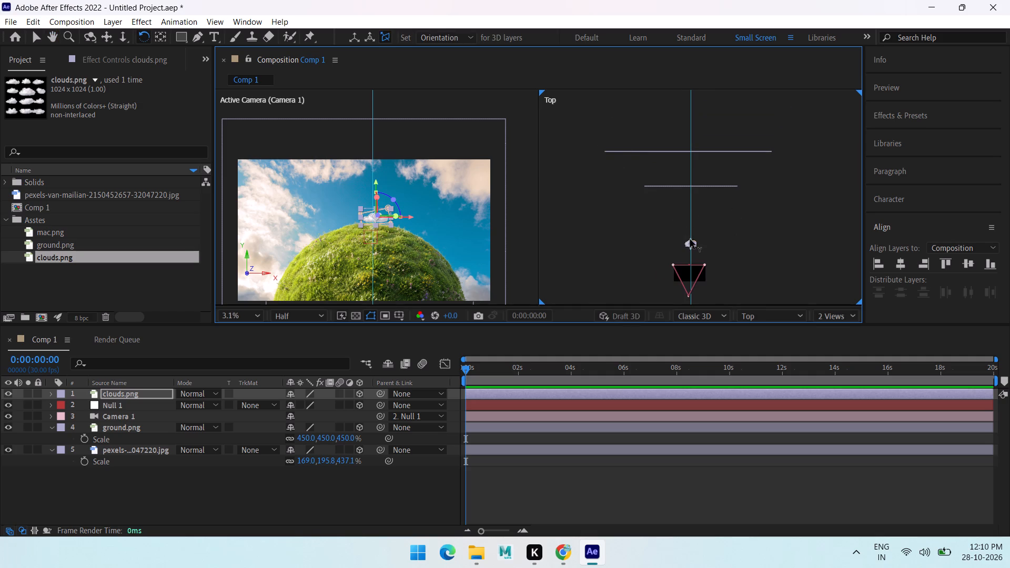
left_click_drag(691, 239, 692, 160)
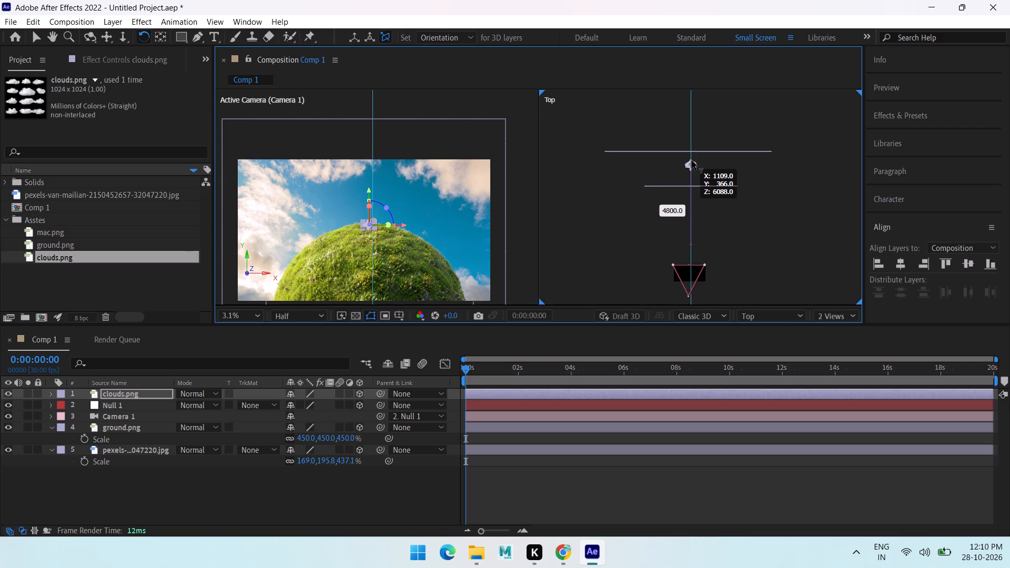
left_click_drag(692, 160, 692, 163)
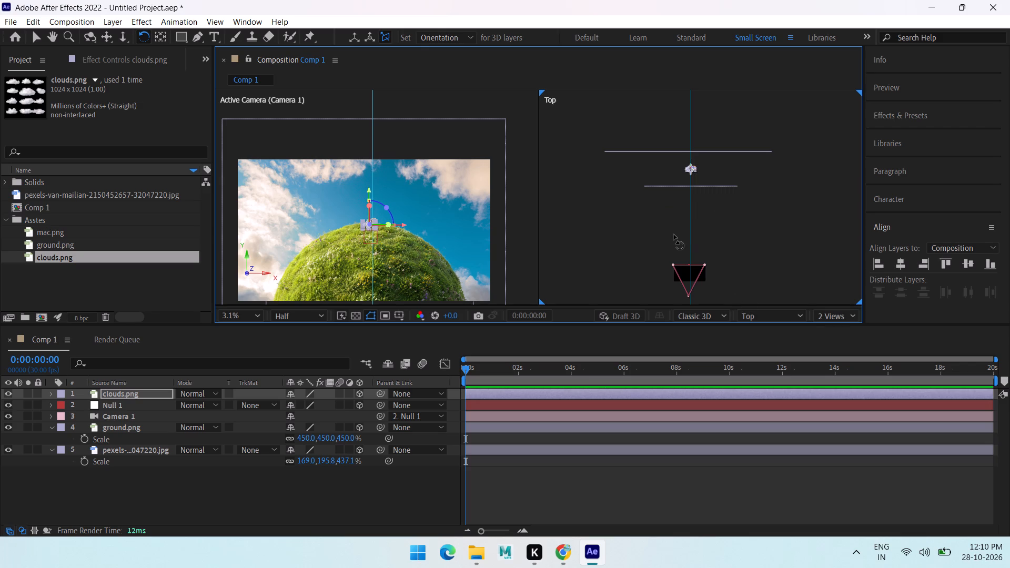
Scale the clouds.png layer uniformly to 1030%.
key("s")
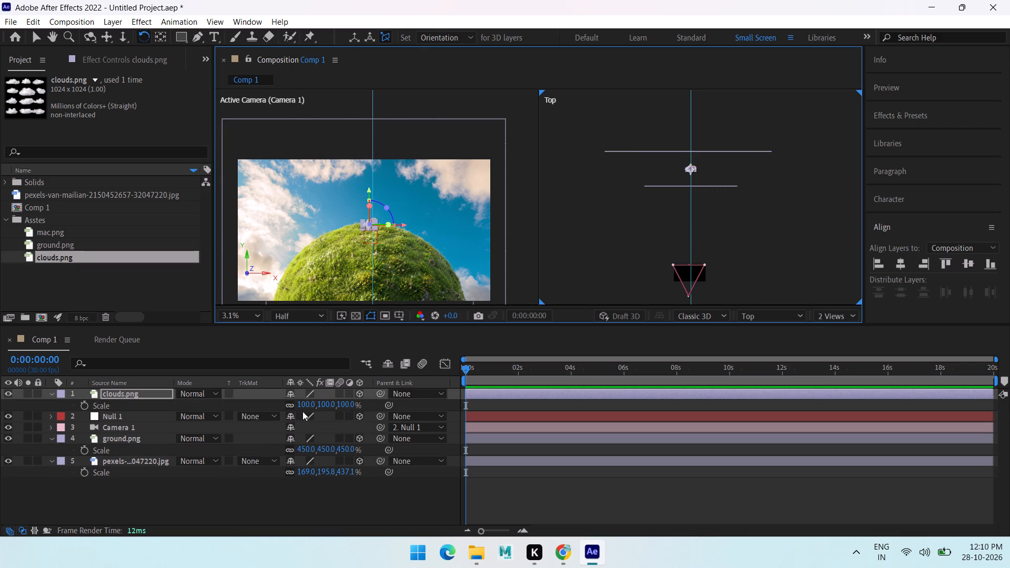
left_click_drag(308, 403, 655, 455)
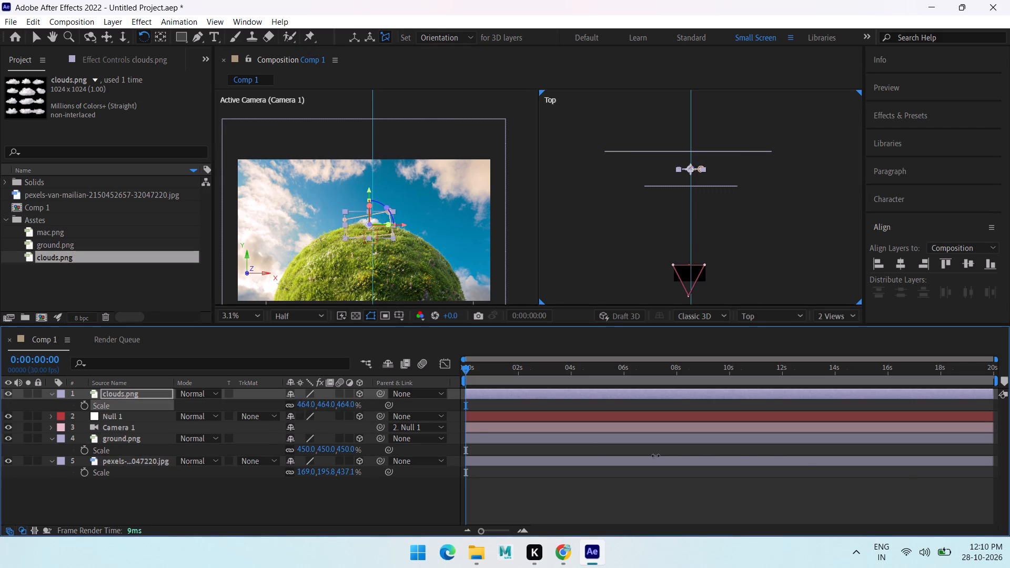
left_click_drag(655, 455, 780, 474)
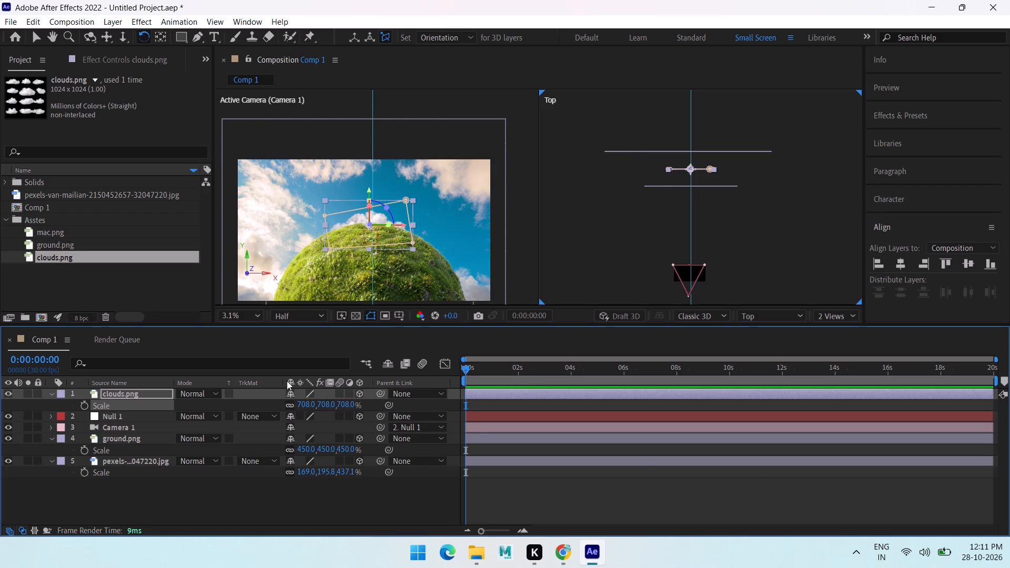
left_click(309, 406)
key("1")
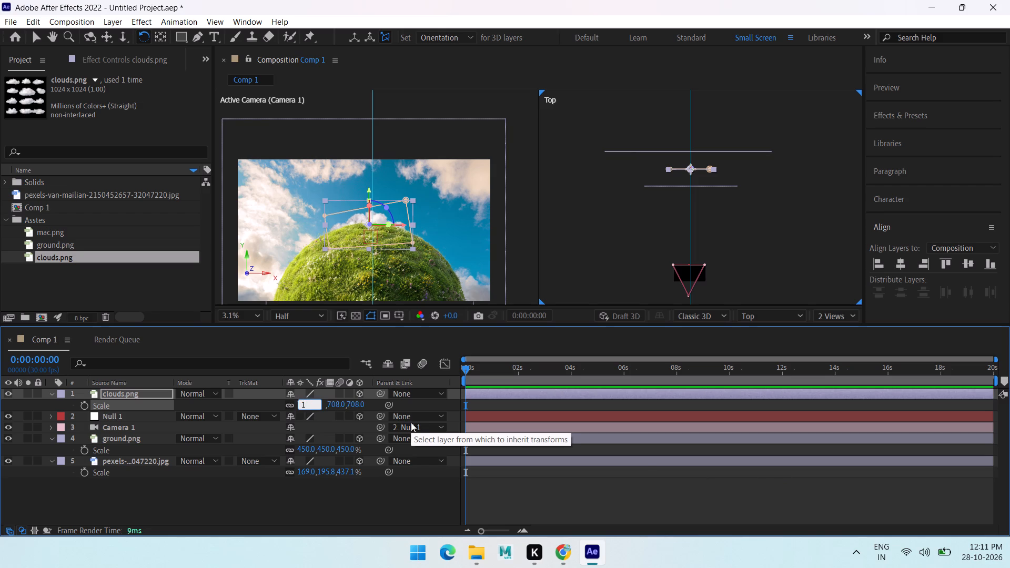
key("0")
type("30")
key("Return")
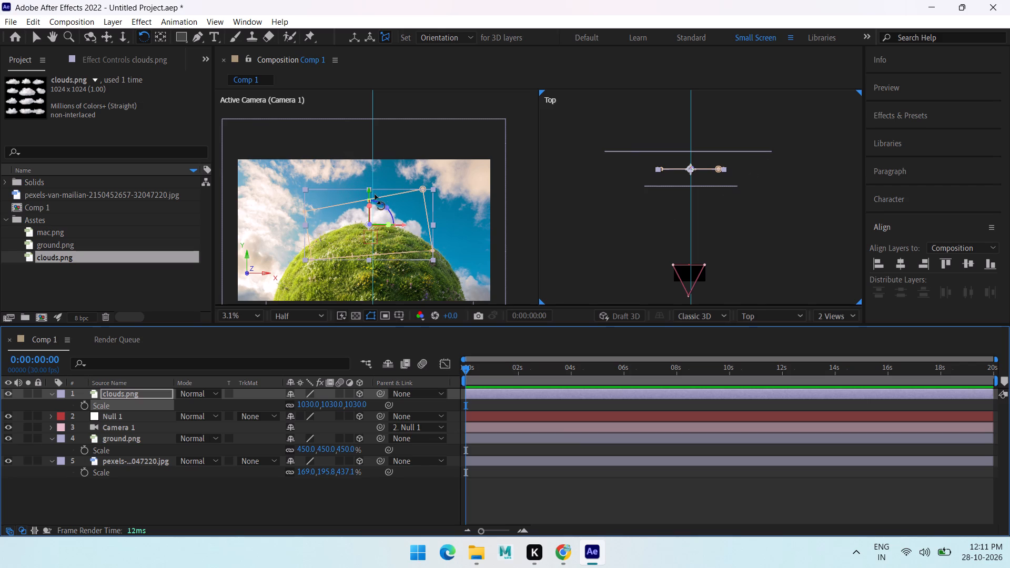
Move the enlarged cloud into the sky above the hill's right slope in the camera view, at about X 3600.
left_click_drag(368, 192, 369, 163)
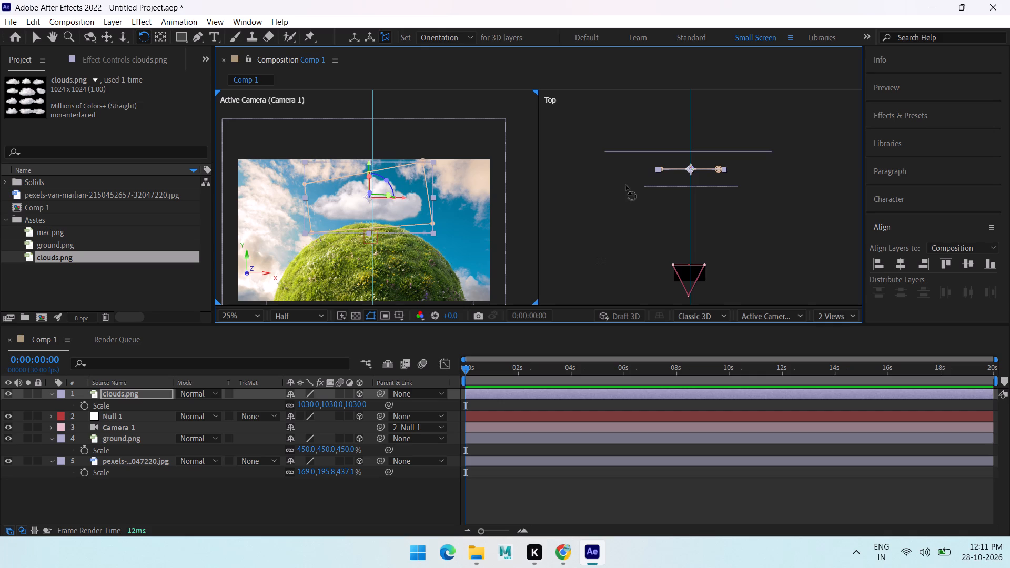
left_click_drag(403, 197, 332, 194)
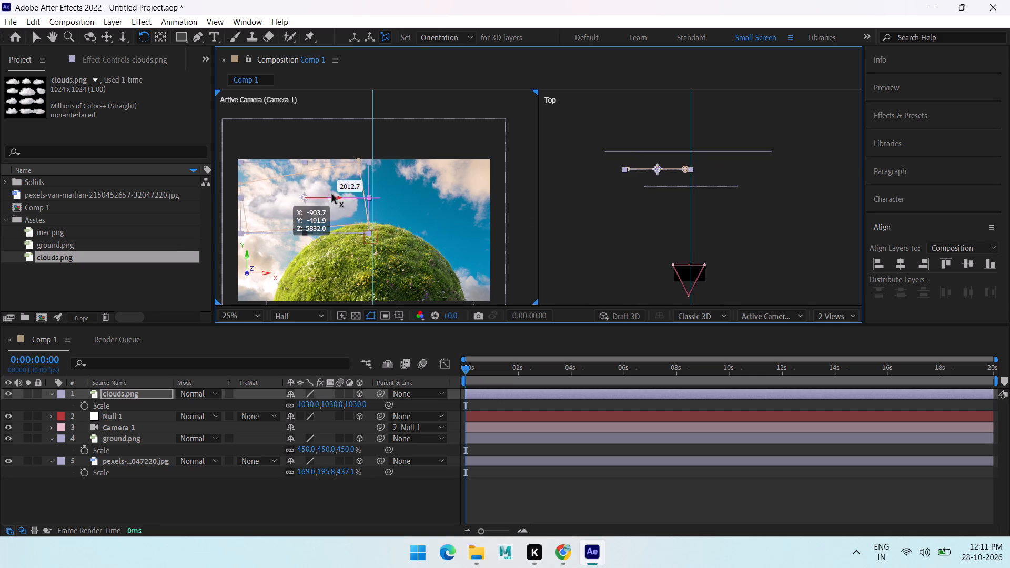
left_click_drag(332, 194, 319, 194)
left_click_drag(288, 164, 288, 161)
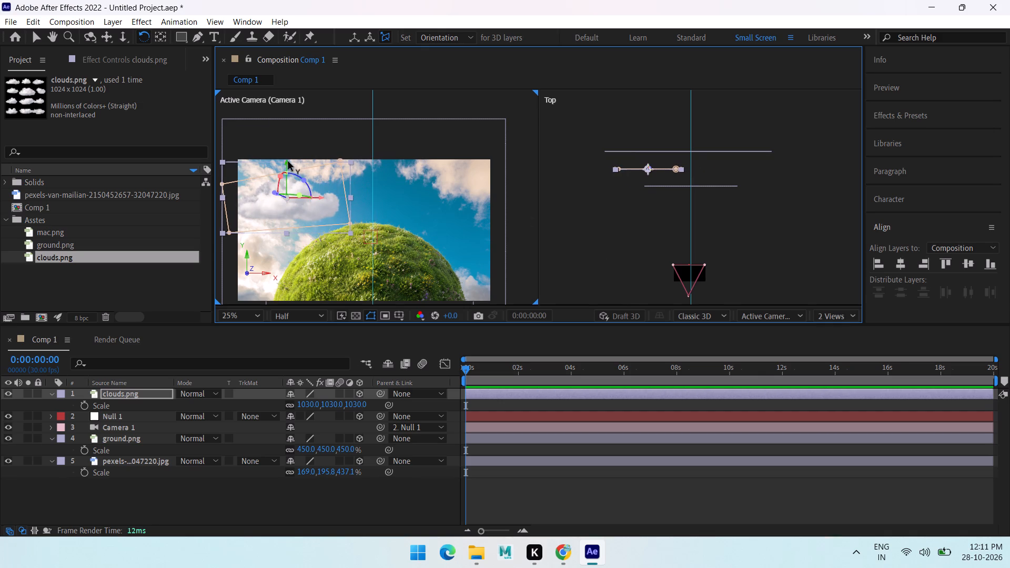
left_click_drag(288, 161, 288, 145)
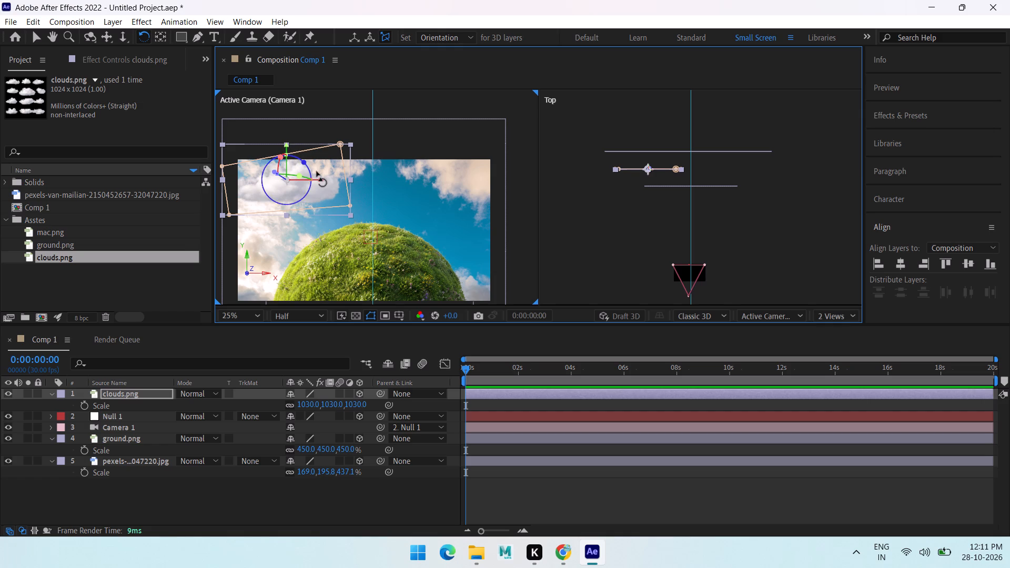
left_click_drag(318, 180, 481, 204)
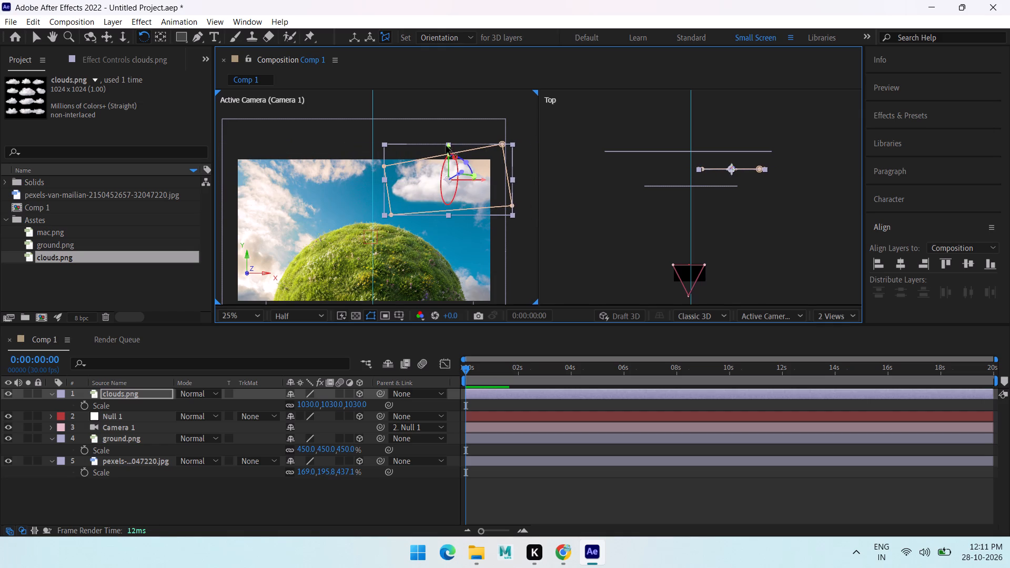
left_click_drag(450, 149, 456, 201)
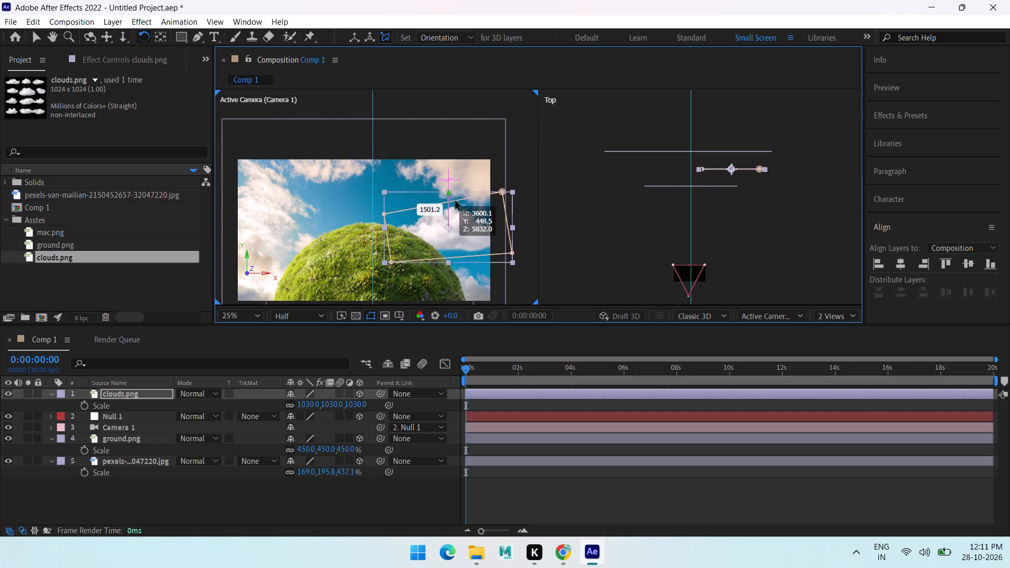
left_click_drag(456, 201, 474, 158)
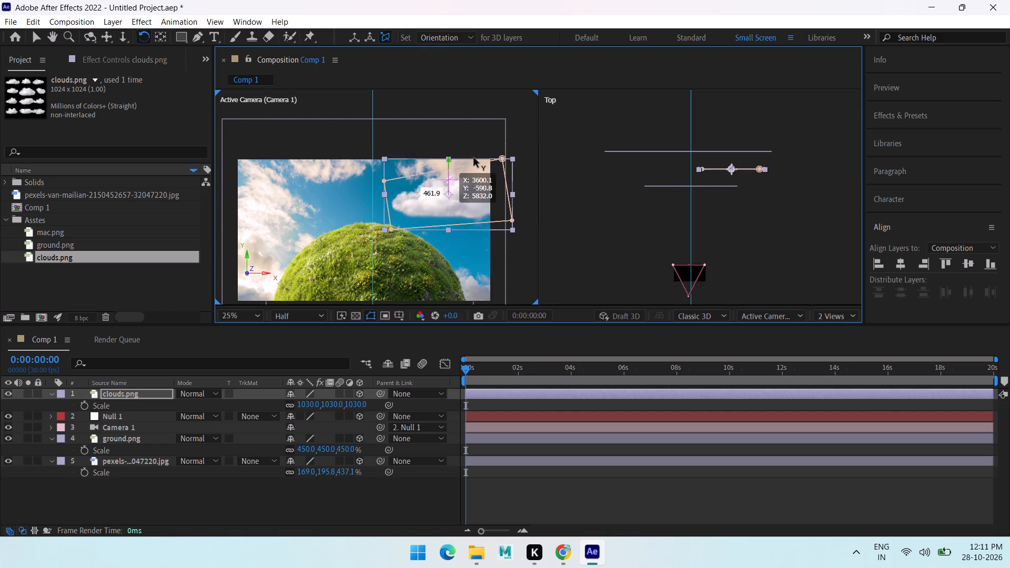
left_click_drag(474, 158, 476, 163)
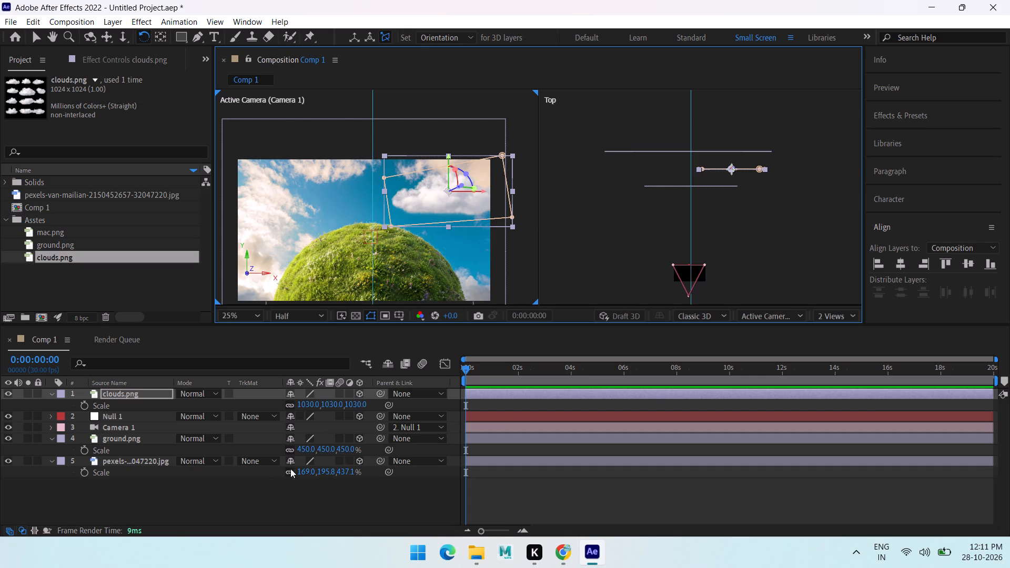
Check the ground.png layer by toggling its visibility off and back on.
left_click(142, 438)
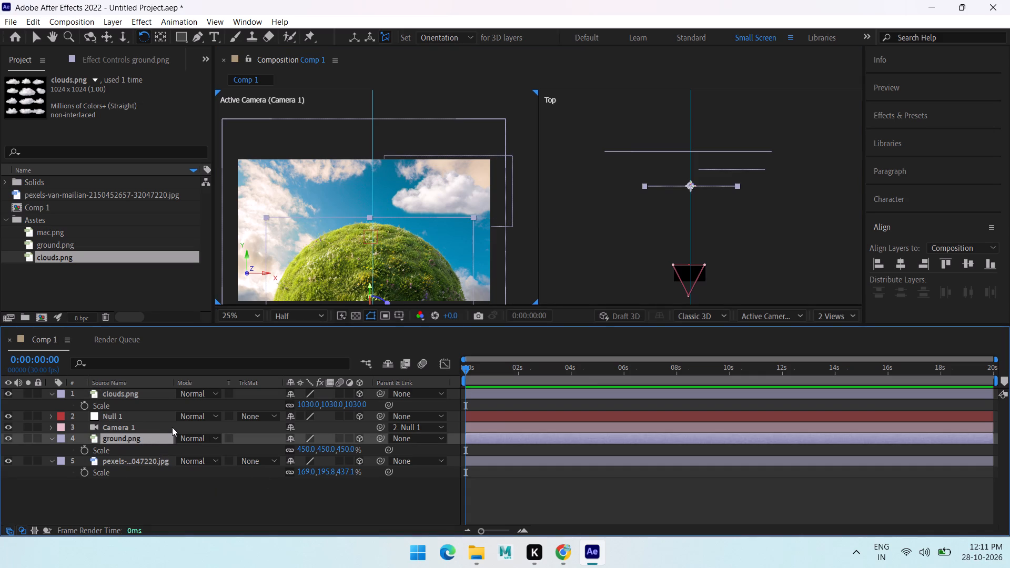
left_click(3, 440)
left_click(9, 436)
left_click(9, 436)
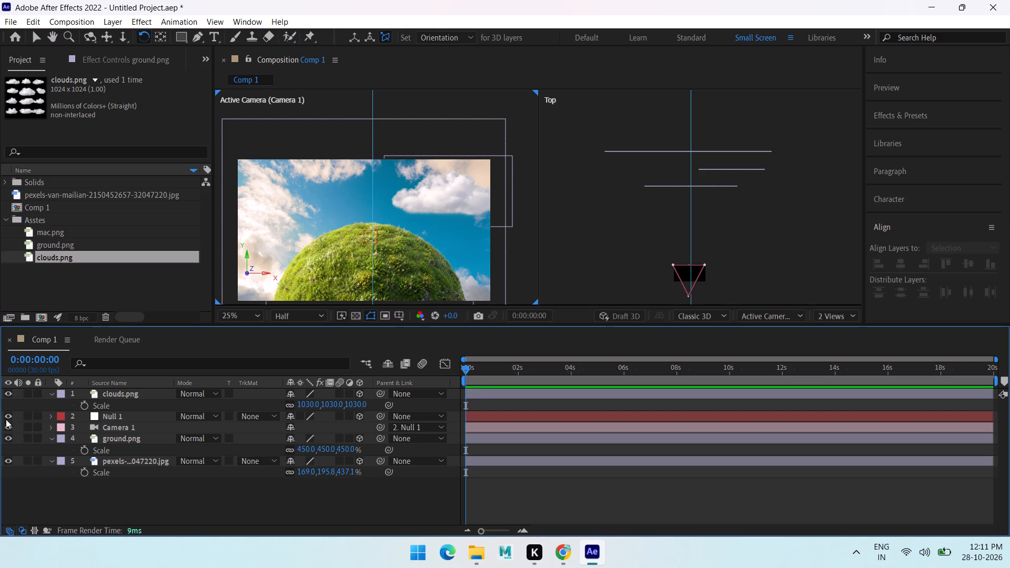
Hide the pexels sky photo layer behind the cloud and ground.
left_click(10, 456)
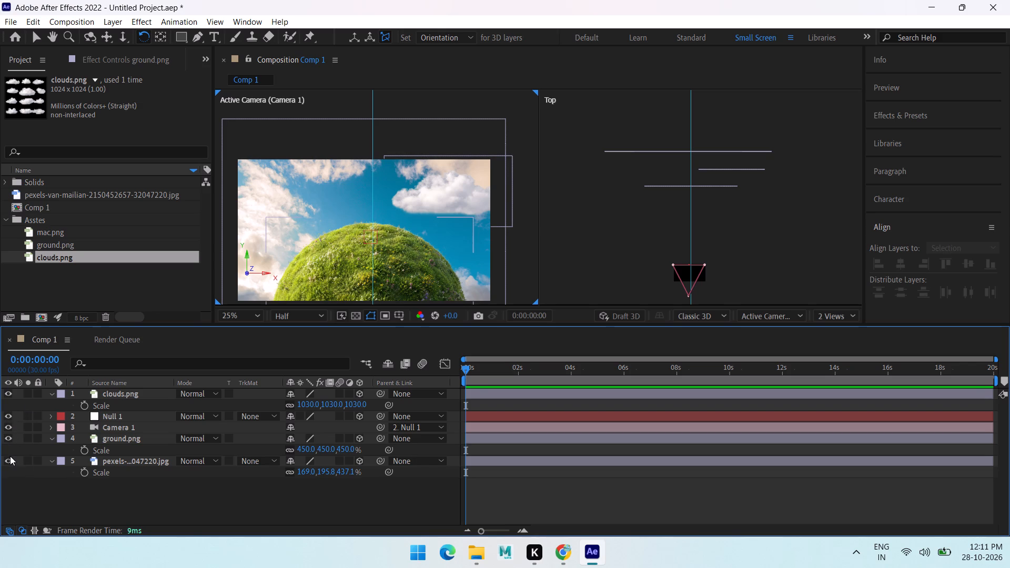
left_click(9, 457)
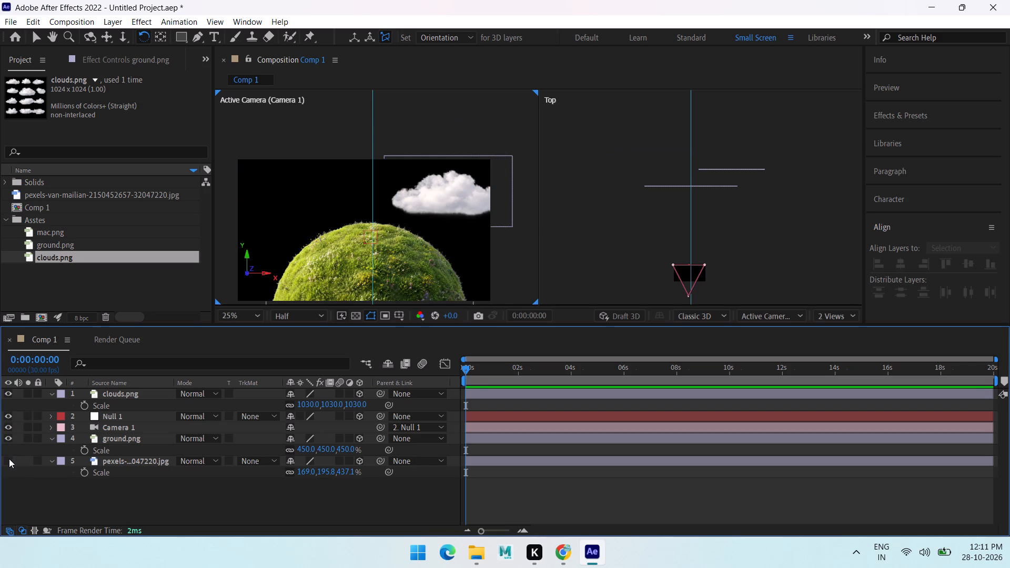
Turn the pexels sky photo layer back on and compare the scene with and without it.
left_click(9, 459)
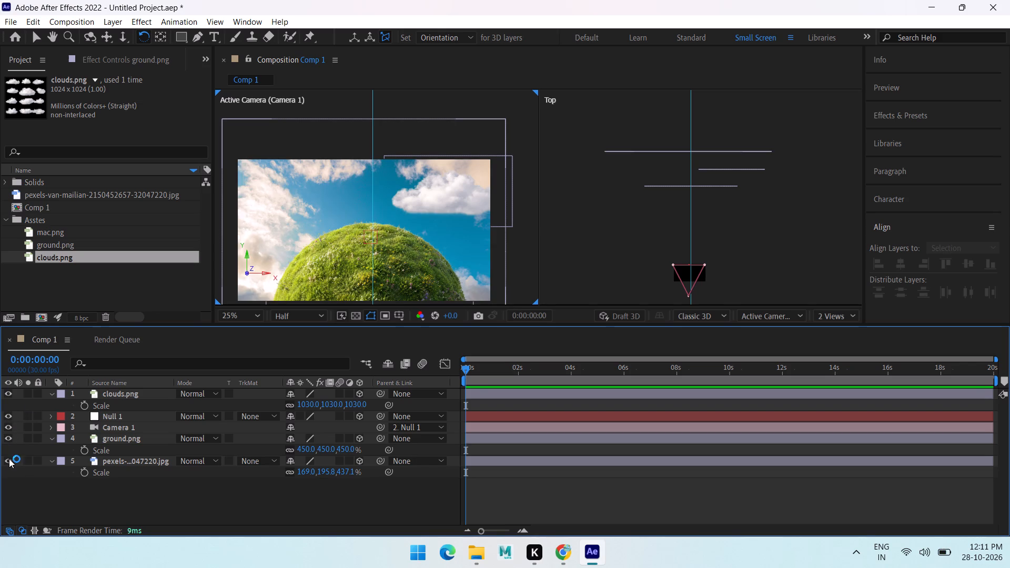
left_click(9, 459)
left_click(9, 459)
left_click(9, 459)
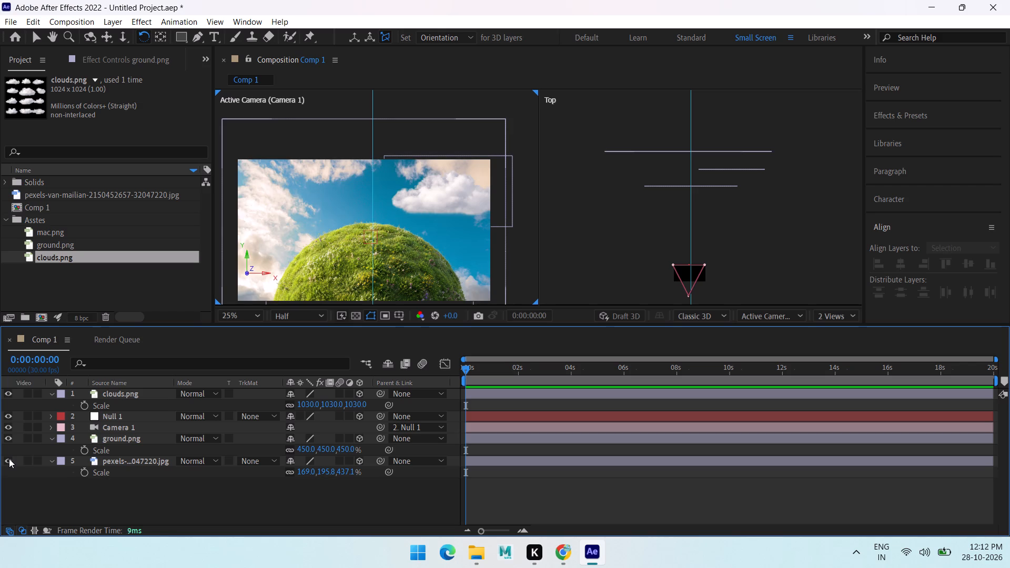
left_click(9, 459)
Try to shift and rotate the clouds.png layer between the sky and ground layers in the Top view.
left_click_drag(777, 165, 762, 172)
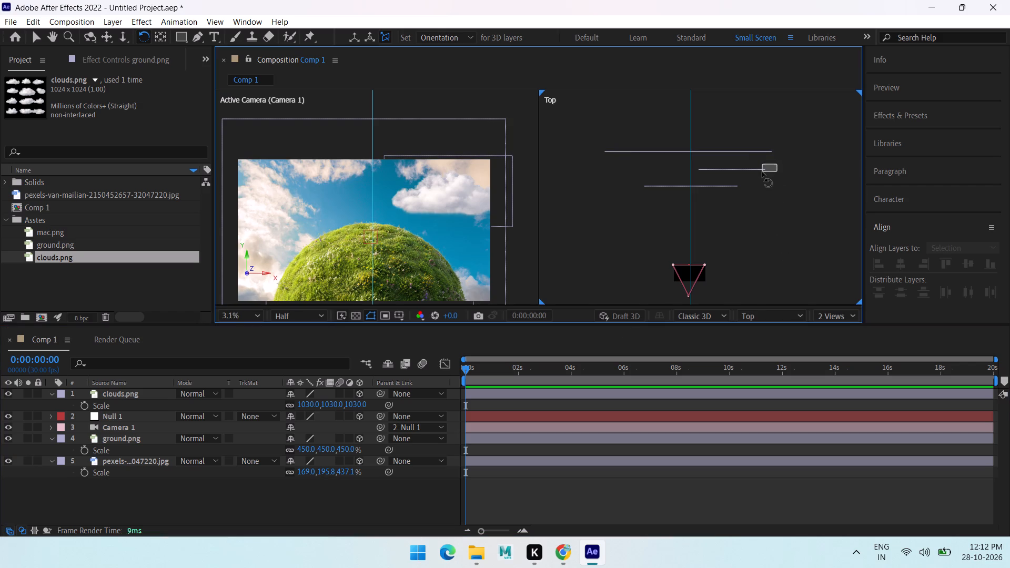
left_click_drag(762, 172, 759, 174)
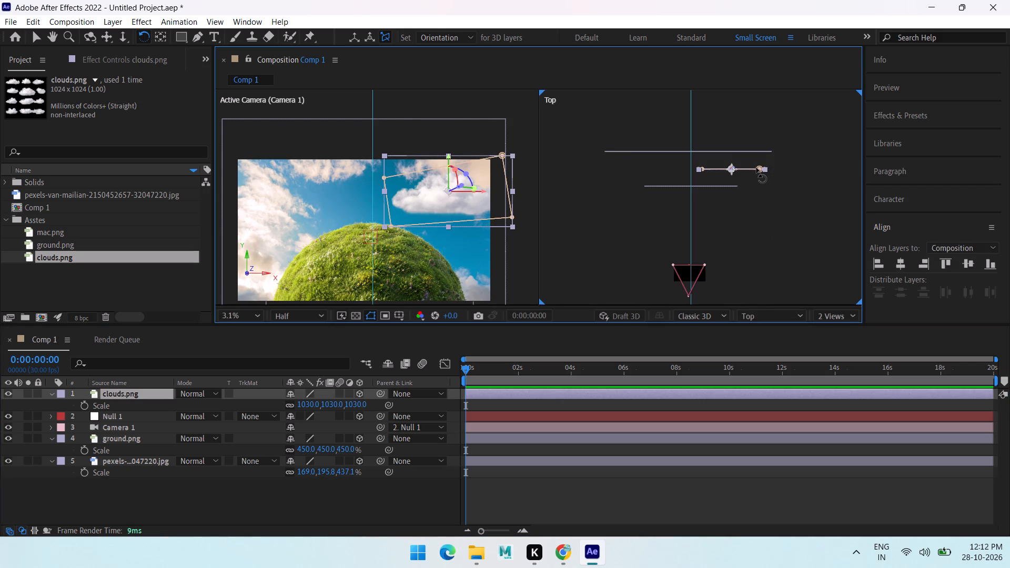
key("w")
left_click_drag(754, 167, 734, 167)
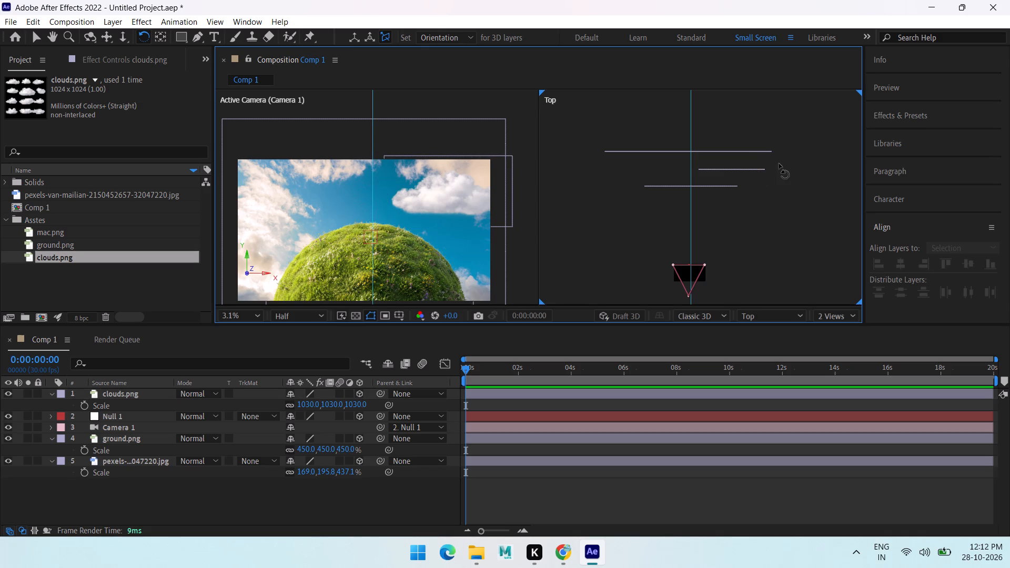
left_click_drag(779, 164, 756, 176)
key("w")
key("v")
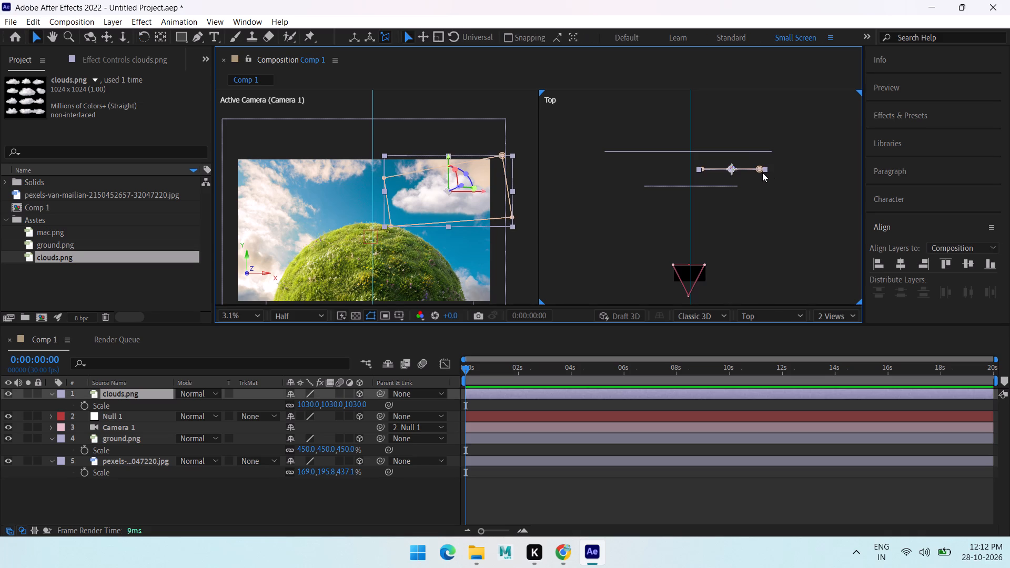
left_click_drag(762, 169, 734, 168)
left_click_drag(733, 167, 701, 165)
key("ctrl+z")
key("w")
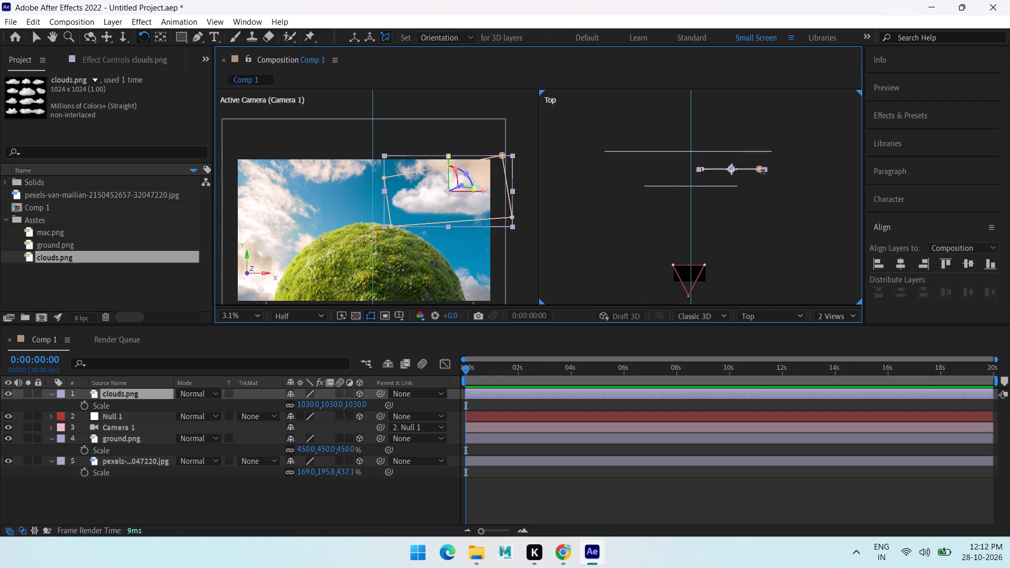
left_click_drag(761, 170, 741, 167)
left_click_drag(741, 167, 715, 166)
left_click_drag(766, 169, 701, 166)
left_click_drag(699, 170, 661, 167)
Slide the clouds.png layer along its X axis in the camera view to centre the cloud above the hilltop.
left_click_drag(484, 192, 410, 190)
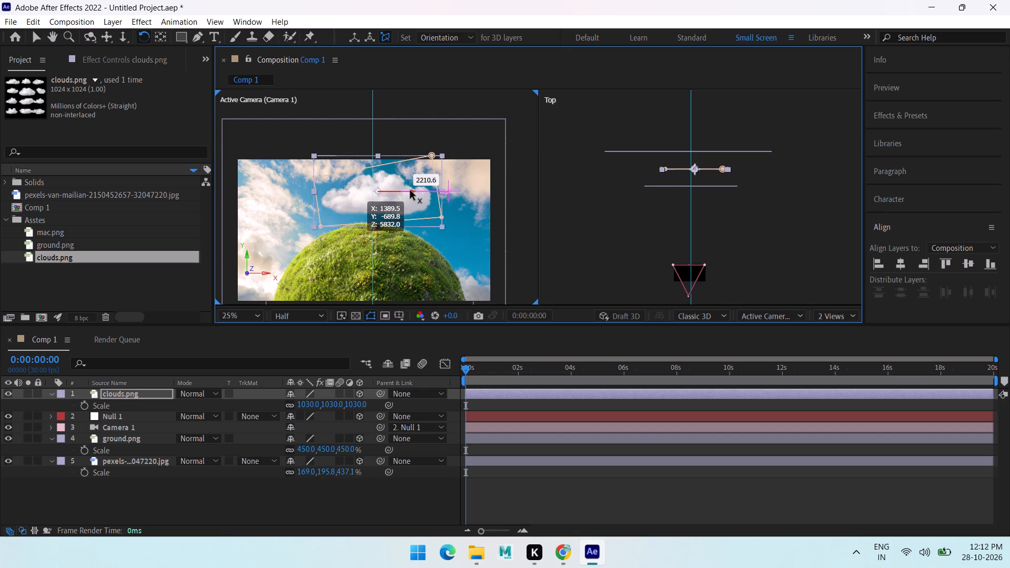
left_click_drag(410, 190, 335, 206)
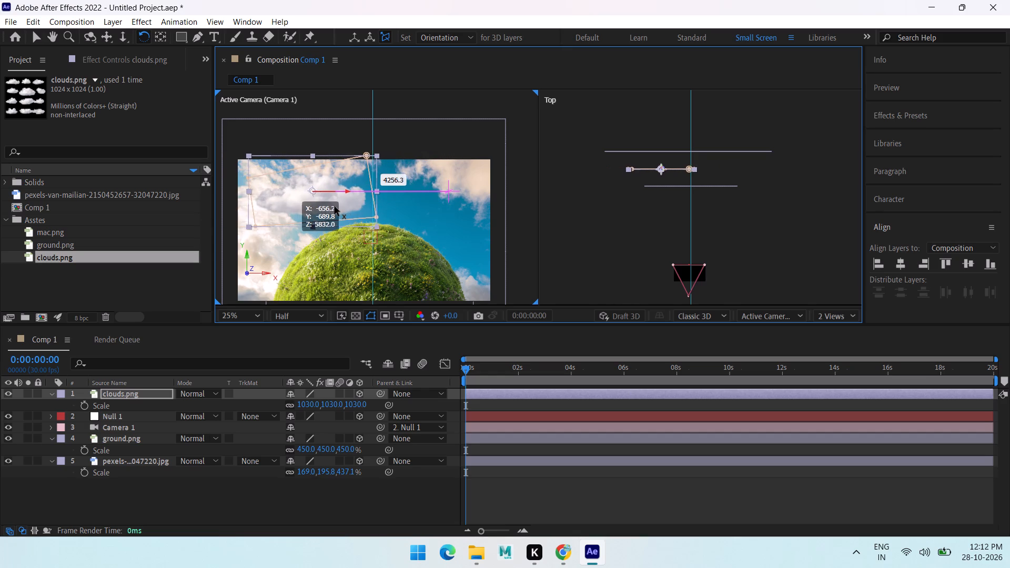
left_click_drag(335, 206, 333, 206)
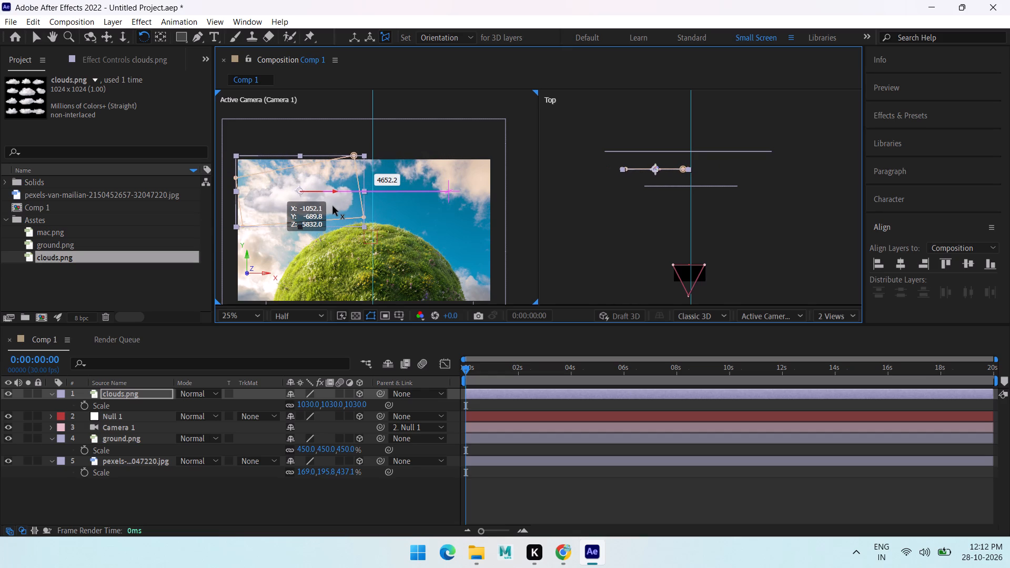
left_click_drag(333, 206, 407, 215)
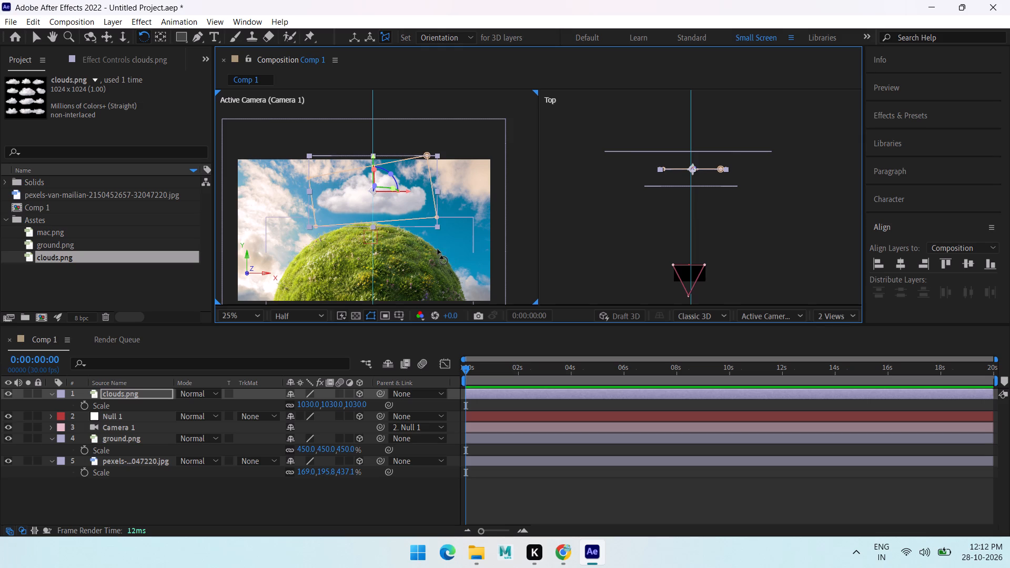
Check the scene without the pexels sky photo layer, and delete that layer from Comp 1.
left_click(142, 457)
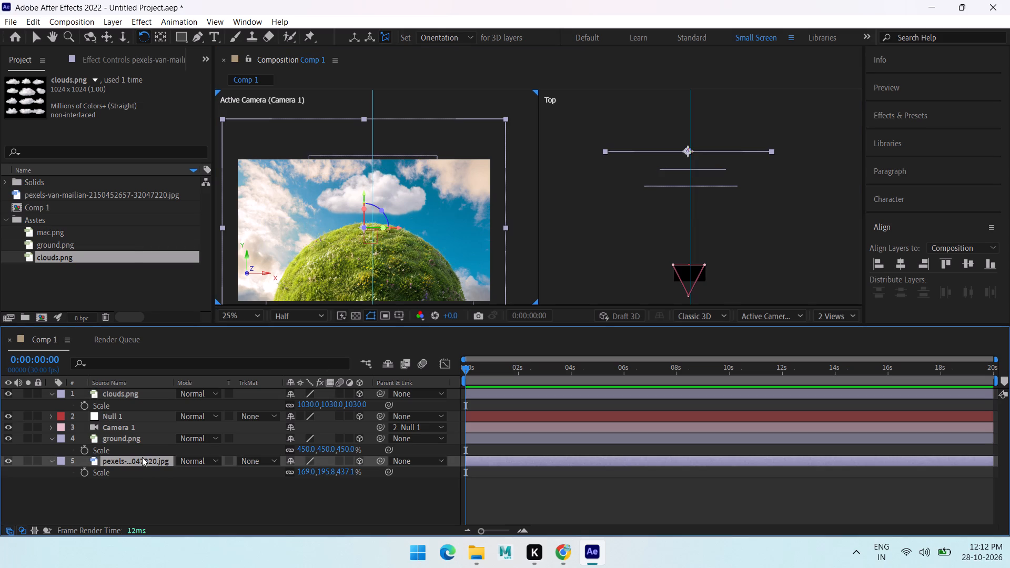
left_click(9, 459)
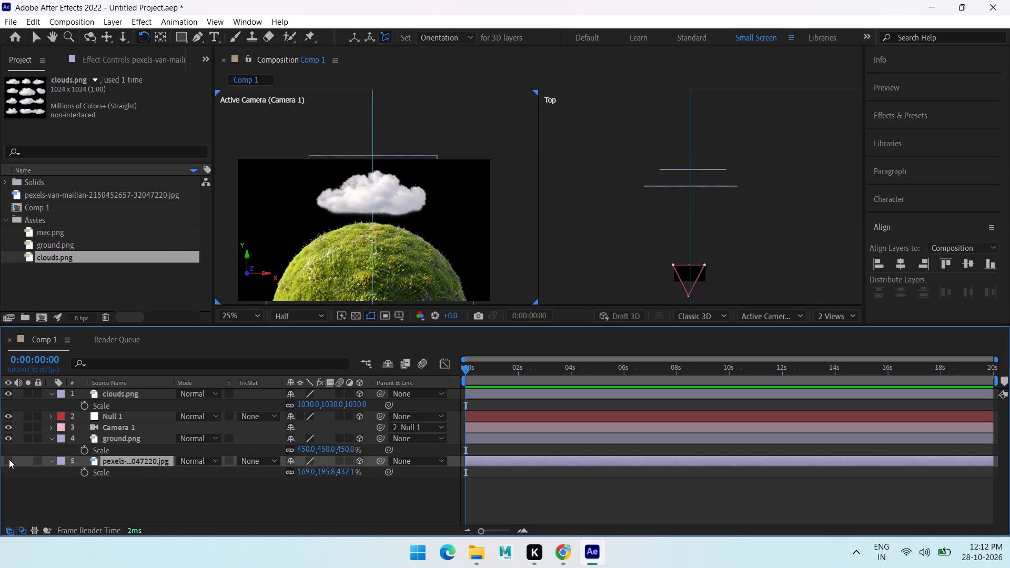
left_click(9, 459)
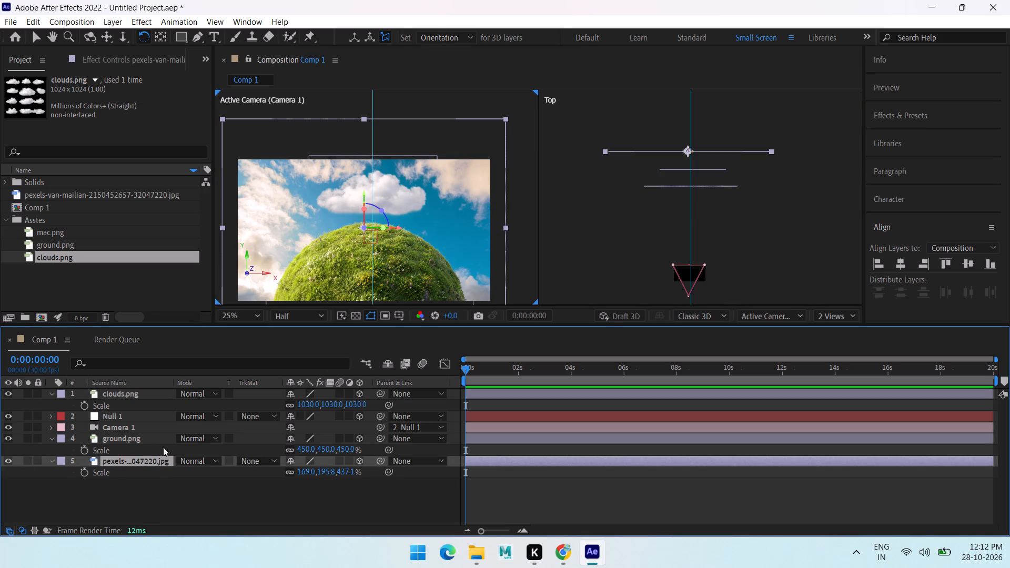
key("Delete")
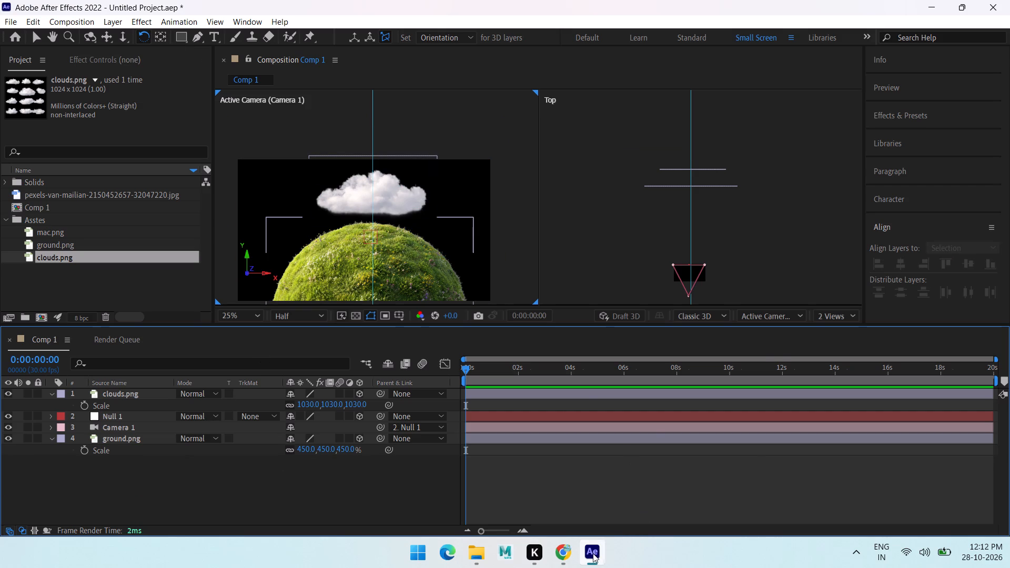
Switch to the Chrome browser.
left_click(561, 555)
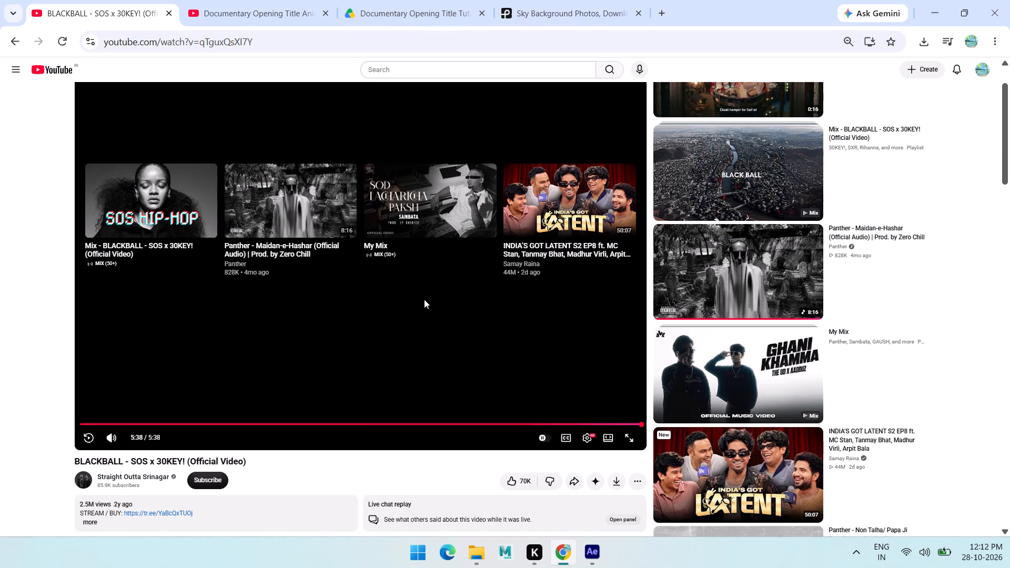
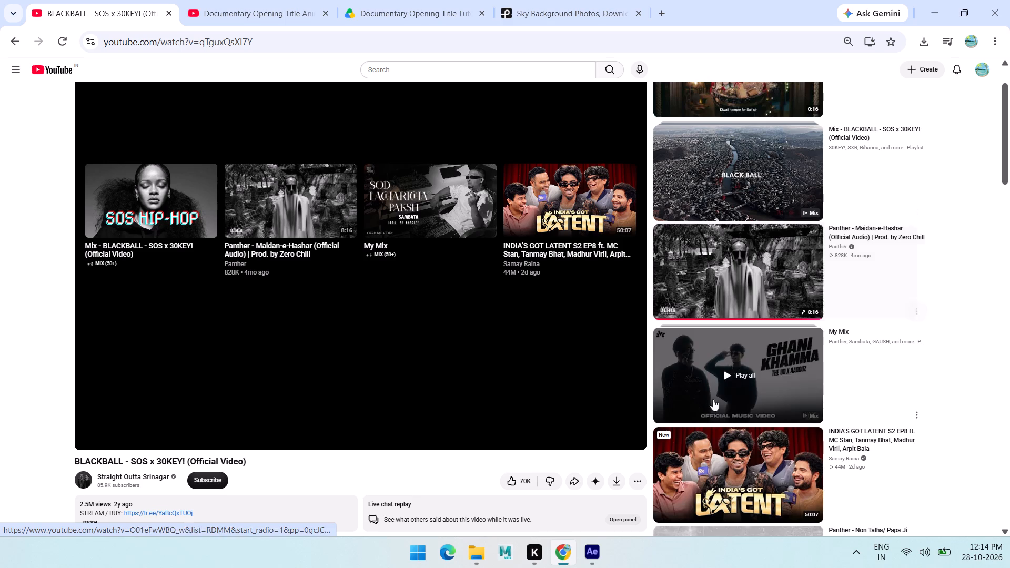
Play the Panther - Maidan-e-Hashar official audio on YouTube and skip its opening ad.
left_click(754, 269)
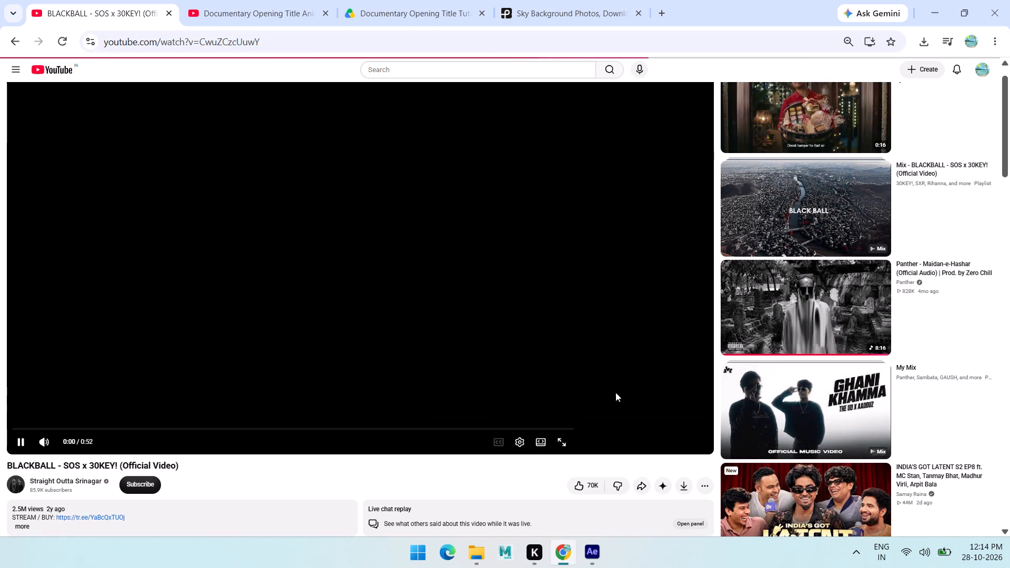
left_click(623, 344)
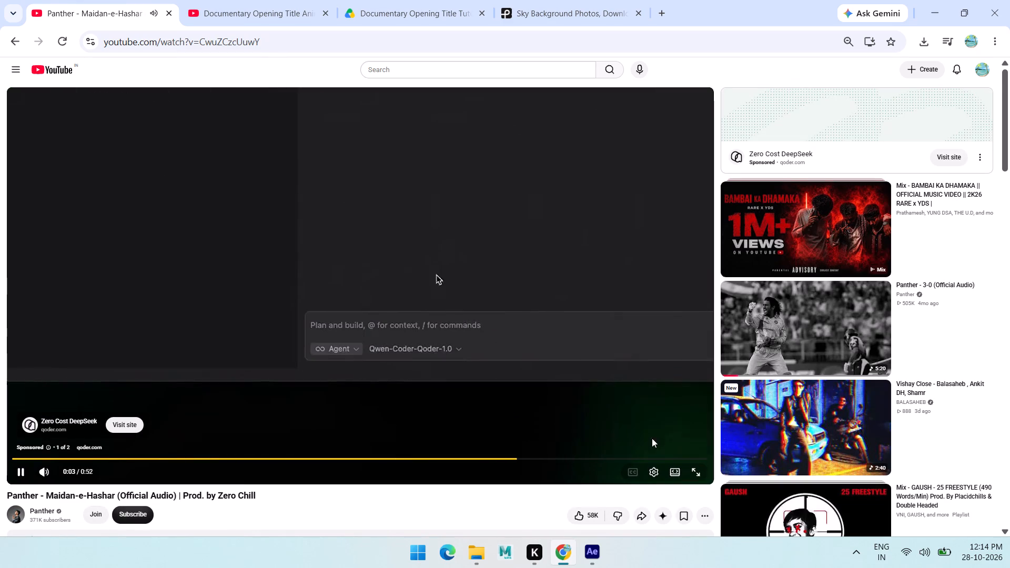
left_click(692, 447)
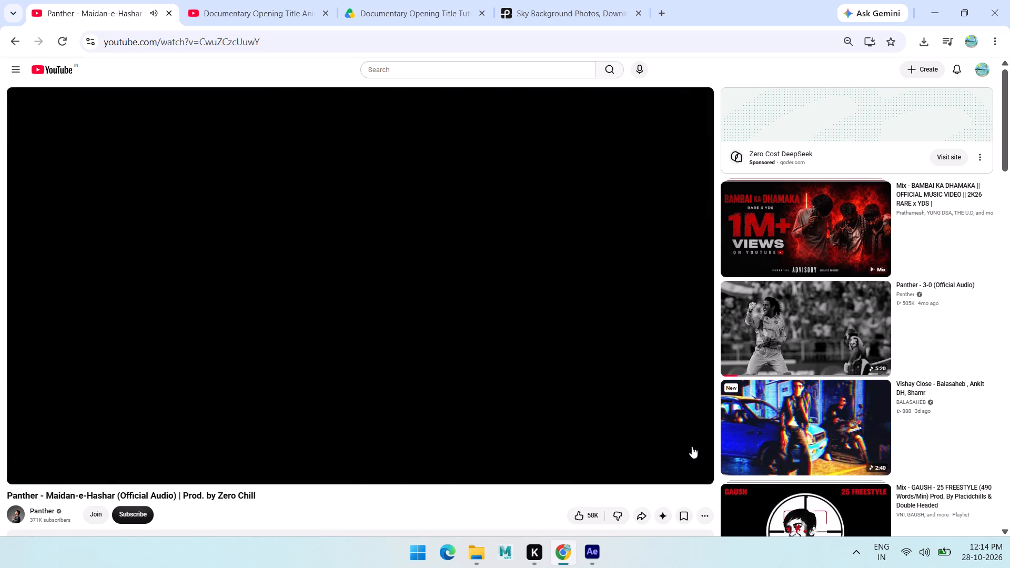
Go back to the Pexels sky background results, closing the open photo preview.
left_click(578, 0)
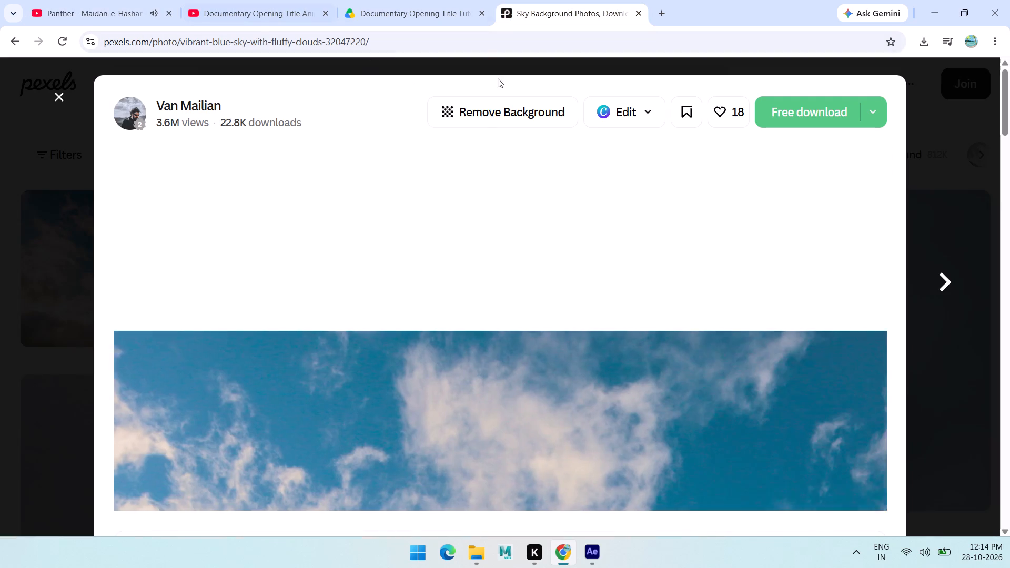
left_click(435, 5)
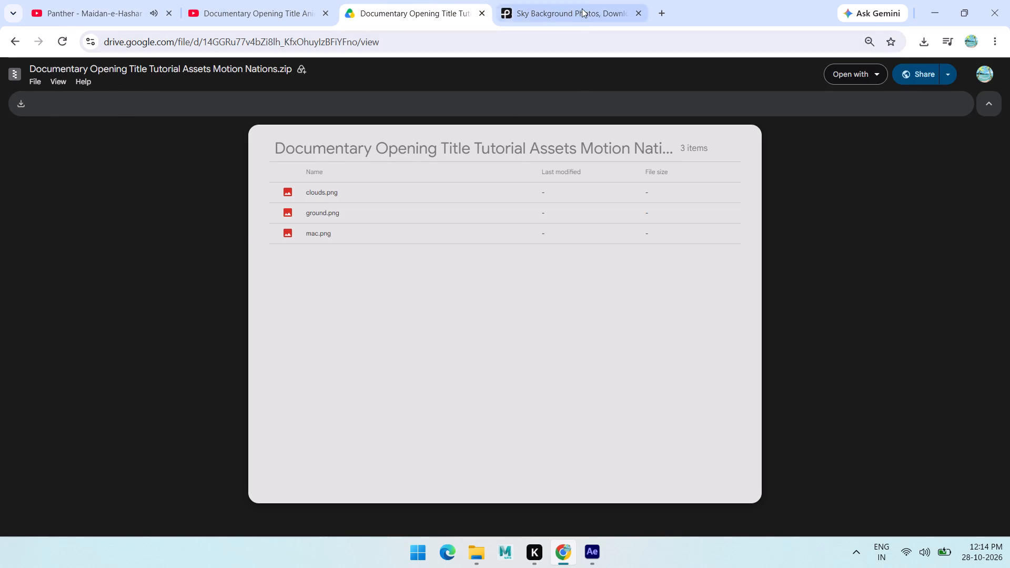
left_click(583, 3)
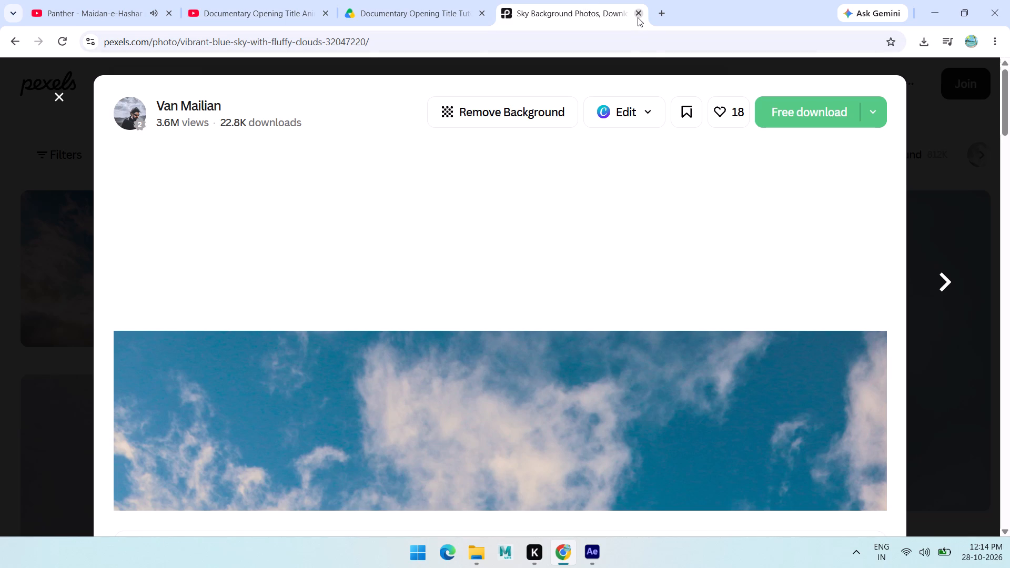
left_click(58, 100)
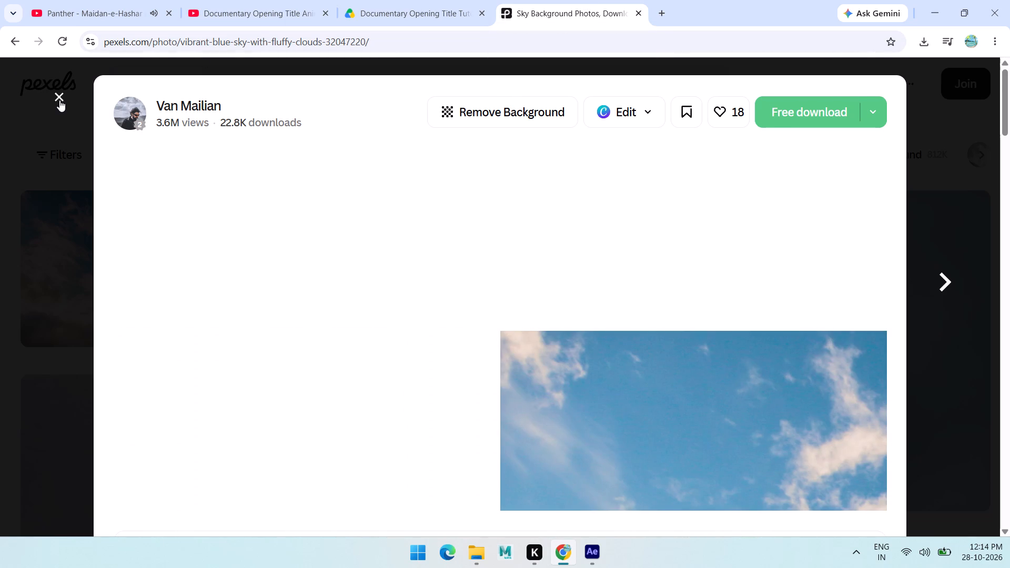
Look through the Pexels sky background photos for a suitable sky for the scene.
scroll(428, 316, "down", 5)
scroll(398, 264, "up", 3)
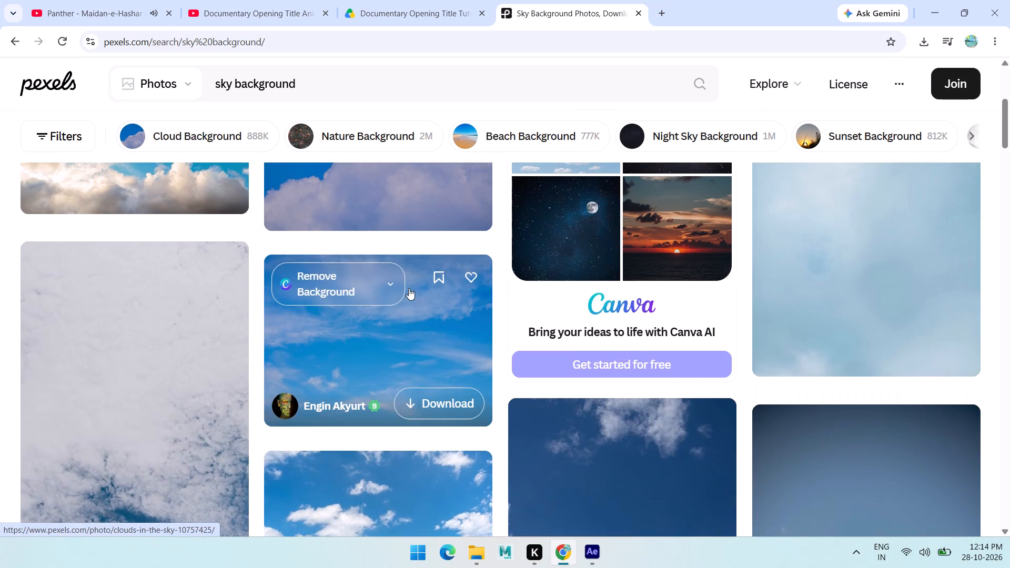
scroll(785, 230, "down", 4)
scroll(746, 306, "down", 3)
scroll(263, 212, "down", 1)
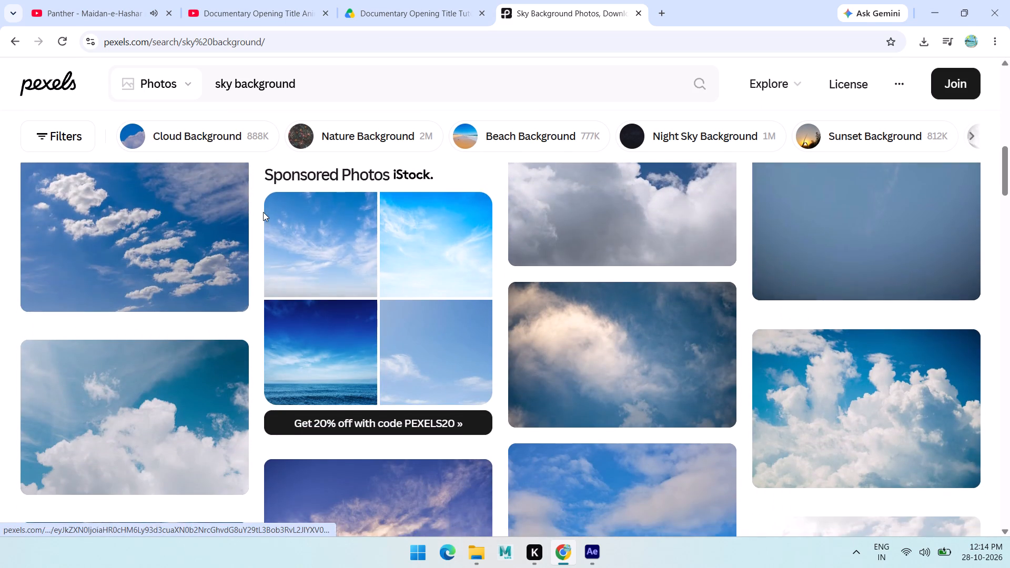
scroll(356, 257, "down", 5)
scroll(428, 276, "down", 5)
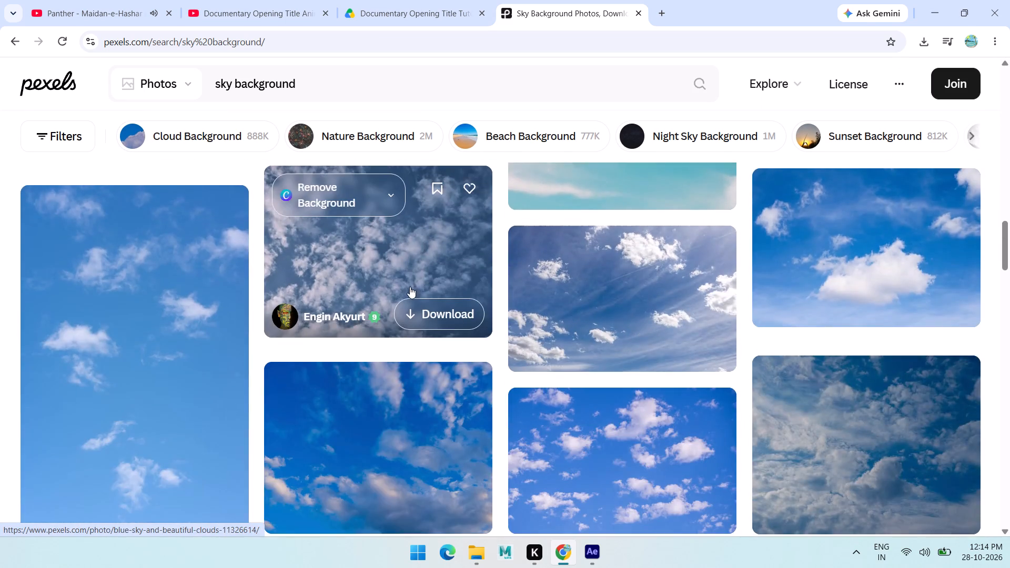
scroll(410, 287, "down", 4)
scroll(292, 294, "up", 1)
scroll(295, 296, "down", 4)
scroll(395, 306, "down", 3)
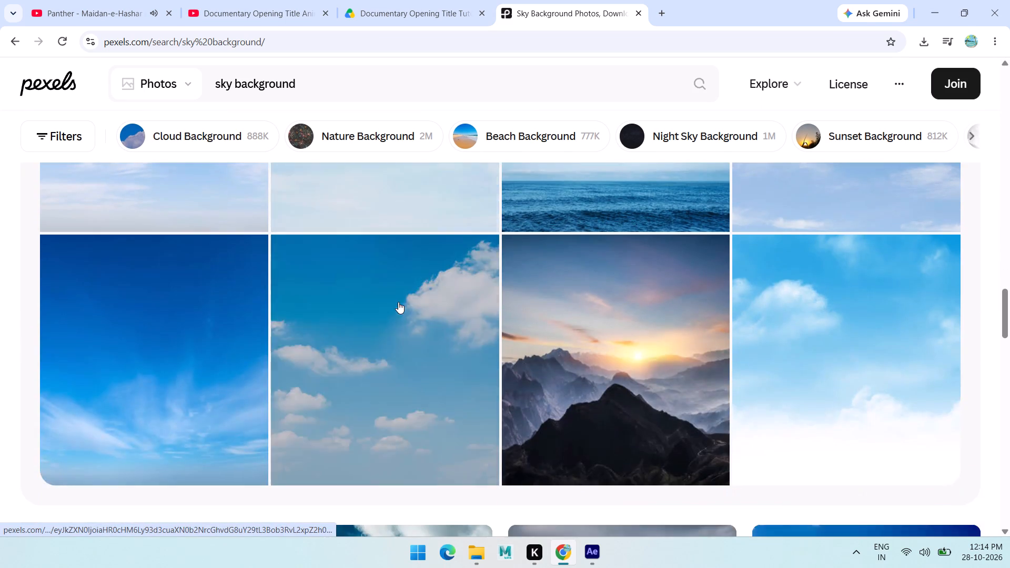
scroll(420, 290, "up", 3)
scroll(662, 309, "down", 6)
scroll(527, 315, "down", 8)
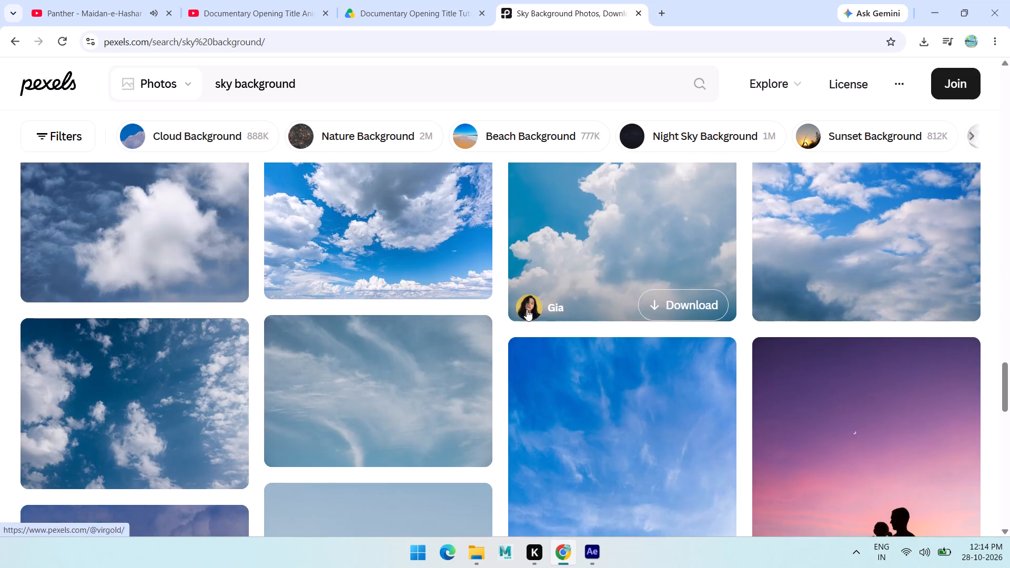
scroll(516, 323, "down", 10)
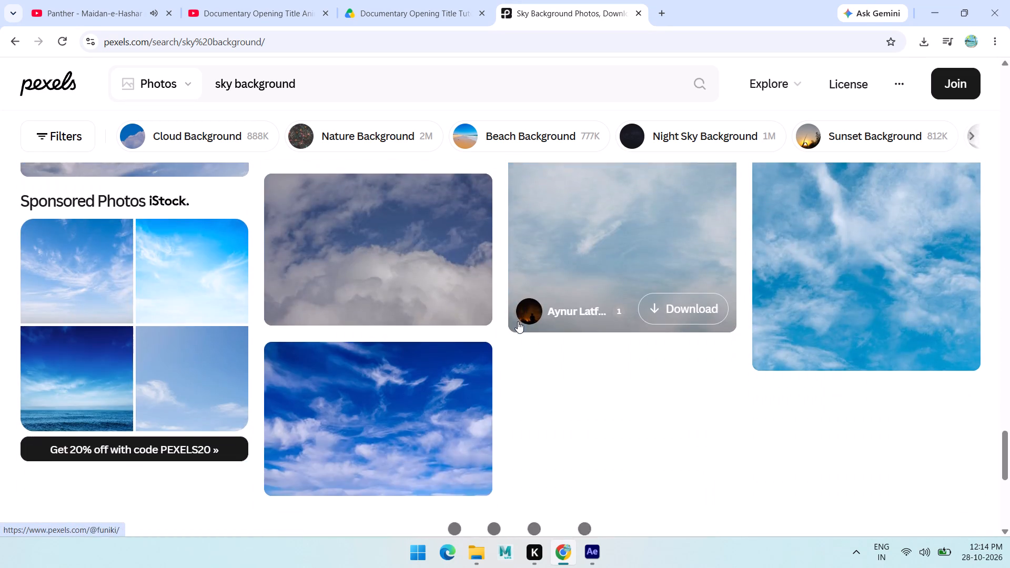
scroll(517, 318, "down", 7)
scroll(447, 322, "down", 3)
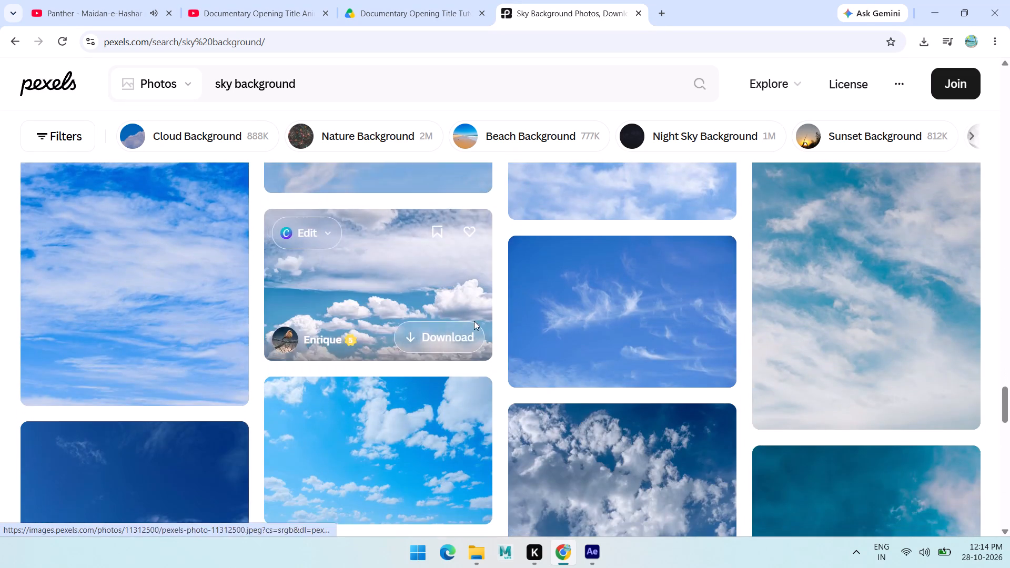
scroll(517, 324, "down", 3)
scroll(579, 323, "down", 7)
scroll(520, 351, "down", 5)
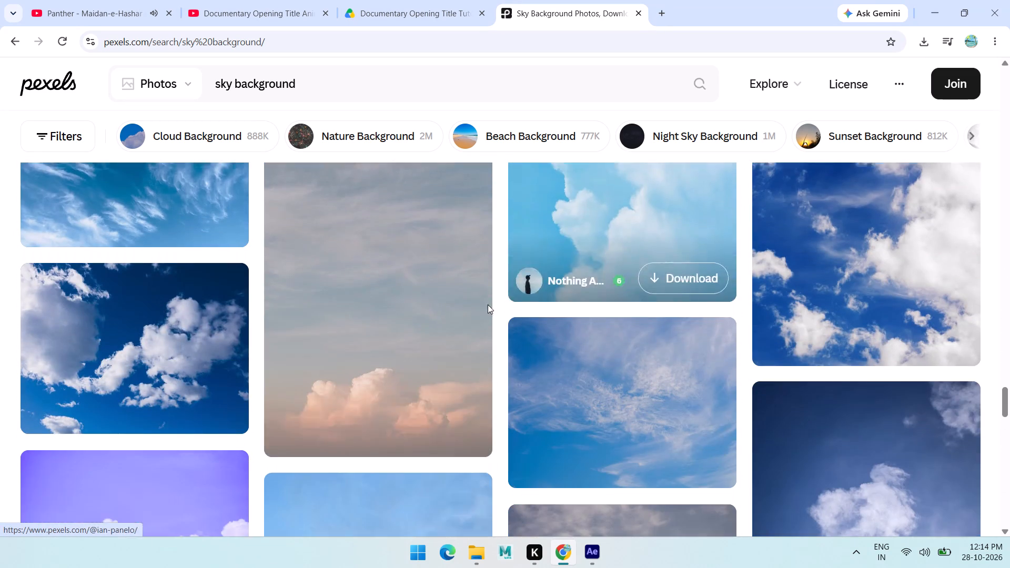
Search the Pexels photos for clear sky.
left_click_drag(332, 80, 109, 90)
type("clear")
key("space")
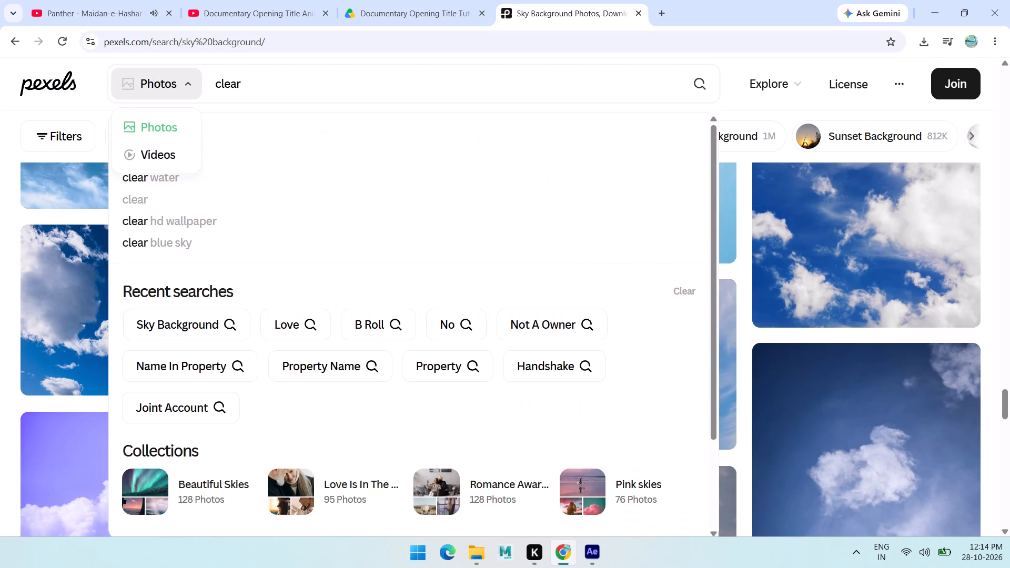
type("sky")
key("Return")
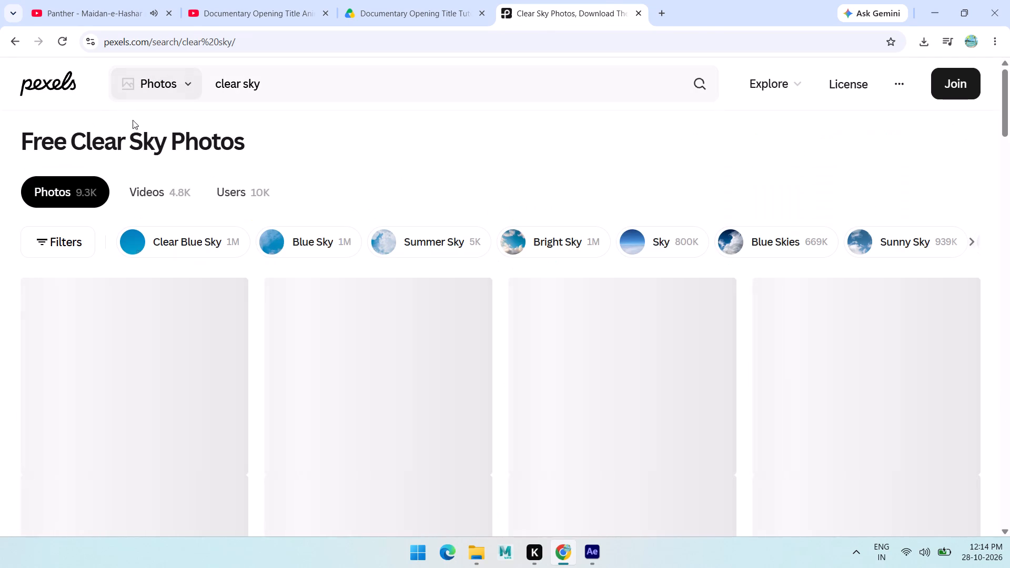
Look through the Pexels clear sky photos for a suitable background.
scroll(439, 362, "down", 3)
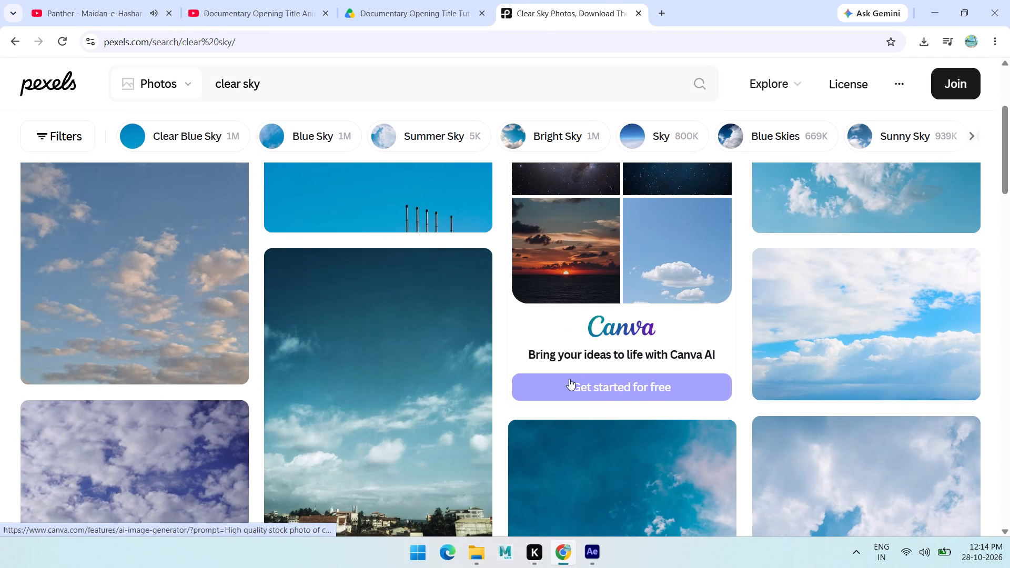
scroll(537, 288, "up", 3)
scroll(665, 334, "down", 5)
scroll(718, 322, "down", 8)
scroll(439, 304, "down", 4)
scroll(578, 304, "down", 2)
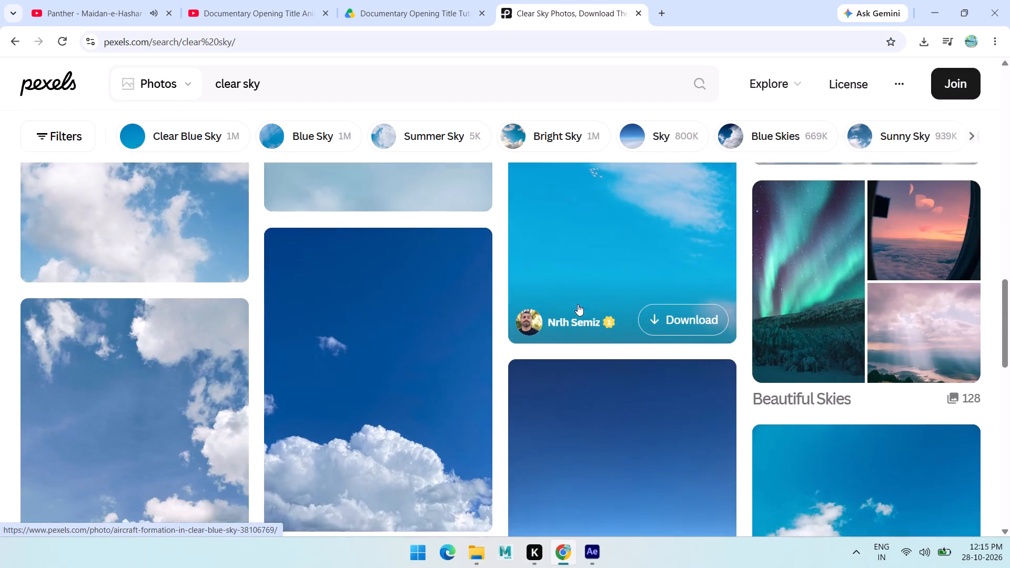
scroll(578, 304, "down", 4)
scroll(599, 298, "up", 4)
scroll(423, 316, "down", 1)
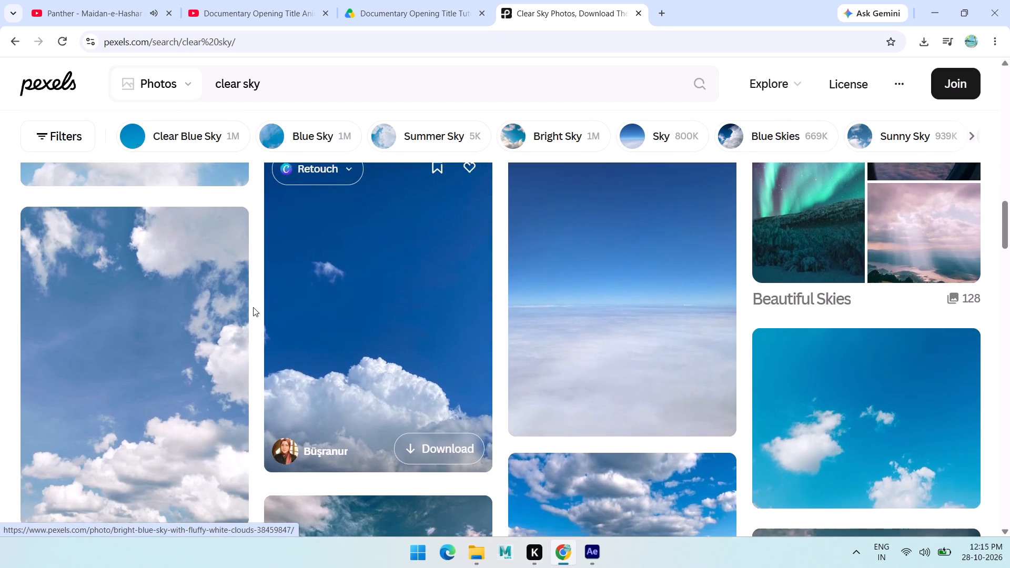
scroll(240, 307, "down", 6)
scroll(558, 318, "down", 3)
scroll(498, 307, "down", 3)
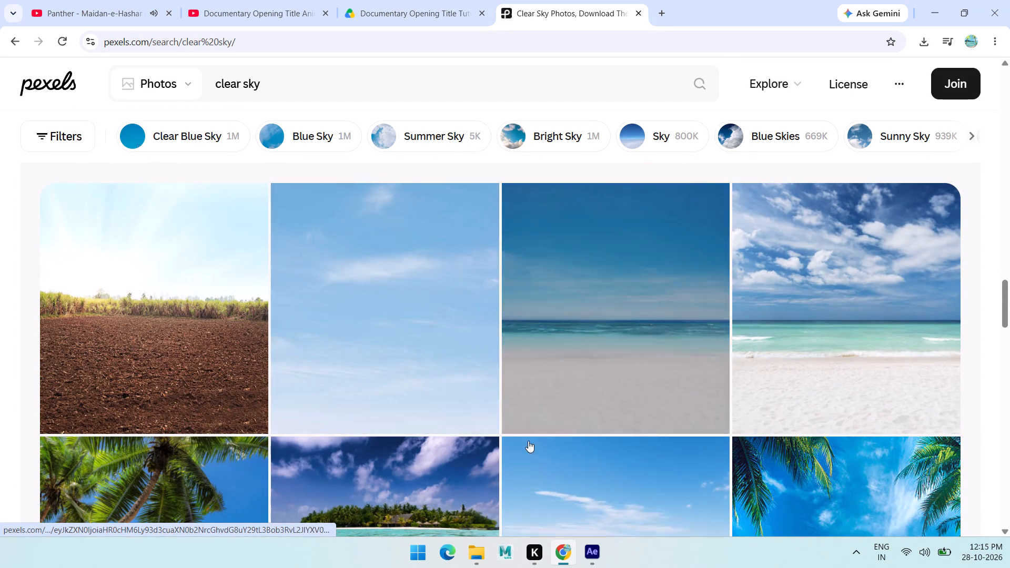
View the sponsored iStock blue sky stock photo with thin clouds and close its page.
scroll(441, 354, "down", 1)
left_click(406, 265)
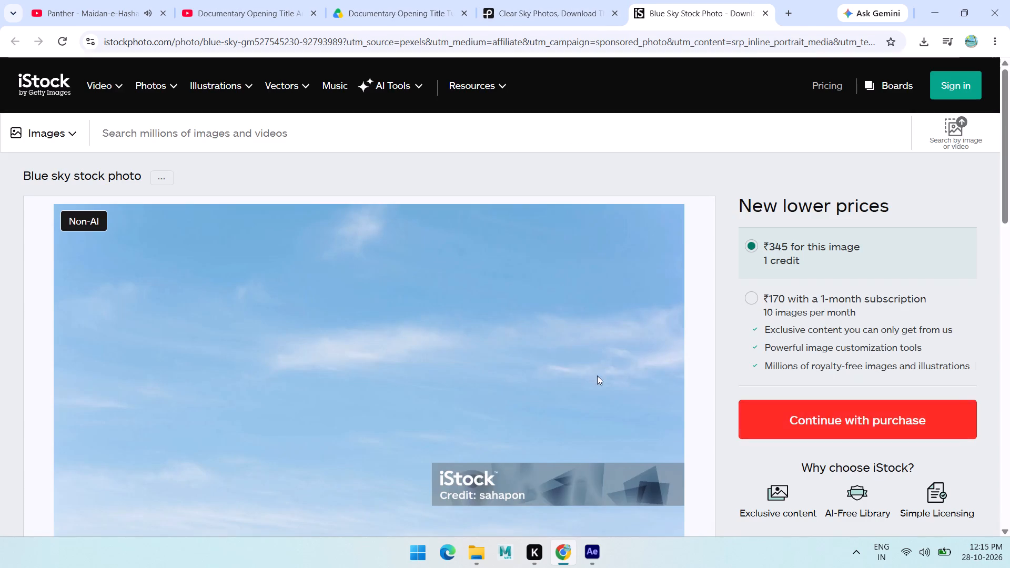
scroll(483, 310, "down", 3)
left_click(715, 216)
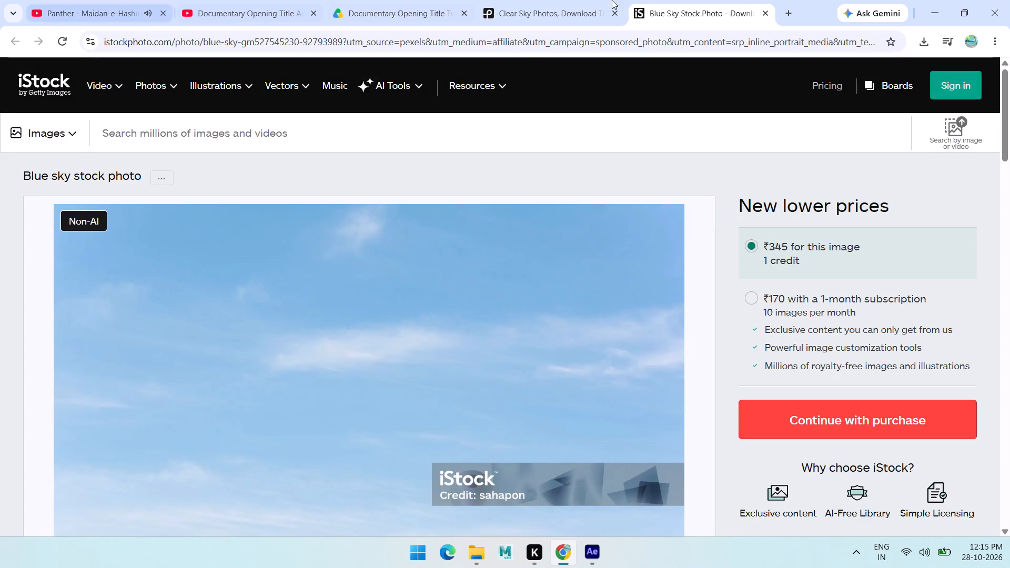
left_click(766, 15)
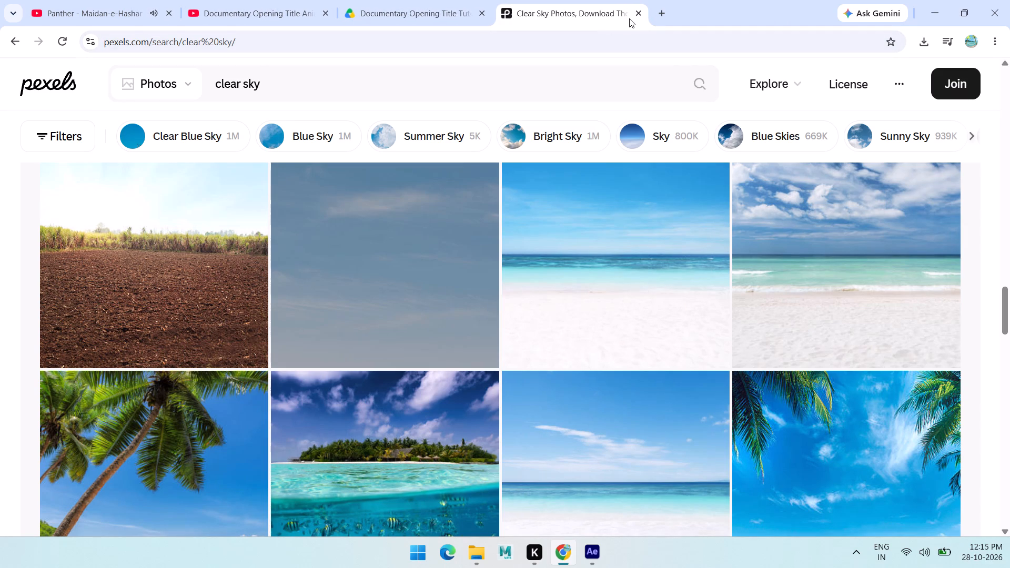
Close the Pexels page and search the web for clear sky in a new tab.
left_click(640, 14)
left_click(509, 8)
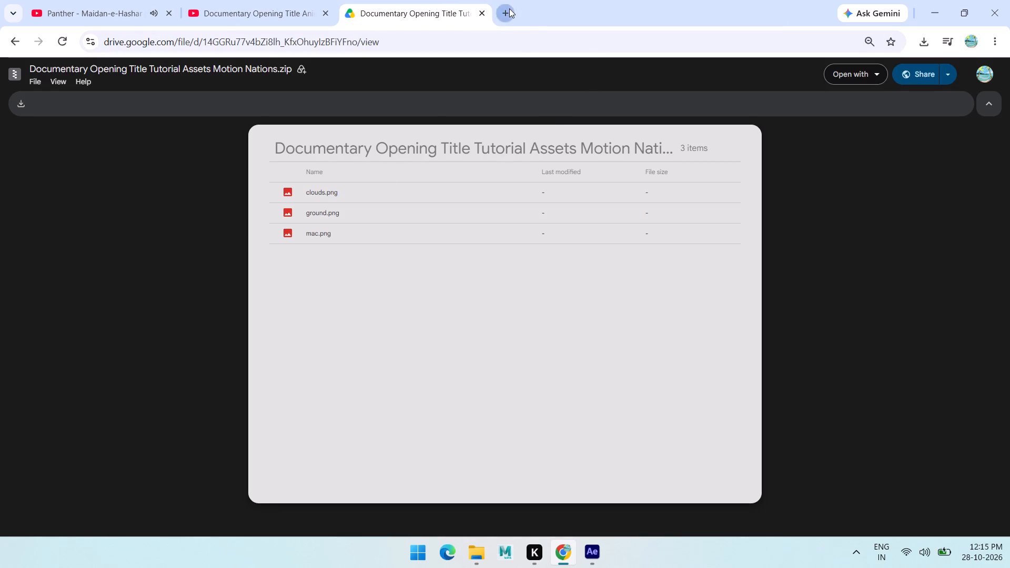
type("clear sky")
key("space")
key("Return")
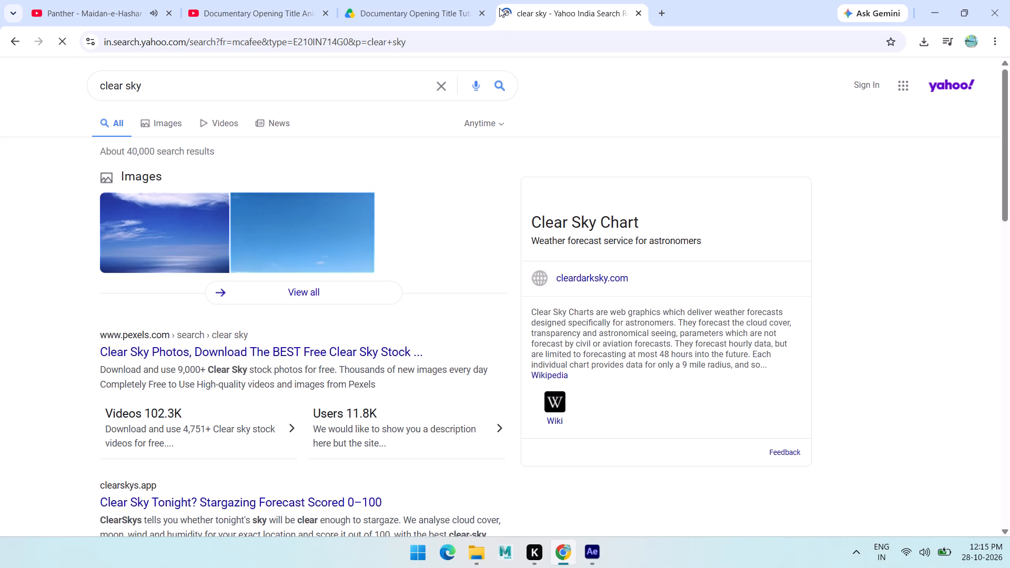
Open the Pexels clear sky result and look through its photos for a suitable sky background.
left_click(247, 356)
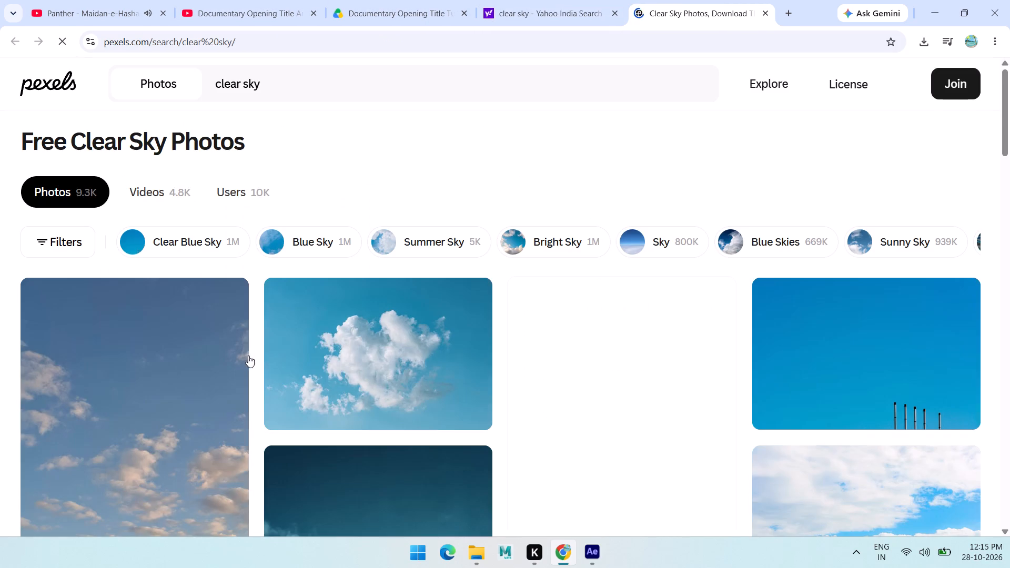
scroll(297, 298, "down", 12)
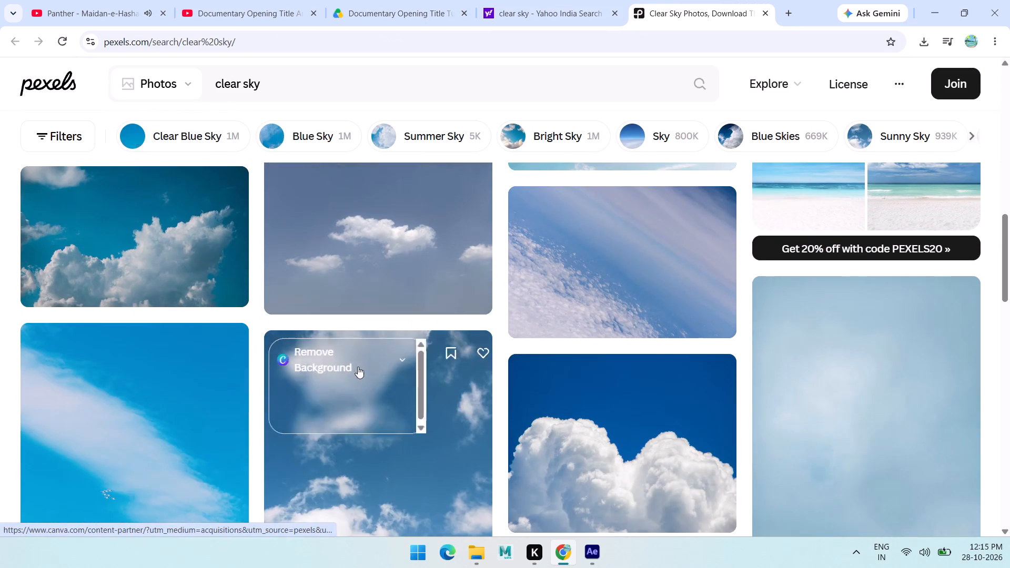
scroll(665, 348, "down", 5)
scroll(375, 249, "down", 4)
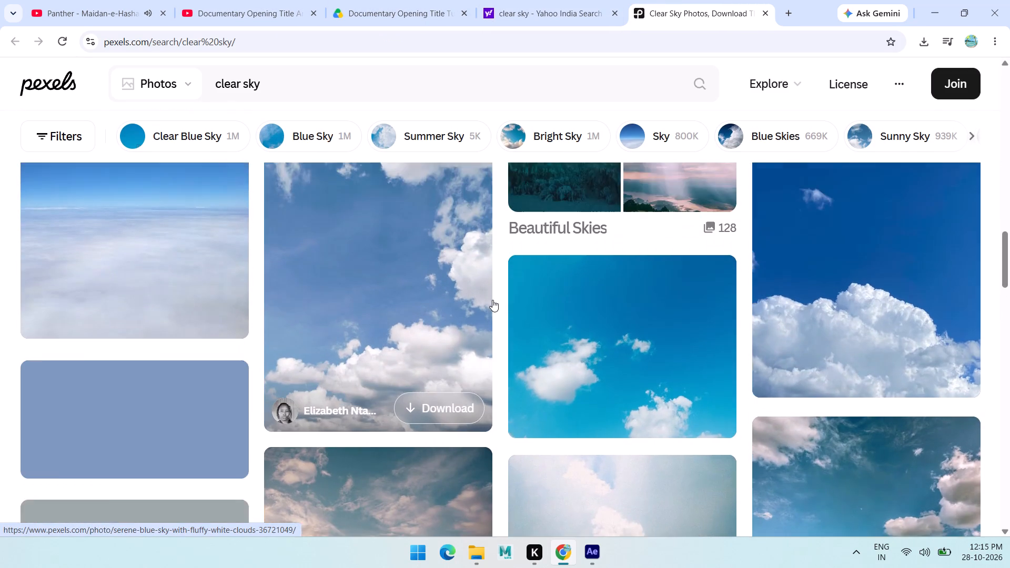
scroll(492, 300, "down", 1)
scroll(616, 299, "down", 4)
scroll(699, 321, "down", 2)
scroll(393, 326, "down", 4)
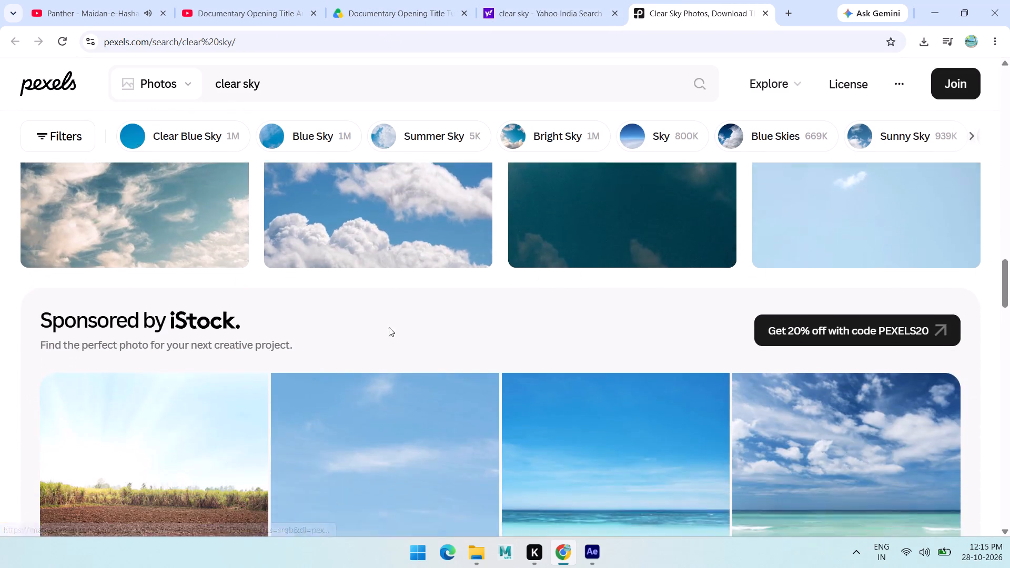
scroll(397, 310, "down", 7)
scroll(559, 289, "down", 4)
scroll(357, 326, "down", 4)
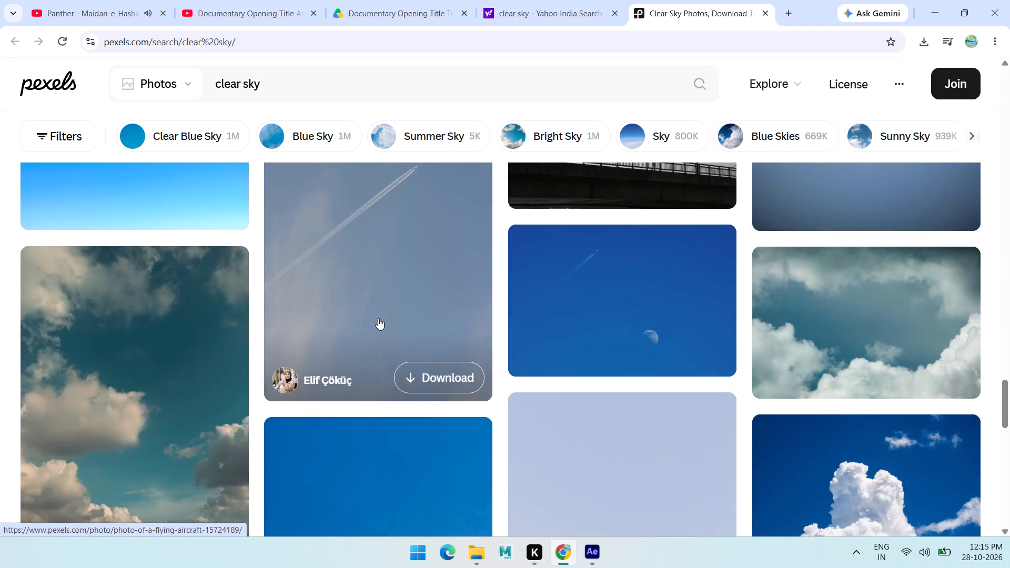
scroll(378, 318, "down", 5)
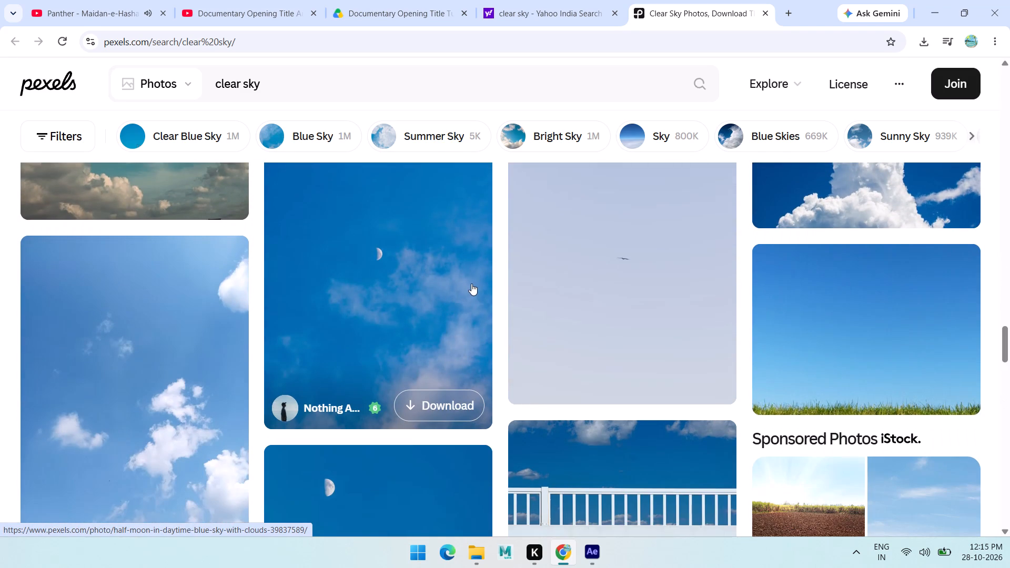
scroll(649, 338, "down", 3)
scroll(534, 323, "down", 5)
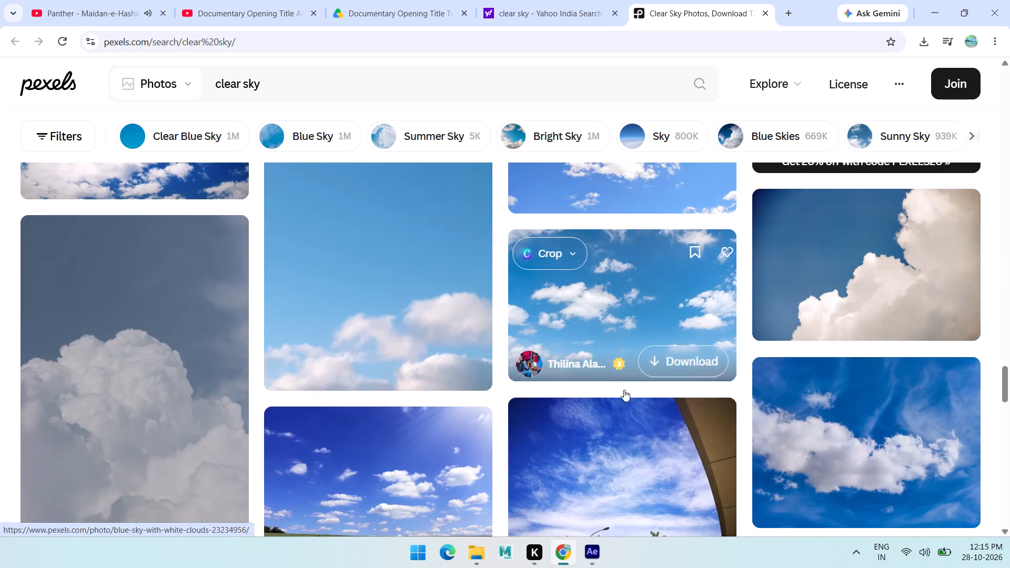
Switch to After Effects and capture a screenshot of the Active Camera view showing the cloud above the grassy ground.
left_click(589, 549)
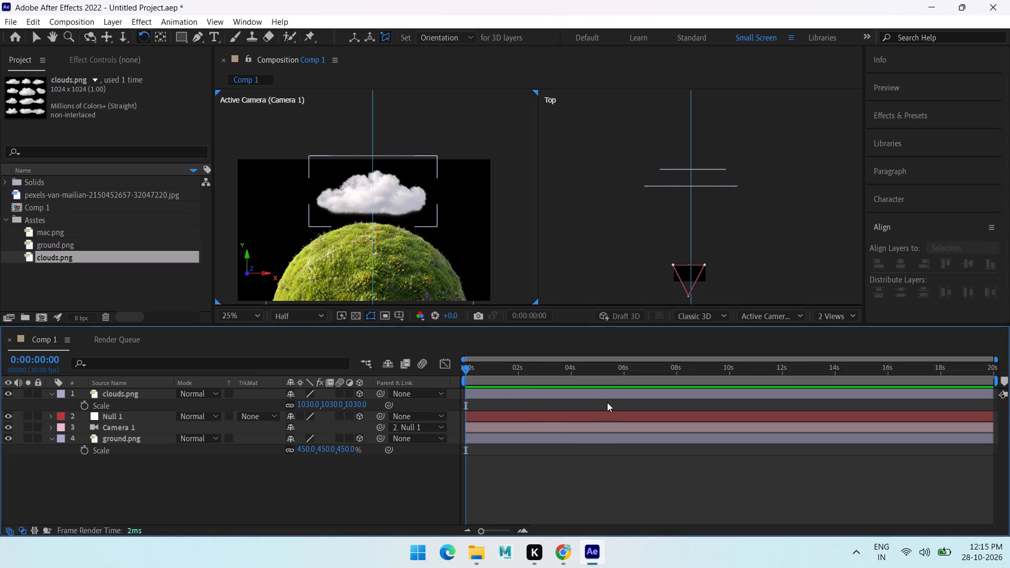
key("Print")
left_click_drag(242, 160, 494, 307)
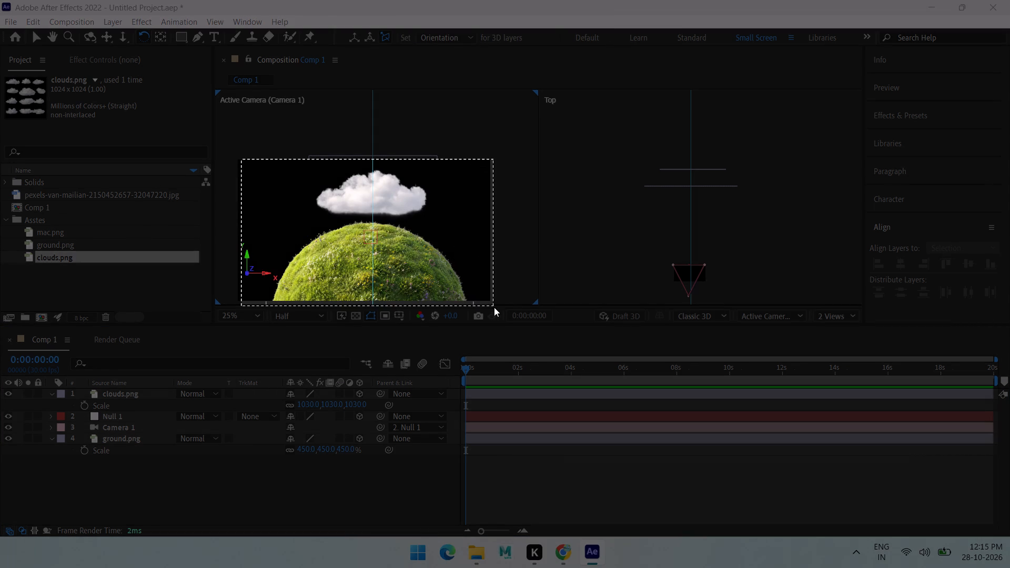
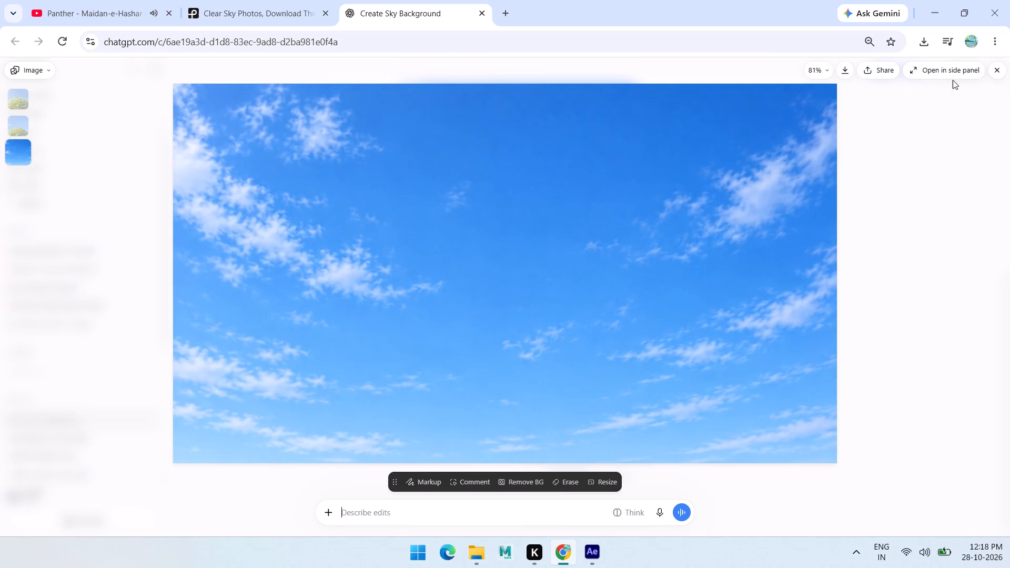
left_click(848, 70)
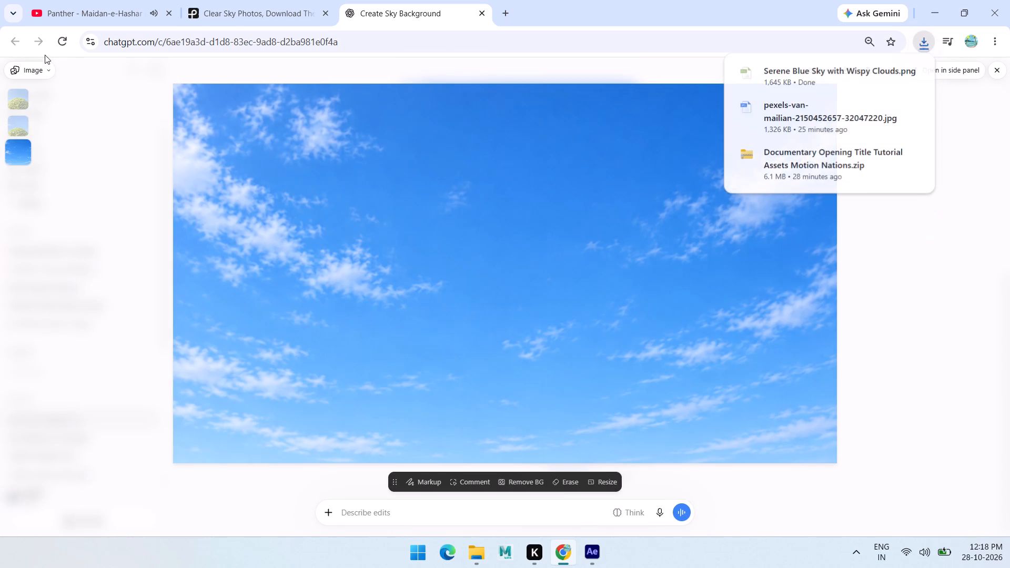
left_click_drag(932, 236, 933, 208)
left_click(994, 77)
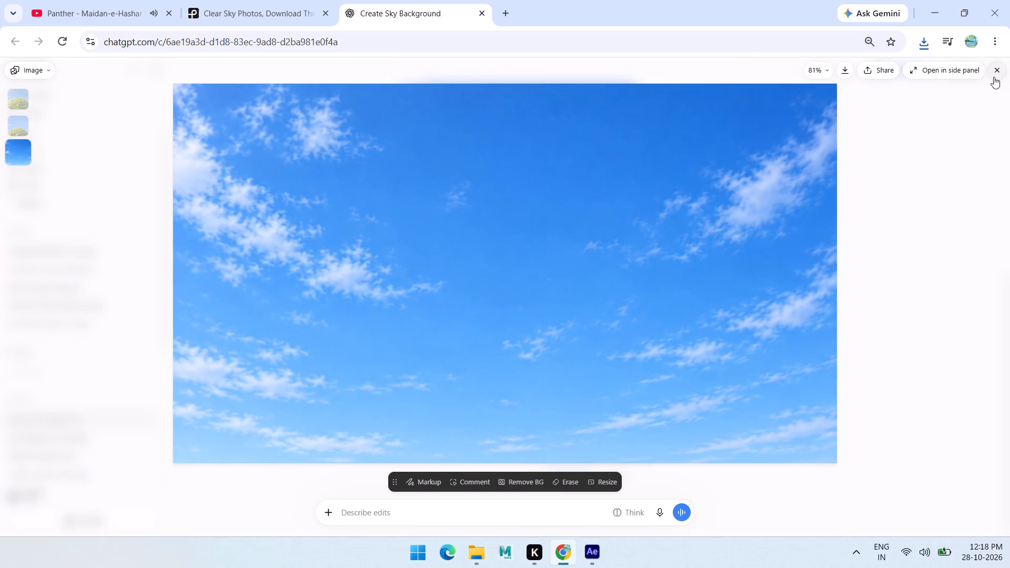
Switch to After Effects and import "Serene Blue Sky with Wispy Clouds" from the Downloads folder as footage.
left_click(589, 553)
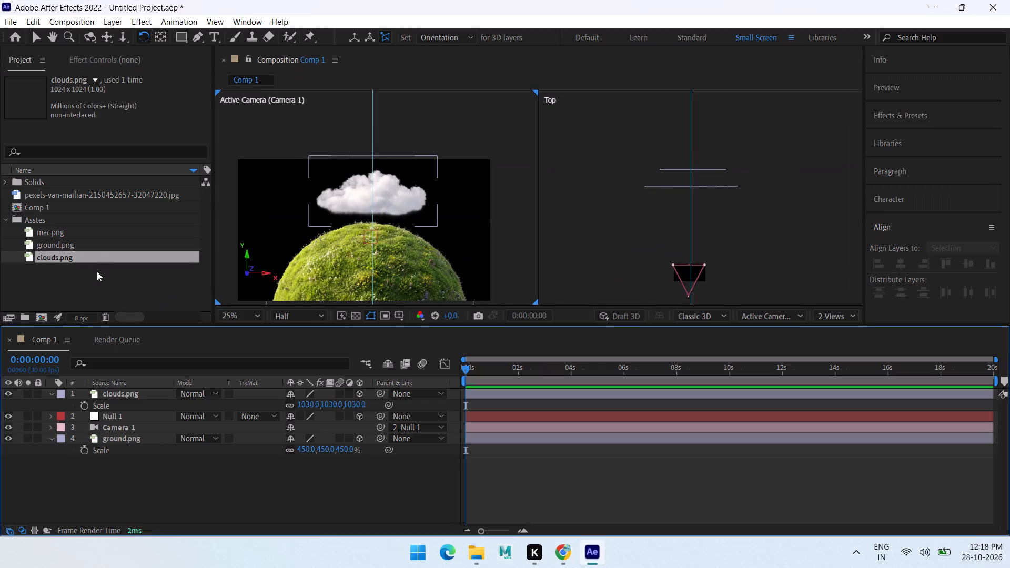
double_click(116, 281)
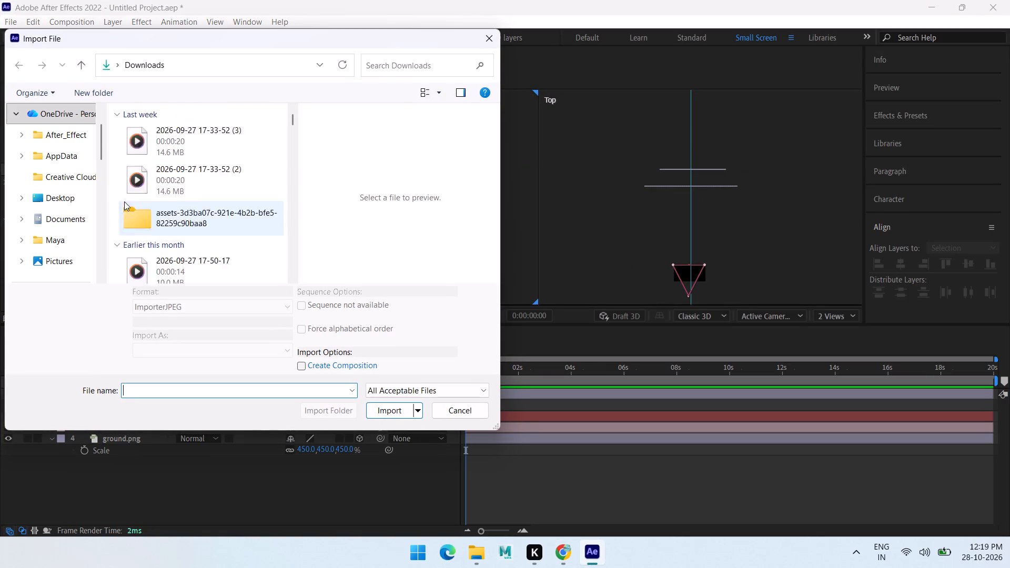
left_click(175, 140)
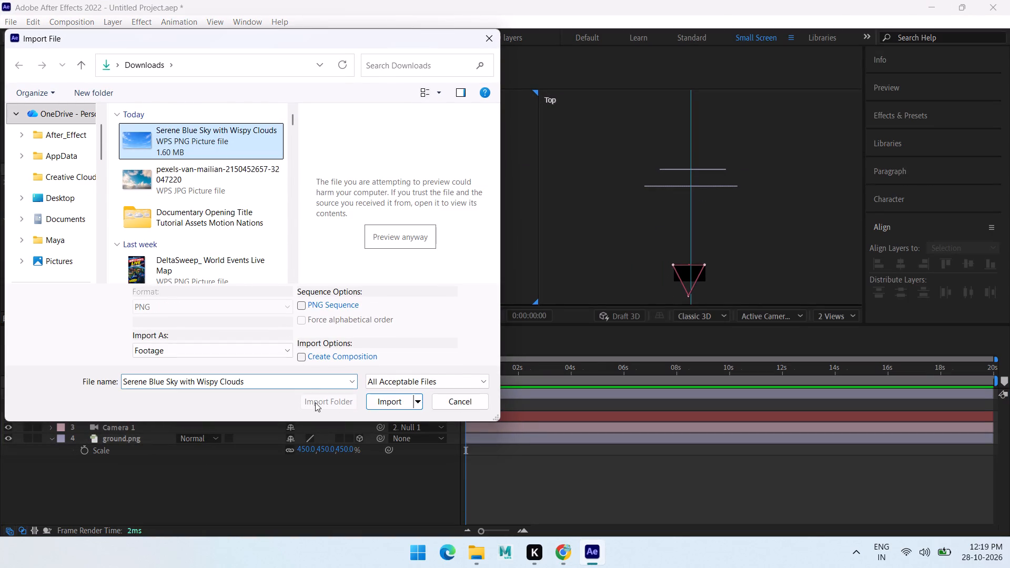
left_click(390, 402)
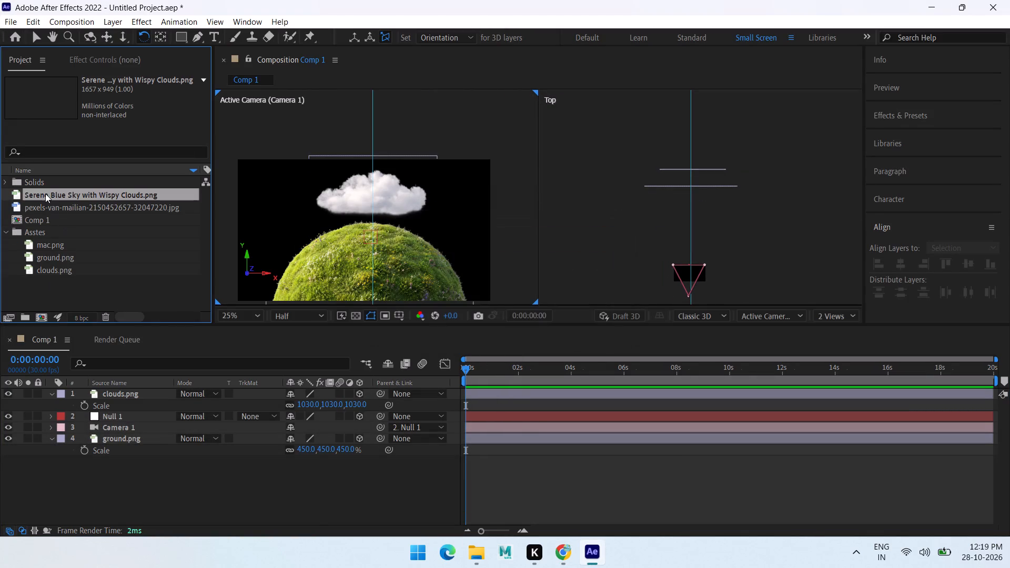
Add the sky image to Comp 1 as the bottom layer below ground.png and make it a 3D layer.
left_click_drag(45, 192, 138, 460)
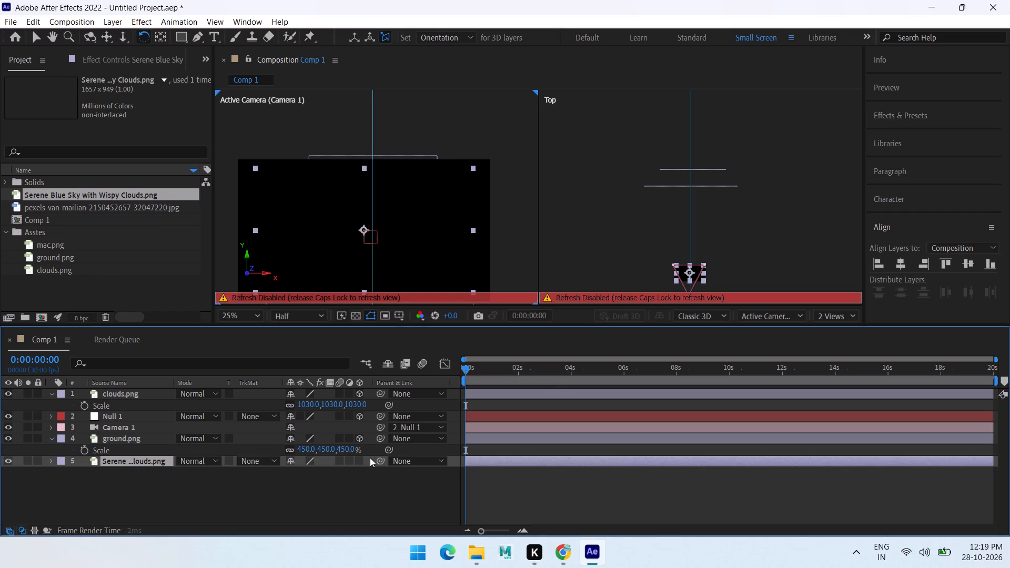
left_click(361, 459)
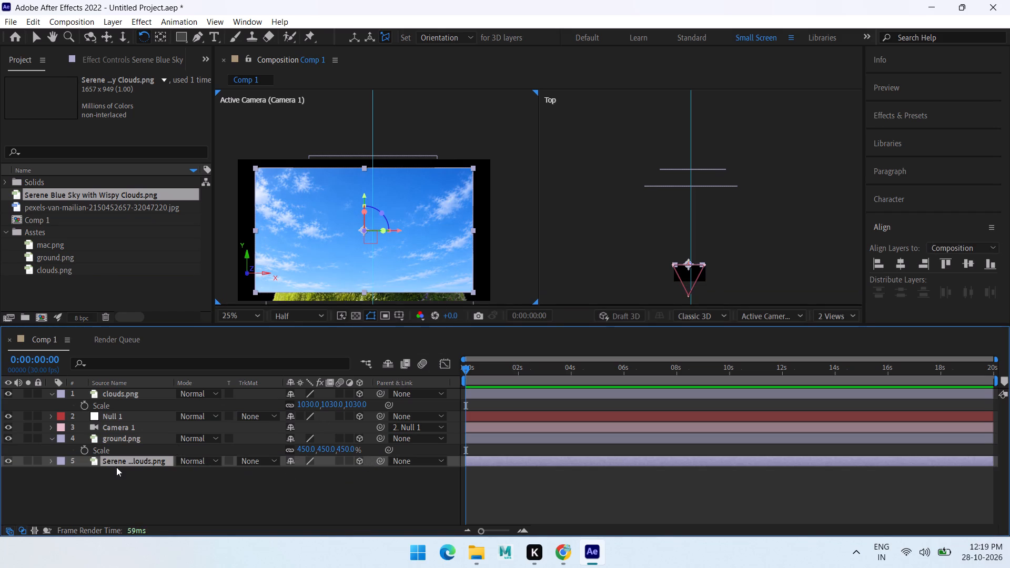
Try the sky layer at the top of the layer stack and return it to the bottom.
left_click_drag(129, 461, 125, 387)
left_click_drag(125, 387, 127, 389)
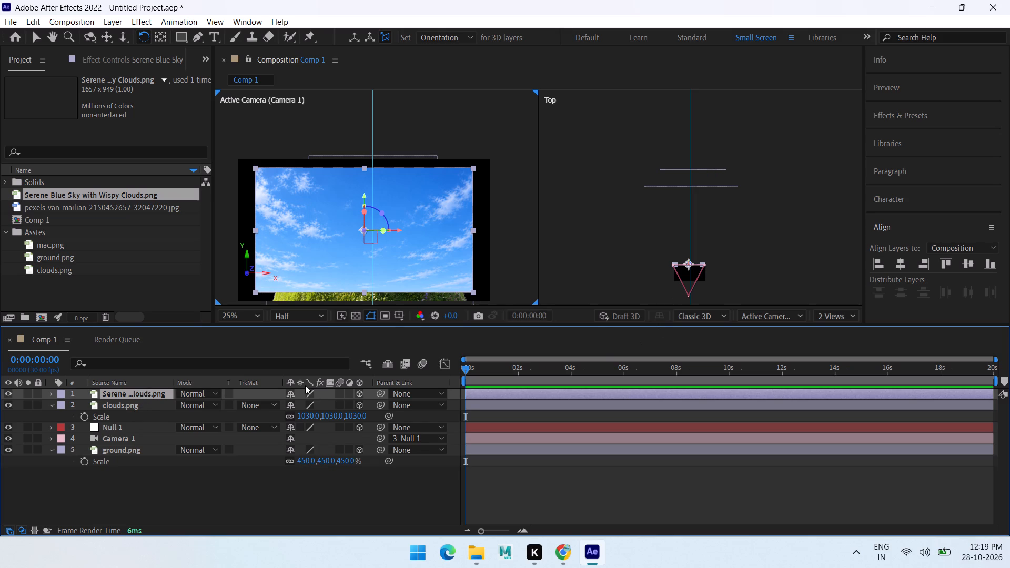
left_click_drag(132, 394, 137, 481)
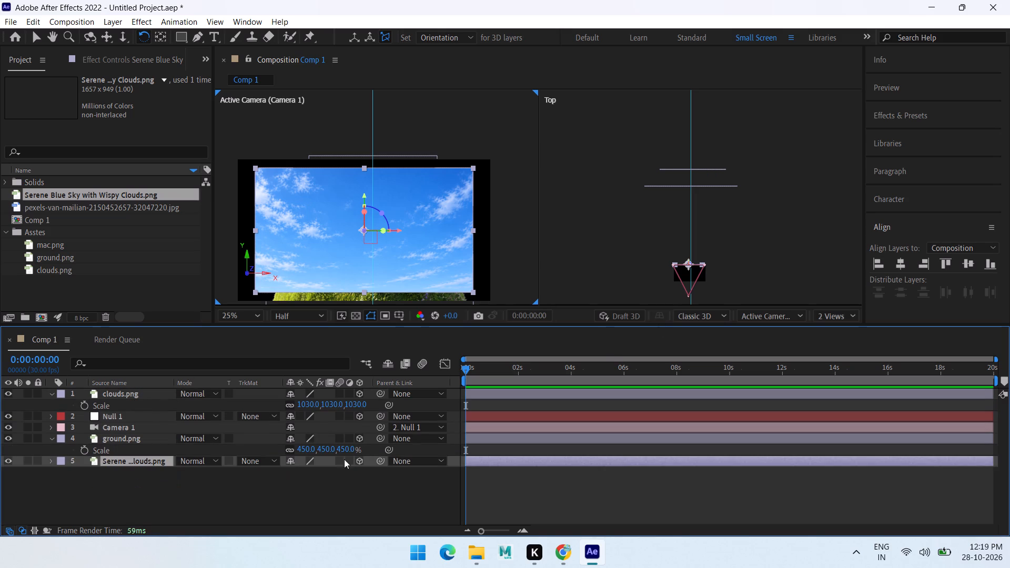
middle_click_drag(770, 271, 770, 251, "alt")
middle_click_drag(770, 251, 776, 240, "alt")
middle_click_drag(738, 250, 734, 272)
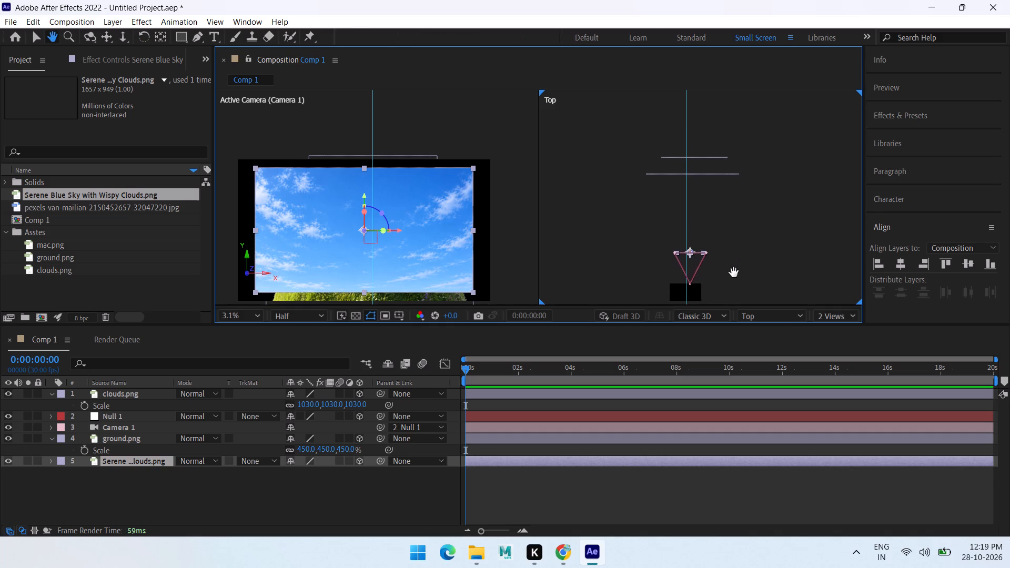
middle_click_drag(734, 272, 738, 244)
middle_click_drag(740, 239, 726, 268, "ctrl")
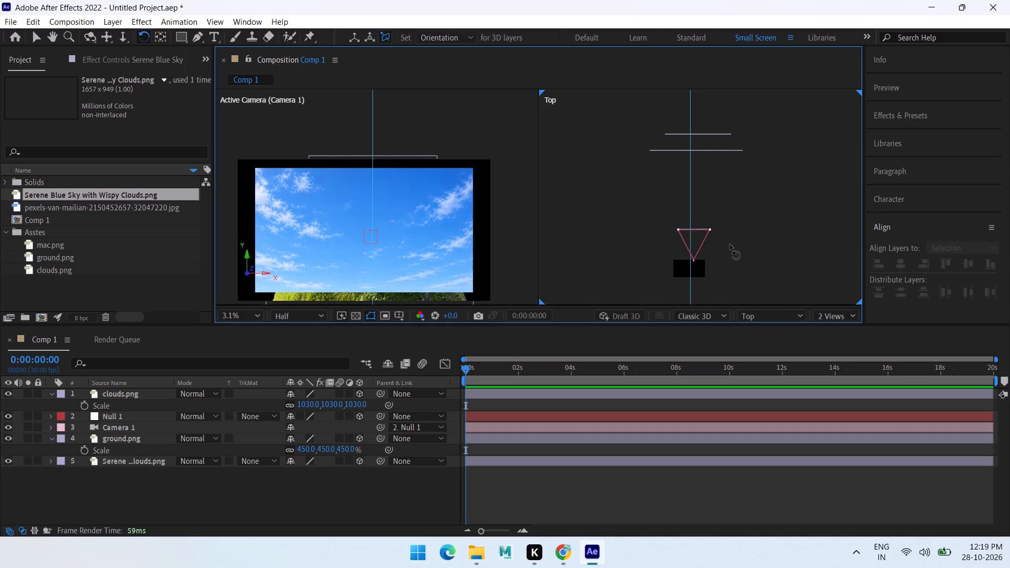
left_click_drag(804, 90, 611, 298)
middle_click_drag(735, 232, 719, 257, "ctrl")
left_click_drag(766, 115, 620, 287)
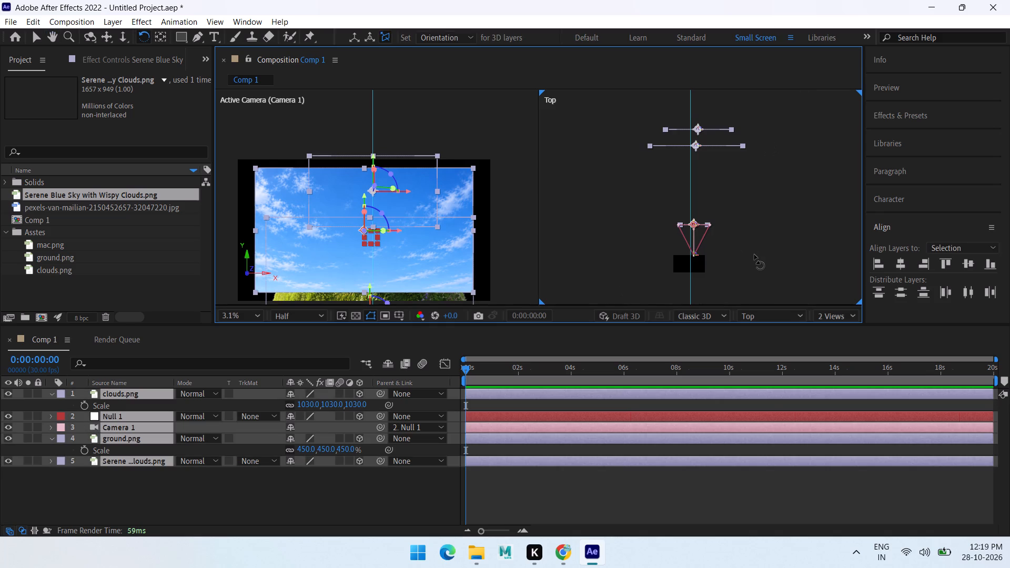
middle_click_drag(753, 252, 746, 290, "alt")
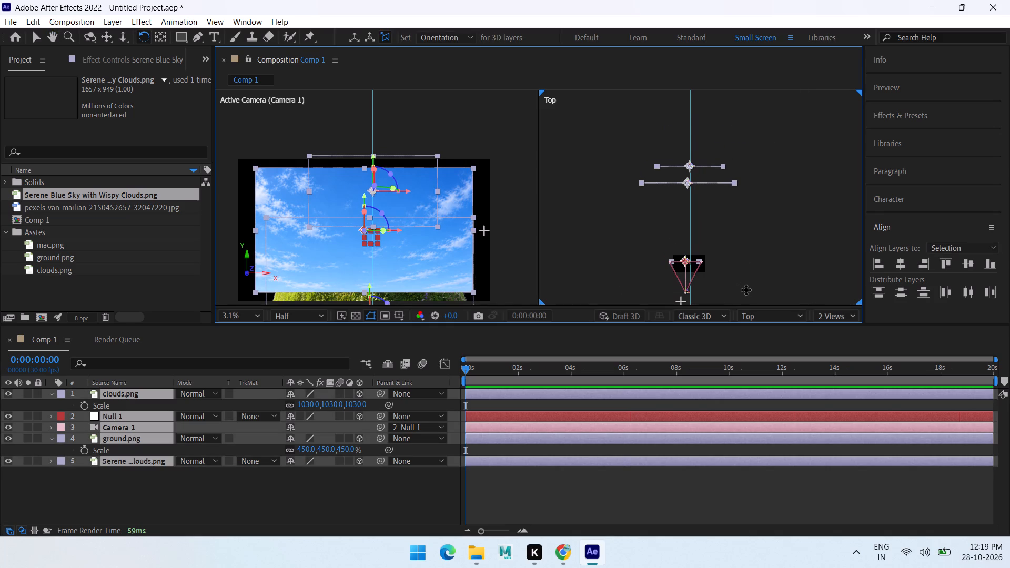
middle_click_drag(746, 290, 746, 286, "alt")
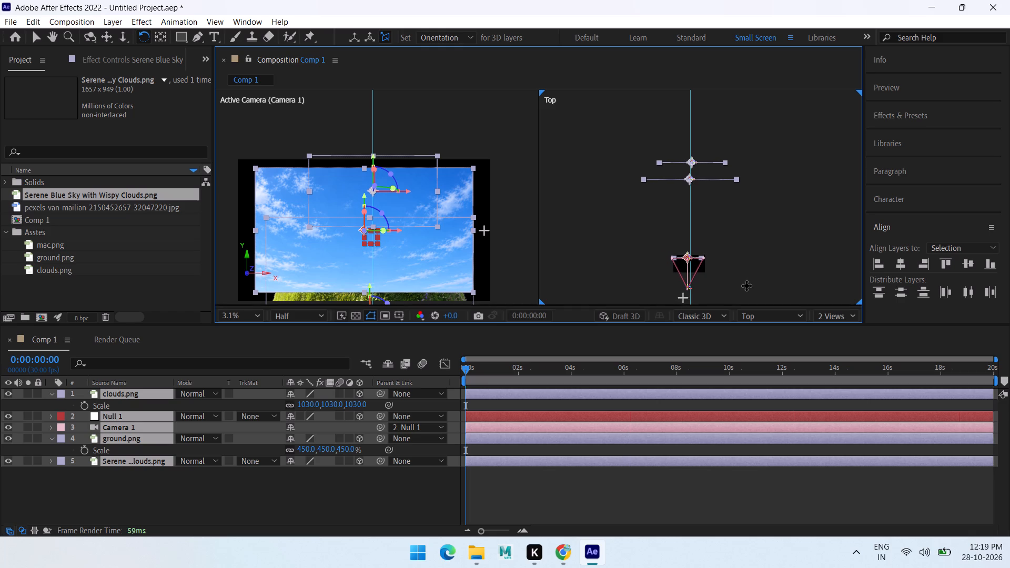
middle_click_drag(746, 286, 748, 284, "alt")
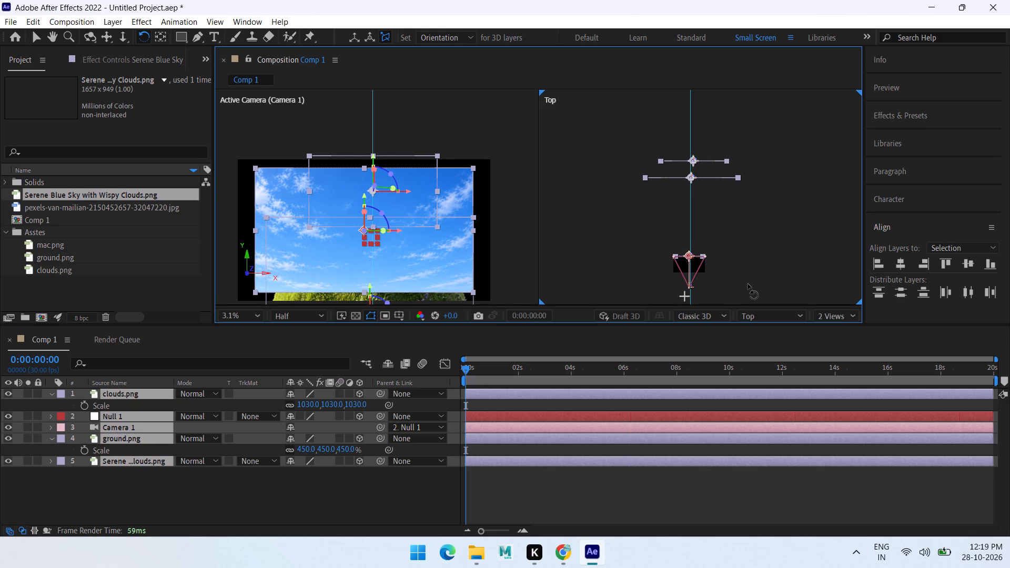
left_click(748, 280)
Move the sky layer back along its Z axis in the Top view until it sits behind the clouds and ground layers.
left_click(698, 257)
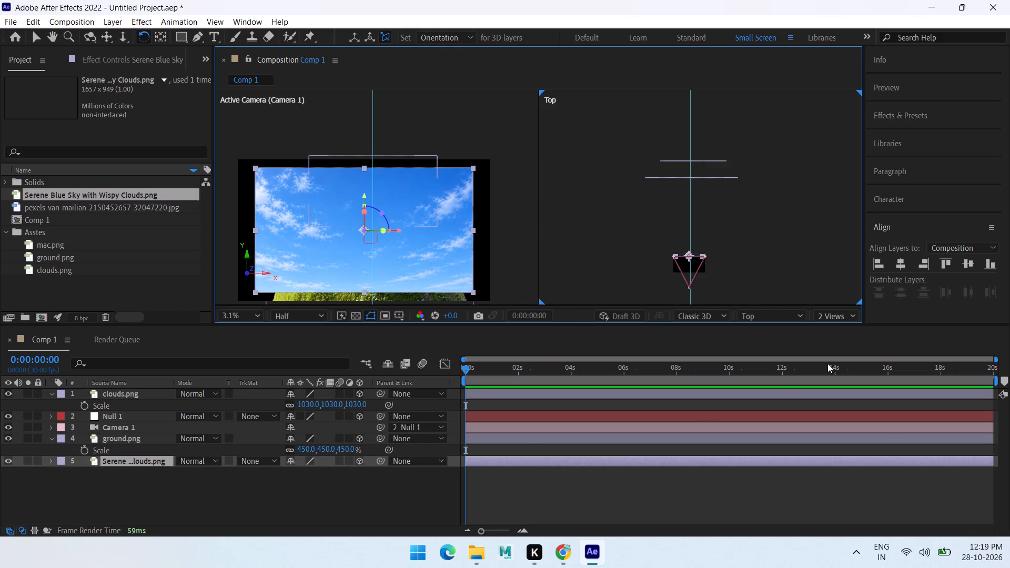
scroll(701, 271, "up", 3)
scroll(702, 271, "down", 3)
middle_click_drag(735, 277, 738, 209)
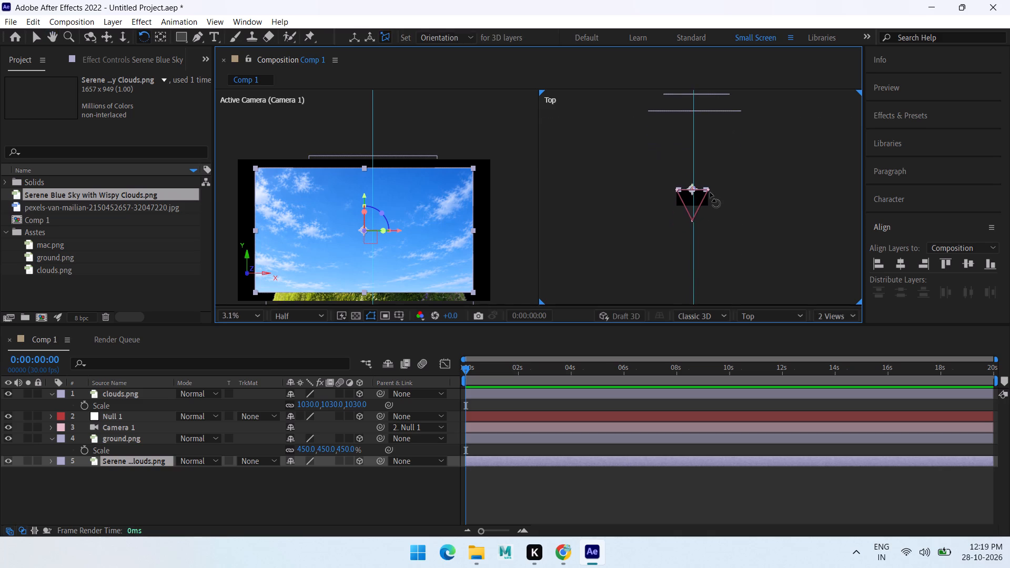
scroll(710, 192, "up", 2)
left_click_drag(669, 149, 669, 146)
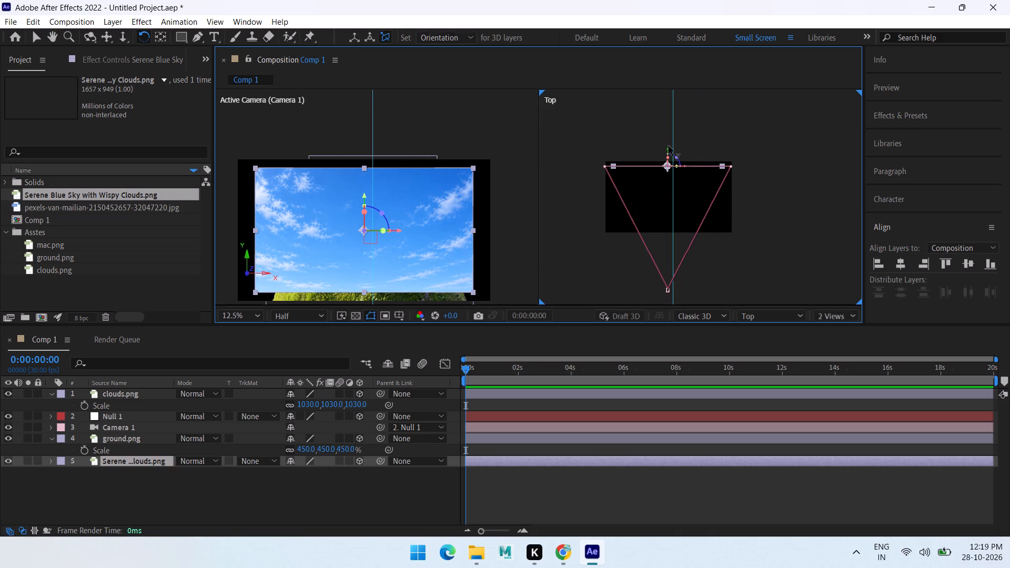
left_click_drag(669, 146, 708, 59)
scroll(706, 205, "down", 2)
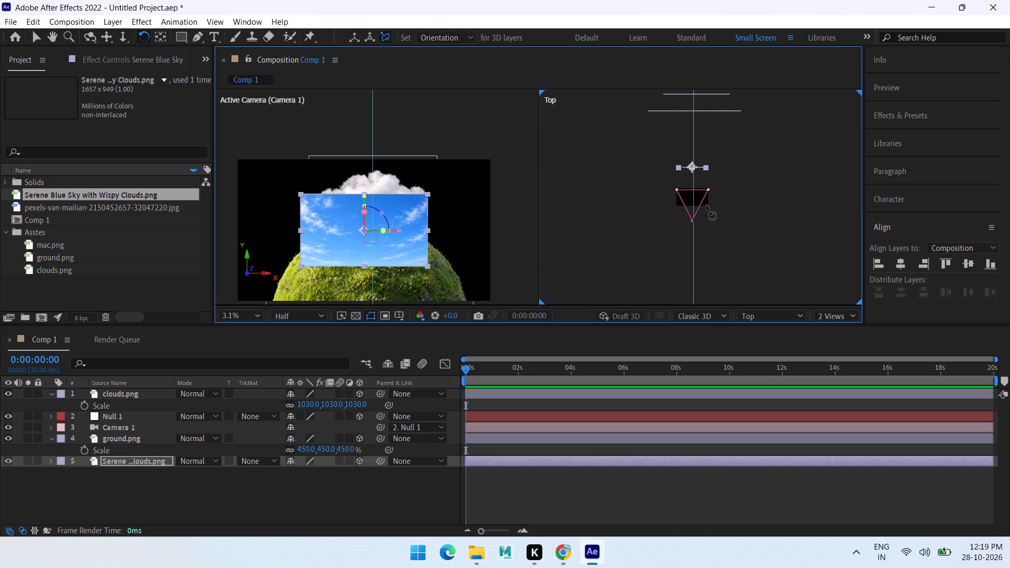
middle_click_drag(740, 154, 721, 220)
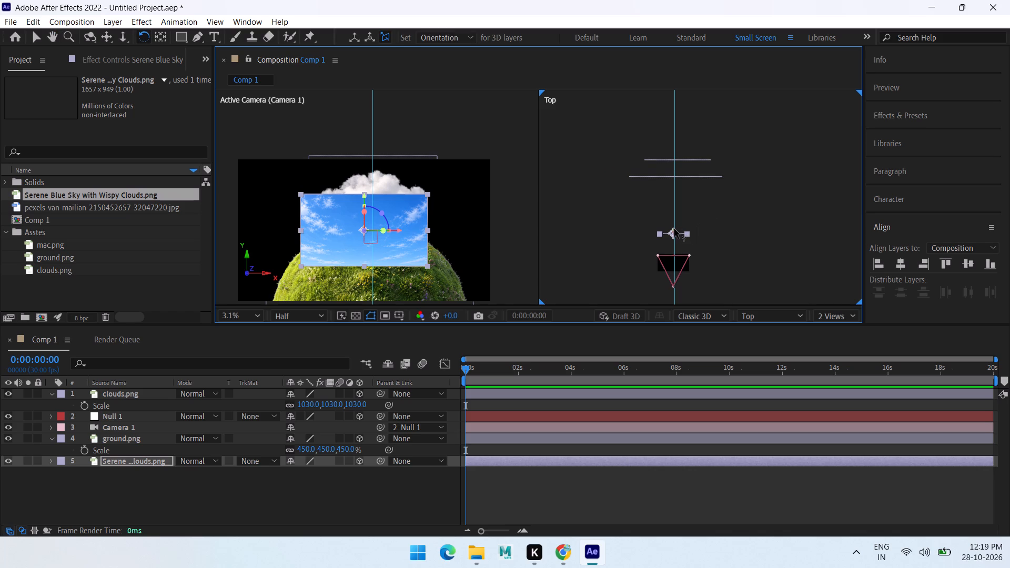
left_click_drag(674, 229, 686, 124)
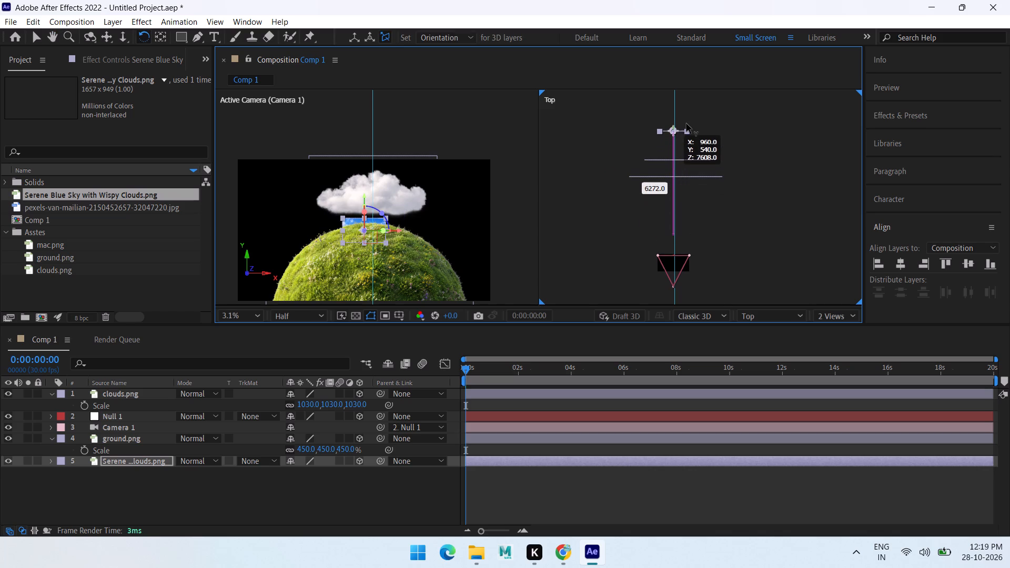
left_click_drag(686, 124, 694, 115)
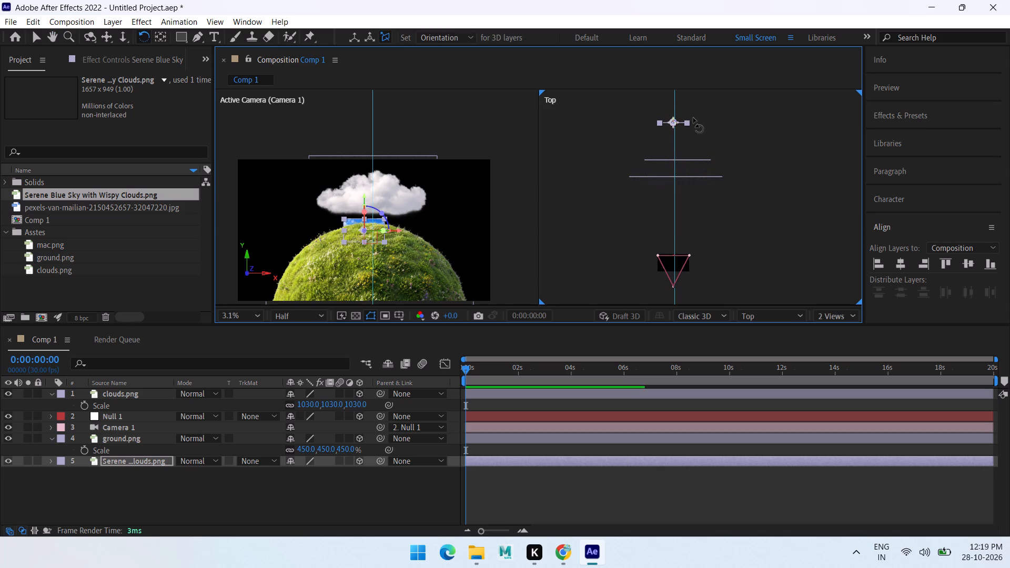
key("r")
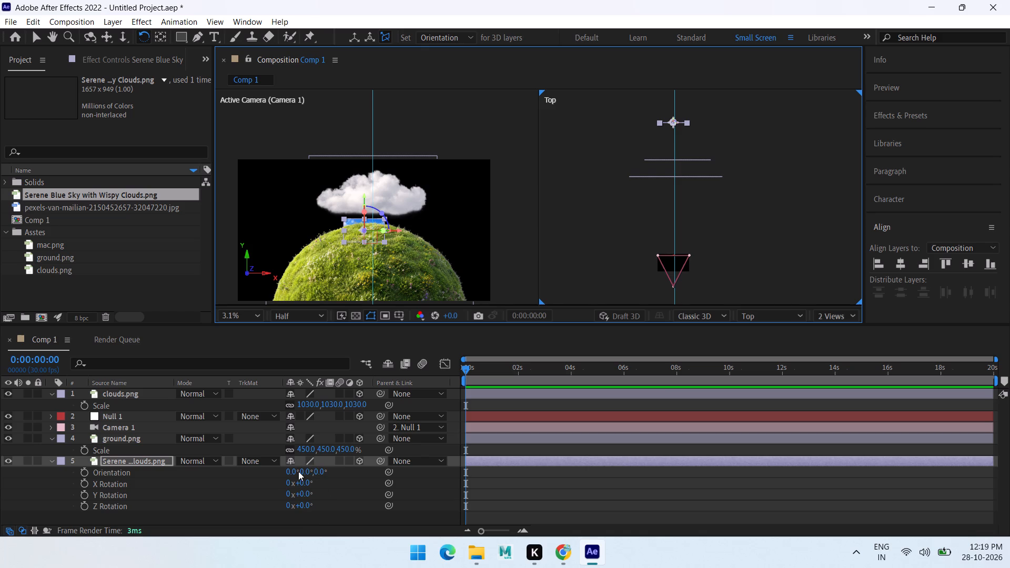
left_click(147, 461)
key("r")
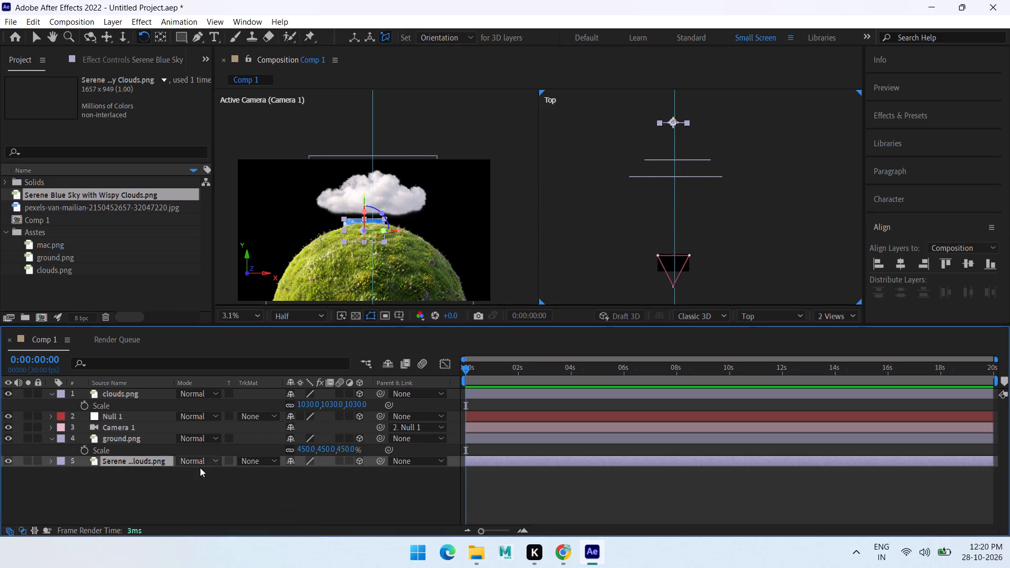
Scale the sky layer uniformly to 936% so it fills the camera frame behind the ground and clouds.
key("r")
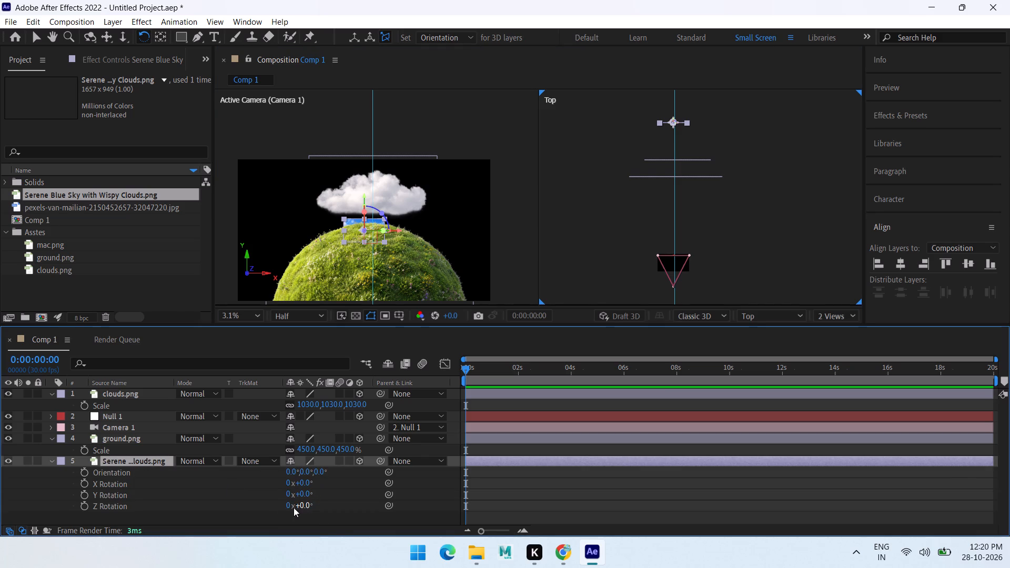
key("s")
left_click_drag(304, 474, 393, 487)
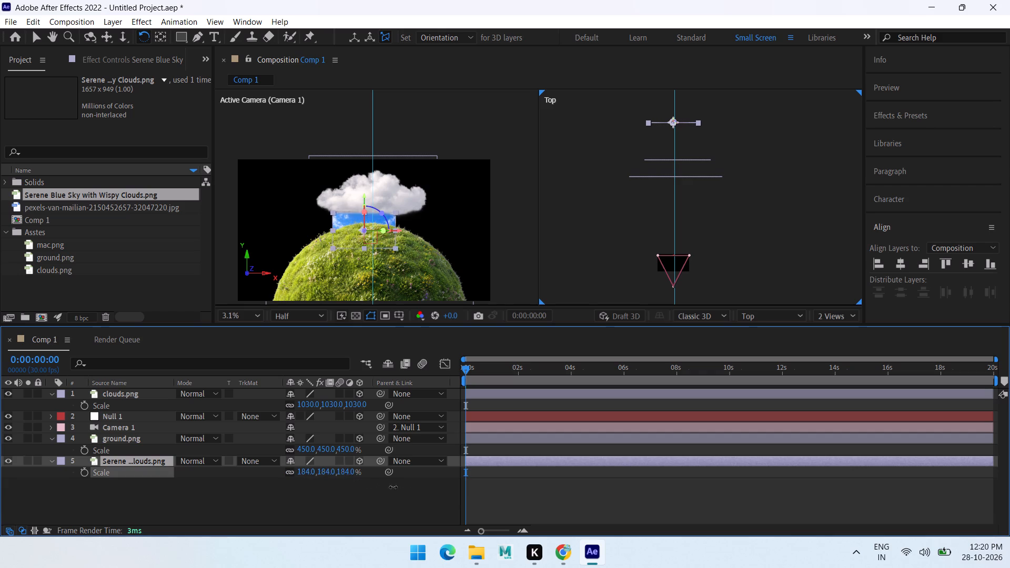
left_click_drag(393, 487, 704, 522)
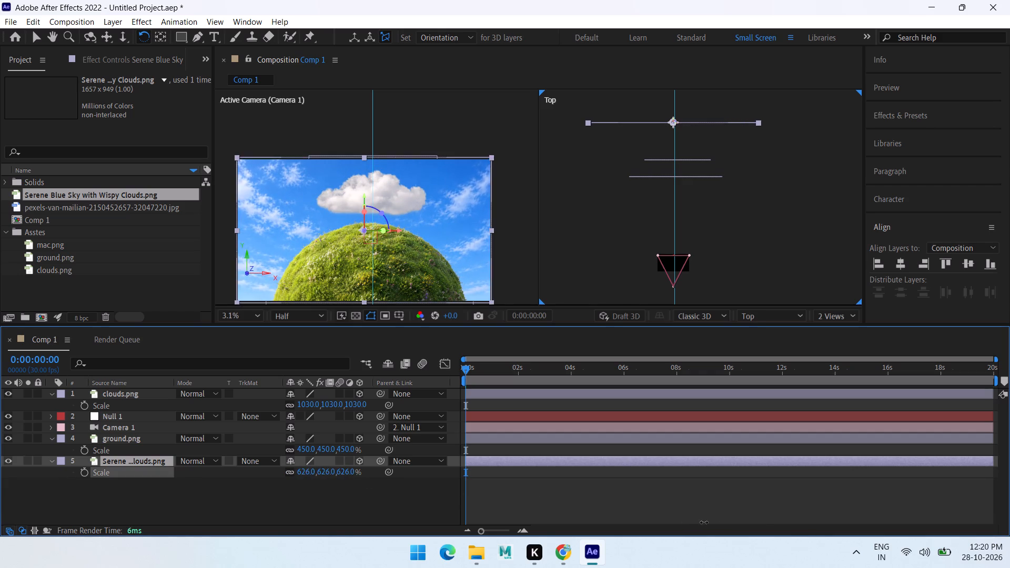
left_click_drag(704, 522, 846, 533)
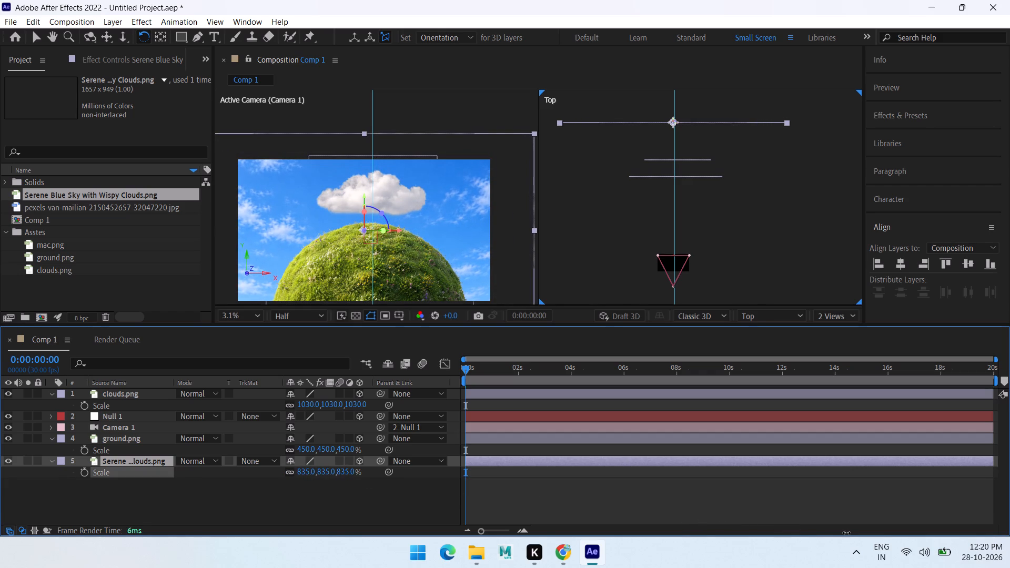
left_click_drag(846, 533, 911, 541)
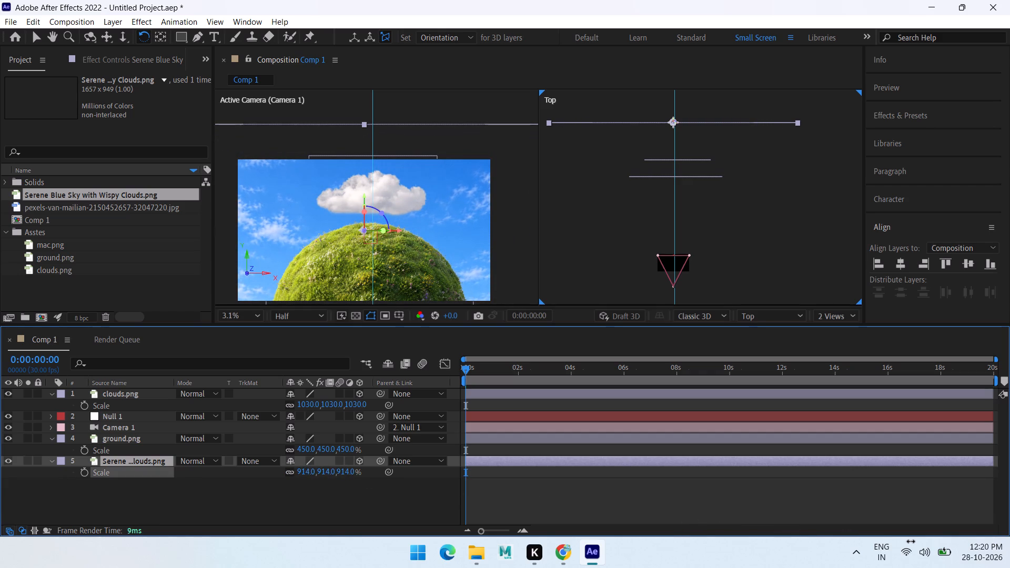
left_click_drag(911, 541, 923, 543)
scroll(441, 229, "down", 2)
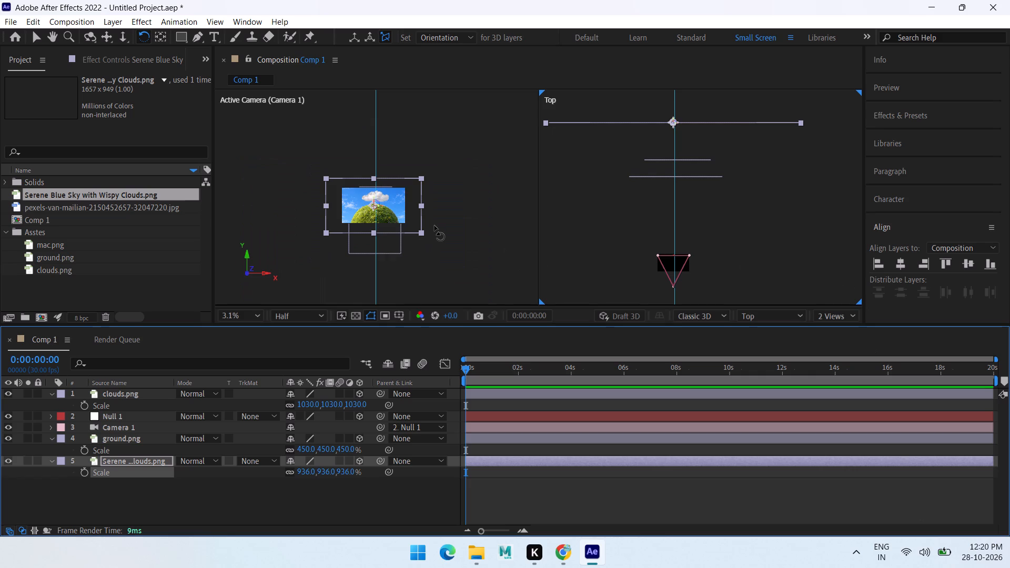
scroll(422, 228, "up", 2)
scroll(438, 235, "down", 1)
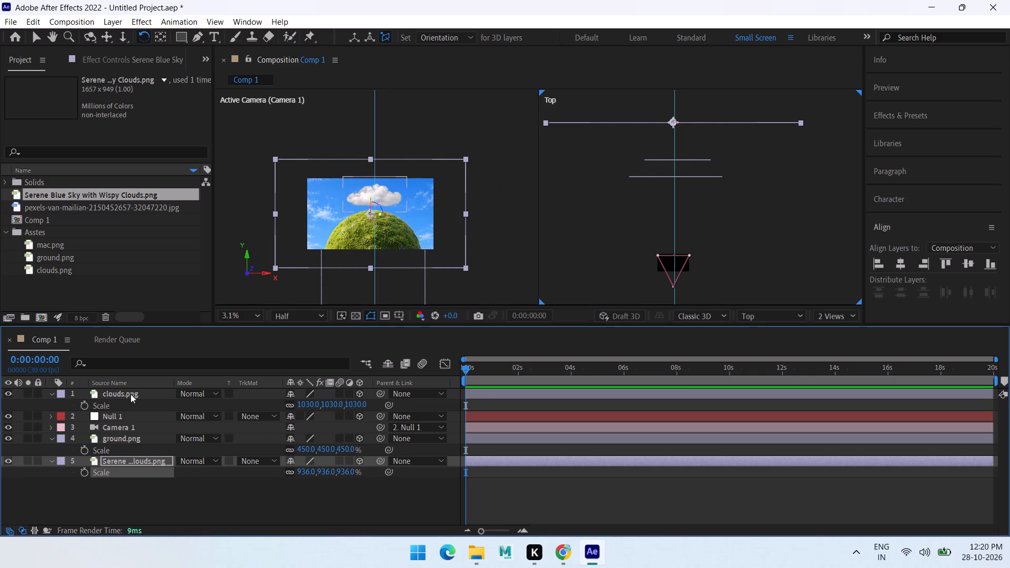
Adjust the ground.png layer's X position to about 1075.4 to center the hill in the camera view.
left_click(127, 438)
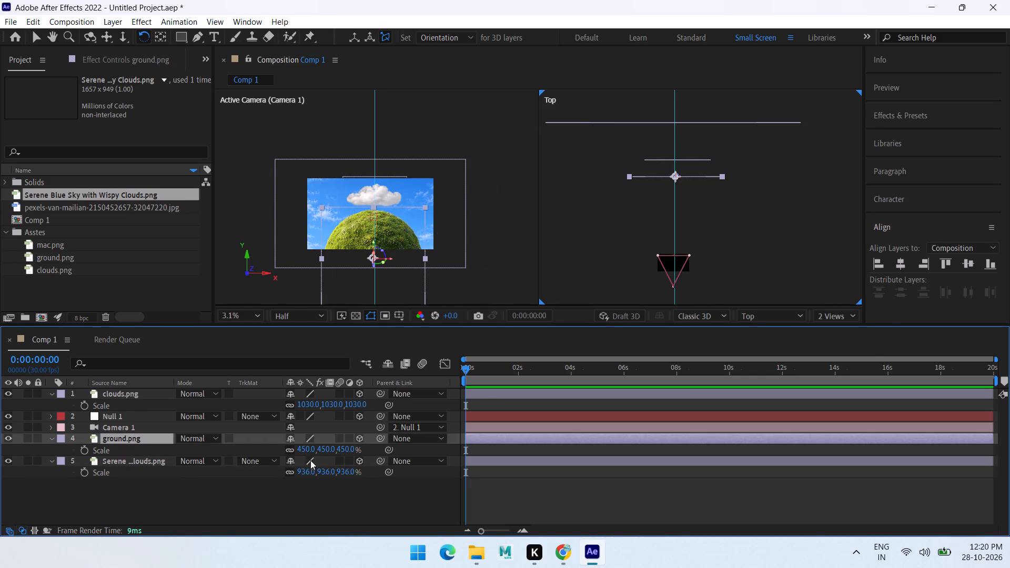
key("p")
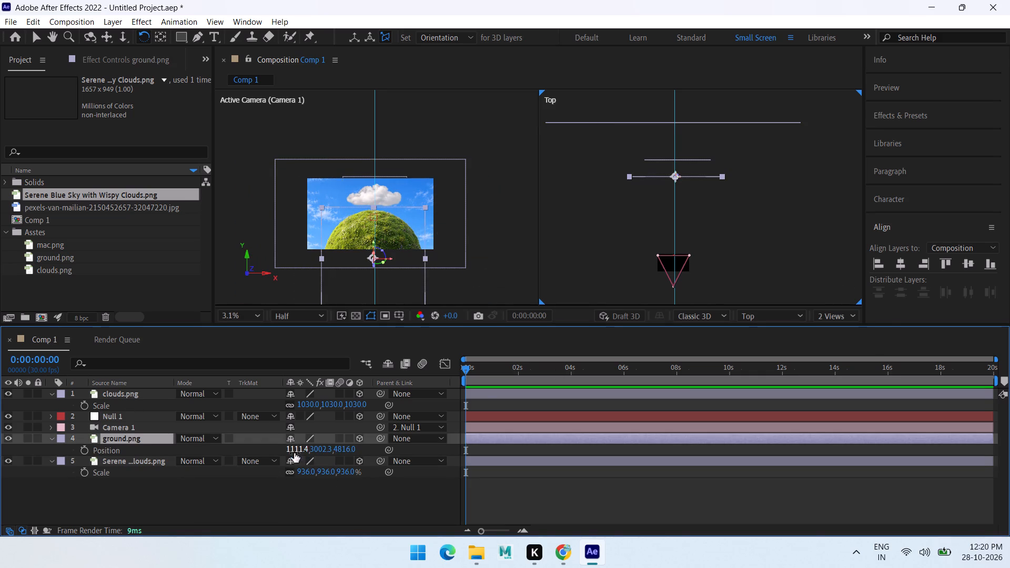
left_click_drag(294, 453, 266, 453)
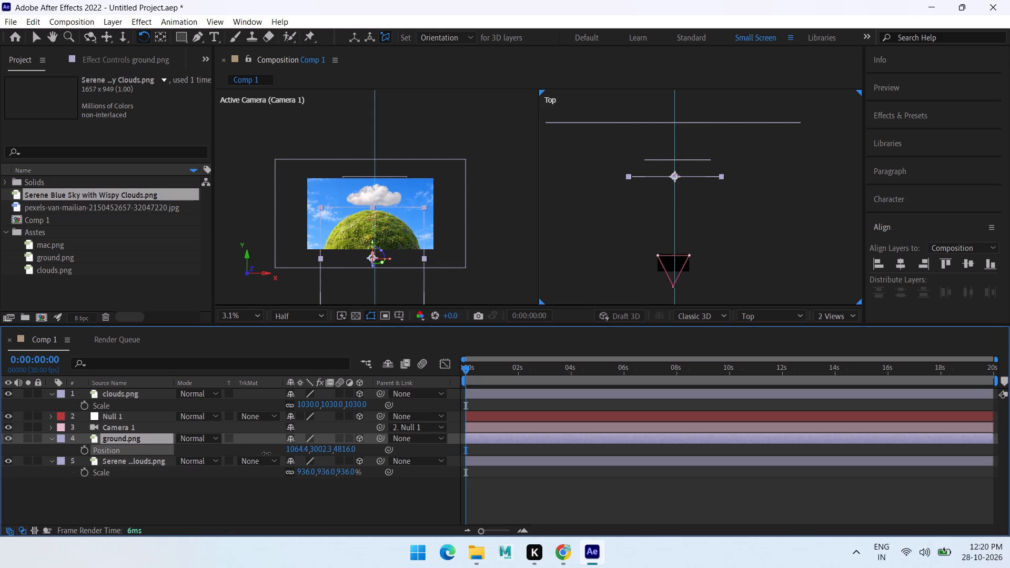
left_click_drag(266, 453, 273, 455)
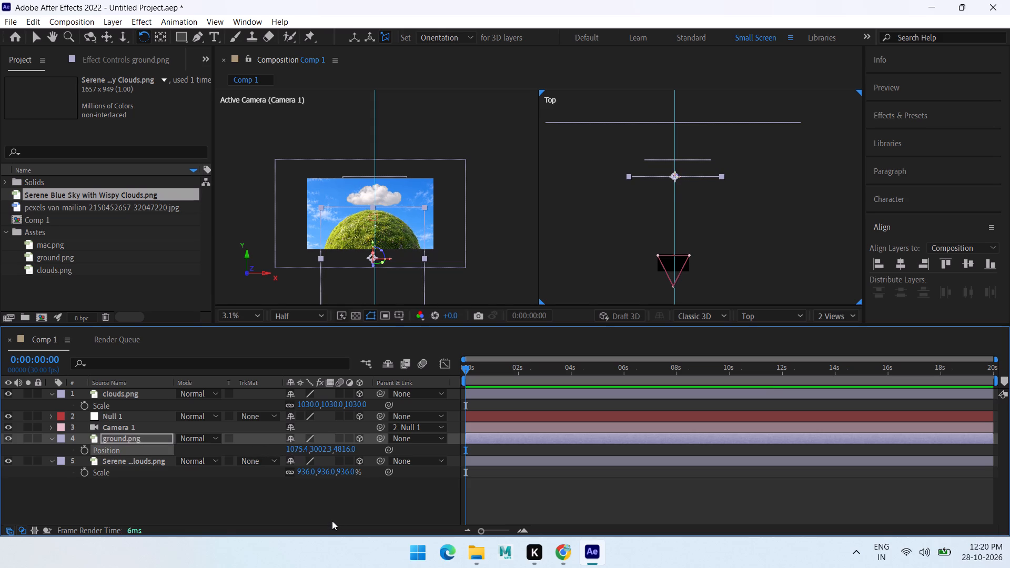
left_click(330, 521)
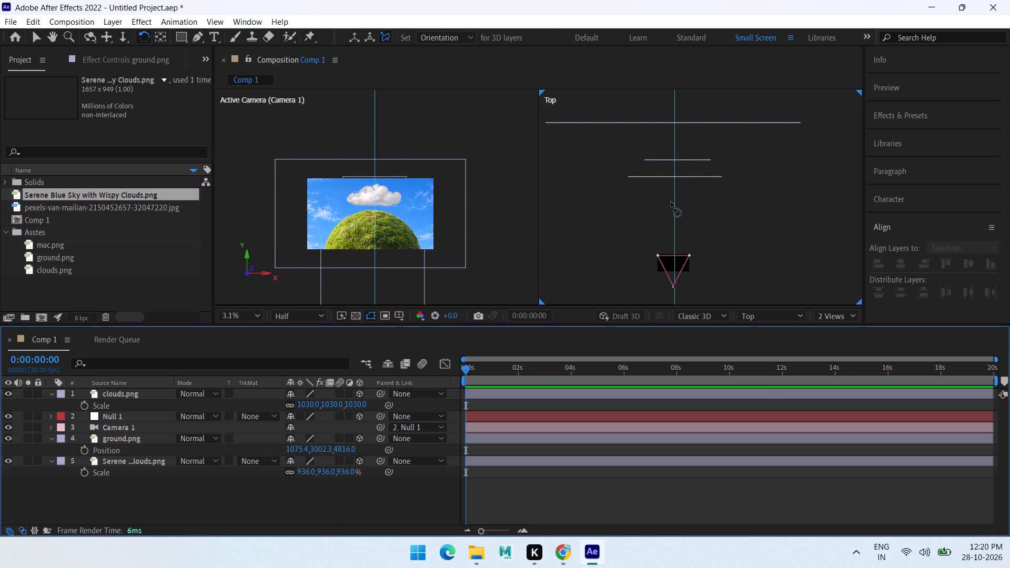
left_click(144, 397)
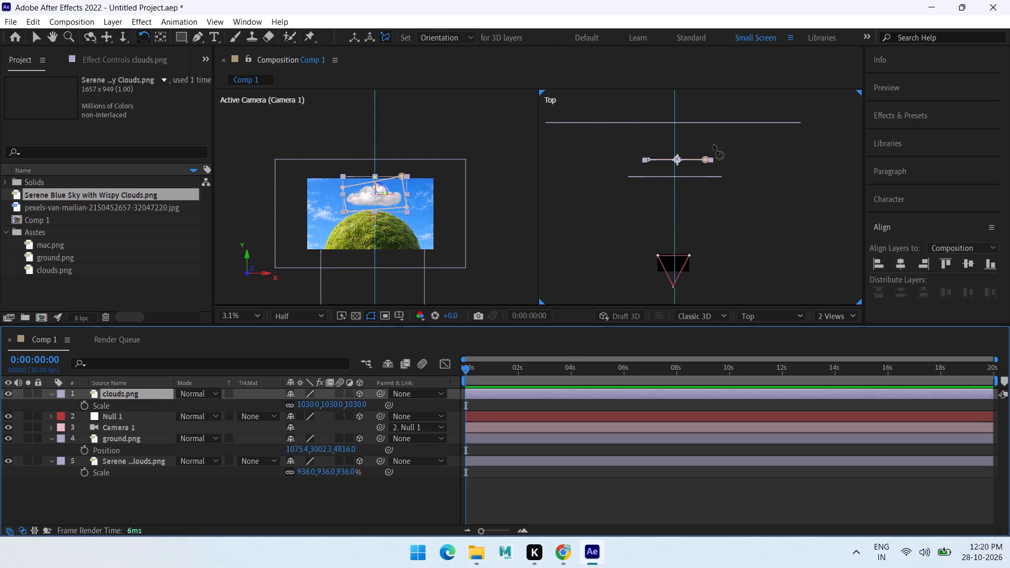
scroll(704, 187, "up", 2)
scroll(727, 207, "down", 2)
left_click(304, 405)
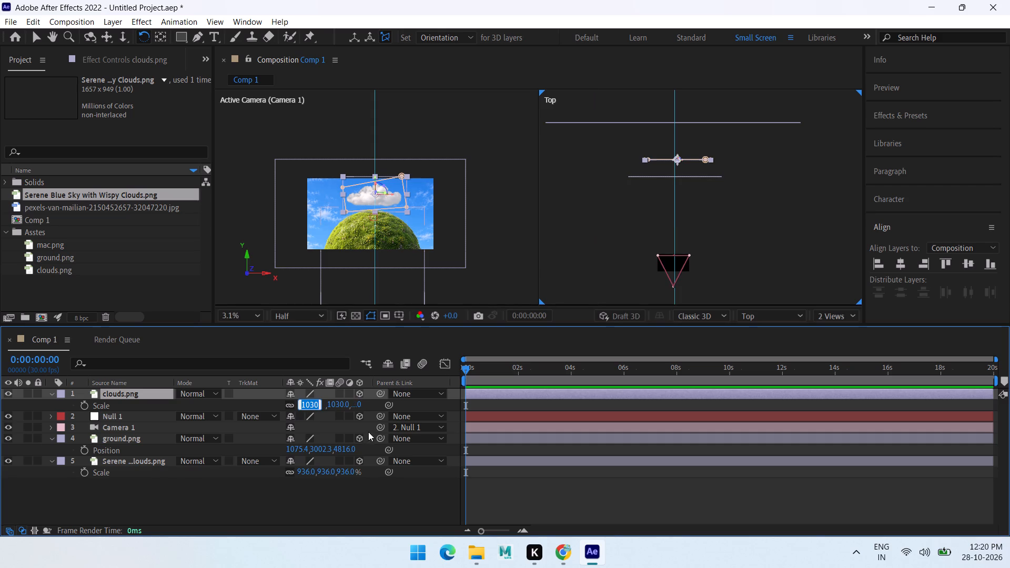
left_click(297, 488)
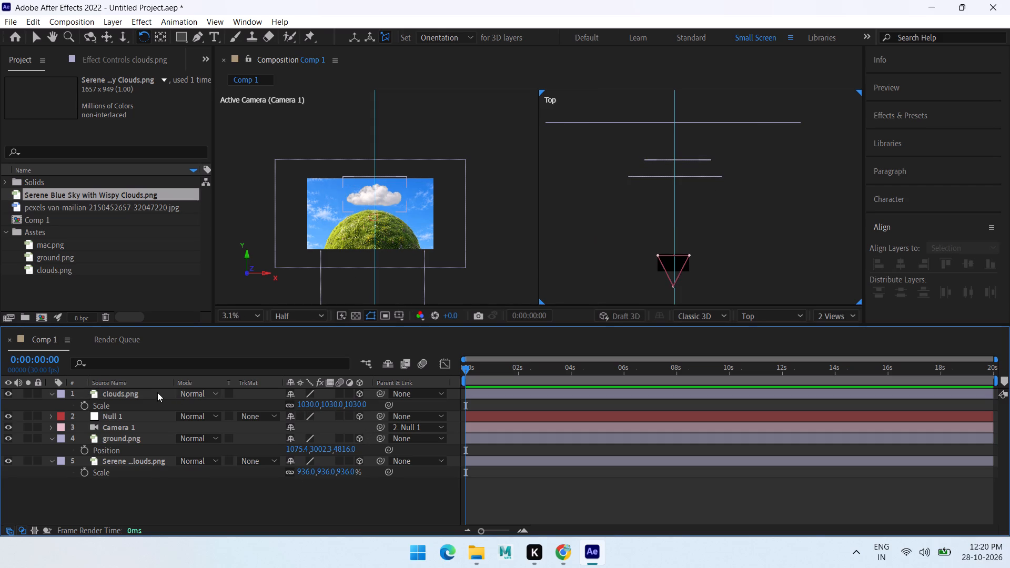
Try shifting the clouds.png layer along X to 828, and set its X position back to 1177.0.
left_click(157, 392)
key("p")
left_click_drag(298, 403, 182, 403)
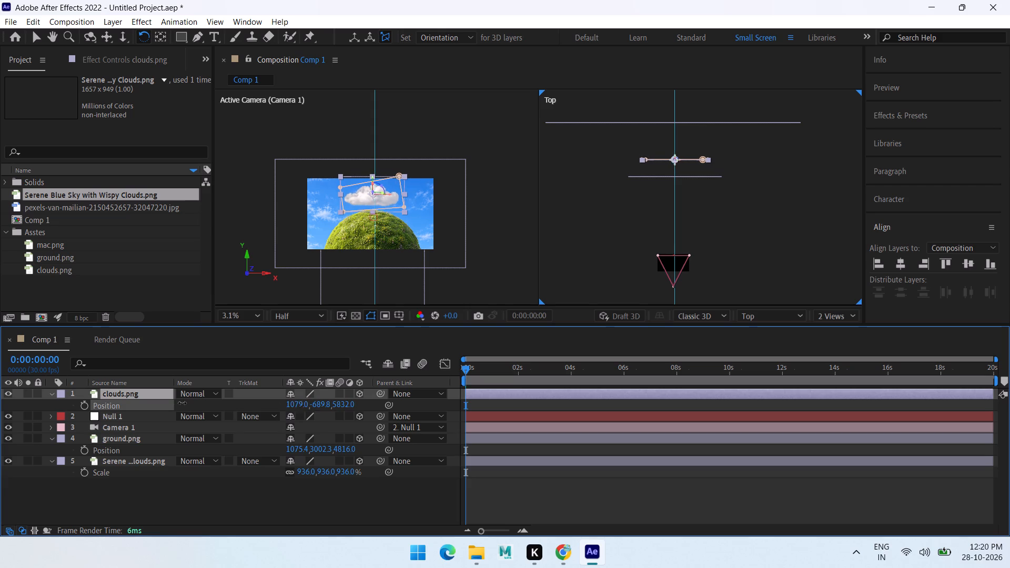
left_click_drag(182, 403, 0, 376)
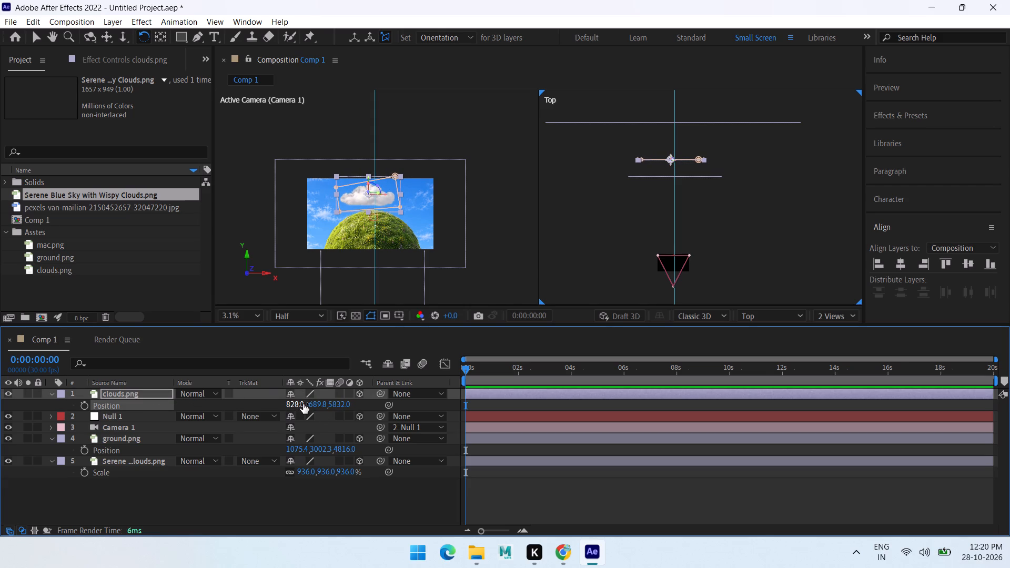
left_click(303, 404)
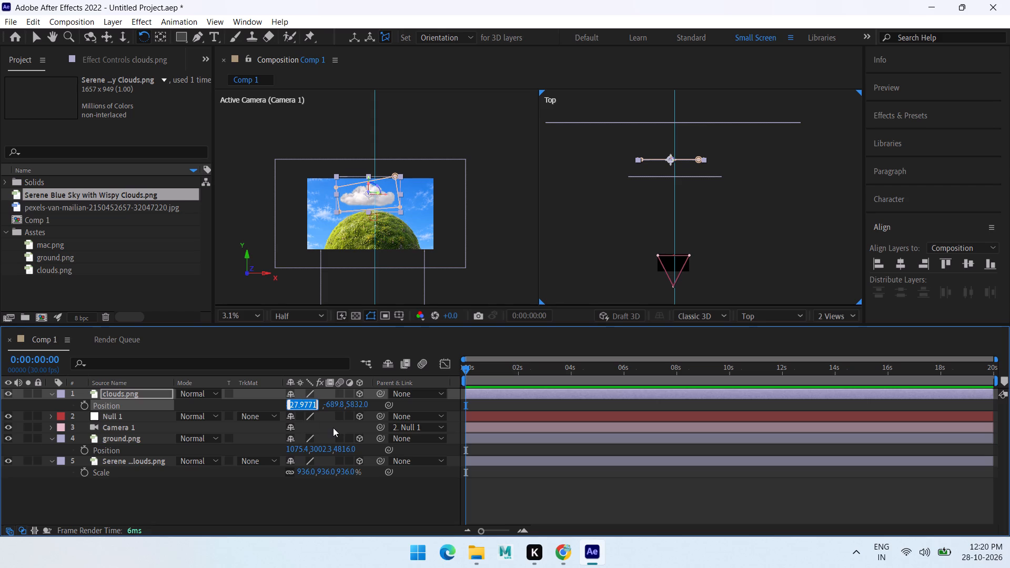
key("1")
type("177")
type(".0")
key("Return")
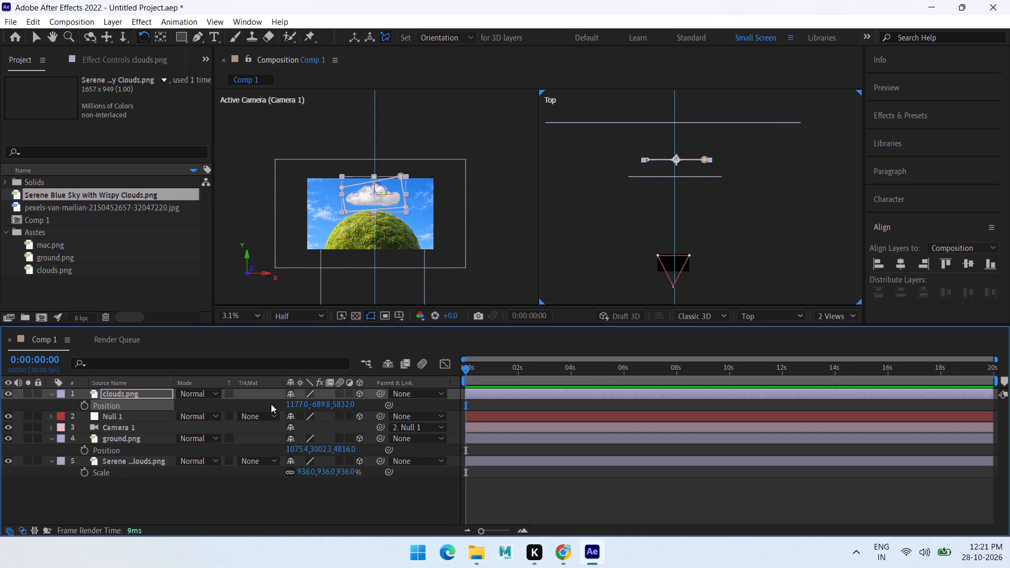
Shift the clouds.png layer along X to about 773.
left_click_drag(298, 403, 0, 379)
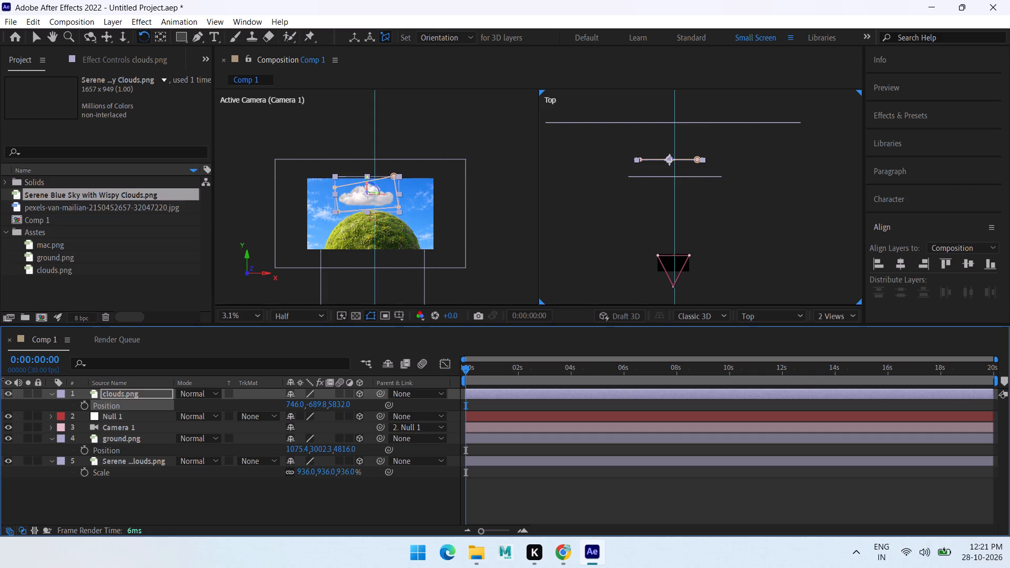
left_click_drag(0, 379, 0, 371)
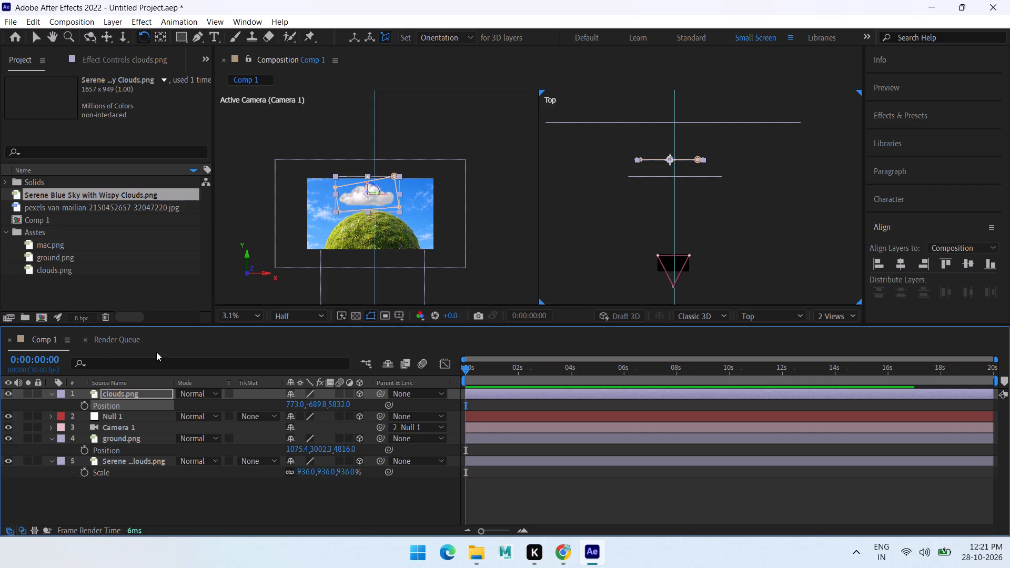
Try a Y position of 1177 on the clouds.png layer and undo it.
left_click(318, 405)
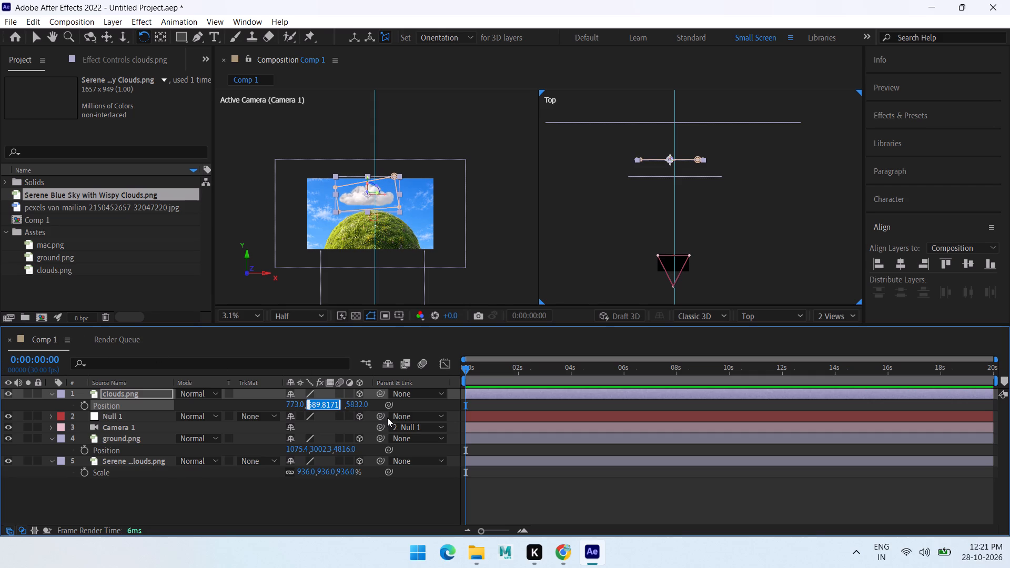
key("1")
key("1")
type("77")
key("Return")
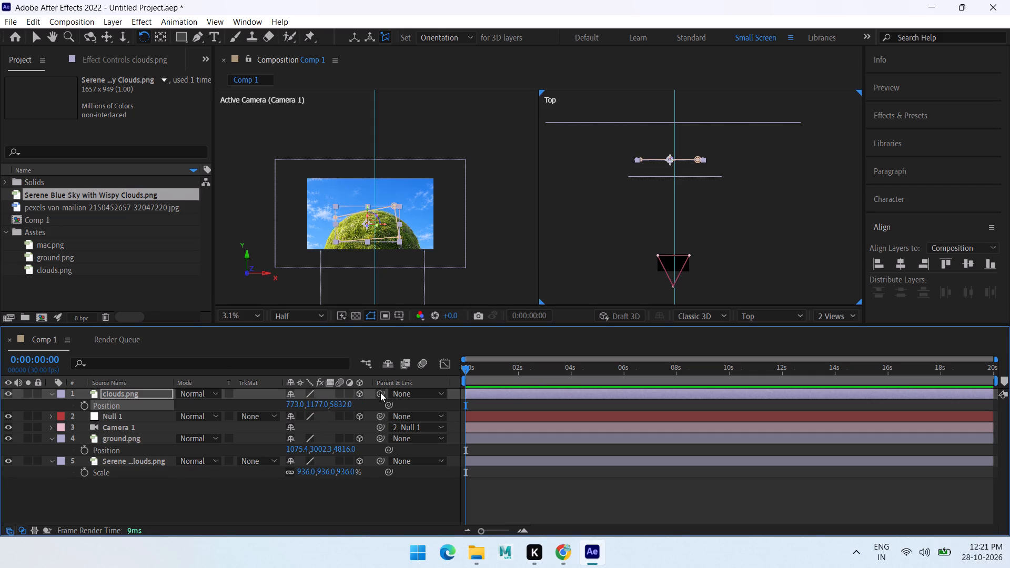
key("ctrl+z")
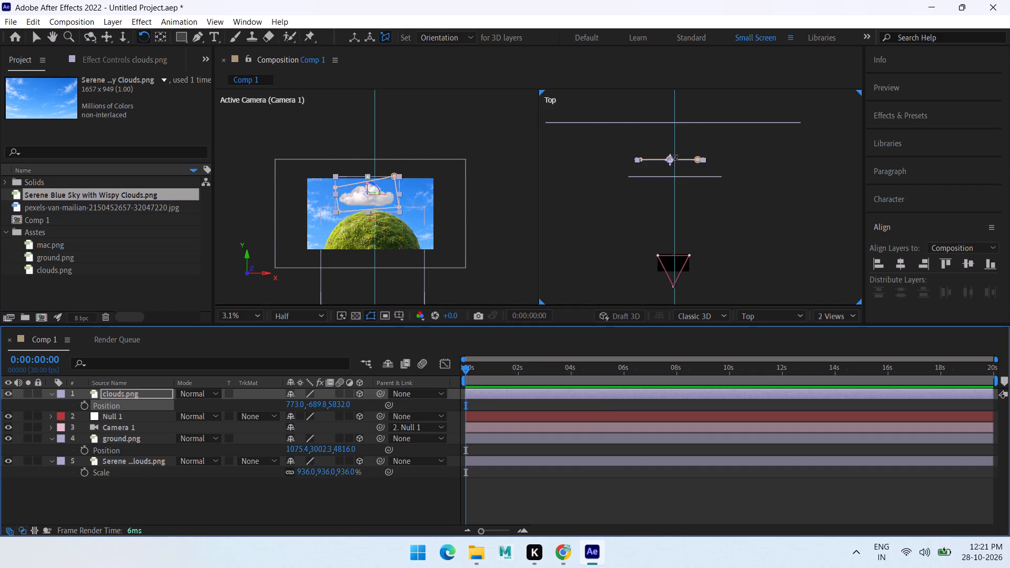
Move the clouds.png layer along its X axis in the Top view to an X position of about -2187.
left_click_drag(675, 157, 671, 162)
scroll(683, 157, "up", 4)
middle_click_drag(694, 159, 726, 254)
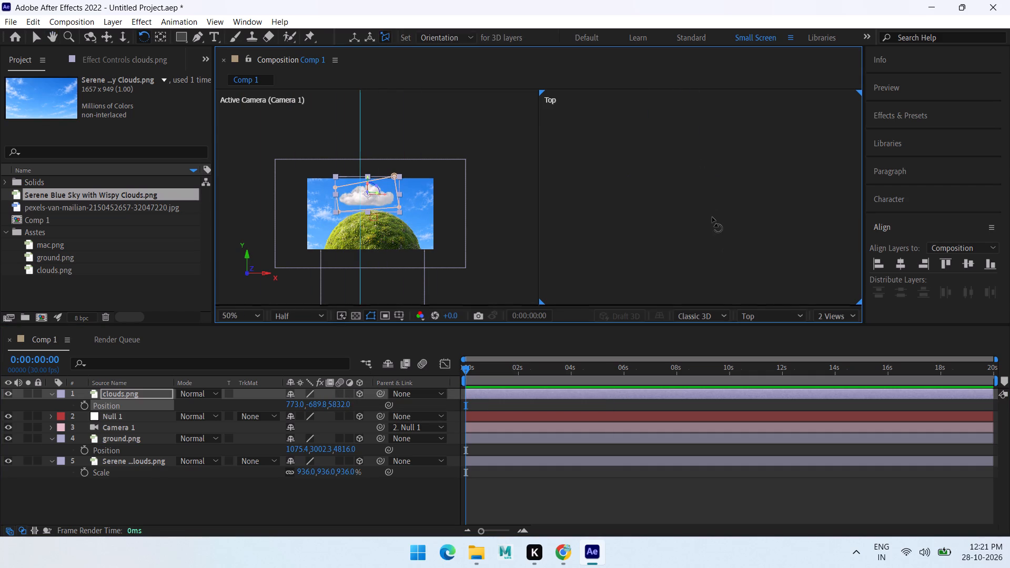
scroll(712, 217, "down", 4)
scroll(686, 152, "up", 1)
middle_click_drag(688, 152, 703, 206)
scroll(681, 188, "up", 2)
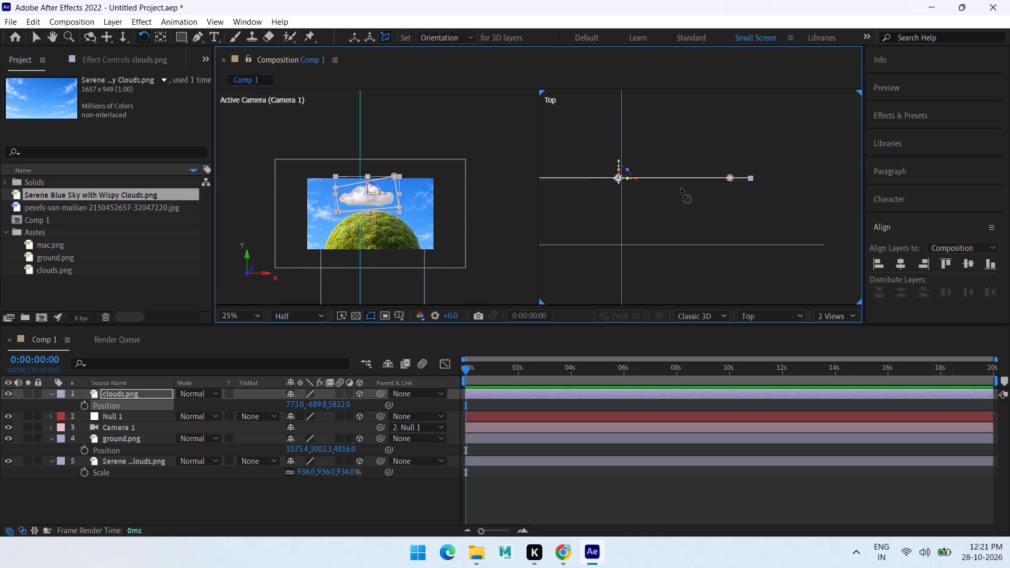
middle_click_drag(615, 203, 690, 221)
left_click_drag(645, 177, 635, 176)
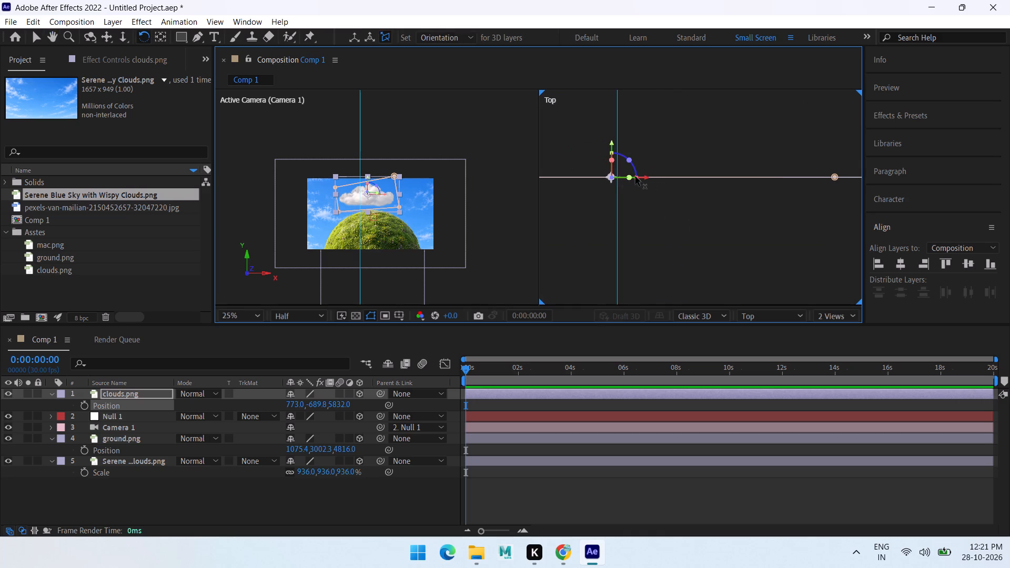
left_click_drag(635, 176, 339, 174)
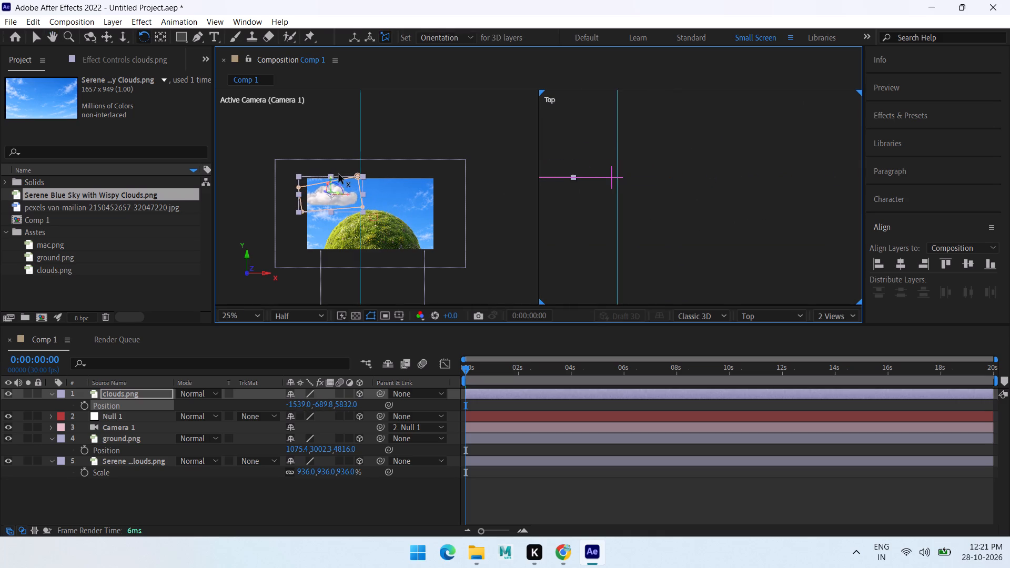
left_click_drag(339, 174, 254, 175)
Push the clouds.png layer back along its Z axis in the Top view to a Z position of about 6152.
scroll(618, 174, "down", 2)
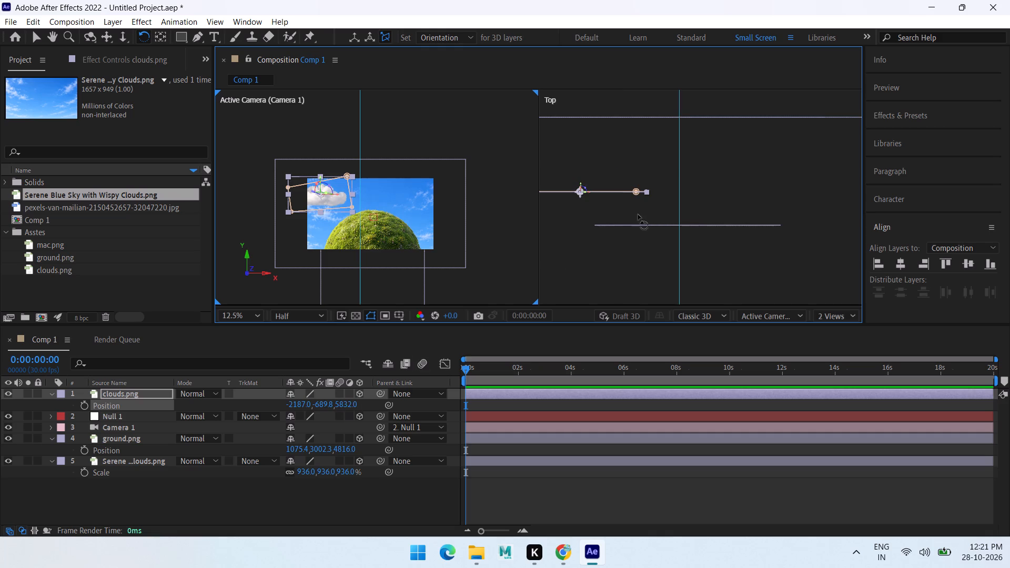
left_click_drag(580, 183, 580, 176)
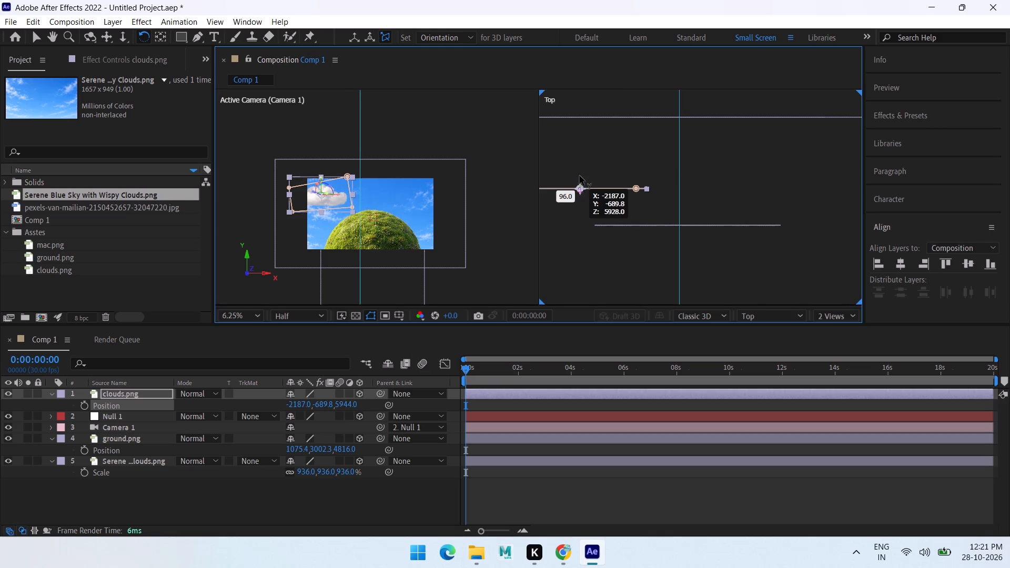
left_click_drag(580, 176, 581, 171)
scroll(634, 210, "down", 1)
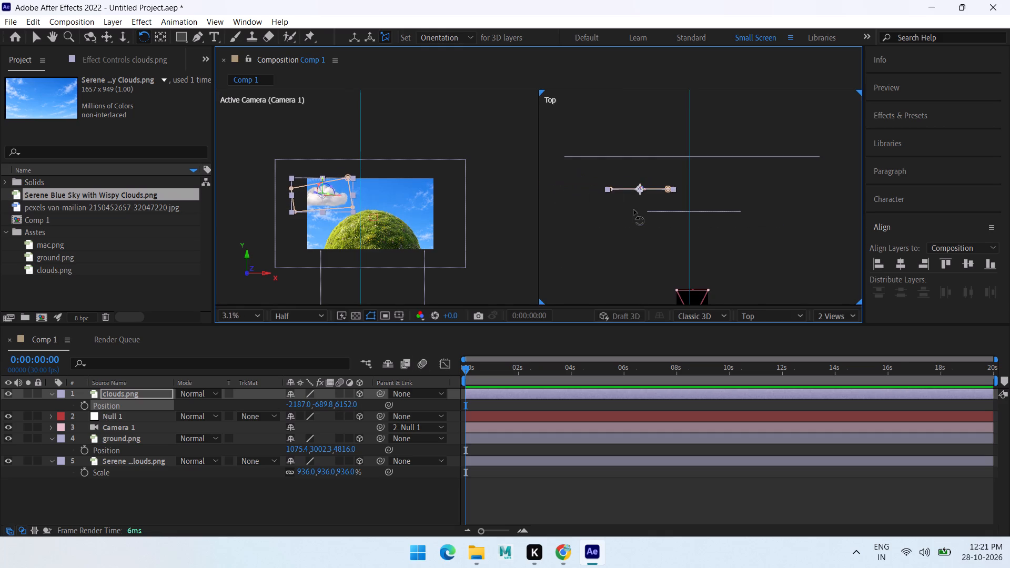
scroll(638, 209, "down", 2)
scroll(662, 160, "up", 1)
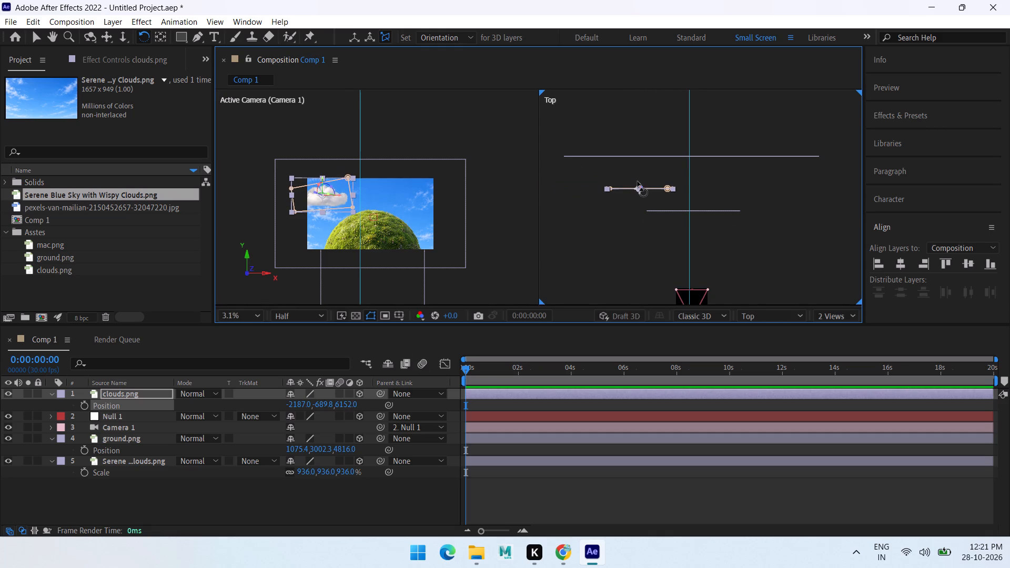
Reposition the clouds.png layer to about X -2315, Y -908 and Z 6632.
left_click_drag(642, 183, 641, 170)
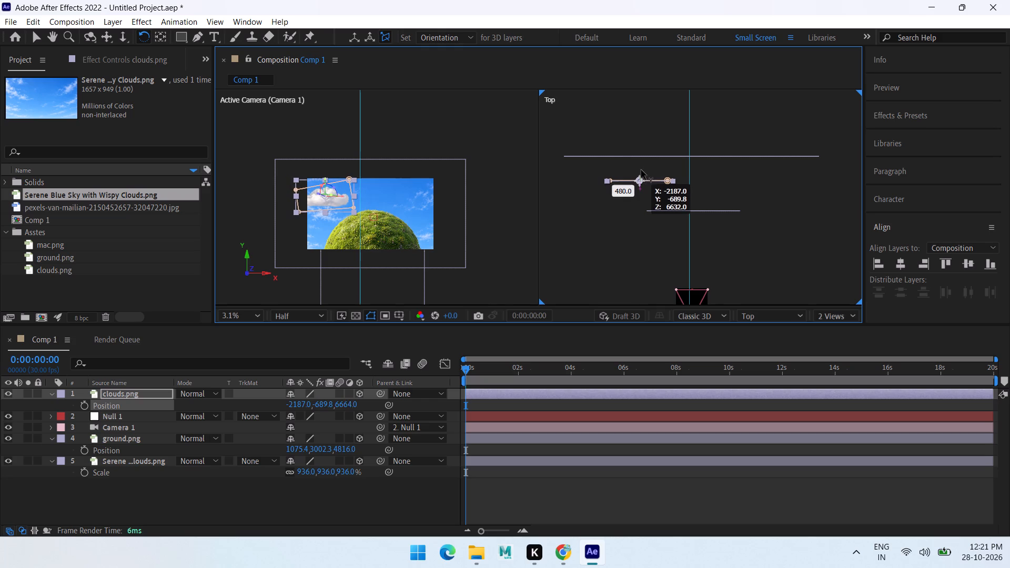
left_click_drag(641, 170, 641, 167)
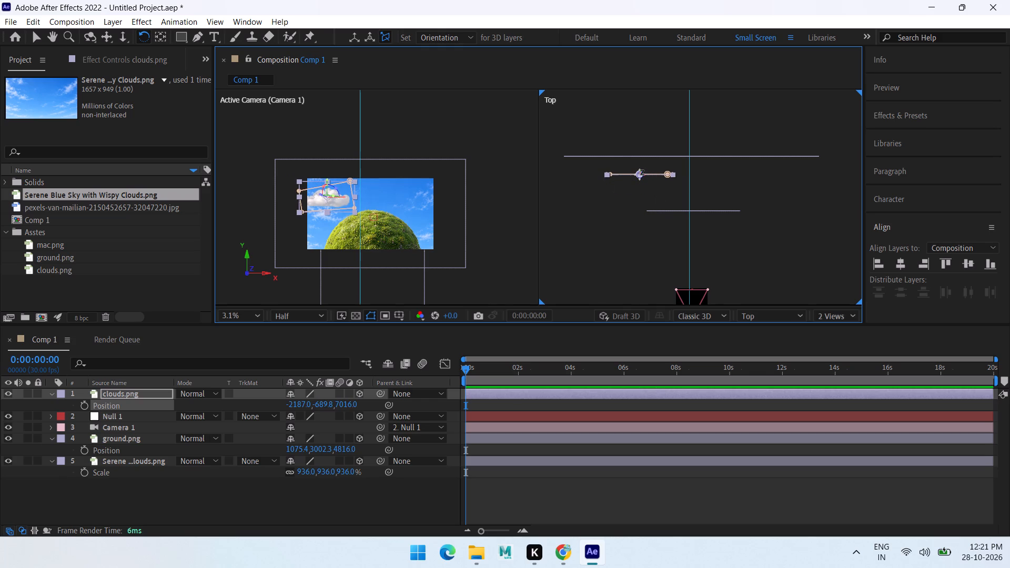
left_click_drag(640, 170, 642, 178)
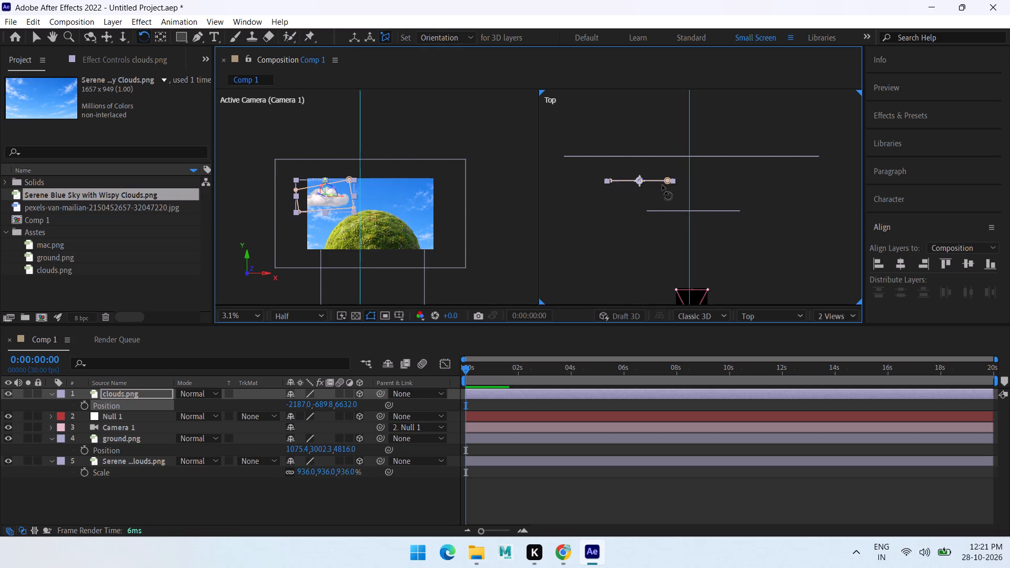
left_click(645, 182)
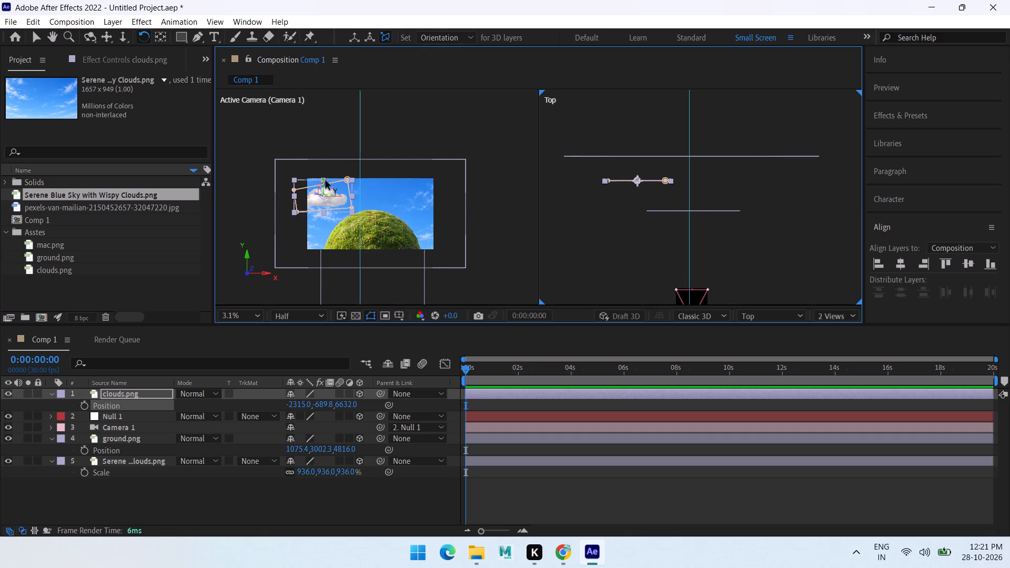
left_click_drag(325, 180, 325, 172)
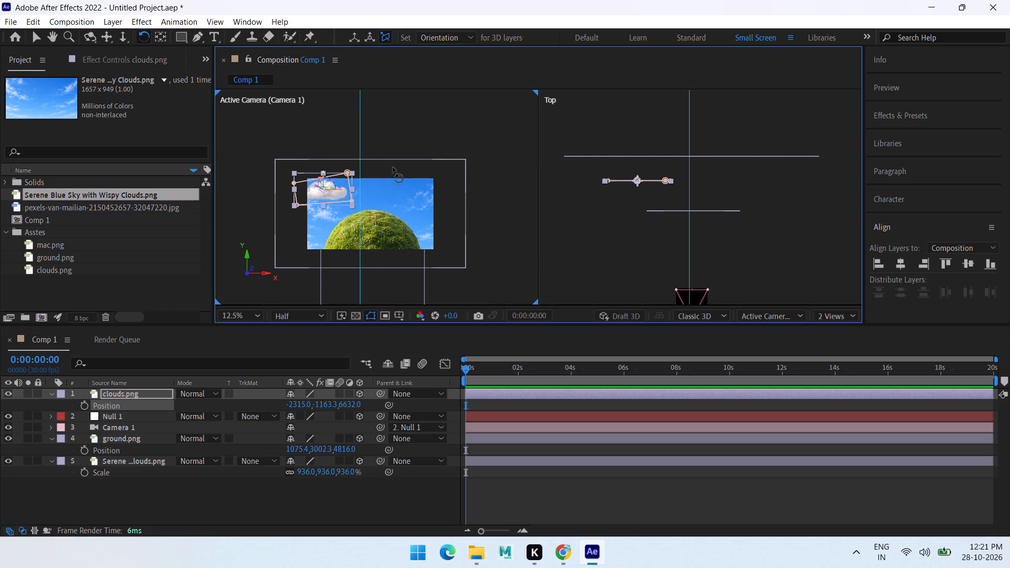
left_click_drag(325, 171, 325, 177)
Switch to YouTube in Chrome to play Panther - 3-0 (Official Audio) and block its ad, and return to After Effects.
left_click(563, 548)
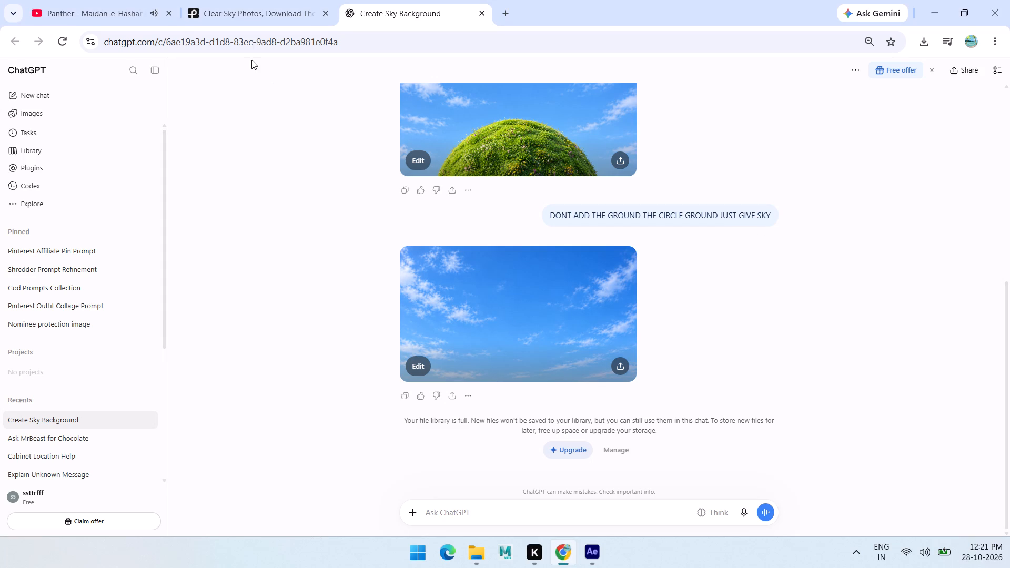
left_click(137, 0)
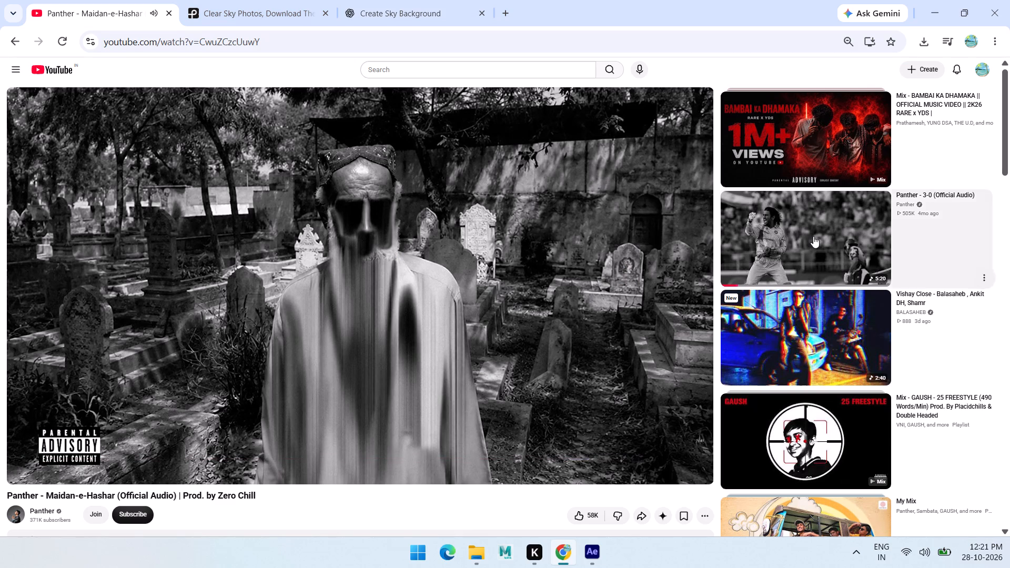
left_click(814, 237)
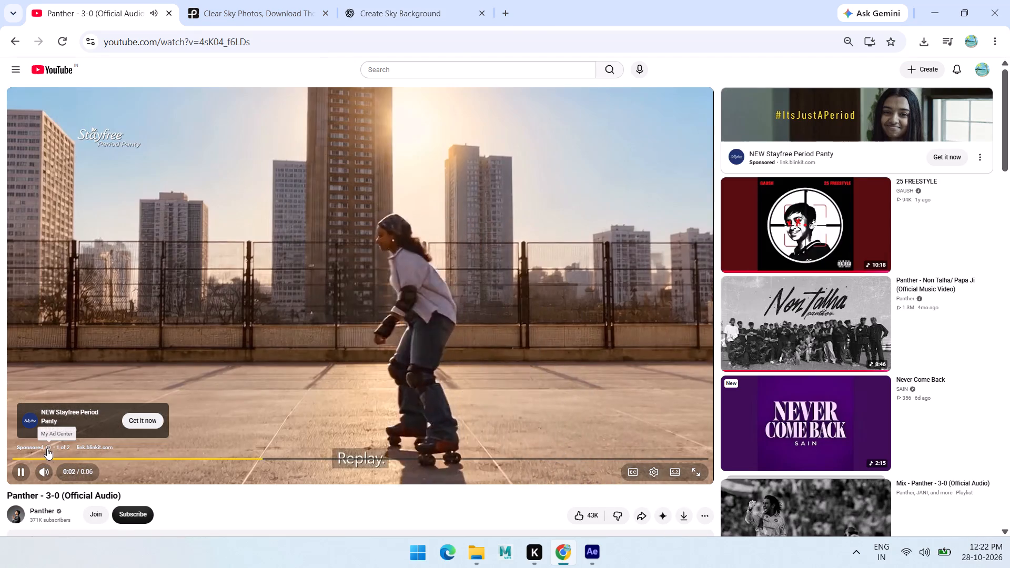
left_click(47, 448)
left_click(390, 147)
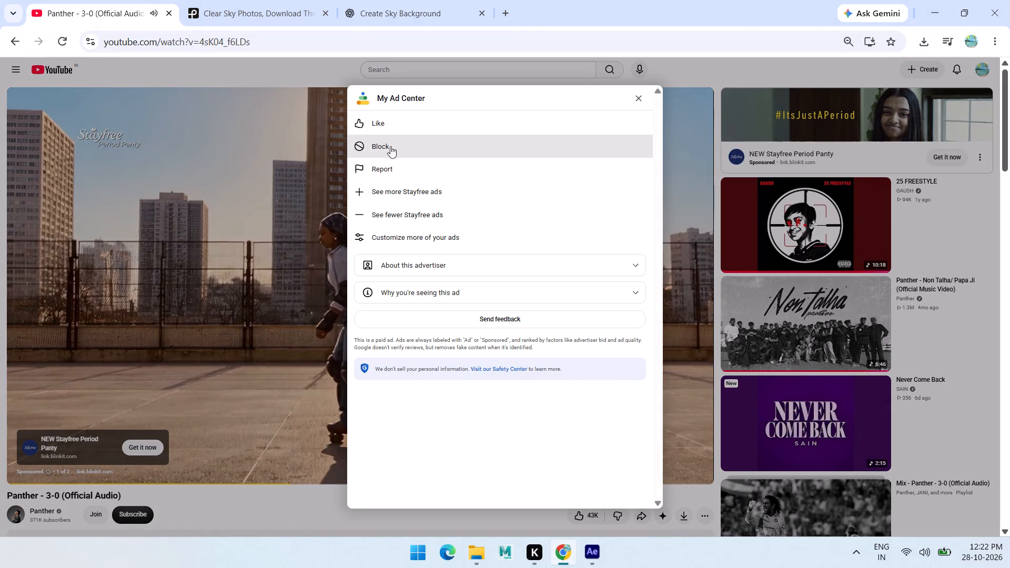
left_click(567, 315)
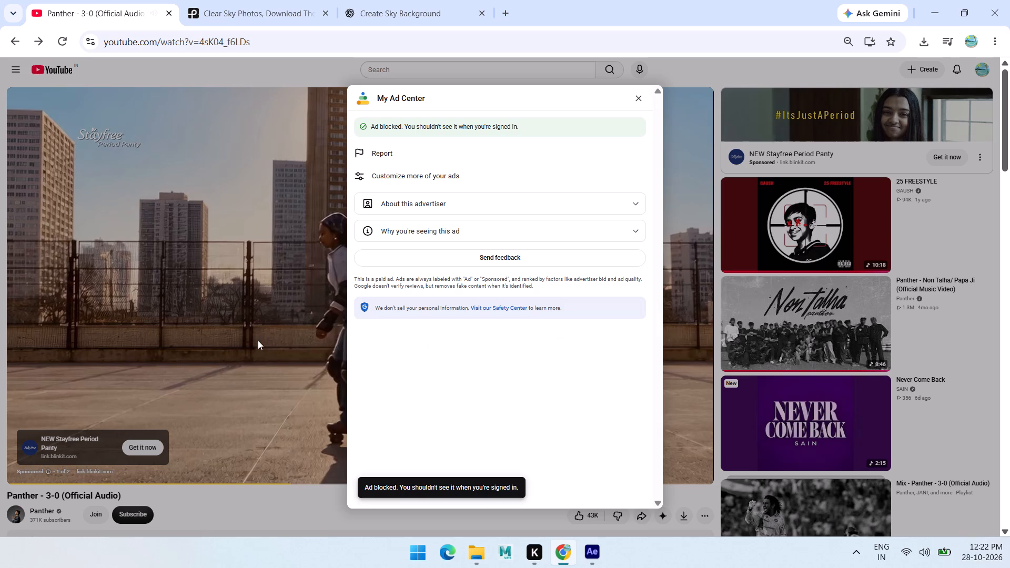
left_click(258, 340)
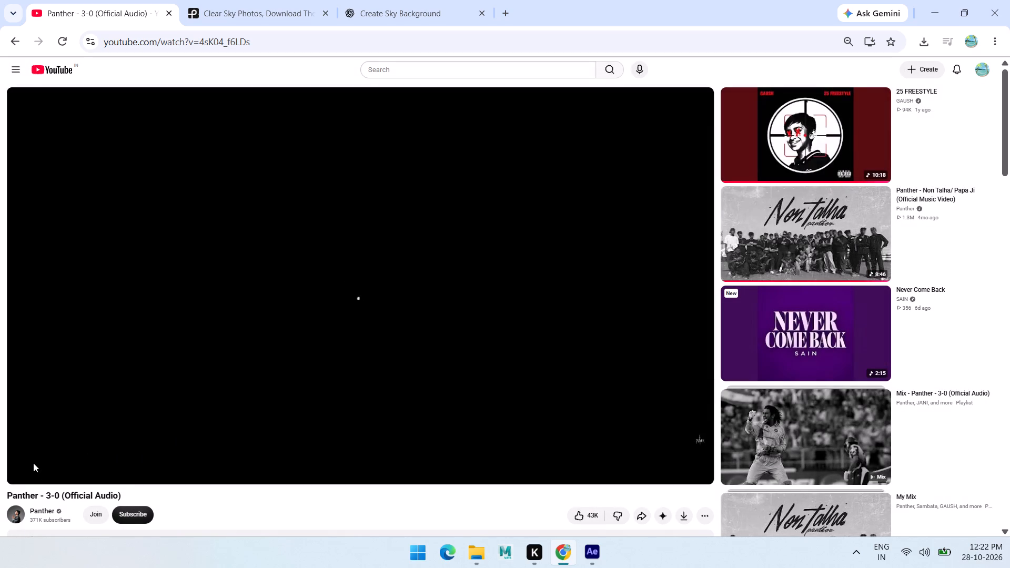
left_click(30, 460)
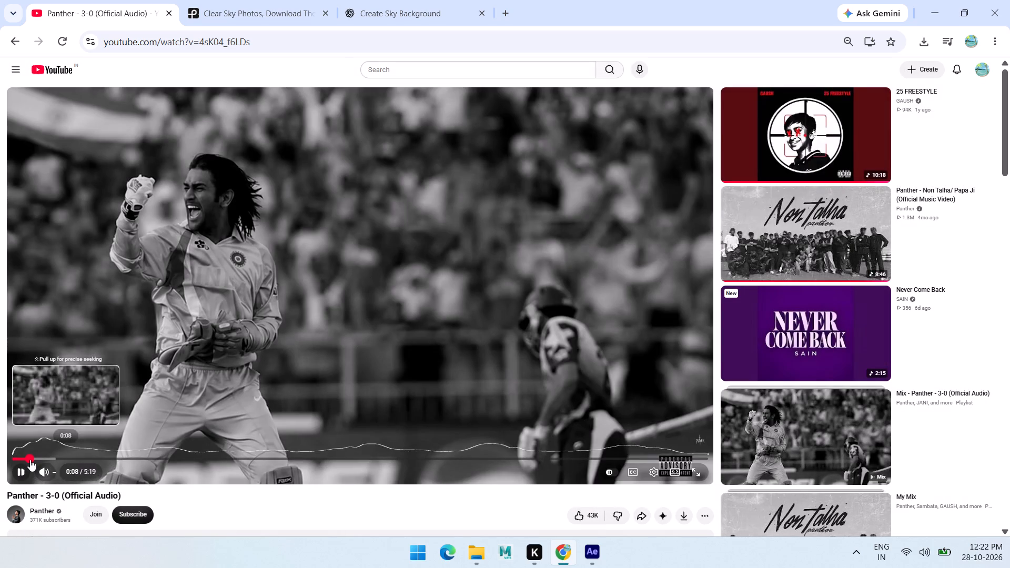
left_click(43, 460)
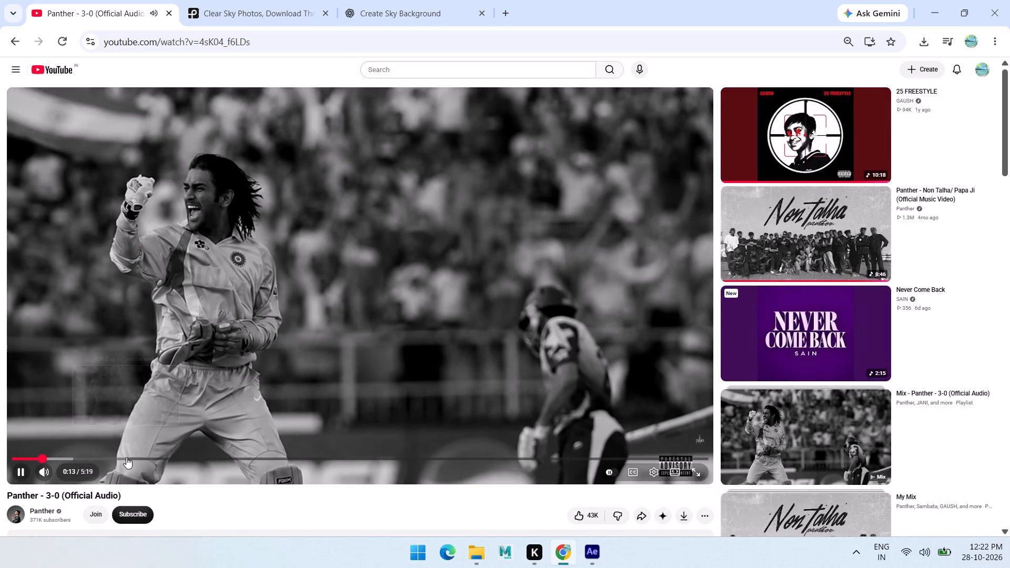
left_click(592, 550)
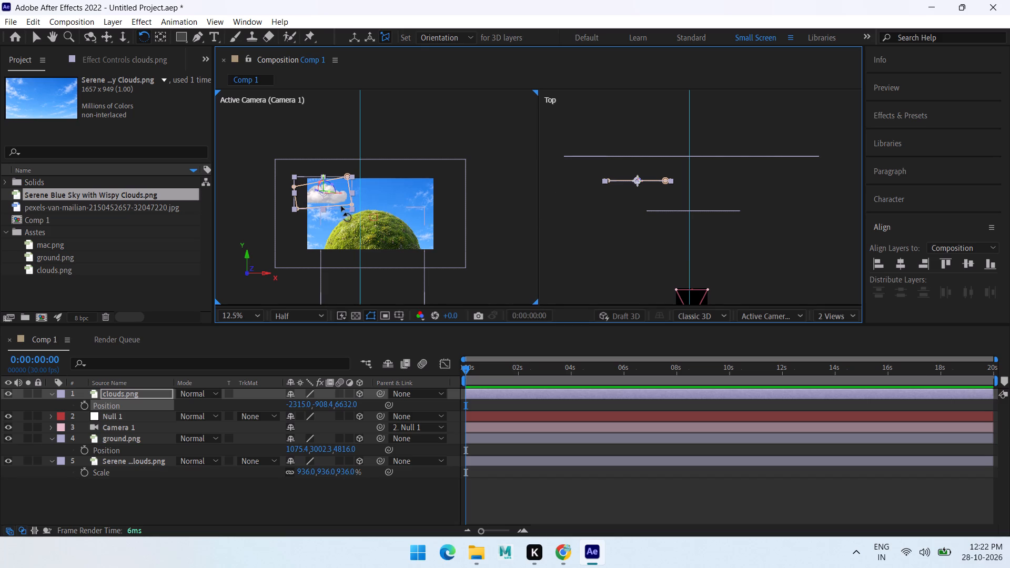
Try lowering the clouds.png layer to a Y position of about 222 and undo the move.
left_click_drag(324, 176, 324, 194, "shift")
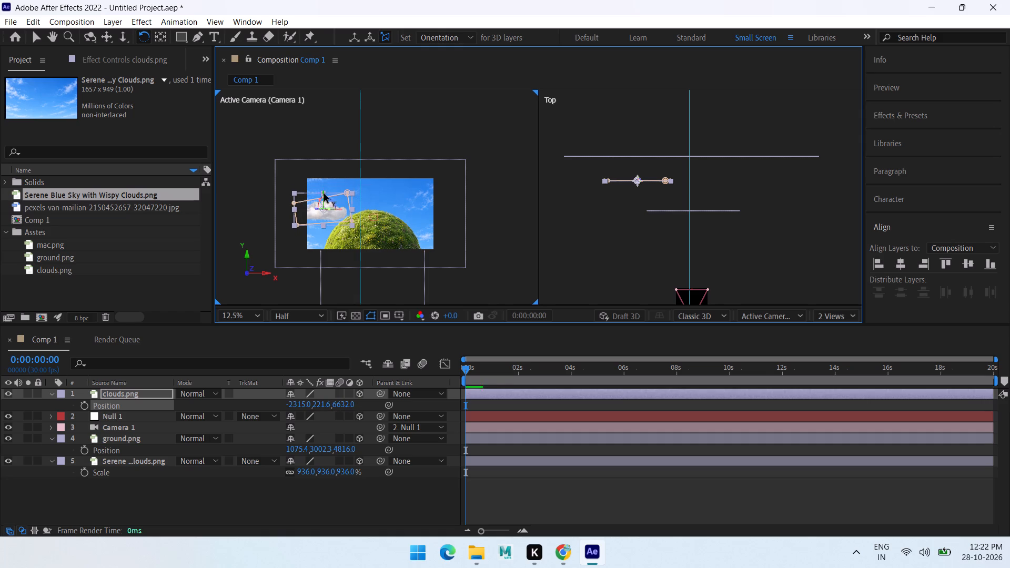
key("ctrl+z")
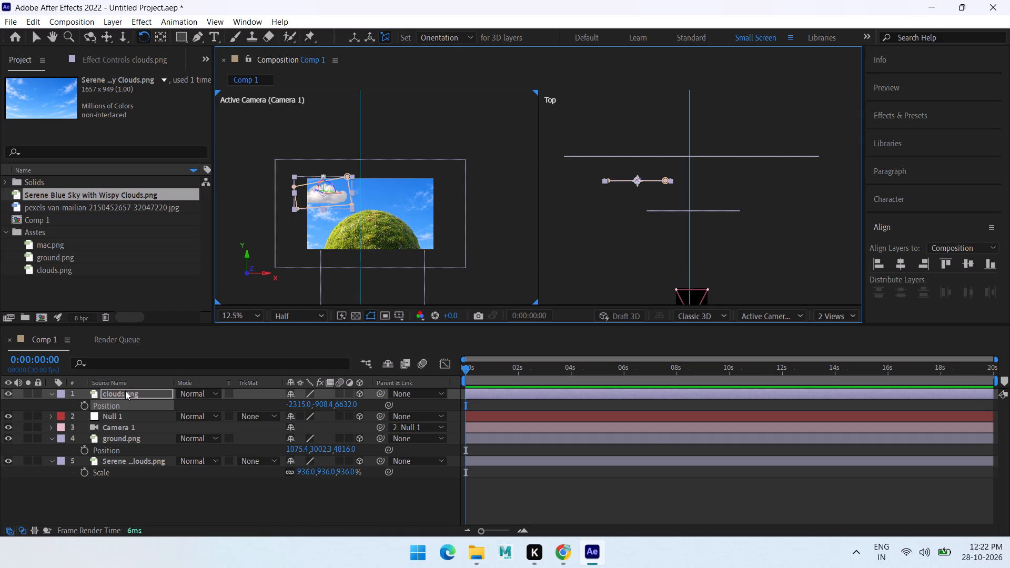
Duplicate the clouds.png layer.
left_click(125, 391)
key("ctrl+d")
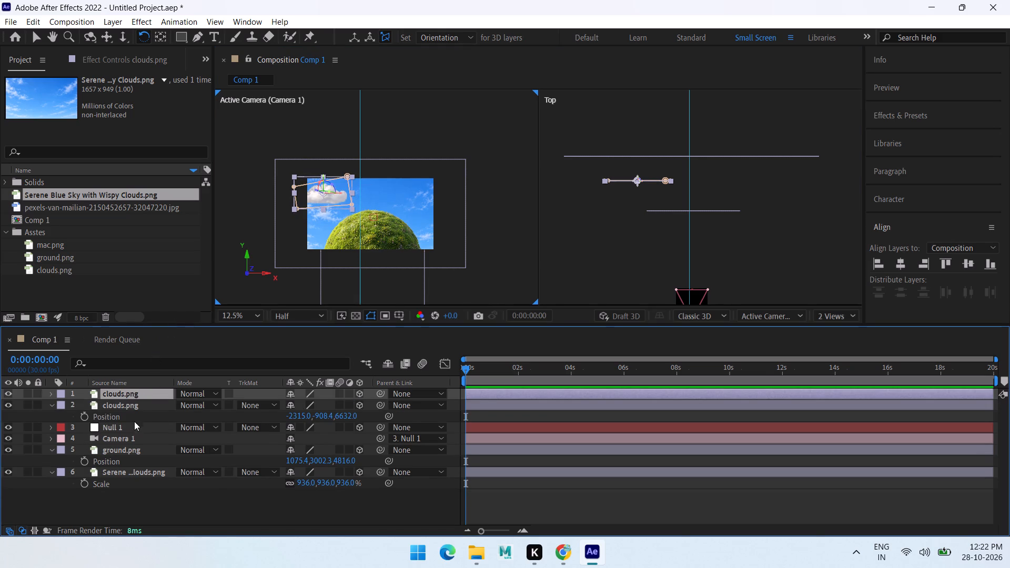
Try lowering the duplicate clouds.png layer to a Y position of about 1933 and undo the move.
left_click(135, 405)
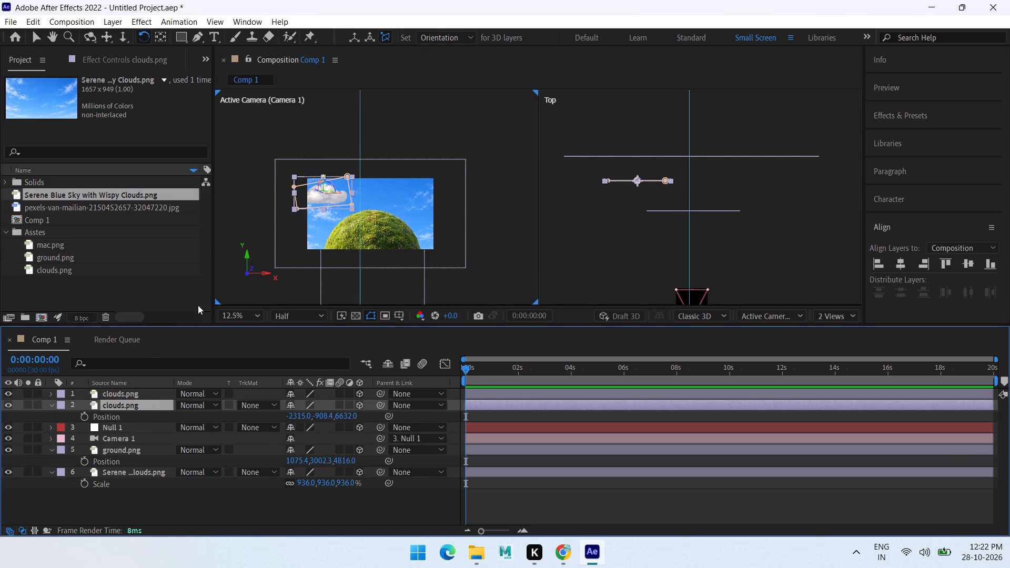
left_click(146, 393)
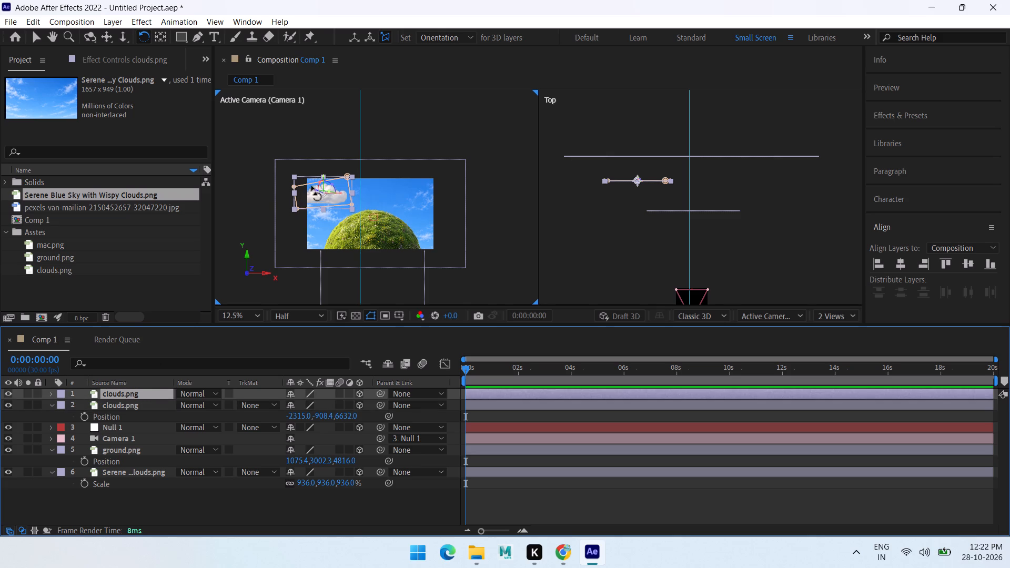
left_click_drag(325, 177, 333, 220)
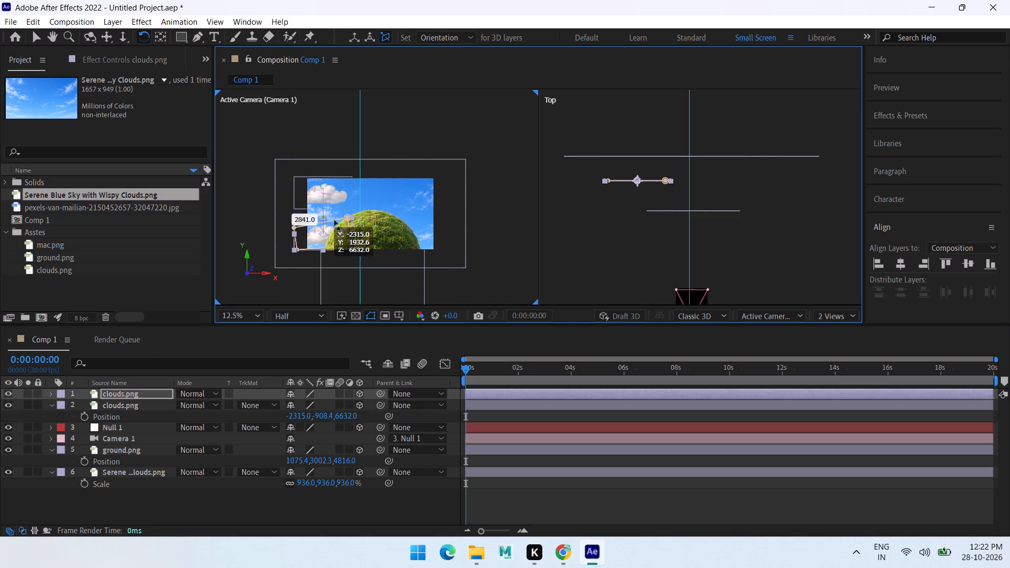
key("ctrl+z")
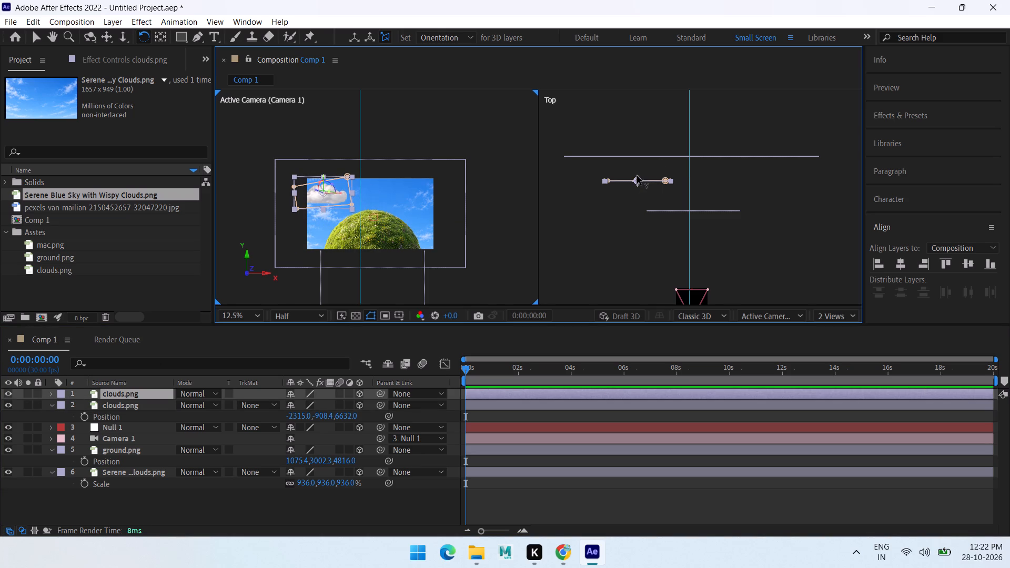
Bring the duplicate clouds.png layer in front of the camera in the Top view, at about X 885 and Z 2440.
left_click_drag(637, 176, 640, 260)
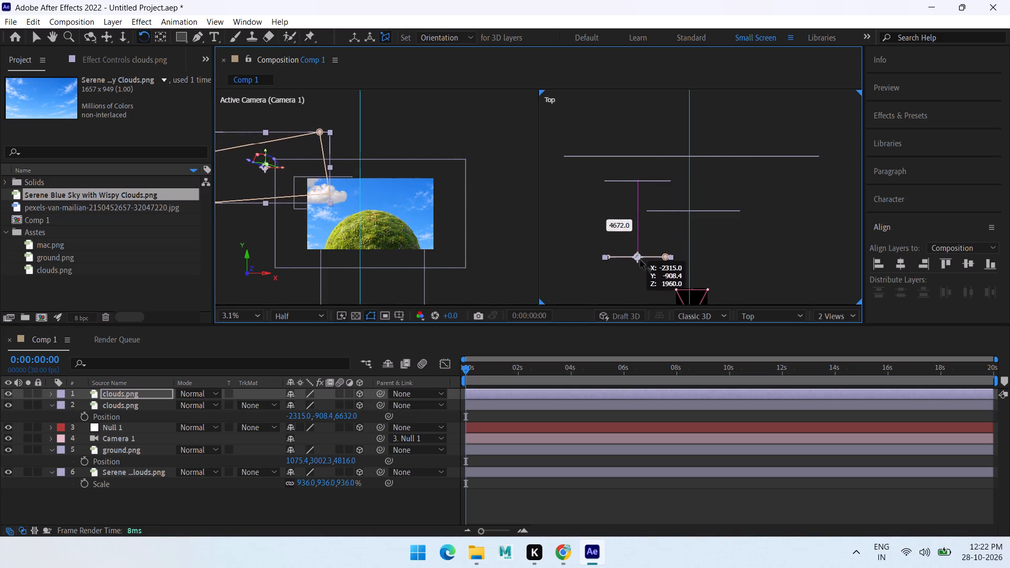
left_click_drag(640, 260, 642, 277)
scroll(681, 240, "down", 1)
scroll(714, 267, "up", 1)
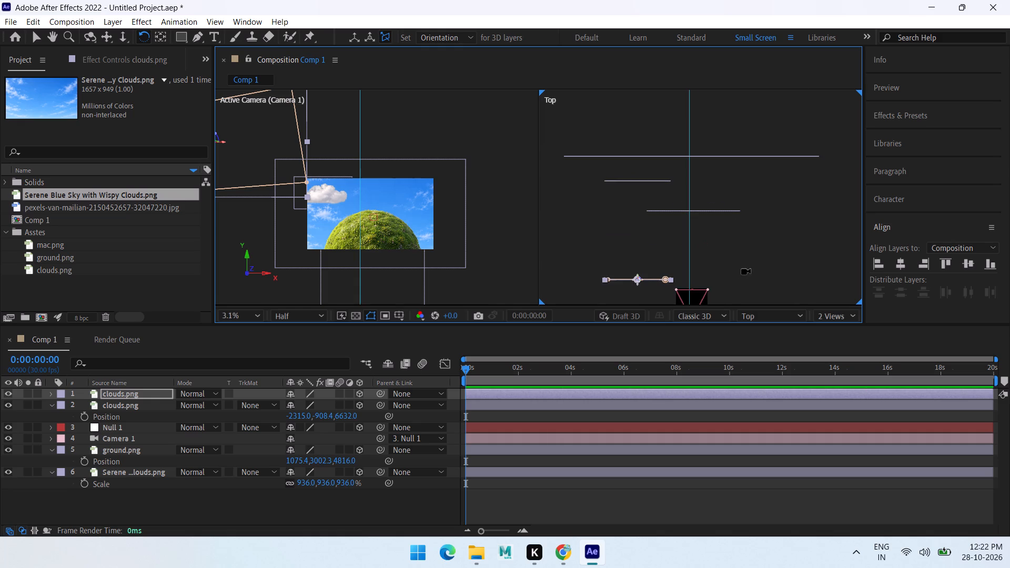
middle_click(742, 264, "alt")
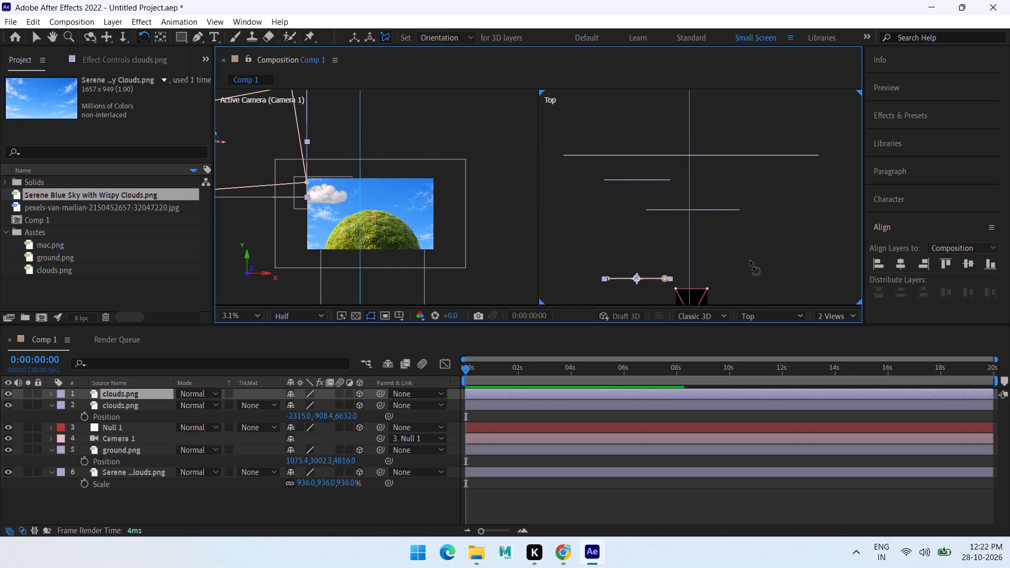
middle_click_drag(751, 260, 744, 153)
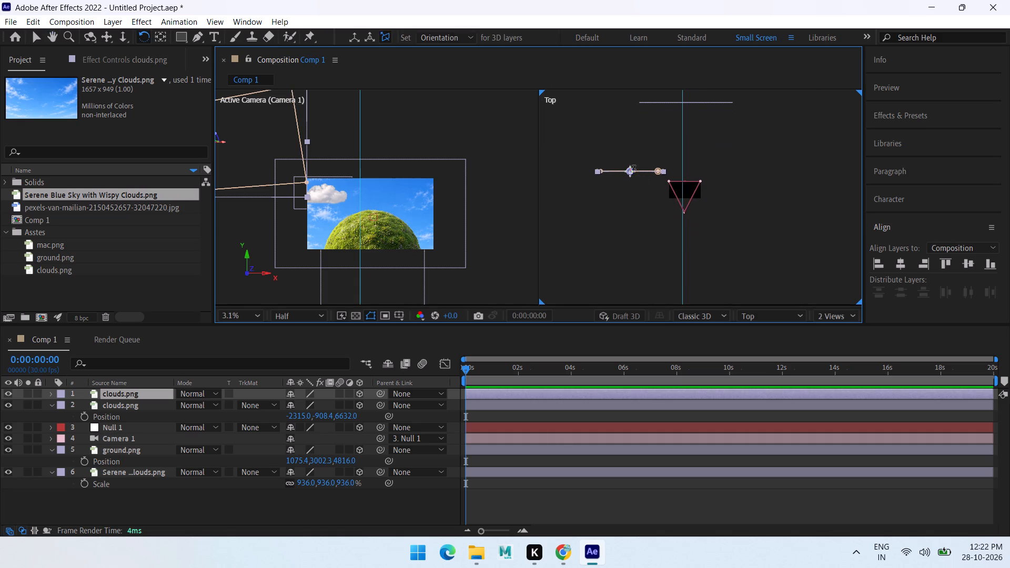
left_click_drag(631, 167, 634, 190)
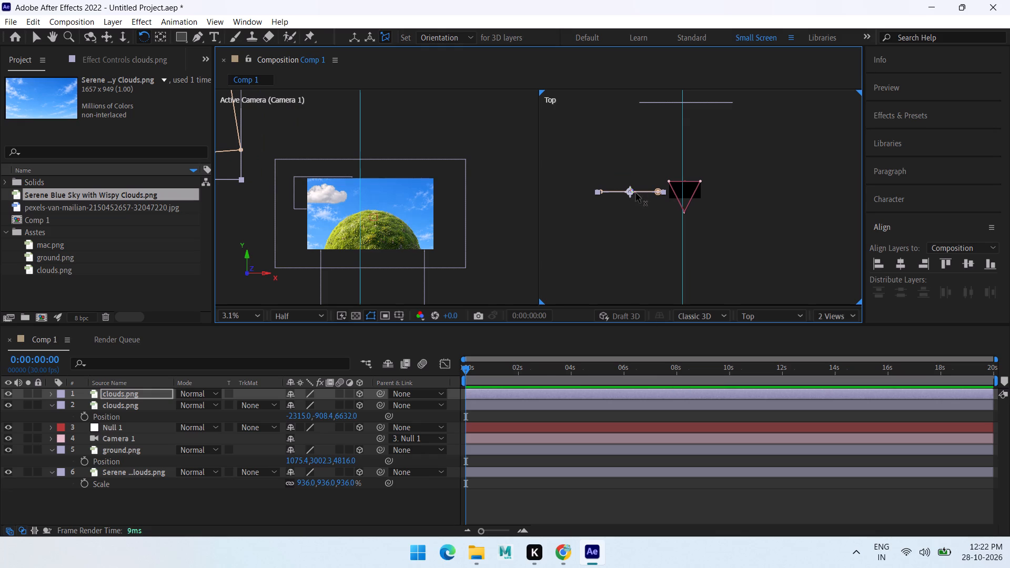
left_click_drag(636, 193, 691, 202)
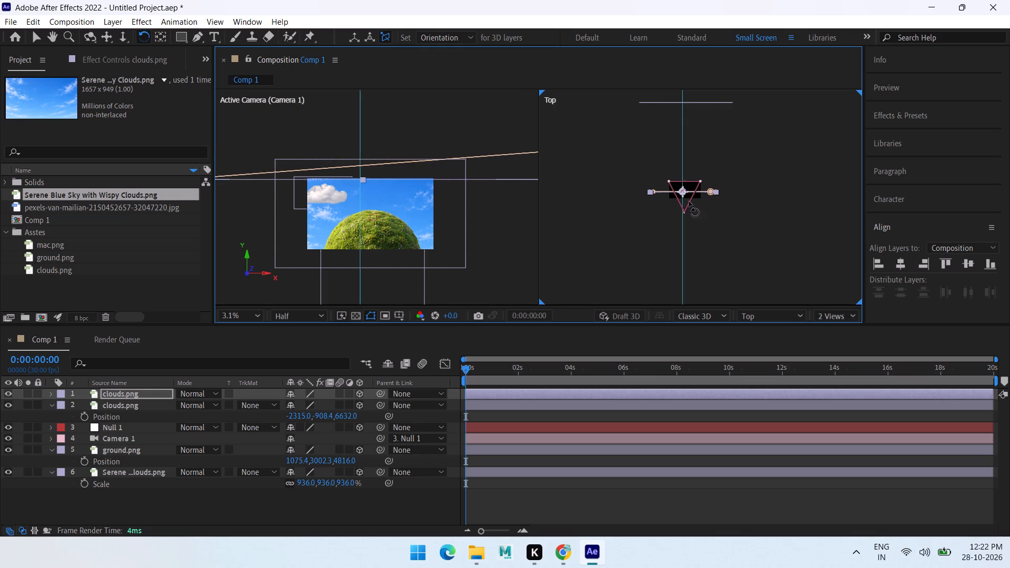
left_click_drag(684, 187, 685, 203)
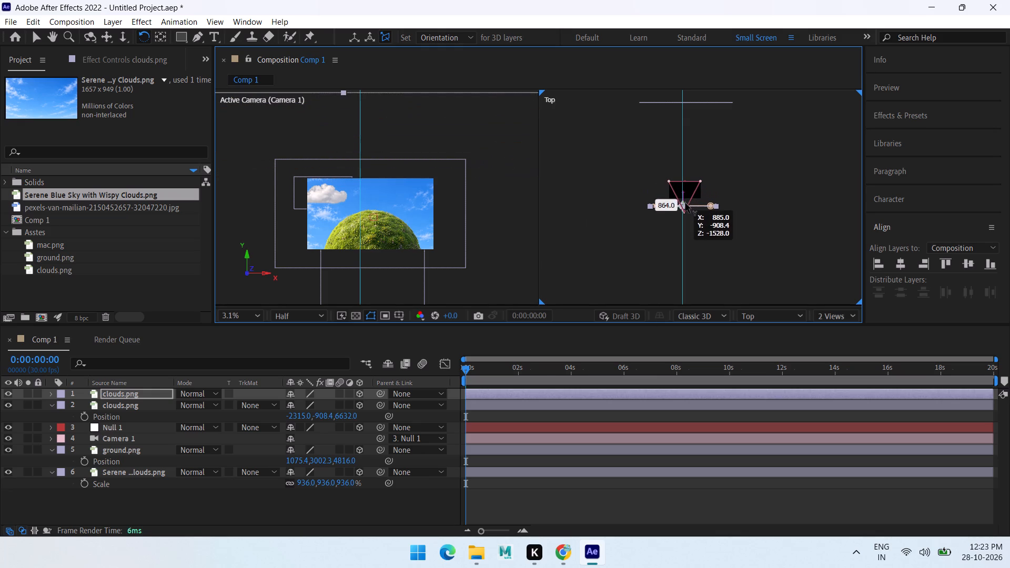
left_click_drag(685, 203, 704, 148)
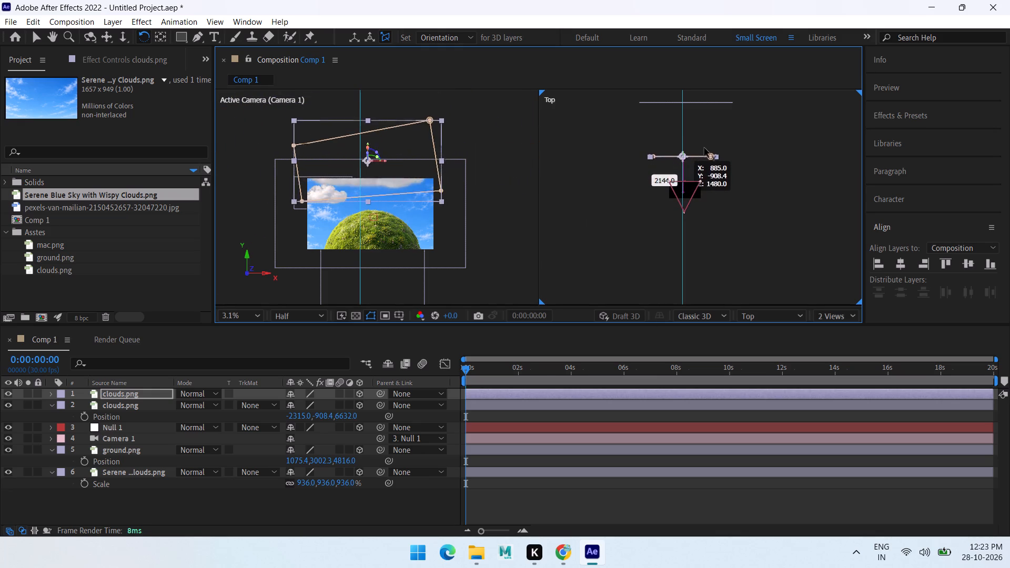
left_click_drag(704, 148, 711, 138)
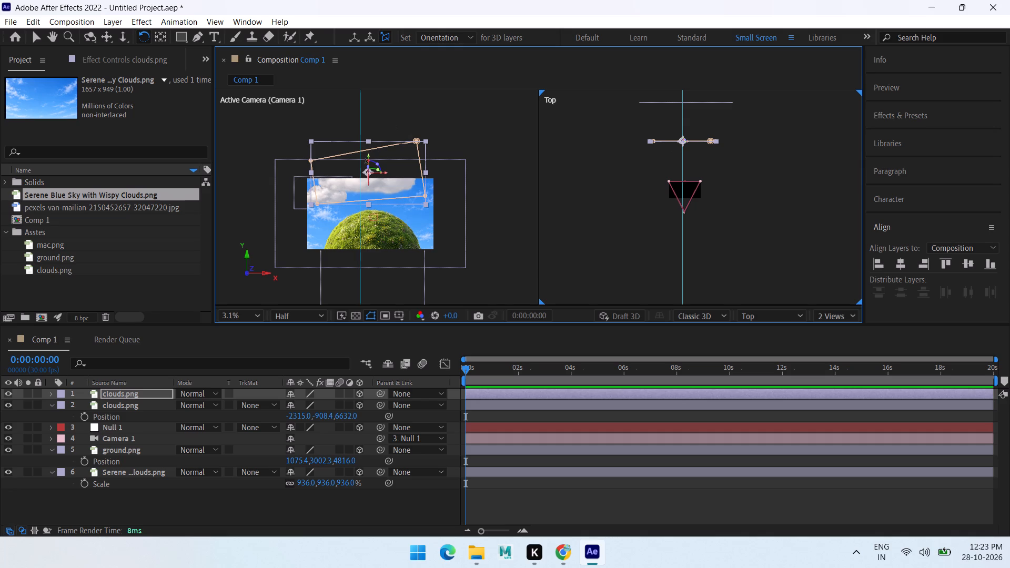
Lower the duplicate clouds.png layer to a Y position of about 1731 and shift it along negative X over the hill's lower-left side.
left_click_drag(369, 156, 371, 232)
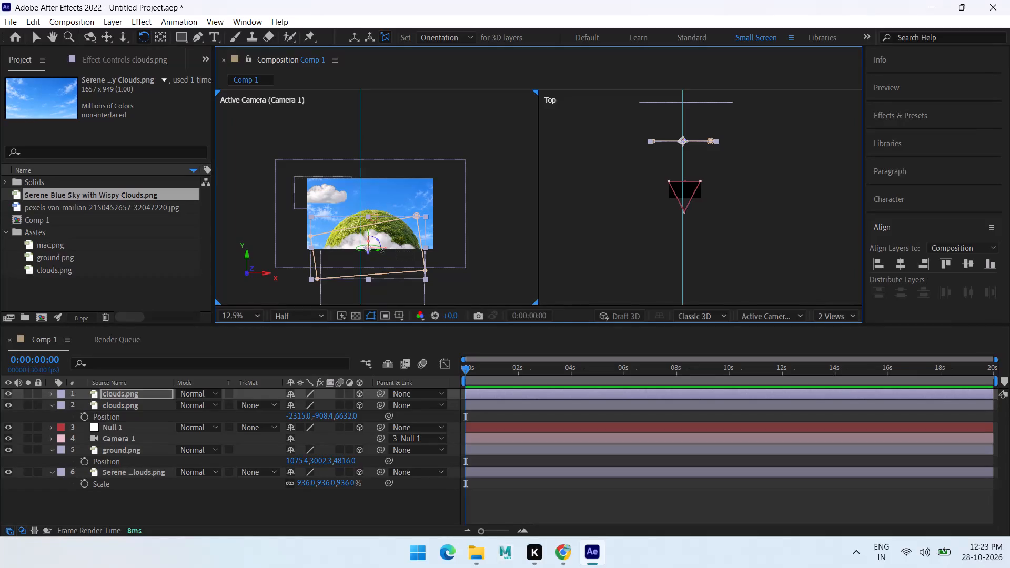
left_click_drag(386, 251, 353, 248)
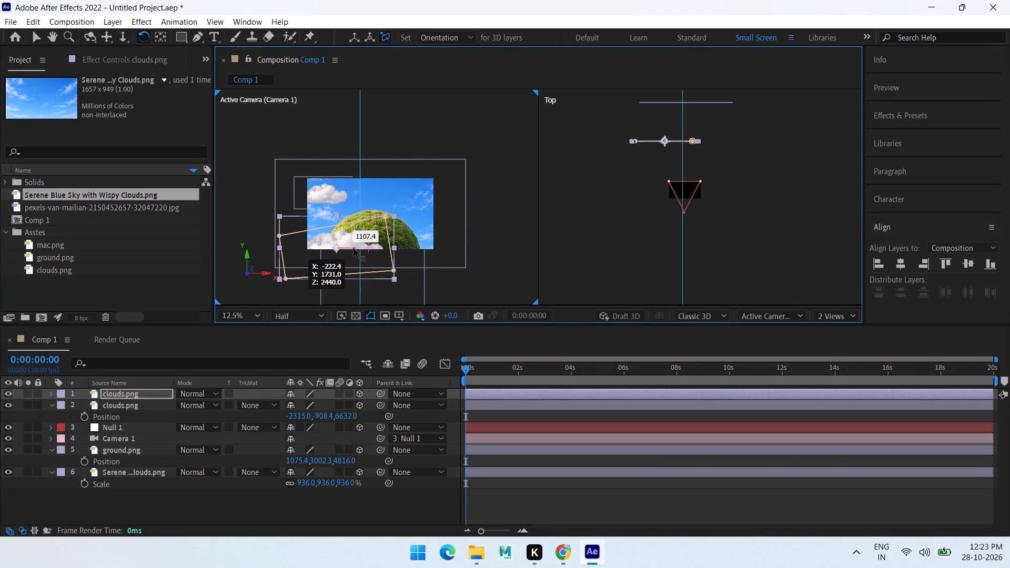
left_click_drag(353, 248, 355, 248)
Scale the duplicate clouds.png layer down to 869%.
key("r")
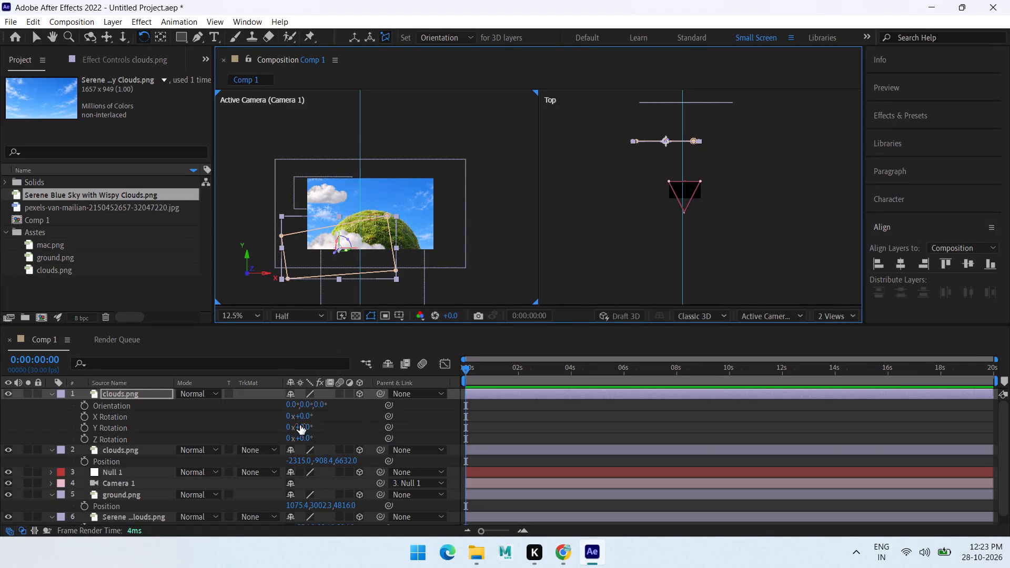
key("s")
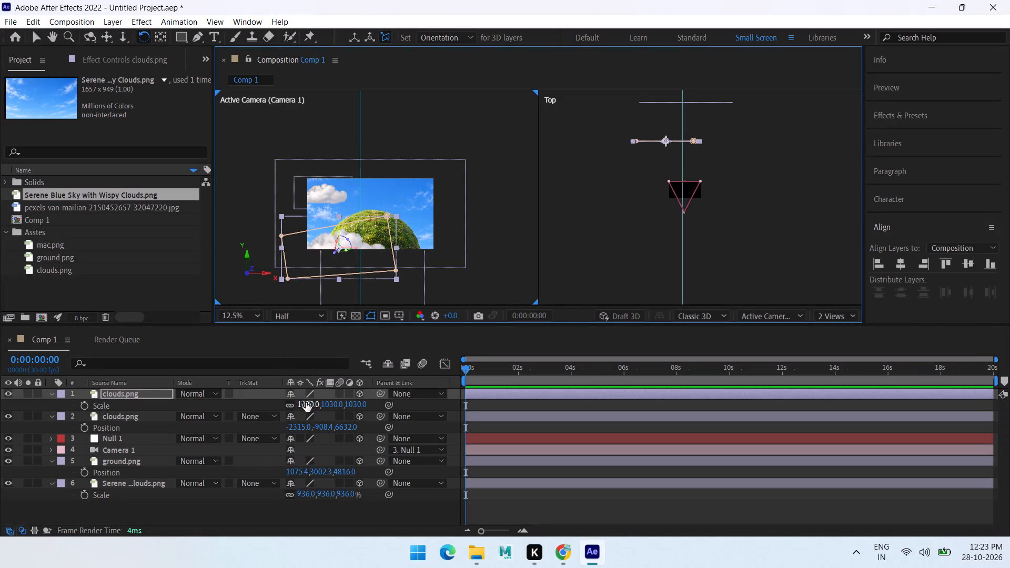
left_click_drag(307, 402, 260, 404)
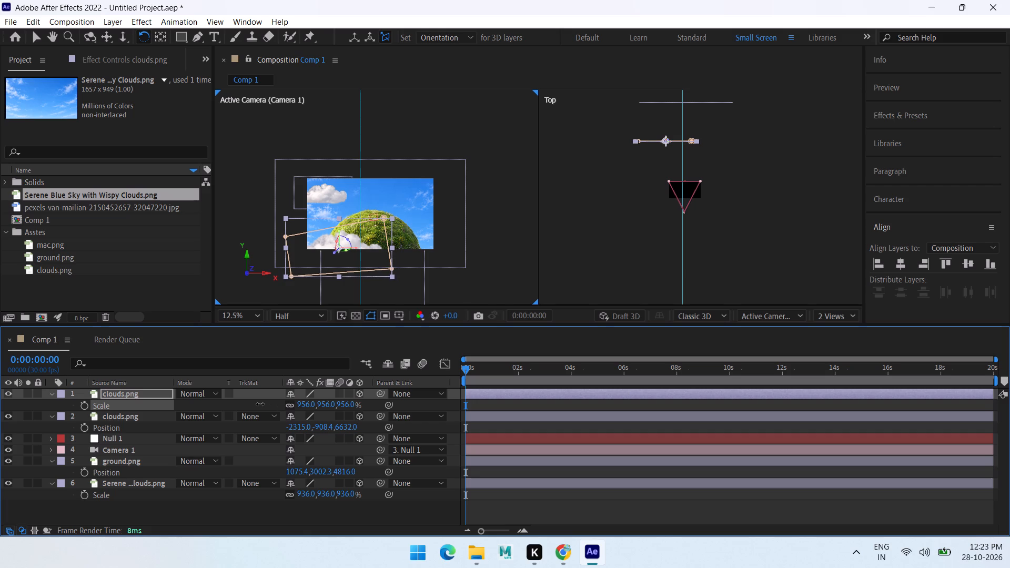
left_click_drag(260, 404, 230, 404)
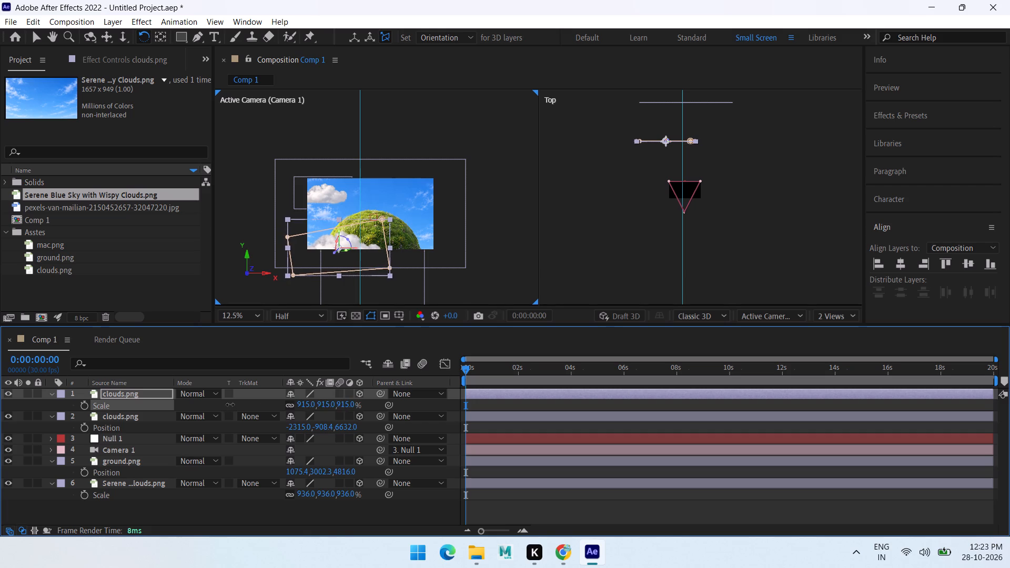
left_click_drag(230, 404, 203, 404)
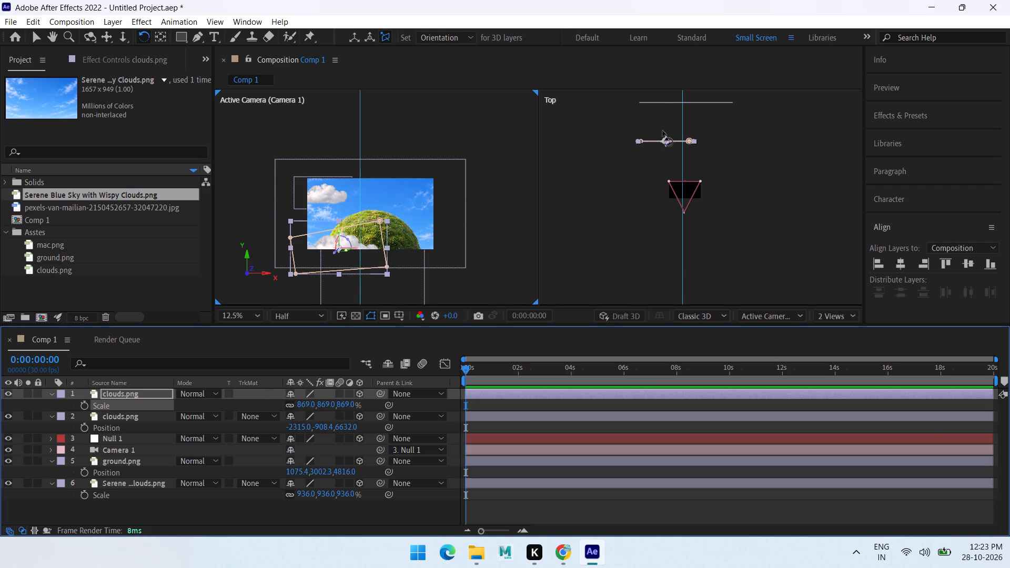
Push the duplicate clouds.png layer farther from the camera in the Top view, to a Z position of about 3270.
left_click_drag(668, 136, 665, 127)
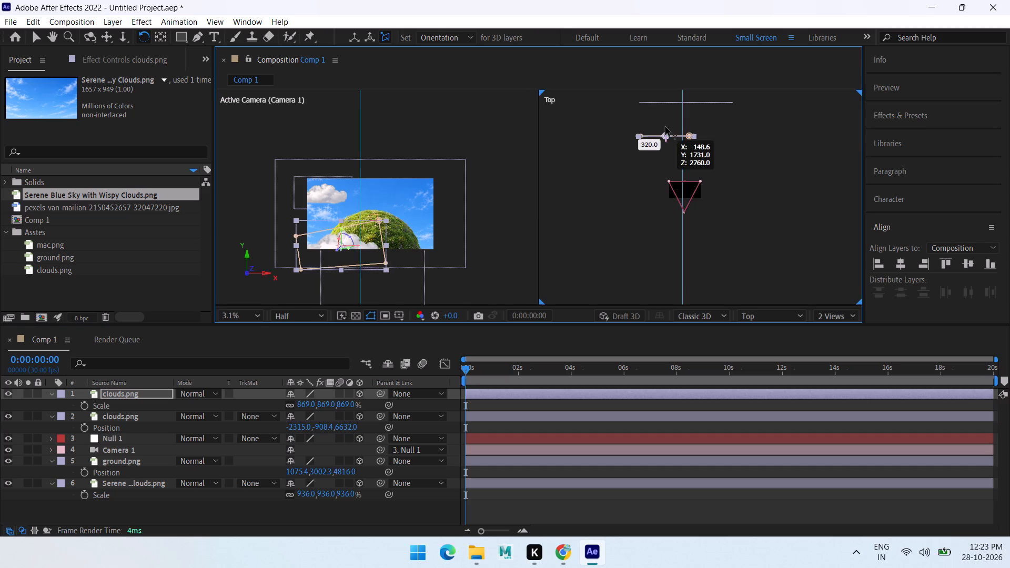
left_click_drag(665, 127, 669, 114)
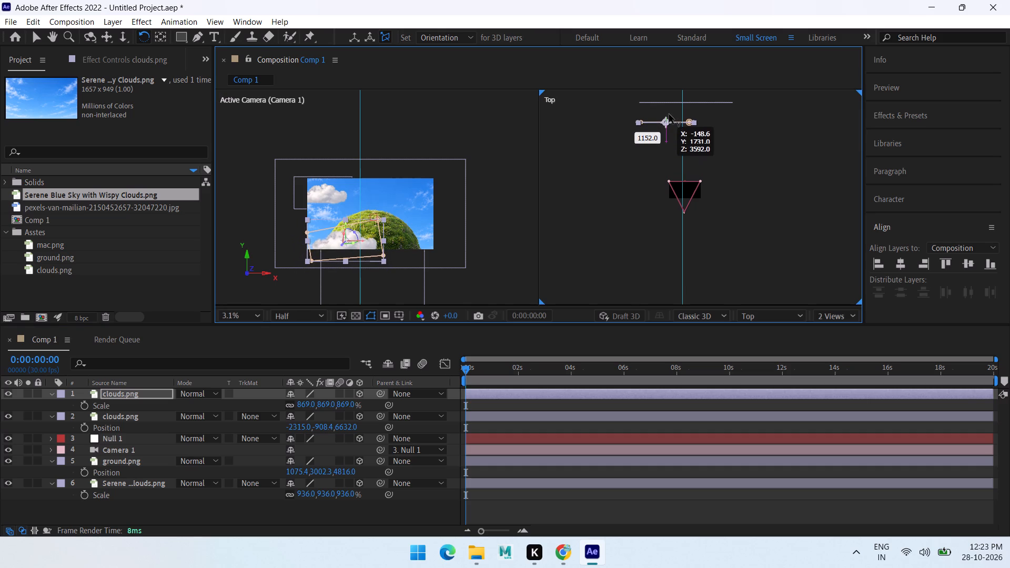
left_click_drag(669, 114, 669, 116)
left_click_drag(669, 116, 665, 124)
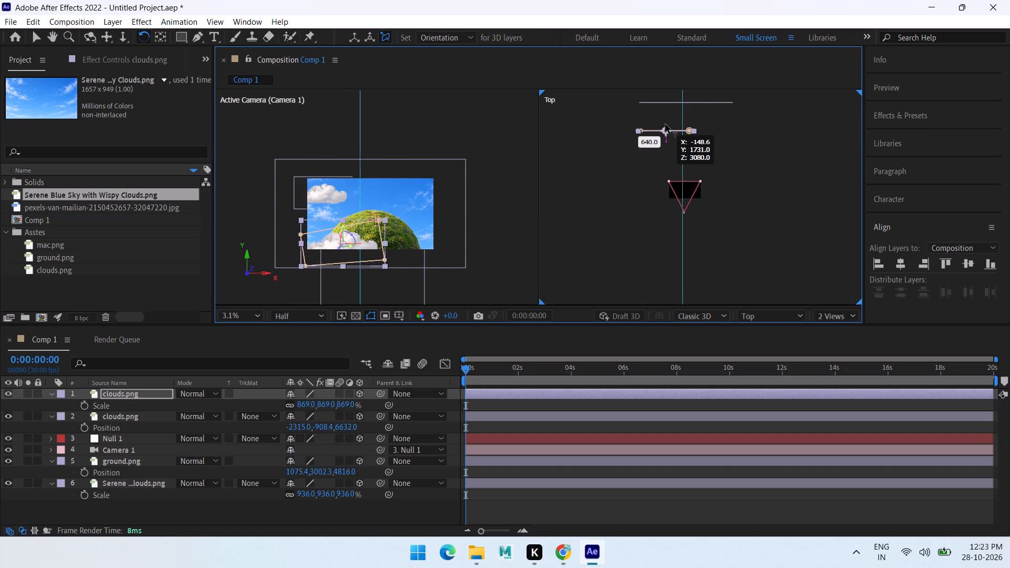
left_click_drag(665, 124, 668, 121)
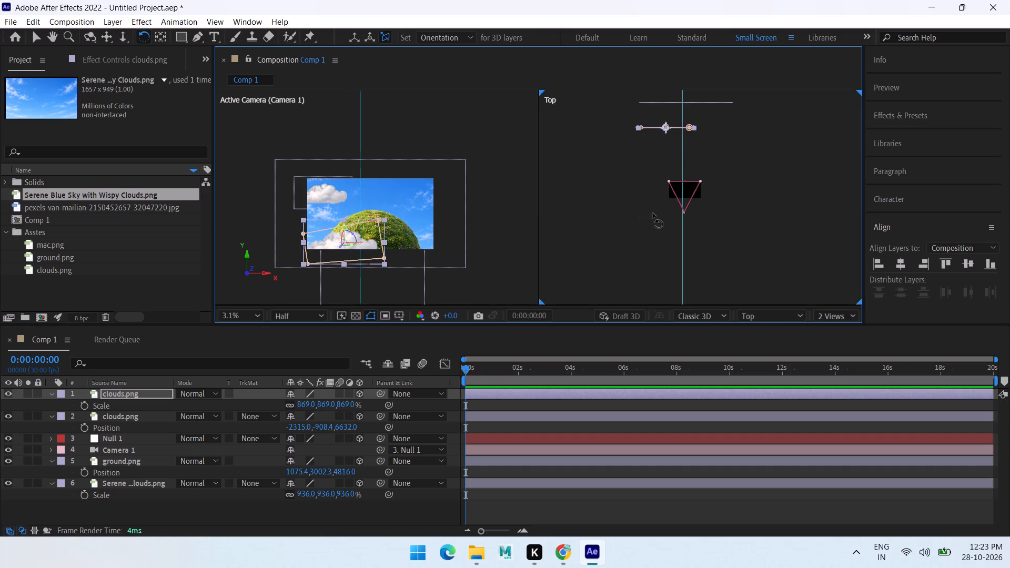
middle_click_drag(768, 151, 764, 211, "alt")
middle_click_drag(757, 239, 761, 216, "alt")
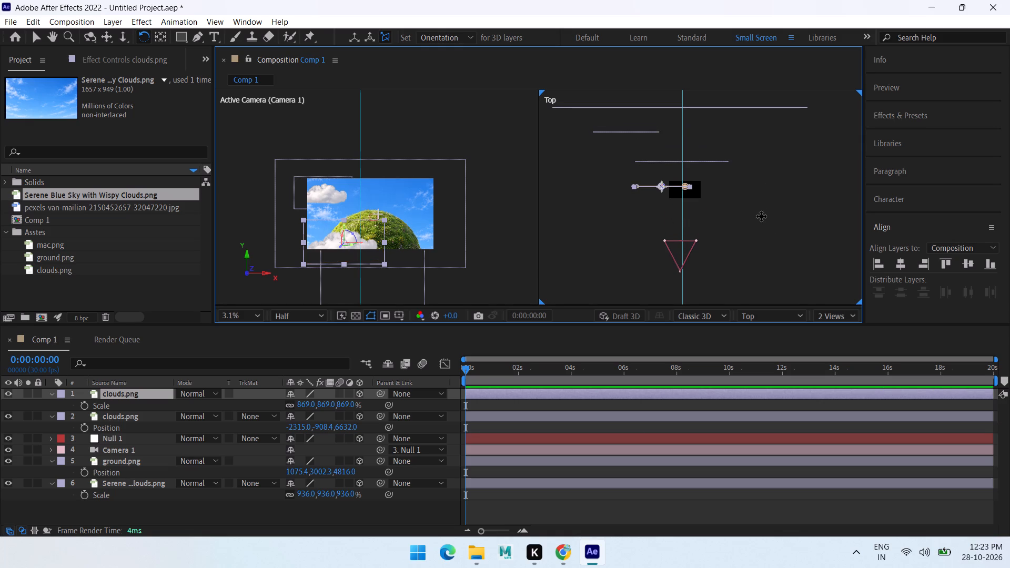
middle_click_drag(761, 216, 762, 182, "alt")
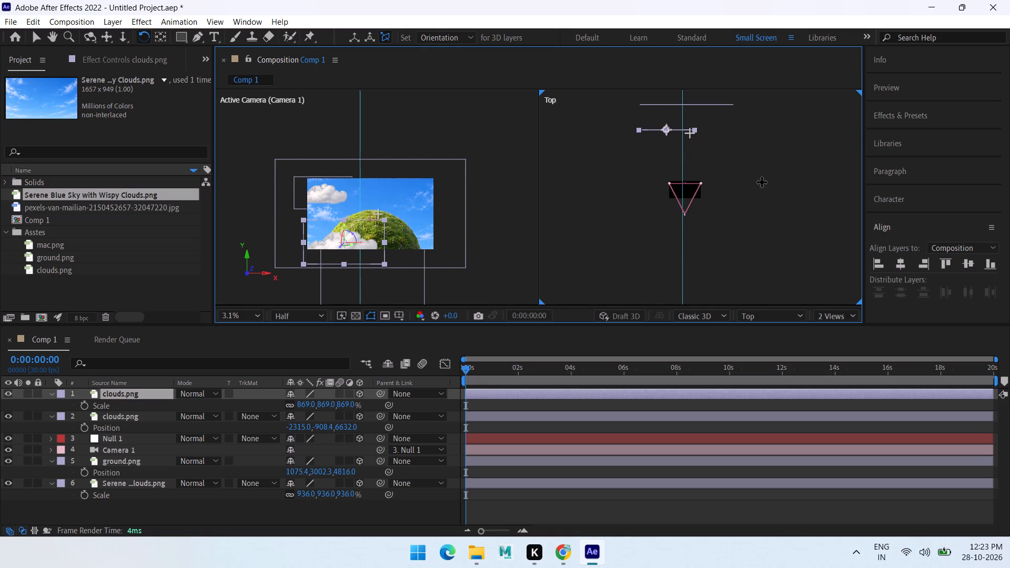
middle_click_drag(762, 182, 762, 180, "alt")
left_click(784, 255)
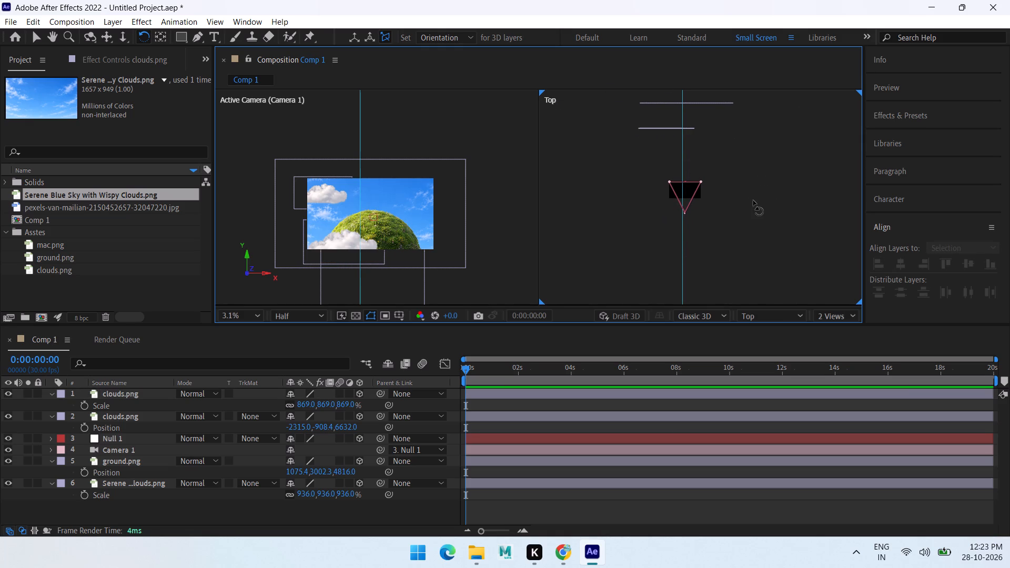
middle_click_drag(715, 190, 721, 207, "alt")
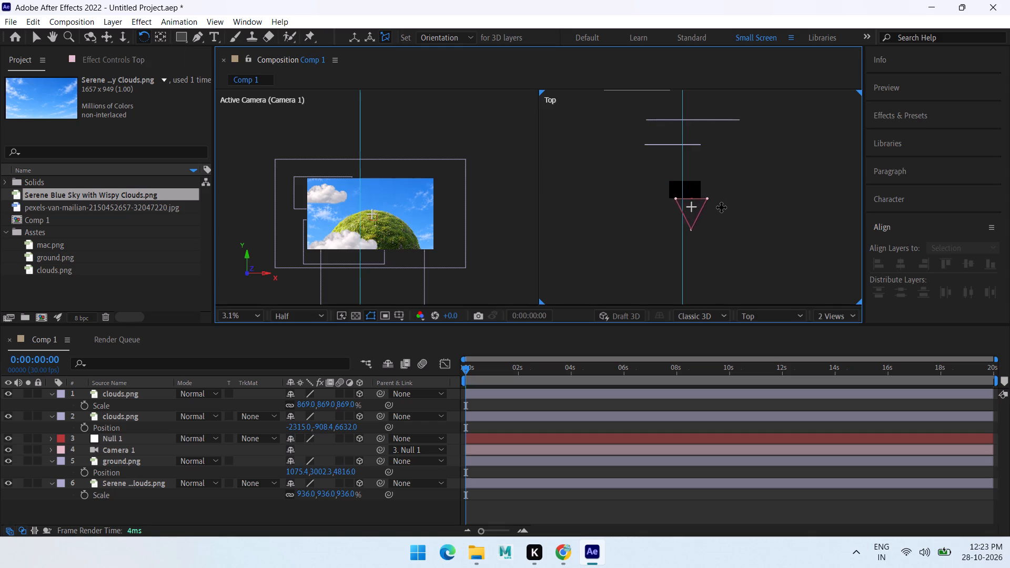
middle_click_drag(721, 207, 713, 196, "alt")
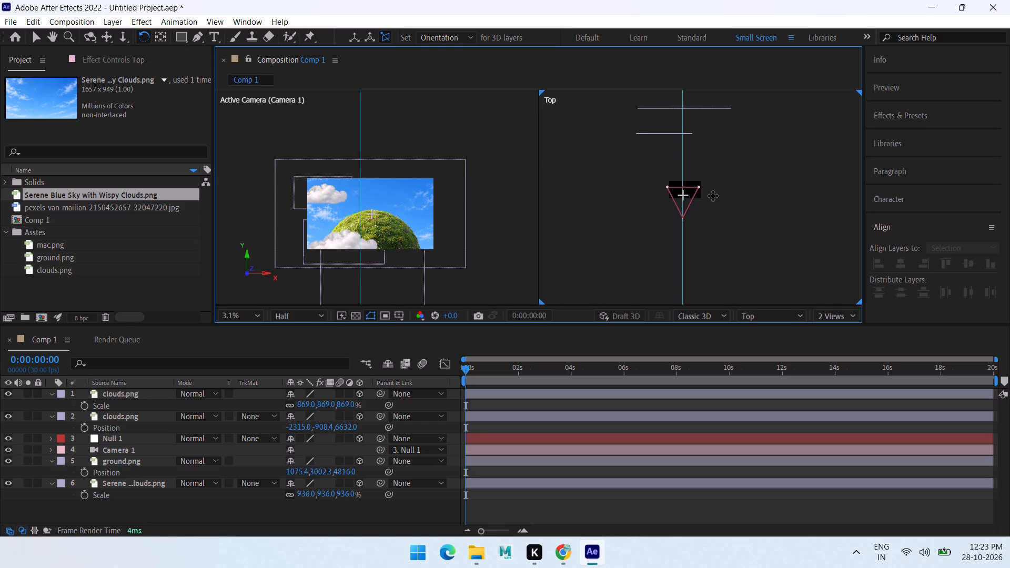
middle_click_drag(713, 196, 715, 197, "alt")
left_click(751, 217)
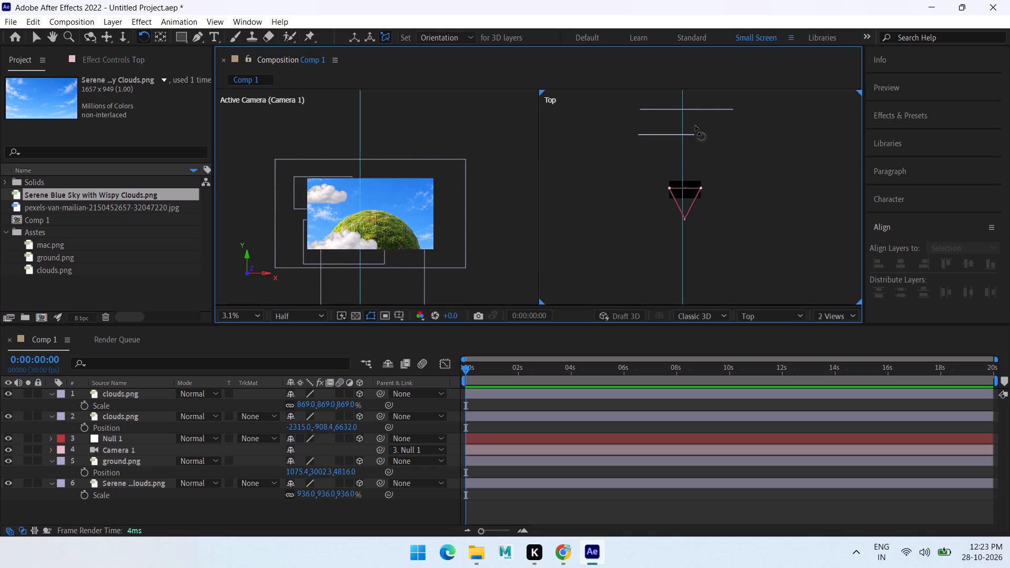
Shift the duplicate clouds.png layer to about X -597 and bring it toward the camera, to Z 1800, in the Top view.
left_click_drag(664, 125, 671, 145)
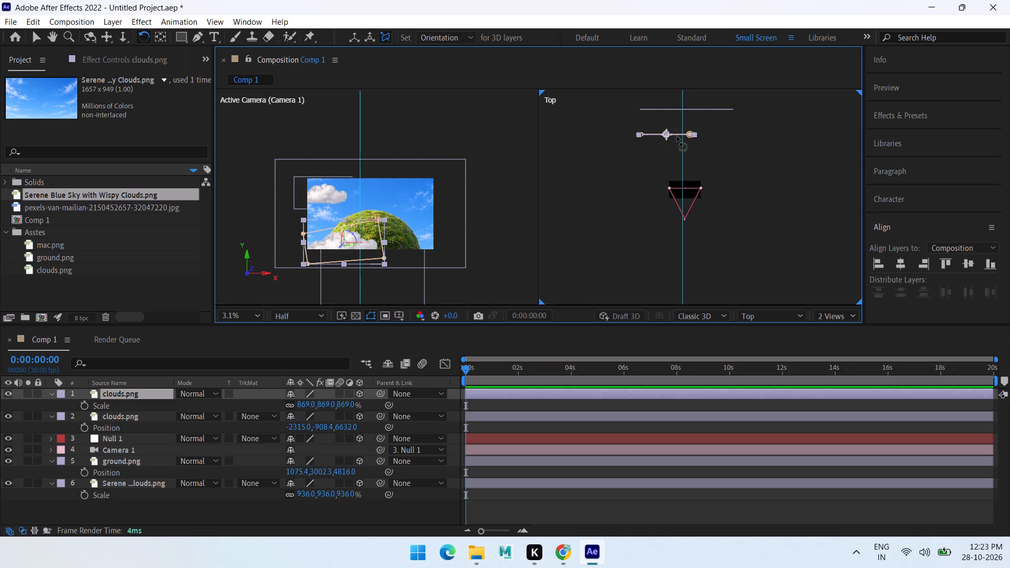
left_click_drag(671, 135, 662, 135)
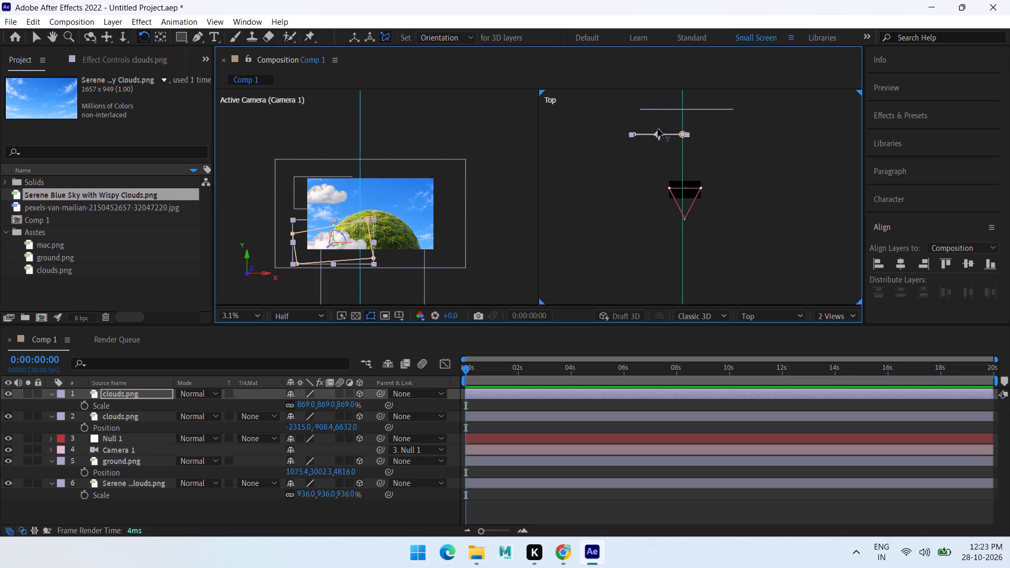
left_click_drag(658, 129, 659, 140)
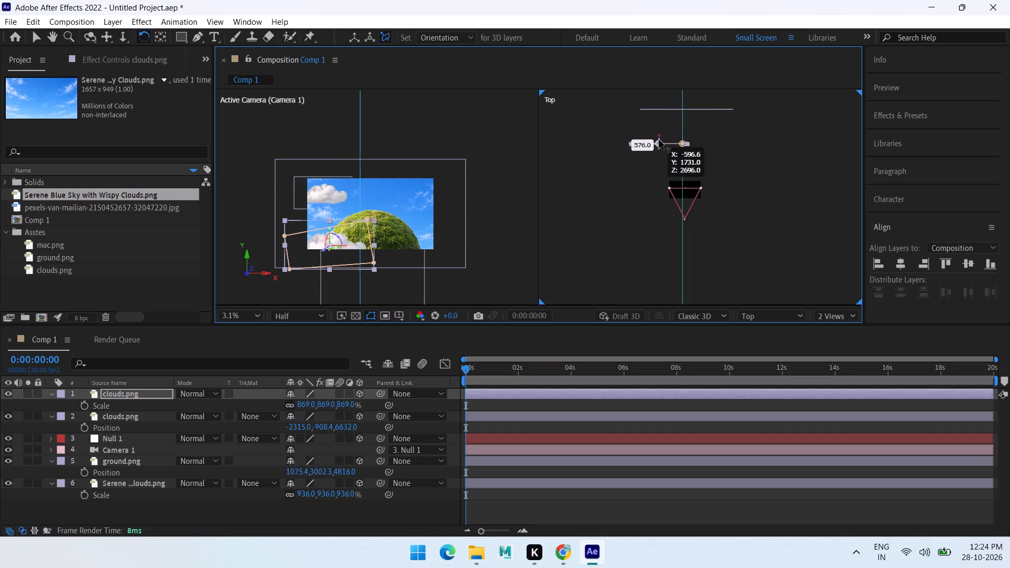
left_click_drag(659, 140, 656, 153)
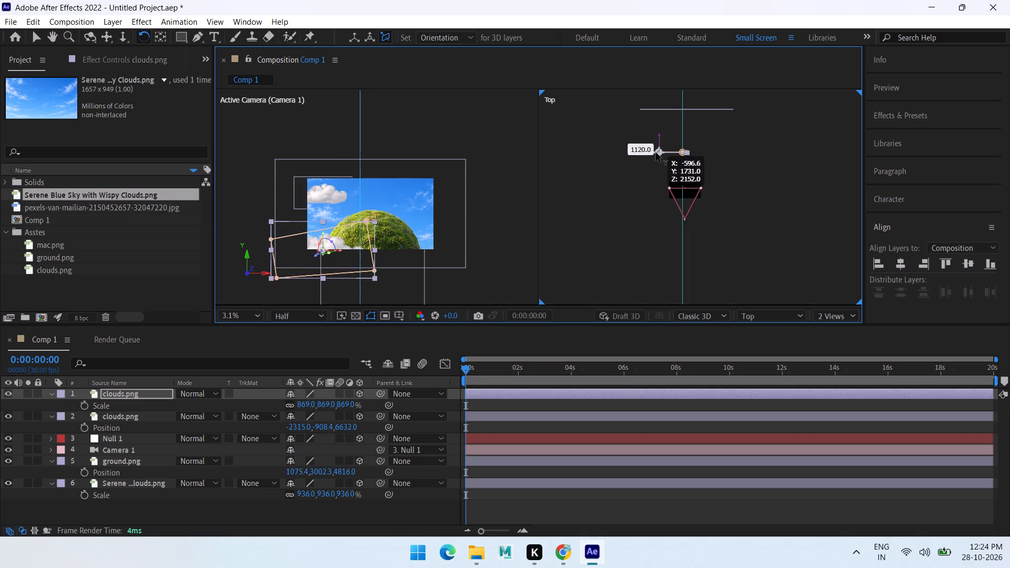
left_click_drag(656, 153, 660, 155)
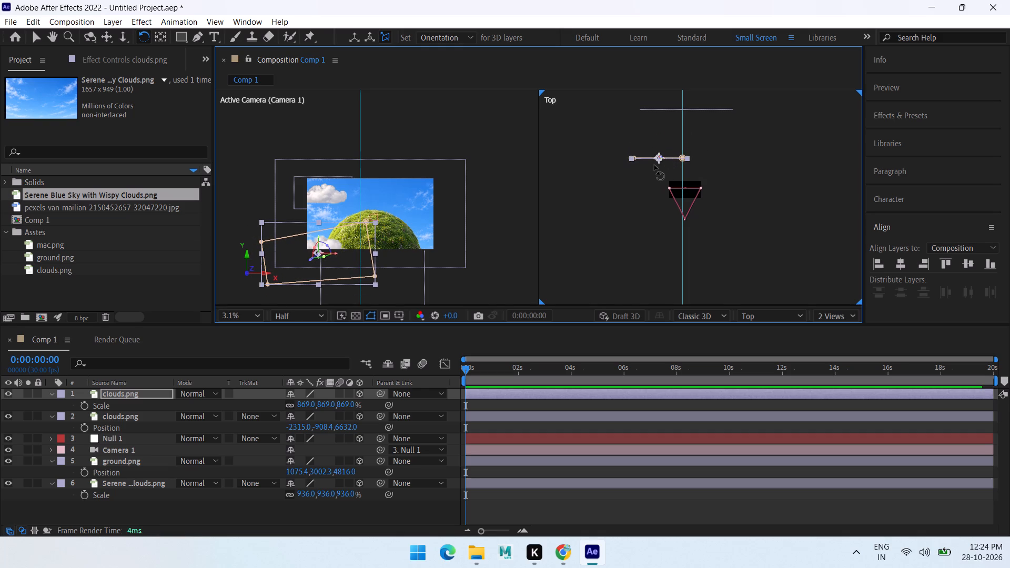
Raise the duplicate clouds.png layer in the camera view to a Y position of about 1354.
left_click_drag(318, 237, 320, 223)
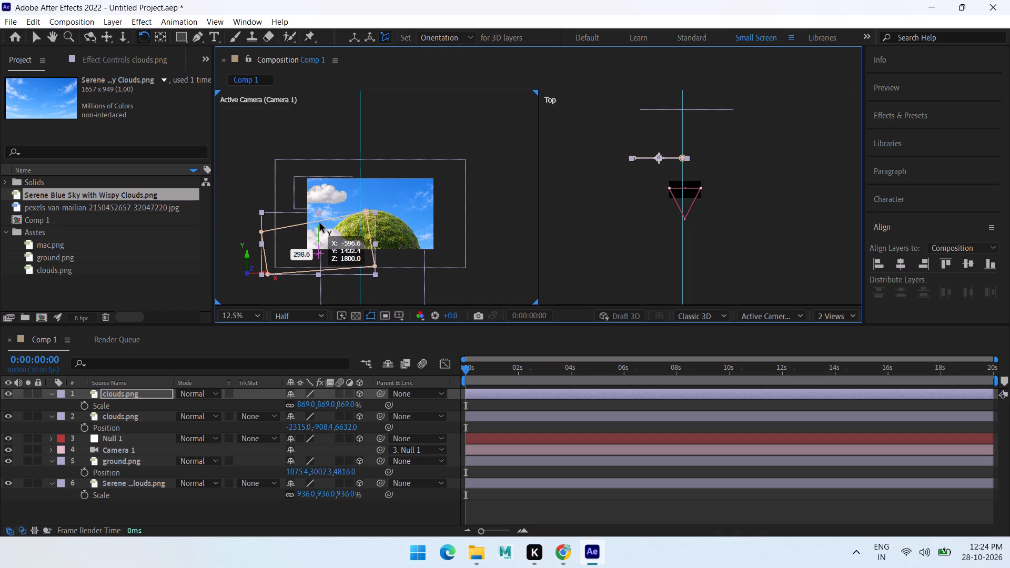
left_click_drag(320, 223, 320, 223)
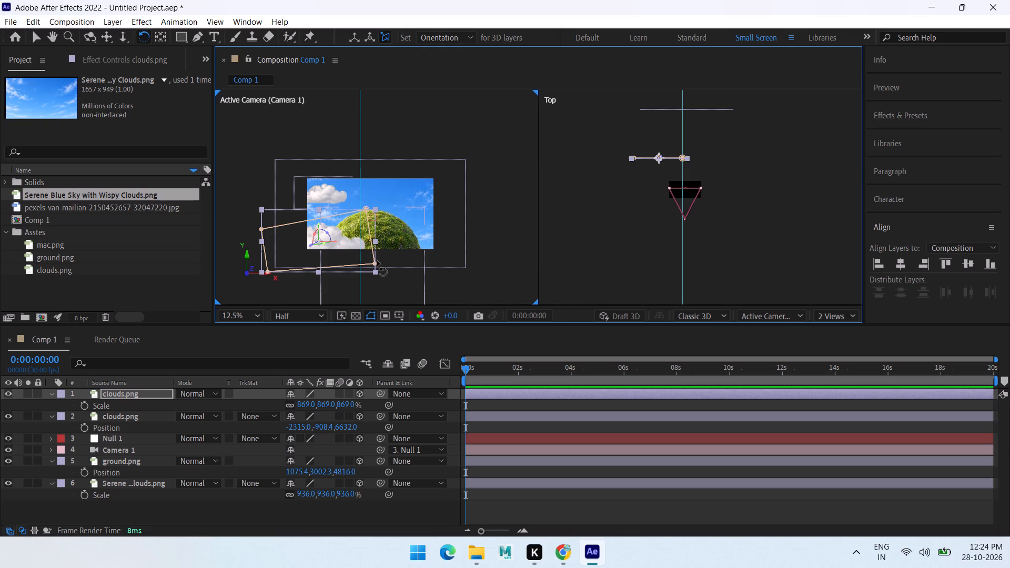
left_click_drag(366, 207, 369, 226)
key("ctrl+z")
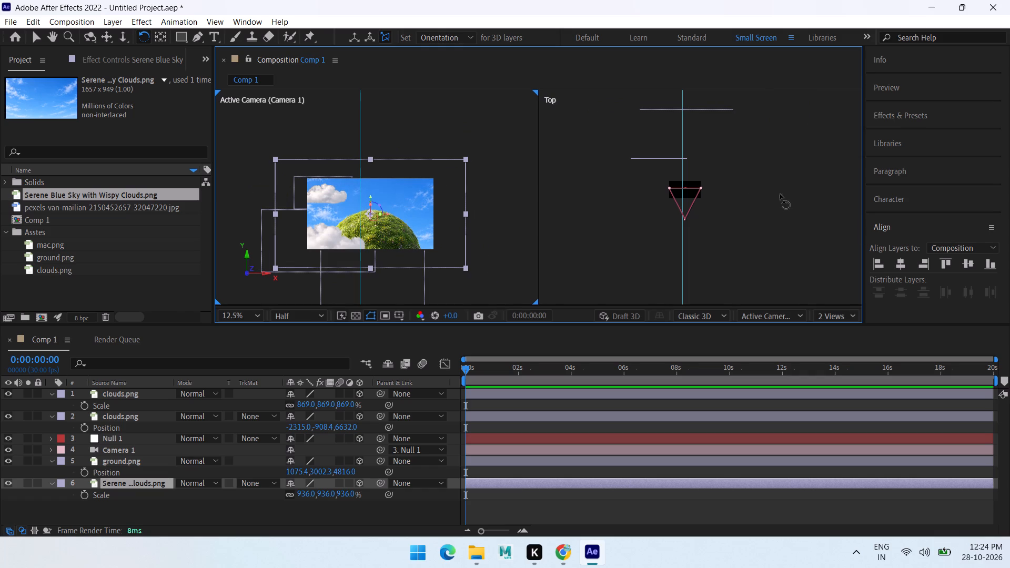
Reposition the duplicate clouds.png layer in the Top view at about X -213 and Z 2200.
left_click_drag(639, 139, 649, 185)
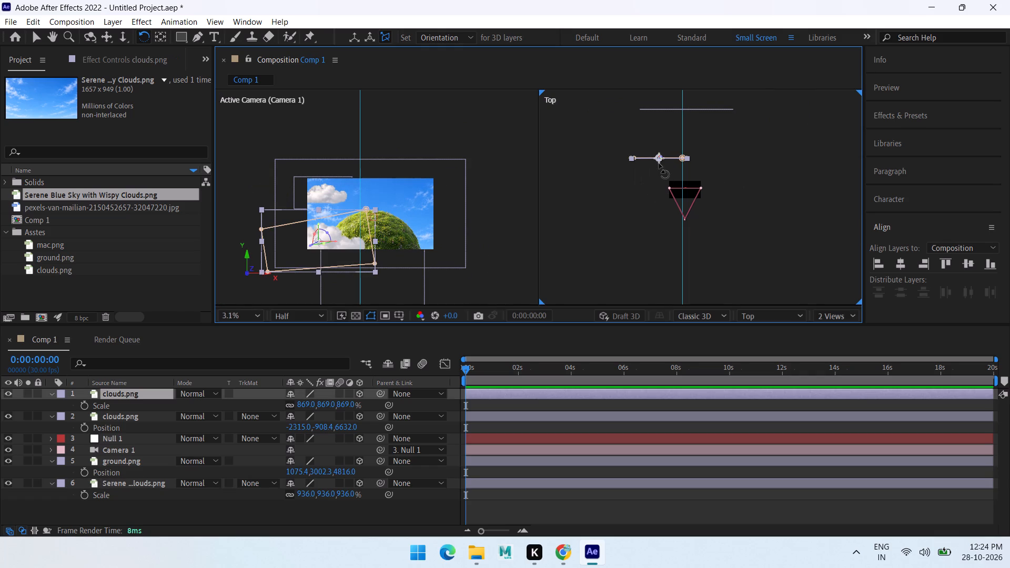
left_click_drag(659, 164, 660, 180)
left_click_drag(654, 145, 662, 176)
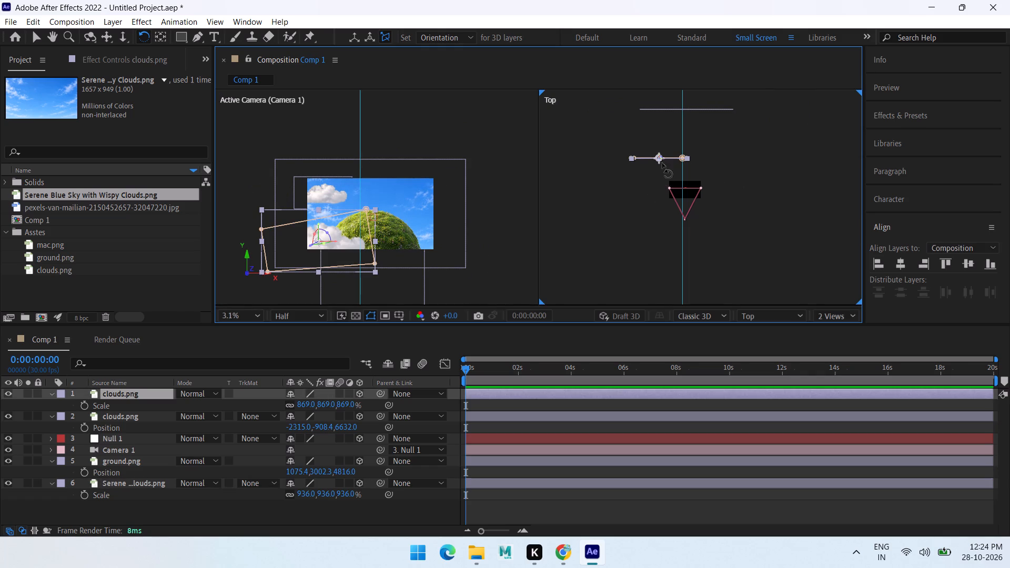
left_click_drag(659, 154, 659, 161)
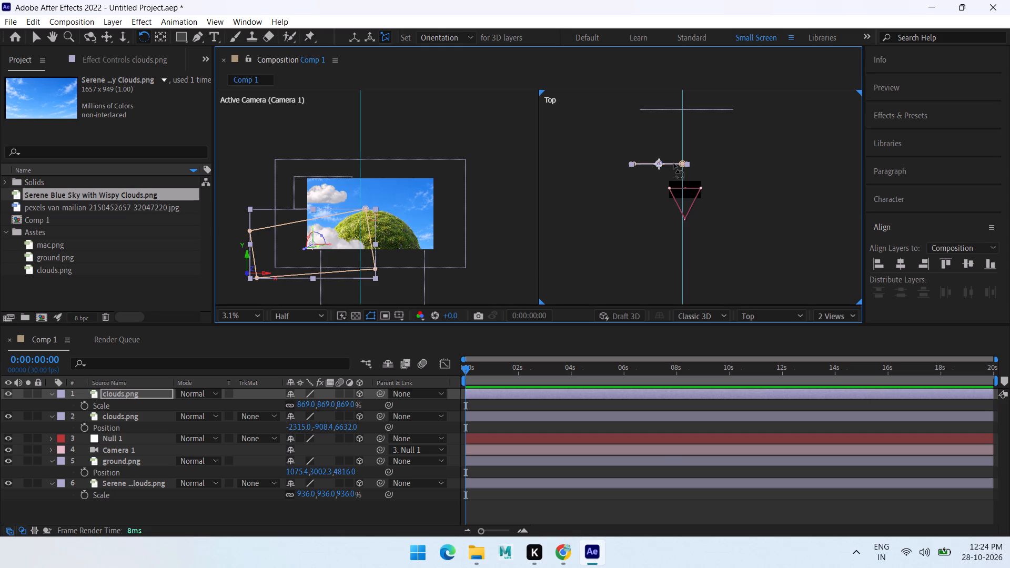
left_click_drag(664, 163, 672, 164)
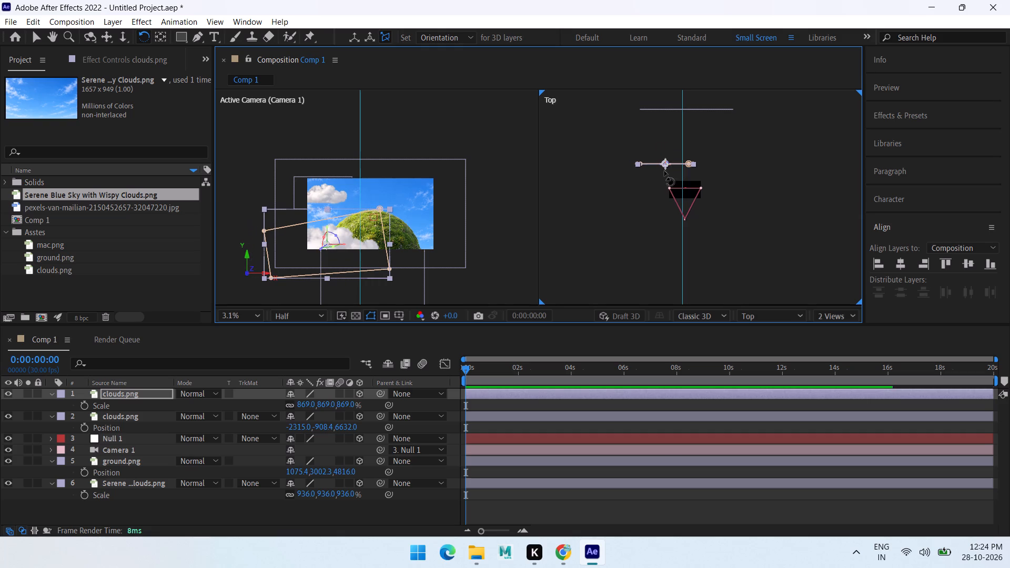
left_click_drag(665, 166, 665, 159)
left_click_drag(665, 160, 670, 144)
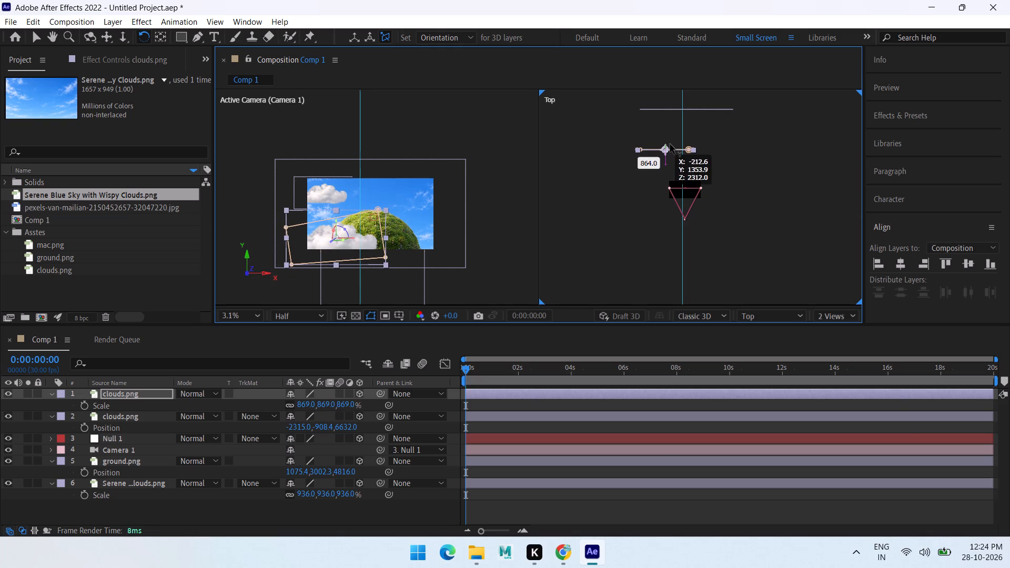
left_click_drag(670, 144, 670, 146)
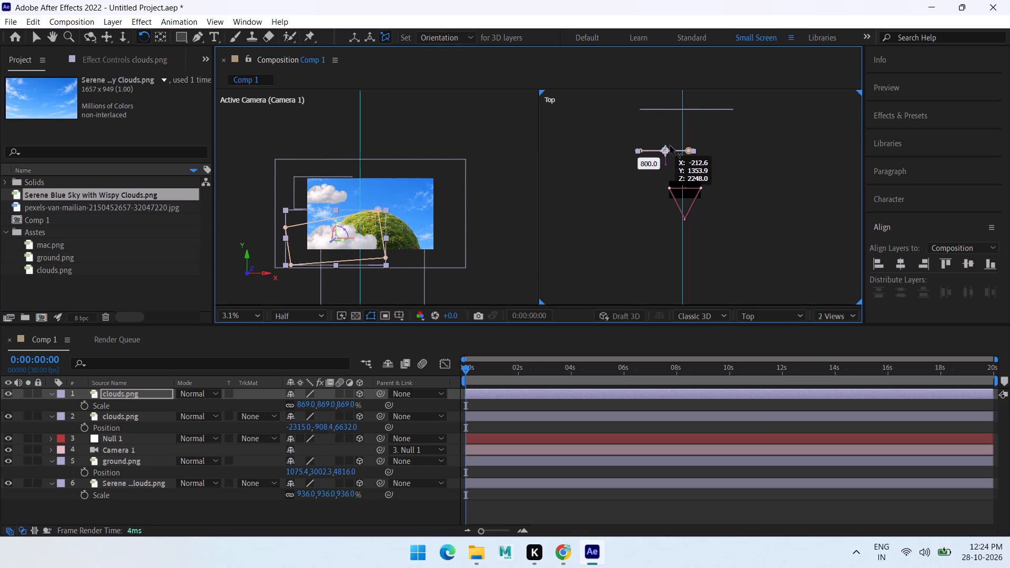
left_click_drag(670, 146, 671, 146)
Rotate the duplicate clouds.png layer slightly around its Z axis in the camera view.
key("e")
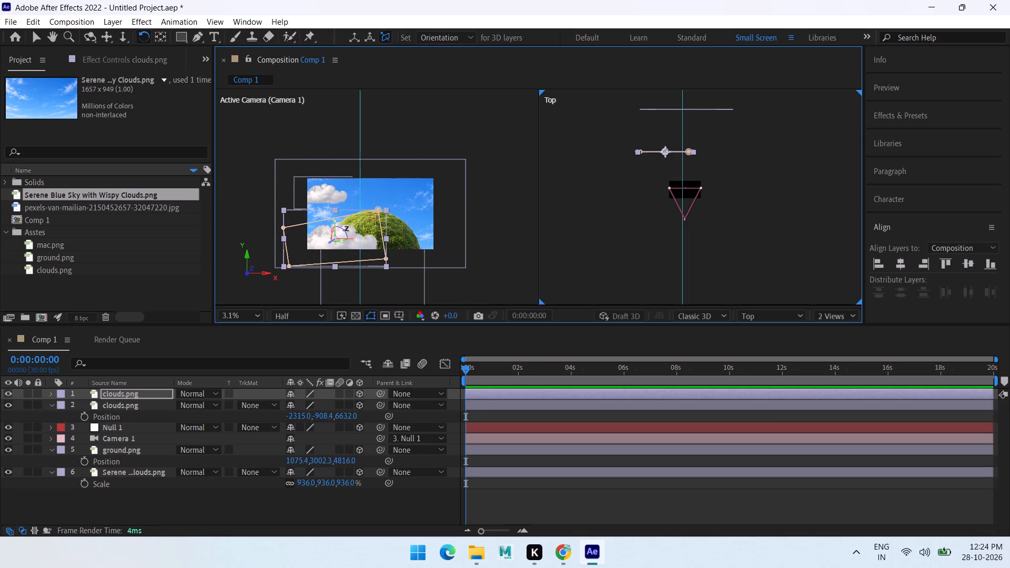
left_click(342, 228)
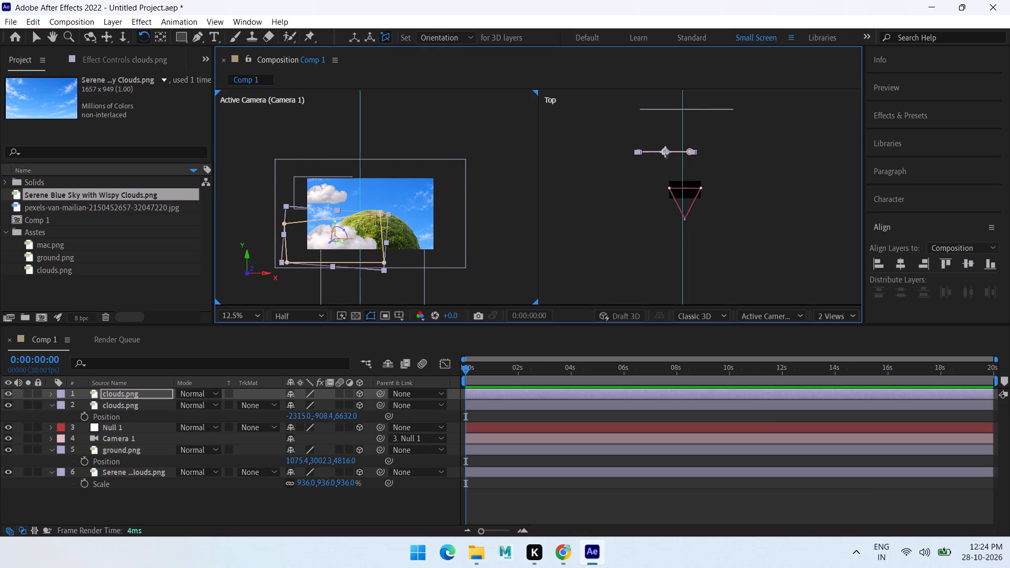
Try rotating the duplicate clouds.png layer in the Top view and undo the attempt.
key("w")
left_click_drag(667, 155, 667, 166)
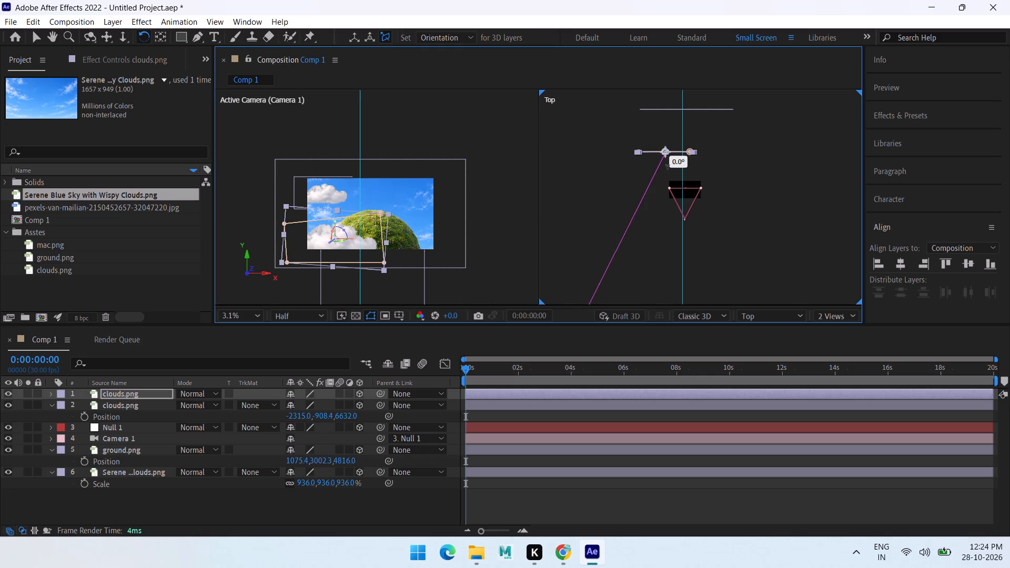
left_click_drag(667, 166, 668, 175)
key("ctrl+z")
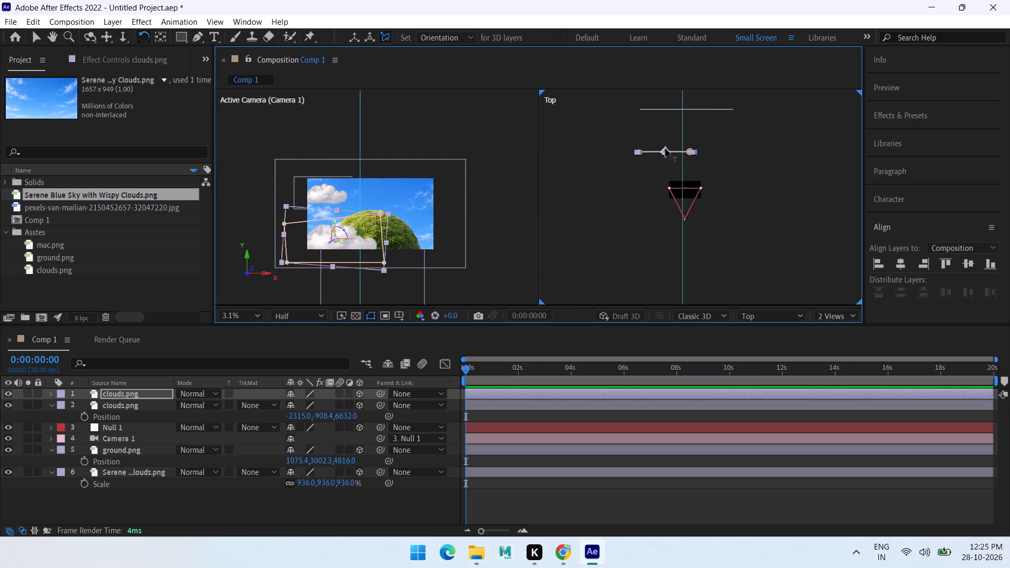
Bring the duplicate clouds.png layer closer to the camera at about Z 1160 and lower it to about Y 1626.
left_click_drag(665, 147, 666, 161)
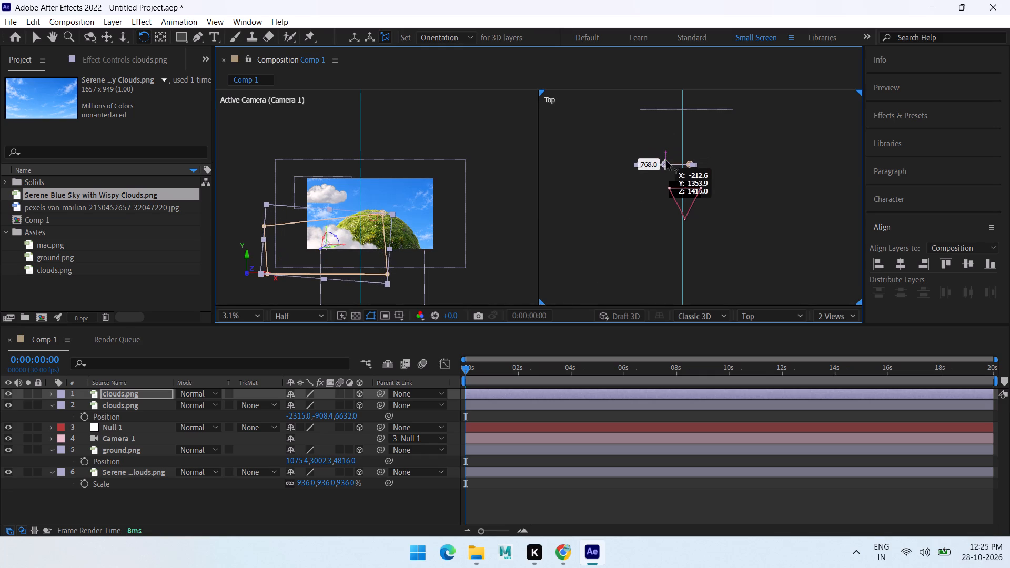
left_click_drag(666, 161, 666, 165)
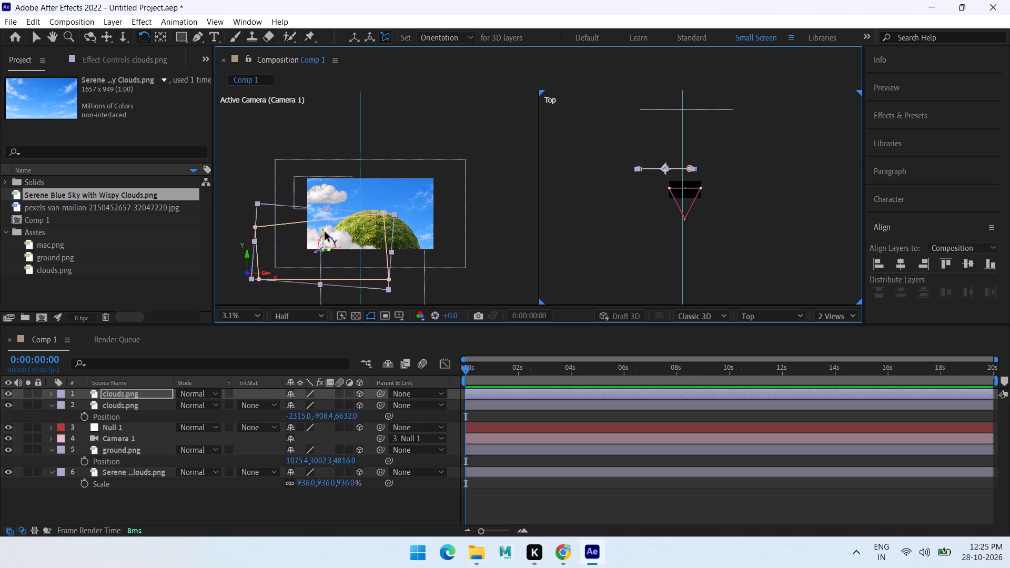
left_click_drag(325, 232, 327, 245)
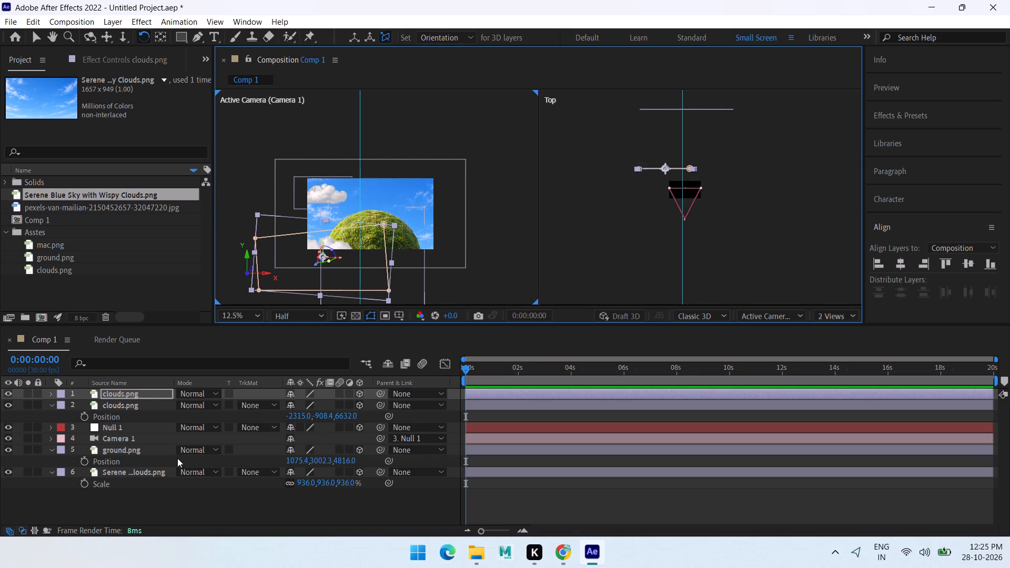
Fit the camera view and set the ground.png layer's scale to 500%, undoing it once to compare before reapplying it.
left_click(235, 315)
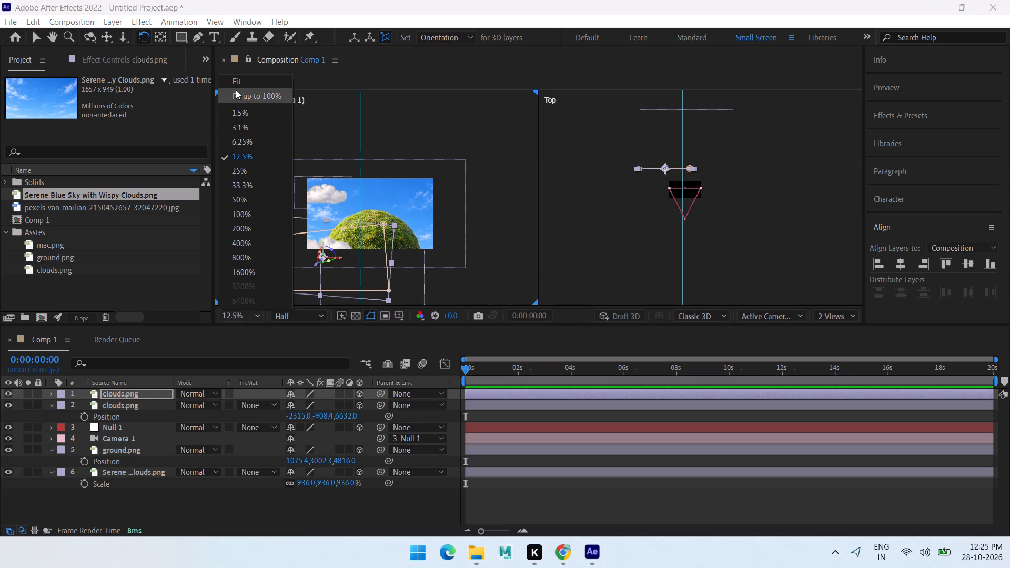
left_click(237, 84)
scroll(421, 246, "down", 1)
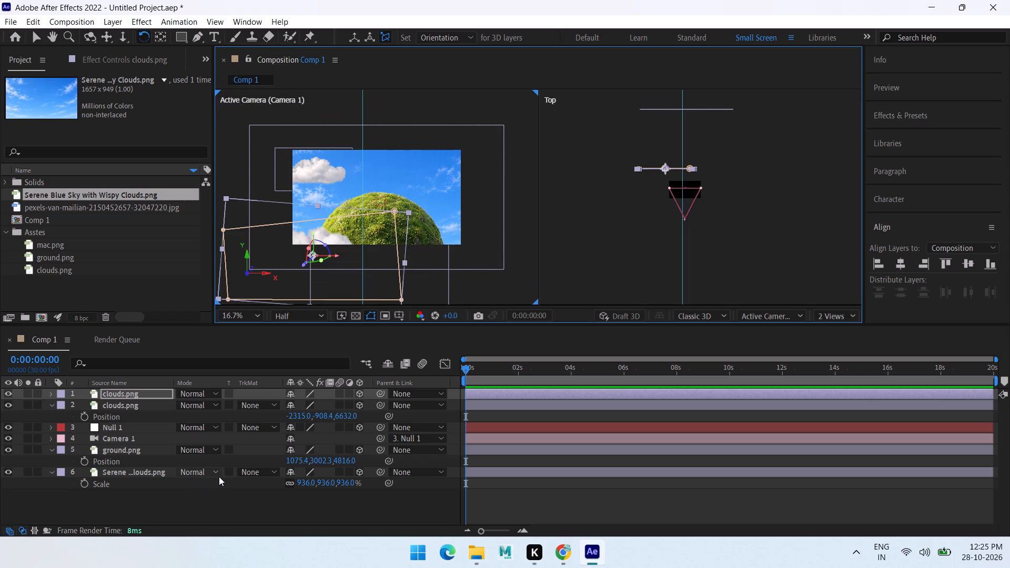
left_click(135, 448)
key("s")
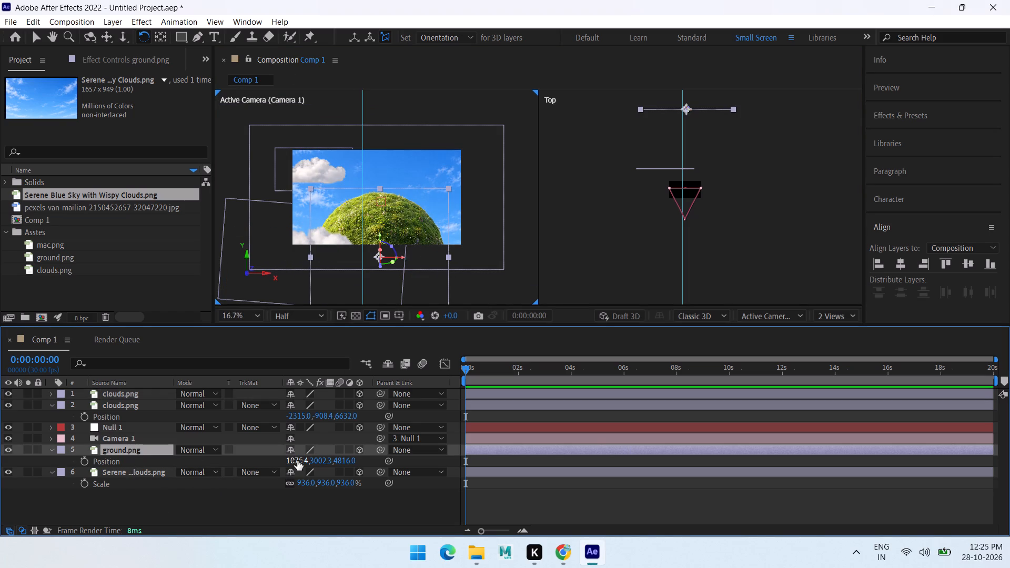
left_click(299, 462)
type("500")
key("Return")
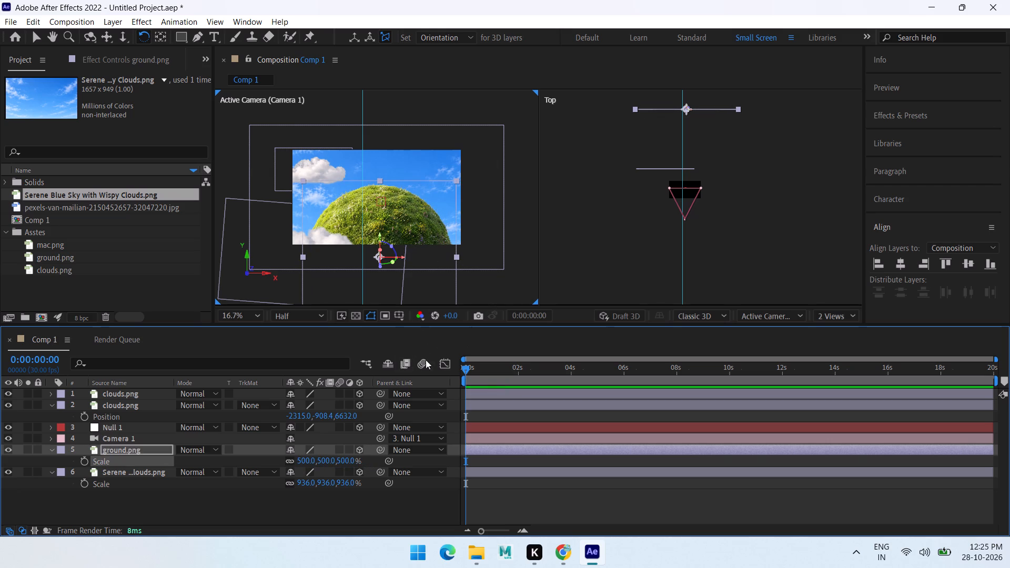
key("ctrl+z")
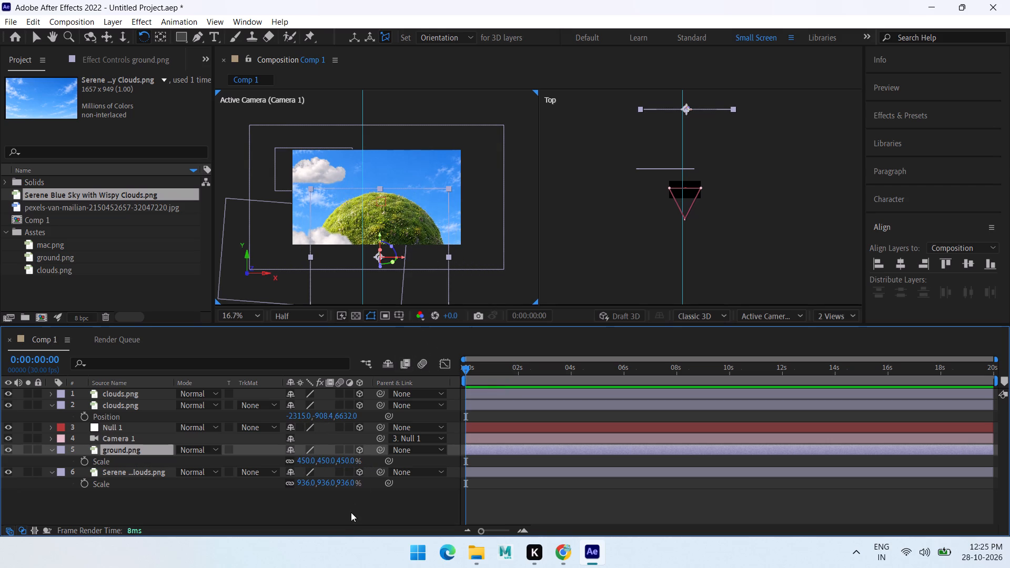
left_click(351, 512)
left_click(305, 460)
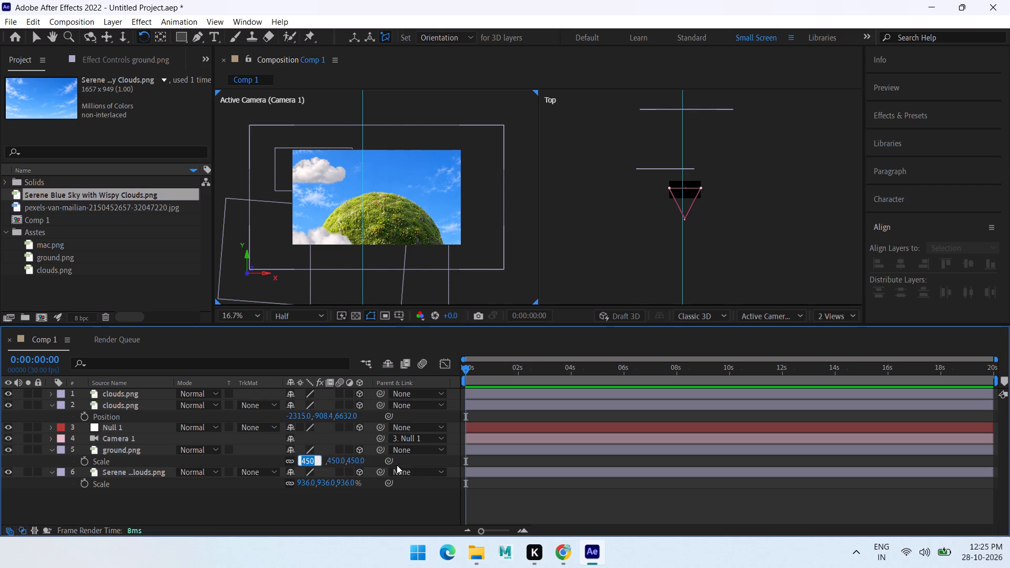
key("5")
type("00")
key("Return")
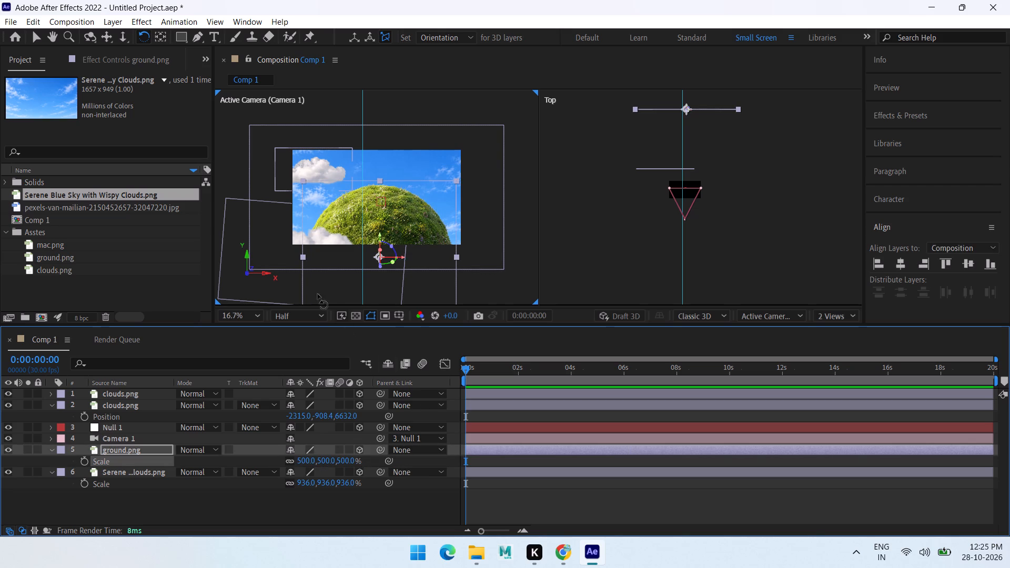
Raise the original clouds.png layer above the hill in the camera view to a Y position of about -1018.
left_click(319, 166)
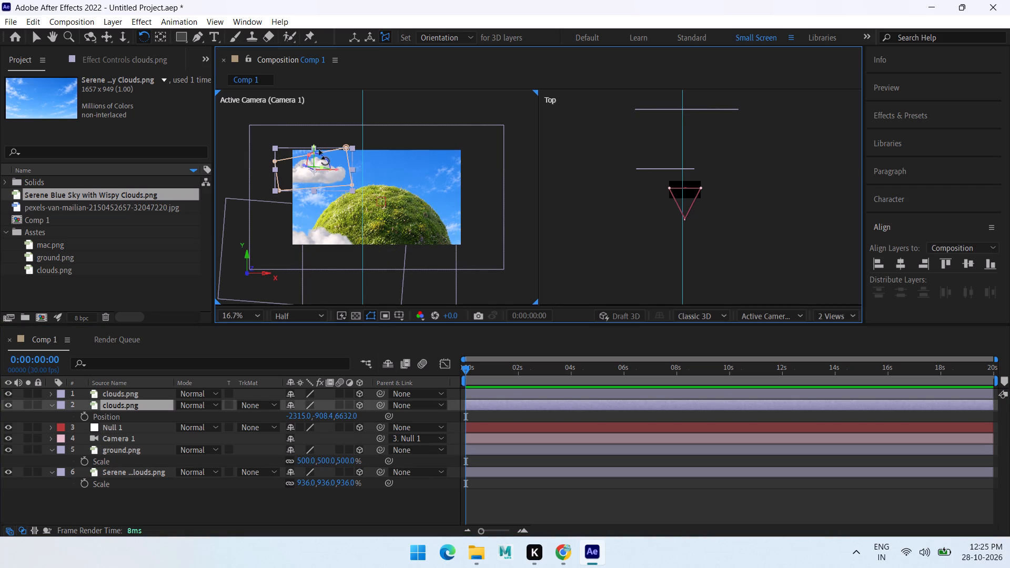
left_click(313, 148)
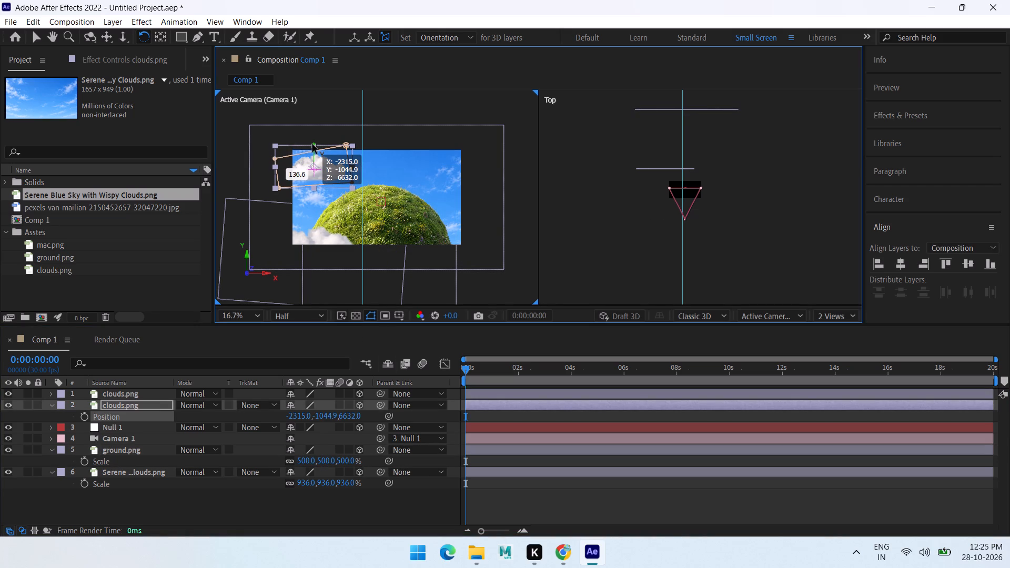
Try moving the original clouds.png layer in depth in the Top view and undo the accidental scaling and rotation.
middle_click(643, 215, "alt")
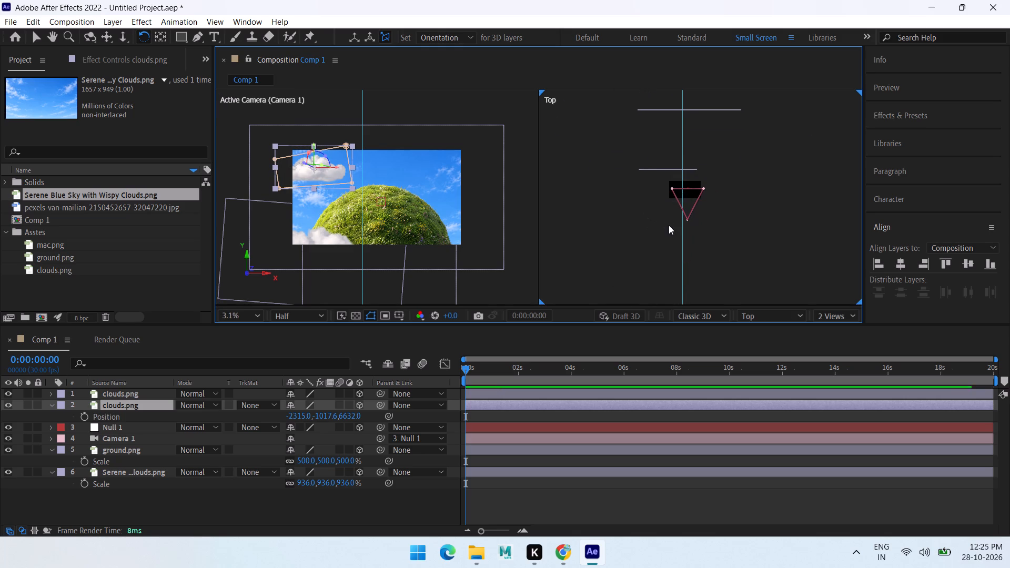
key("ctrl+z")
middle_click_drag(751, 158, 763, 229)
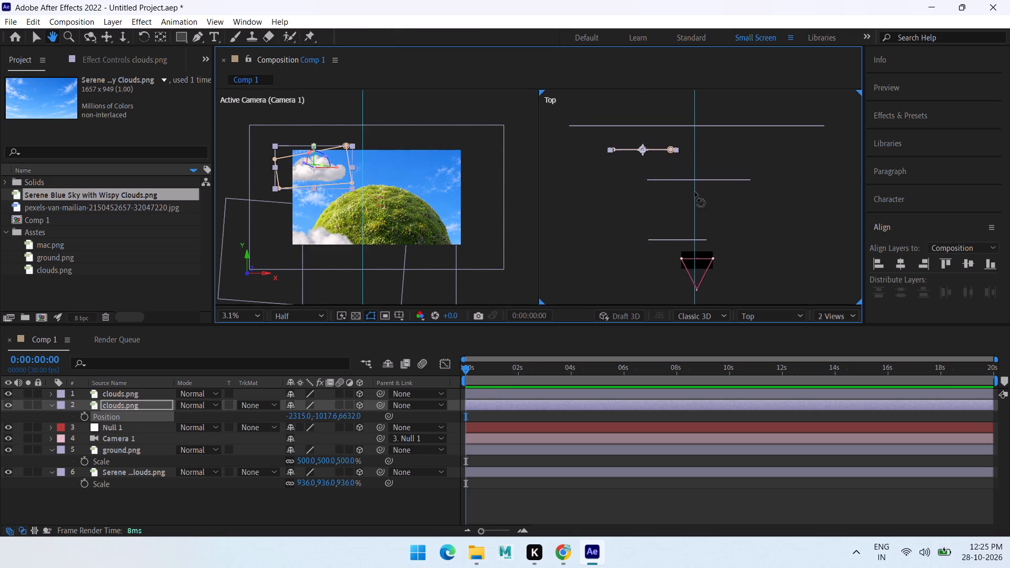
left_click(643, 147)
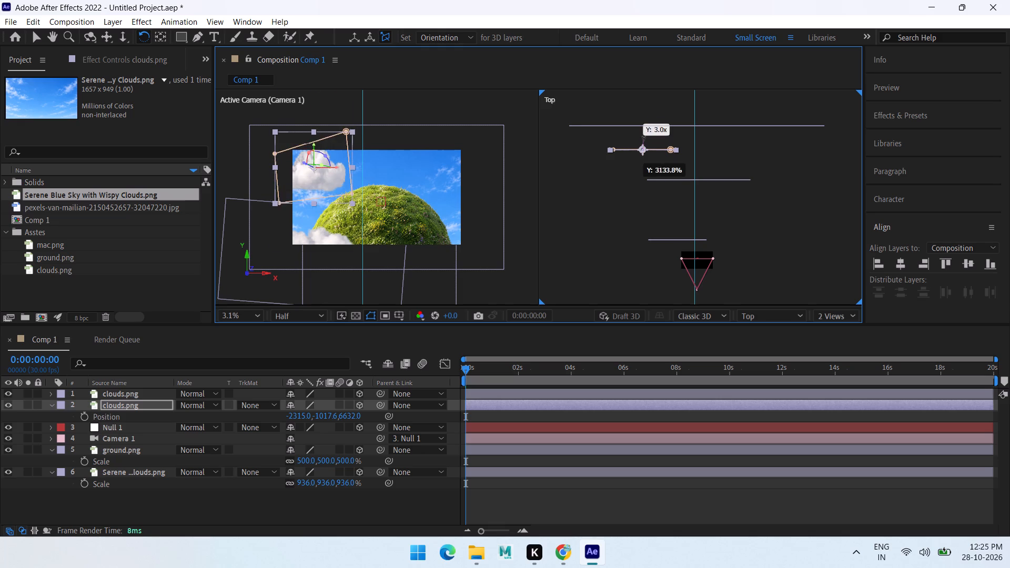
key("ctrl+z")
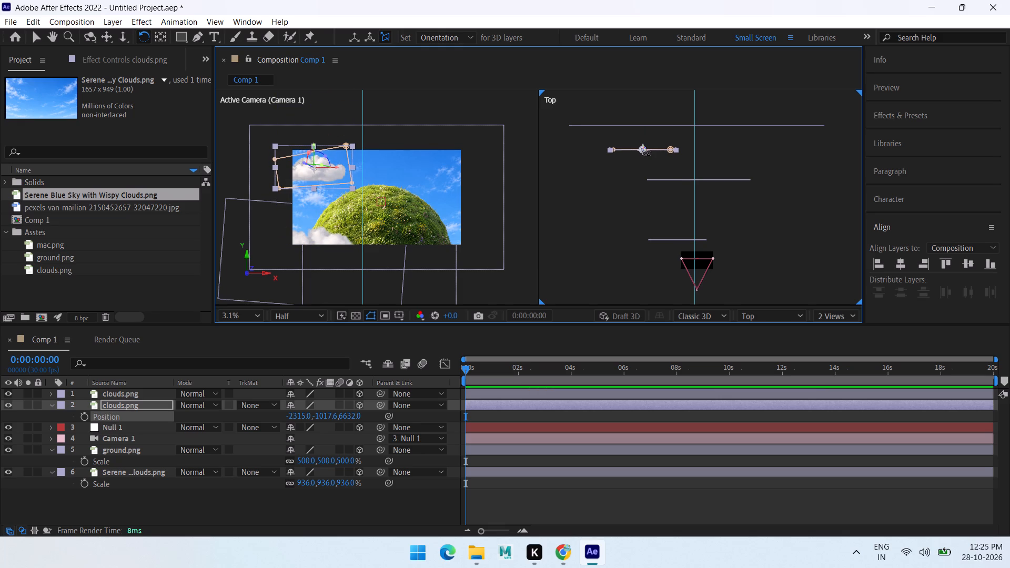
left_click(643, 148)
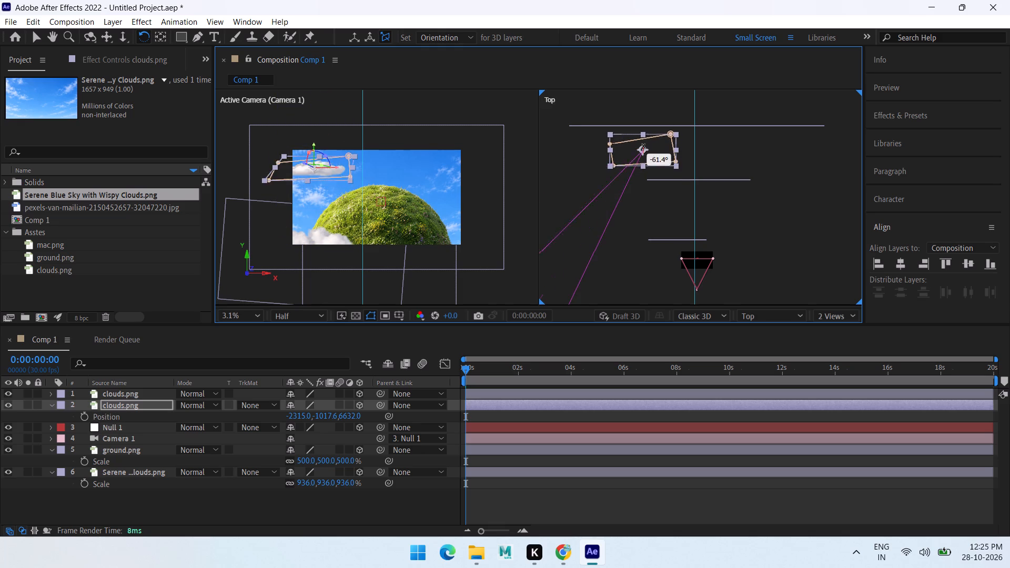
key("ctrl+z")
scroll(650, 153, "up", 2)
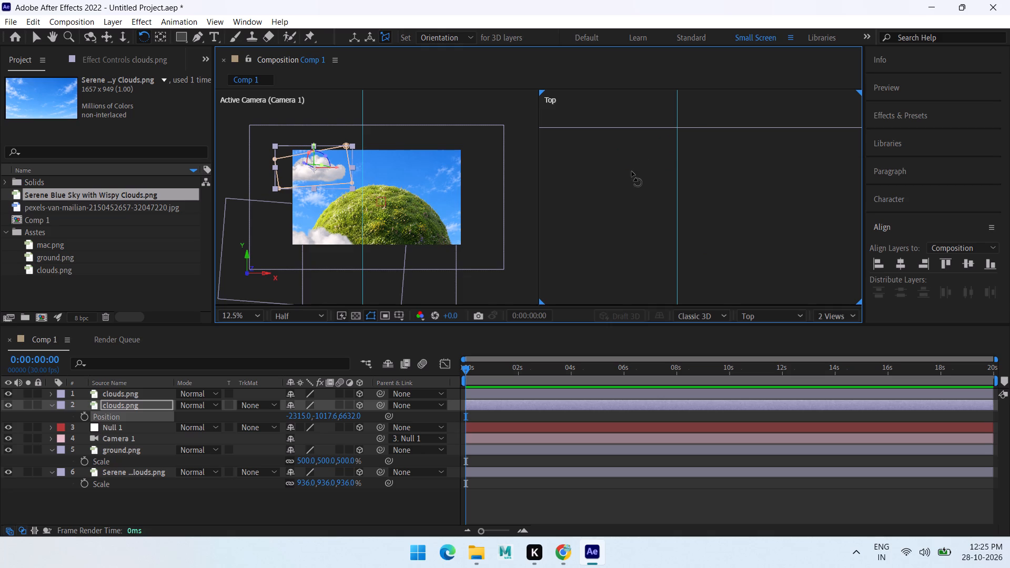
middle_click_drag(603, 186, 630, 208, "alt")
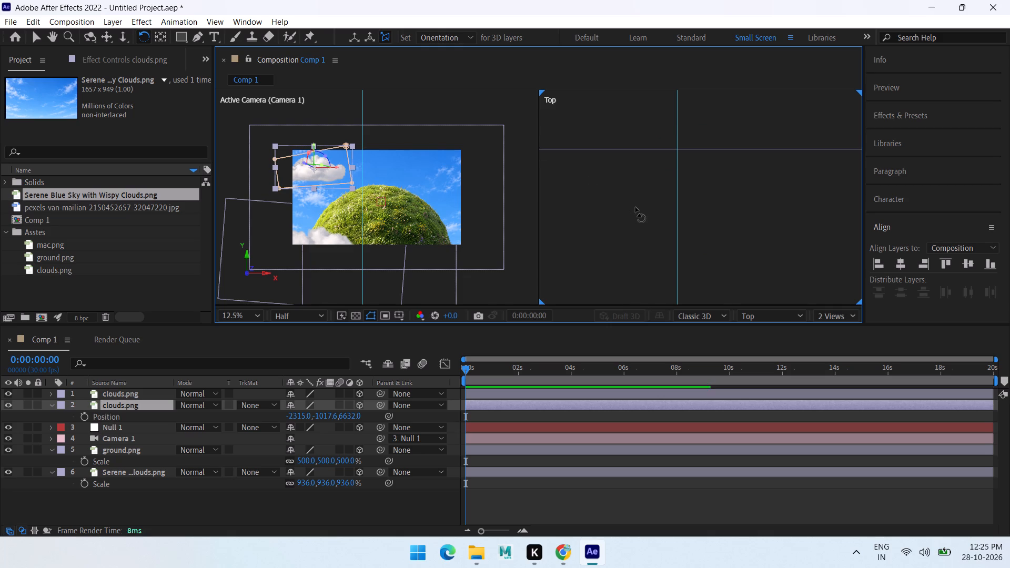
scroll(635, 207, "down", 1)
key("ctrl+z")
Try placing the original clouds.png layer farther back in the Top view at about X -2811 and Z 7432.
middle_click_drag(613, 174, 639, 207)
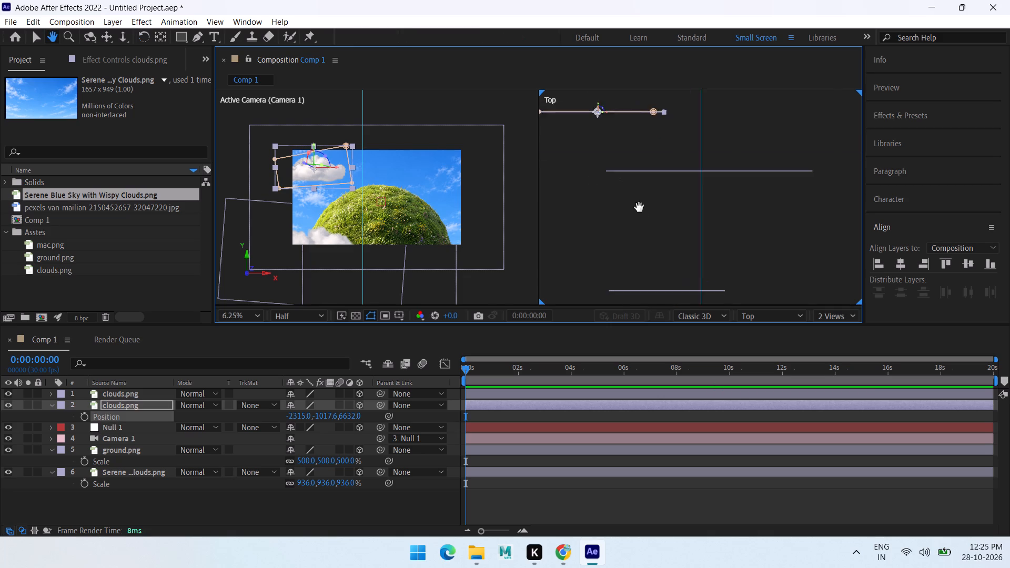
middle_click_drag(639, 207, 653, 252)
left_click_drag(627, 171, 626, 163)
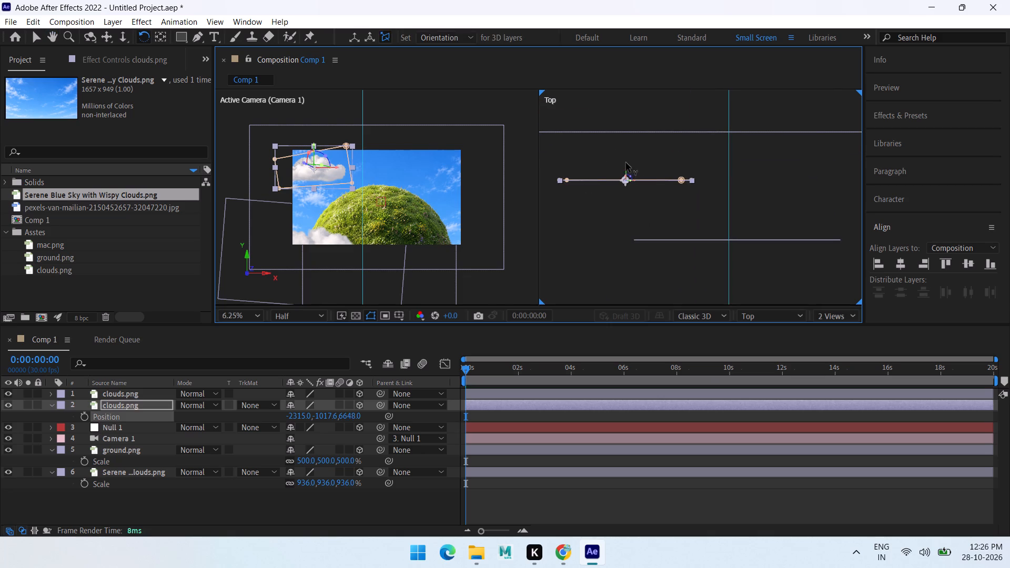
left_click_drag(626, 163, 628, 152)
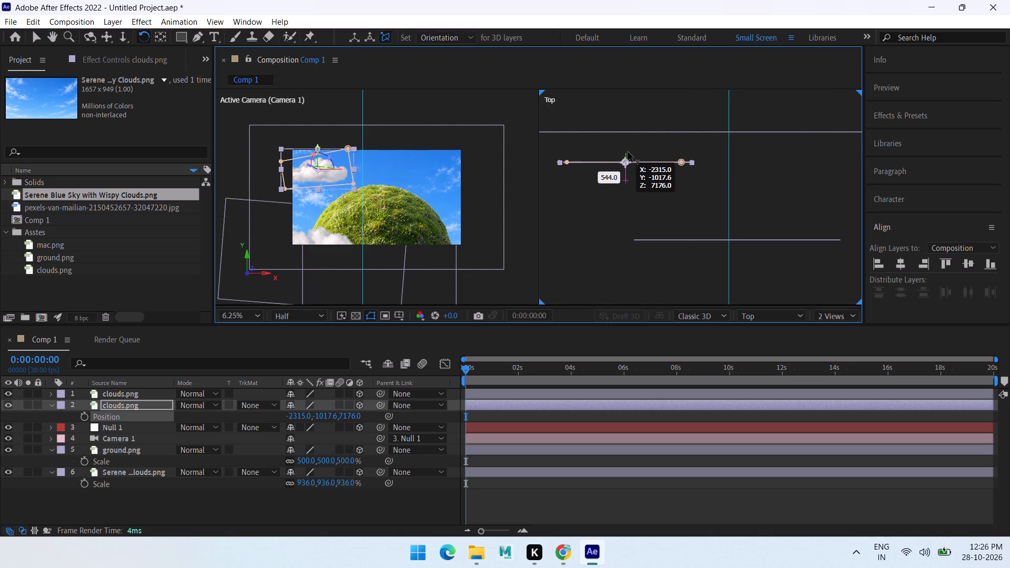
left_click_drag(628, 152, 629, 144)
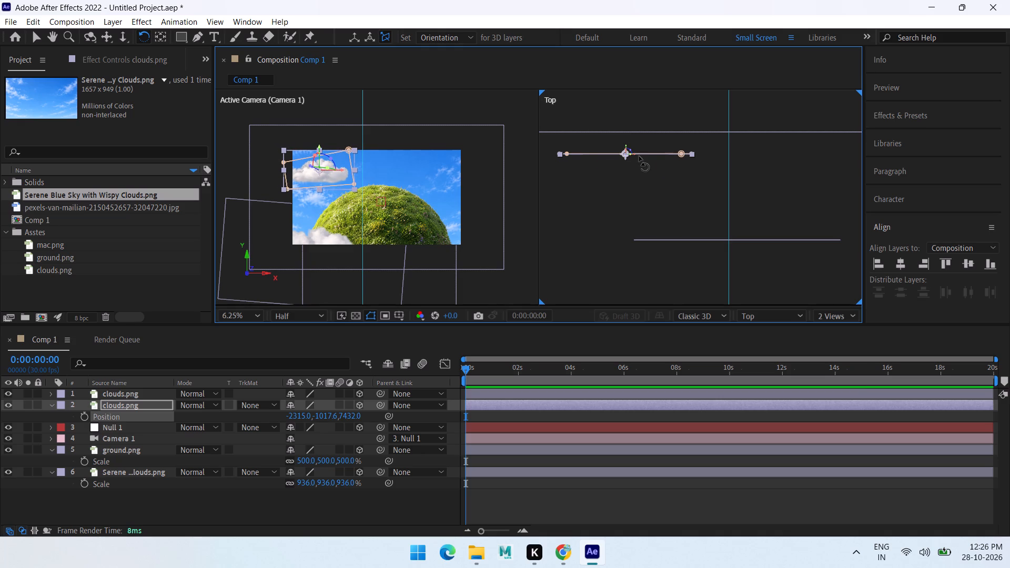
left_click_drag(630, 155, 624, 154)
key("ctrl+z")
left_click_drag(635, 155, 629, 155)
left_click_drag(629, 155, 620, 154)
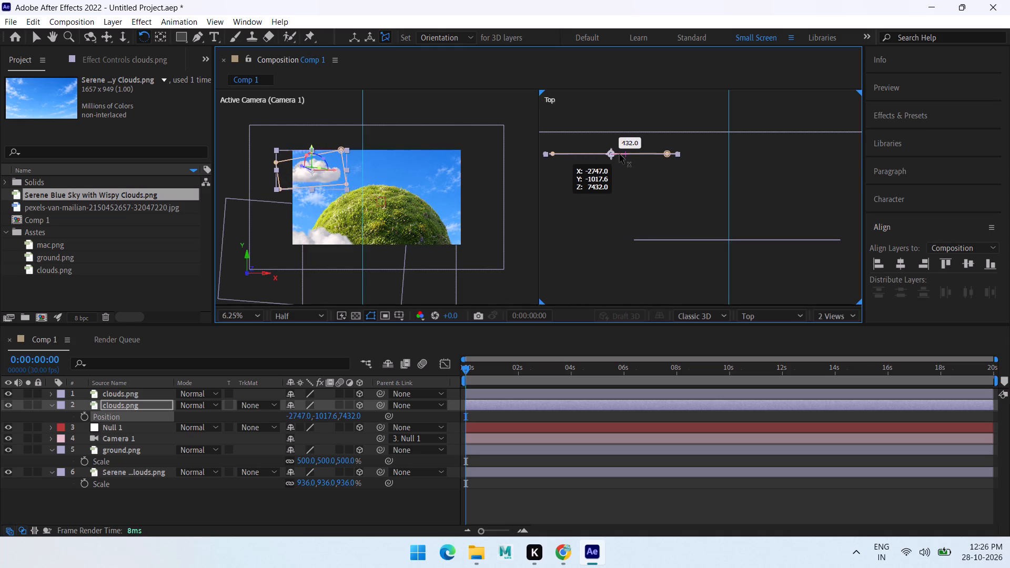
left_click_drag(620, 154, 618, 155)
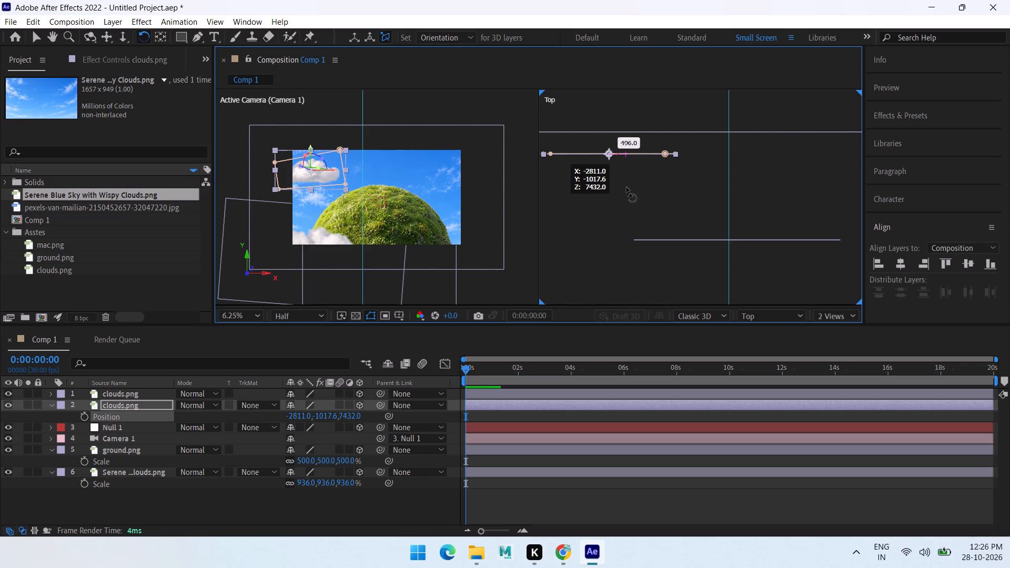
Reposition the original clouds.png layer in the Top view at about X -2331 and Z 6184.
left_click_drag(609, 145, 612, 119)
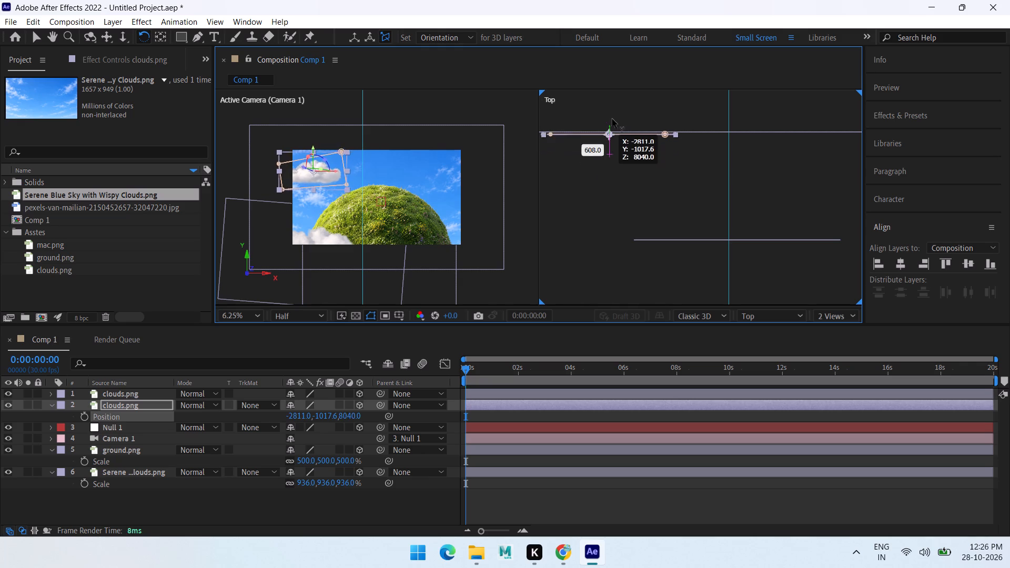
left_click_drag(612, 119, 609, 127)
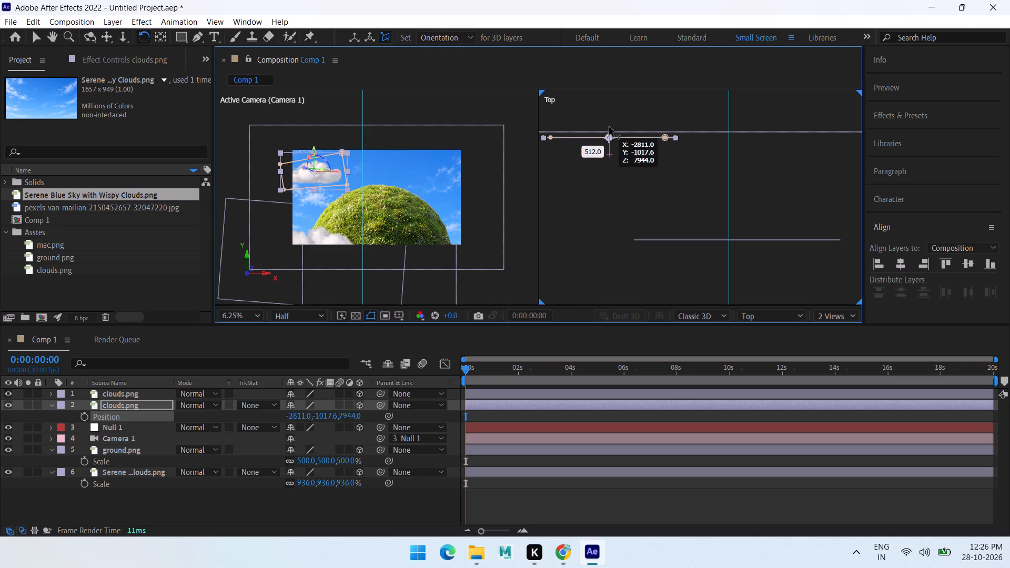
left_click_drag(609, 127, 599, 185)
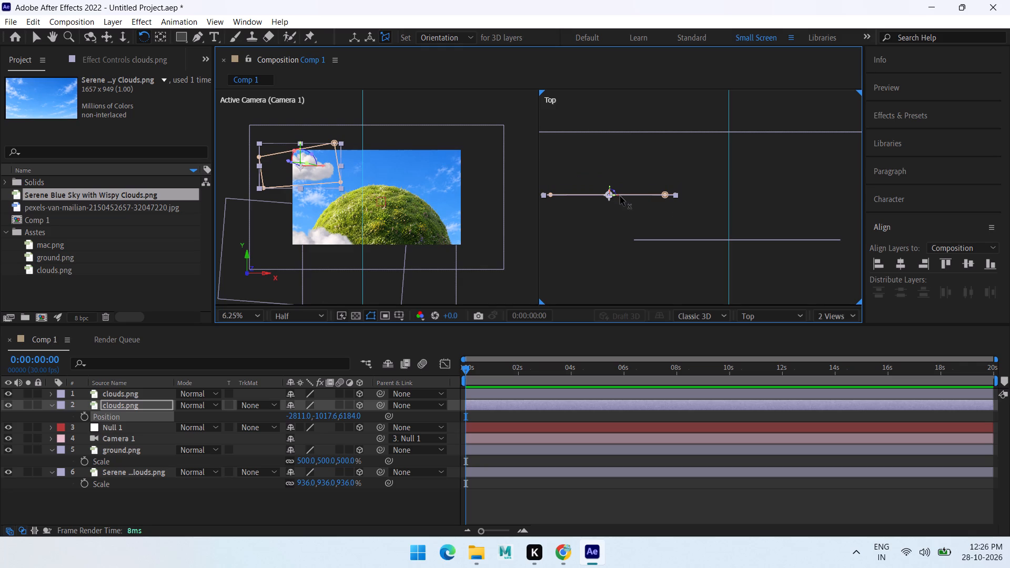
left_click_drag(620, 196, 638, 200)
scroll(376, 203, "down", 1)
scroll(385, 211, "up", 1)
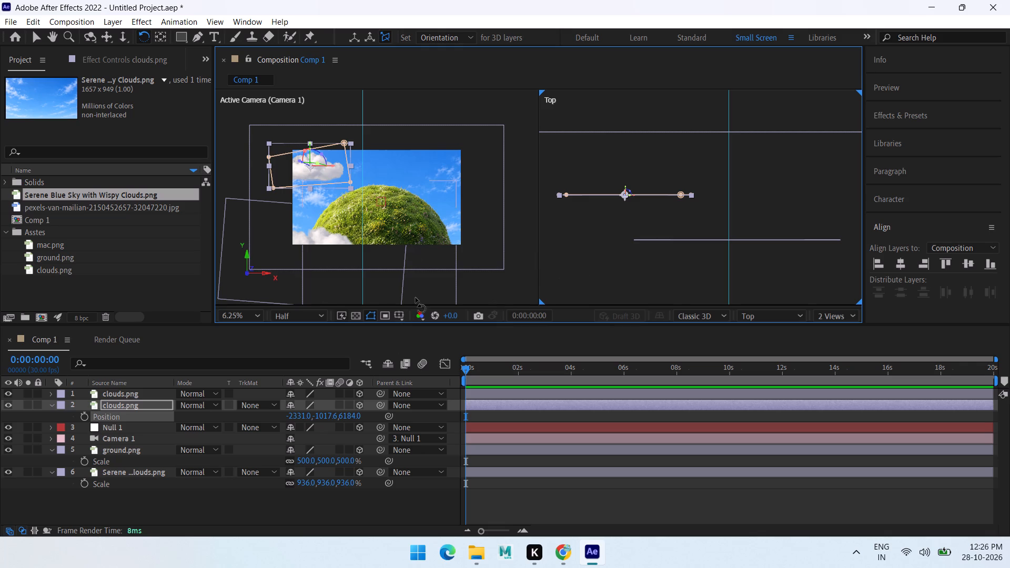
Duplicate the foreground clouds.png layer and move the copy across and up into the sky above the hill's right side.
left_click(126, 402)
left_click(148, 391)
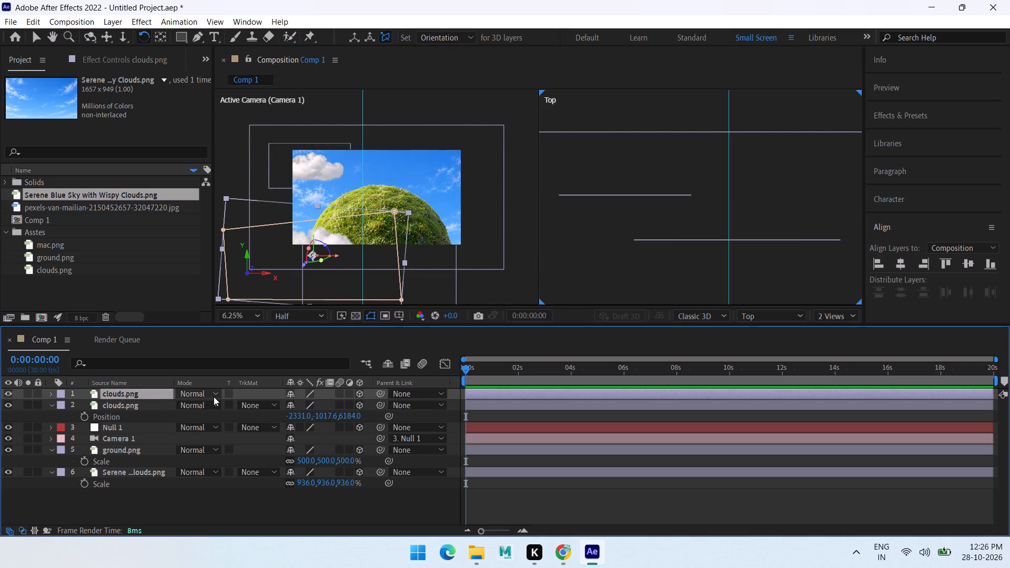
key("ctrl+d")
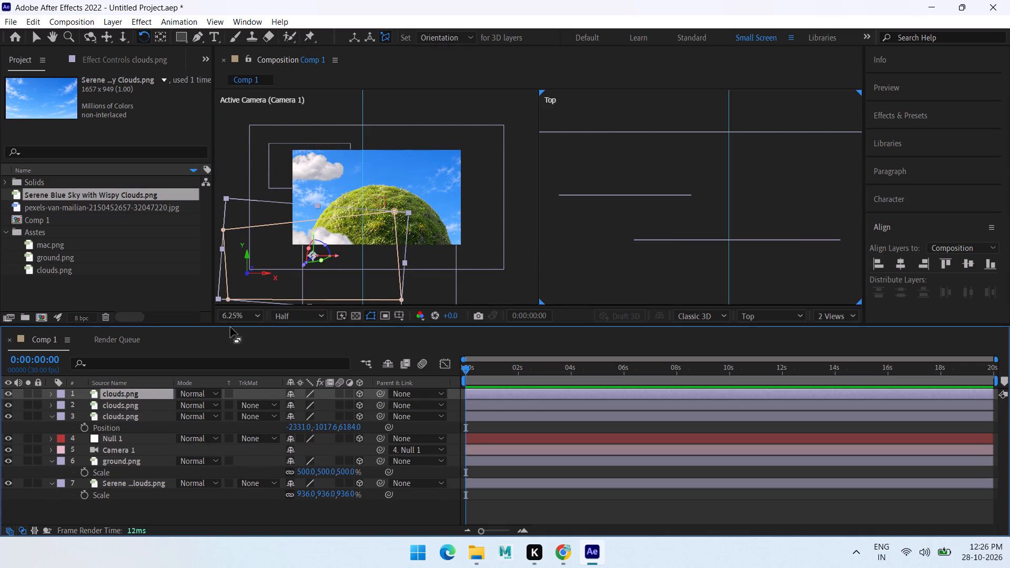
left_click_drag(338, 256, 383, 257)
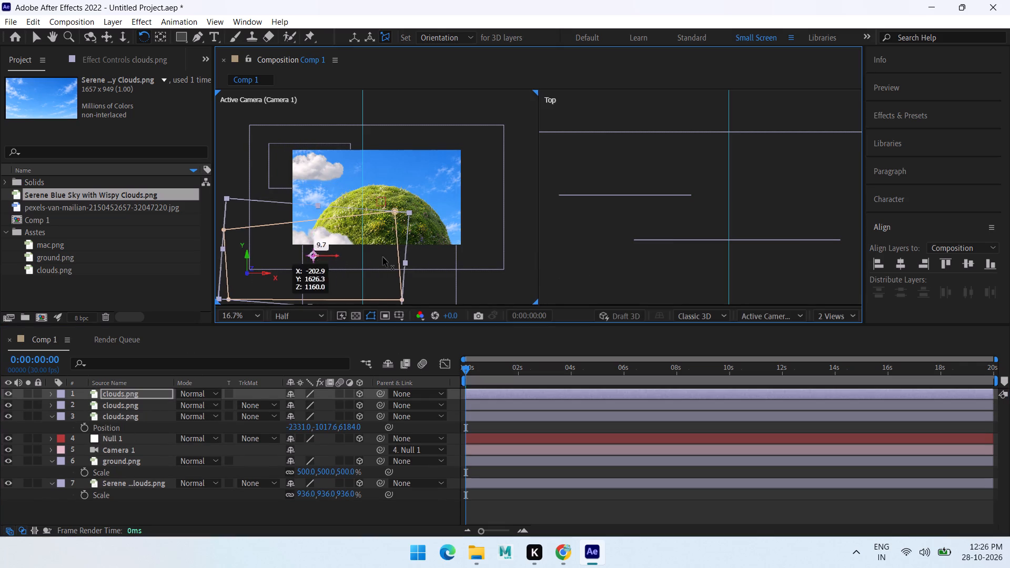
left_click_drag(383, 257, 455, 261)
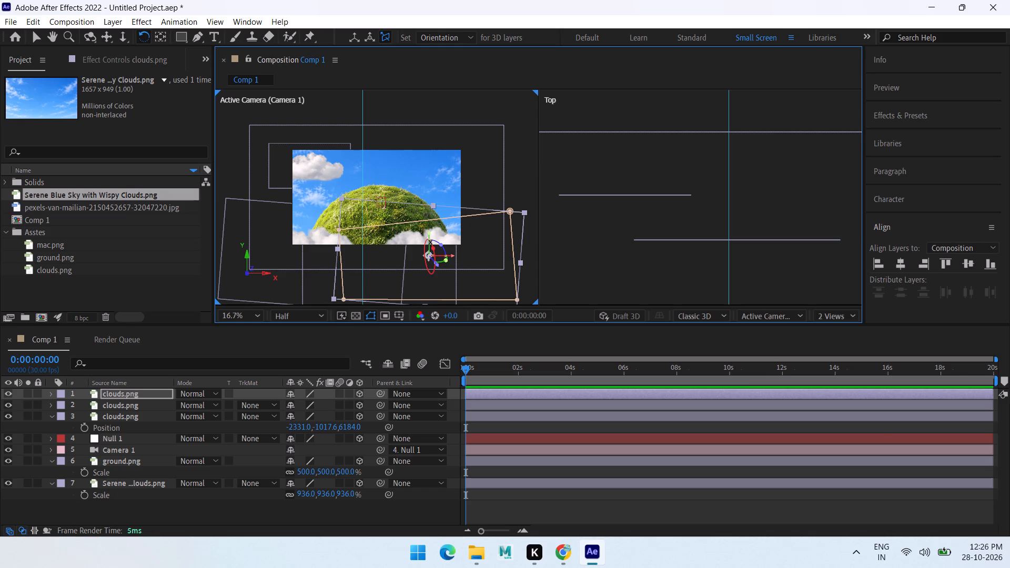
left_click_drag(430, 236, 439, 156)
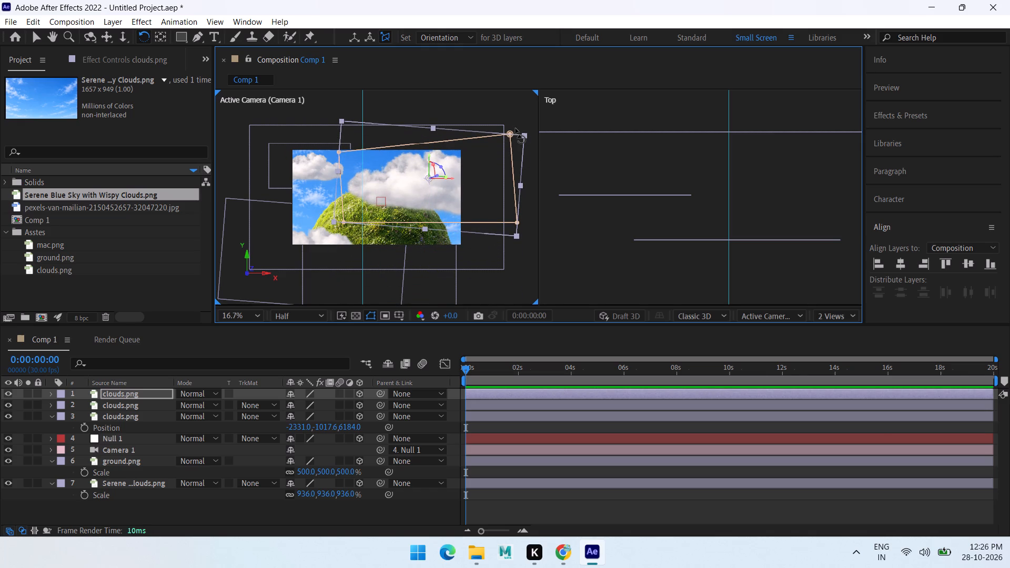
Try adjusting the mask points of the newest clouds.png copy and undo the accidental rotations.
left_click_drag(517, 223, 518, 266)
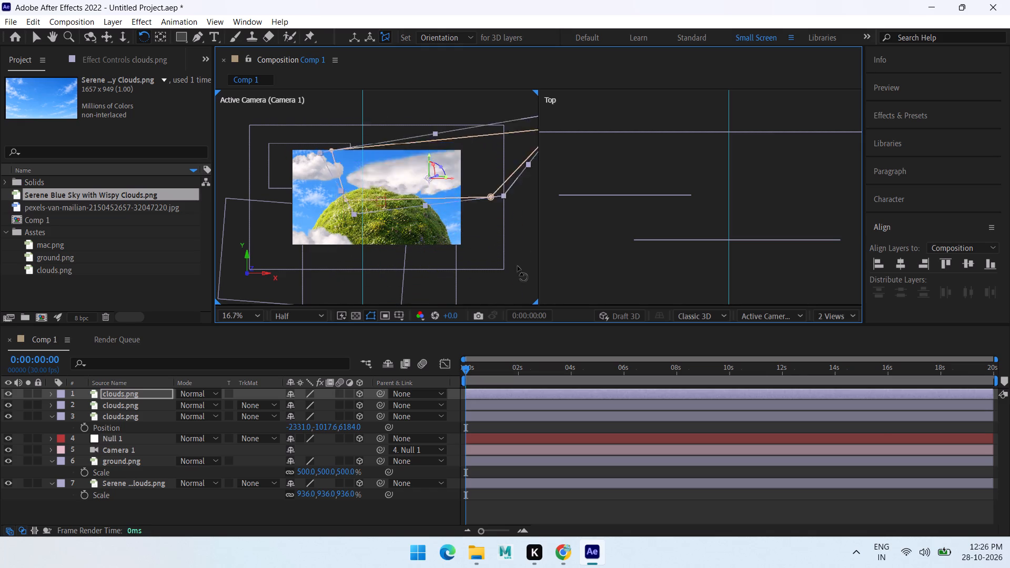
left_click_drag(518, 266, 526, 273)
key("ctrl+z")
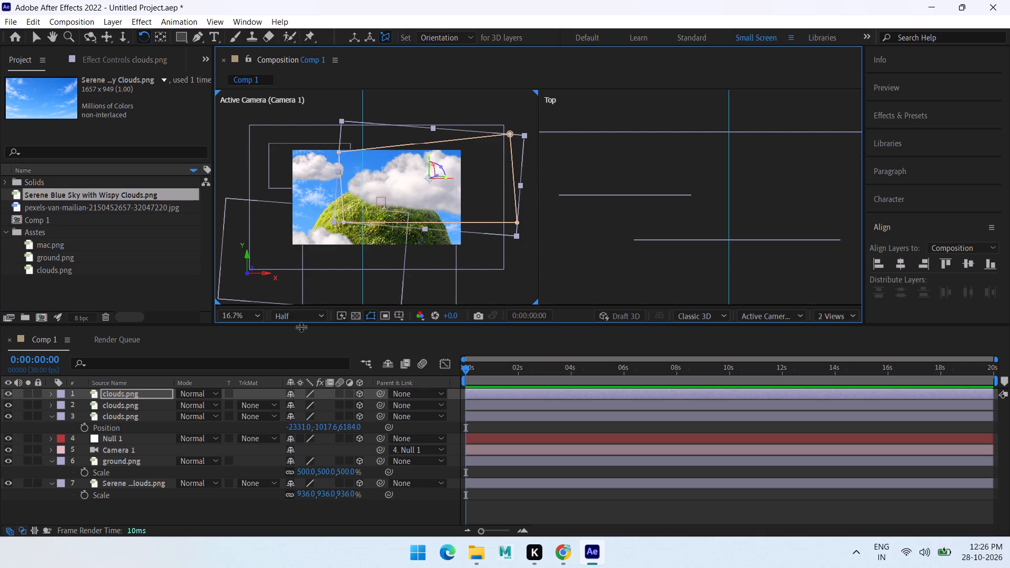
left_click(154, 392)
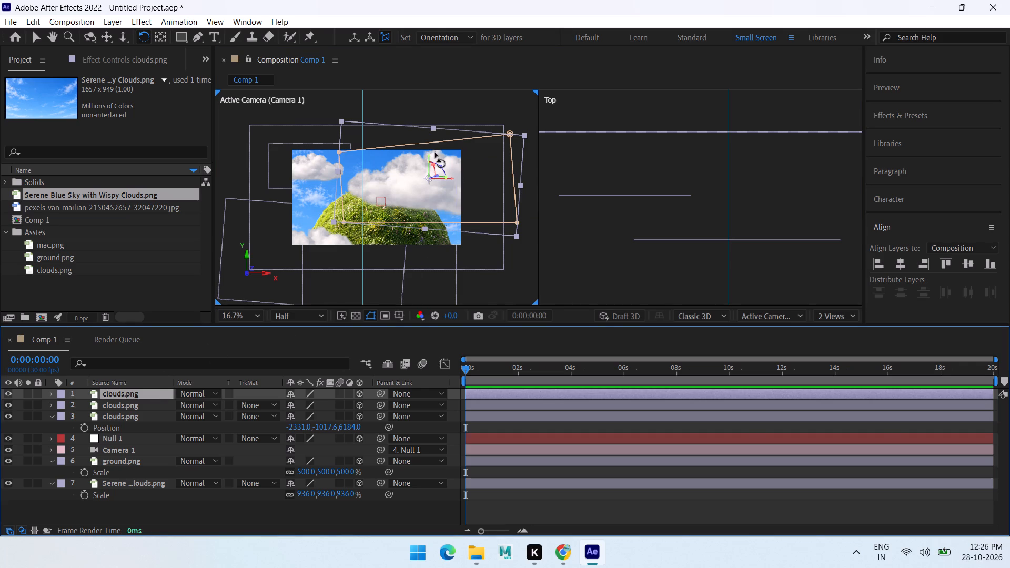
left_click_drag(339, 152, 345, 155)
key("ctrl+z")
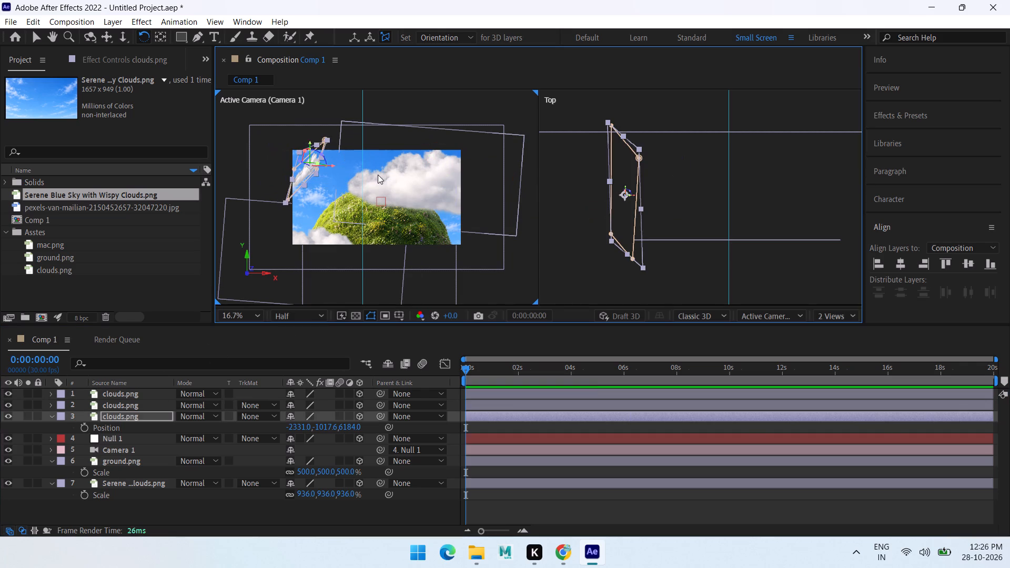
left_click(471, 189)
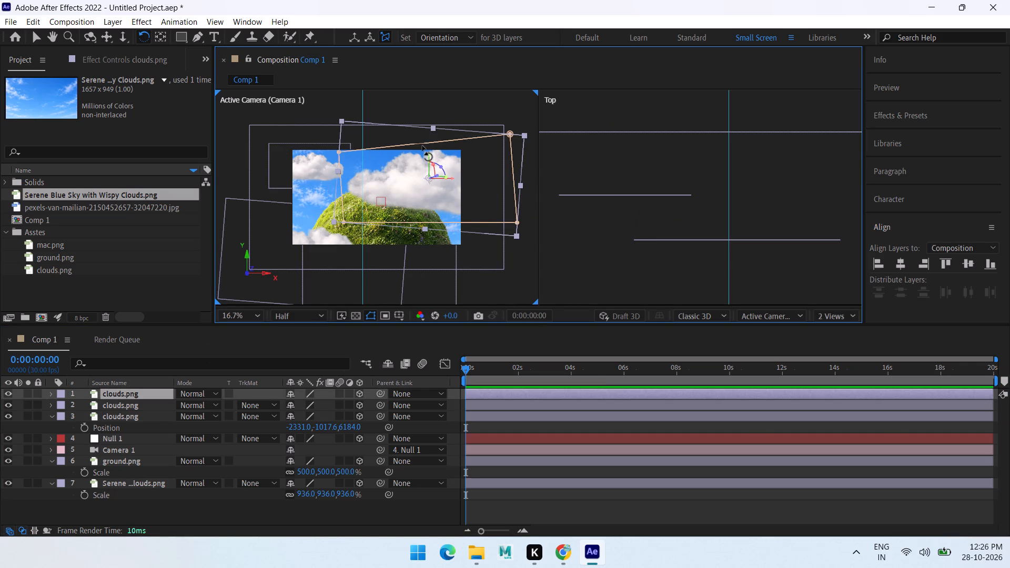
Reshape the mask on the newest clouds.png copy with the Pen tool, extending its lower corners well below the hill.
left_click(194, 34)
left_click_drag(510, 135, 507, 139)
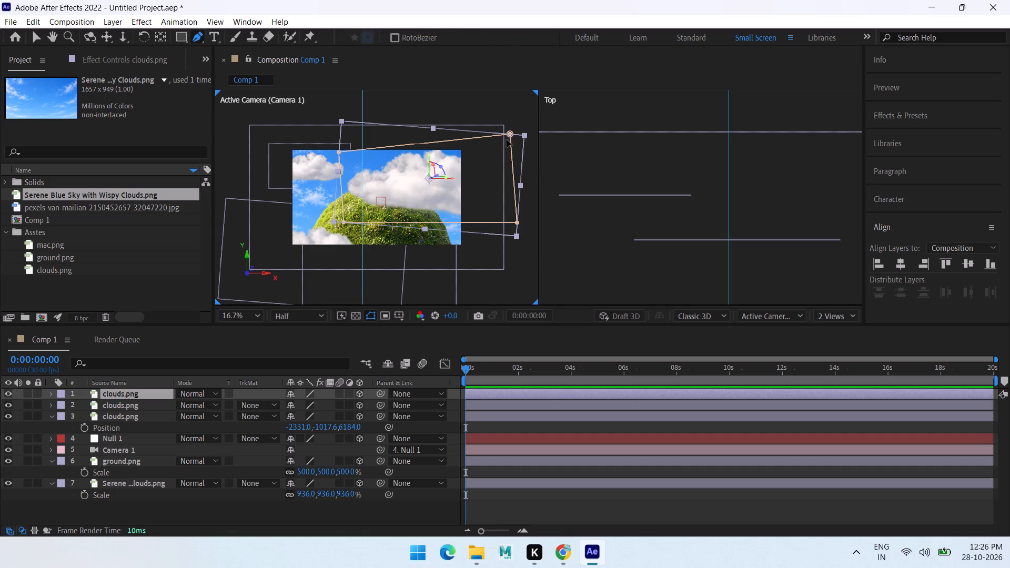
left_click_drag(507, 139, 505, 157)
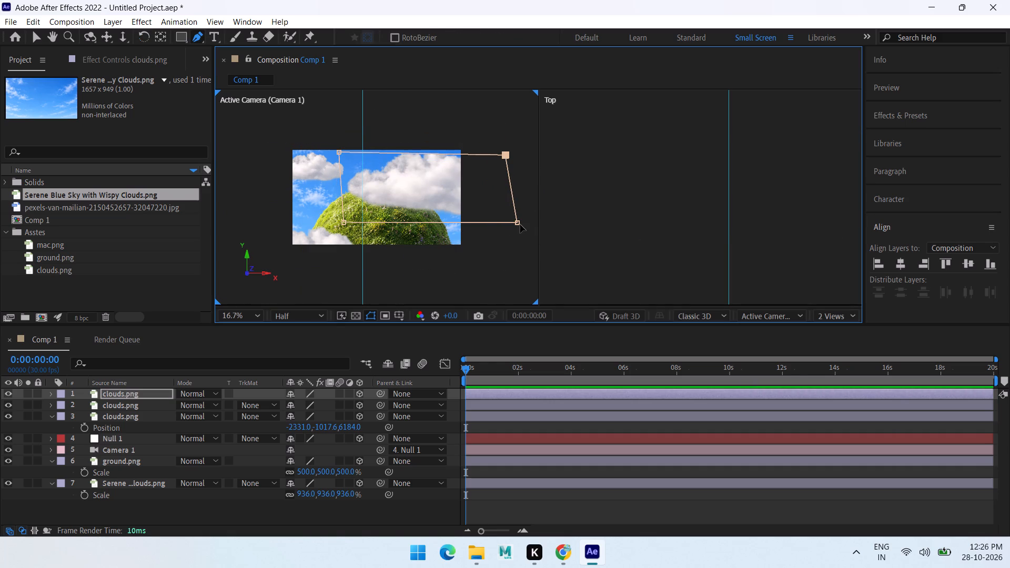
left_click_drag(519, 225, 533, 333)
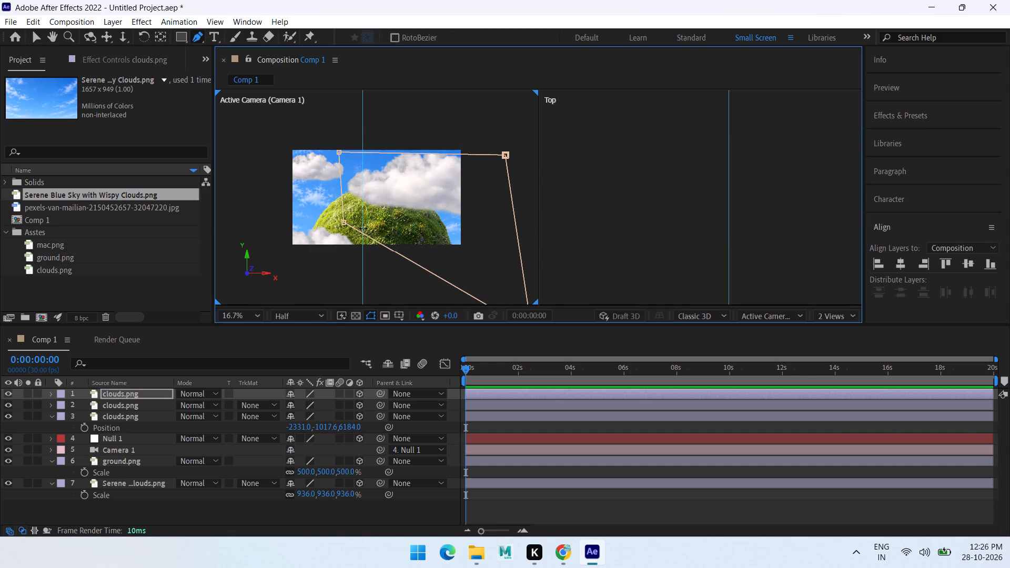
left_click_drag(345, 223, 377, 312)
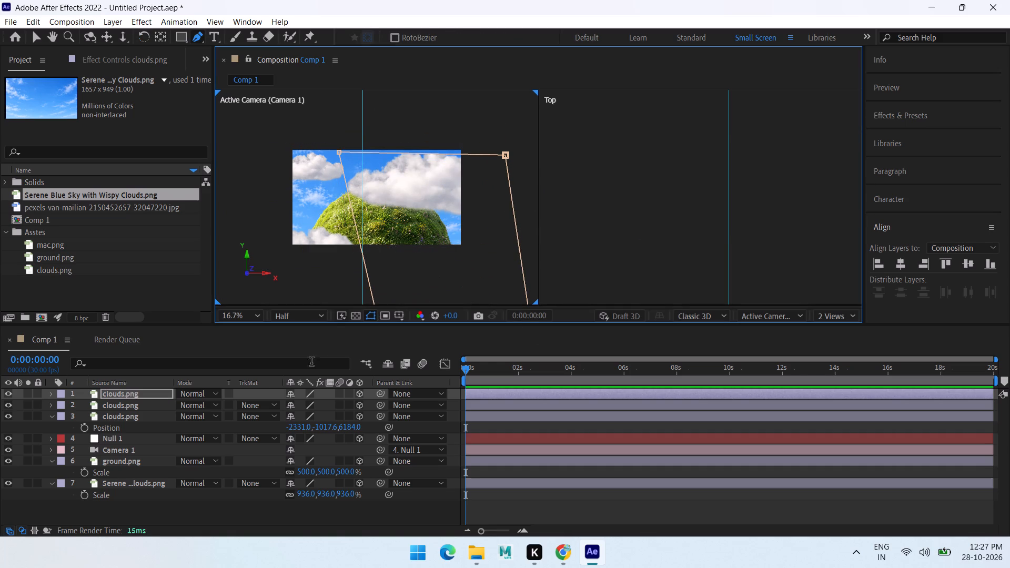
Scale the newest clouds.png copy down to 379%.
key("s")
left_click_drag(305, 403, 237, 405)
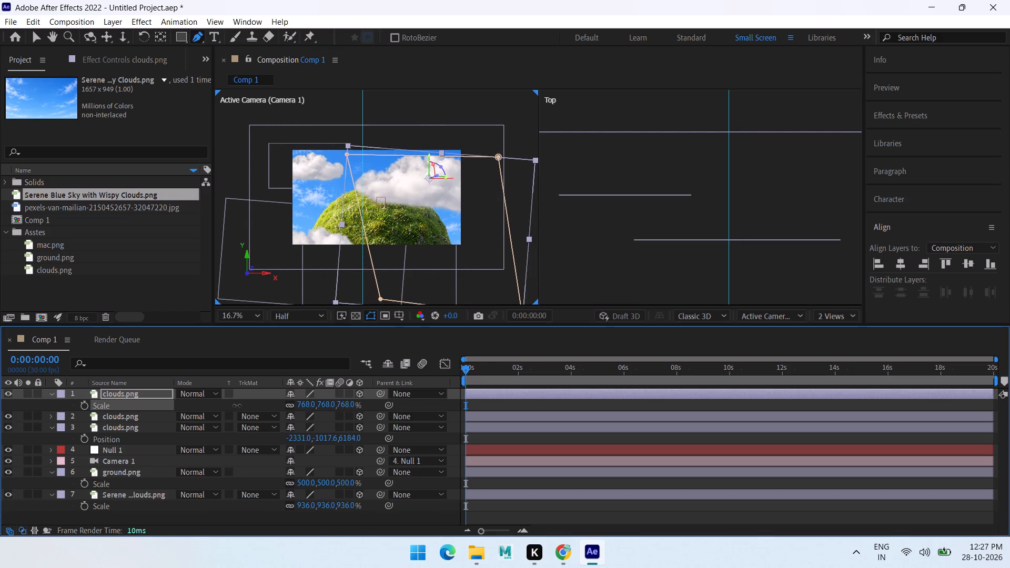
left_click_drag(237, 405, 0, 412)
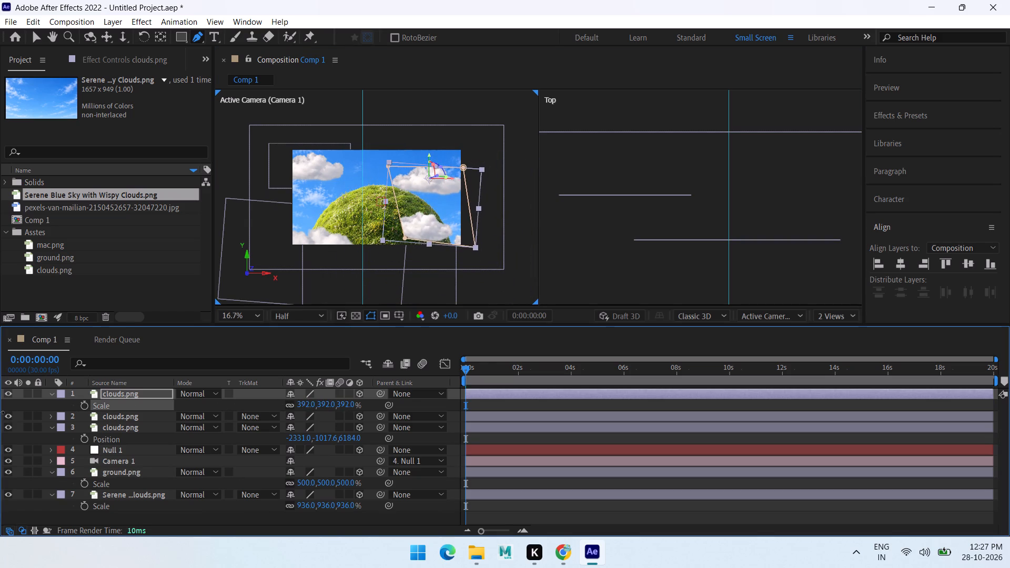
left_click_drag(0, 412, 0, 421)
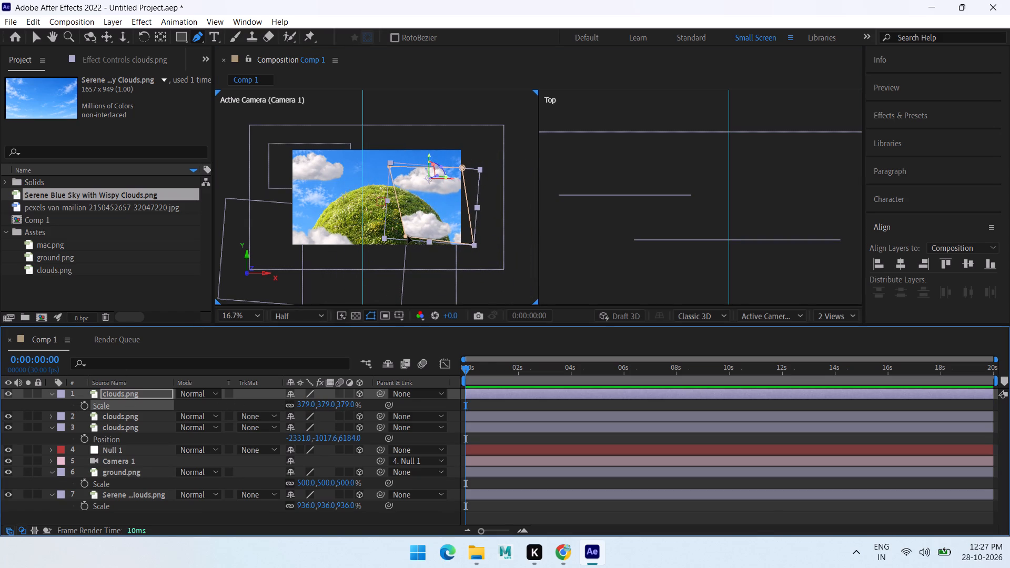
Tighten the newest copy's mask around the single cloud in front of the hill's lower right slope.
left_click_drag(407, 236, 391, 238)
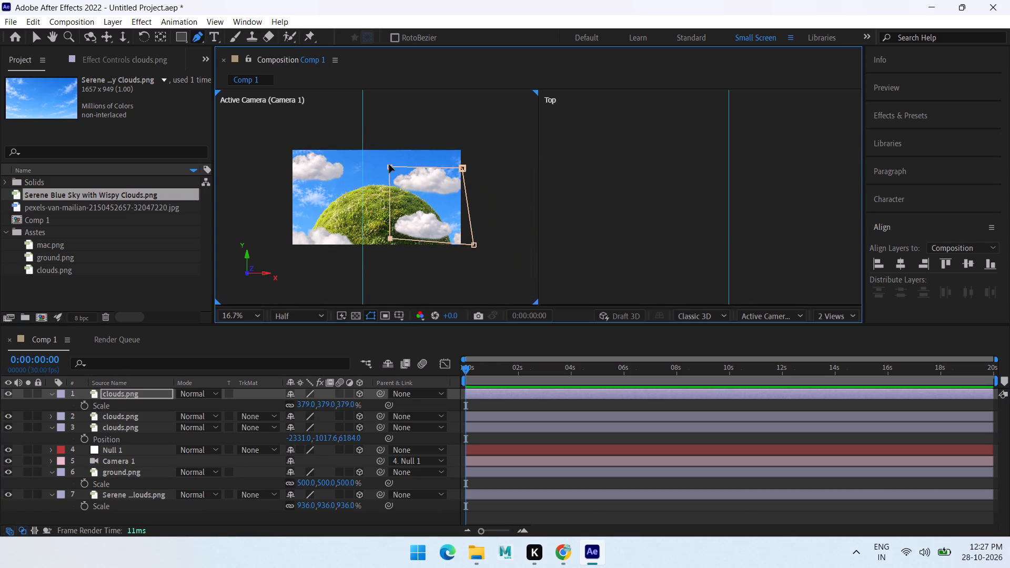
left_click_drag(389, 165, 395, 208)
left_click_drag(462, 168, 450, 199)
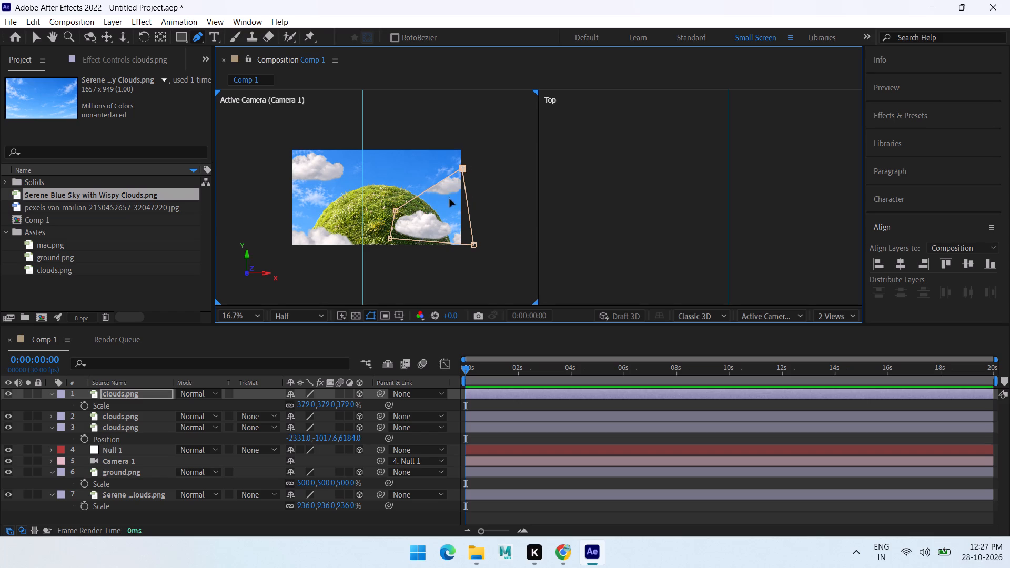
left_click_drag(450, 199, 448, 211)
left_click_drag(472, 245, 453, 242)
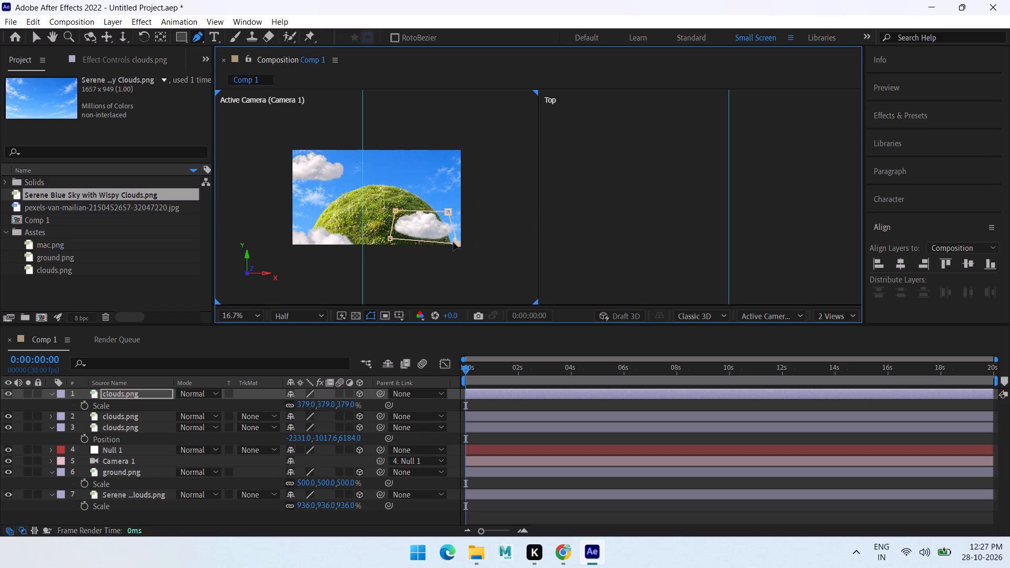
left_click_drag(453, 242, 455, 243)
left_click_drag(455, 243, 448, 243)
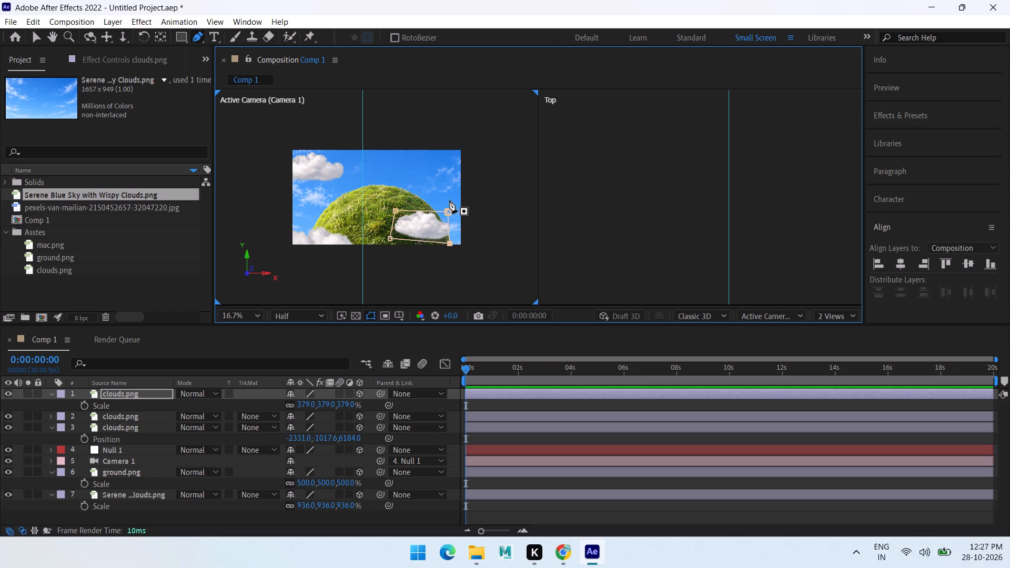
left_click_drag(449, 209, 457, 211)
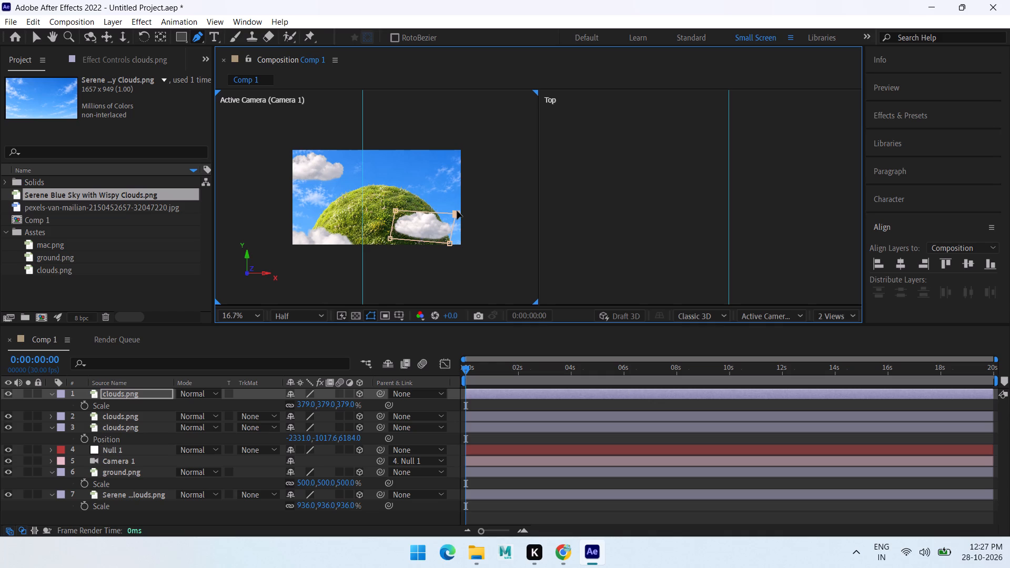
left_click_drag(457, 211, 457, 204)
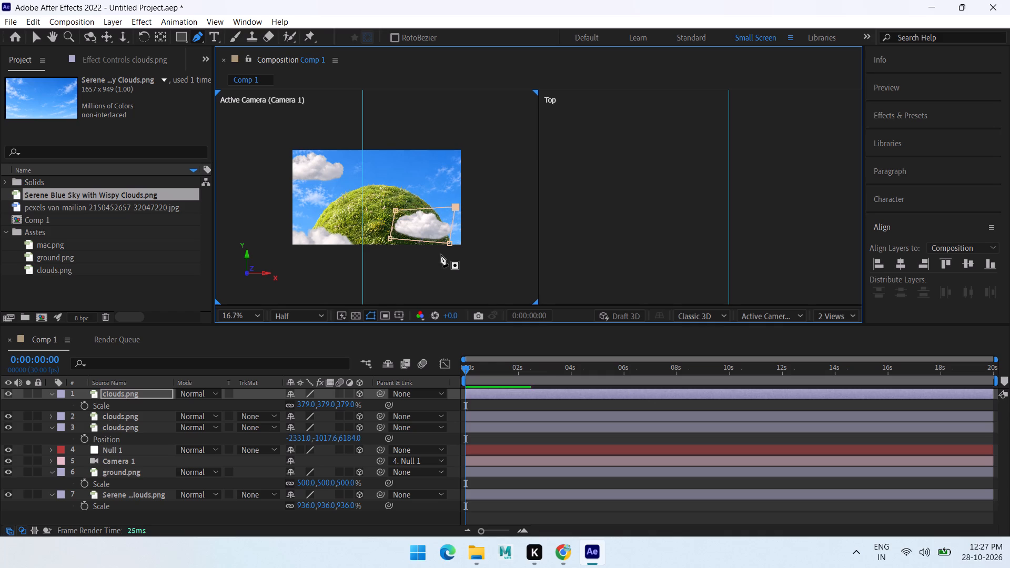
Move the masked cloud copy farther back in depth in the Top view to about Z 3496.
left_click(119, 394)
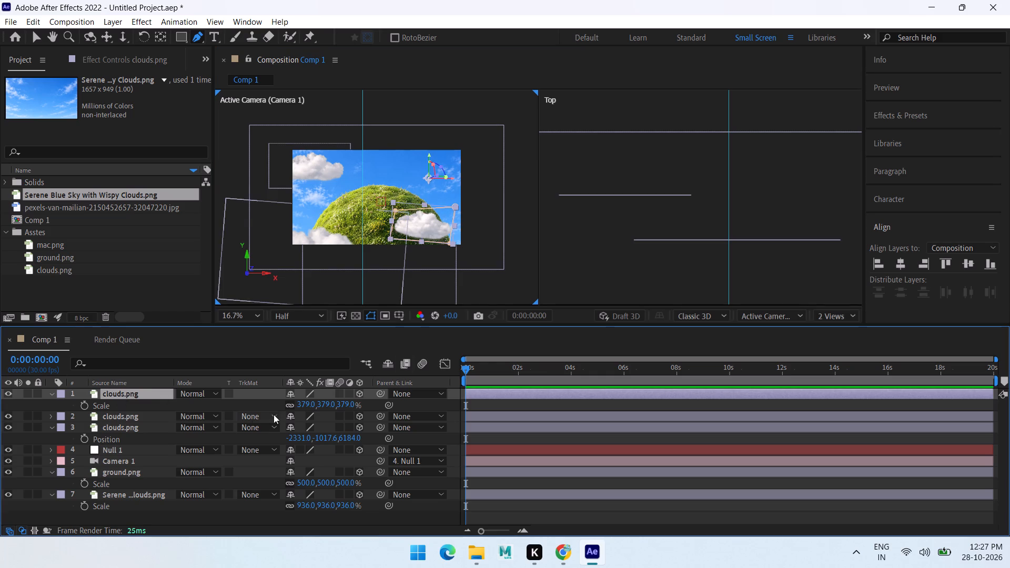
scroll(638, 210, "down", 1)
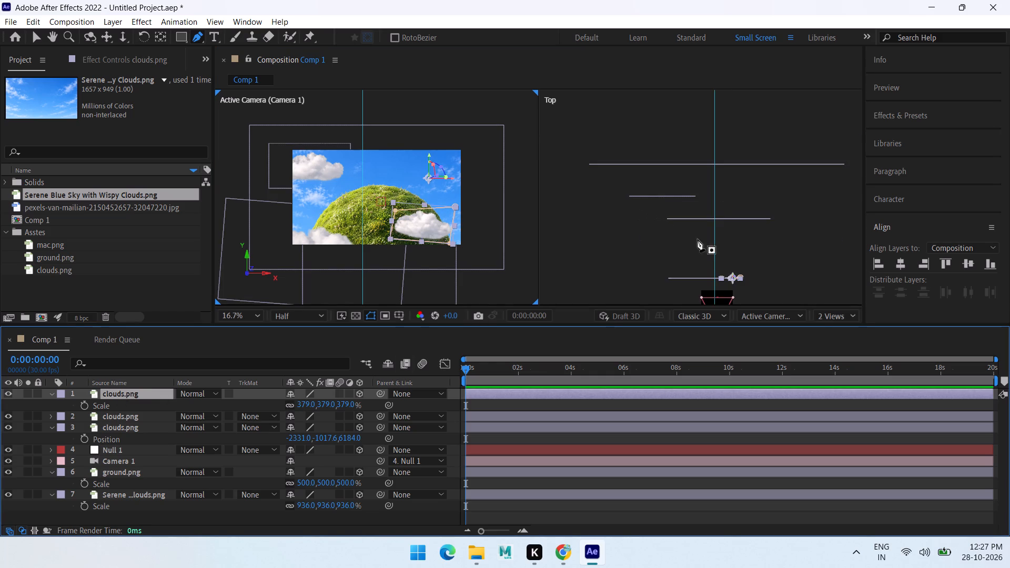
scroll(712, 256, "down", 1)
scroll(724, 244, "up", 2)
key("w")
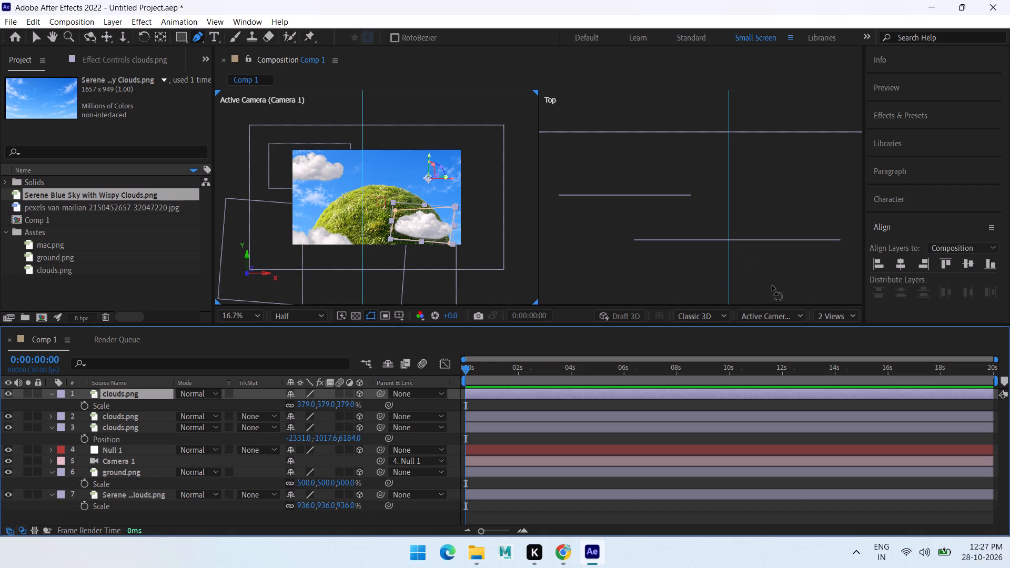
middle_click_drag(796, 276, 757, 155)
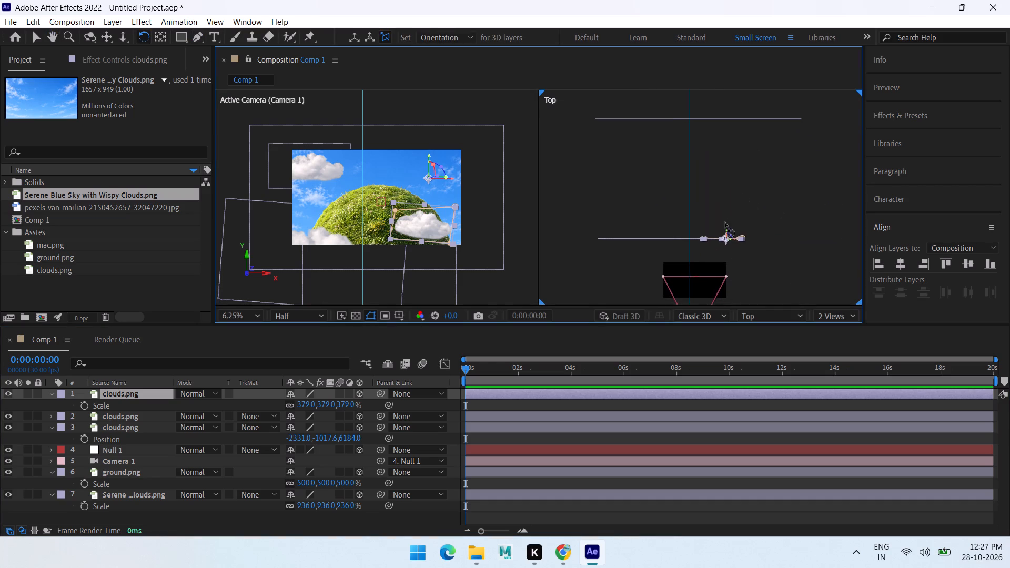
left_click_drag(728, 230, 749, 114)
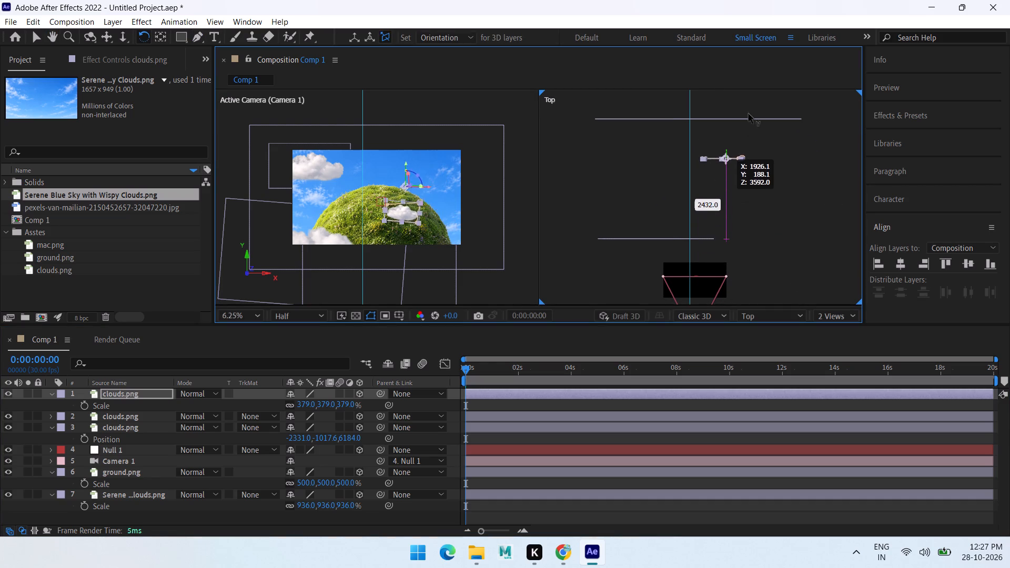
left_click_drag(749, 114, 762, 152)
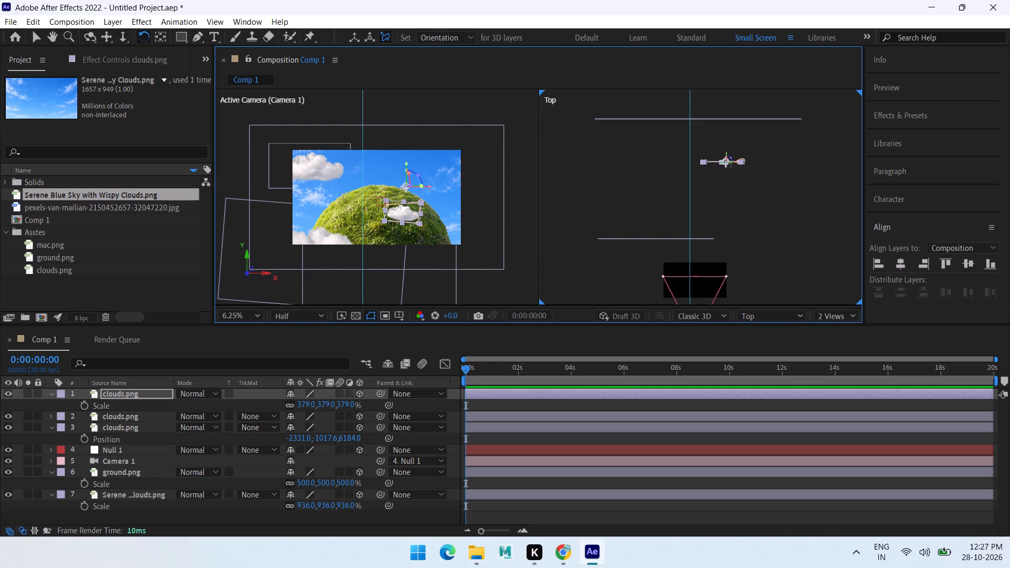
Shift the masked cloud copy along X in the Top view so it sits over the hill's right edge.
left_click_drag(731, 163, 770, 164)
key("ctrl+z")
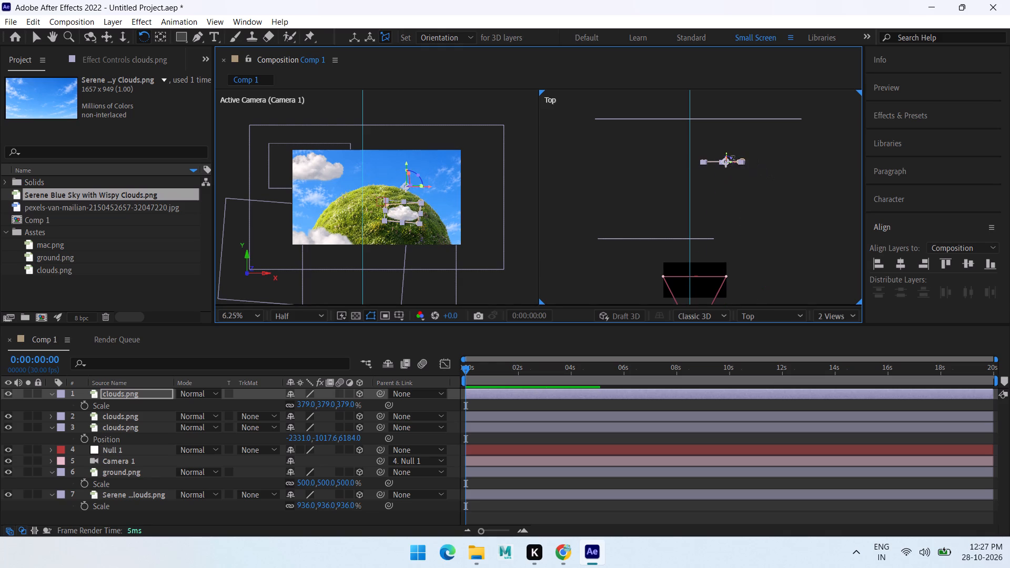
scroll(732, 159, "up", 1)
left_click_drag(771, 128, 829, 128)
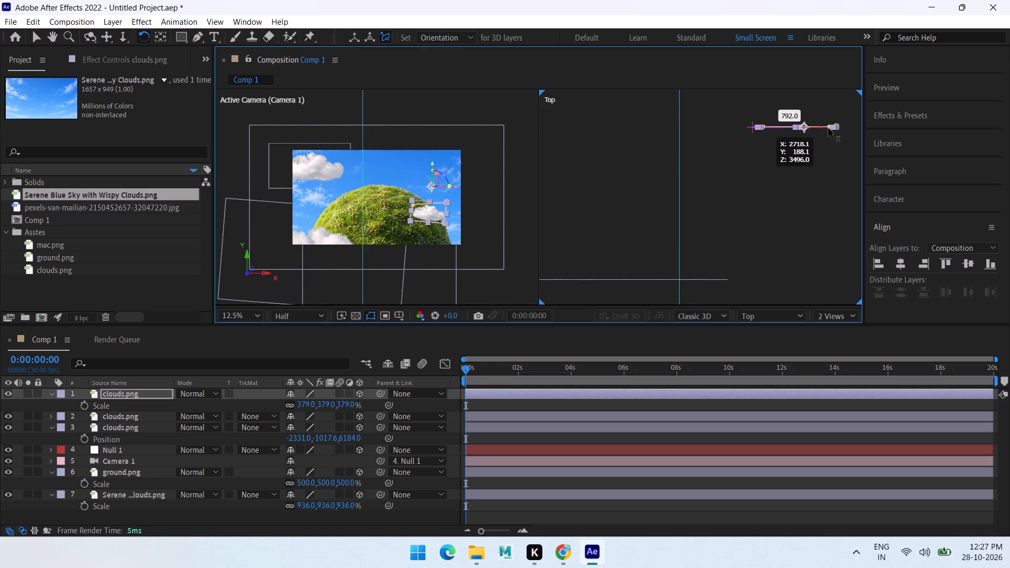
left_click_drag(829, 128, 831, 128)
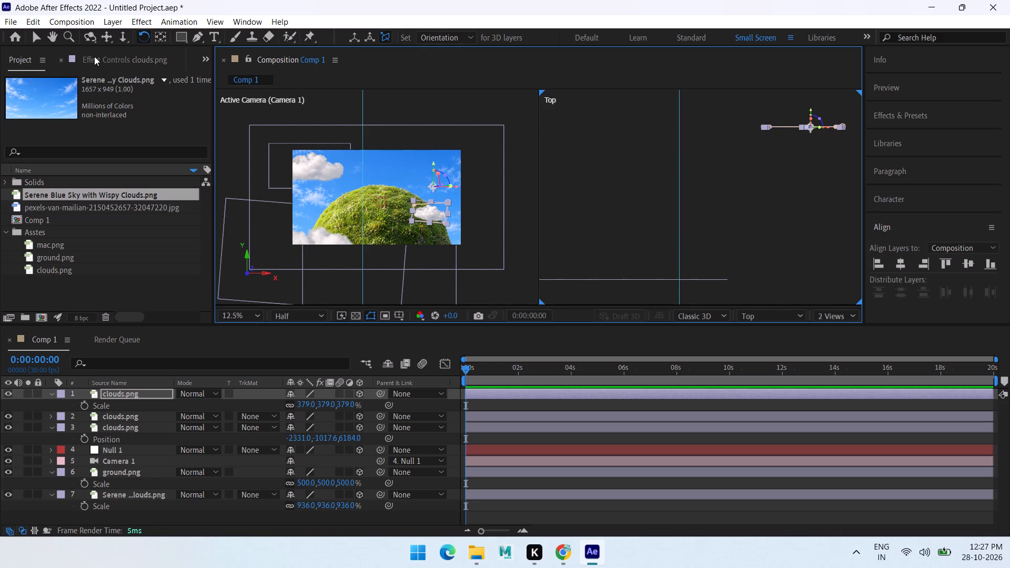
Centre the masked cloud copy's anchor point on its visible cloud.
double_click(160, 35, "ctrl")
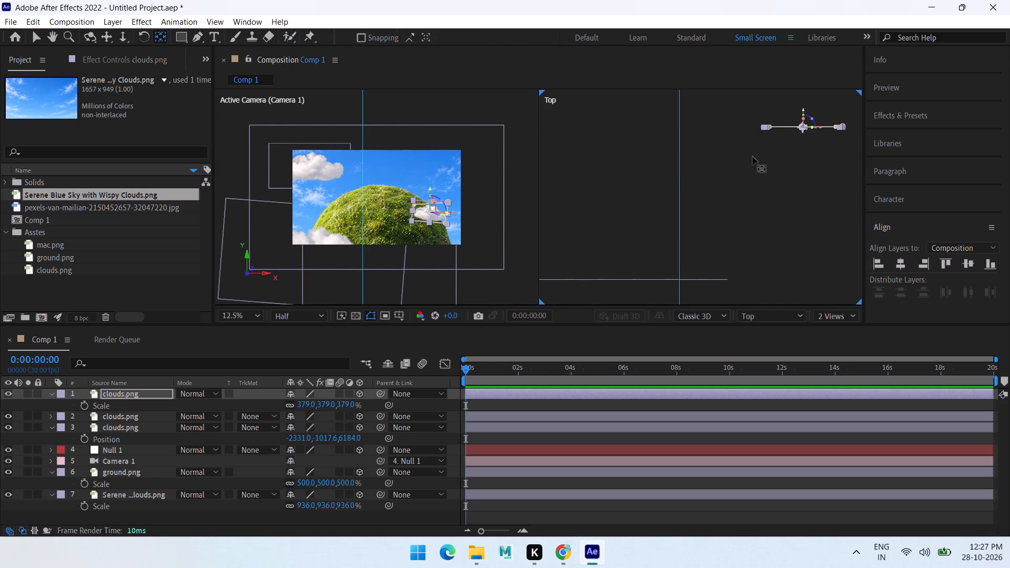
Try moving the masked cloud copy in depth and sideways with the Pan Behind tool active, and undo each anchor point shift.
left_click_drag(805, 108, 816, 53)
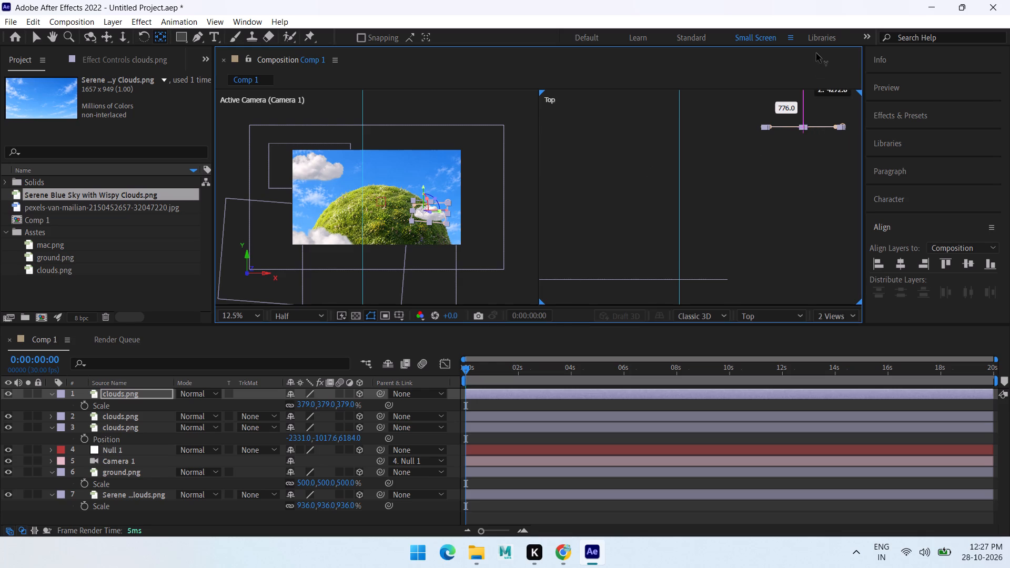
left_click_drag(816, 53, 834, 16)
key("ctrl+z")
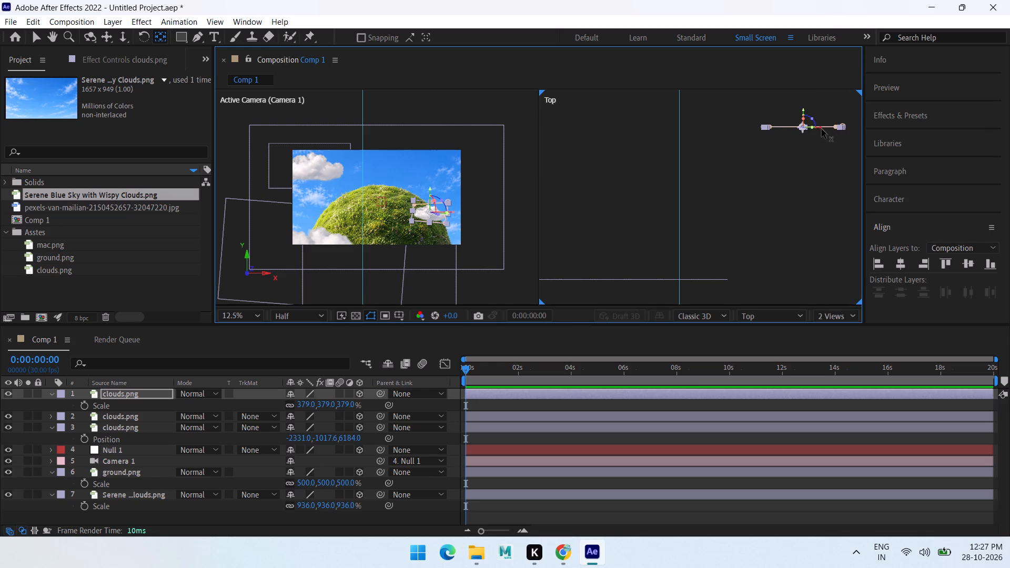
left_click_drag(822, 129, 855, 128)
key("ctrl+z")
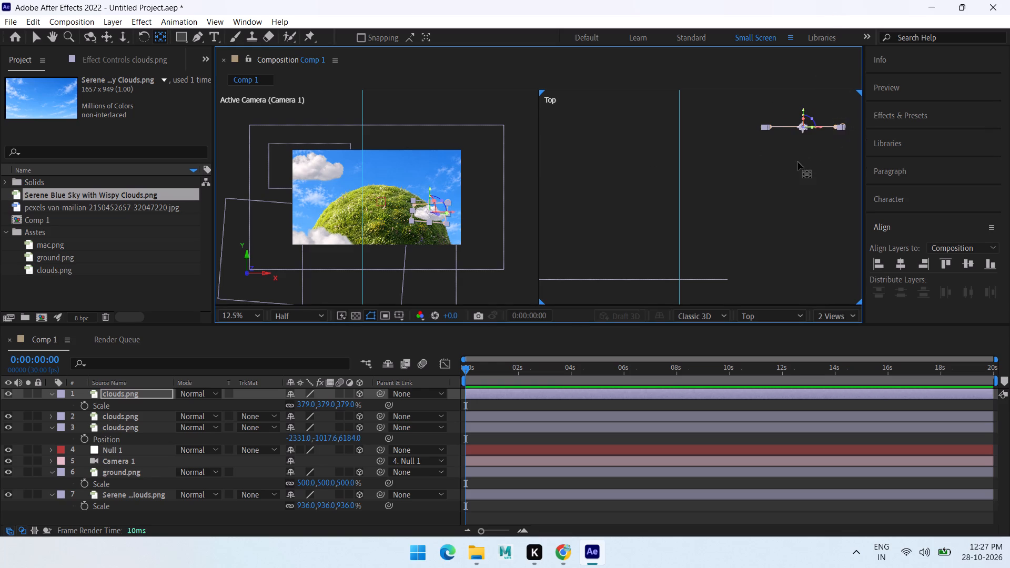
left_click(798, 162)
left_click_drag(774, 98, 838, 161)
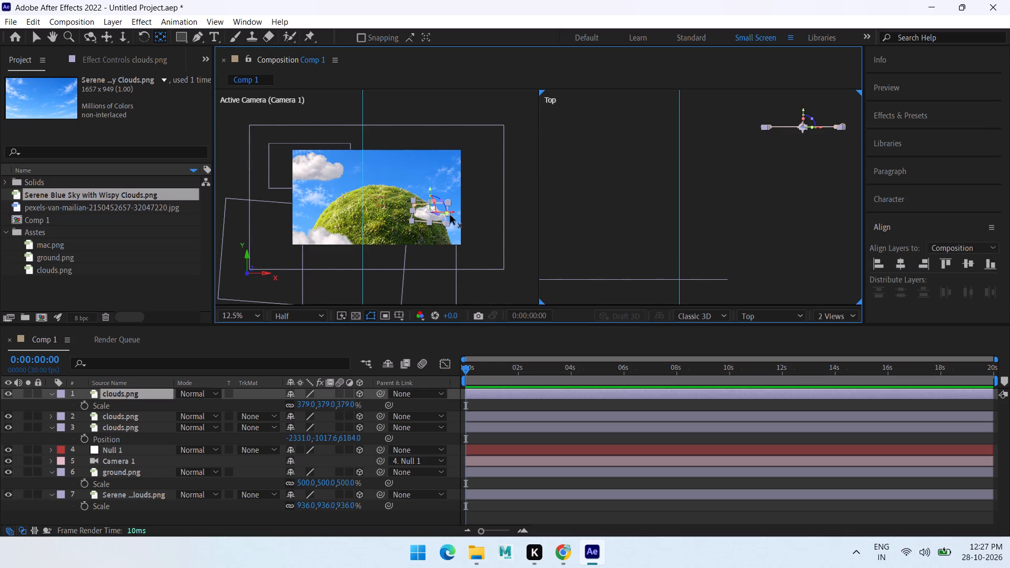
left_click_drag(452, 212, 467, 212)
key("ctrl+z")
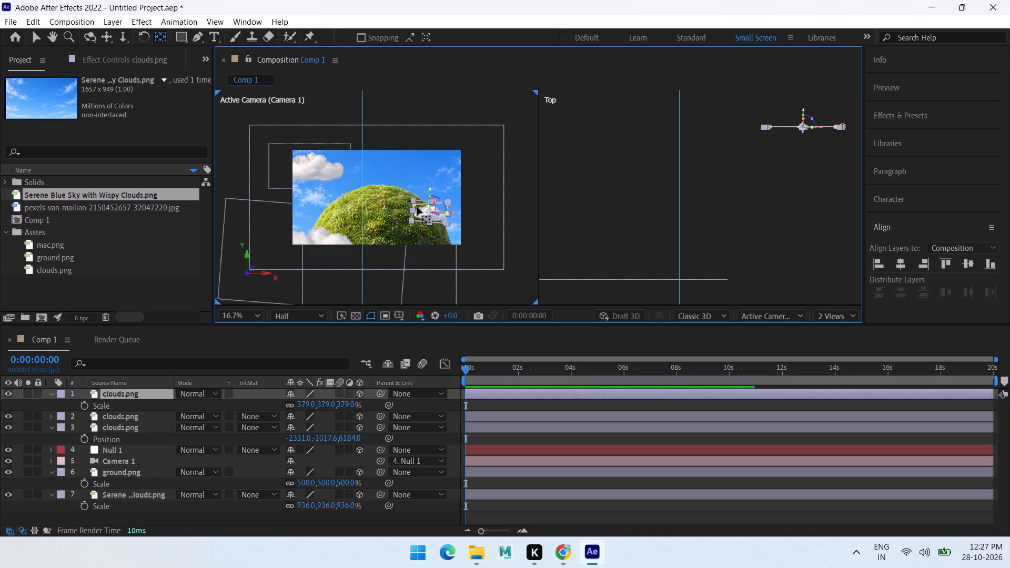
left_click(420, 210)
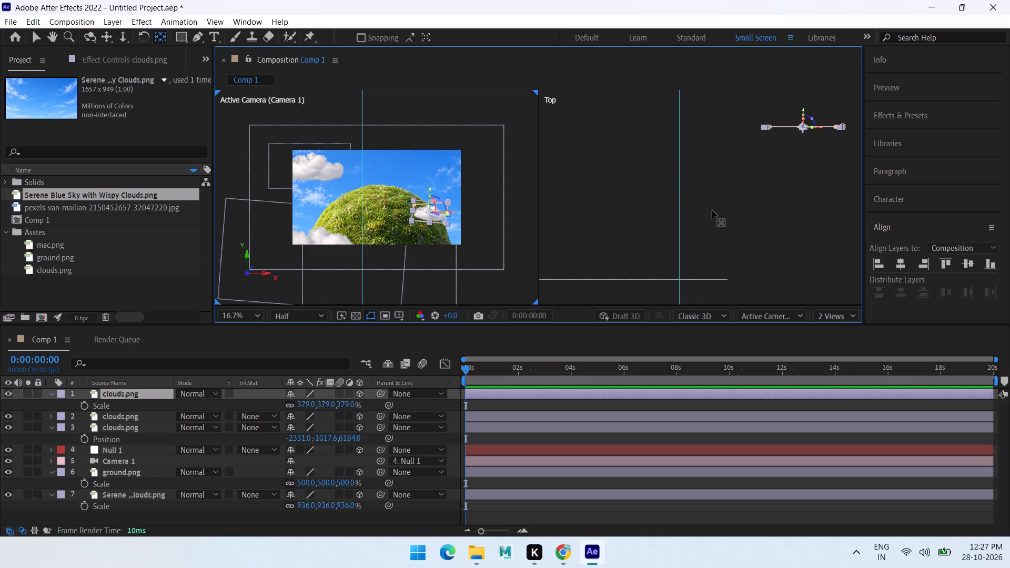
Move the masked cloud copy outward along X and up along Y into the sky above the hill's right side.
key("v")
left_click(717, 211)
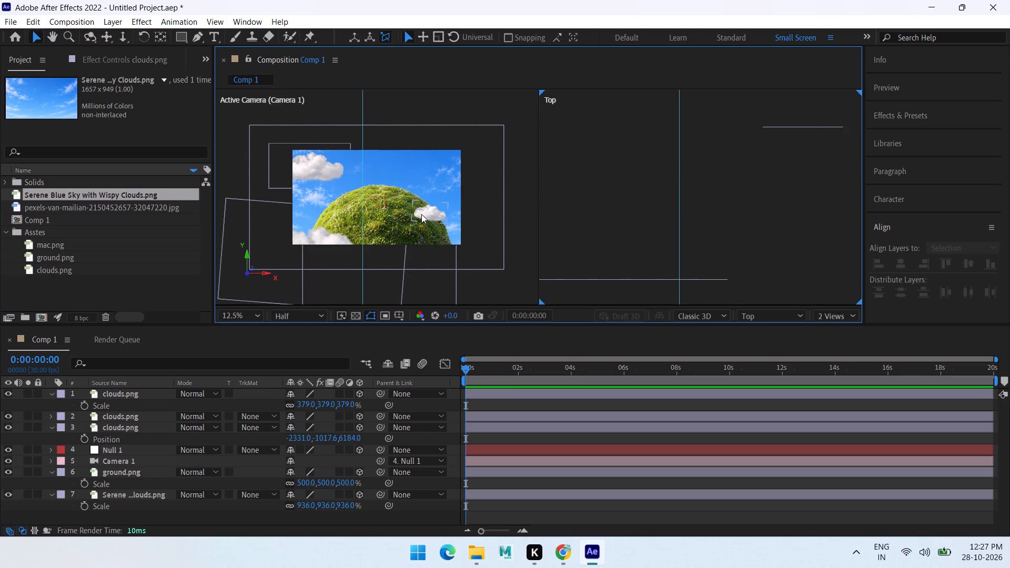
left_click(421, 214)
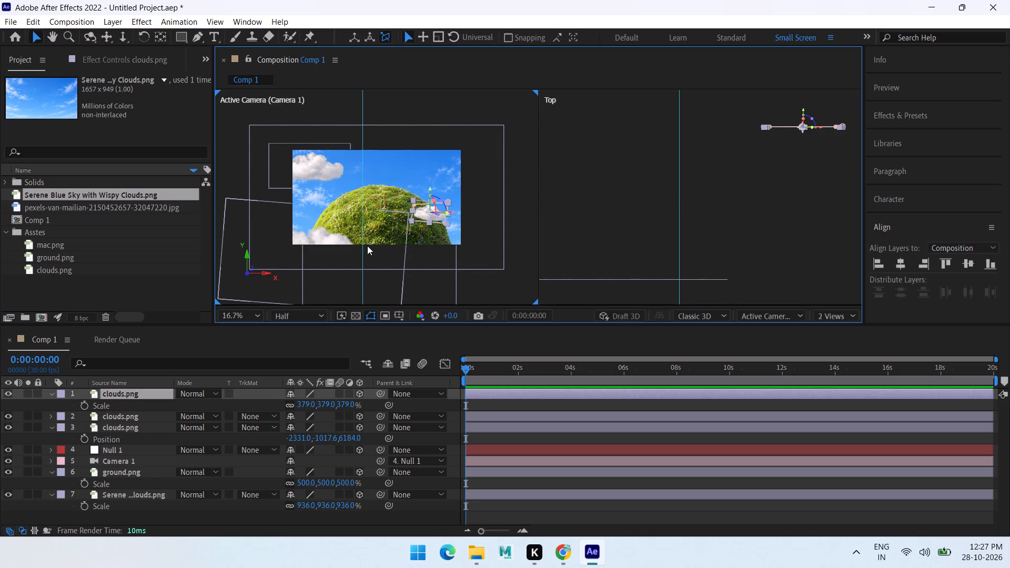
left_click_drag(454, 213, 470, 216)
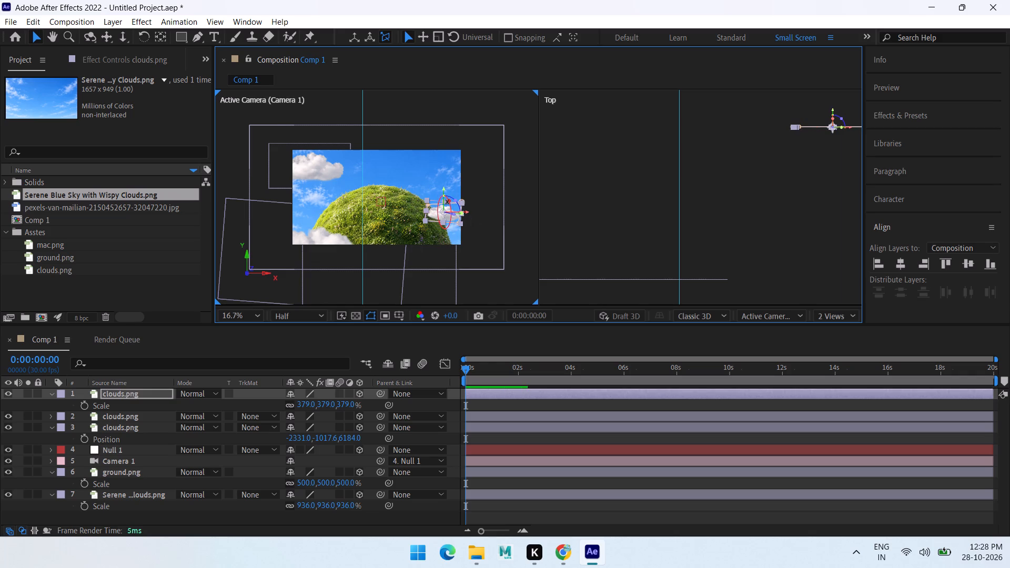
left_click_drag(443, 188, 457, 144)
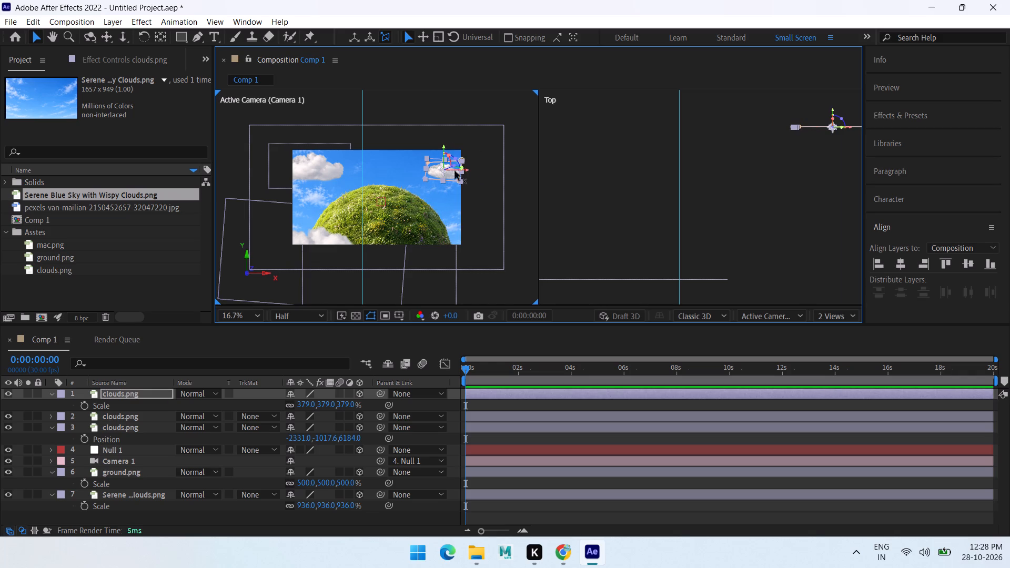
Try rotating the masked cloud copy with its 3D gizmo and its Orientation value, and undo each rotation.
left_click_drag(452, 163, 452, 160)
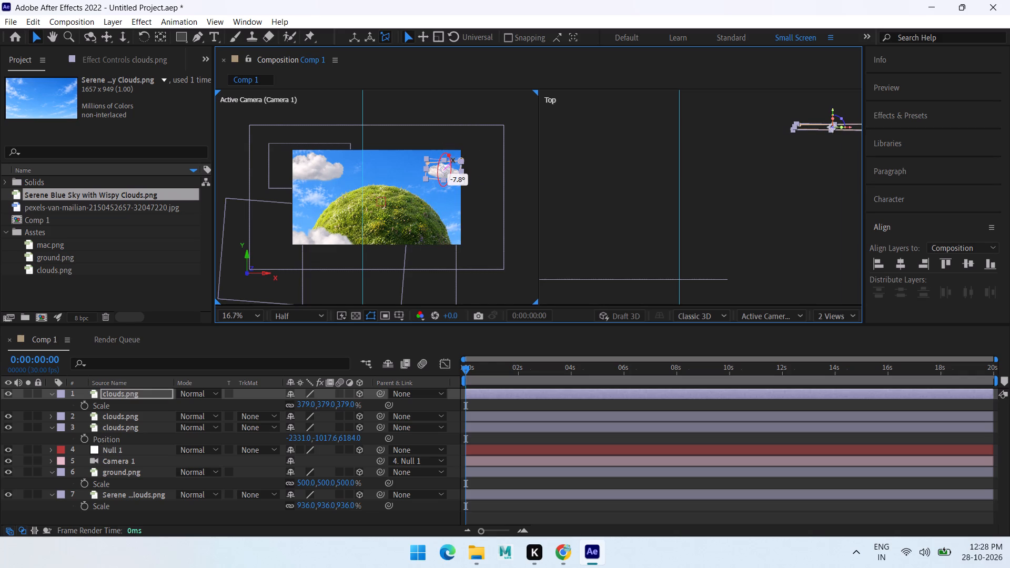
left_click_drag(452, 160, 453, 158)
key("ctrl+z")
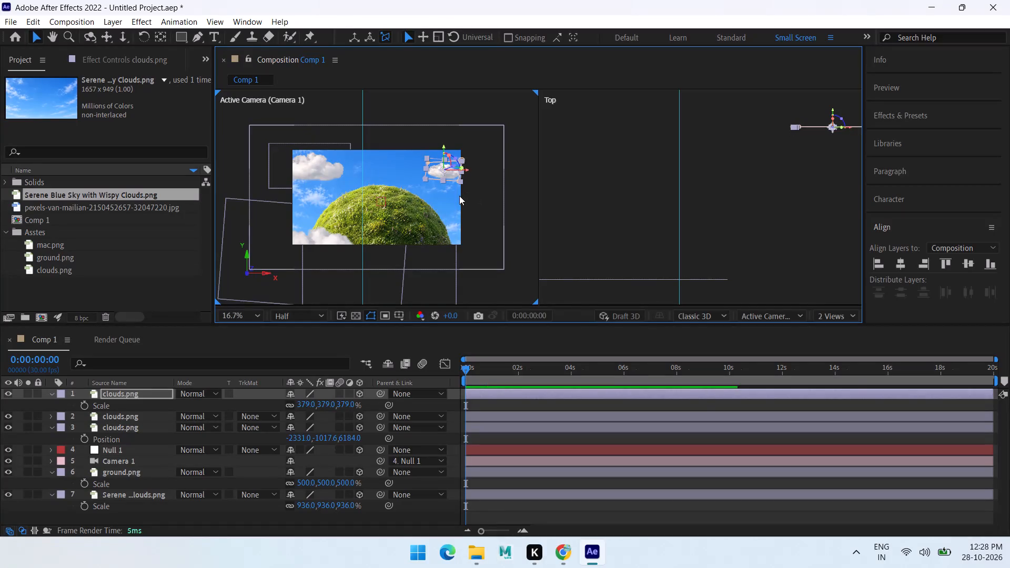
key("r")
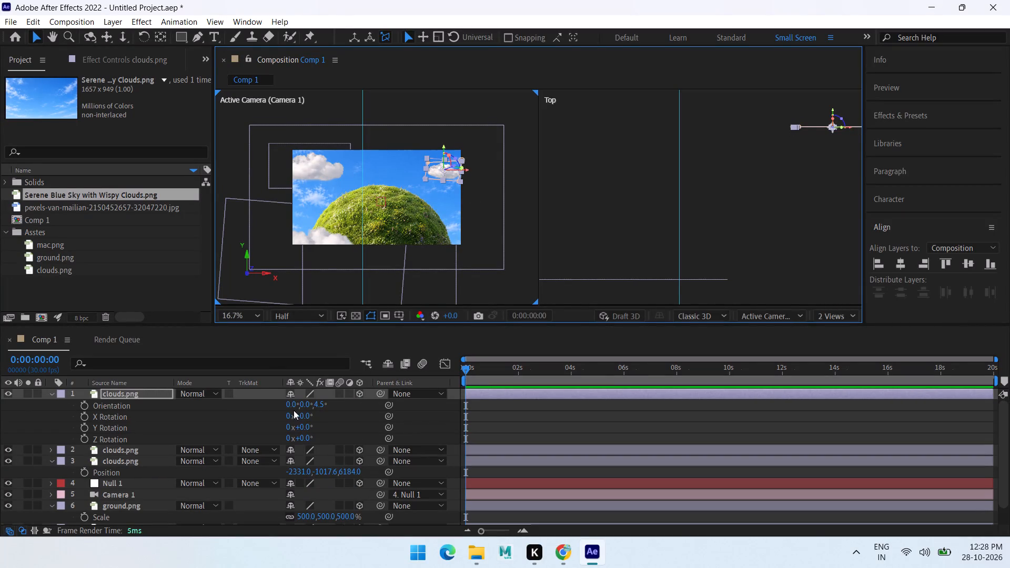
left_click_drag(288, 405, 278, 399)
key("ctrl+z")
Move the masked cloud copy back in depth behind the hill in the Top view, to about Z 6184.
scroll(719, 203, "down", 2)
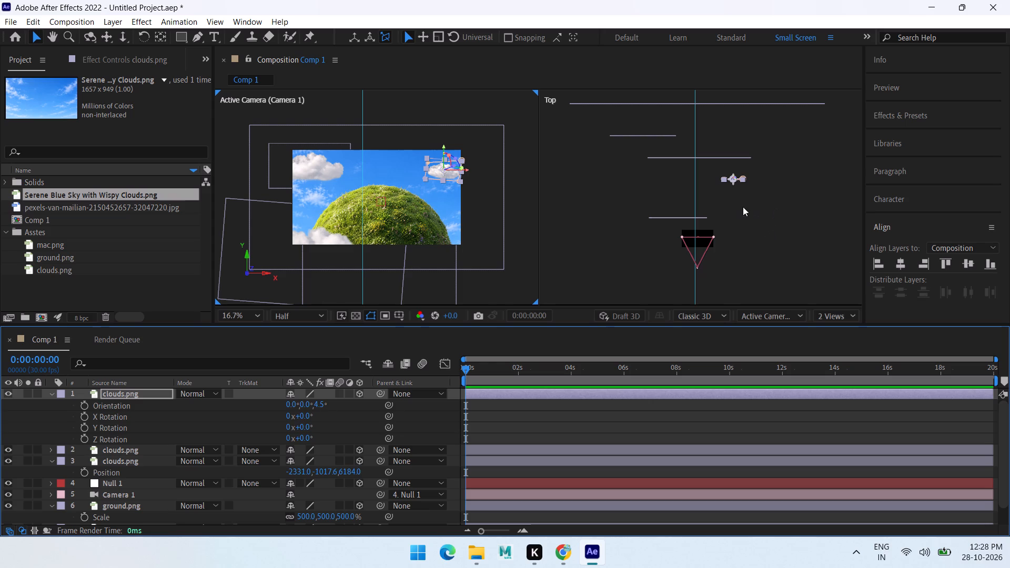
left_click_drag(733, 175, 734, 166)
left_click_drag(734, 166, 738, 129)
Scale the masked cloud copy up to 1286%.
key("r")
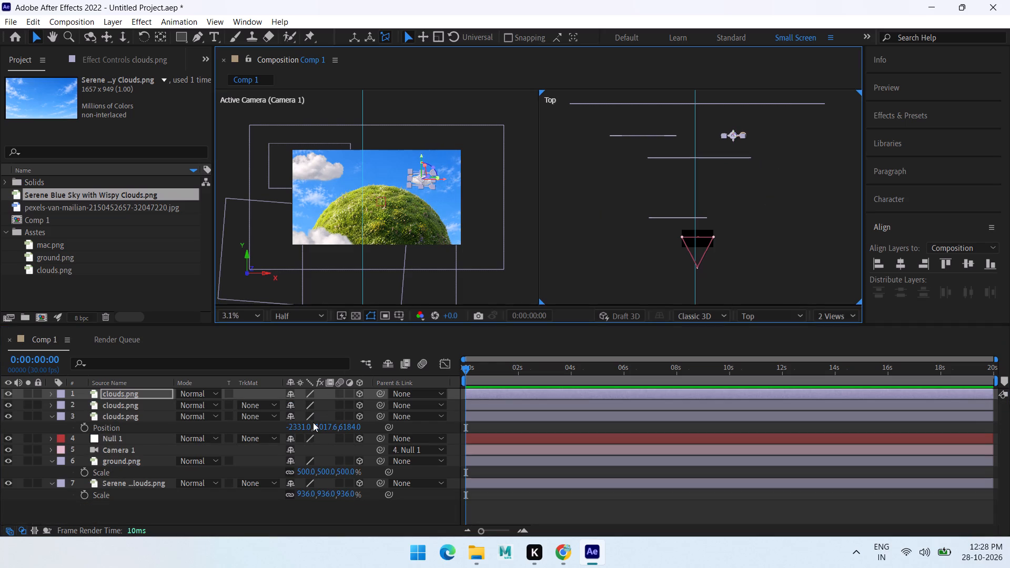
key("s")
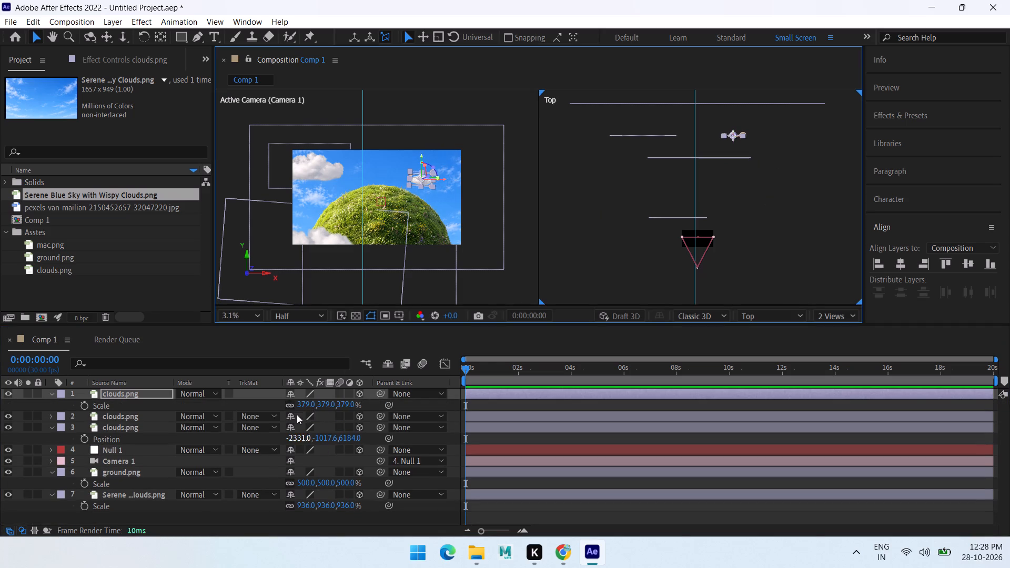
left_click_drag(305, 406, 852, 451)
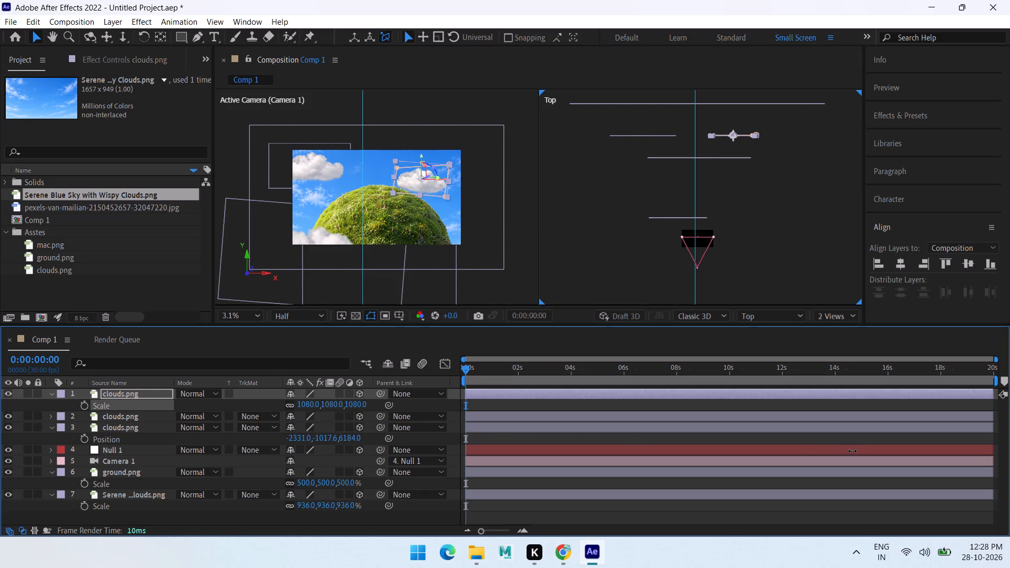
left_click_drag(852, 451, 916, 450)
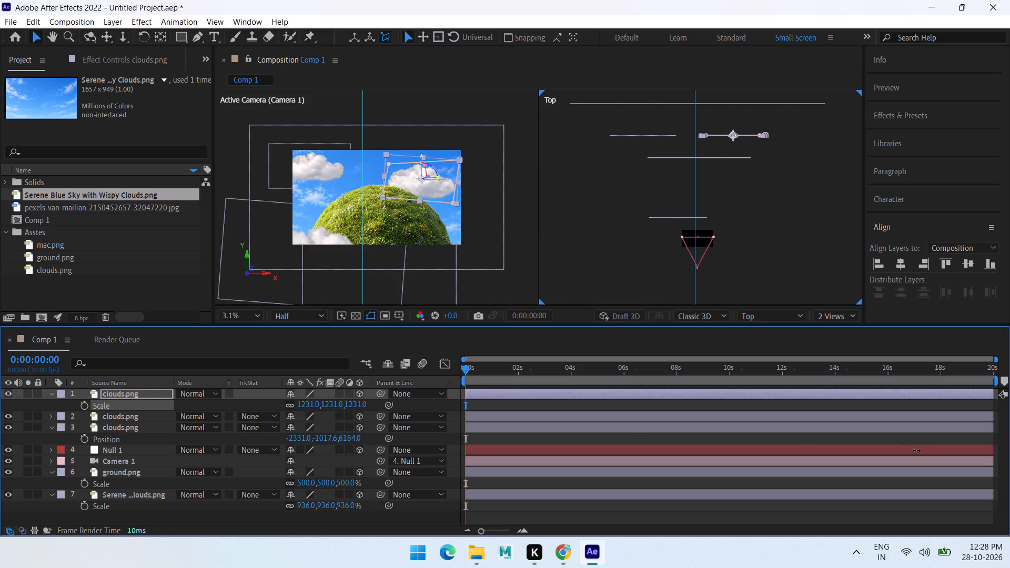
left_click_drag(916, 450, 945, 450)
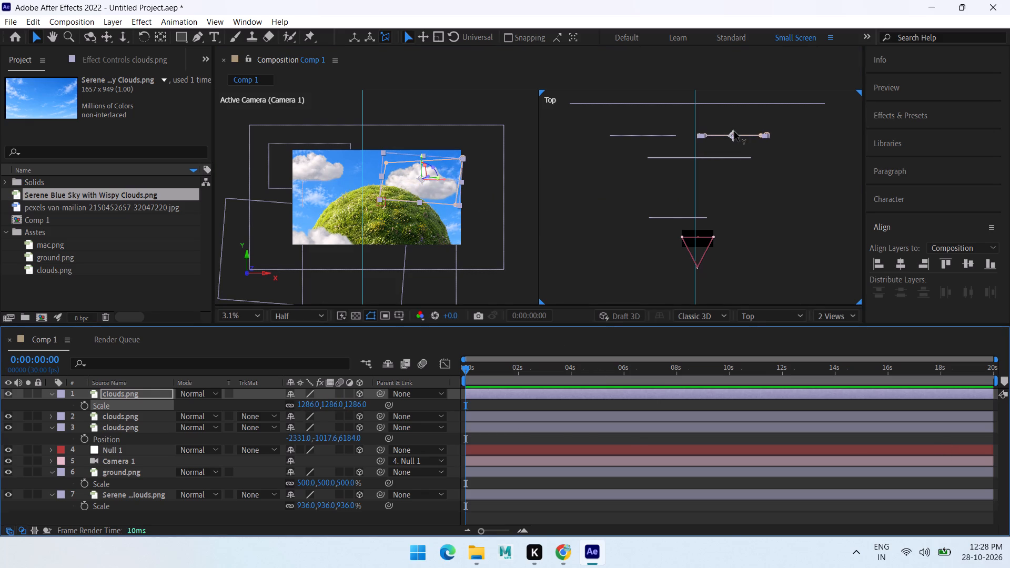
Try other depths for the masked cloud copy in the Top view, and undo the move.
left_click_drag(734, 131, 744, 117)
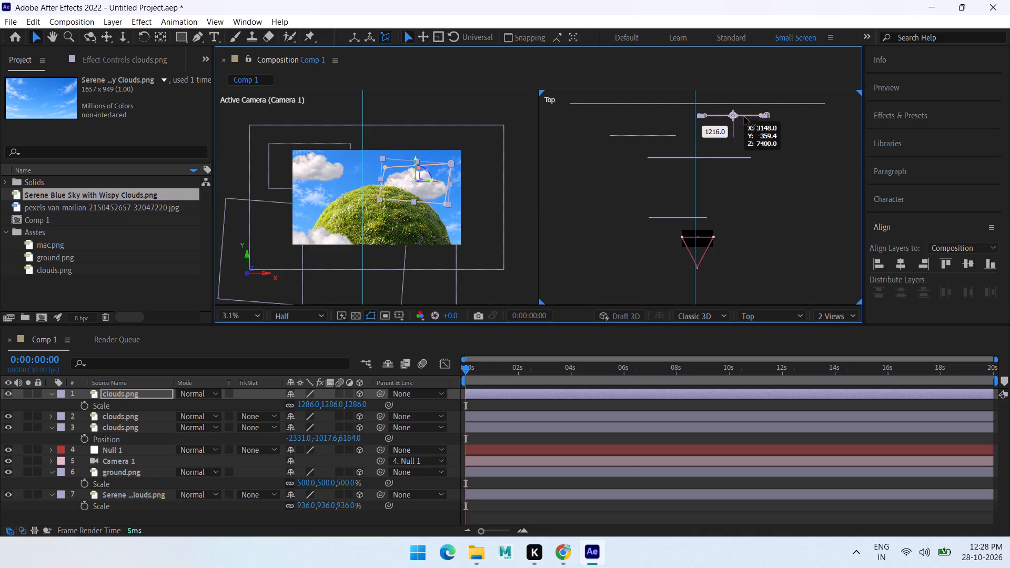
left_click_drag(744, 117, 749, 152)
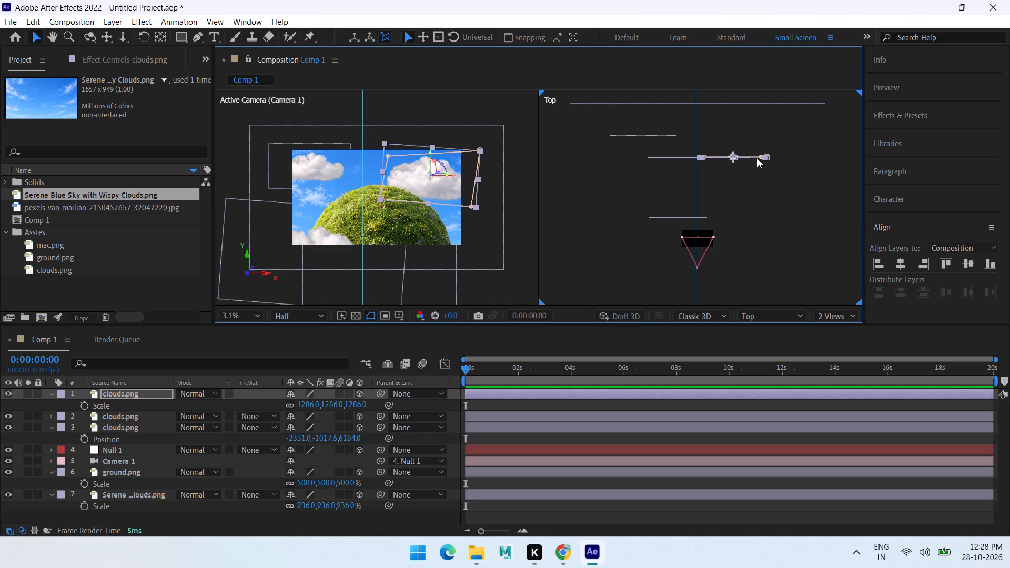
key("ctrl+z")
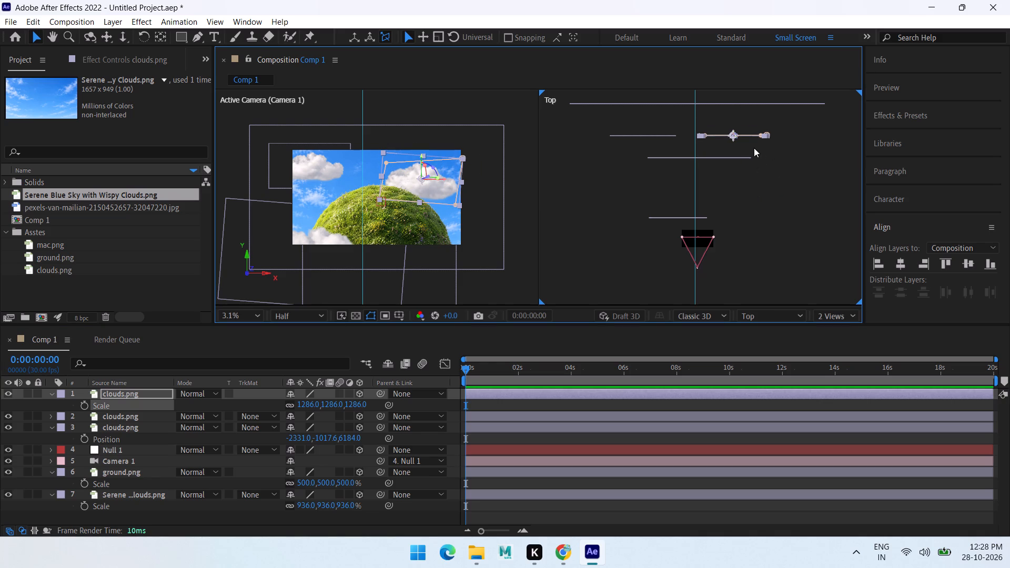
Move the masked cloud copy to about X 4778 and raise it into the upper-right corner of the camera frame.
left_click_drag(442, 178, 470, 179)
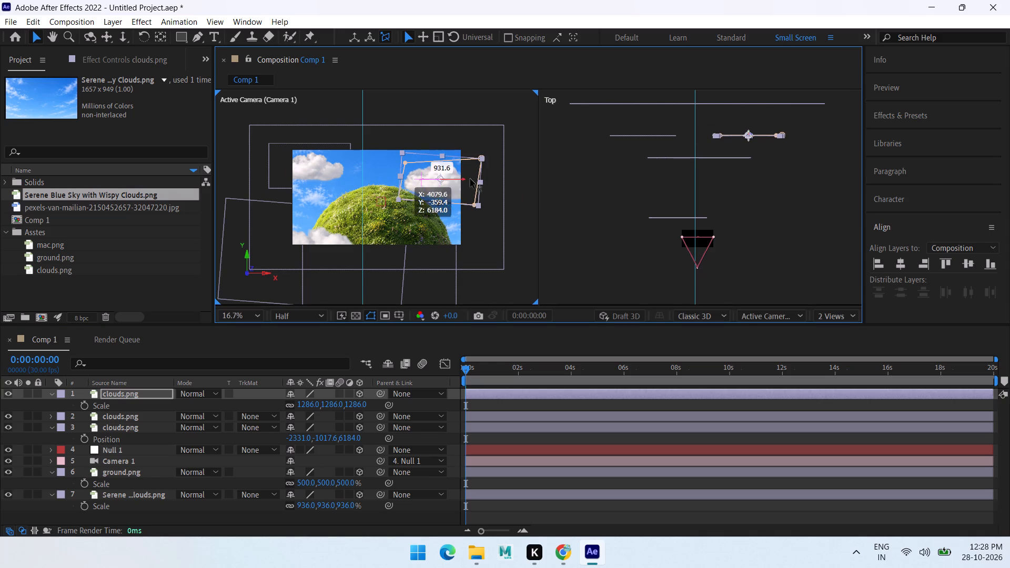
left_click_drag(470, 179, 477, 179)
left_click_drag(456, 156, 472, 145)
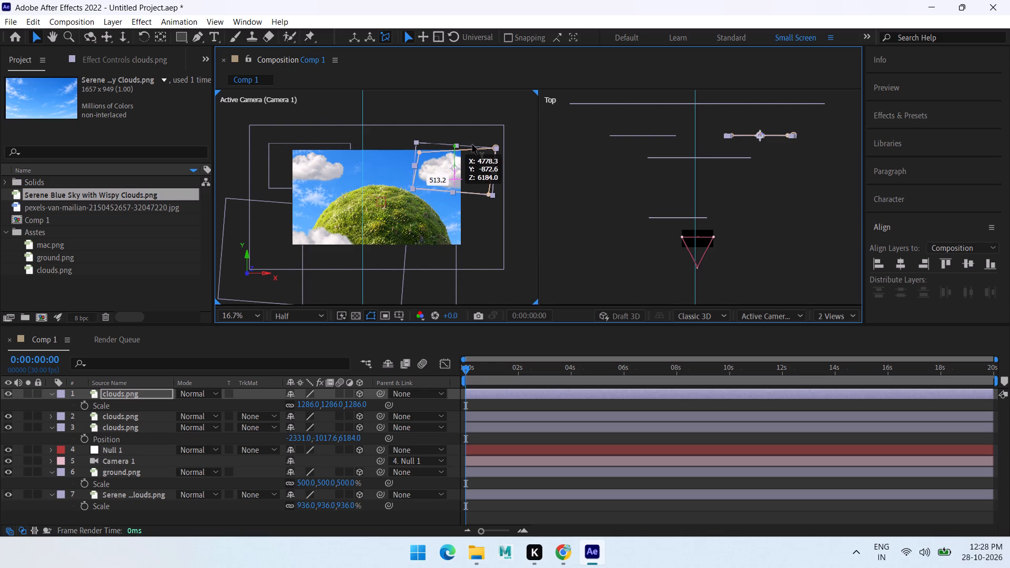
left_click_drag(472, 145, 473, 146)
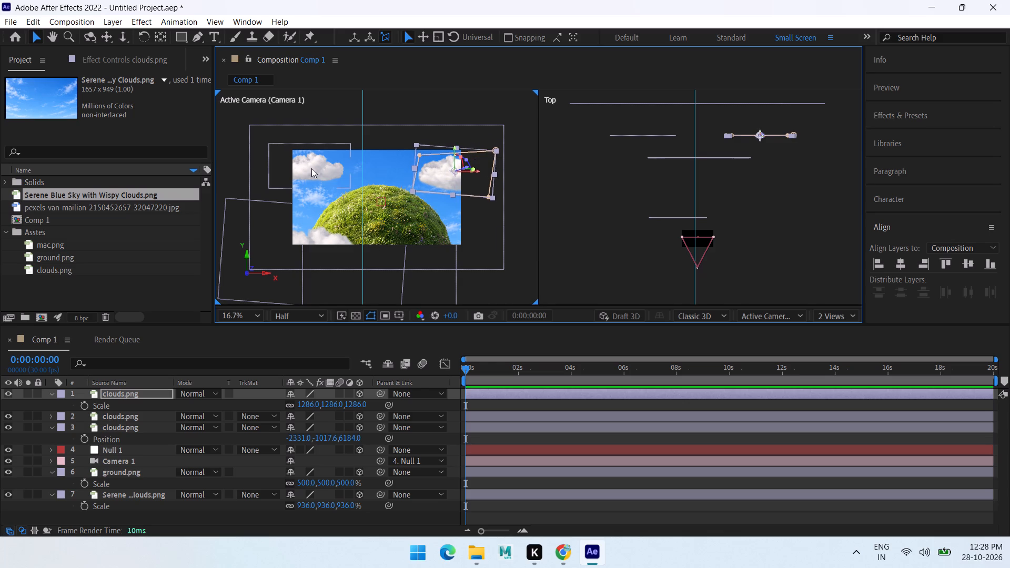
Reposition the upper-left cloud to about X -2641.5, Y -810.6, shifting it outward and slightly down.
left_click(313, 166)
left_click_drag(335, 167, 317, 166)
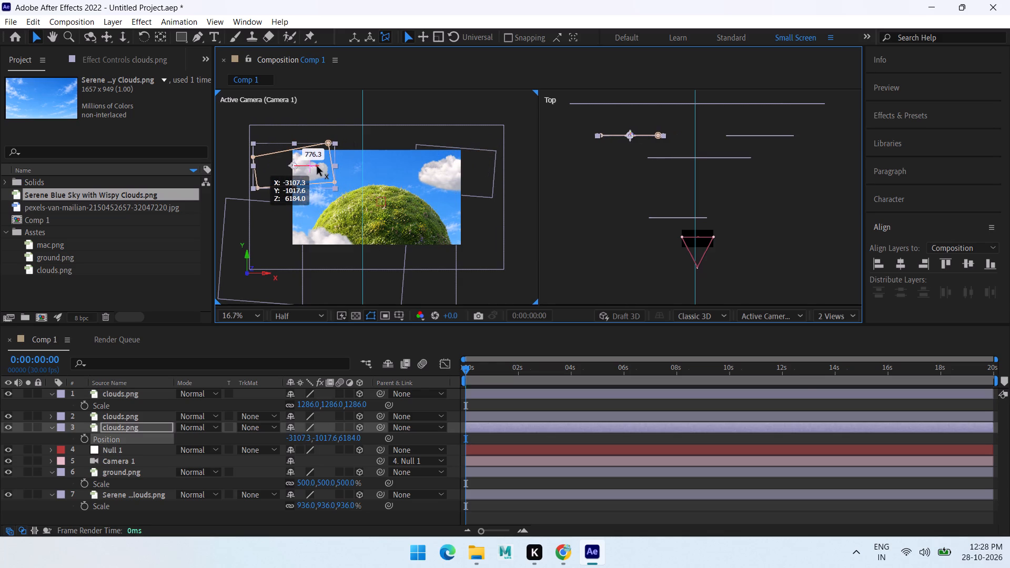
left_click_drag(317, 166, 327, 168)
left_click_drag(305, 145, 310, 150)
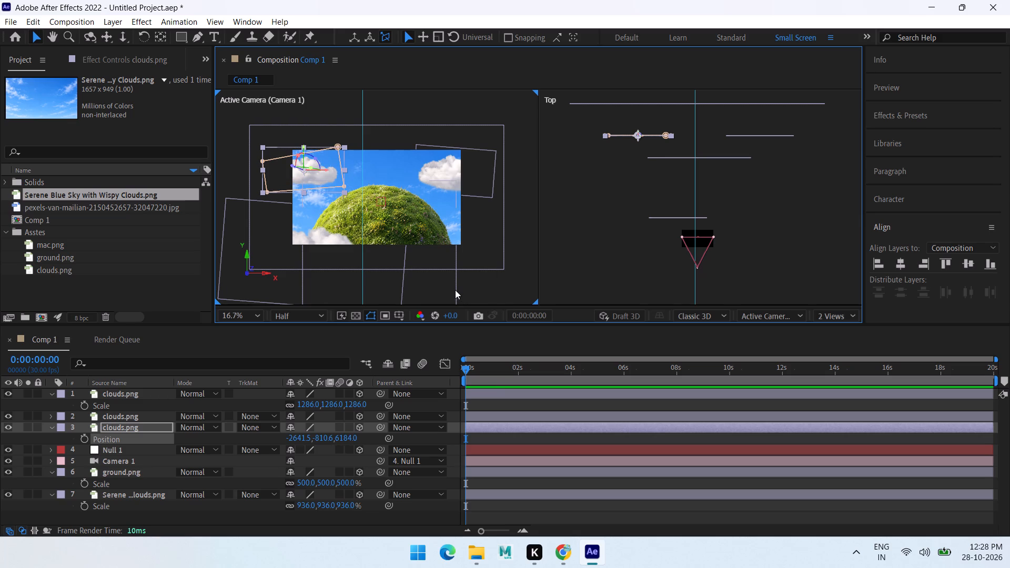
Move the lower-left foreground cloud slightly farther back in depth in the Top view.
left_click(336, 242)
left_click(313, 234)
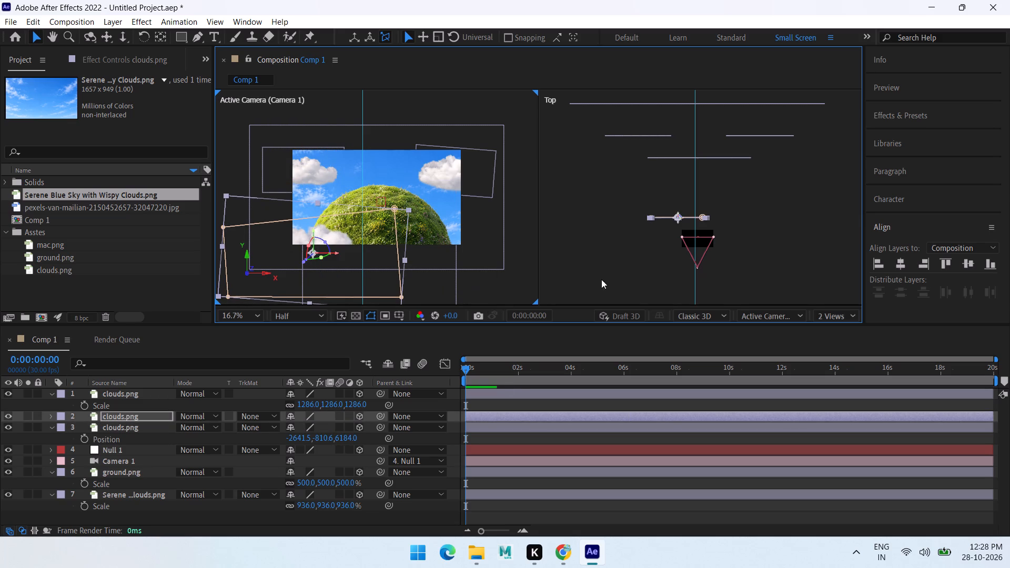
left_click(573, 295)
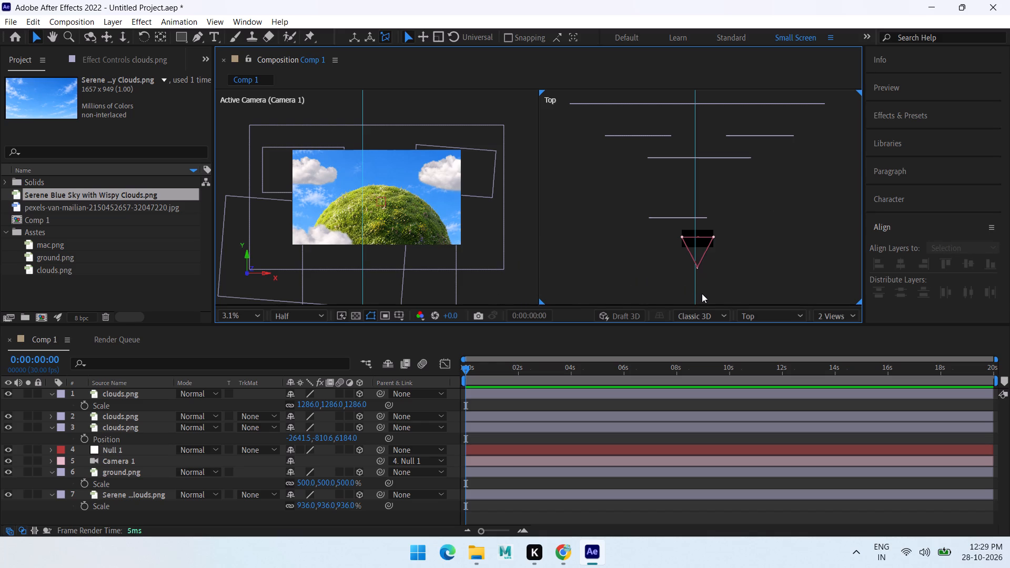
left_click_drag(642, 204, 653, 230)
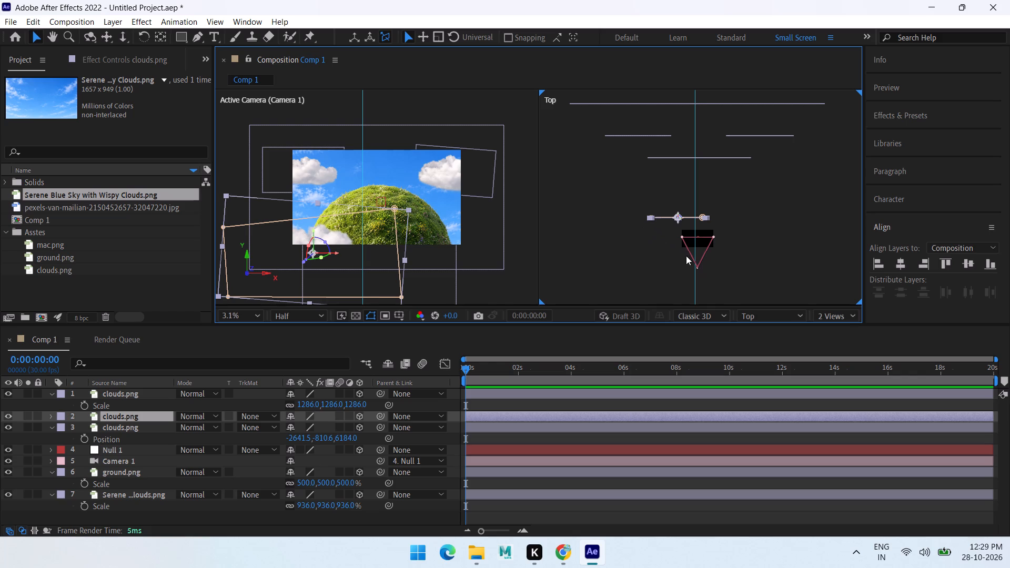
left_click_drag(678, 211, 678, 205)
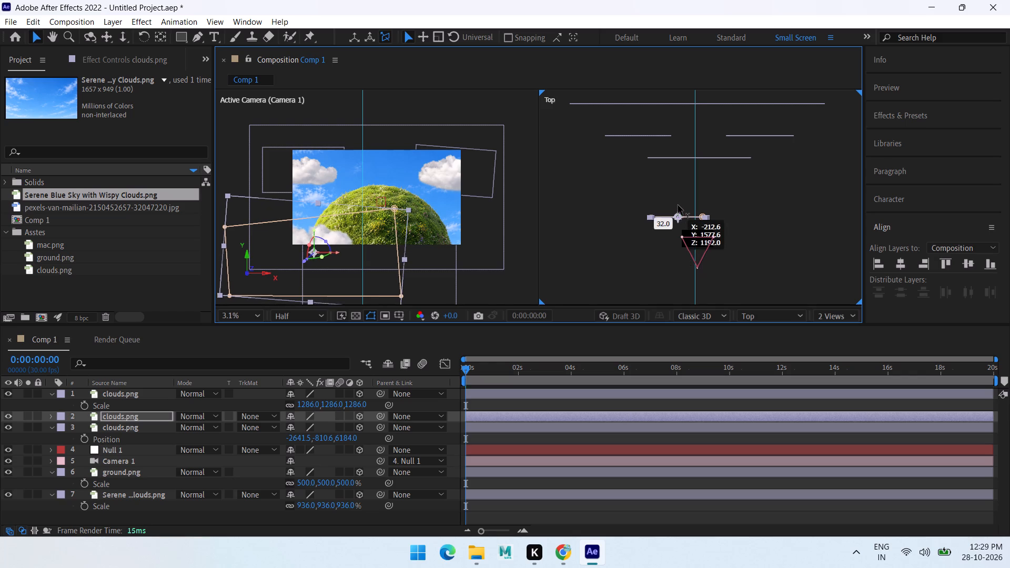
left_click_drag(678, 205, 679, 200)
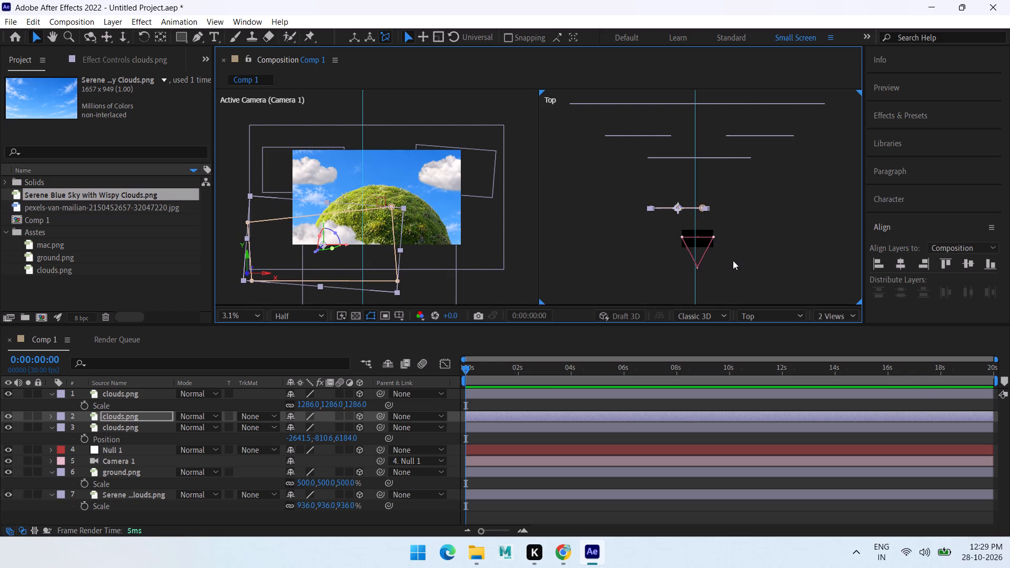
left_click(800, 237)
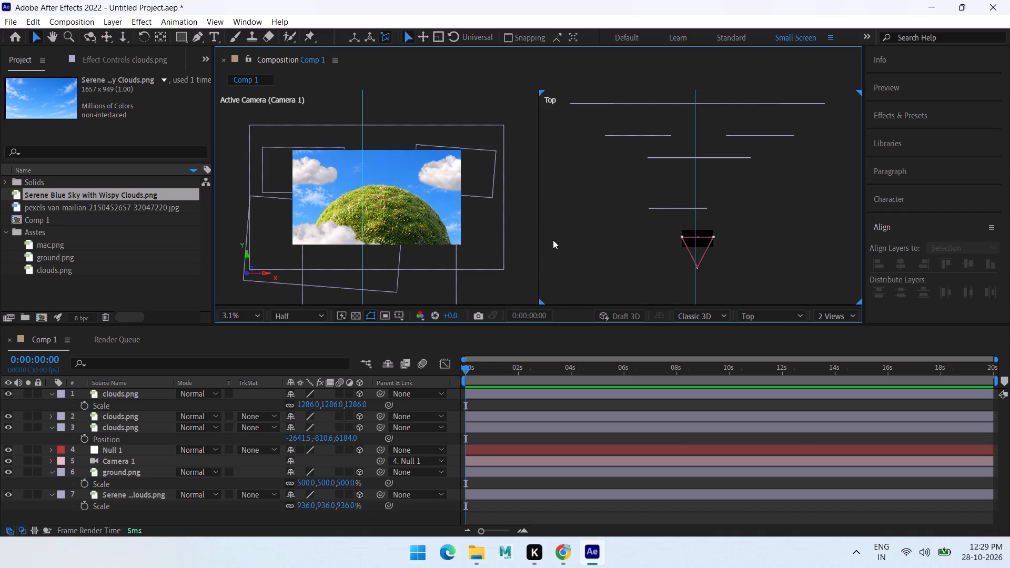
Rotate the upper-right cloud copy slightly about Z so that its frame sits nearly level.
left_click(465, 167)
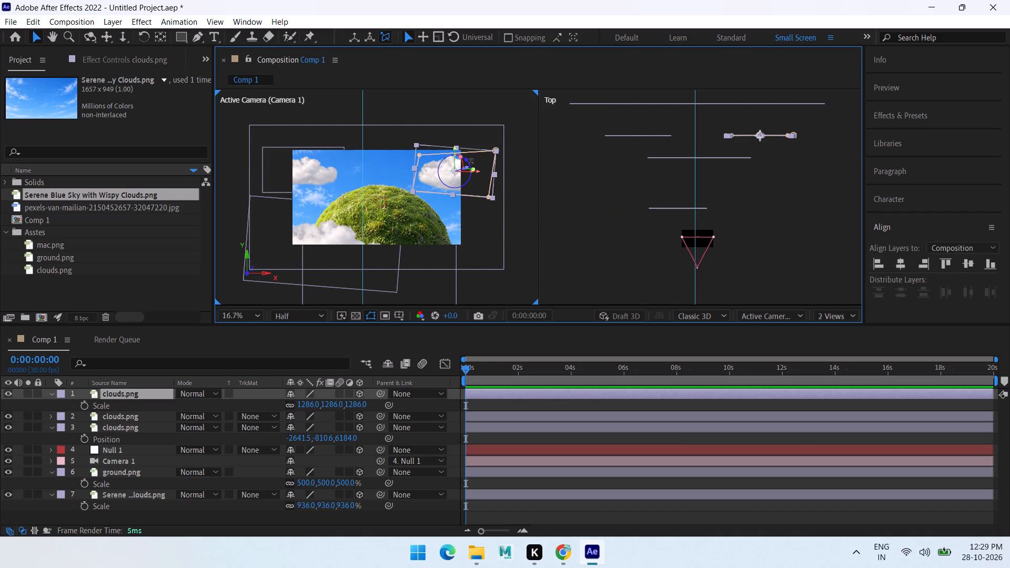
left_click(470, 161)
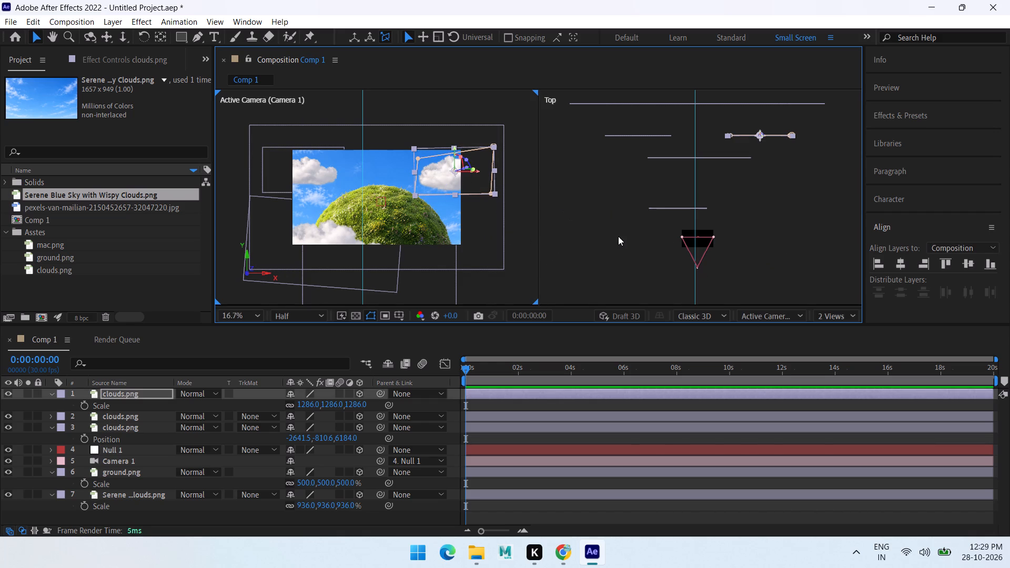
left_click(623, 242)
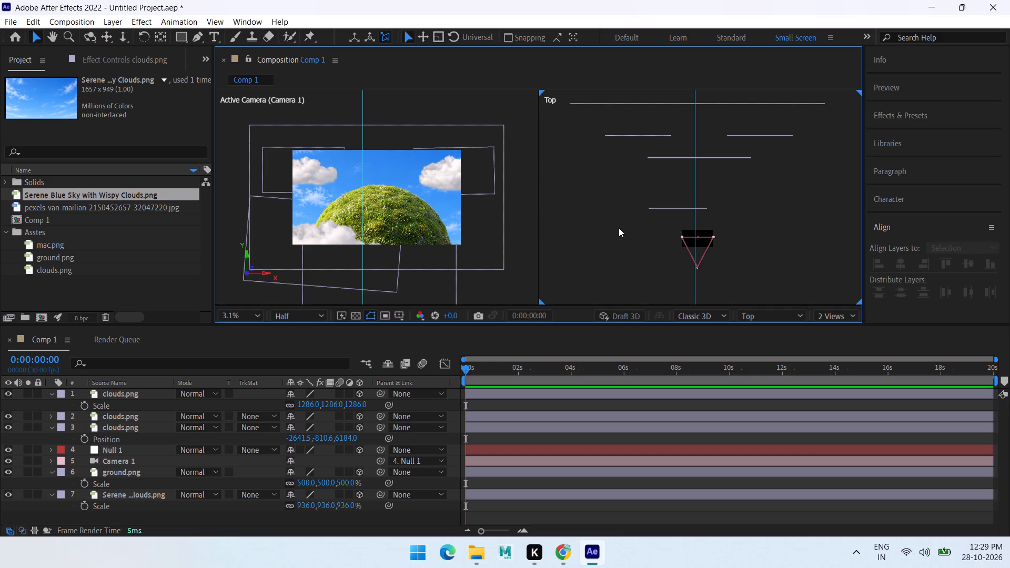
Push the upper-left cloud farther back in depth to about Z 6888 in the Top view.
left_click(325, 170)
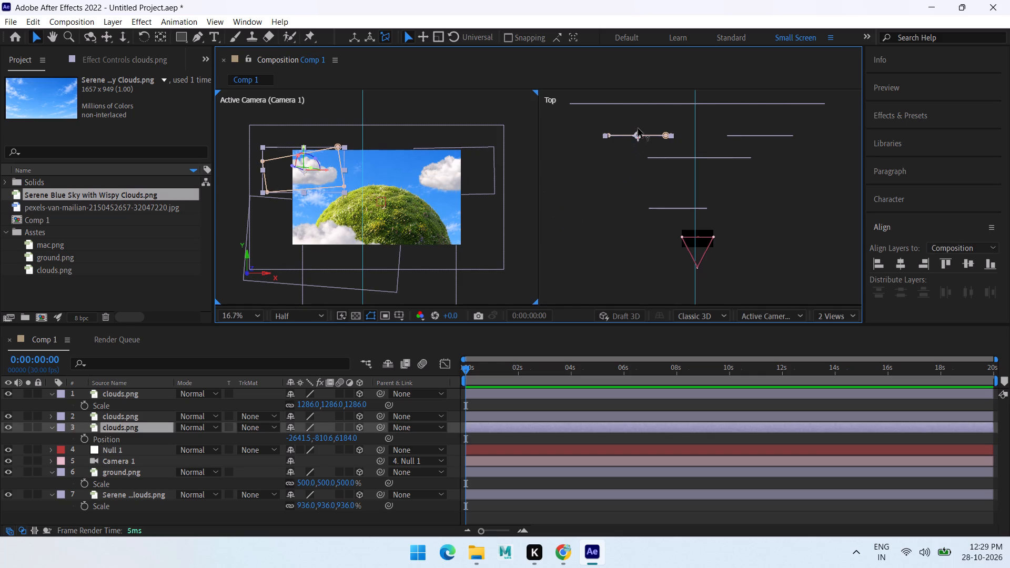
left_click_drag(638, 129, 640, 134)
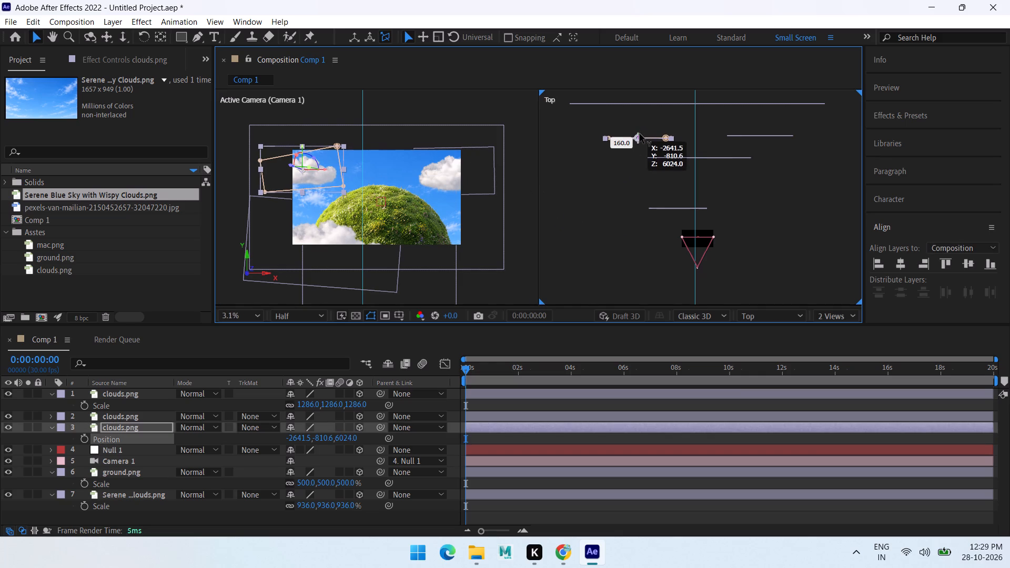
left_click_drag(640, 134, 640, 138)
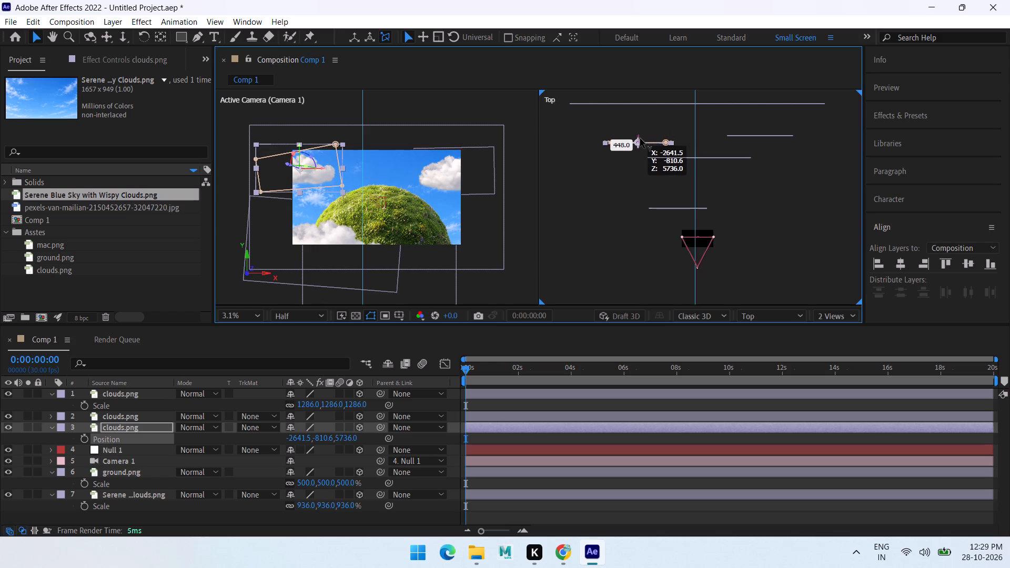
left_click_drag(640, 138, 642, 116)
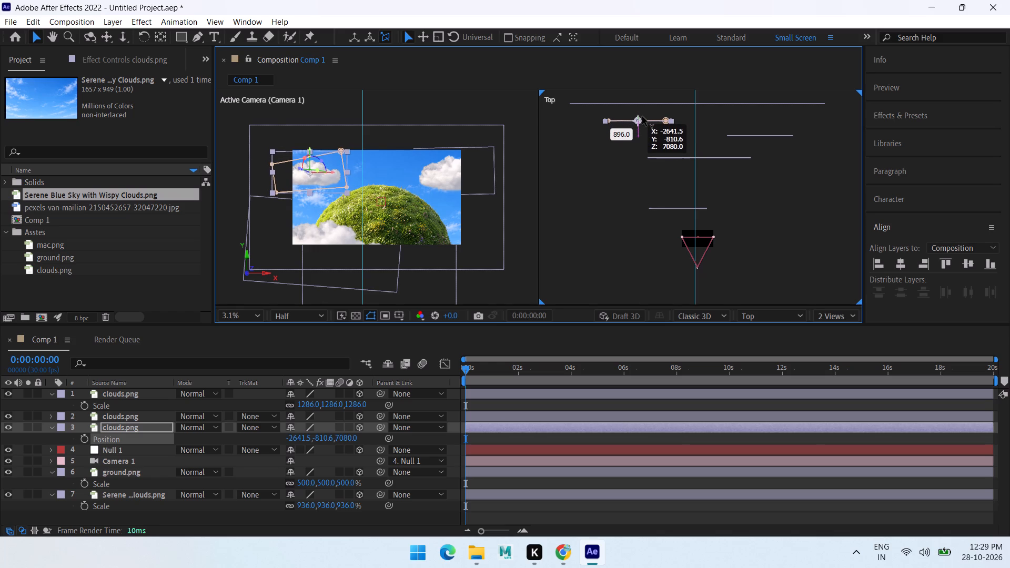
left_click_drag(642, 116, 643, 119)
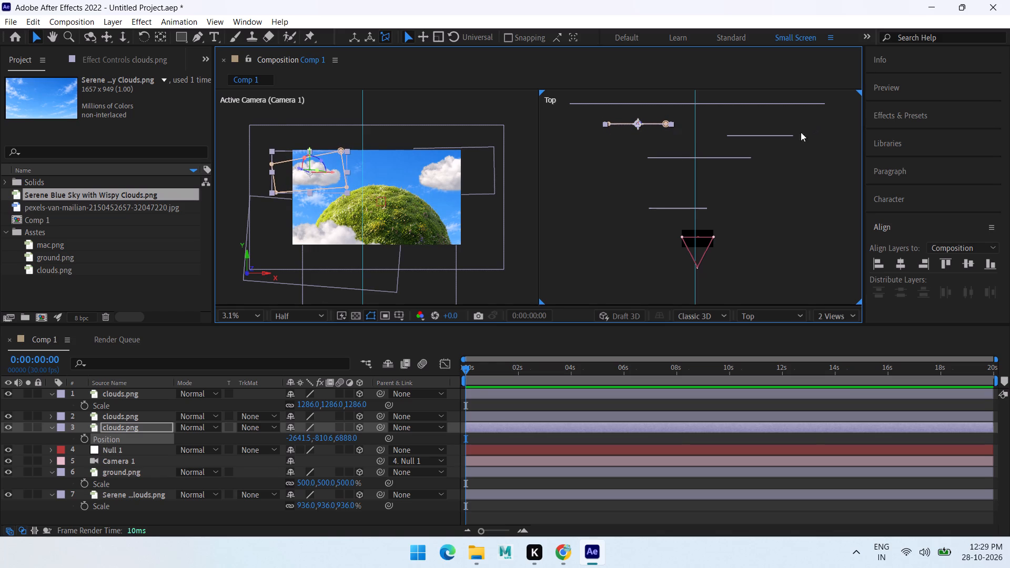
Push the upper-right cloud back in depth in the Top view until it roughly lines up with the upper-left cloud.
left_click_drag(793, 129, 778, 146)
left_click_drag(760, 130, 771, 107)
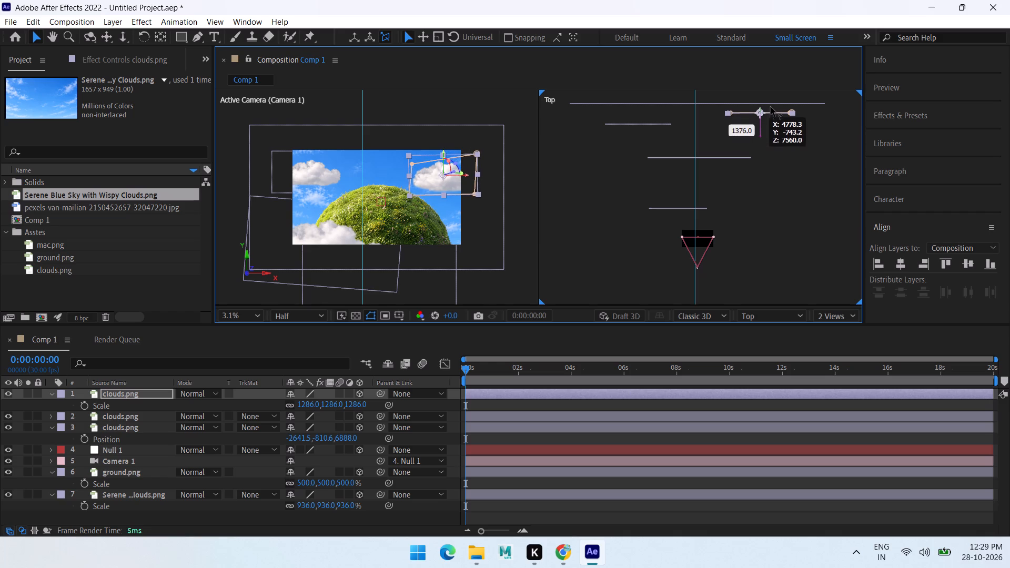
left_click_drag(771, 107, 772, 119)
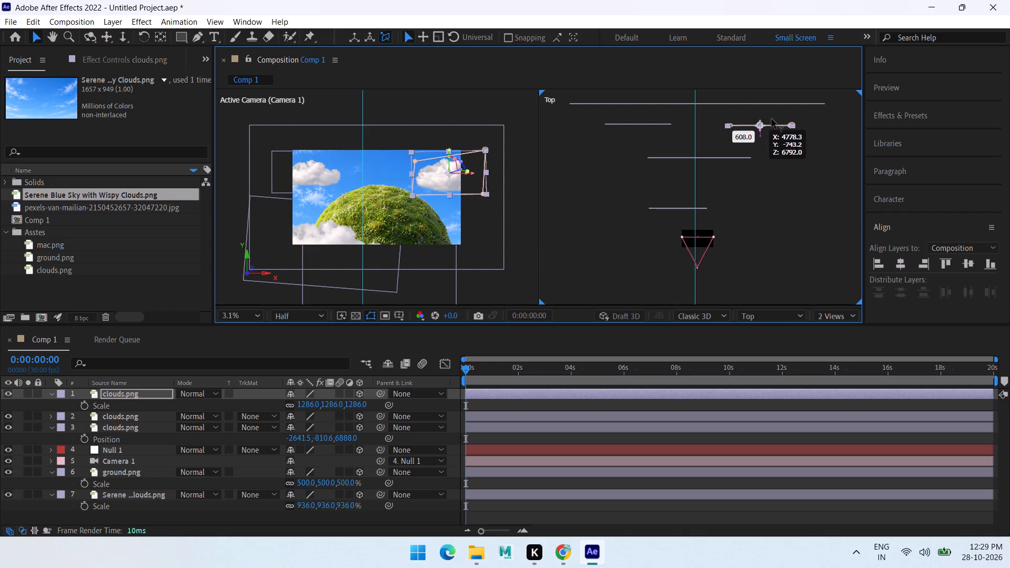
left_click_drag(772, 119, 774, 117)
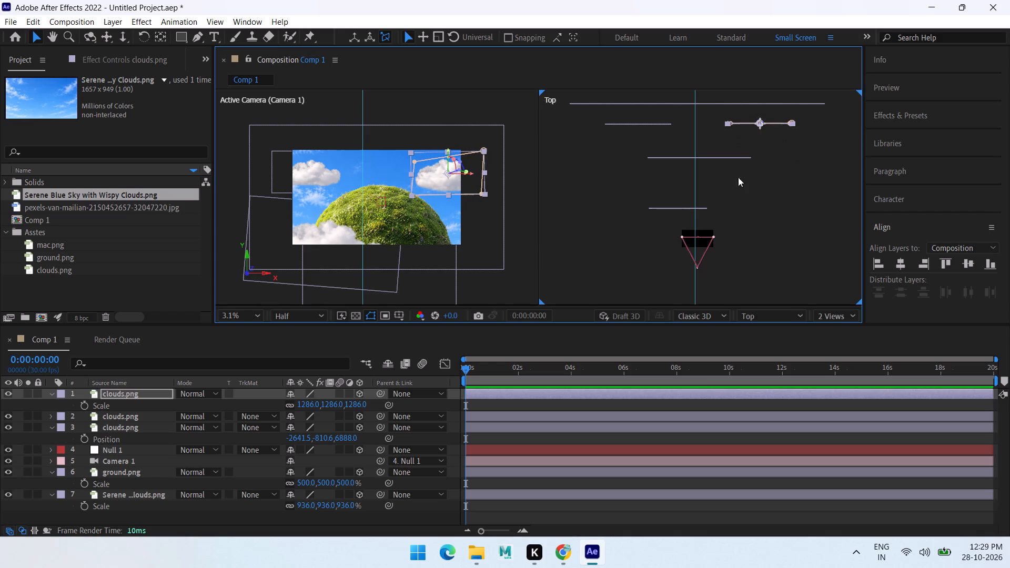
Scale the upper-right cloud up to 1640%.
key("e")
key("s")
left_click_drag(307, 404, 547, 411)
Bring the enlarged upper-right cloud slightly forward in depth, just in front of the upper-left cloud in the Top view.
left_click_drag(760, 116, 761, 131)
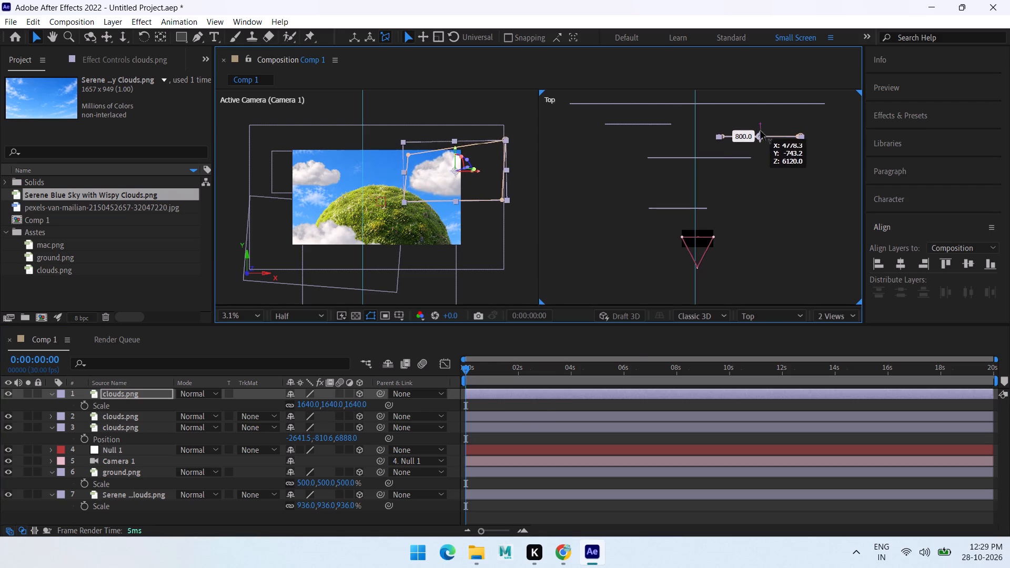
left_click_drag(761, 131, 766, 86)
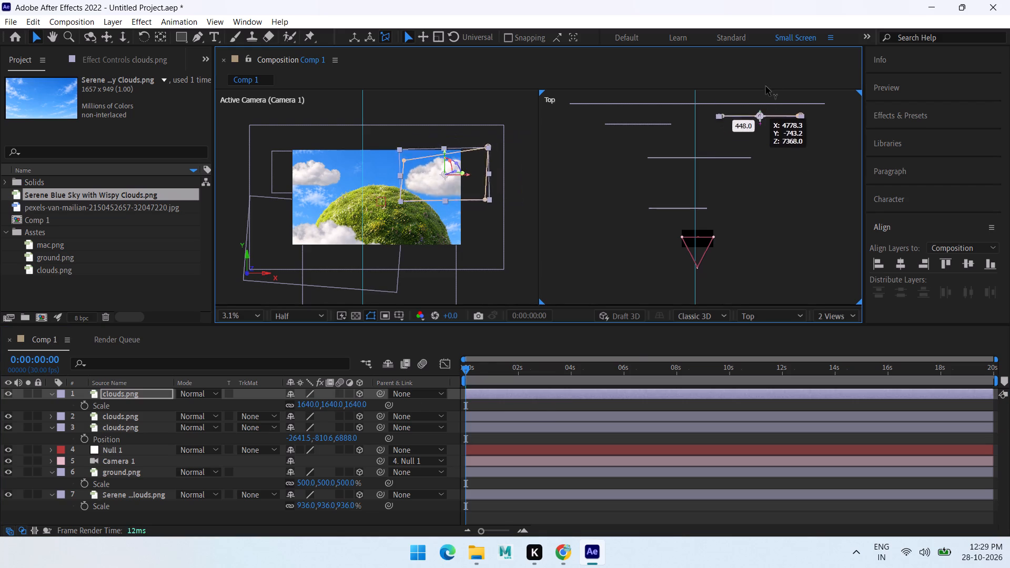
left_click_drag(766, 86, 764, 104)
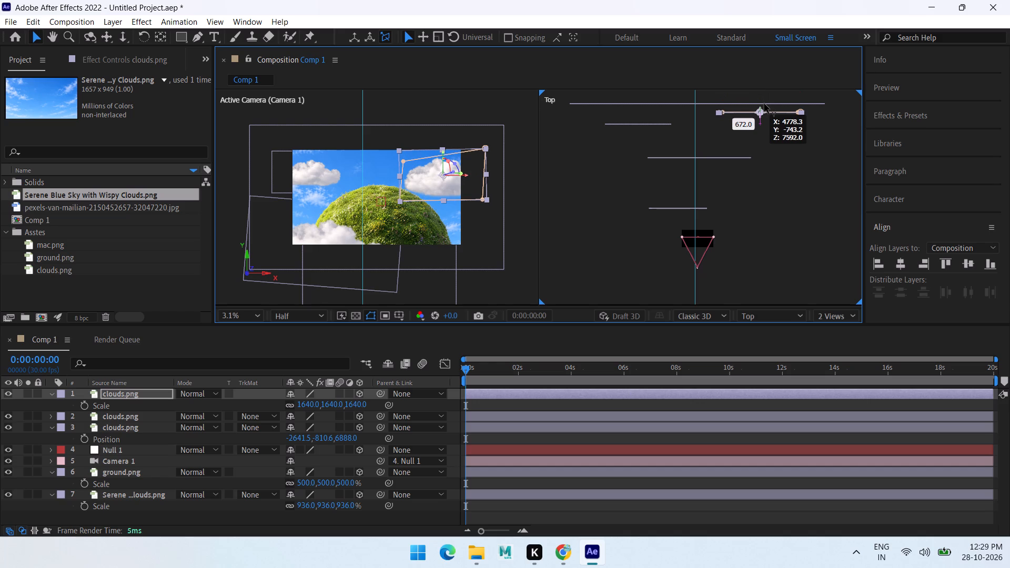
left_click_drag(764, 104, 766, 133)
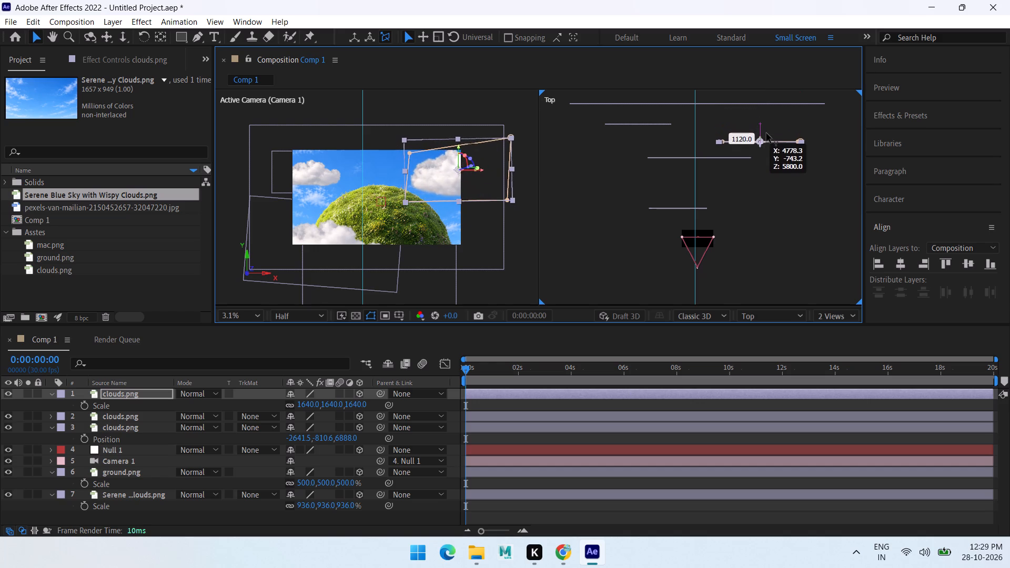
left_click_drag(766, 133, 772, 123)
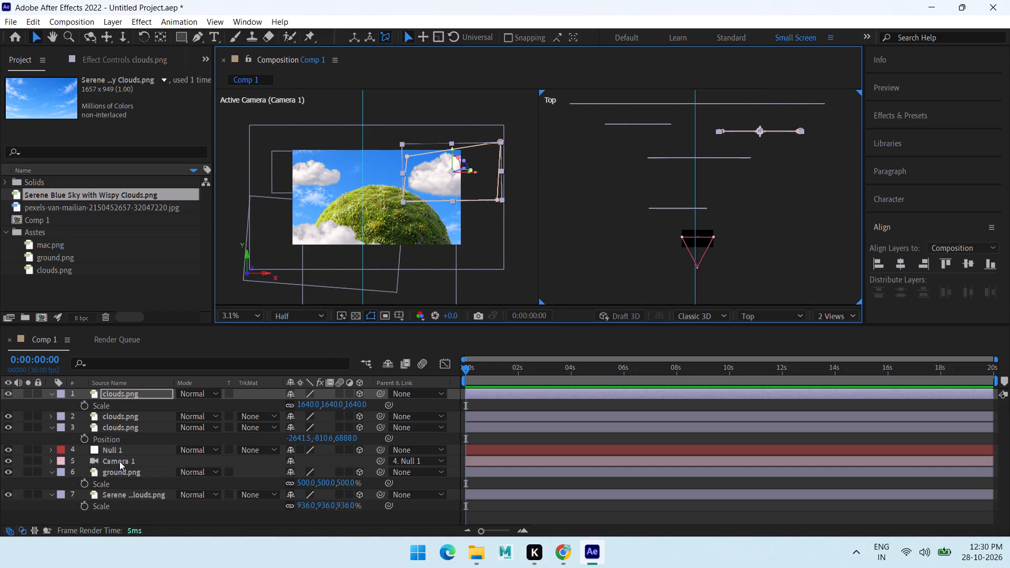
Select the ground.png hill layer.
left_click(133, 474)
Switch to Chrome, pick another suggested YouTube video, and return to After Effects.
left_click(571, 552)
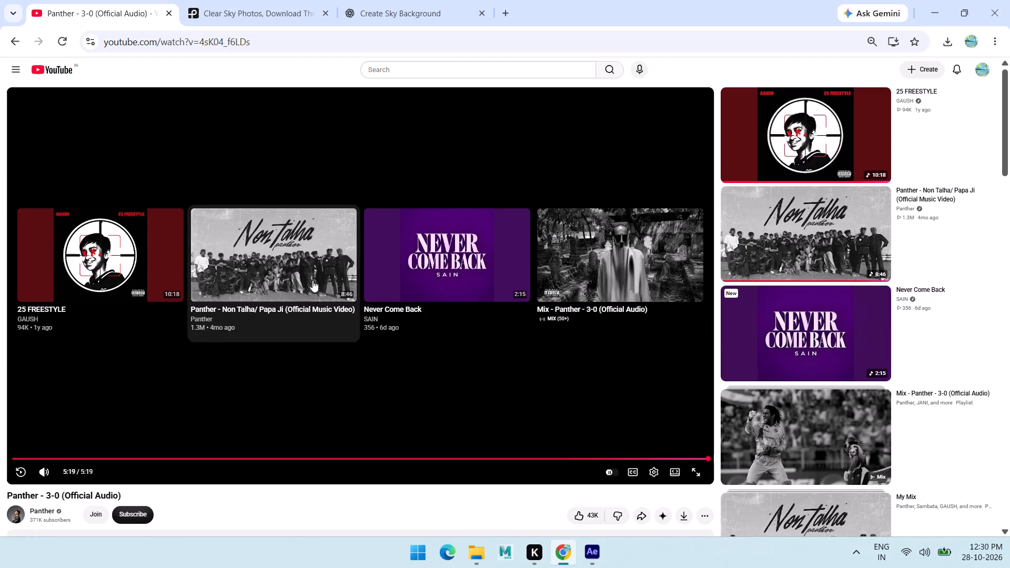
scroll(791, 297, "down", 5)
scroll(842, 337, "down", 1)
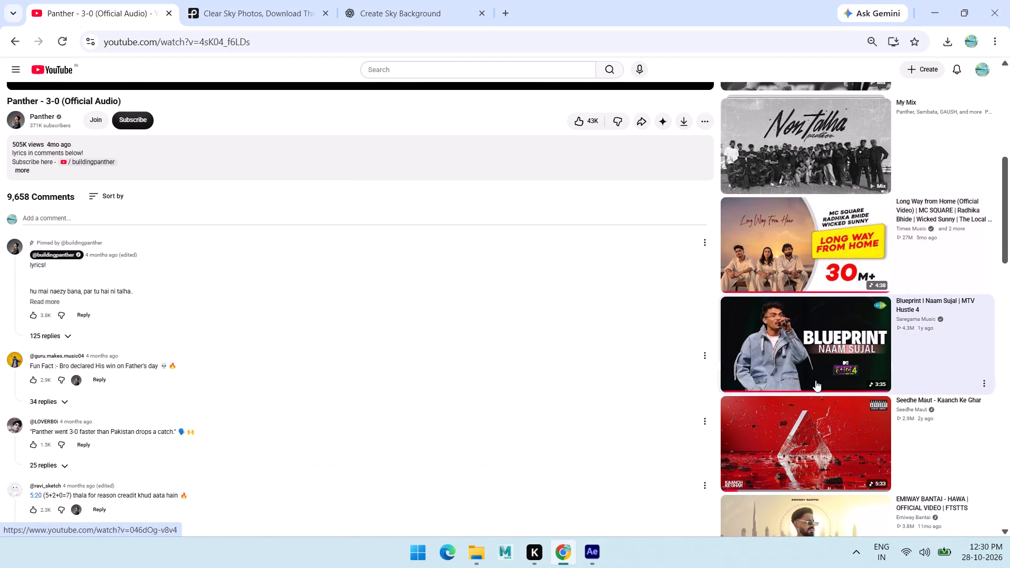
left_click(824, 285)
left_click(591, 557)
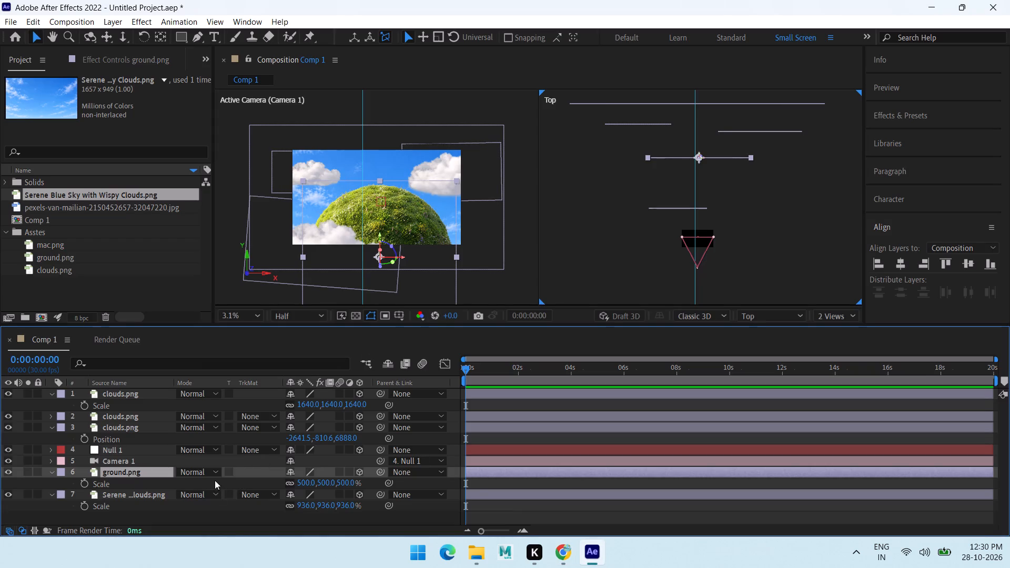
Set the ground.png layer's scale to 400%.
left_click(307, 483)
key("4")
type("00")
key("shift+Return")
key("Return")
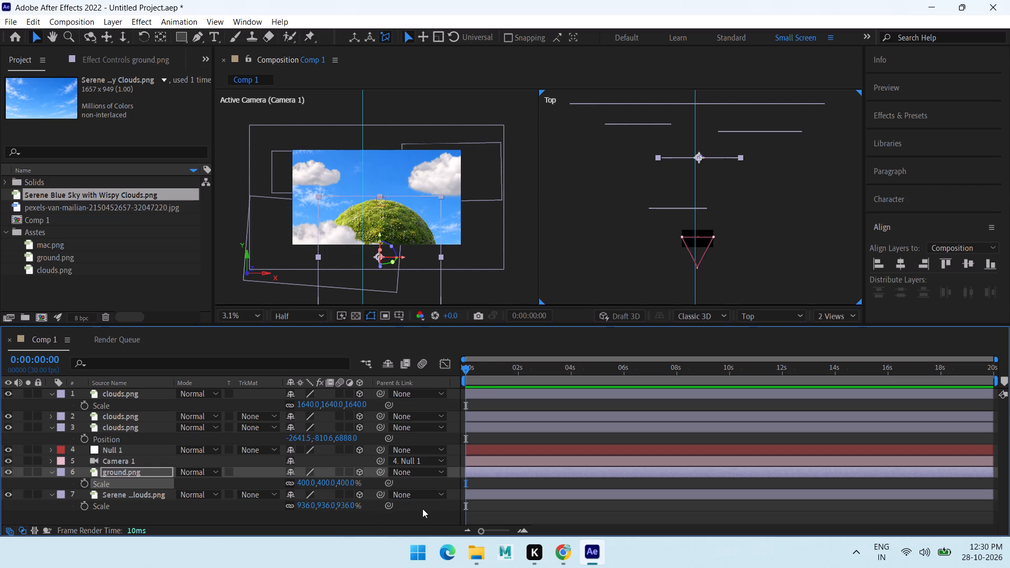
Move the lower-left foreground cloud outward and slightly down to about X -571.6, Y 1600.8 in the camera view.
left_click(329, 238)
left_click(297, 228)
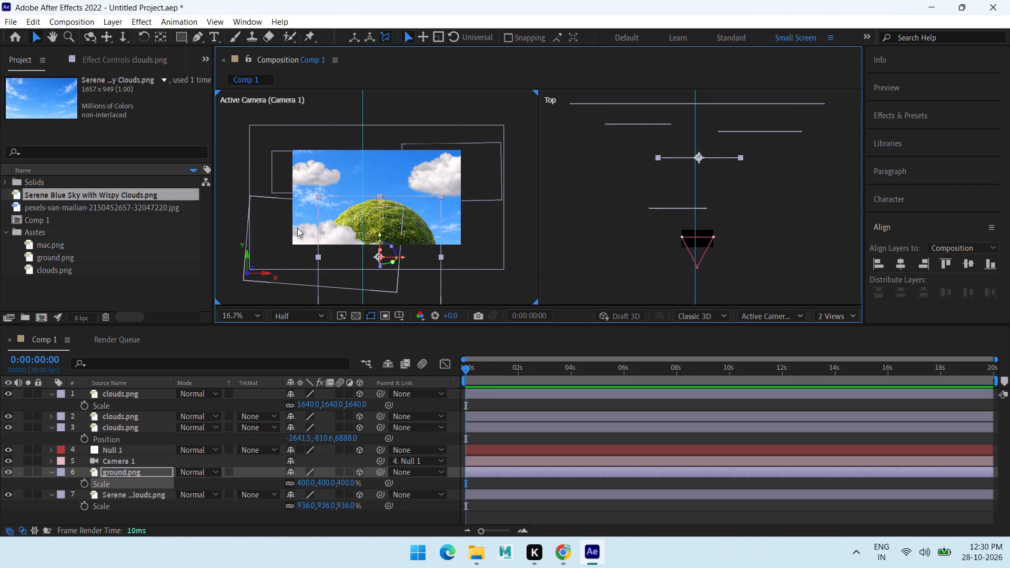
left_click_drag(346, 243, 334, 242)
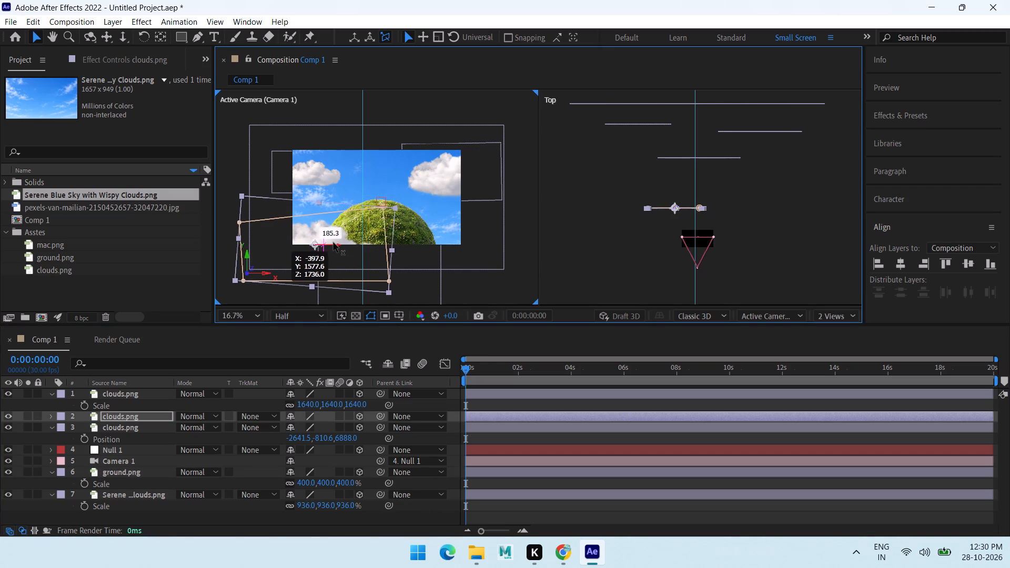
left_click_drag(334, 242, 328, 242)
left_click(307, 222)
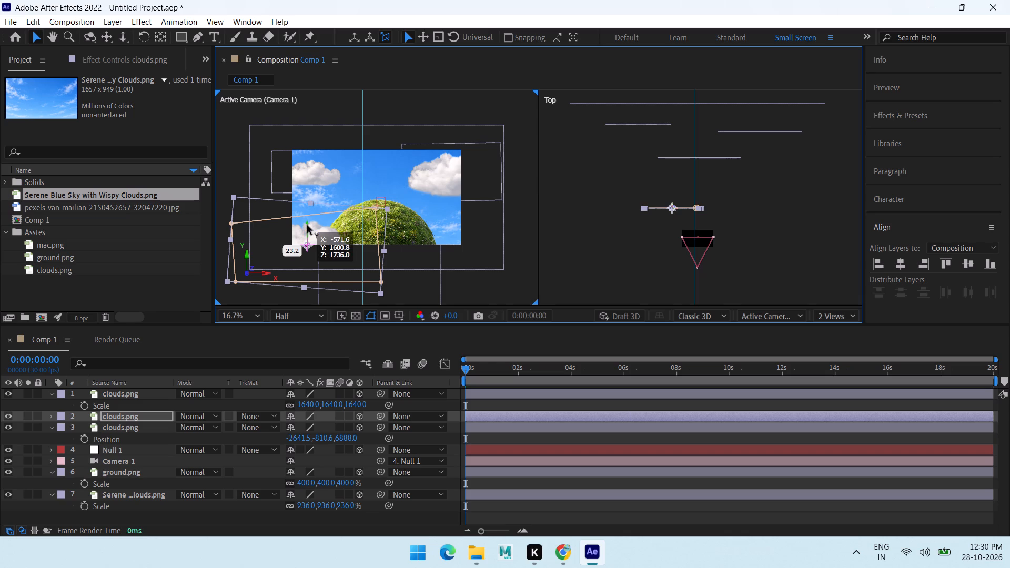
left_click(591, 250)
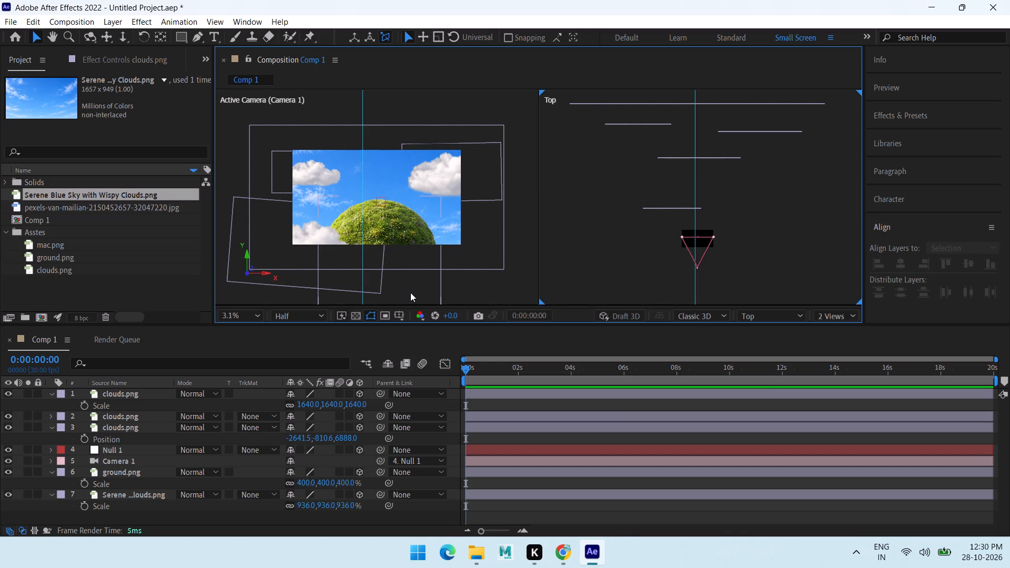
Nudge the lower-left foreground cloud slightly farther from the camera in the Top view.
left_click(392, 224)
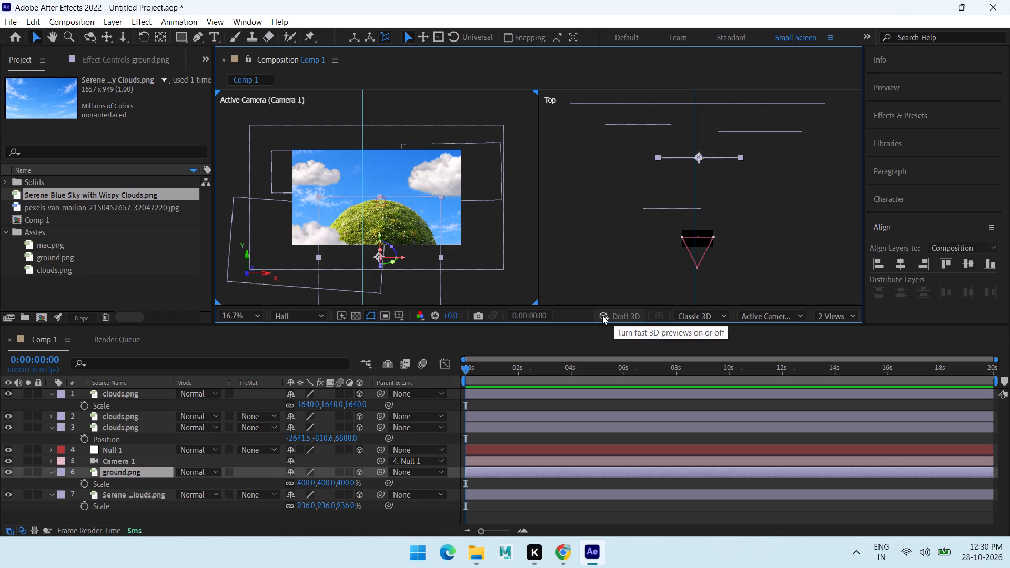
left_click_drag(658, 192, 667, 216)
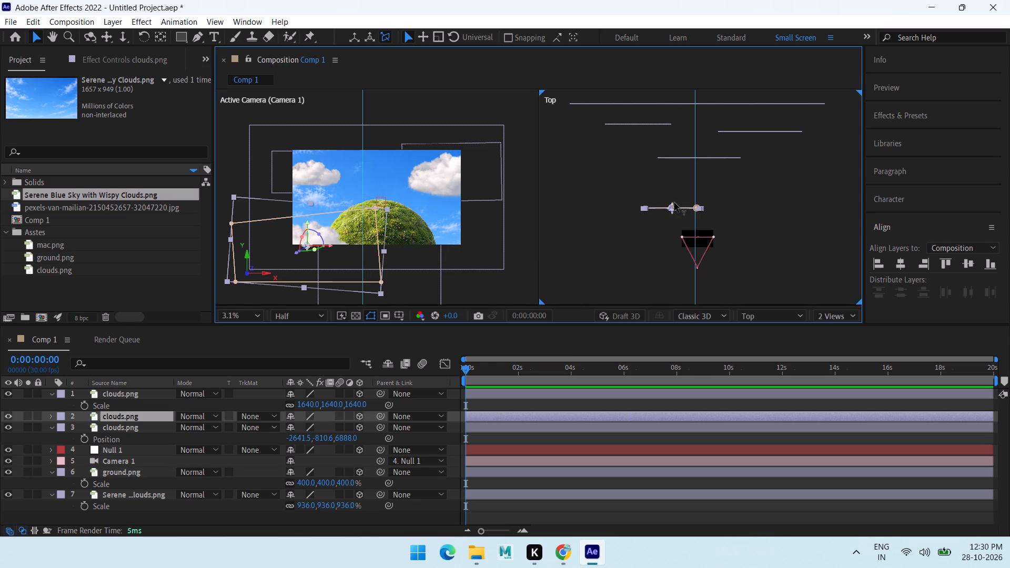
left_click(673, 202)
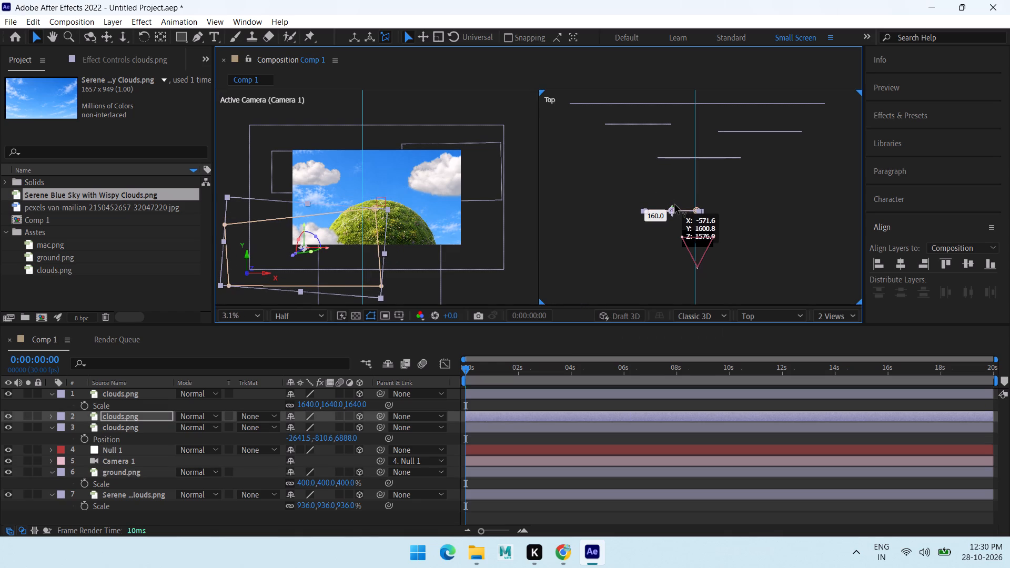
left_click(744, 204)
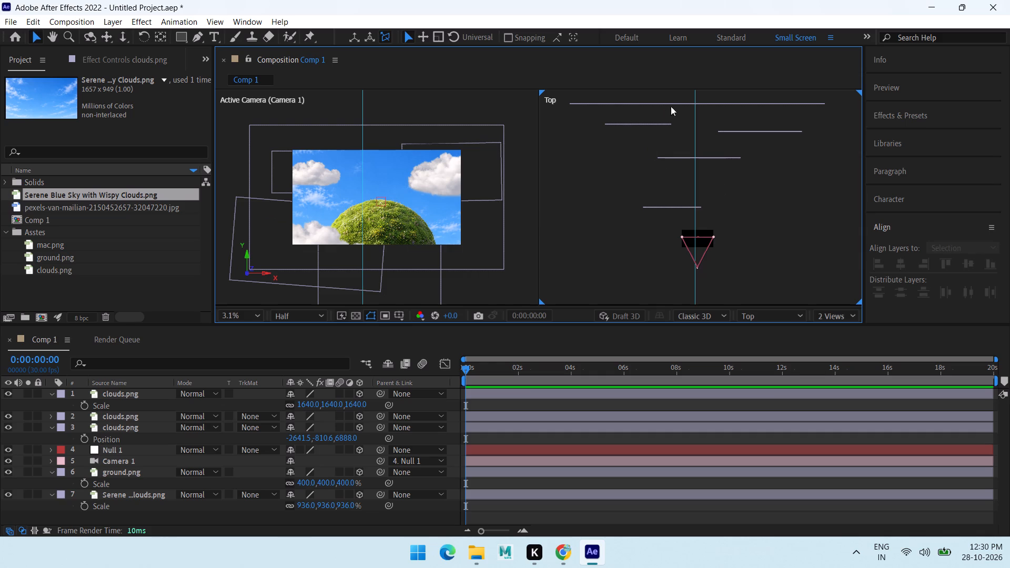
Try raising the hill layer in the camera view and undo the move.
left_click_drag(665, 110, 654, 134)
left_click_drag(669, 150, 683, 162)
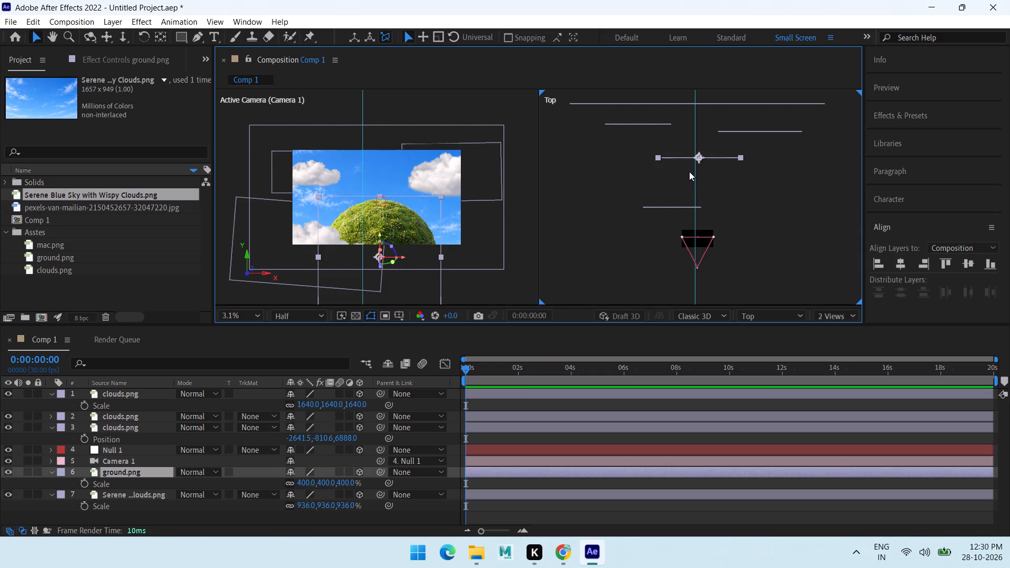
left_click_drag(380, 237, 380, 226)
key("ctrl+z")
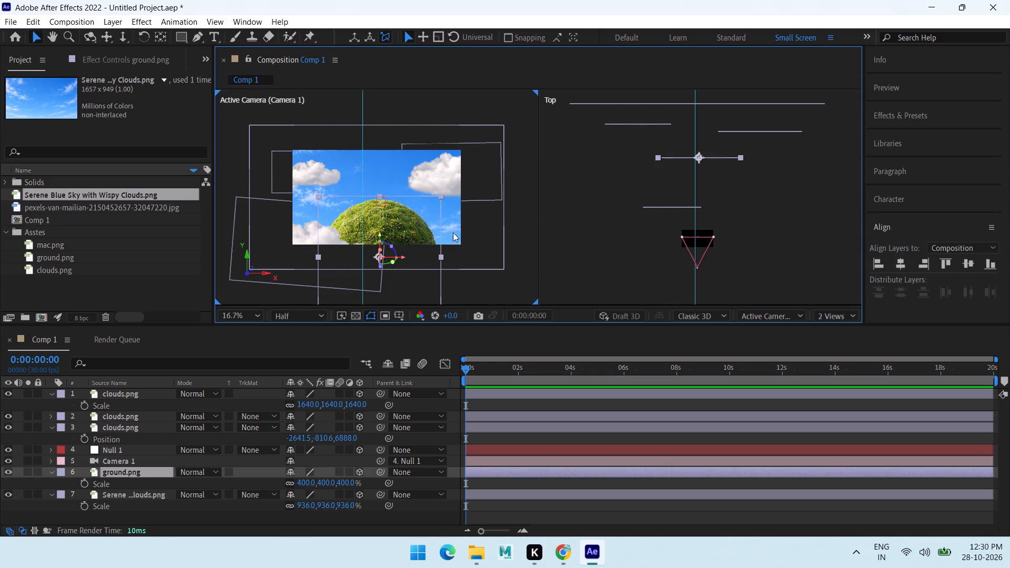
Shift the hill layer to about X 915.4 and bring it closer to the camera in the Top view.
left_click(704, 158)
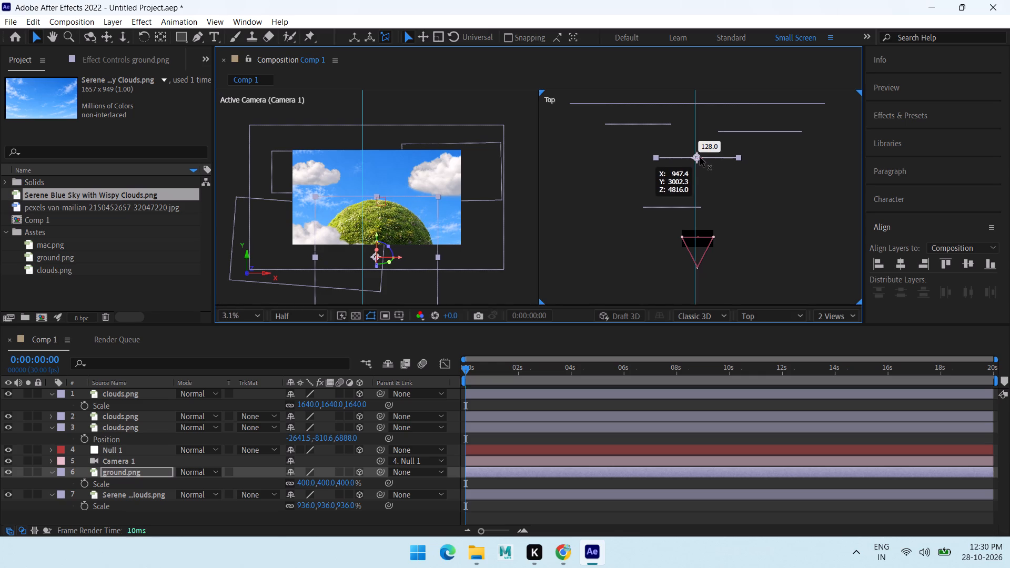
left_click_drag(697, 150, 697, 155)
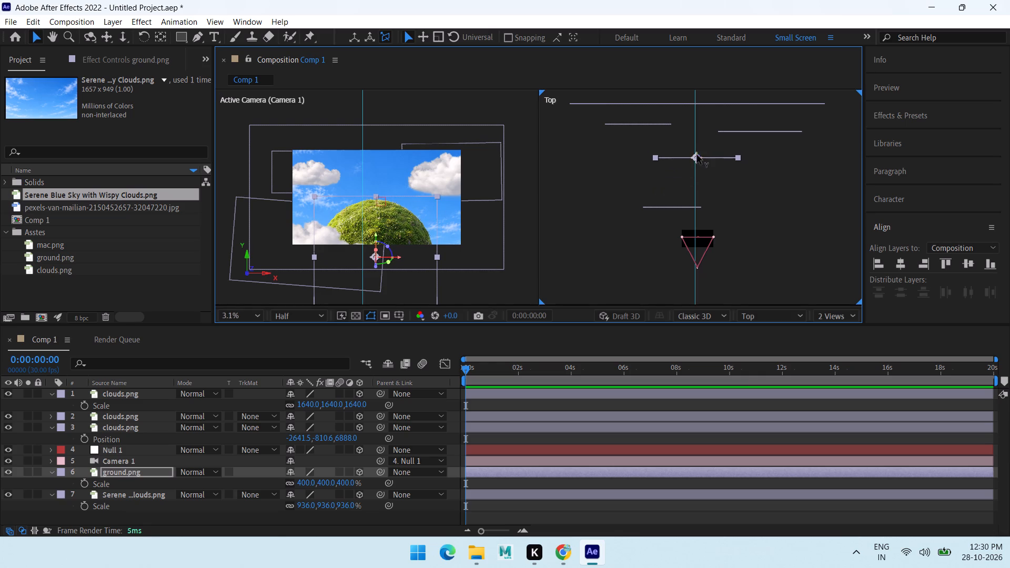
left_click_drag(697, 155, 698, 158)
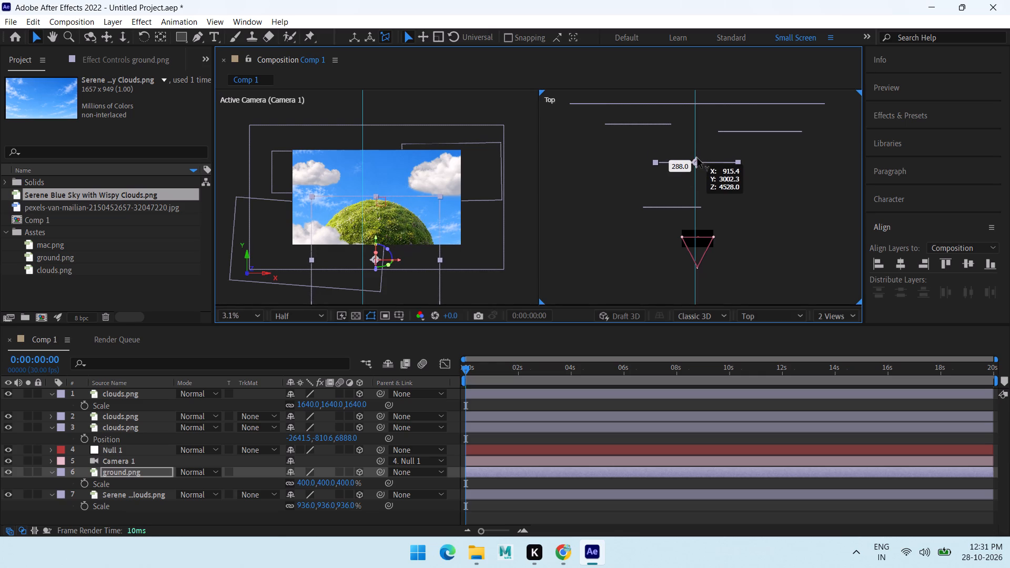
left_click_drag(698, 158, 698, 159)
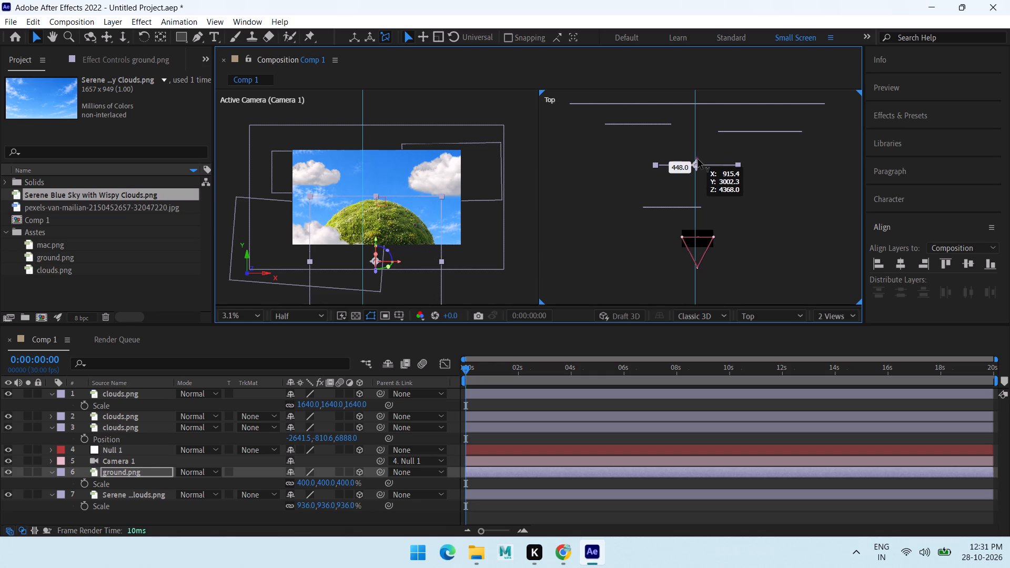
left_click_drag(698, 159, 701, 165)
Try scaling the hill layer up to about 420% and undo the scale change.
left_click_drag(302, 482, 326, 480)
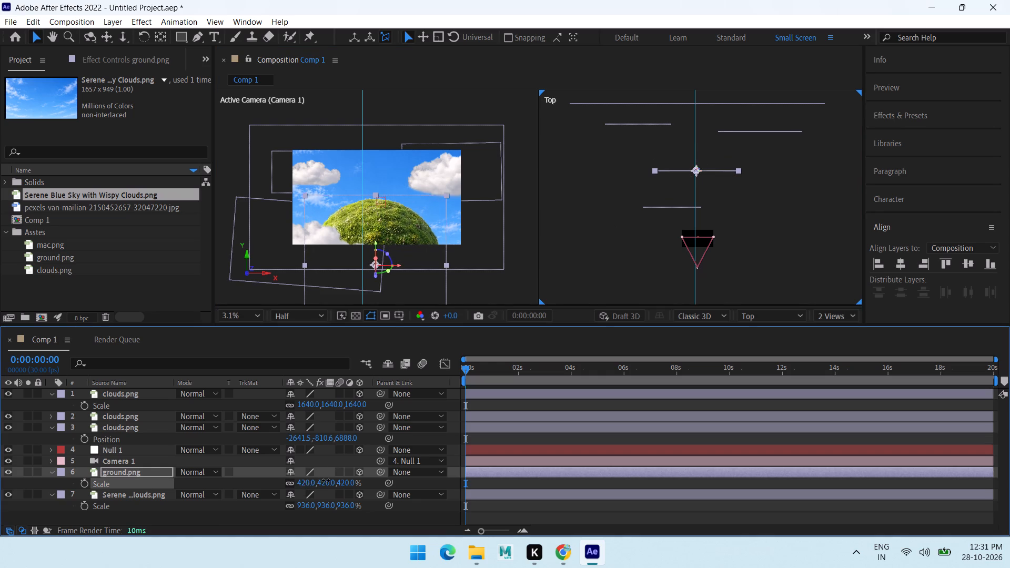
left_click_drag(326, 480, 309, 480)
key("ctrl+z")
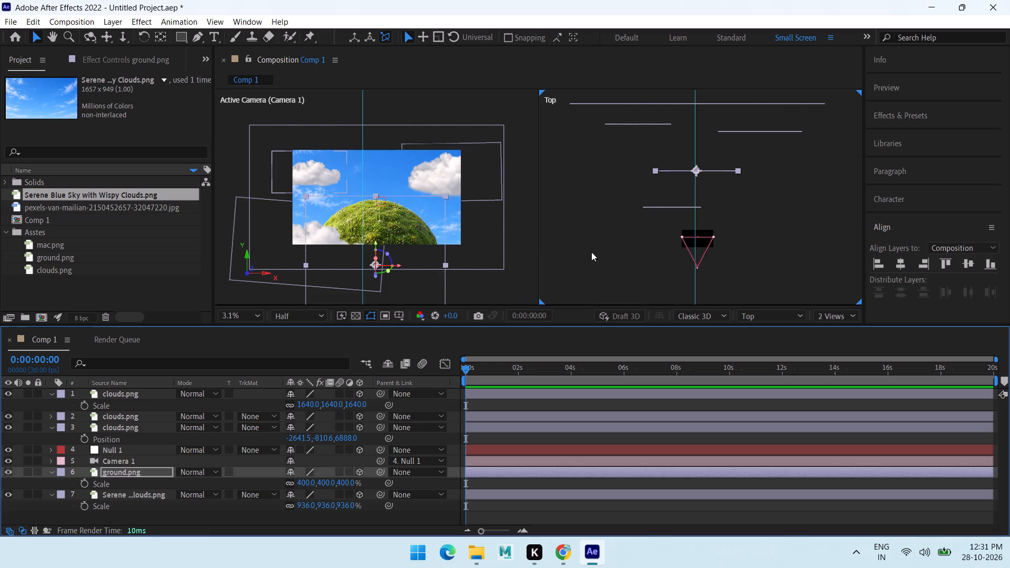
Raise the upper-right cloud layer slightly along its Y axis in the camera view.
left_click(582, 259)
left_click(450, 179)
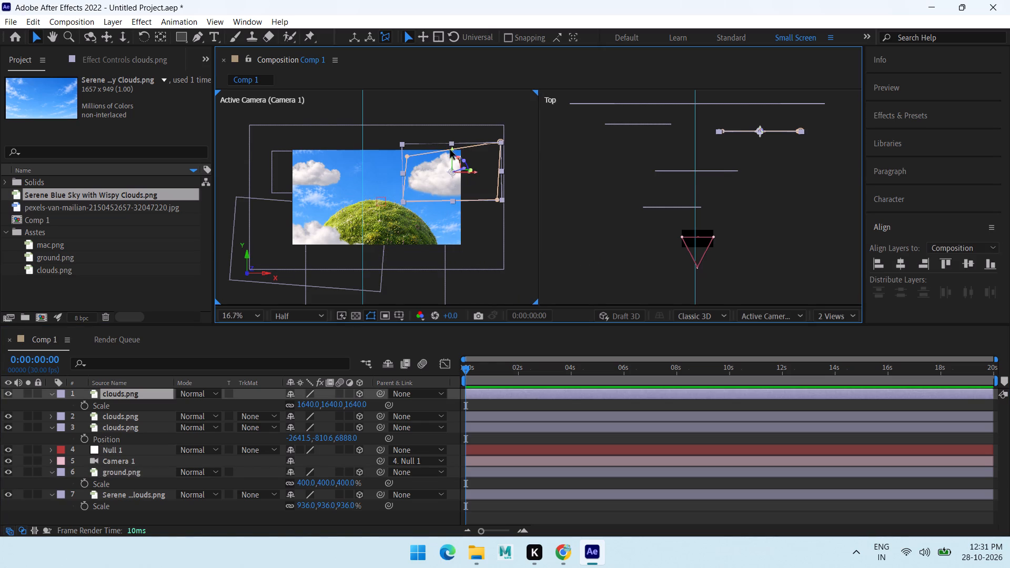
left_click_drag(453, 150, 454, 146)
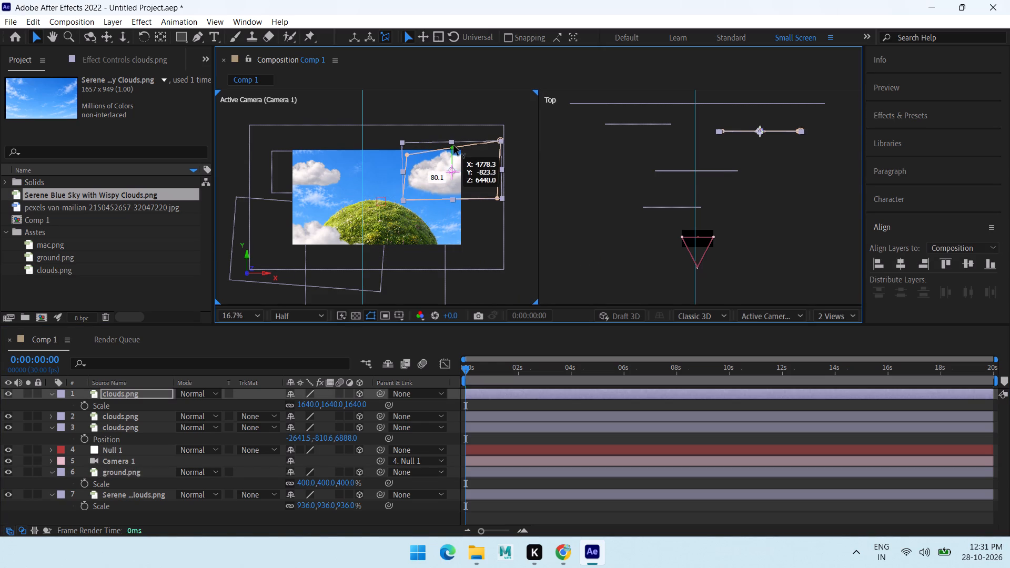
left_click_drag(454, 146, 454, 145)
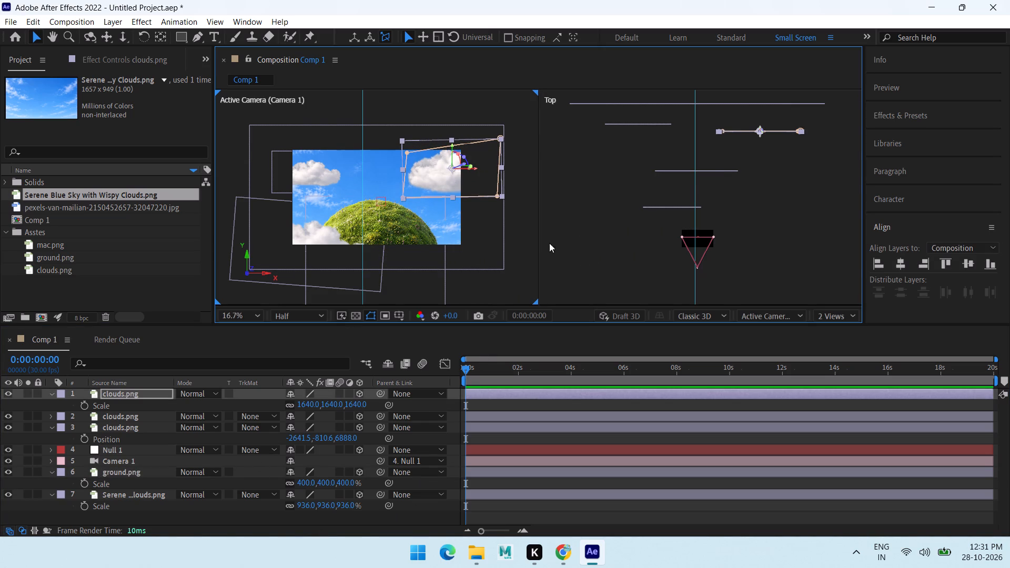
left_click(590, 210)
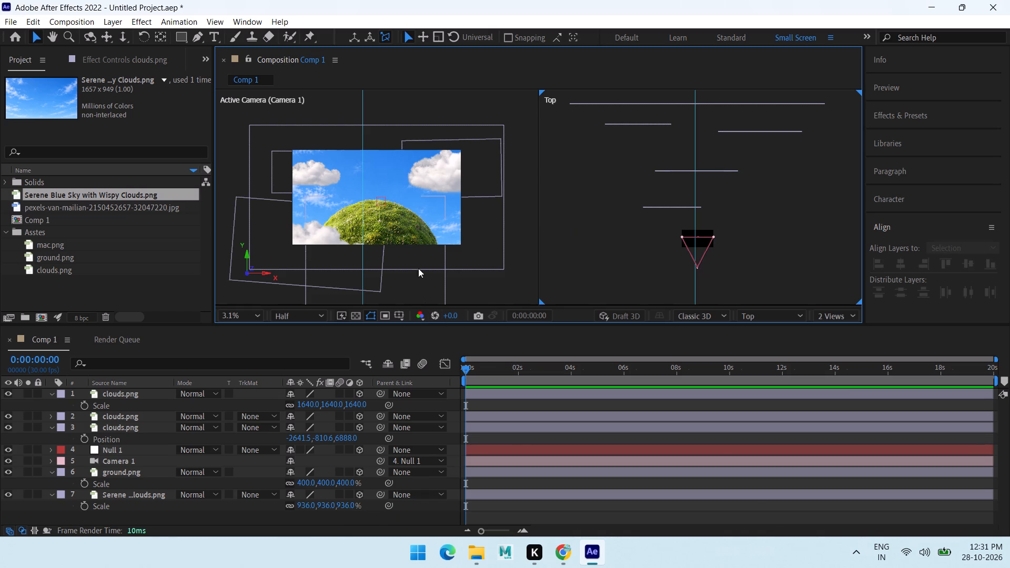
Move the vertical guide to the horizontal centre of the composition frame.
left_click_drag(364, 129, 369, 130)
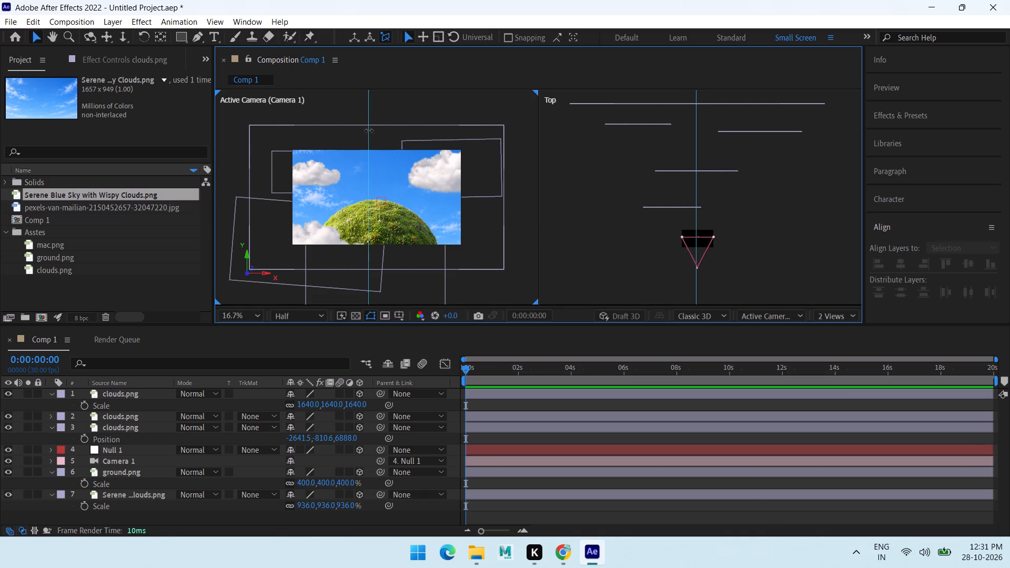
left_click_drag(369, 130, 378, 131)
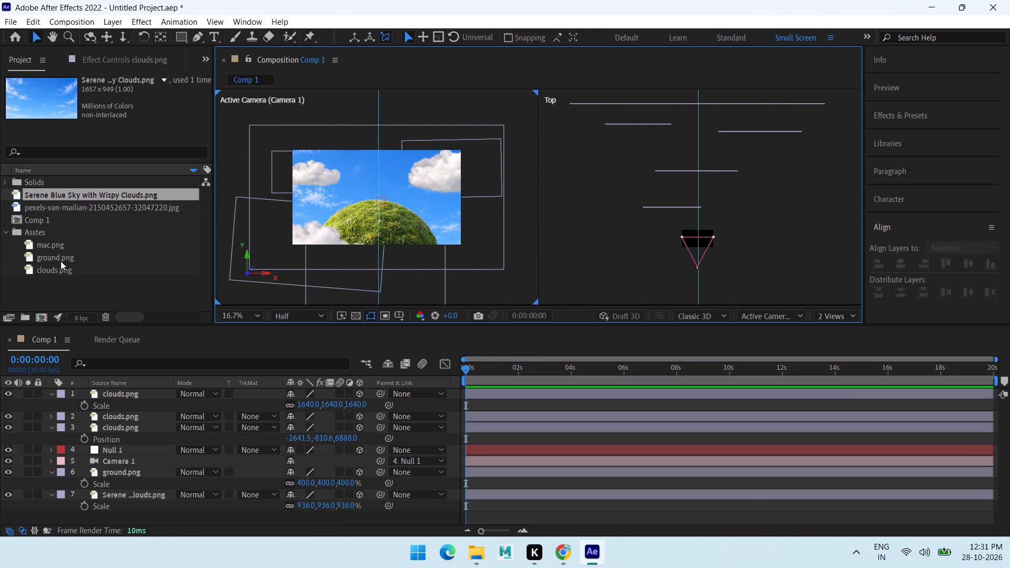
Add mac.png at the centre of the composition above all layers and make it a 3D layer.
left_click(64, 246)
left_click_drag(56, 245, 371, 195)
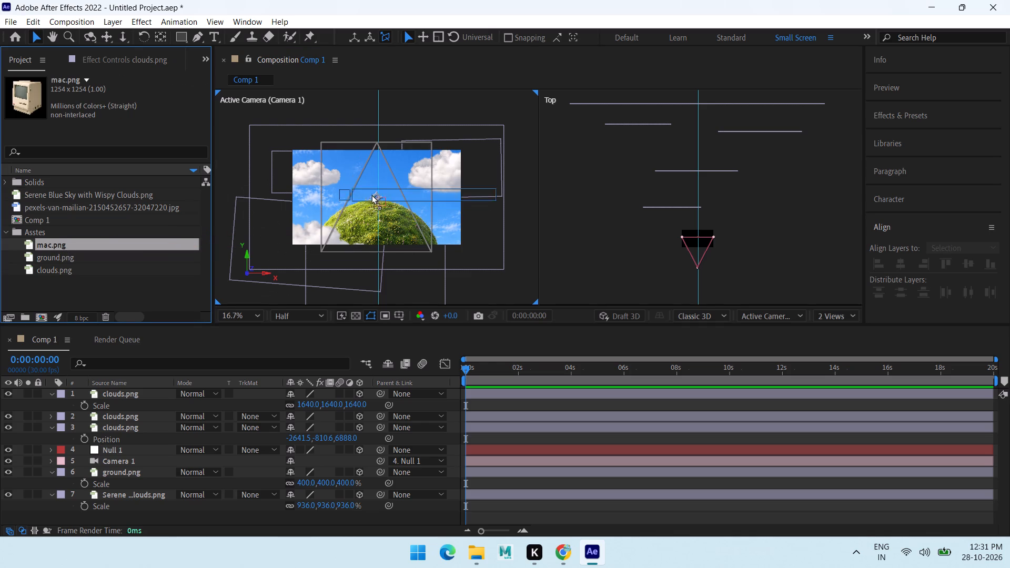
left_click_drag(371, 195, 378, 199)
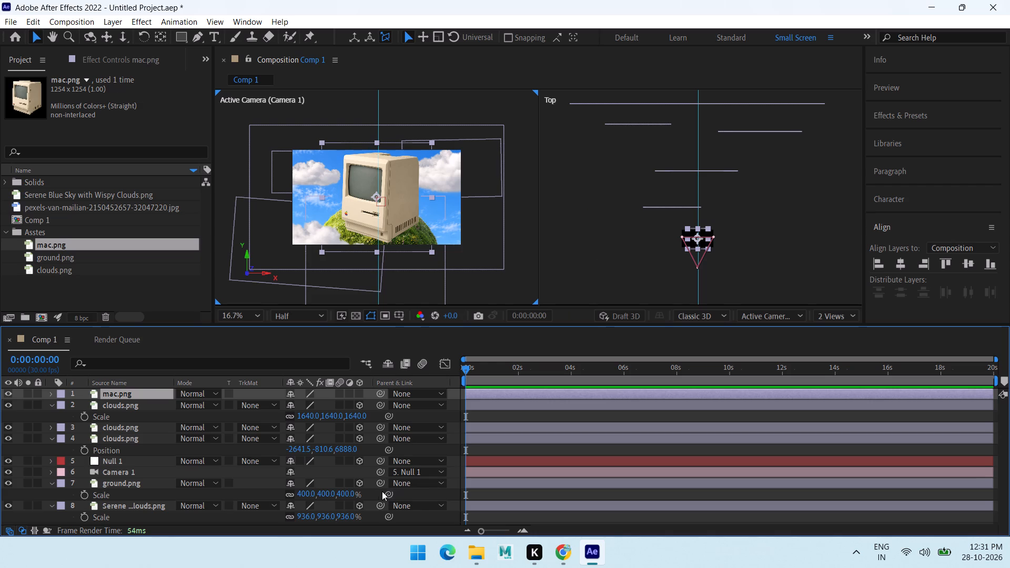
left_click(358, 392)
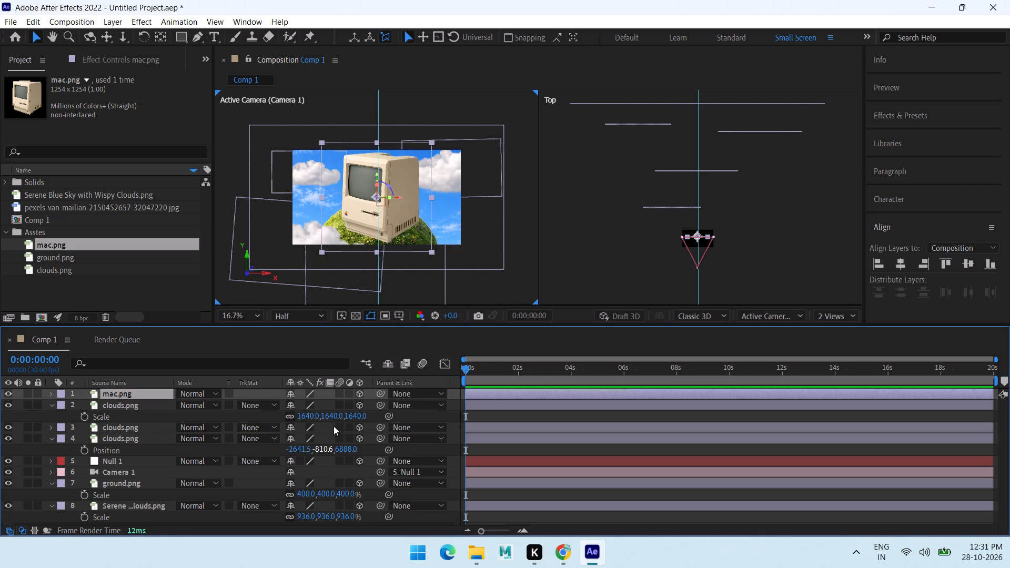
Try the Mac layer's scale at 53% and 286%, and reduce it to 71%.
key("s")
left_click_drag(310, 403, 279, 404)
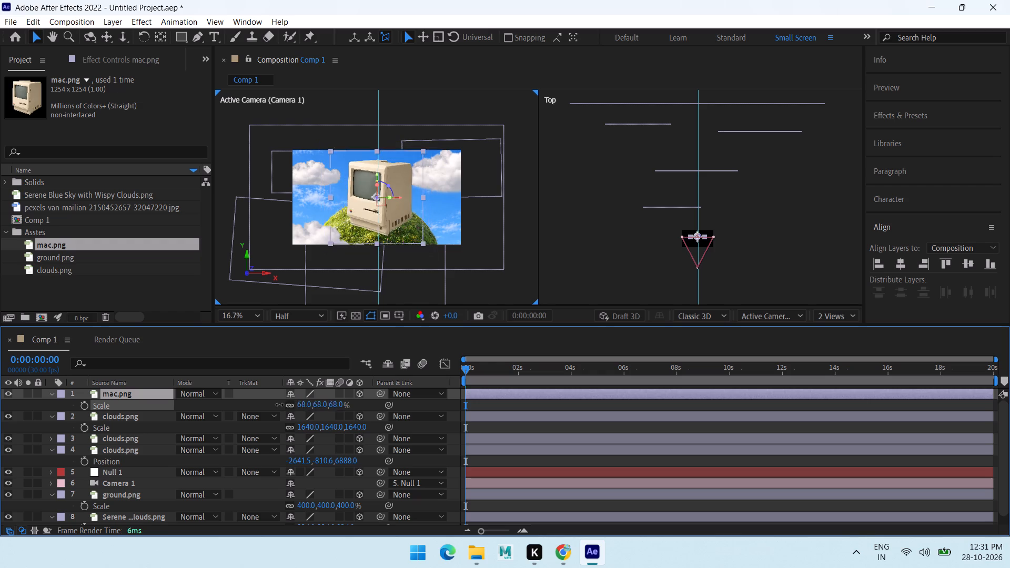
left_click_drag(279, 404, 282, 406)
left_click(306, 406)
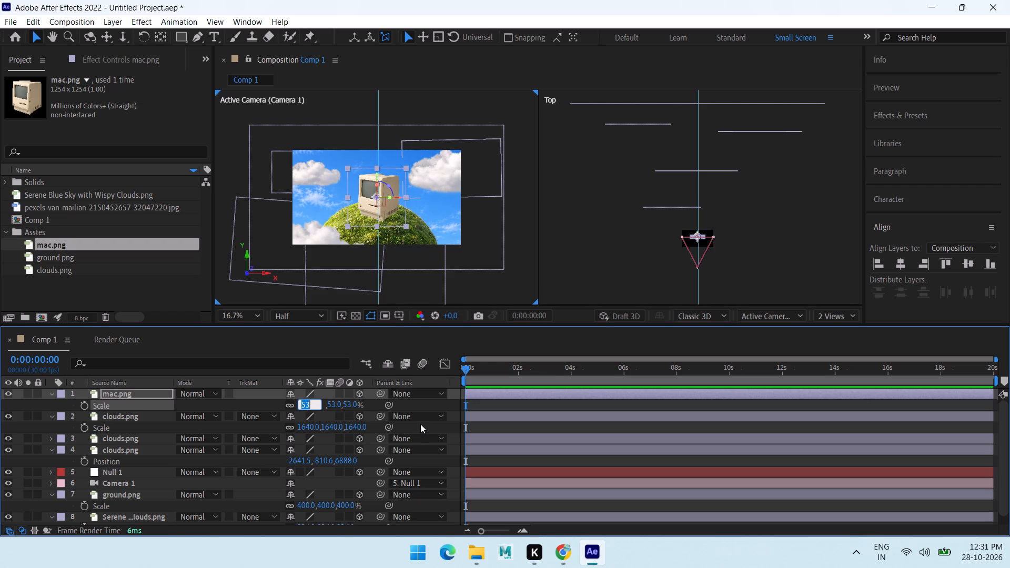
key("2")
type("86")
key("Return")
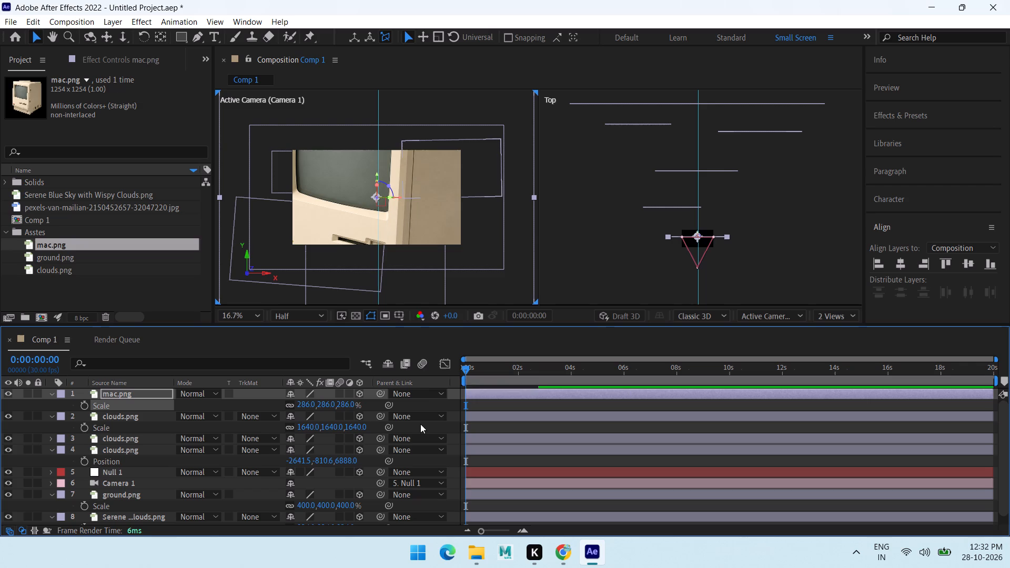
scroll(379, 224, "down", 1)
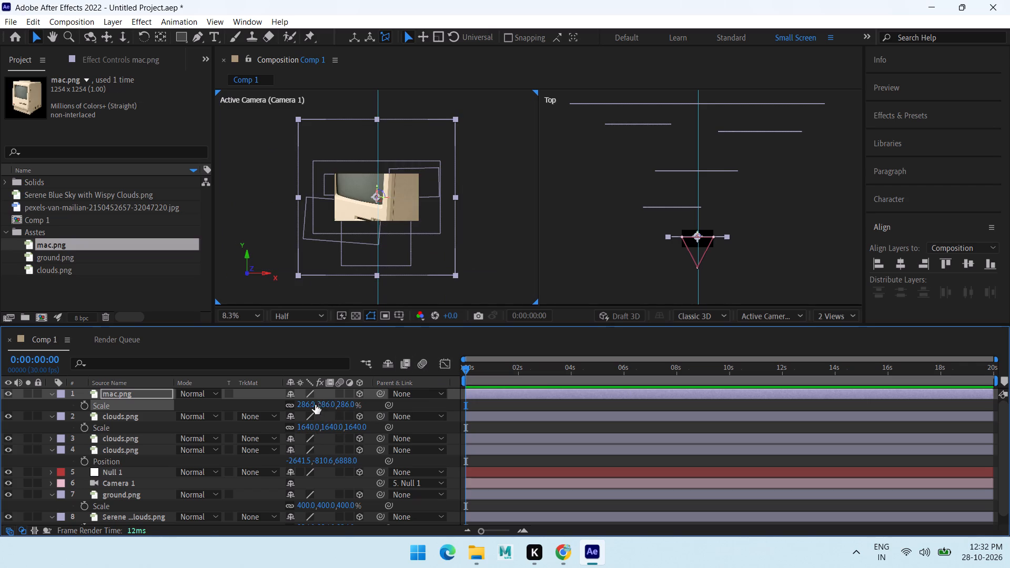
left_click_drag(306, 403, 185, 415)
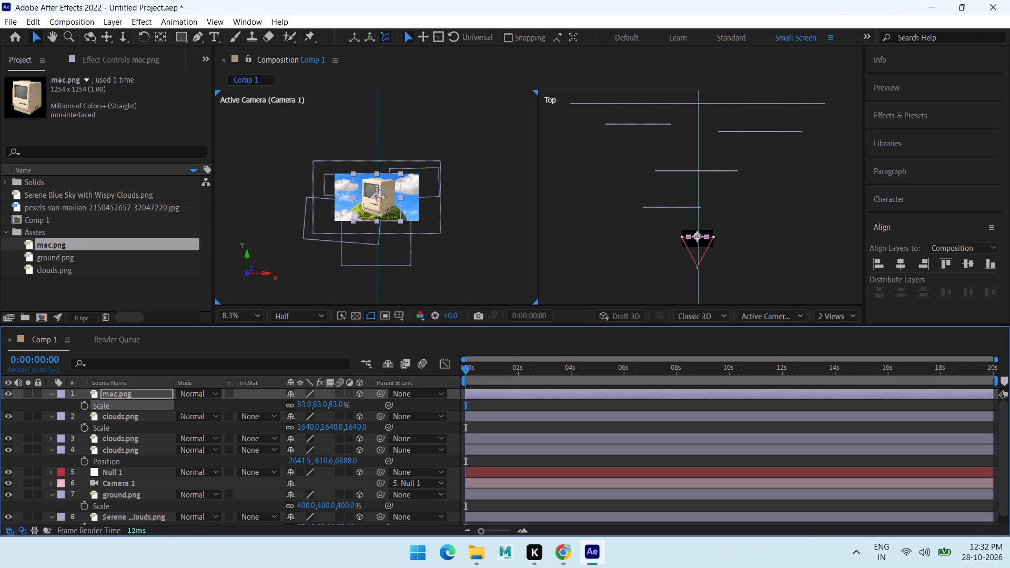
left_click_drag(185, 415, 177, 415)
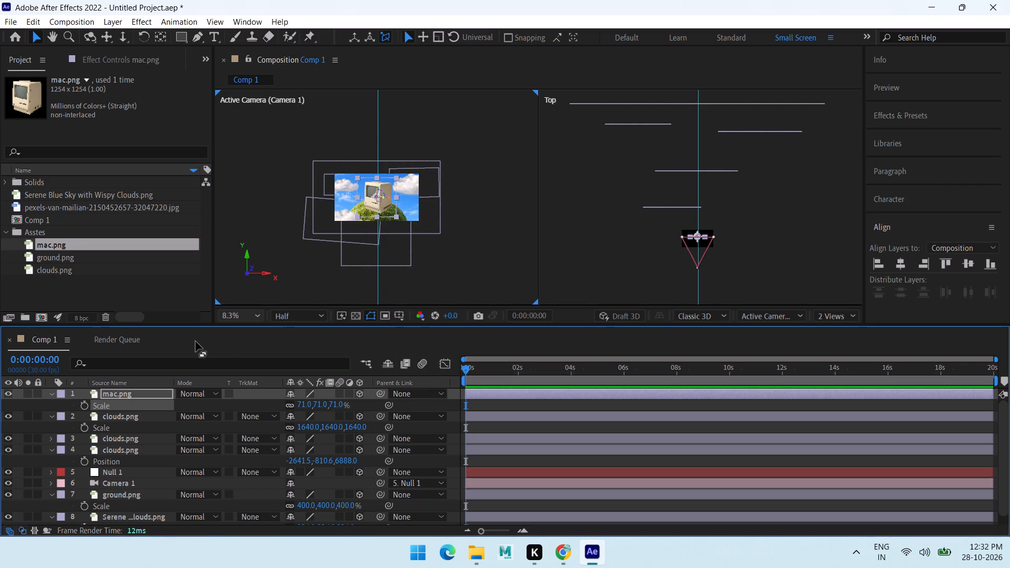
Fit the camera view and give the composition views more height by shortening the timeline area.
left_click(225, 316)
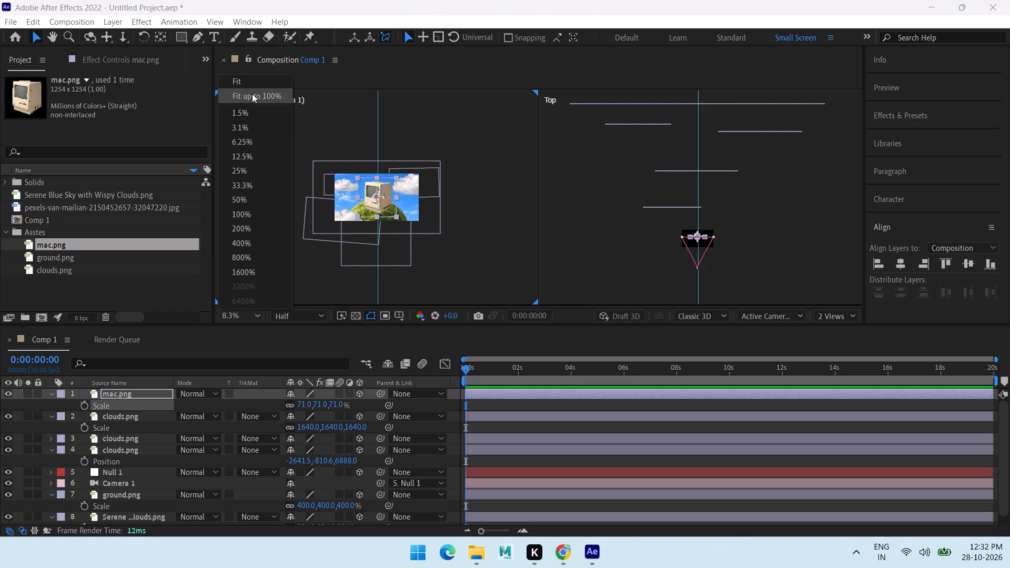
left_click(252, 94)
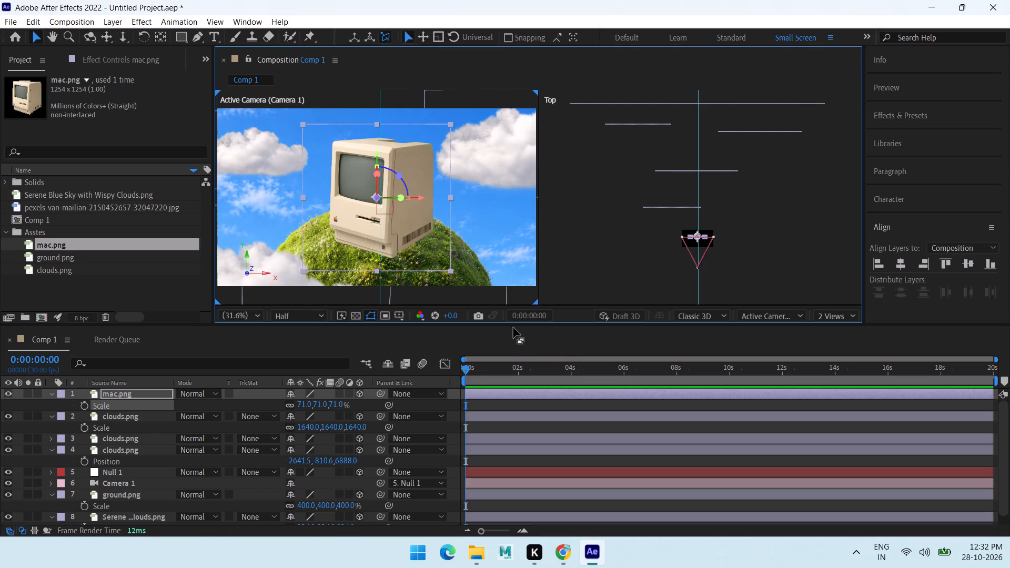
left_click_drag(517, 326, 516, 358)
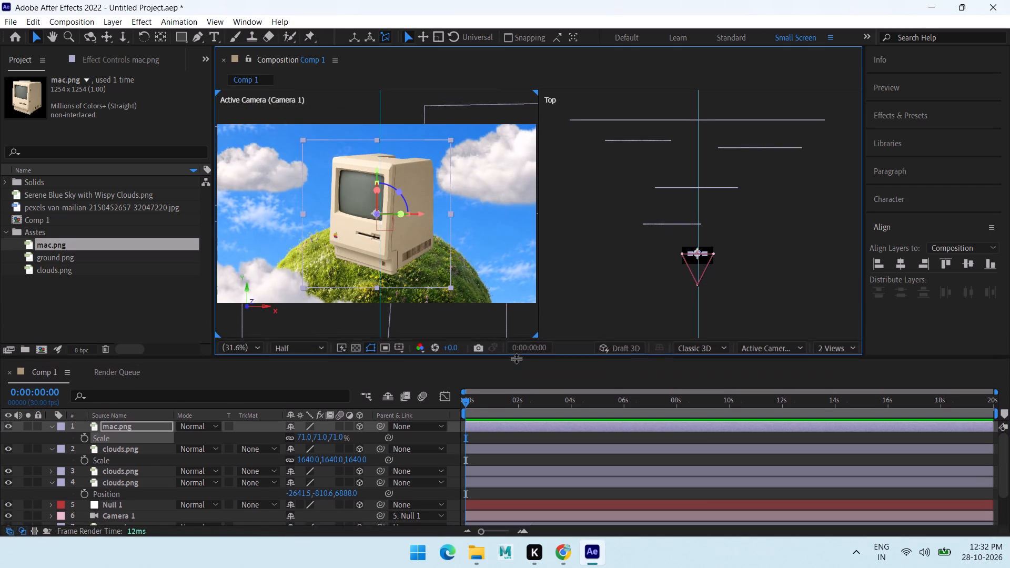
left_click_drag(516, 358, 517, 363)
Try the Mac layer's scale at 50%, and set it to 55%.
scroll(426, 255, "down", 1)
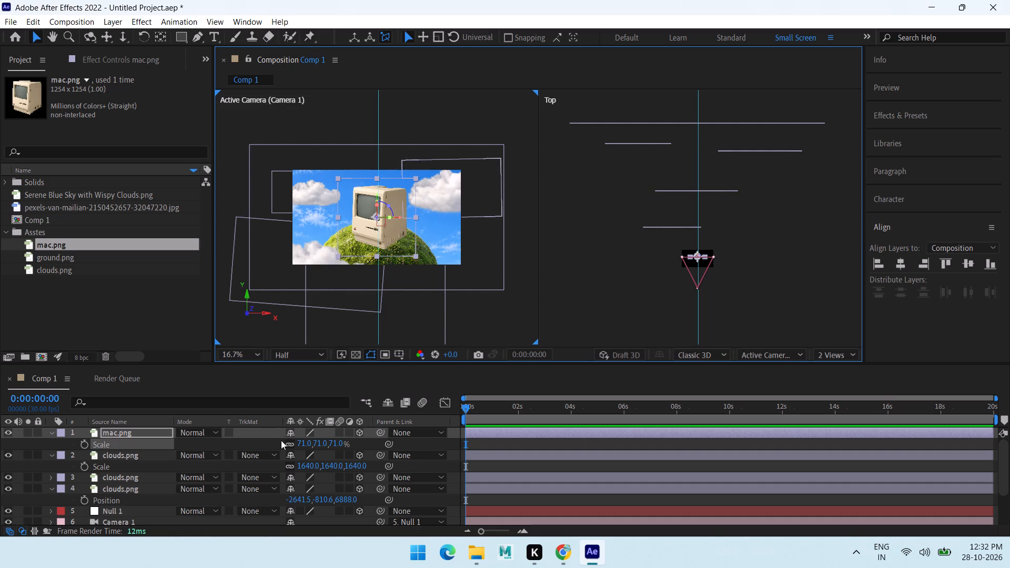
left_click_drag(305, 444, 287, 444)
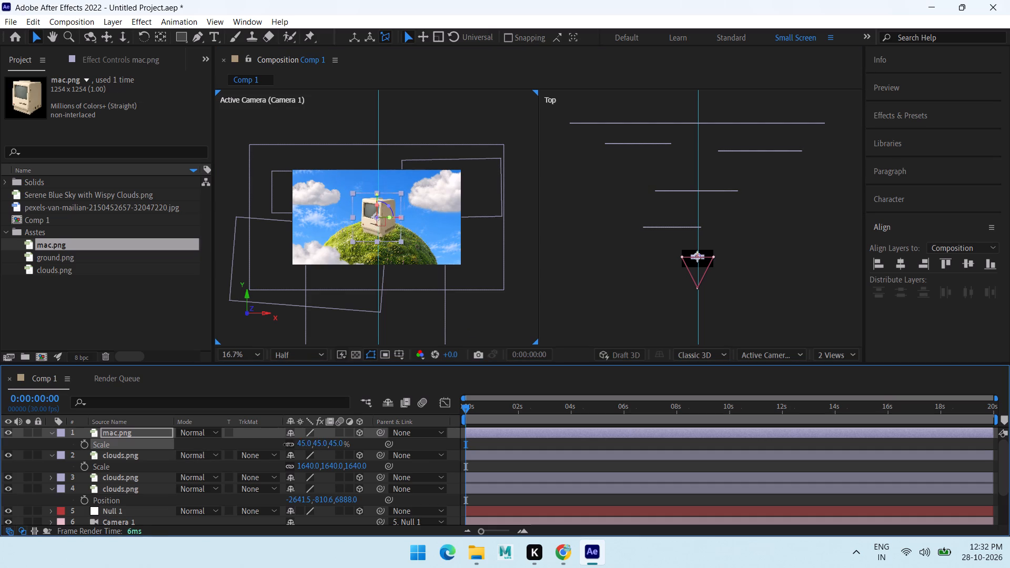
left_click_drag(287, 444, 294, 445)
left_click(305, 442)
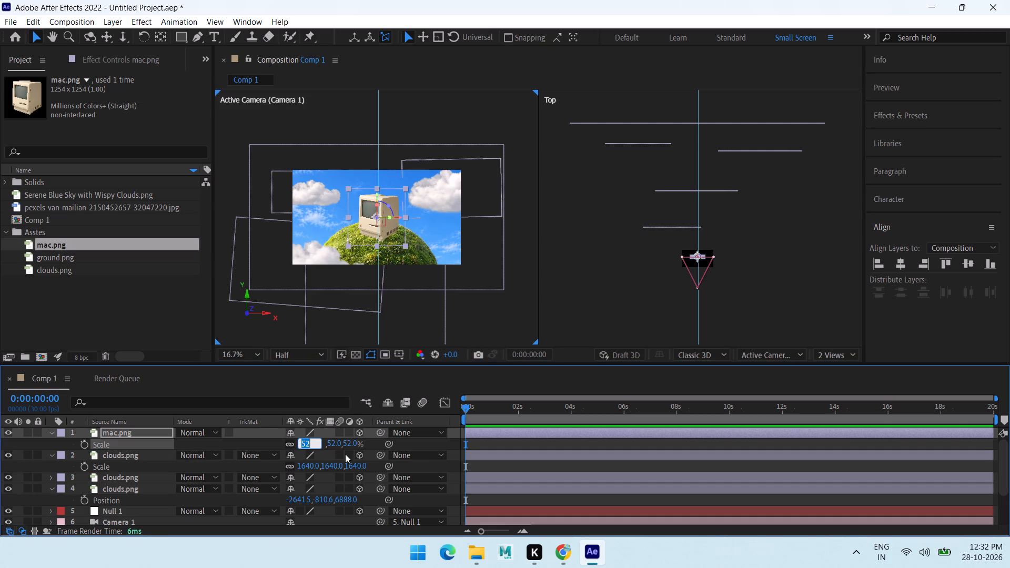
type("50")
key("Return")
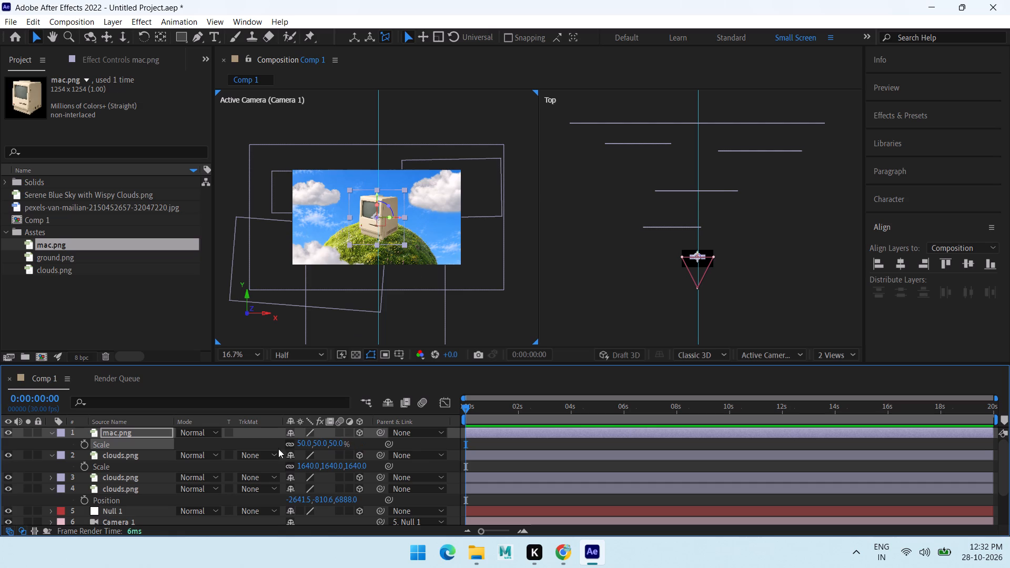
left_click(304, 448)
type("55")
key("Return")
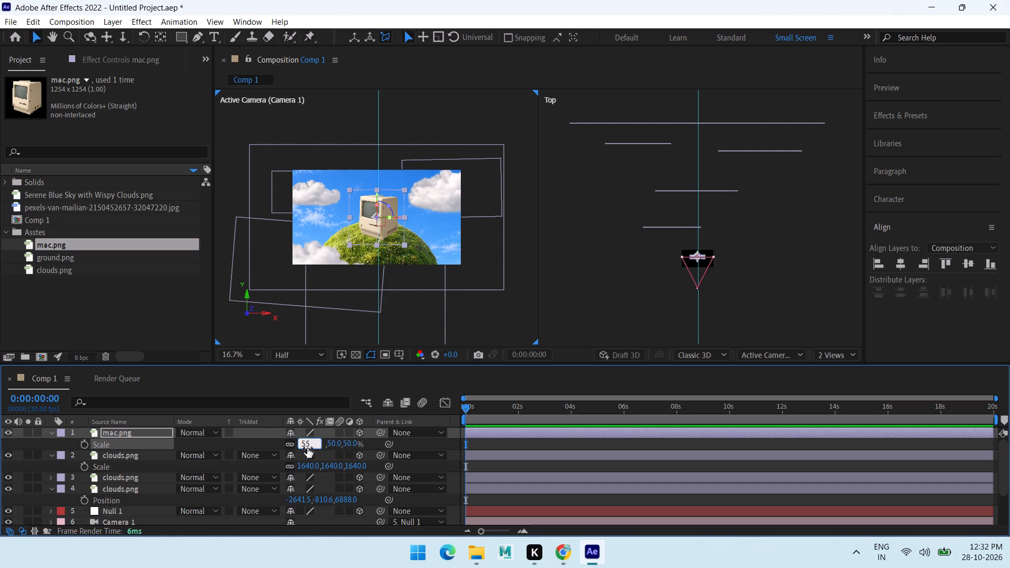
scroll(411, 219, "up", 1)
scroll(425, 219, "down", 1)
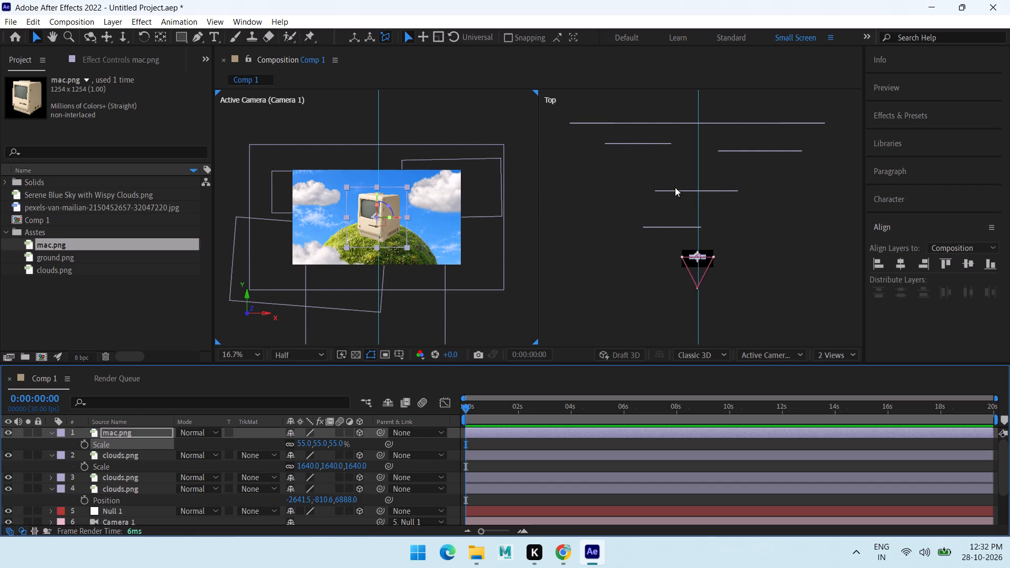
Push the Mac layer back in the Top view to just in front of the hill, at about X 976 and Z 3824.
left_click_drag(674, 184, 679, 198)
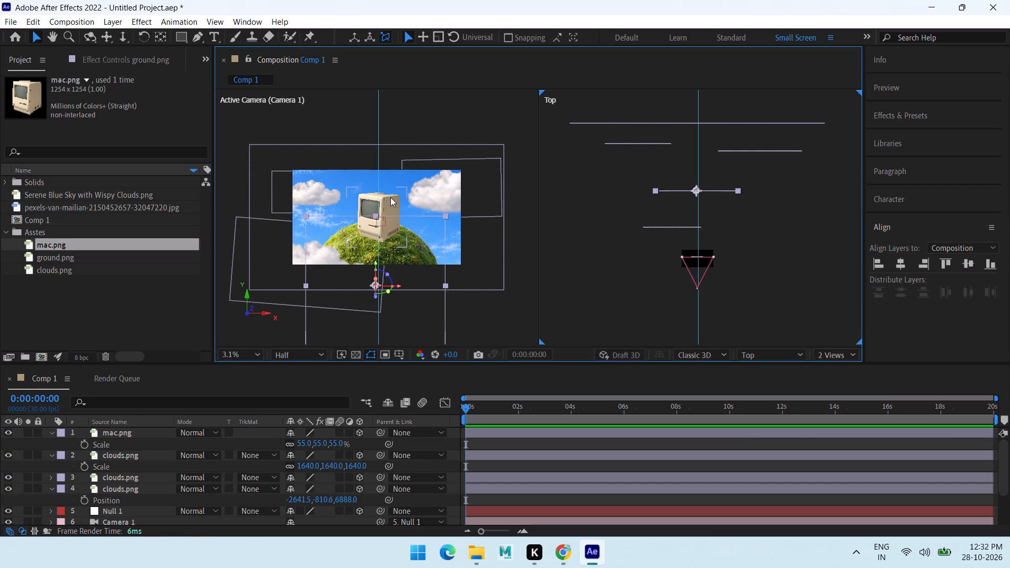
left_click(390, 197)
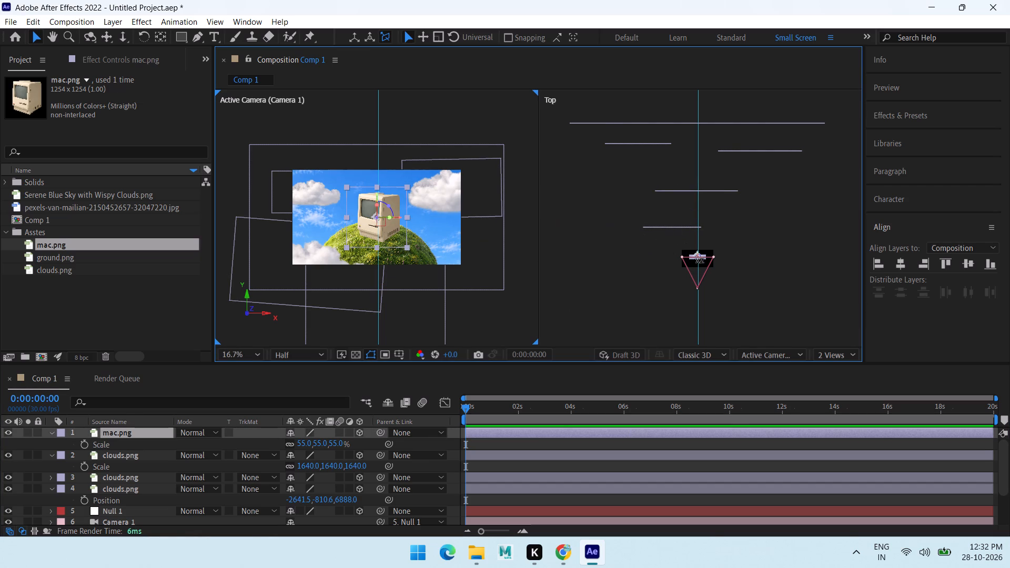
scroll(697, 260, "up", 1)
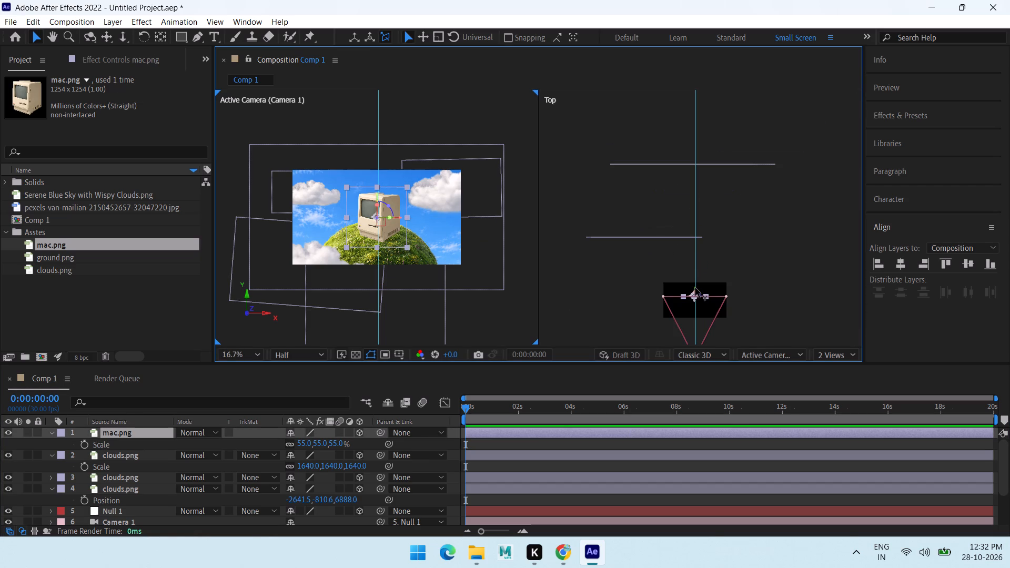
left_click_drag(695, 288, 701, 202)
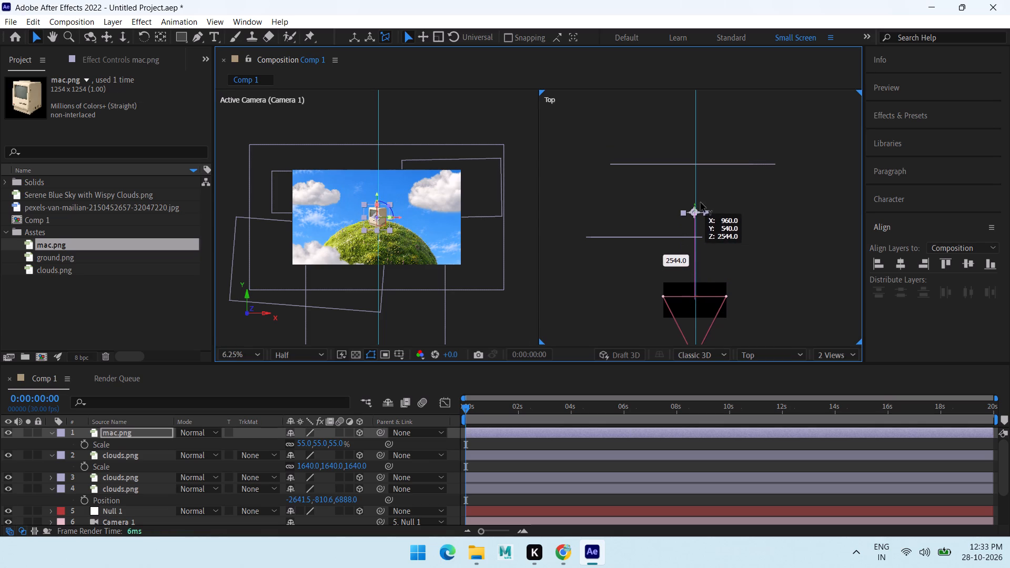
left_click_drag(701, 202, 704, 162)
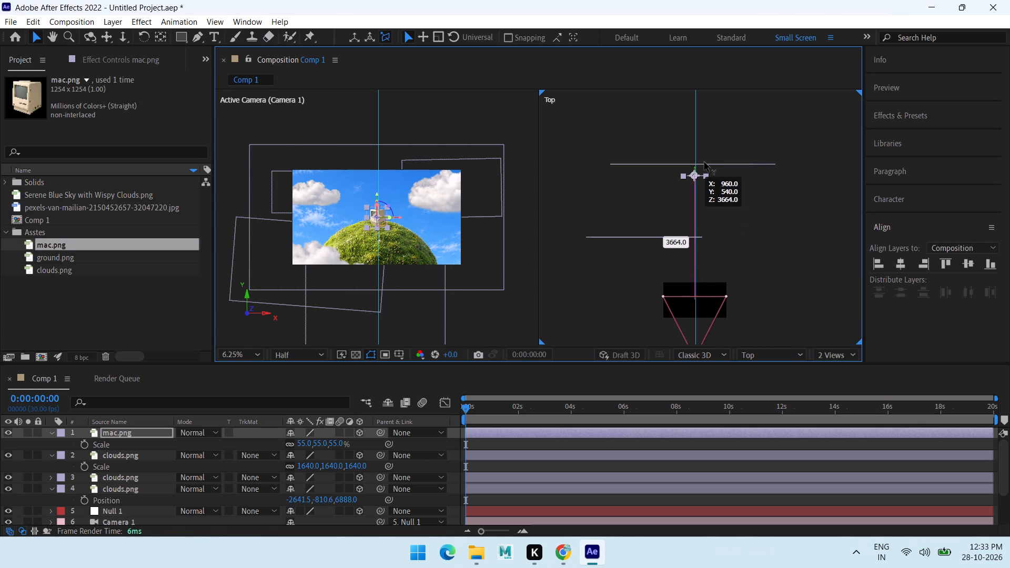
left_click_drag(704, 162, 705, 160)
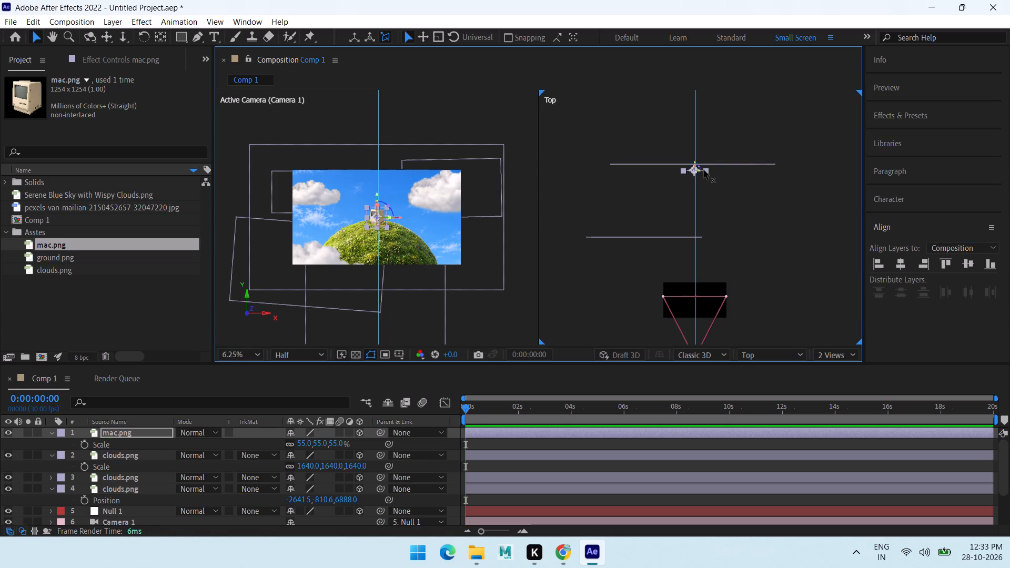
left_click(704, 170)
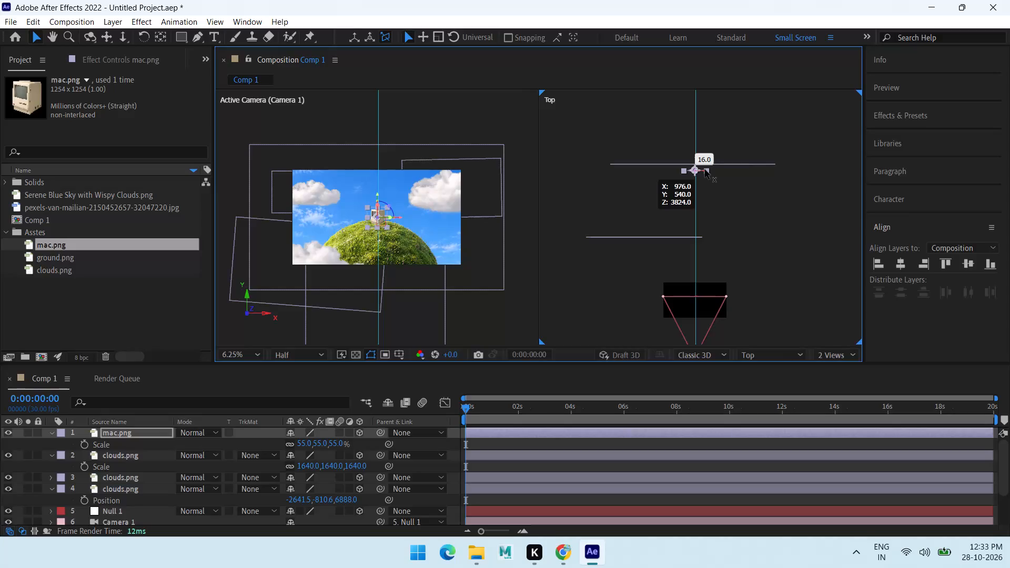
Scale the Mac layer up to 200%.
key("r")
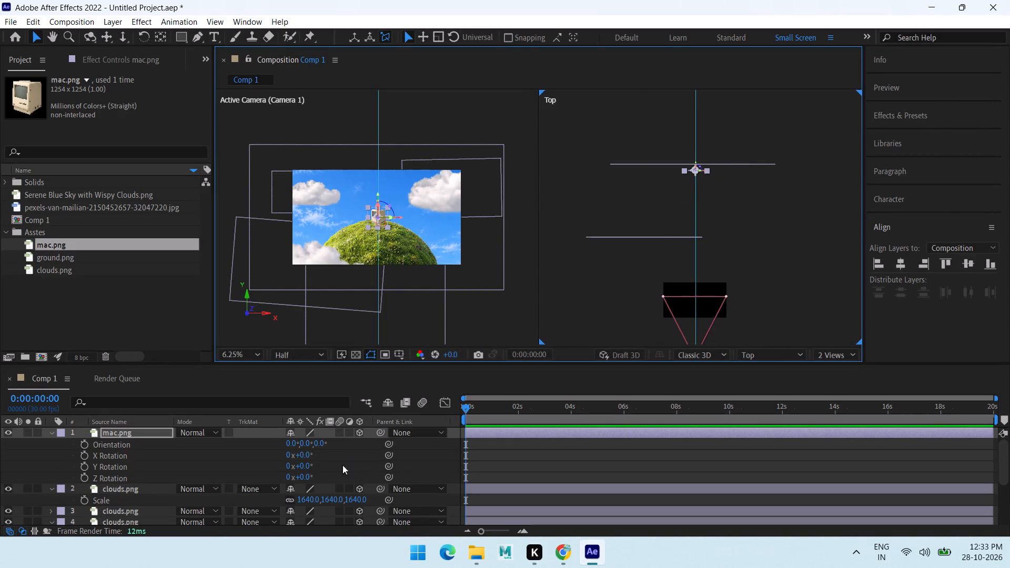
key("s")
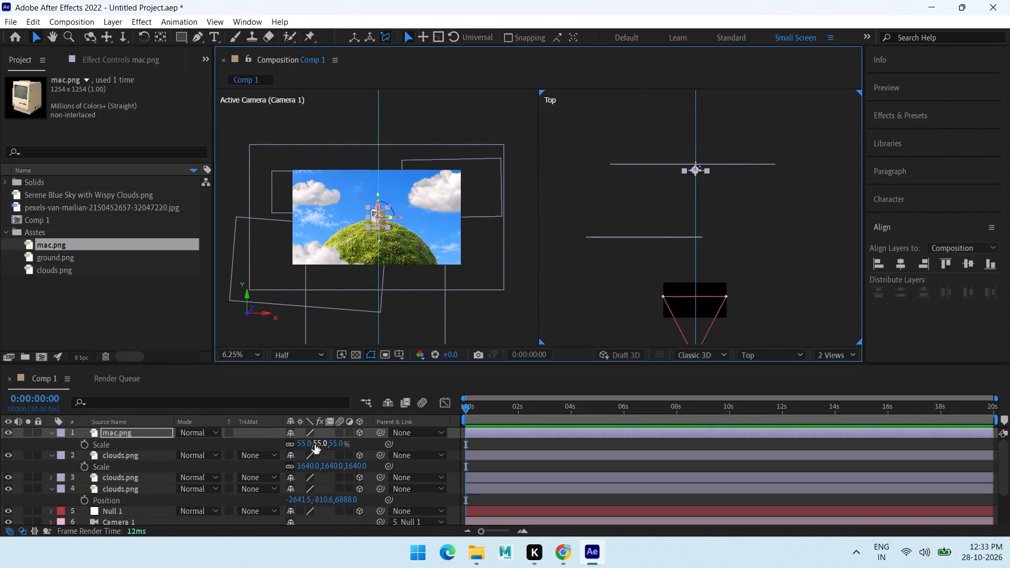
left_click_drag(304, 445, 400, 459)
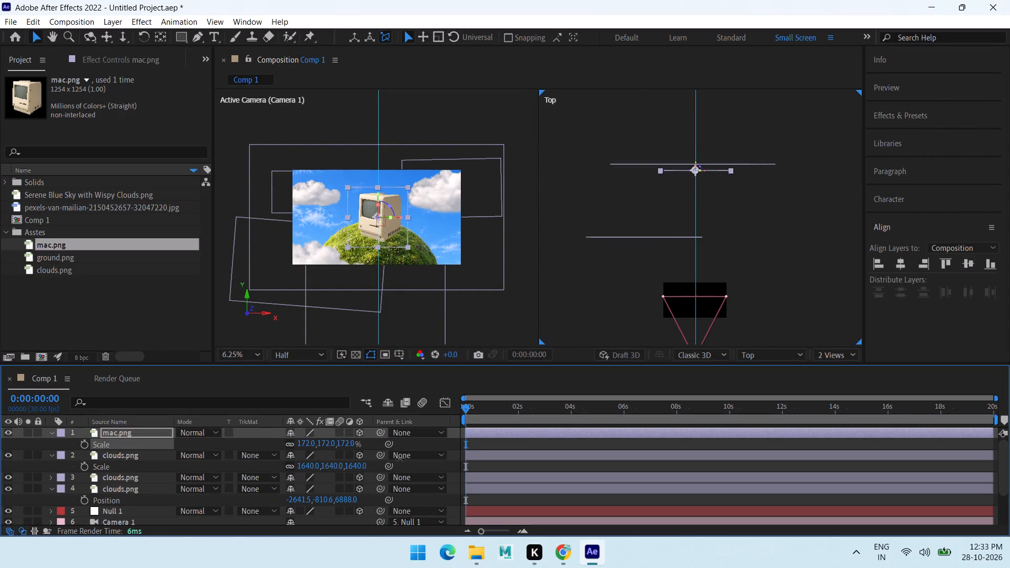
left_click_drag(400, 459, 410, 460)
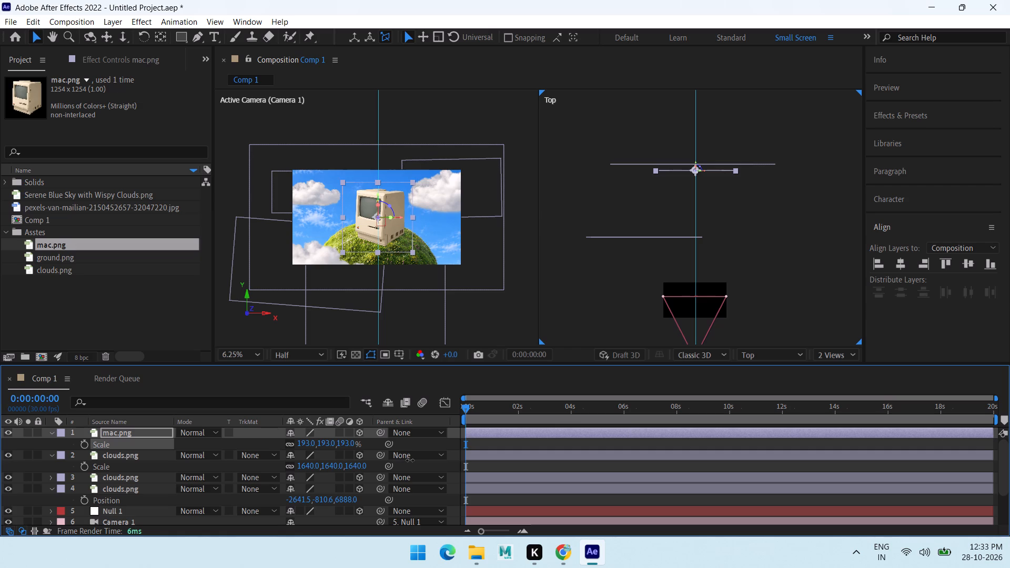
left_click_drag(410, 460, 415, 461)
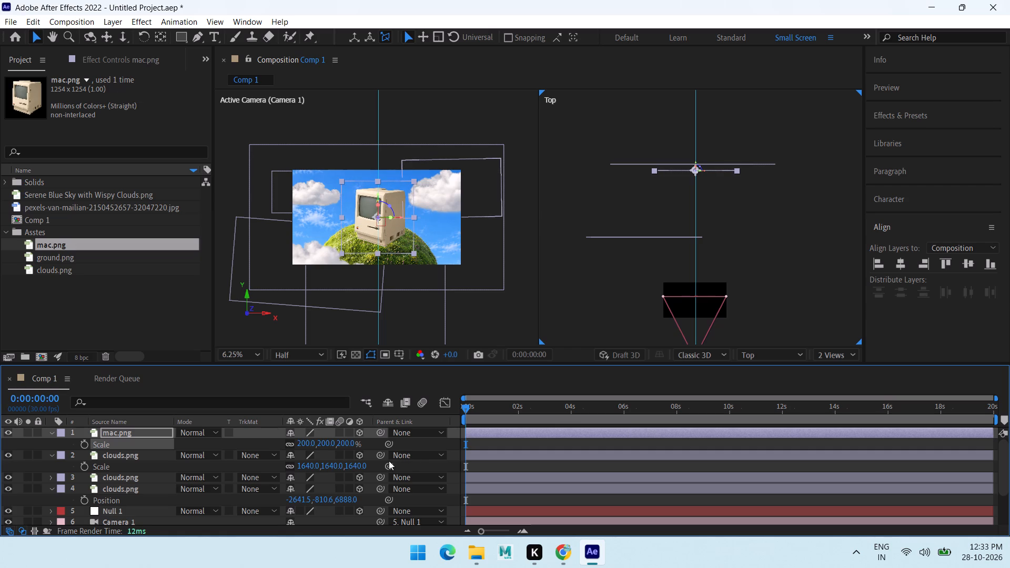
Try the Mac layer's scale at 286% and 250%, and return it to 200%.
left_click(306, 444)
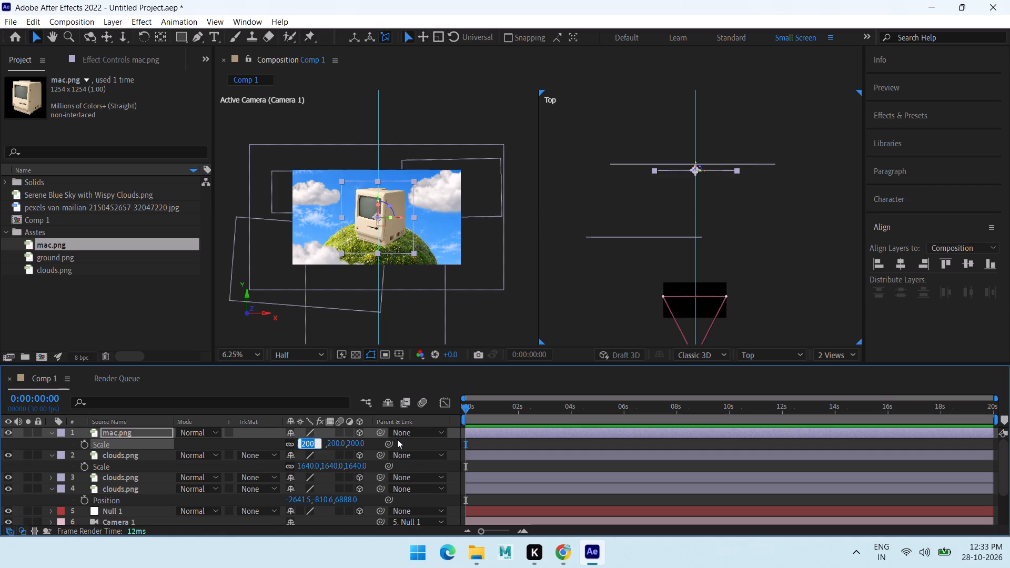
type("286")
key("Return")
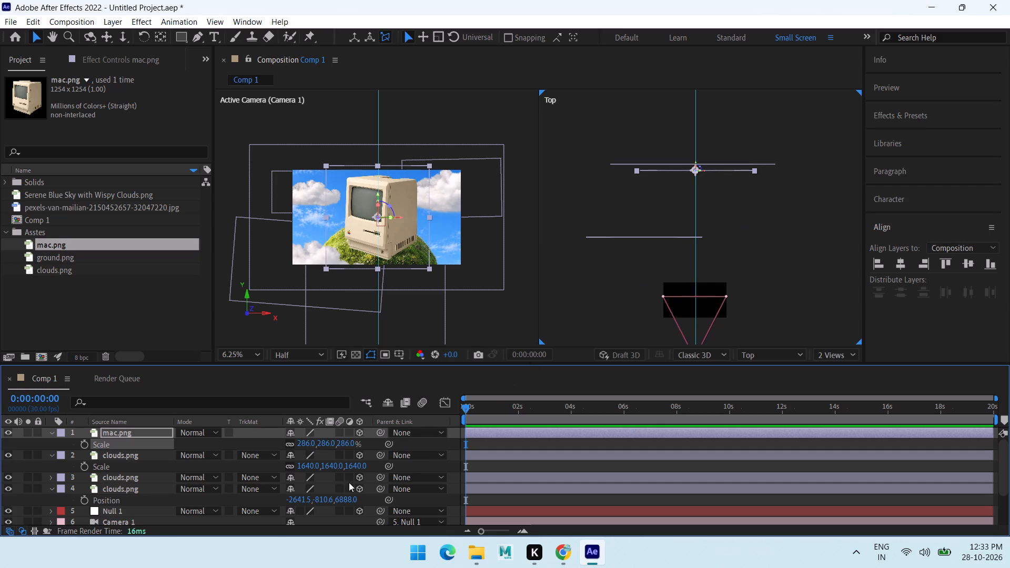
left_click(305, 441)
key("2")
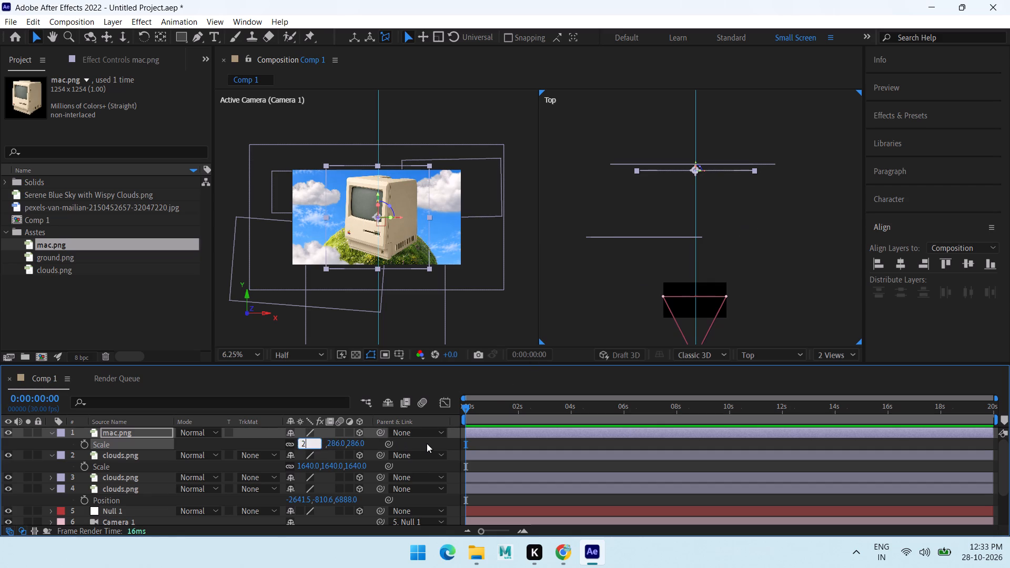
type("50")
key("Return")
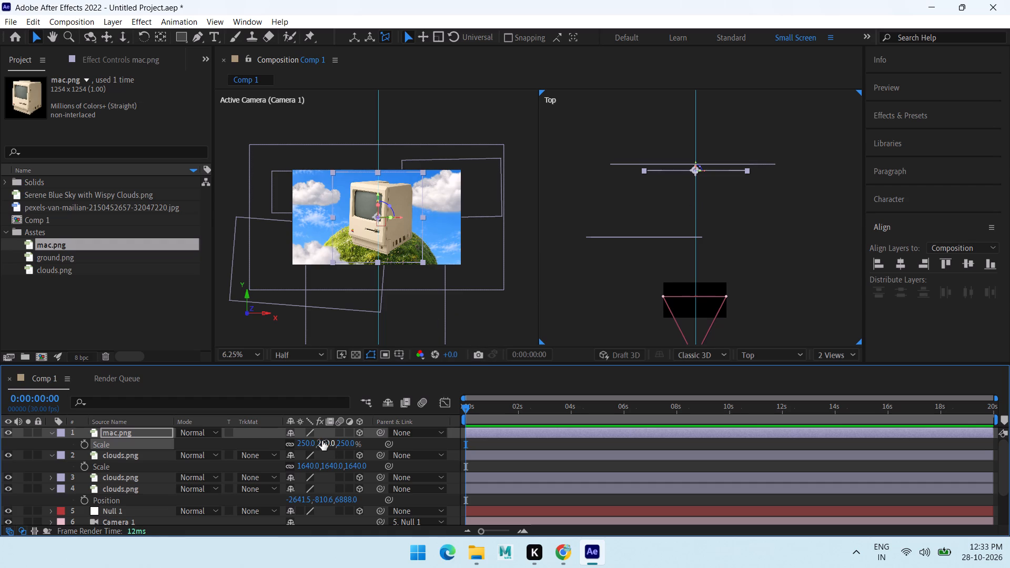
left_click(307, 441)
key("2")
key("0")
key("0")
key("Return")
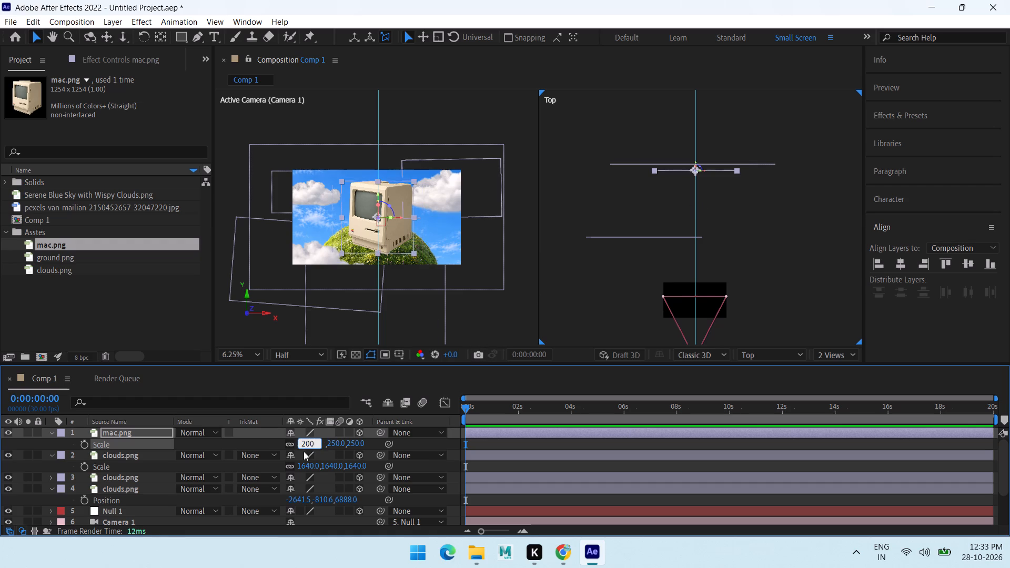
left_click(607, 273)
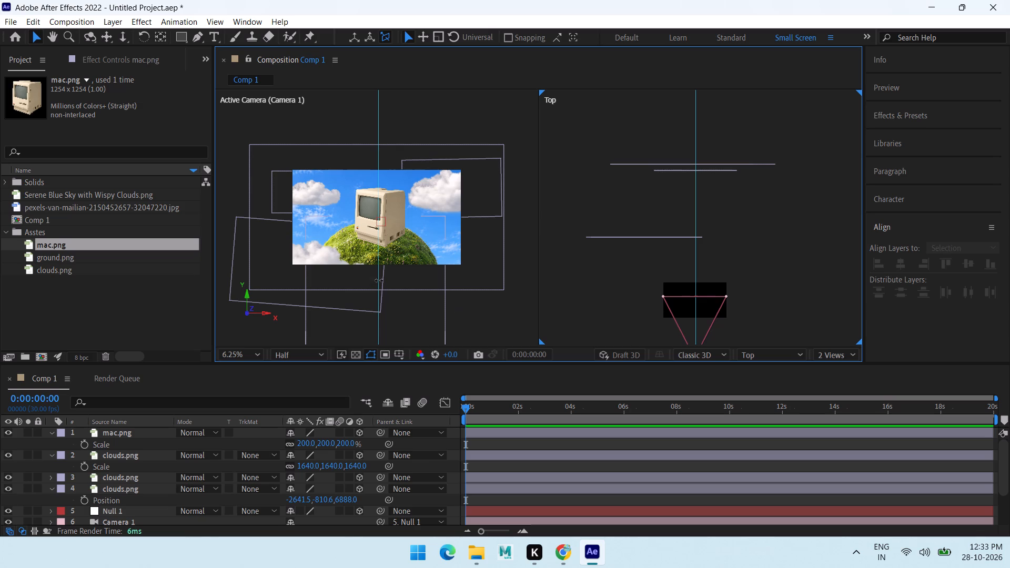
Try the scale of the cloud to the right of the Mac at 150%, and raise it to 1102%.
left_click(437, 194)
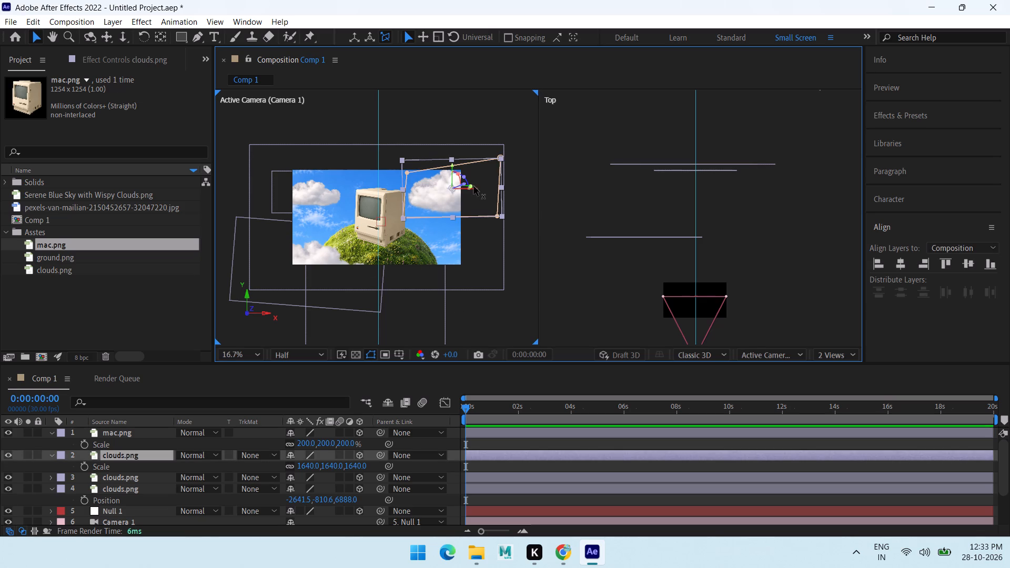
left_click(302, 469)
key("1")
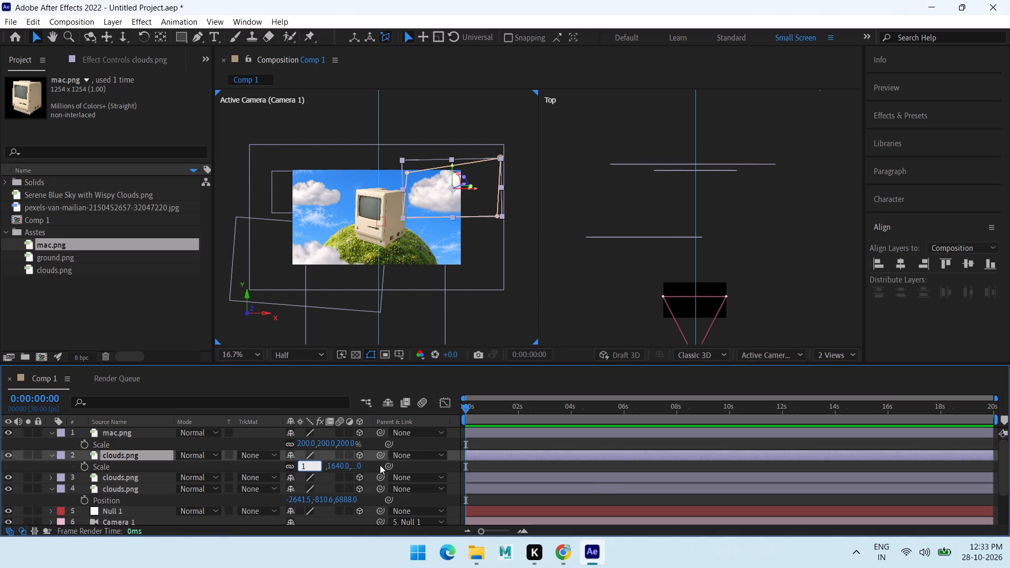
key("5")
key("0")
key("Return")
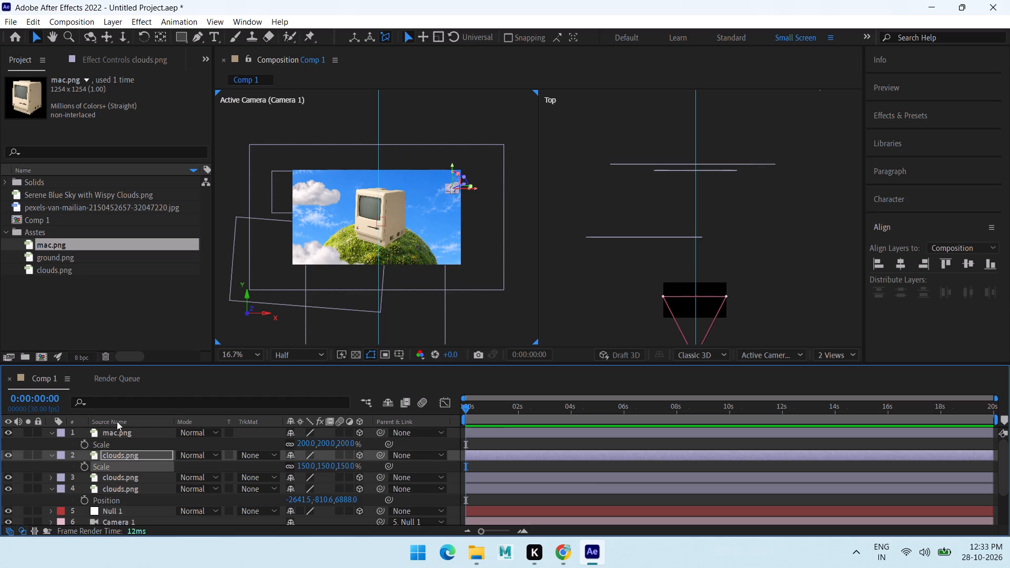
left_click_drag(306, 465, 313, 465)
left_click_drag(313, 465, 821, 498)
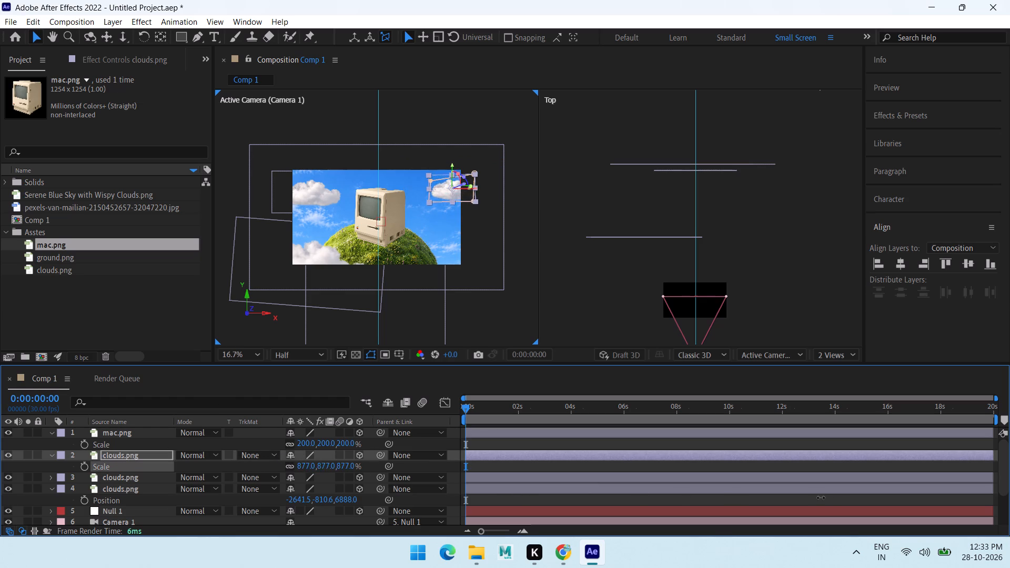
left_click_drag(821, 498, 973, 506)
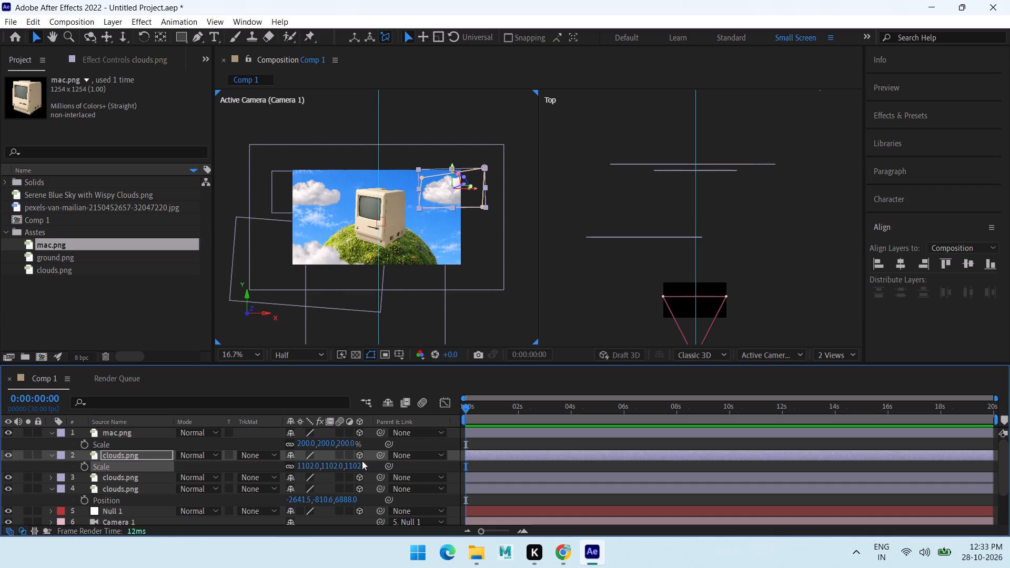
Push the right-hand cloud back in the Top view, level with the left-hand cloud, at about X 4778 and Z 6900.
scroll(771, 221, "down", 1)
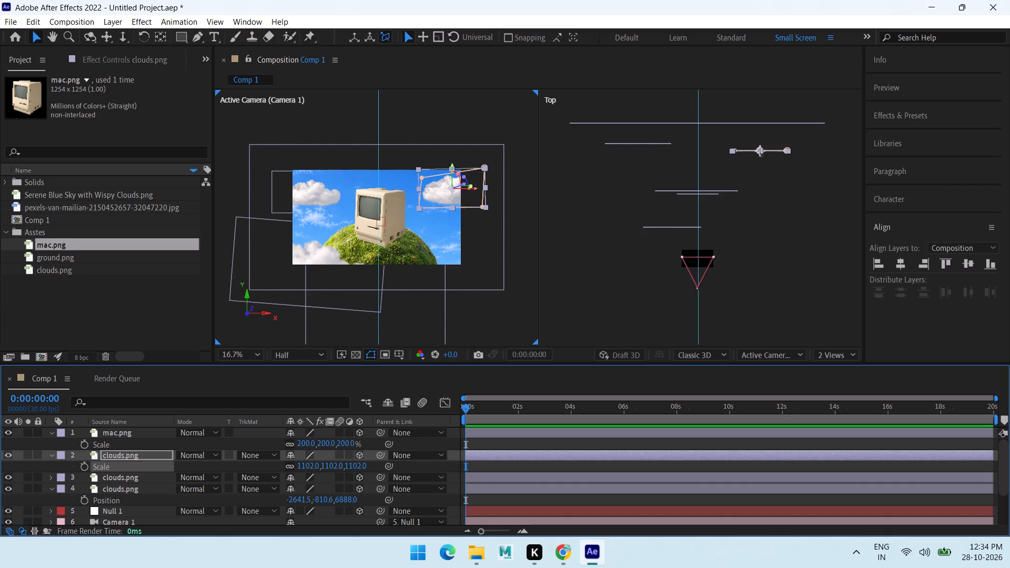
left_click_drag(761, 154, 763, 166)
key("ctrl+z")
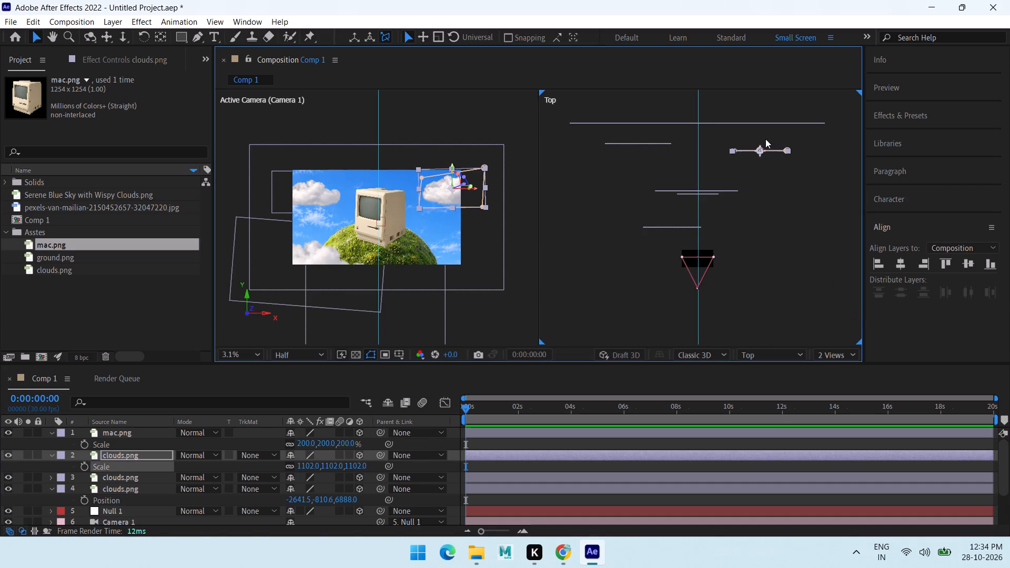
left_click_drag(760, 146, 760, 143)
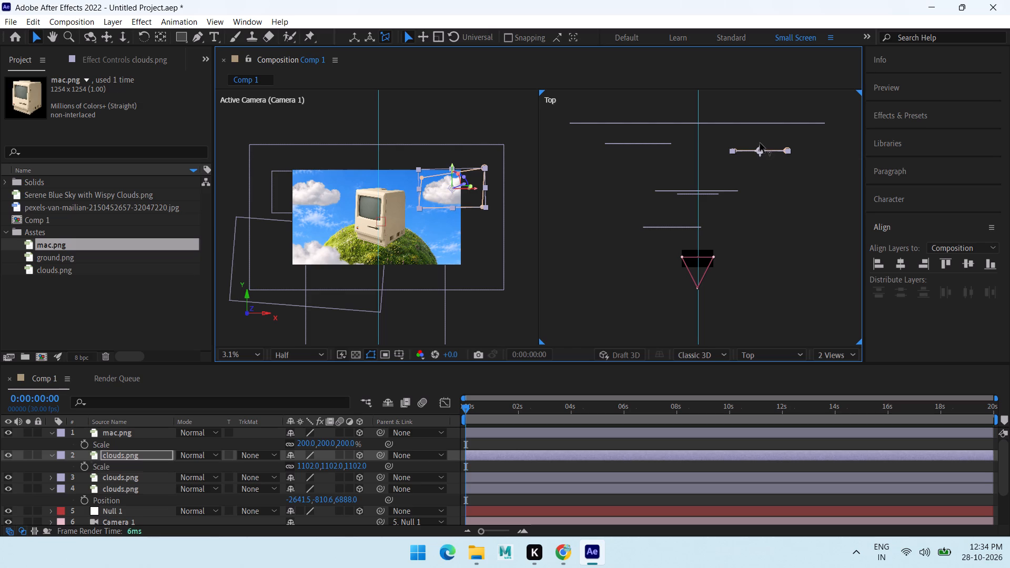
left_click_drag(760, 143, 780, 154)
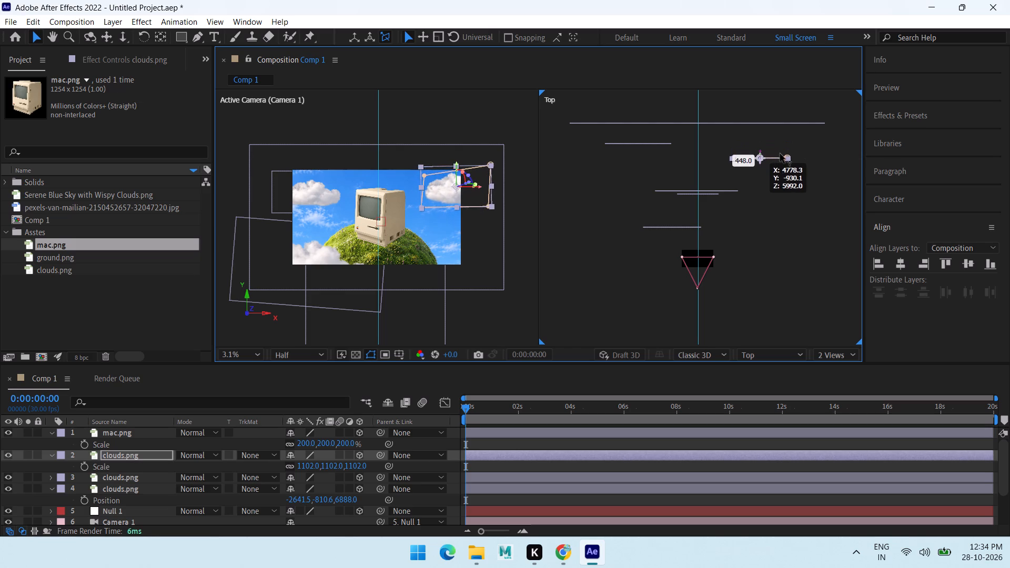
left_click_drag(780, 154, 785, 157)
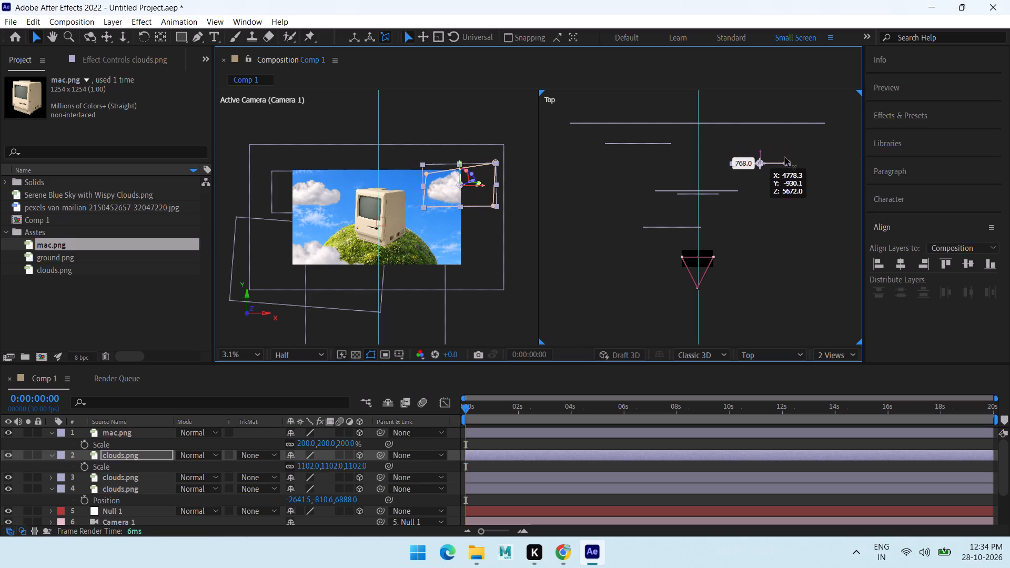
left_click_drag(785, 157, 785, 157)
left_click_drag(785, 157, 781, 137)
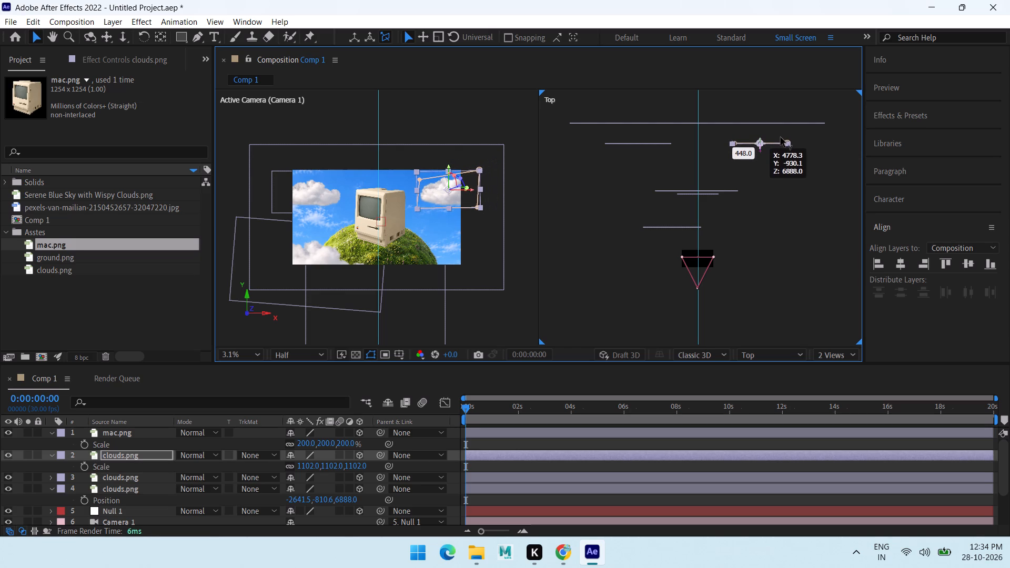
left_click_drag(781, 137, 781, 136)
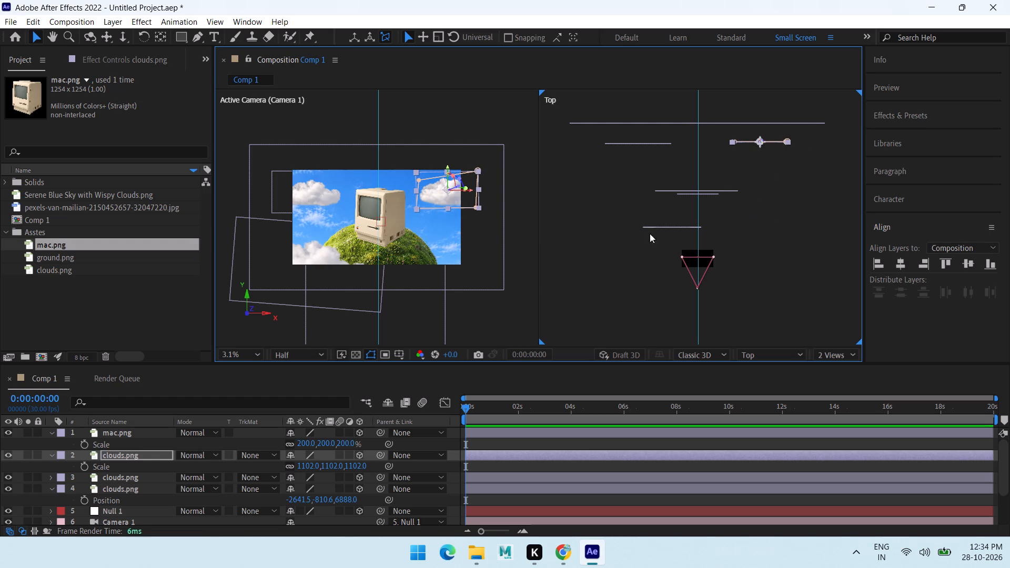
Try the right-hand cloud's scale at 1489%, and set it to 1348%.
key("s")
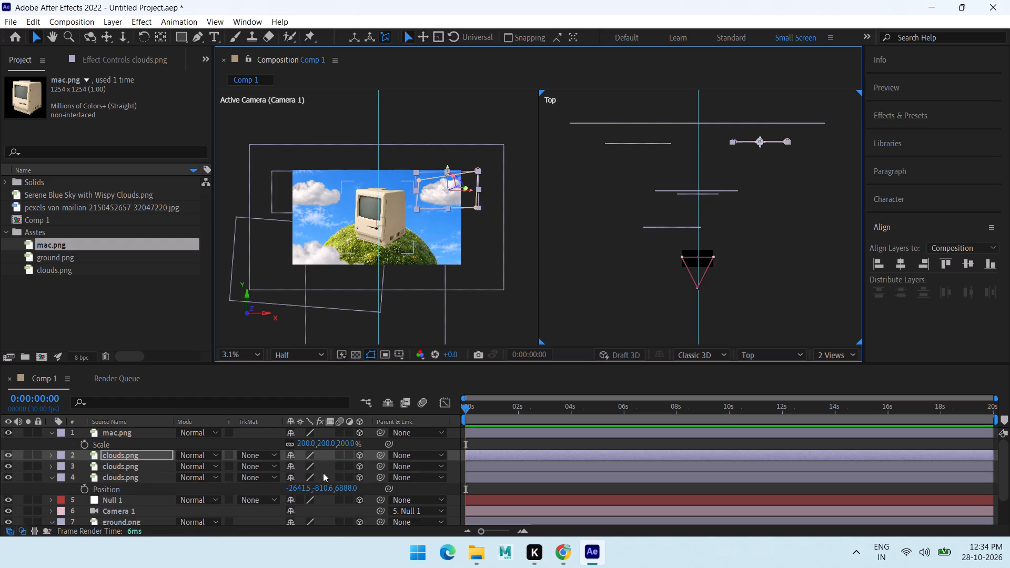
key("s")
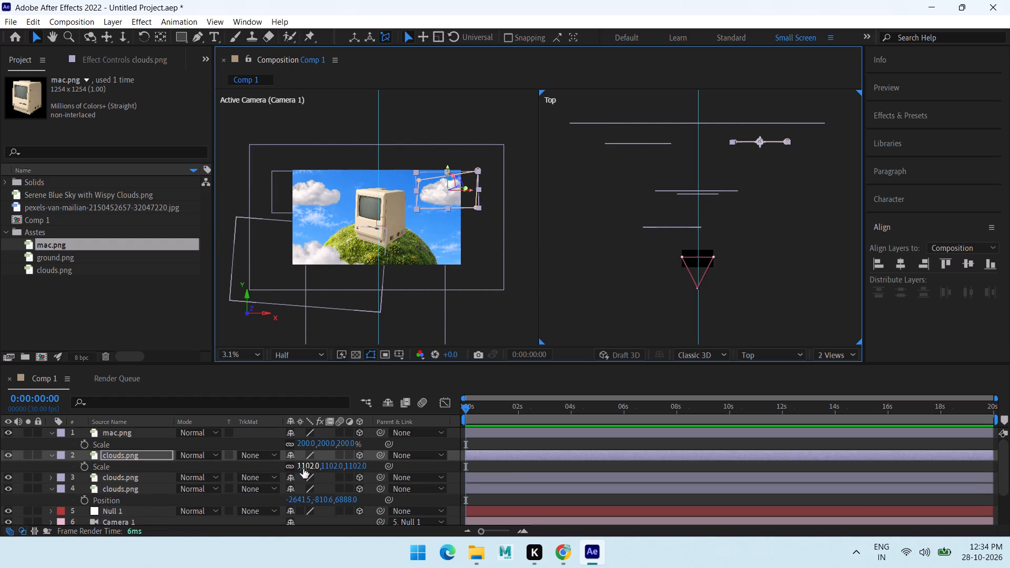
left_click_drag(308, 463, 582, 482)
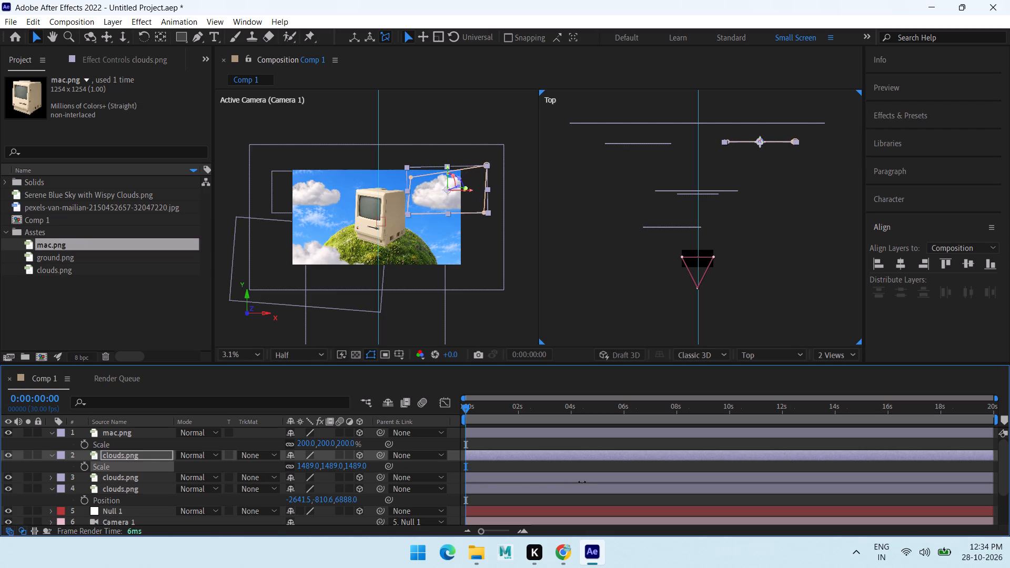
left_click_drag(582, 482, 499, 493)
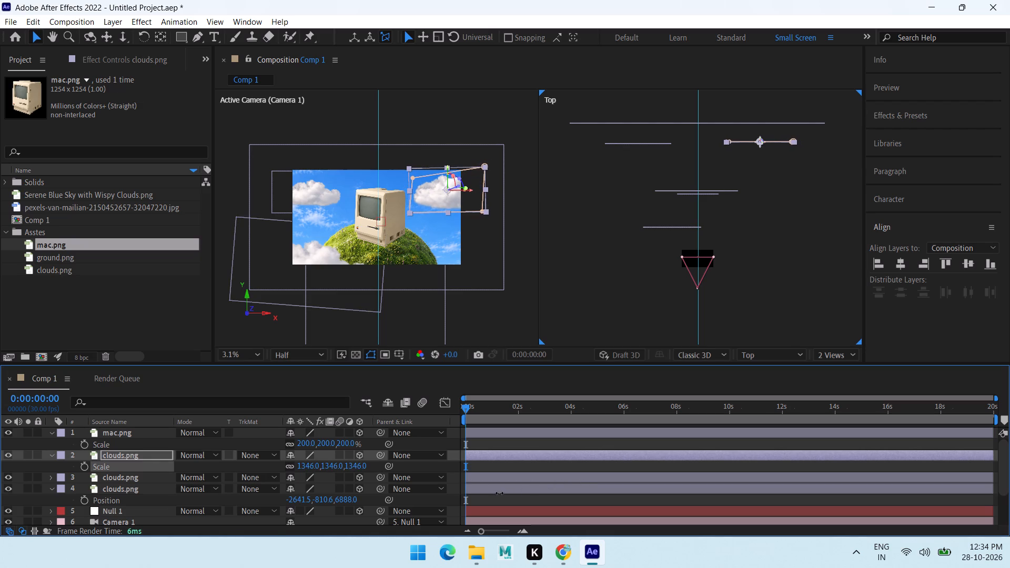
left_click_drag(499, 493, 500, 493)
left_click(582, 324)
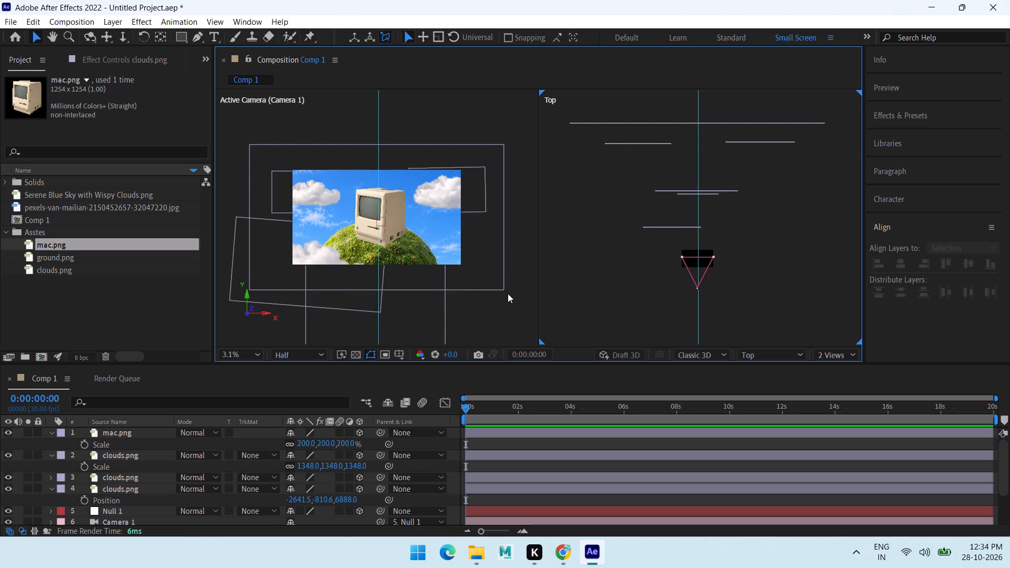
Add a text layer reading "Mac Evolution" over the scene in the Active Camera view.
left_click(209, 35)
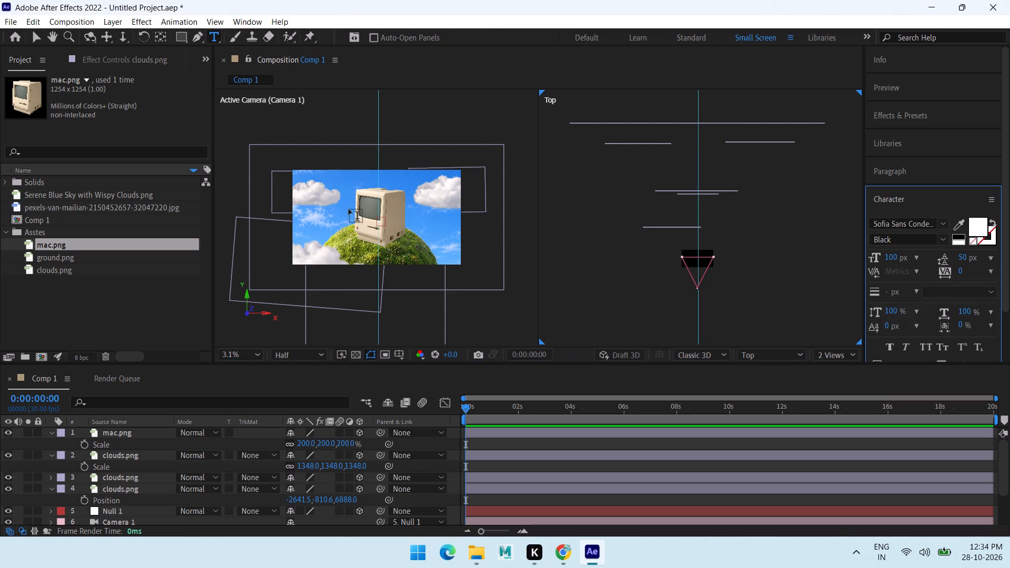
left_click(327, 211)
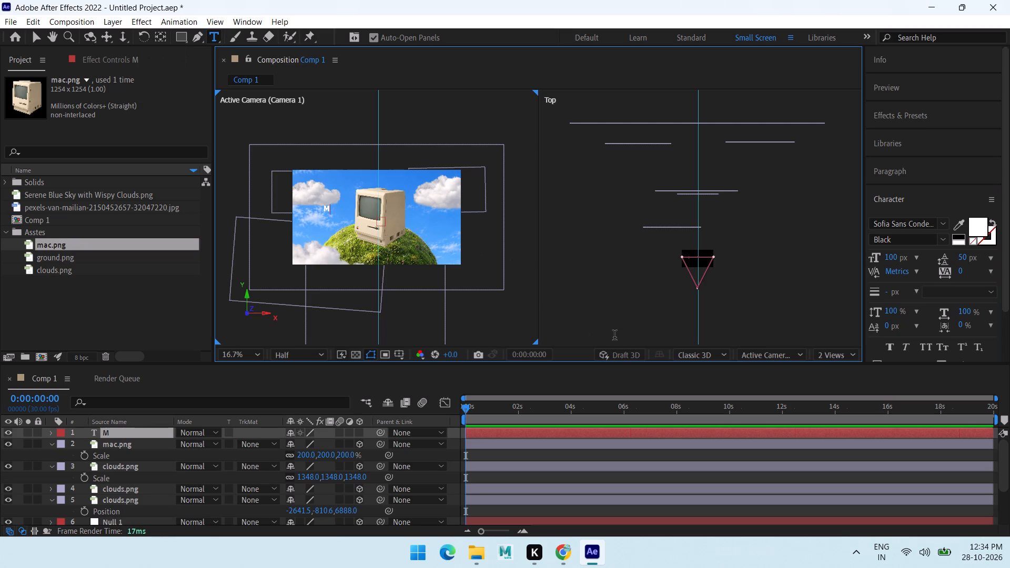
type("ac")
key("space")
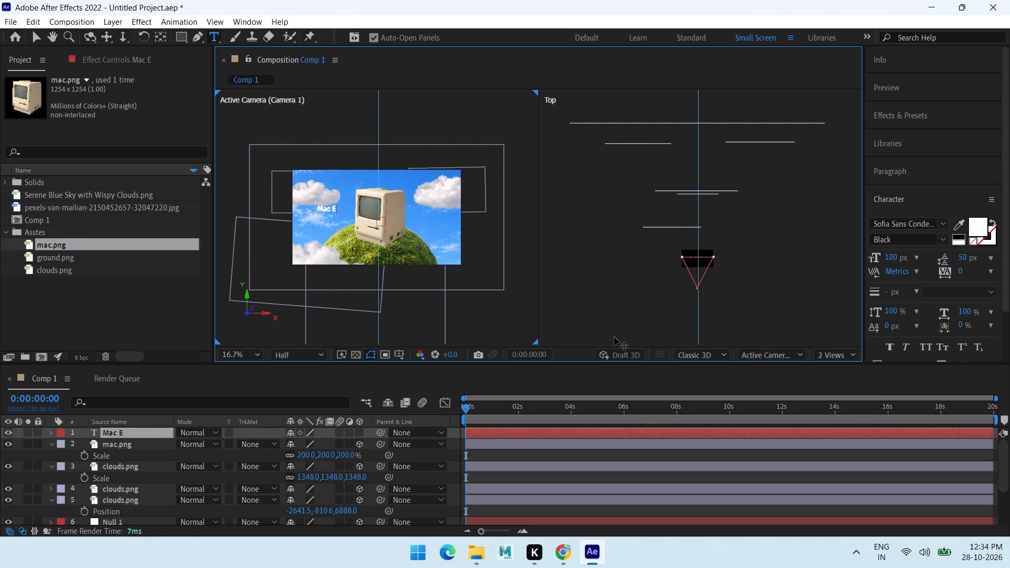
key("v")
type("olution")
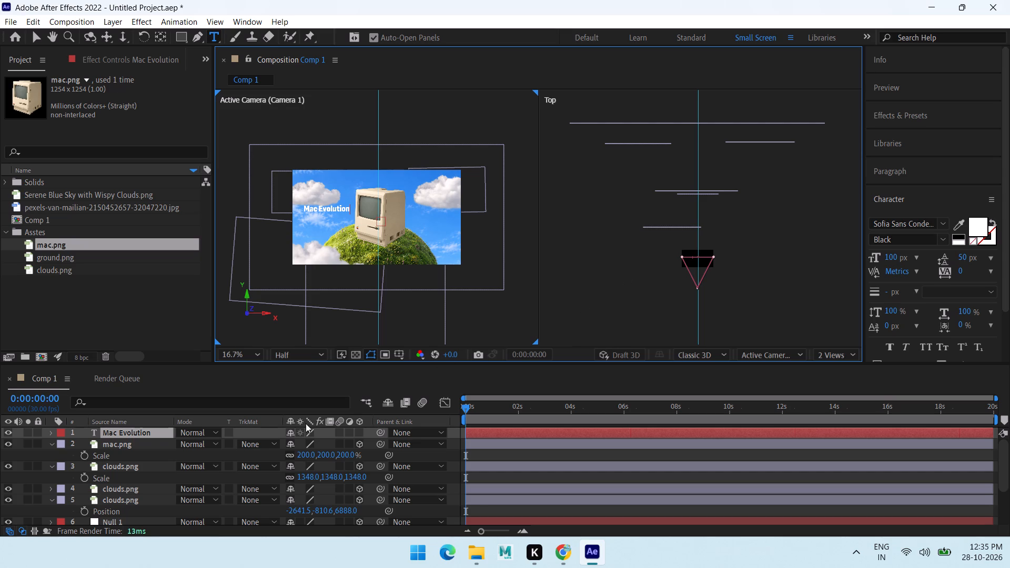
Pre-compose the Mac Evolution text layer into a new composition, keeping the suggested name Mac Evolution Comp 1.
right_click(145, 431)
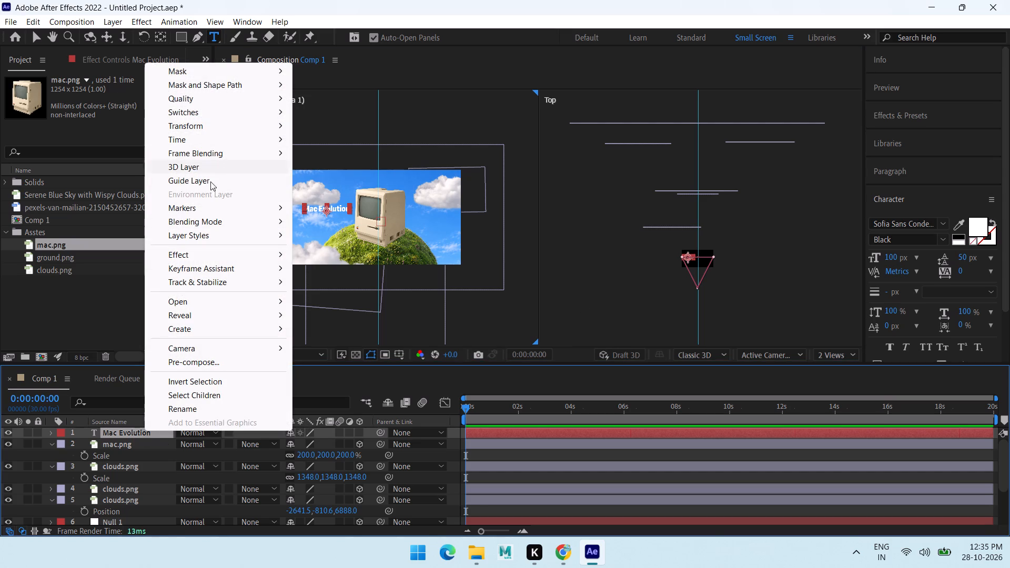
left_click(201, 363)
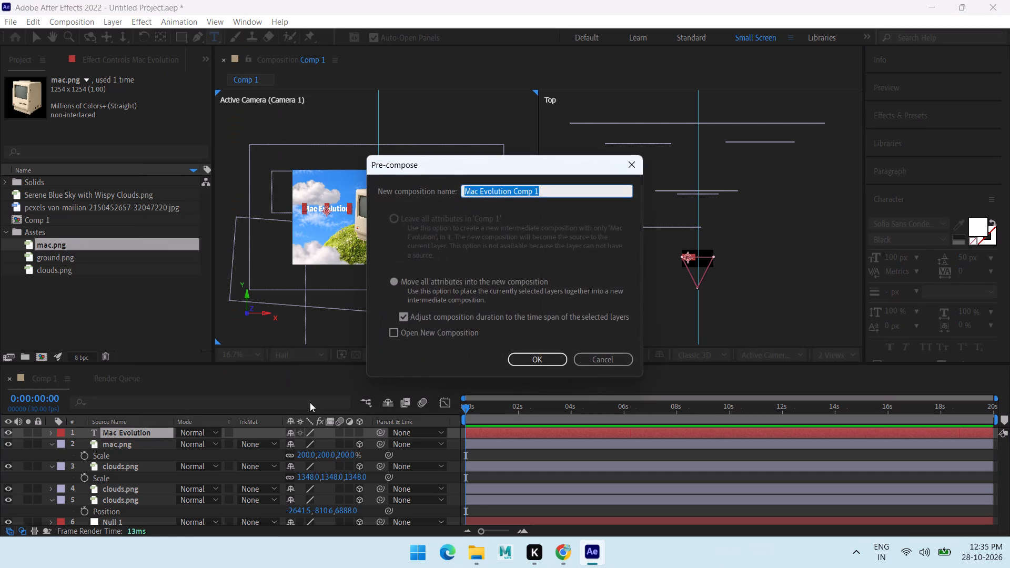
left_click(543, 361)
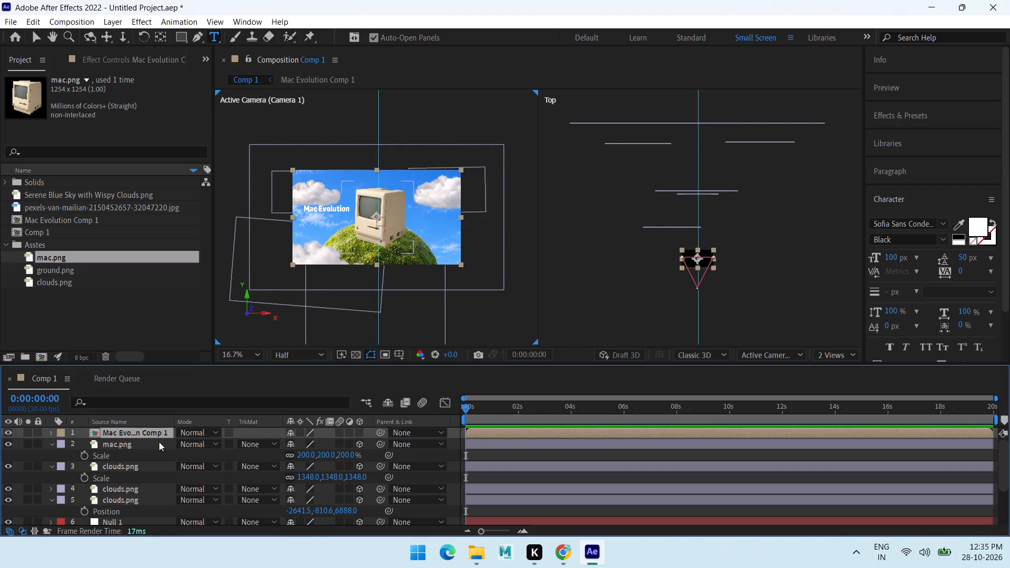
Open the Mac Evolution precomp and center the text layer horizontally in the composition.
double_click(139, 426)
double_click(142, 430)
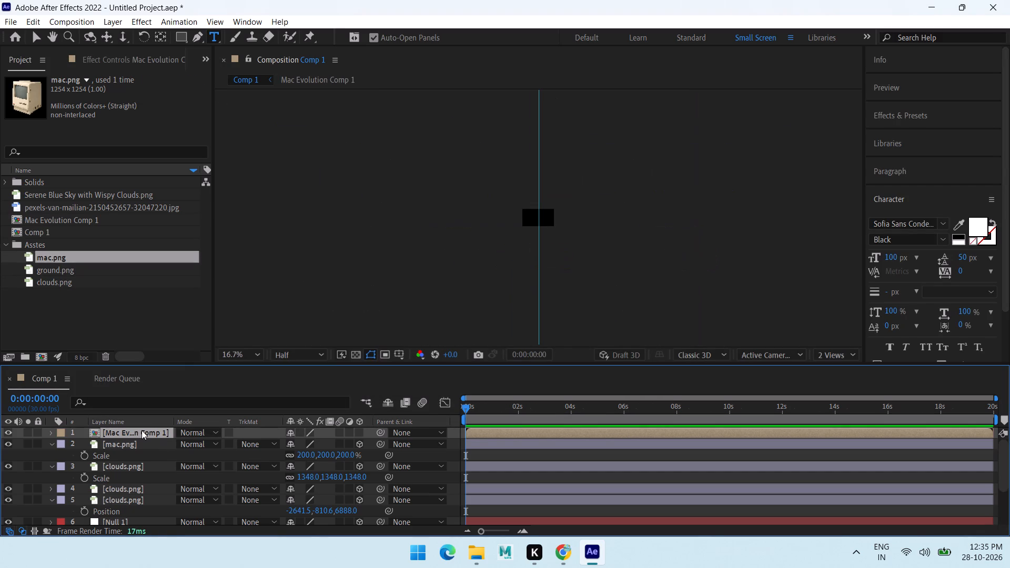
scroll(911, 273, "down", 5)
left_click(895, 344)
scroll(917, 312, "down", 5)
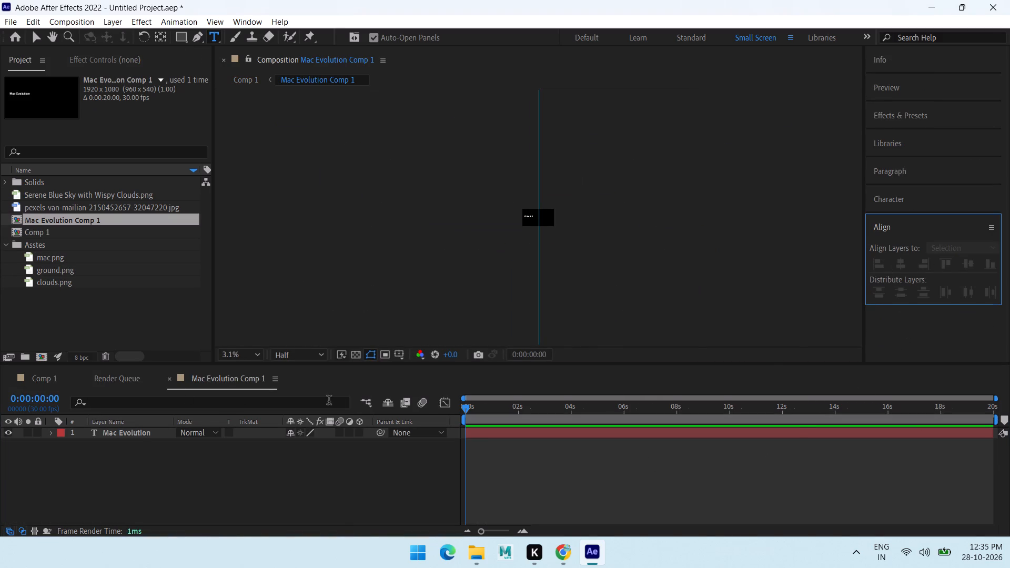
left_click(127, 431)
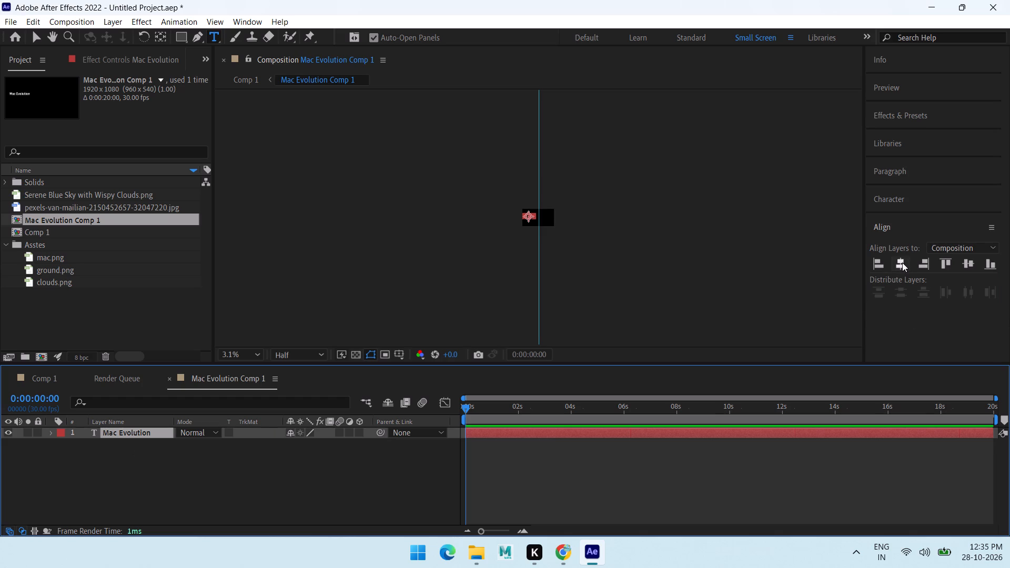
left_click(902, 262)
scroll(560, 215, "up", 5)
scroll(559, 212, "down", 1)
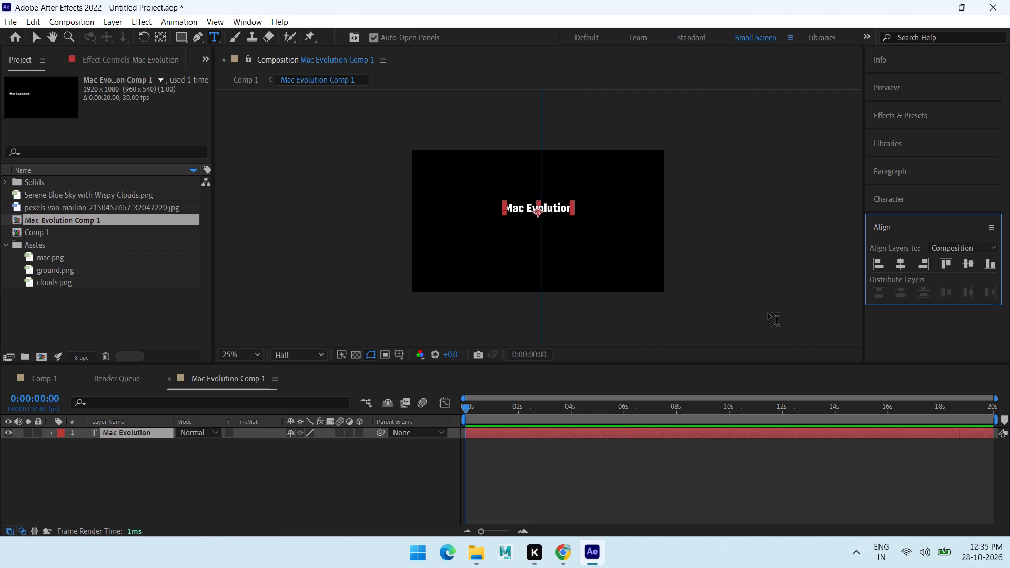
Set the Mac Evolution text layer's scale to 214%.
key("s")
left_click(308, 443)
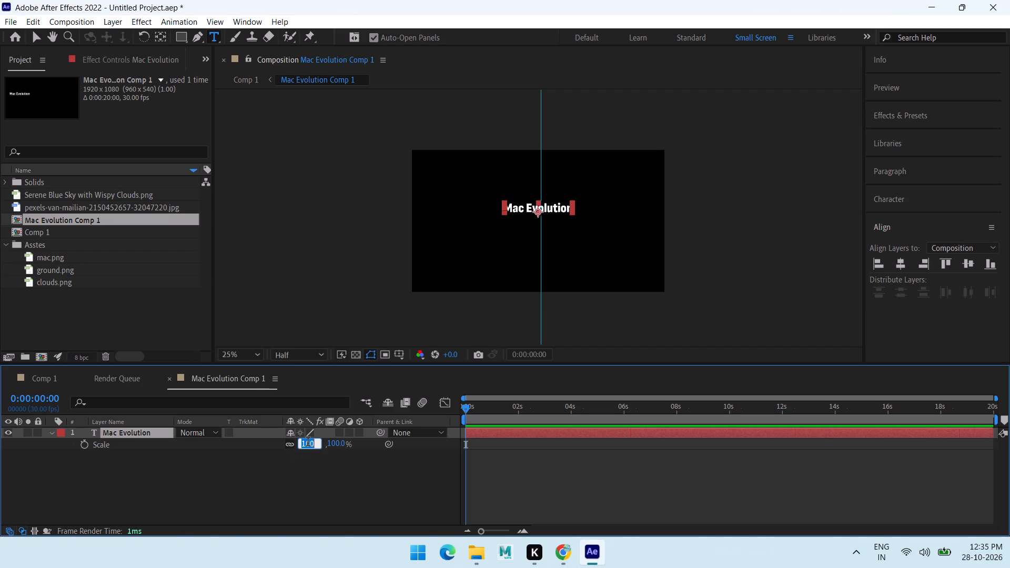
type("214")
key("Return")
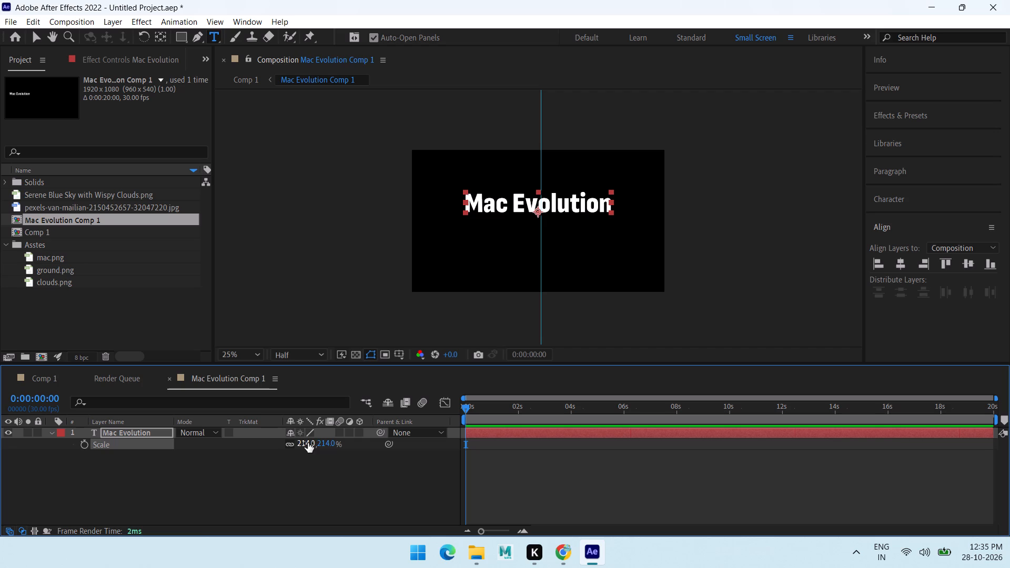
Center the text layer's anchor point within the text, and align the layer horizontally and vertically to the composition's center.
left_click(894, 261)
double_click(164, 35, "ctrl")
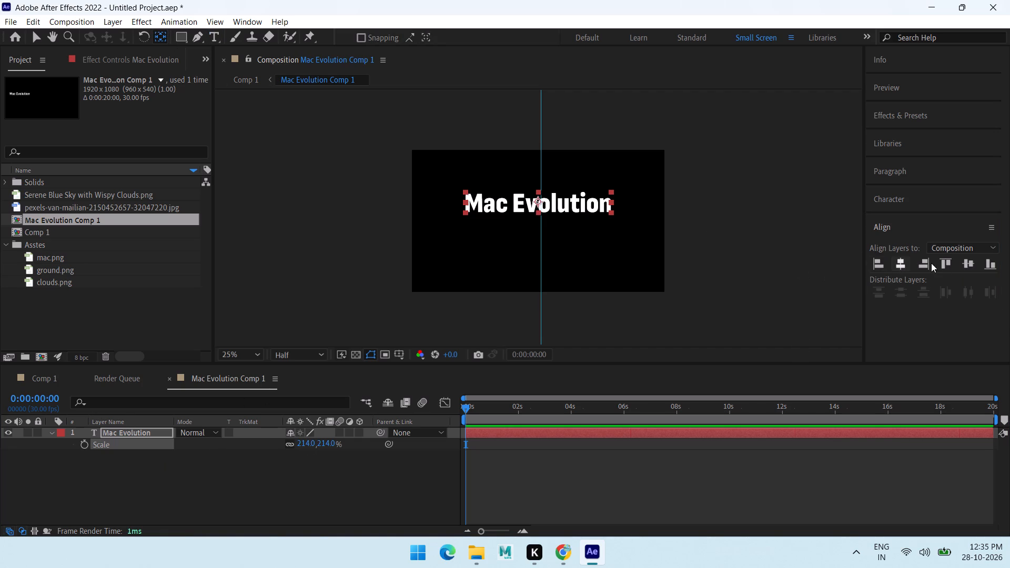
left_click(900, 265)
double_click(900, 265)
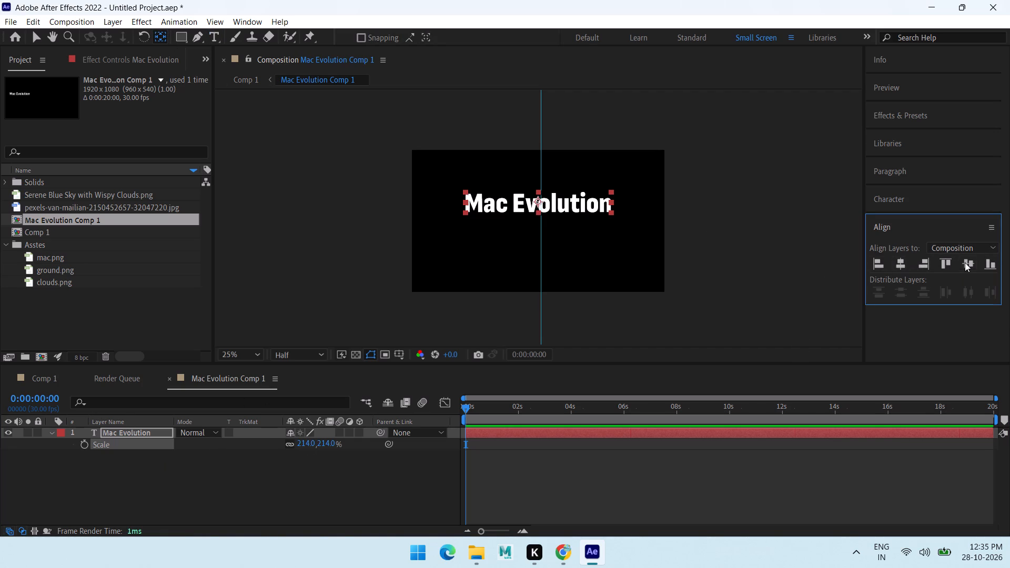
left_click(965, 262)
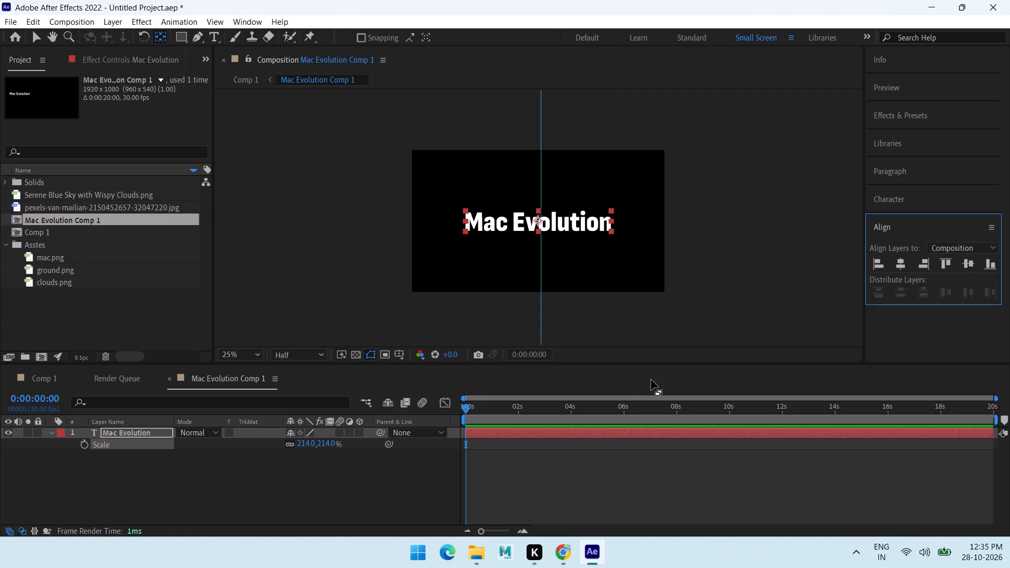
Close the render queue, return to Comp 1 and make the Mac Evolution Comp 1 layer 3D.
left_click(115, 380)
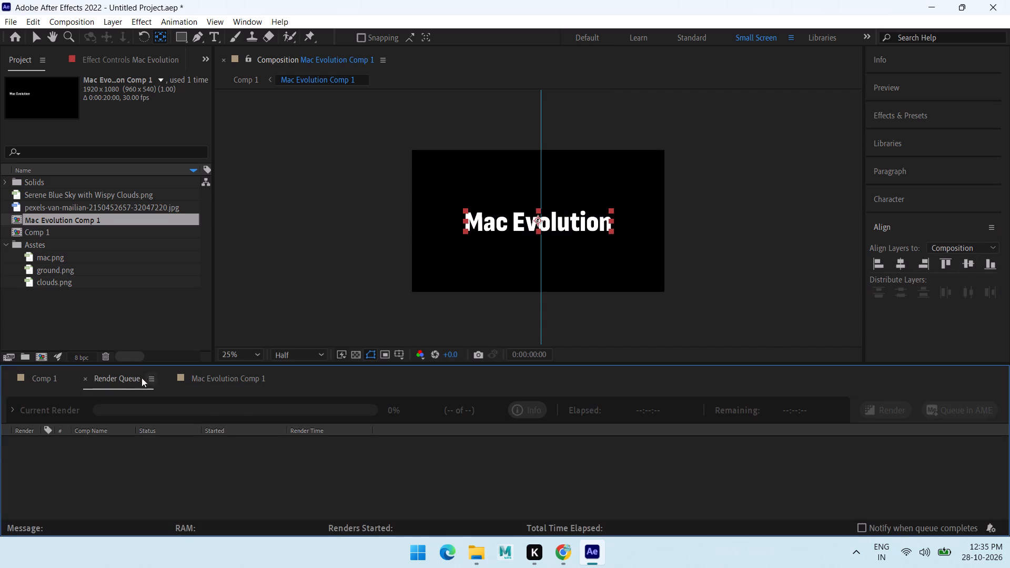
left_click(86, 377)
left_click(44, 377)
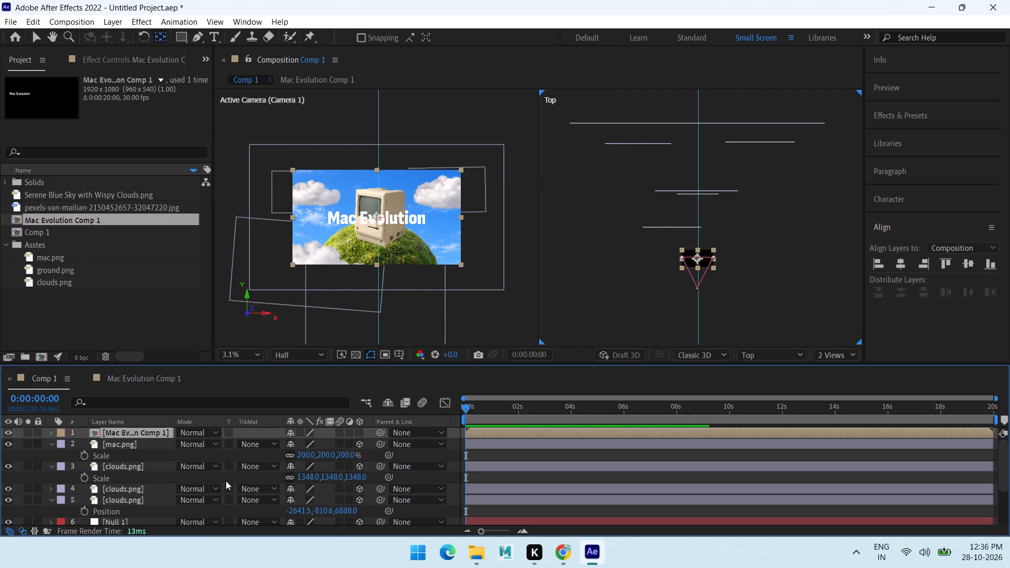
scroll(415, 207, "up", 1)
scroll(409, 218, "down", 1)
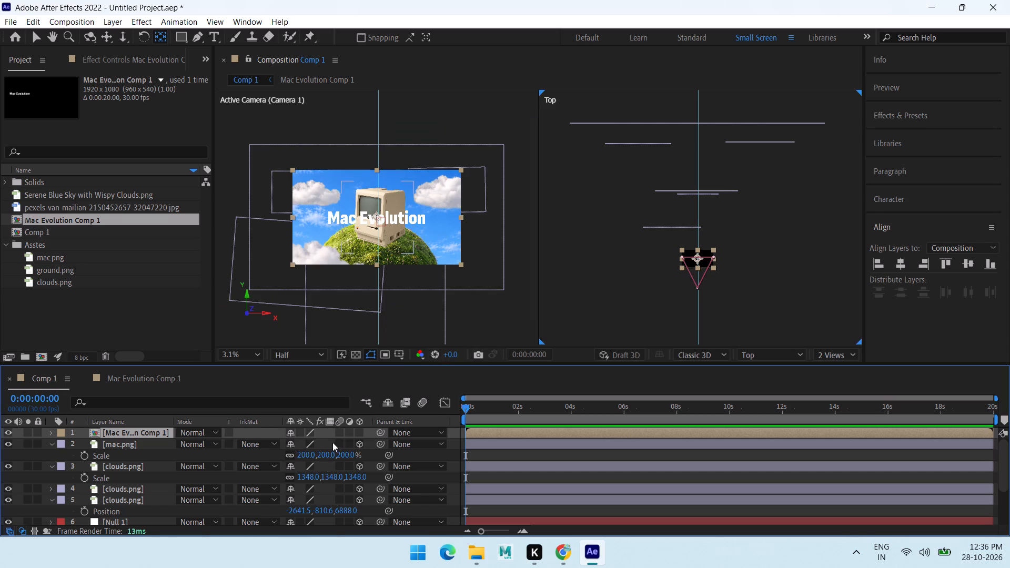
left_click(359, 430)
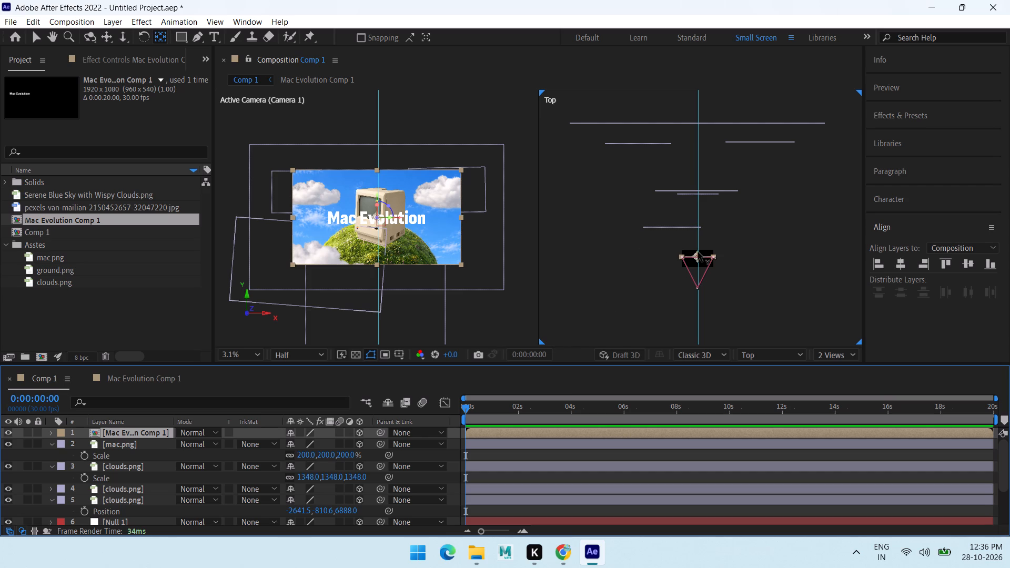
Push the title layer back in the Top view to just behind the Mac and hill, at about Z 4320.
left_click_drag(698, 252, 703, 209)
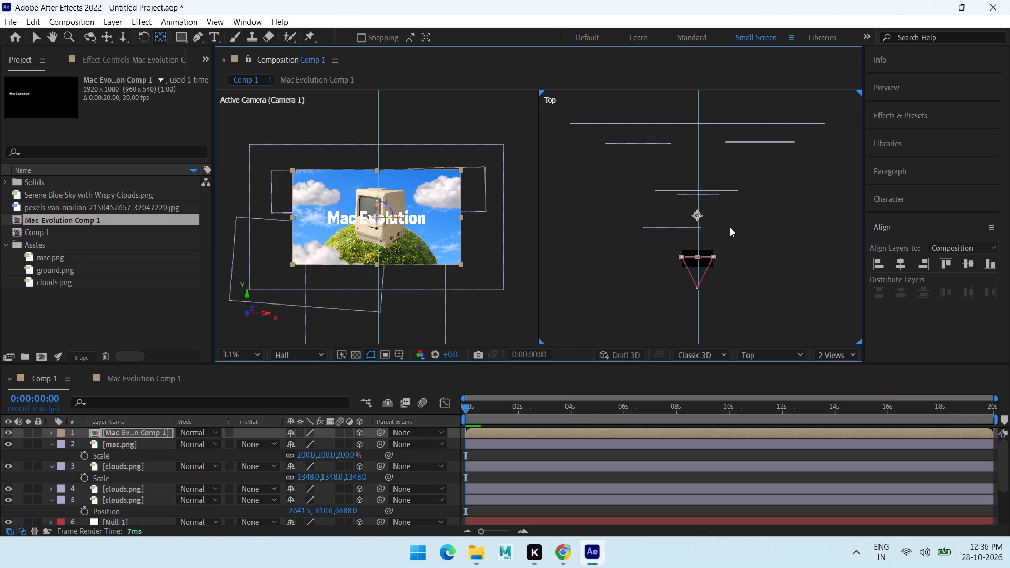
key("ctrl+z")
key("v")
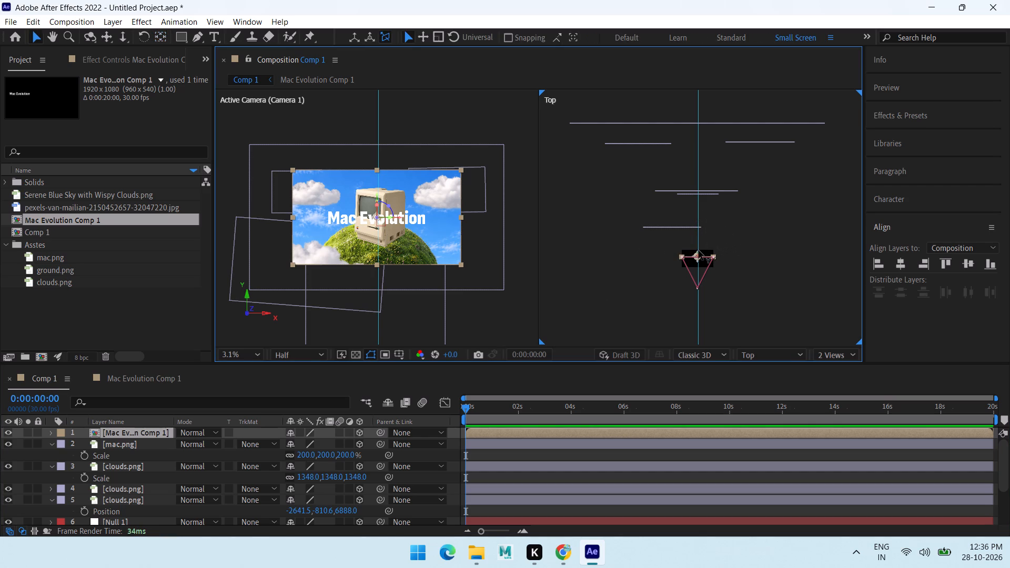
left_click_drag(699, 250, 701, 181)
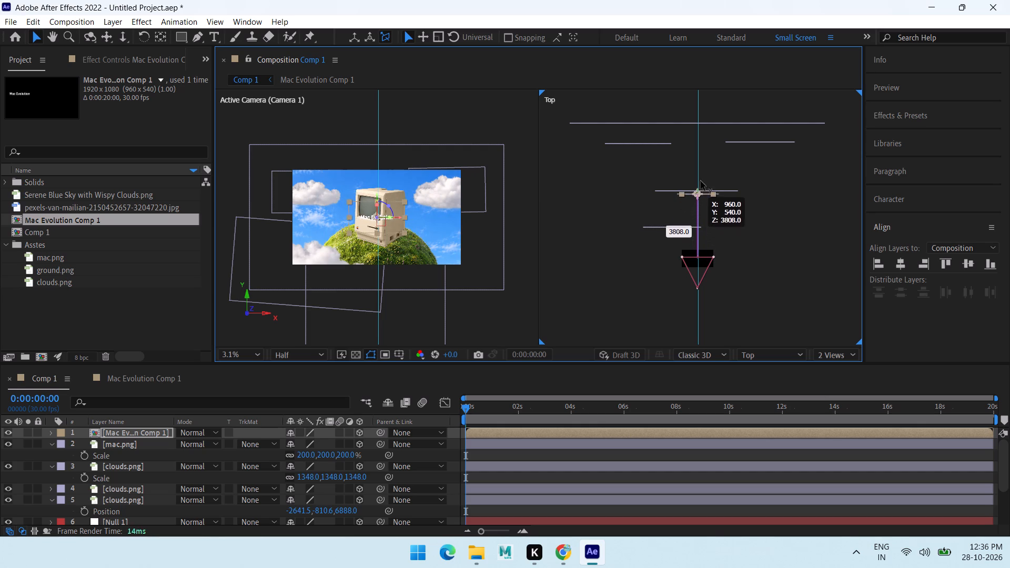
left_click_drag(701, 181, 702, 178)
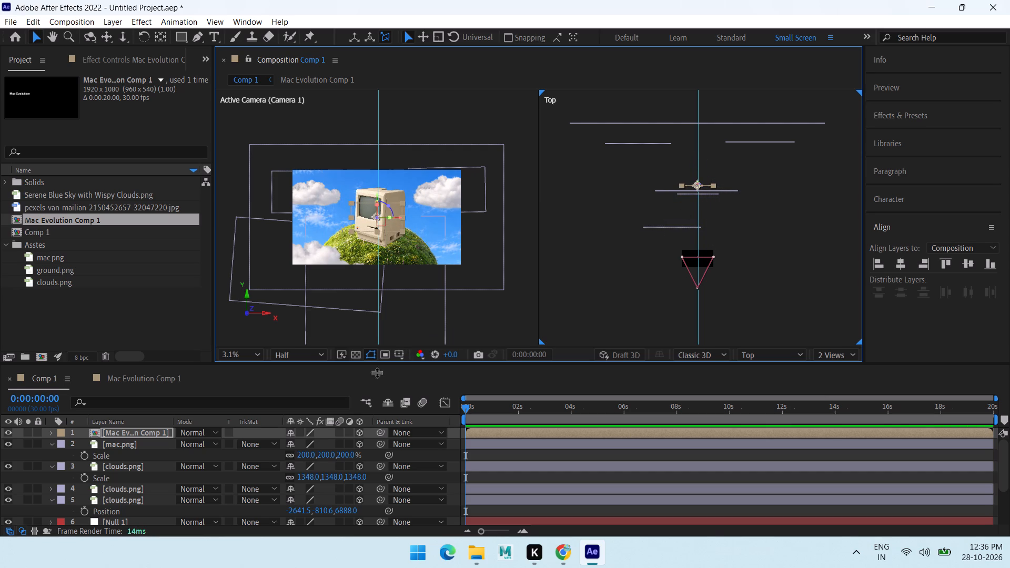
Scale the title layer up to 337% and center it horizontally in the composition.
key("s")
left_click_drag(306, 444, 329, 445)
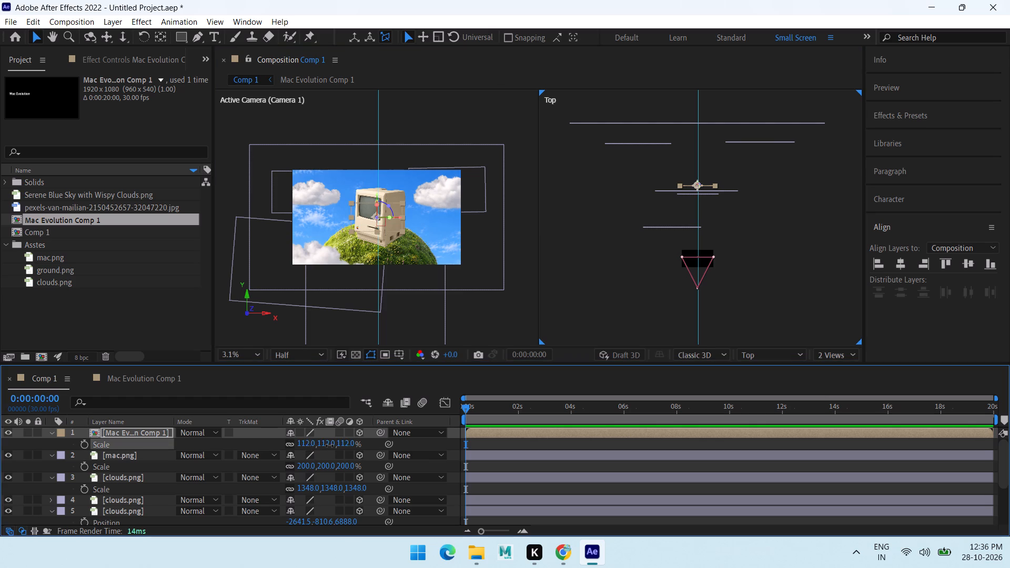
left_click_drag(329, 445, 470, 452)
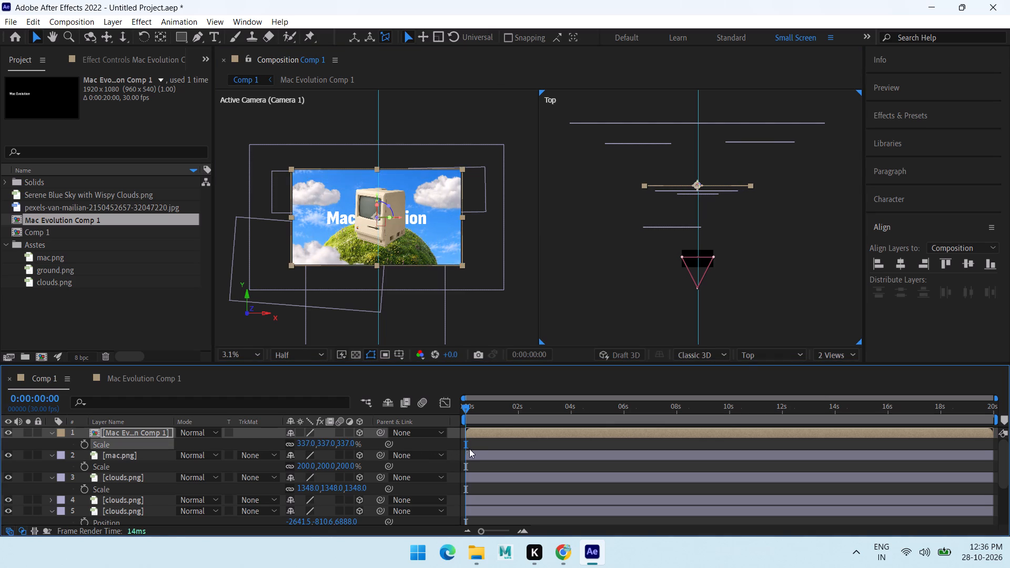
left_click(901, 259)
left_click(603, 297)
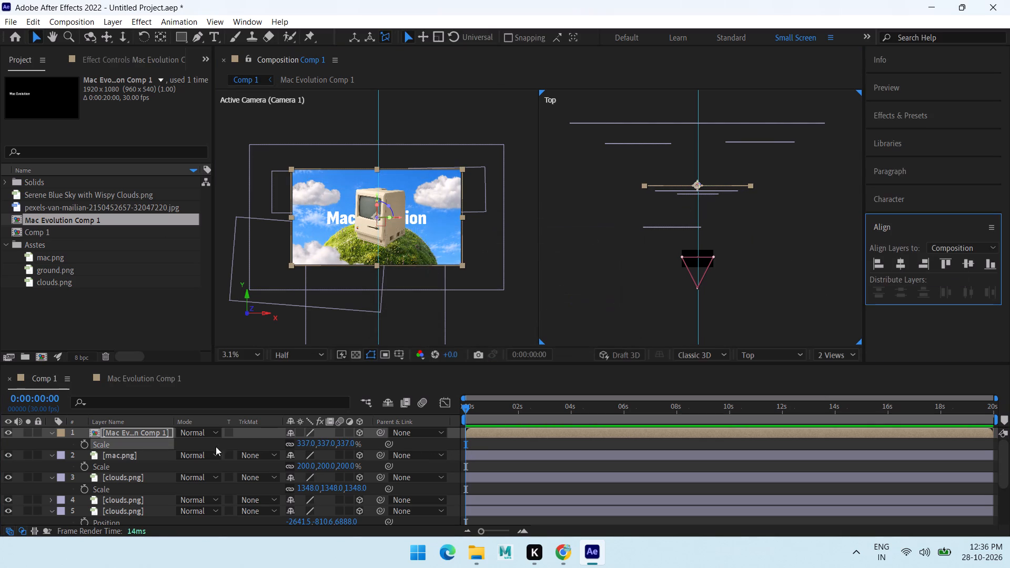
Fine-tune the title layer's depth in the Top view to about Z 4224, still just behind the hill.
key("w")
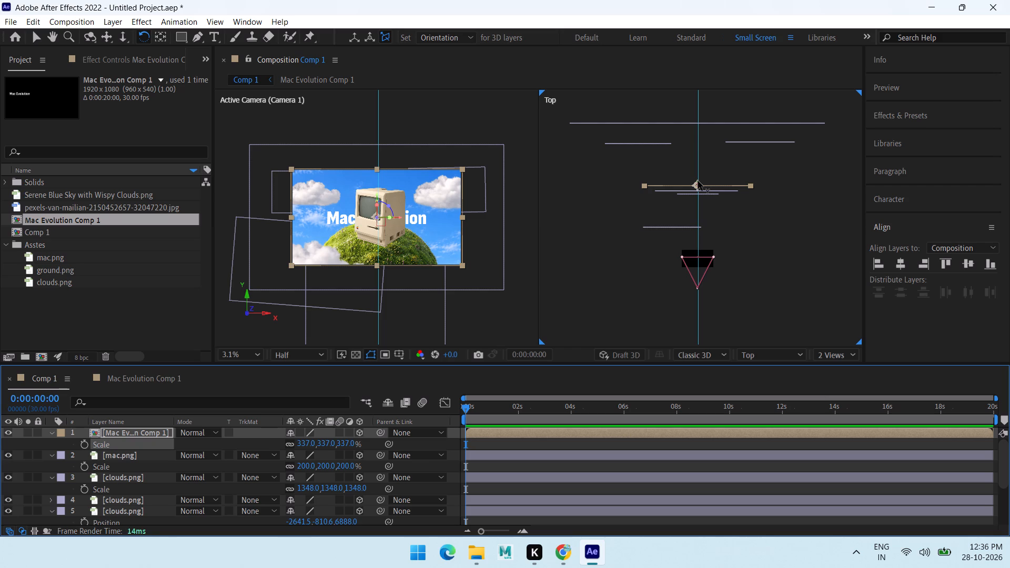
left_click_drag(698, 180, 701, 175)
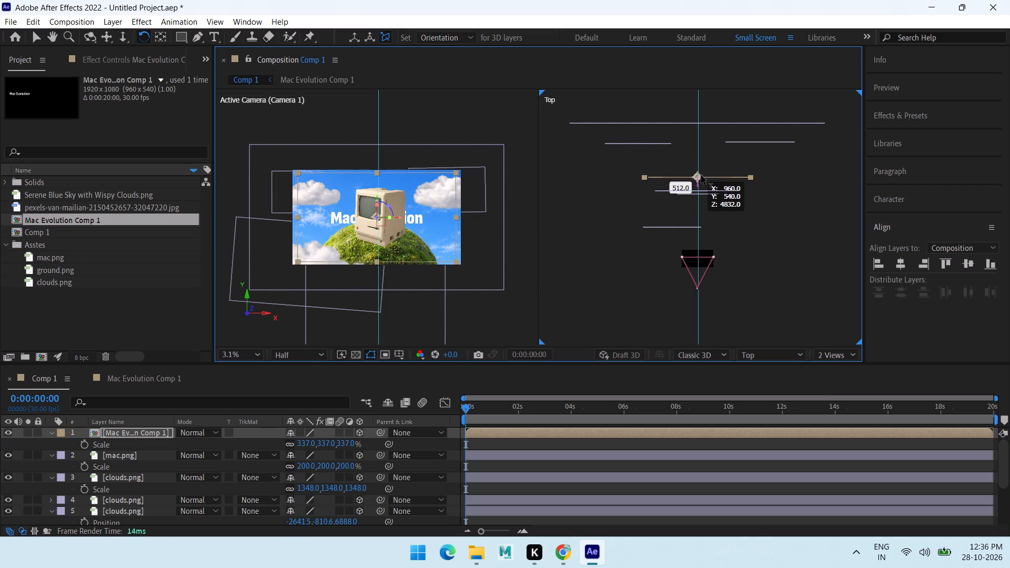
left_click_drag(701, 175, 703, 181)
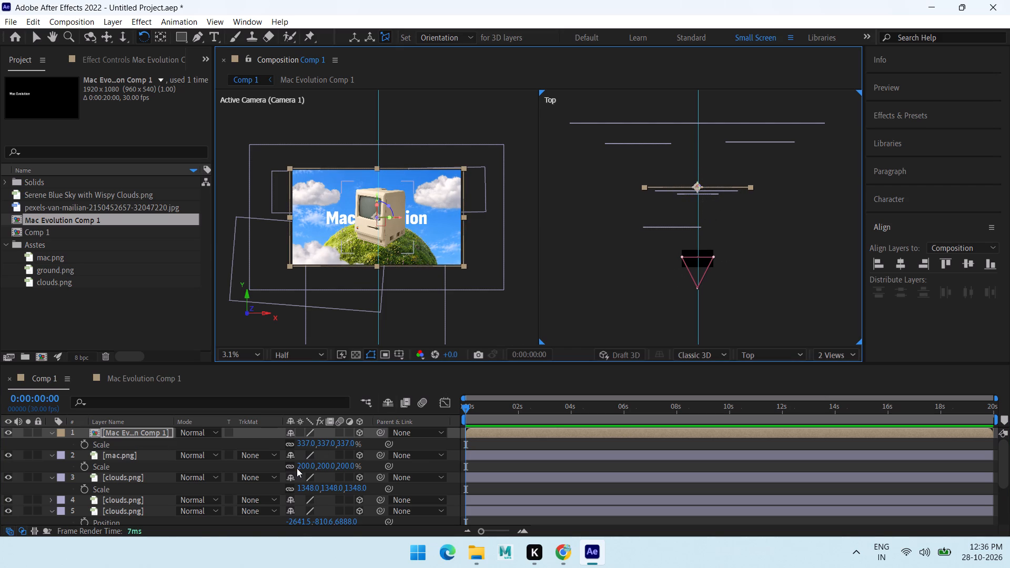
Try shifting the title layer sideways, undo that, and raise the layer to a Y position of about 426.
key("p")
left_click_drag(291, 444, 309, 444)
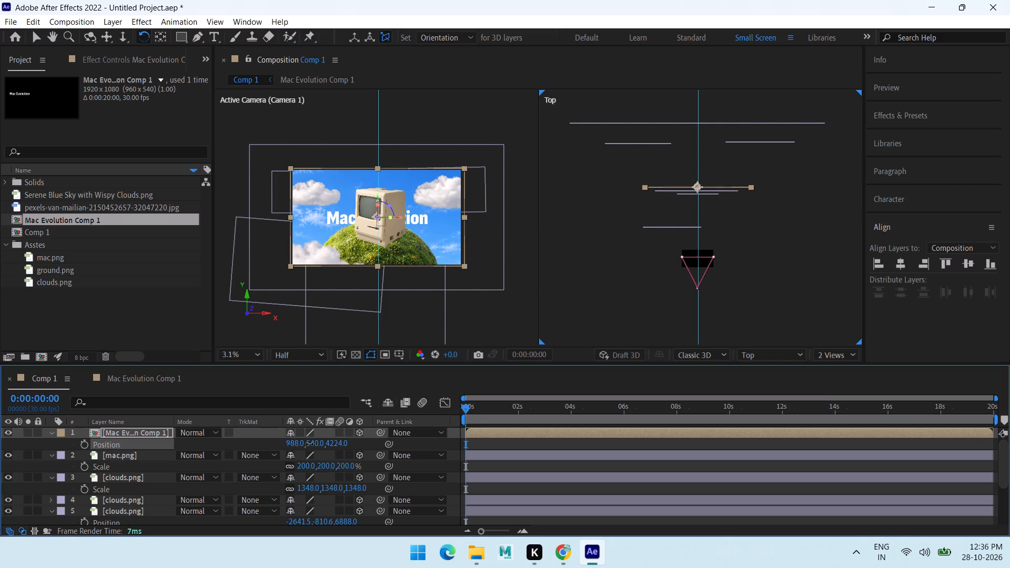
left_click_drag(309, 444, 285, 443)
key("ctrl+z")
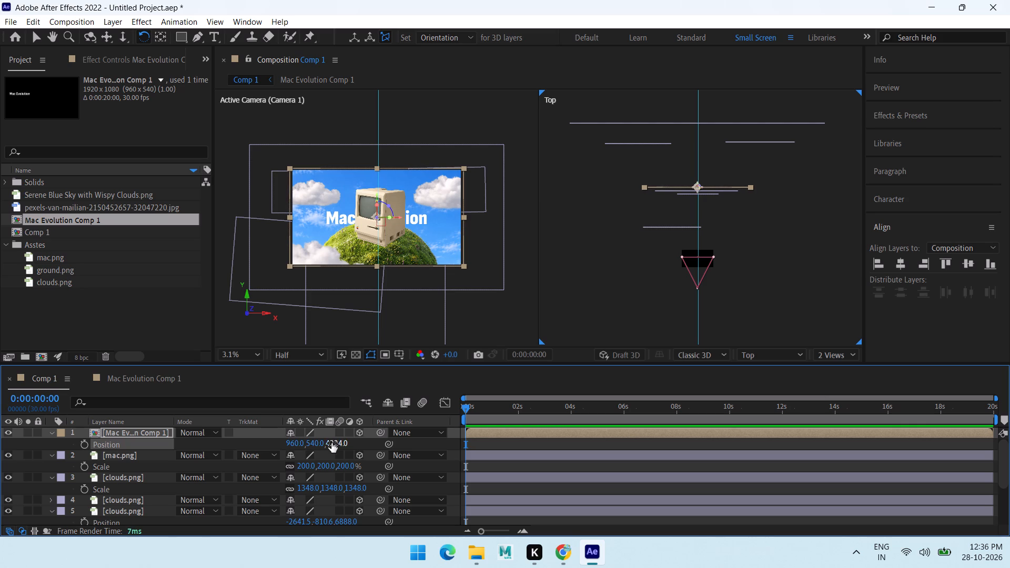
left_click_drag(312, 444, 228, 452)
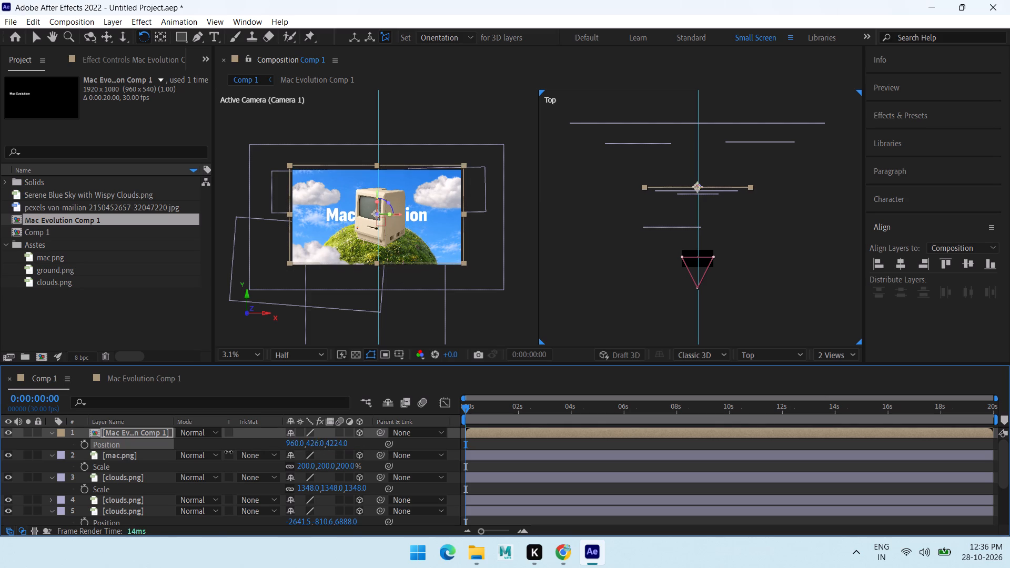
Raise the title layer to a Y position of about -800 so its text sits above the Mac, undoing a trial sideways shift.
left_click_drag(228, 452, 81, 487)
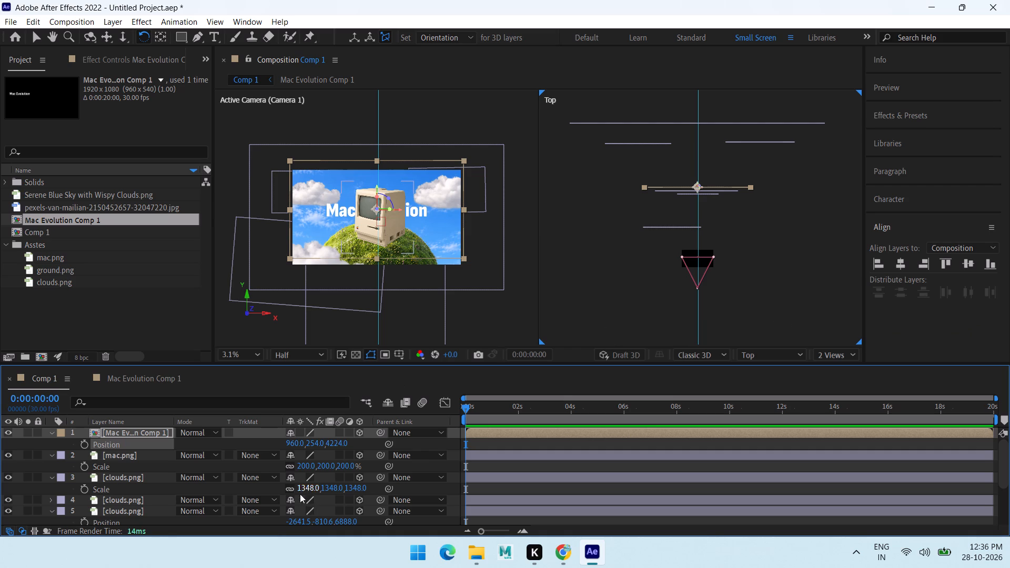
left_click_drag(295, 445, 171, 443)
key("ctrl+z")
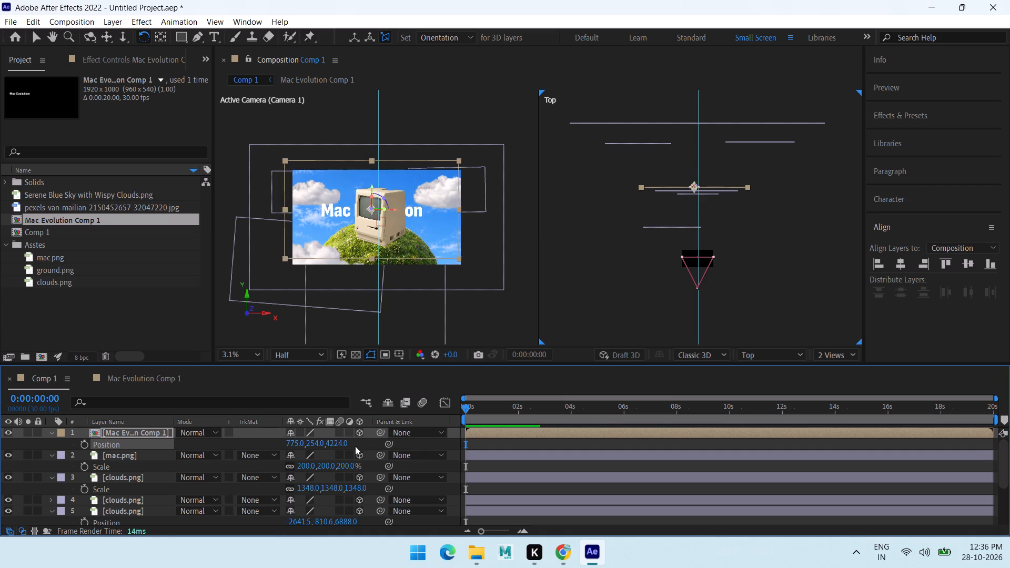
left_click_drag(378, 186, 378, 184)
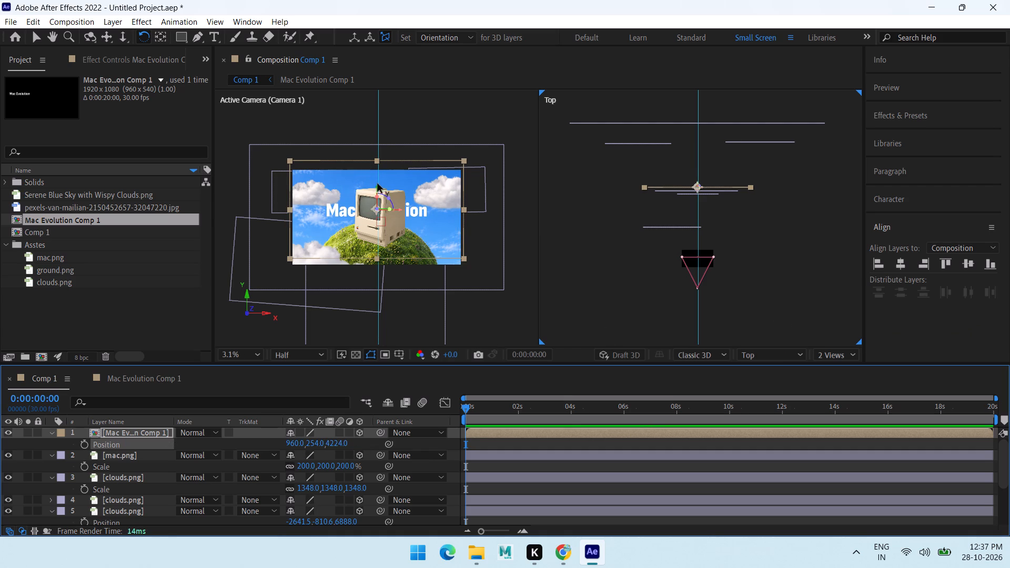
left_click_drag(378, 184, 380, 156)
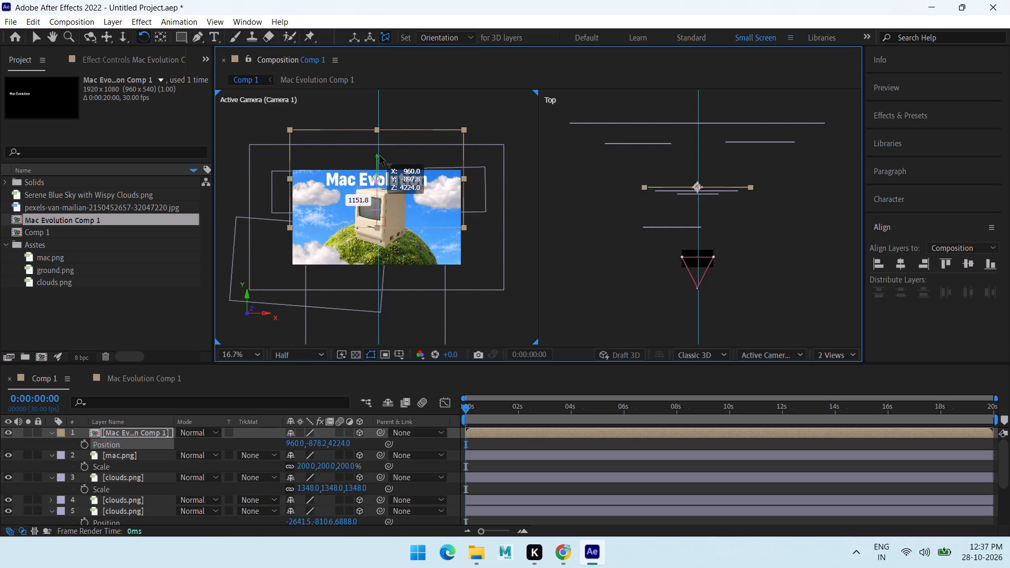
left_click_drag(380, 156, 380, 158)
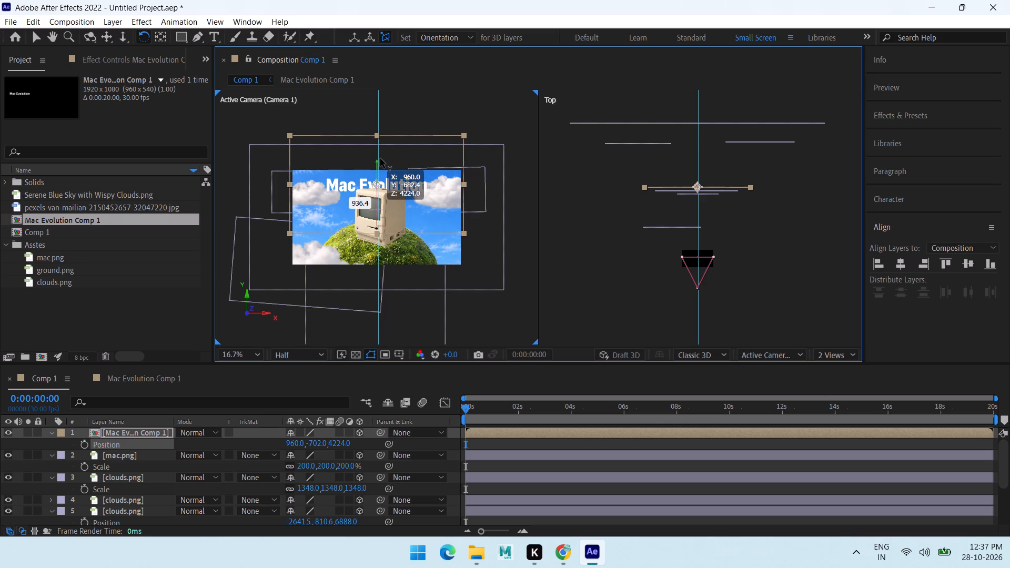
left_click_drag(380, 158, 388, 156)
left_click(396, 206)
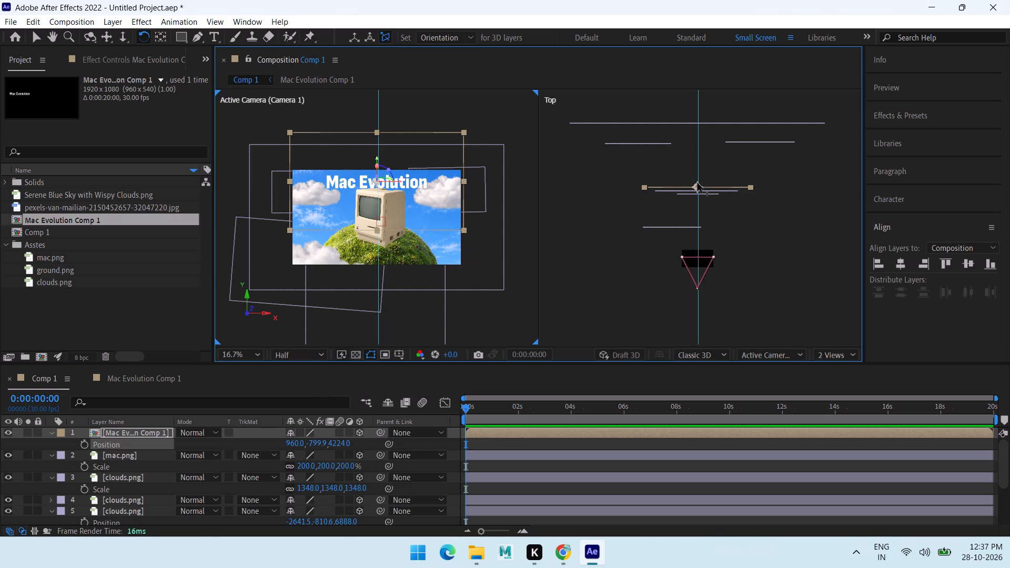
Push the title layer farther back in the Top view to Z 4928, readjust its height to about Y -953, and deselect it.
left_click_drag(698, 183, 701, 170)
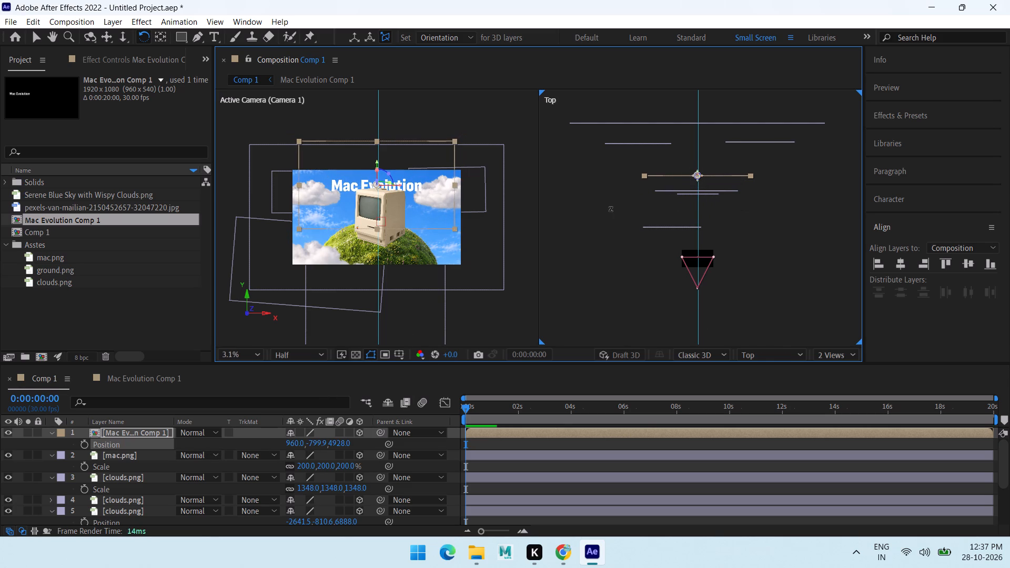
left_click_drag(379, 159, 380, 149)
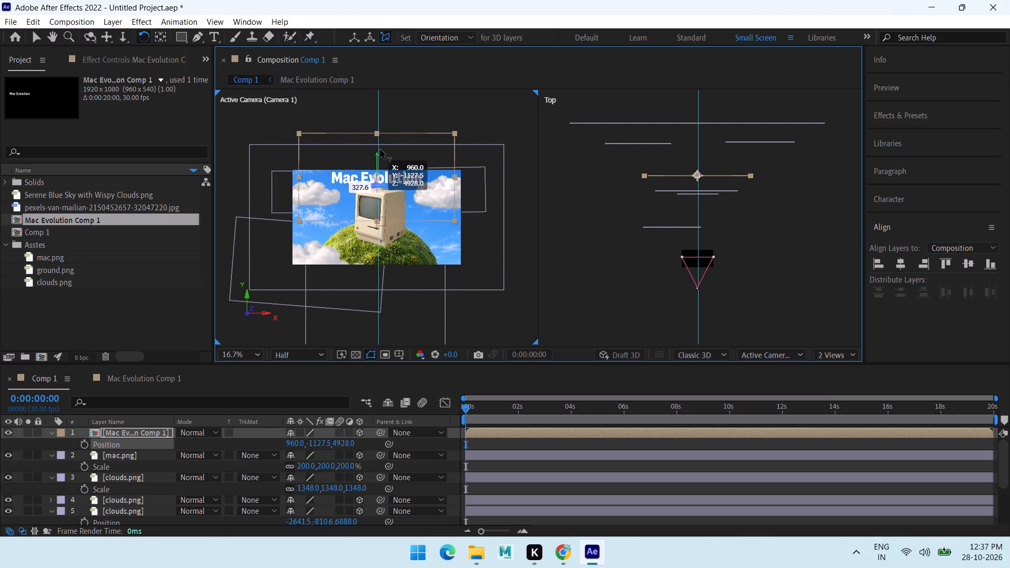
left_click_drag(380, 149, 385, 154)
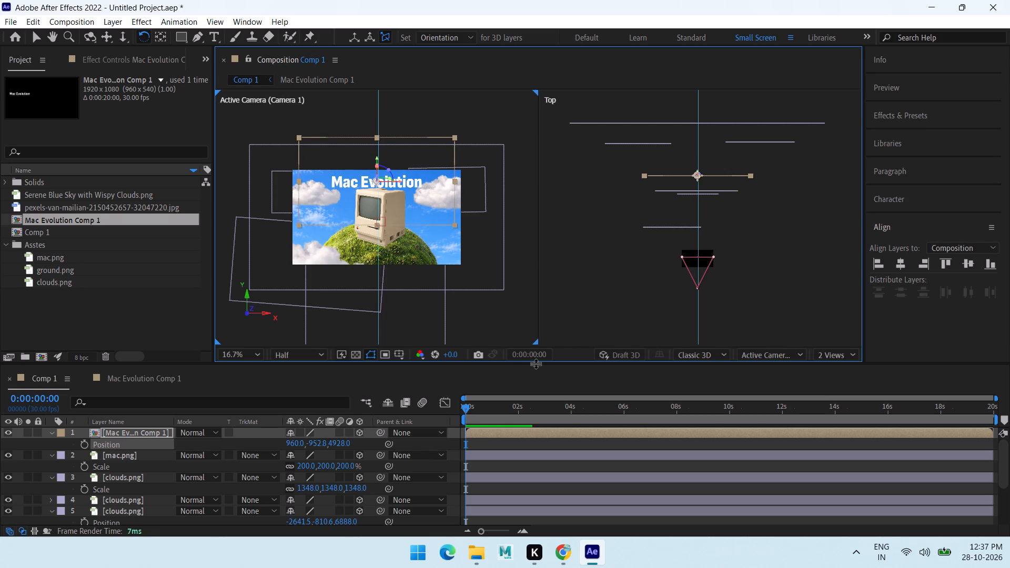
left_click(572, 309)
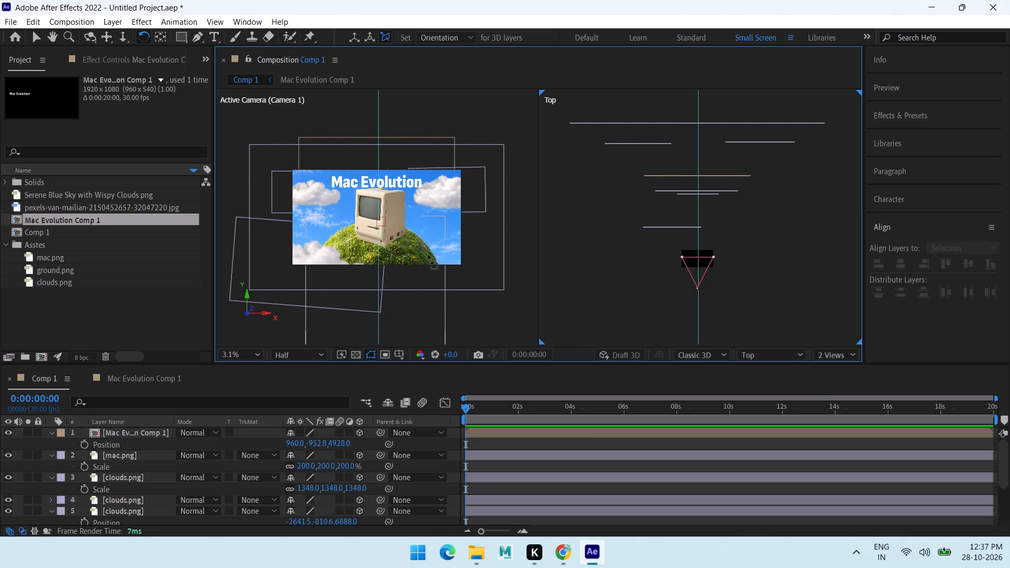
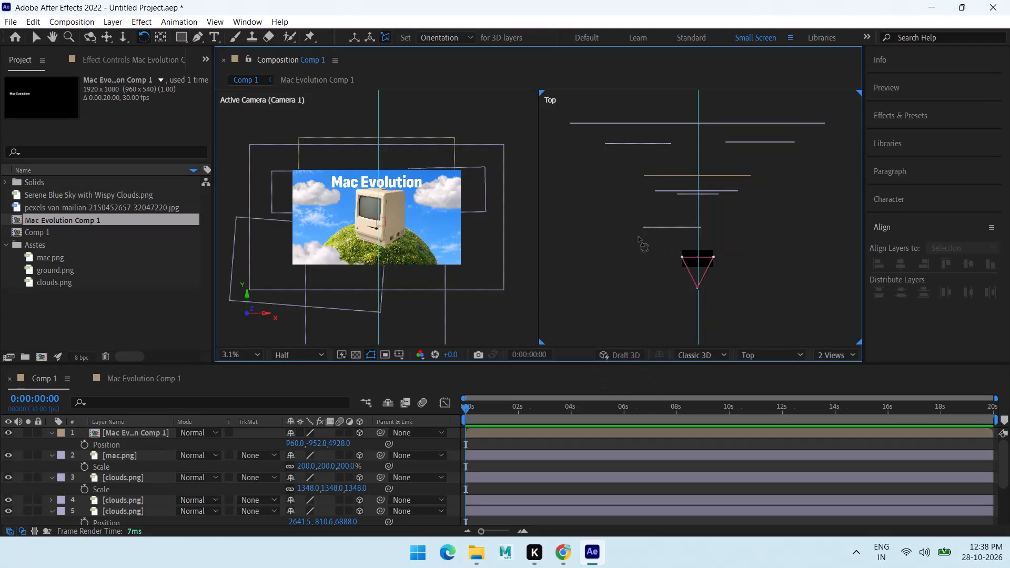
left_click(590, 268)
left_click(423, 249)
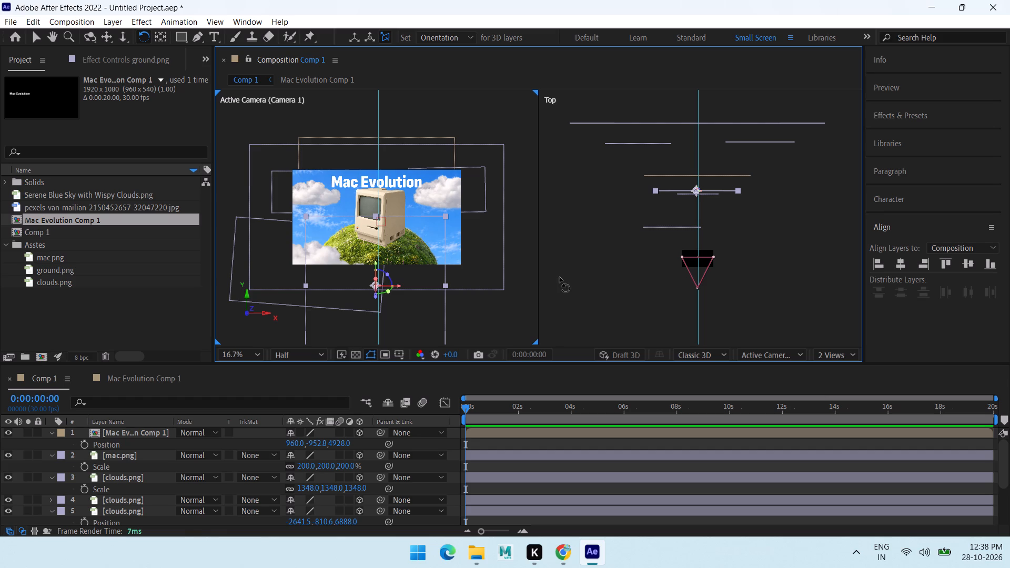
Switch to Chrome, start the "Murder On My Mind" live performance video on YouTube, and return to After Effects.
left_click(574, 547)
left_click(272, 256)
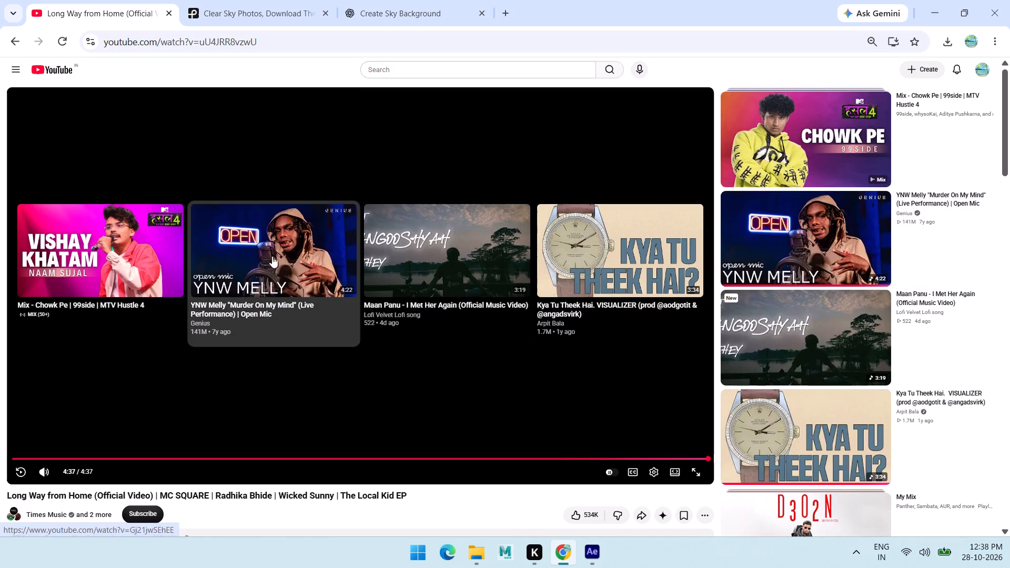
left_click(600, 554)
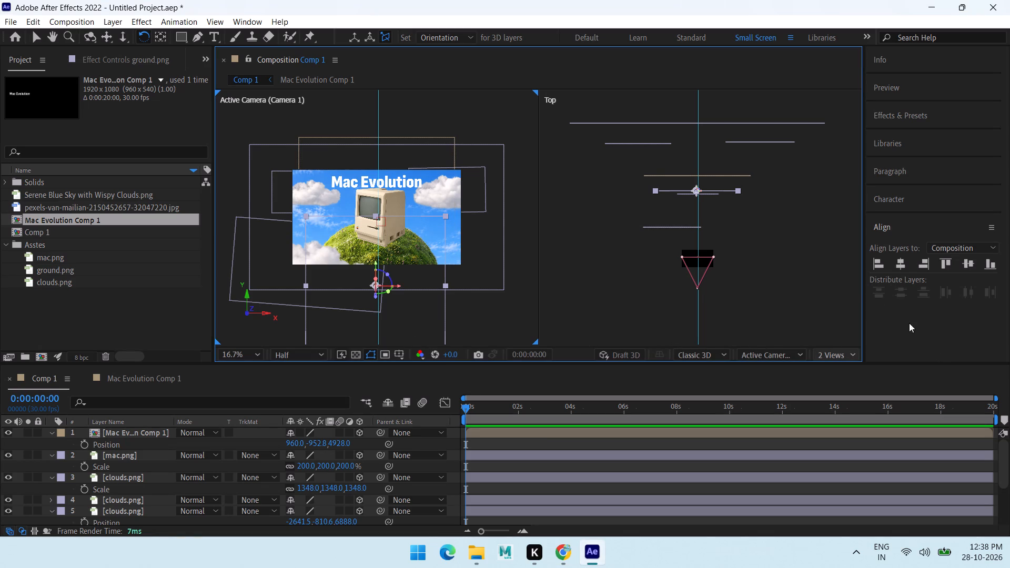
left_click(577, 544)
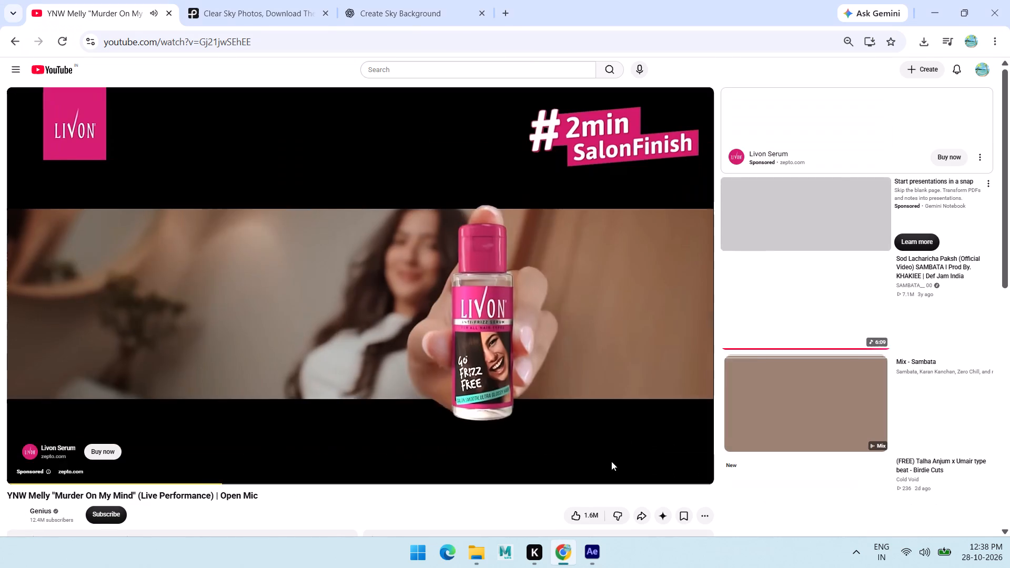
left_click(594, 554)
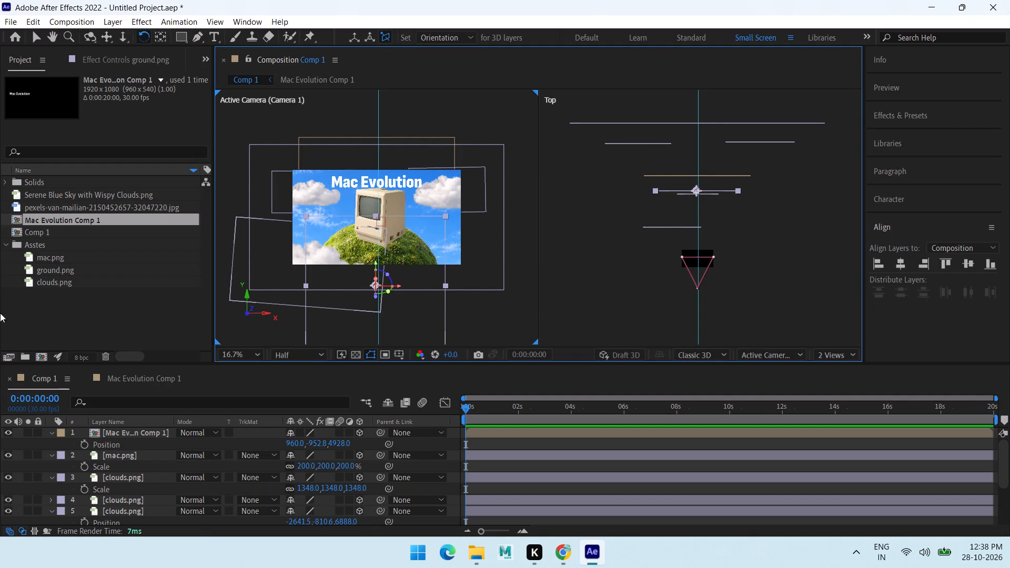
Open the Mac Evolution Comp 1 precomp from the title layer and select its text layer.
left_click(408, 181)
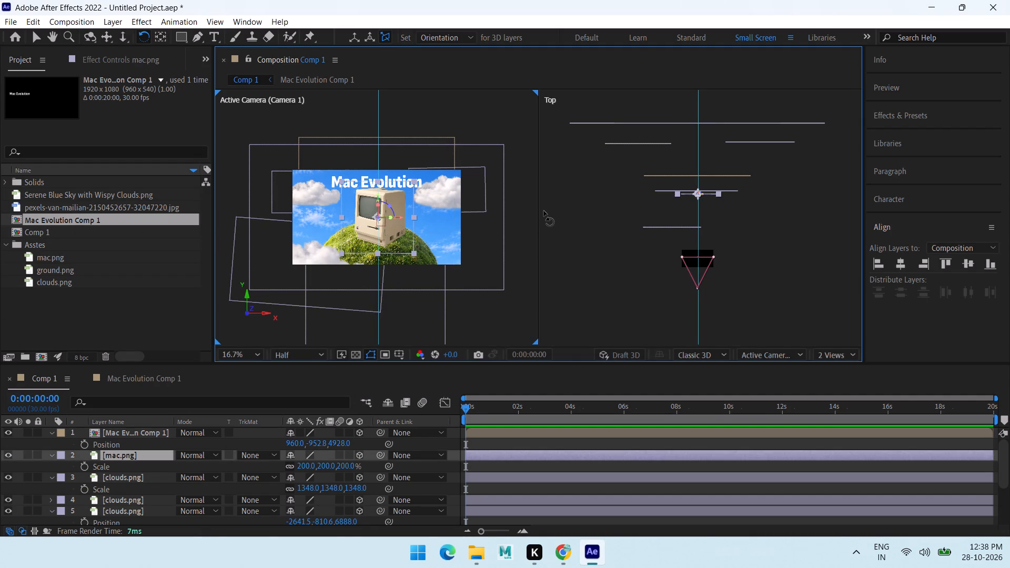
key("v")
left_click(418, 179)
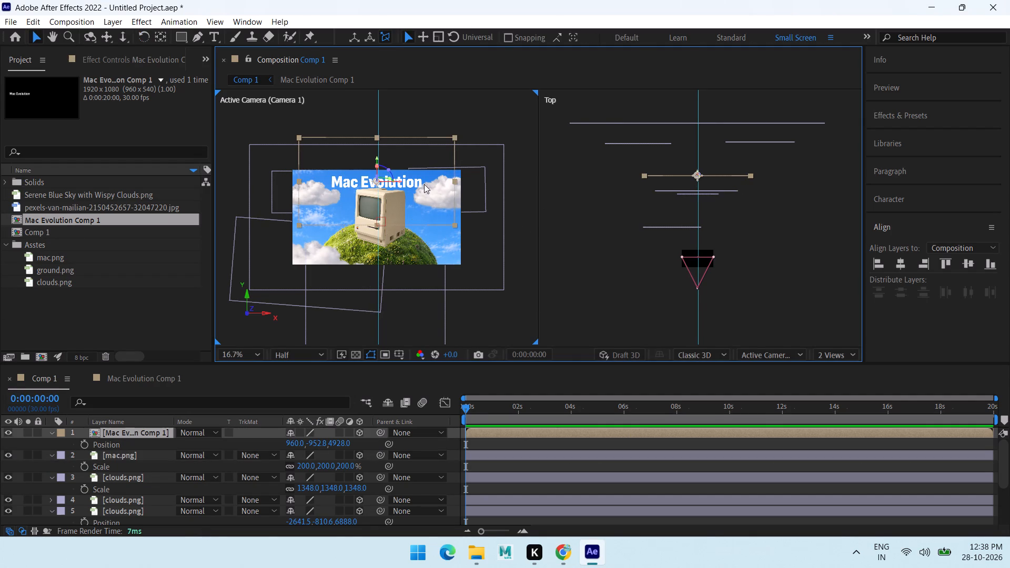
double_click(129, 432)
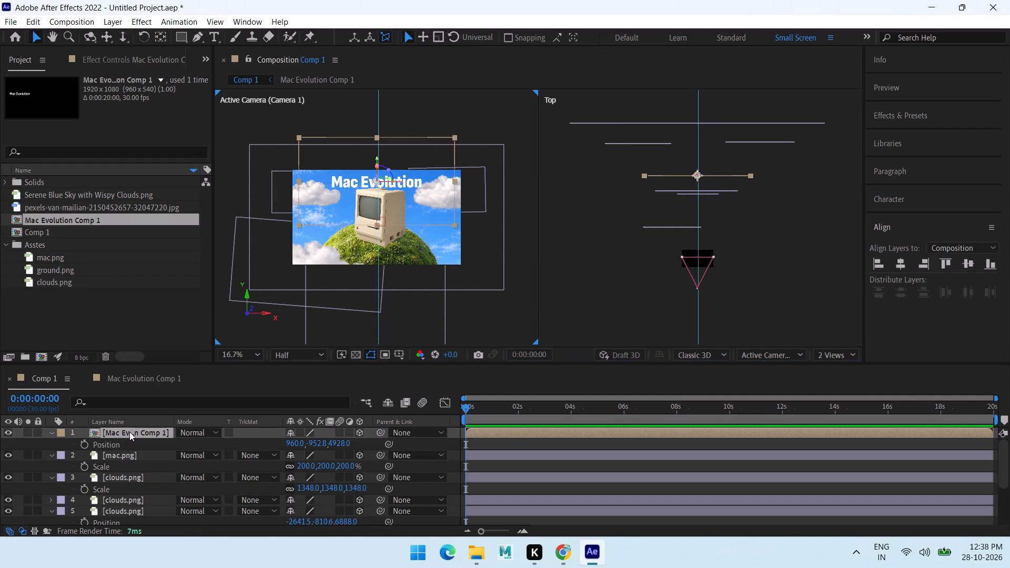
left_click(146, 433)
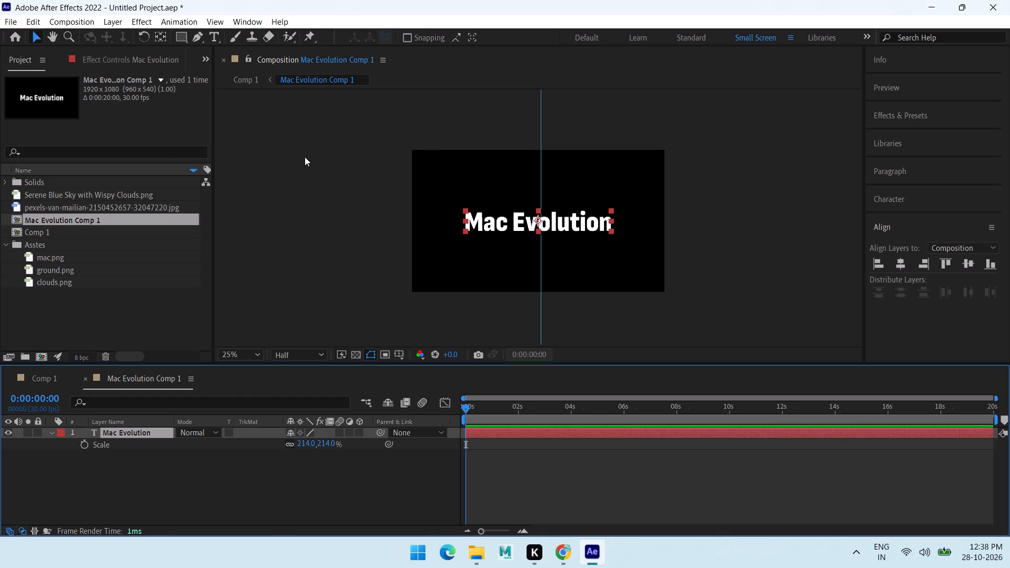
Open the TXTFX extension and look through its full list of text animation presets for the title.
left_click(235, 19)
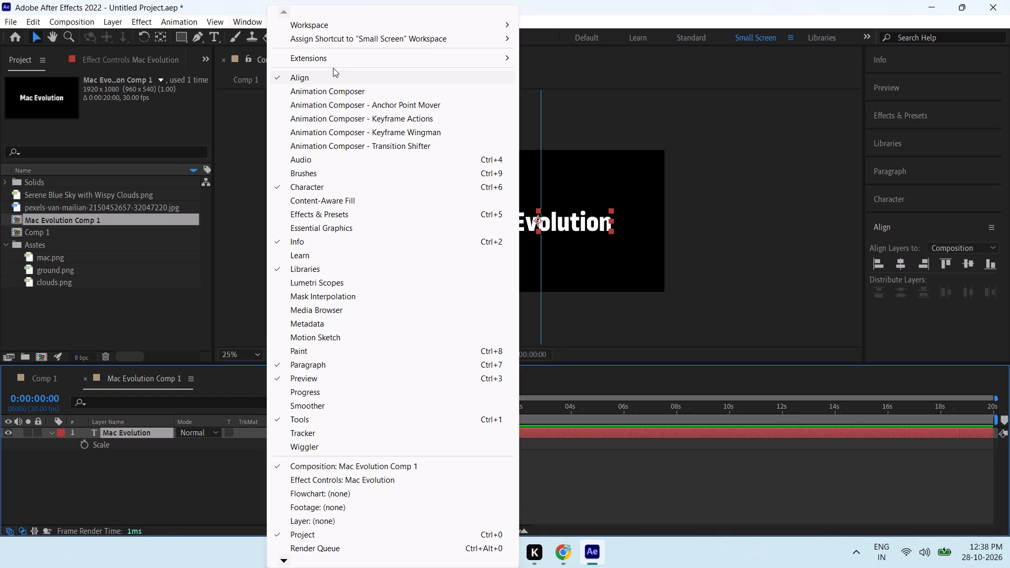
left_click(568, 83)
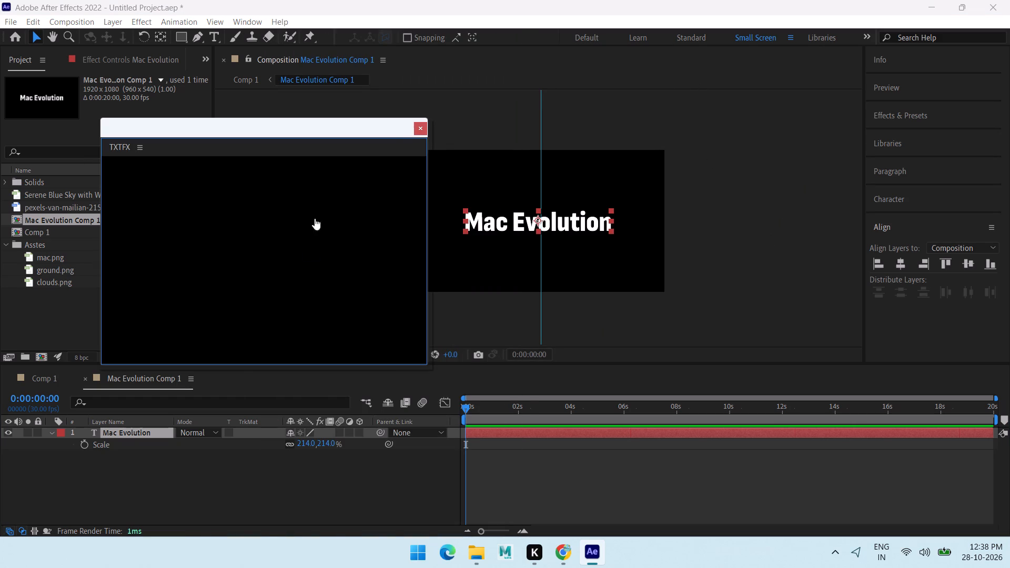
scroll(294, 277, "down", 2)
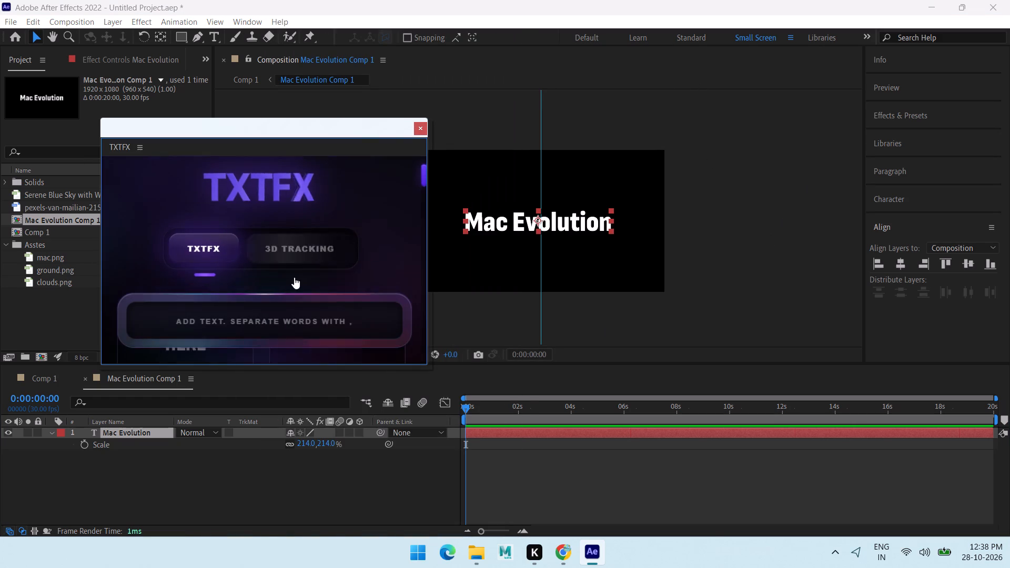
scroll(293, 277, "down", 1)
scroll(331, 243, "down", 1)
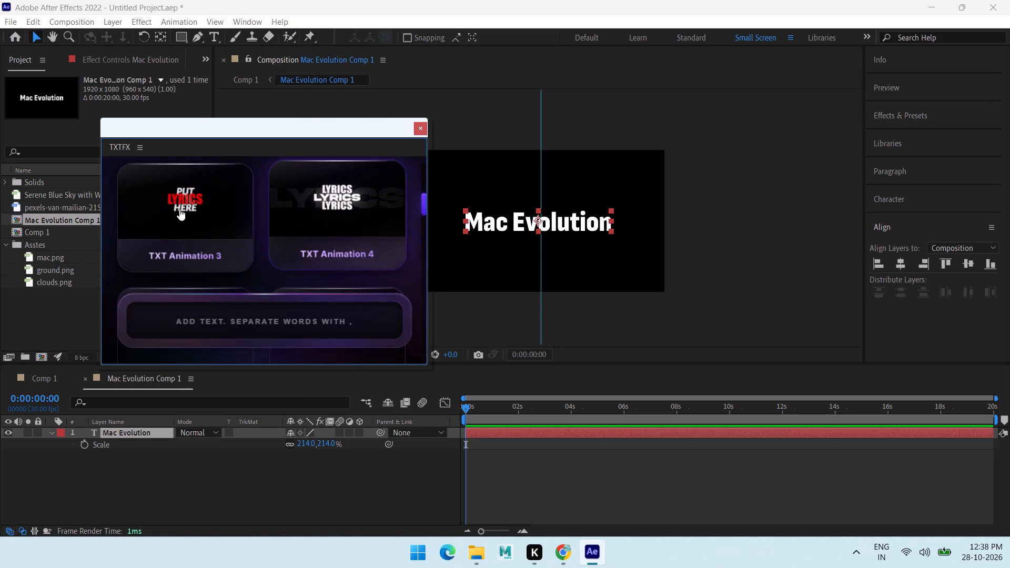
scroll(178, 205, "down", 3)
scroll(250, 229, "down", 1)
scroll(349, 215, "down", 4)
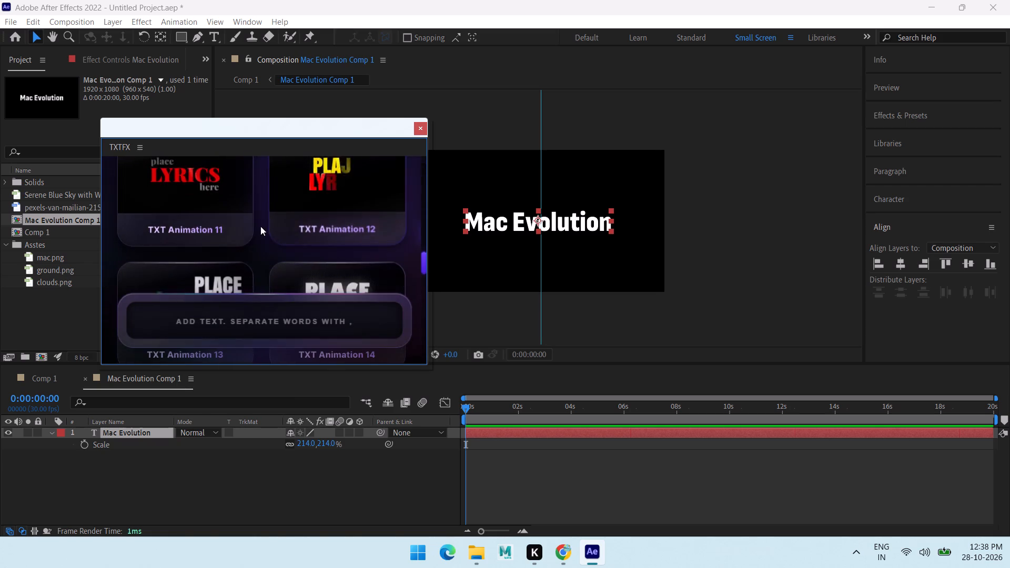
scroll(261, 225, "down", 4)
scroll(281, 217, "up", 3)
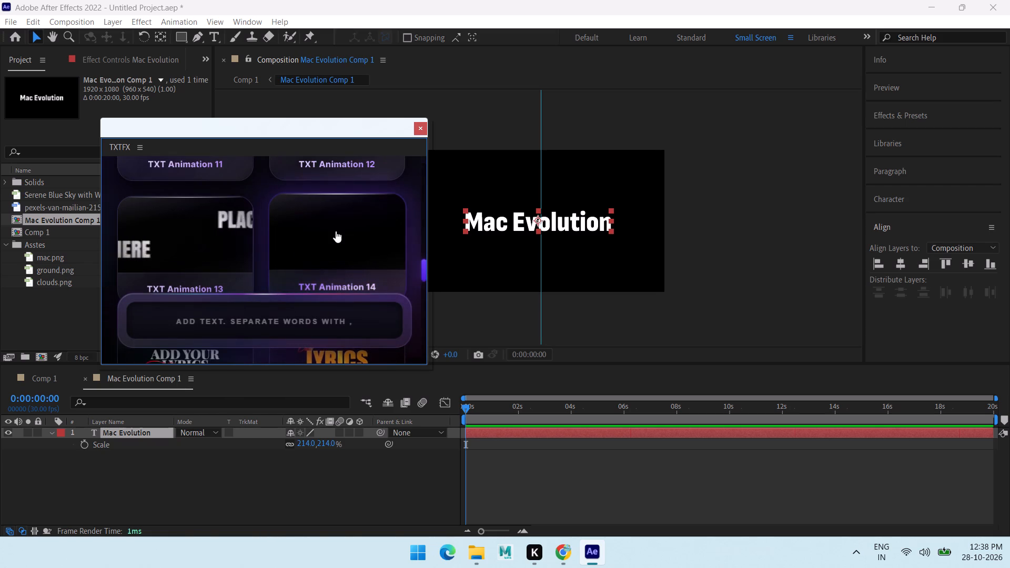
scroll(335, 231, "down", 4)
scroll(221, 224, "down", 3)
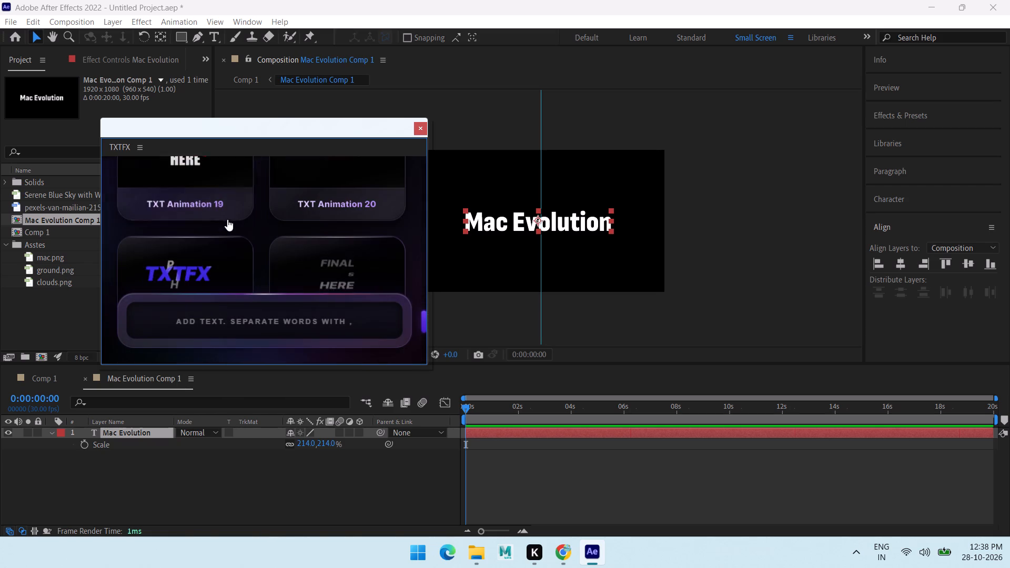
scroll(231, 215, "down", 3)
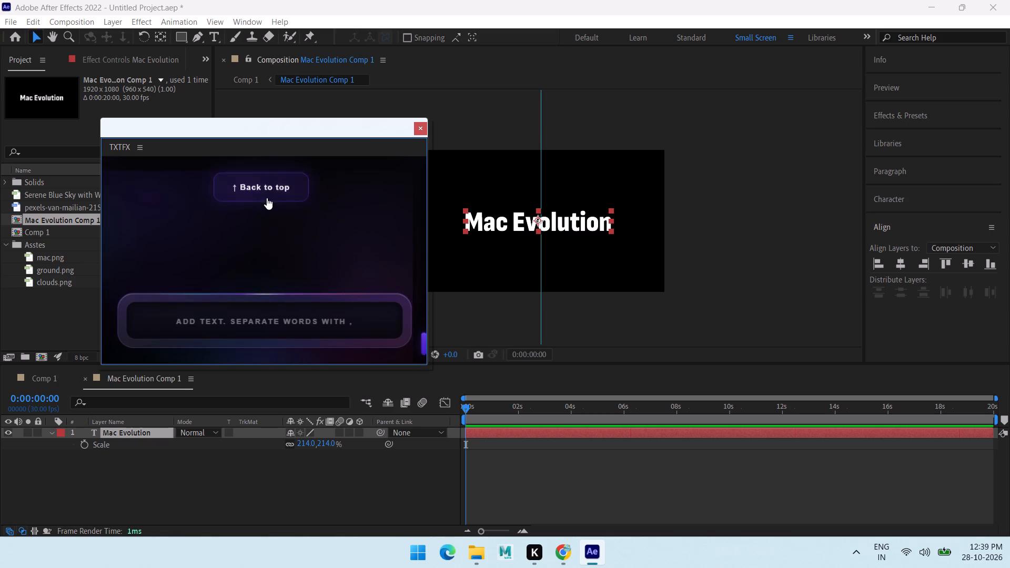
left_click(267, 198)
Look over the 3D tracking tools offered in the TXTFX extension.
left_click(281, 244)
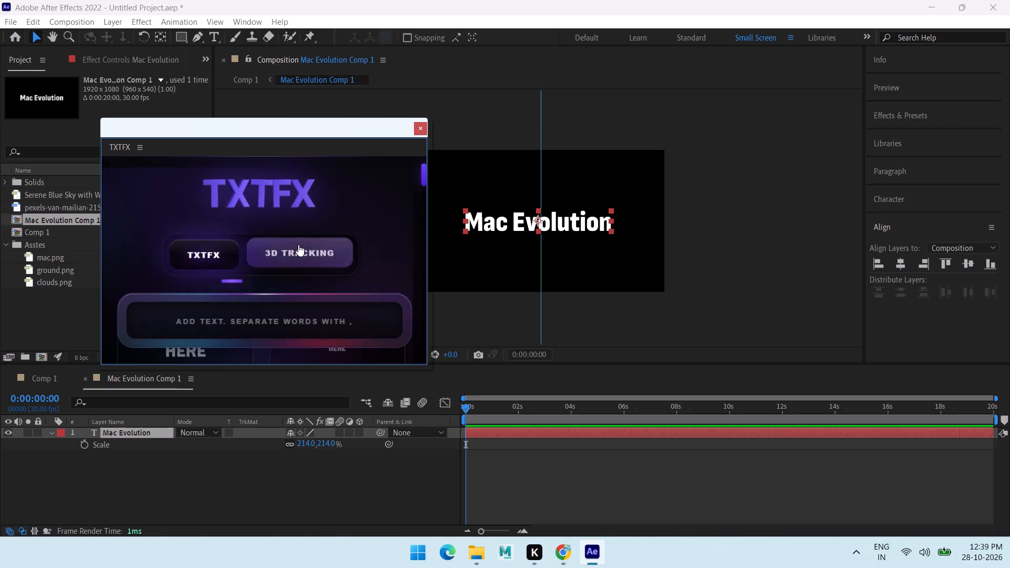
scroll(298, 233, "down", 2)
scroll(244, 249, "down", 6)
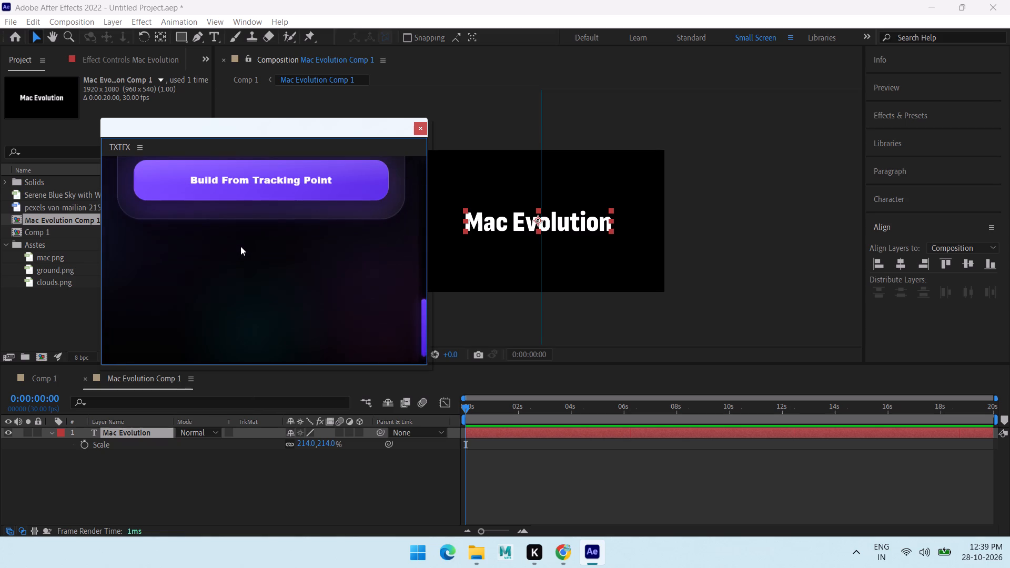
scroll(244, 244, "down", 4)
scroll(244, 244, "up", 11)
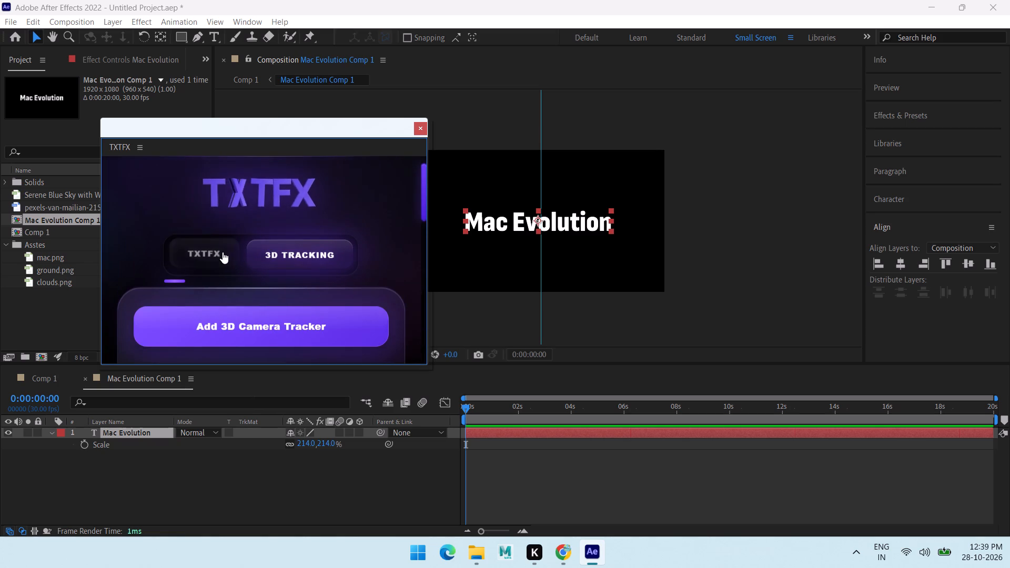
Review the first TXTFX text animation presets again and close the extension.
left_click(223, 252)
scroll(244, 255, "down", 4)
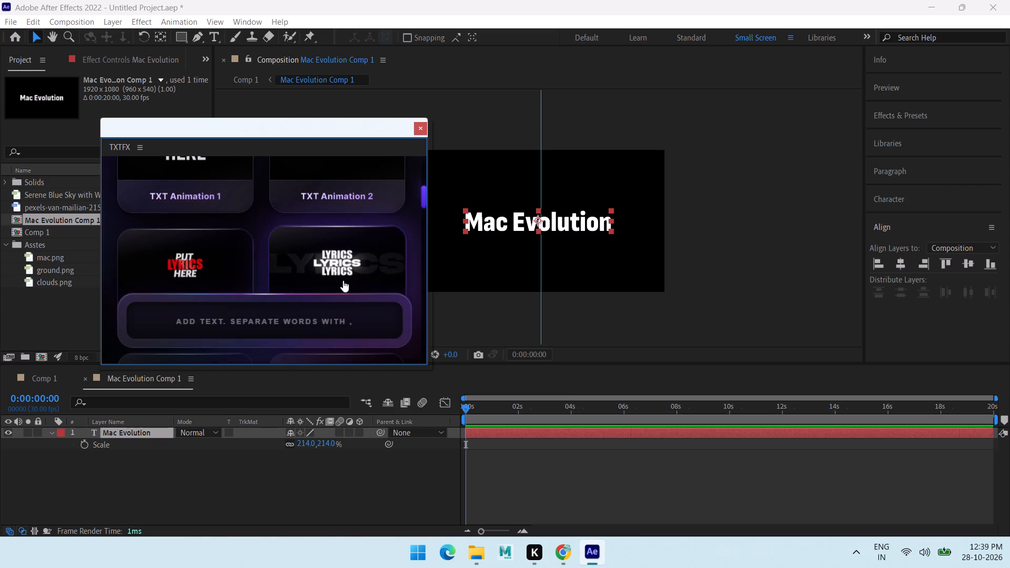
scroll(252, 243, "down", 2)
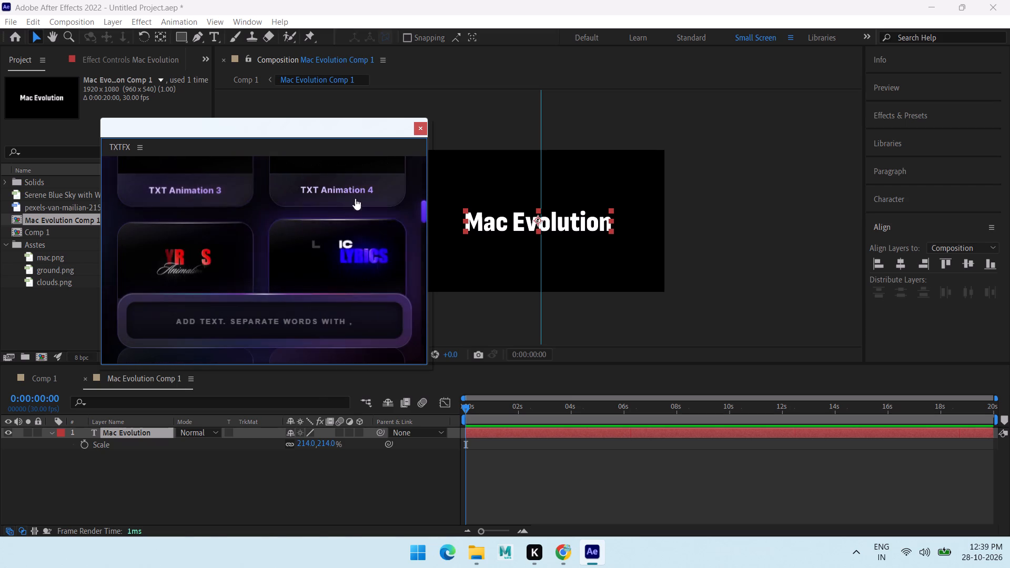
left_click(416, 128)
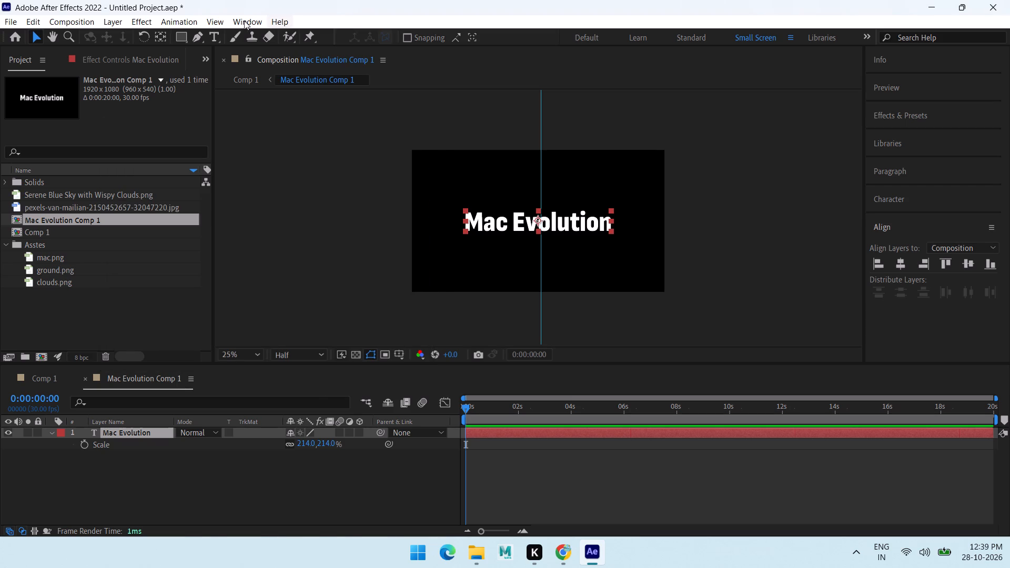
Open the MotionDuck extension, browse its Titles, Promo, Elements, Timers, GFX and Transitions categories, and close it.
left_click(252, 21)
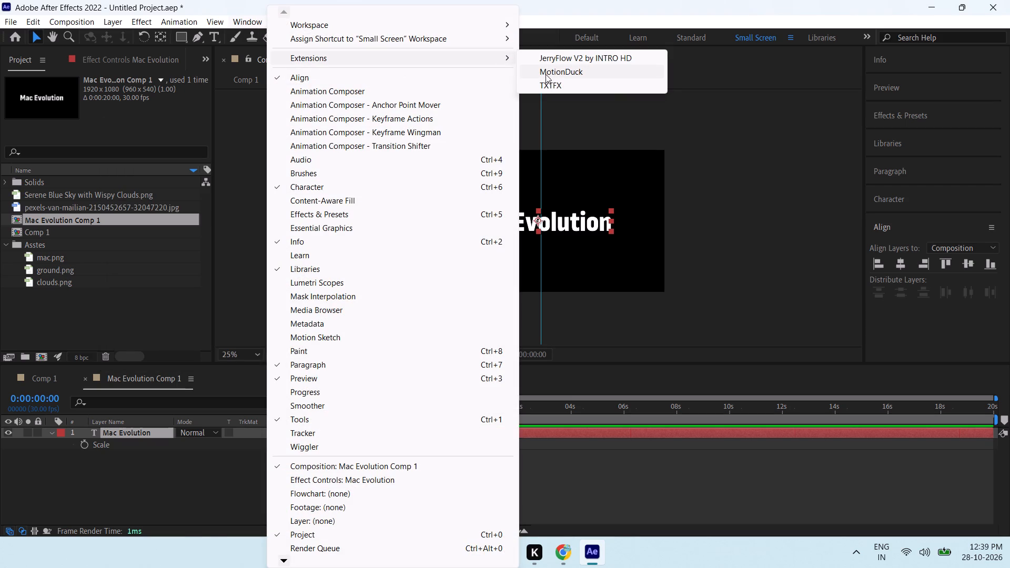
left_click(552, 70)
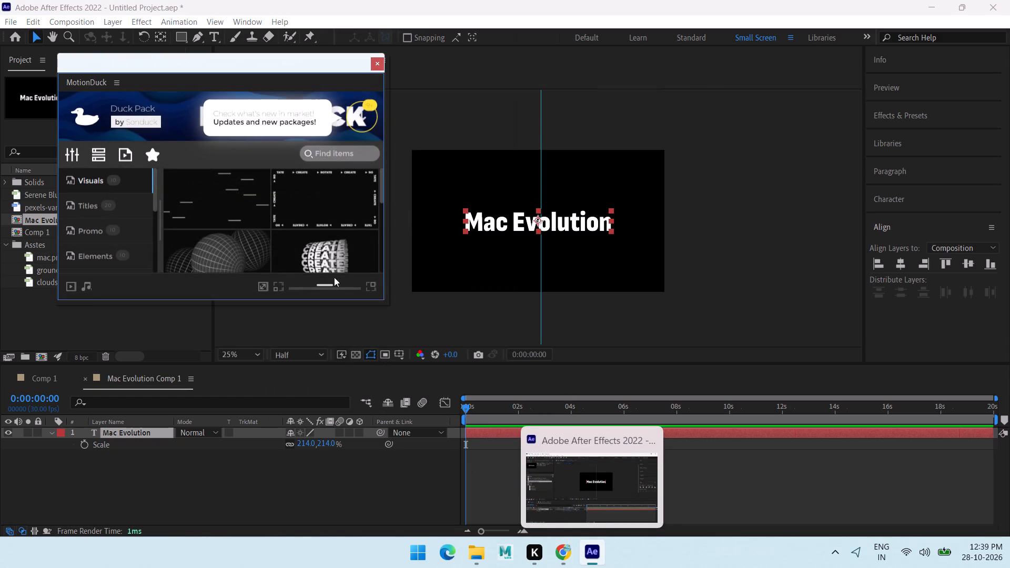
scroll(243, 213, "down", 1)
left_click(113, 202)
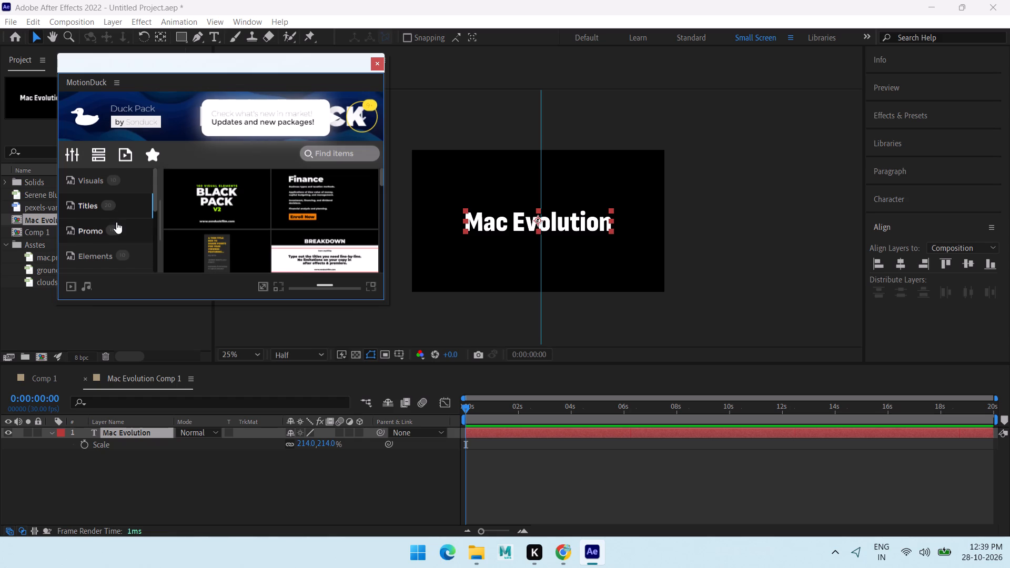
left_click(116, 222)
left_click(118, 259)
scroll(119, 249, "down", 2)
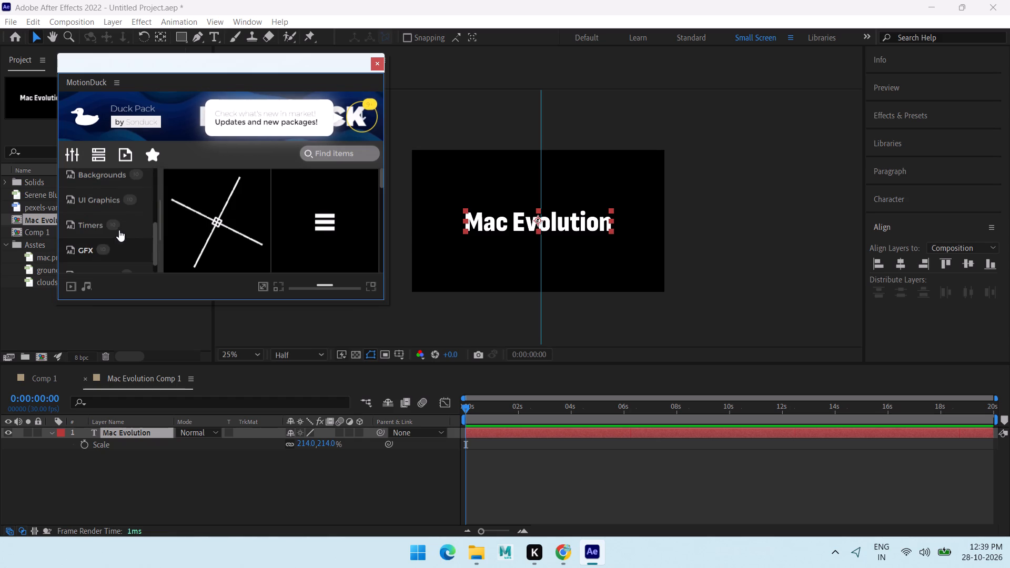
left_click(111, 212)
left_click(118, 229)
scroll(116, 231, "down", 1)
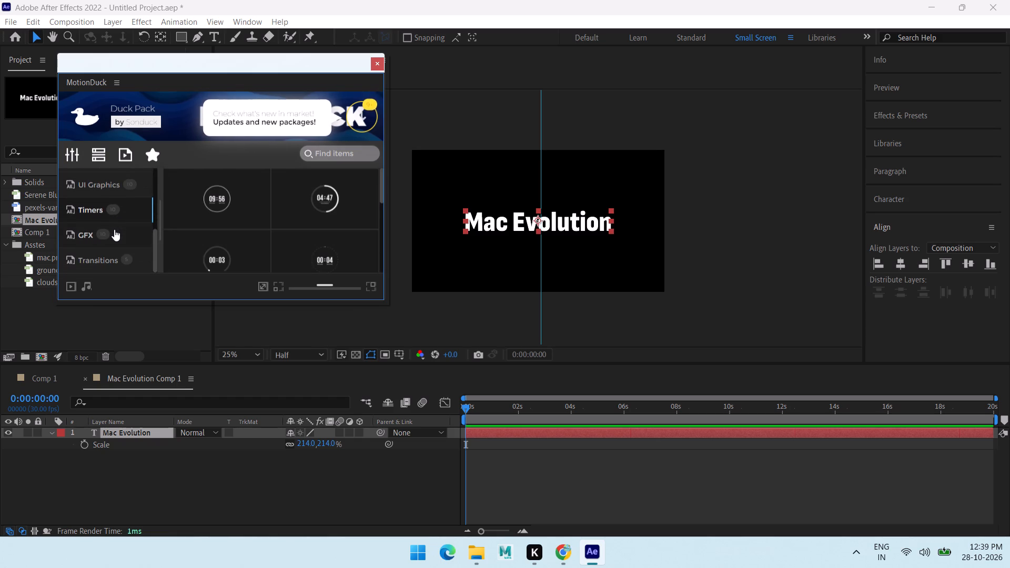
left_click(115, 218)
left_click(117, 206)
left_click(118, 232)
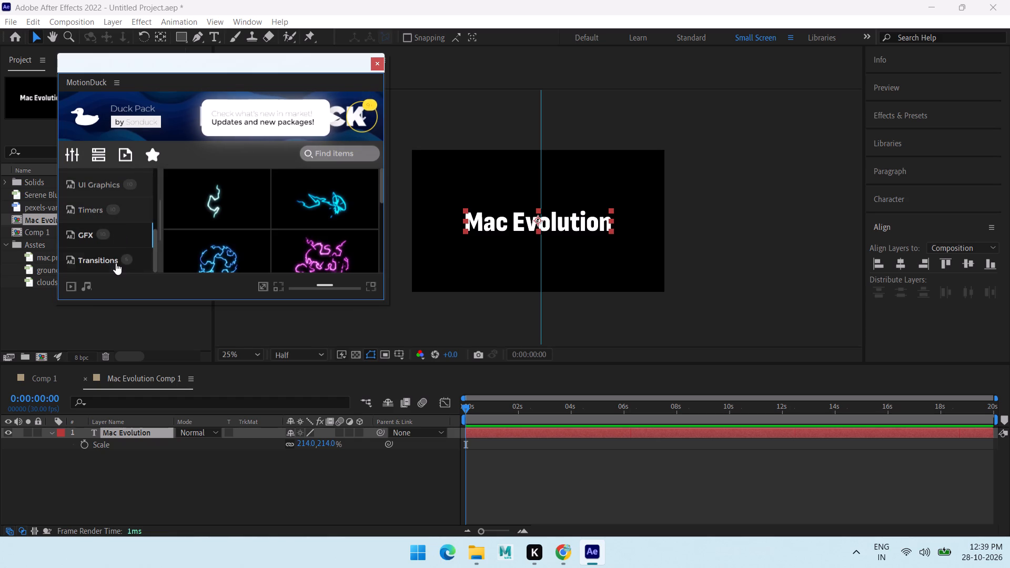
left_click(116, 258)
scroll(146, 229, "down", 3)
scroll(90, 226, "down", 3)
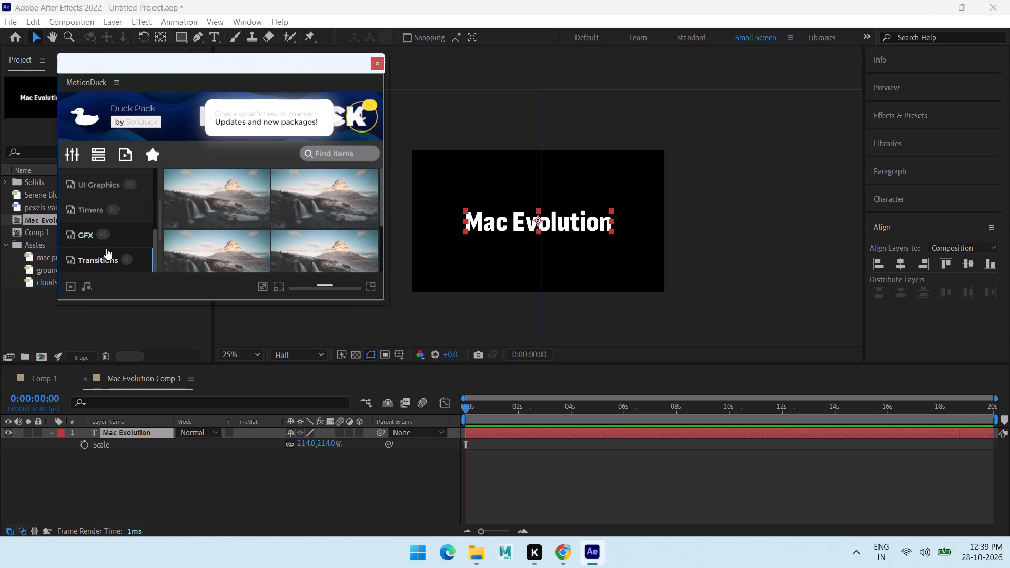
left_click(376, 64)
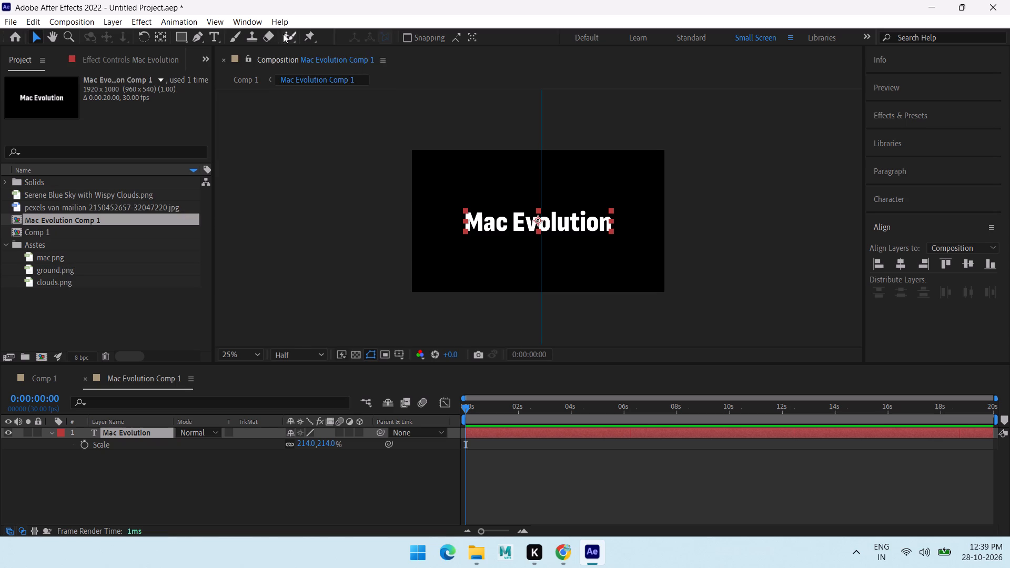
Open the JerryFlow V2 extension and look through its Main, Effects and Settings sections.
left_click(250, 22)
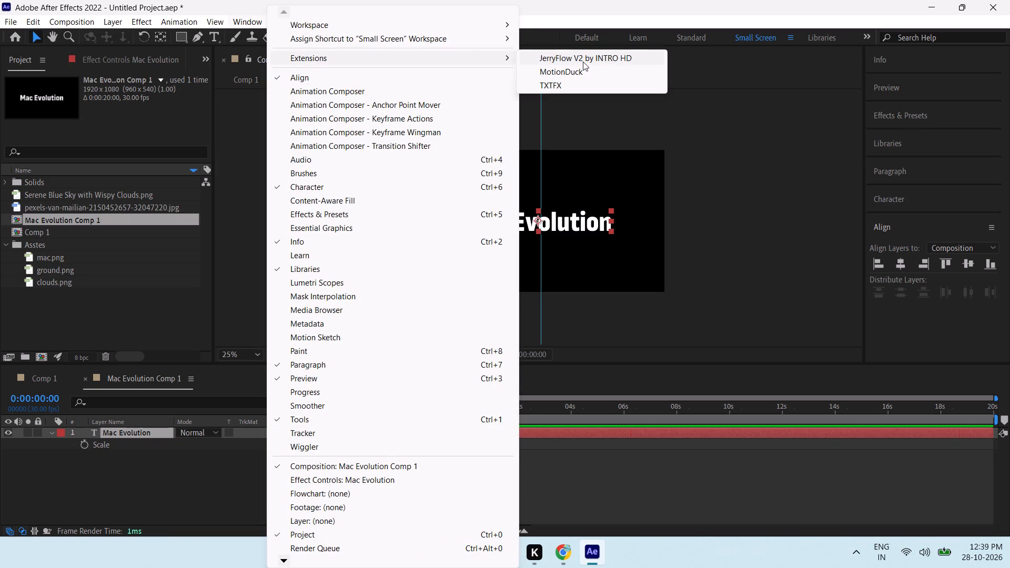
left_click(583, 62)
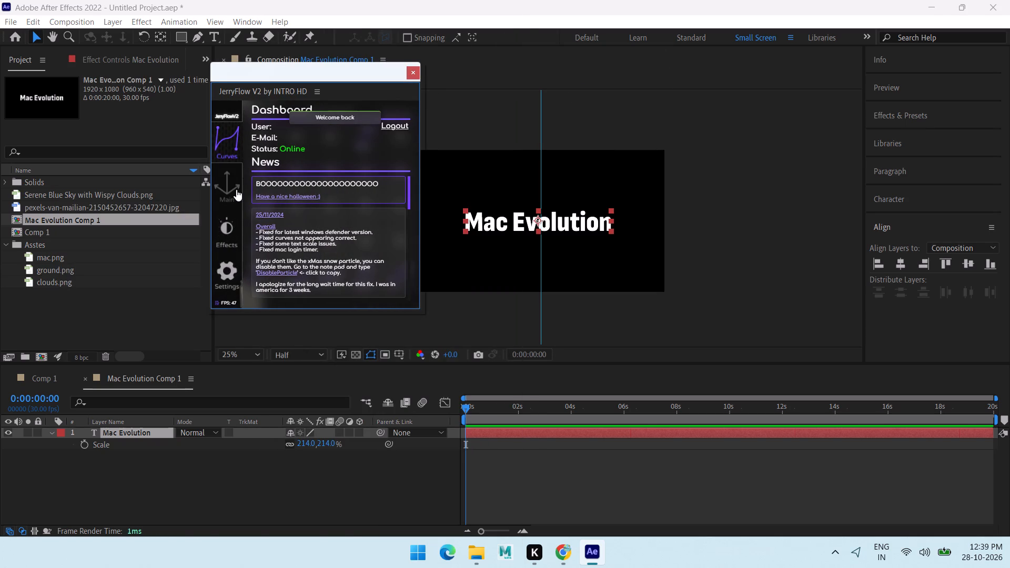
left_click(236, 190)
left_click(223, 238)
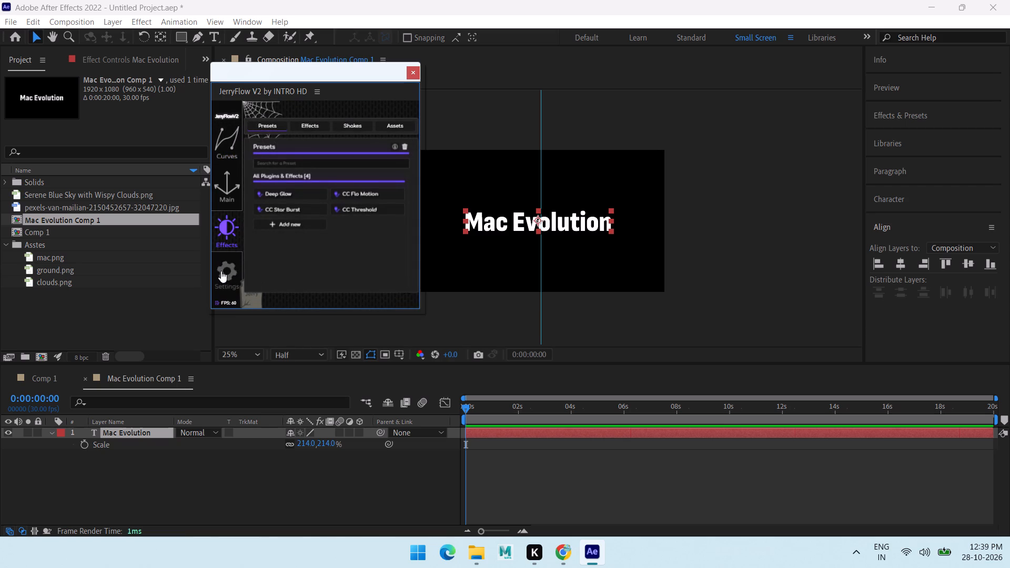
left_click(221, 271)
scroll(222, 298, "down", 1)
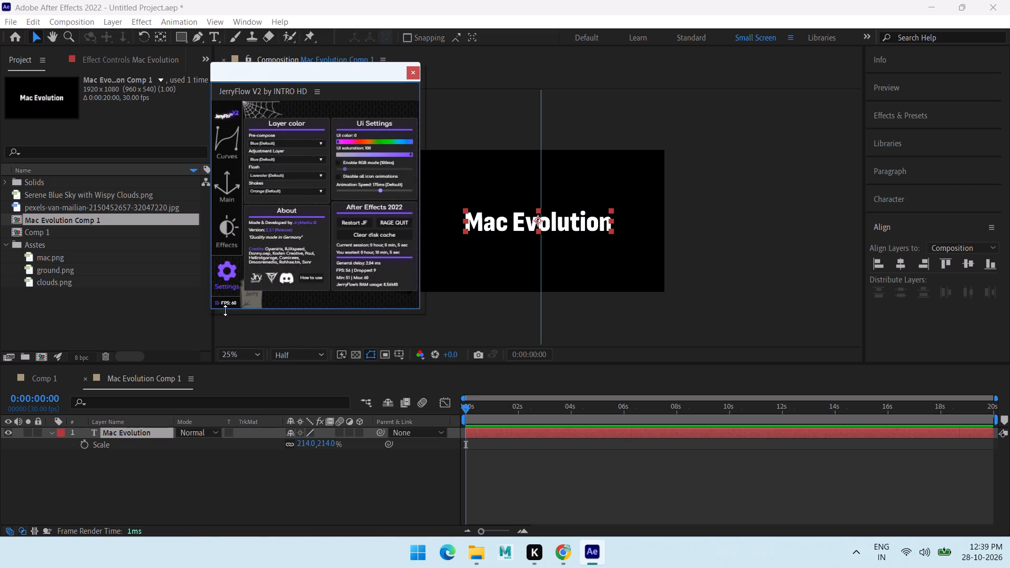
left_click(228, 296)
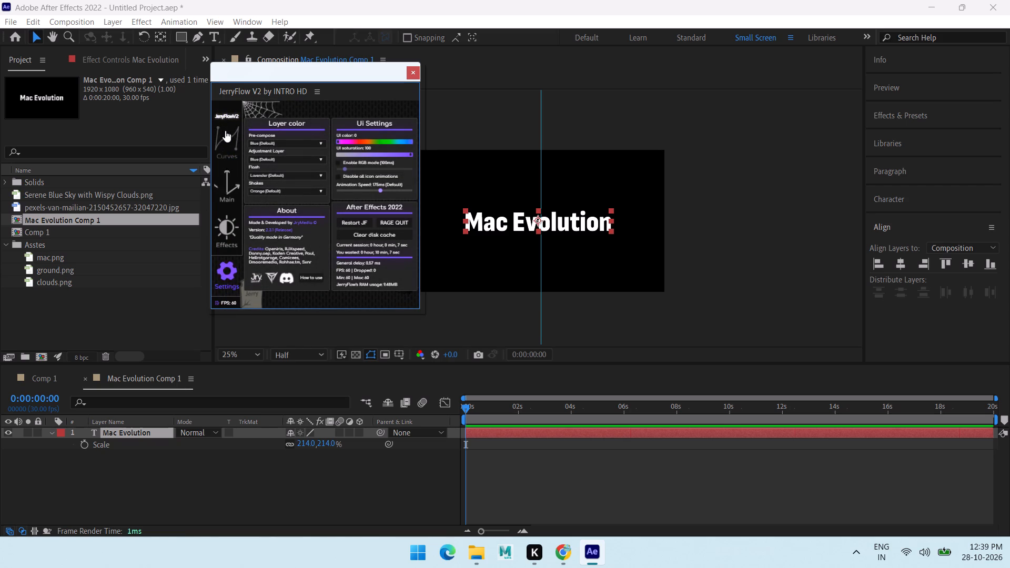
left_click(225, 130)
left_click(219, 177)
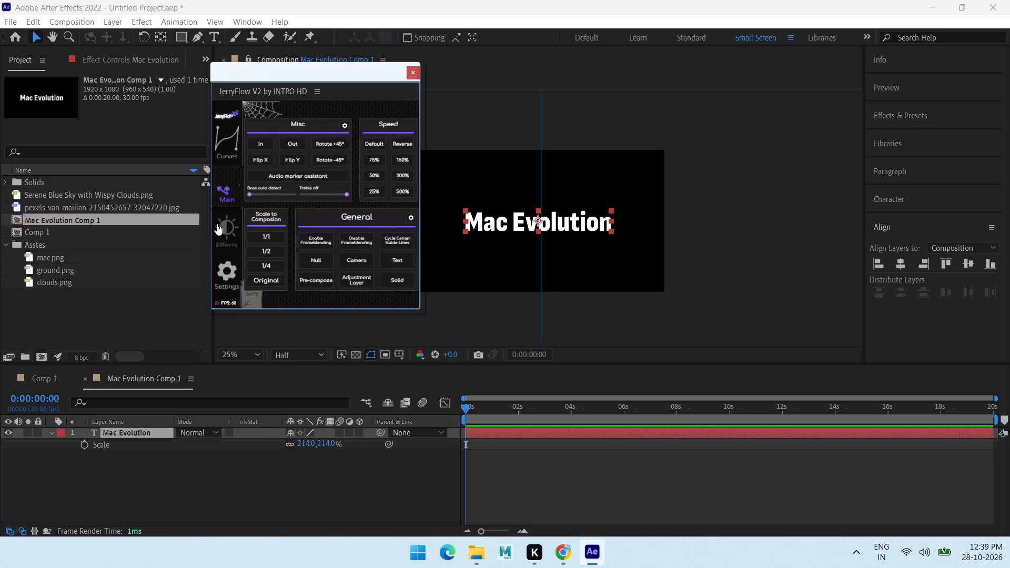
left_click(224, 223)
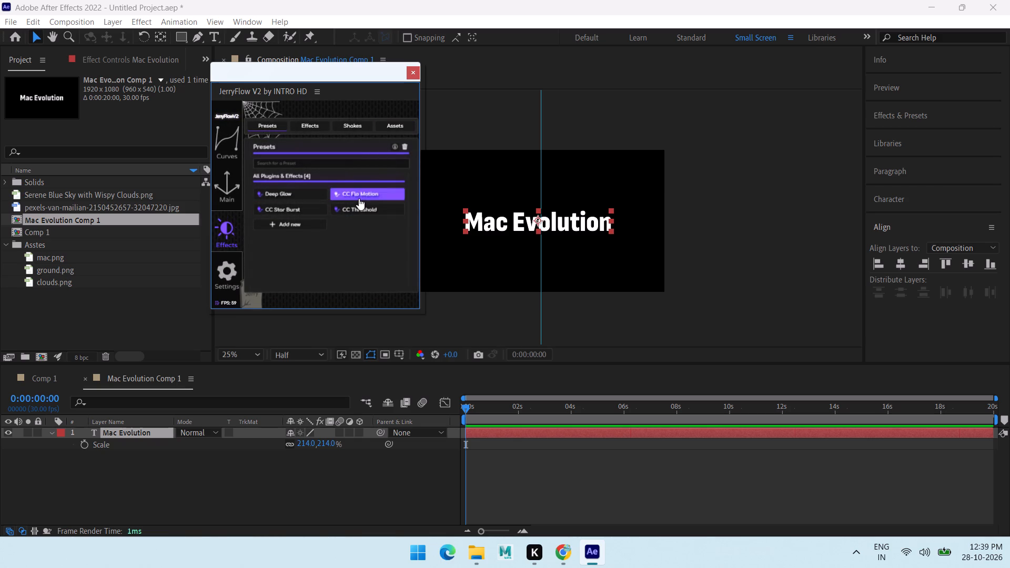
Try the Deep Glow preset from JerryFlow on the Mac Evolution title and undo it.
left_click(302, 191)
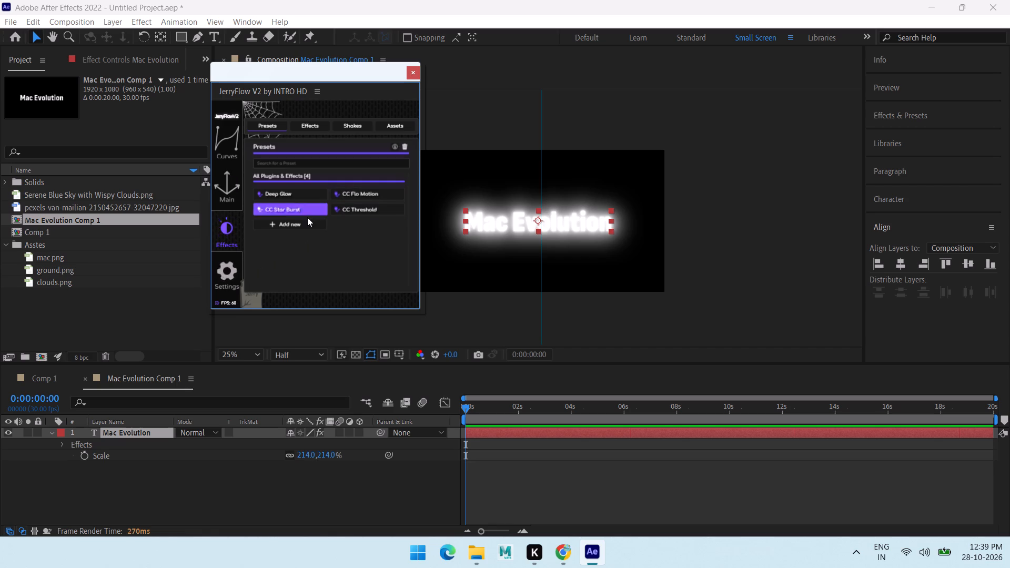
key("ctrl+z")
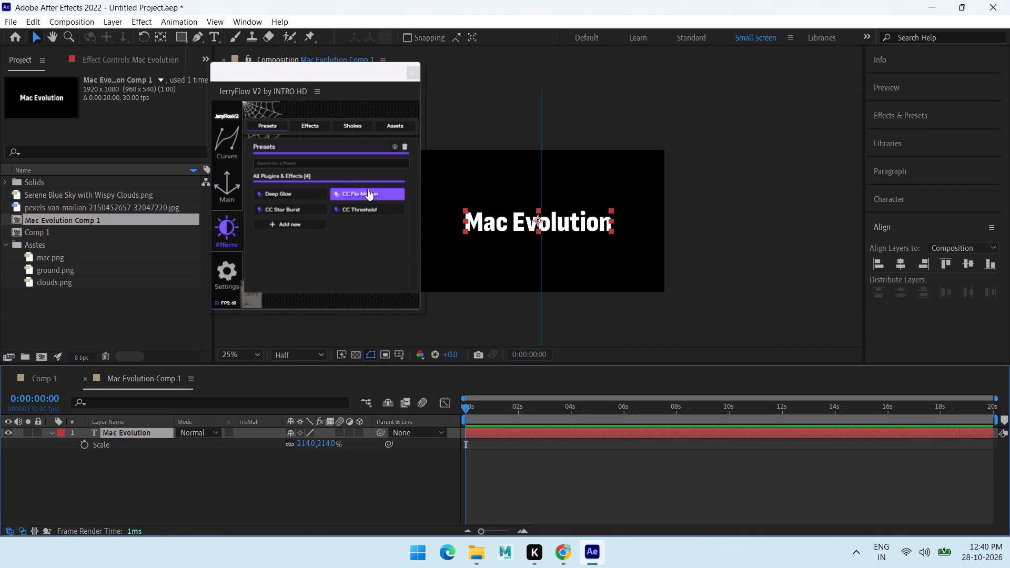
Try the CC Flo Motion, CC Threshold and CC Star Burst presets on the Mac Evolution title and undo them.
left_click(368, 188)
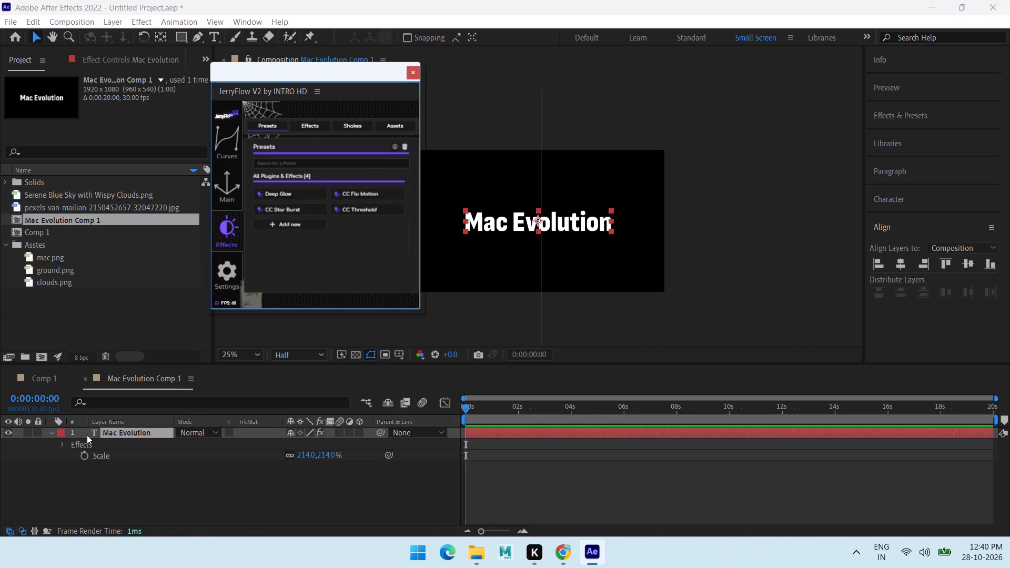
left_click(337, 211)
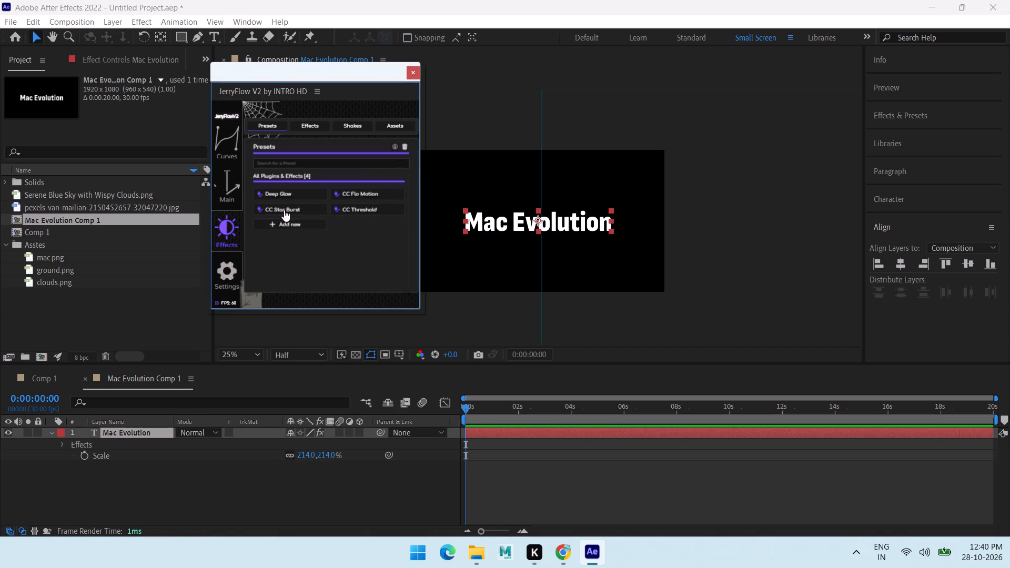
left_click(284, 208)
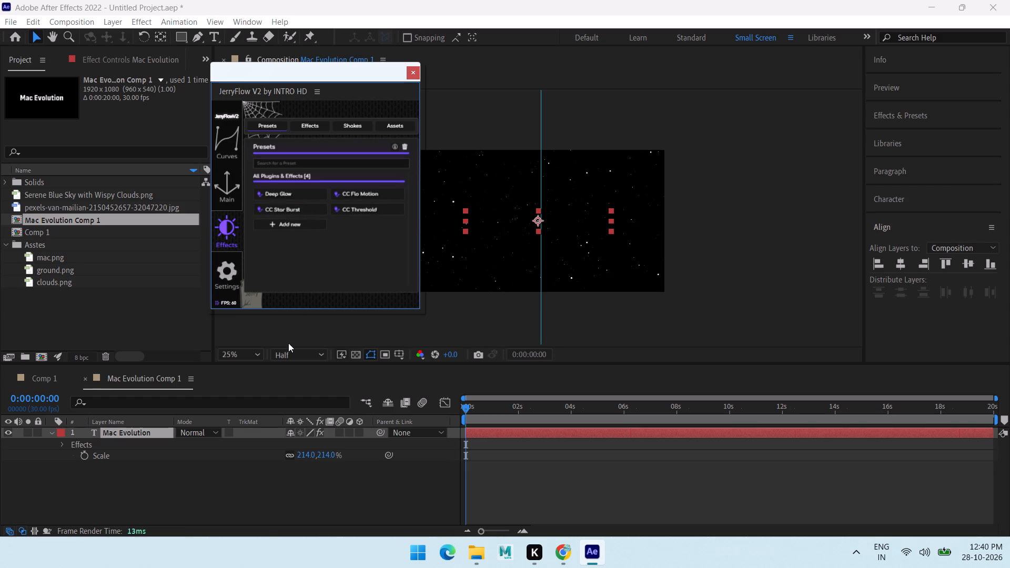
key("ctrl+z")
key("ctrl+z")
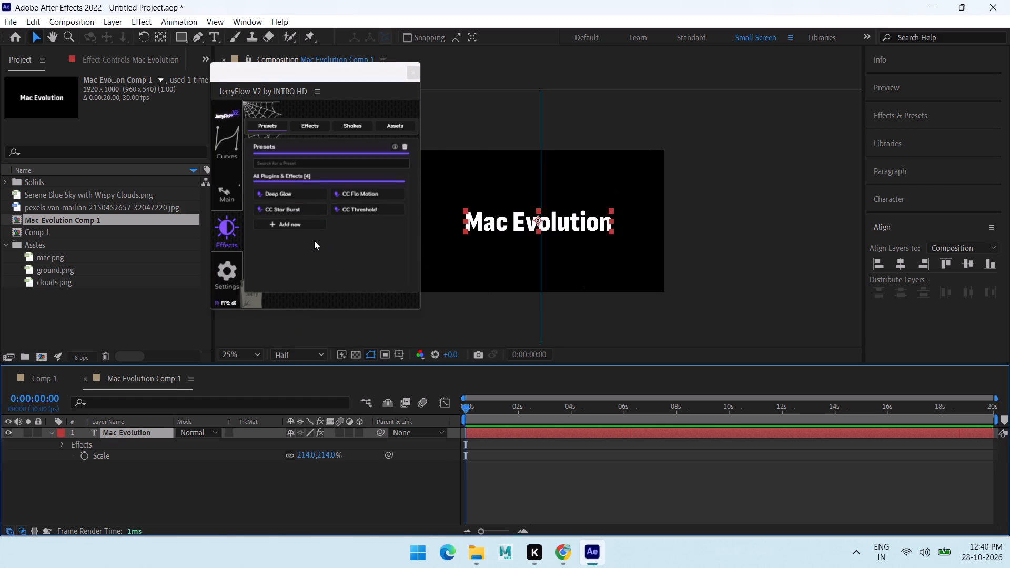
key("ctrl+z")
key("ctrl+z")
Add CC Cross Blur to the JerryFlow preset list.
left_click(300, 226)
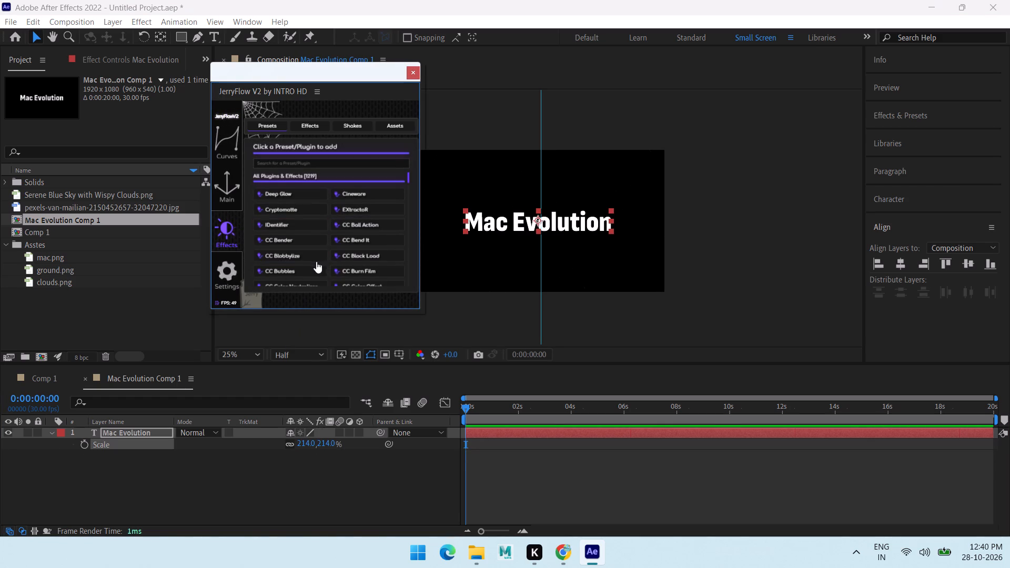
scroll(325, 251, "down", 1)
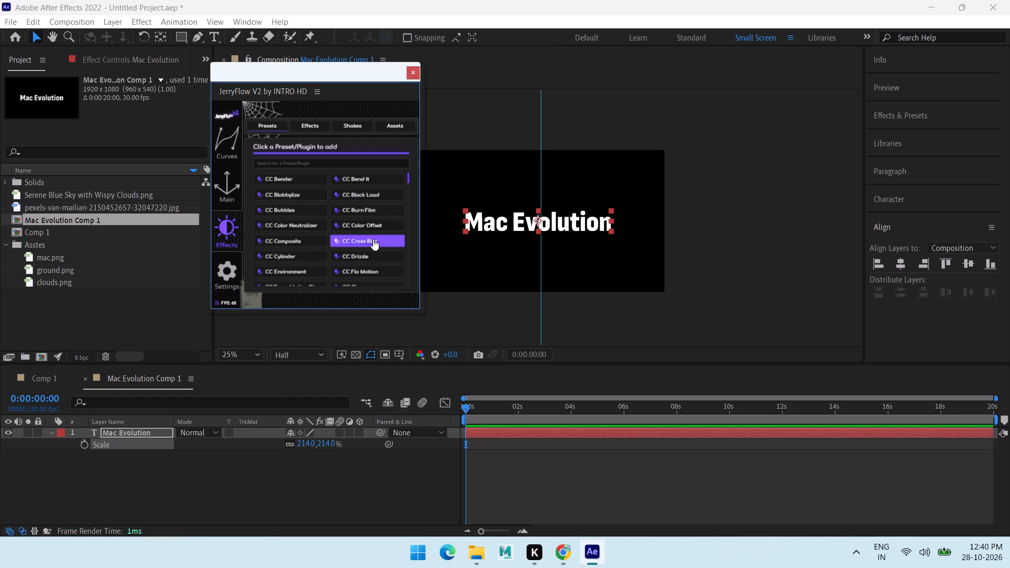
left_click(373, 239)
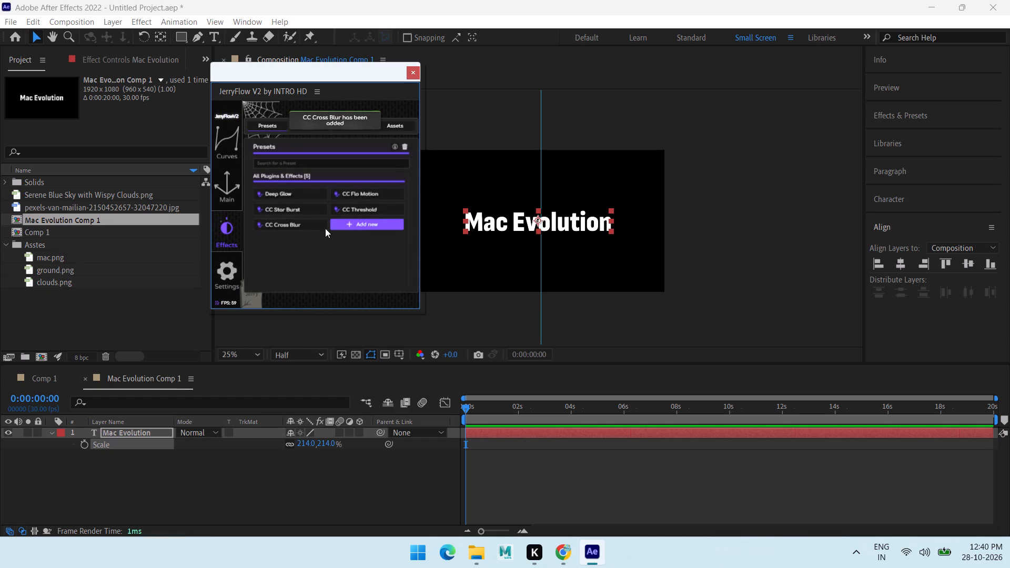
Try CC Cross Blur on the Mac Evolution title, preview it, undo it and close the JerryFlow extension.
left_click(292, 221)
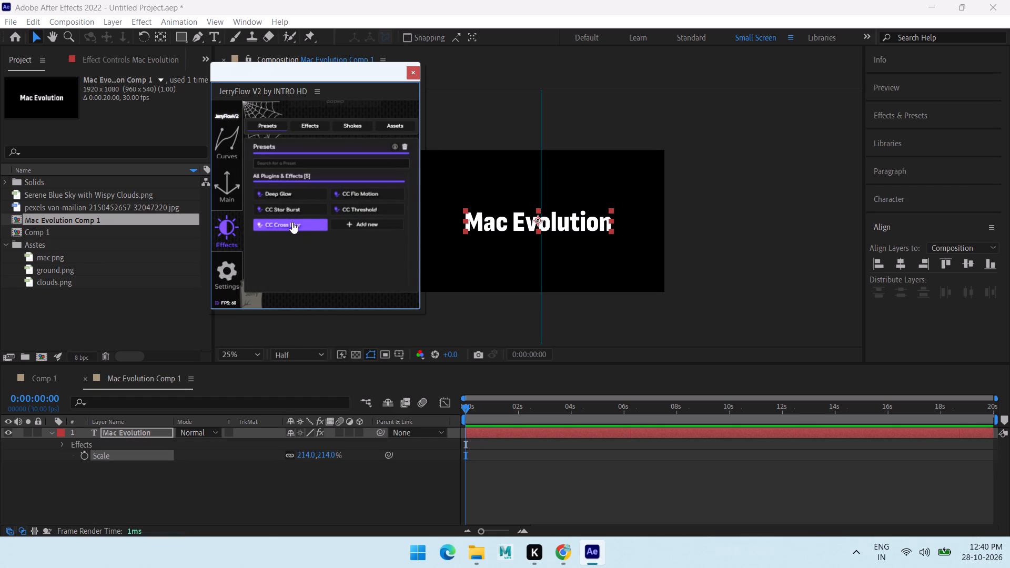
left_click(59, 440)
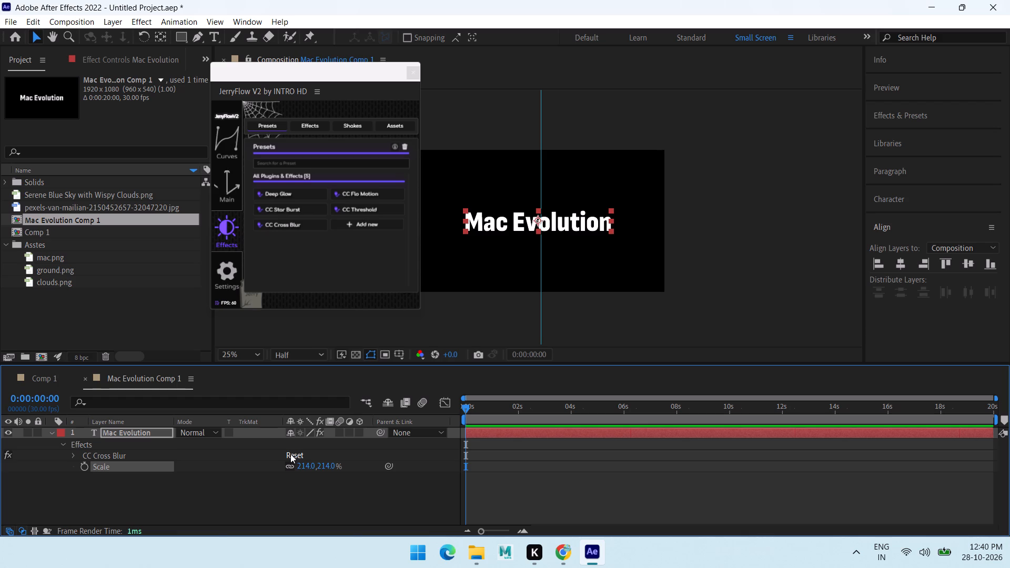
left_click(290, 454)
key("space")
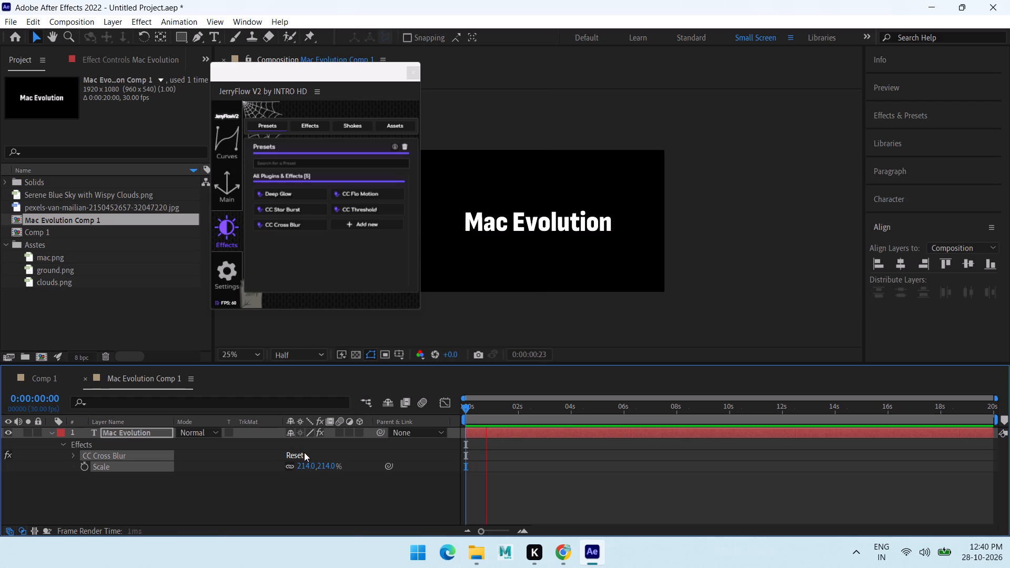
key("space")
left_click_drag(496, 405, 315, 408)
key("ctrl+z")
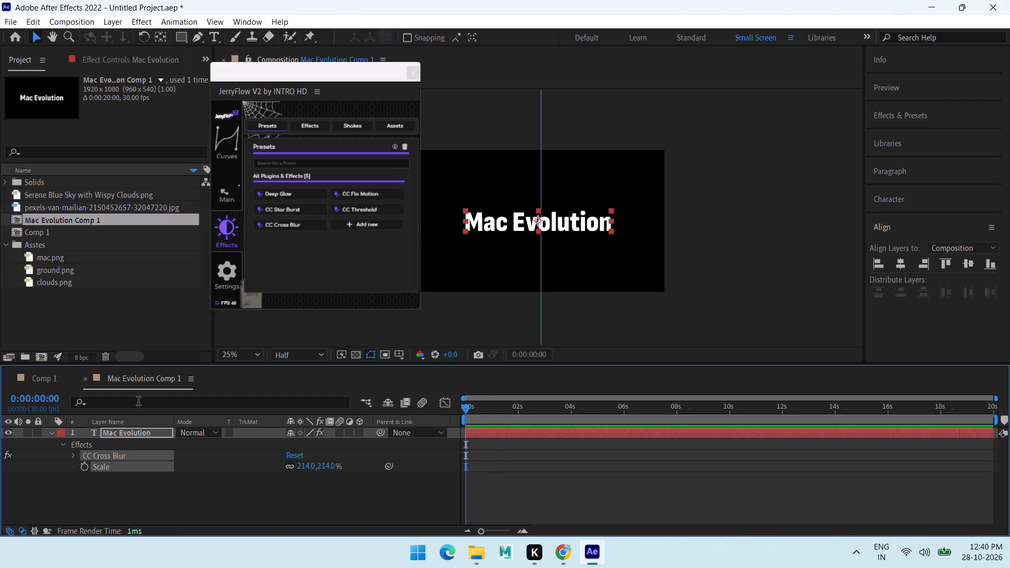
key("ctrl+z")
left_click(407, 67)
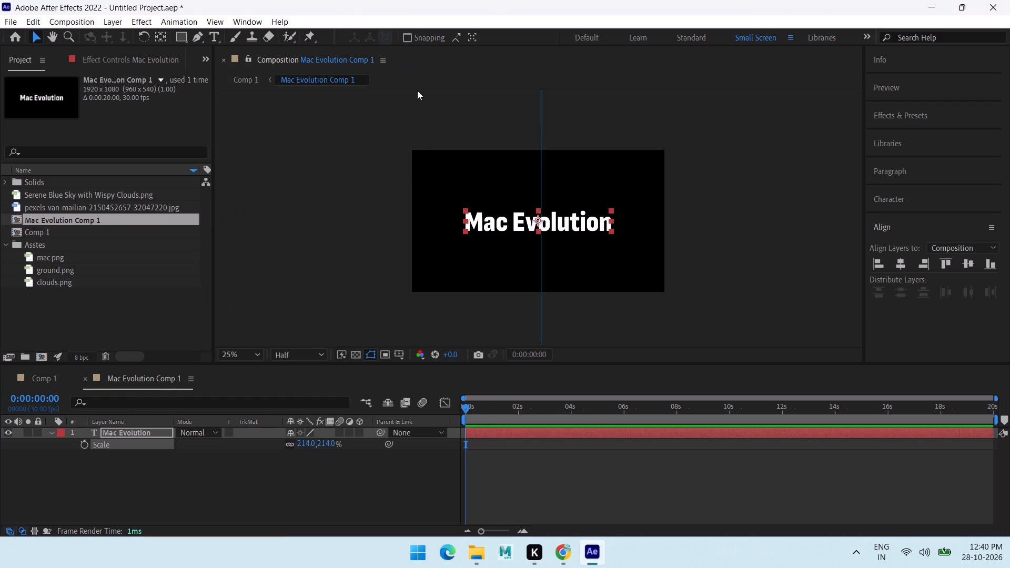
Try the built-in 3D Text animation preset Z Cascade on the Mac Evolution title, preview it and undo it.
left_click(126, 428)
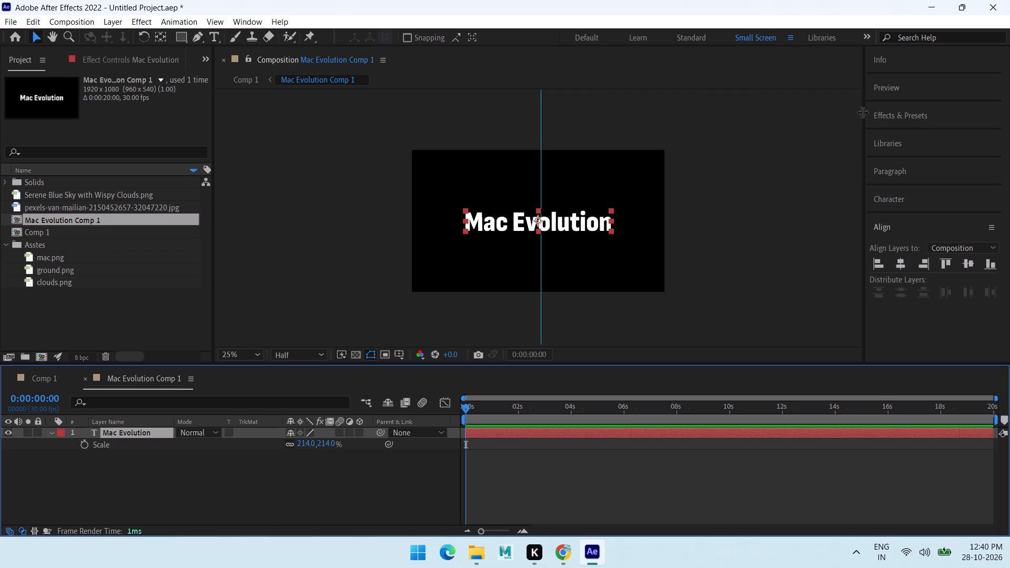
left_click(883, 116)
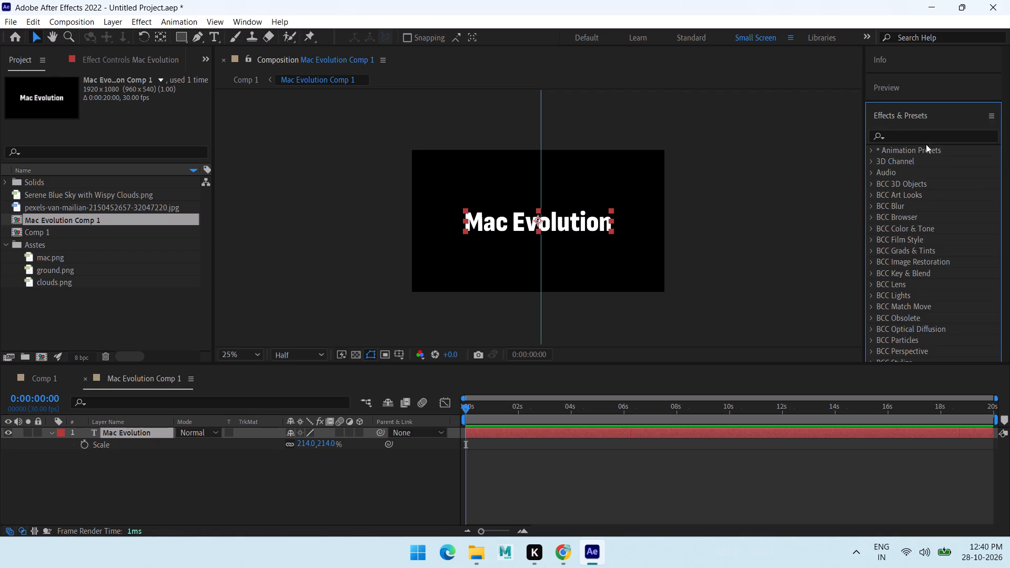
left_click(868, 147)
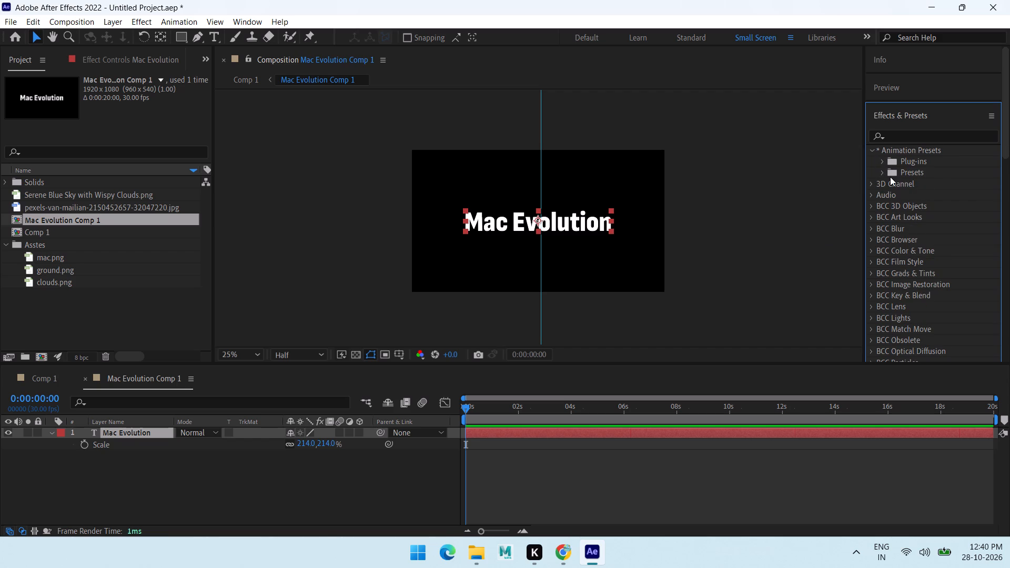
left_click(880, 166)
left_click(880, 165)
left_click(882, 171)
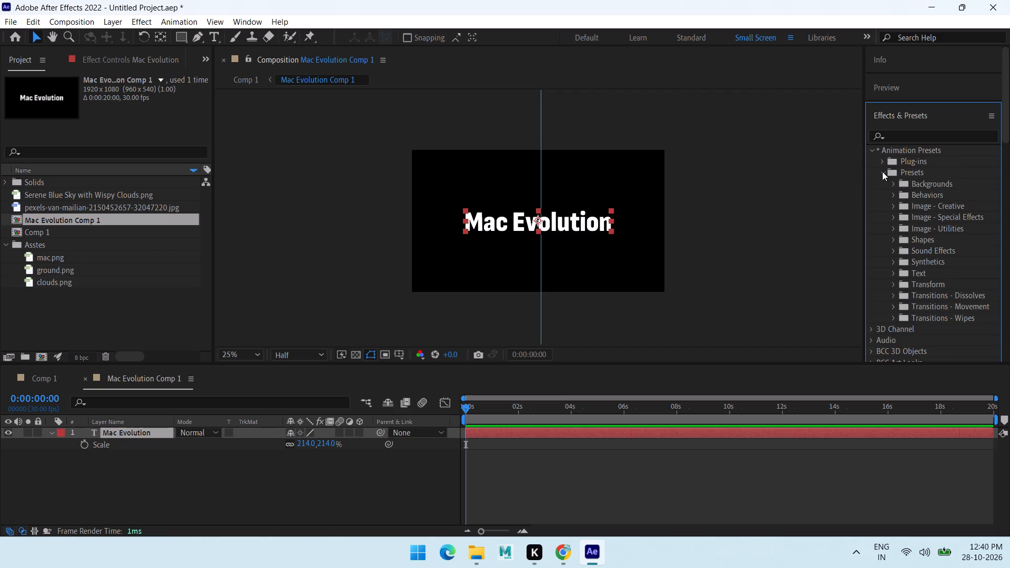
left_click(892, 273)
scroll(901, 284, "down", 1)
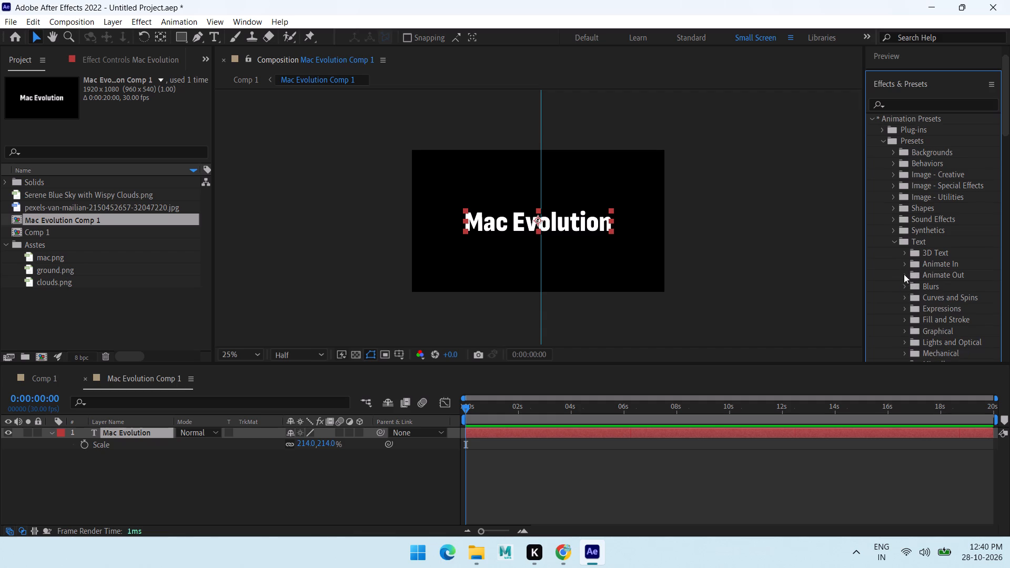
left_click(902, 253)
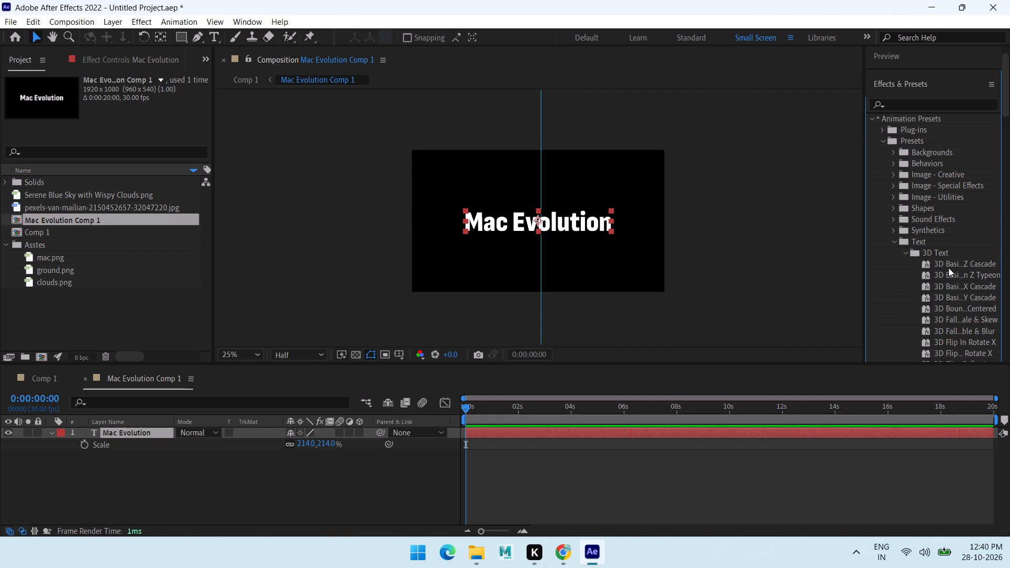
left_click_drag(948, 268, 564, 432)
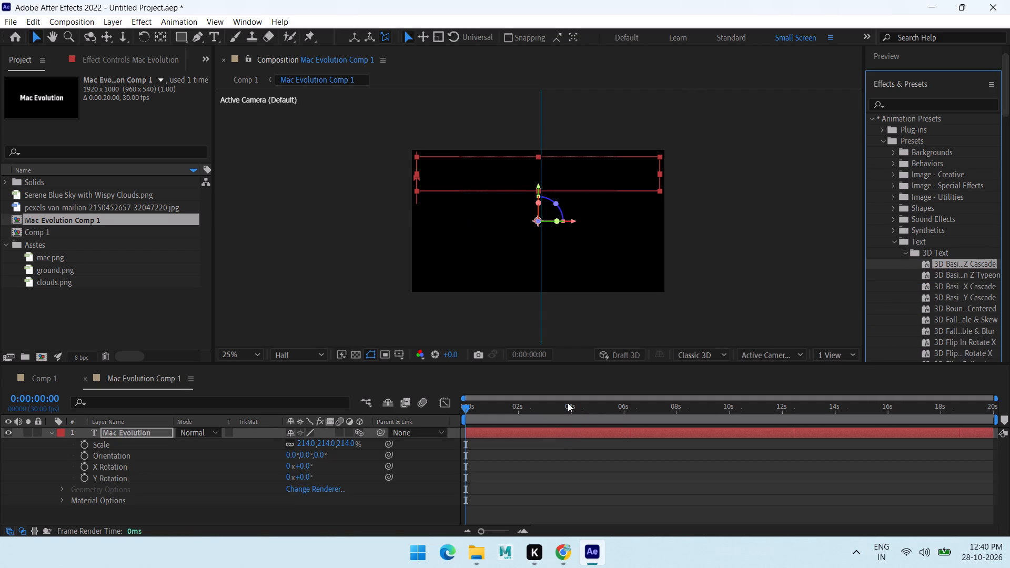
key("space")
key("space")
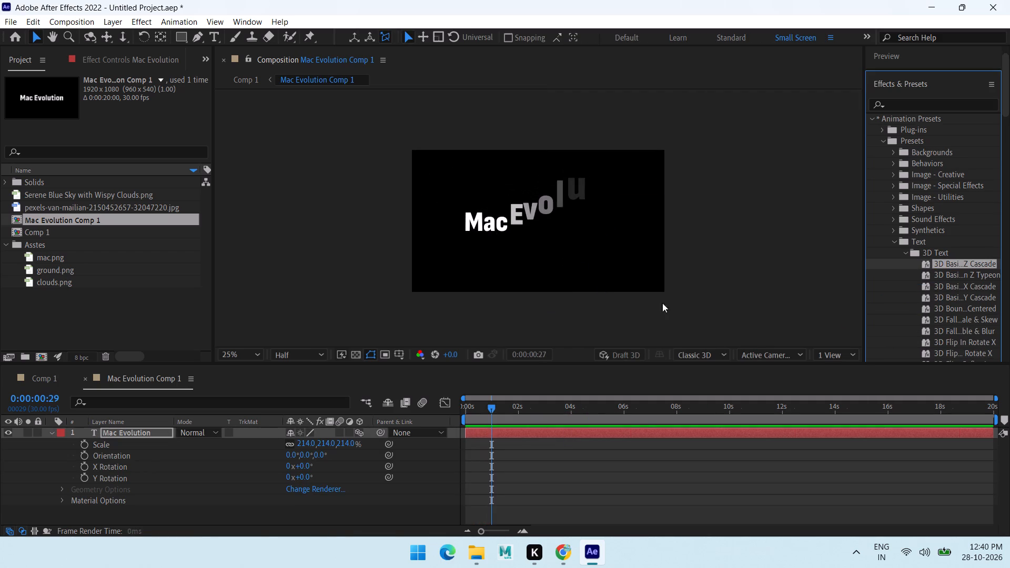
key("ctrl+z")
Look through the remaining 3D Text presets and the other Text preset categories, then collapse the 3D Text folder.
scroll(947, 311, "down", 6)
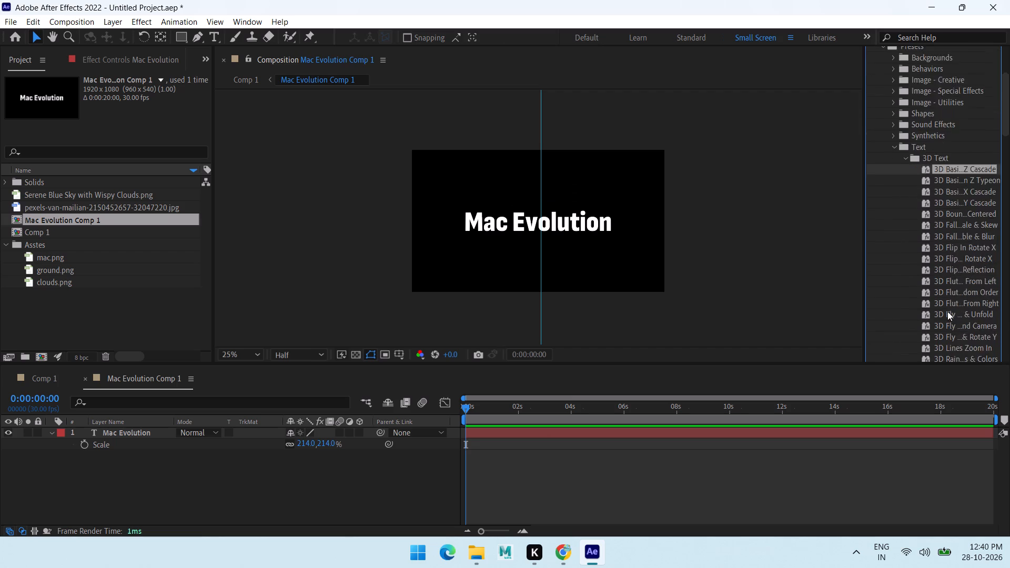
scroll(947, 311, "down", 12)
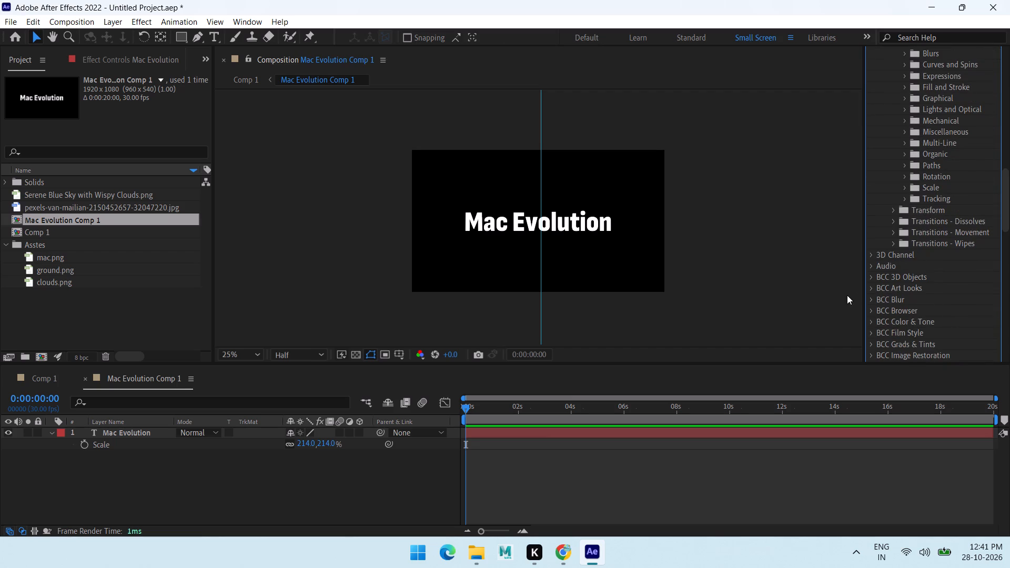
key("ctrl+z")
left_click(782, 293)
scroll(916, 216, "up", 6)
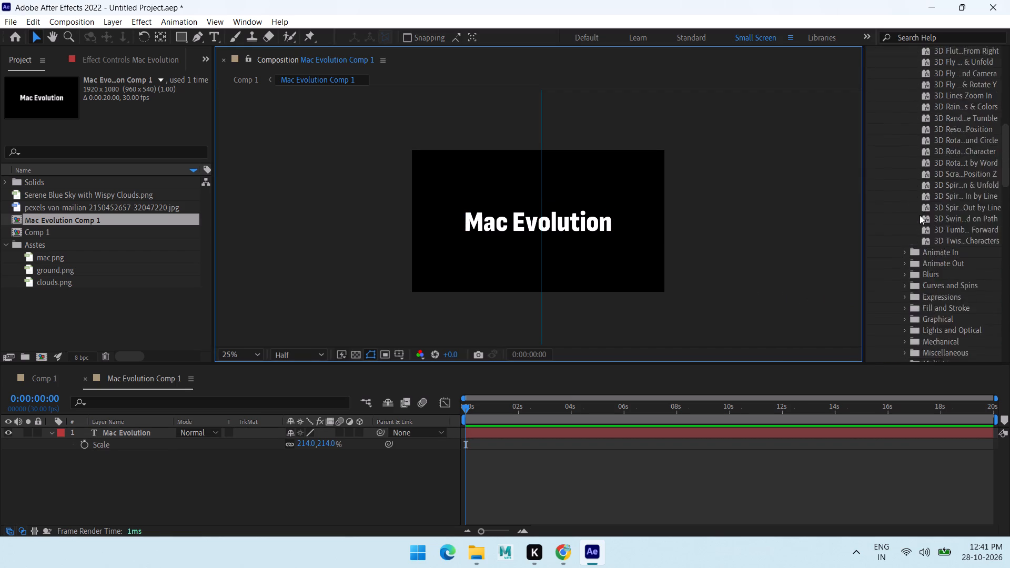
scroll(920, 215, "up", 10)
scroll(896, 174, "up", 2)
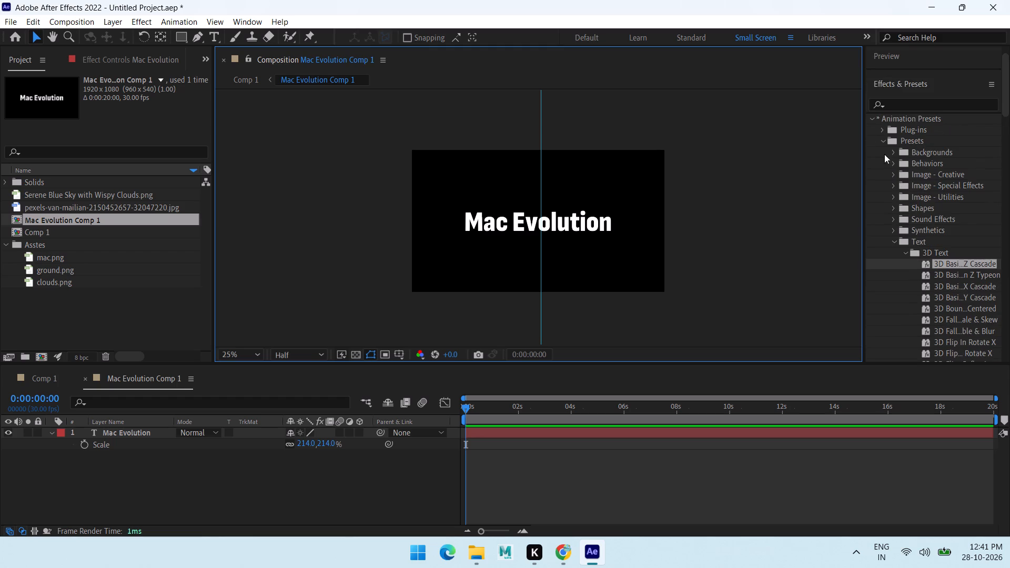
left_click(904, 252)
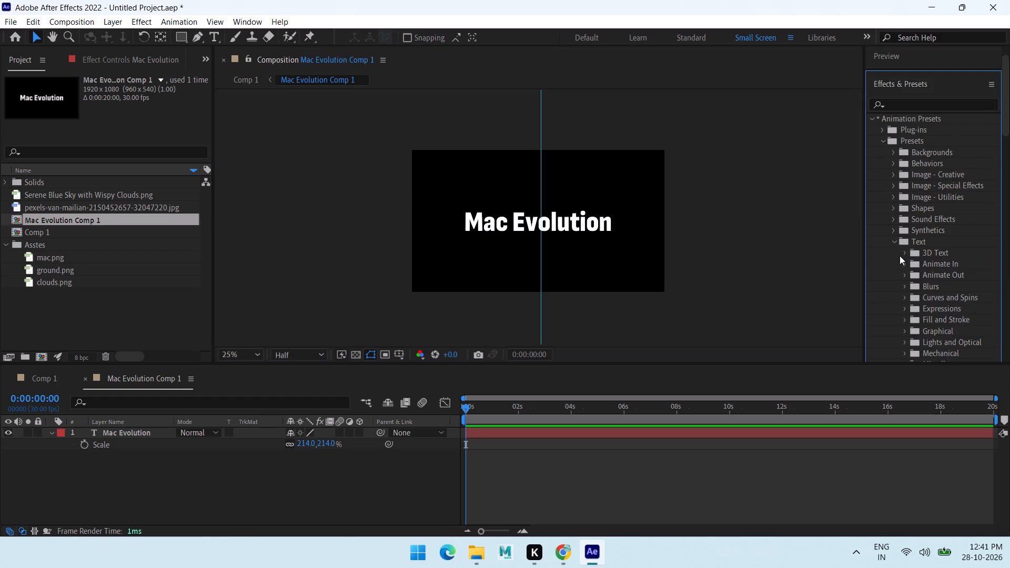
Collapse the Text preset folder and change the Mac Evolution title's fill colour to yellow, hex E1E241.
left_click(895, 242)
left_click(549, 514)
left_click(492, 429)
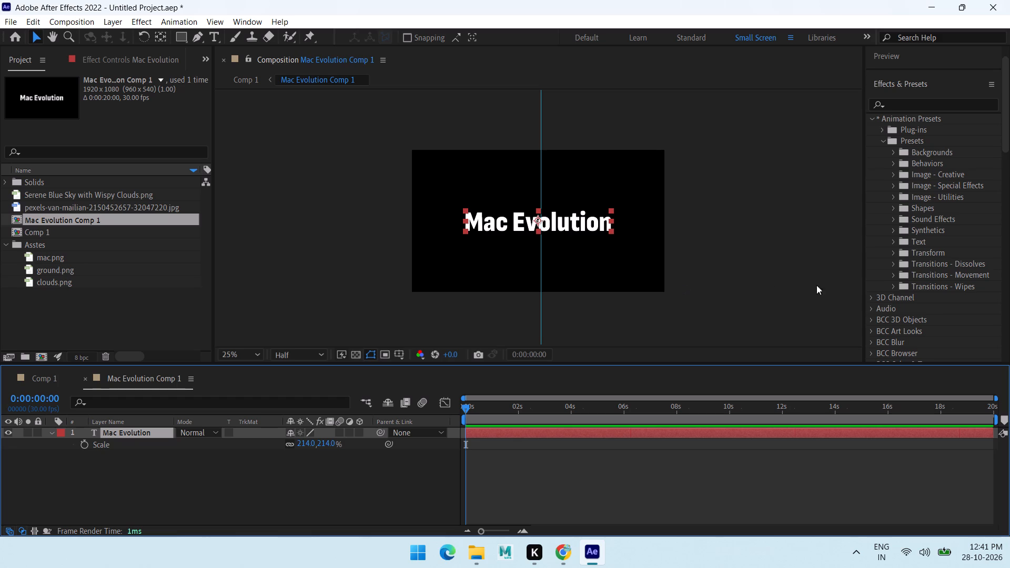
scroll(940, 231, "down", 20)
scroll(940, 231, "down", 5)
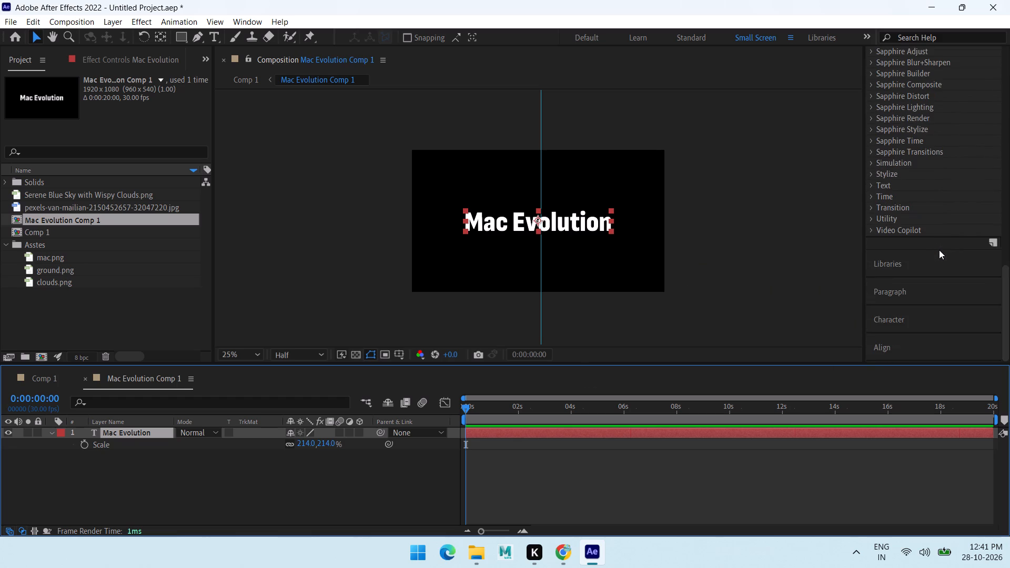
scroll(939, 250, "down", 7)
left_click(896, 310)
scroll(898, 313, "down", 6)
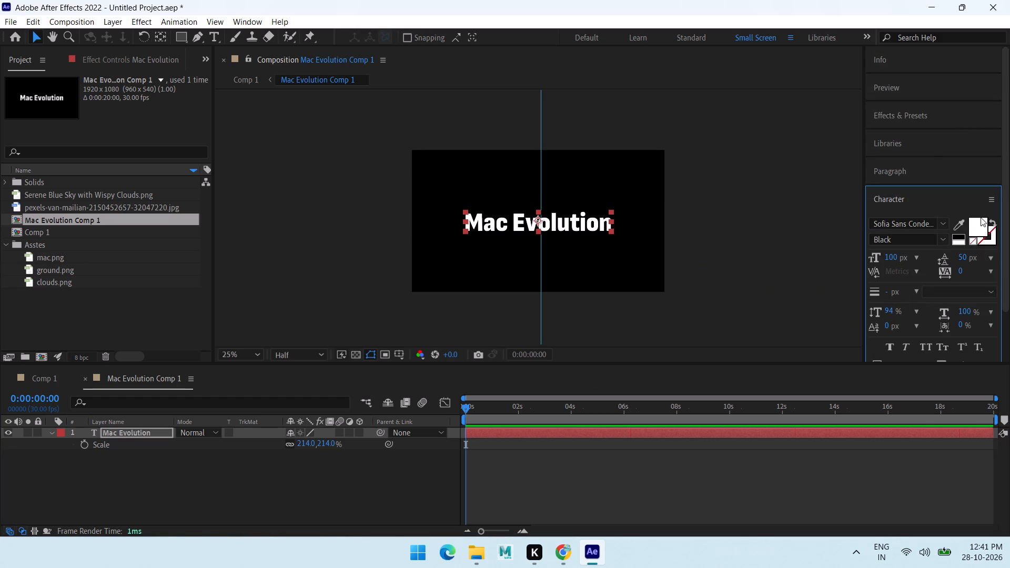
left_click(967, 212)
left_click(982, 227)
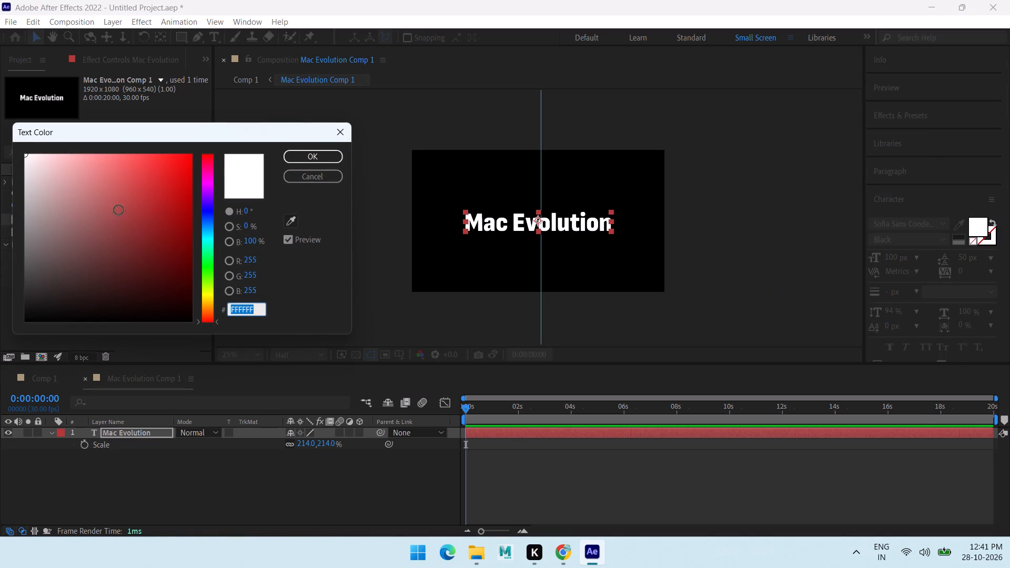
left_click_drag(119, 210, 133, 233)
left_click_drag(205, 261, 204, 304)
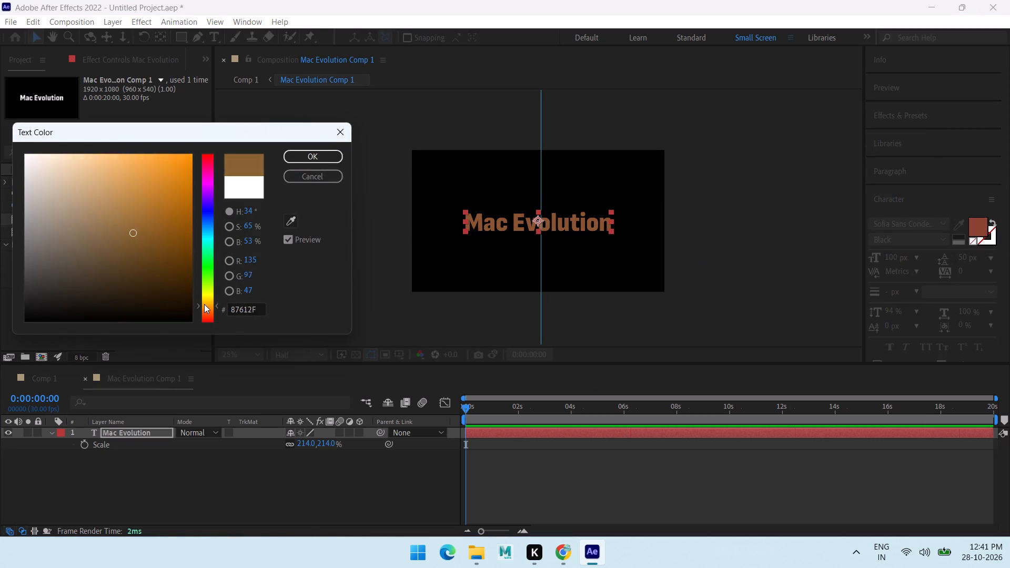
left_click_drag(204, 304, 204, 301)
left_click_drag(114, 226, 153, 261)
left_click_drag(203, 299, 202, 293)
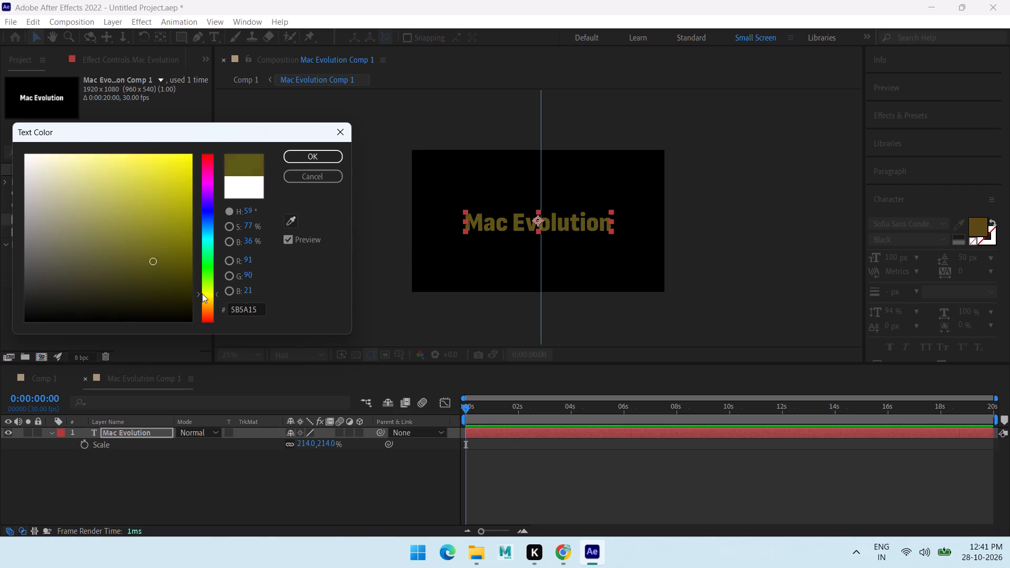
left_click_drag(202, 293, 206, 293)
left_click_drag(132, 206, 144, 173)
left_click(314, 150)
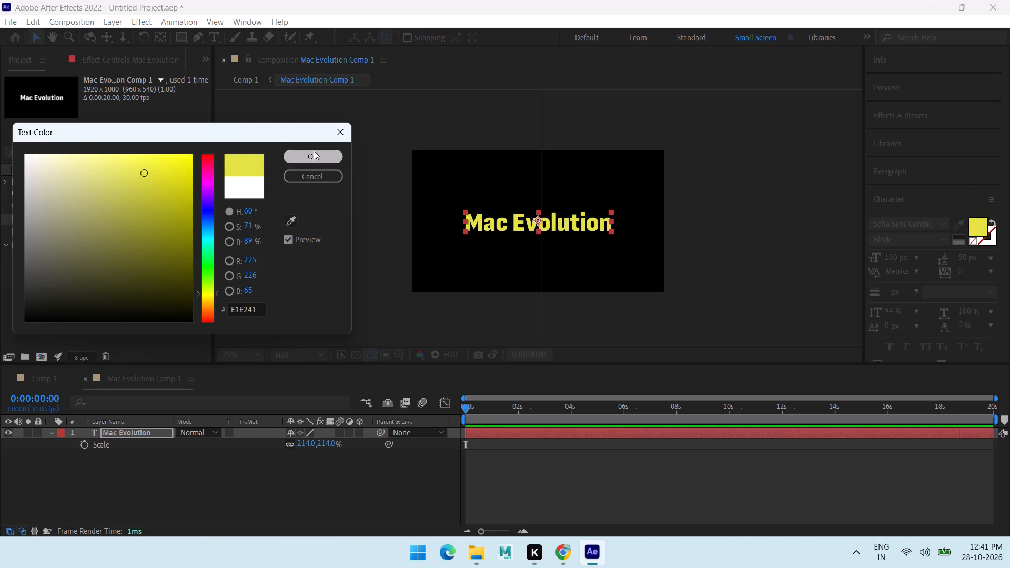
In Comp 1, scale mac.png to 175% and shift it slightly down onto the grassy hill.
left_click(48, 382)
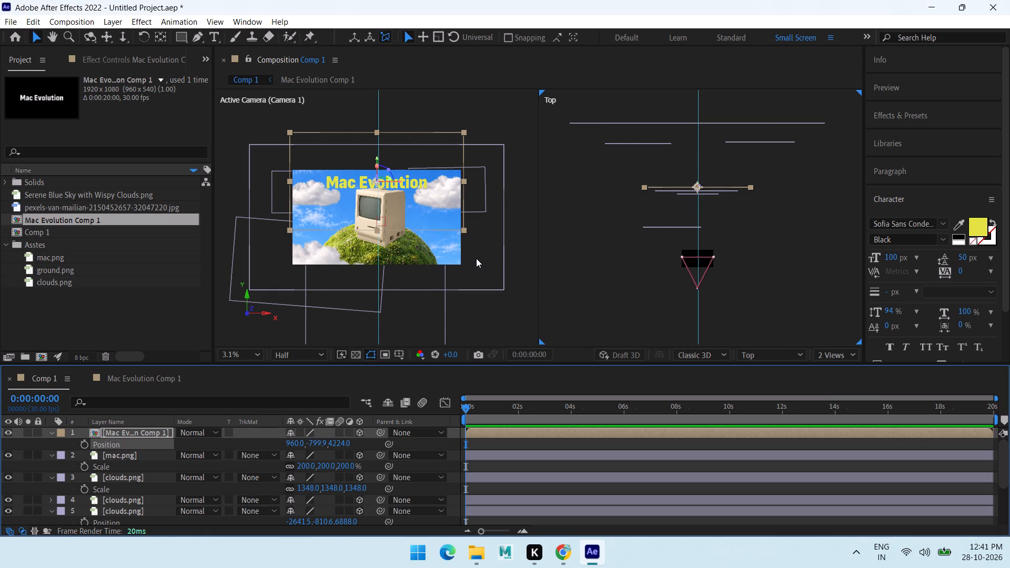
left_click(145, 452)
key("s")
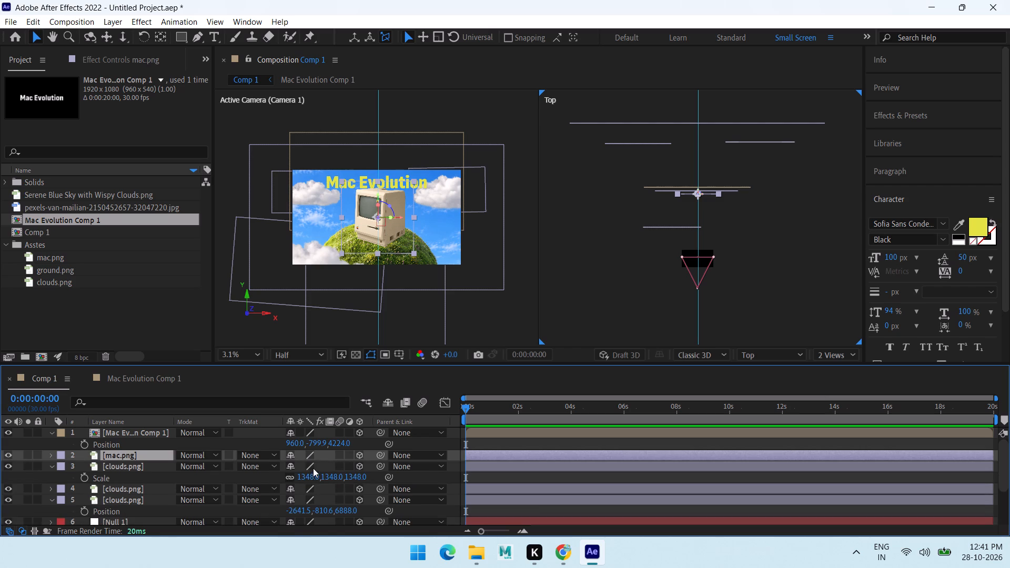
key("s")
left_click_drag(306, 468, 289, 466)
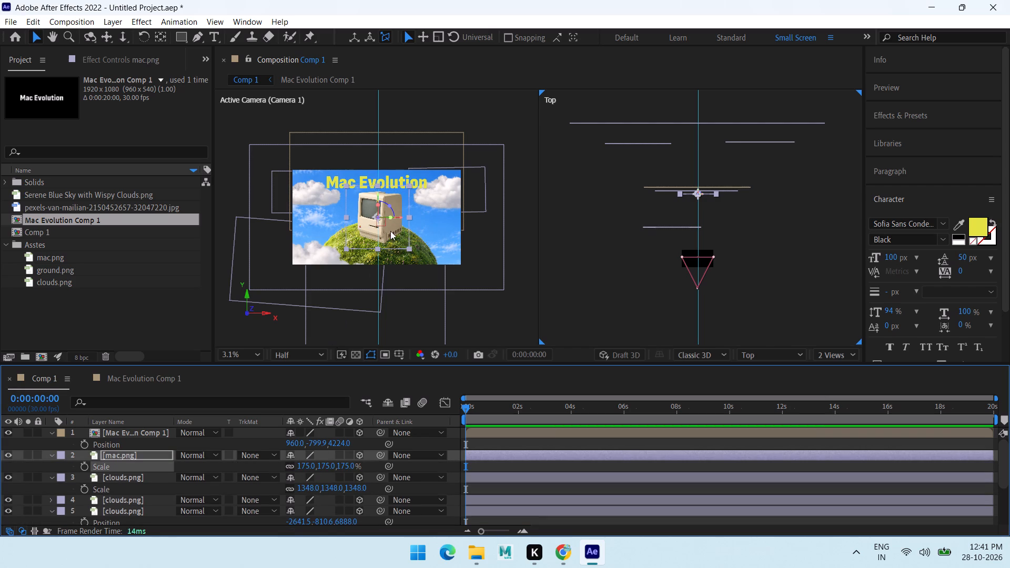
left_click_drag(395, 229, 393, 235)
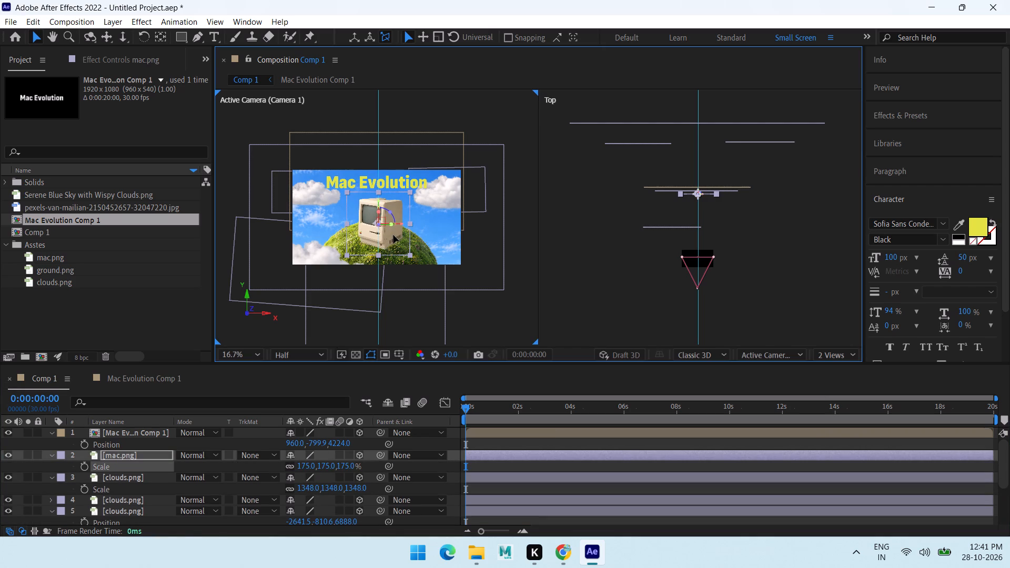
left_click_drag(393, 235, 390, 235)
Move the right-hand background cloud slightly outward, away from the Mac Evolution title.
left_click(441, 182)
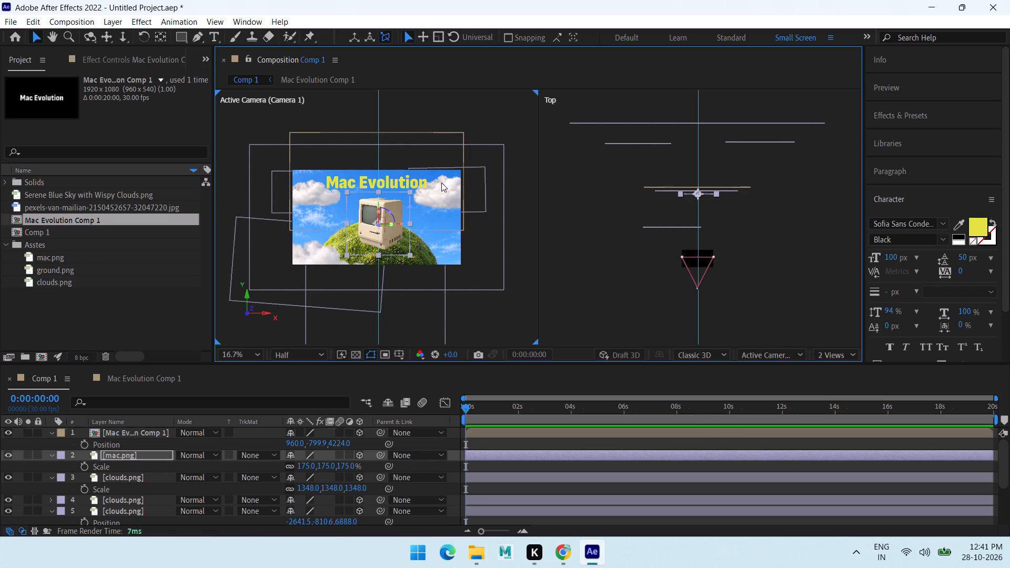
left_click(451, 255)
left_click(311, 189)
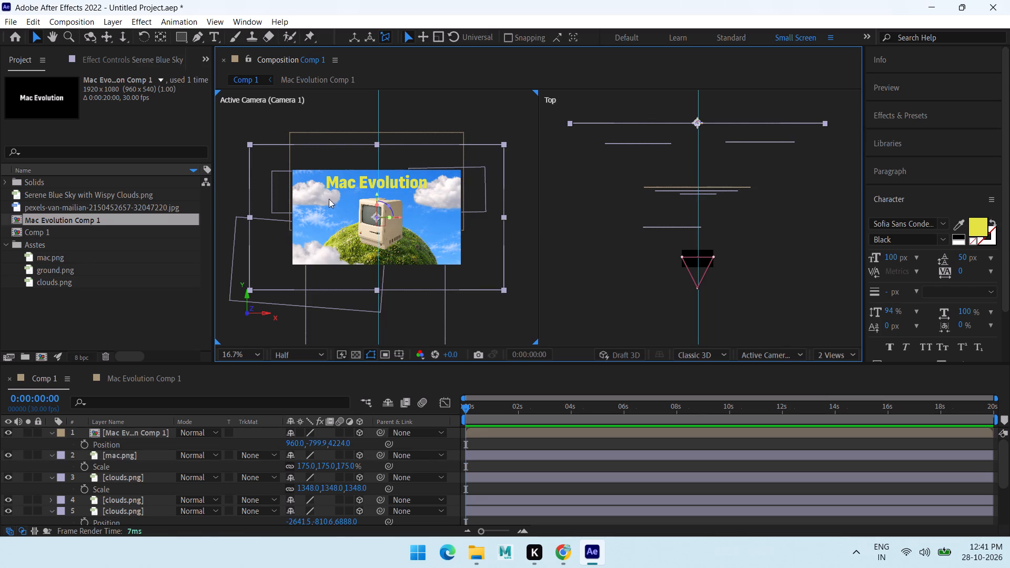
left_click(329, 204)
left_click(131, 476)
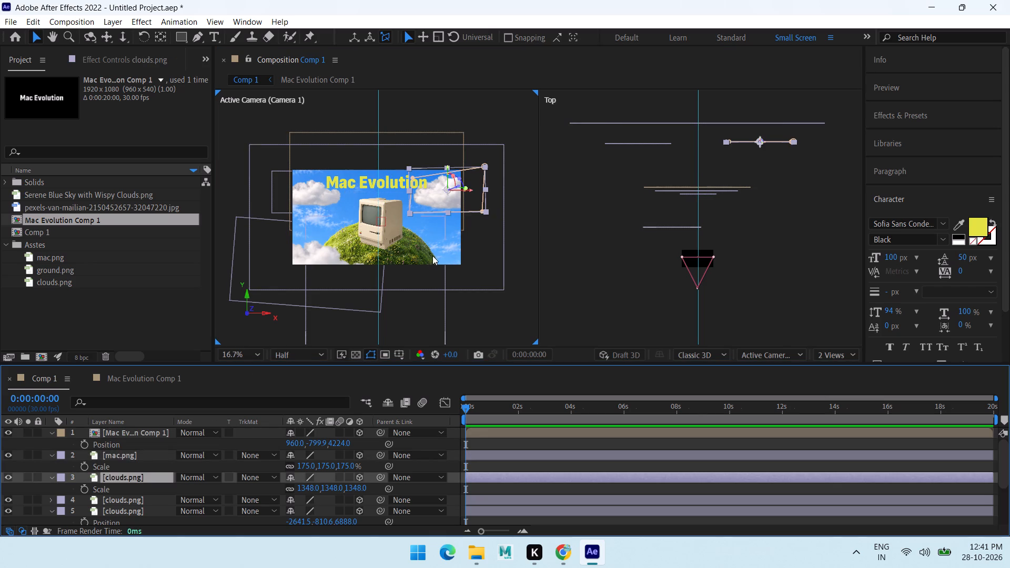
left_click_drag(460, 198, 468, 199)
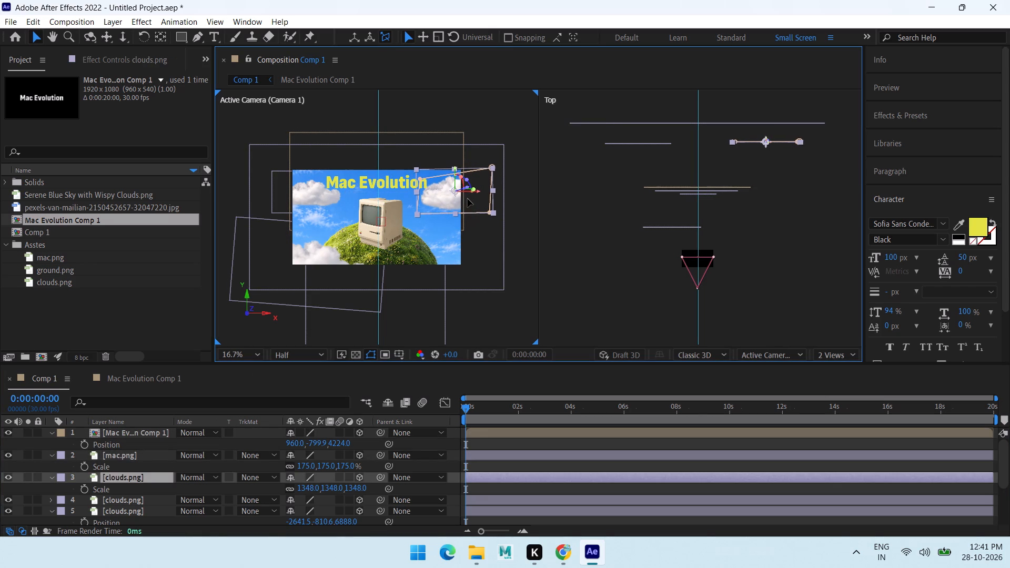
left_click_drag(468, 199, 468, 199)
Move the left-hand background cloud outward and down to about X -3176, Y -557.
left_click(323, 204)
left_click(301, 188)
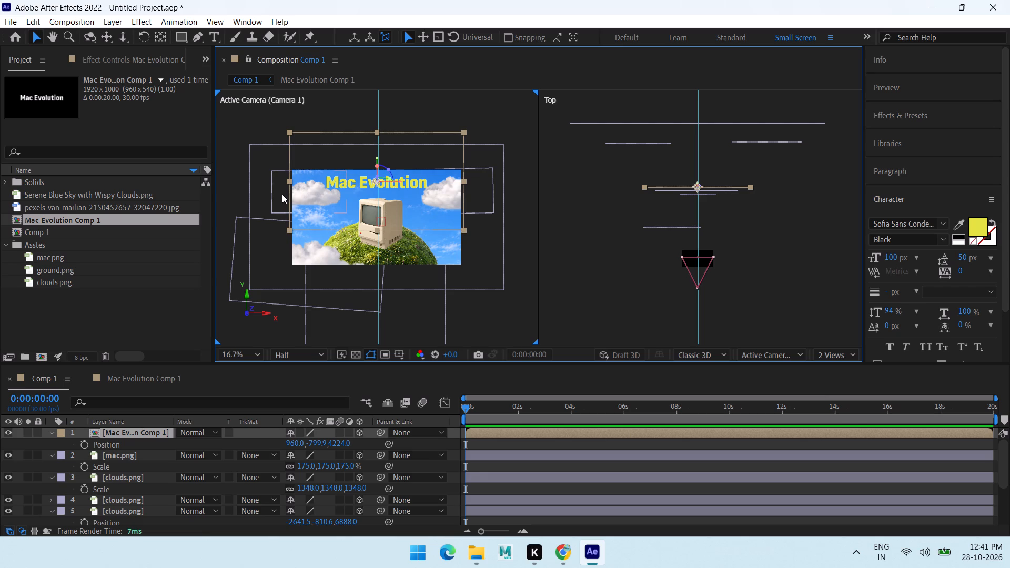
left_click(282, 194)
left_click_drag(320, 198, 310, 198)
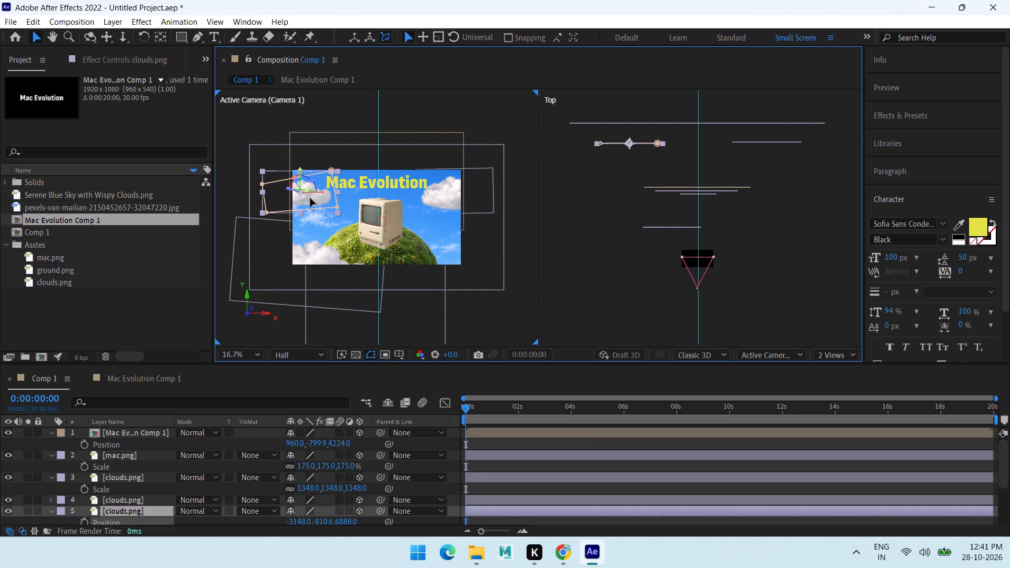
left_click_drag(310, 198, 323, 194)
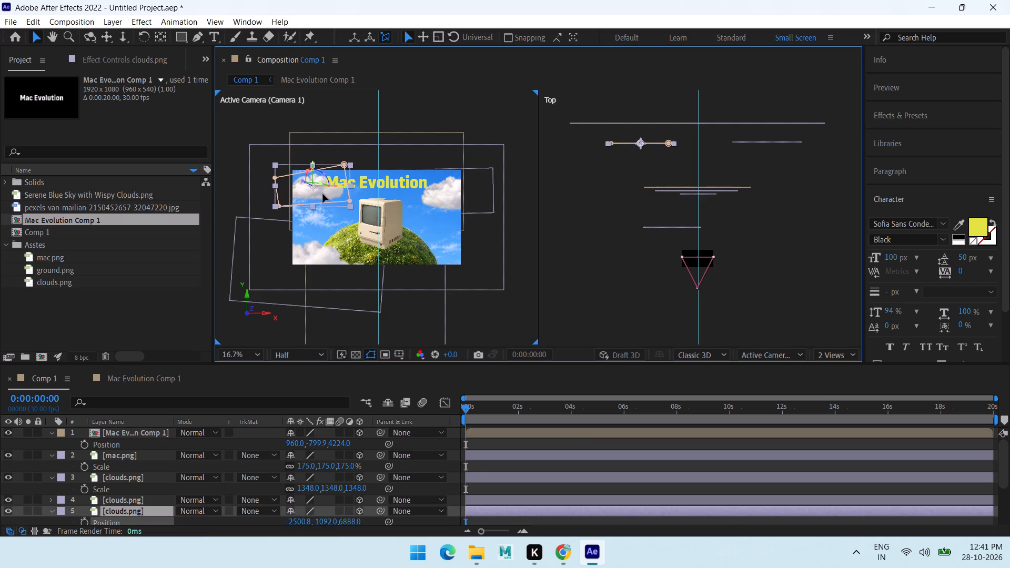
left_click_drag(323, 194, 310, 203)
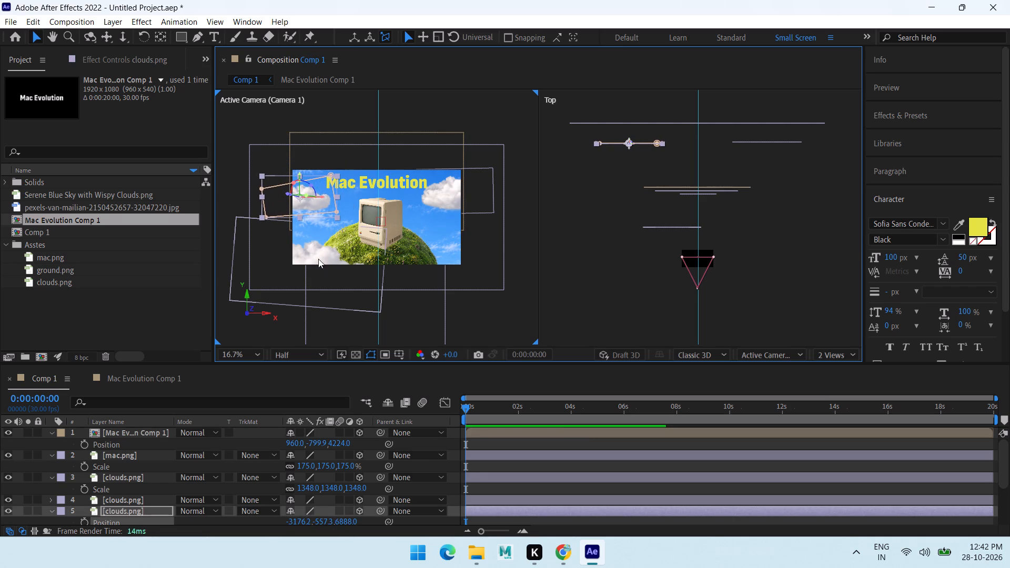
Reposition the large foreground cloud over the hill's lower left and bring it closer to the camera.
left_click(316, 253)
left_click_drag(348, 259, 350, 250)
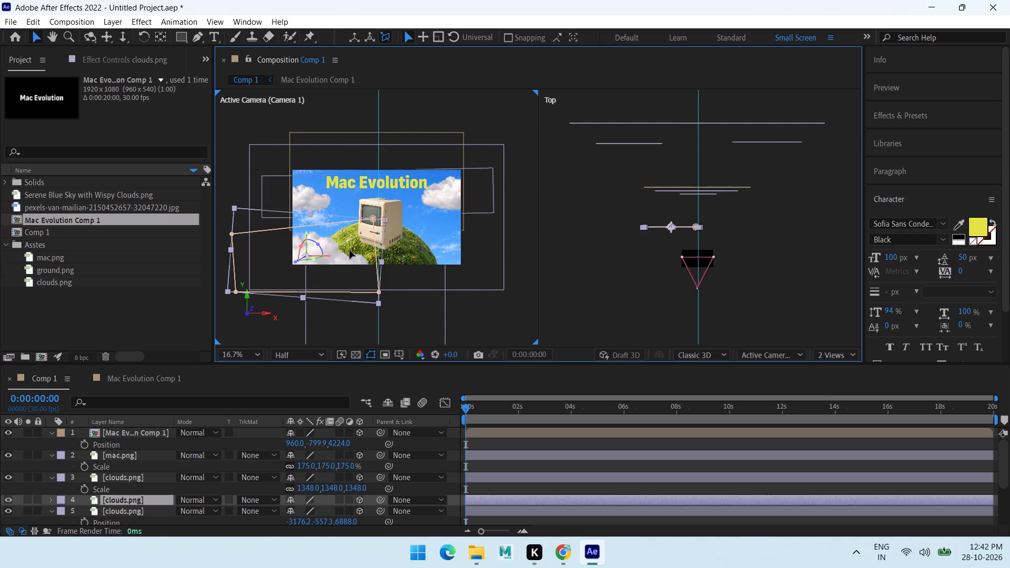
left_click_drag(350, 250, 379, 257)
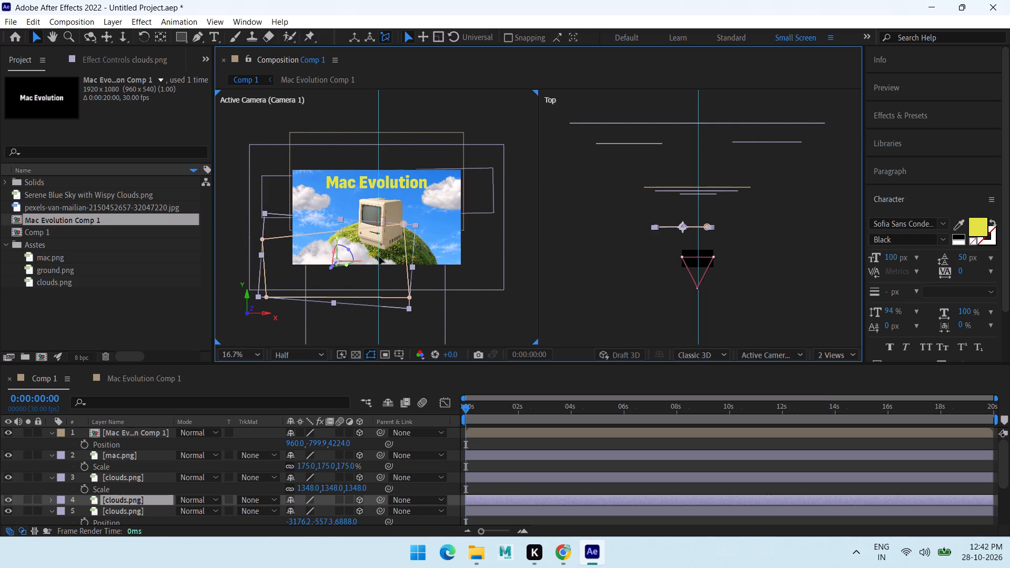
left_click_drag(379, 257, 413, 224)
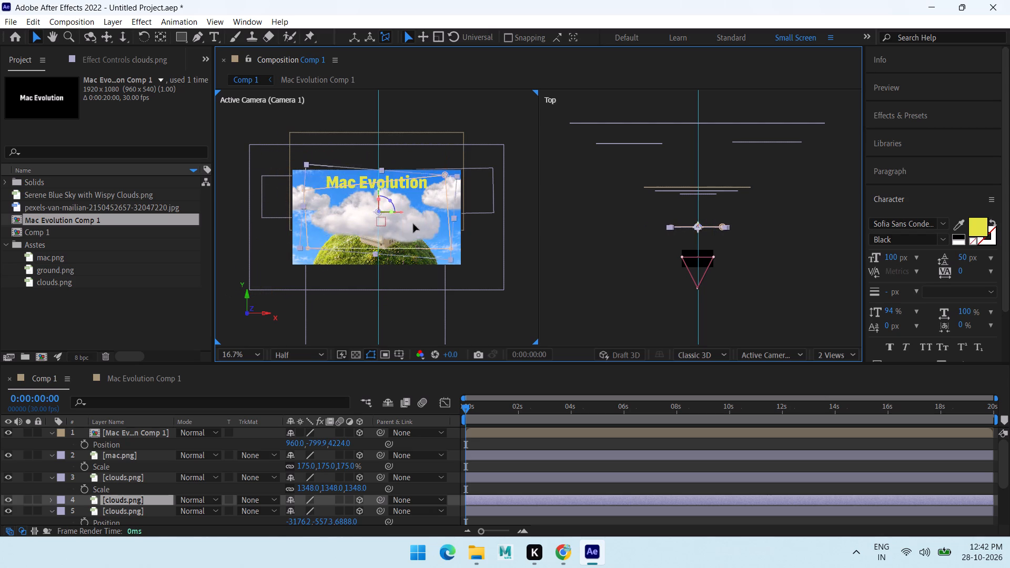
left_click_drag(413, 224, 418, 265)
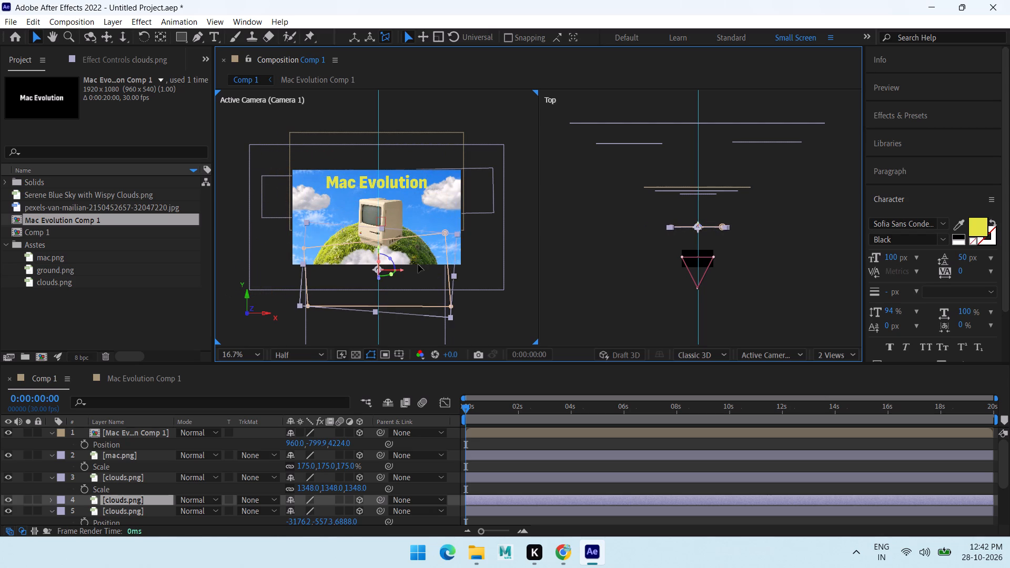
left_click_drag(418, 265, 374, 257)
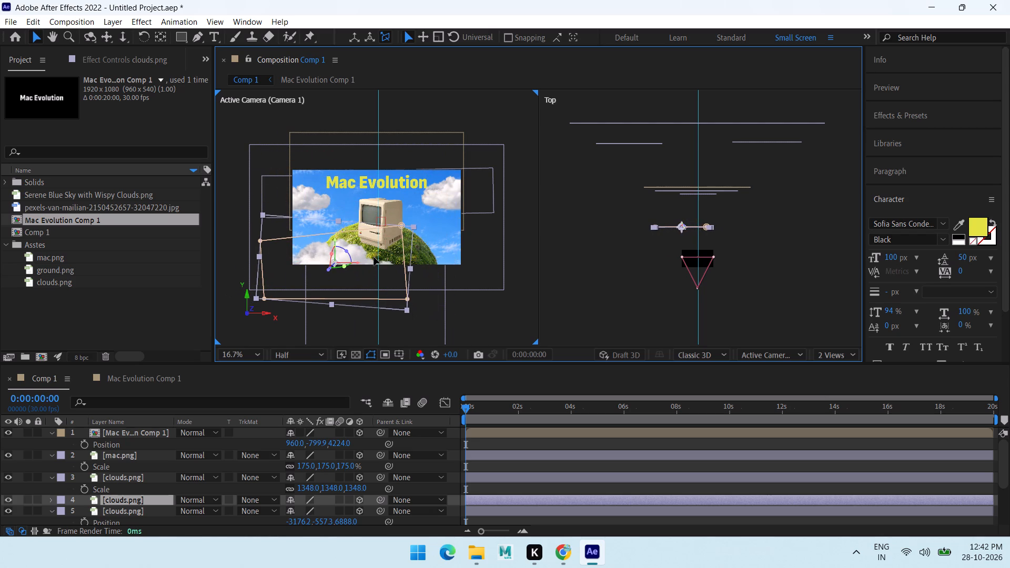
left_click_drag(374, 257, 371, 256)
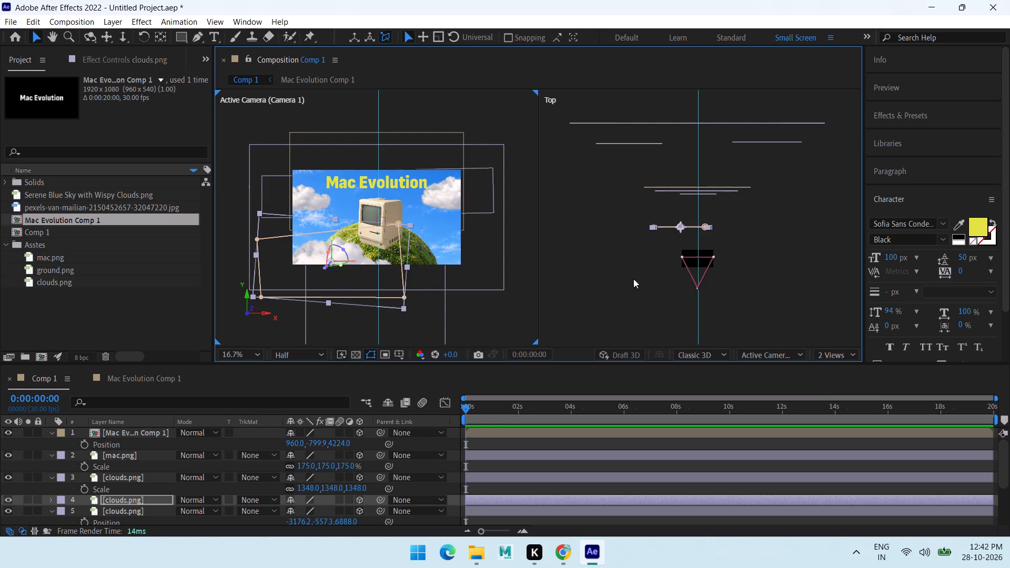
left_click_drag(680, 222, 680, 230)
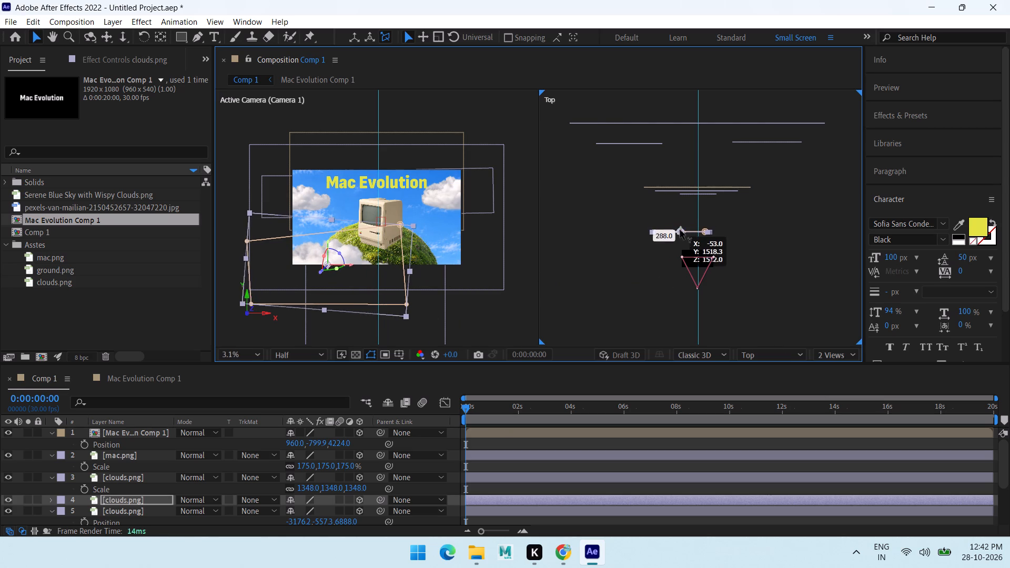
left_click_drag(680, 230, 682, 232)
left_click(601, 319)
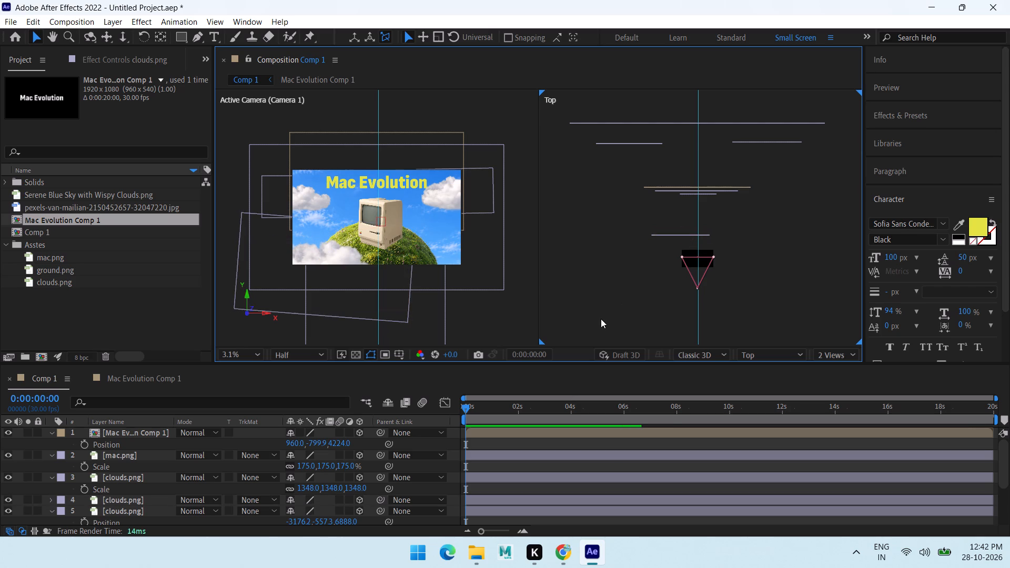
Bring ground.png closer to the camera, in front of the Mac, and centre it slightly lower in the frame.
left_click(431, 257)
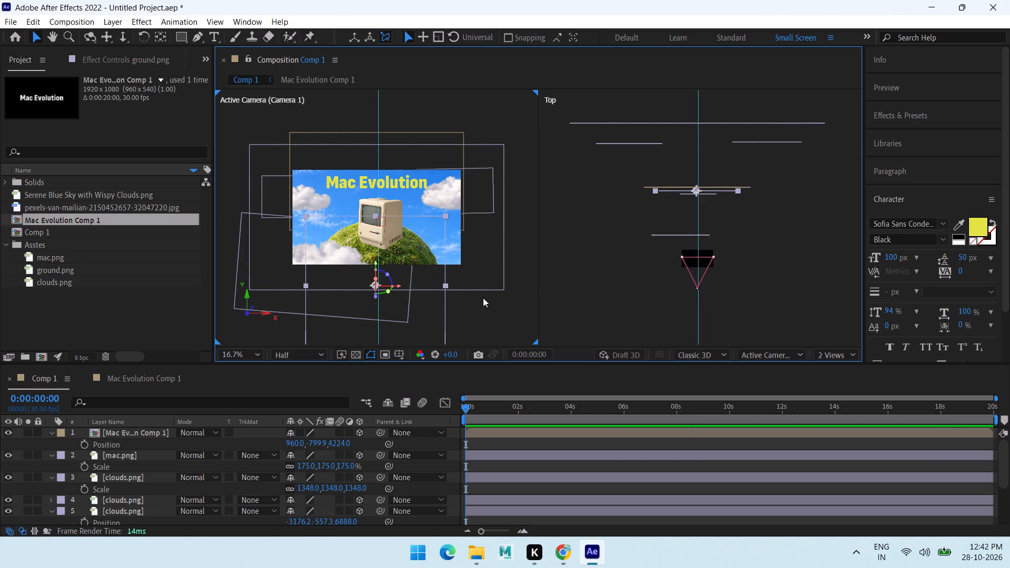
left_click_drag(698, 186, 720, 195)
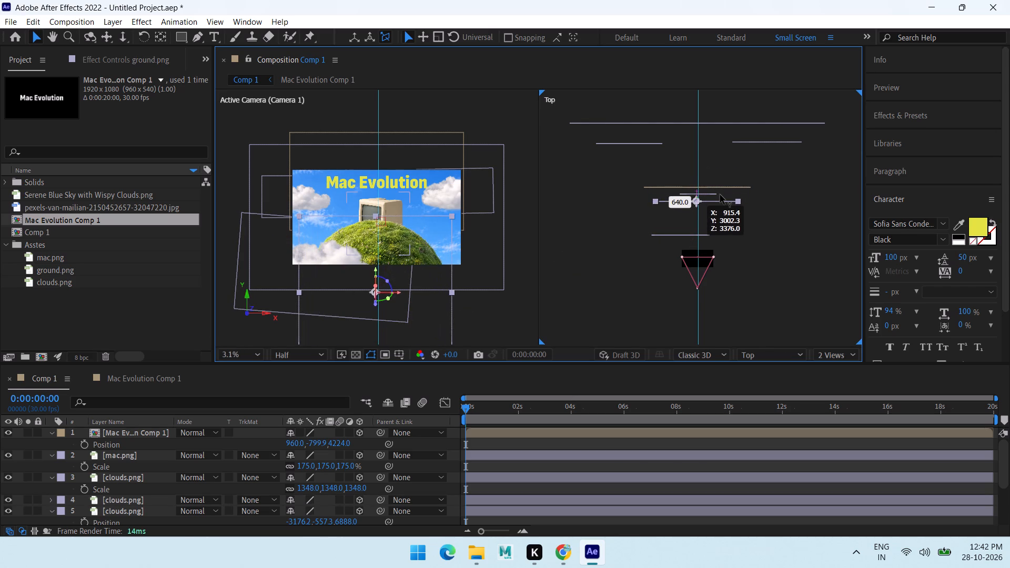
left_click_drag(720, 195, 725, 198)
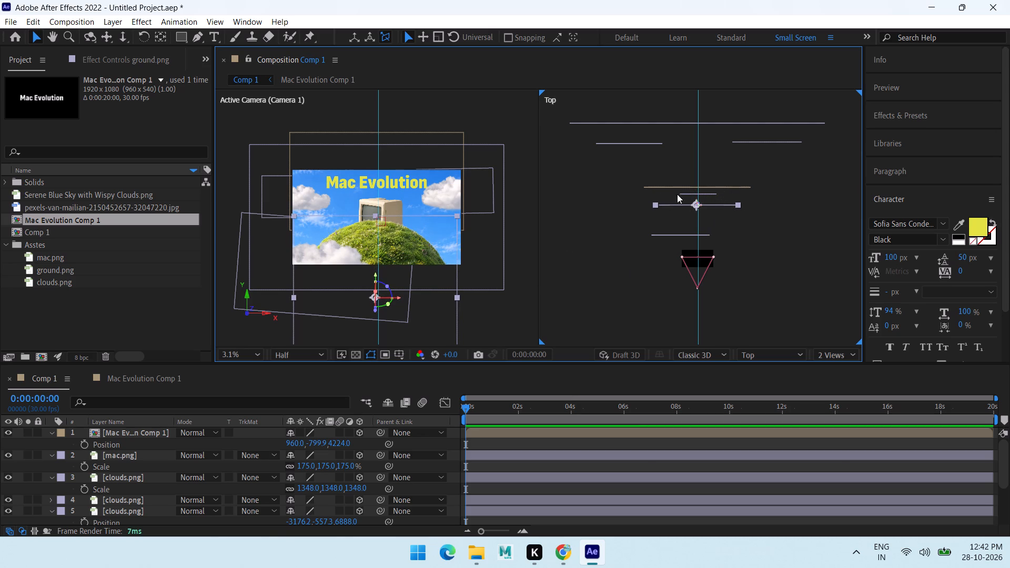
left_click_drag(422, 253, 429, 260)
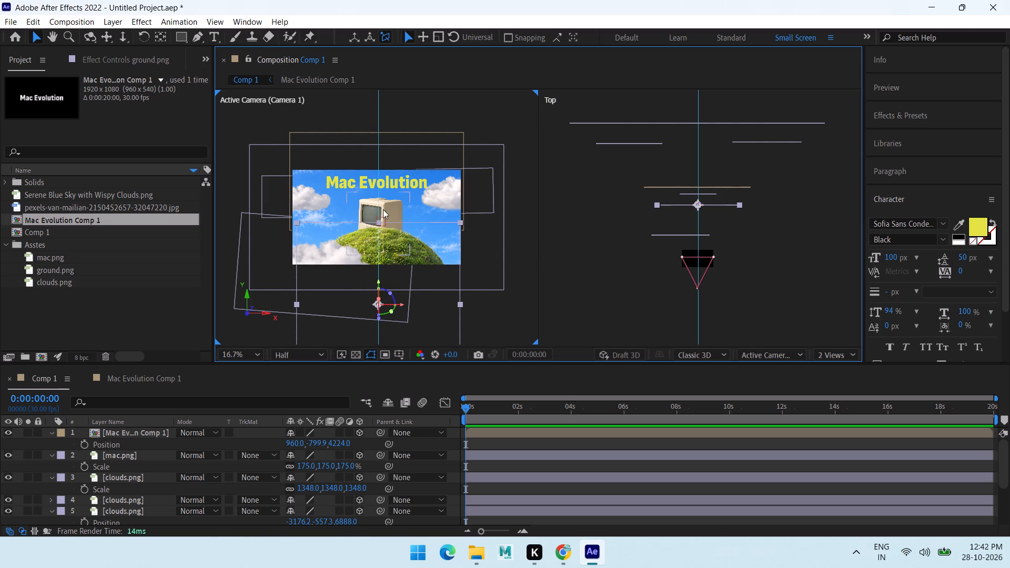
Bring mac.png closer to the camera, in front of ground.png, and lower it to sit over the hill beneath the title.
left_click(397, 199)
left_click_drag(378, 203, 381, 192)
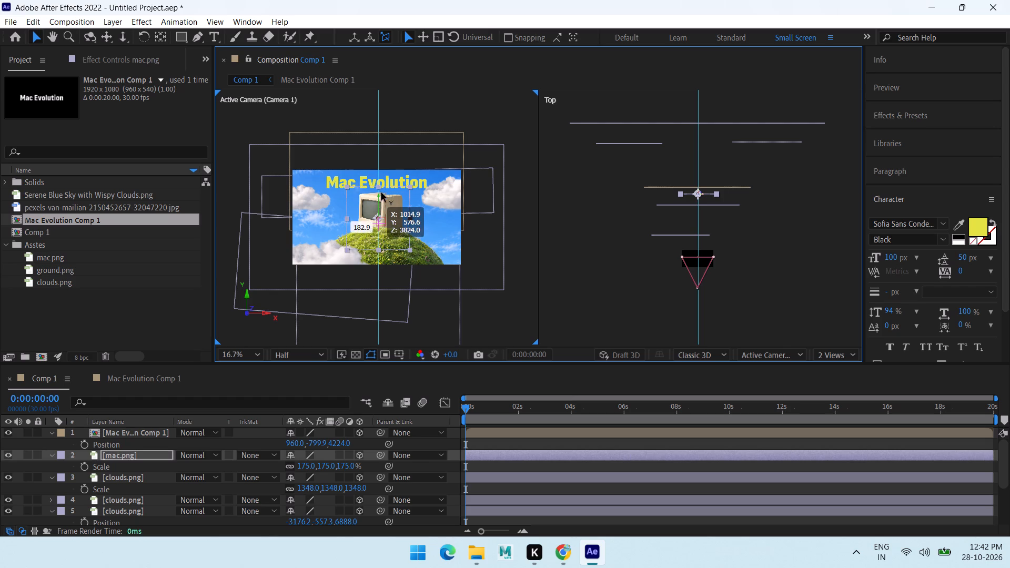
left_click_drag(381, 192, 392, 180)
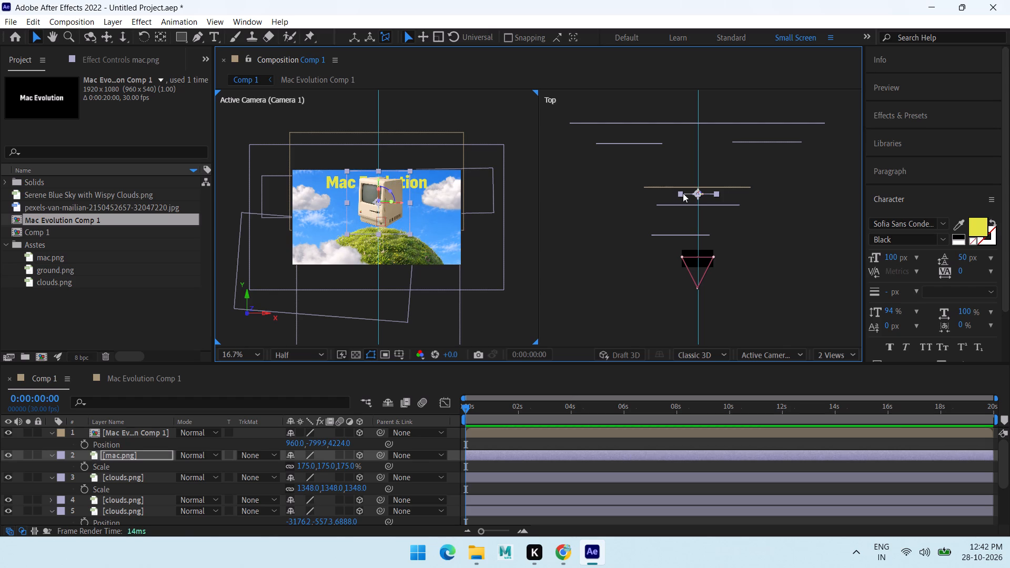
left_click_drag(698, 188, 694, 193)
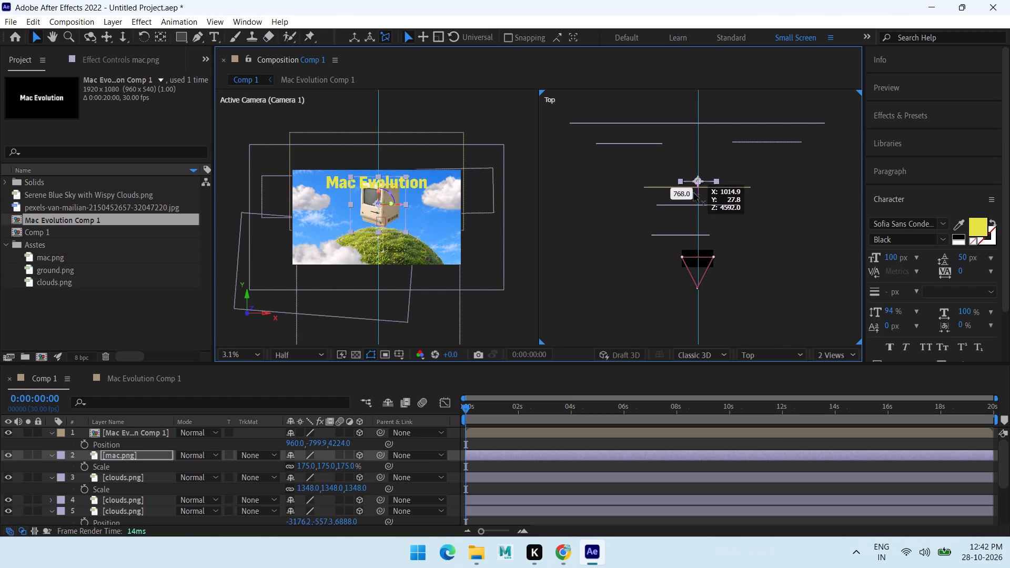
left_click_drag(694, 193, 694, 211)
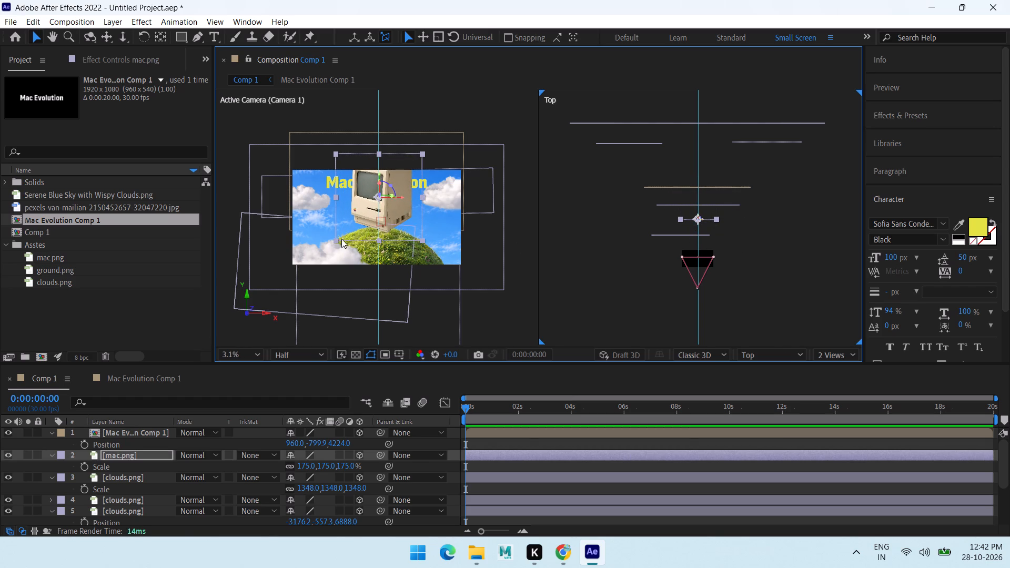
left_click_drag(379, 174, 383, 205)
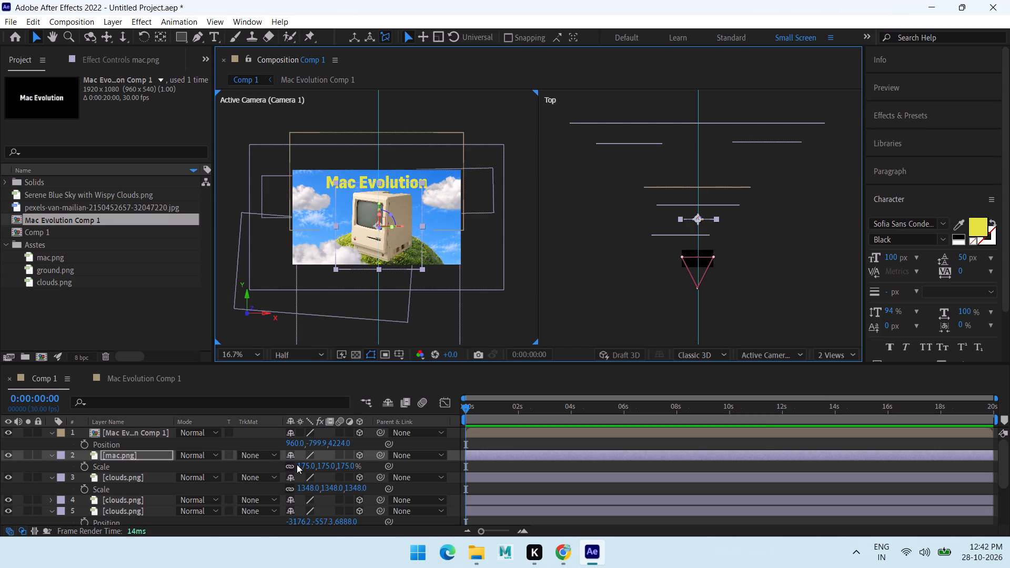
Scale the mac.png layer to 150%.
key("s")
key("s")
left_click(307, 466)
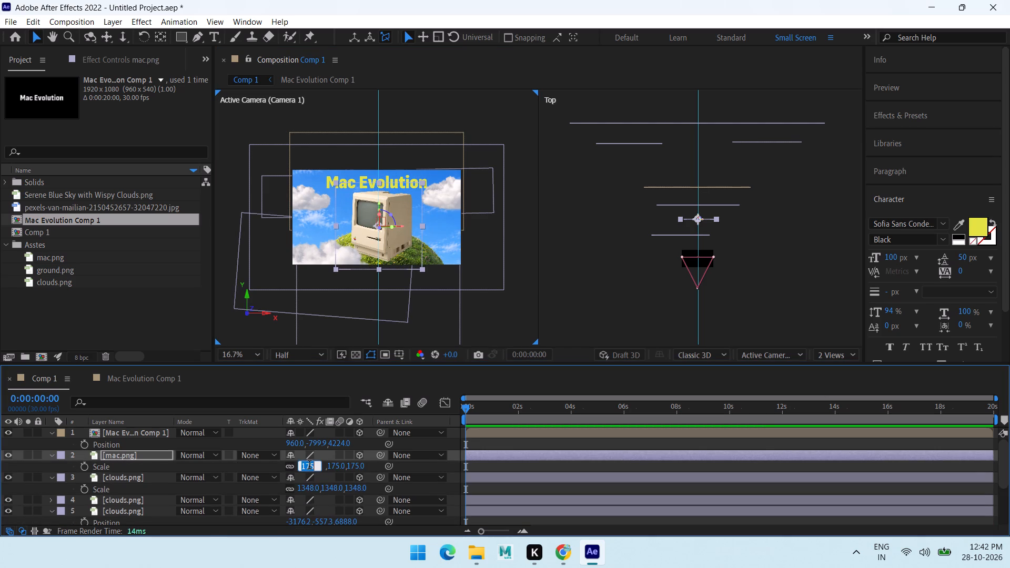
type("100")
key("Return")
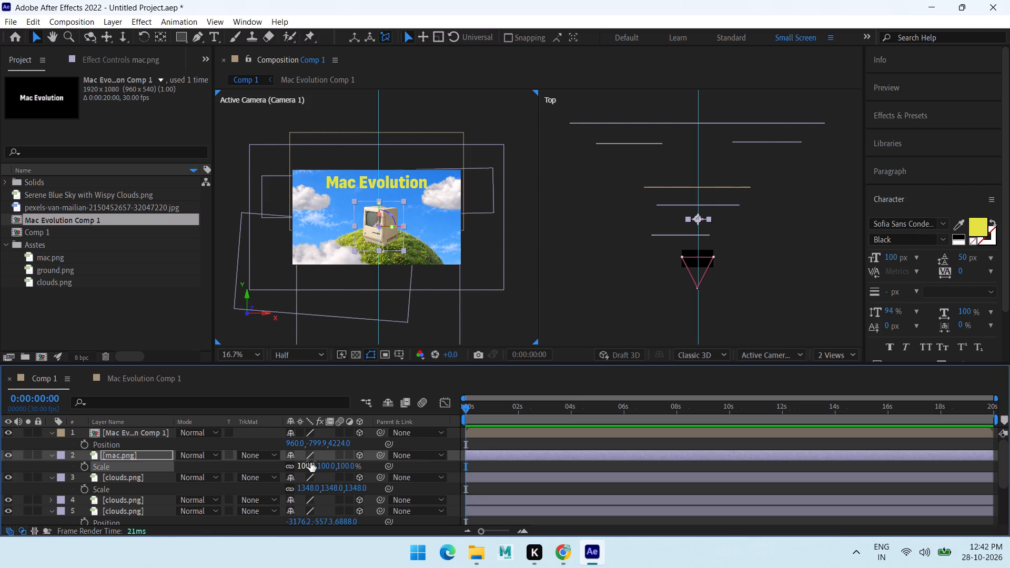
left_click(310, 462)
type("150")
key("Return")
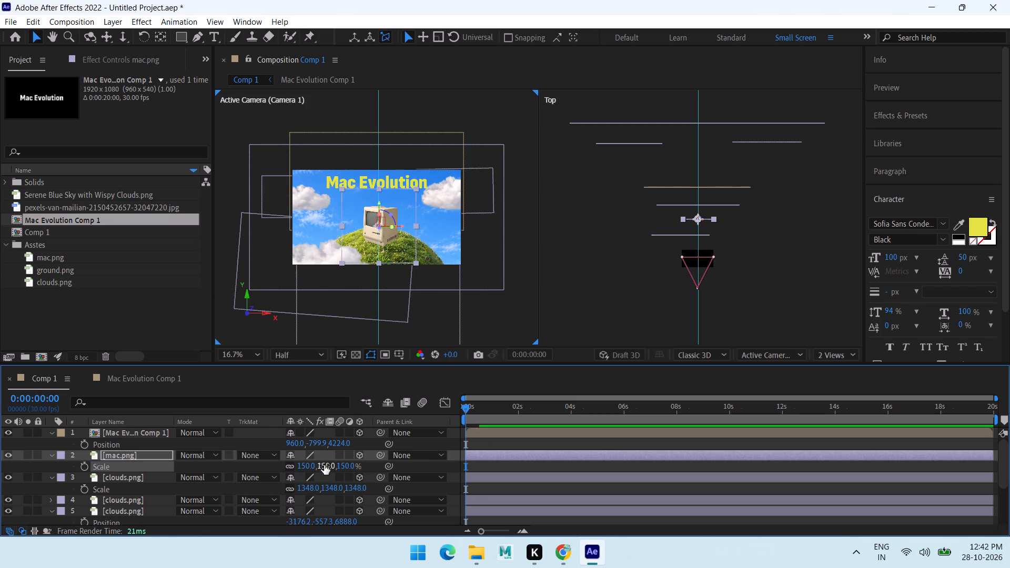
left_click(635, 285)
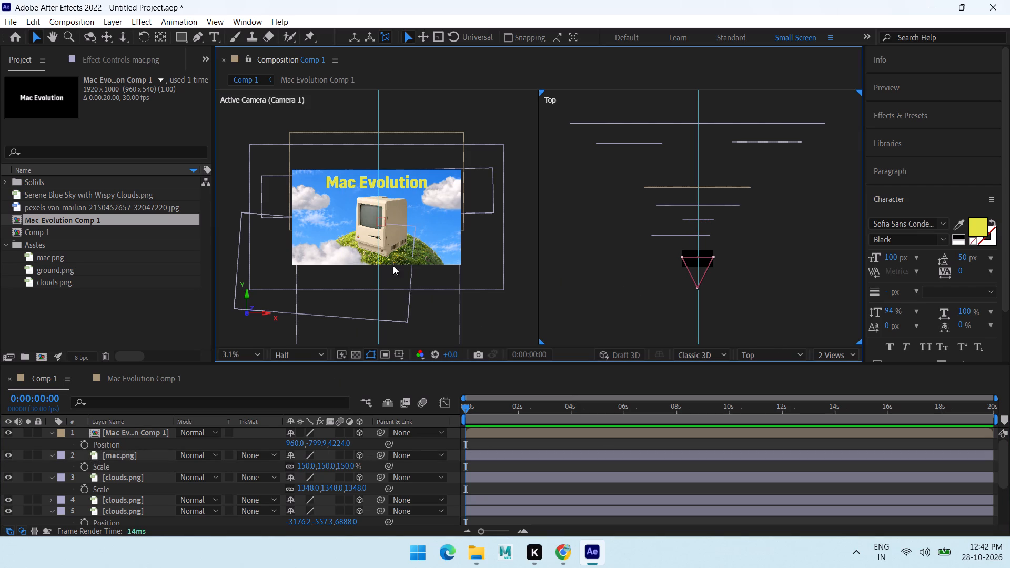
Move the Mac Evolution title down and slightly right, to about X 1156, Y -604.
left_click(391, 185)
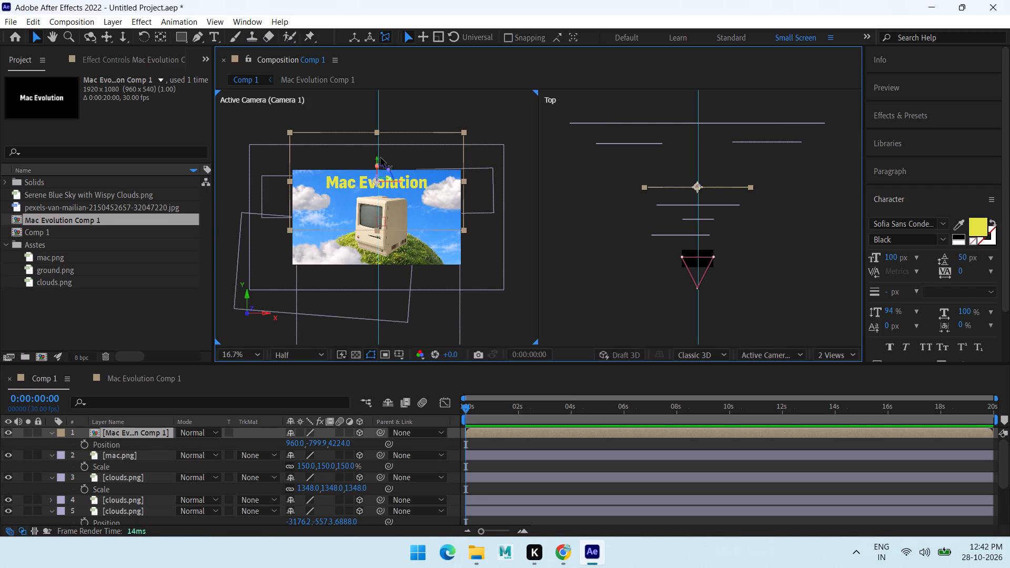
left_click_drag(379, 158, 381, 165)
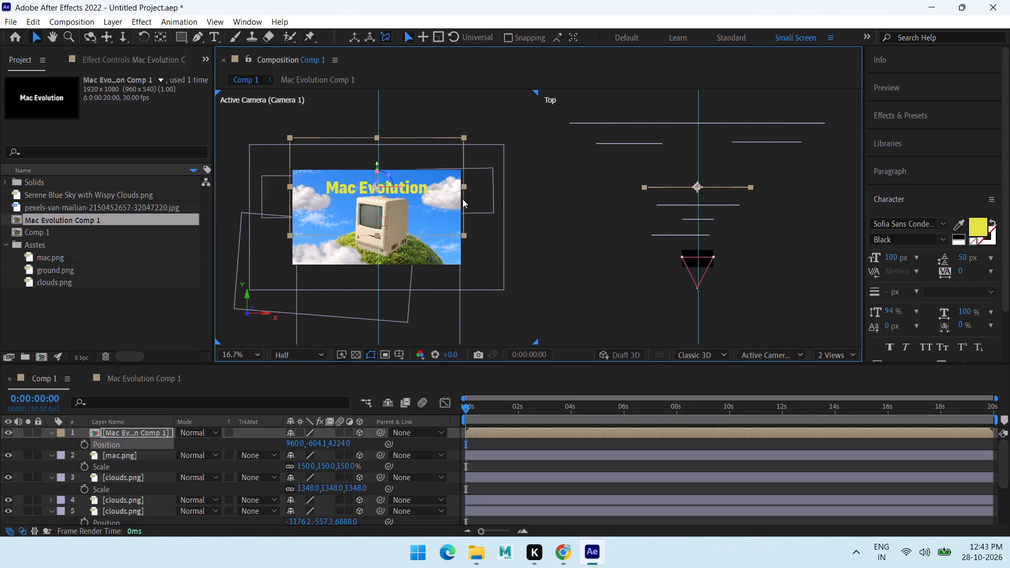
left_click_drag(399, 187, 405, 188)
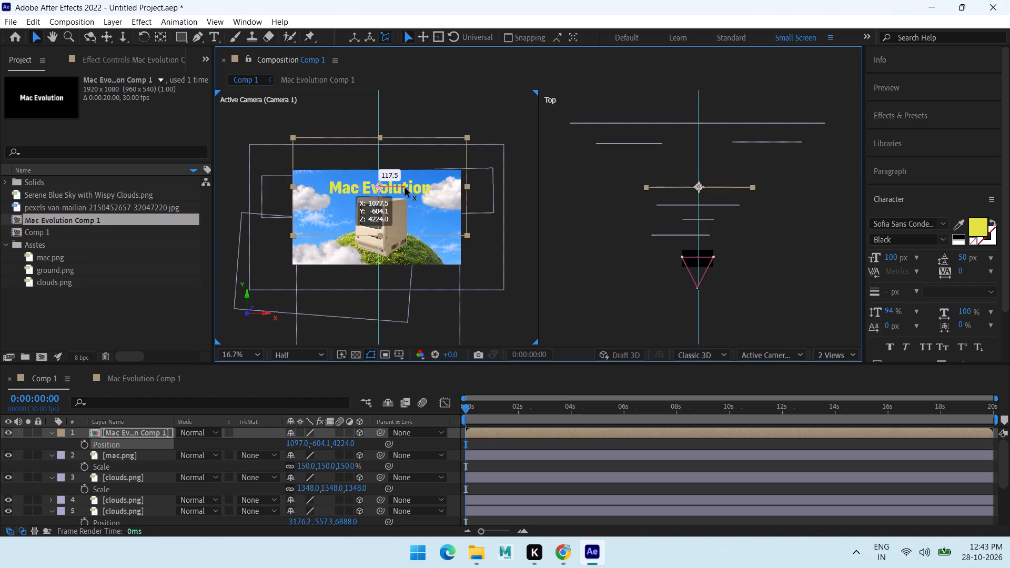
left_click_drag(405, 188, 406, 188)
left_click(544, 200)
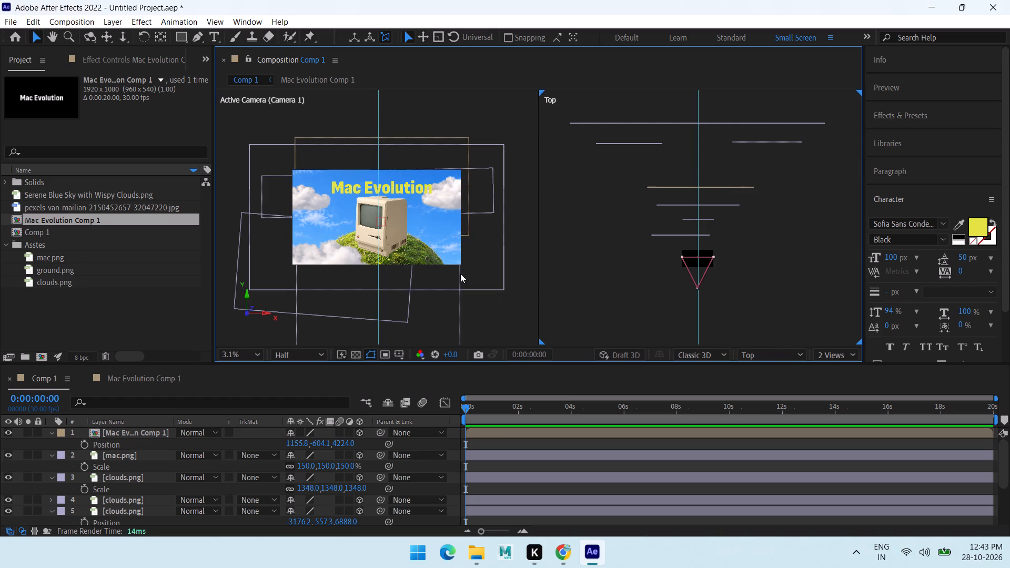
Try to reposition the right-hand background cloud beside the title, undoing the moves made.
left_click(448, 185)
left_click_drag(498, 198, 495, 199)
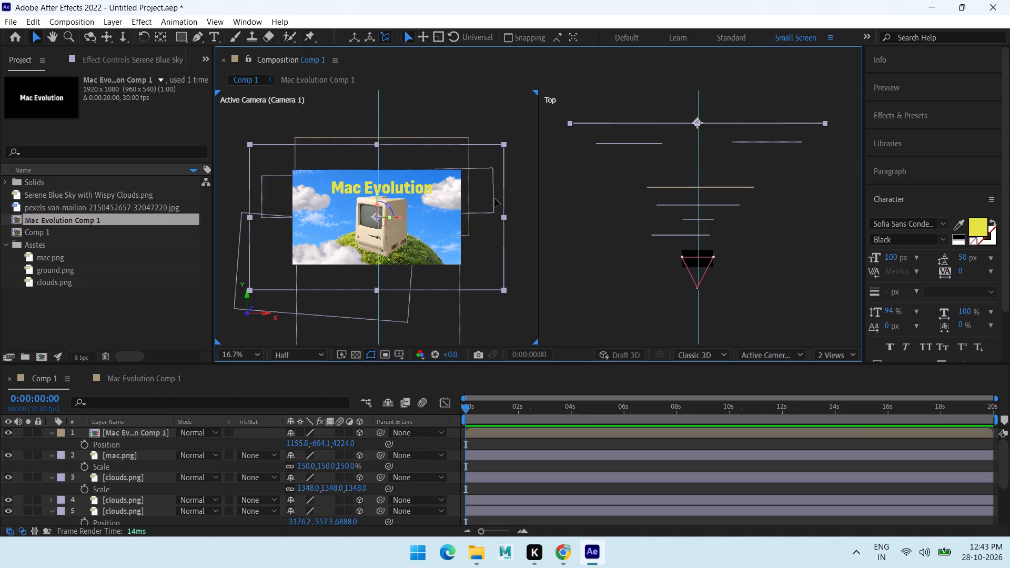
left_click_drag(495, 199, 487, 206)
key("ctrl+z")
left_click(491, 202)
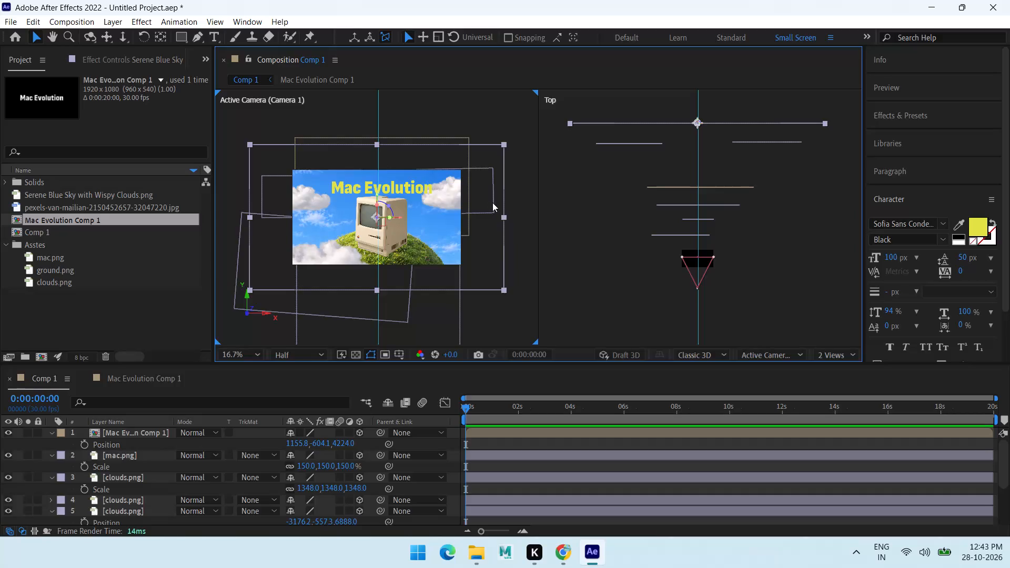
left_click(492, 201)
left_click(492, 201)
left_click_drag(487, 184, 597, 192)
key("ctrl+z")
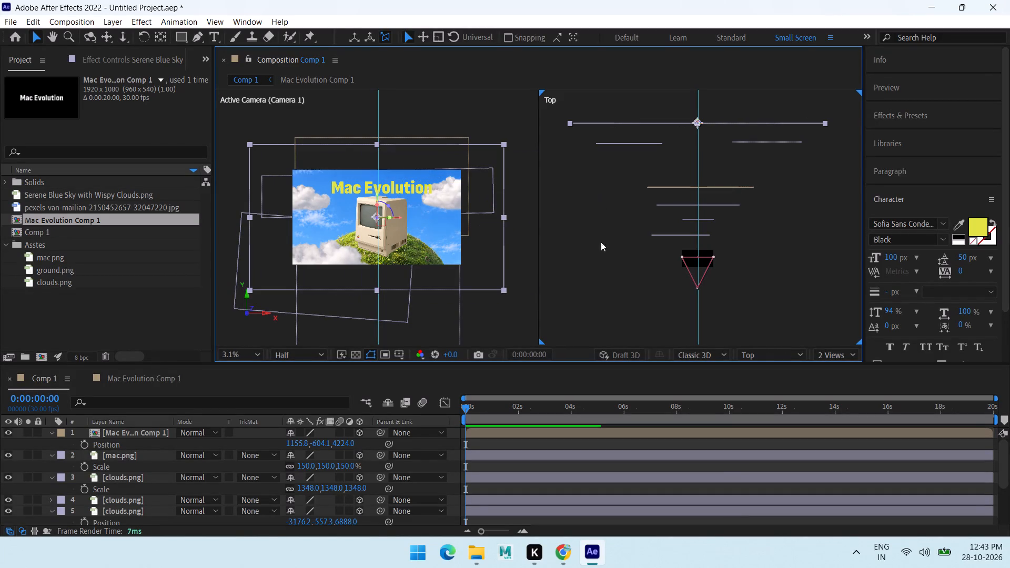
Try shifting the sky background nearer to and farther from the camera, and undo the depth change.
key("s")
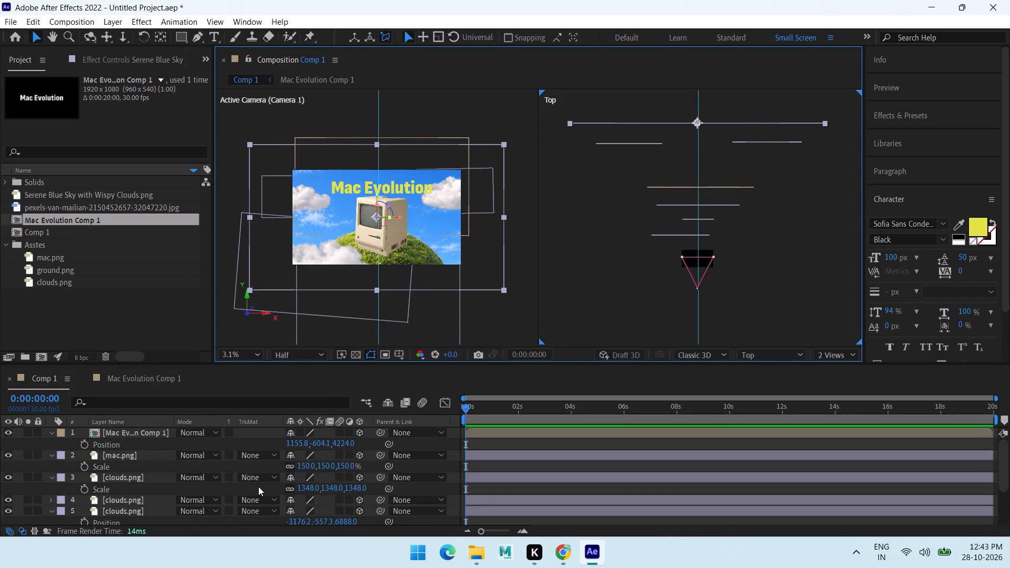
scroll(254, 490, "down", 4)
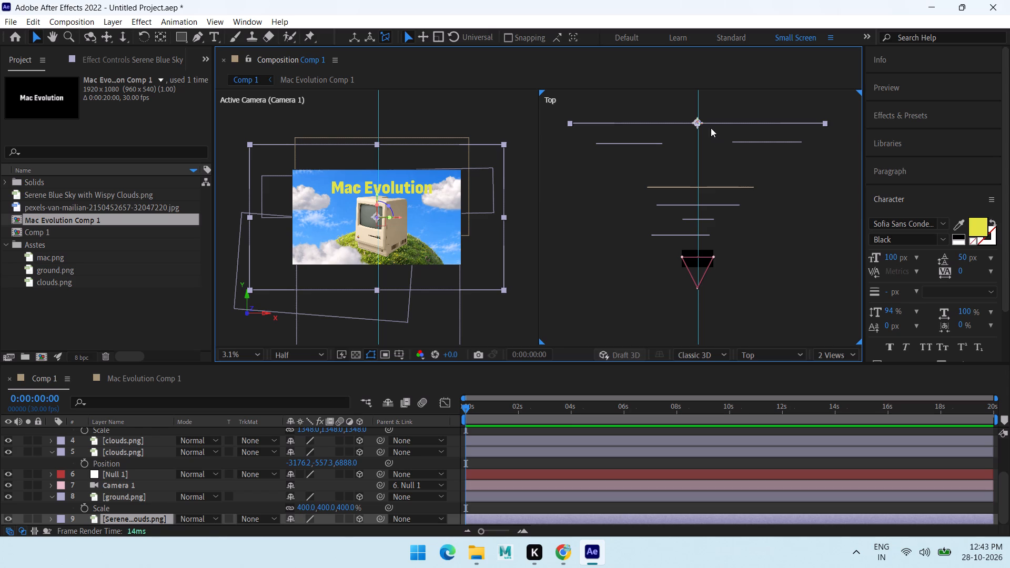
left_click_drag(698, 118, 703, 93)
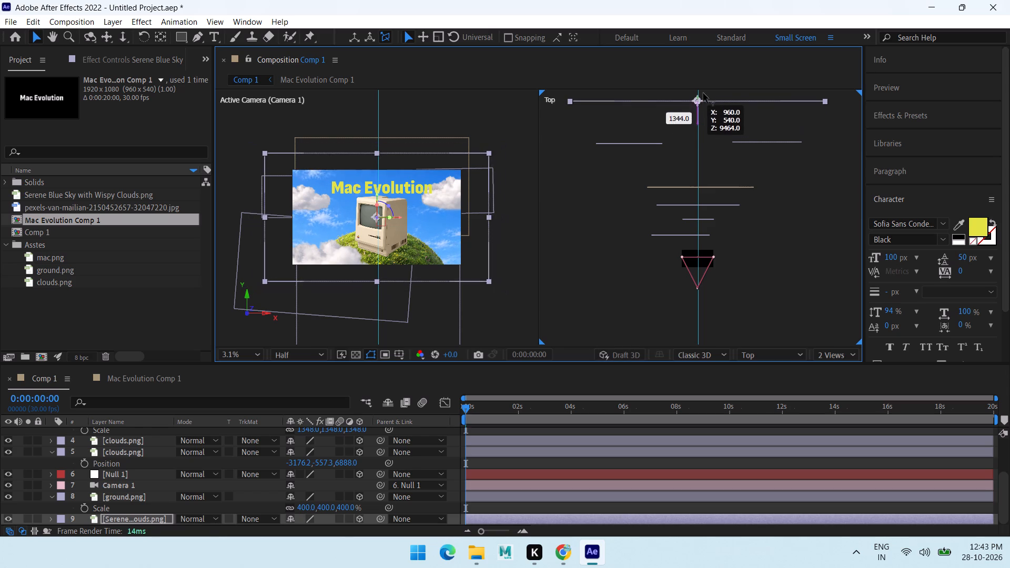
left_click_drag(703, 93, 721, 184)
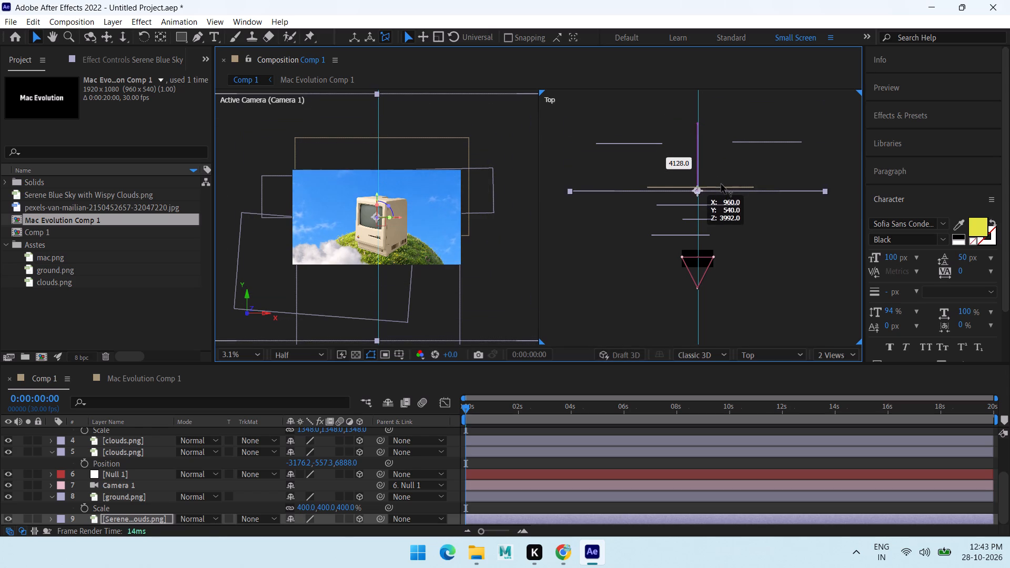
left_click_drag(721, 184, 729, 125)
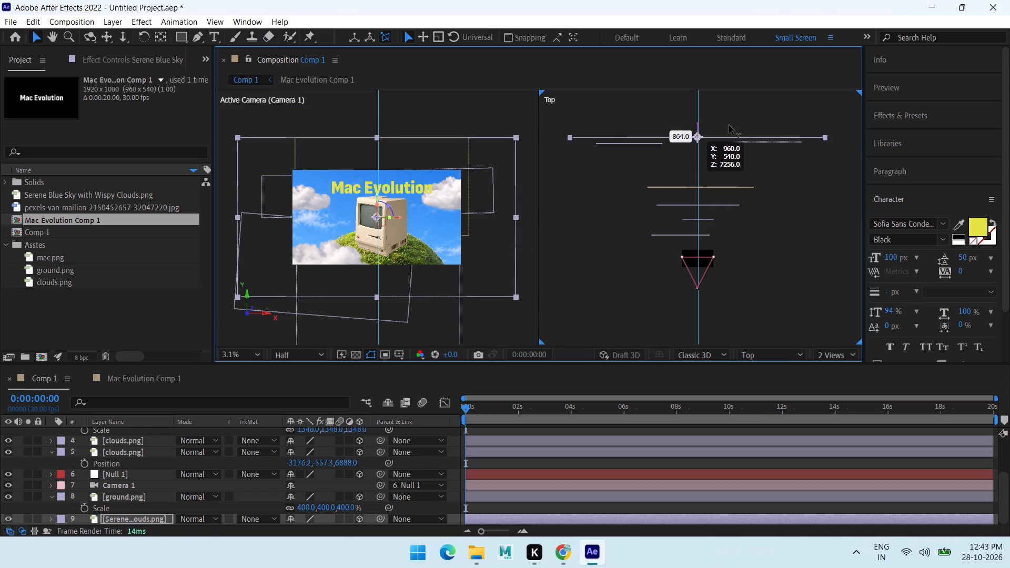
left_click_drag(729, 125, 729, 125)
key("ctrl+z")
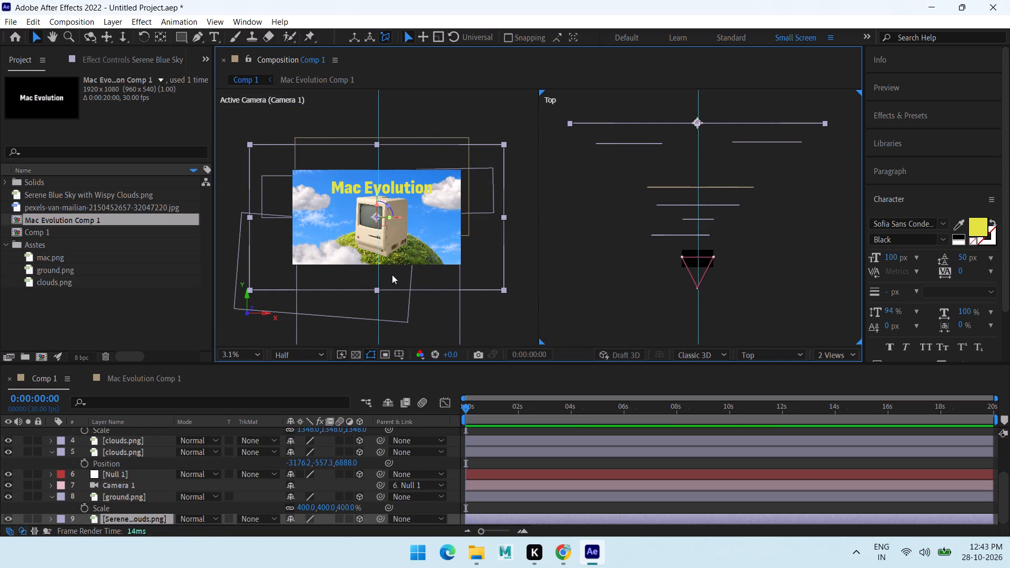
Enlarge the sky background layer to 1240% scale and shift it down behind the scene.
key("s")
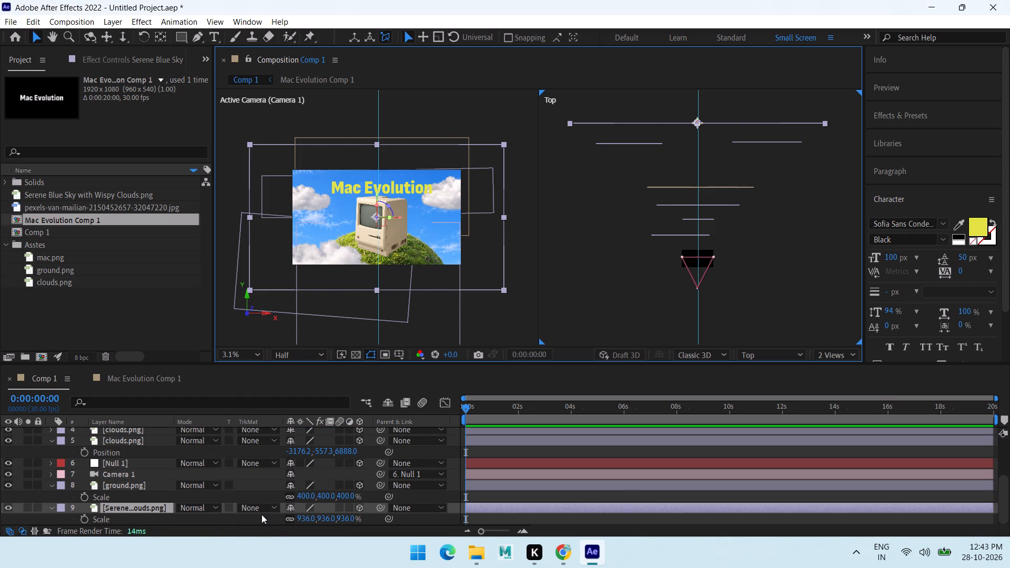
left_click_drag(308, 519, 448, 521)
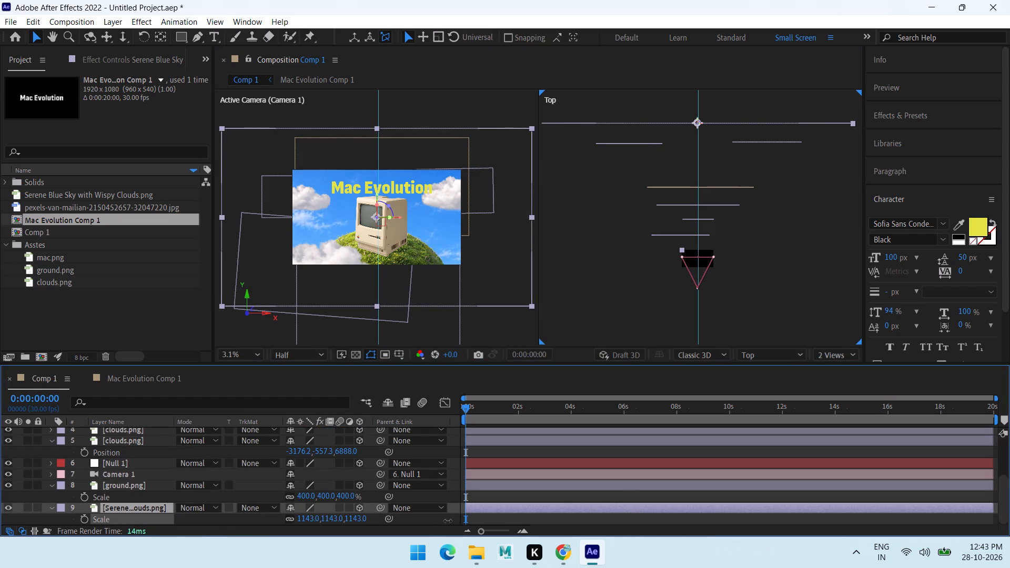
left_click_drag(448, 521, 1009, 501)
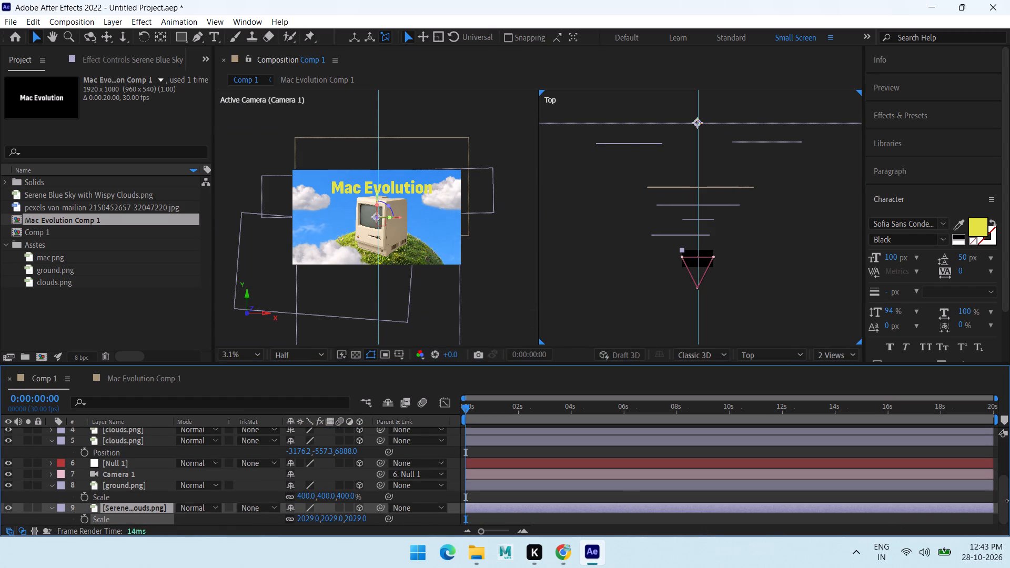
left_click_drag(1009, 501, 304, 523)
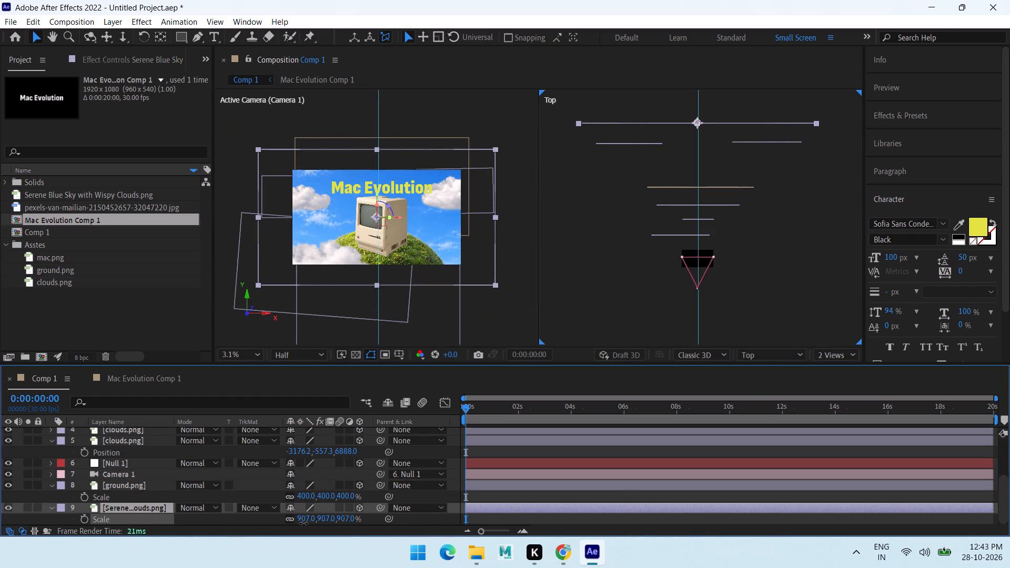
left_click_drag(304, 523, 527, 537)
left_click_drag(449, 218, 453, 244)
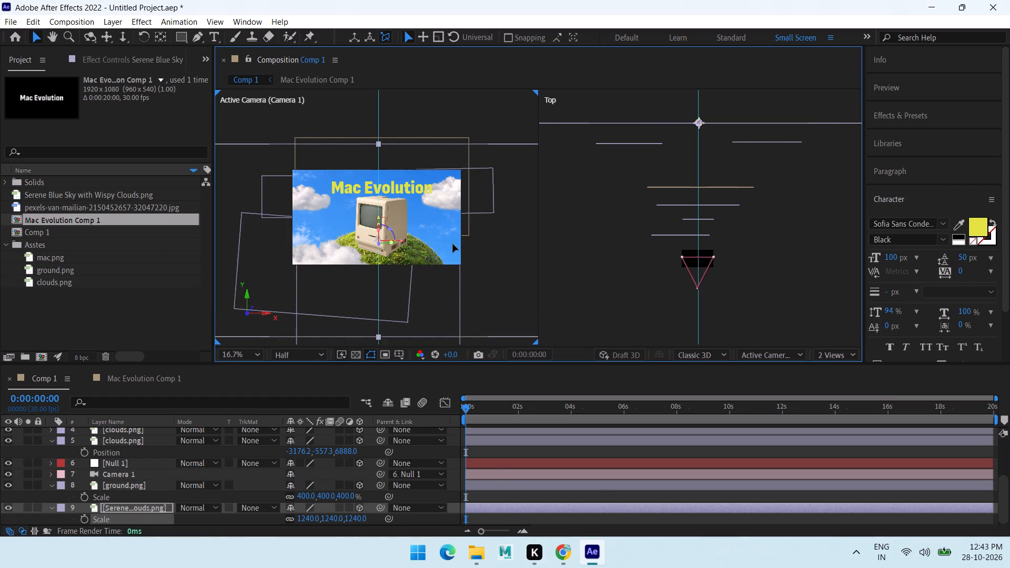
left_click_drag(453, 244, 451, 246)
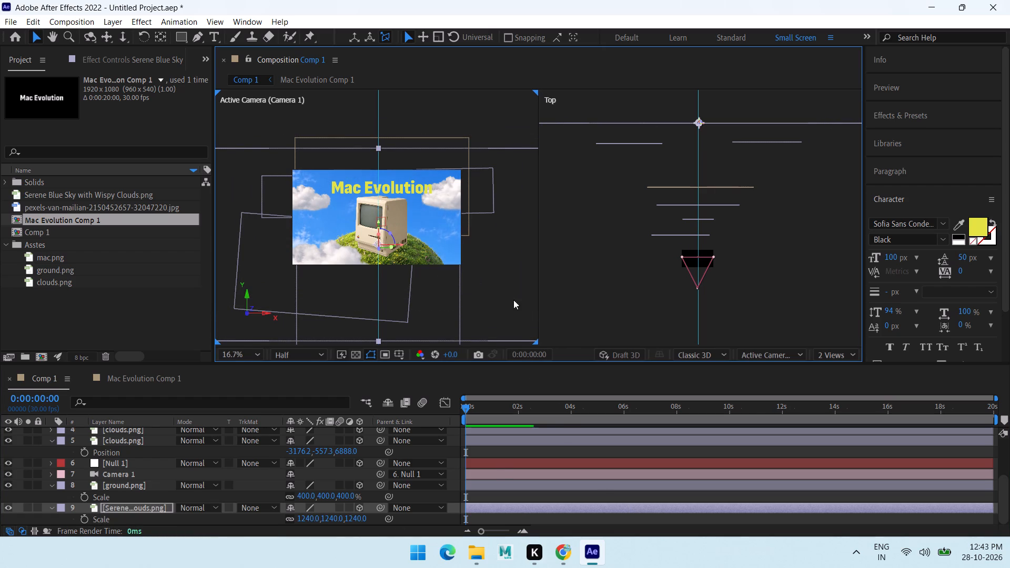
left_click(615, 282)
Fine-tune the sky background's vertical position, ending slightly higher in the frame.
left_click(451, 197)
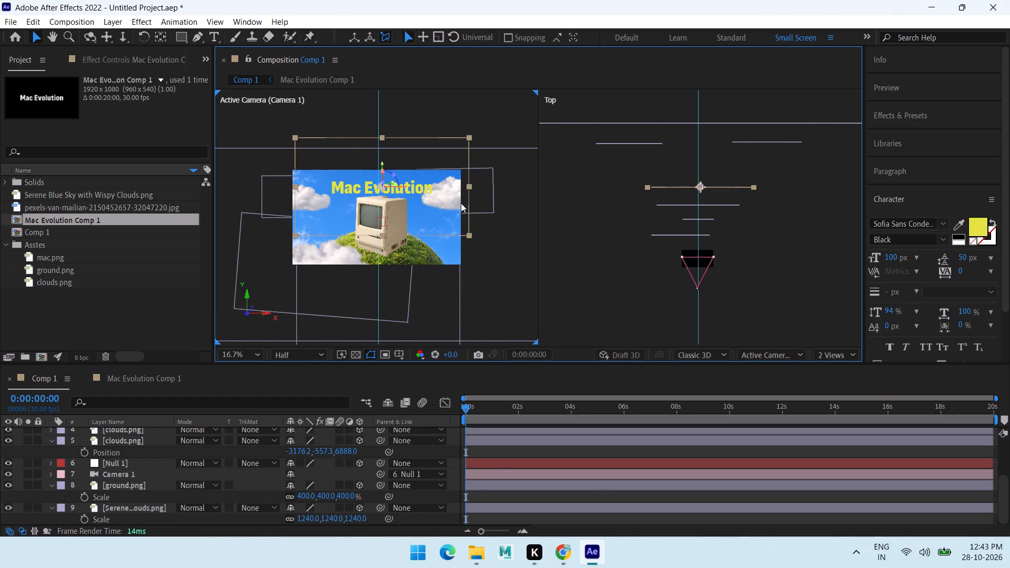
left_click(494, 177)
left_click(493, 185)
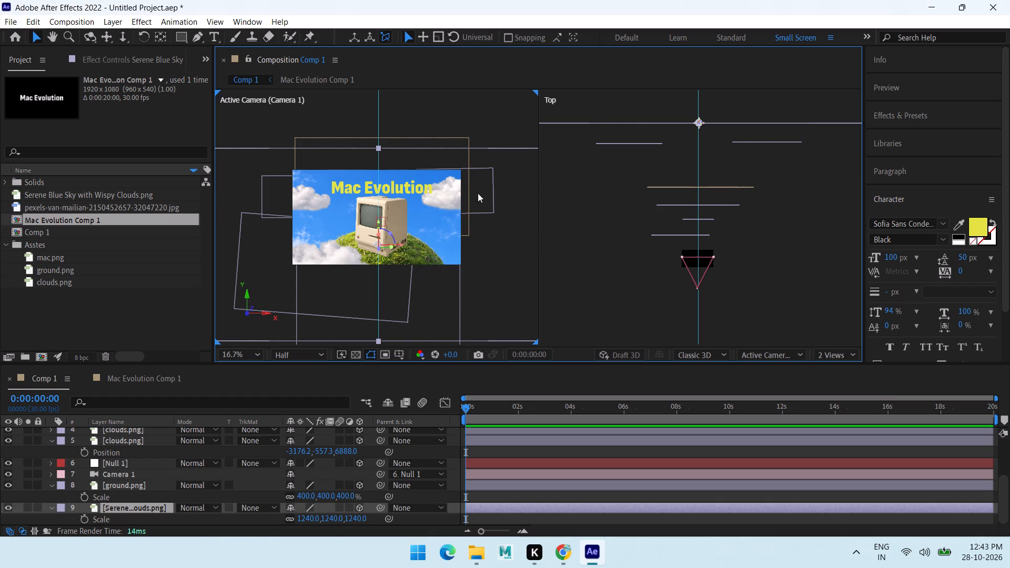
left_click(306, 190)
left_click(270, 176)
left_click_drag(272, 166, 276, 182)
left_click_drag(322, 207, 325, 188)
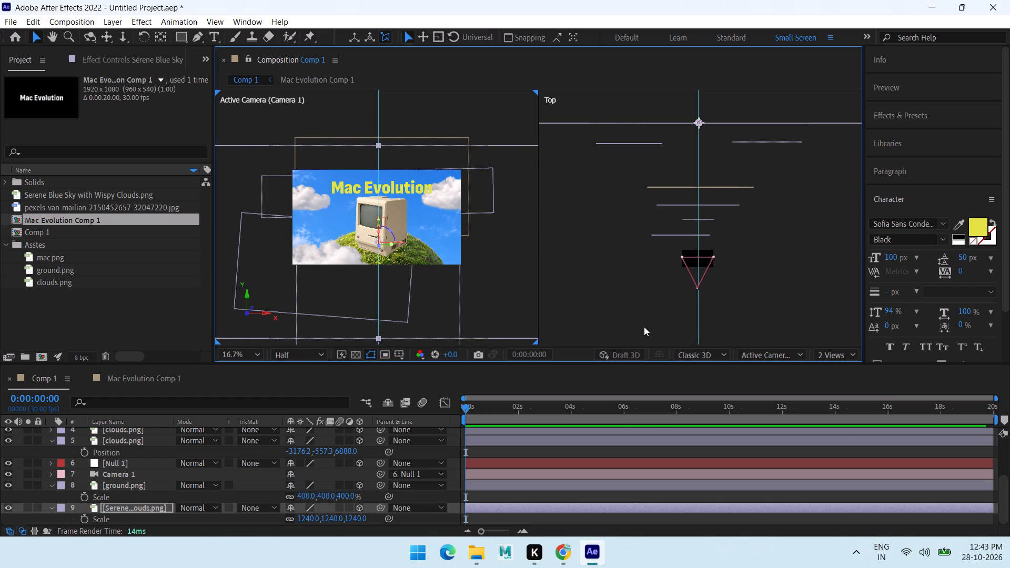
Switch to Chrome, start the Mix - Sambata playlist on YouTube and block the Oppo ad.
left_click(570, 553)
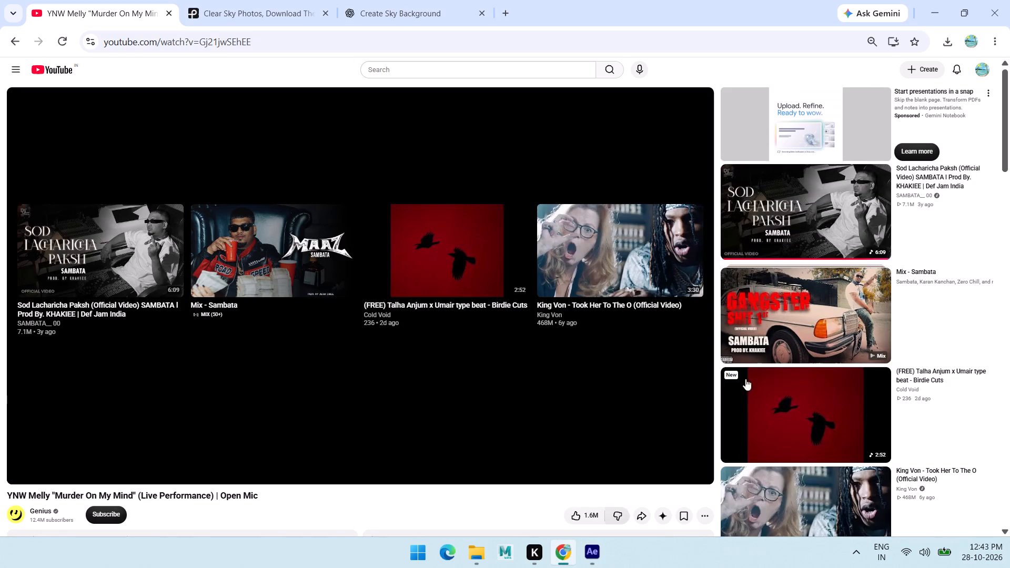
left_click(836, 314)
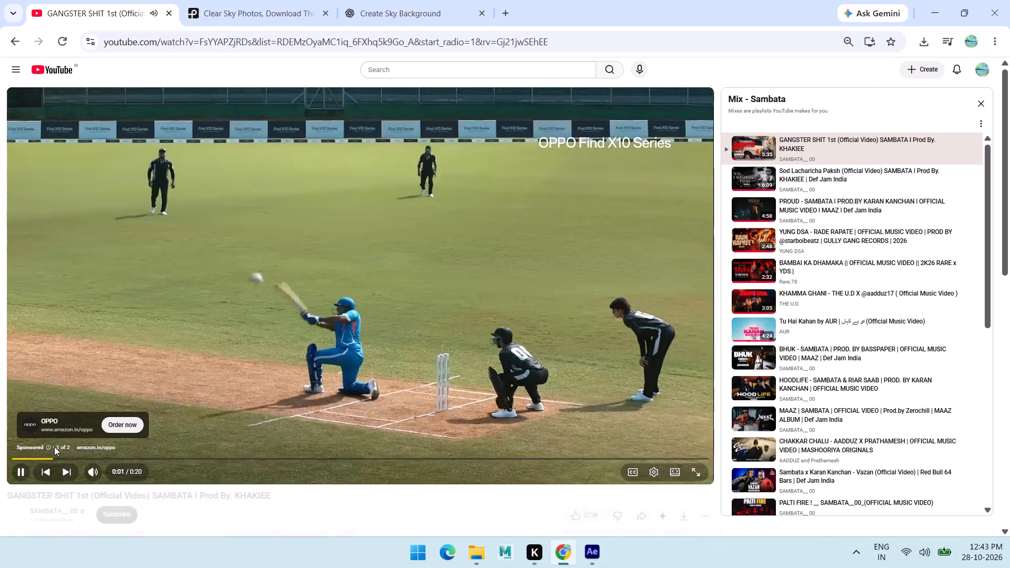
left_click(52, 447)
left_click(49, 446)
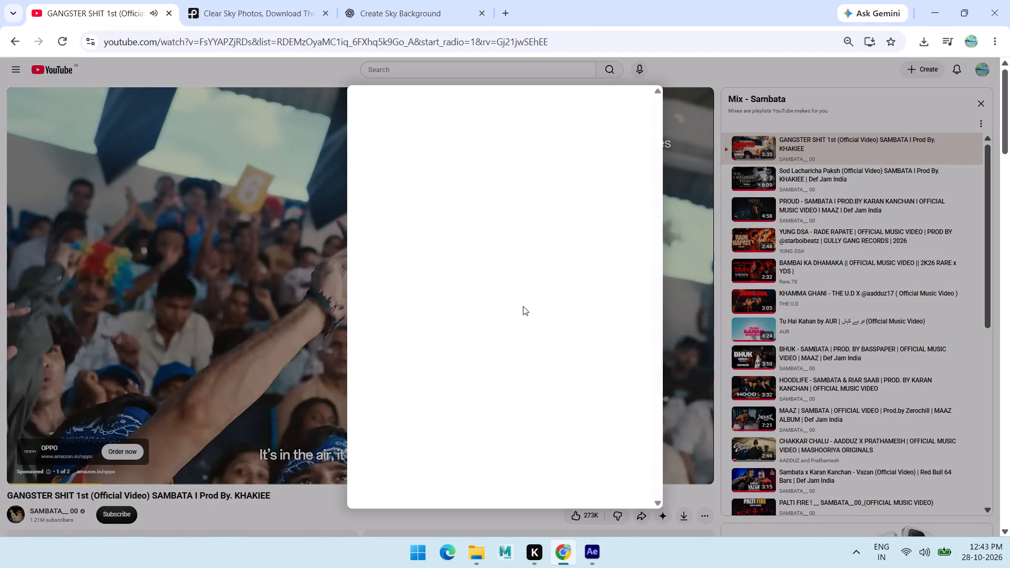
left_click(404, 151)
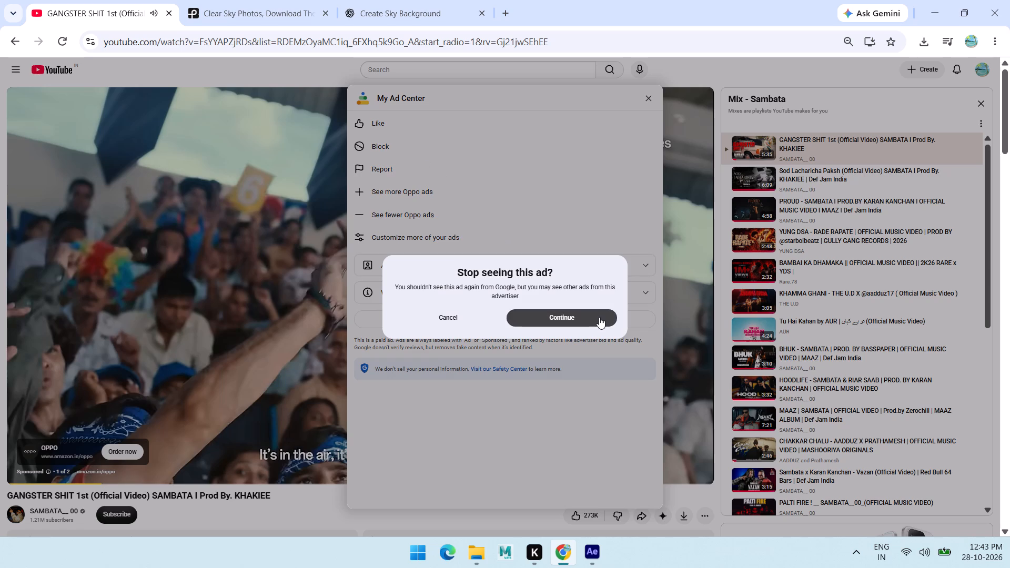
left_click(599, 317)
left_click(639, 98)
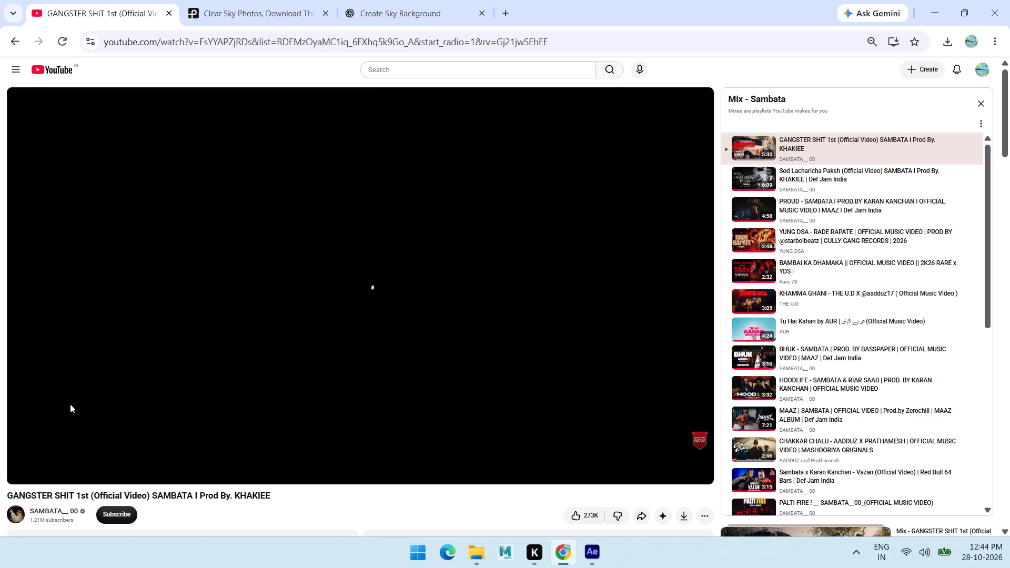
Back in After Effects, push the ground.png layer farther from the camera, behind the title's depth, and enlarge it to 502% scale.
left_click(594, 557)
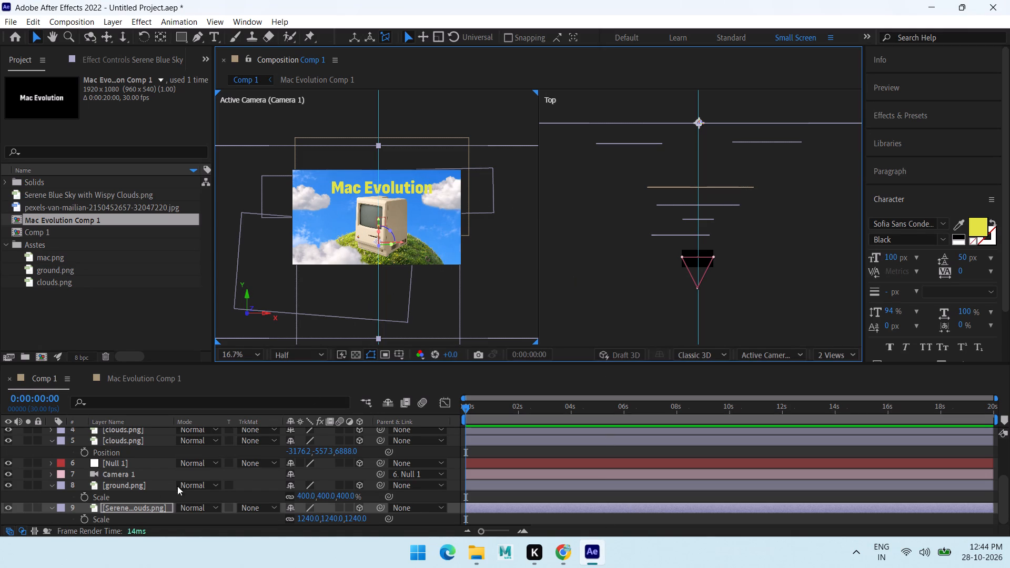
left_click(135, 481)
key("s")
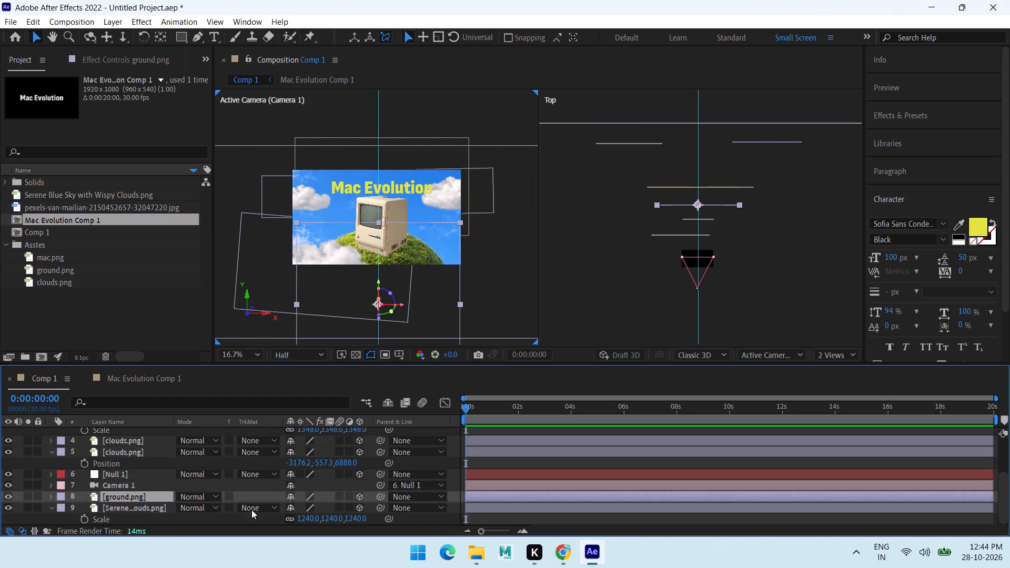
key("s")
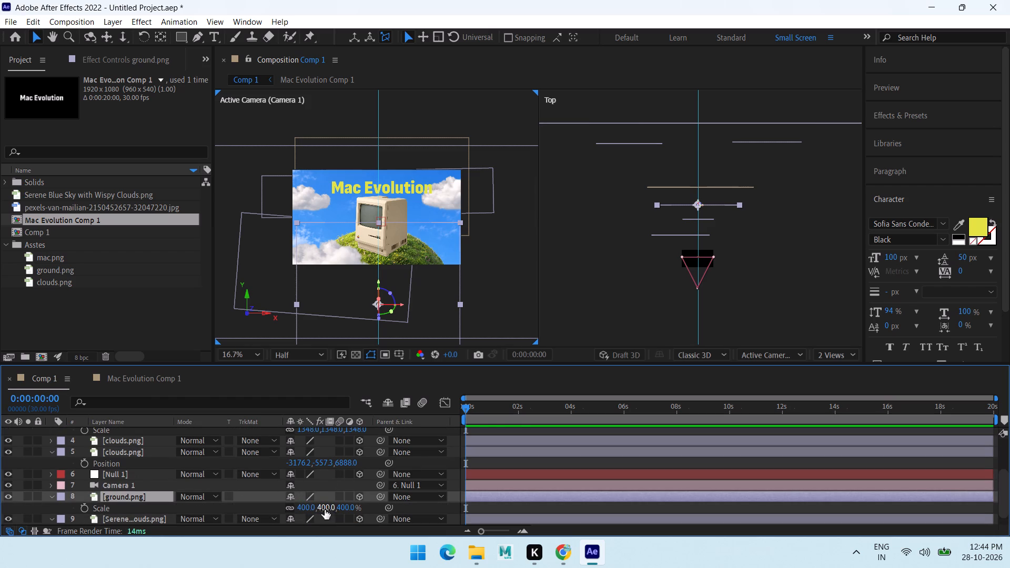
left_click_drag(329, 508, 381, 515)
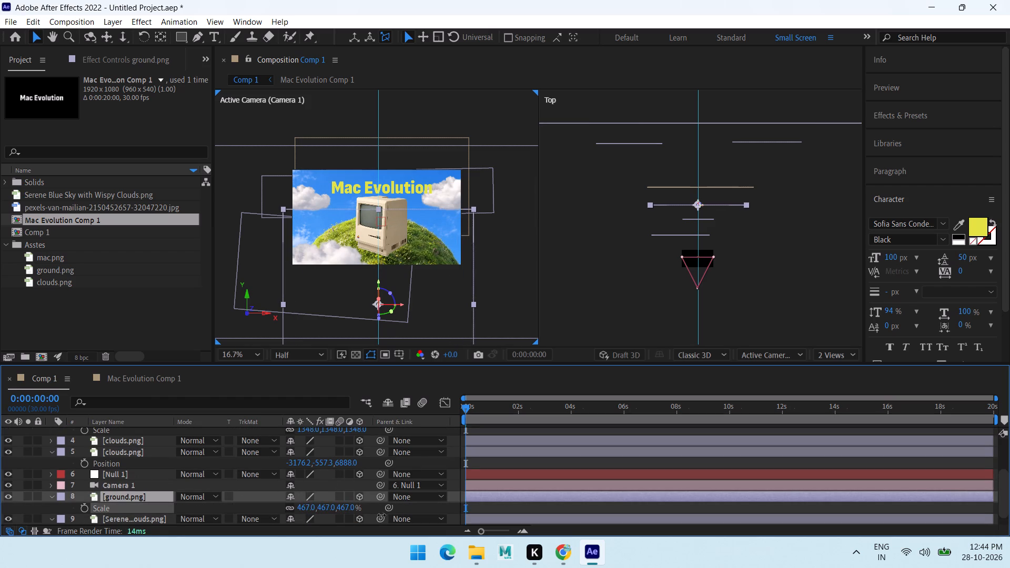
left_click_drag(381, 515, 397, 519)
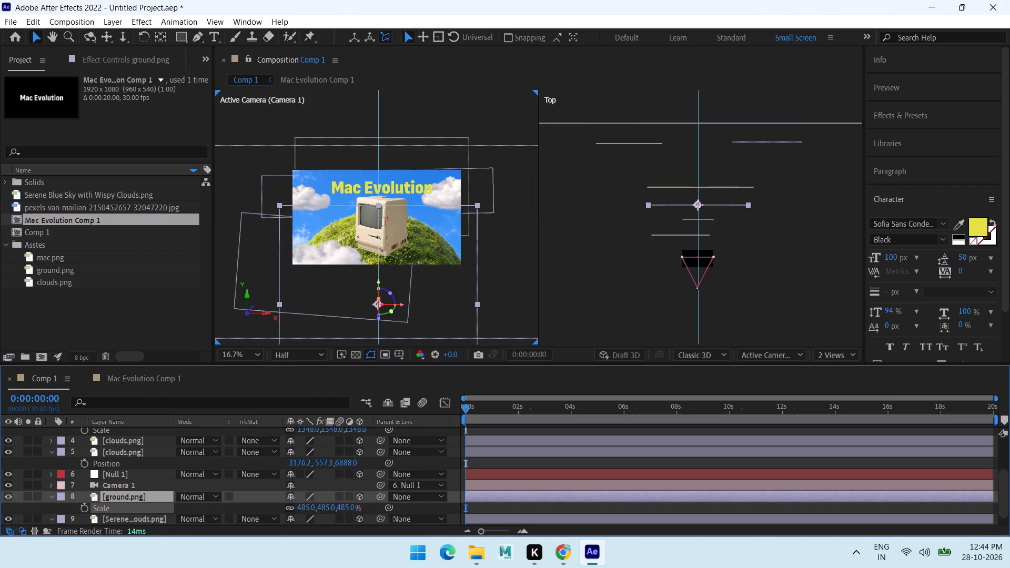
left_click_drag(397, 519, 353, 524)
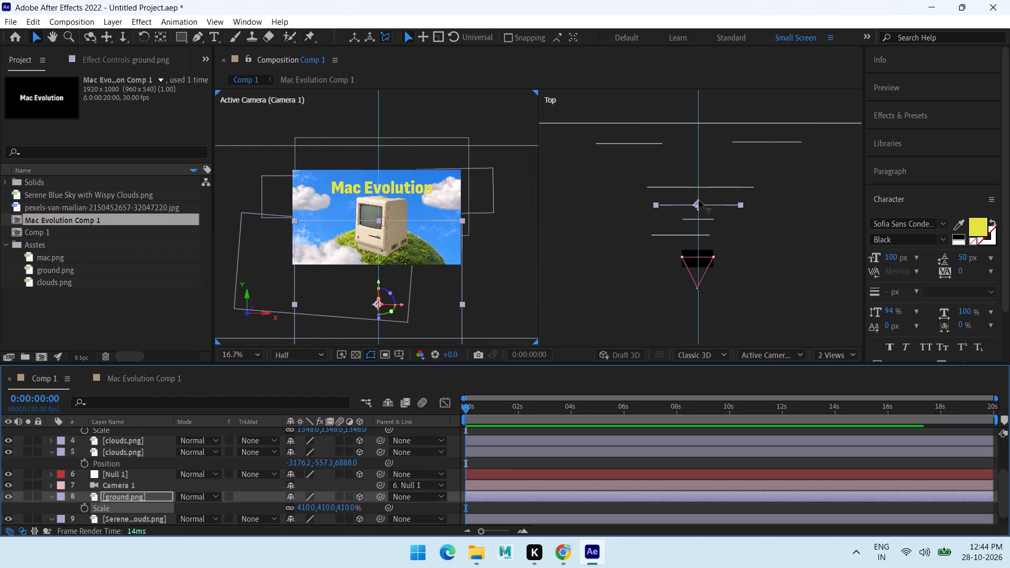
left_click_drag(699, 200, 704, 168)
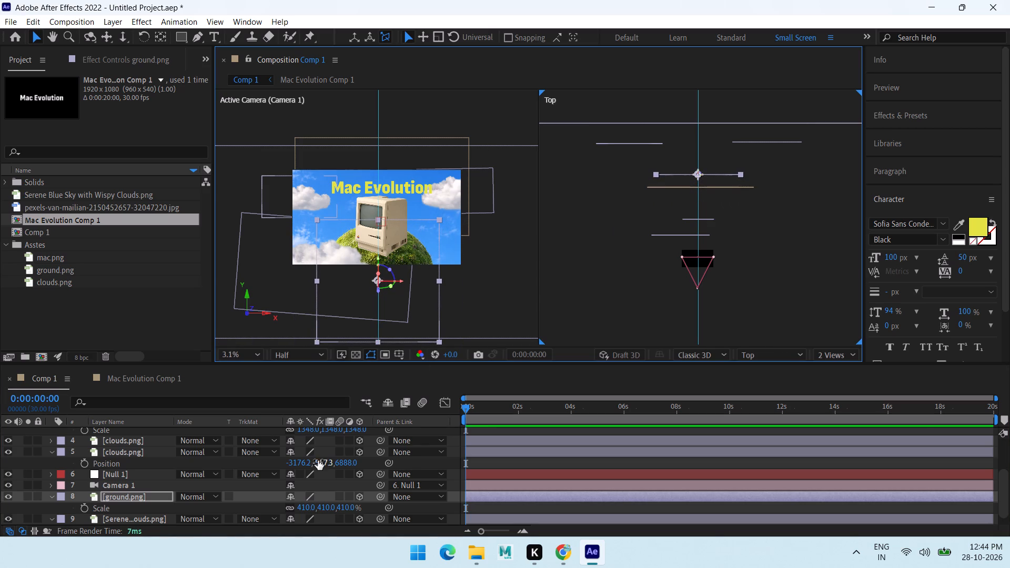
left_click_drag(292, 465, 320, 468)
key("ctrl+z")
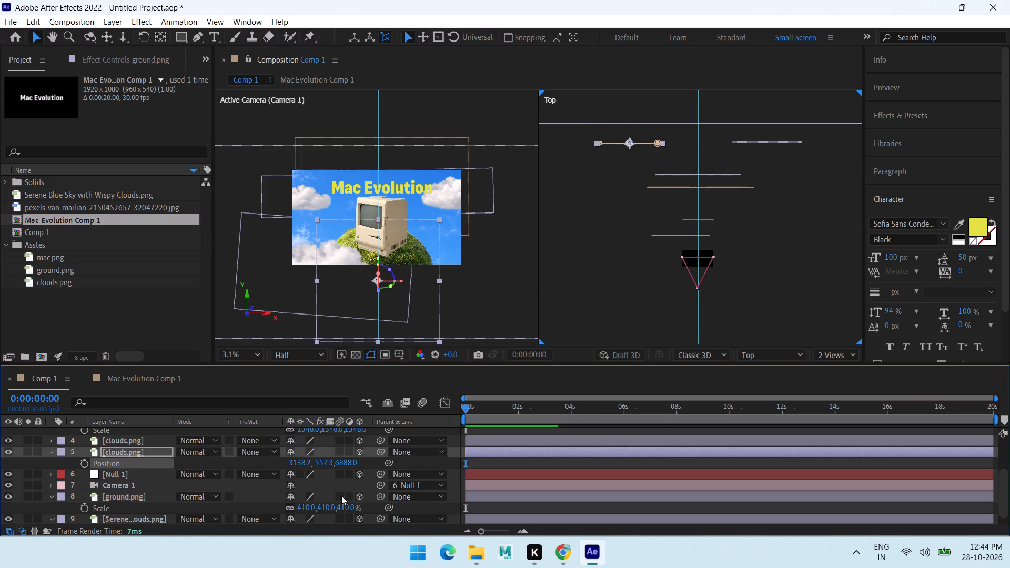
left_click_drag(305, 507, 336, 511)
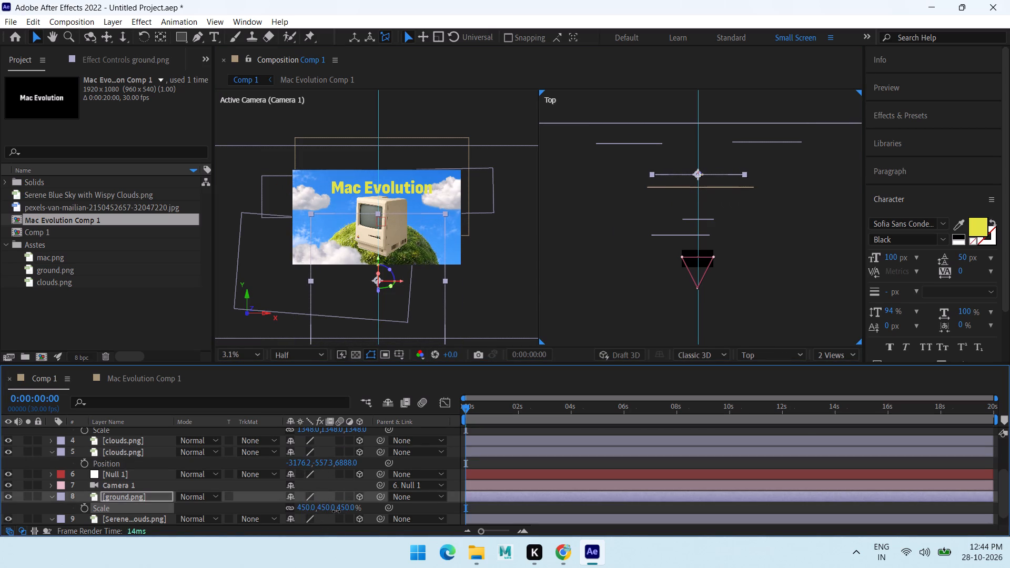
left_click_drag(336, 511, 371, 520)
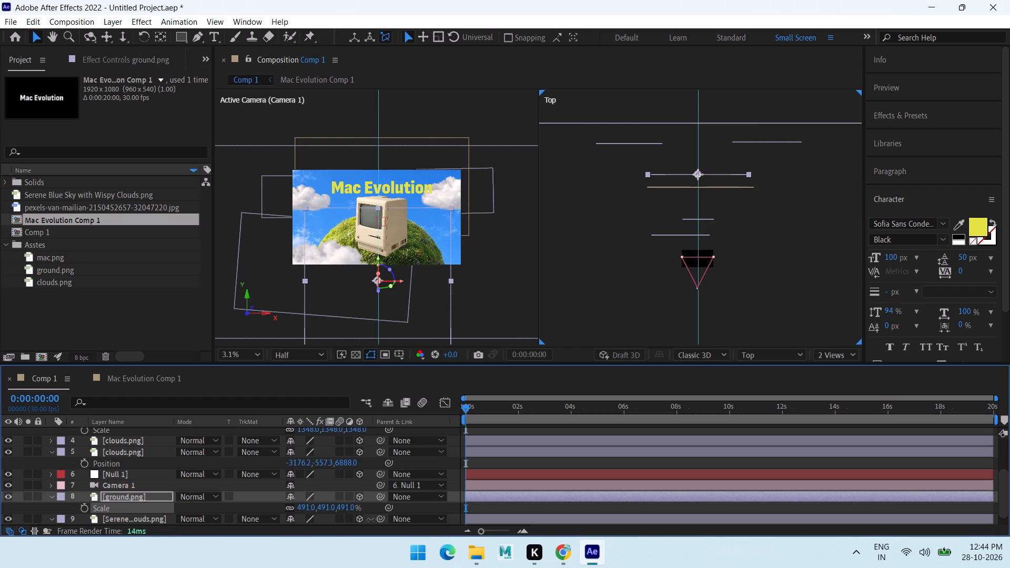
left_click_drag(371, 520, 381, 523)
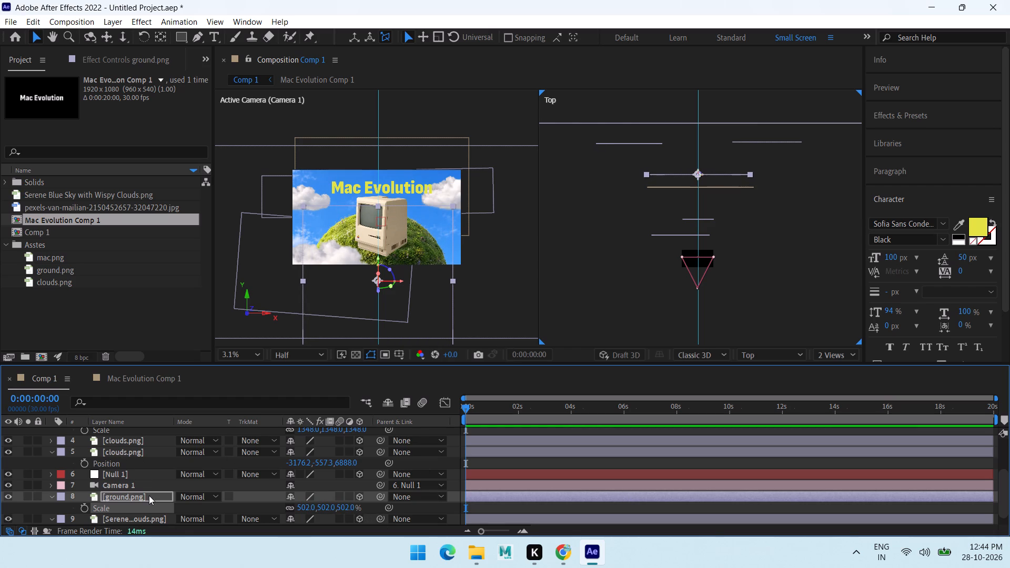
Push the mac.png layer back in depth to just in front of the ground layer and set its scale to 207%.
scroll(138, 478, "up", 2)
left_click(129, 452)
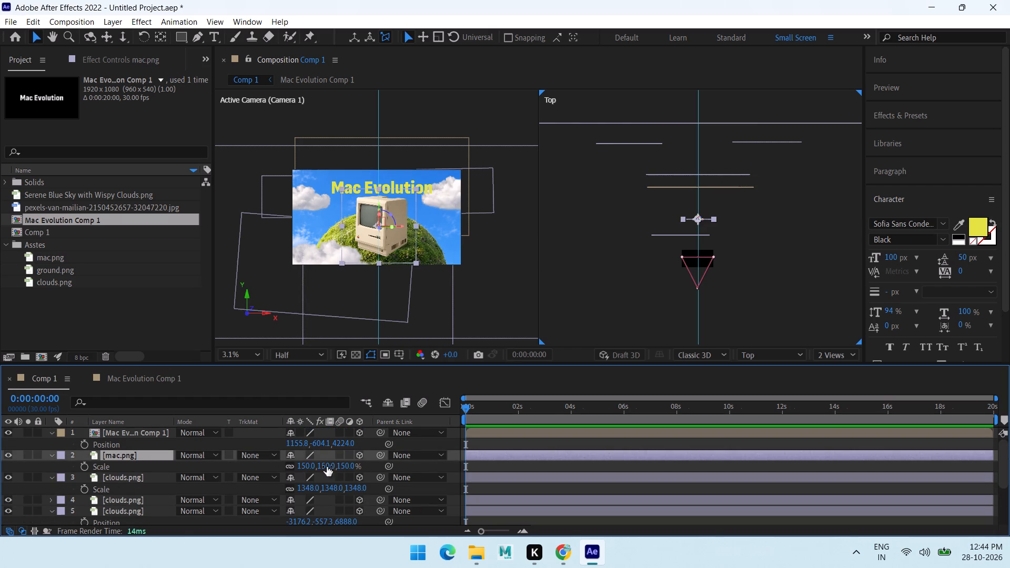
left_click_drag(306, 464, 251, 472)
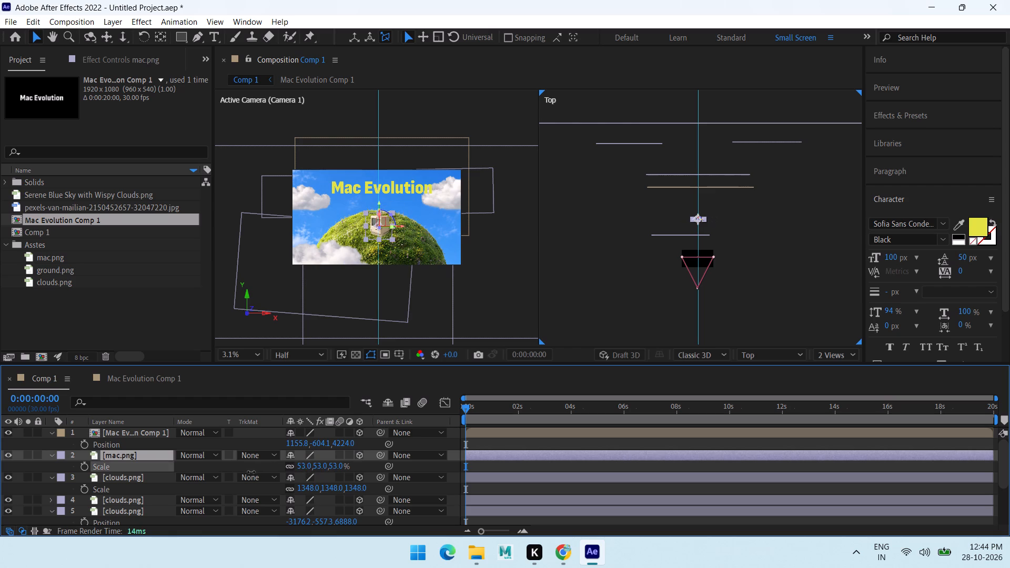
left_click_drag(251, 472, 268, 478)
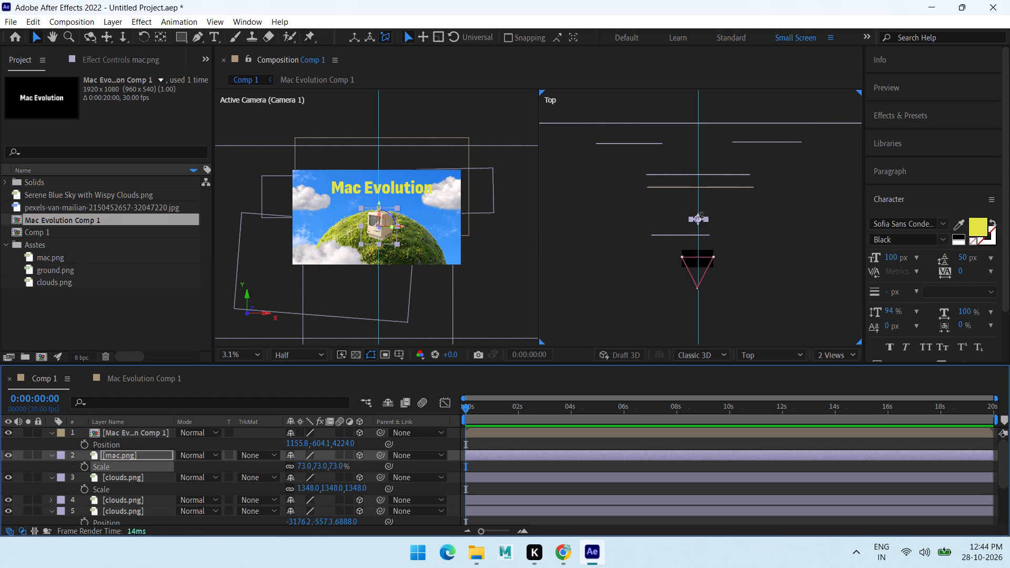
left_click_drag(698, 214, 706, 173)
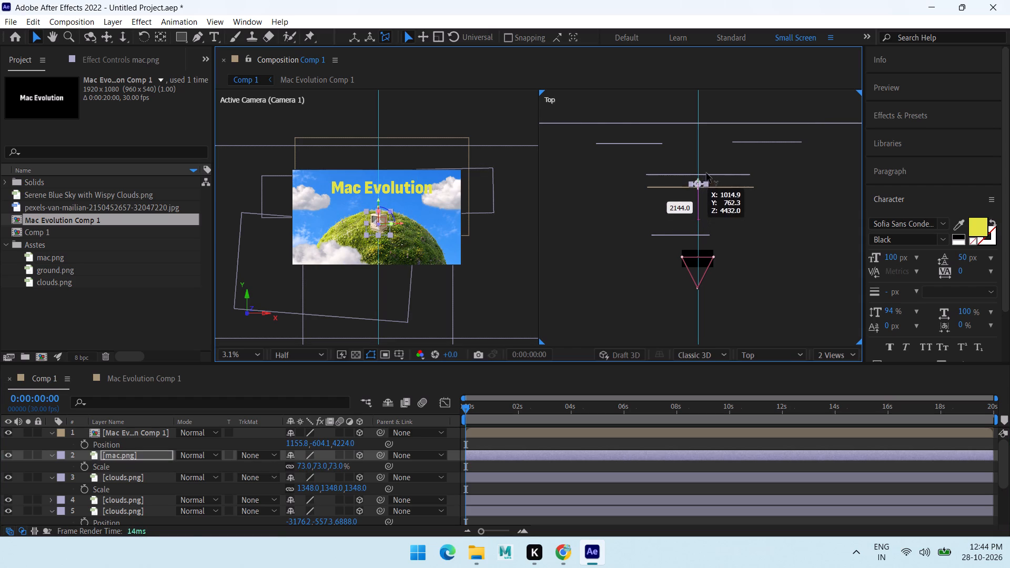
left_click_drag(706, 173, 709, 174)
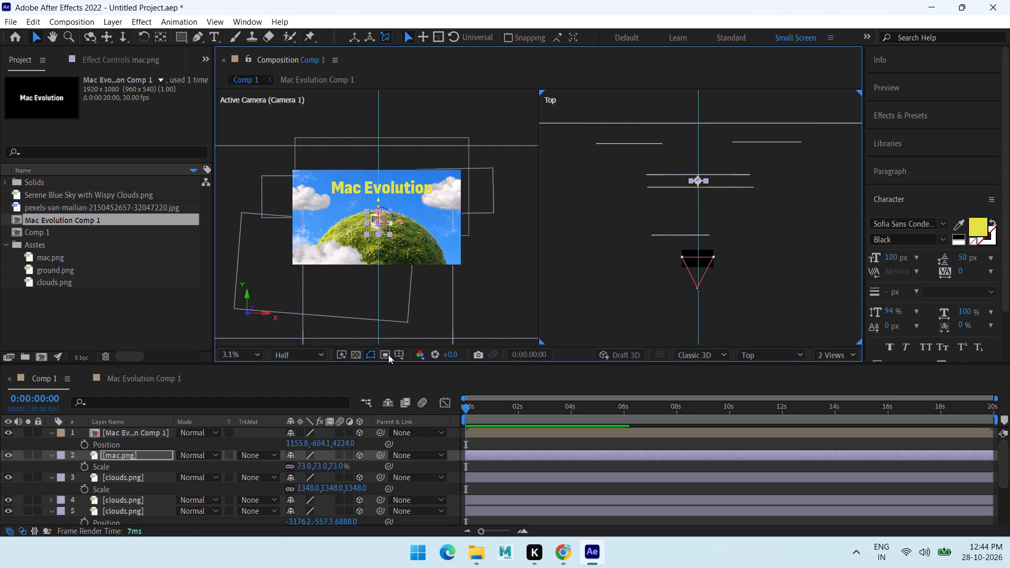
left_click_drag(302, 468, 383, 473)
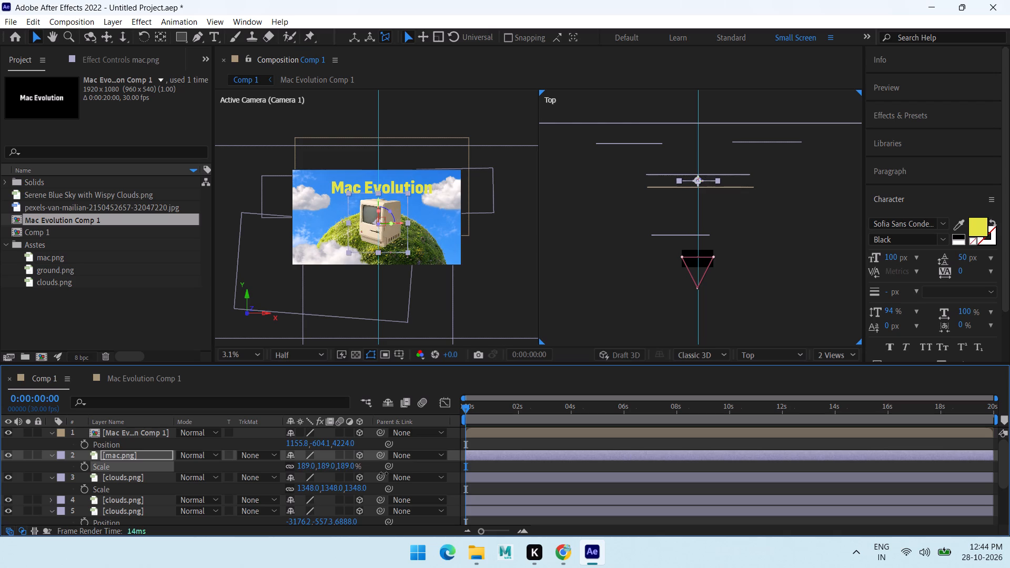
left_click_drag(383, 473, 396, 474)
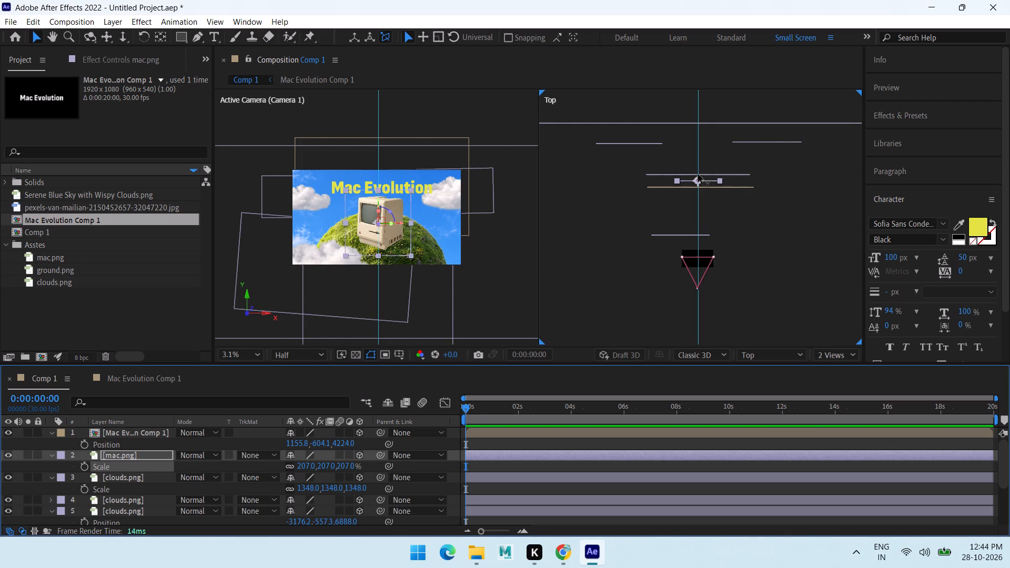
left_click_drag(698, 175, 702, 164)
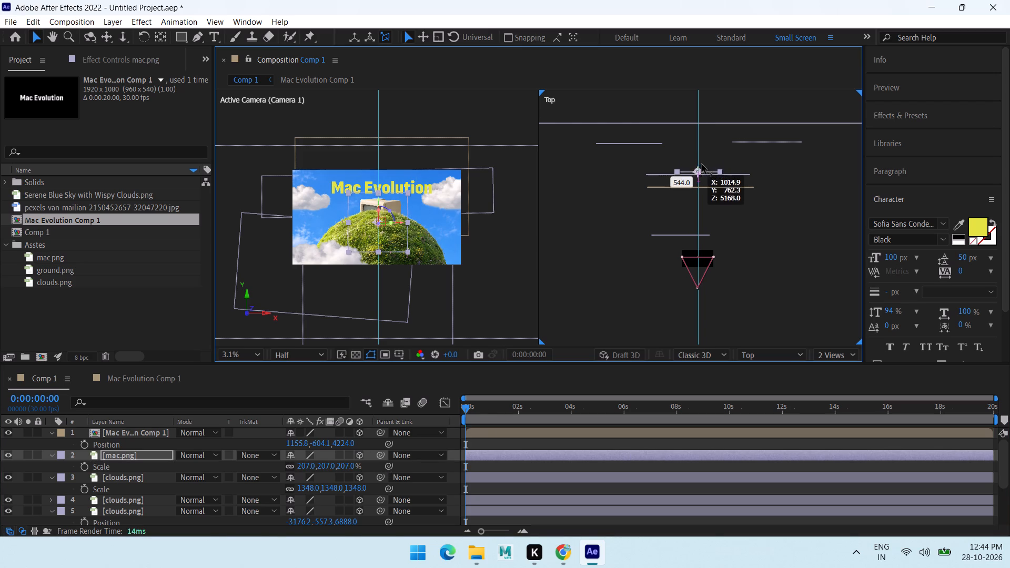
left_click_drag(702, 164, 705, 172)
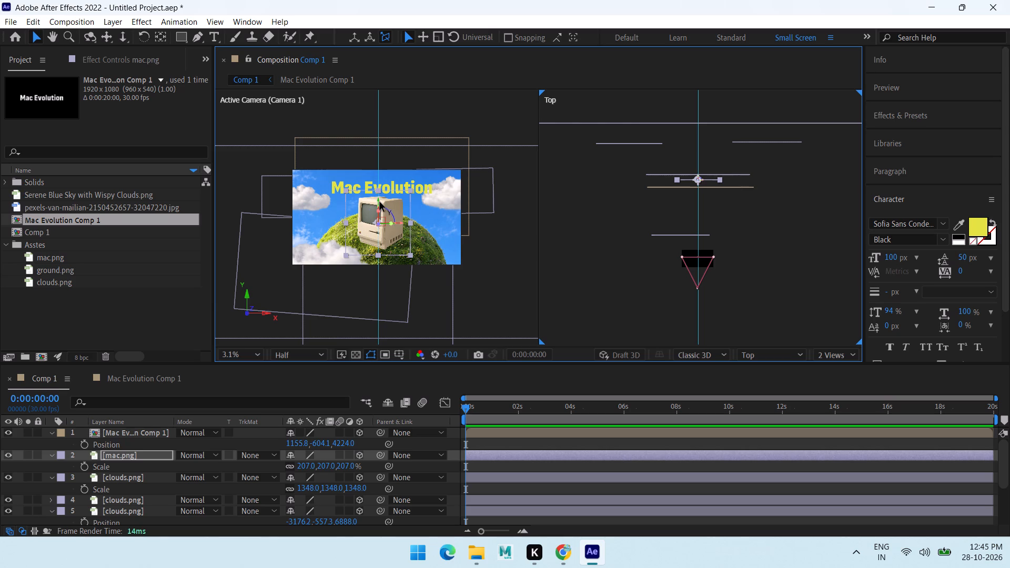
Raise the Mac to sit higher on the hill, at about 383 in Y, and push it slightly farther back to about 4848 in Z.
left_click_drag(380, 202, 380, 191)
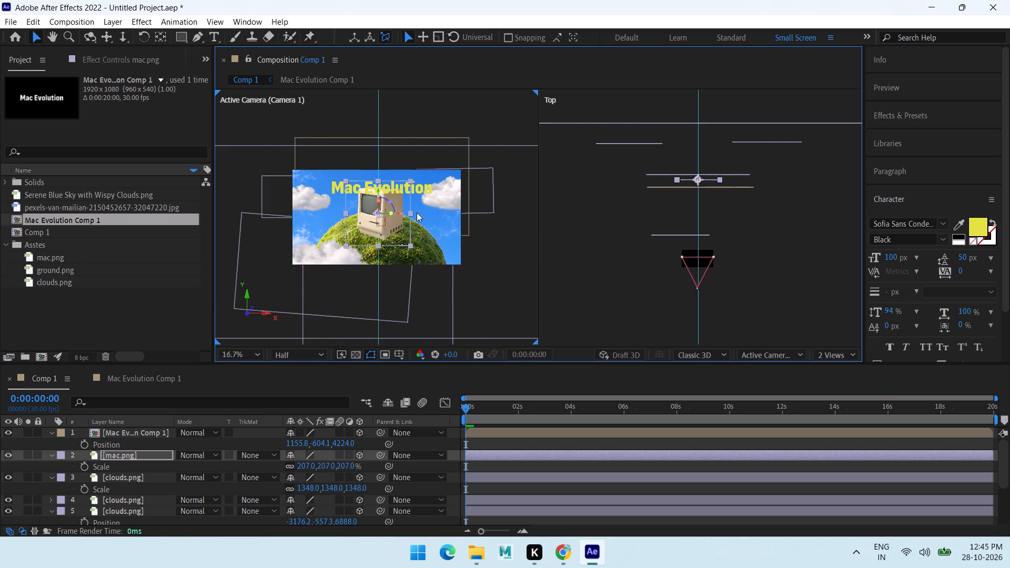
left_click(574, 238)
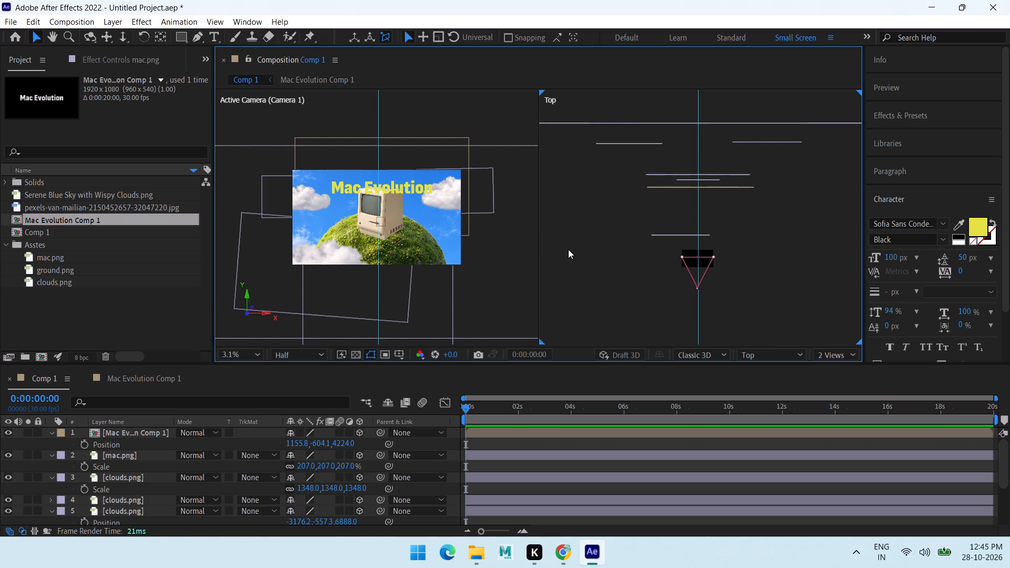
left_click(568, 249)
left_click(412, 190)
left_click(786, 224)
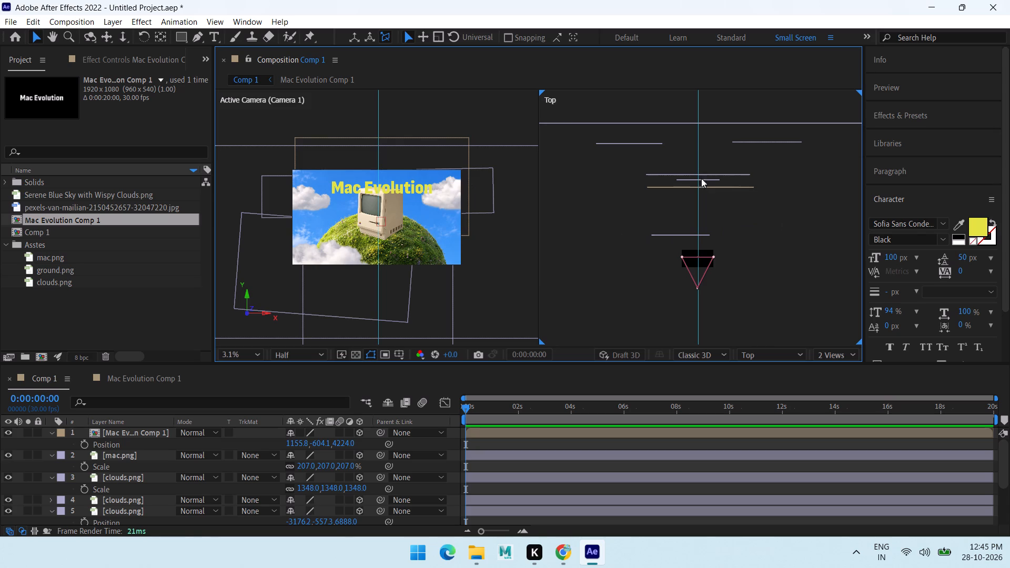
left_click(710, 178)
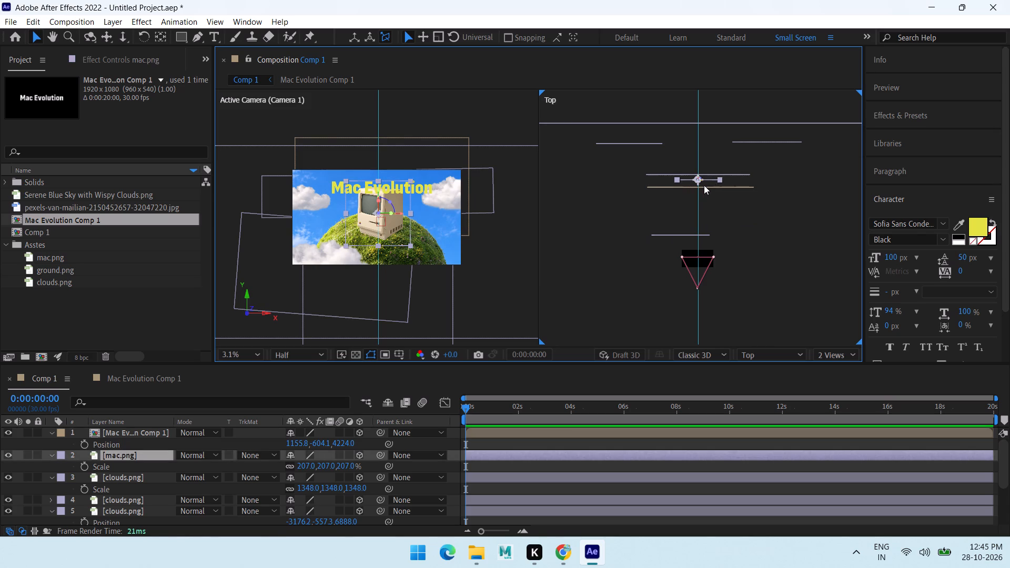
left_click_drag(697, 176, 708, 171)
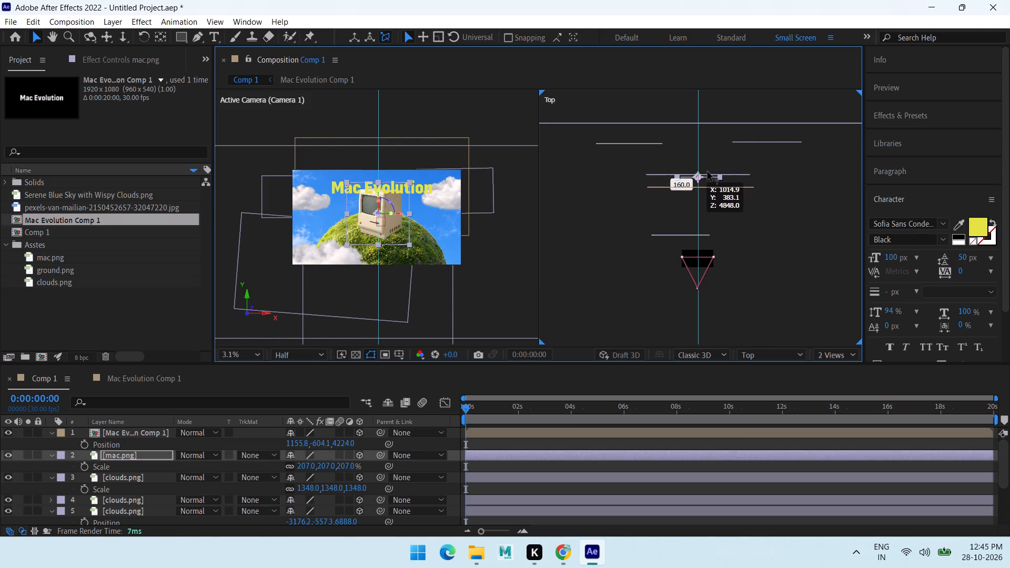
left_click_drag(708, 171, 708, 172)
left_click(795, 269)
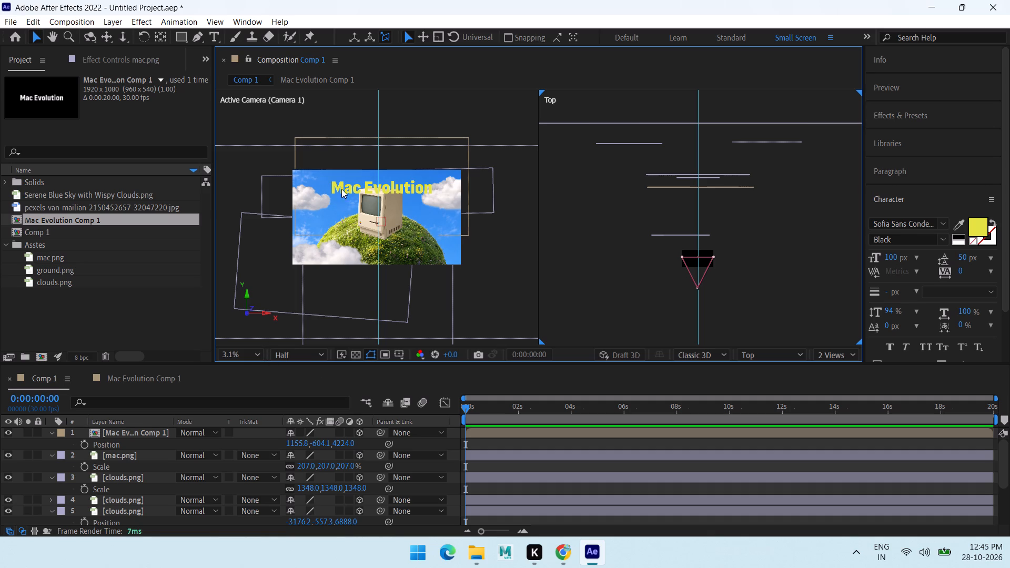
Raise the "Mac Evolution" title layer slightly above the Mac, to a Y position of -760.7.
left_click(136, 474)
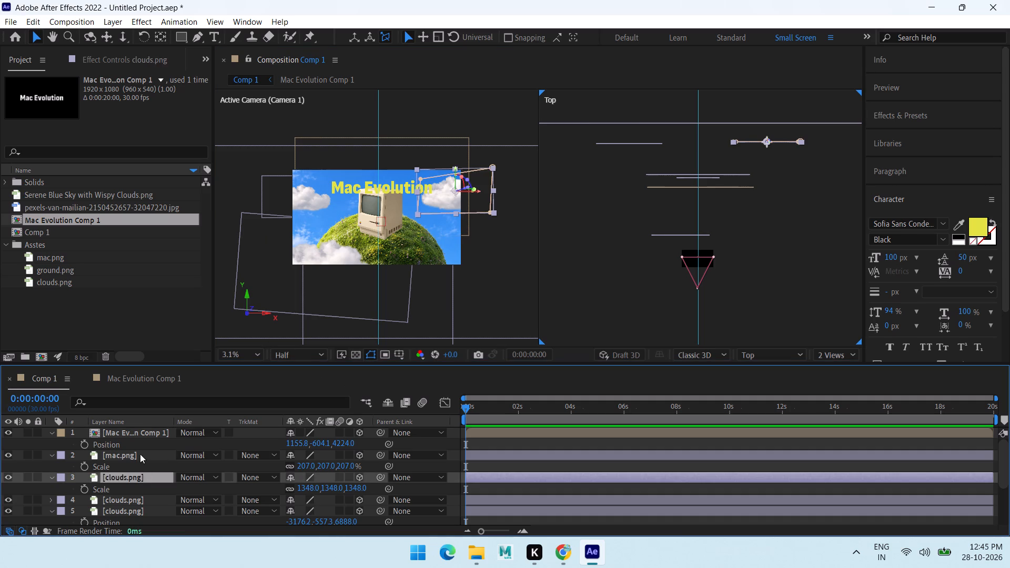
left_click(140, 454)
scroll(136, 464, "down", 1)
scroll(136, 459, "up", 2)
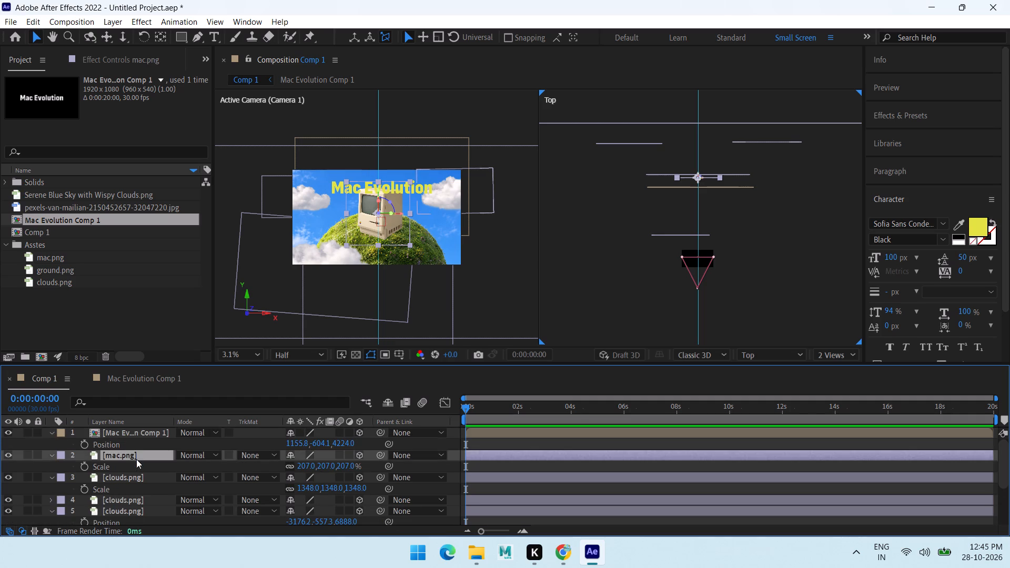
scroll(136, 459, "up", 1)
left_click(142, 433)
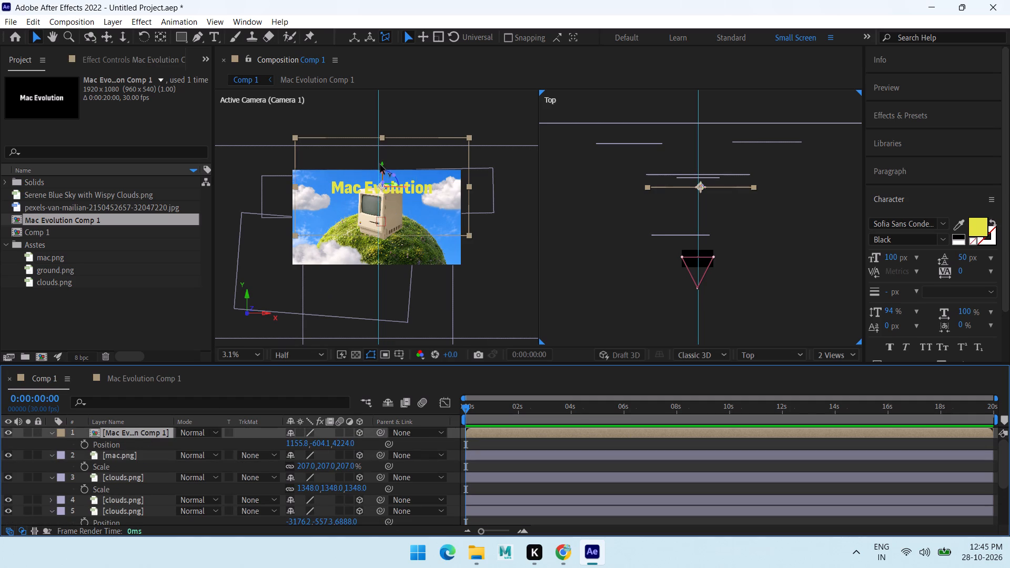
left_click_drag(381, 163, 382, 157)
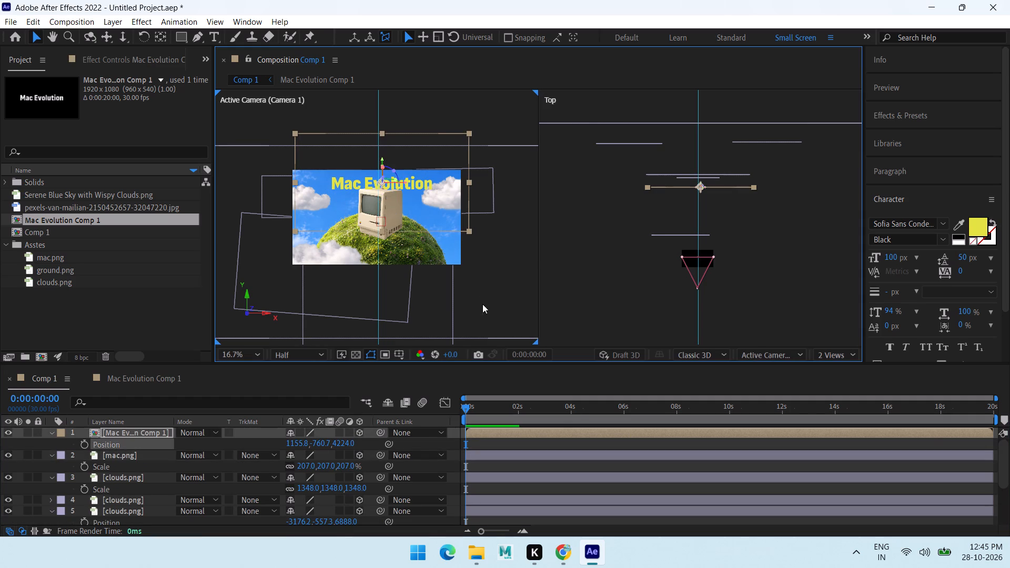
Raise the "Mac Evolution" title a little higher above the Mac, to a Y position of about -898.
left_click_drag(382, 158, 382, 153)
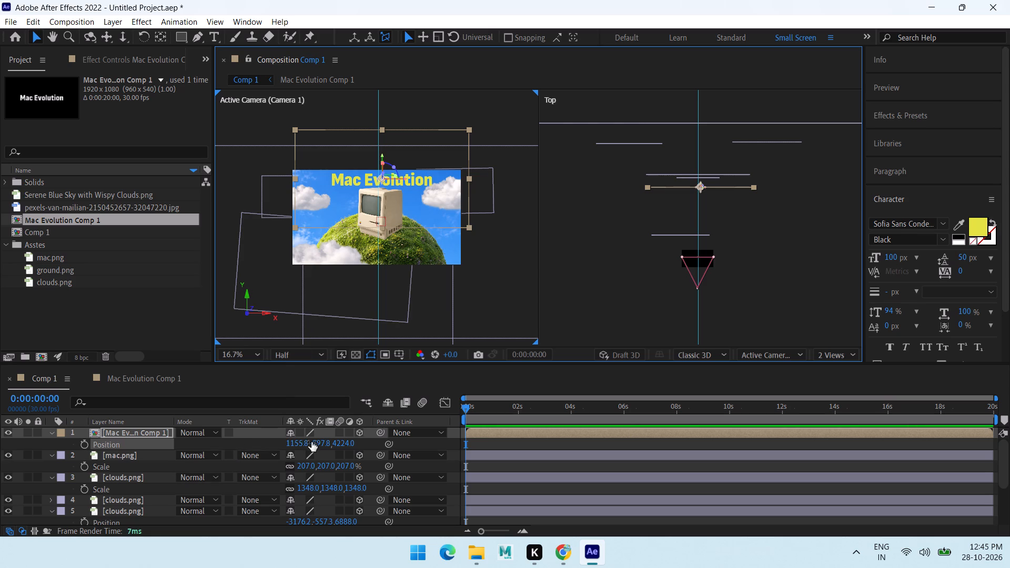
Reduce the "Mac Evolution" title layer to 316% scale.
key("s")
left_click(308, 446)
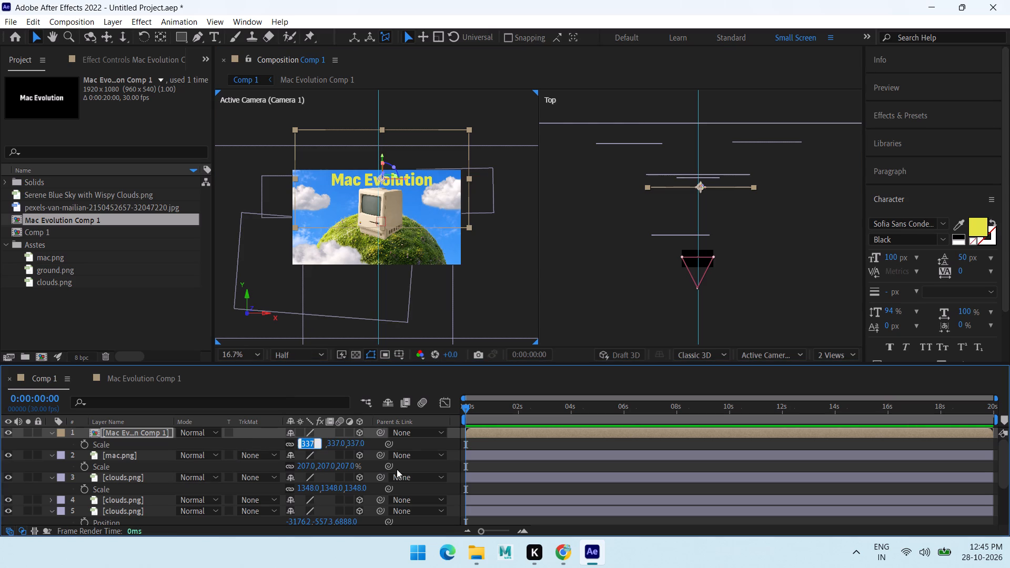
key("2")
type("50")
key("Return")
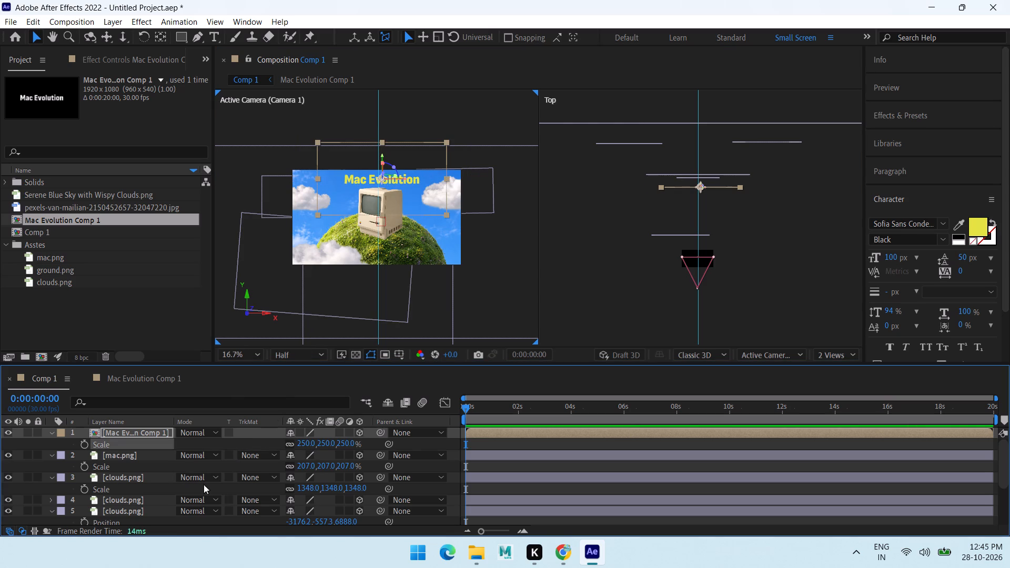
left_click_drag(303, 444, 333, 447)
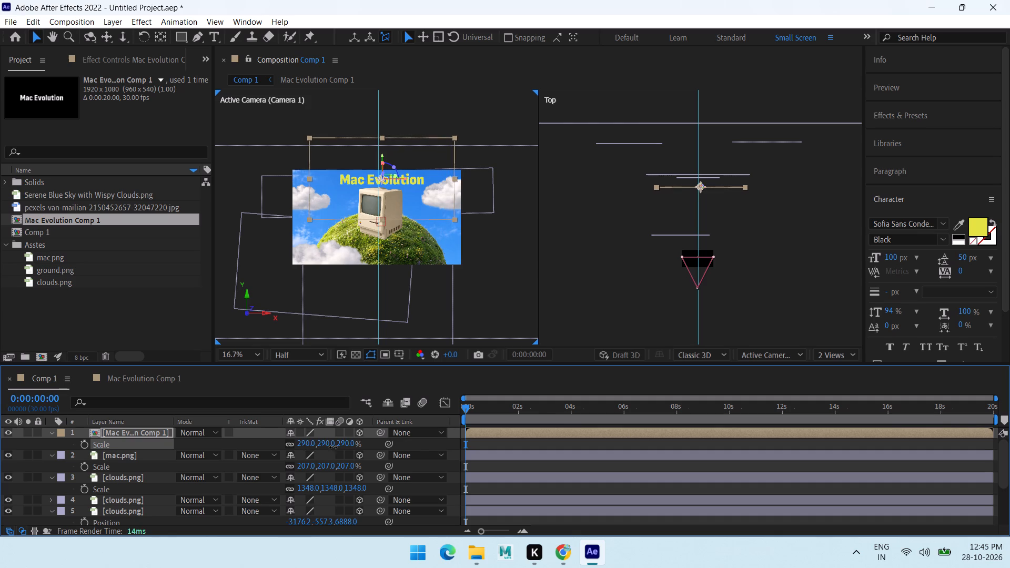
left_click_drag(333, 447, 351, 449)
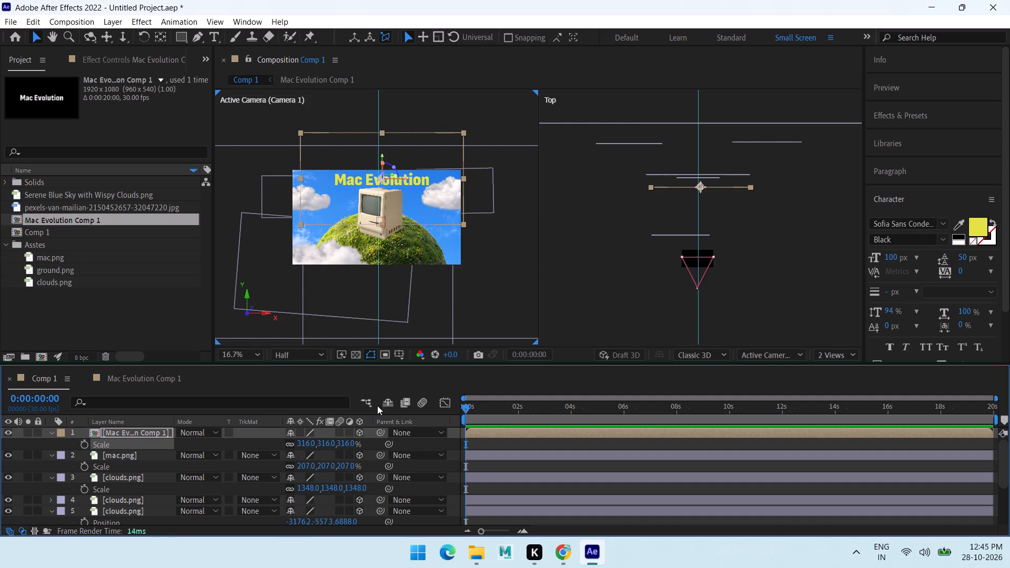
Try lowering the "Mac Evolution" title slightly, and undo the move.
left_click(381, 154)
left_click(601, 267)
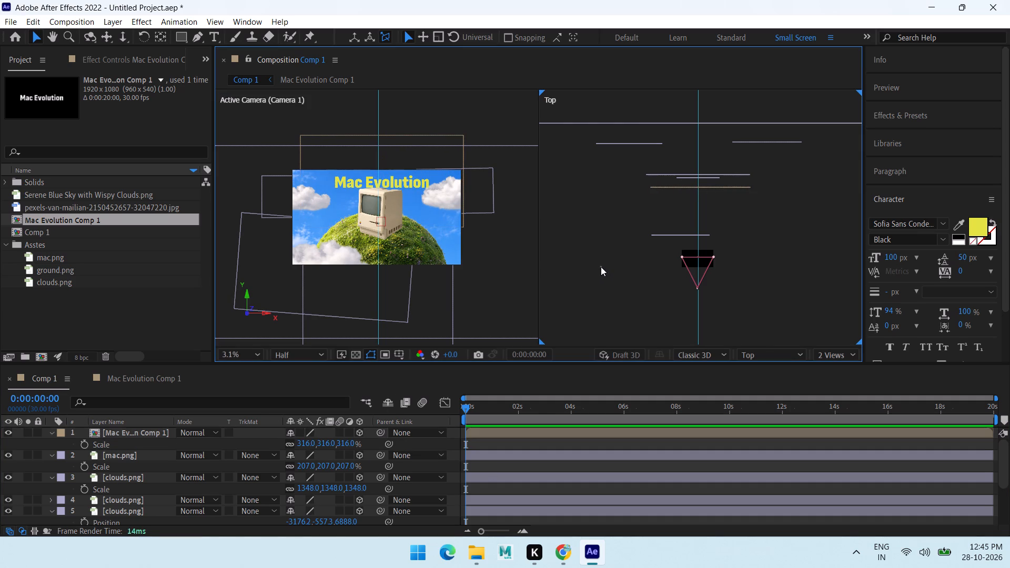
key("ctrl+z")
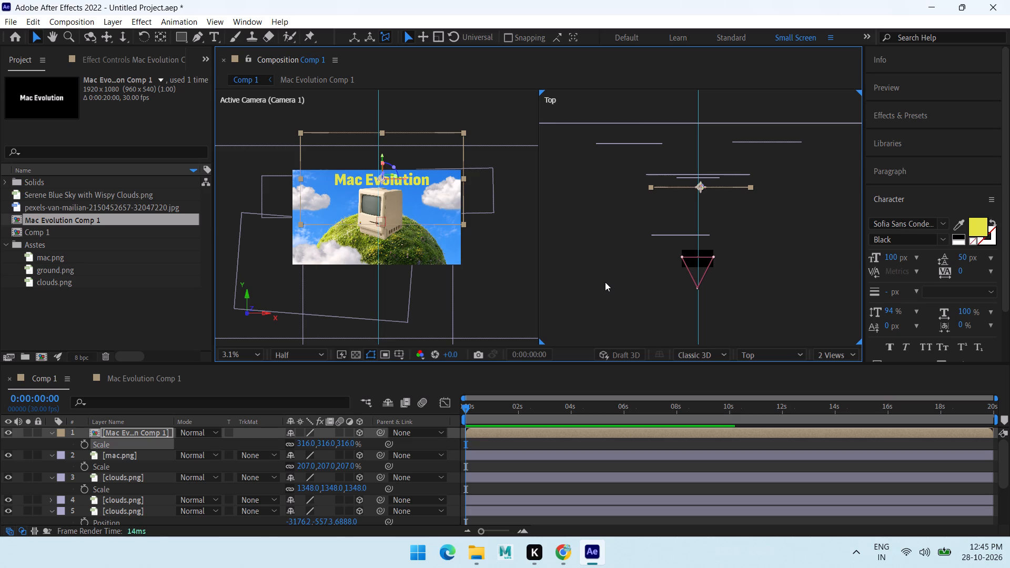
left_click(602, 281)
Shift the clouds.png layer at the frame's right edge slightly down and outward, to about 5234 in X and -816 in Y.
left_click(449, 196)
left_click(490, 193)
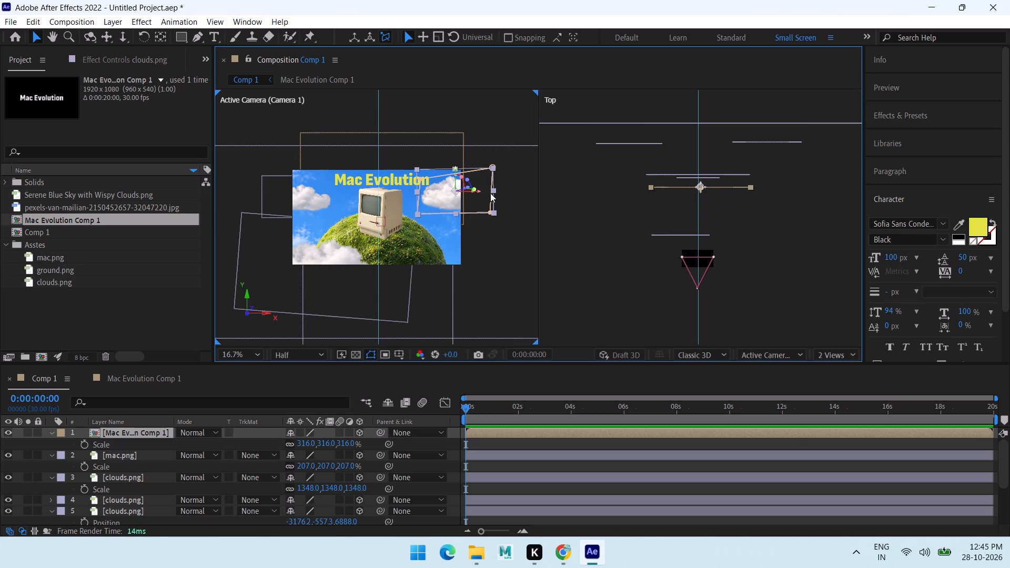
left_click_drag(456, 169, 456, 175)
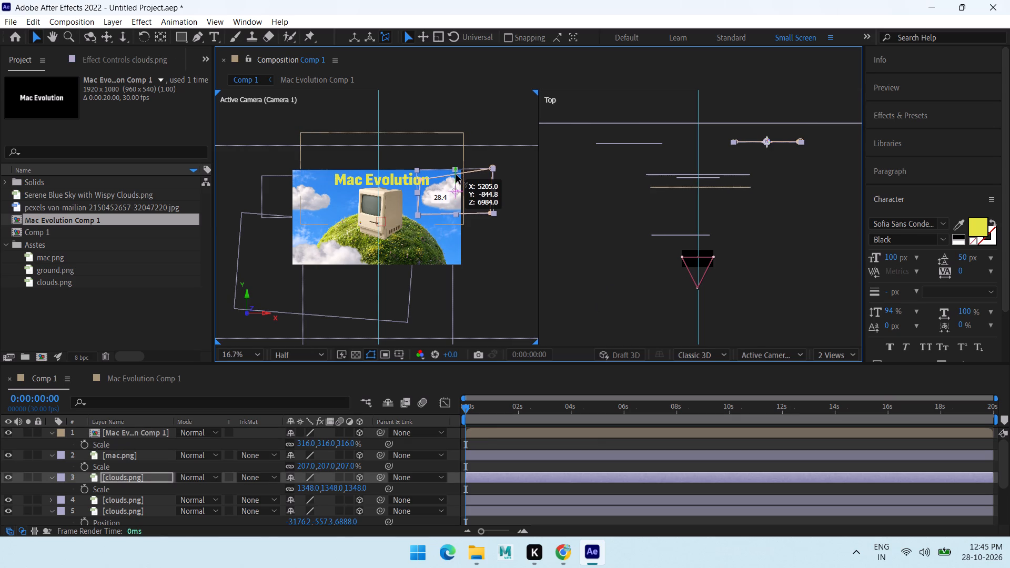
left_click_drag(456, 175, 472, 172)
left_click(481, 193)
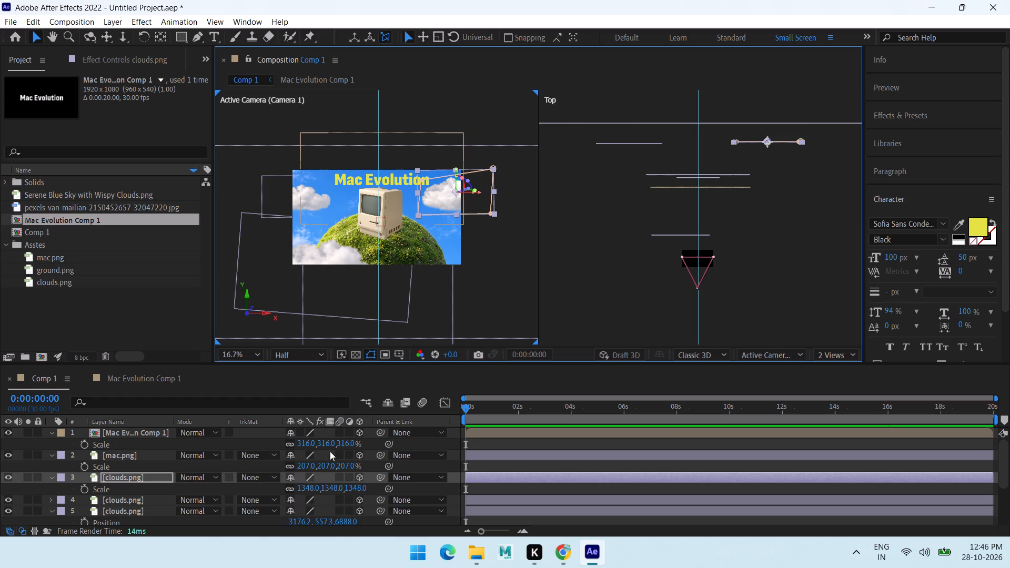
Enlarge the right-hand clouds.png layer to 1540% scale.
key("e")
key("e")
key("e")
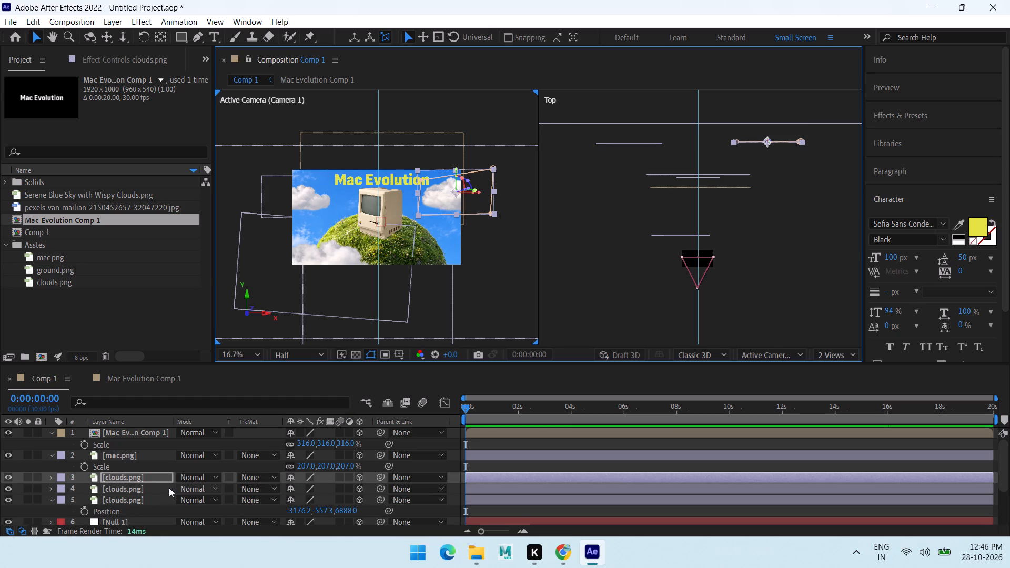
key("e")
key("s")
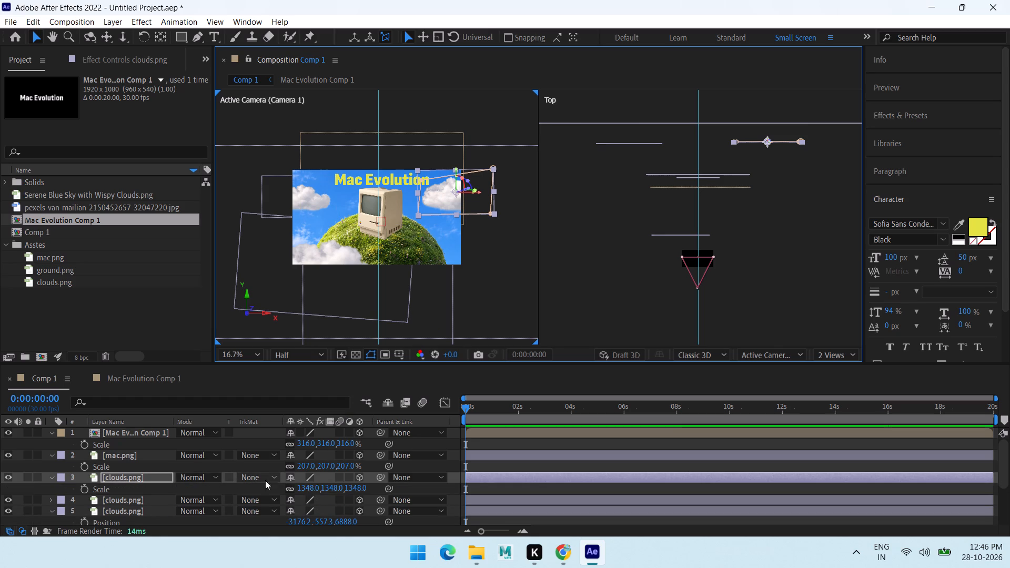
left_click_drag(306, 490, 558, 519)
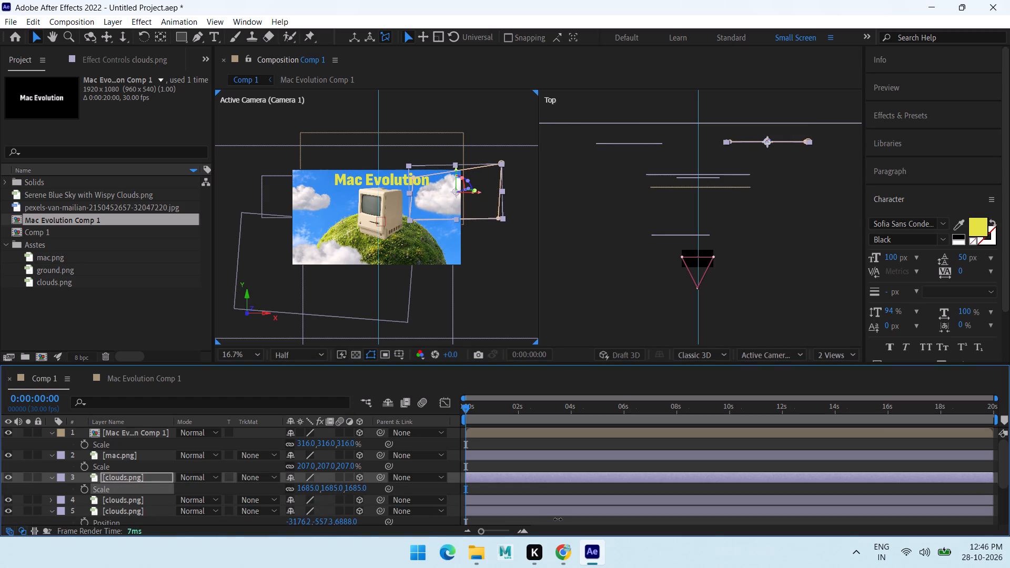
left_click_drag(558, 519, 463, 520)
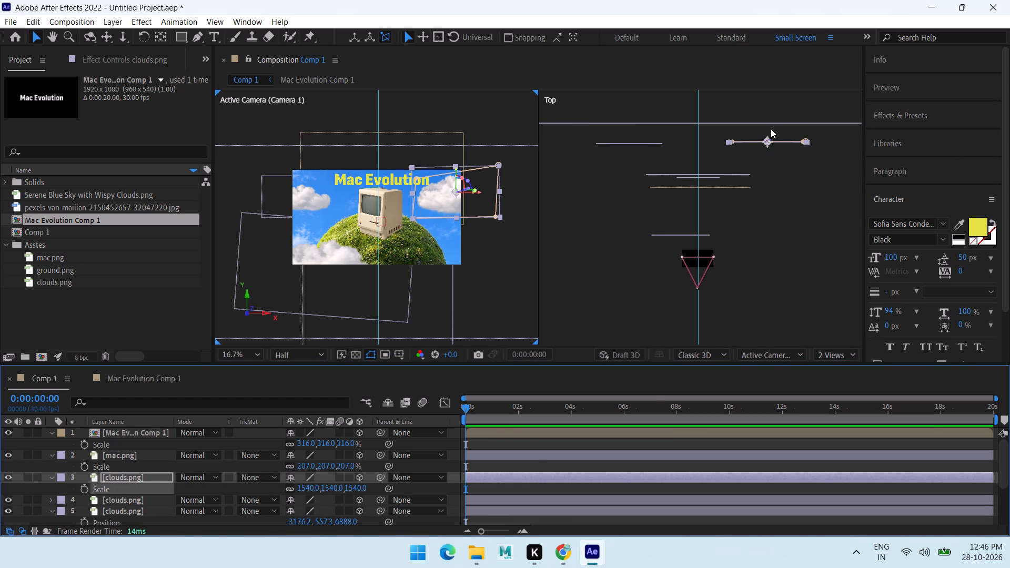
Reposition the right-hand cloud at about 5367 in X and -483 in Y, slightly farther back in depth.
left_click_drag(767, 136, 774, 177)
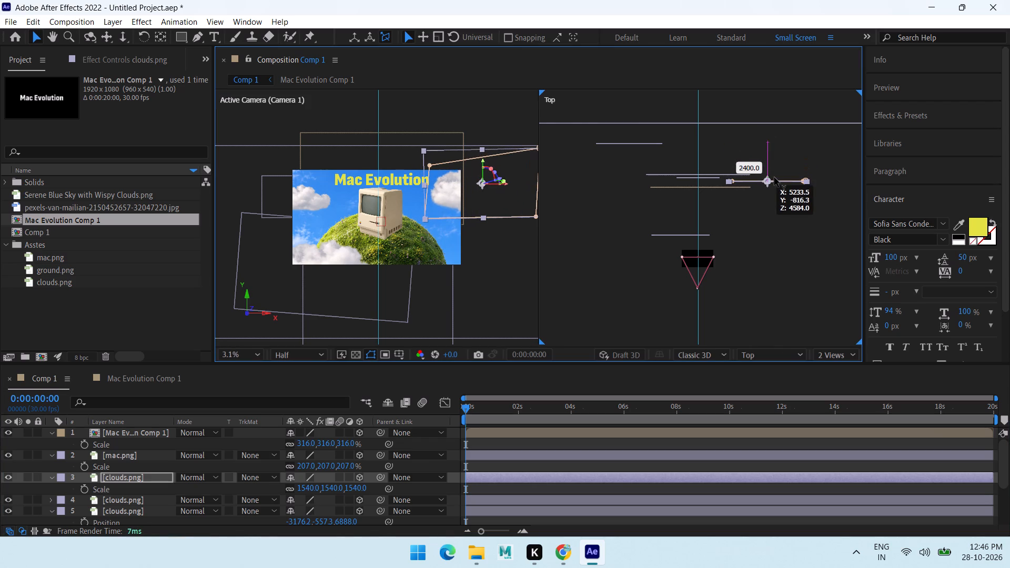
left_click_drag(774, 177, 782, 152)
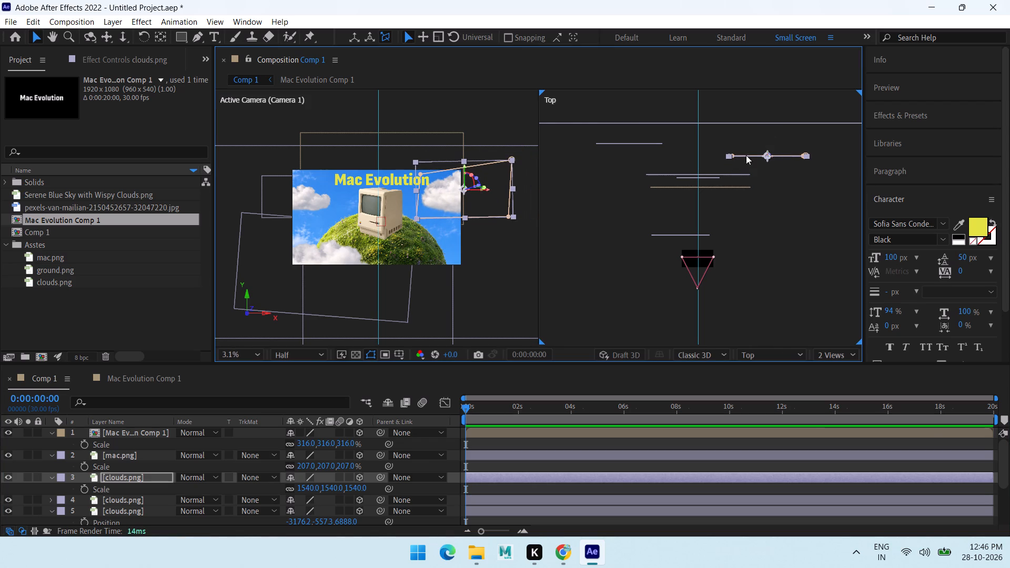
left_click_drag(463, 168, 463, 177)
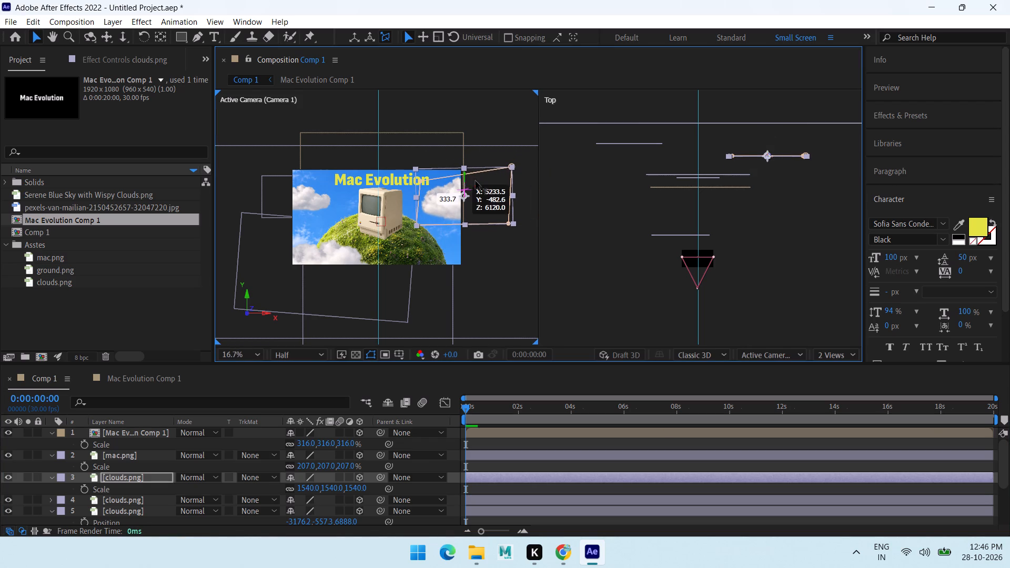
left_click_drag(489, 197, 483, 198)
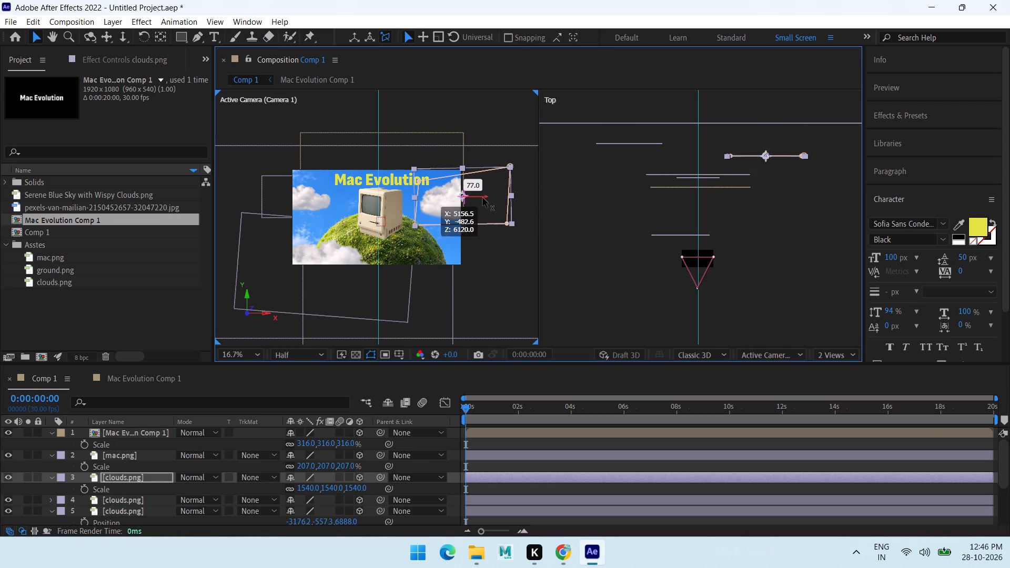
left_click_drag(483, 198, 479, 198)
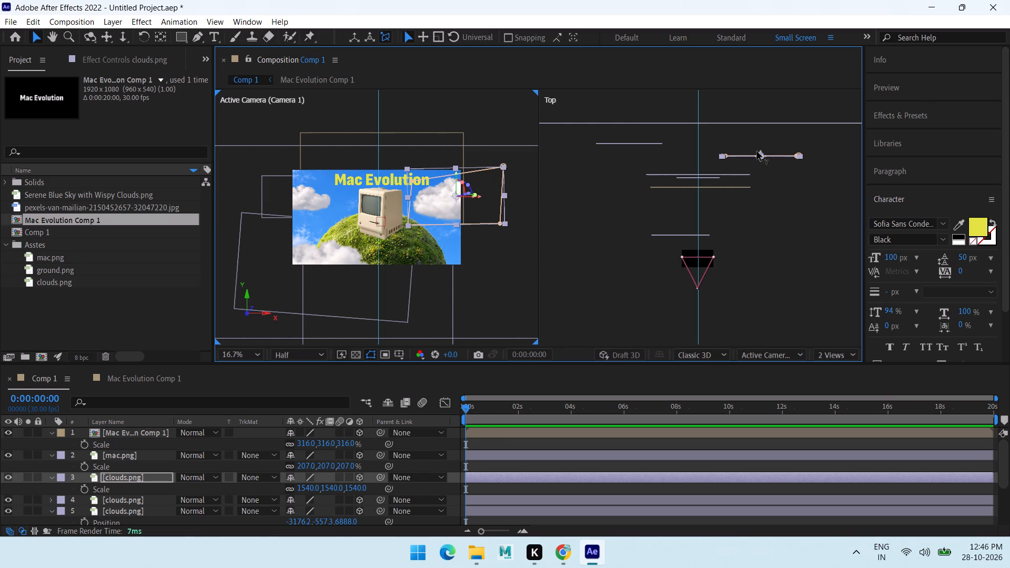
left_click_drag(761, 153, 761, 145)
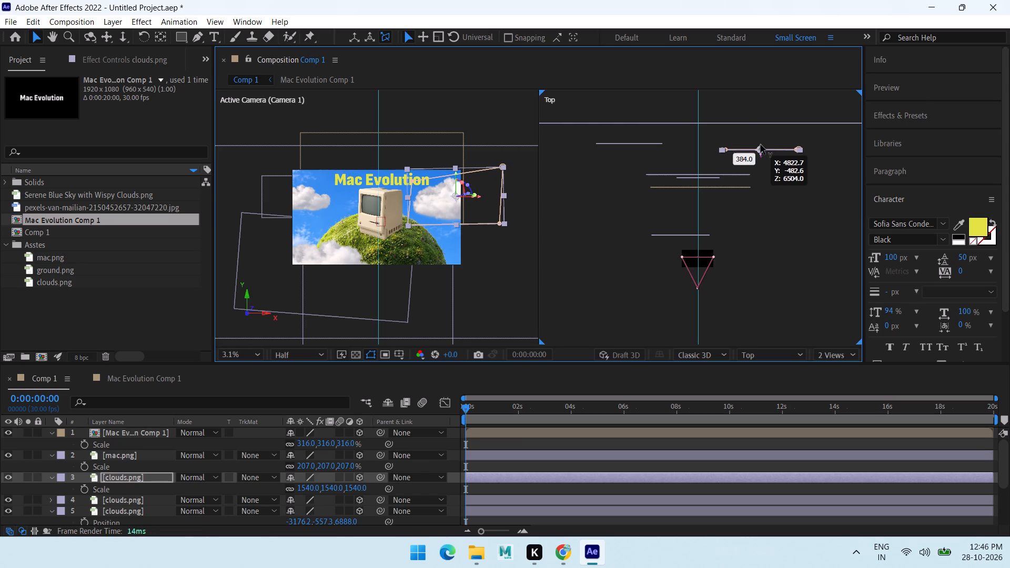
left_click_drag(761, 145, 765, 134)
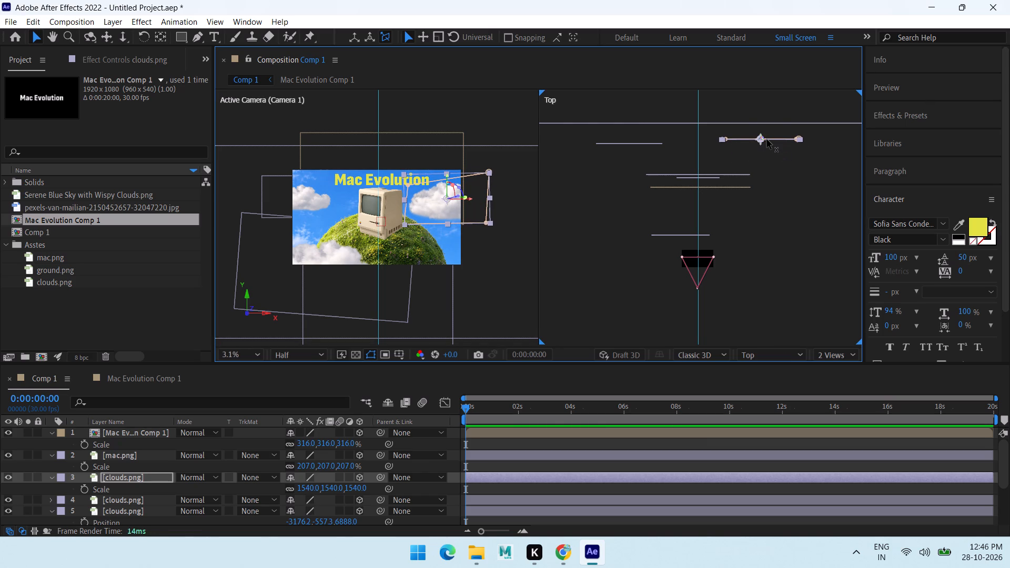
left_click_drag(767, 139, 777, 143)
left_click(810, 255)
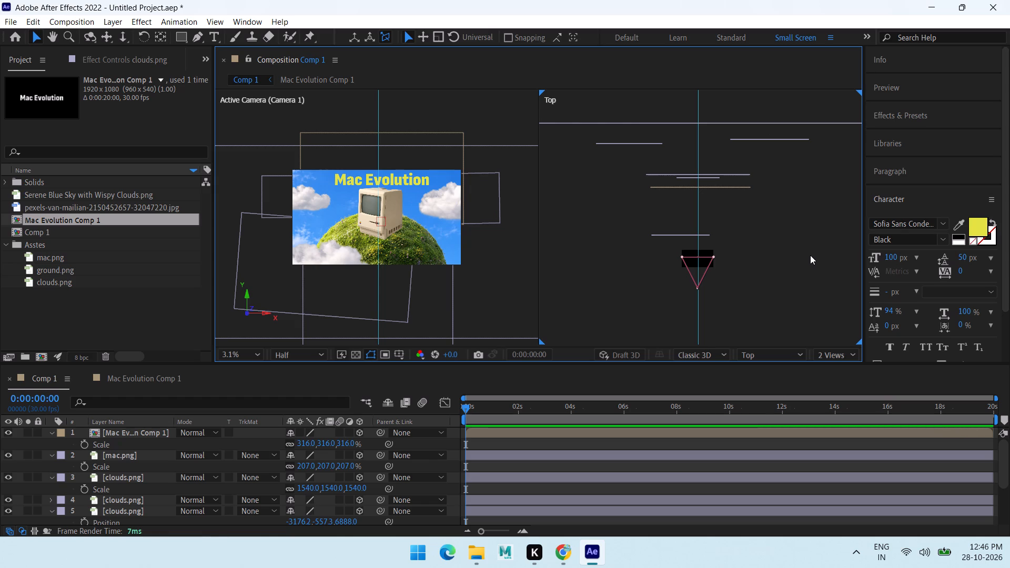
Bring the right-hand cloud much closer to the camera, to about 2088 in Z, and move it inward over the title.
left_click_drag(679, 223, 679, 244)
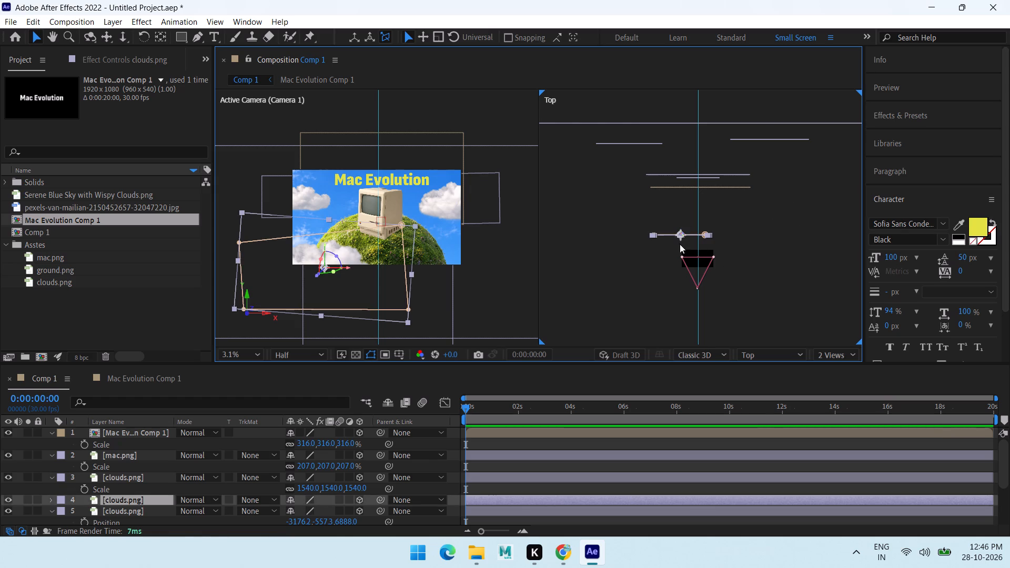
left_click(845, 205)
left_click_drag(780, 136, 780, 156)
left_click_drag(790, 130, 790, 134)
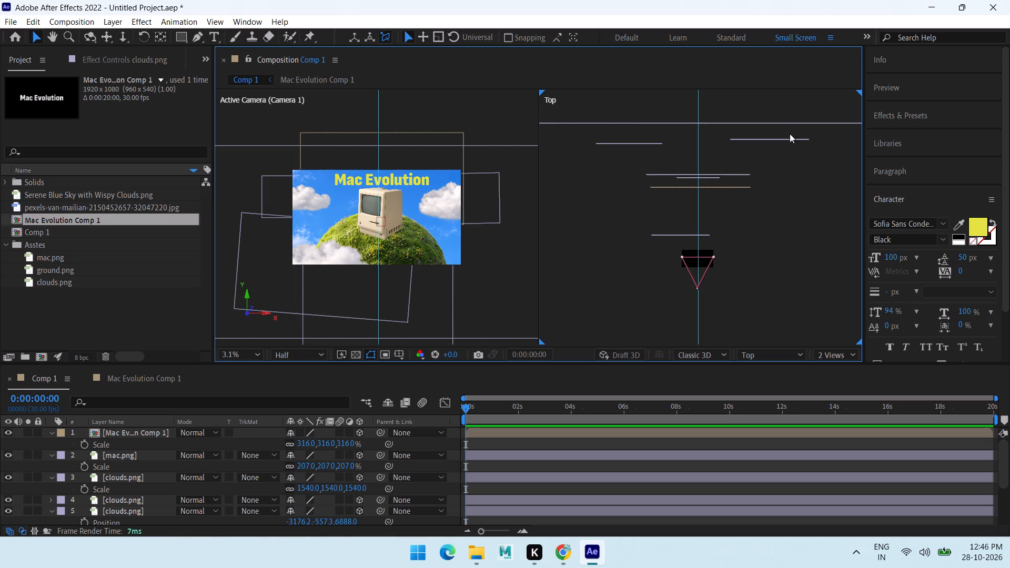
left_click_drag(790, 134, 786, 147)
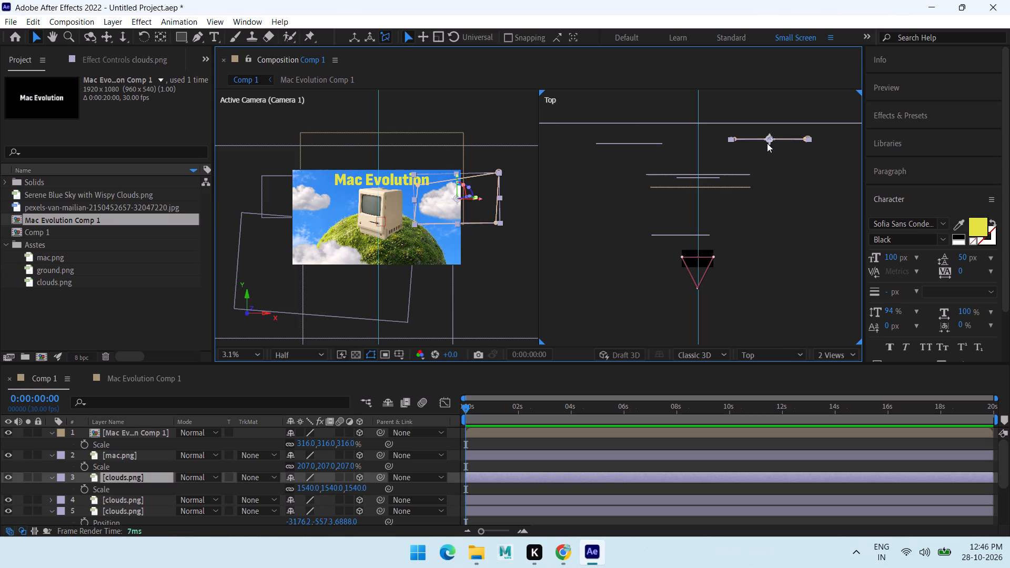
left_click_drag(769, 135, 771, 164)
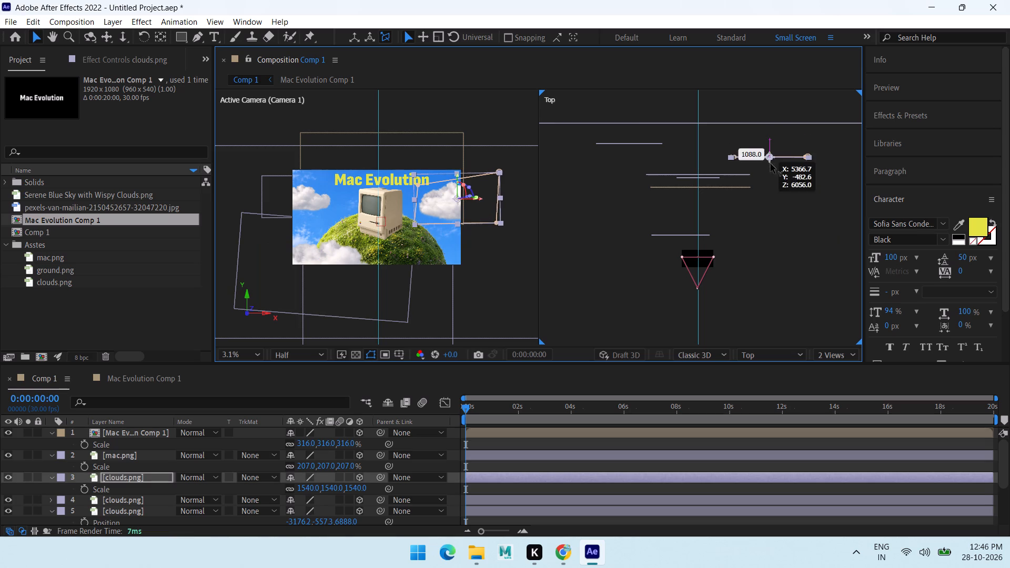
left_click_drag(771, 164, 787, 219)
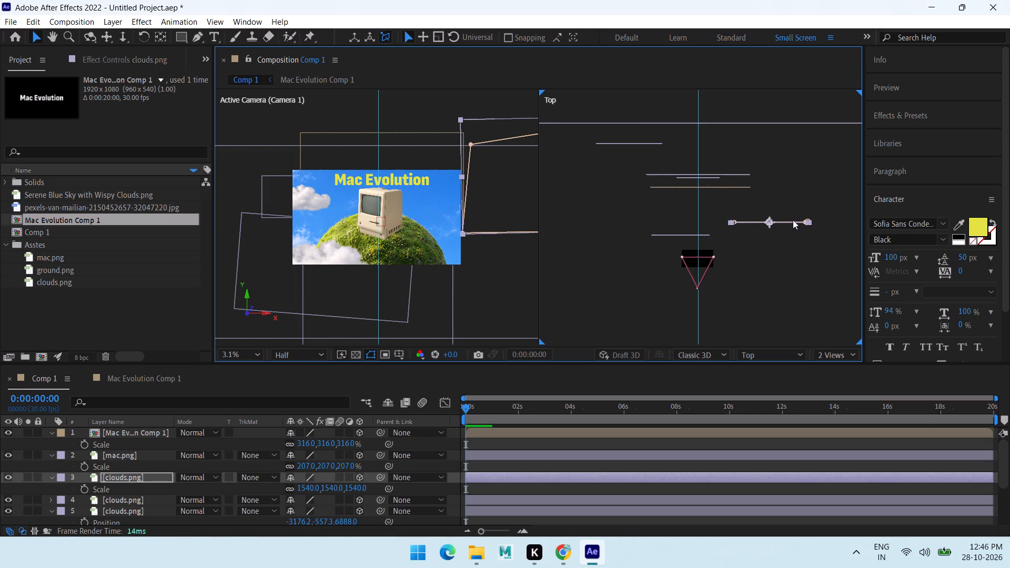
left_click_drag(775, 222, 752, 226)
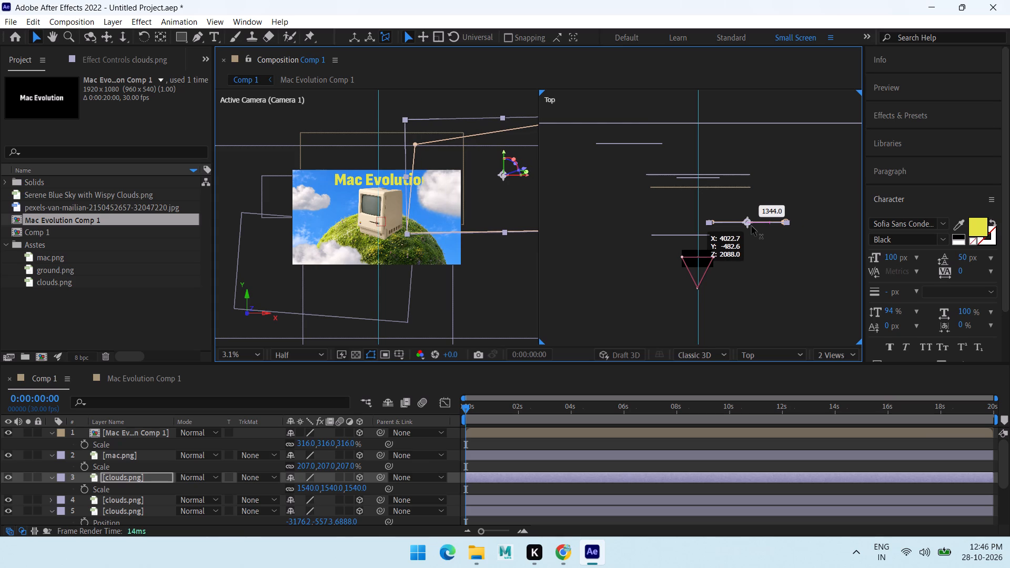
left_click_drag(752, 226, 741, 232)
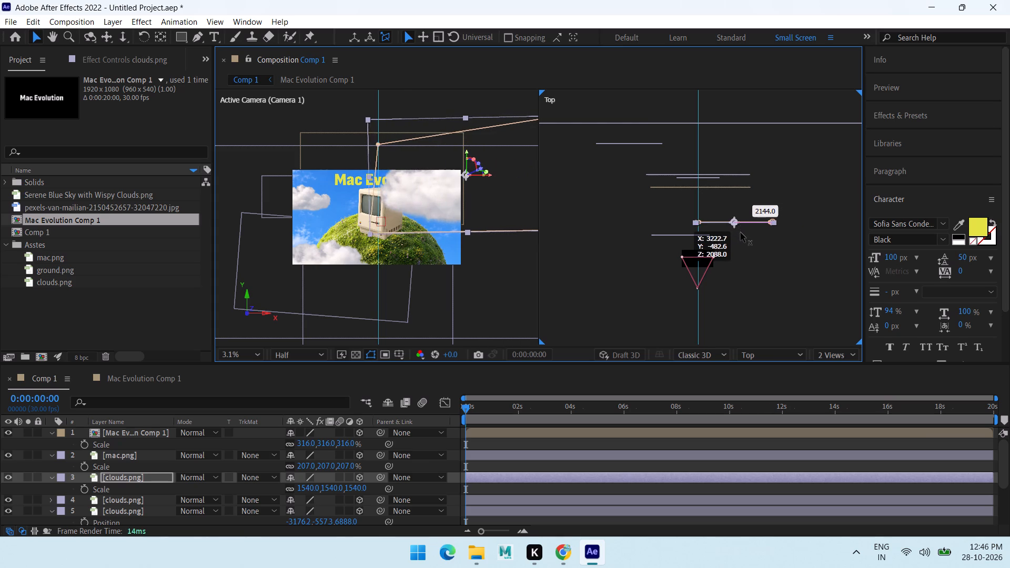
left_click_drag(741, 232, 742, 234)
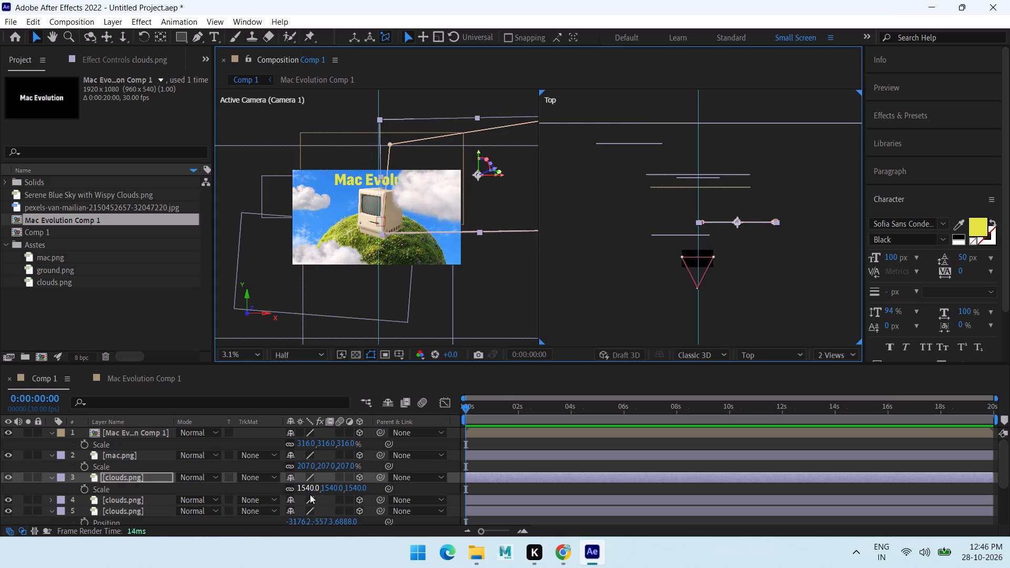
Shrink the right-hand clouds.png layer to 200% scale.
left_click_drag(305, 488, 0, 485)
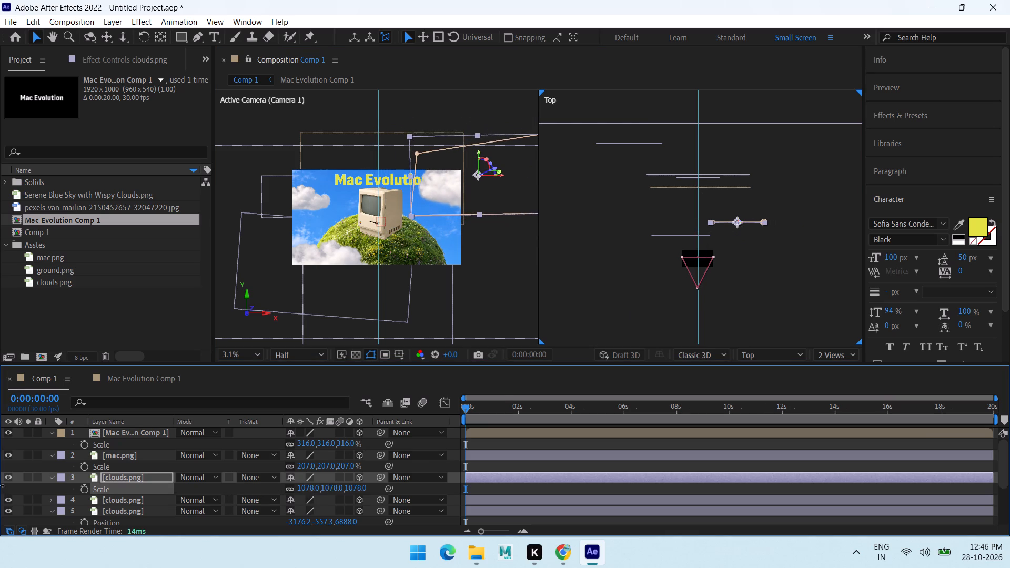
left_click_drag(0, 485, 0, 485)
left_click(310, 489)
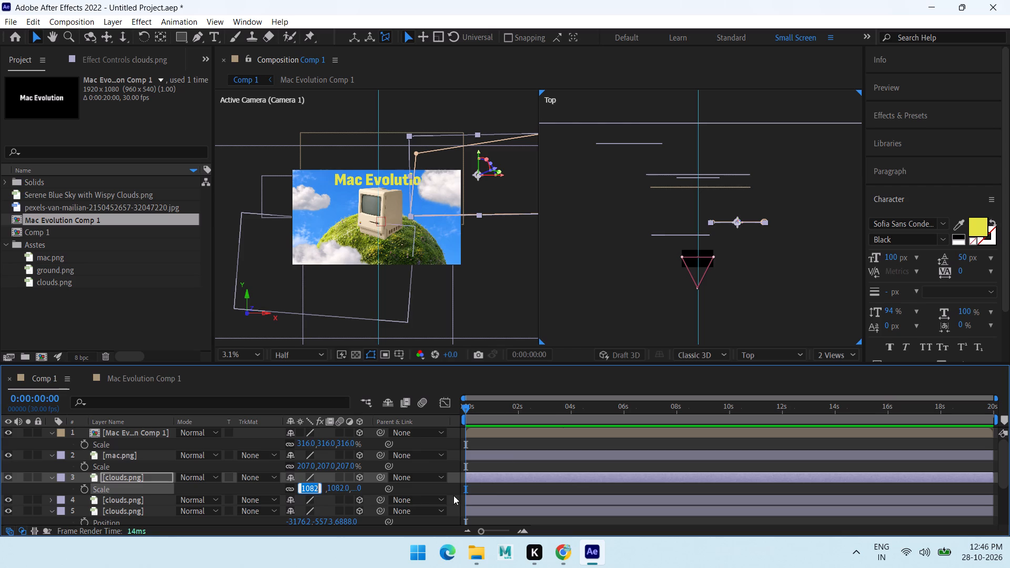
type("200")
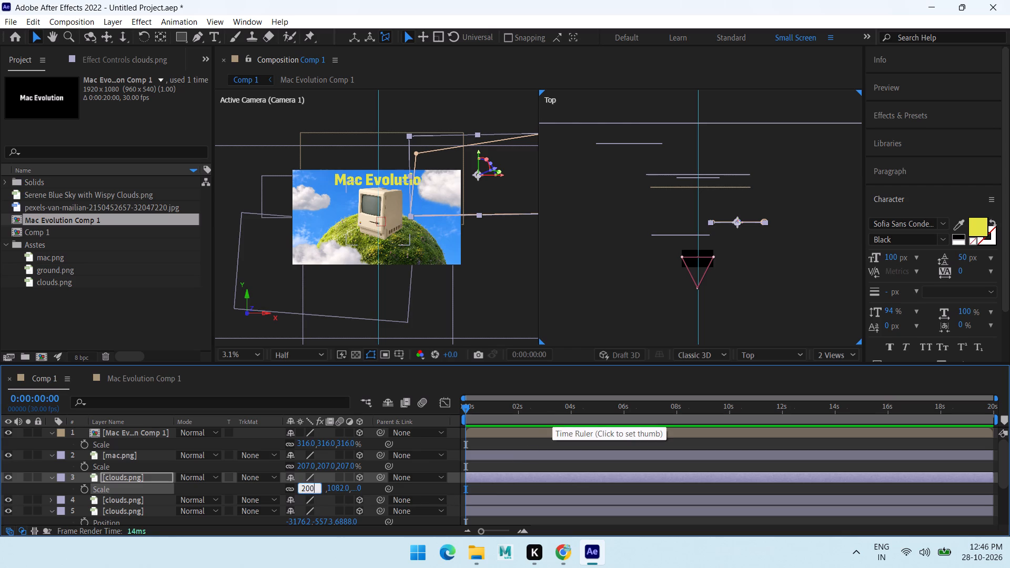
key("Return")
Move the right-hand cloud inward so it overlaps the upper-right corner of the sky.
left_click_drag(501, 177, 490, 177)
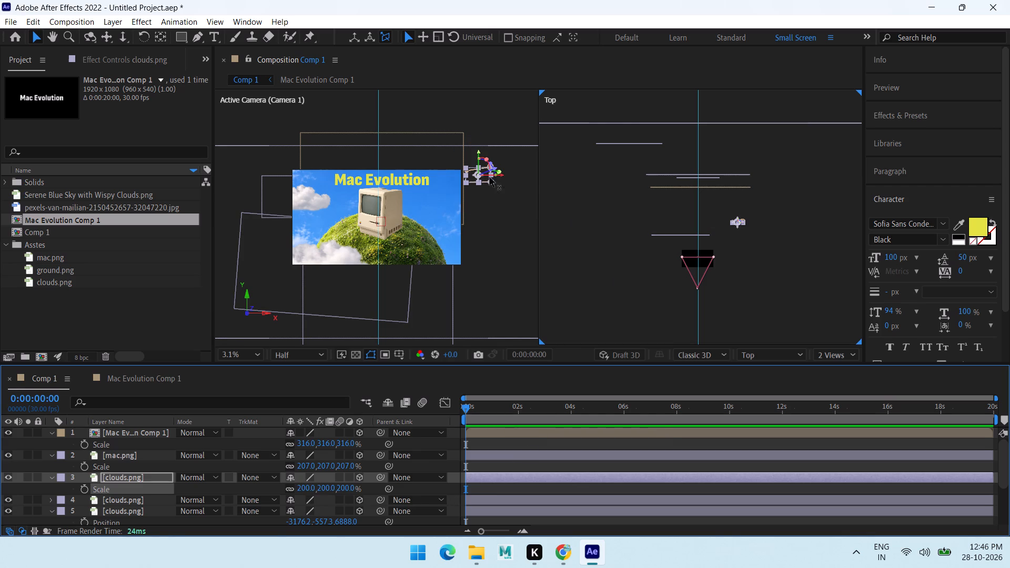
left_click_drag(490, 177, 477, 185)
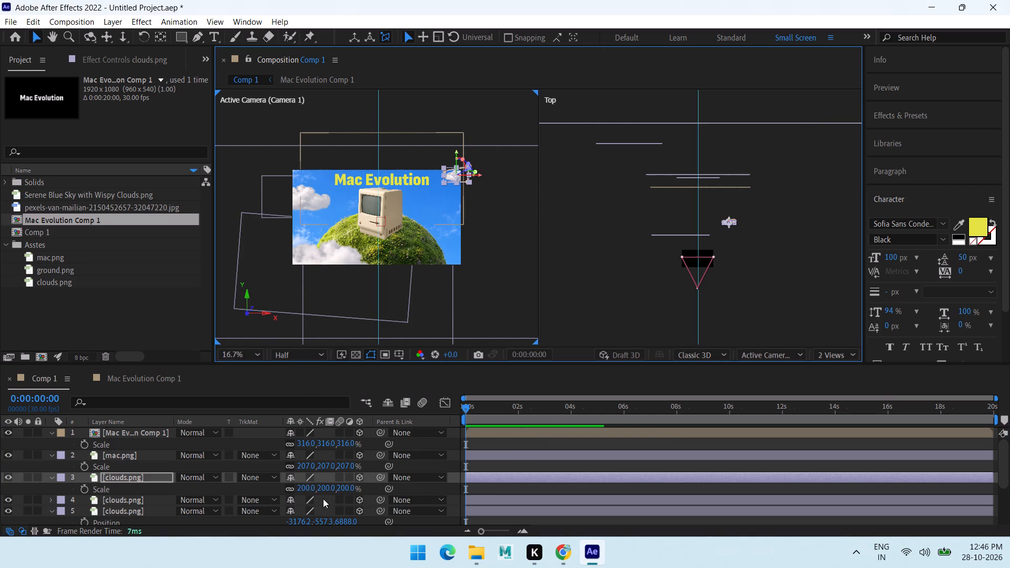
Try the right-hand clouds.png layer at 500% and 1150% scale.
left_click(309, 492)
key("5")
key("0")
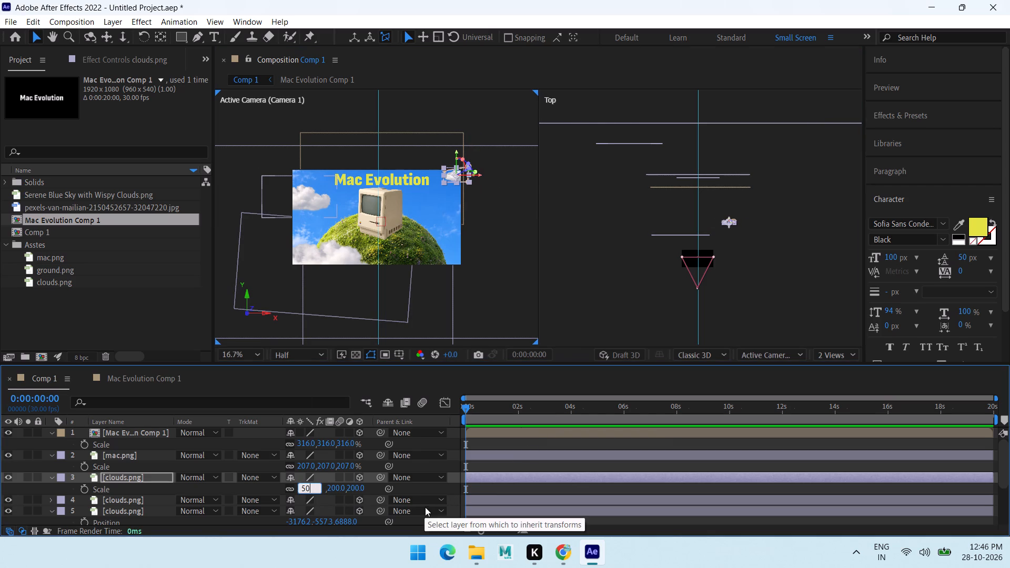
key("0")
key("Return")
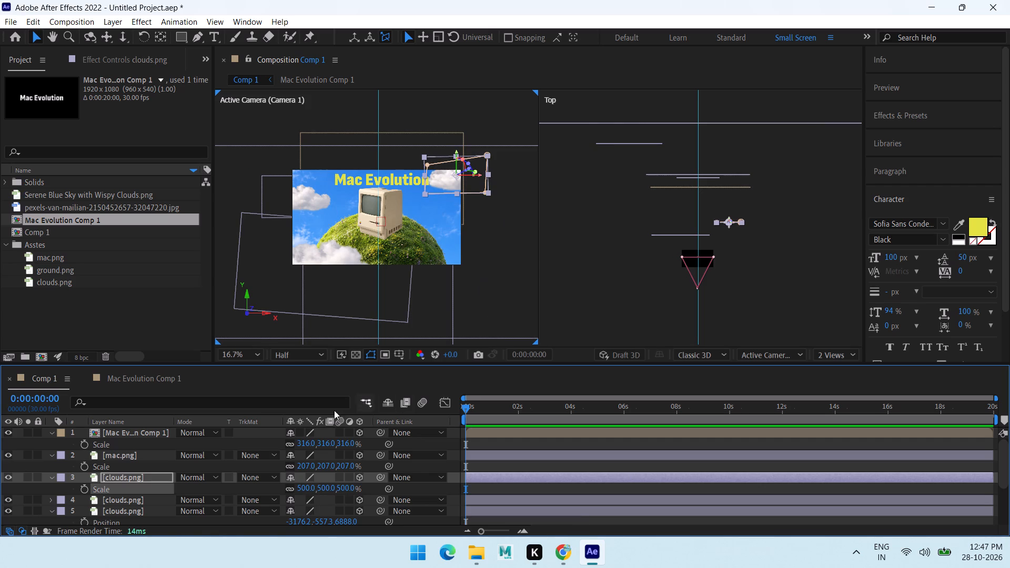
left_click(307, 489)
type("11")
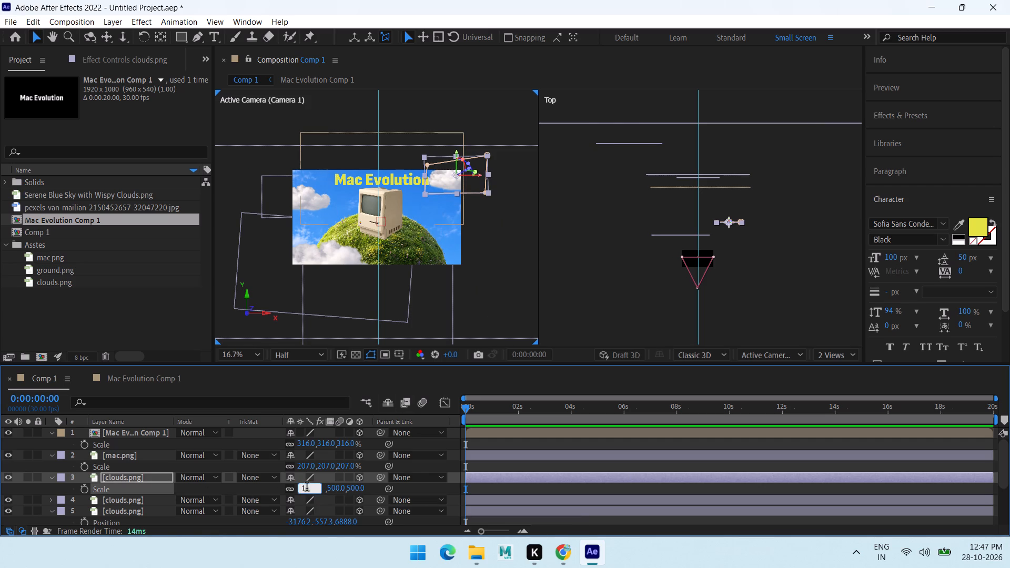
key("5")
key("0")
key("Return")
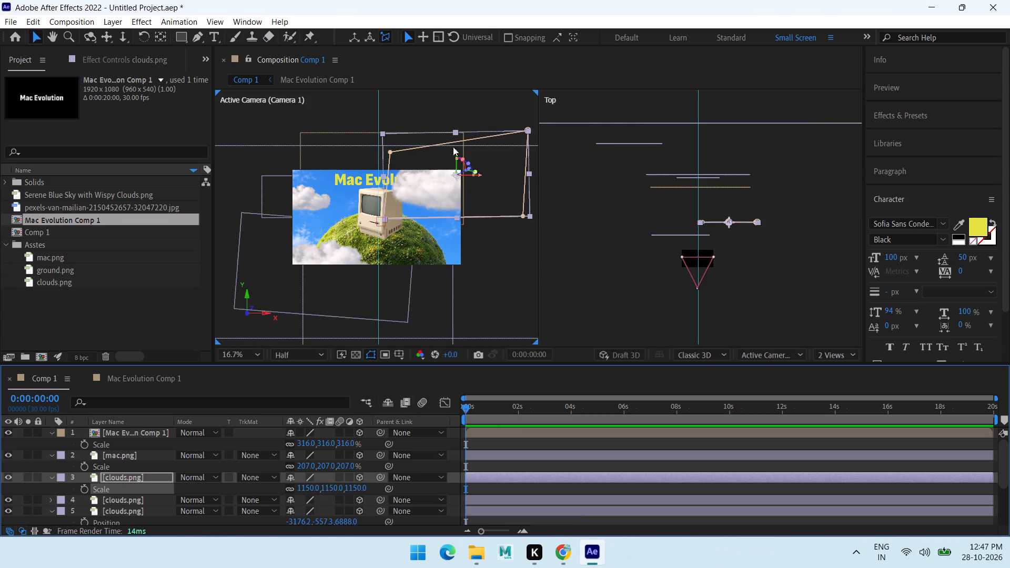
Lower the right-hand cloud to about -127 in Y.
left_click_drag(457, 151, 462, 167)
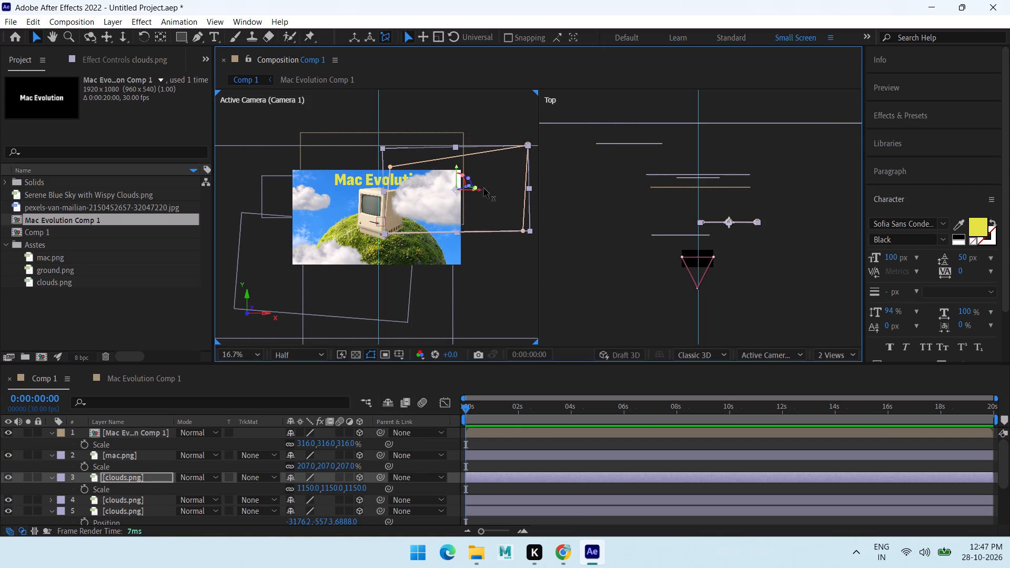
Set the right-hand clouds.png layer to 1000% scale after trying it at 100%.
left_click(305, 489)
key("2")
key("BackSpace")
type("100")
key("Return")
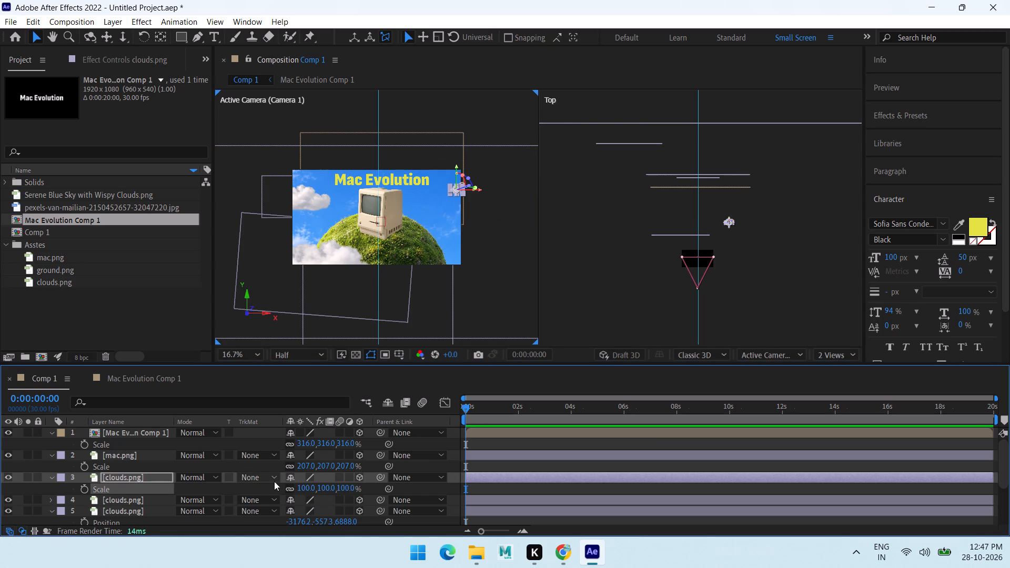
left_click(305, 487)
key("1")
type("000")
key("Return")
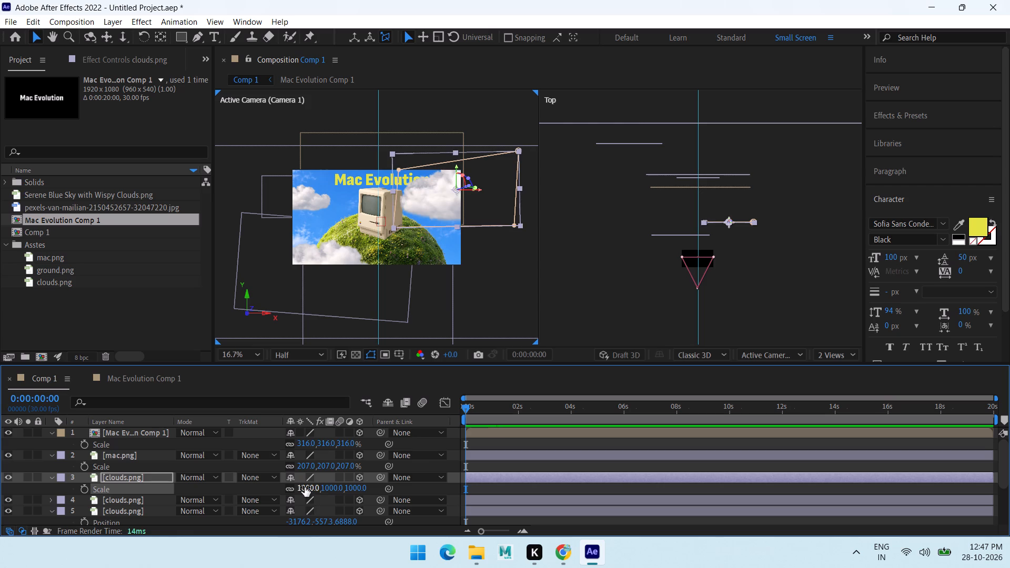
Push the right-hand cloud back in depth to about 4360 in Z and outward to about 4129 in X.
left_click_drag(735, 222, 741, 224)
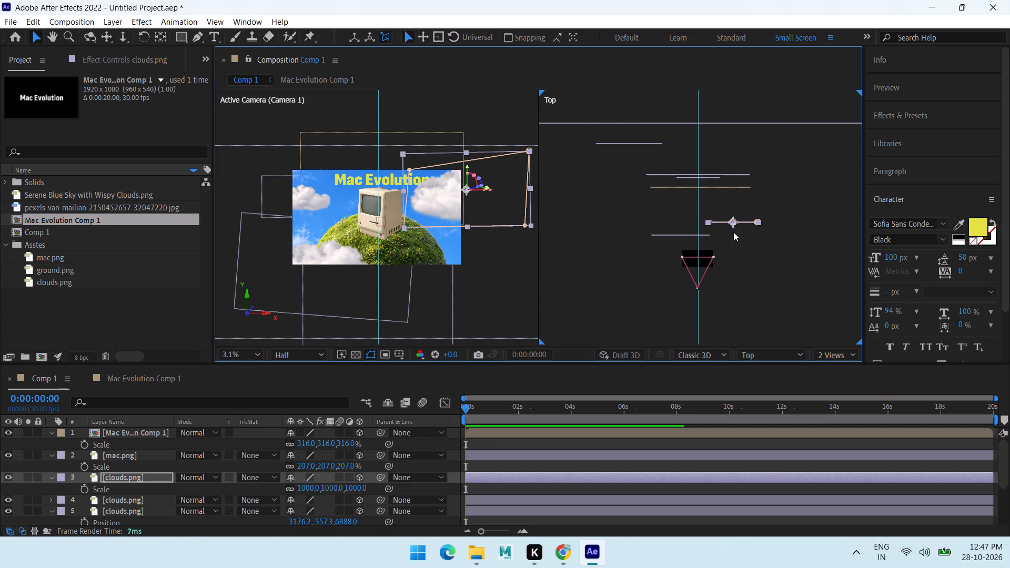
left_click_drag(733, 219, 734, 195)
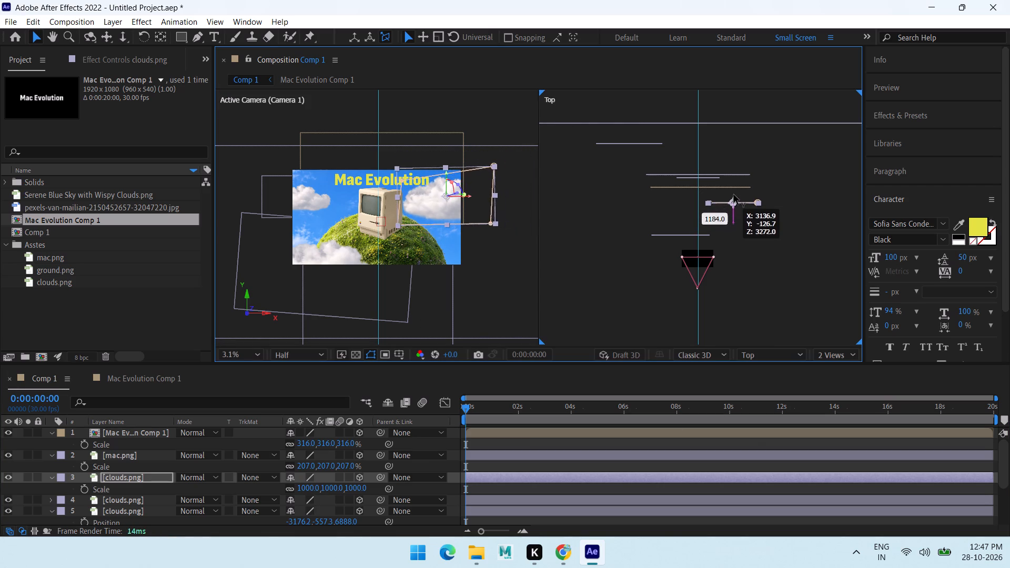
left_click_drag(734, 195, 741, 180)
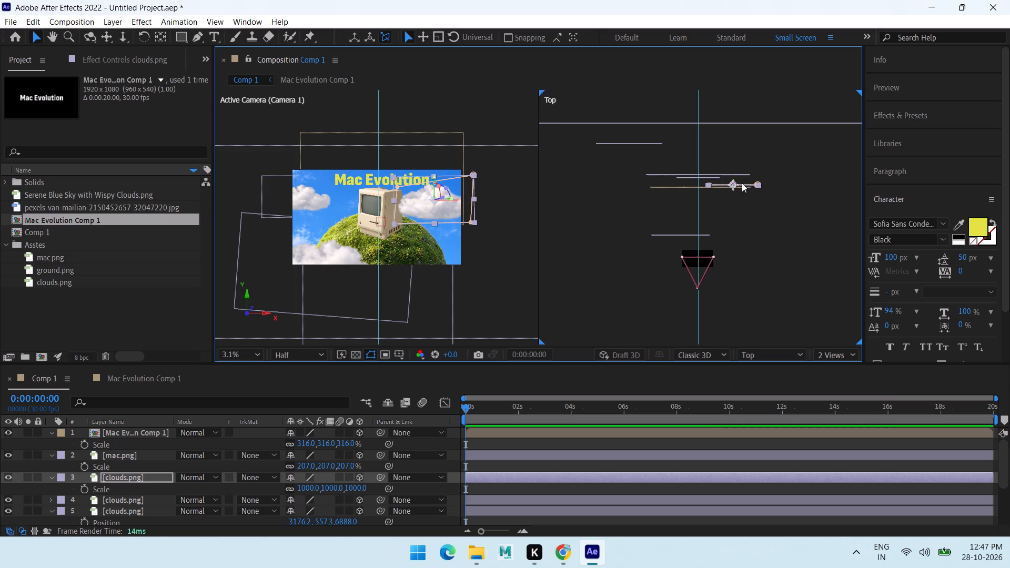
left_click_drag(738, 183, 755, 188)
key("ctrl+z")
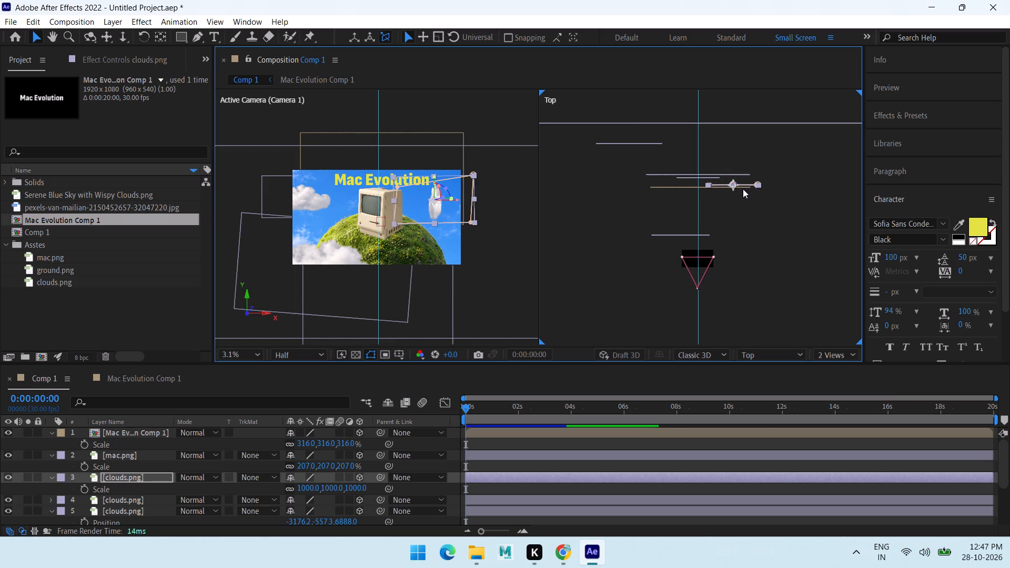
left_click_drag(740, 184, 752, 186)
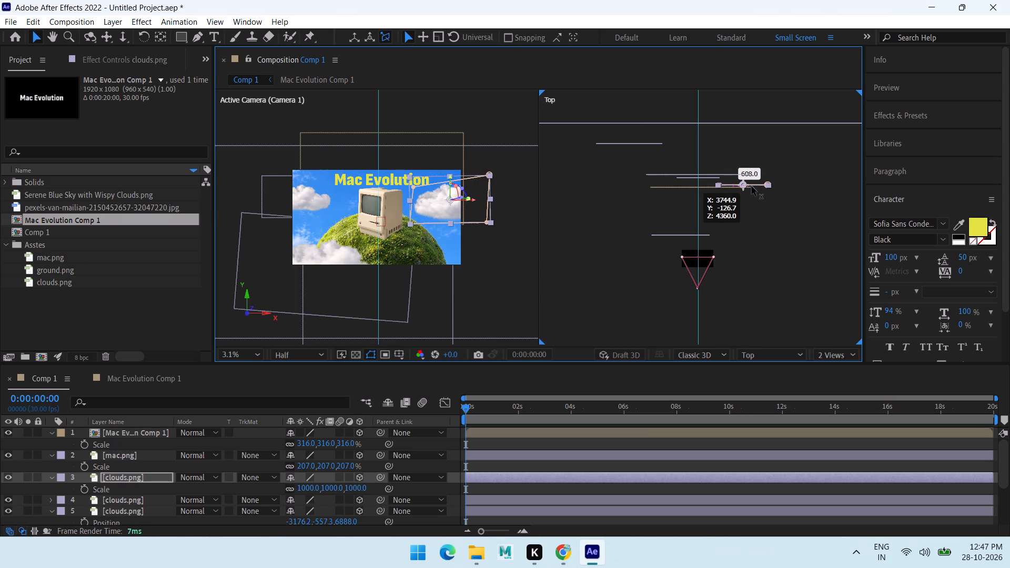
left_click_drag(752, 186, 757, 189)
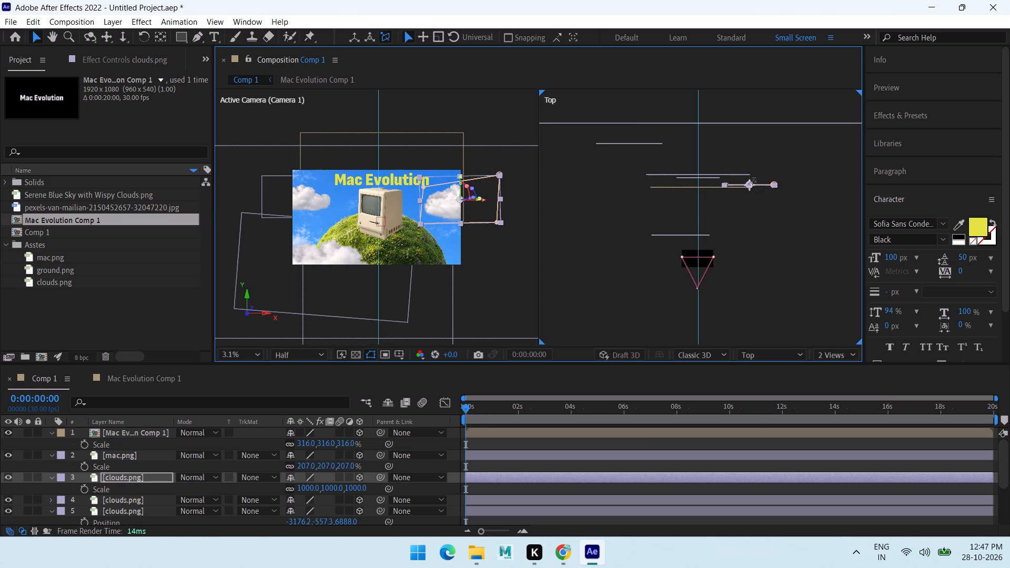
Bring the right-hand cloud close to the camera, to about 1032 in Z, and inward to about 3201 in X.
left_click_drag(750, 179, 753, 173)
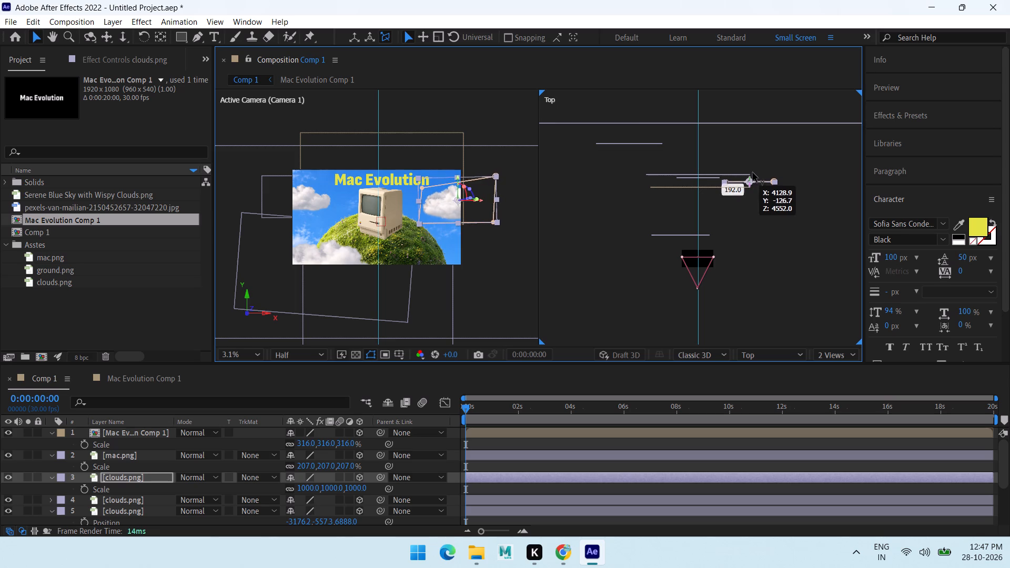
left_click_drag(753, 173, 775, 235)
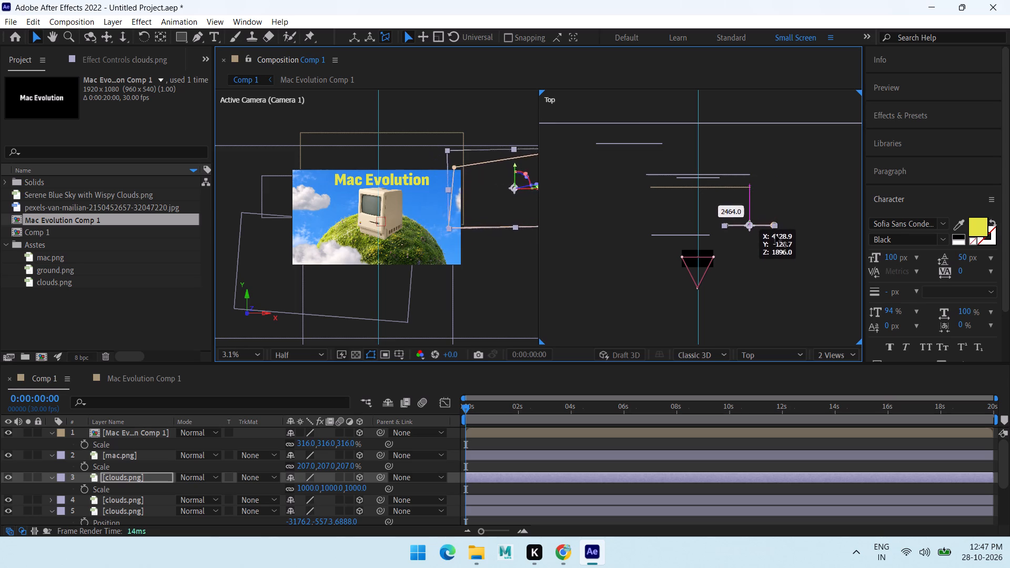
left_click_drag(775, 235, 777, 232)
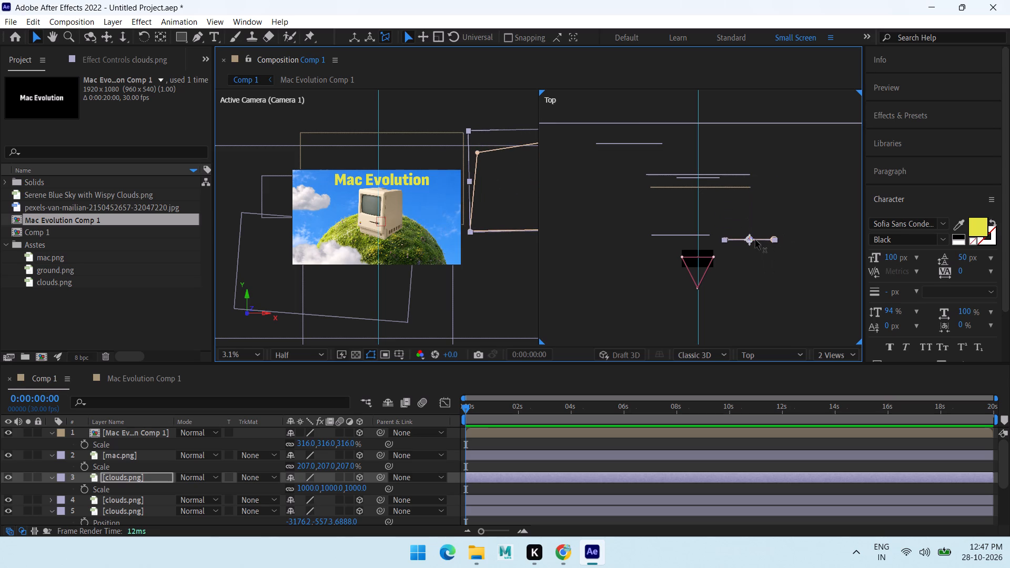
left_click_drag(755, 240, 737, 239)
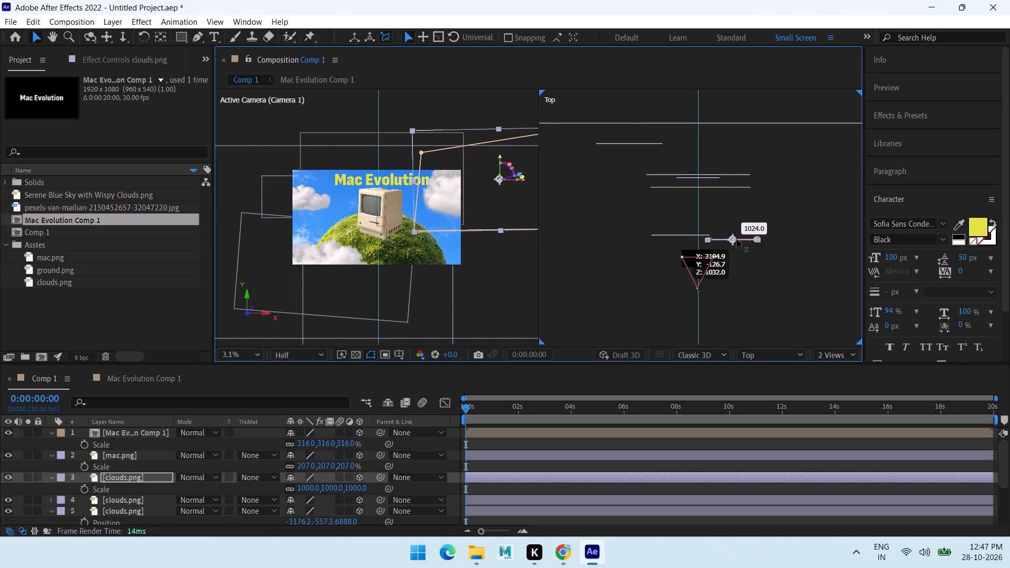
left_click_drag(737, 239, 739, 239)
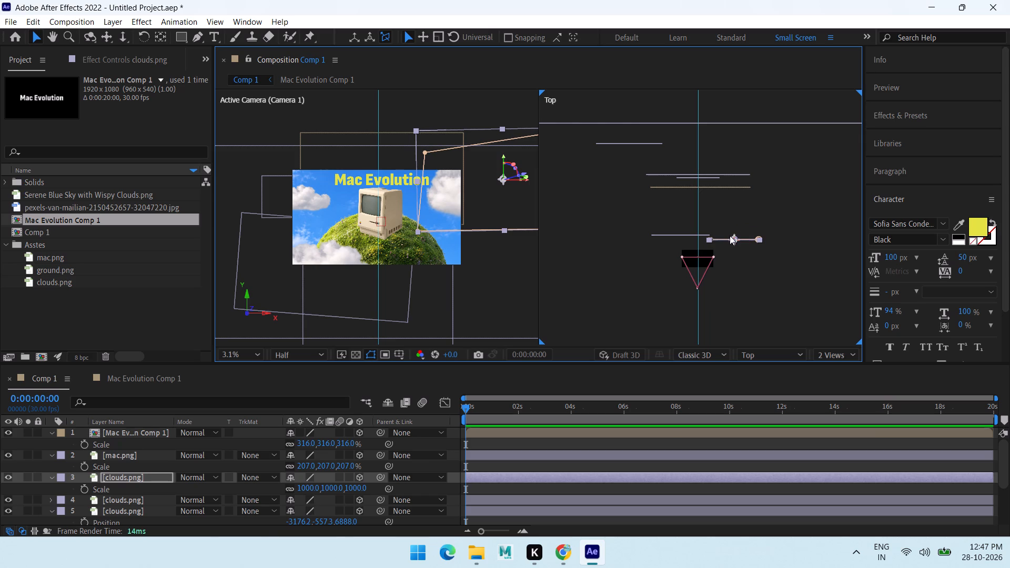
Place the right-hand cloud at about 3425 in X and 3112 in Z, slightly in front of the title.
left_click_drag(735, 235, 736, 208)
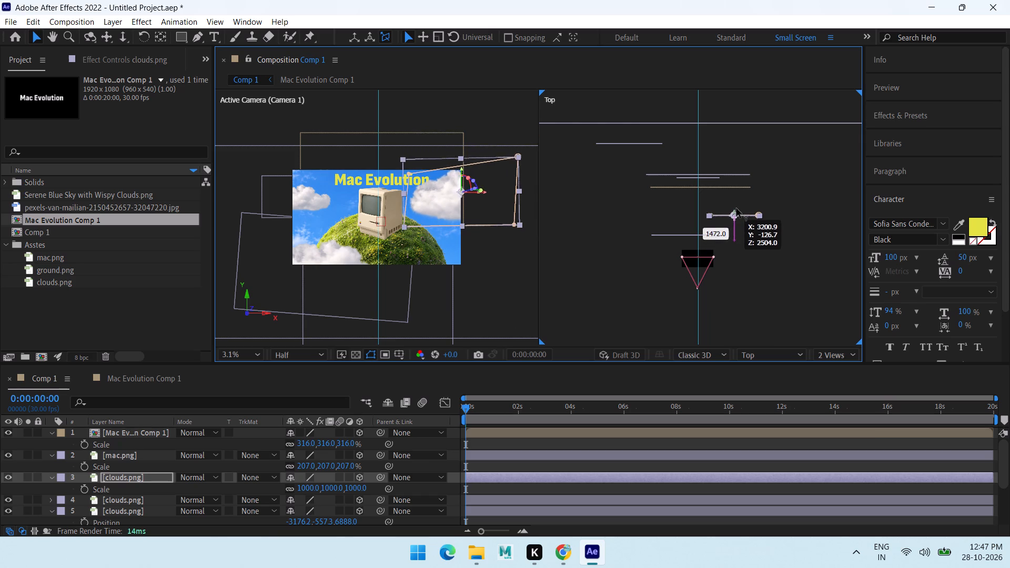
left_click_drag(736, 208, 734, 202)
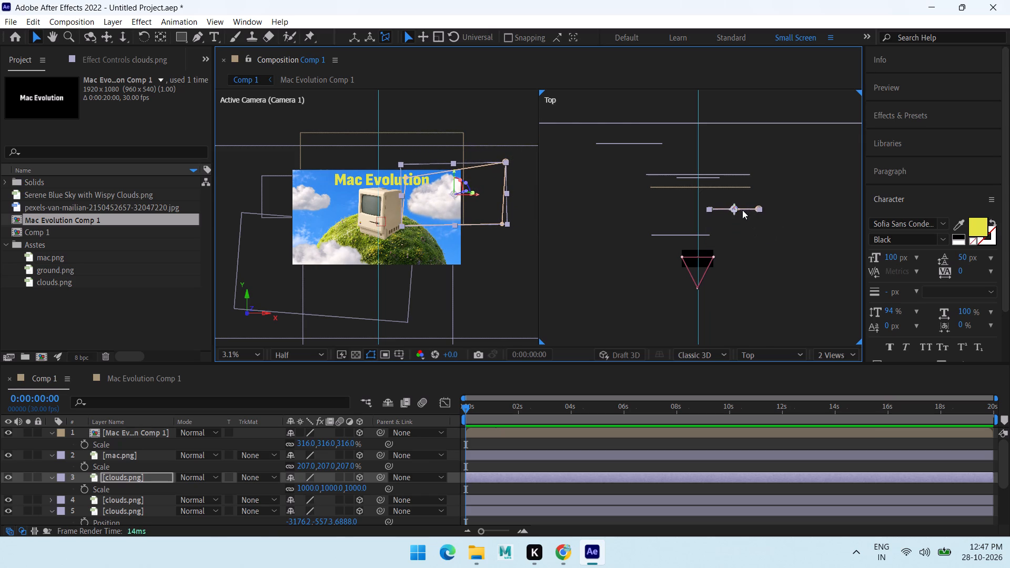
left_click_drag(740, 209, 746, 210)
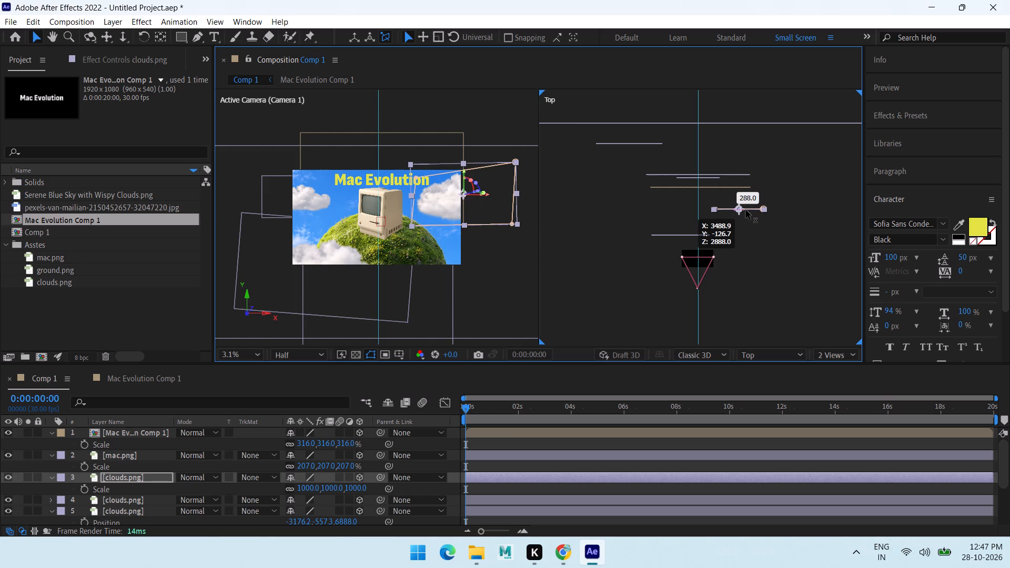
left_click_drag(746, 210, 745, 210)
left_click_drag(738, 204, 738, 201)
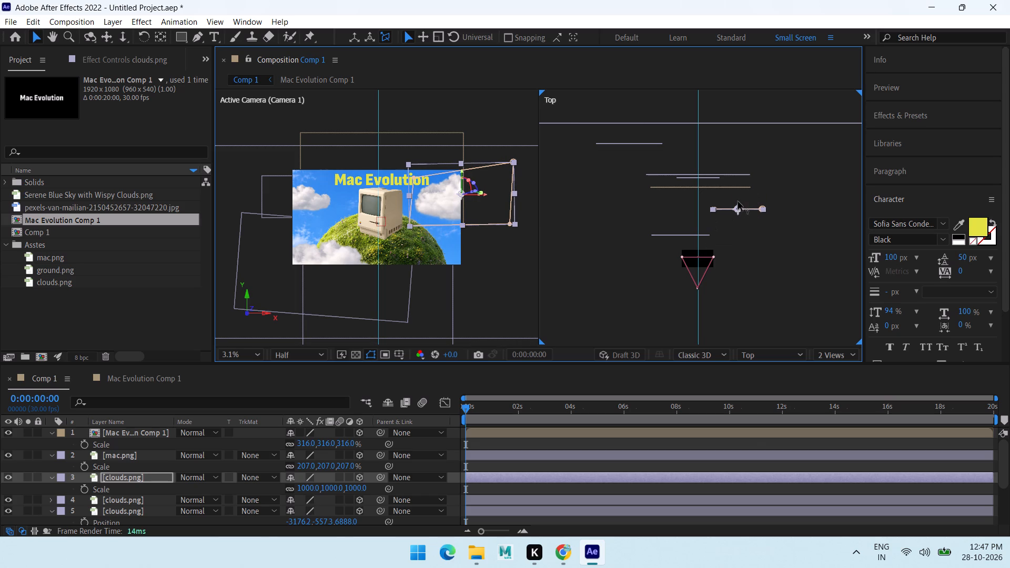
left_click_drag(738, 201, 741, 199)
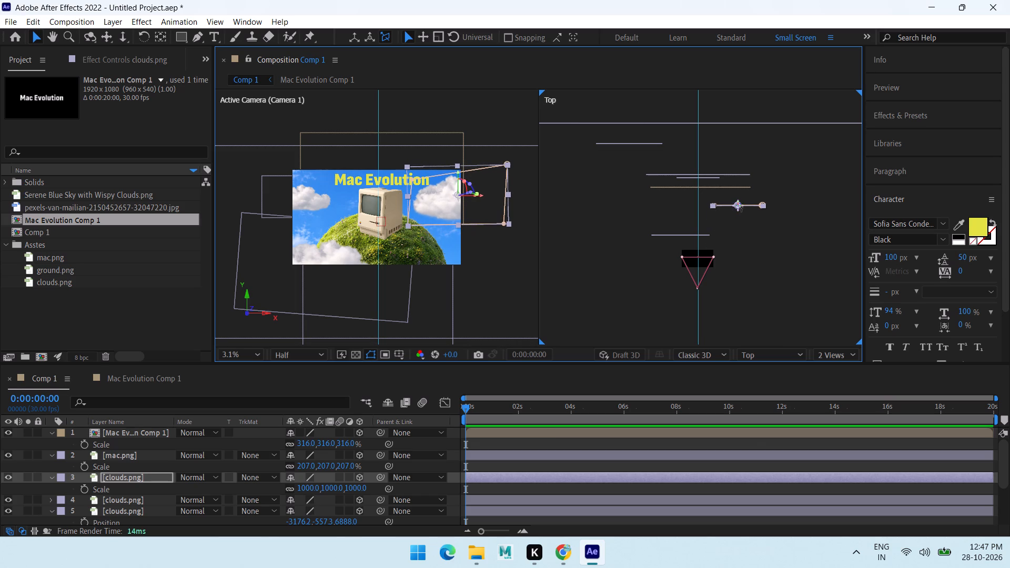
Raise the right-hand cloud in the camera view until it overlaps the end of the title.
left_click_drag(458, 175, 458, 166)
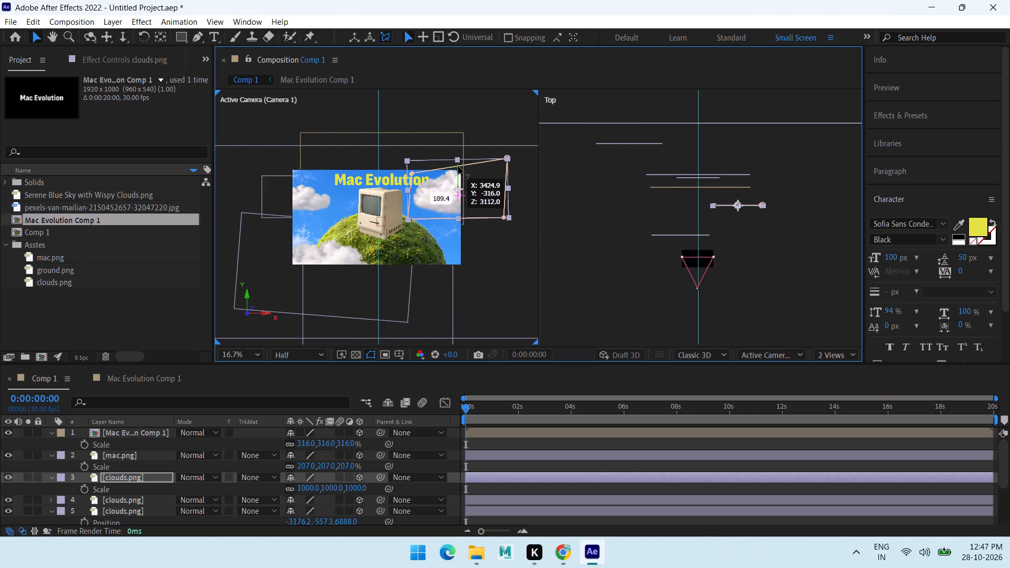
left_click_drag(458, 166, 459, 168)
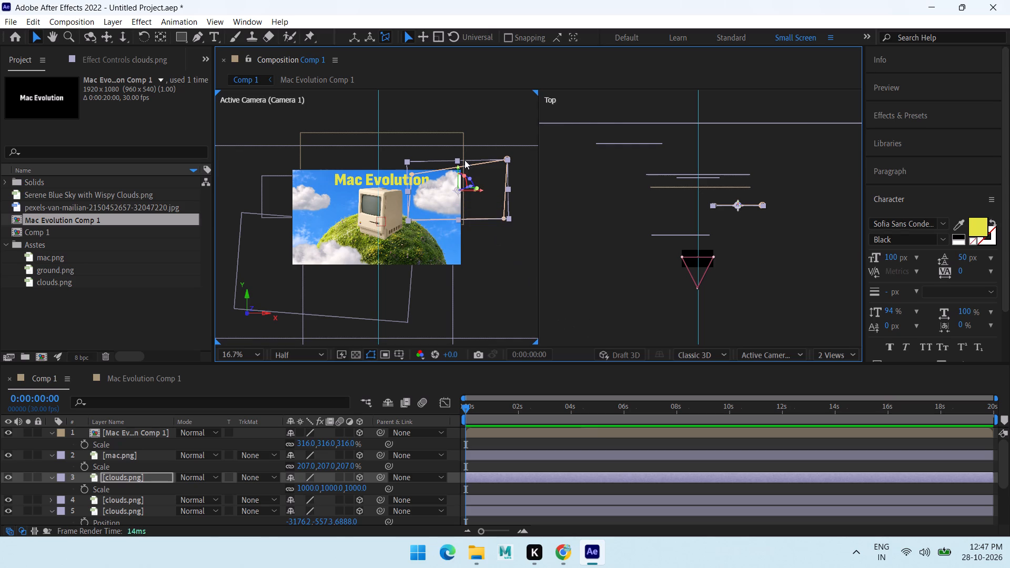
left_click_drag(458, 168, 460, 165)
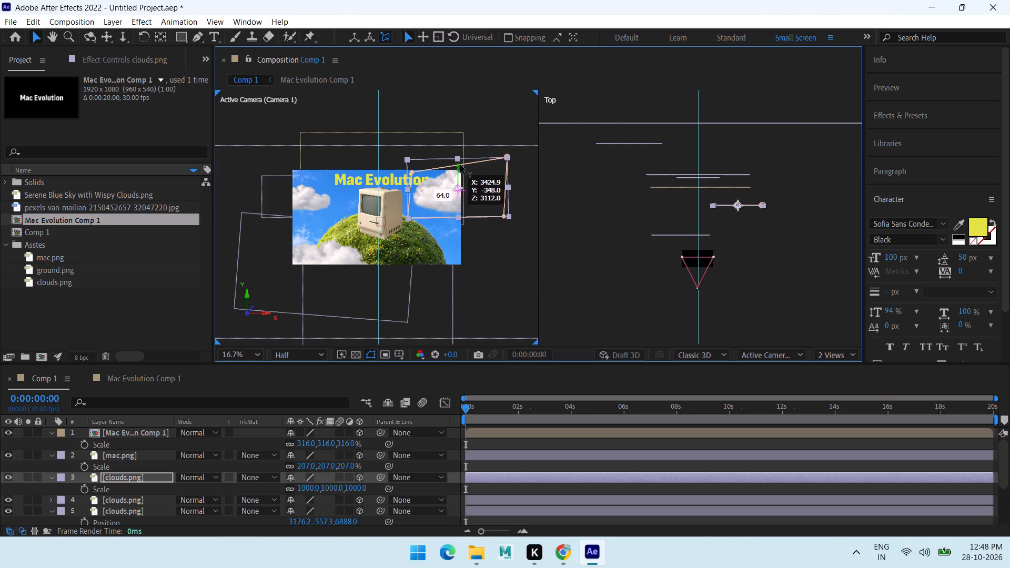
left_click_drag(460, 165, 466, 161)
left_click_drag(466, 161, 469, 159)
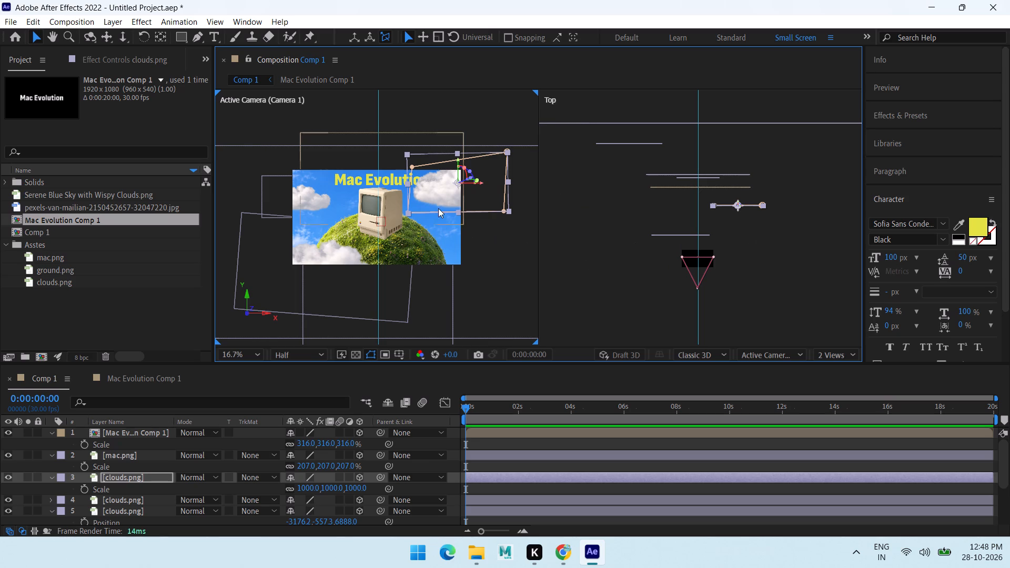
Bring the "Mac Evolution" title forward to about 2208 in Z and lower it to about -387 in Y.
left_click(395, 183)
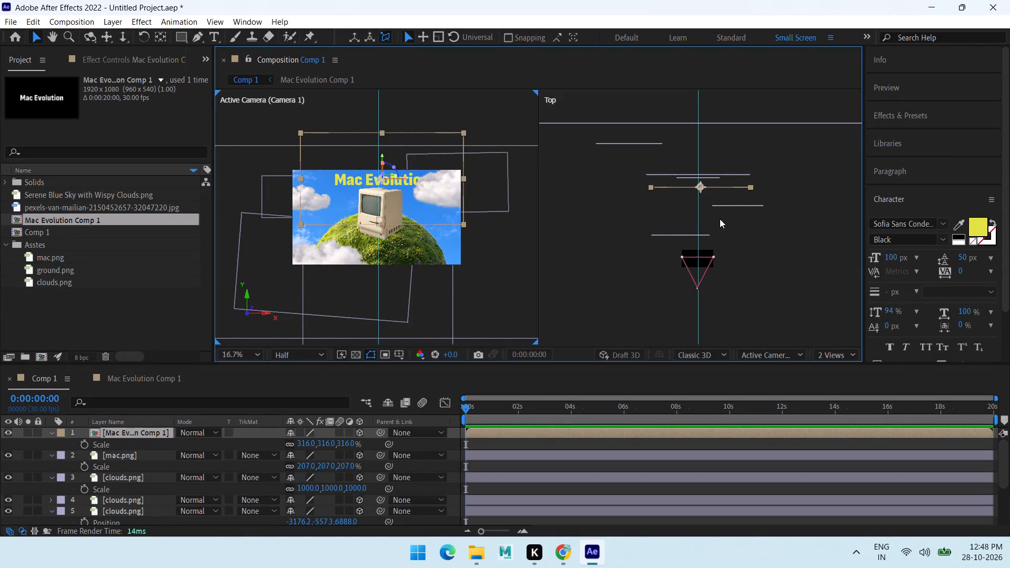
left_click_drag(702, 180, 710, 202)
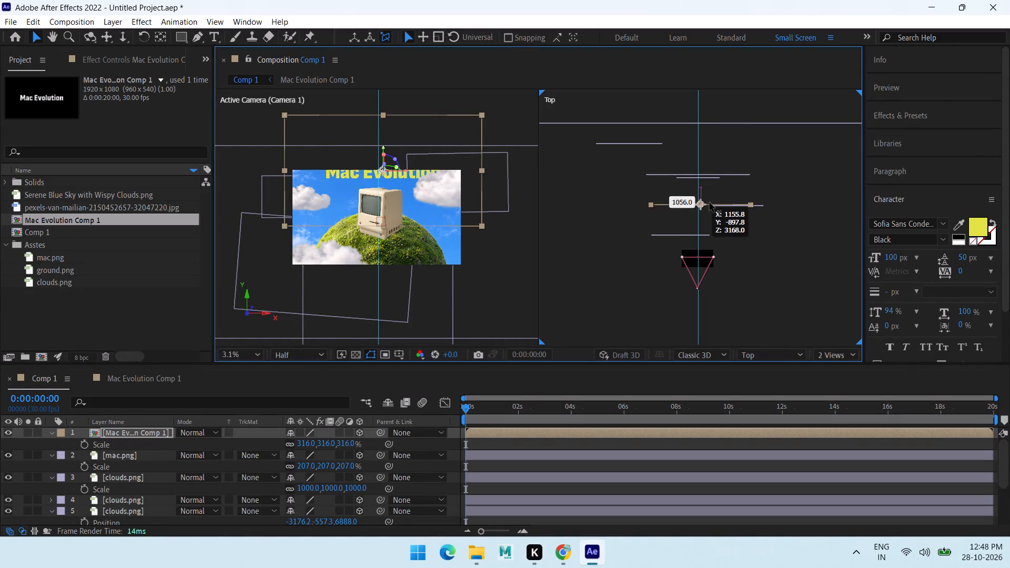
left_click_drag(710, 202, 722, 215)
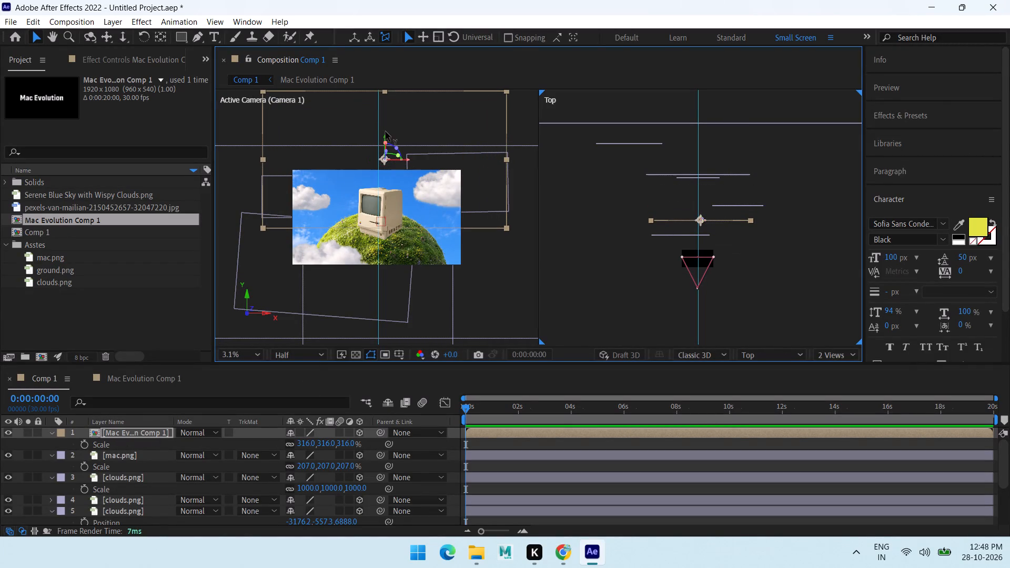
left_click_drag(385, 137, 388, 162)
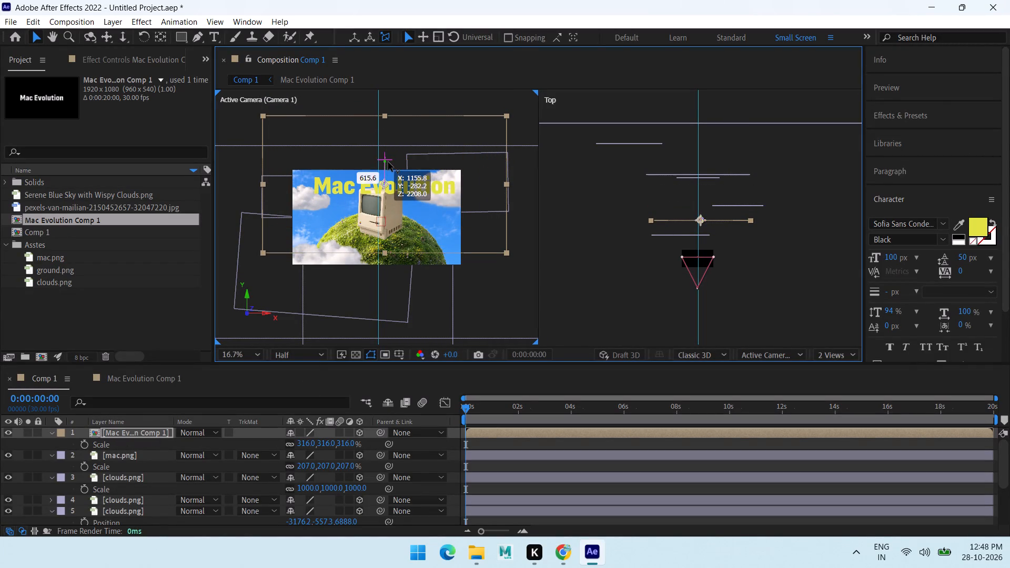
left_click_drag(388, 162, 389, 159)
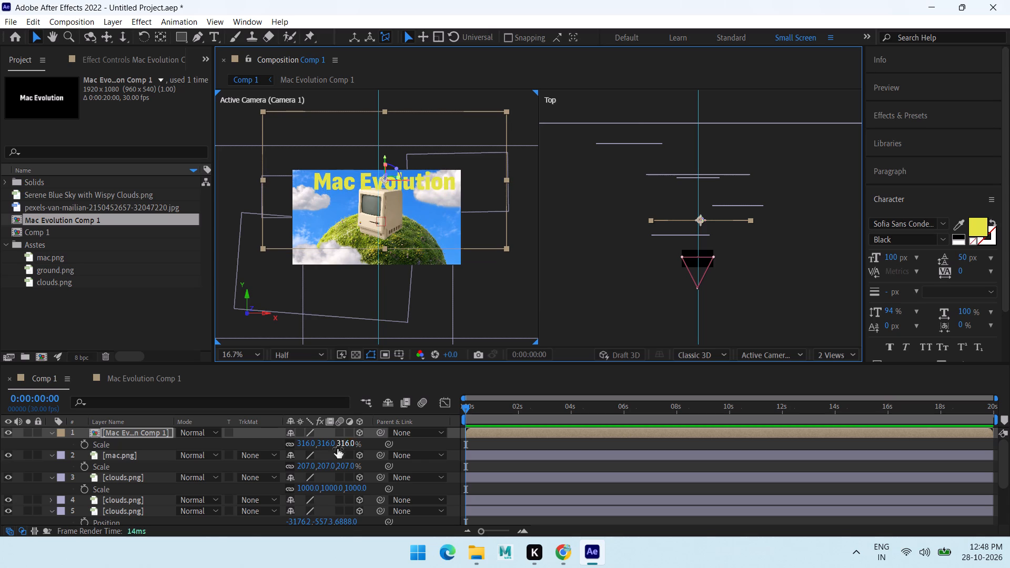
Set the "Mac Evolution" title's scale to 200%.
left_click(308, 442)
type("200")
key("Return")
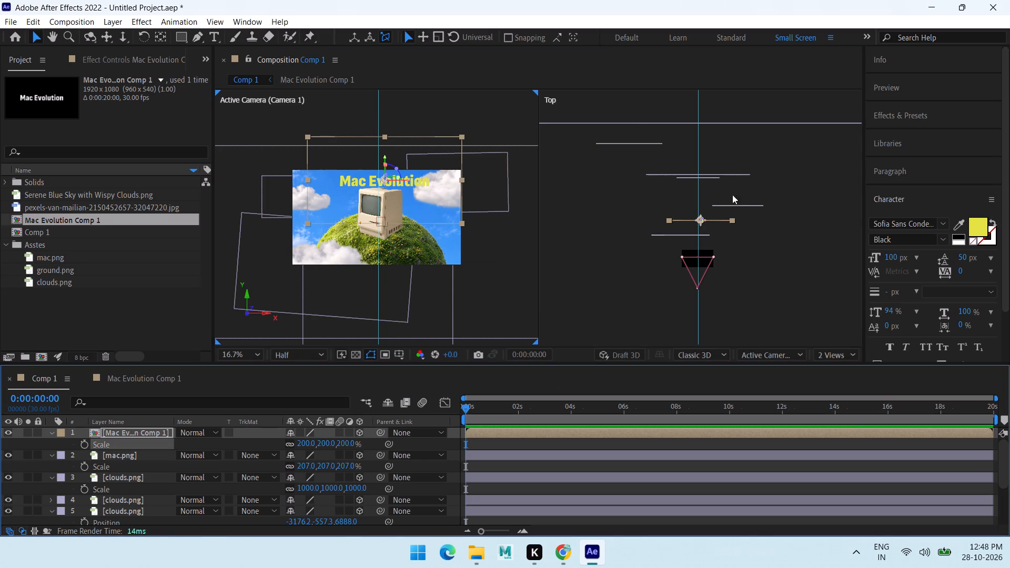
Shift the title along X until it is centred above the Mac in the camera view.
left_click_drag(408, 179, 403, 178)
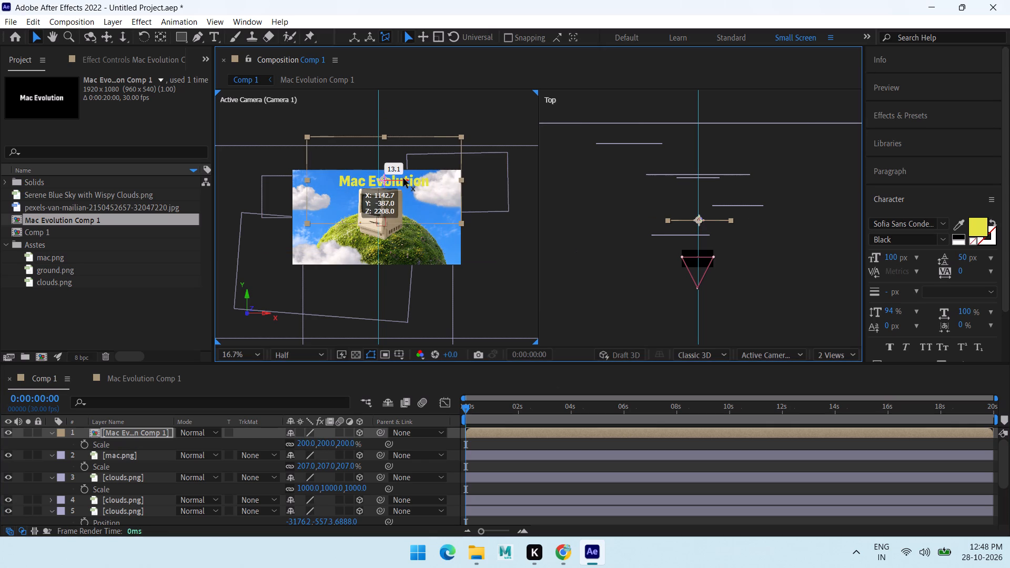
left_click_drag(403, 178, 399, 178)
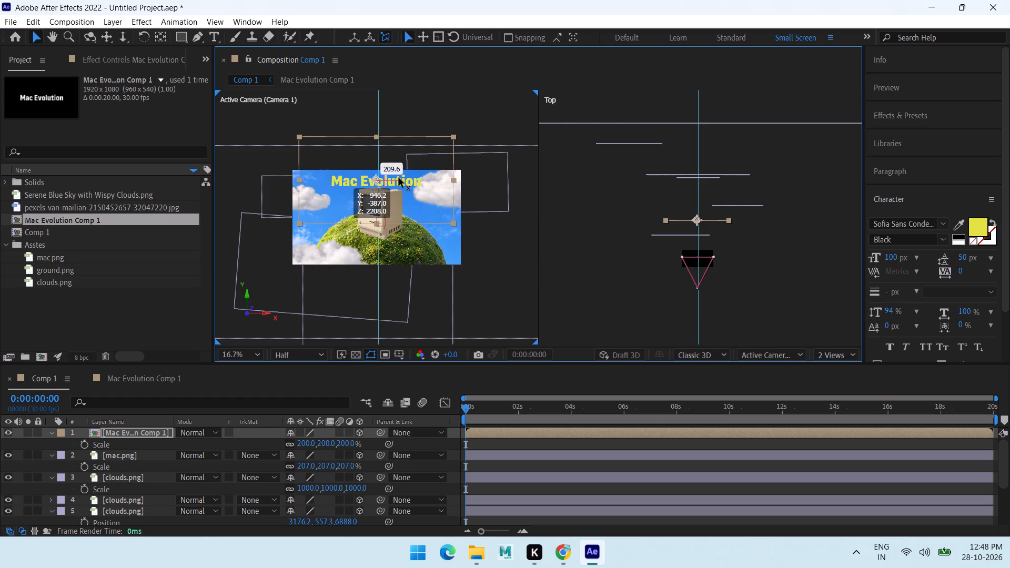
left_click_drag(399, 178, 399, 178)
left_click(588, 285)
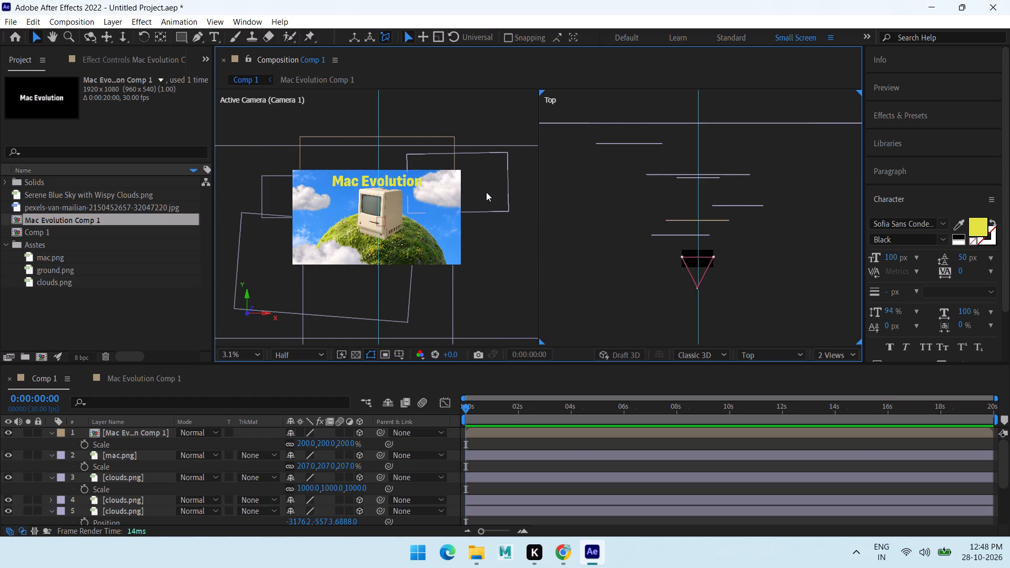
Bring the upper-left cloud forward to about 4680 in Z and inward to about -2103 in X.
left_click(302, 188)
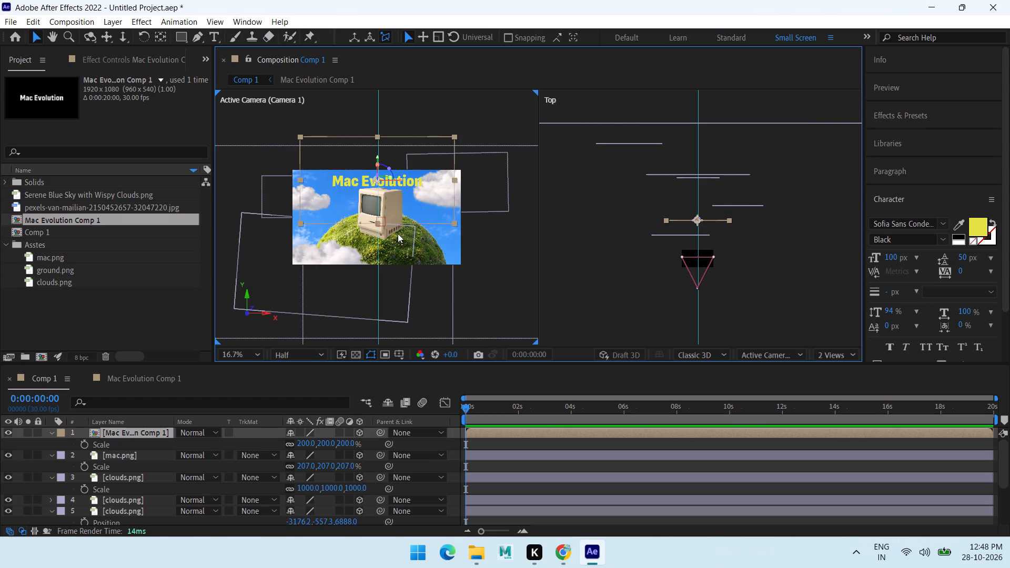
left_click(294, 201)
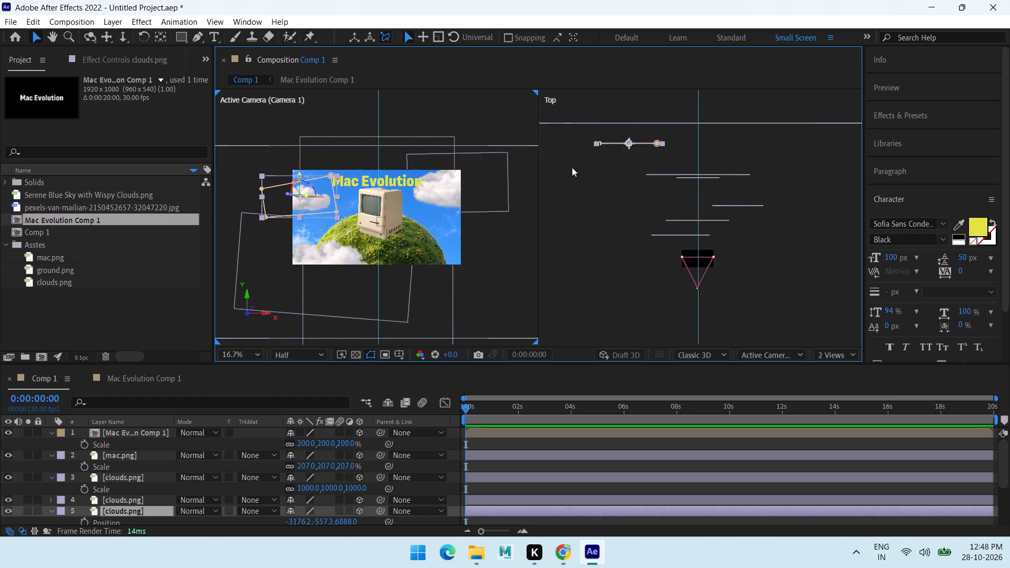
left_click_drag(629, 138, 632, 176)
left_click_drag(295, 190, 321, 195)
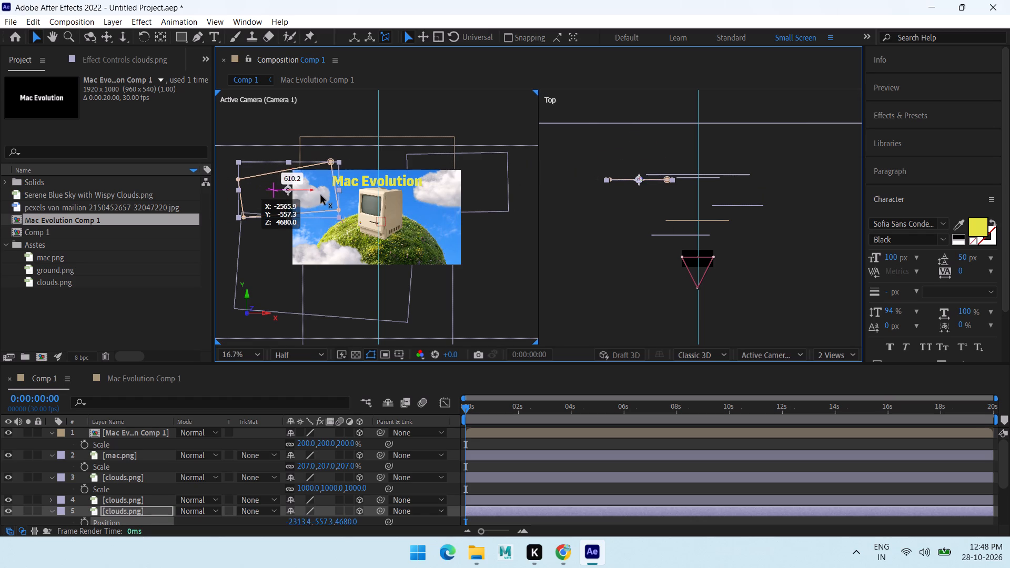
left_click_drag(321, 195, 324, 197)
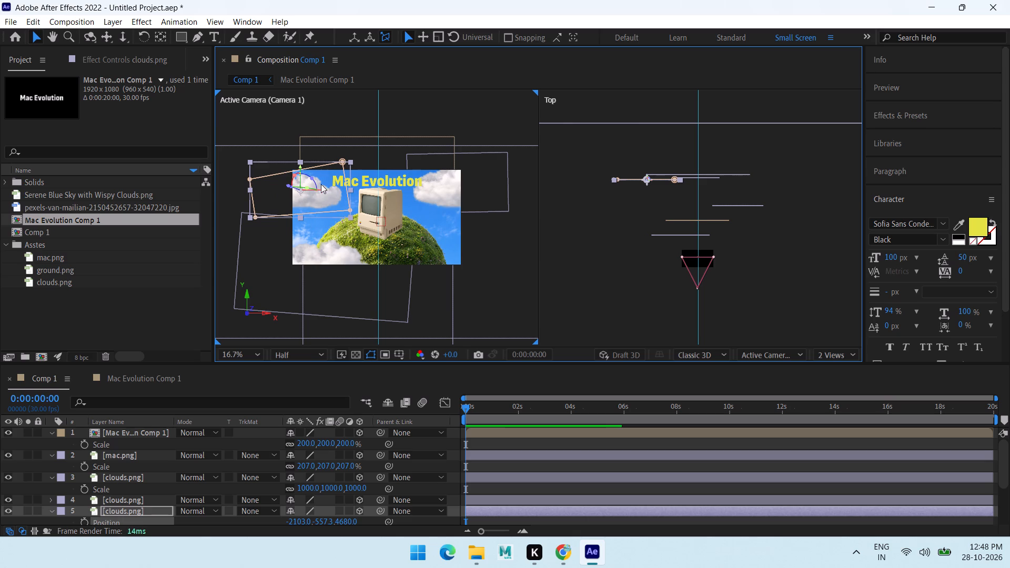
Rotate the upper-left cloud slightly counter-clockwise around its Z axis.
left_click(315, 179)
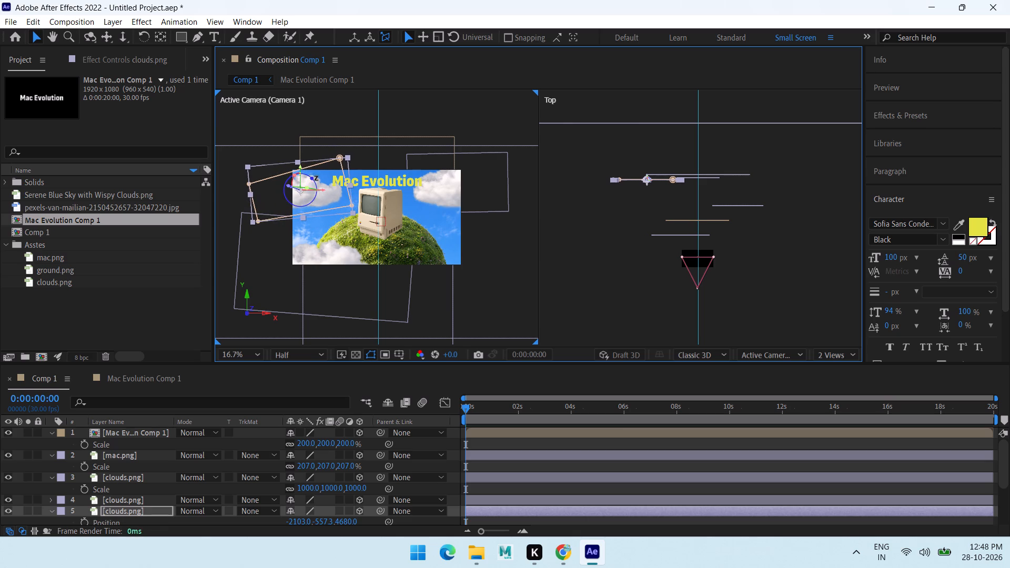
left_click(615, 293)
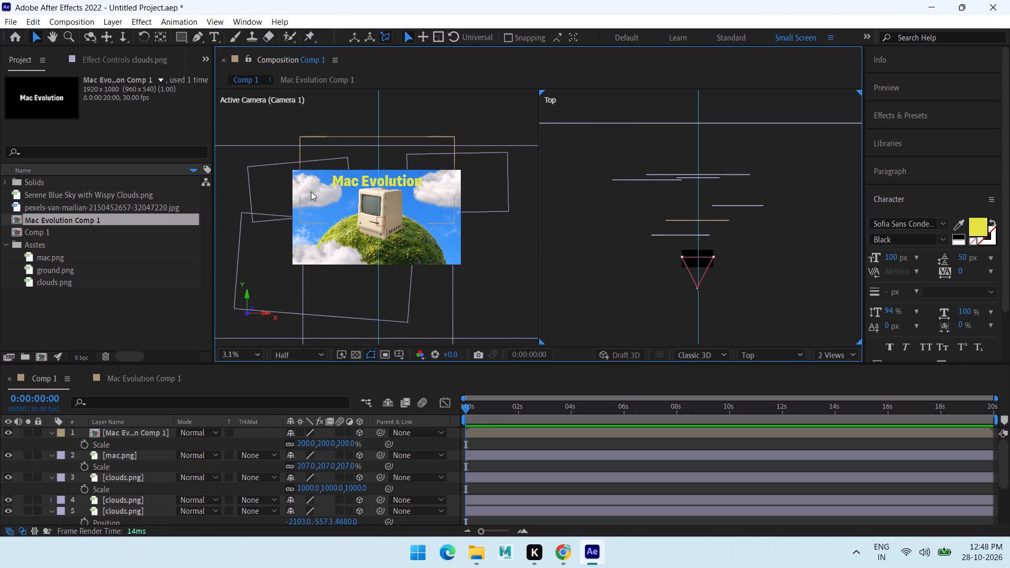
Push the upper-left cloud back to about 5096 in Z and outward to about -2455 in X.
left_click(311, 191)
left_click(676, 308)
left_click(284, 177)
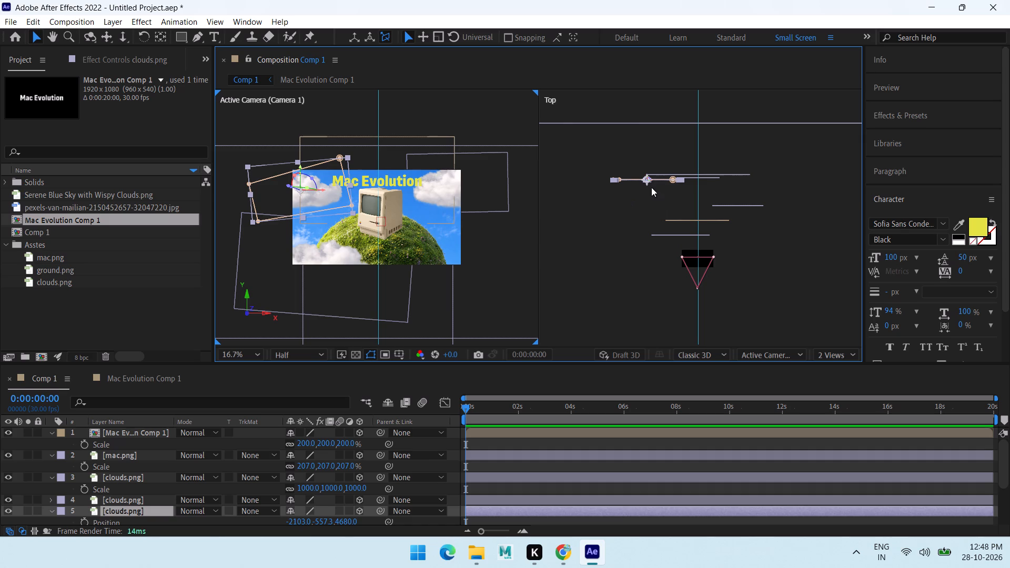
left_click_drag(648, 176, 650, 167)
left_click_drag(653, 172, 648, 171)
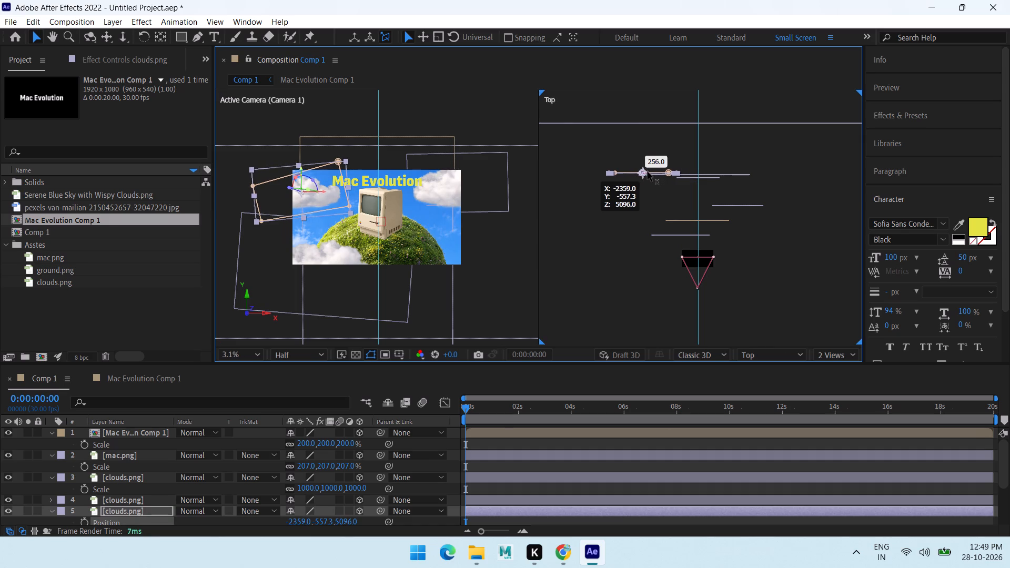
left_click_drag(648, 171, 646, 171)
left_click(641, 276)
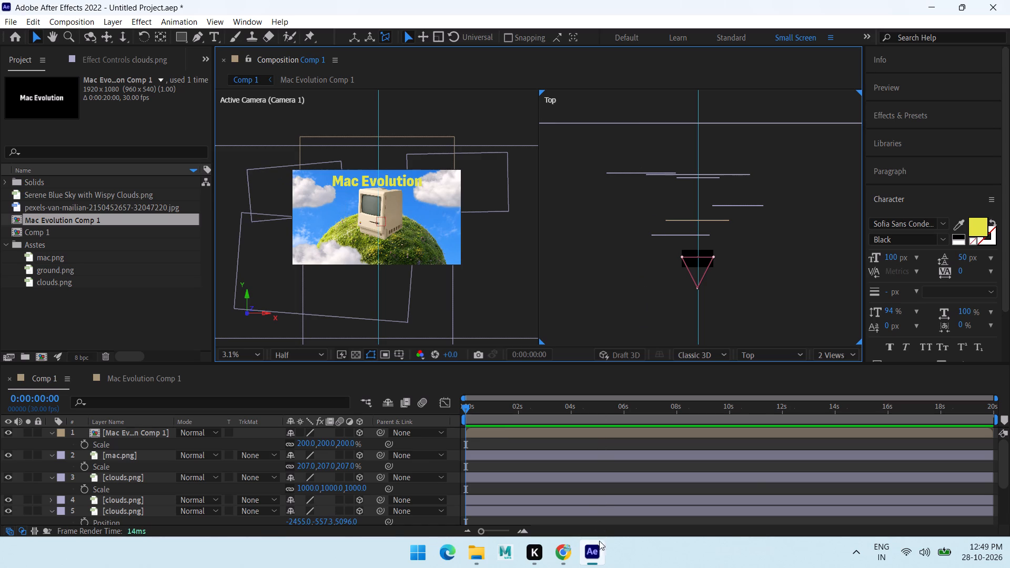
Switch to Chrome and search for images of "keyboard" in a new tab.
left_click(564, 550)
left_click(504, 12)
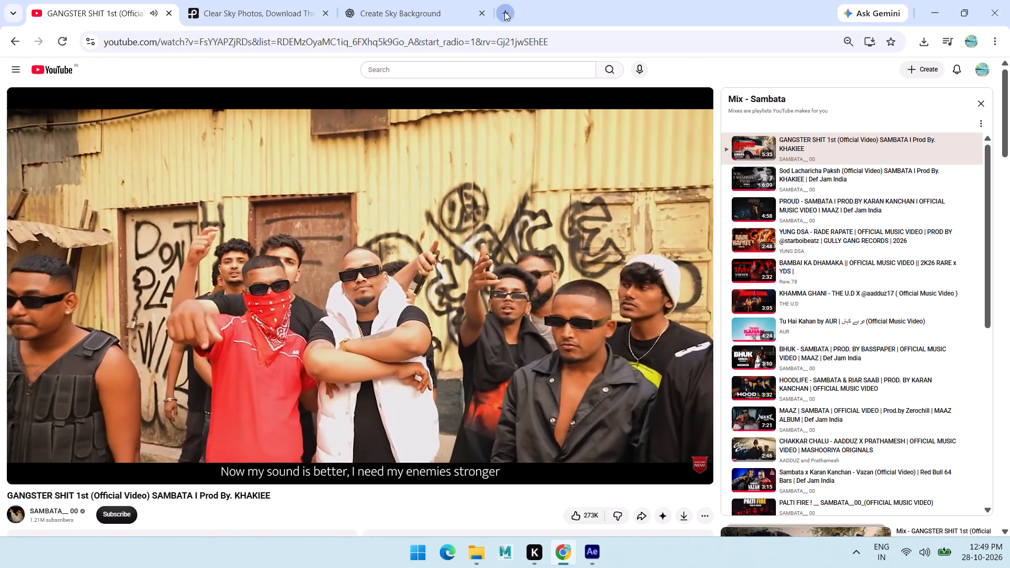
type("keyboard")
key("Return")
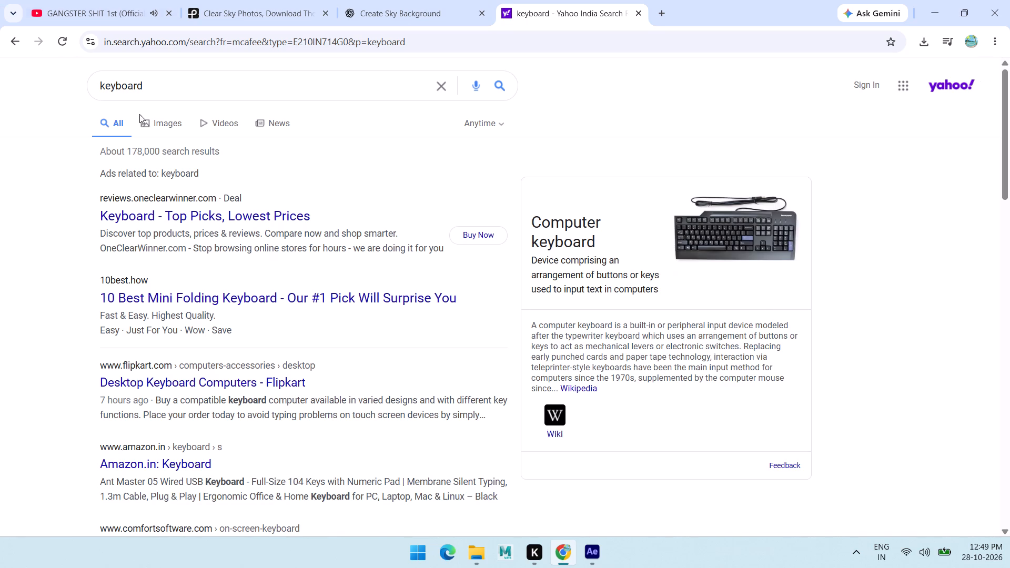
left_click(155, 130)
Narrow the image search to "keyboard mac".
left_click(149, 86)
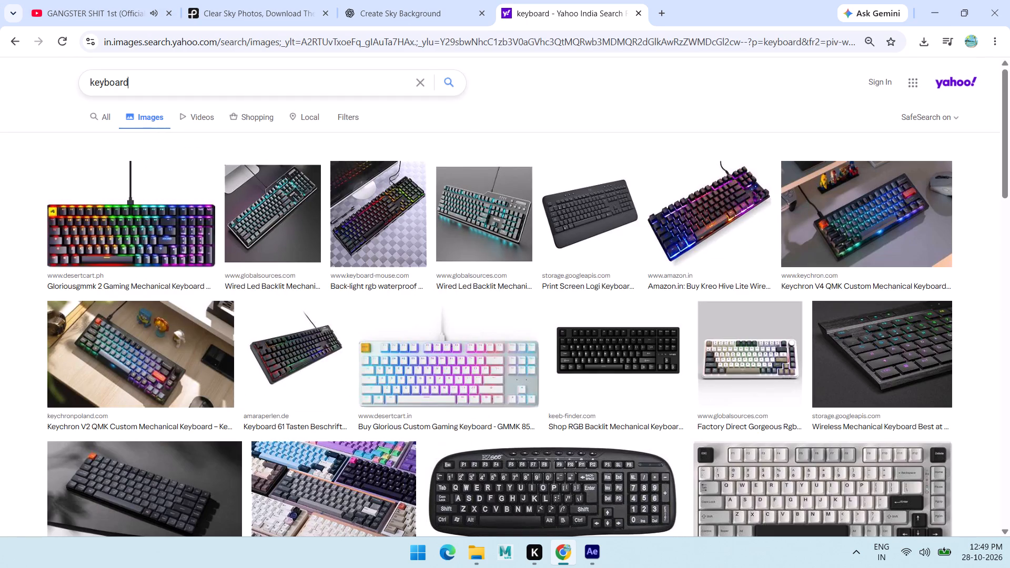
key("space")
type("mac")
key("Return")
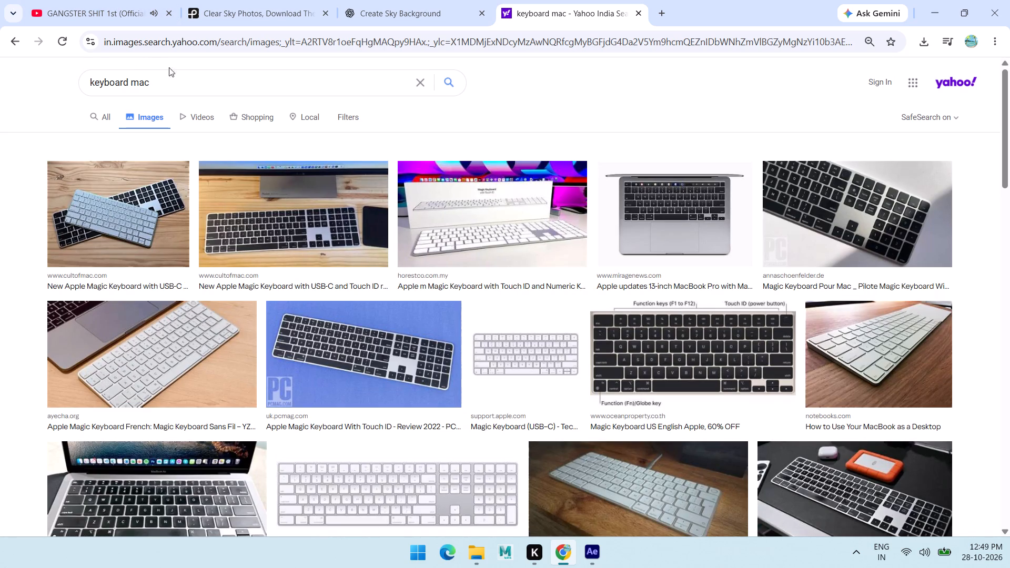
Narrow the image search to "keyboard mac png" and look through the results for a suitable keyboard cutout.
left_click(170, 72)
key("space")
type("pm")
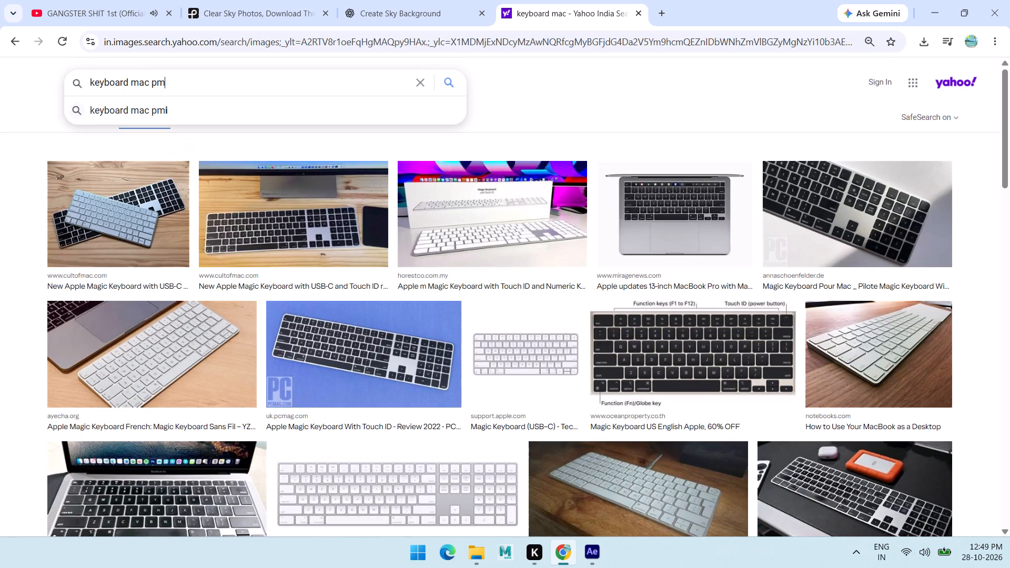
key("BackSpace")
type("ng")
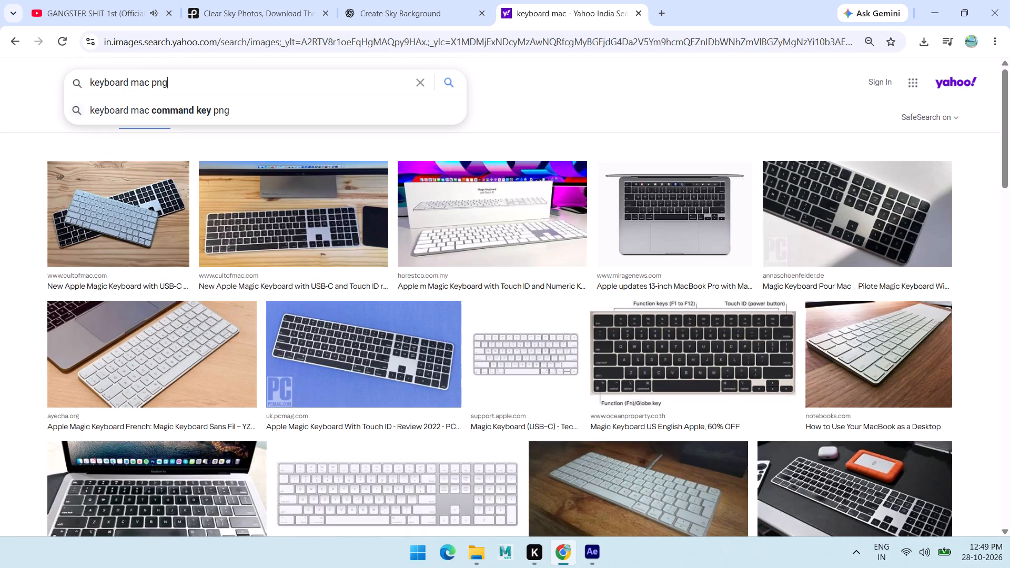
key("Return")
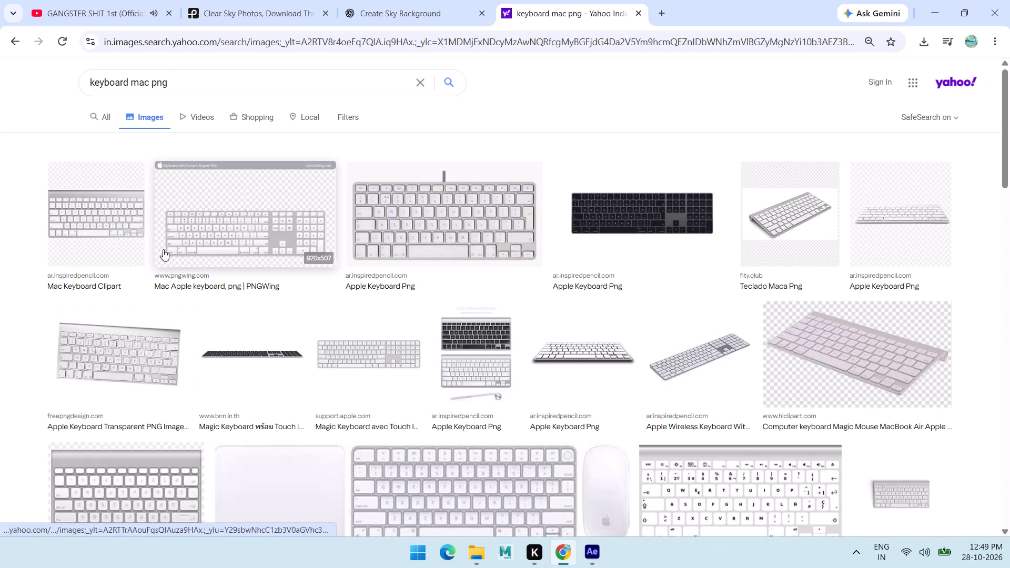
scroll(588, 287, "down", 4)
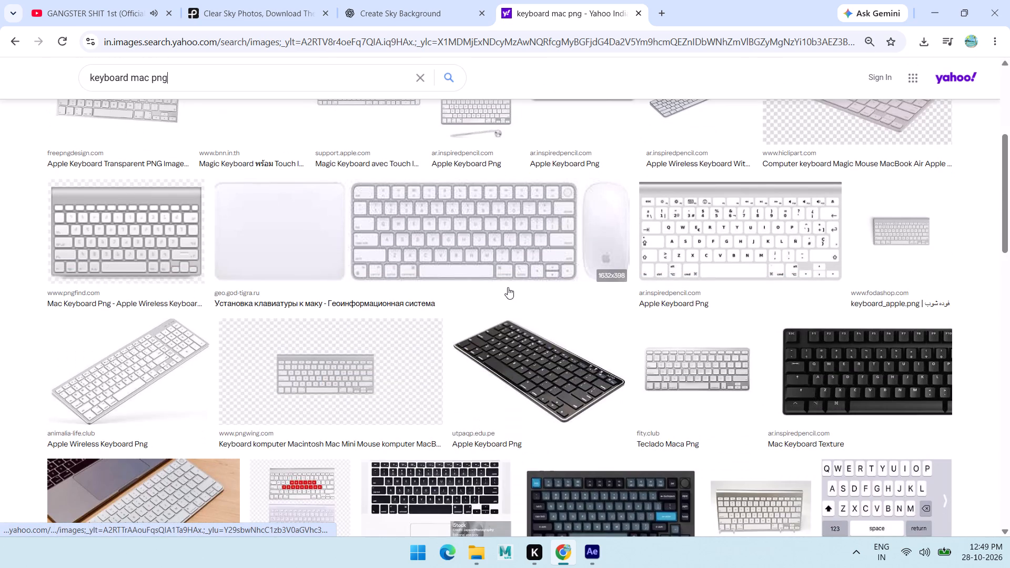
scroll(505, 286, "down", 2)
scroll(337, 218, "up", 2)
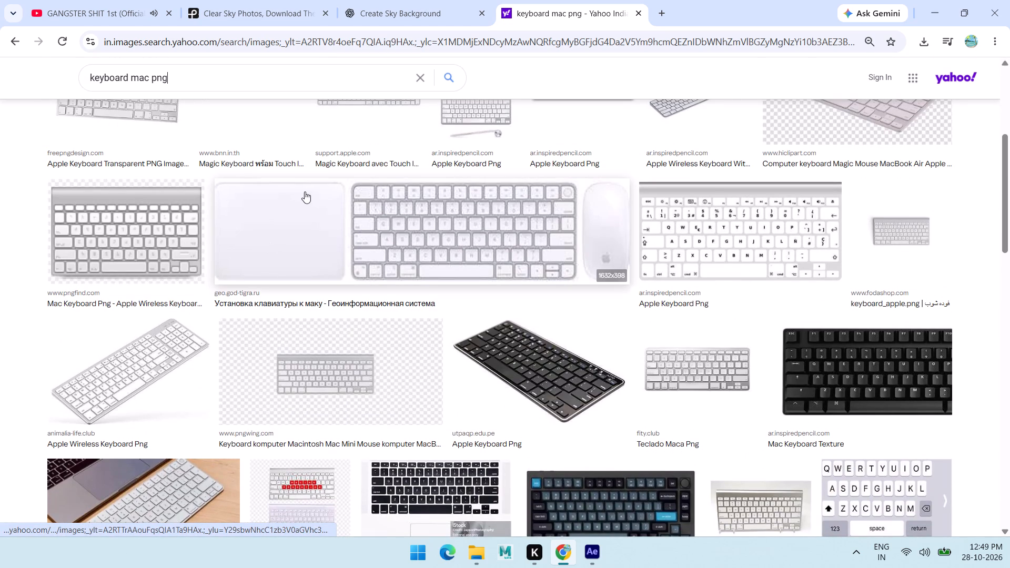
Change the image search to "old keyboard mac png" and look through the results for a vintage keyboard cutout.
left_click(203, 74)
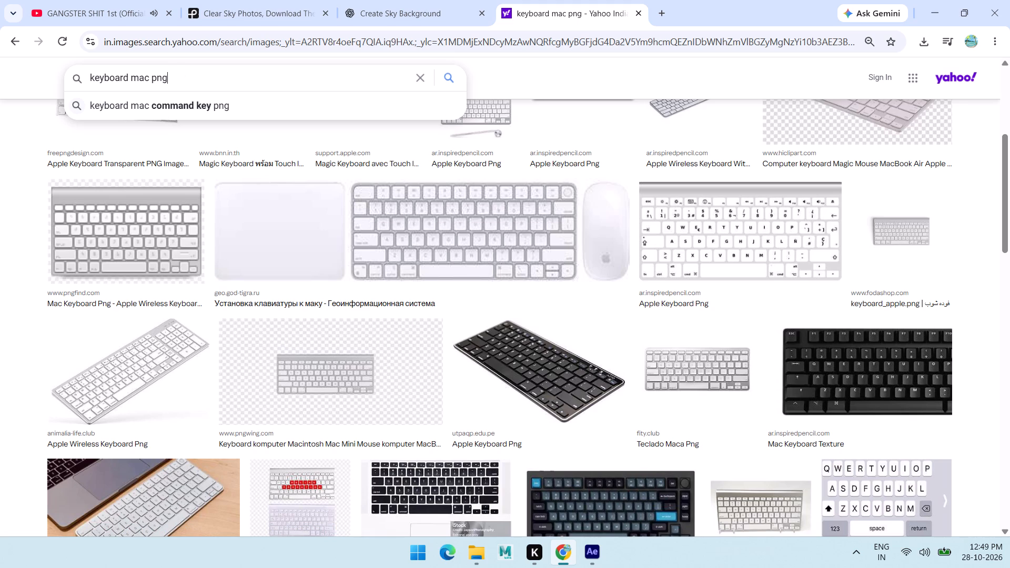
left_click(85, 73)
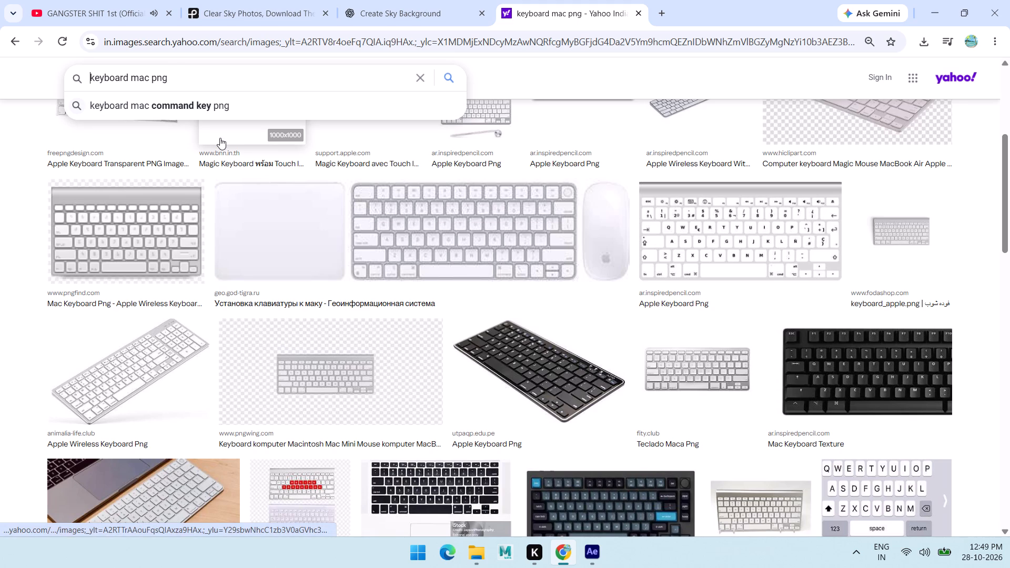
type("old")
key("space")
key("Return")
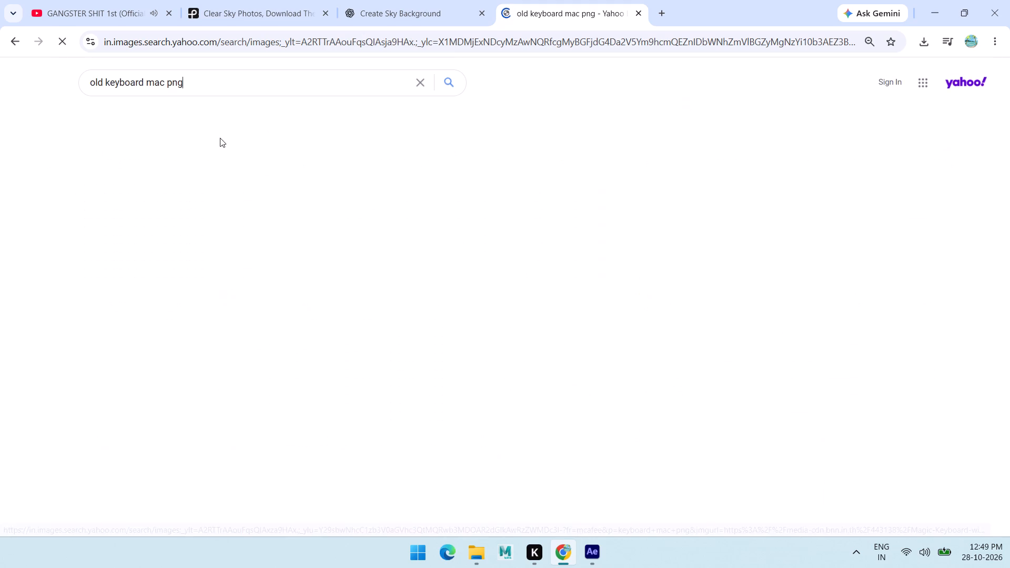
scroll(403, 435, "down", 1)
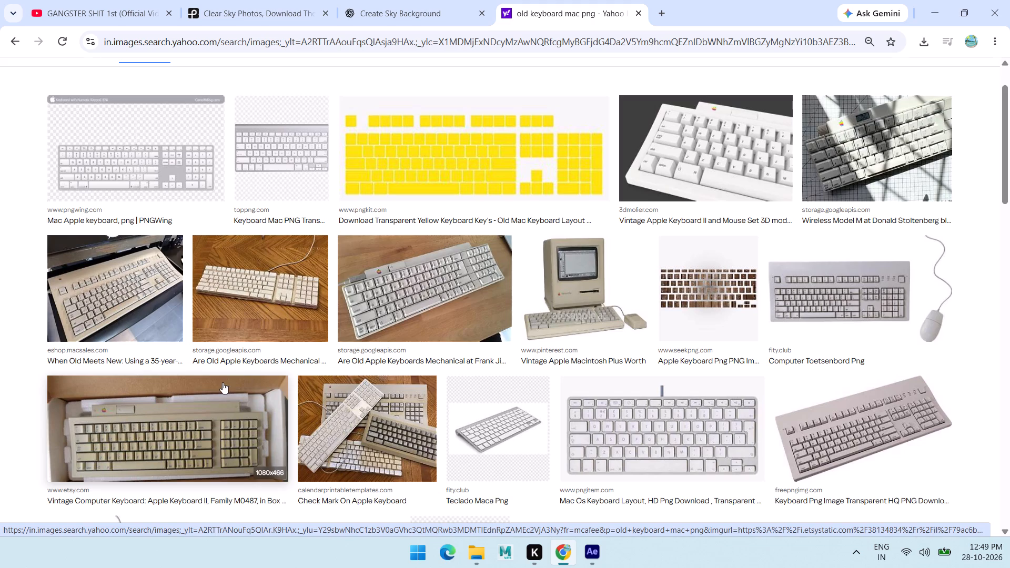
scroll(256, 367, "down", 3)
scroll(334, 331, "down", 4)
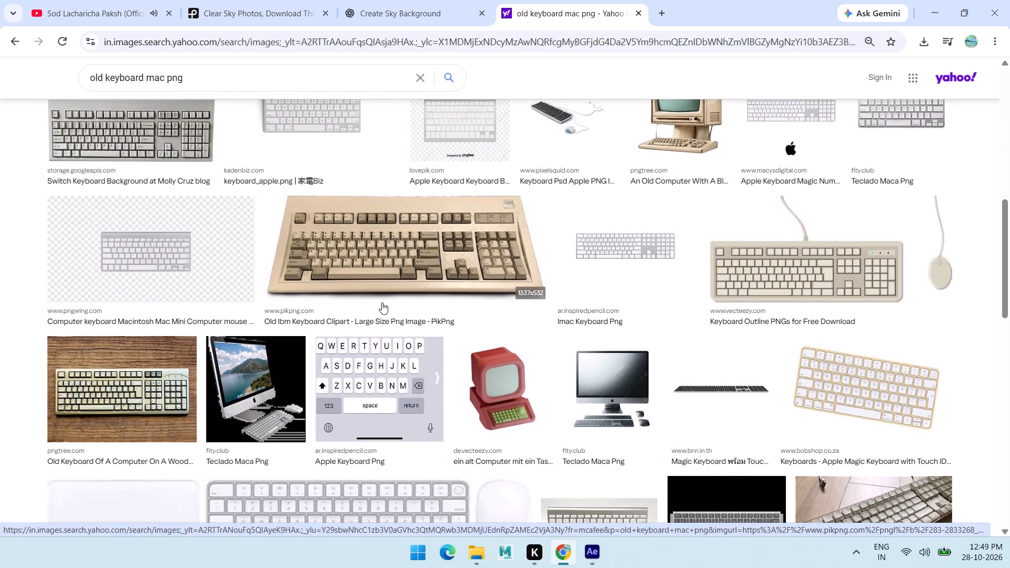
scroll(382, 302, "down", 5)
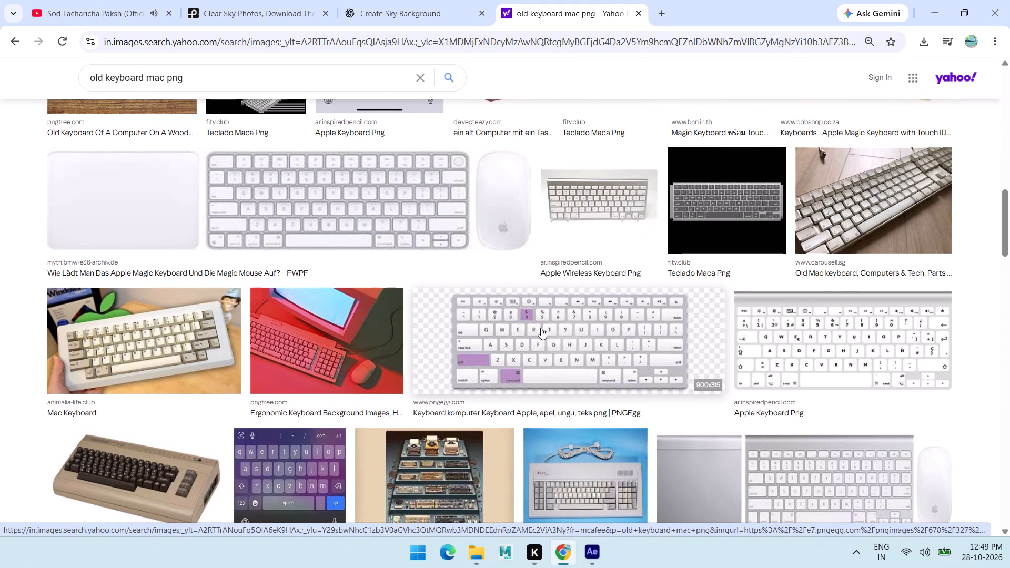
scroll(668, 253, "down", 5)
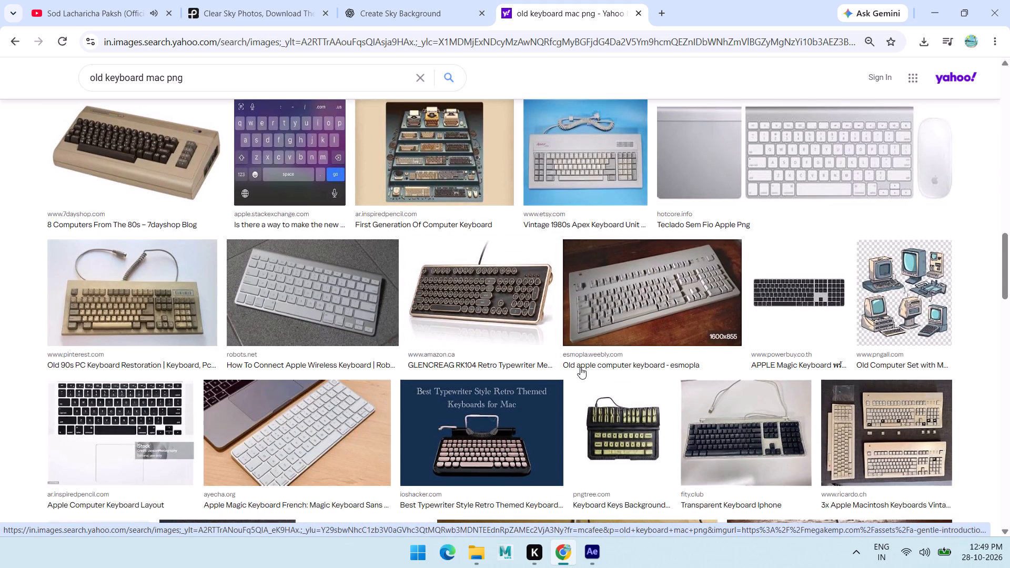
scroll(553, 246, "up", 15)
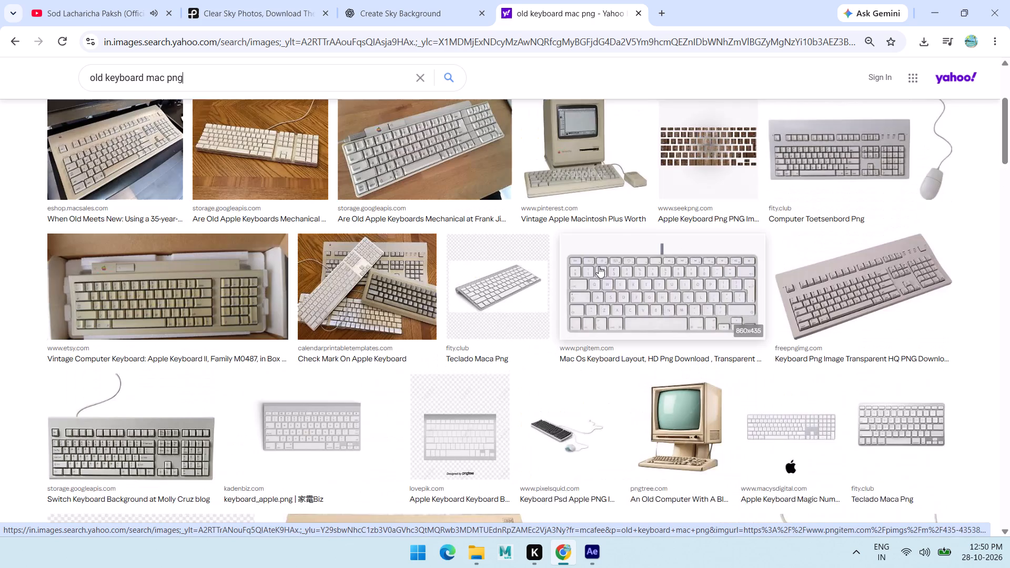
scroll(590, 267, "up", 5)
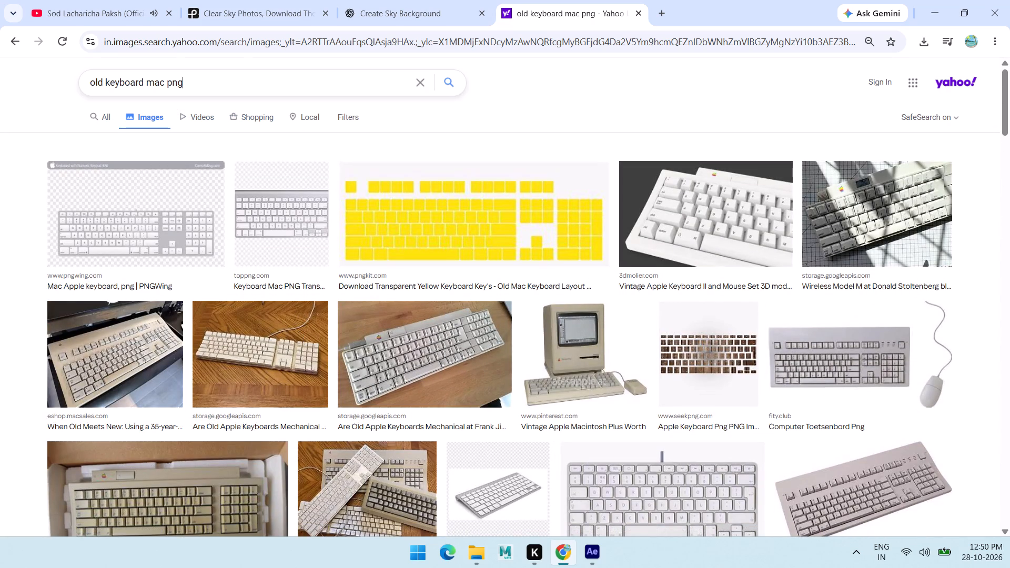
Change the image search to "old keyboard button png" and look through the results for a suitable key or keyboard cutout.
left_click_drag(196, 82, 0, 78)
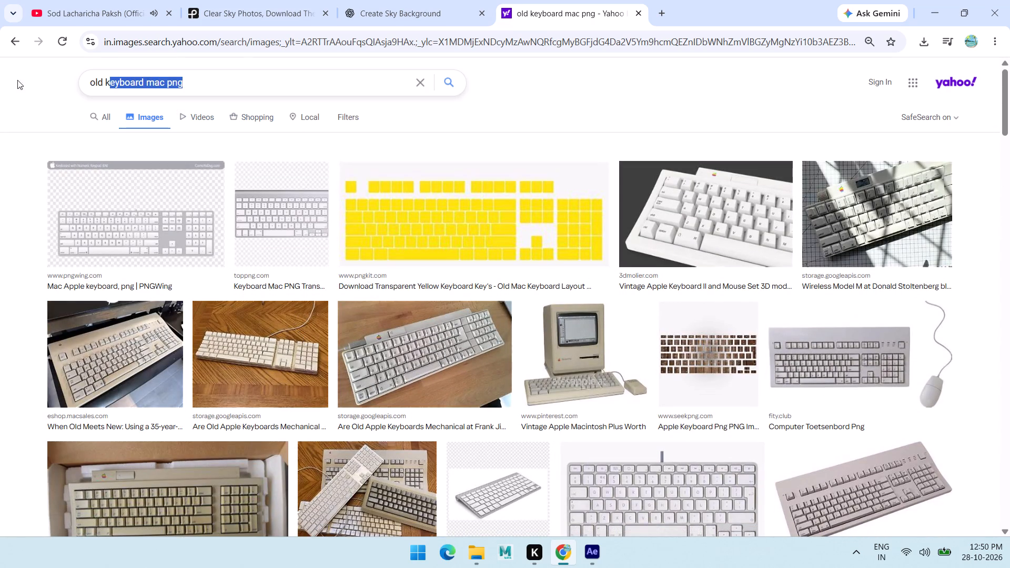
left_click(197, 88)
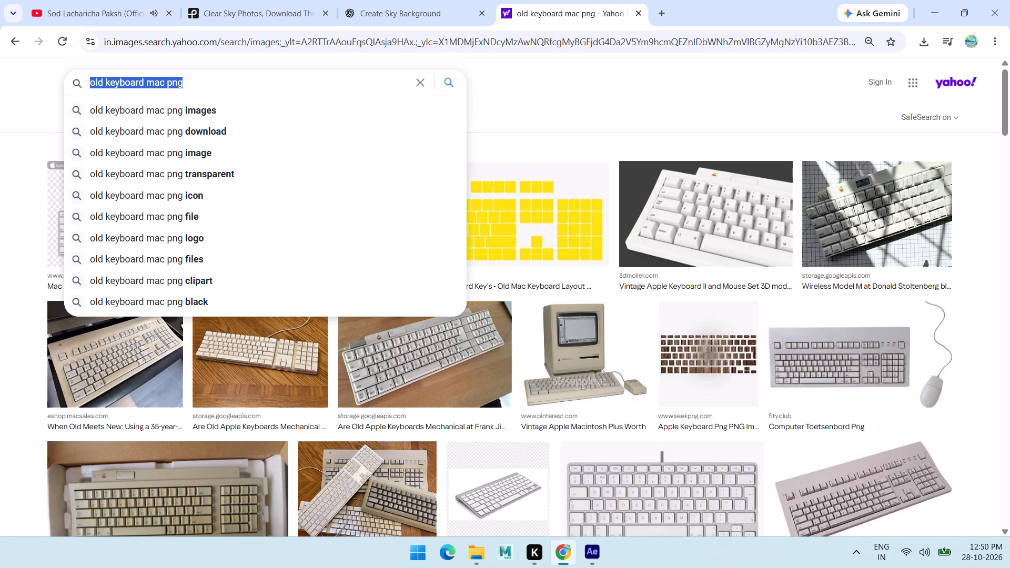
left_click(164, 81)
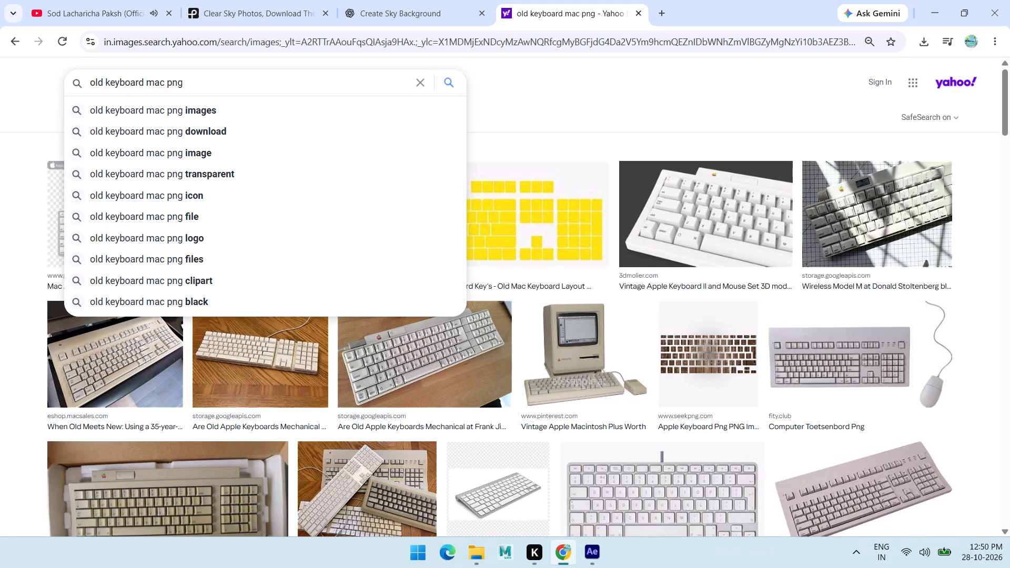
key("BackSpace")
key("BackSpace")
key("BackSpace")
type("butt")
type("on")
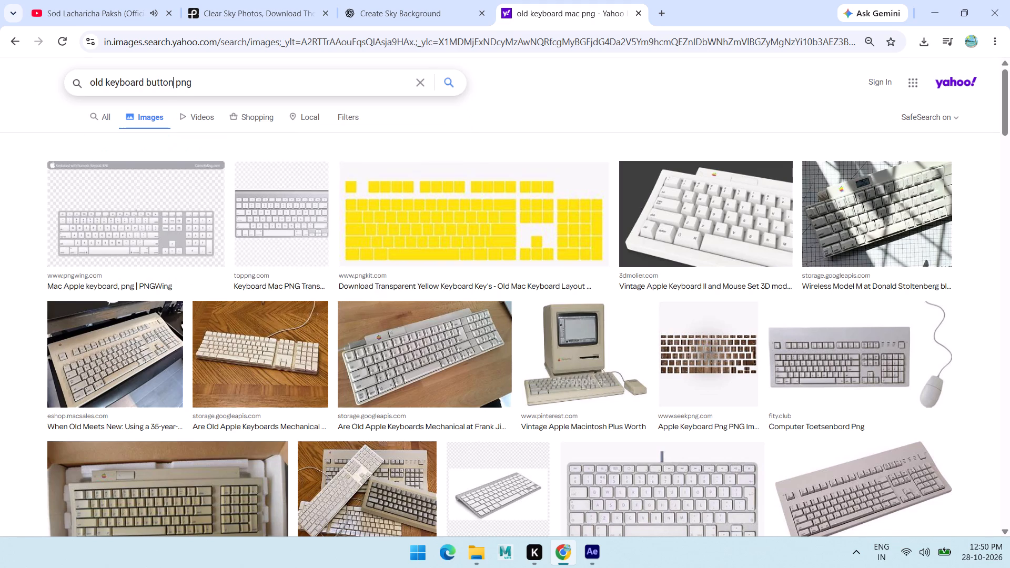
key("Return")
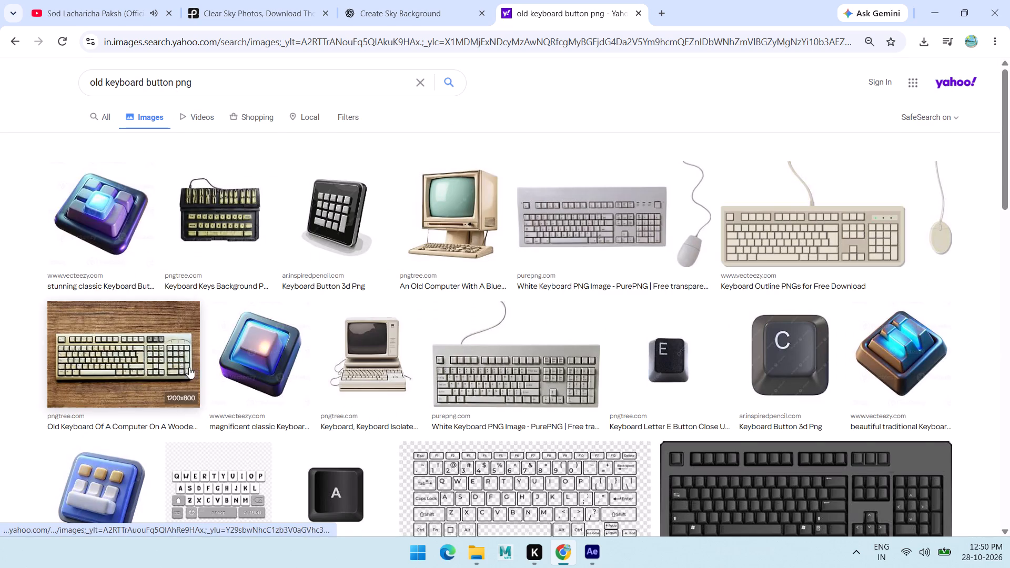
scroll(264, 371, "down", 3)
scroll(481, 333, "down", 4)
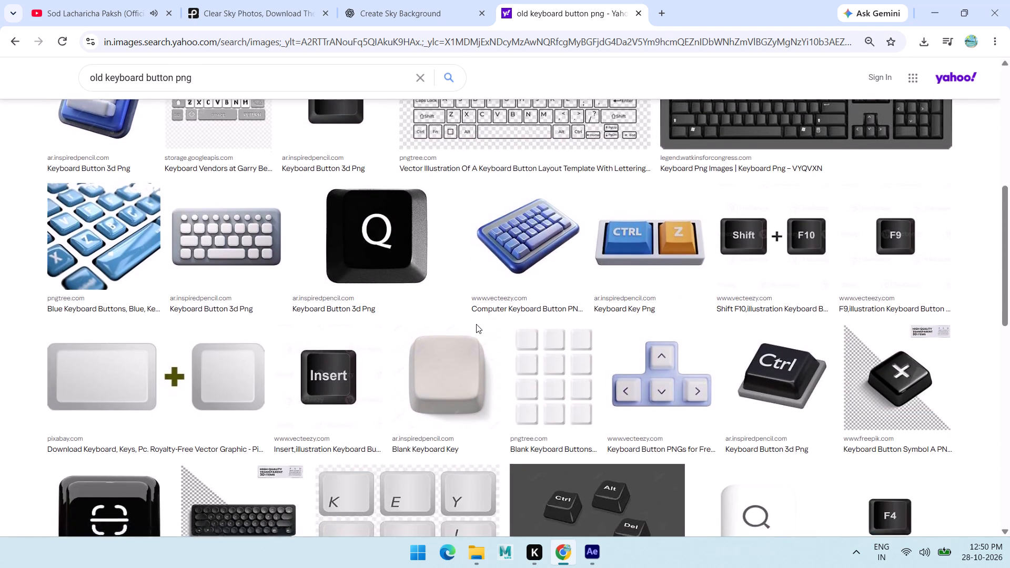
scroll(459, 316, "down", 1)
scroll(397, 283, "down", 1)
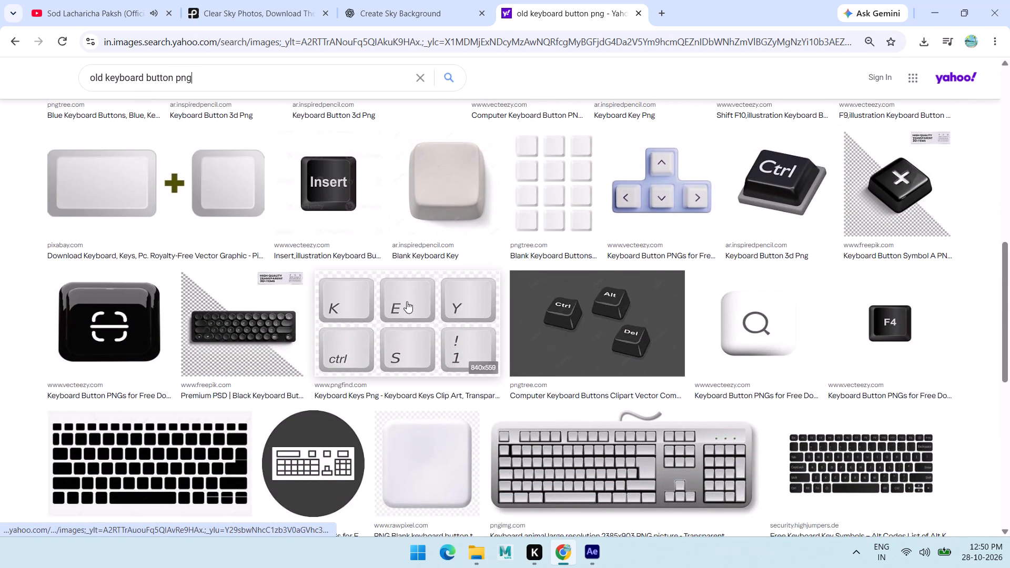
scroll(407, 303, "down", 2)
scroll(584, 355, "down", 5)
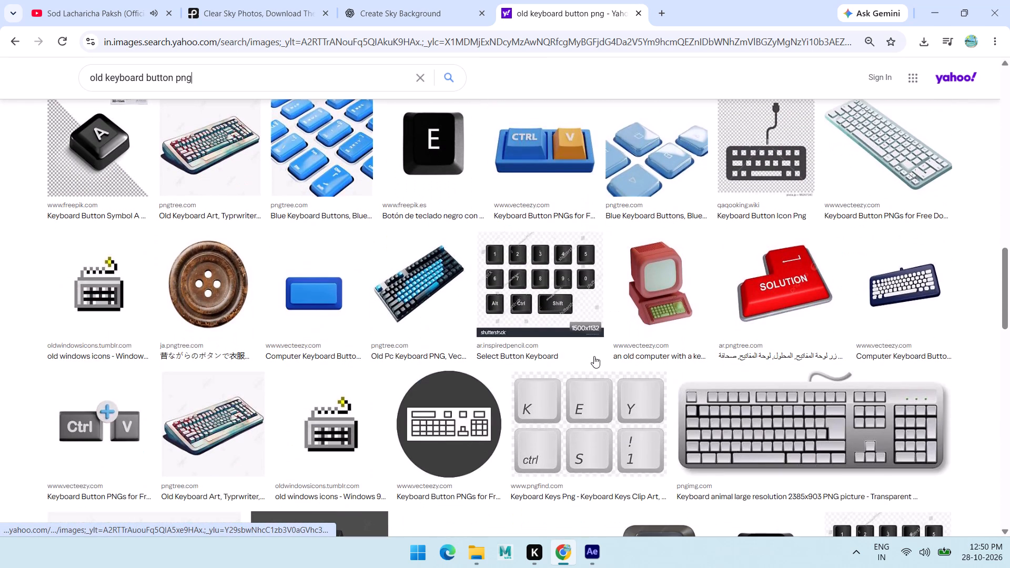
Switch back to After Effects and check where the title, Mac and lower-left cloud layers sit in depth.
left_click(595, 550)
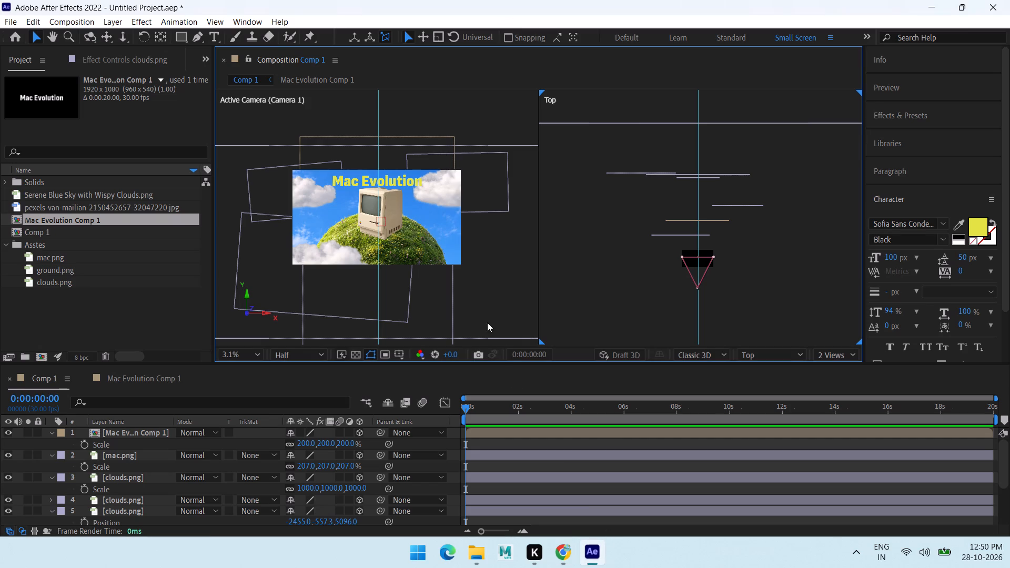
left_click(618, 283)
left_click(393, 205)
left_click(402, 179)
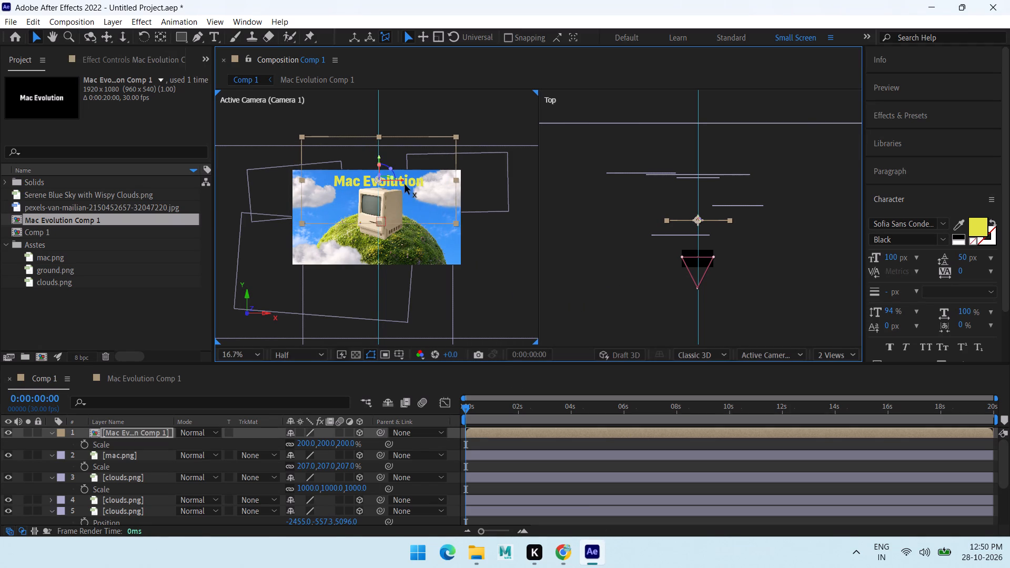
left_click(575, 220)
left_click(351, 206)
left_click(372, 233)
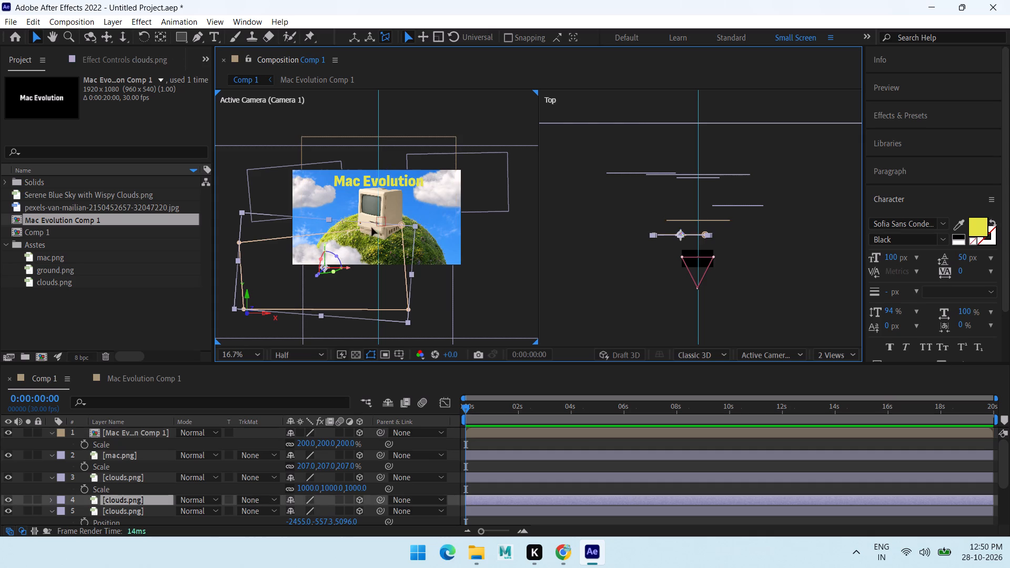
left_click(372, 211)
left_click(401, 206)
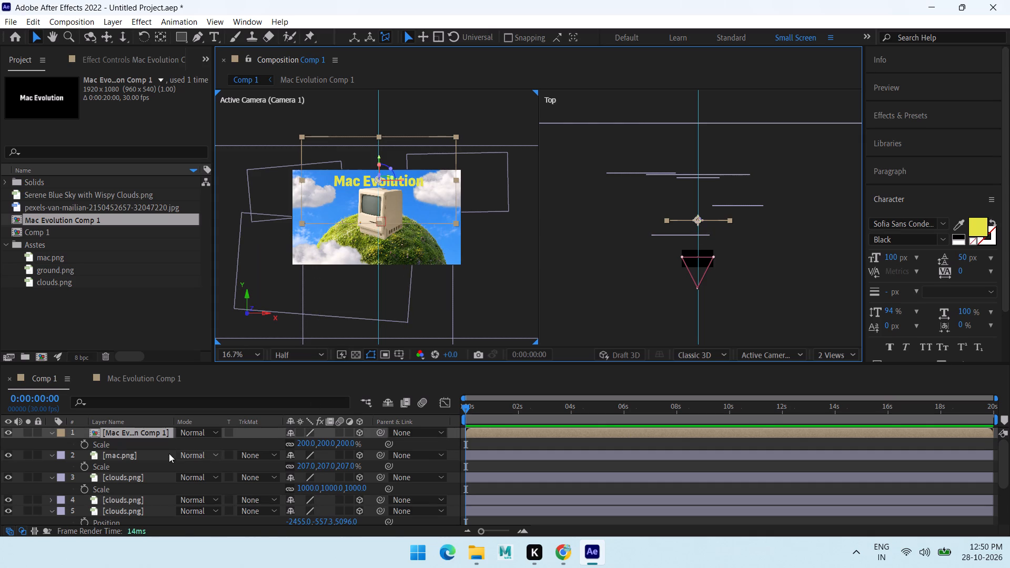
left_click(131, 452)
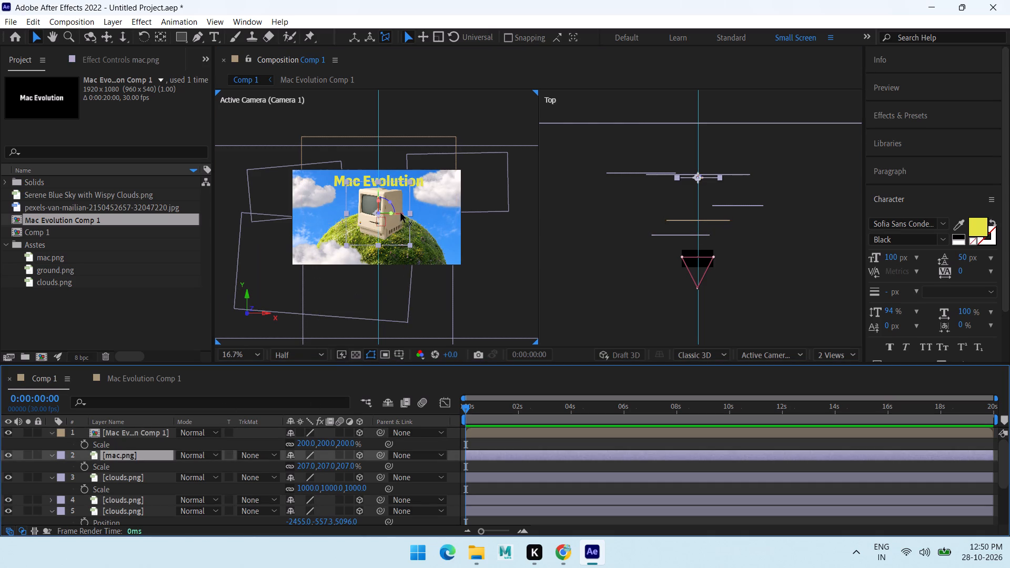
left_click(401, 212)
left_click(653, 227)
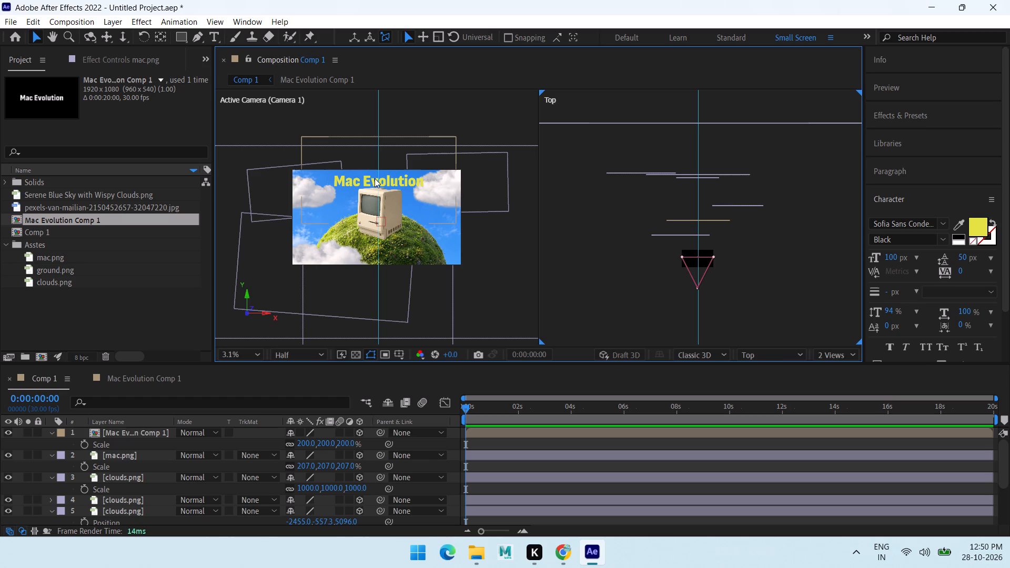
Open the Mac Evolution title precomposition from Comp 1.
left_click(400, 184)
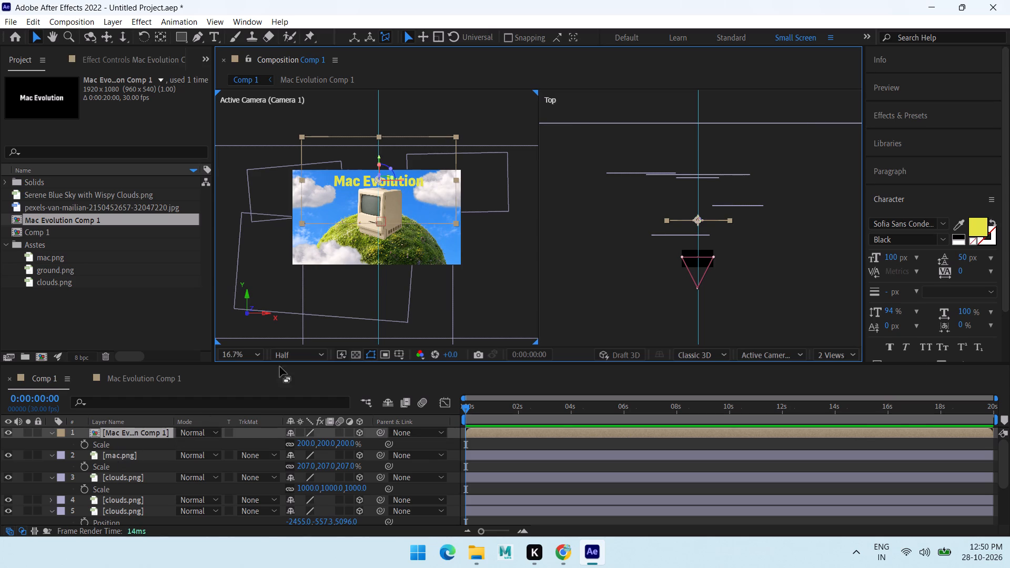
double_click(137, 433)
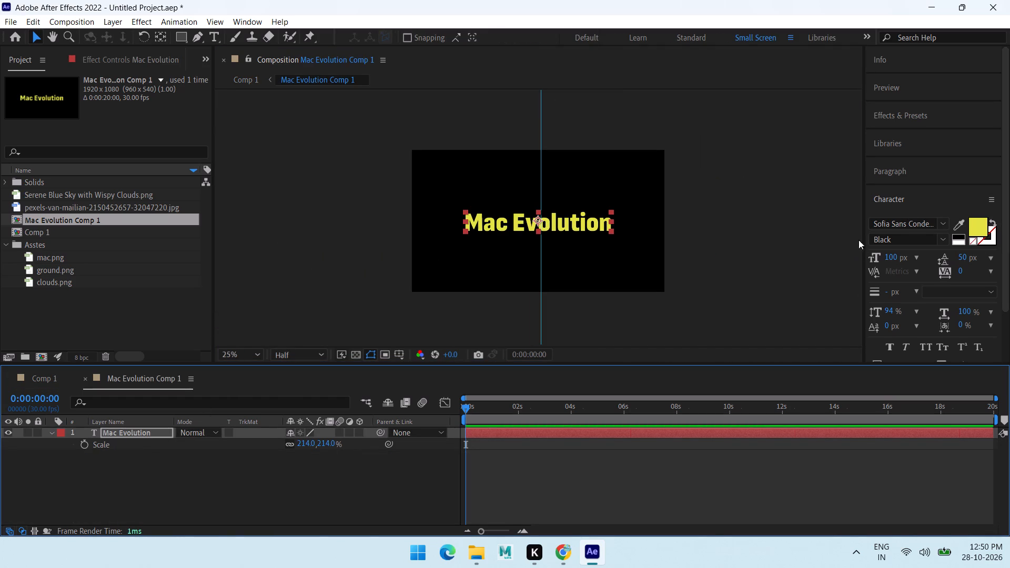
Search the effects for "drops" to look for a drop shadow, and clear the search.
left_click(914, 113)
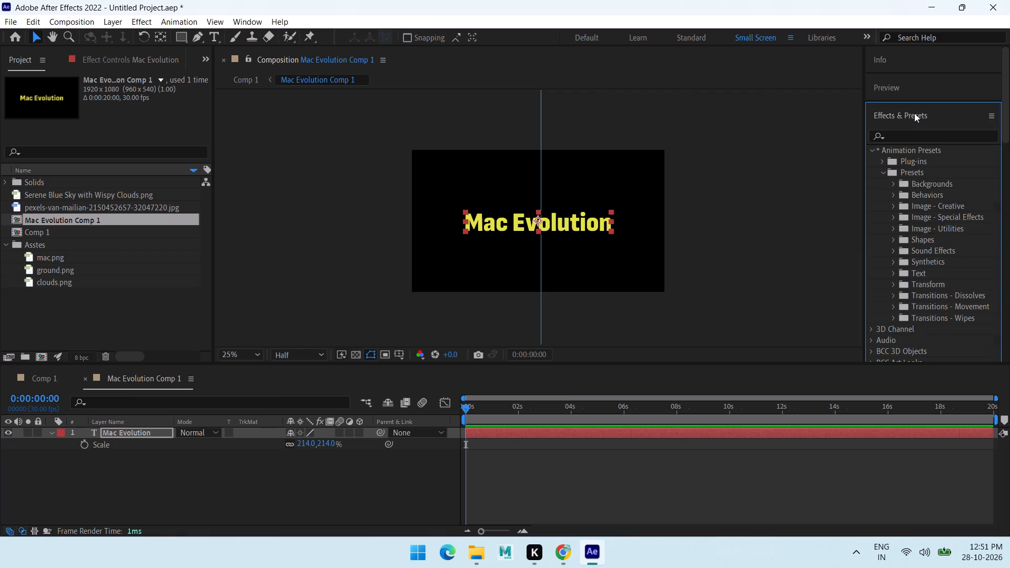
left_click(920, 139)
type("dro")
key("p")
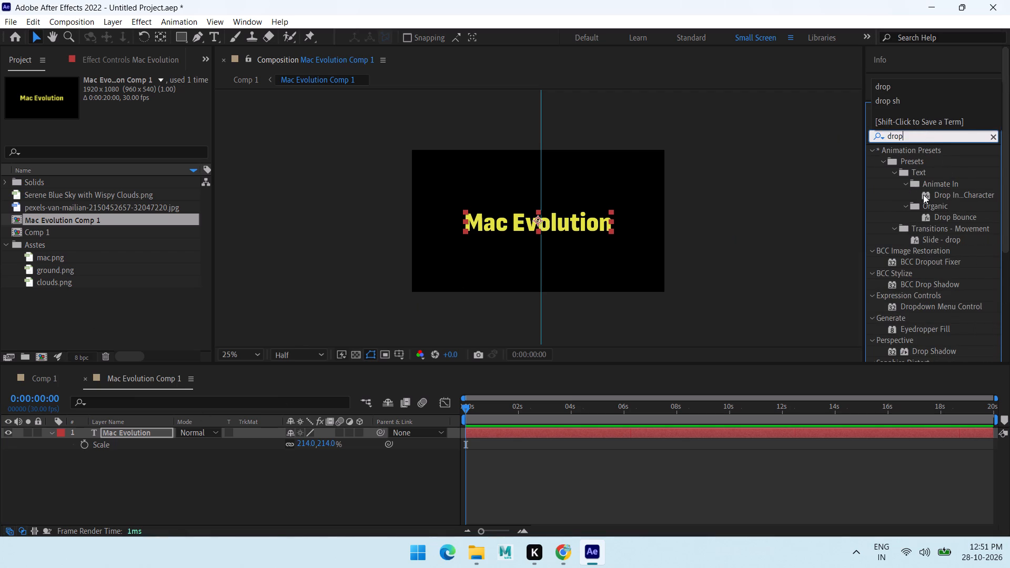
key("s")
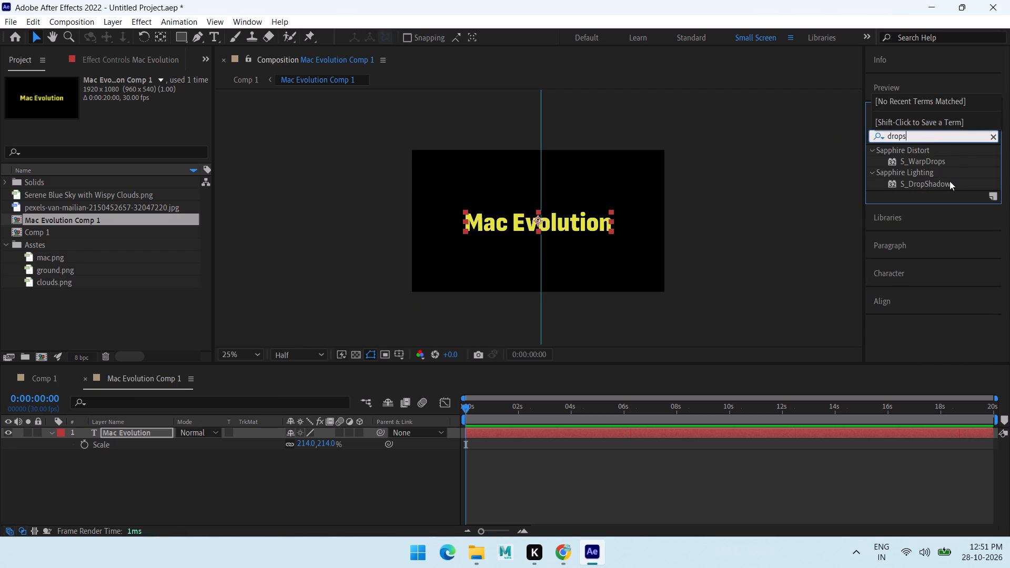
left_click(937, 186)
left_click(934, 162)
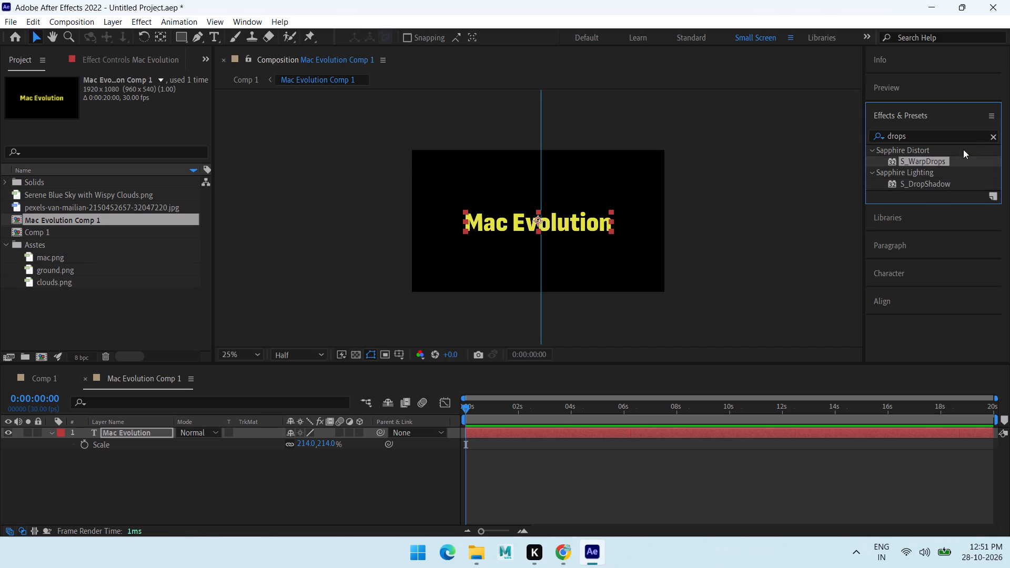
left_click(994, 137)
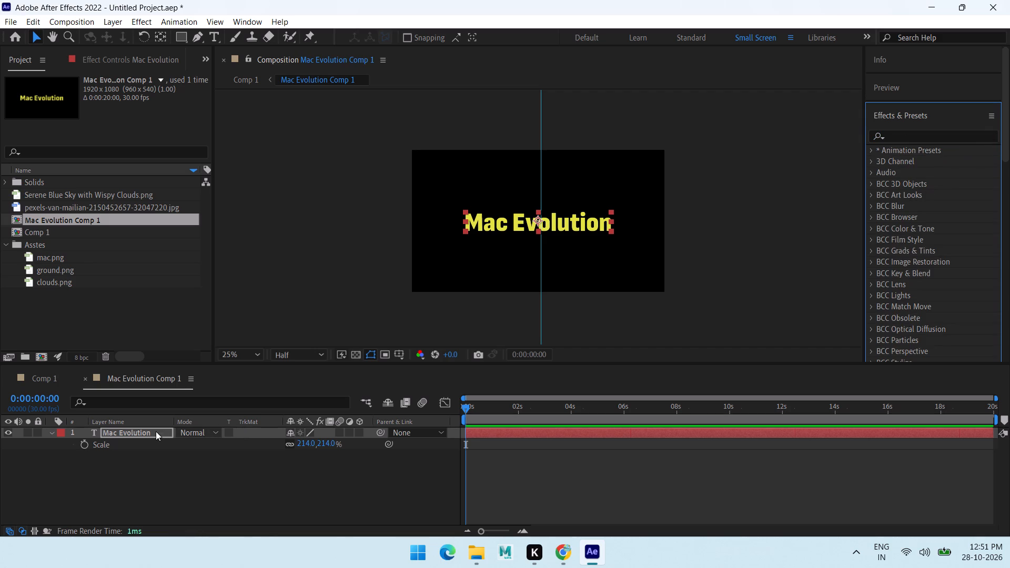
Add an Outer Glow layer style to the Mac Evolution text layer.
left_click(156, 431)
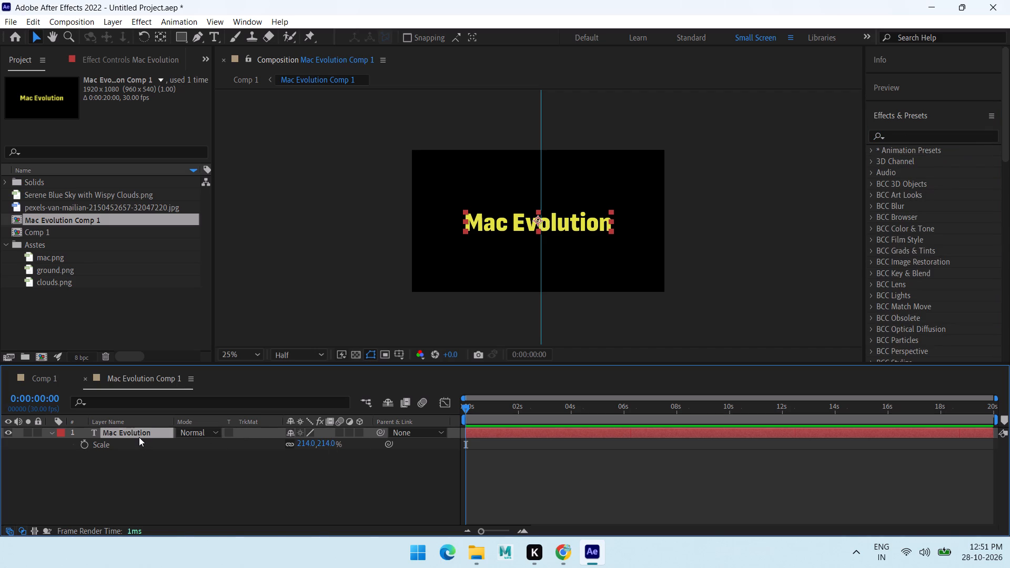
right_click(146, 428)
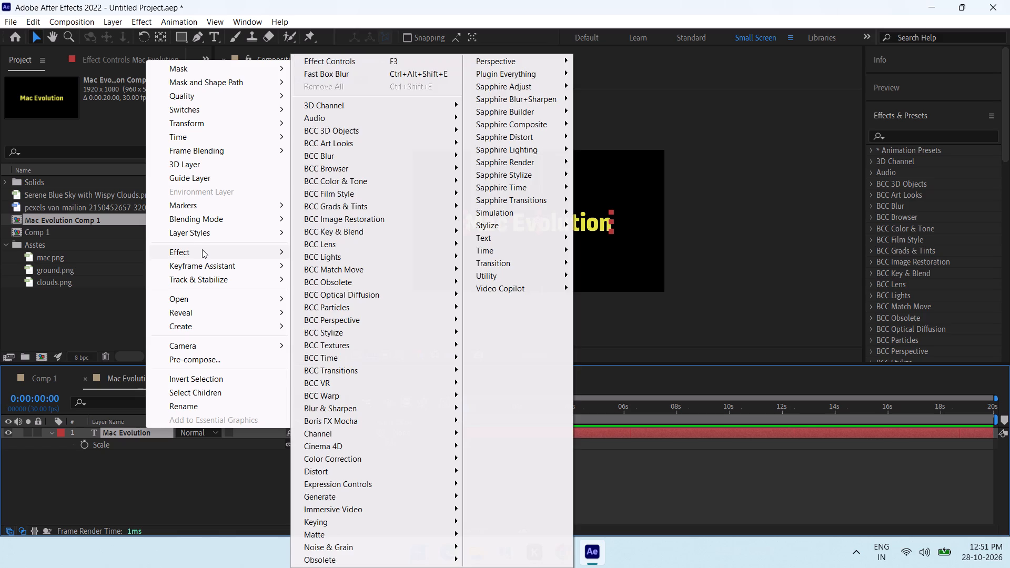
scroll(403, 173, "down", 6)
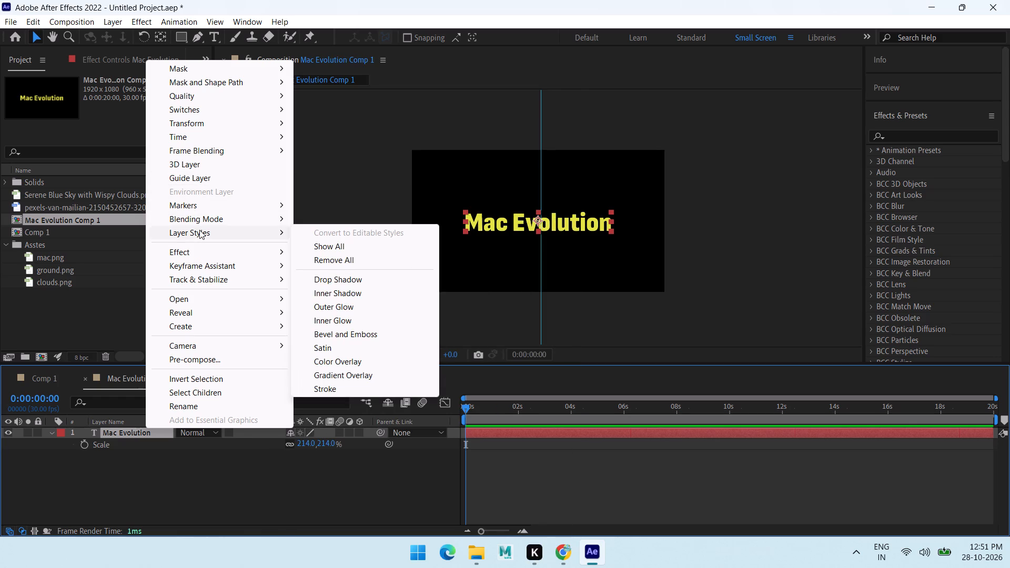
left_click(344, 308)
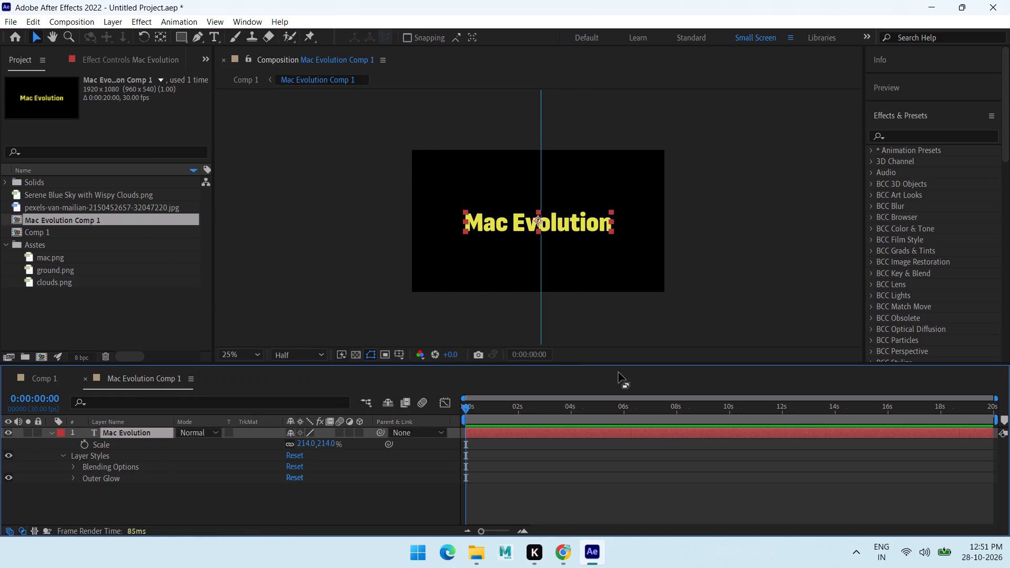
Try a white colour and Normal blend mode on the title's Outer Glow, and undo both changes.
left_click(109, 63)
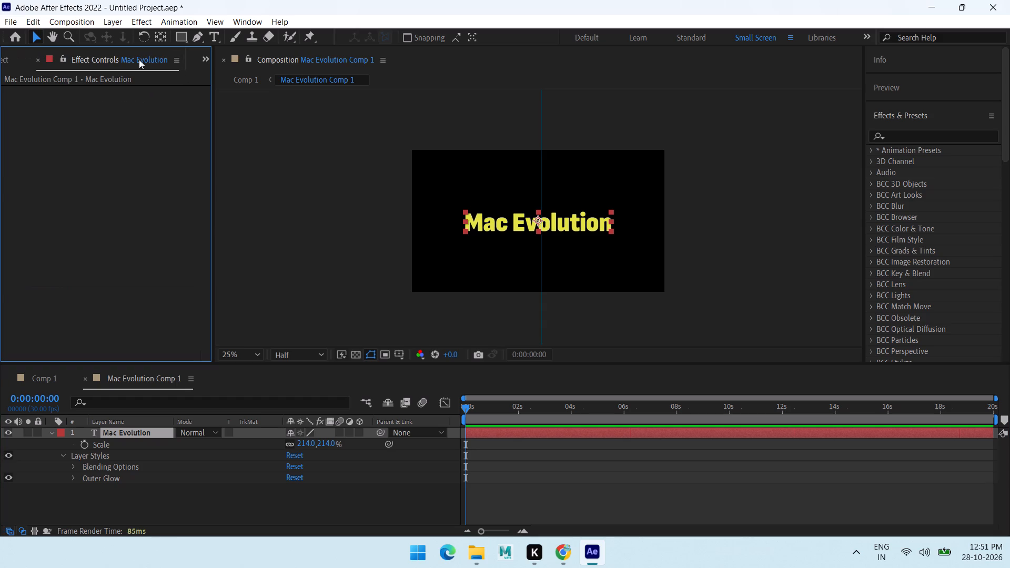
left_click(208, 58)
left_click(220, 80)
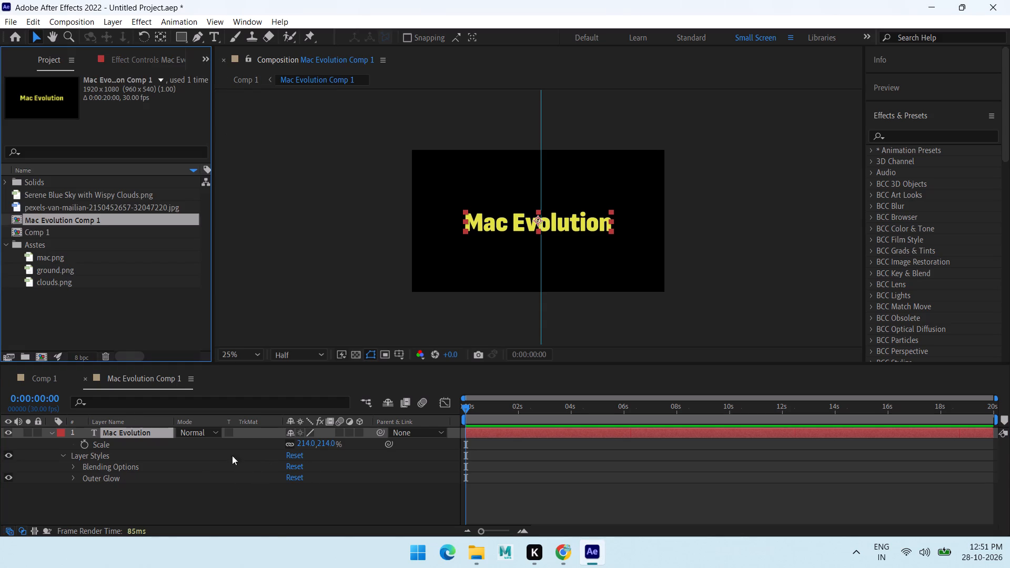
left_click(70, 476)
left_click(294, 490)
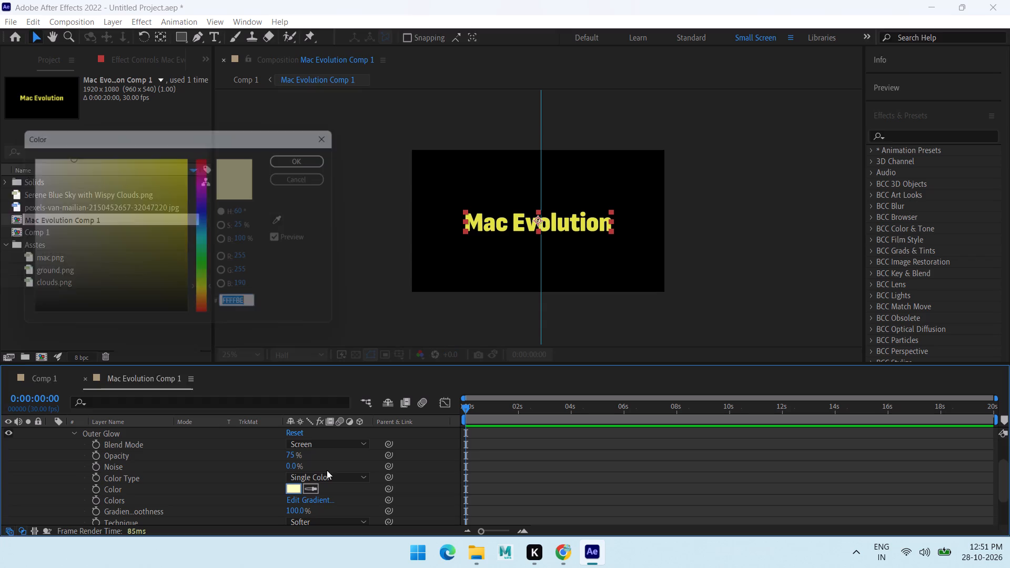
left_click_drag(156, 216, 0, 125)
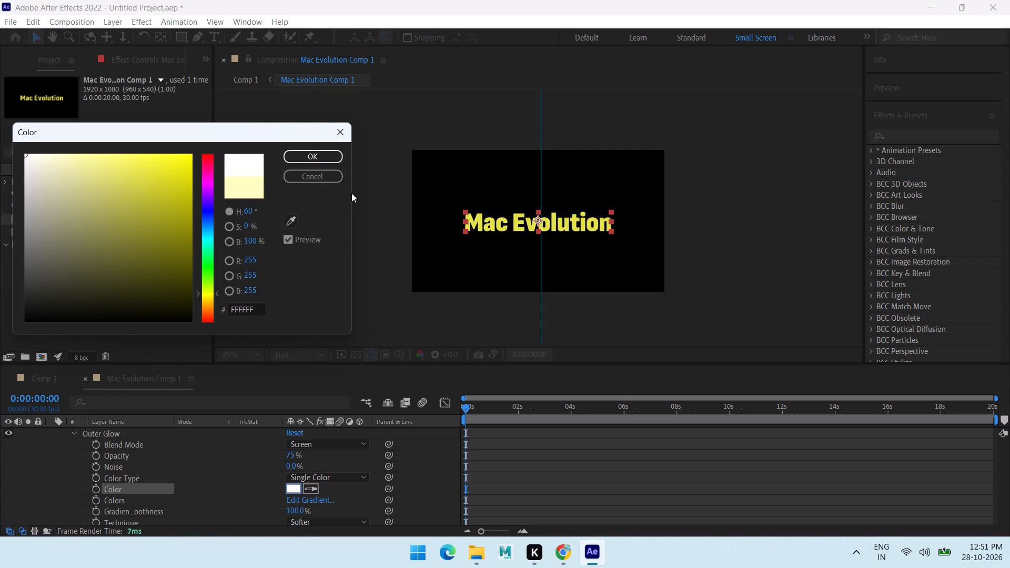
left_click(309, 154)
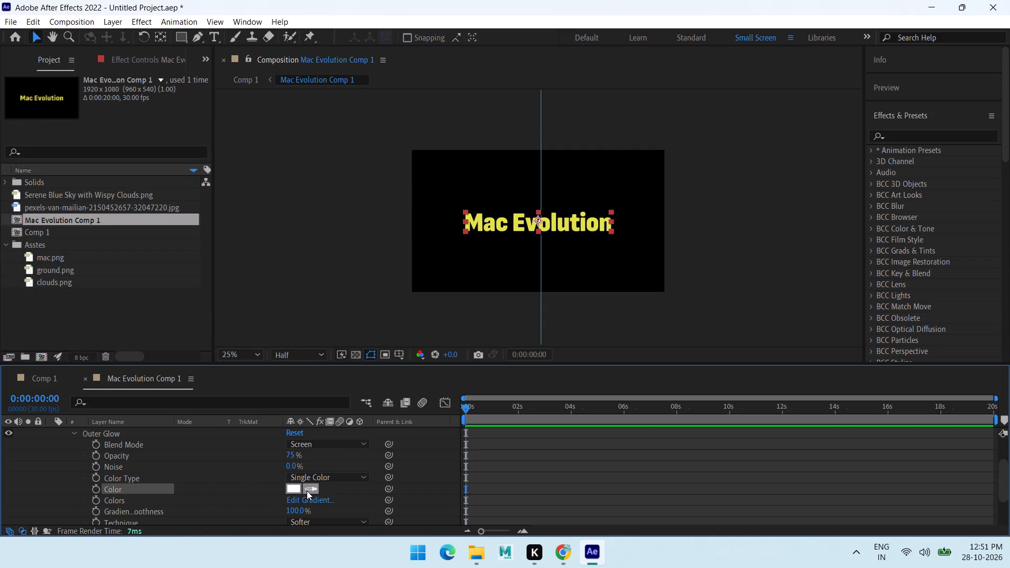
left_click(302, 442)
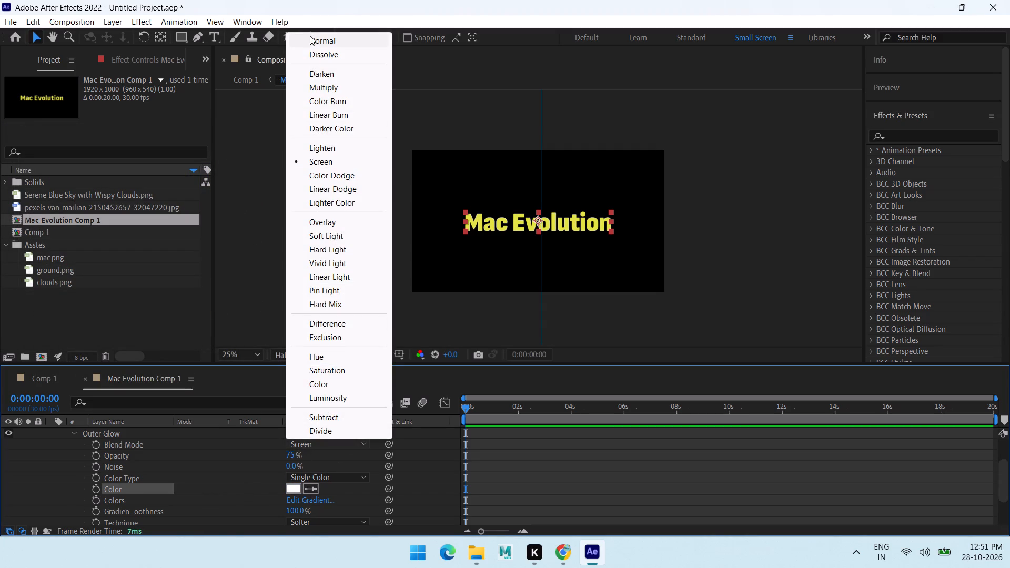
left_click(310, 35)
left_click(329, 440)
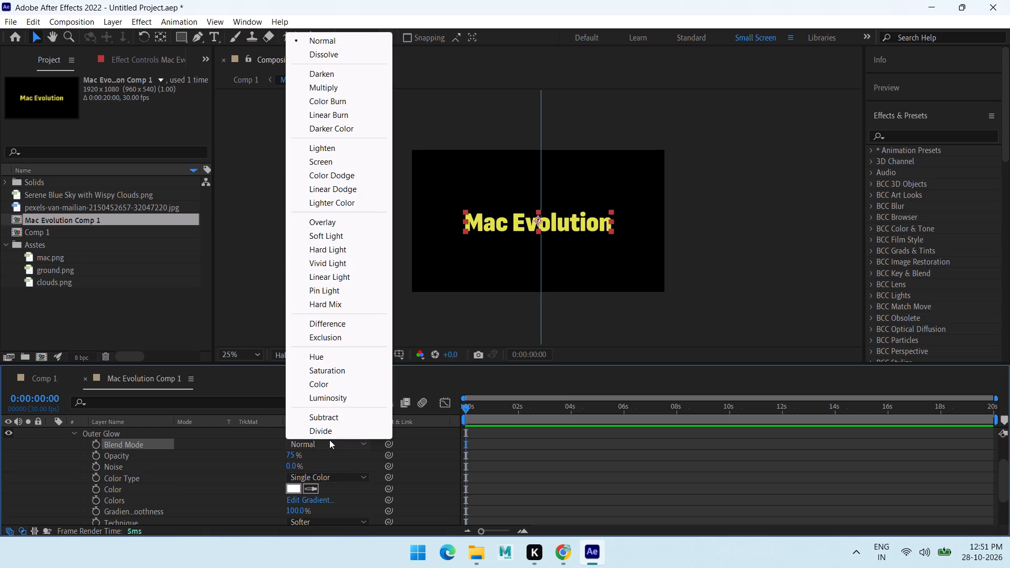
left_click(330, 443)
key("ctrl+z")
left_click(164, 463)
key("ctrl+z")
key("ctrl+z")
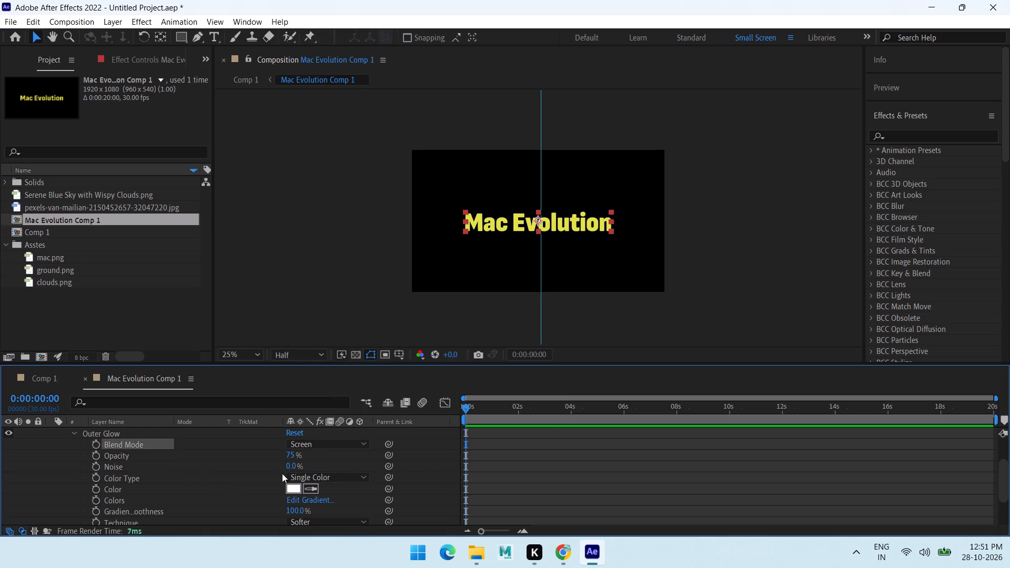
Set the title's Outer Glow spread to 100% and its size to 9.
scroll(230, 481, "down", 1)
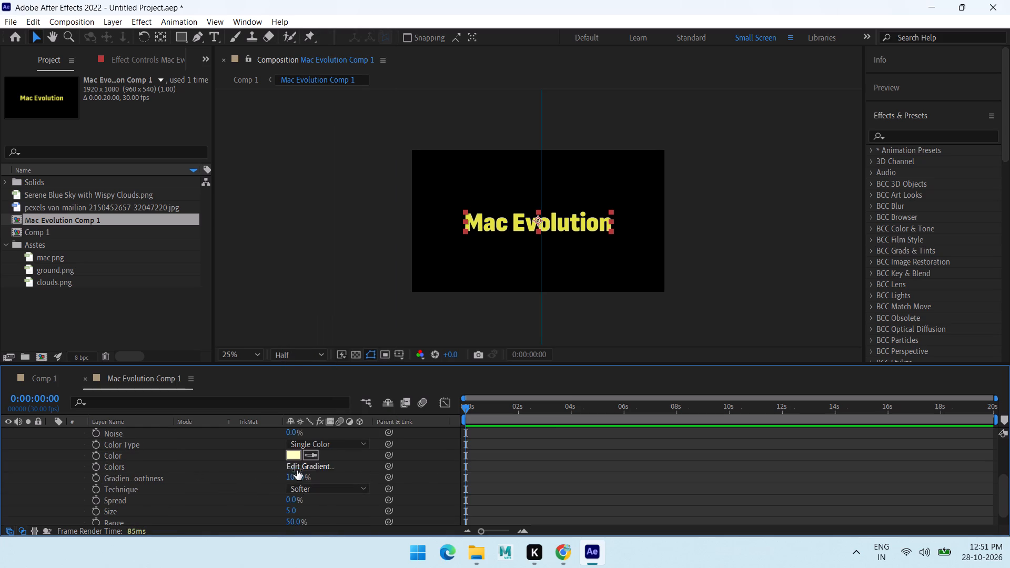
left_click_drag(292, 478, 534, 483)
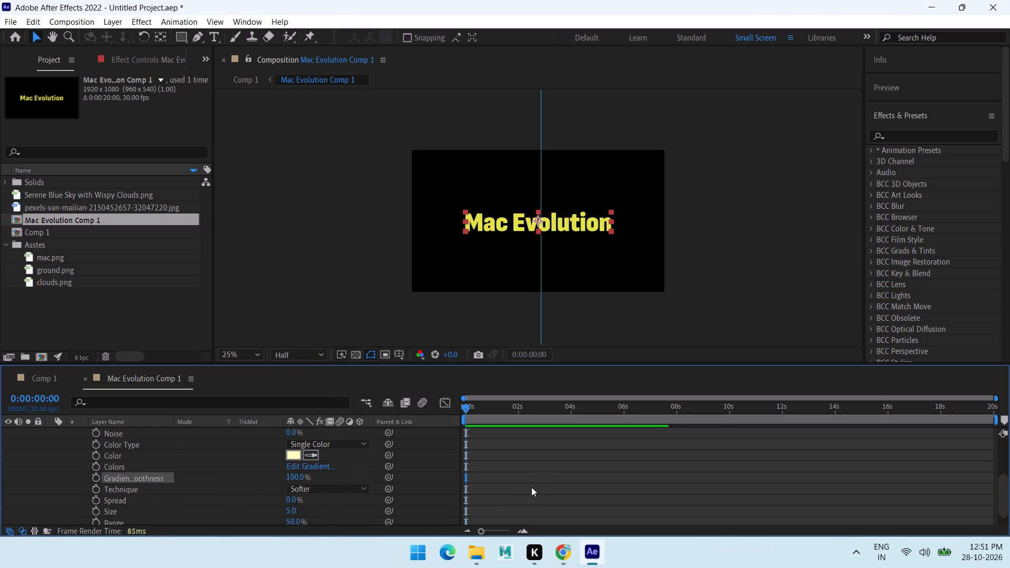
key("ctrl+z")
scroll(206, 478, "down", 2)
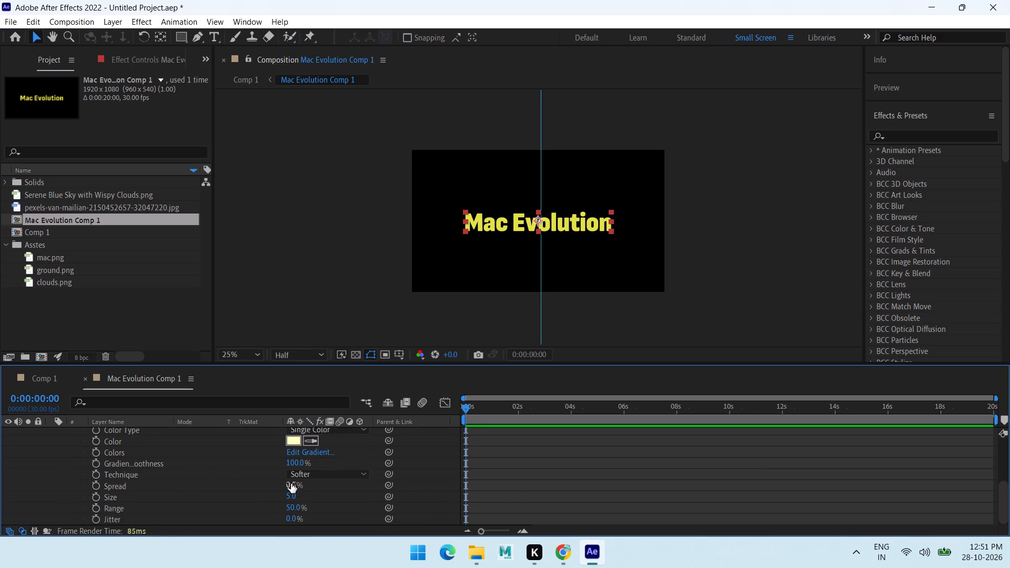
left_click_drag(291, 483, 534, 494)
left_click_drag(293, 498, 220, 499)
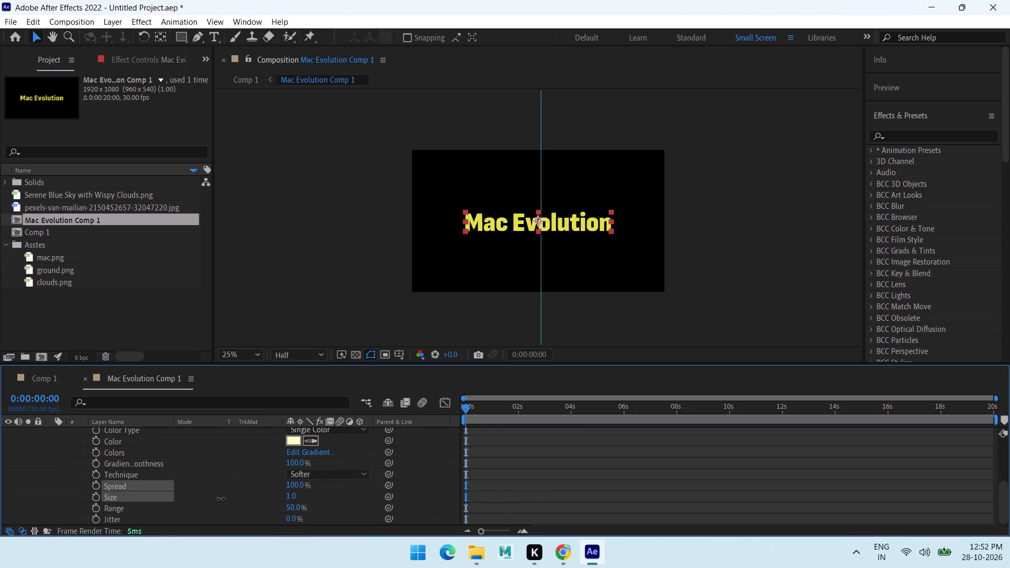
left_click_drag(220, 499, 241, 502)
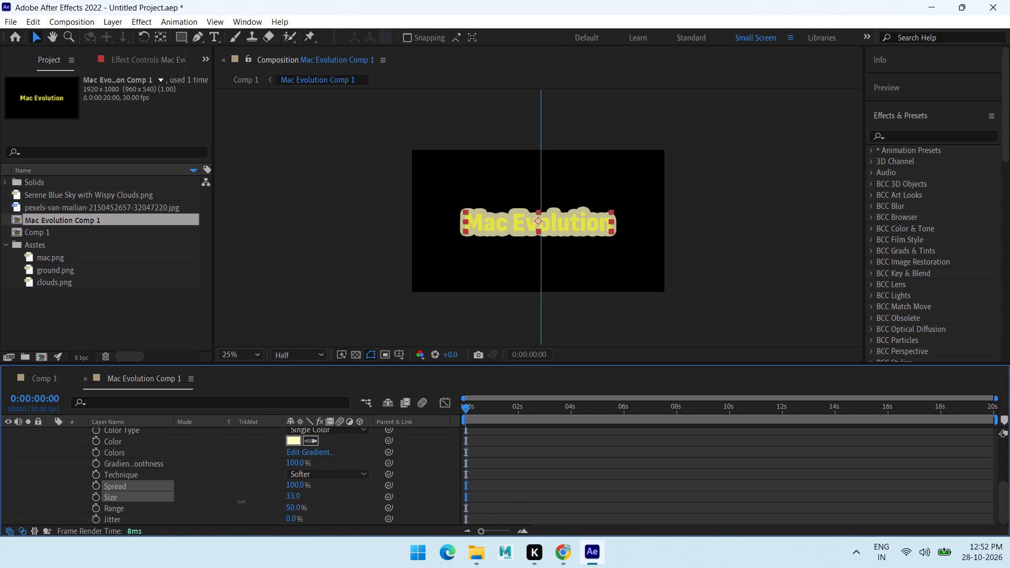
left_click_drag(241, 502, 213, 503)
scroll(188, 482, "down", 2)
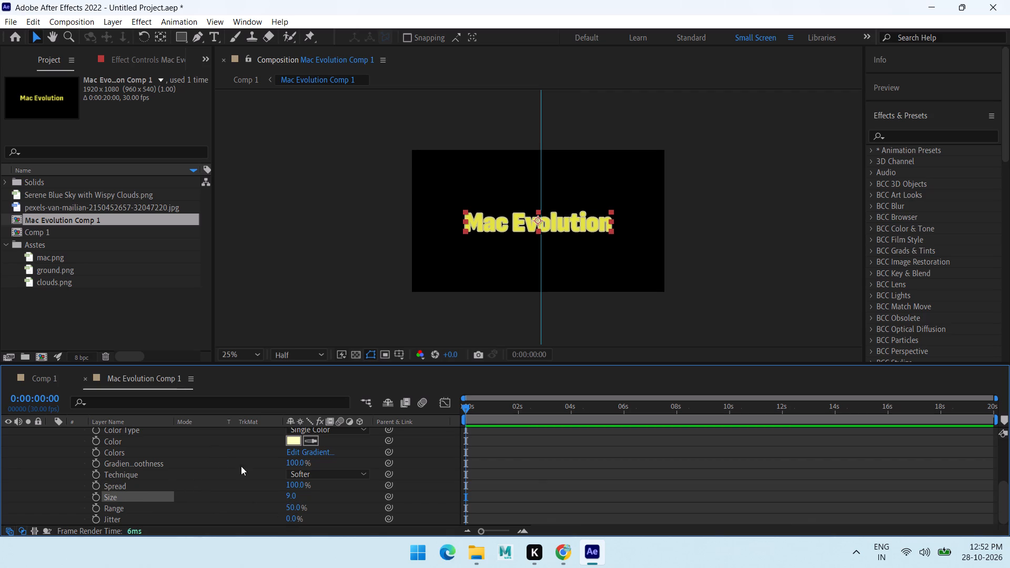
scroll(221, 457, "up", 8)
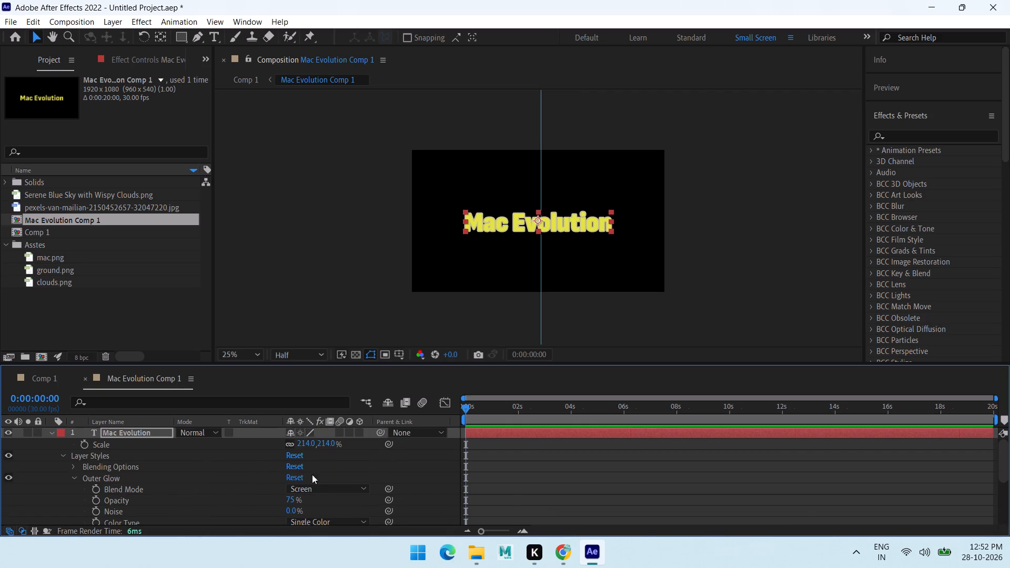
Change the fill colour of the Mac Evolution text to a more saturated, bright yellow.
left_click(744, 217)
left_click(584, 220)
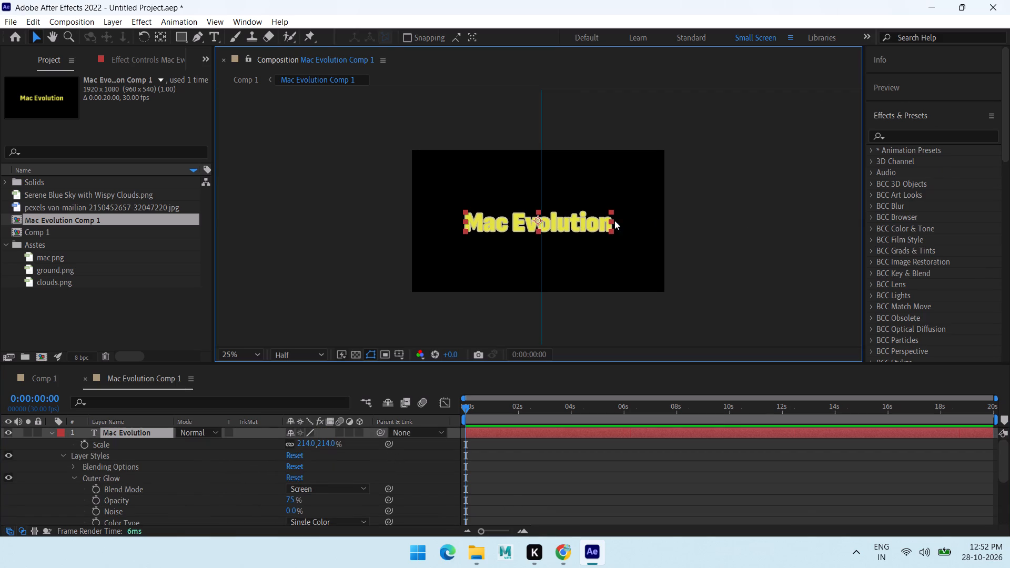
left_click(907, 119)
left_click(897, 202)
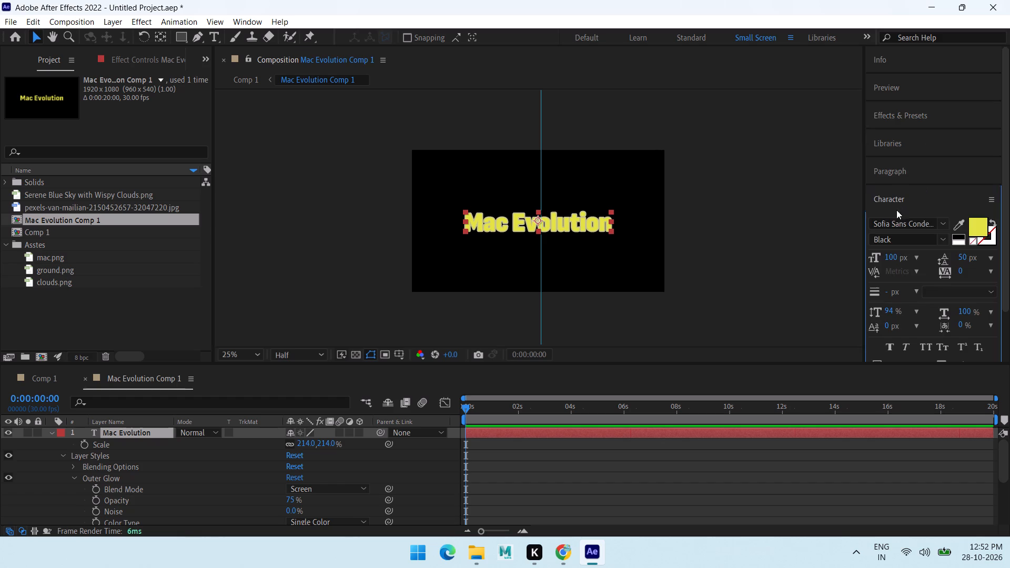
left_click(978, 227)
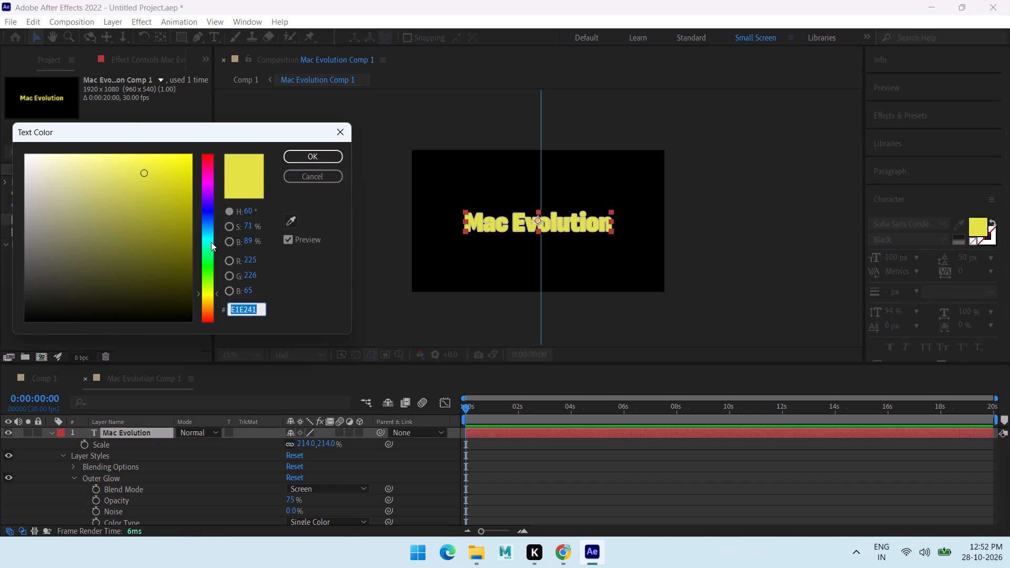
left_click_drag(165, 218, 36, 107)
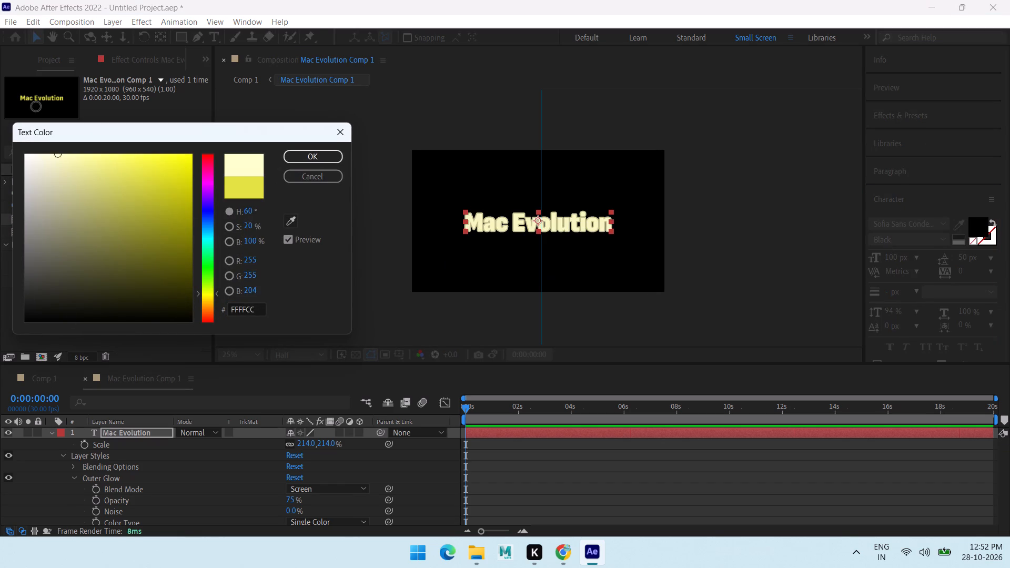
left_click_drag(36, 107, 183, 164)
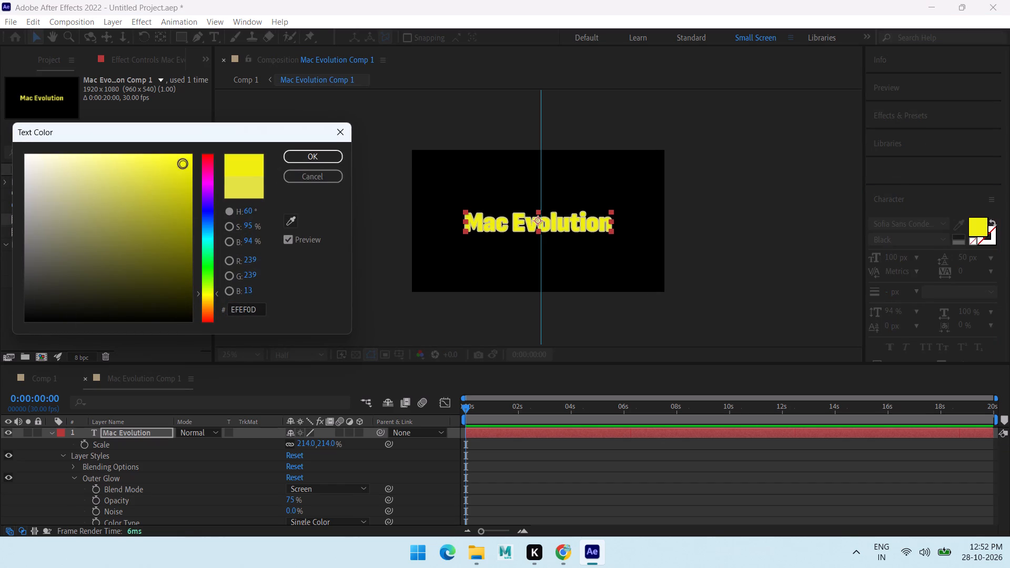
left_click_drag(183, 164, 187, 165)
left_click(301, 153)
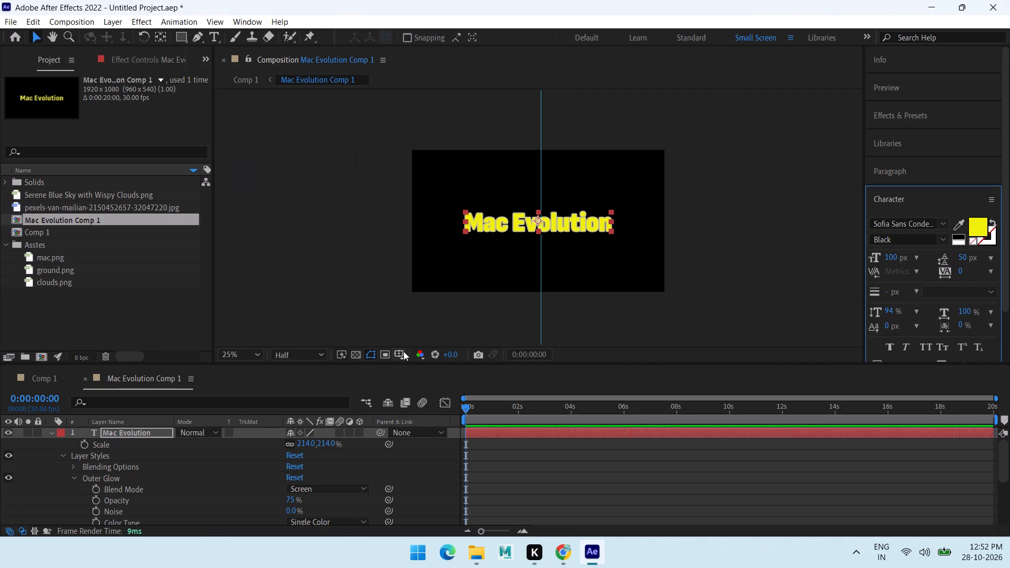
Set the Outer Glow colour of the Mac Evolution text to black.
scroll(202, 482, "down", 2)
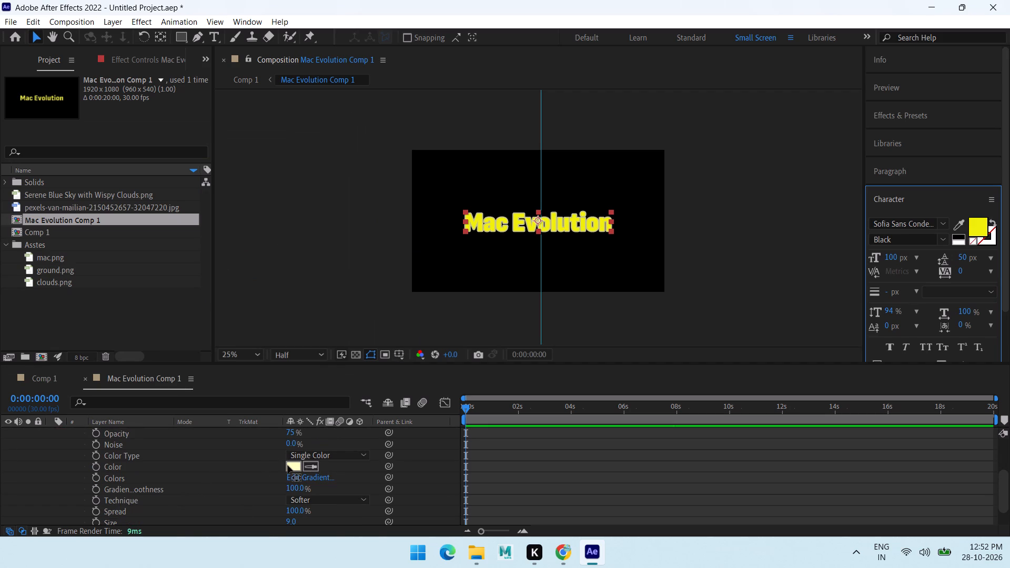
left_click(288, 465)
left_click_drag(115, 236, 0, 336)
left_click(325, 149)
left_click(315, 158)
Check the restyled title against the scene in Comp 1, and reopen its precomposition.
left_click(41, 378)
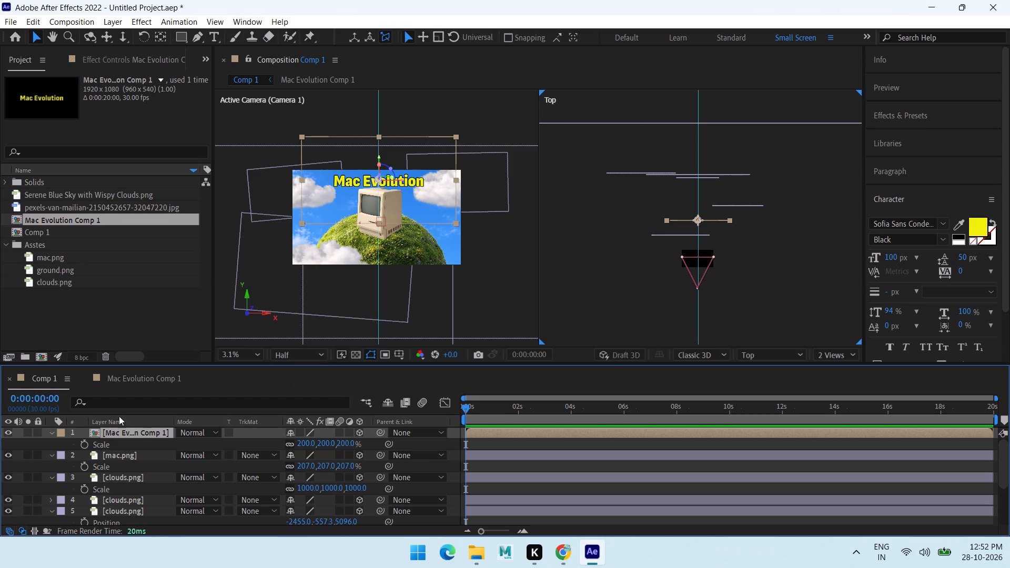
double_click(139, 430)
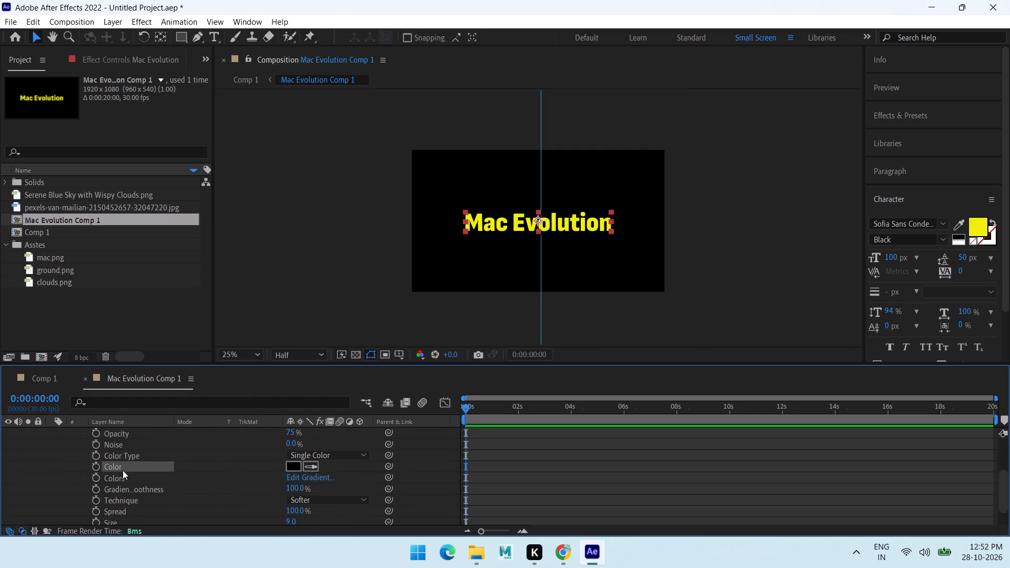
Collapse the Mac Evolution text layer's properties and duplicate the layer.
scroll(125, 469, "up", 7)
left_click(47, 433)
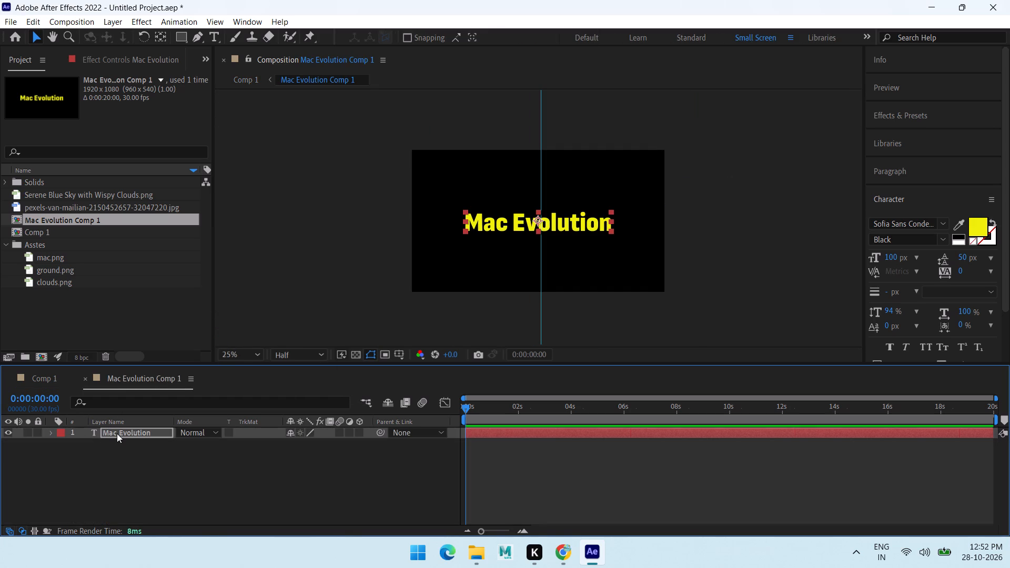
key("ctrl+d")
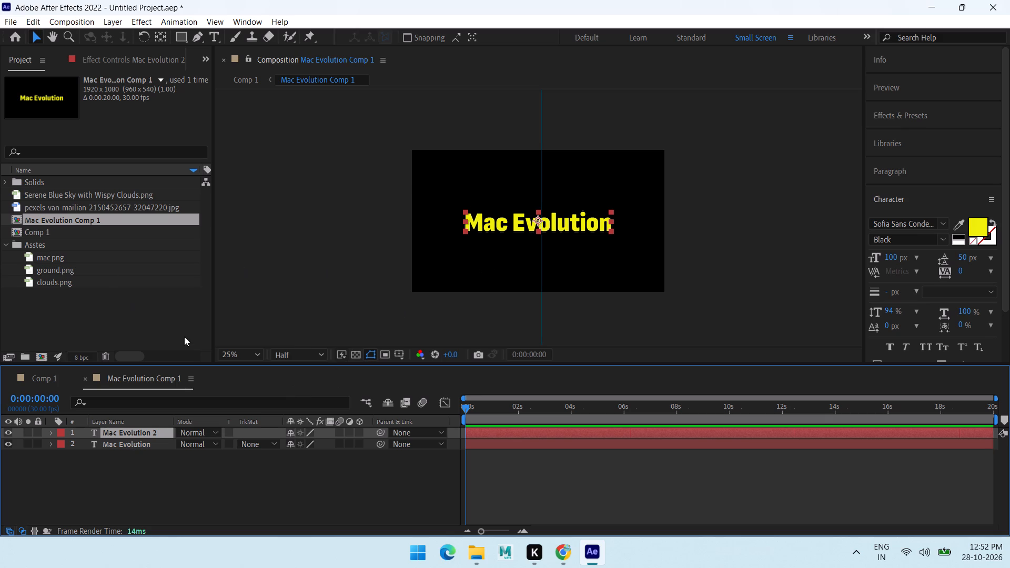
left_click(472, 267)
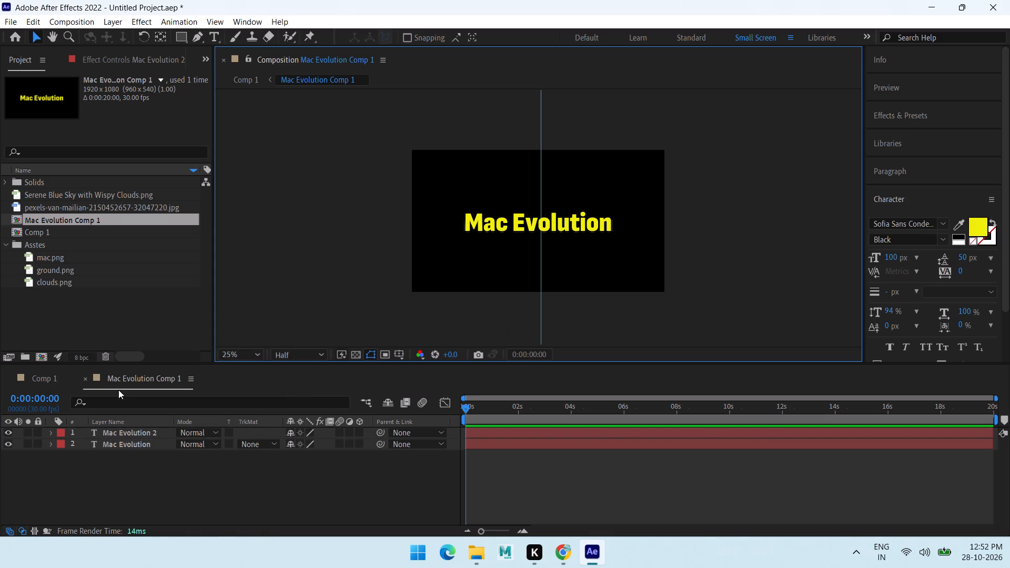
left_click(428, 263)
left_click(467, 262)
Add a white (FFFFFF) 1920 x 1080 px solid to the title precomposition and place it beneath both text layers.
right_click(155, 476)
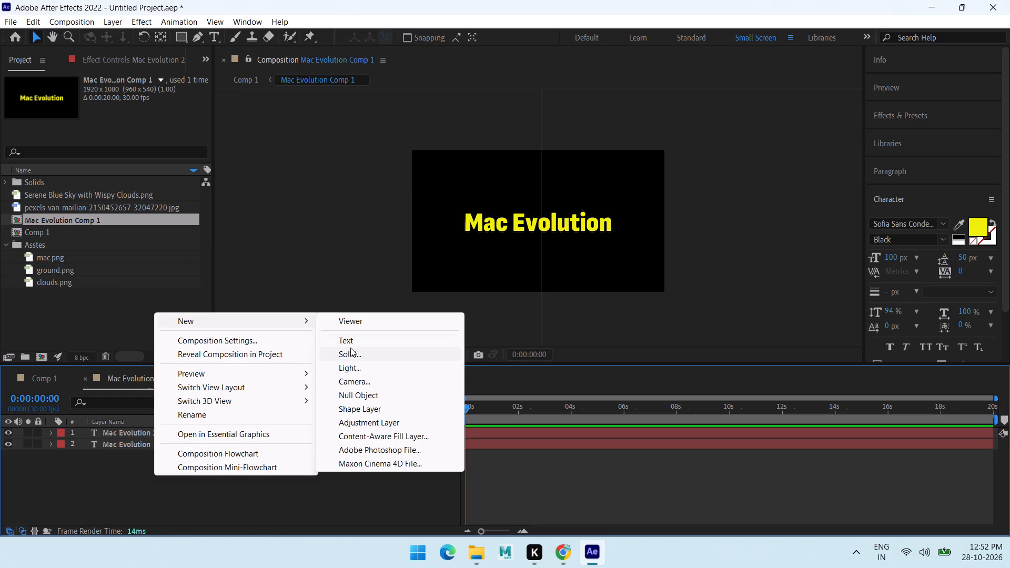
left_click(371, 360)
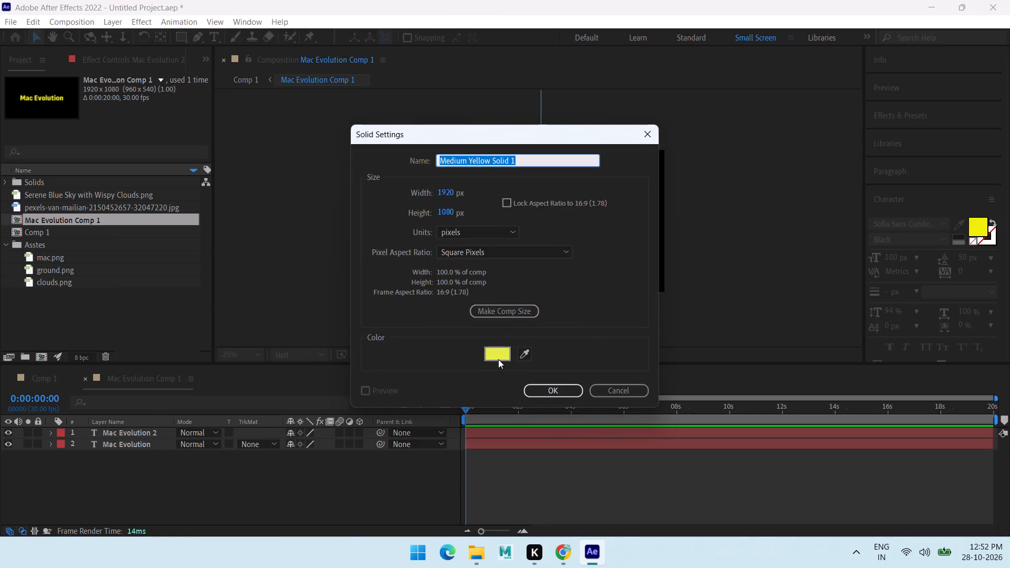
left_click(498, 359)
left_click_drag(118, 220, 0, 118)
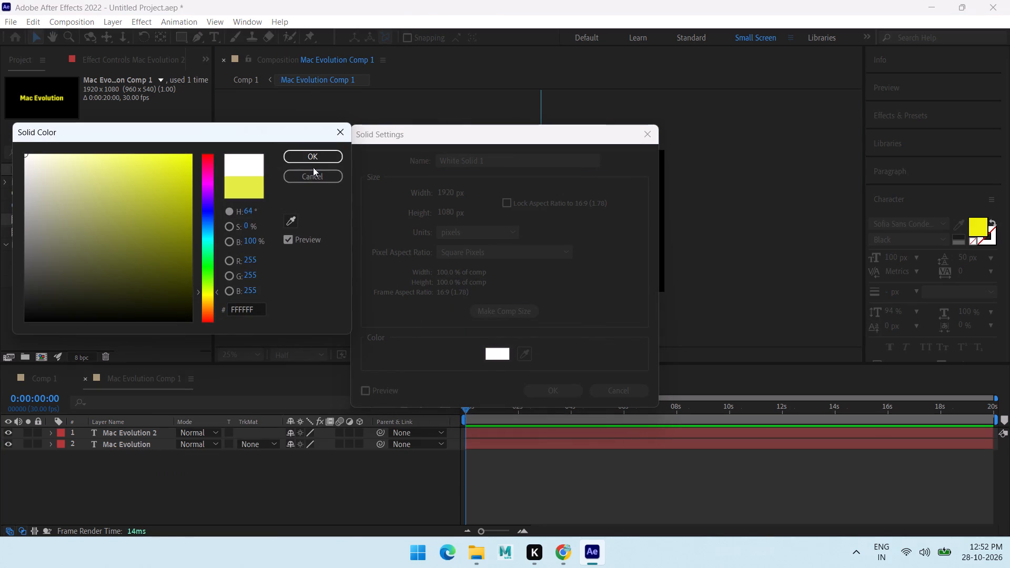
left_click(320, 154)
left_click(563, 389)
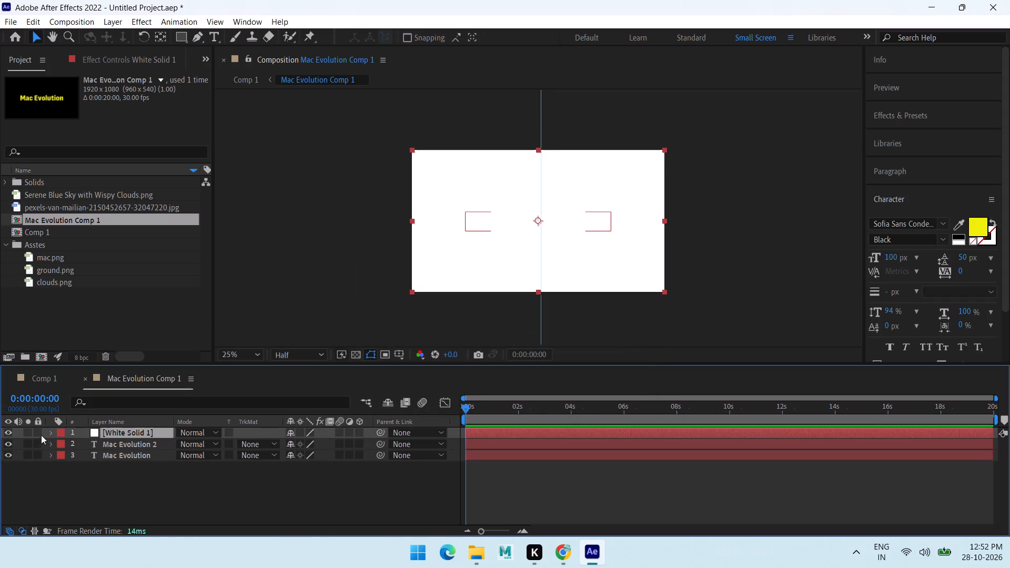
left_click_drag(115, 430, 112, 495)
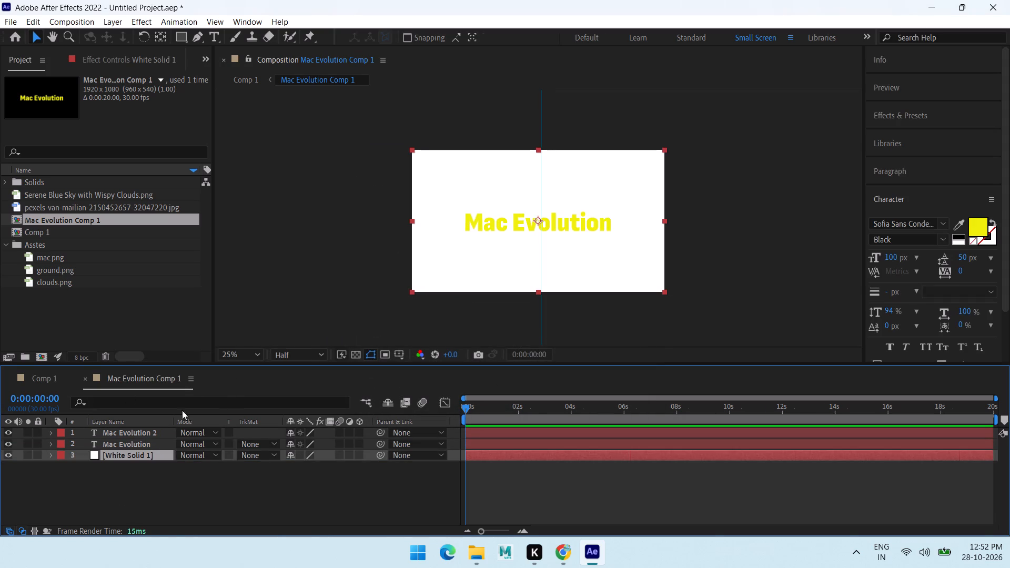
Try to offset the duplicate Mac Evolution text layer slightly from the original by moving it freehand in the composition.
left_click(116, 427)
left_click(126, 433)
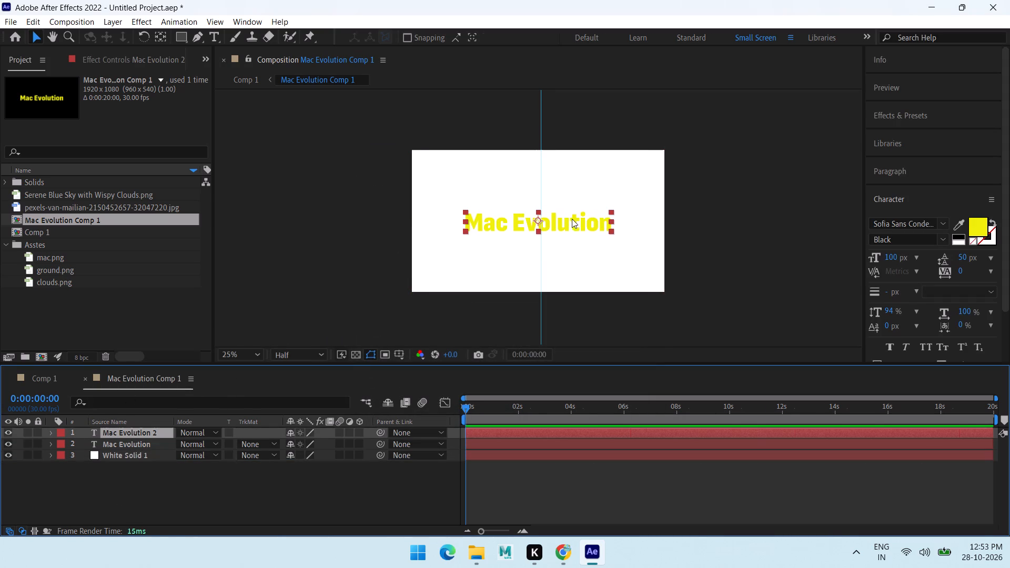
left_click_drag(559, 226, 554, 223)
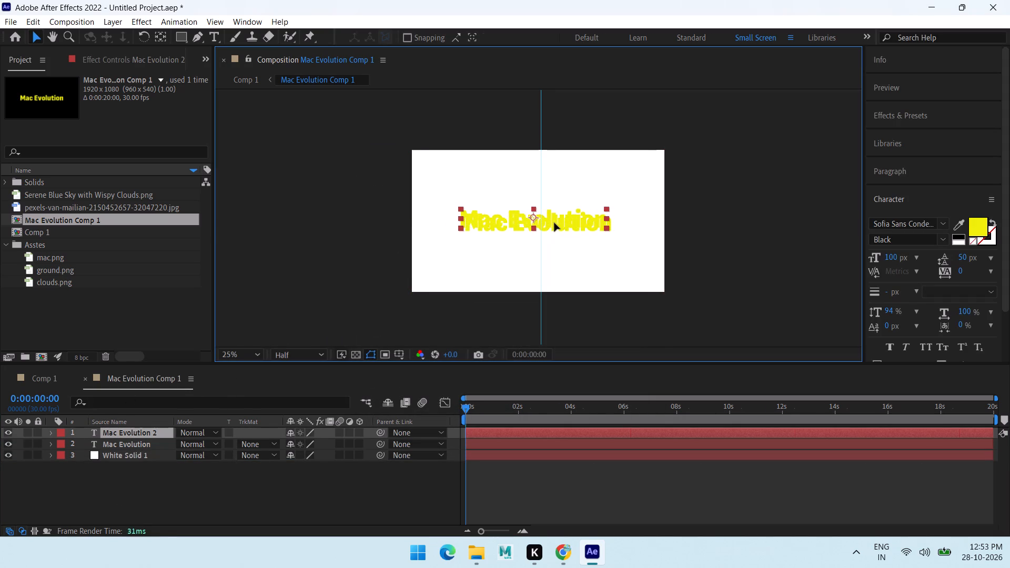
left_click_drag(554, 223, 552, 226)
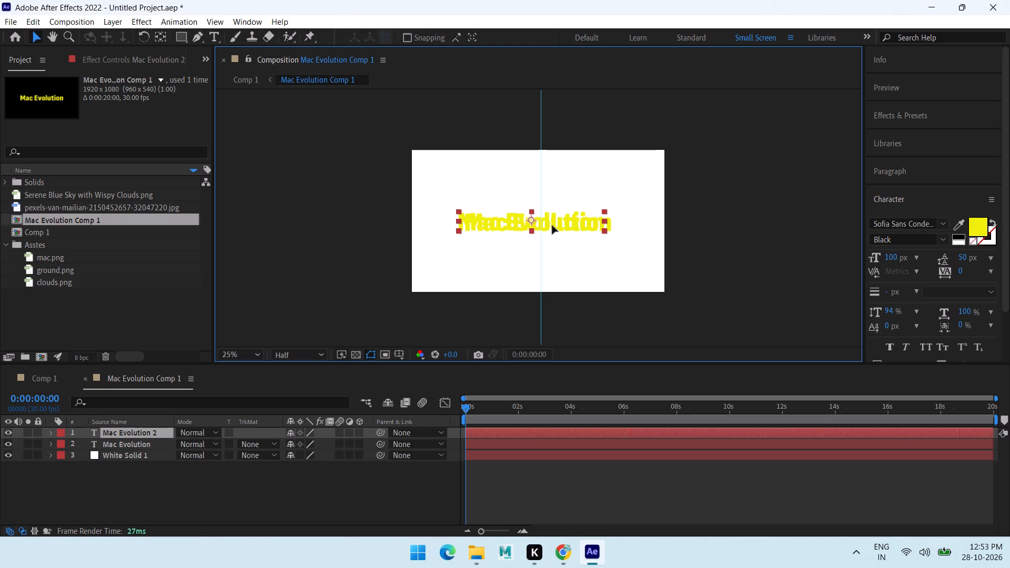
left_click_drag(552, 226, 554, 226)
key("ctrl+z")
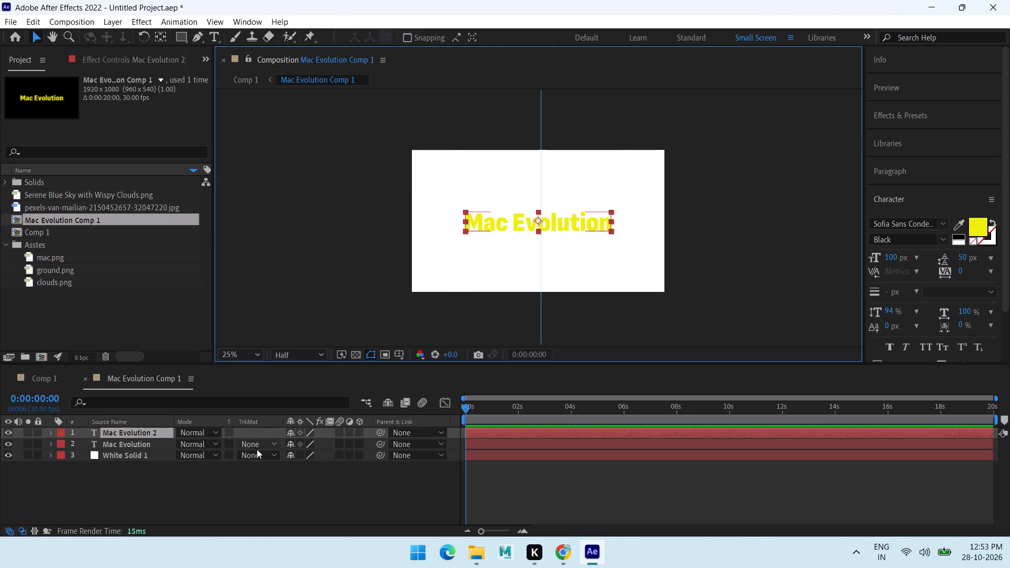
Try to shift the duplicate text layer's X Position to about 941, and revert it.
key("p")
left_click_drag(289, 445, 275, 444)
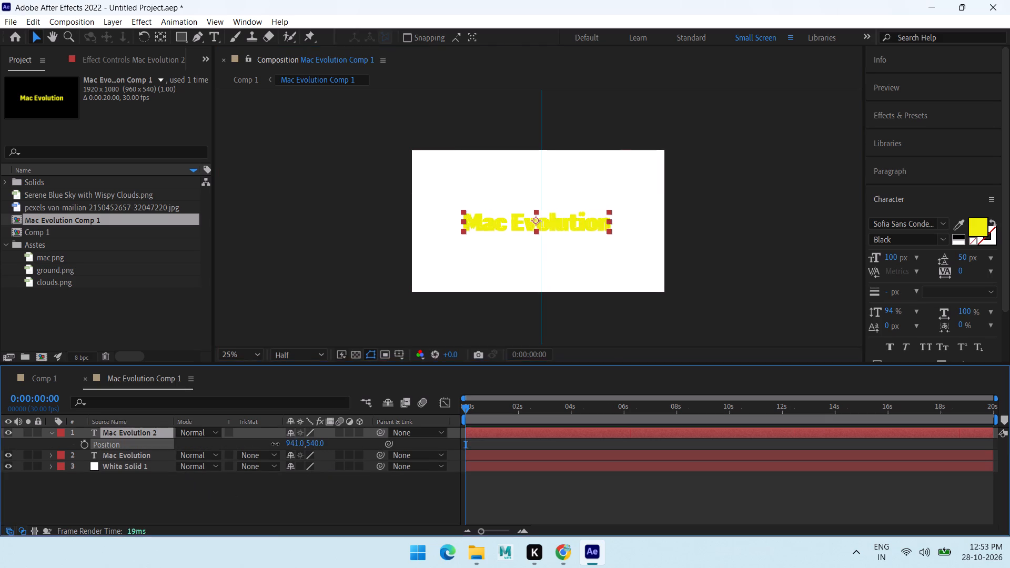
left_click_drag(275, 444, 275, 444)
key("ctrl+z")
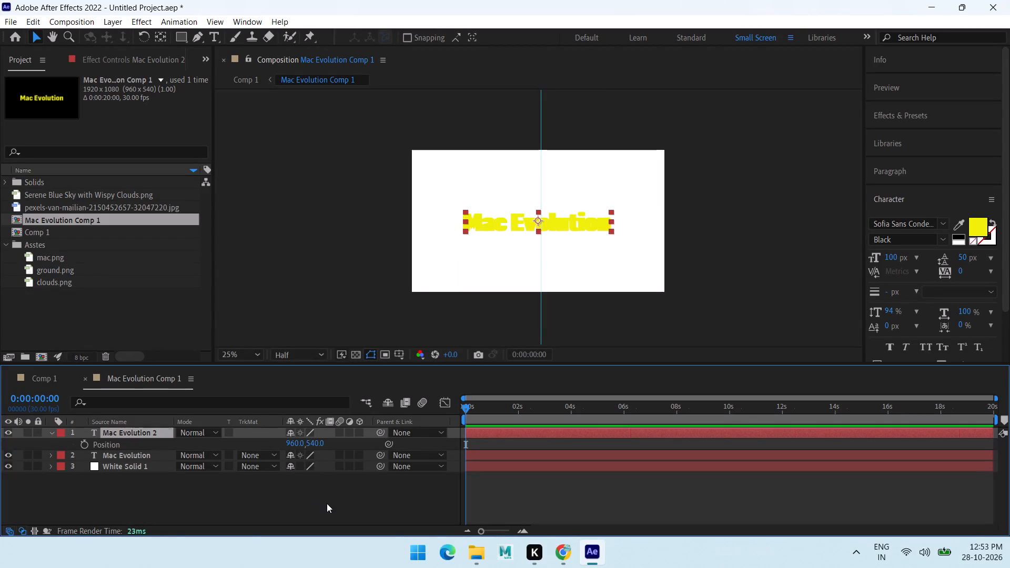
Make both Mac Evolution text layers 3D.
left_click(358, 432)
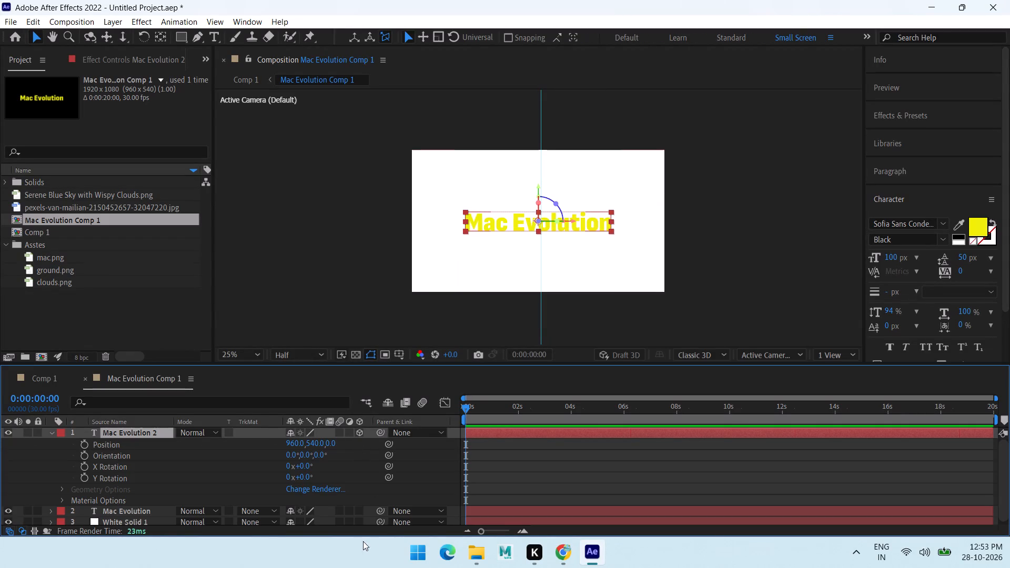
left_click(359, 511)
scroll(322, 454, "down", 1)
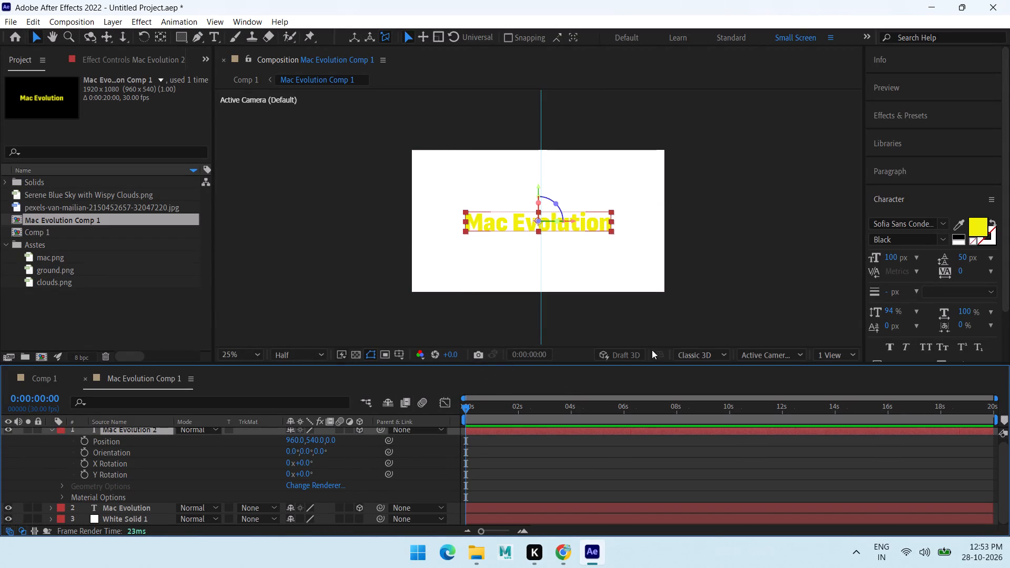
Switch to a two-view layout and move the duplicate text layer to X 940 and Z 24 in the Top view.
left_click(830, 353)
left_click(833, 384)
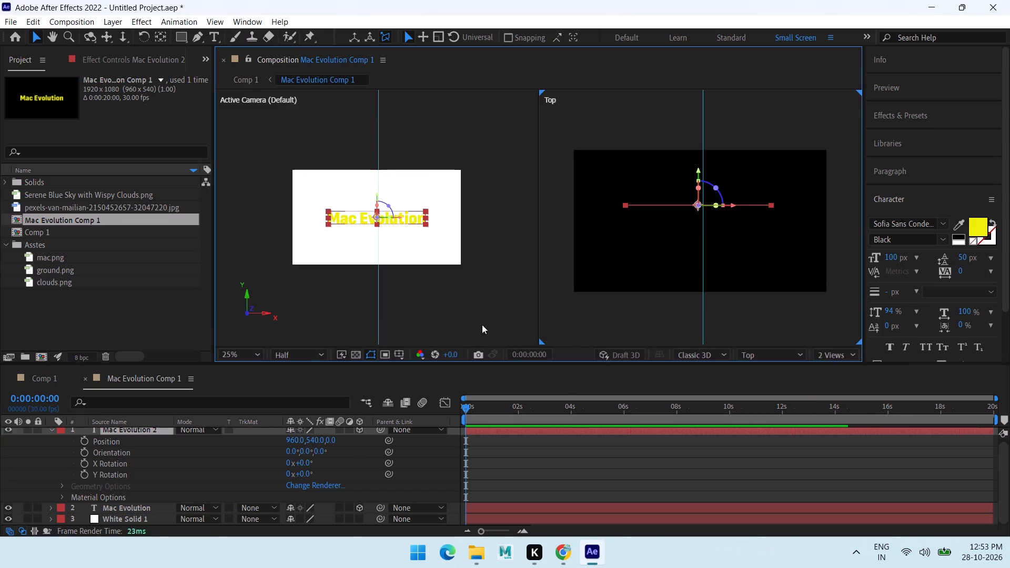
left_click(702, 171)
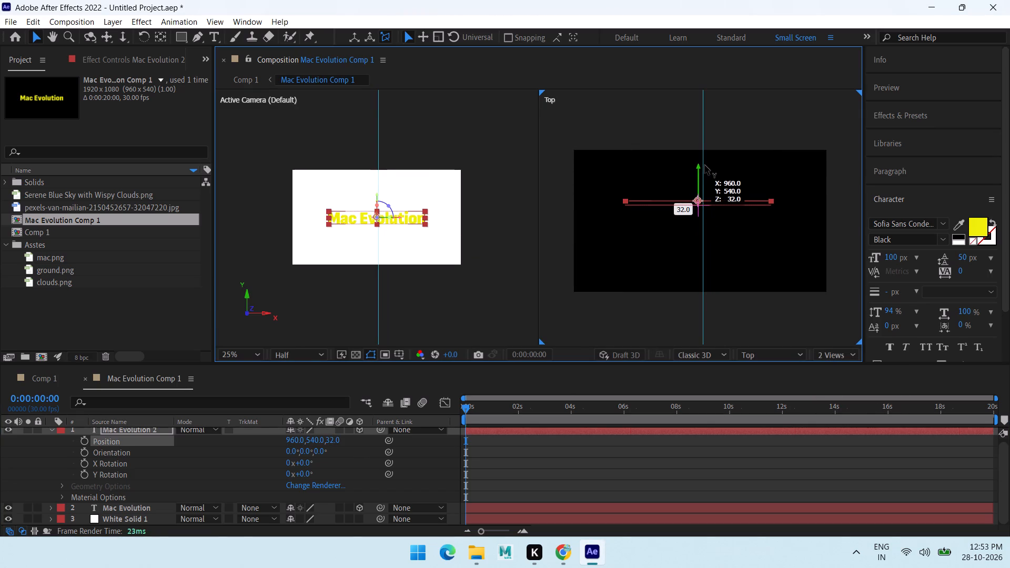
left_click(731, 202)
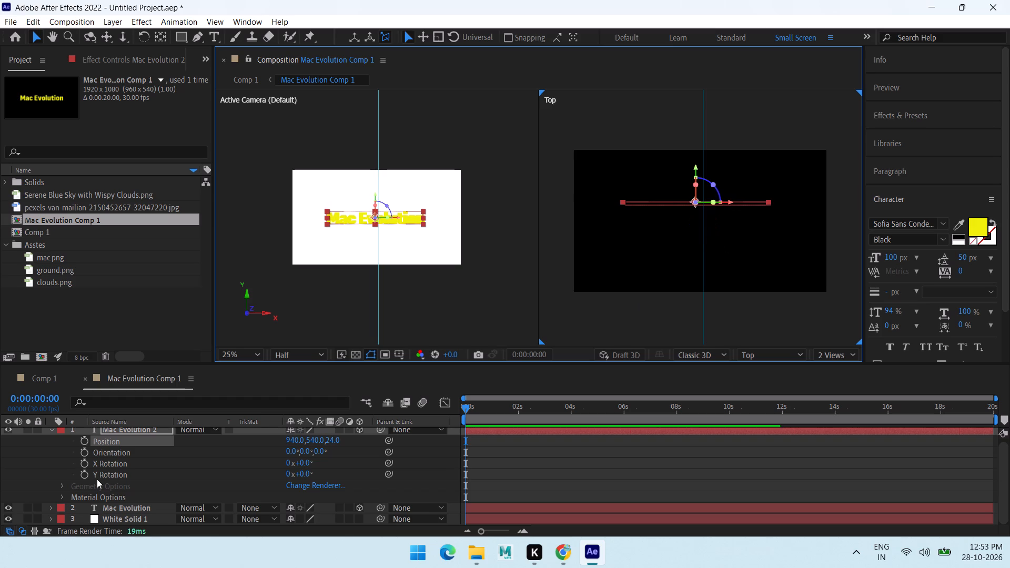
Check the offset title against the scene in Comp 1, and return to the title precomposition.
left_click(46, 379)
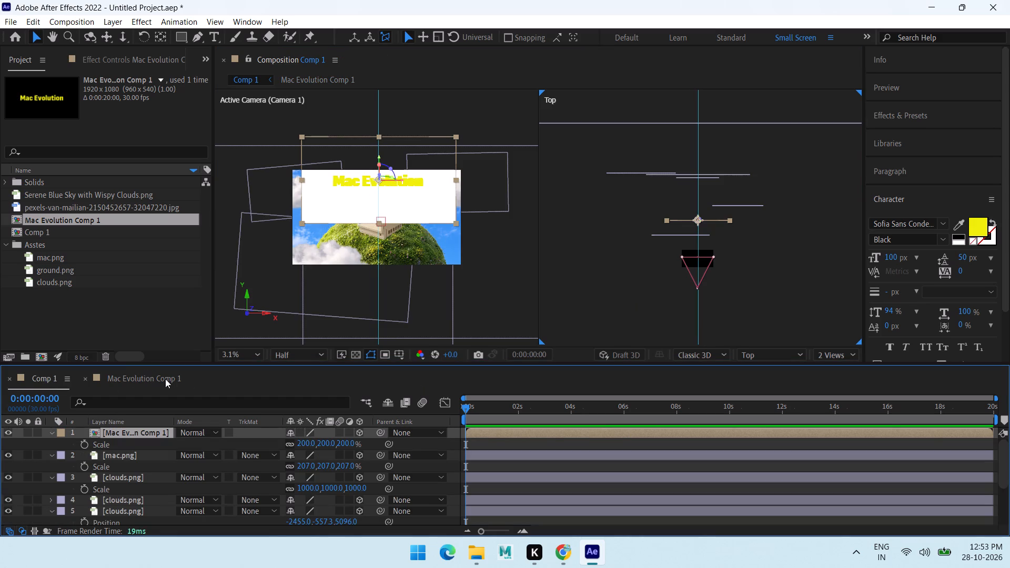
left_click(136, 377)
Undo the 3D offset, the white solid and the duplicate text layer so only the original Mac Evolution text is left.
key("ctrl+z")
key("ctrl+z")
key("ctrl+z")
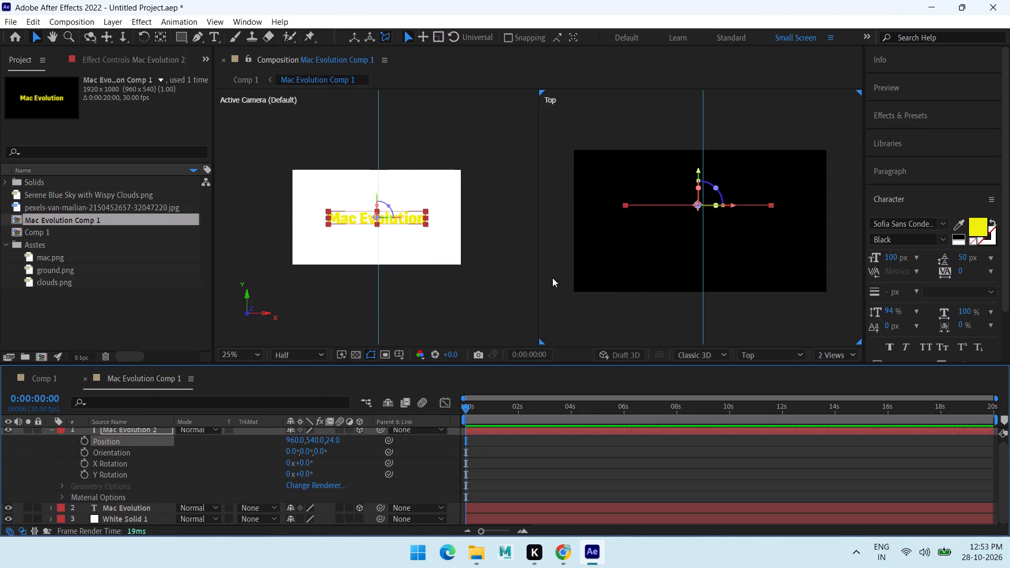
key("ctrl+z")
key("ctrl+z")
key("ctrl+z")
key("ctrl+z")
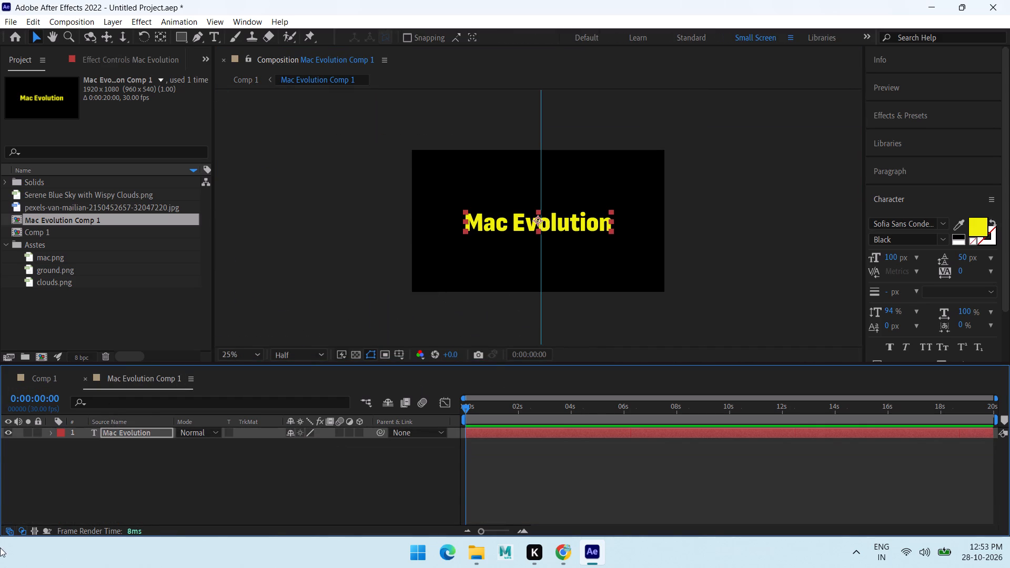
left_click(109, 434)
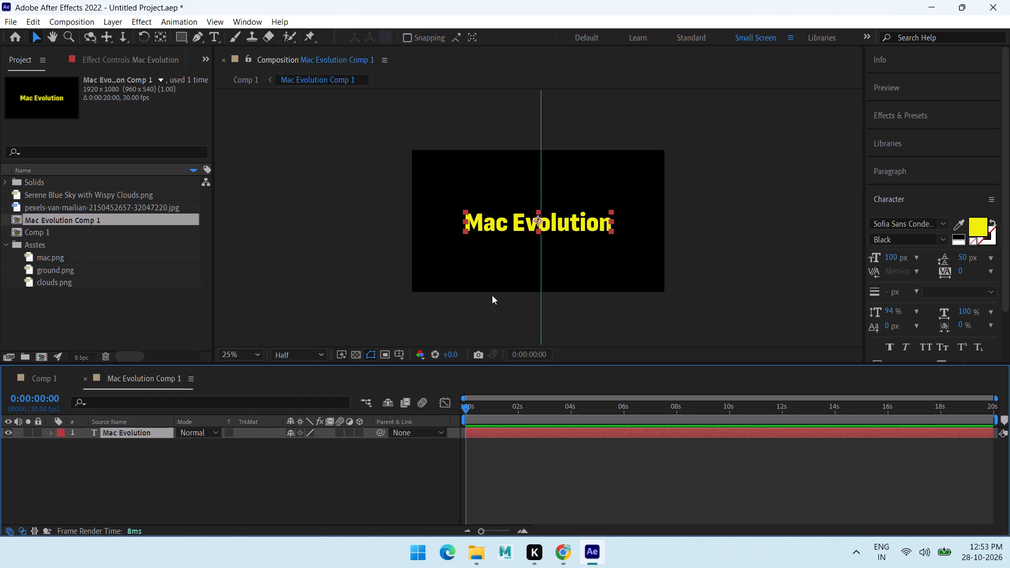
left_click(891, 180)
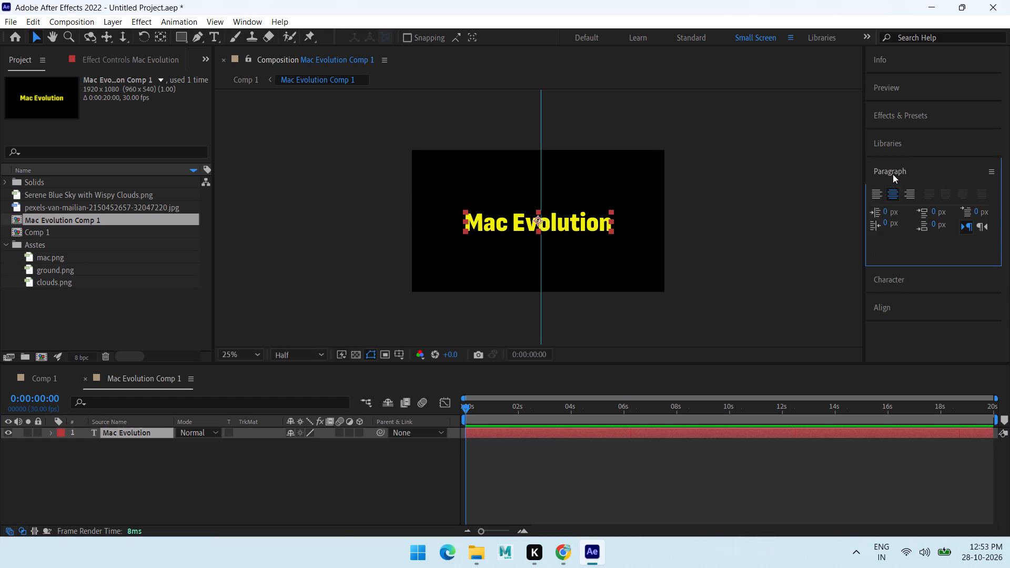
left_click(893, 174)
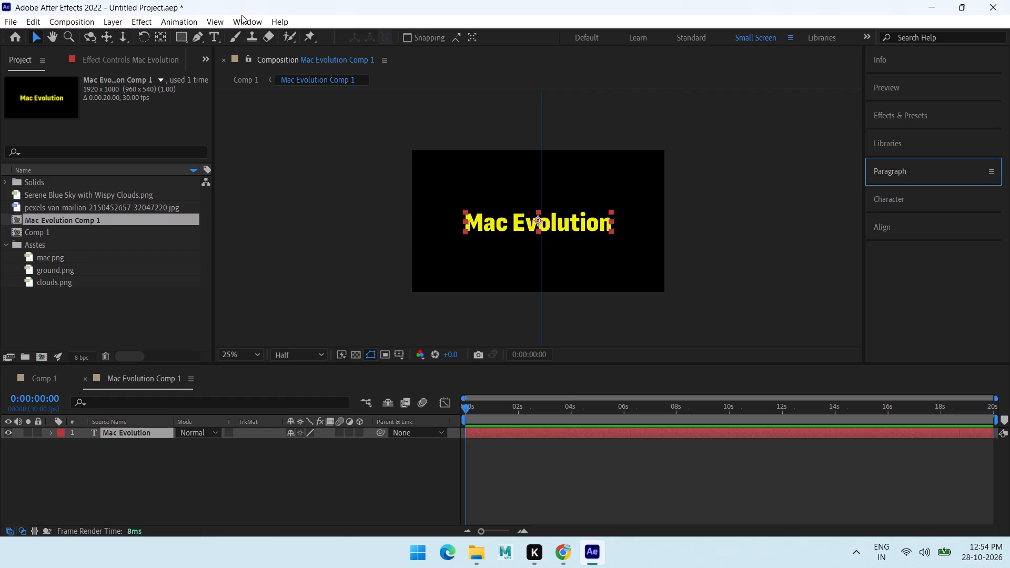
Browse the MotionDuck extension's item categories, tutorials and favourites with the Mac Evolution text layer selected, and close the extension.
left_click(253, 21)
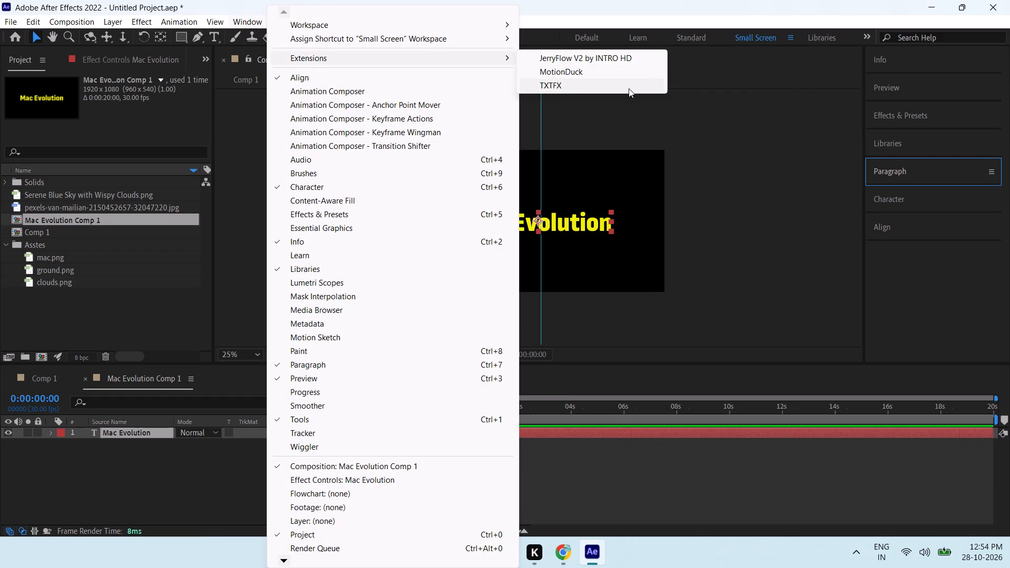
left_click(572, 74)
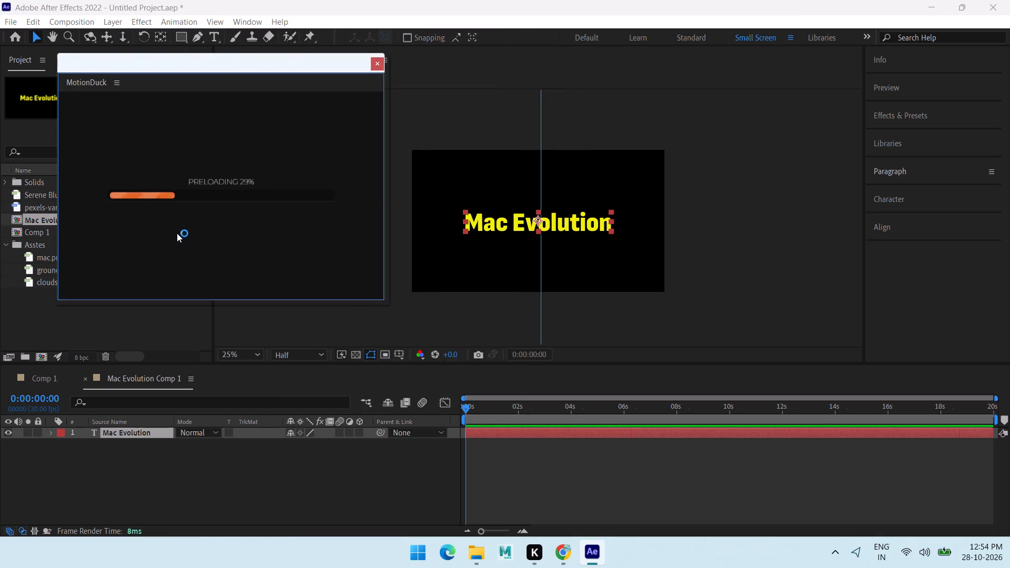
left_click(89, 202)
left_click(92, 238)
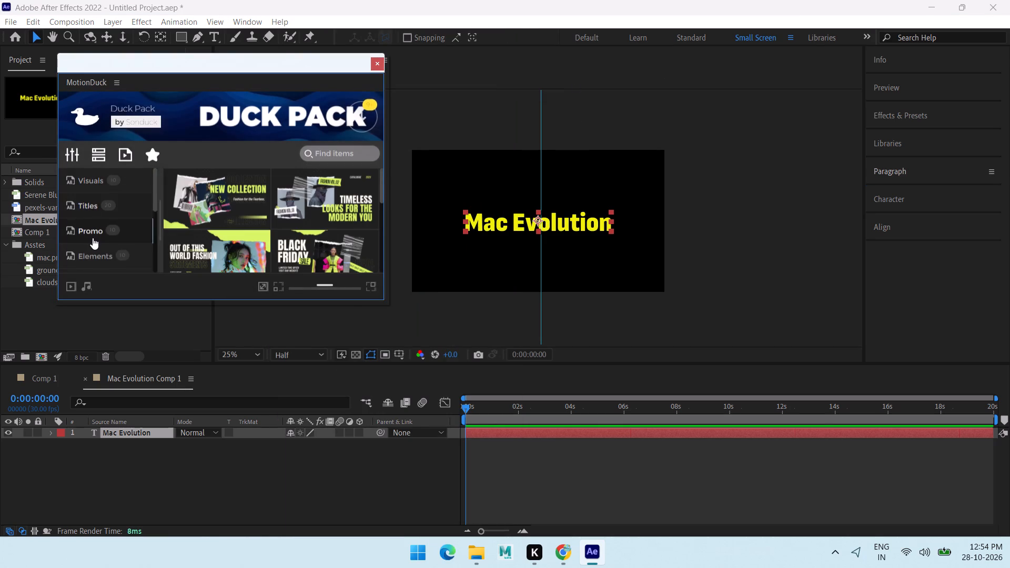
scroll(93, 239, "down", 3)
left_click(97, 211)
left_click(88, 184)
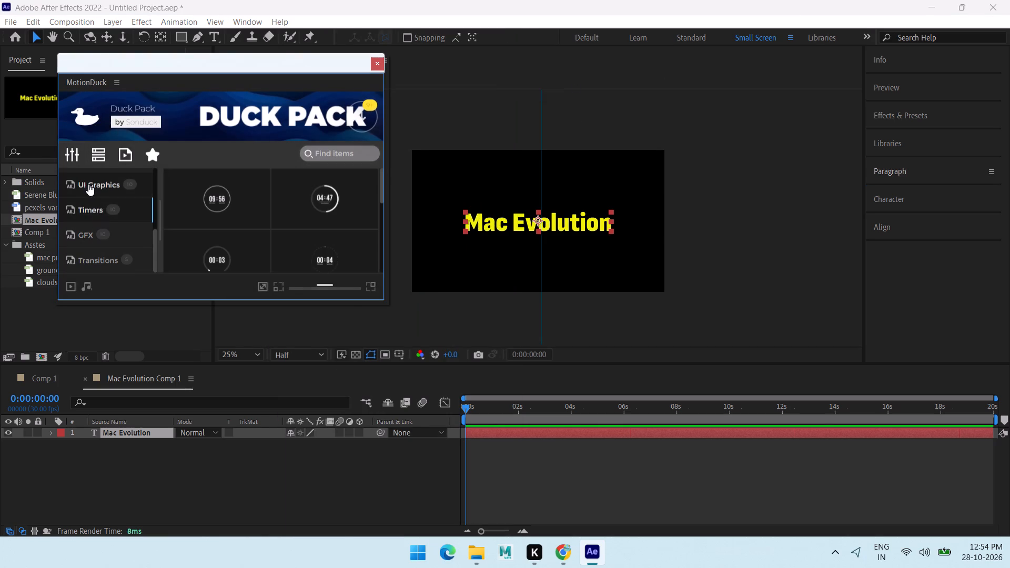
scroll(100, 198, "down", 5)
left_click(95, 153)
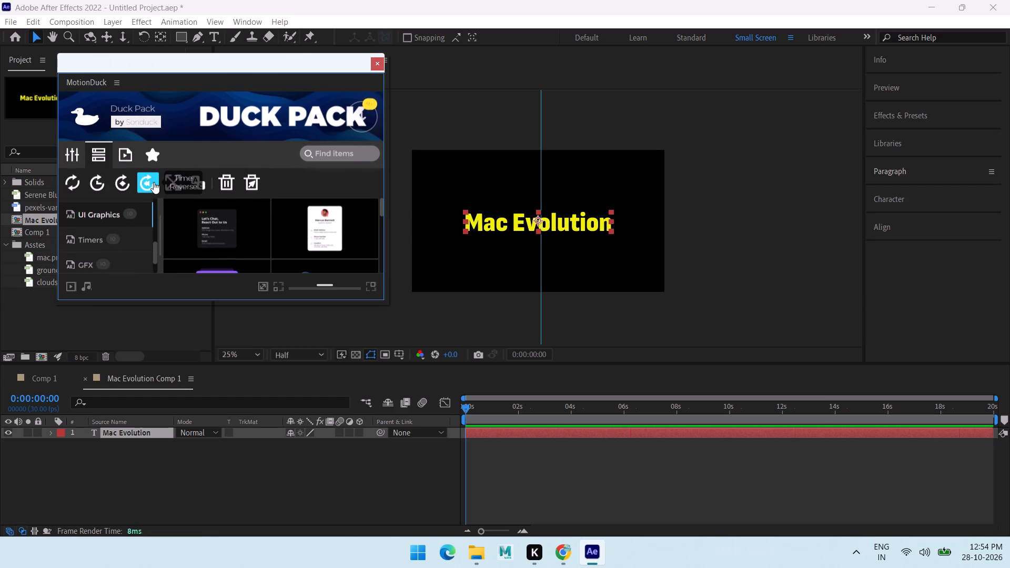
left_click(122, 161)
scroll(150, 165, "down", 4)
scroll(150, 165, "up", 6)
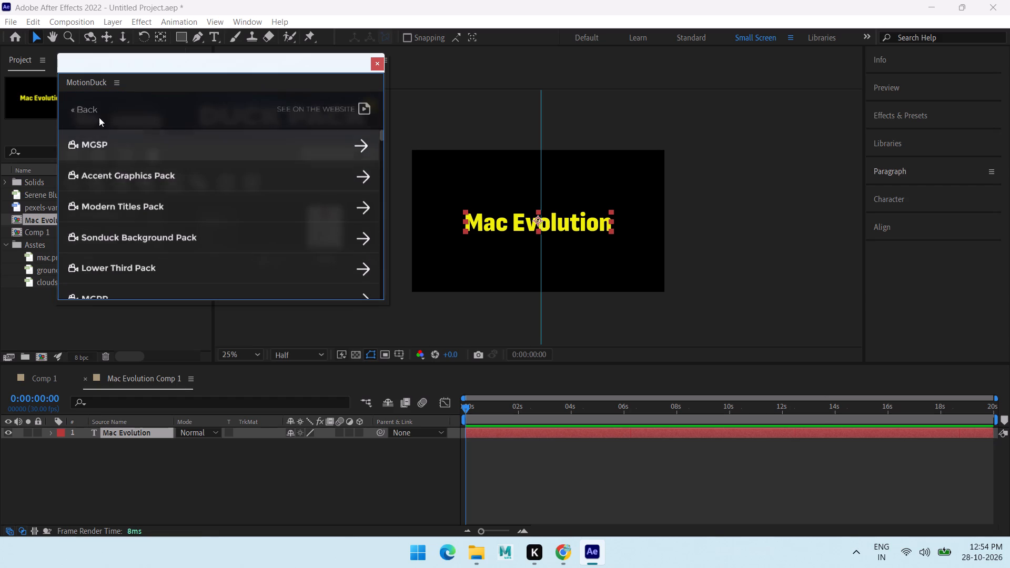
left_click(88, 113)
left_click(164, 155)
left_click(77, 156)
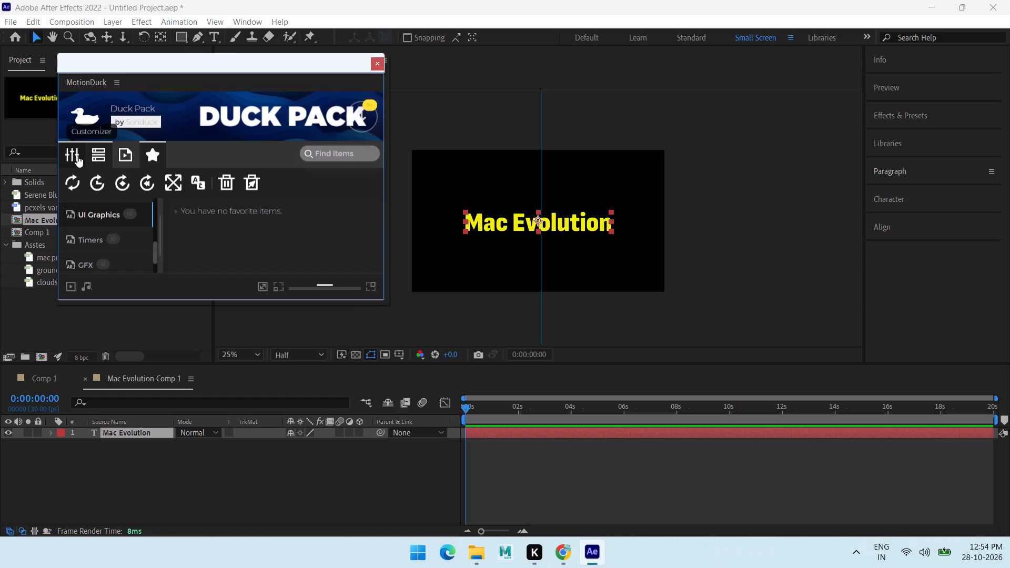
left_click(111, 235)
scroll(113, 238, "down", 3)
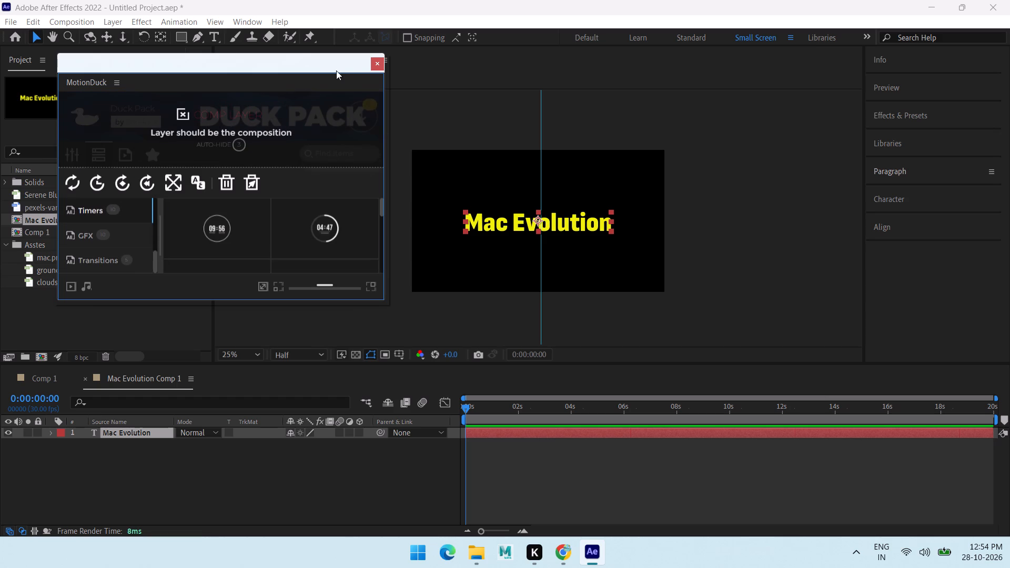
left_click(374, 57)
Look at the JerryFlow V2 extension's dashboard and close it.
left_click(250, 21)
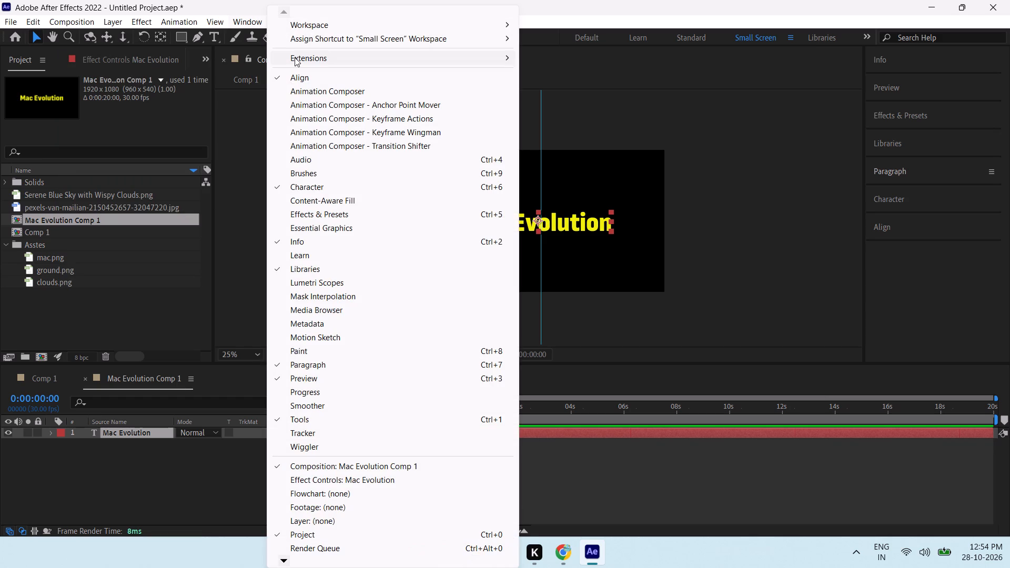
left_click(569, 59)
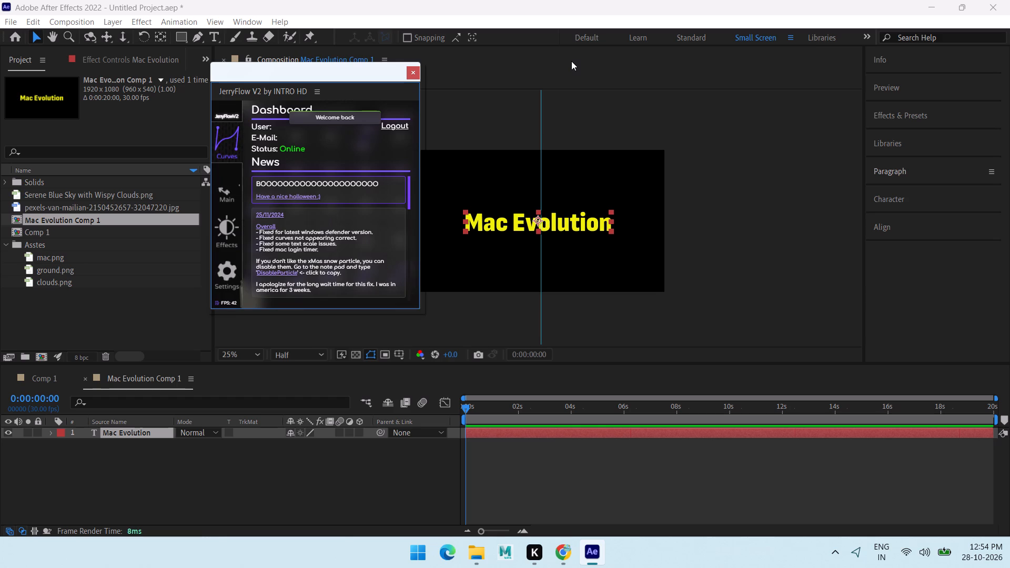
left_click(416, 70)
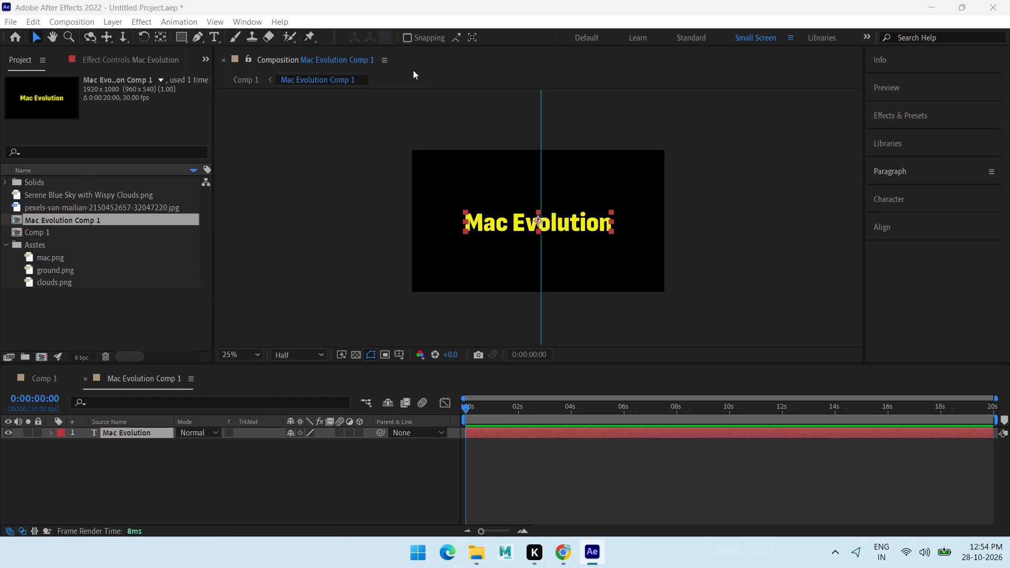
Open the TXTFX extension and browse its TXT Animation presets from 1 to 22 for a suitable title style.
left_click(259, 20)
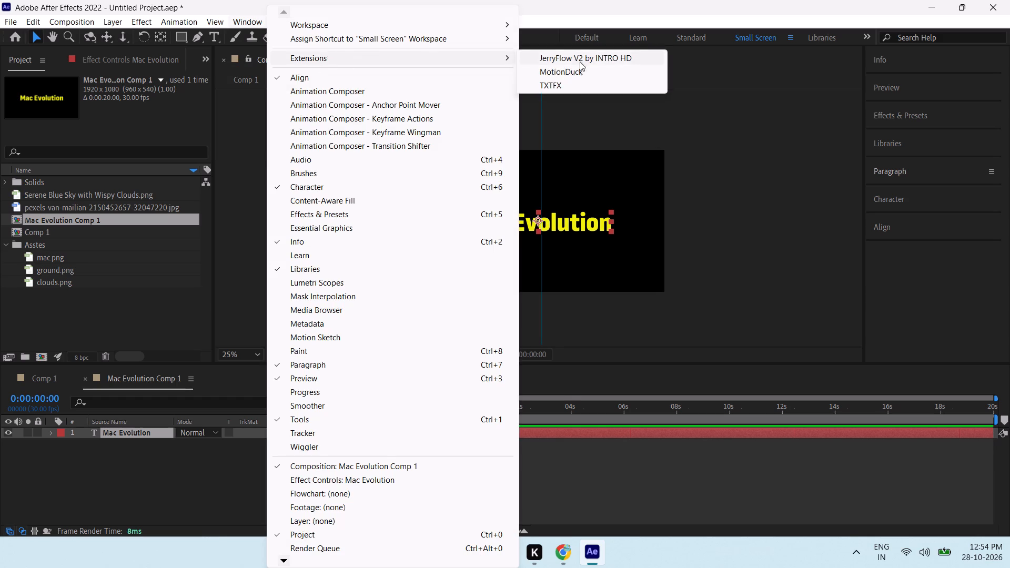
left_click(579, 83)
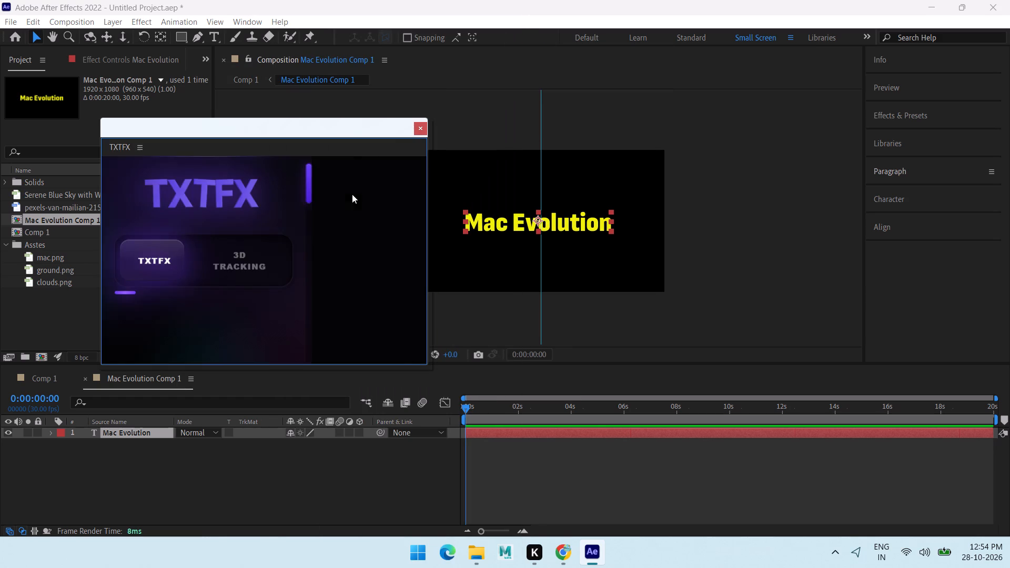
scroll(326, 270, "down", 2)
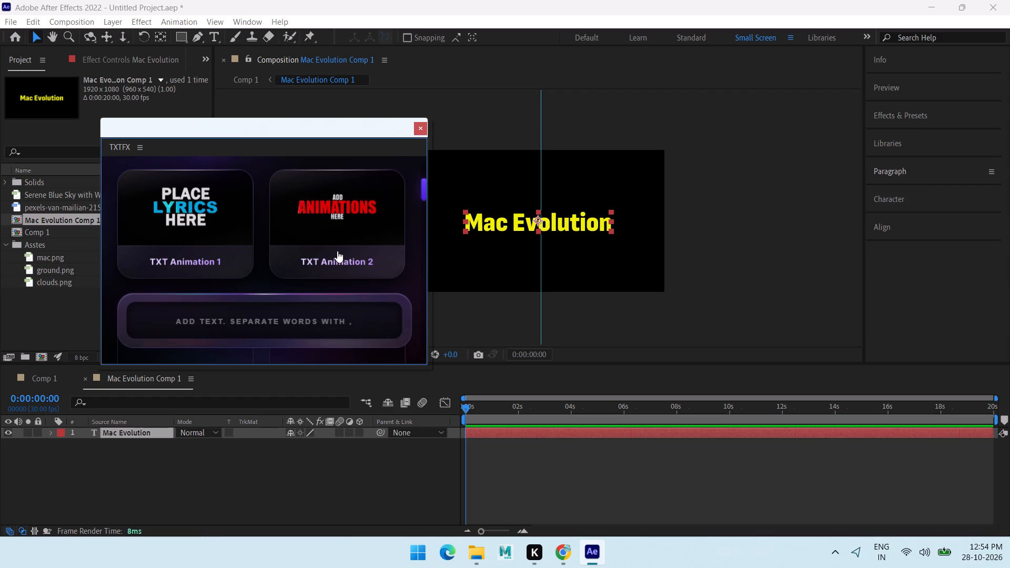
scroll(328, 240, "down", 11)
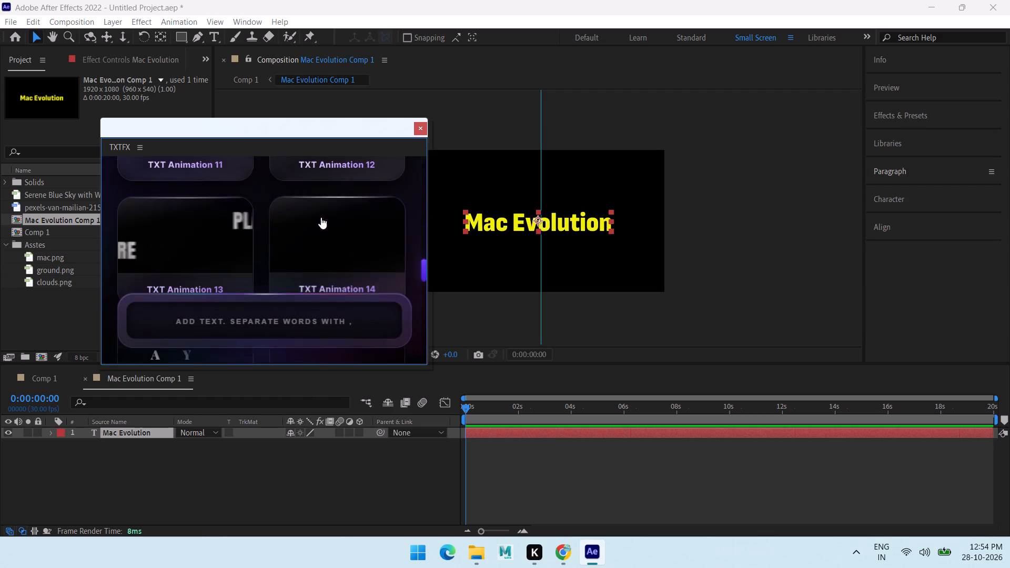
scroll(314, 217, "down", 2)
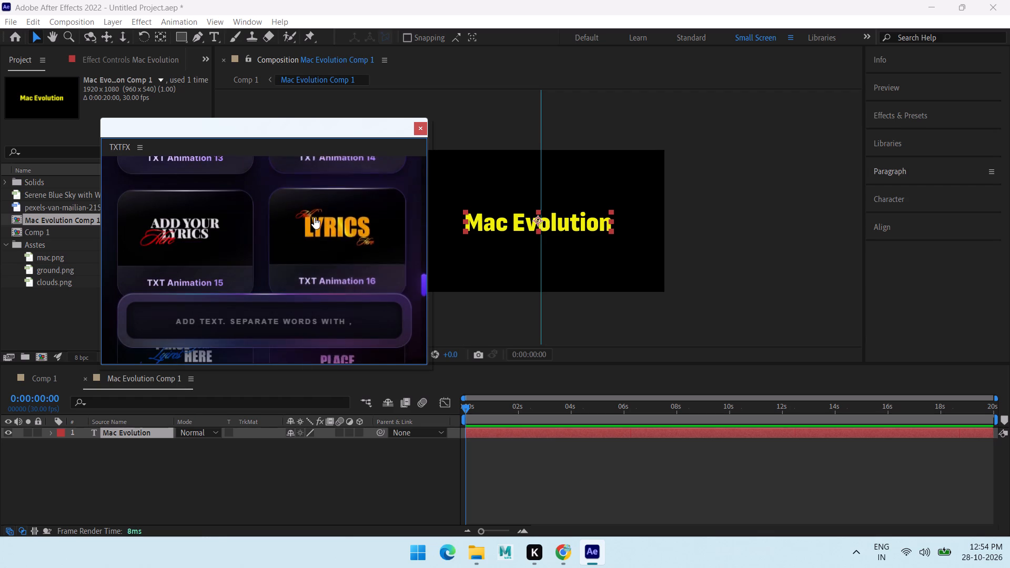
scroll(314, 217, "down", 9)
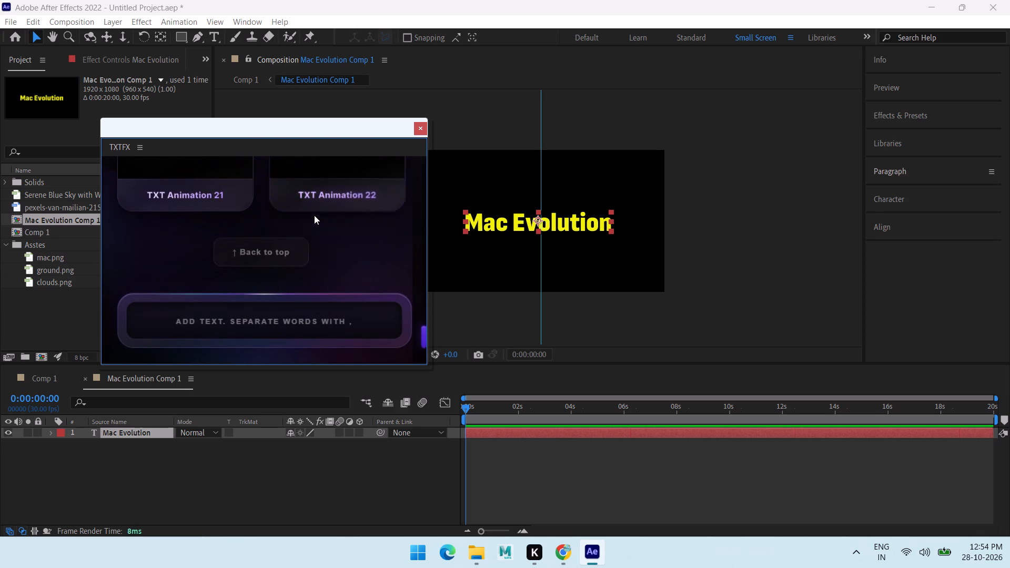
scroll(314, 215, "up", 2)
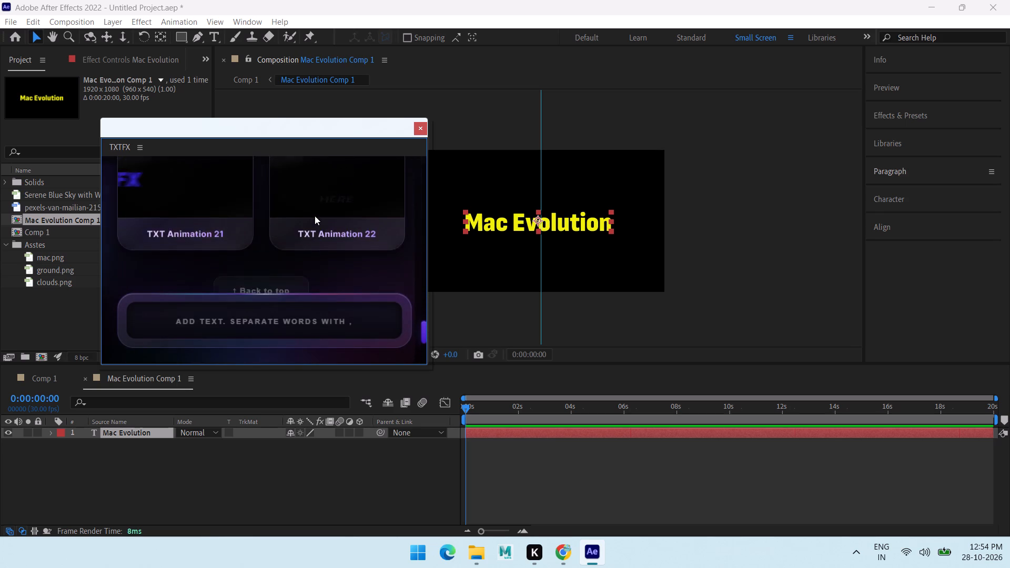
scroll(315, 216, "up", 13)
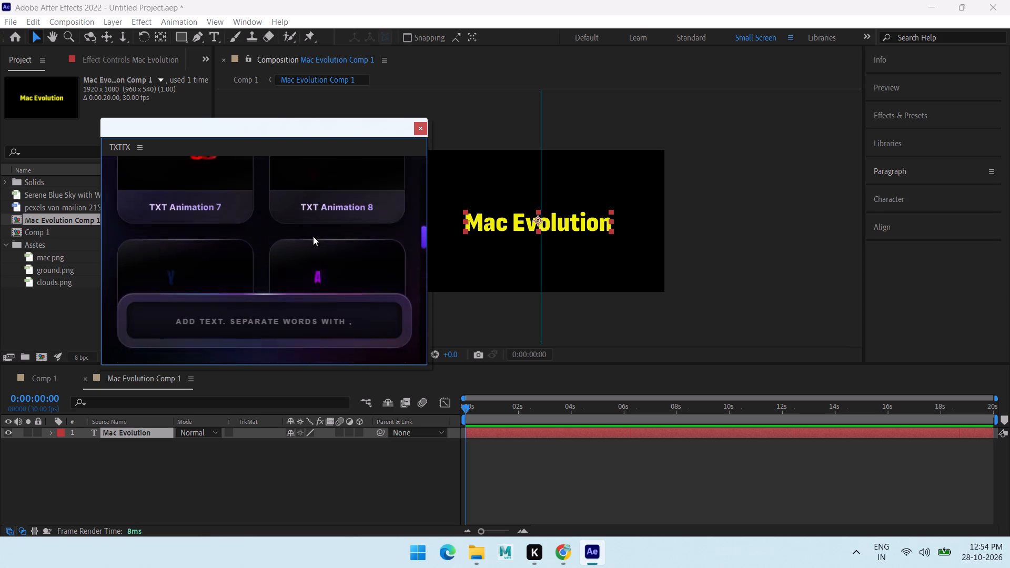
scroll(313, 236, "up", 6)
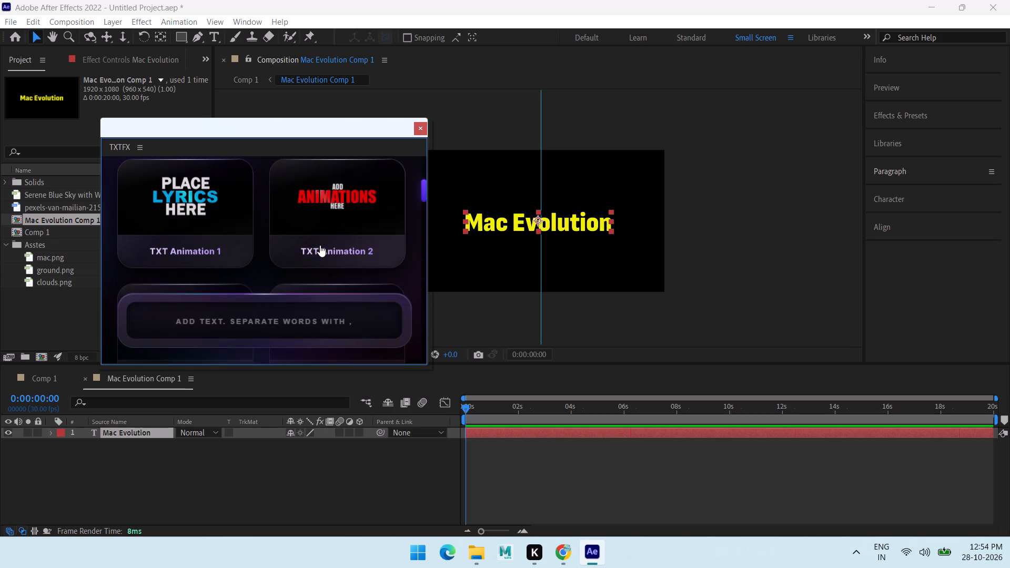
scroll(320, 245, "up", 5)
Check TXTFX's 3D Tracking section, look through the TXT Animation presets once more, and close the extension.
left_click(309, 259)
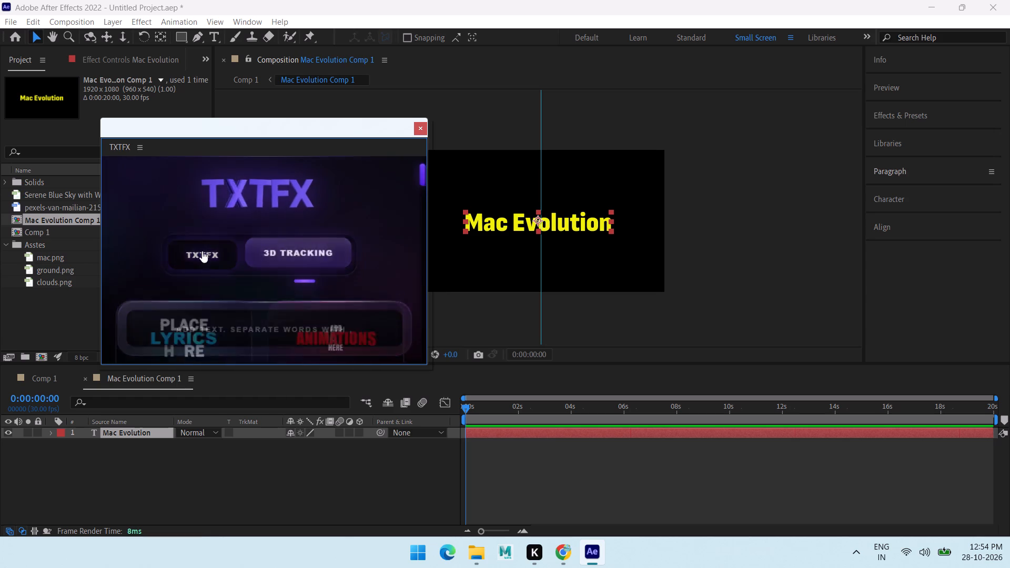
left_click(202, 251)
left_click(202, 256)
scroll(223, 260, "down", 7)
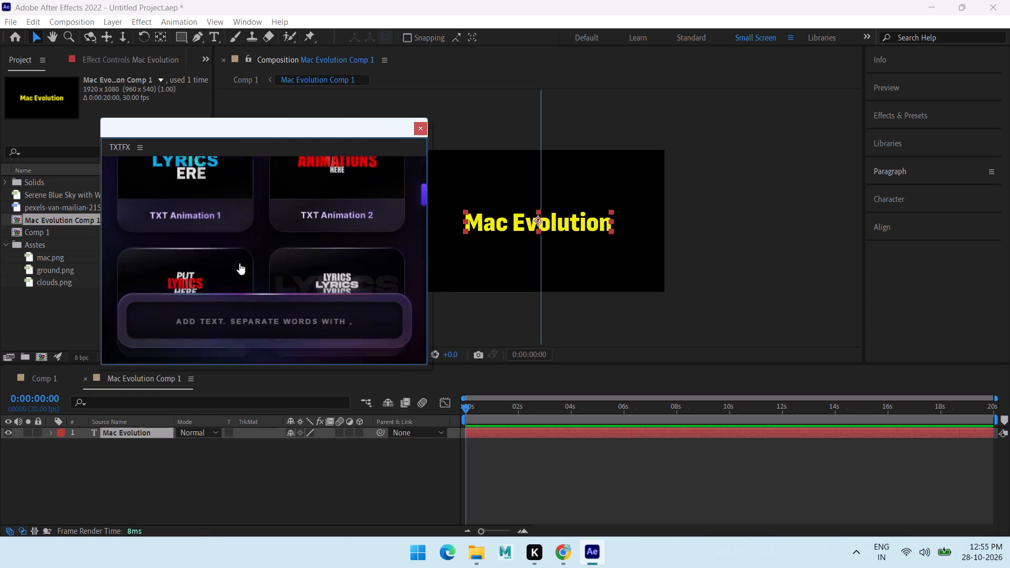
scroll(239, 263, "down", 5)
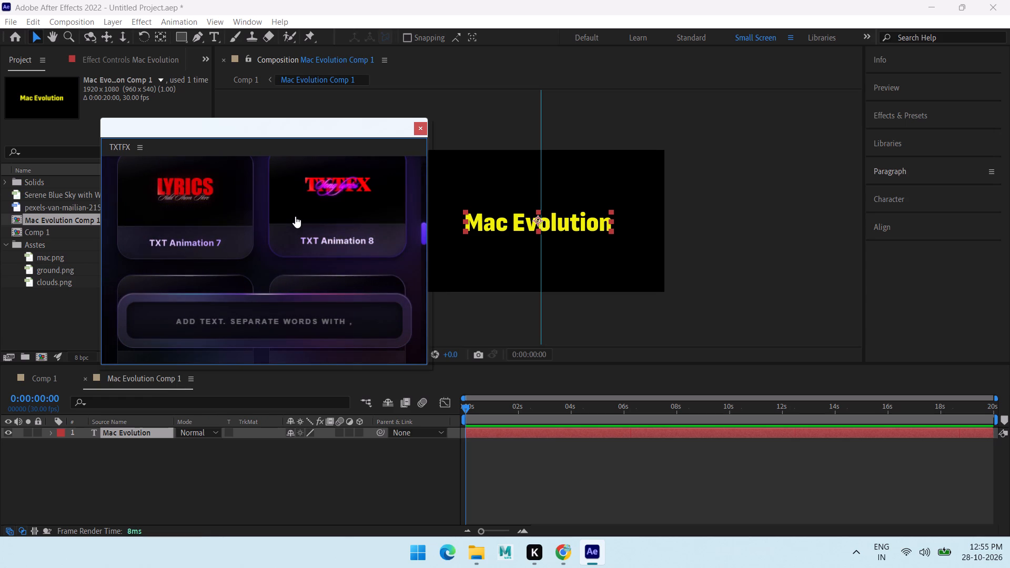
scroll(295, 216, "down", 2)
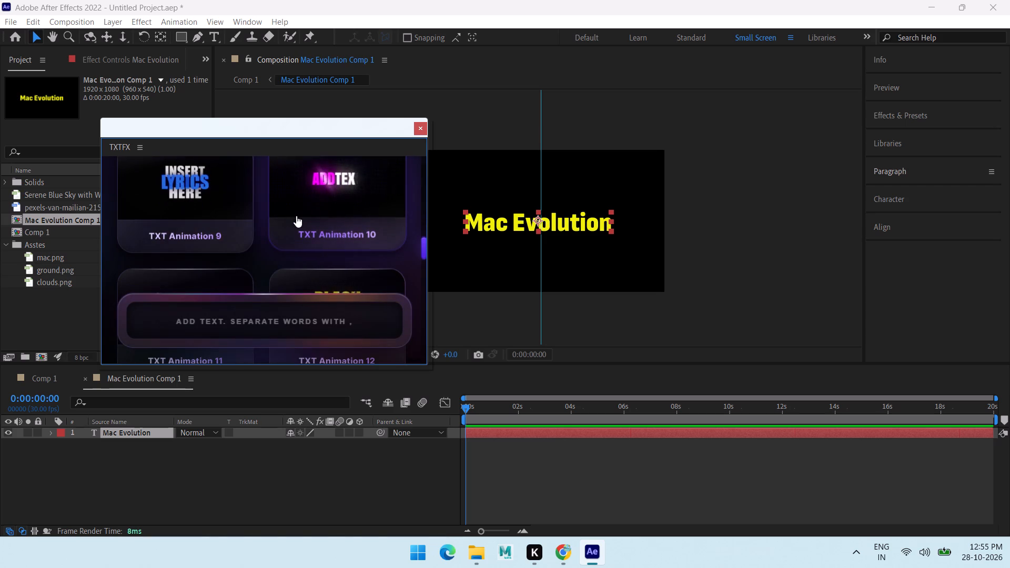
scroll(329, 202, "down", 3)
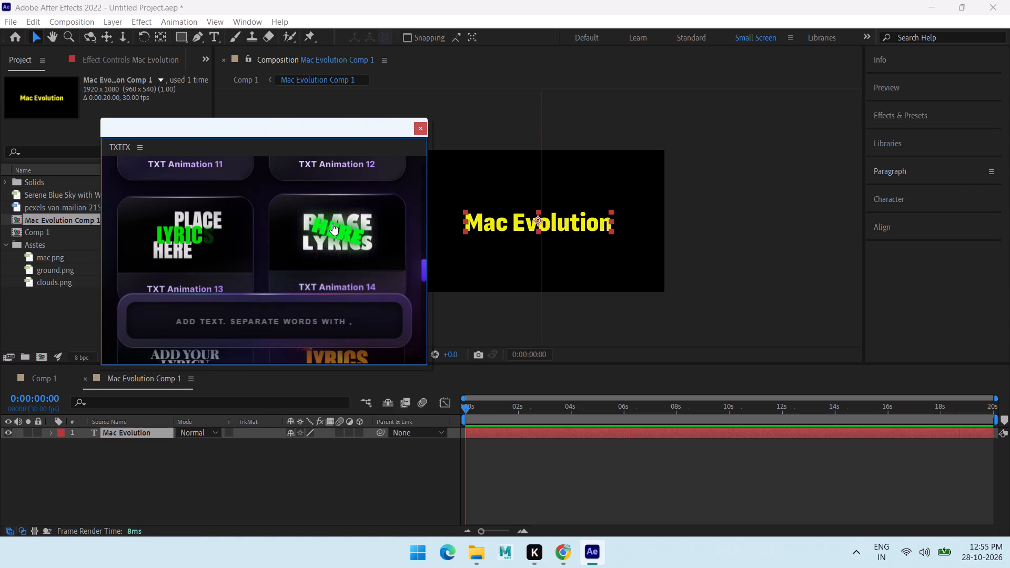
scroll(328, 245, "down", 4)
left_click(417, 130)
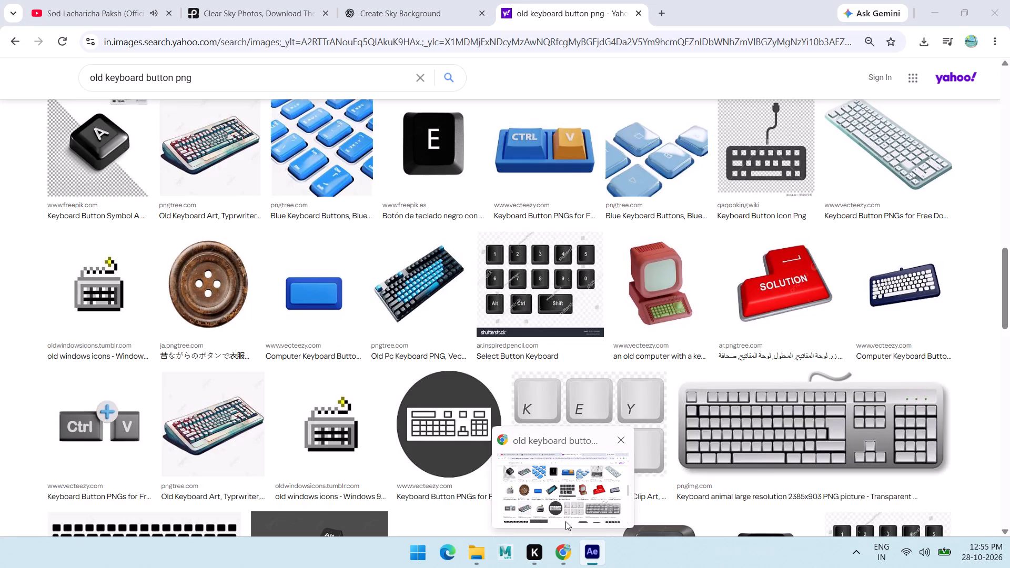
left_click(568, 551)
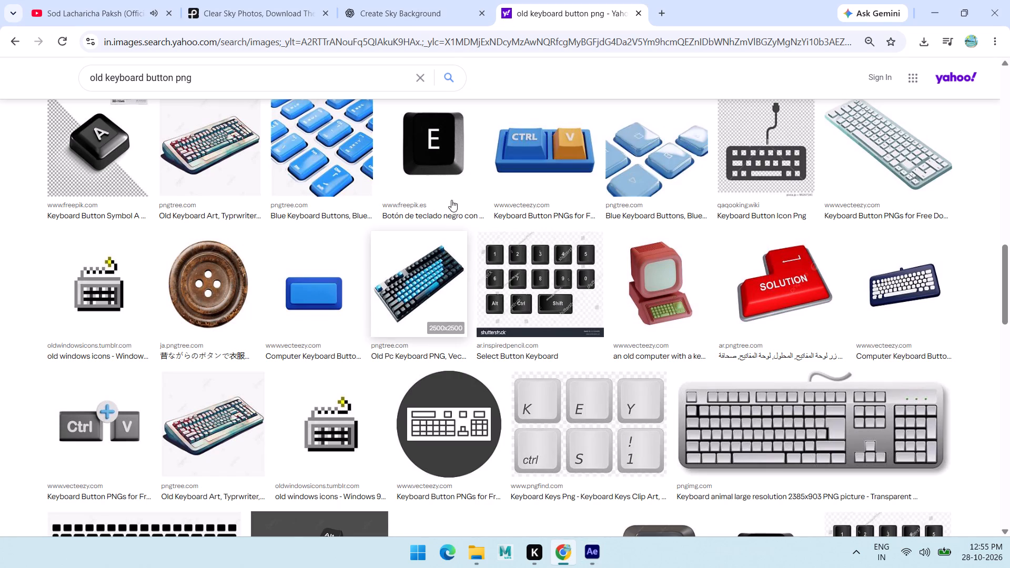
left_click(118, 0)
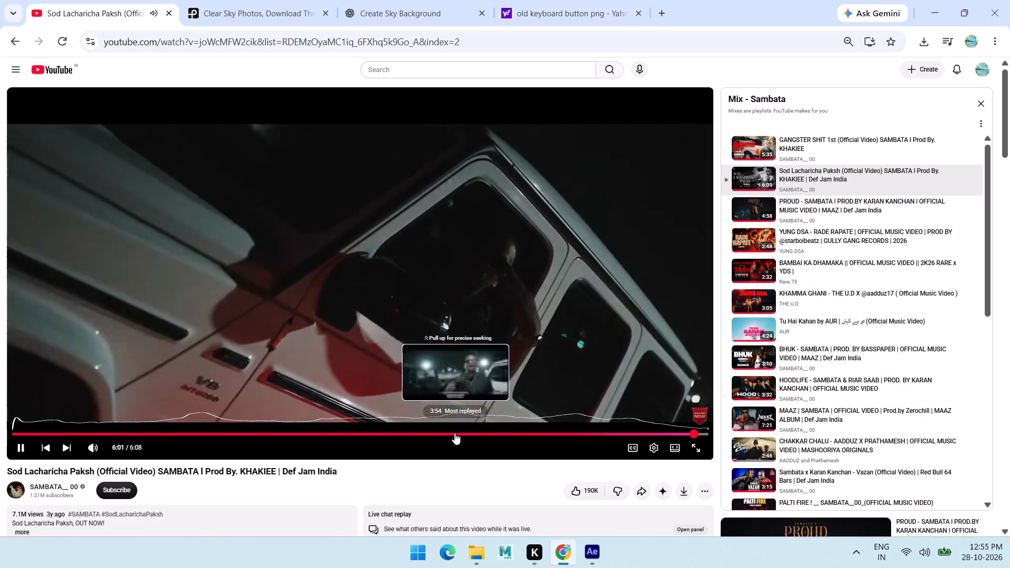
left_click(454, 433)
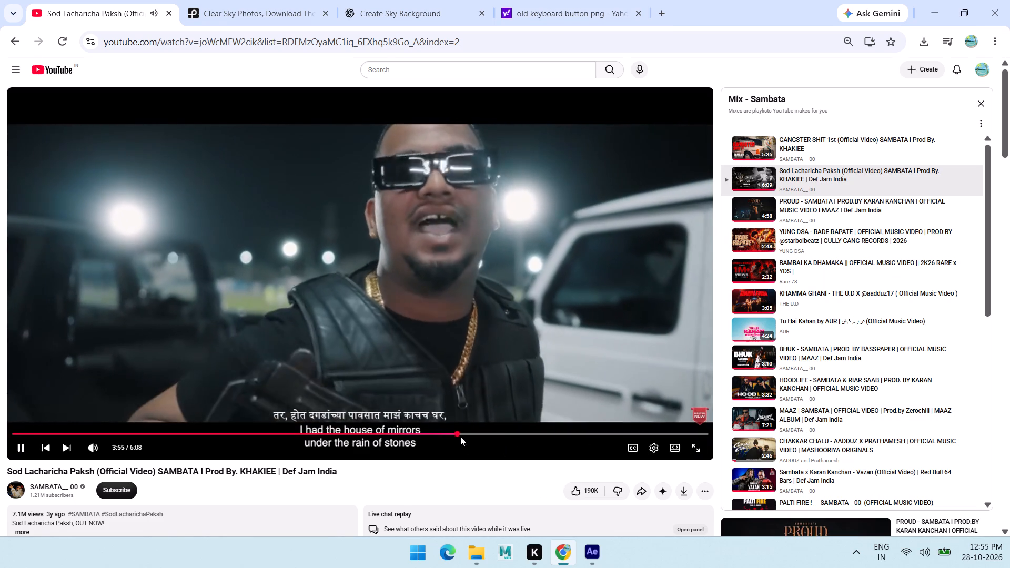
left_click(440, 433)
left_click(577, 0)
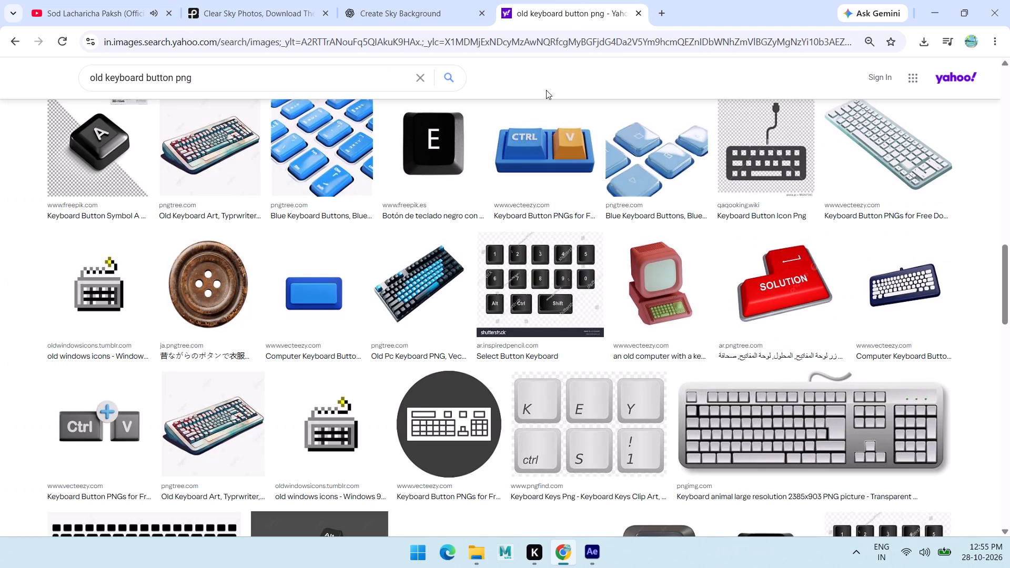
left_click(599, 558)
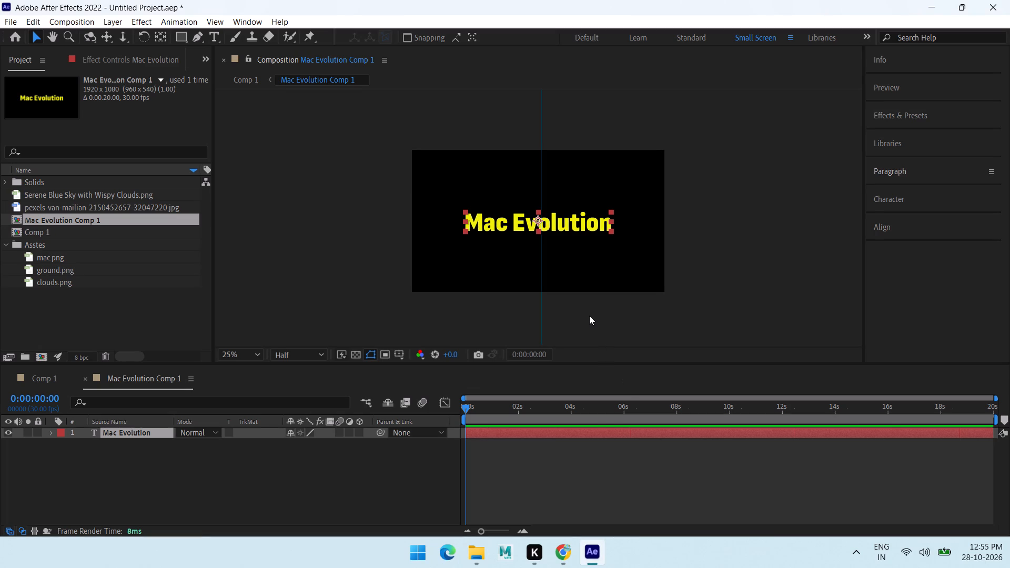
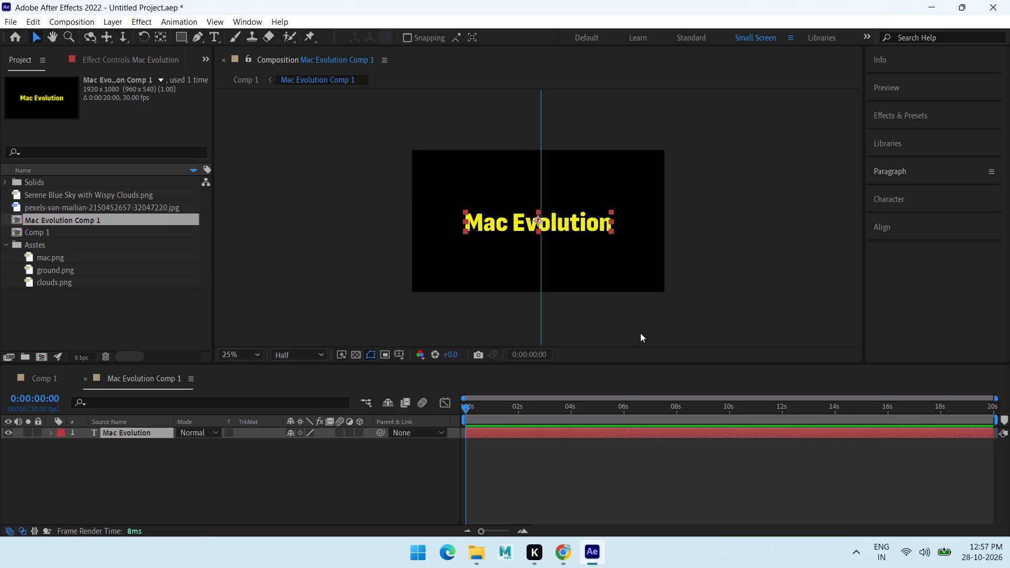
Switch to Chrome, close the old keyboard image search, search the web for "luckiest guy font" and open its Google Fonts page.
left_click(567, 550)
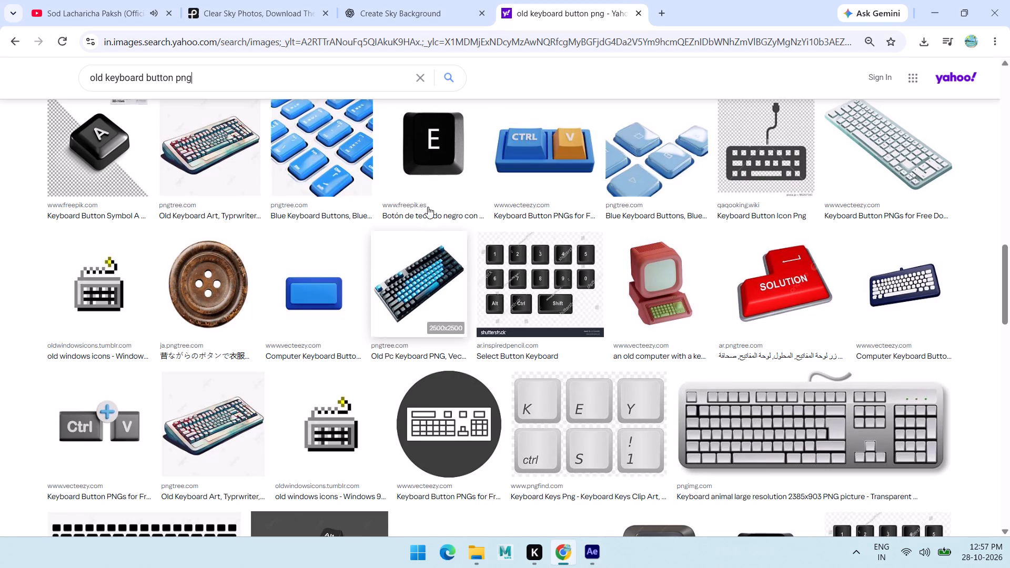
left_click(640, 13)
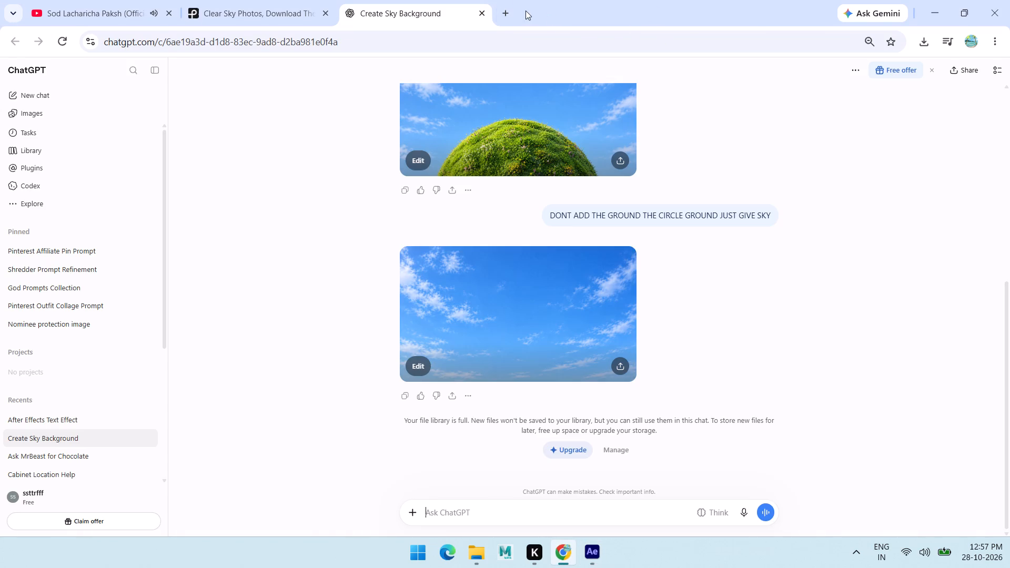
left_click(507, 11)
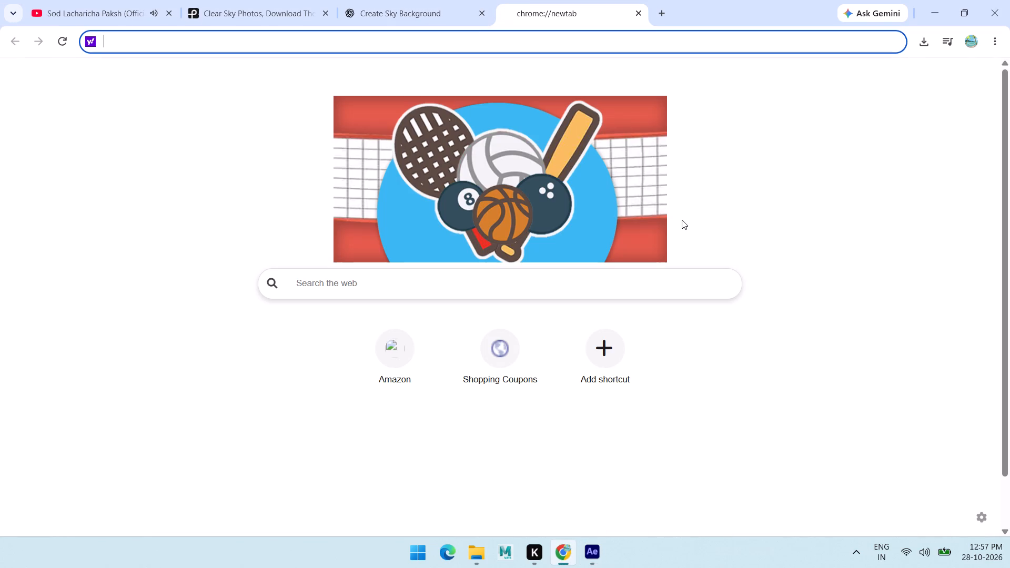
type("luc")
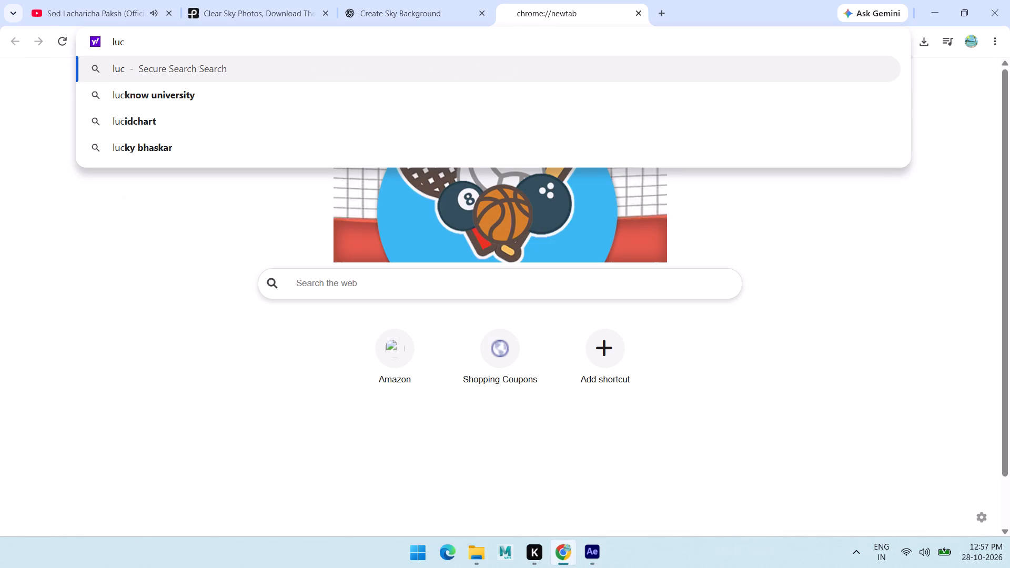
type("kiest")
key("space")
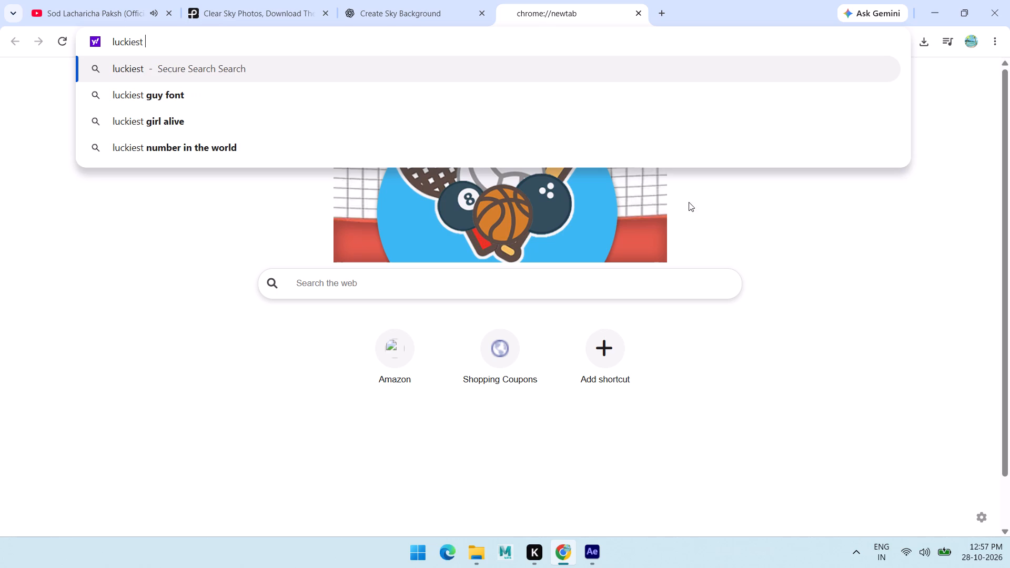
left_click(150, 90)
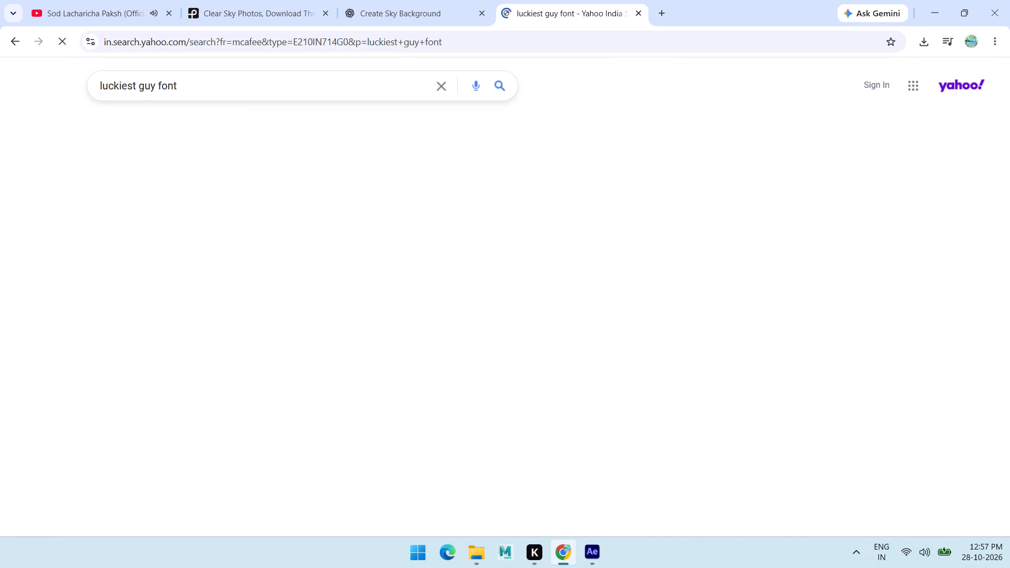
left_click(216, 185)
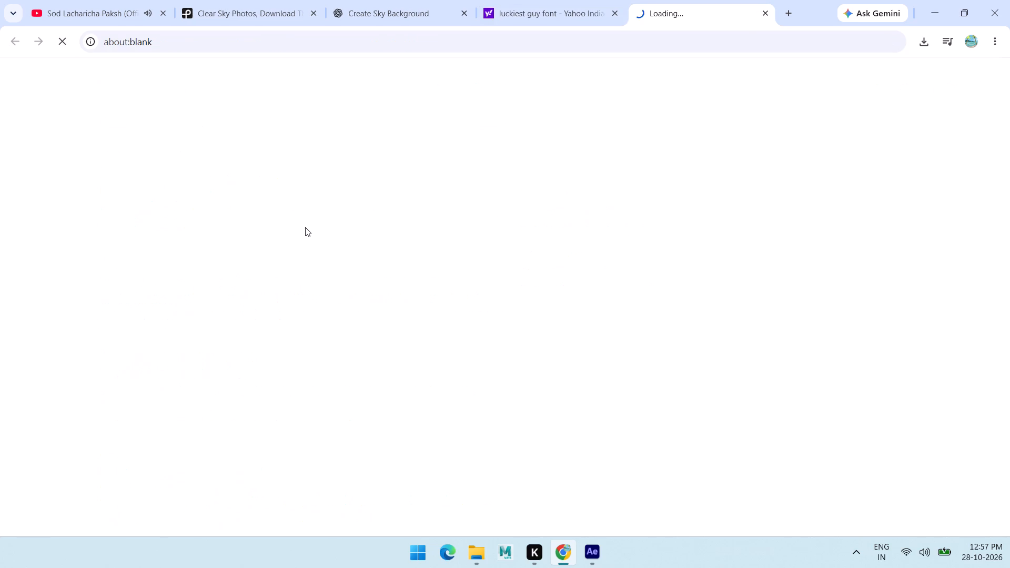
Examine the Luckiest Guy specimen page, including its preview text and styles.
scroll(421, 402, "down", 4)
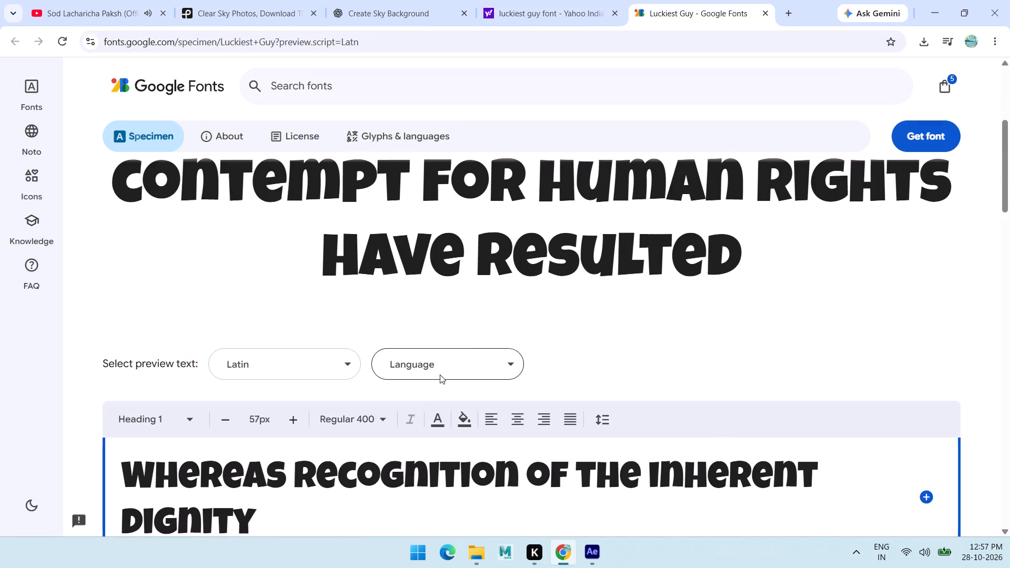
scroll(478, 339, "down", 10)
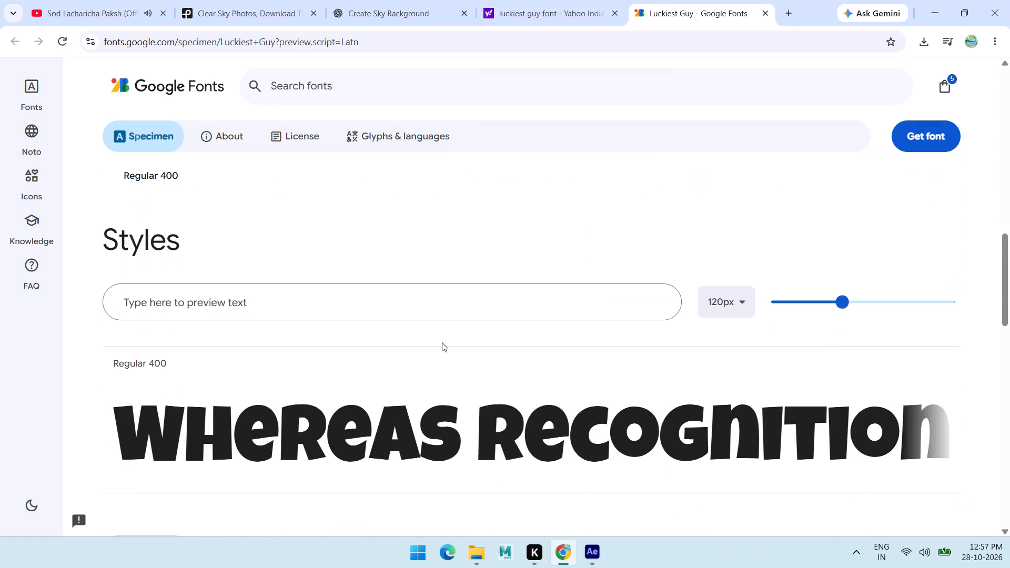
scroll(442, 342, "down", 10)
scroll(649, 388, "up", 5)
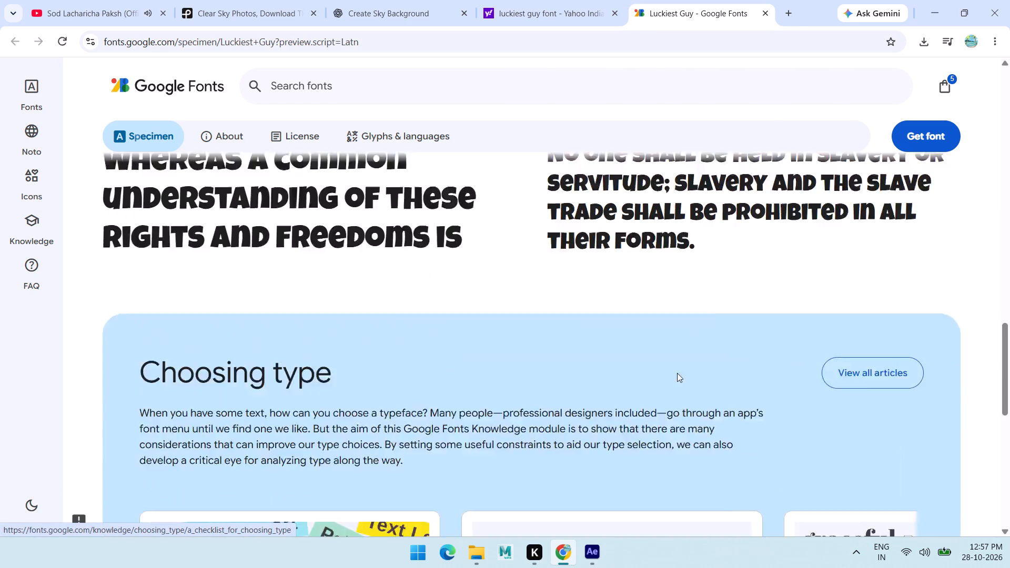
scroll(622, 400, "up", 10)
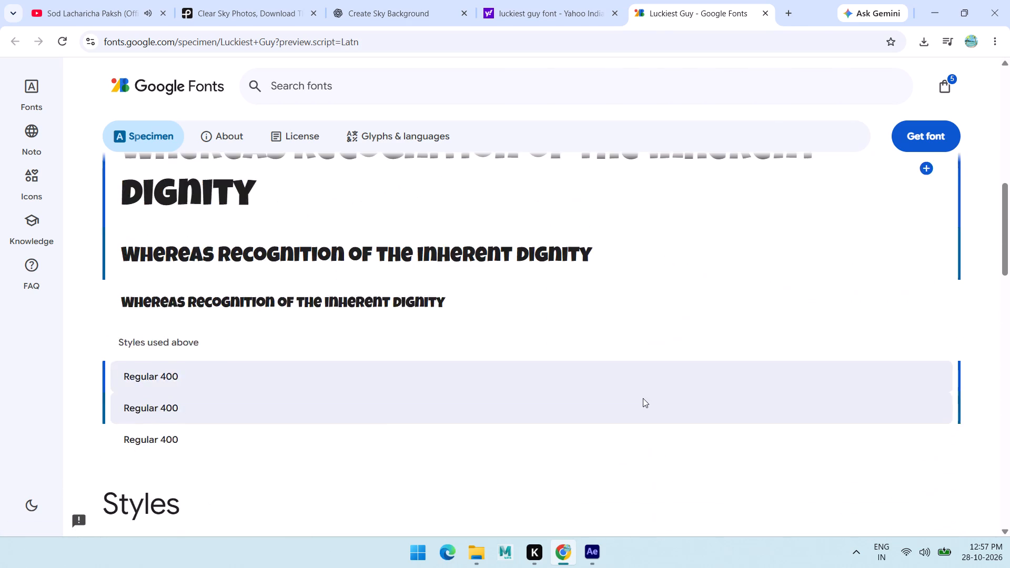
scroll(643, 398, "up", 4)
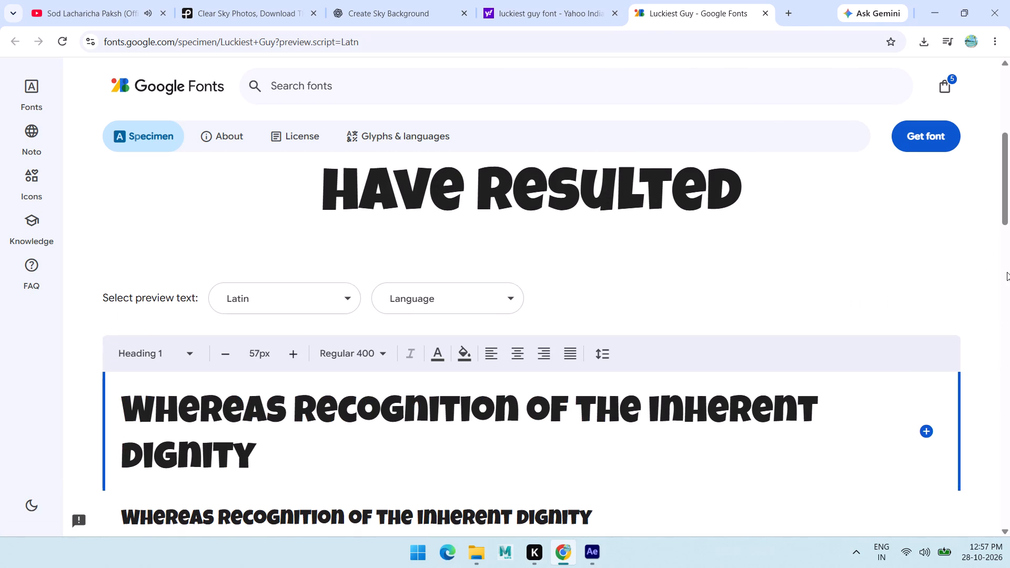
scroll(912, 364, "down", 10)
Add Luckiest Guy to the Google Fonts selection and download all six selected font families.
left_click(907, 137)
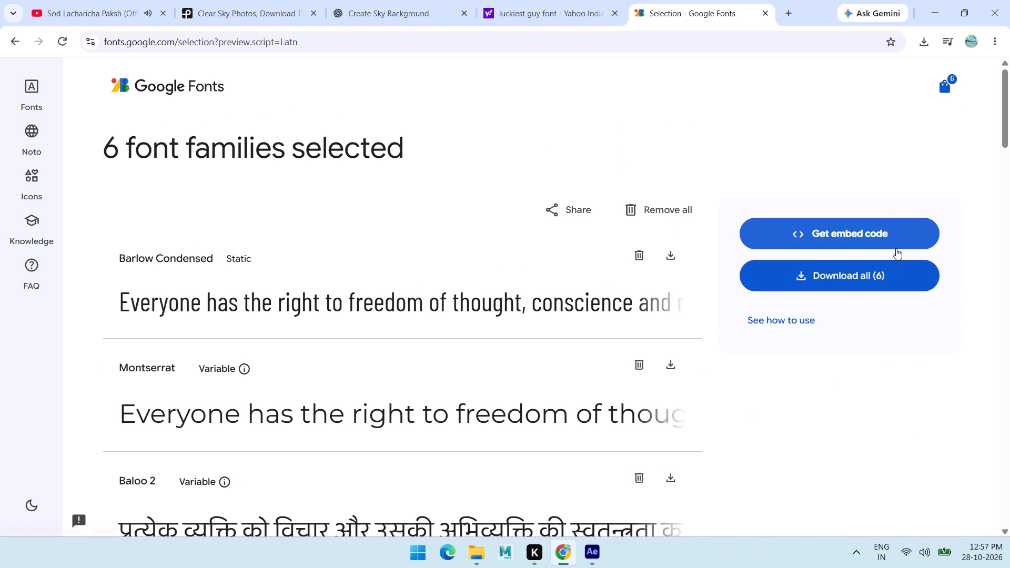
left_click(896, 267)
scroll(839, 340, "down", 5)
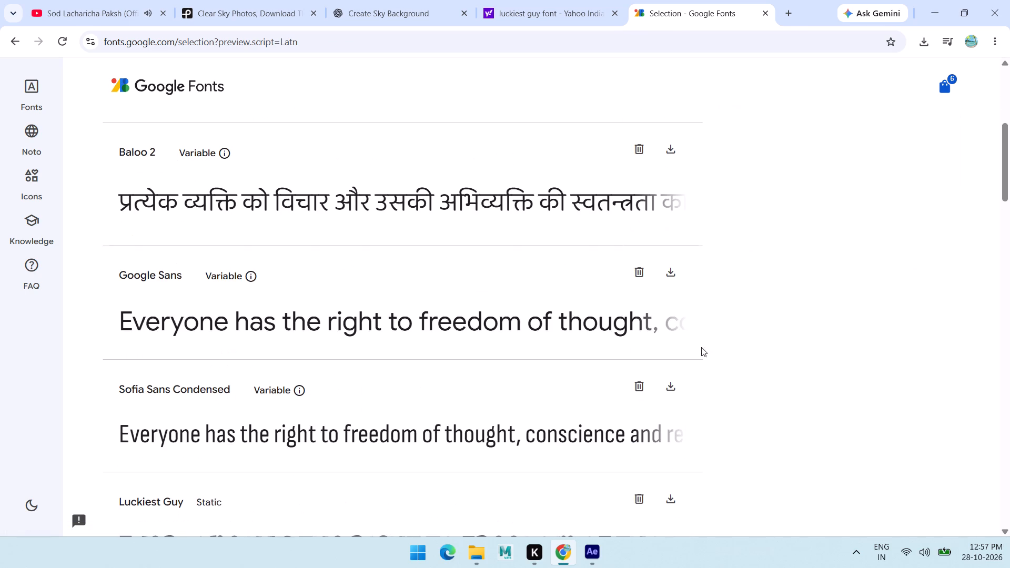
scroll(643, 345, "down", 5)
scroll(642, 340, "up", 5)
scroll(808, 310, "up", 5)
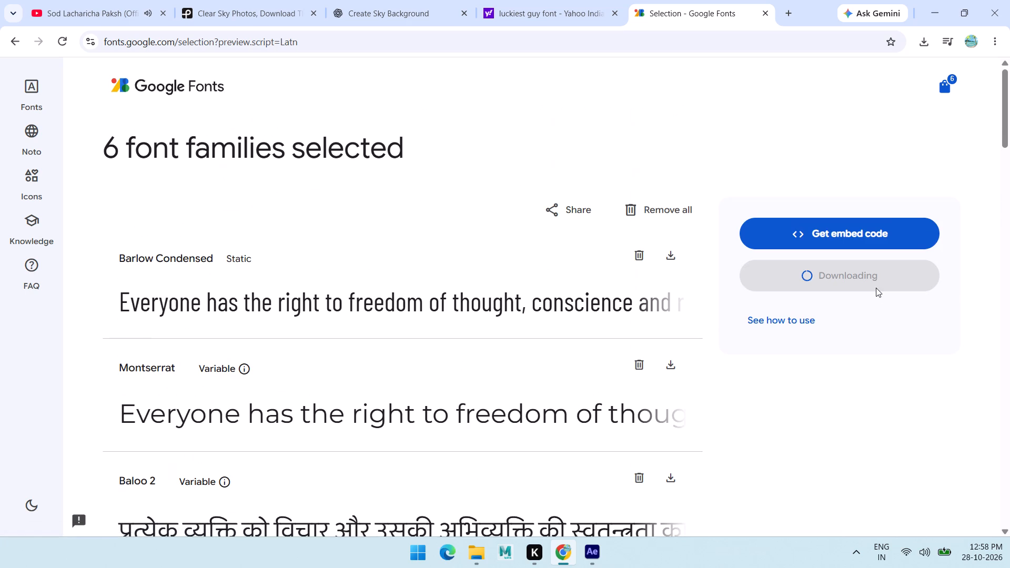
scroll(876, 288, "up", 2)
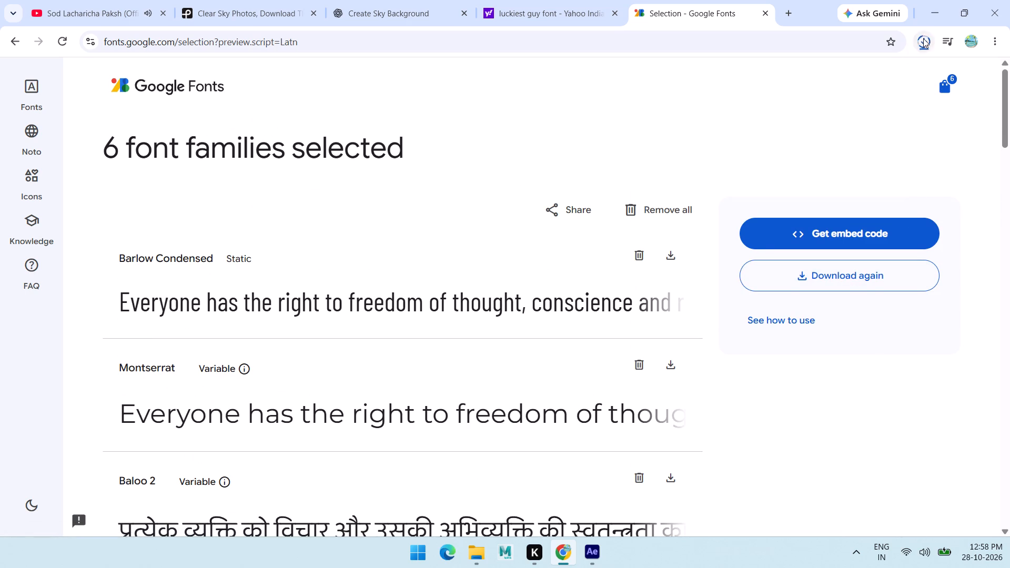
Locate the downloaded fonts zip in the Downloads folder and extract it to the suggested destination.
left_click(923, 38)
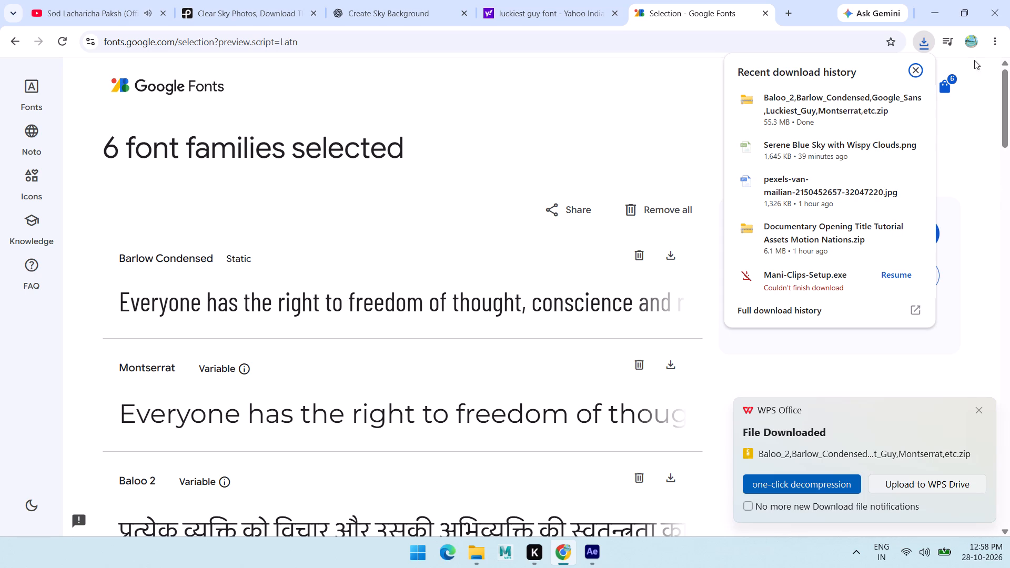
left_click(892, 103)
right_click(490, 117)
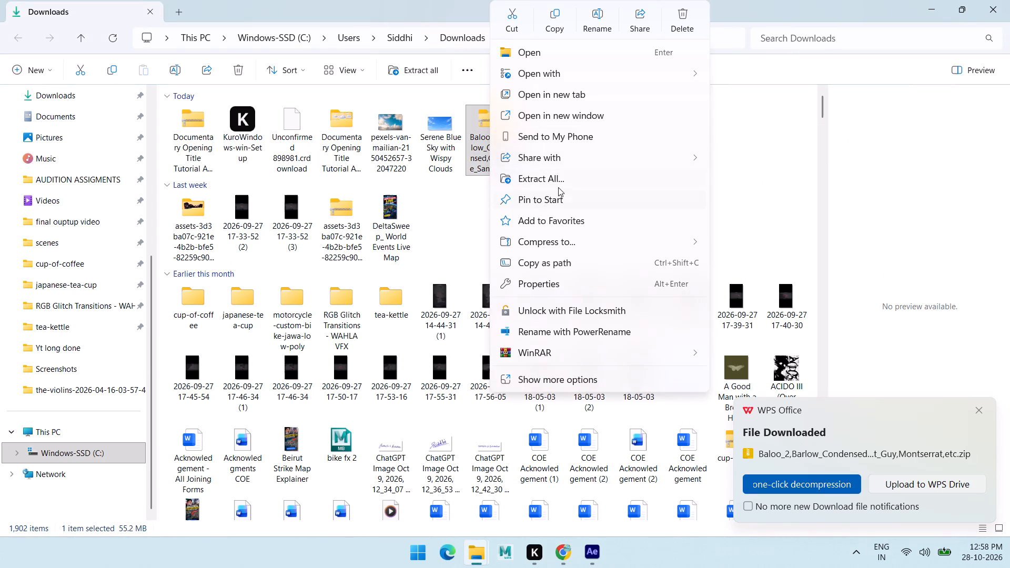
left_click(560, 182)
left_click(602, 414)
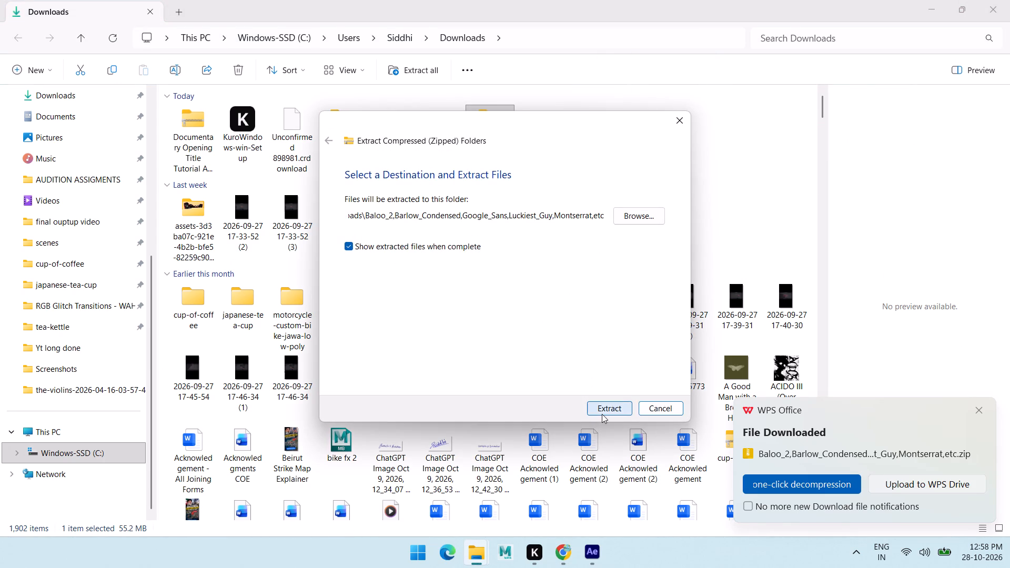
left_click(979, 408)
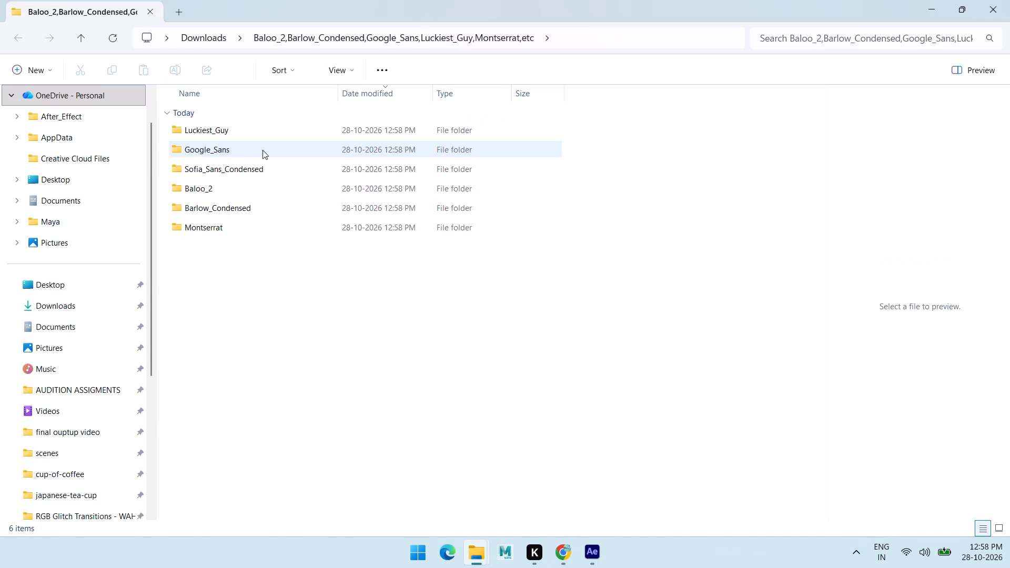
Install the LuckiestGuy-Regular font from the extracted Luckiest_Guy folder and close its preview.
double_click(242, 133)
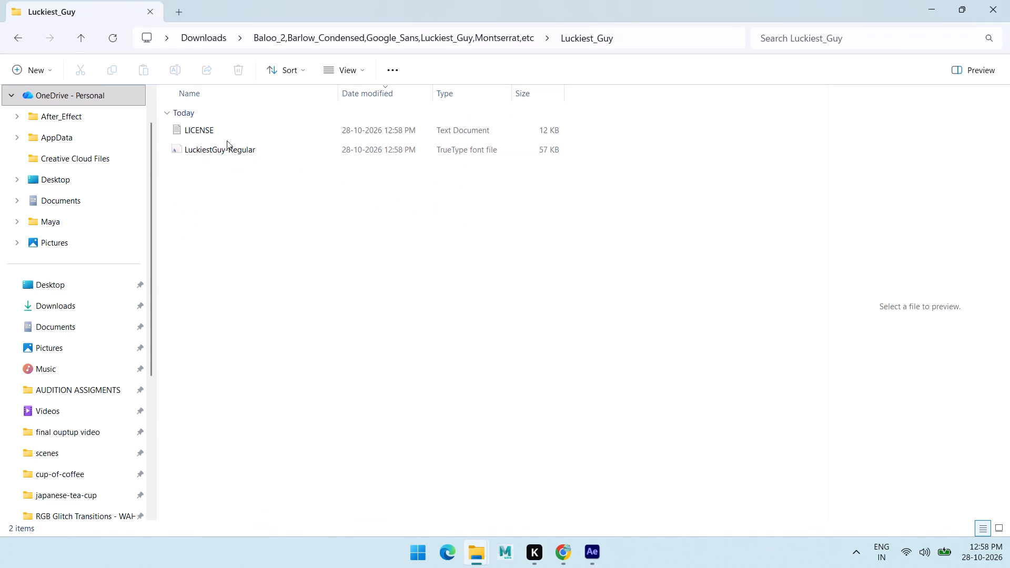
double_click(231, 149)
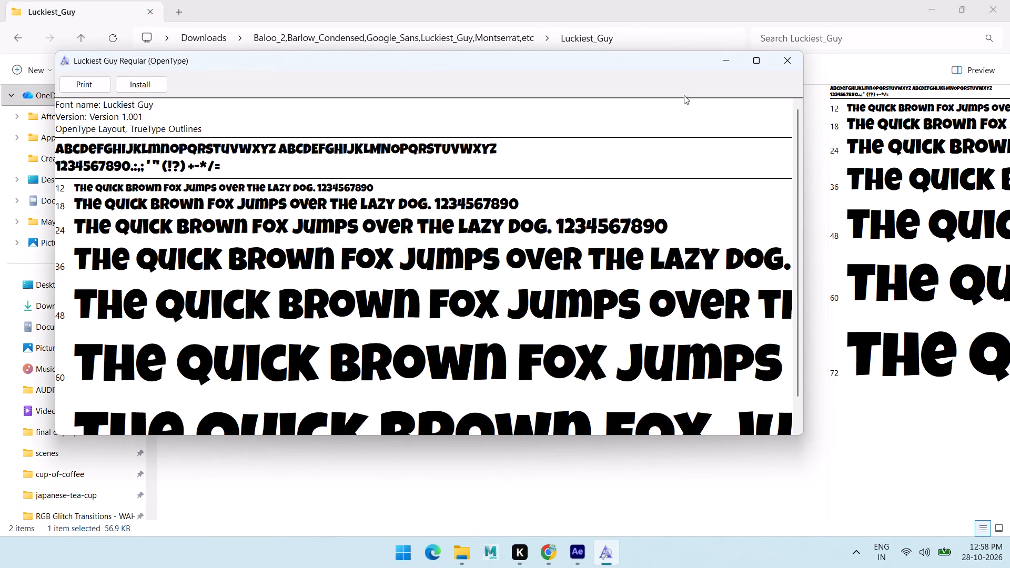
left_click(140, 83)
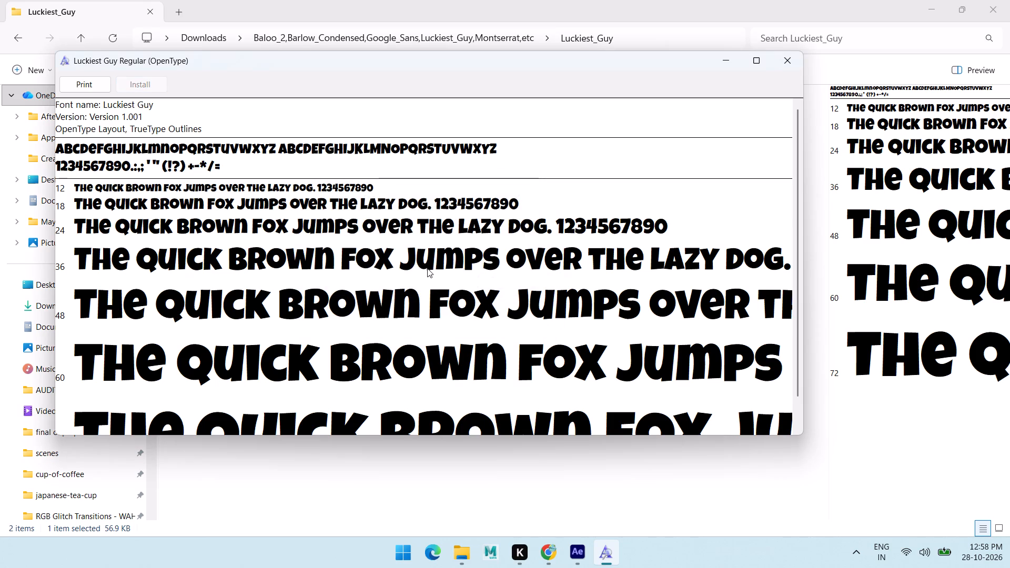
left_click(787, 64)
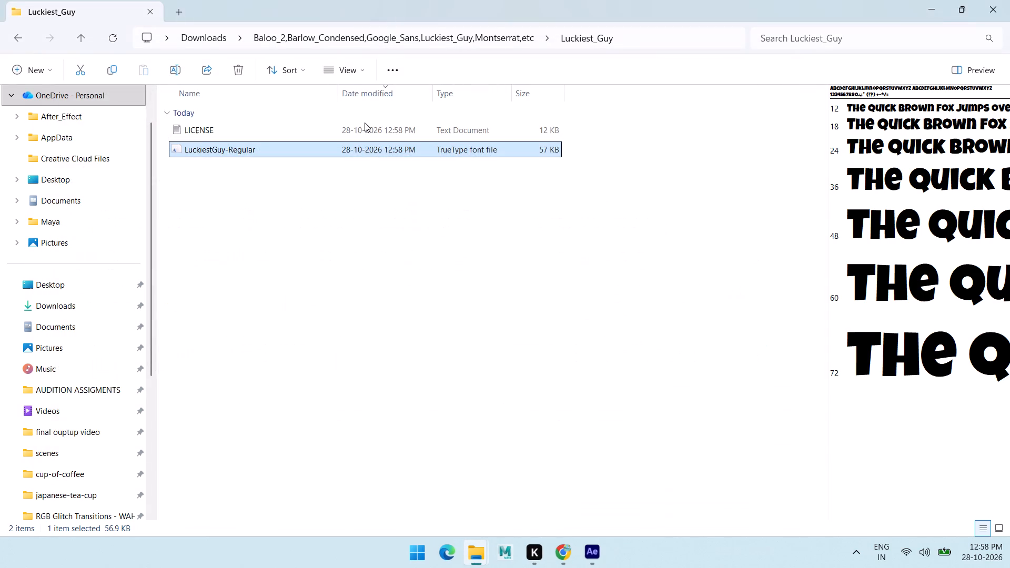
Install the Google Sans Italic variable font from the extracted Google_Sans folder and close its preview.
left_click(20, 45)
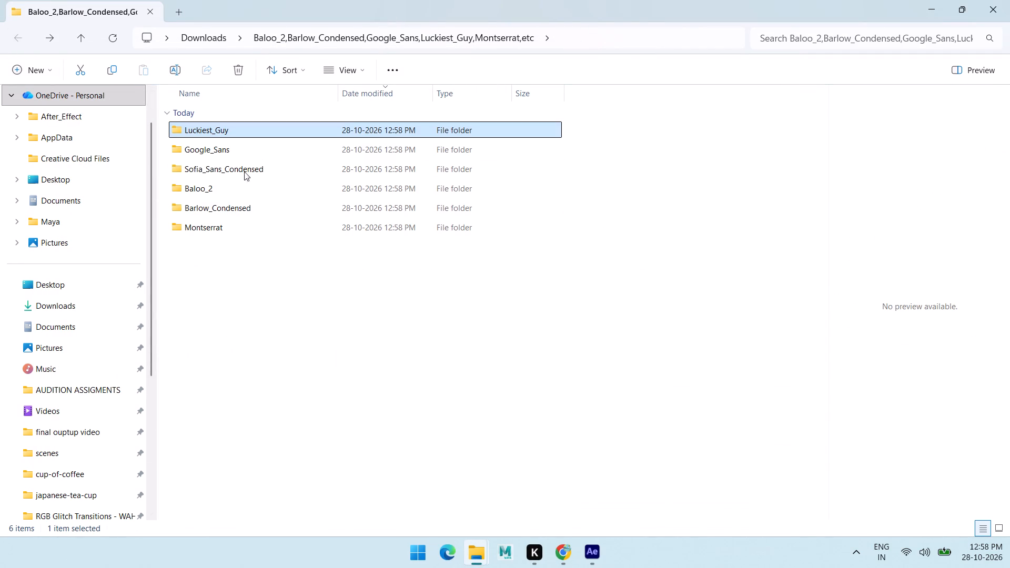
double_click(226, 150)
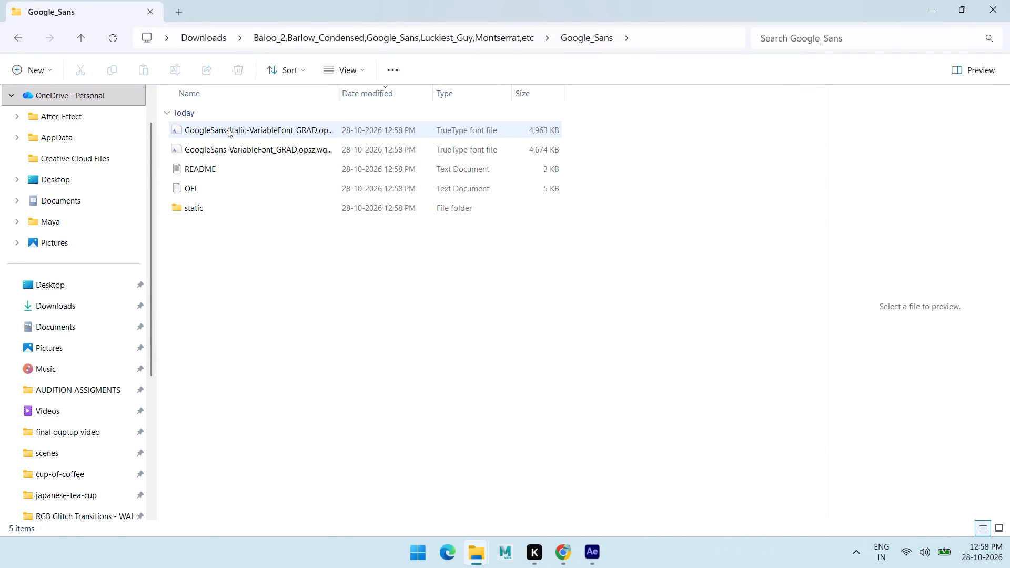
double_click(228, 128)
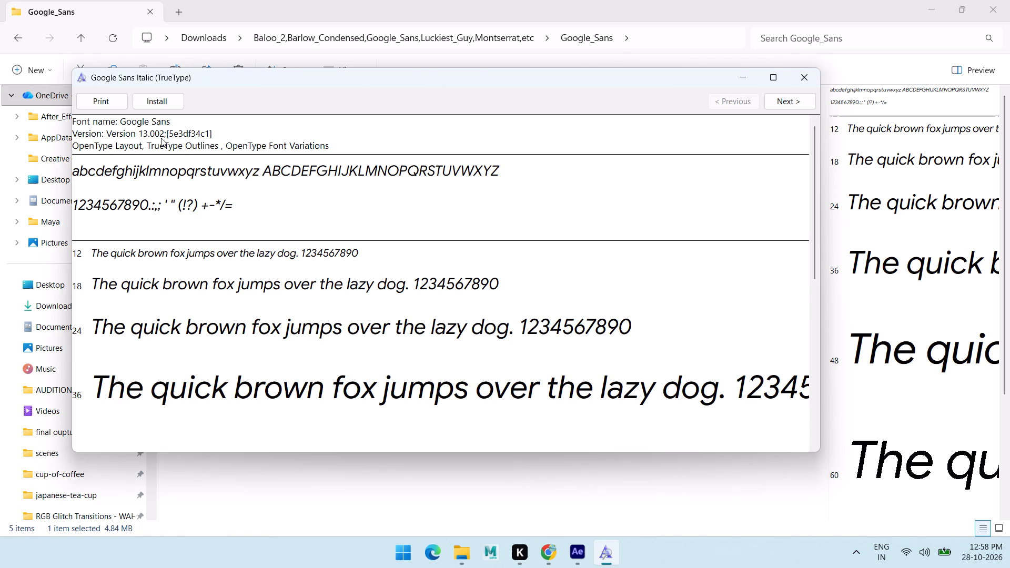
left_click(149, 104)
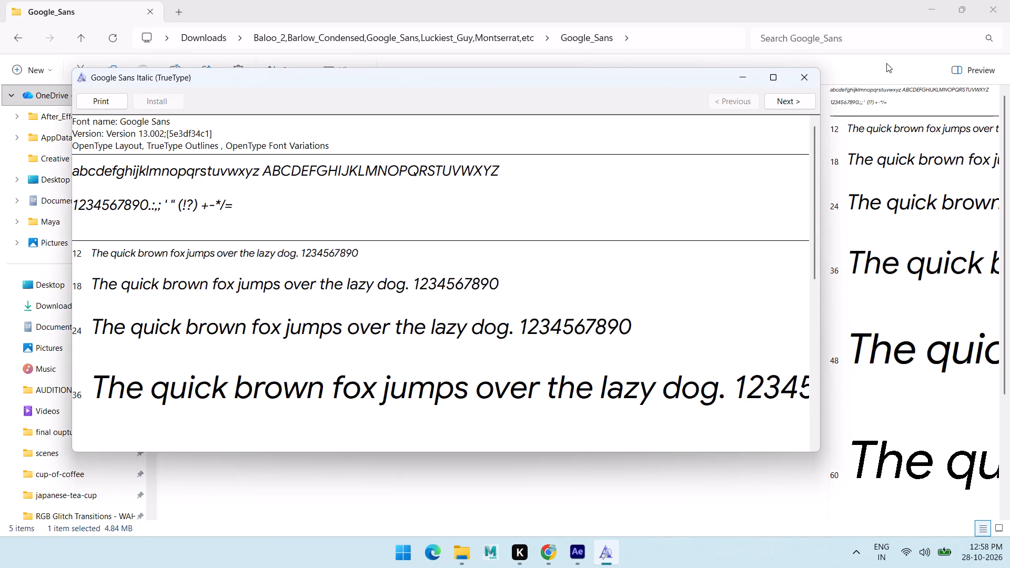
left_click(796, 78)
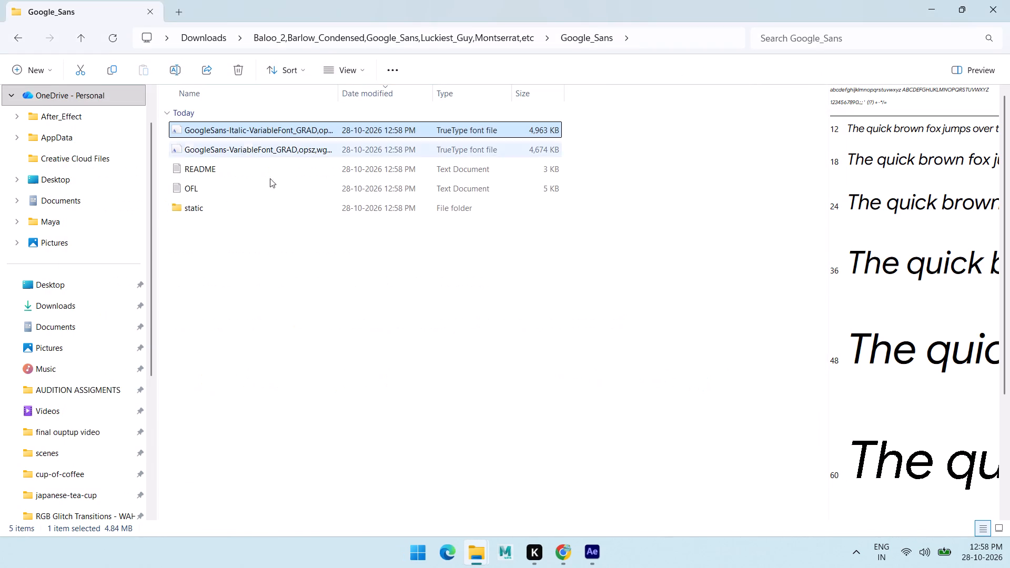
Install the Google Sans Regular variable font and close its preview.
double_click(275, 153)
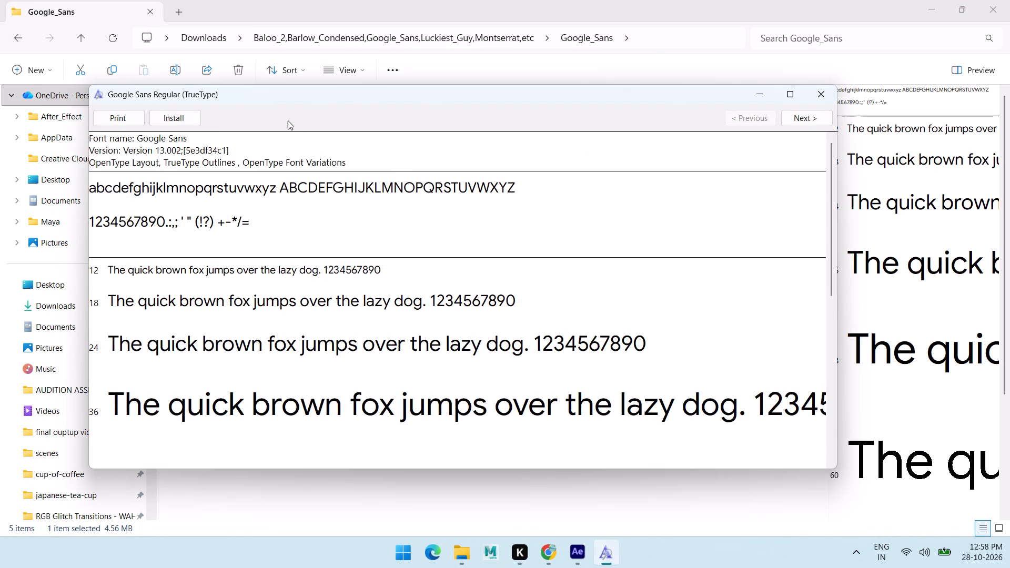
left_click(176, 112)
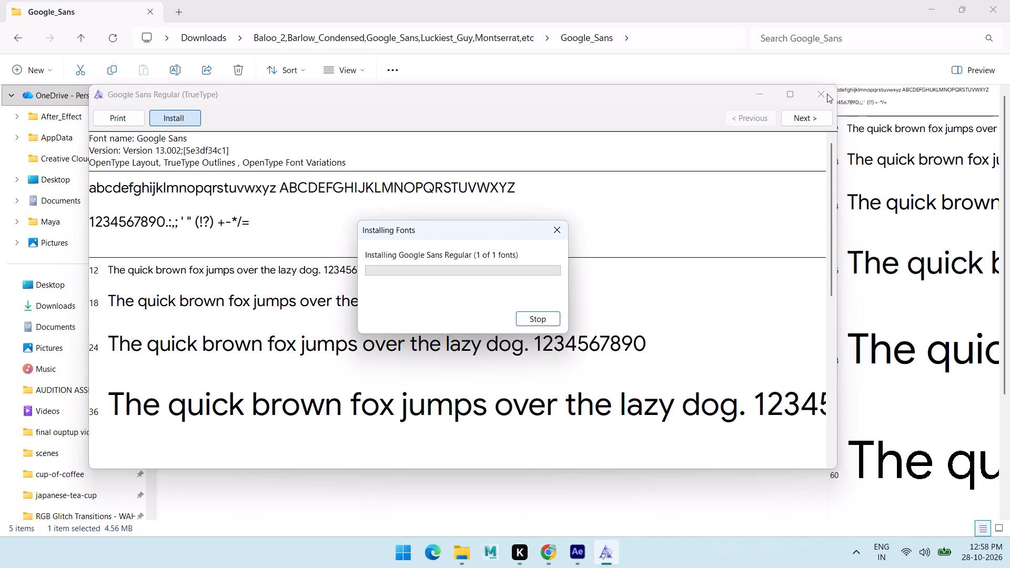
left_click(827, 94)
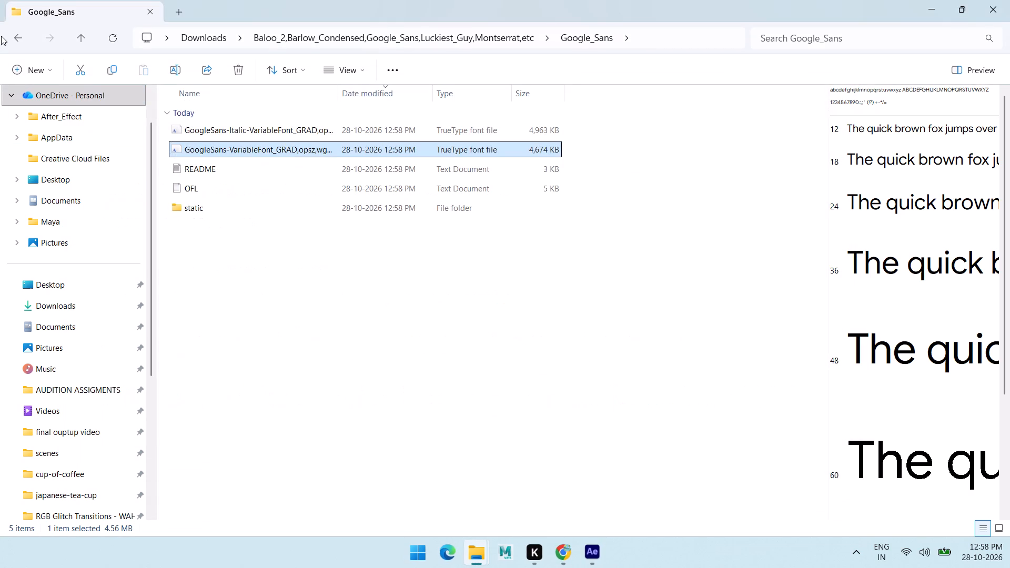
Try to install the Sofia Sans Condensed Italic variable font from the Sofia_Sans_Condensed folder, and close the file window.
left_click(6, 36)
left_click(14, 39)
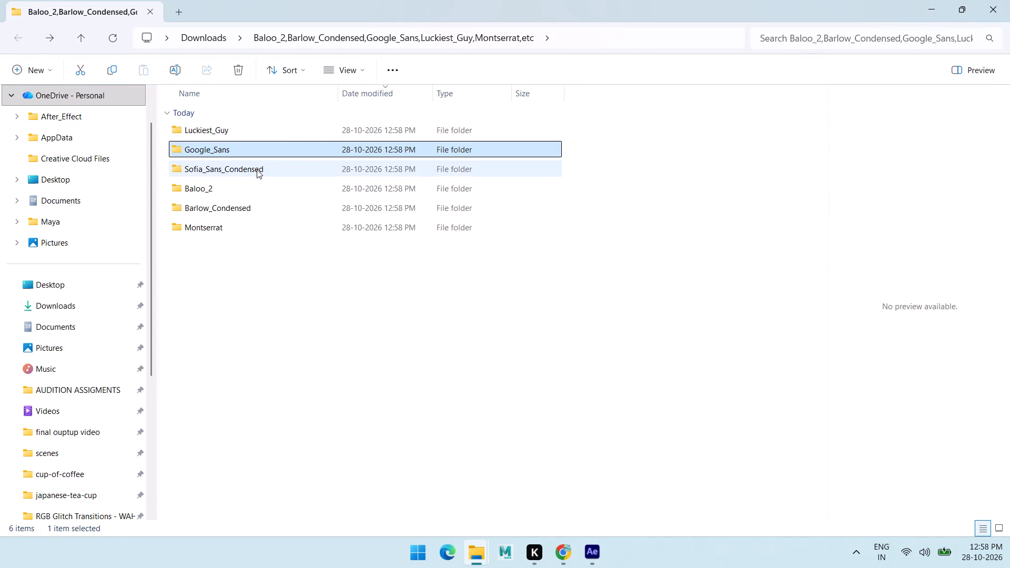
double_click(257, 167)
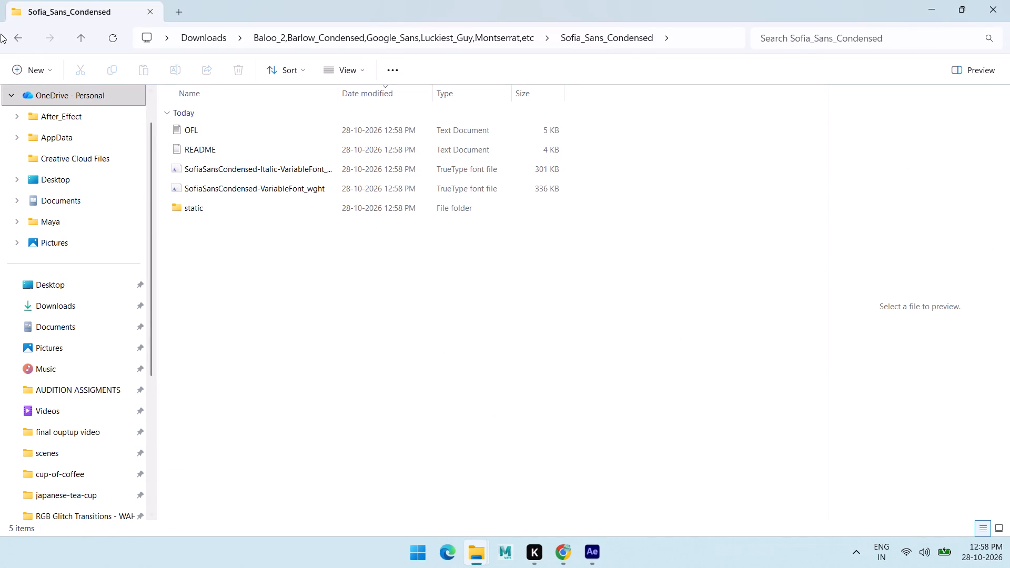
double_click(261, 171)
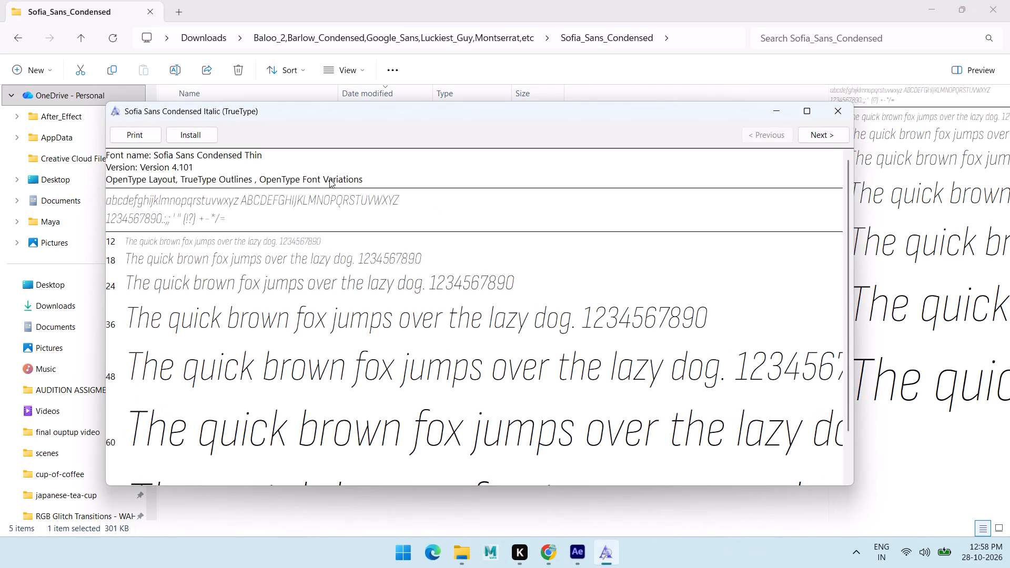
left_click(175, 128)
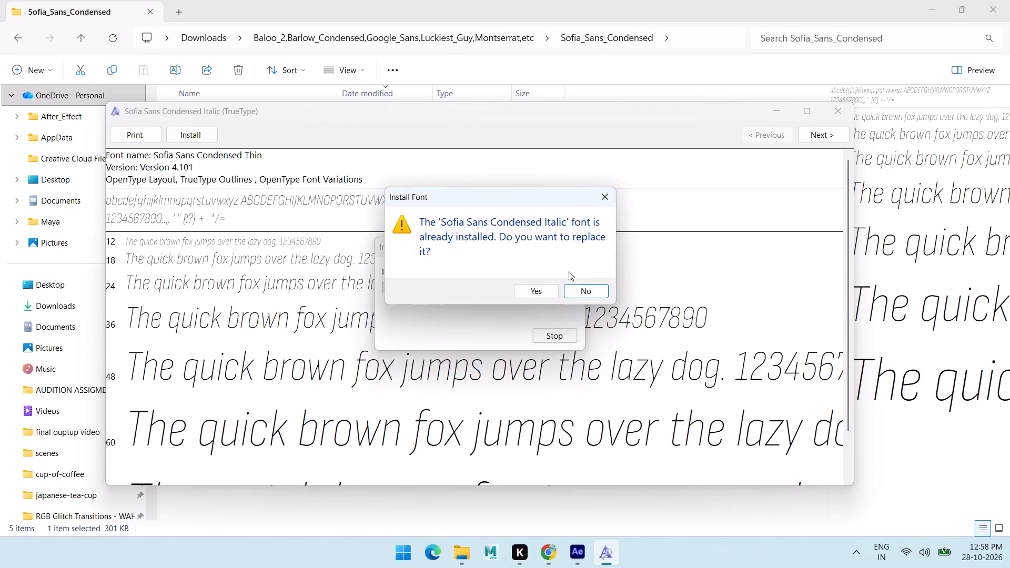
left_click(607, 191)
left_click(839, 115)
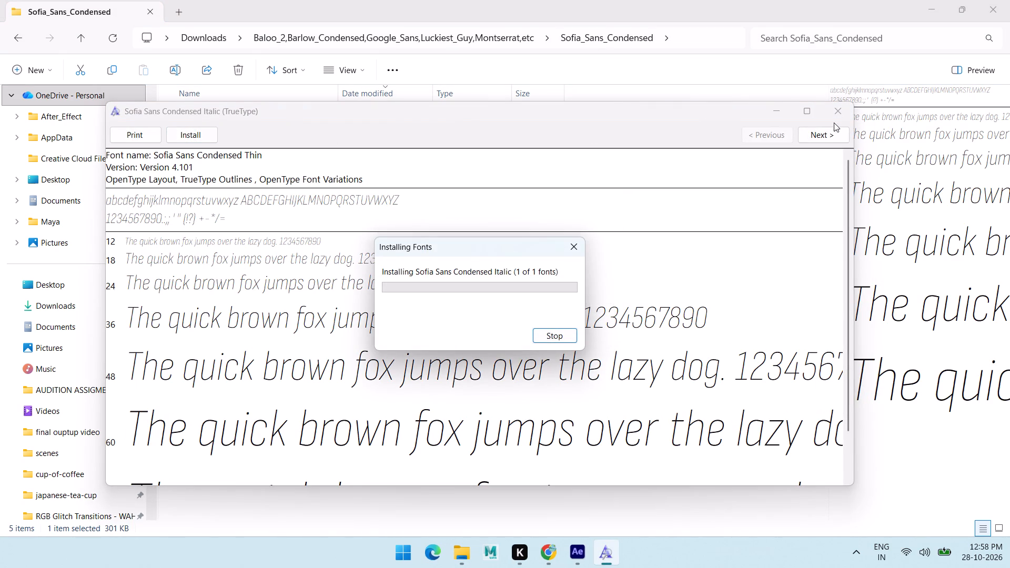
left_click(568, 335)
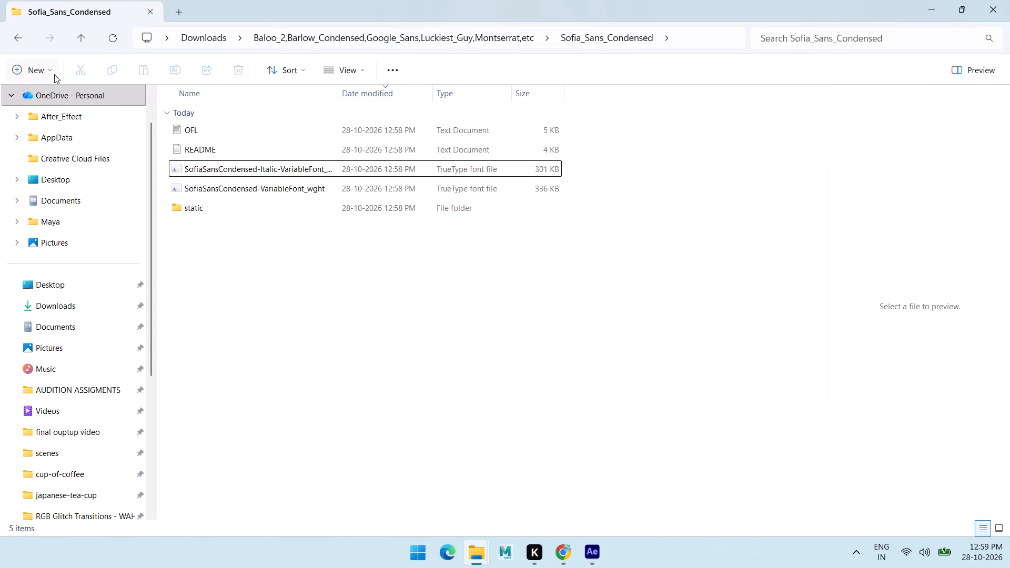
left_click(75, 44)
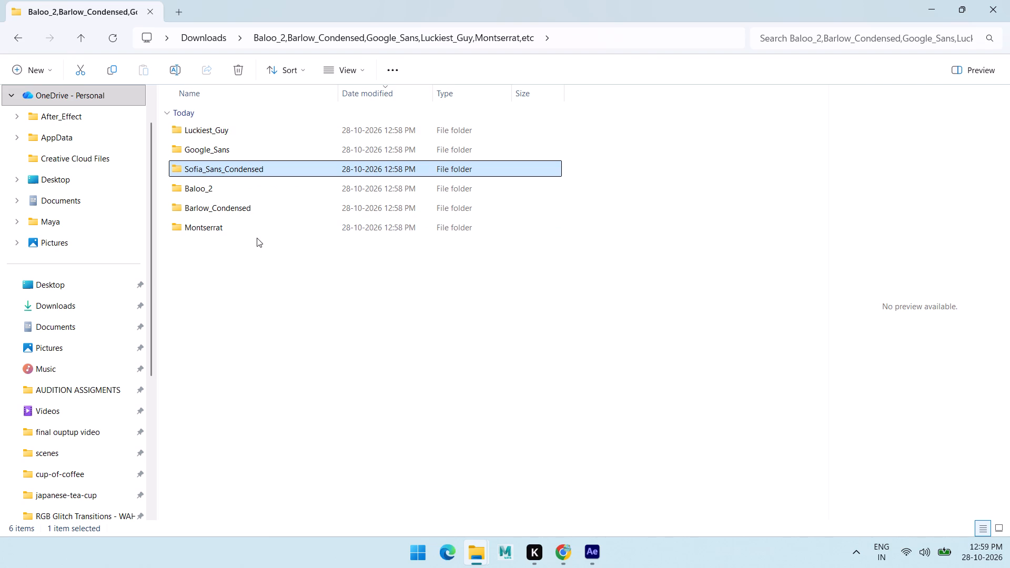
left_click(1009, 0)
Switch to After Effects and set the Mac Evolution text layer's font to Luckiest Guy.
left_click(598, 562)
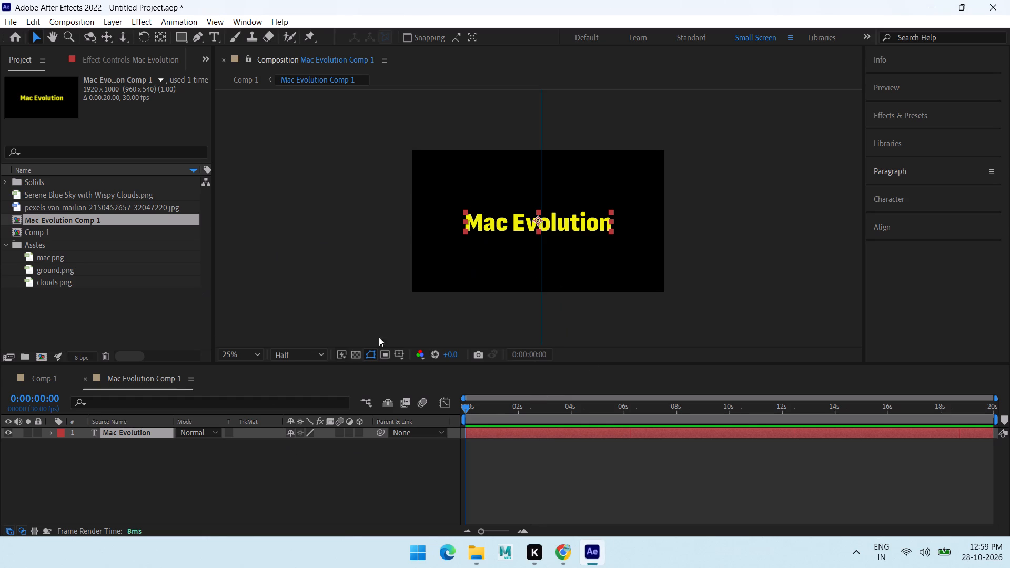
left_click(144, 433)
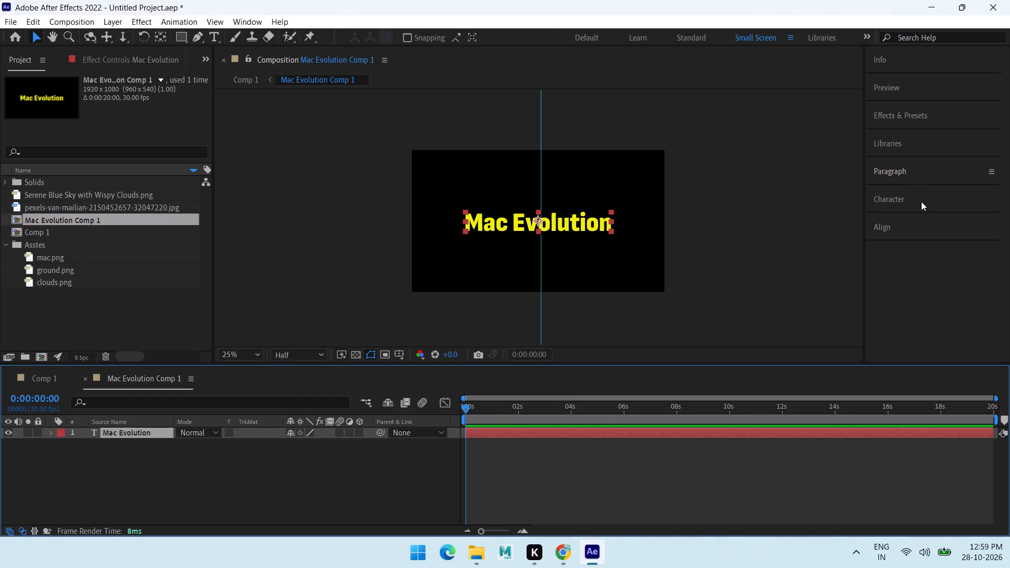
left_click(921, 201)
left_click(941, 225)
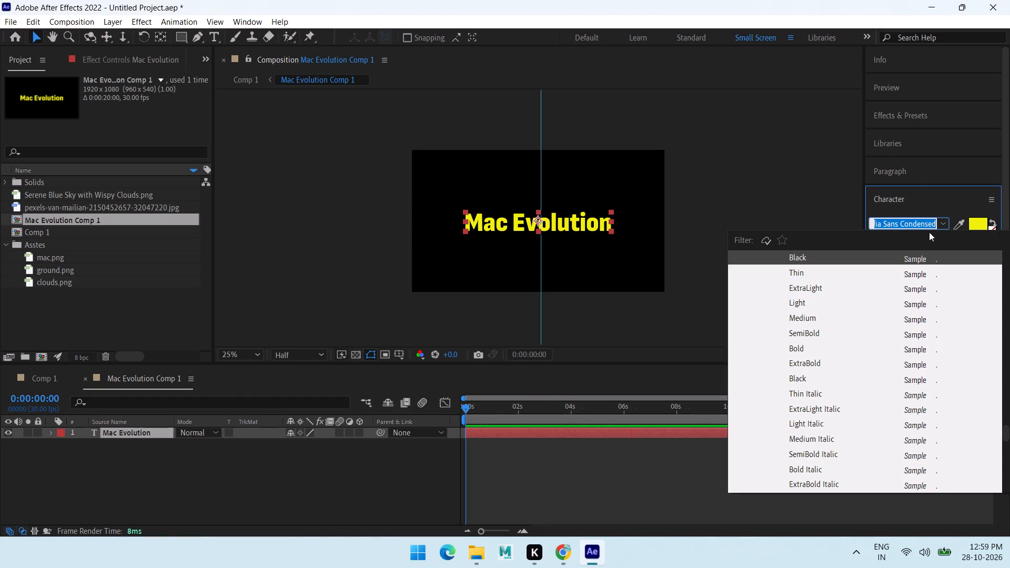
type("luc")
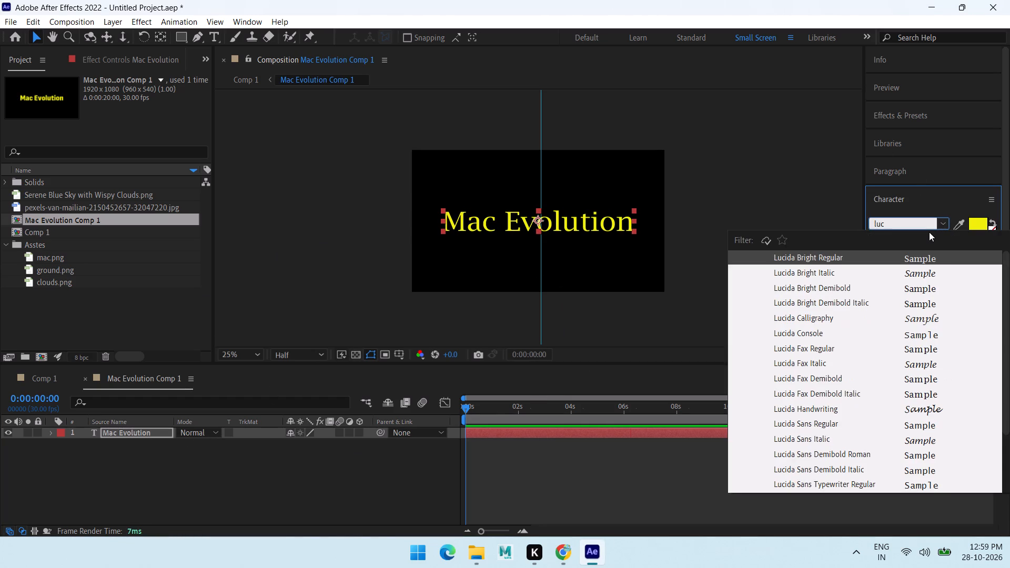
key("k")
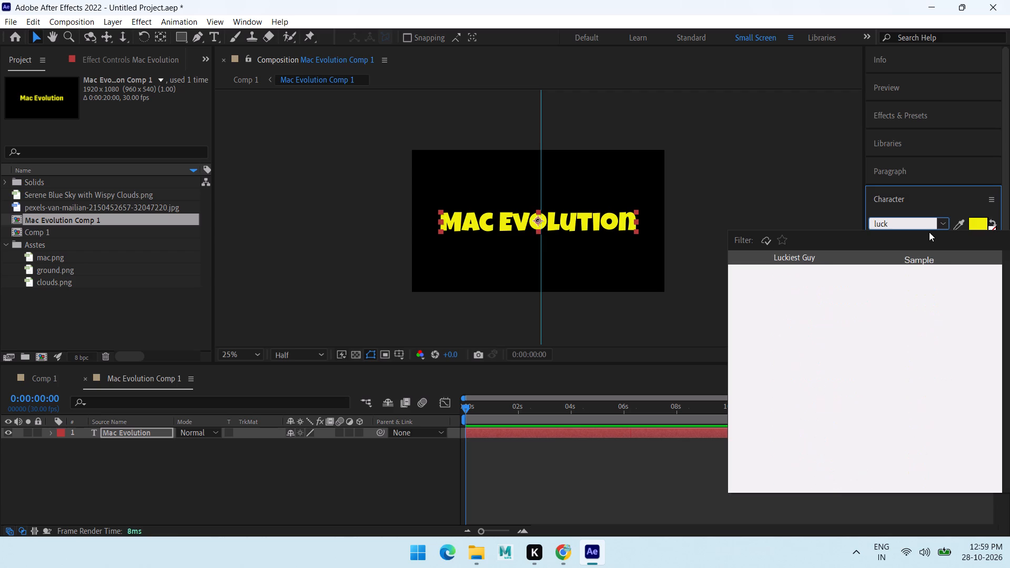
left_click(905, 258)
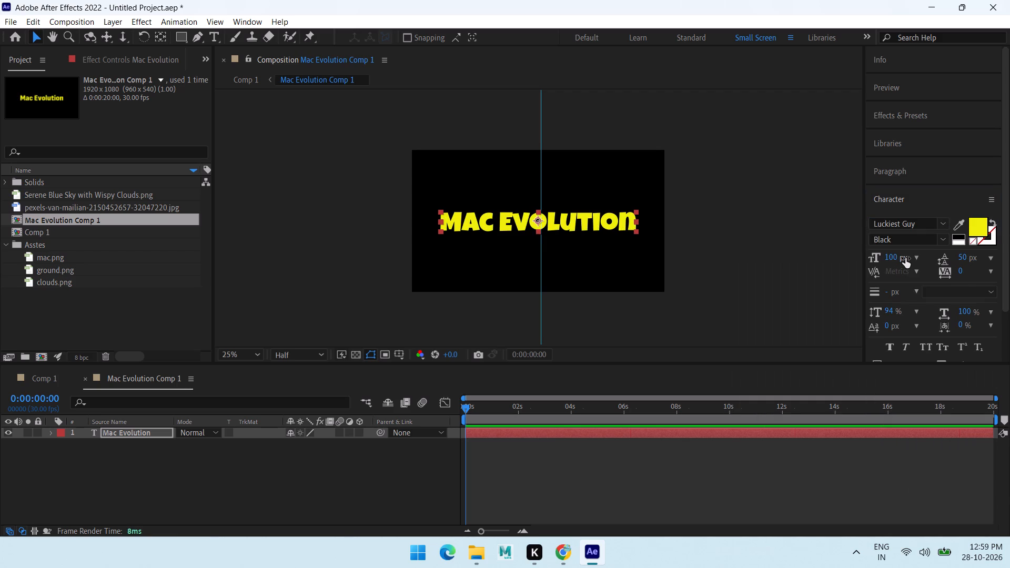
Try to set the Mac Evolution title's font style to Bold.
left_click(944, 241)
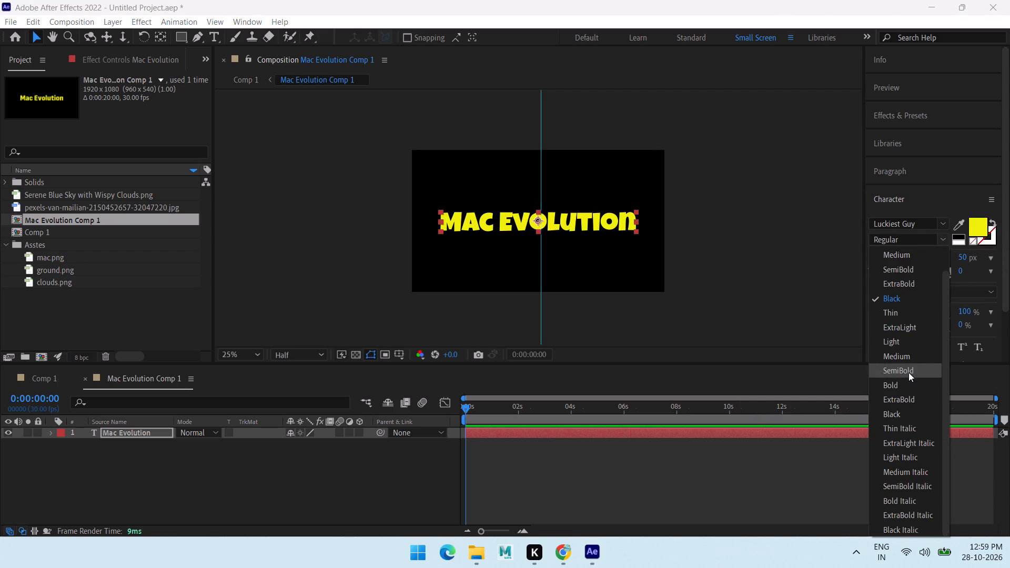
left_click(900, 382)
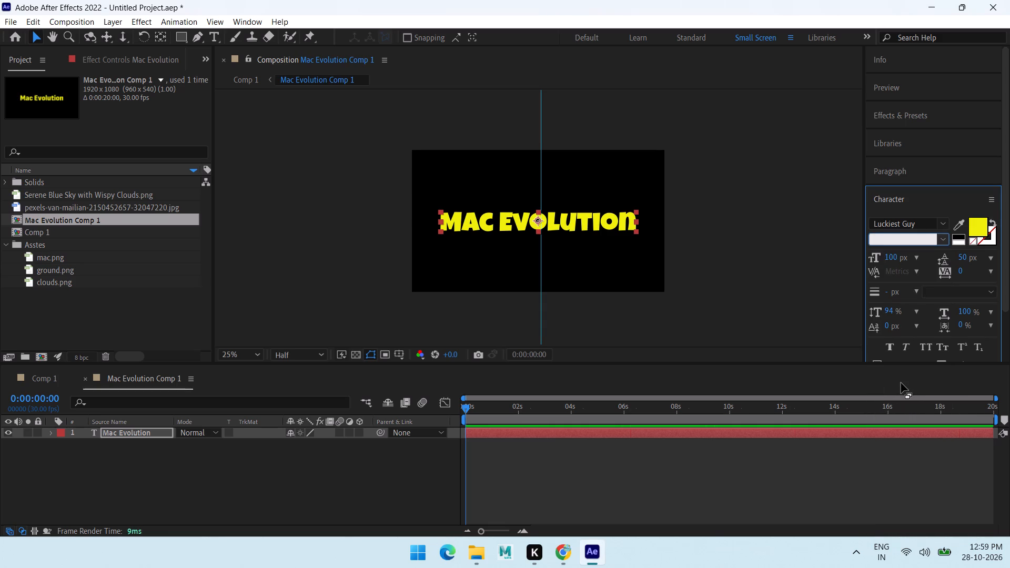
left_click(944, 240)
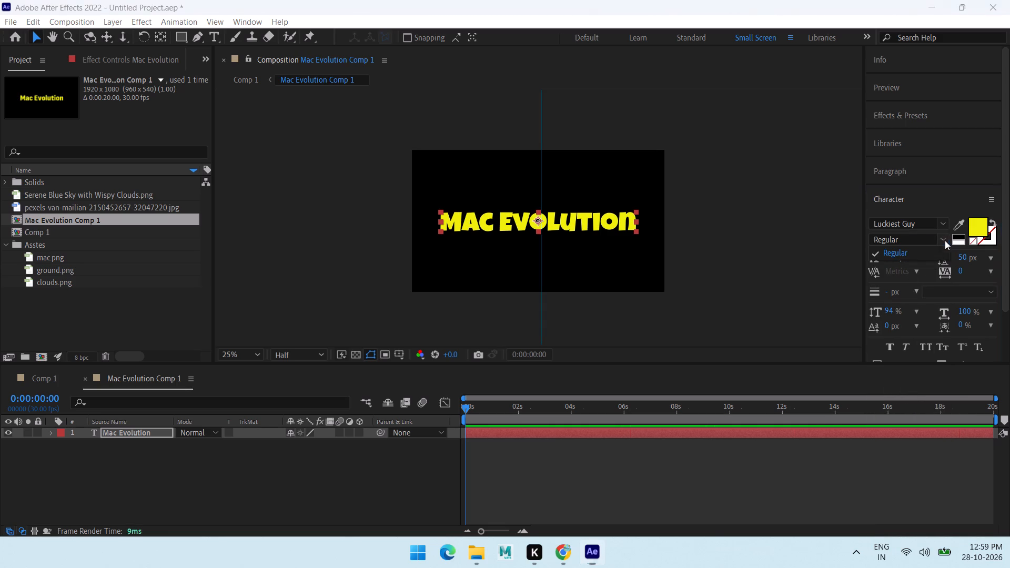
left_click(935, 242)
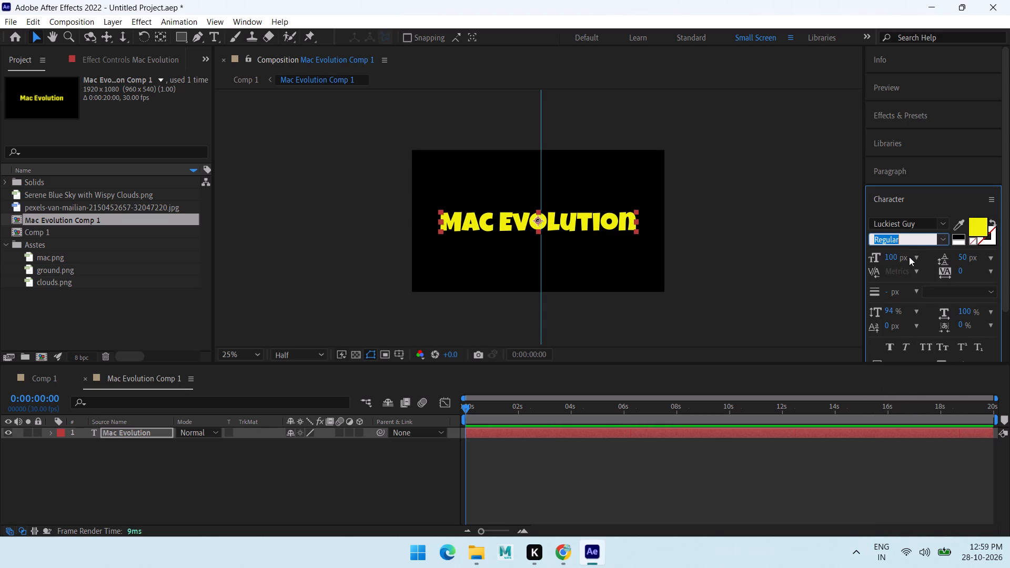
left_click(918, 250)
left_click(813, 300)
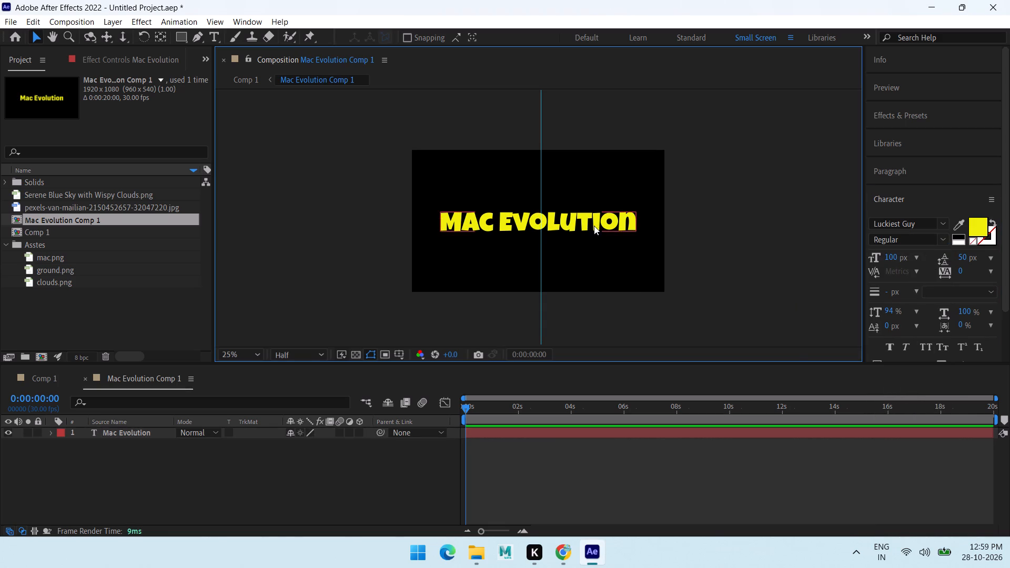
Set the Mac Evolution title's text fill colour to hex FFE65A.
left_click(594, 226)
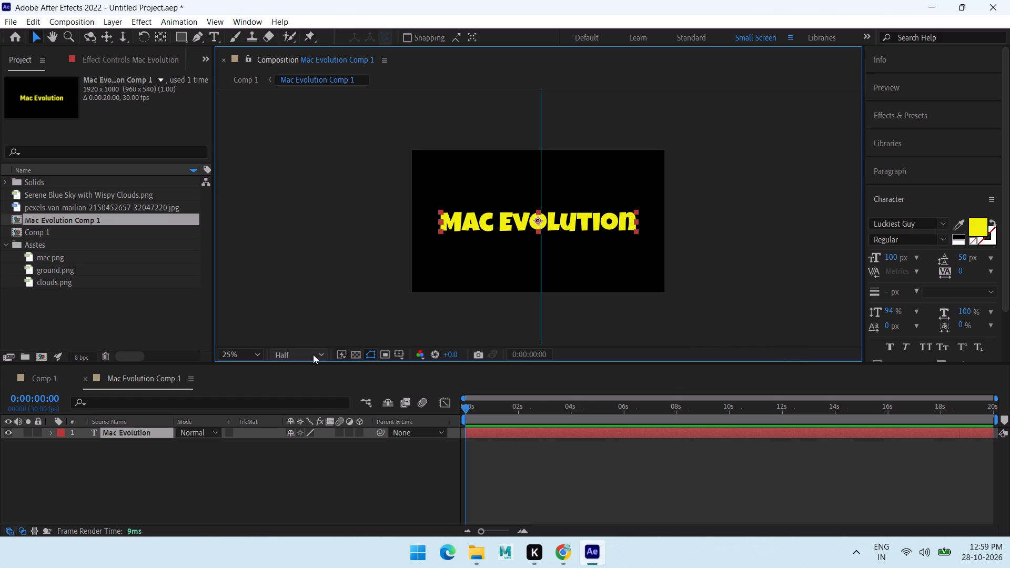
left_click(970, 228)
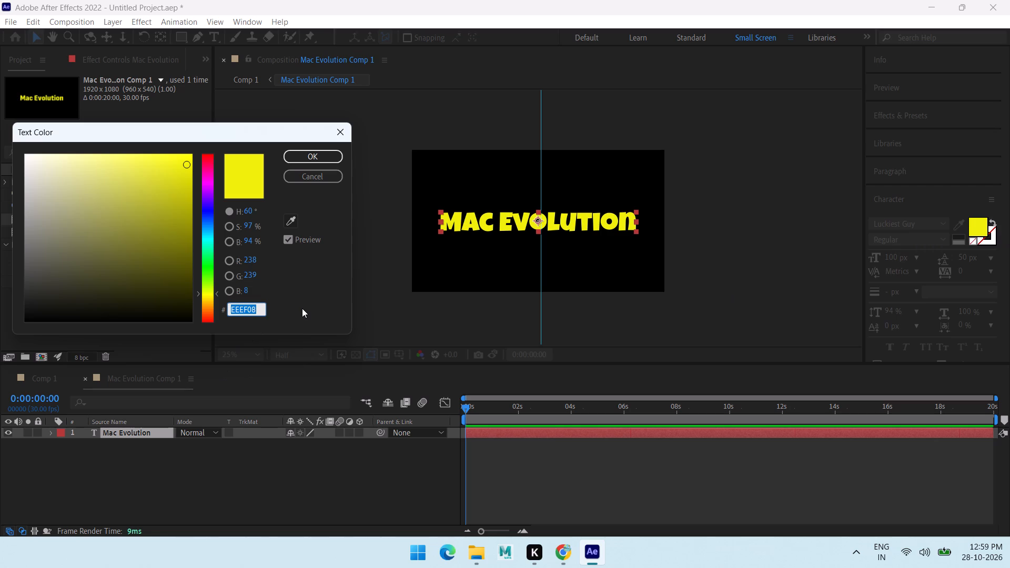
type("fff")
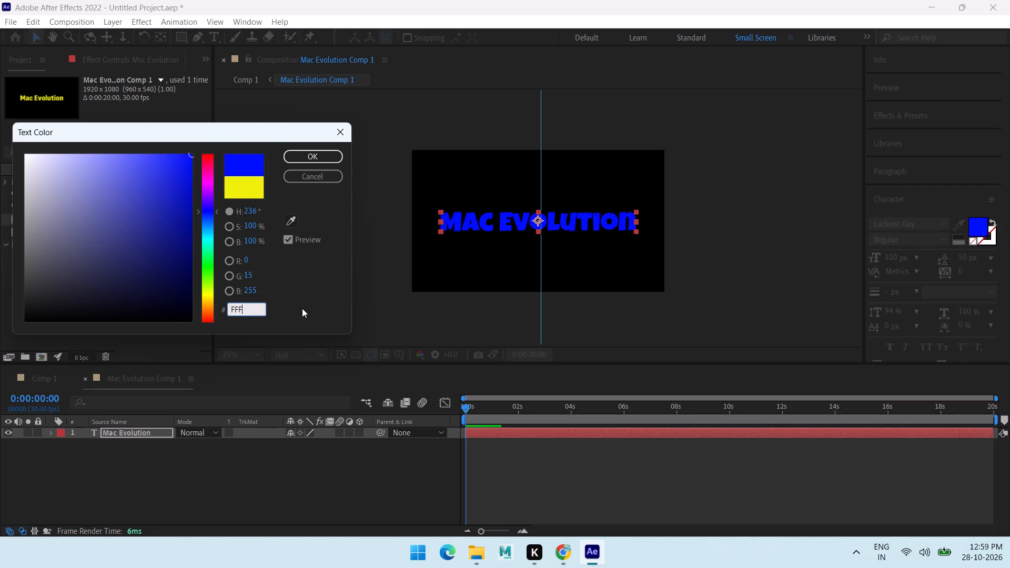
key("BackSpace")
key("e")
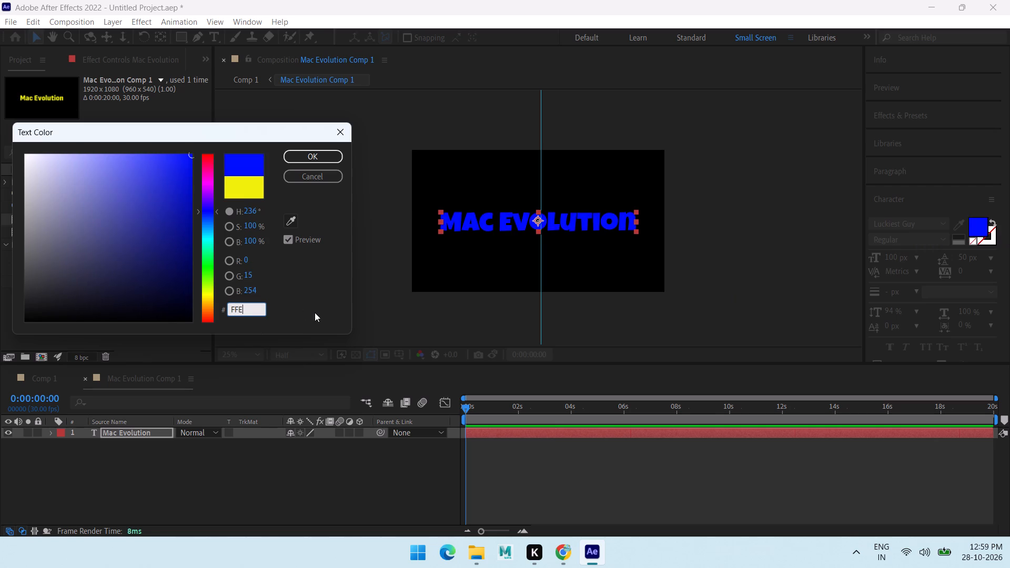
type("65")
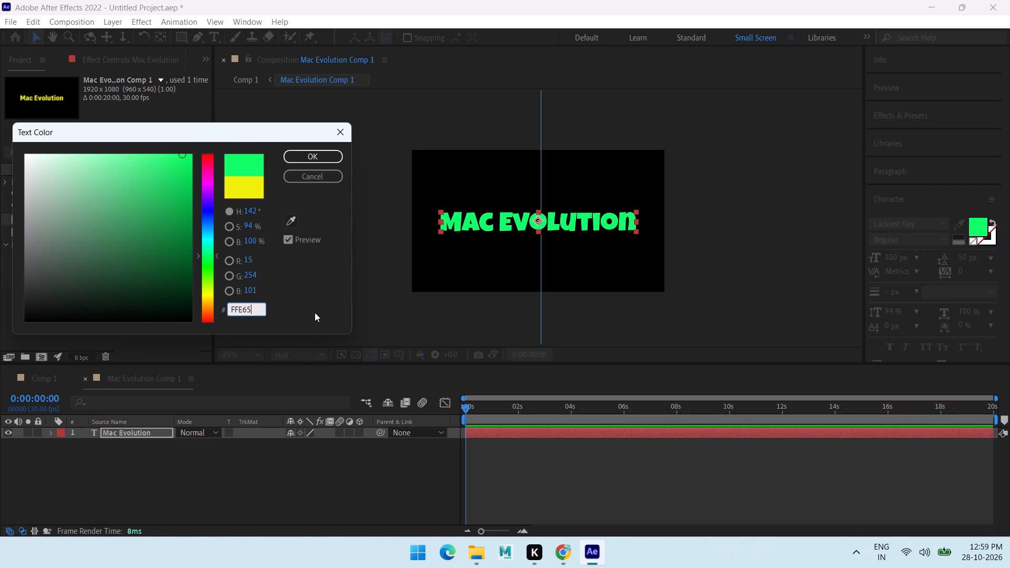
key("a")
key("Return")
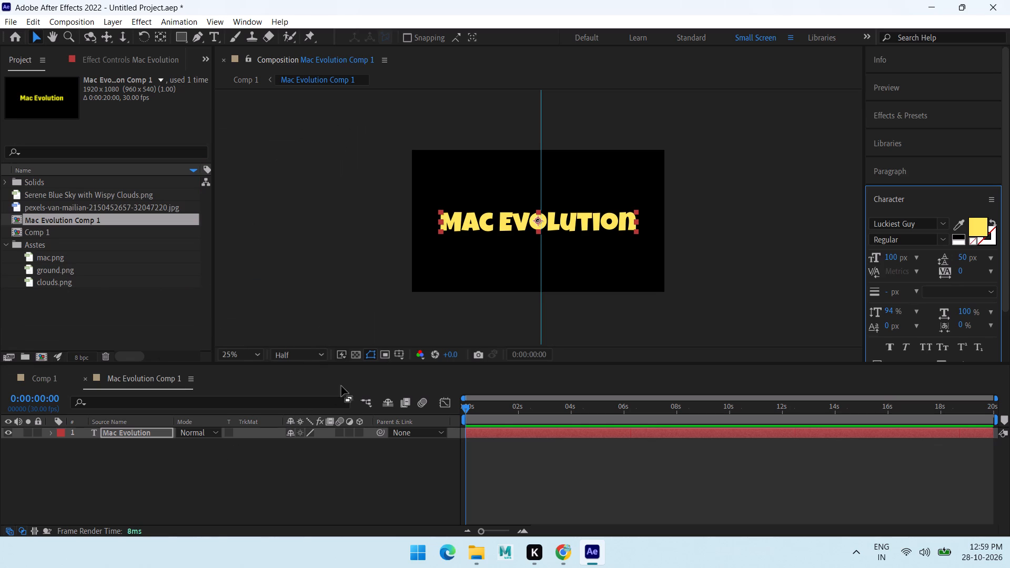
Centre the Mac Evolution title horizontally and vertically in the composition.
scroll(923, 328, "down", 5)
scroll(903, 287, "up", 4)
scroll(941, 238, "down", 6)
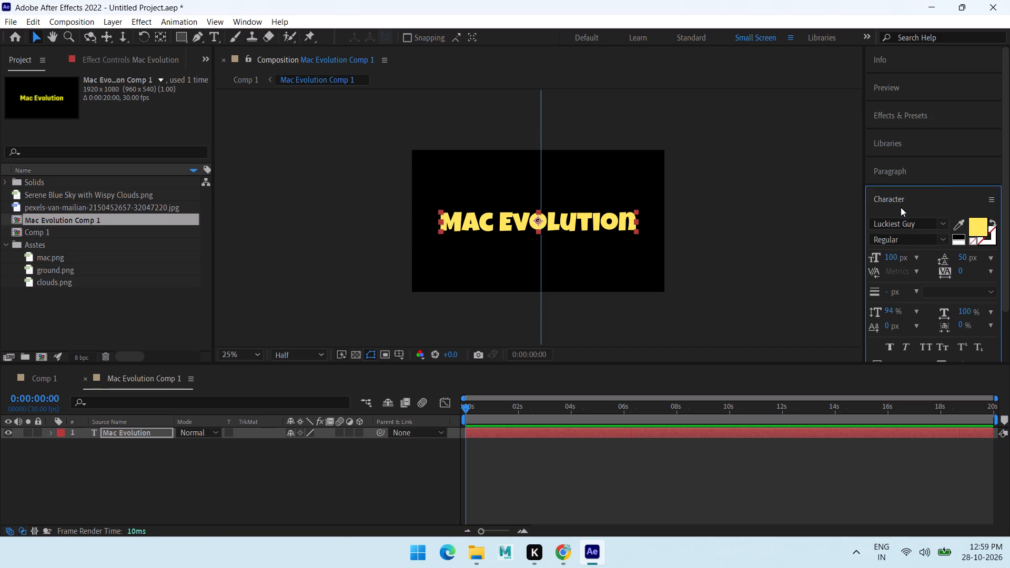
scroll(901, 214, "down", 3)
left_click(931, 351)
scroll(927, 344, "down", 2)
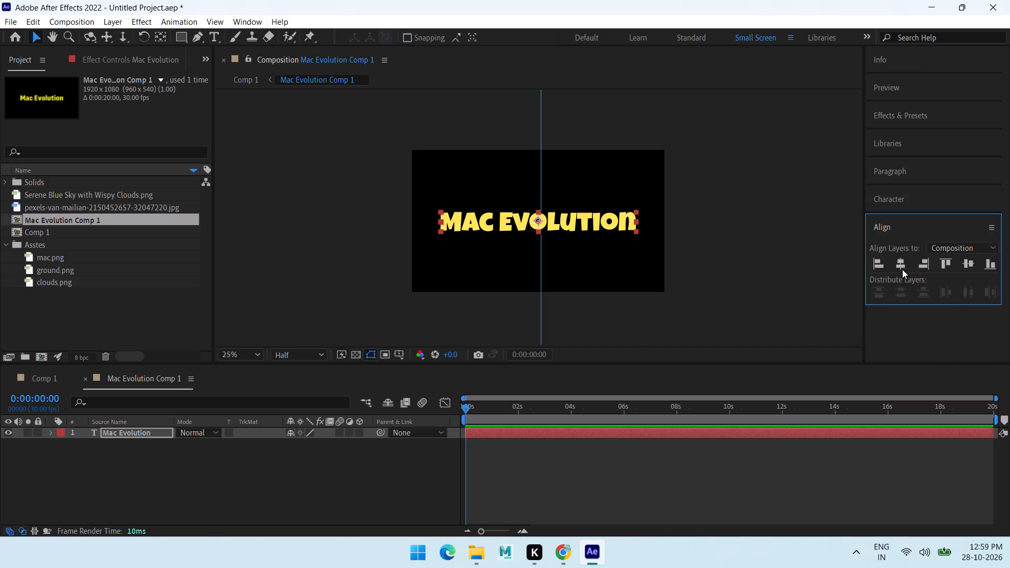
left_click(898, 258)
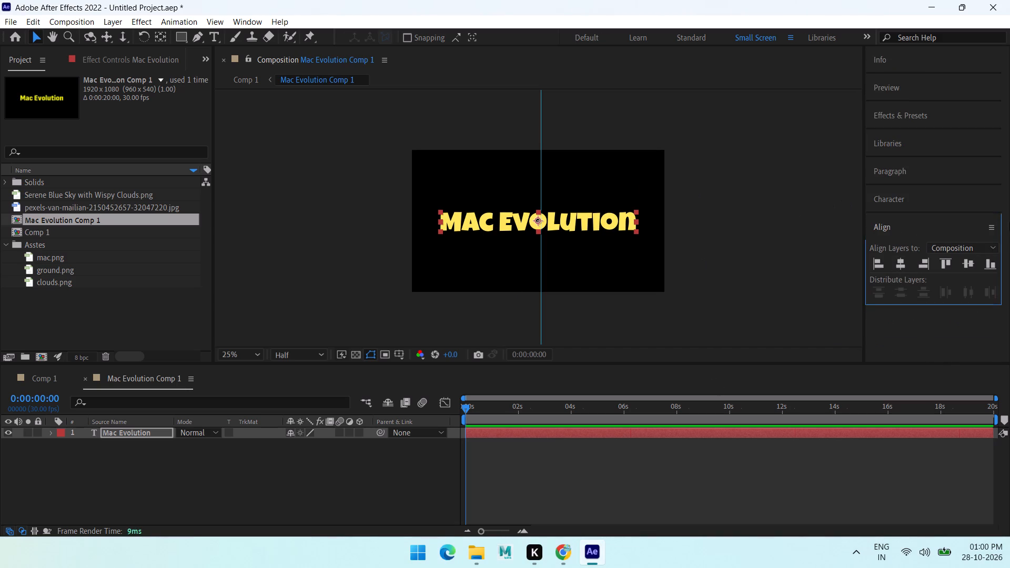
left_click(966, 263)
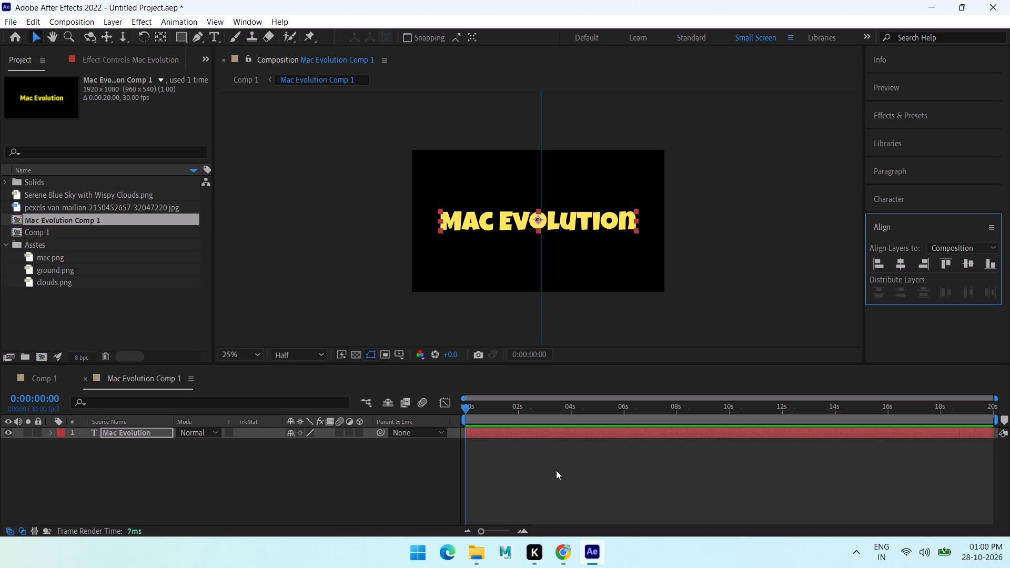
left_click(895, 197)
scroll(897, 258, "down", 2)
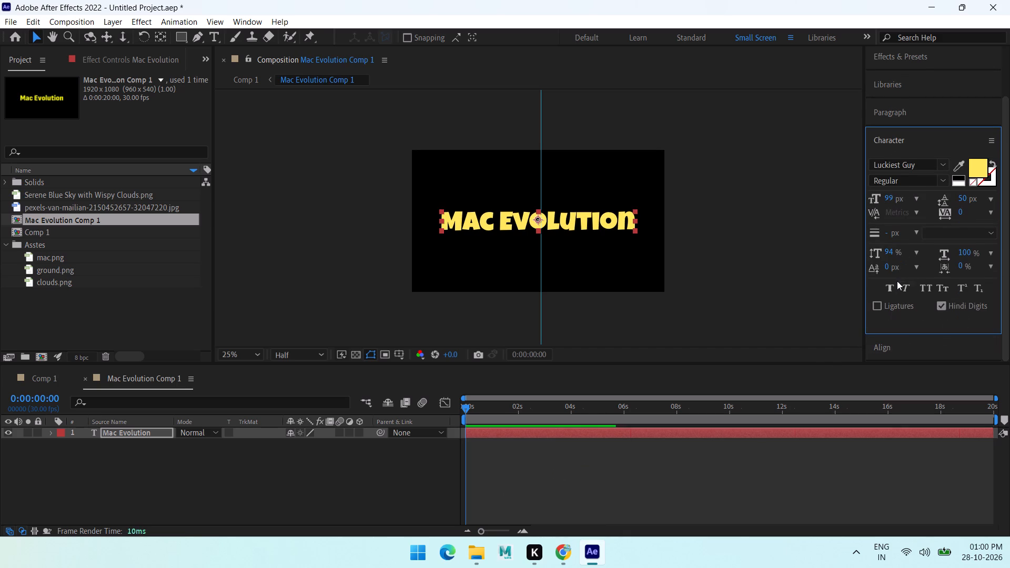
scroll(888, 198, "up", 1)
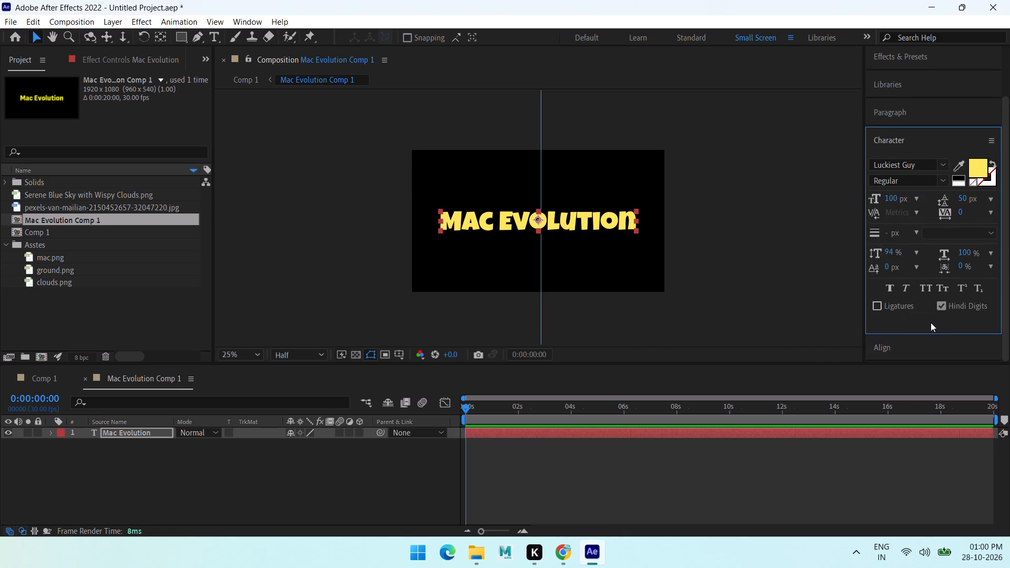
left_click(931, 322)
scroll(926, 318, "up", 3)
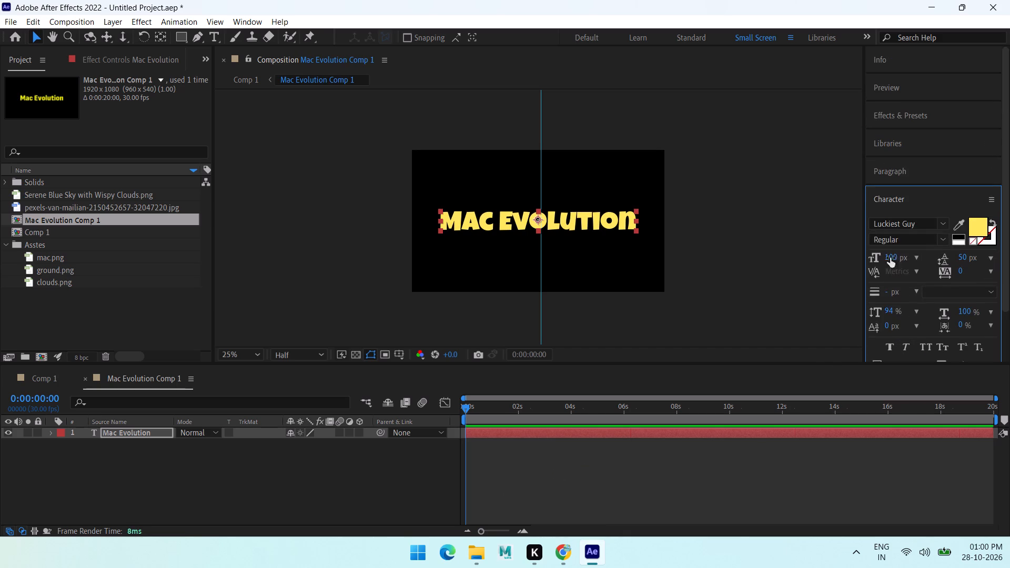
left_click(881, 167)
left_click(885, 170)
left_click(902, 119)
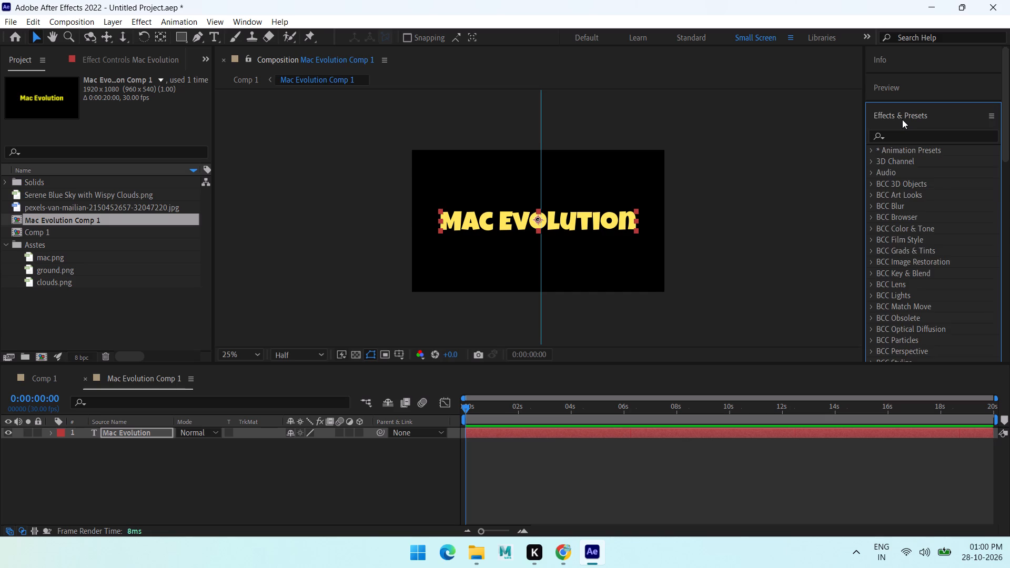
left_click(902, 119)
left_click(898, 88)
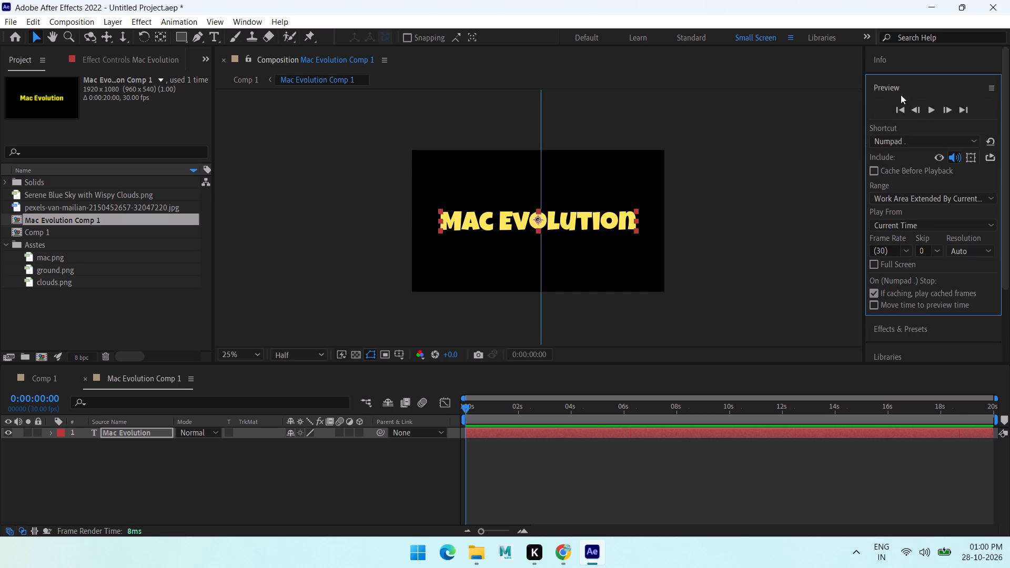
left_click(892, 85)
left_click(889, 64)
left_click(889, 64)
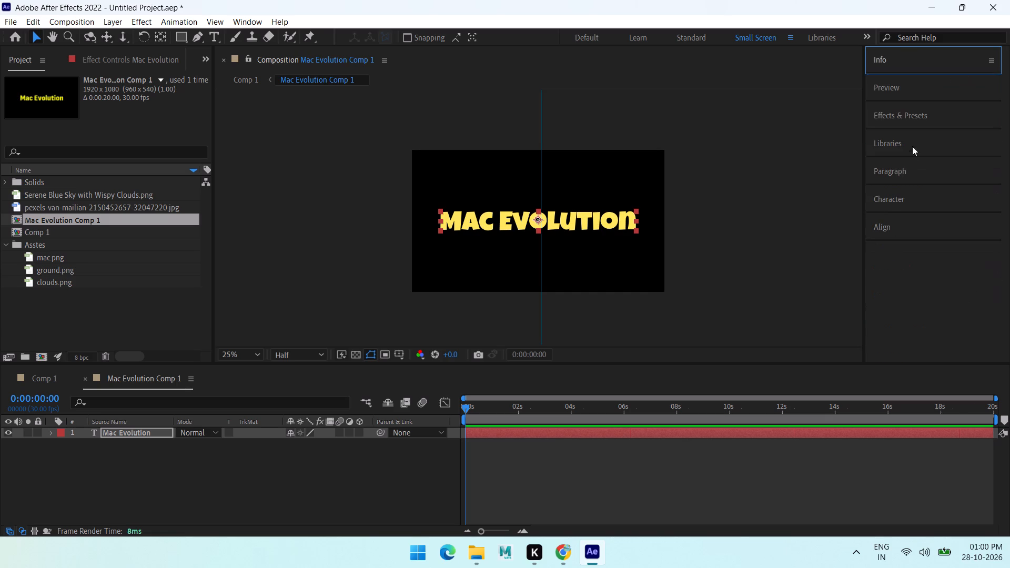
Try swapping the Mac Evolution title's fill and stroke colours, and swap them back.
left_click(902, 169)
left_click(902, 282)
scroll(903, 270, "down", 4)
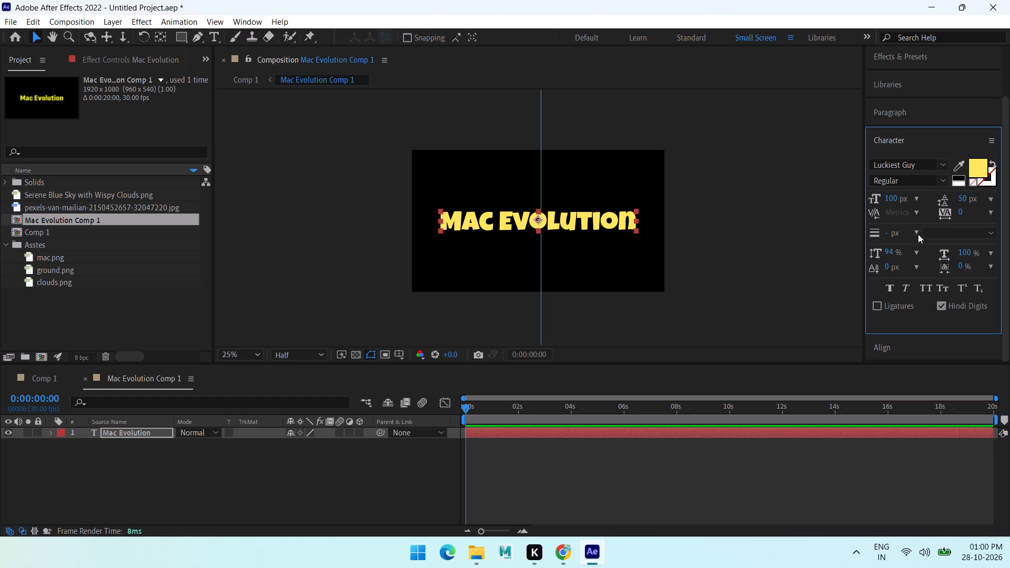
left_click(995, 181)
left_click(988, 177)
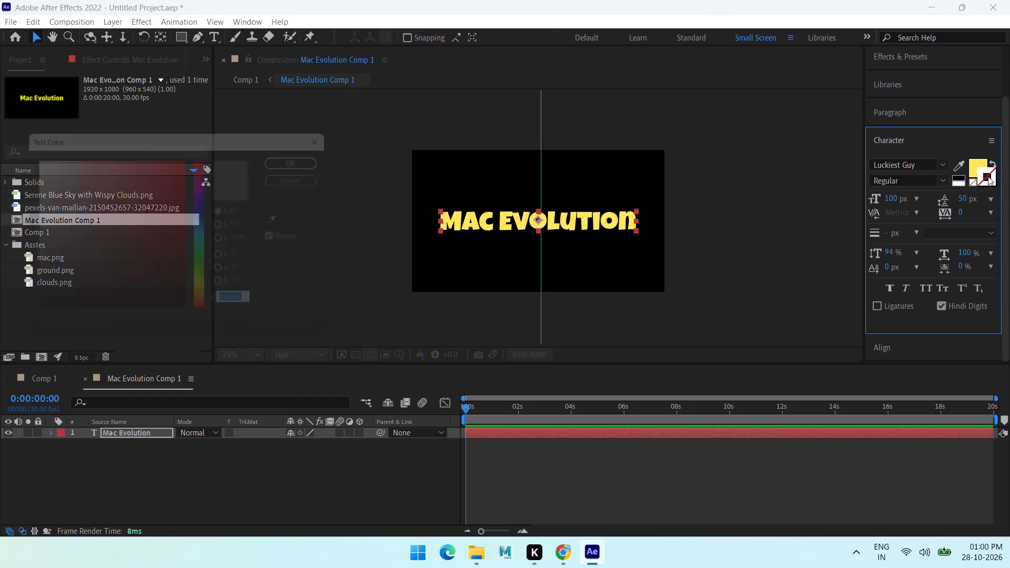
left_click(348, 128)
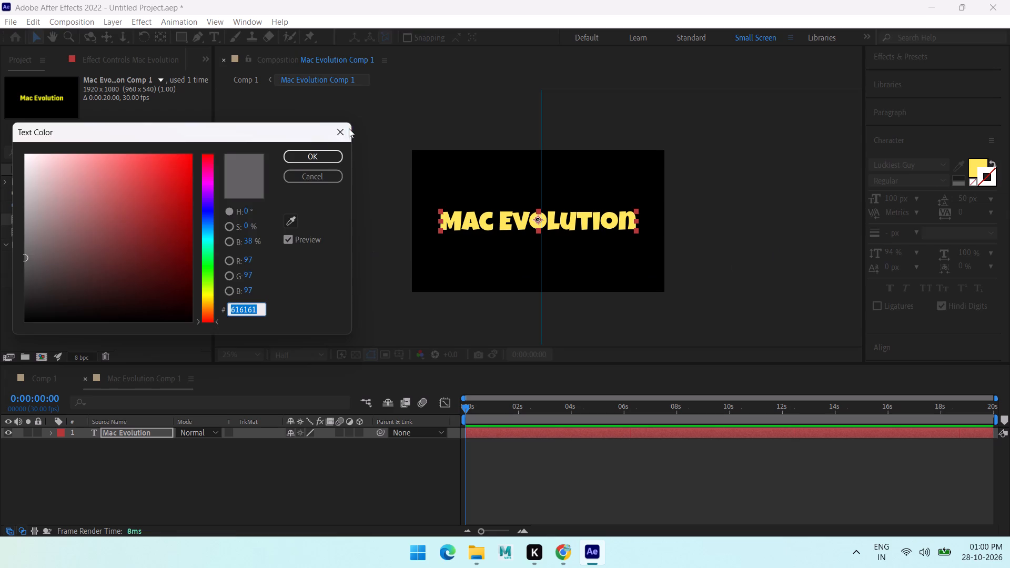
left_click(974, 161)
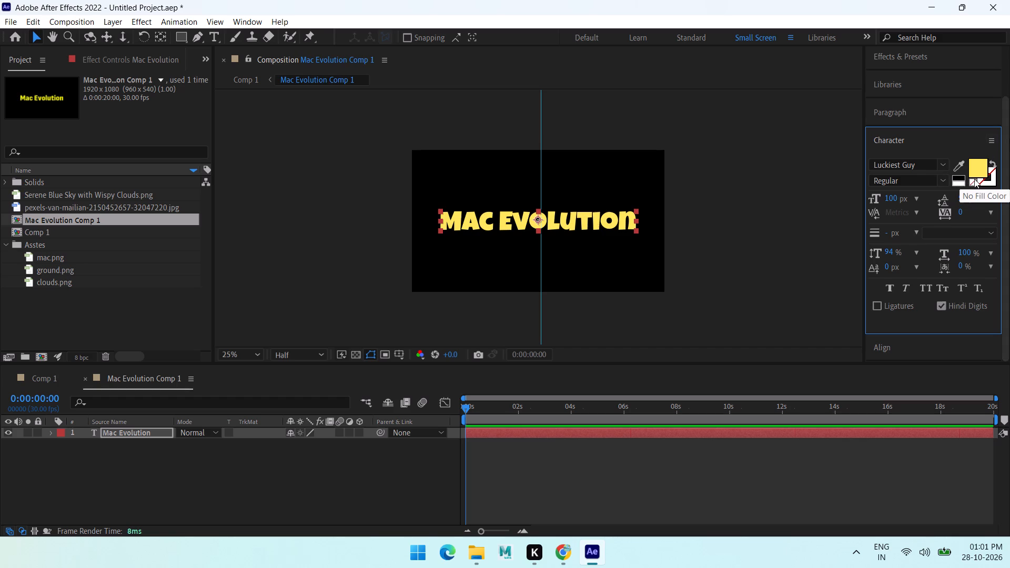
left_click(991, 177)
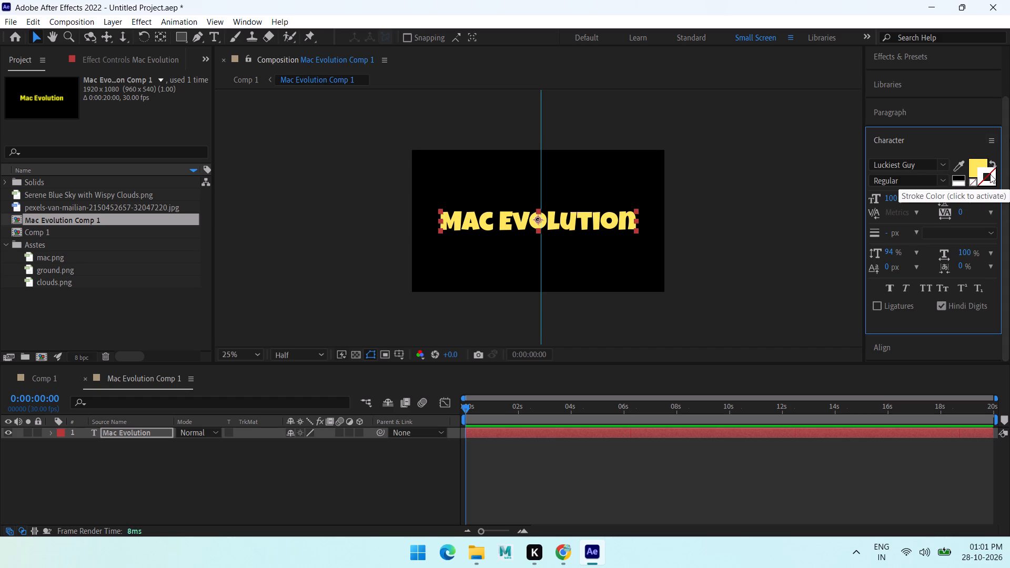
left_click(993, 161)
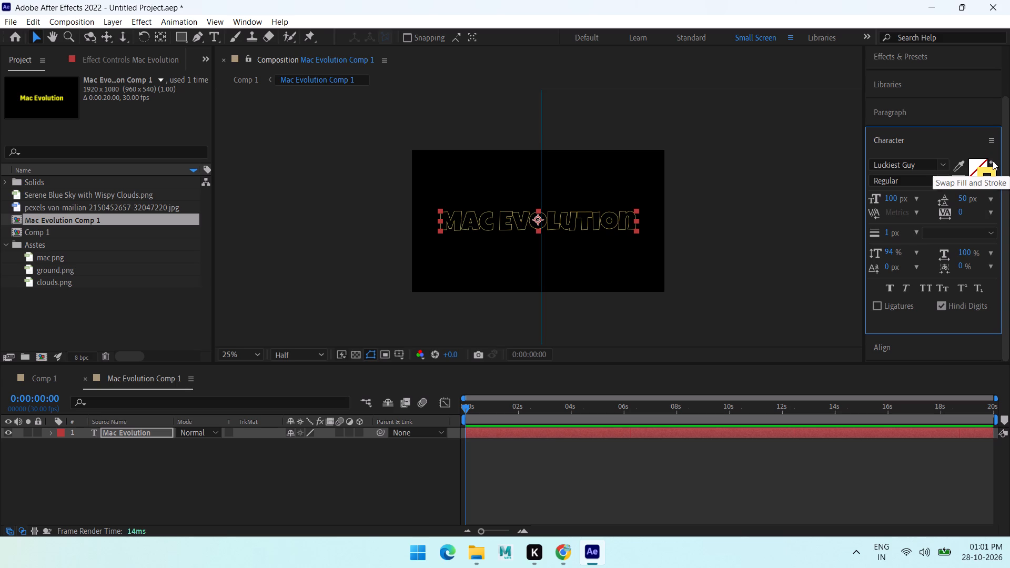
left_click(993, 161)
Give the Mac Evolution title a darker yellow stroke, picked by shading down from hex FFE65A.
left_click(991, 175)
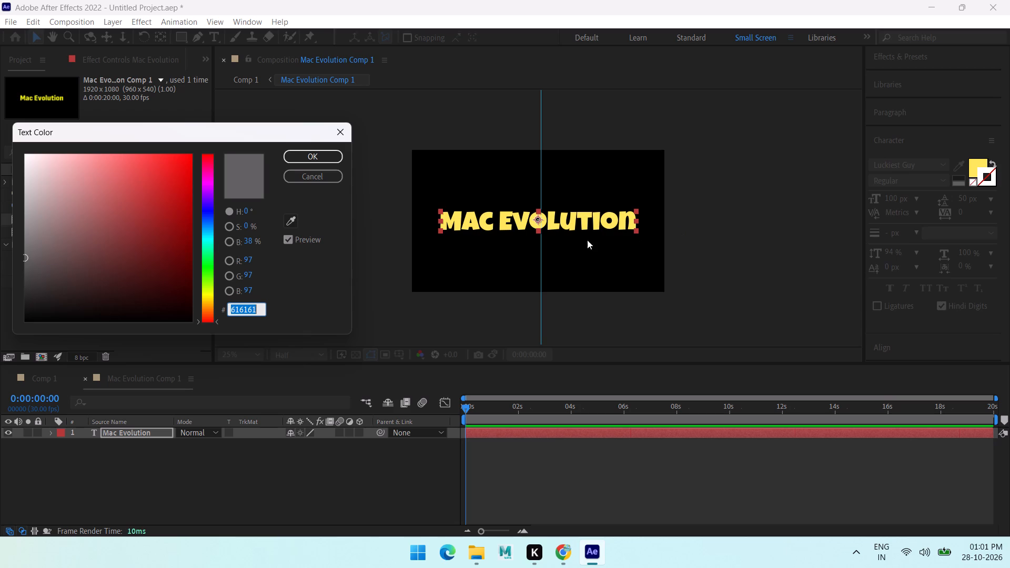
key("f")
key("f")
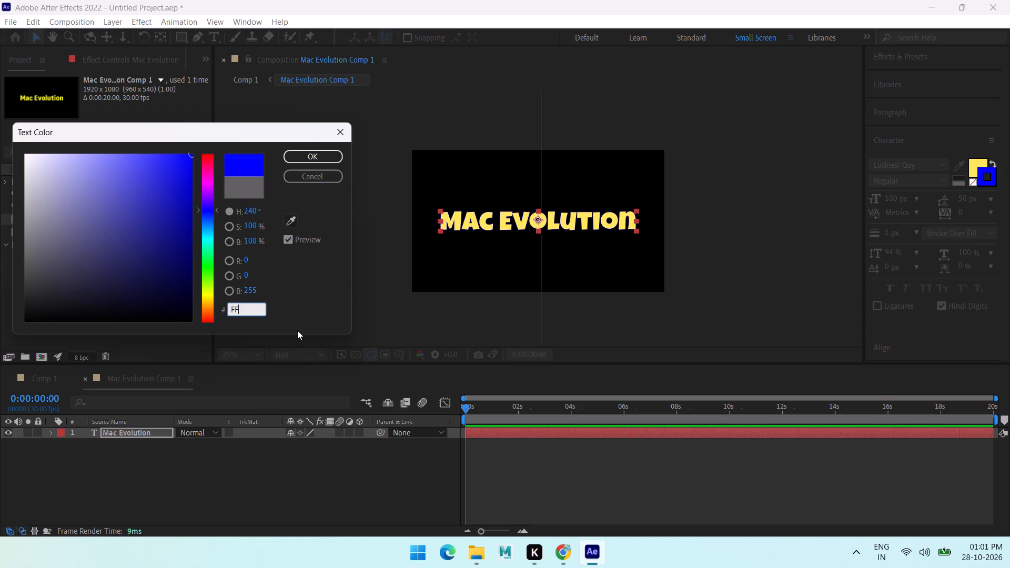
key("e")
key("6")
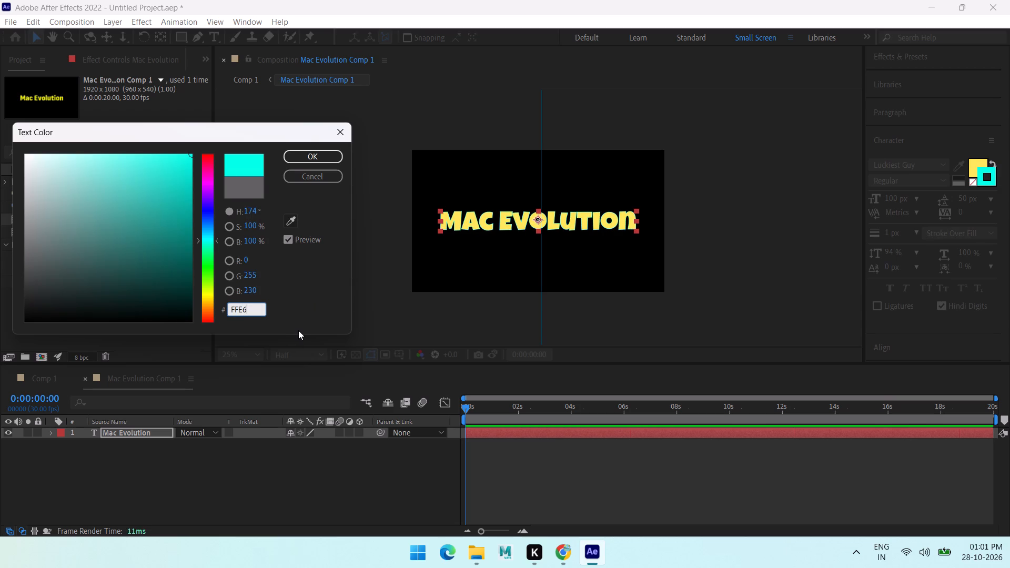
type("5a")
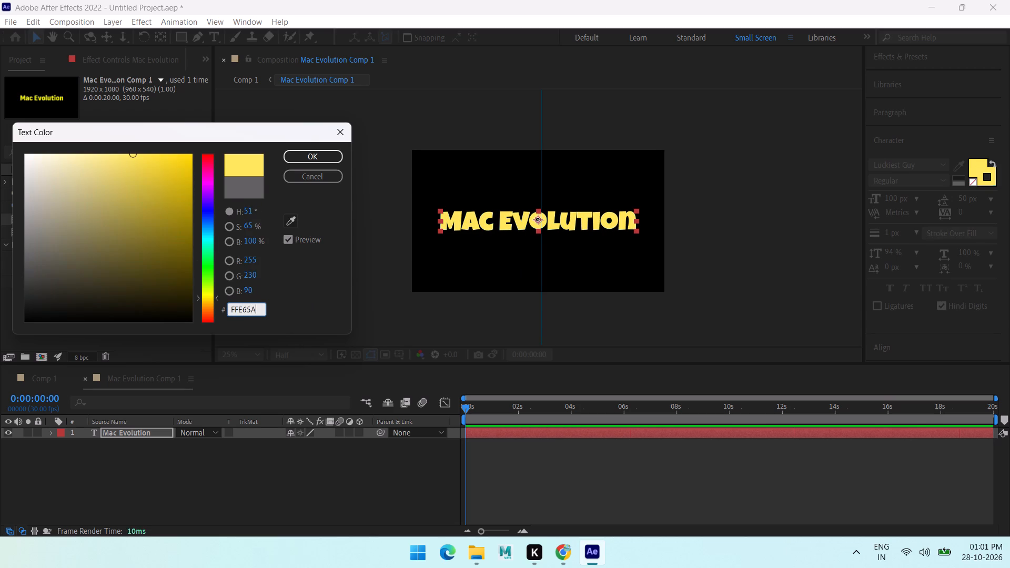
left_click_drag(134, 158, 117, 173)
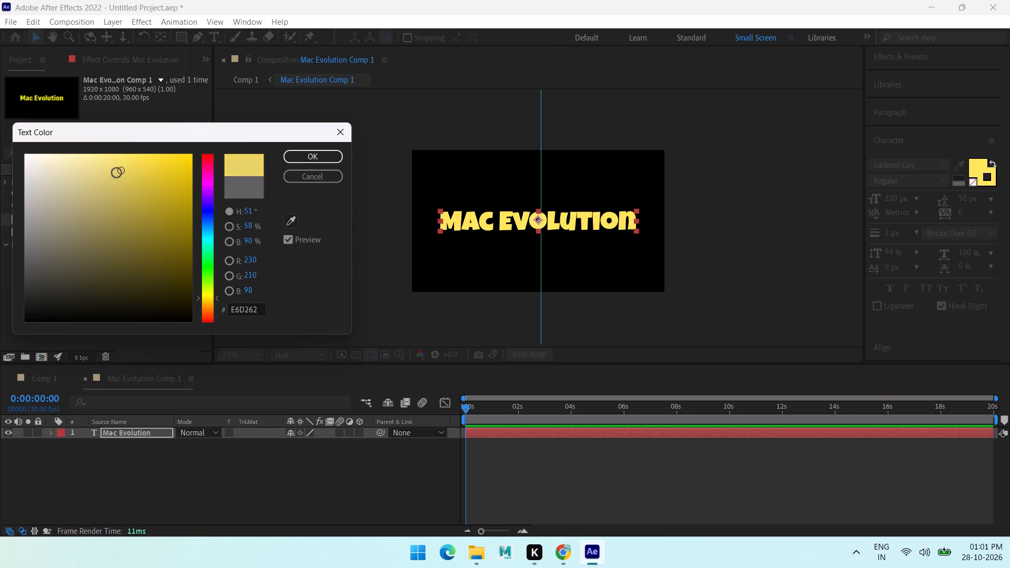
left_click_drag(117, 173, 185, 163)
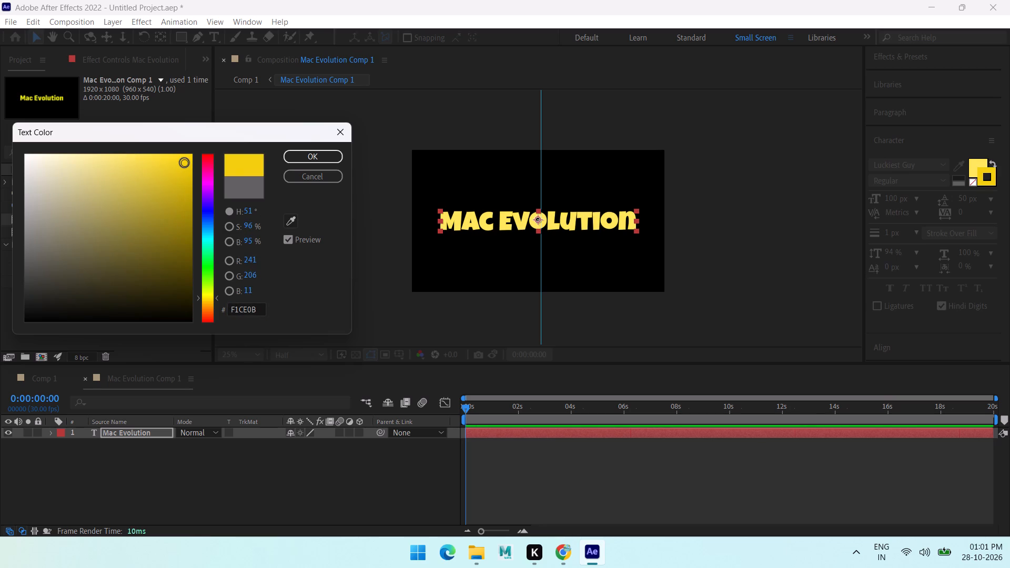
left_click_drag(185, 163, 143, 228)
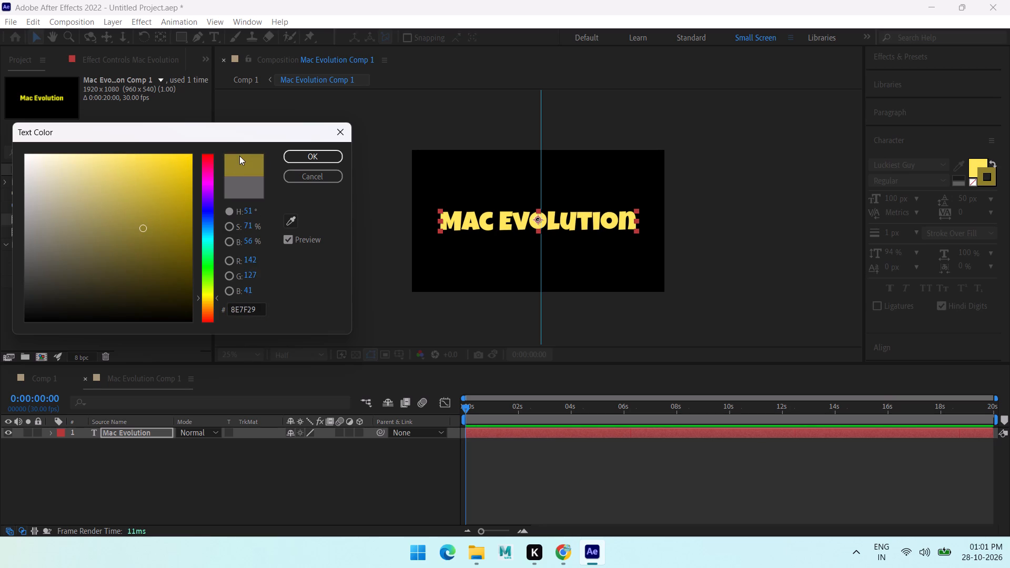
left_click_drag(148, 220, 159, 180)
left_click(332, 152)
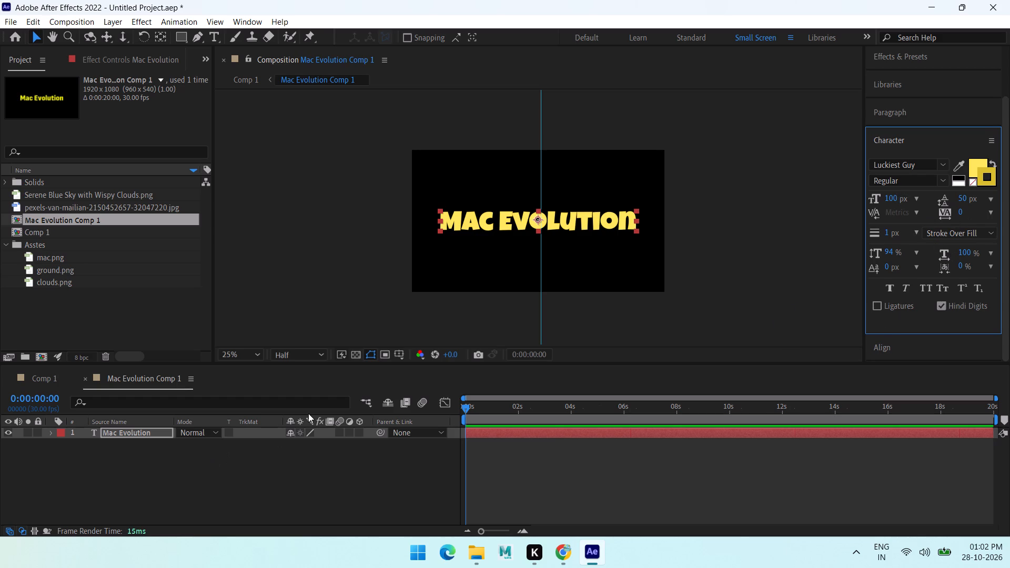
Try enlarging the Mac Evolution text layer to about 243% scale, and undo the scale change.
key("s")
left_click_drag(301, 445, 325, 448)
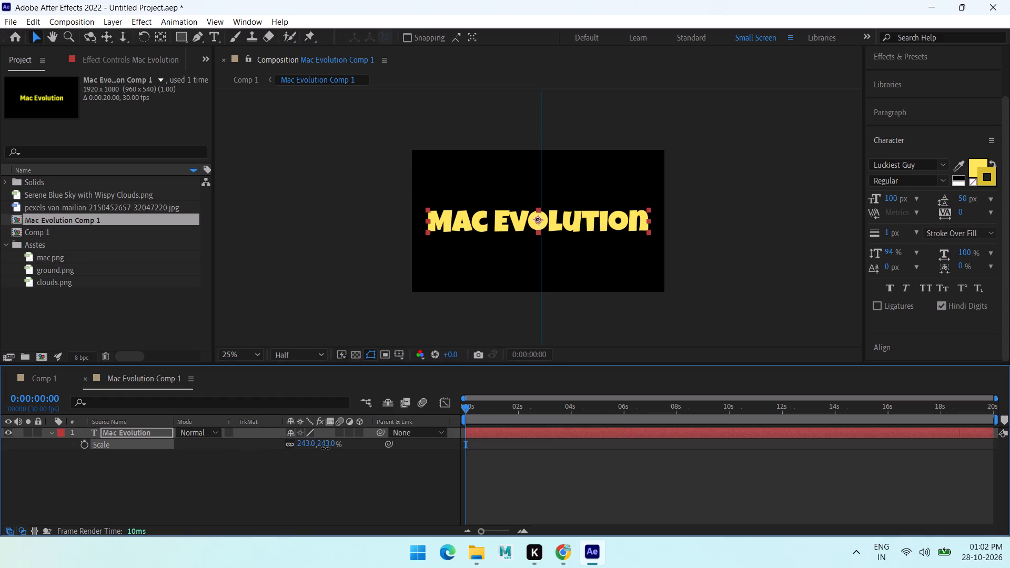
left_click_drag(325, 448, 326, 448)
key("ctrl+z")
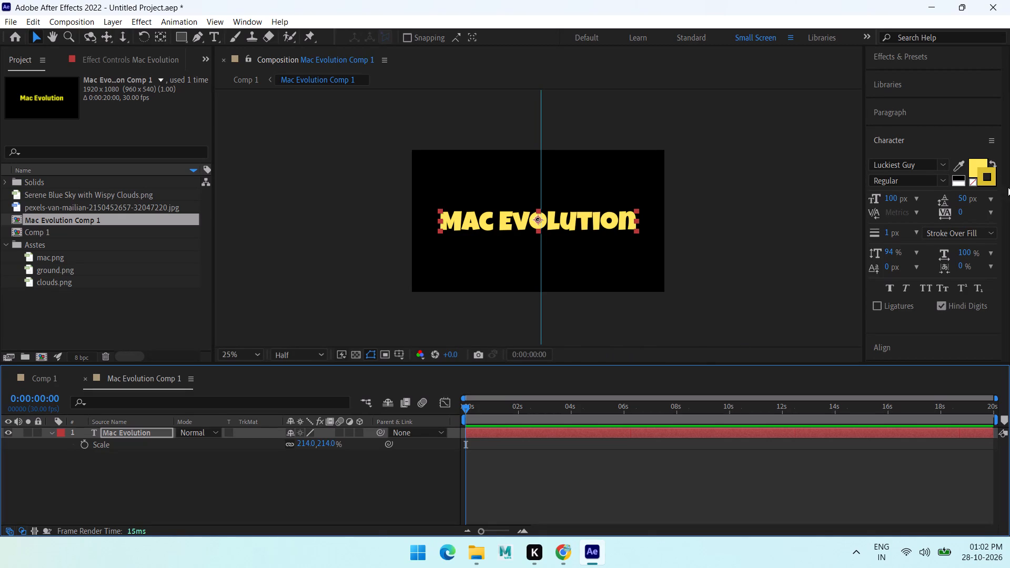
Set the Mac Evolution title's stroke colour to black and check the title in Comp 1.
left_click(987, 173)
left_click_drag(162, 174, 75, 272)
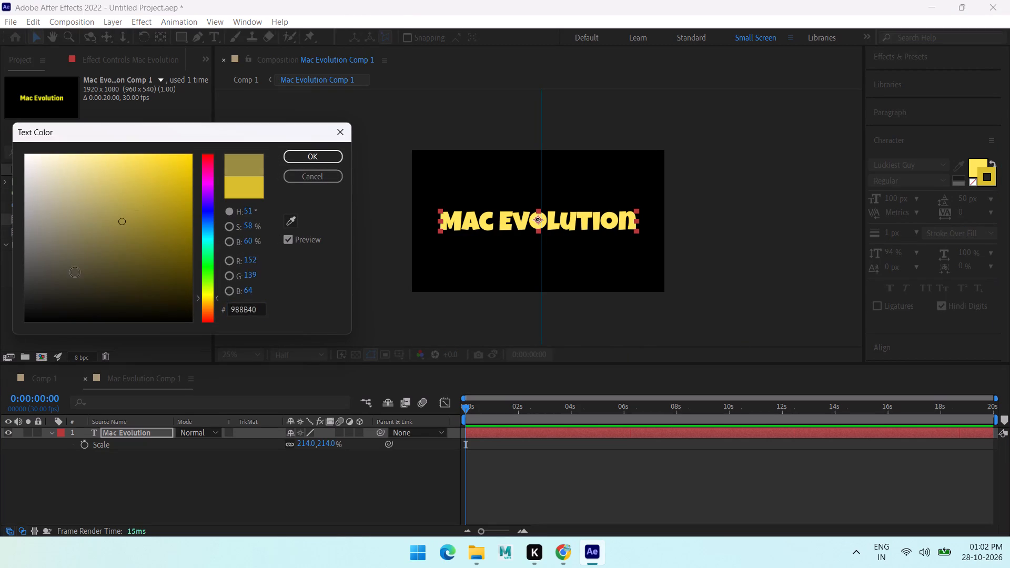
left_click_drag(75, 272, 0, 368)
left_click(328, 151)
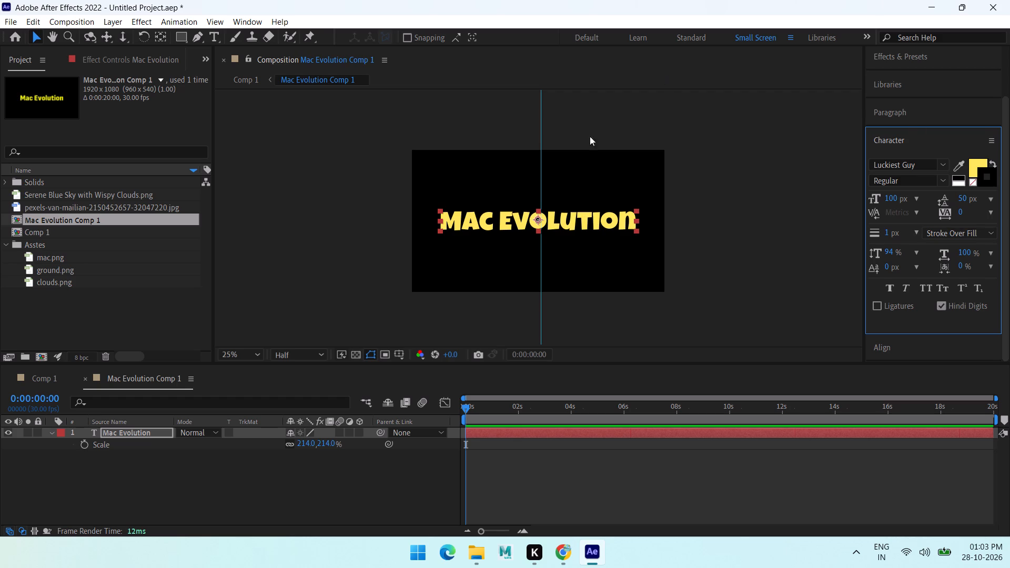
left_click(37, 383)
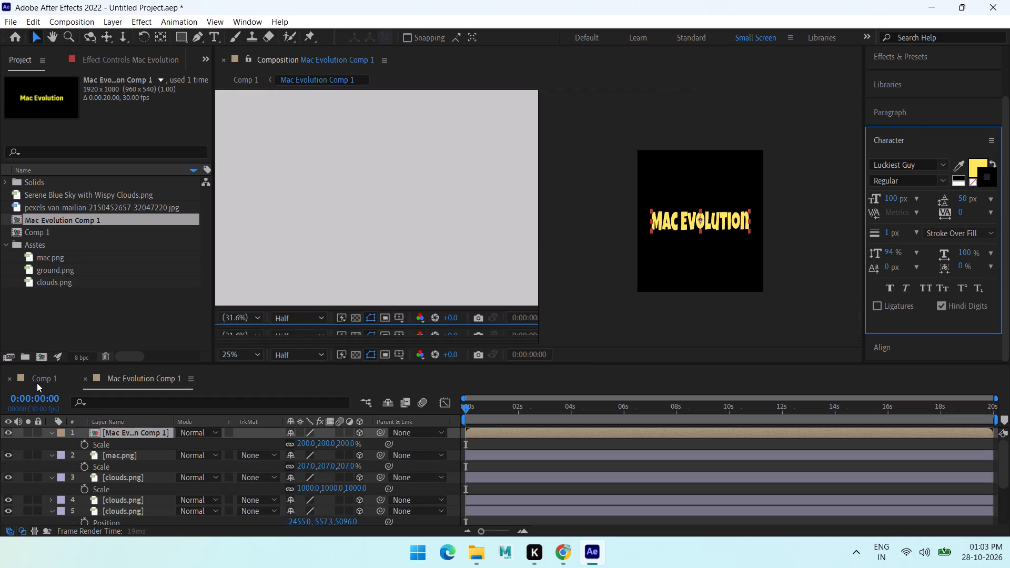
scroll(402, 171, "up", 1)
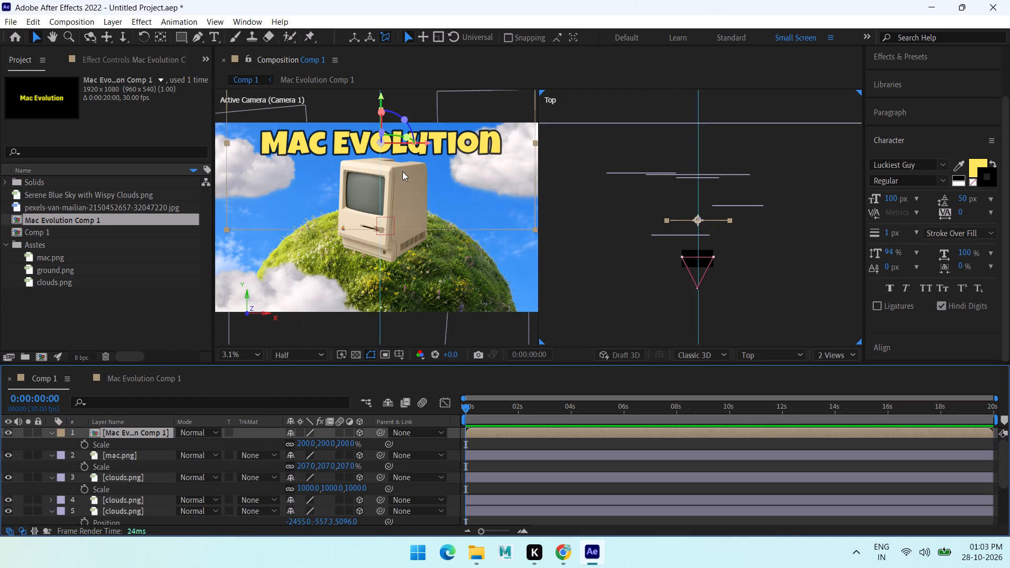
scroll(427, 201, "down", 1)
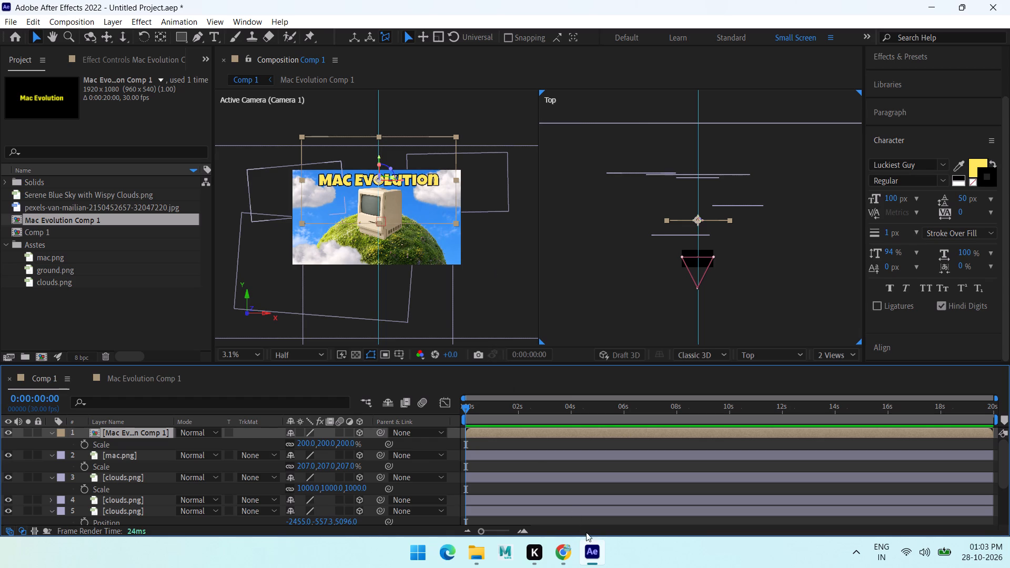
Return to Mac Evolution Comp 1 and enter hex FFE65A as the title's fill colour.
left_click(137, 373)
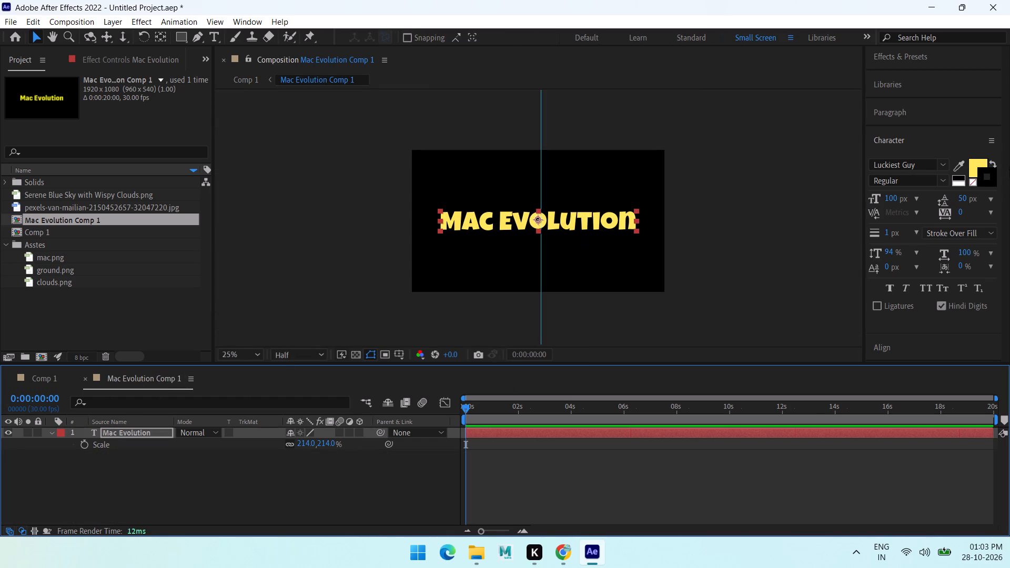
left_click(978, 161)
left_click(974, 171)
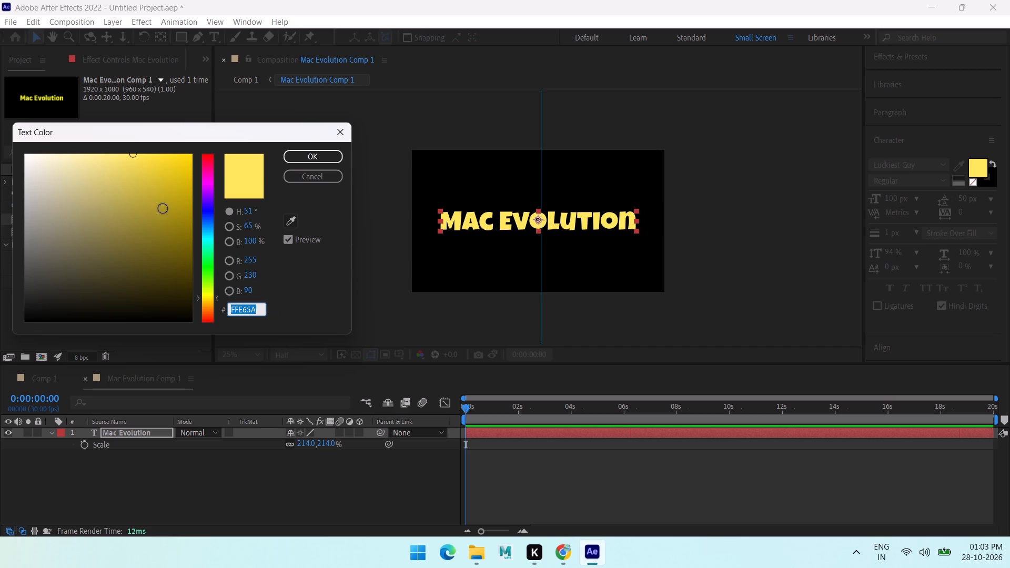
type("ff")
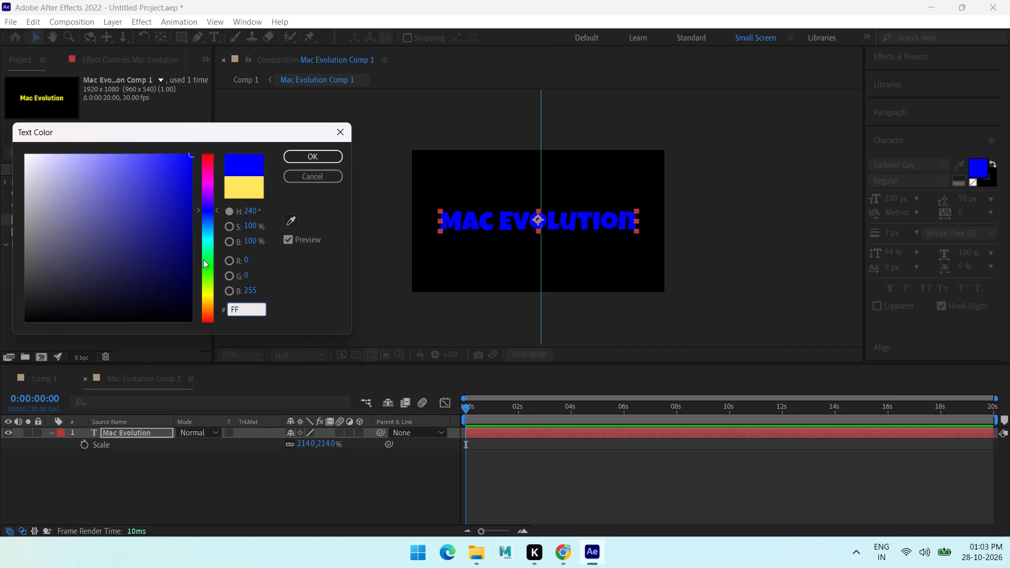
type("e6")
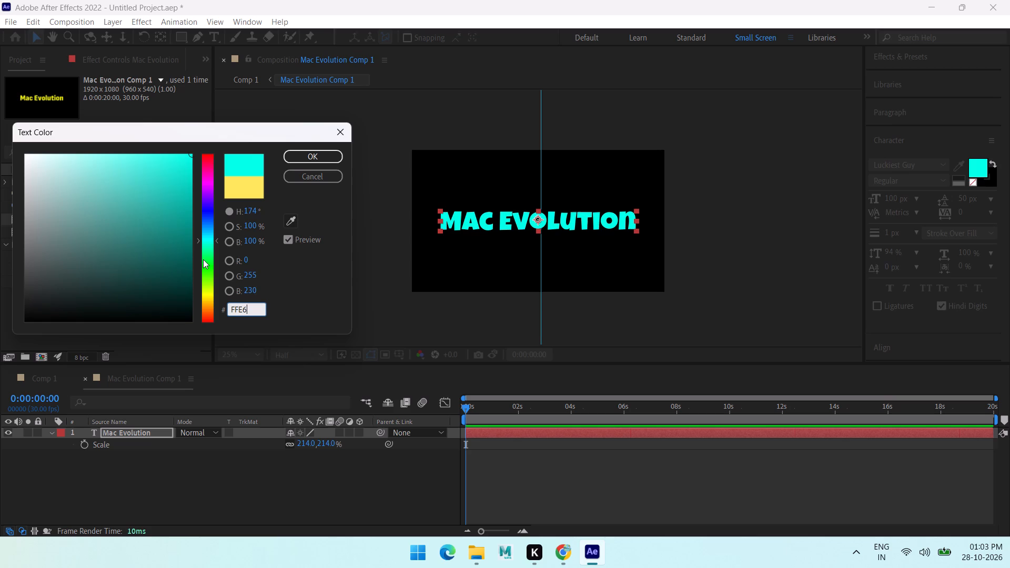
type("5a")
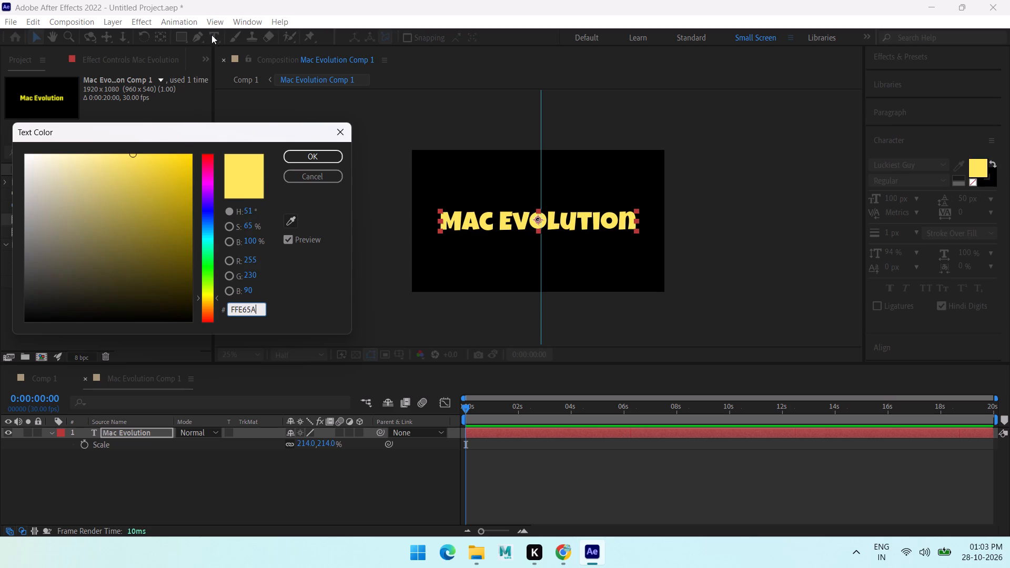
left_click(316, 153)
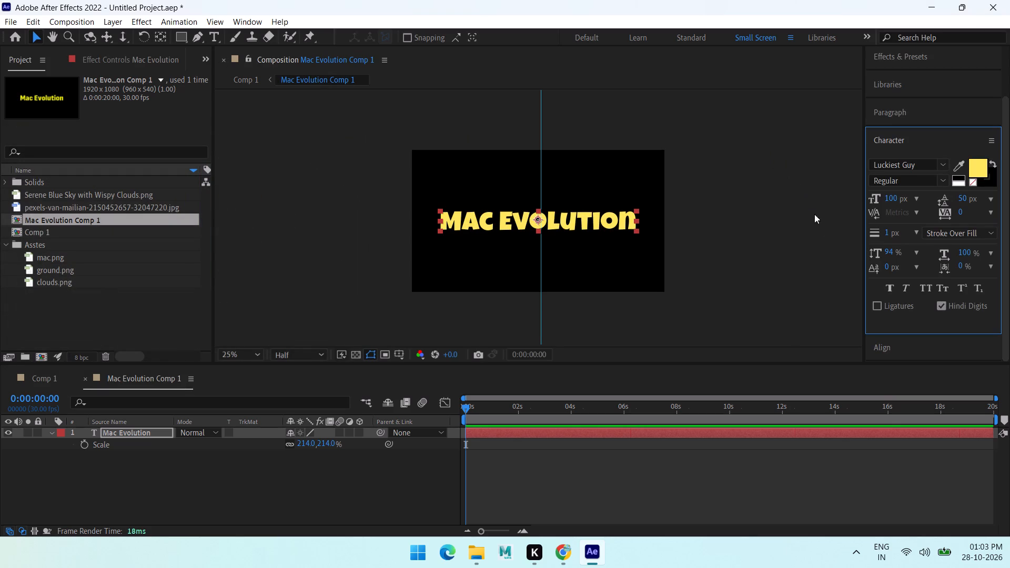
Duplicate the Mac Evolution text layer and set the copy's fill colour to black.
left_click(149, 432)
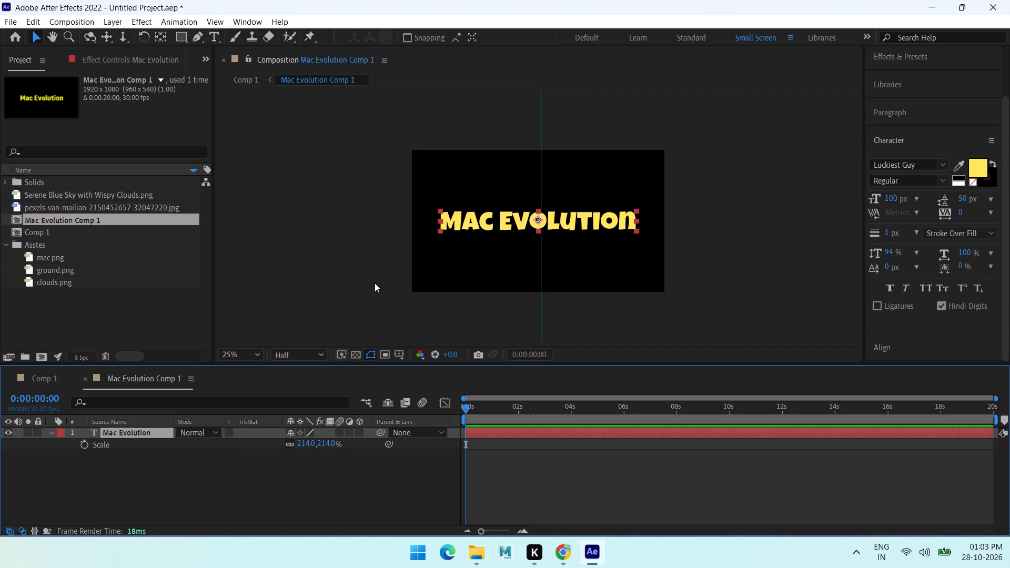
key("ctrl+d")
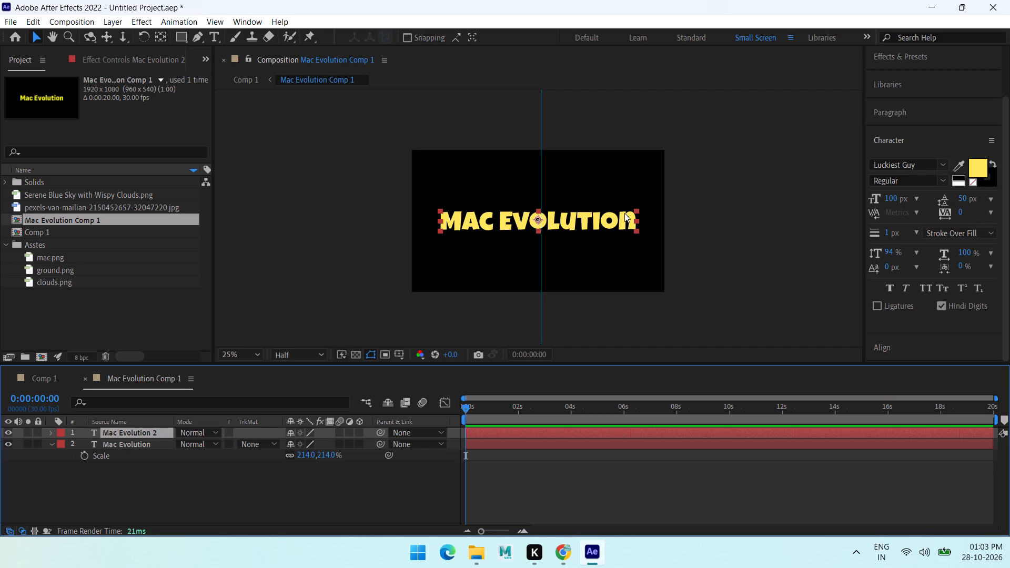
left_click(977, 163)
left_click_drag(158, 207, 0, 325)
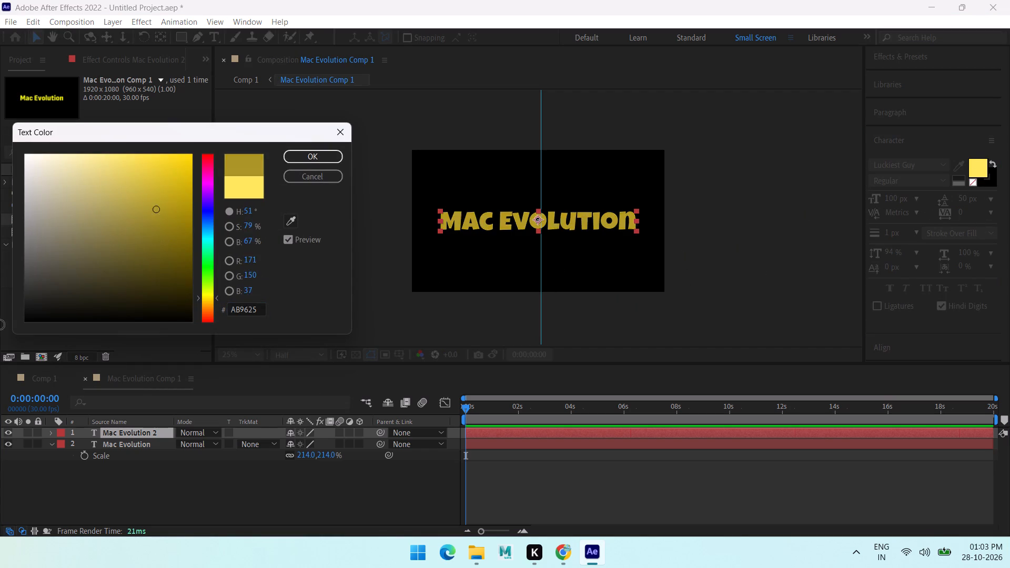
left_click_drag(0, 325, 0, 407)
left_click(316, 156)
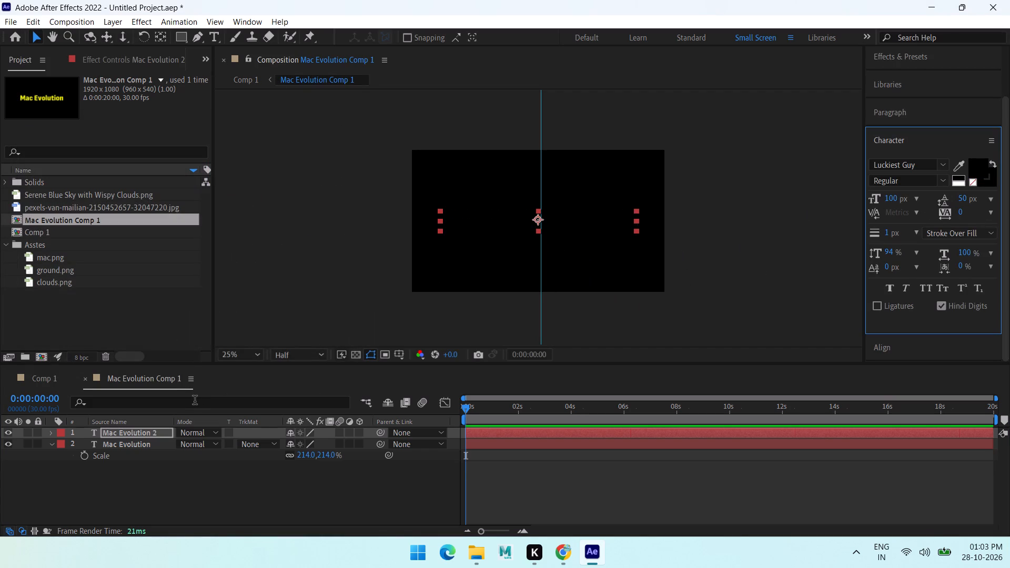
Duplicate the black Mac Evolution 2 layer twice and check the stacked title in Comp 1.
key("ctrl+d")
key("ctrl+d")
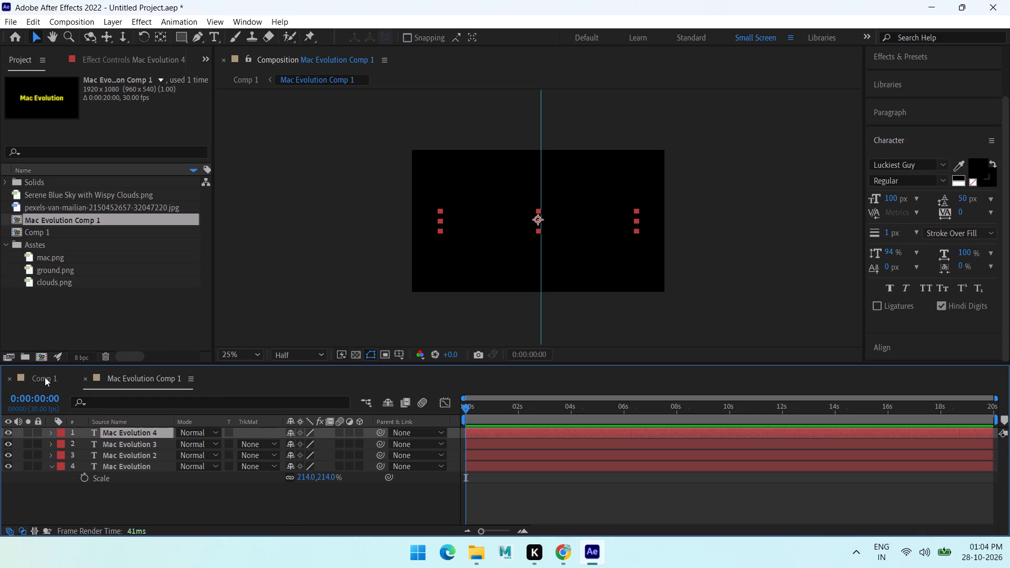
left_click(44, 378)
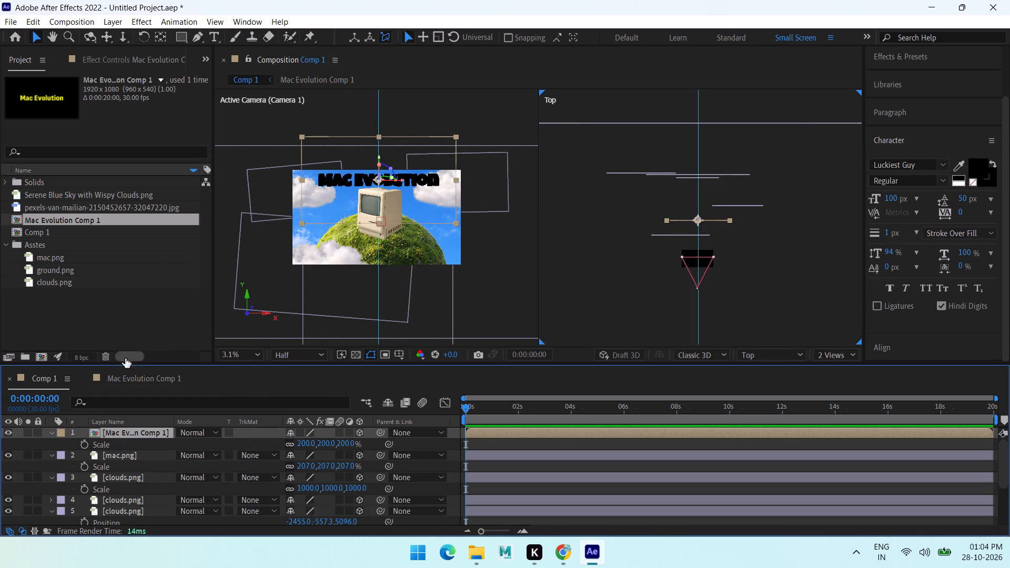
Set the Mac Evolution 4 layer's fill colour to hex FFE65A and check the title in Comp 1.
left_click(134, 373)
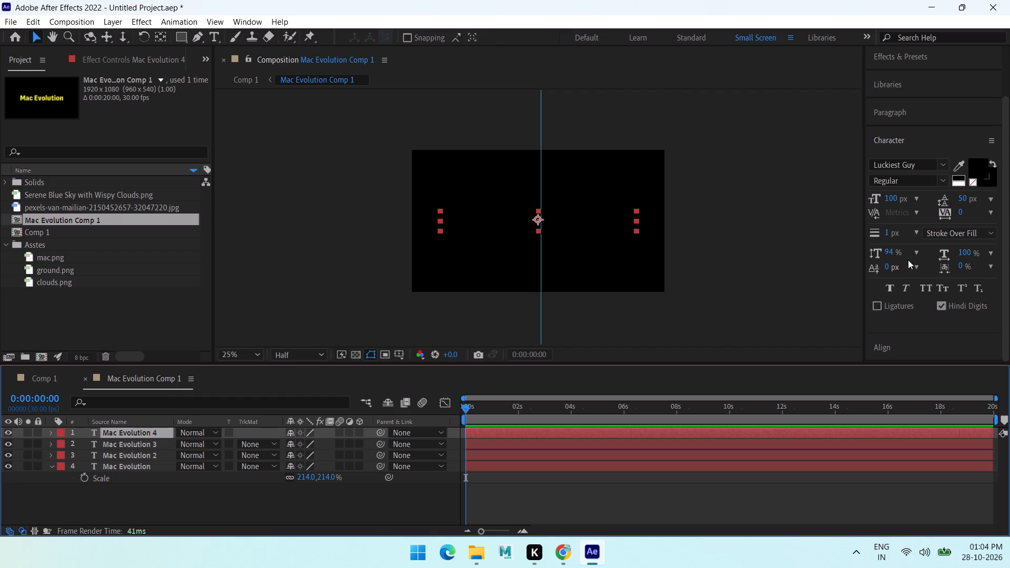
left_click(979, 160)
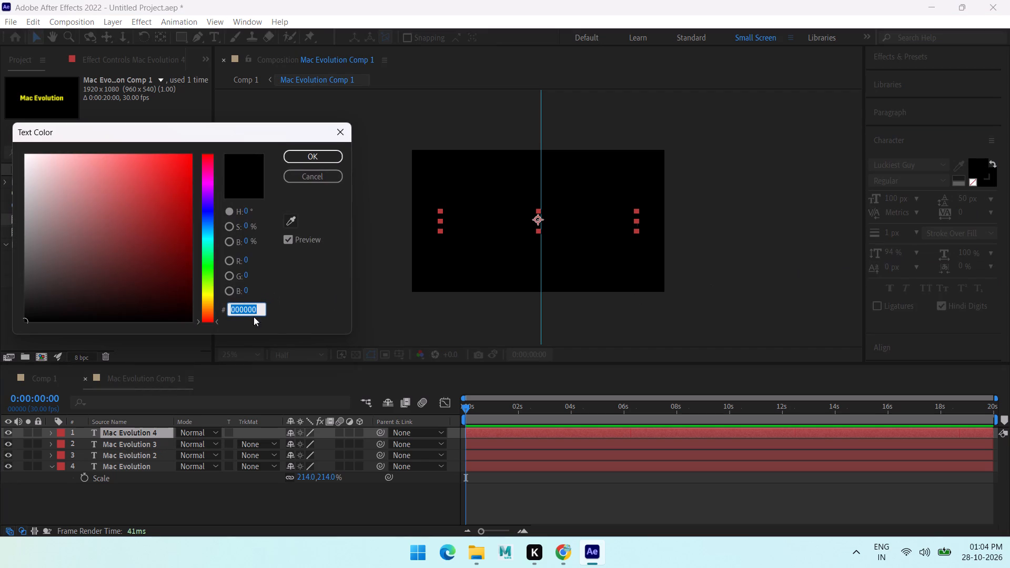
type("ff")
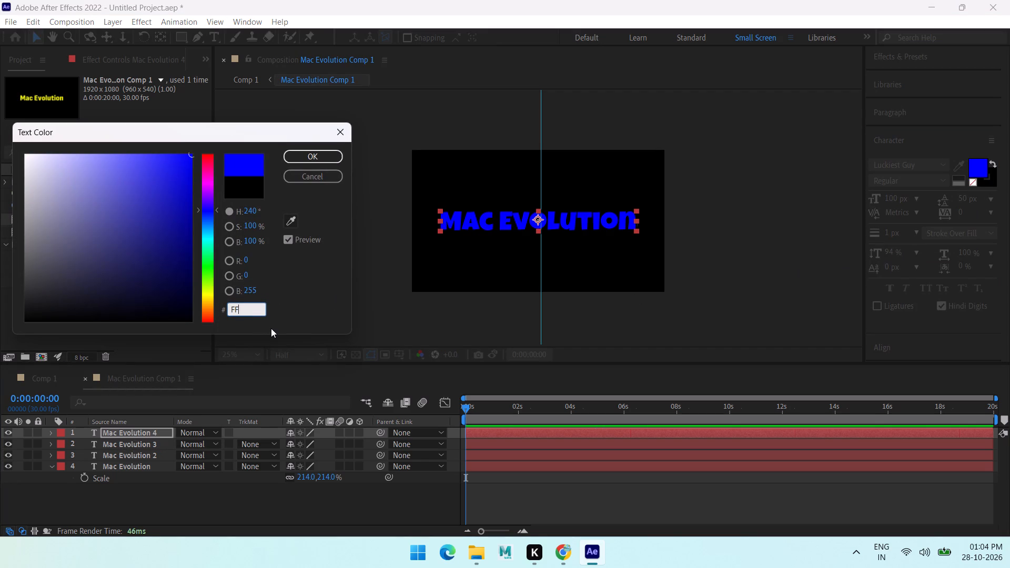
type("e6")
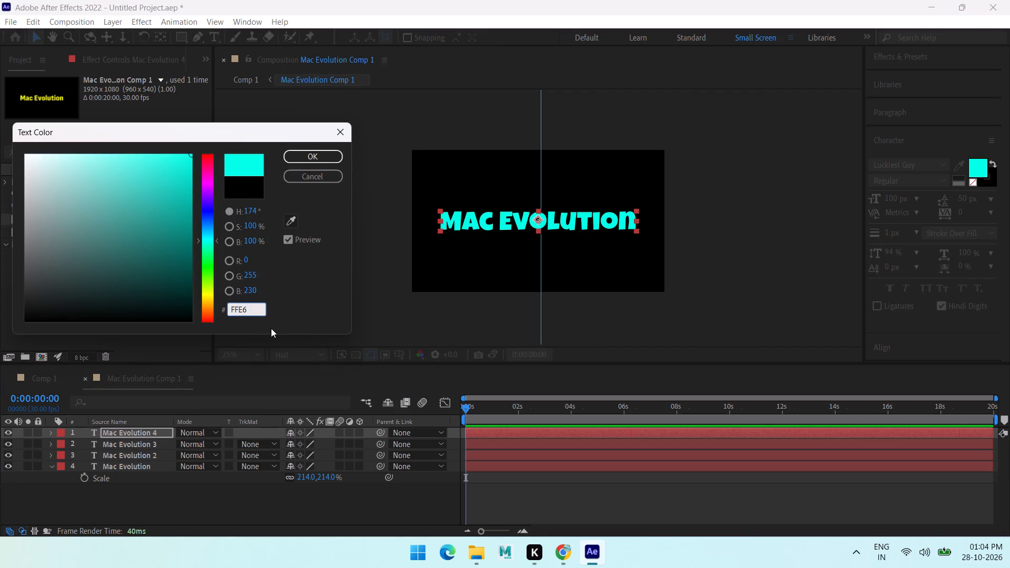
key("5")
key("a")
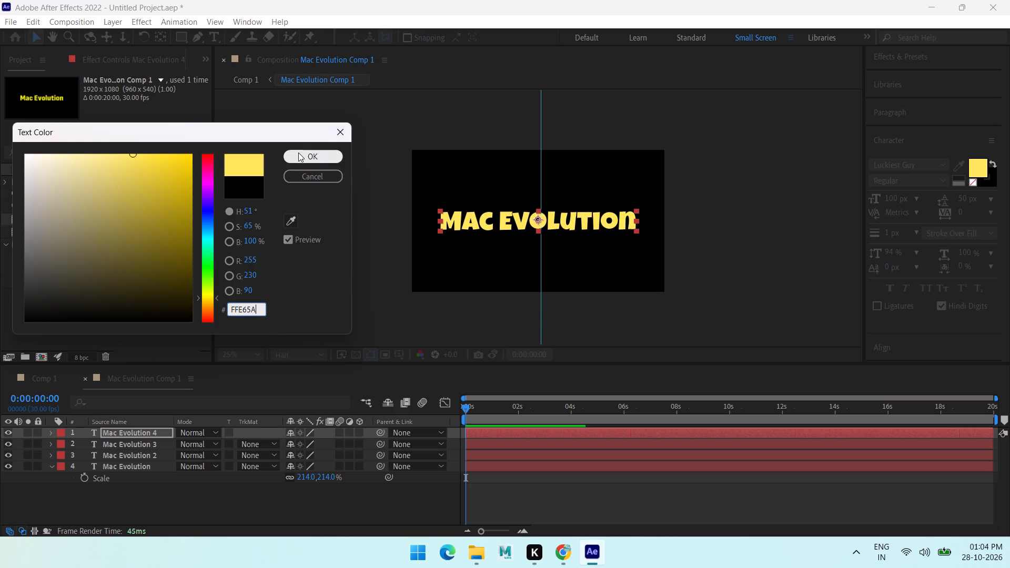
left_click(299, 153)
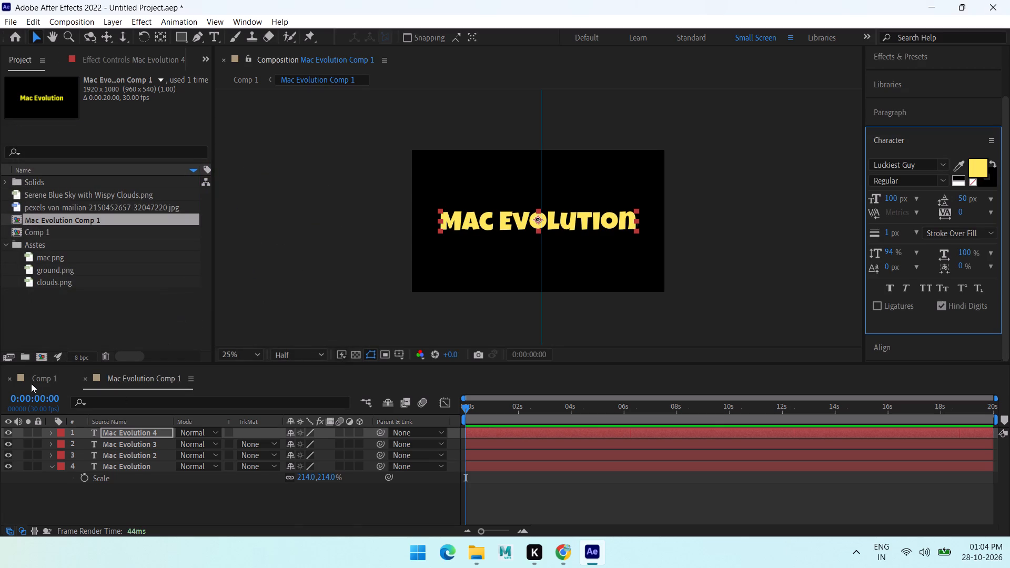
left_click(29, 380)
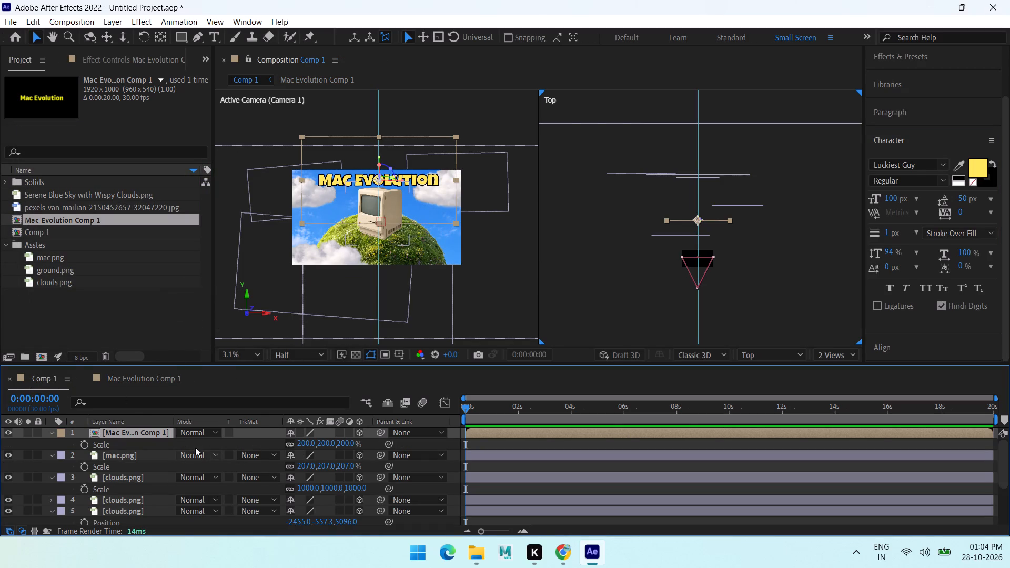
Shift the Mac Evolution 3 layer in Mac Evolution Comp 1 to an X position of 947.6.
left_click(127, 380)
left_click(143, 444)
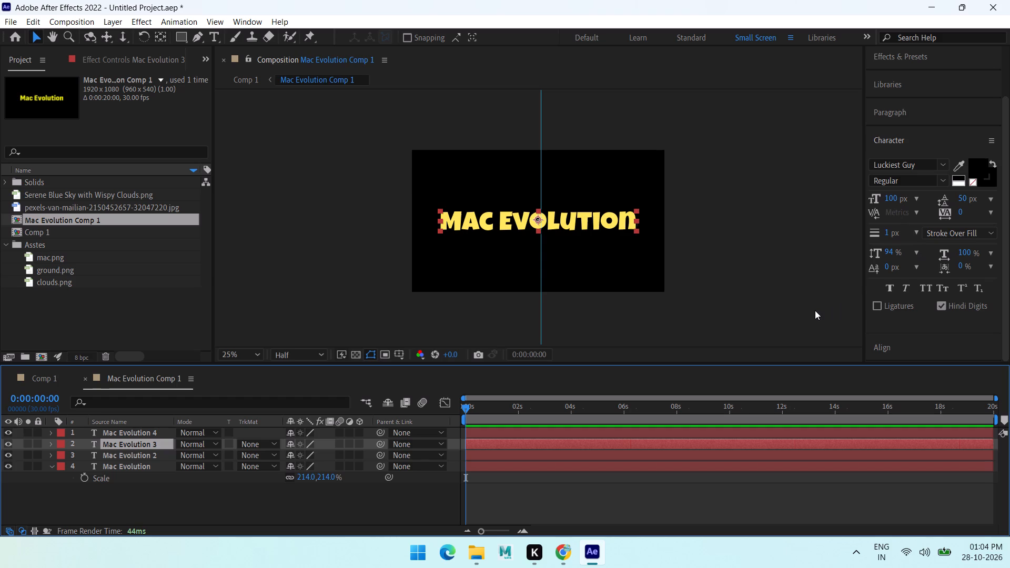
key("p")
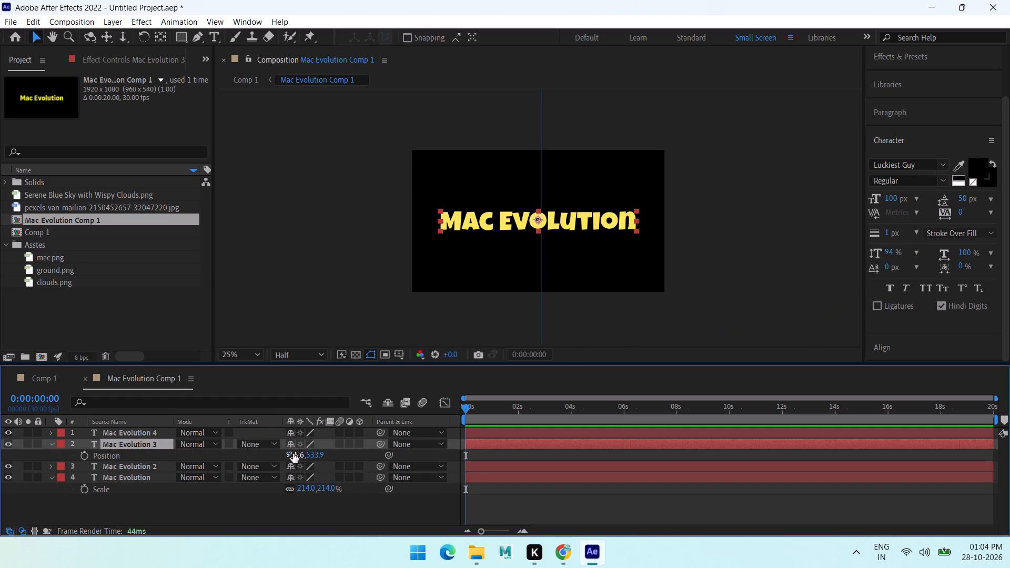
left_click_drag(293, 453, 287, 455)
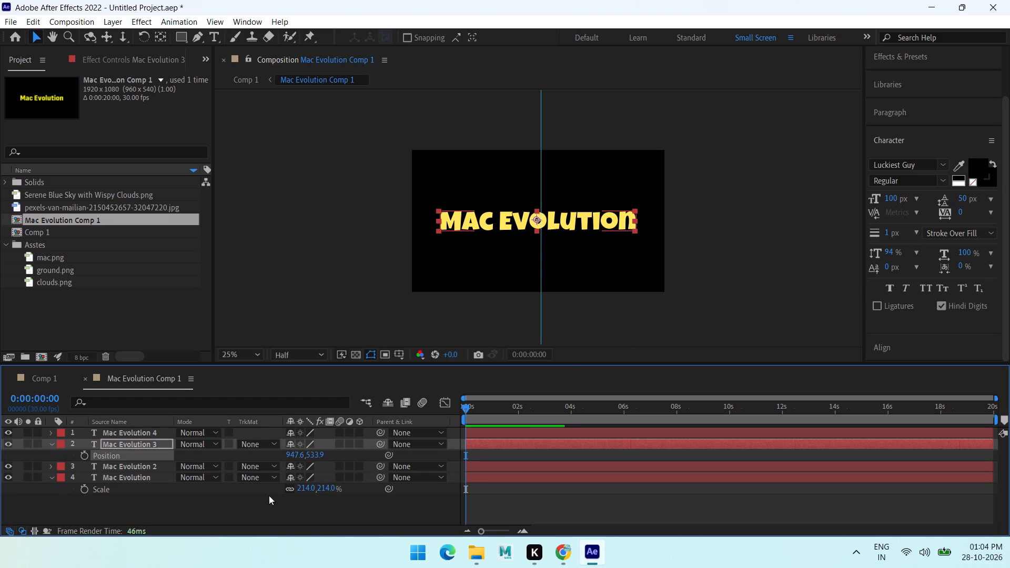
Shift the Mac Evolution 2 layer to an X position of 943.6 and inspect the offset title in Comp 1.
left_click(154, 466)
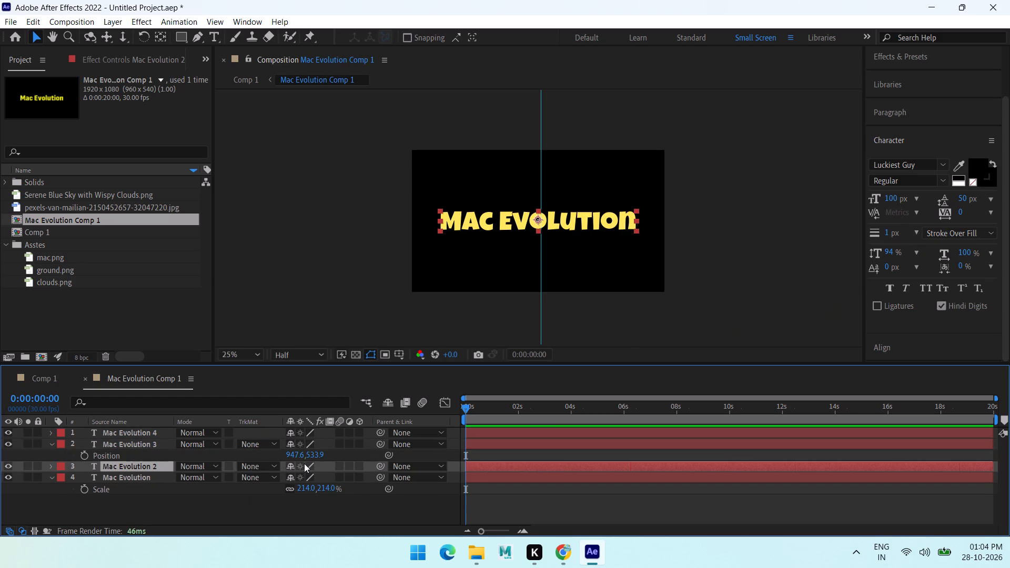
key("p")
left_click(291, 472)
left_click_drag(291, 474, 288, 474)
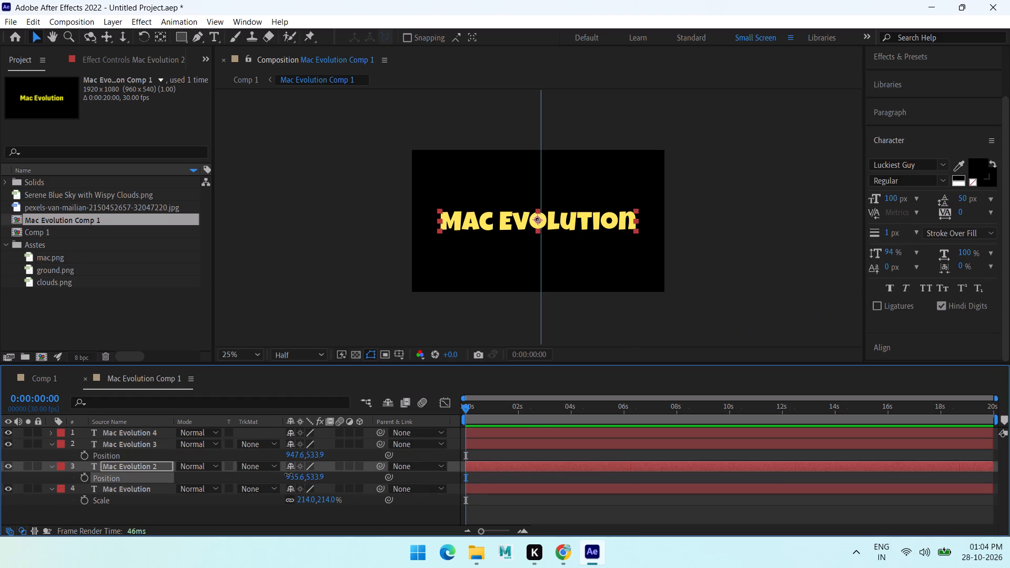
left_click_drag(288, 474, 280, 474)
left_click(43, 378)
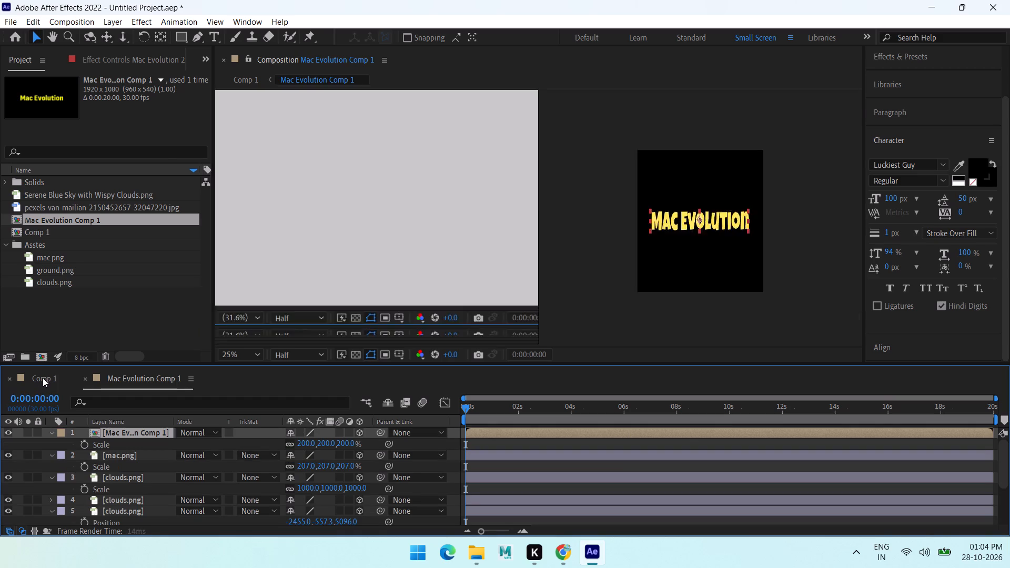
scroll(349, 158, "up", 2)
scroll(361, 175, "down", 1)
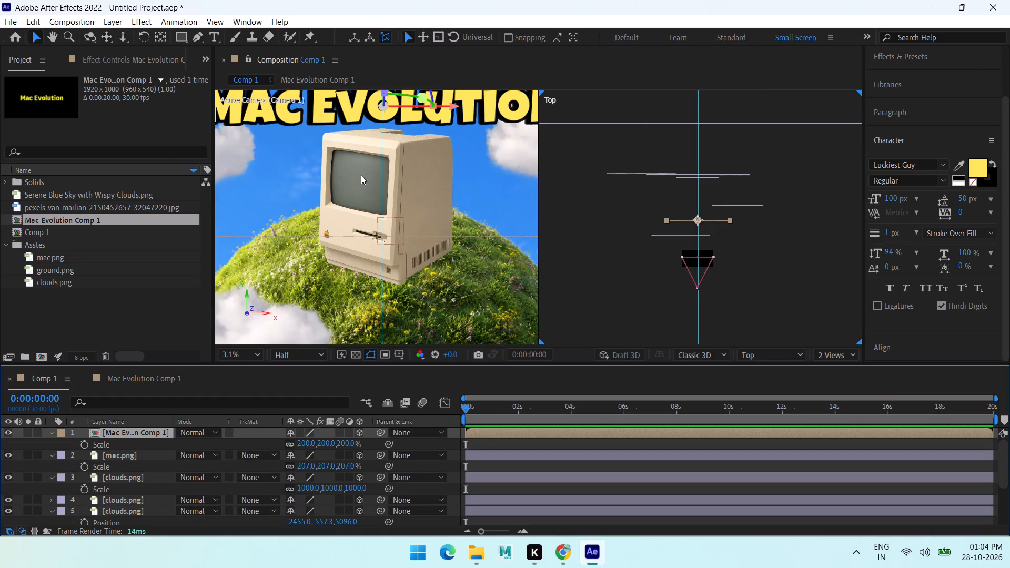
scroll(379, 167, "down", 1)
scroll(408, 176, "up", 1)
scroll(413, 177, "down", 1)
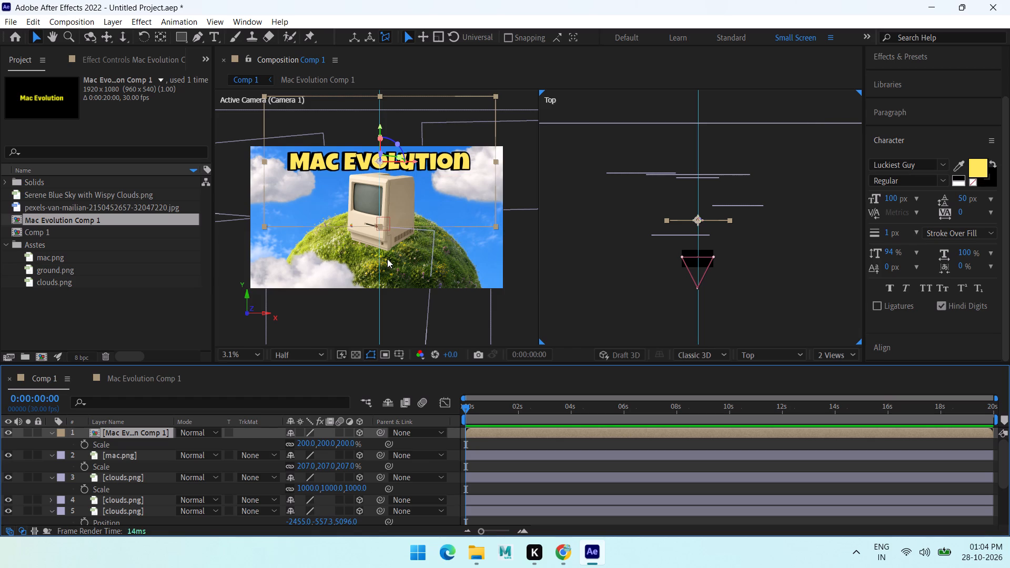
Set the fill colour of the bottom Mac Evolution layer in Mac Evolution Comp 1 to black.
left_click(142, 379)
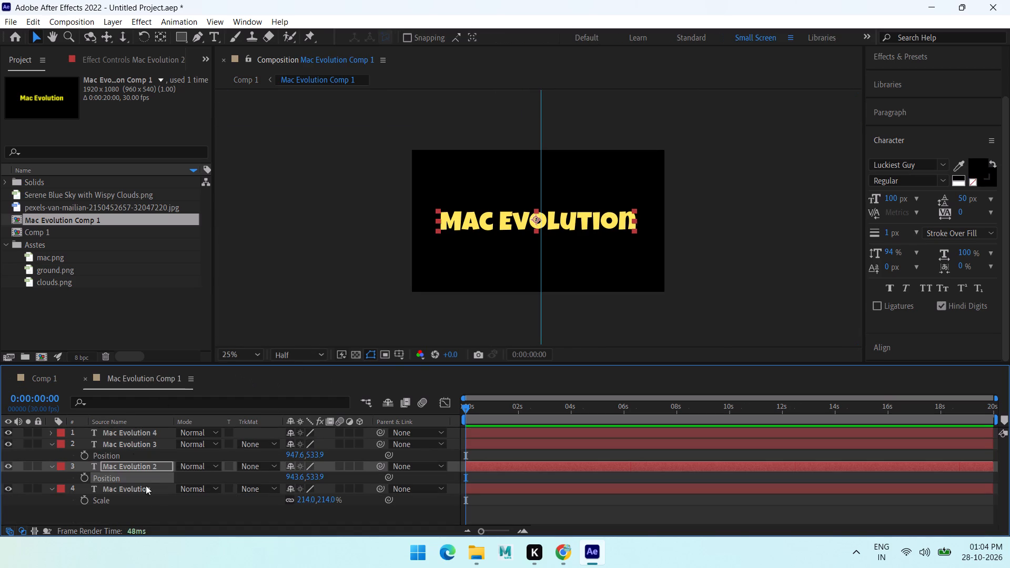
left_click(151, 436)
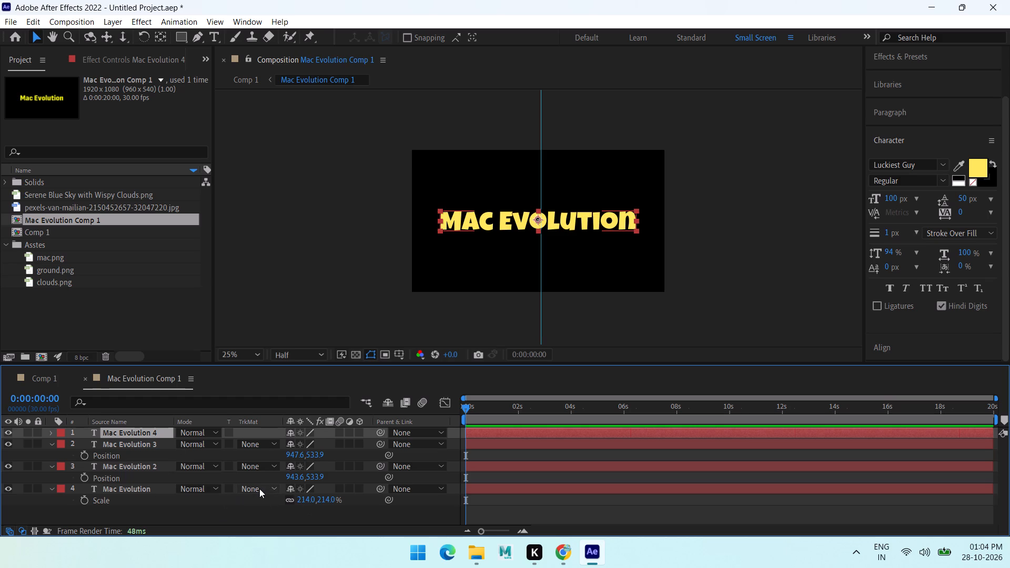
left_click(144, 488)
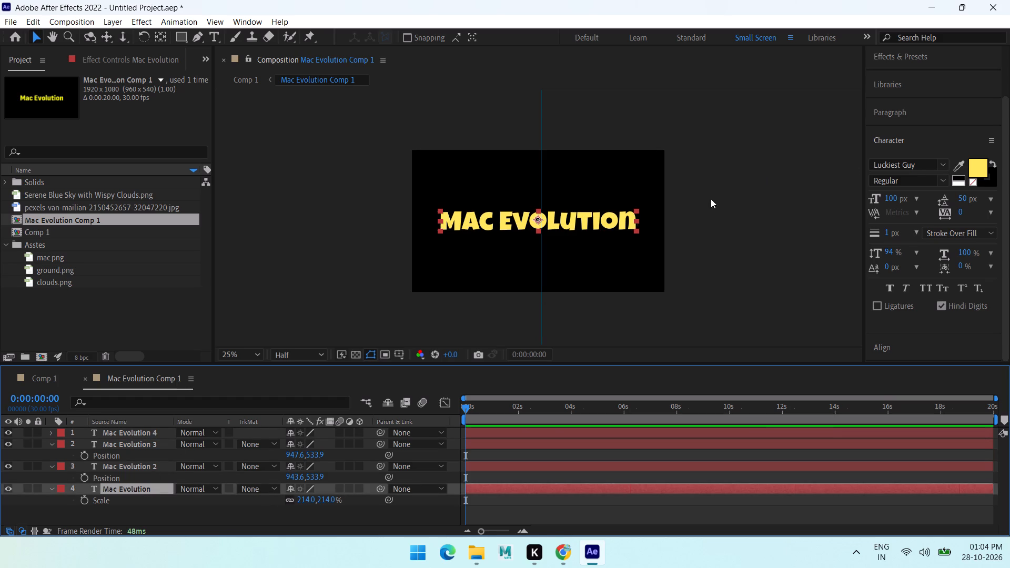
left_click(977, 171)
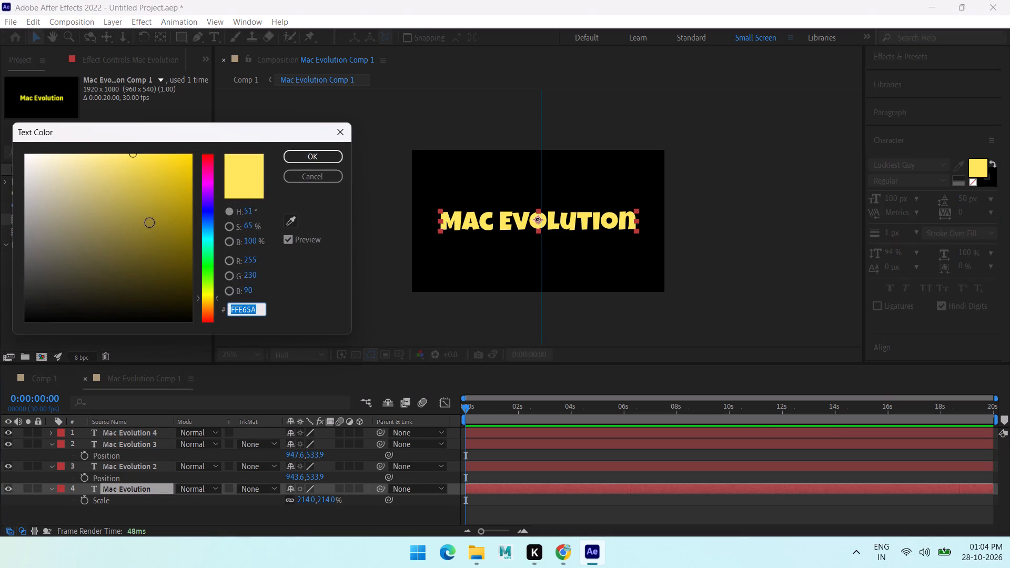
left_click_drag(150, 223, 0, 68)
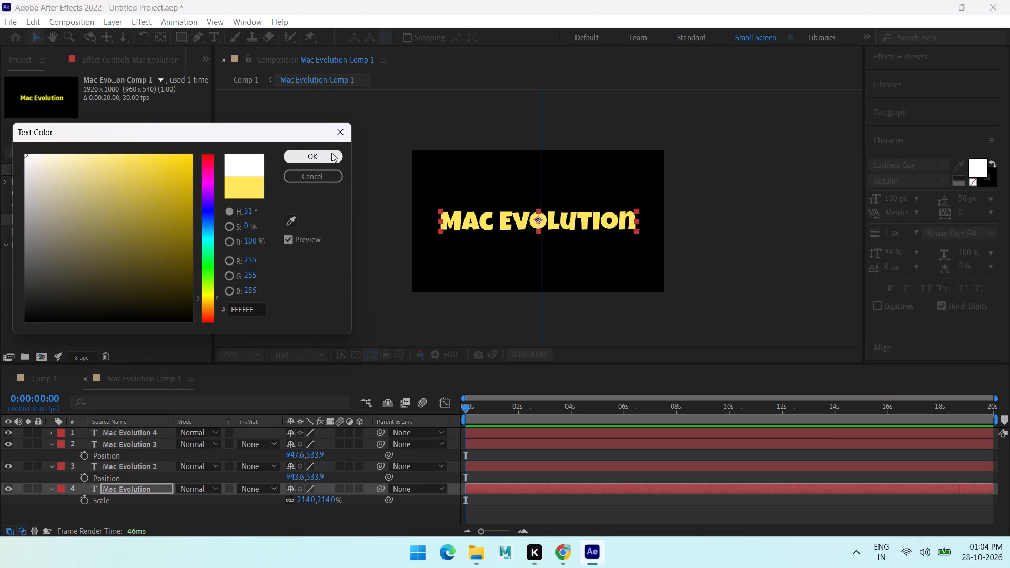
left_click_drag(159, 199, 0, 359)
left_click(320, 159)
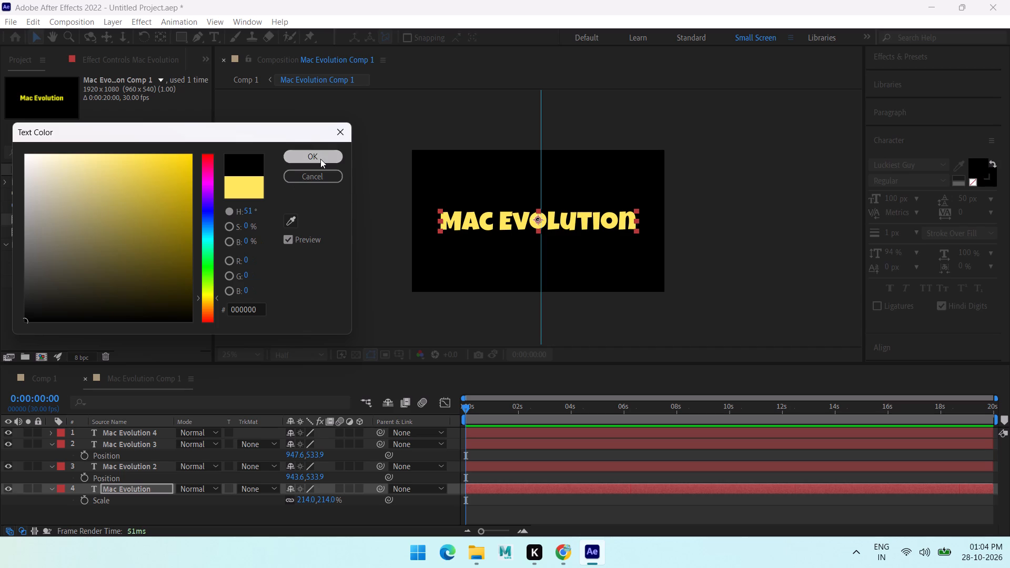
Set the bottom Mac Evolution layer's stroke colour to white and check the title in Comp 1.
left_click(996, 178)
left_click(992, 179)
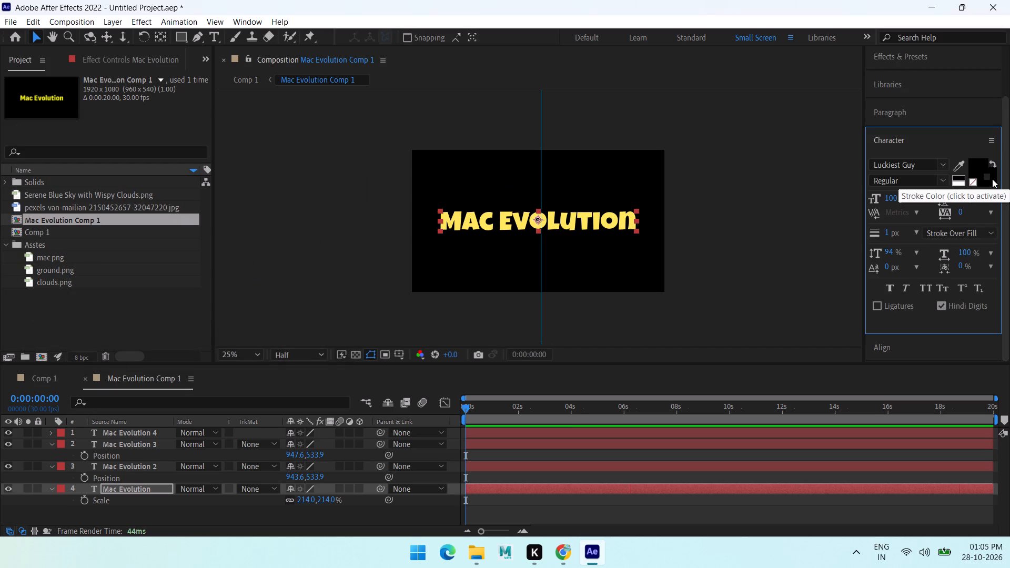
left_click_drag(133, 213, 0, 96)
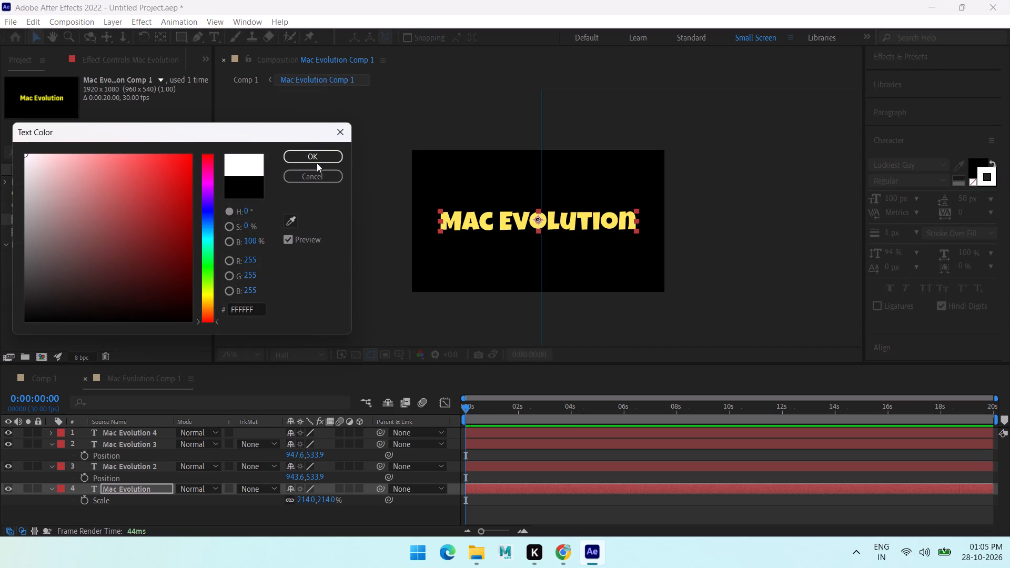
left_click(317, 158)
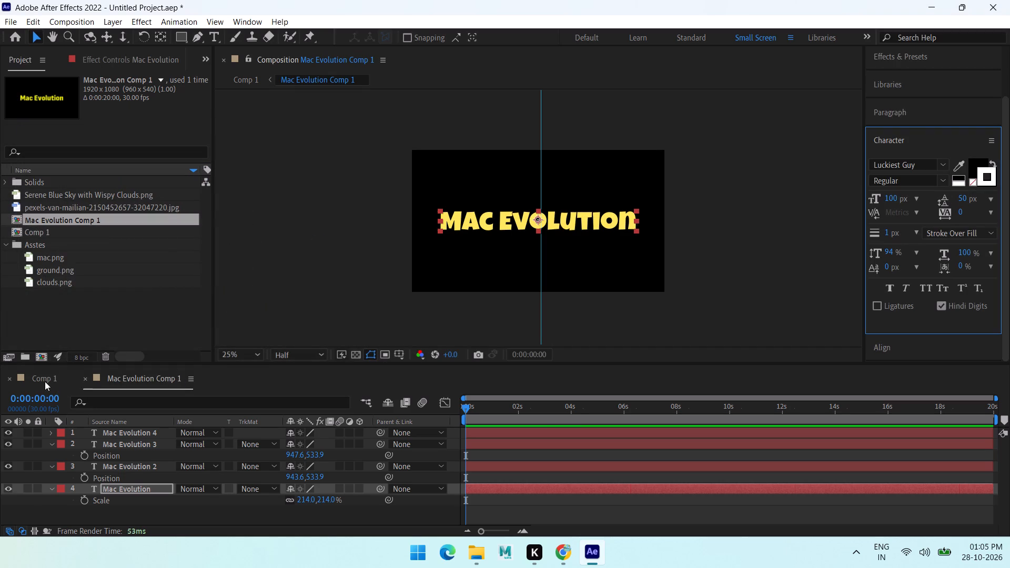
left_click(43, 377)
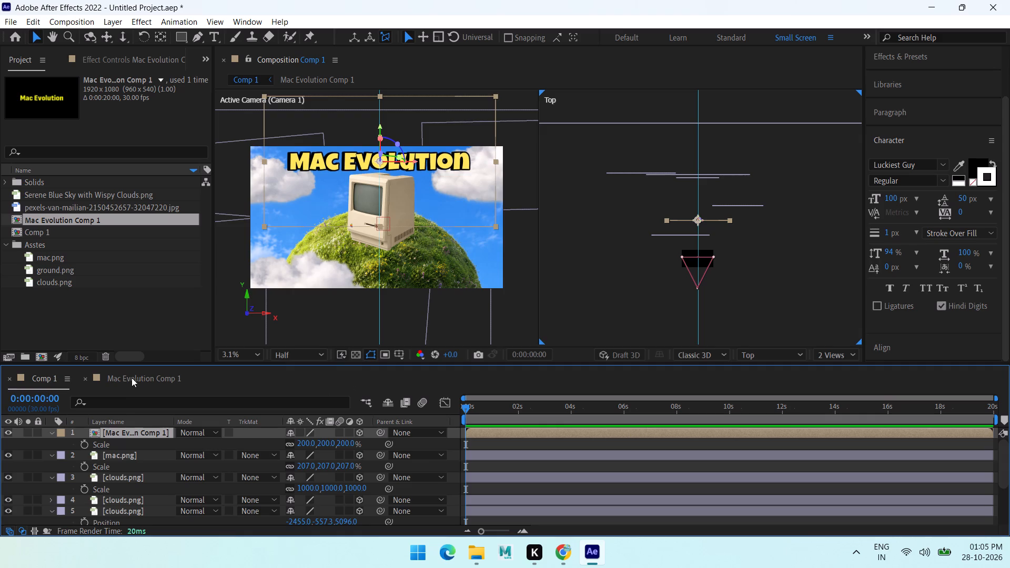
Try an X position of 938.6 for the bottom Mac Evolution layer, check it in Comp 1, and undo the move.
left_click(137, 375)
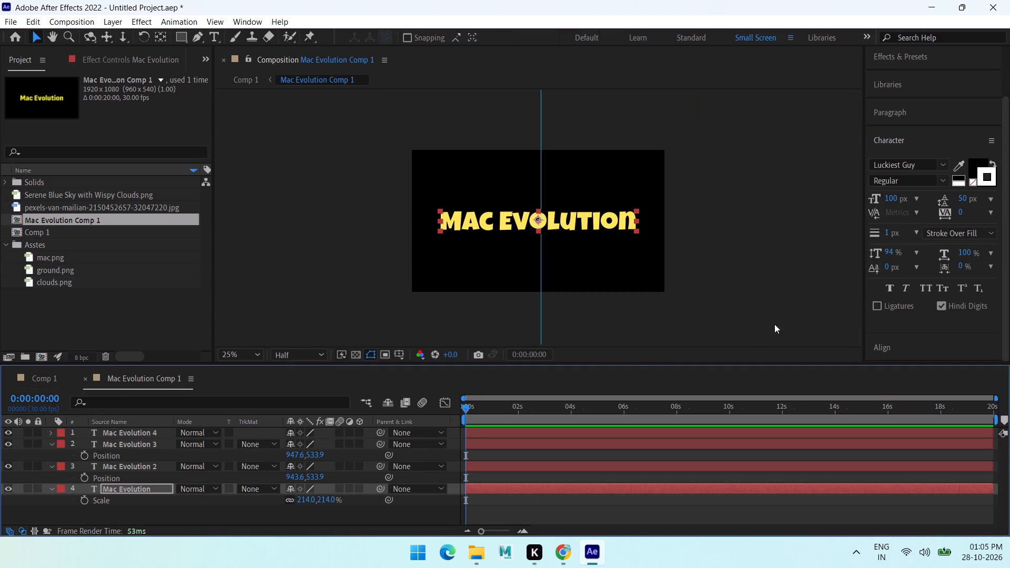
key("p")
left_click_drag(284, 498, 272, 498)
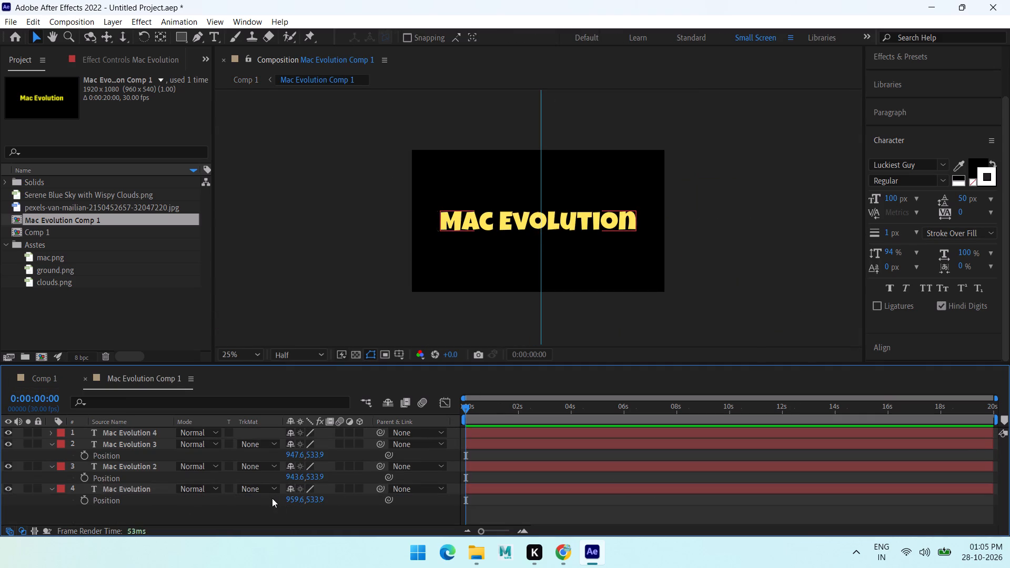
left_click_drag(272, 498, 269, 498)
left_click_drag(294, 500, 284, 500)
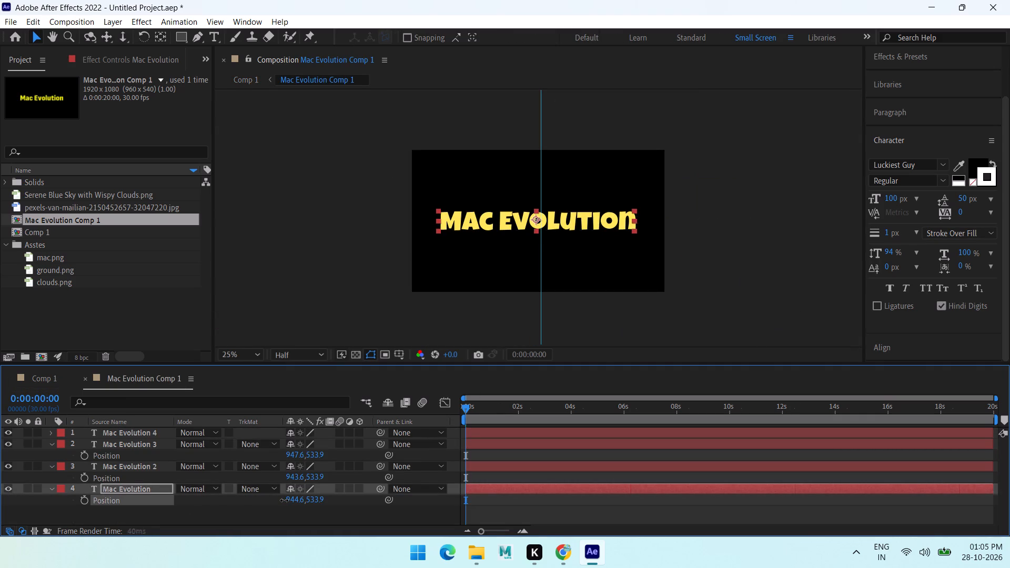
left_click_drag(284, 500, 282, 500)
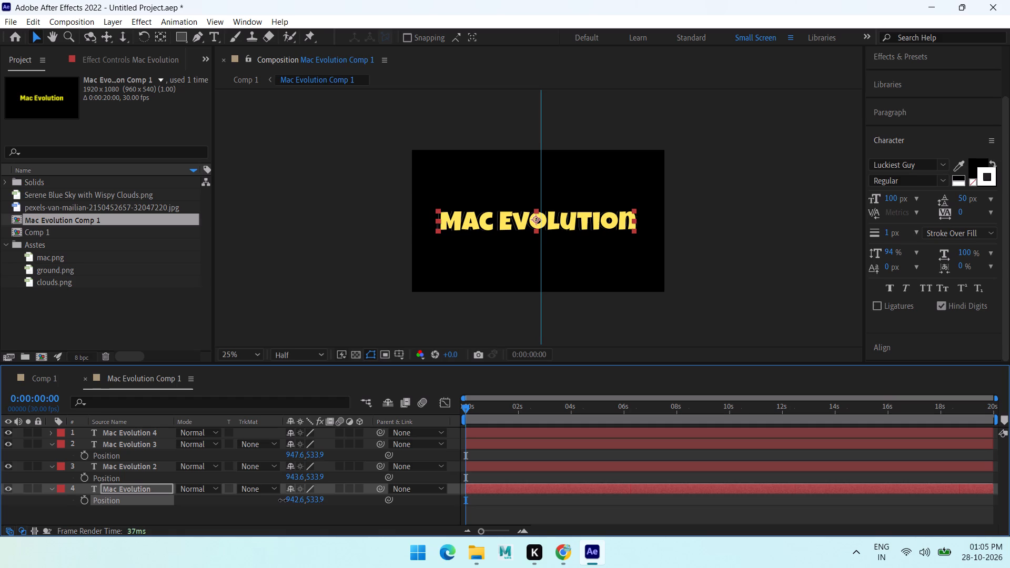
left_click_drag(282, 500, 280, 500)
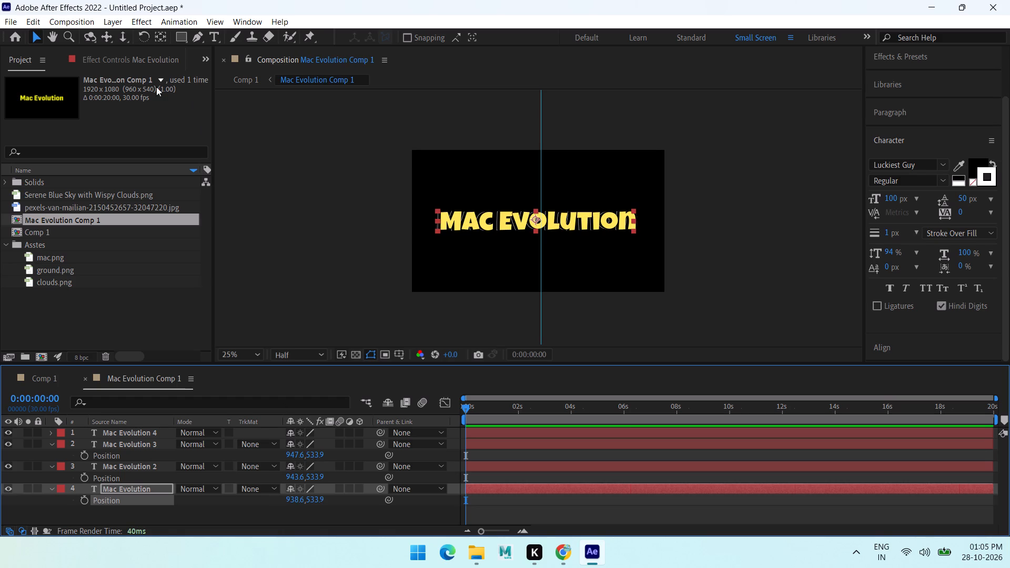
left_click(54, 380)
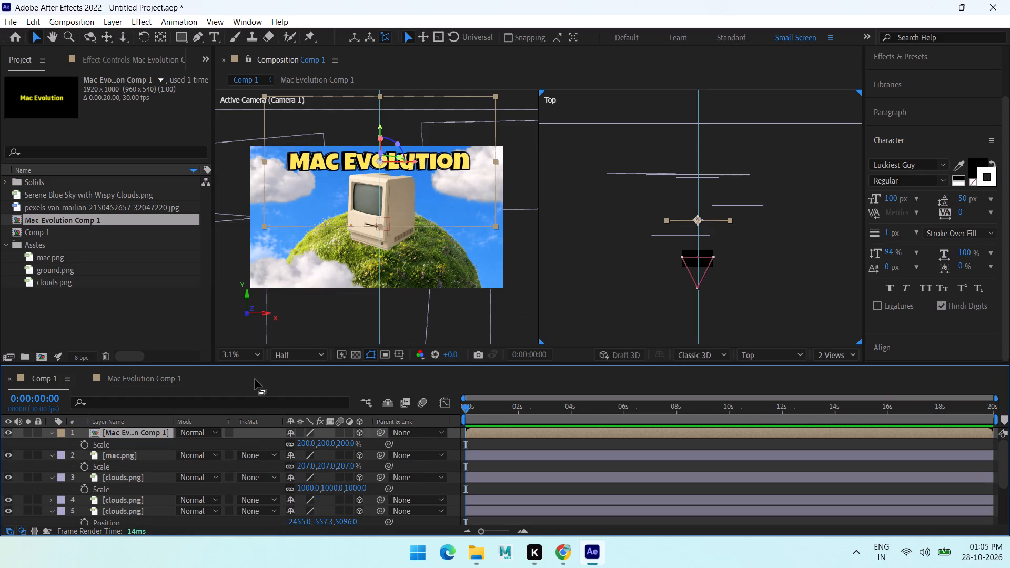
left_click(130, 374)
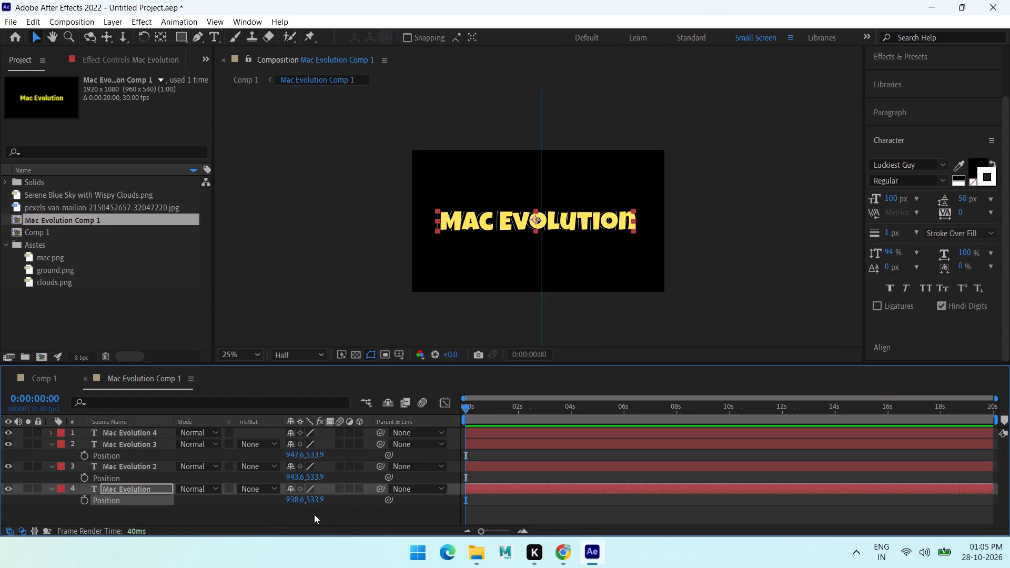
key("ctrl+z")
Set the bottom Mac Evolution layer's X position to 940.
left_click(291, 501)
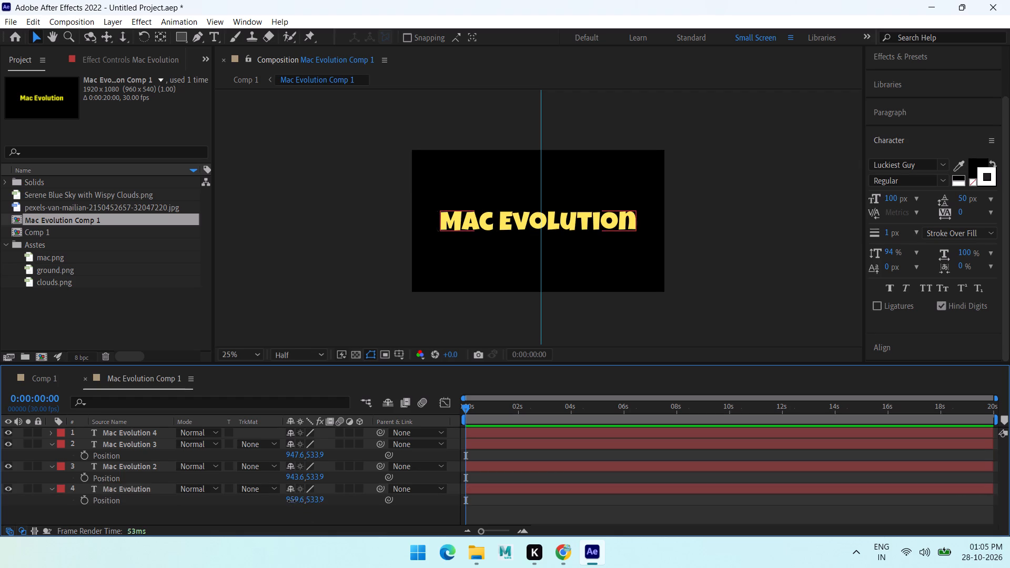
type("940")
key("Return")
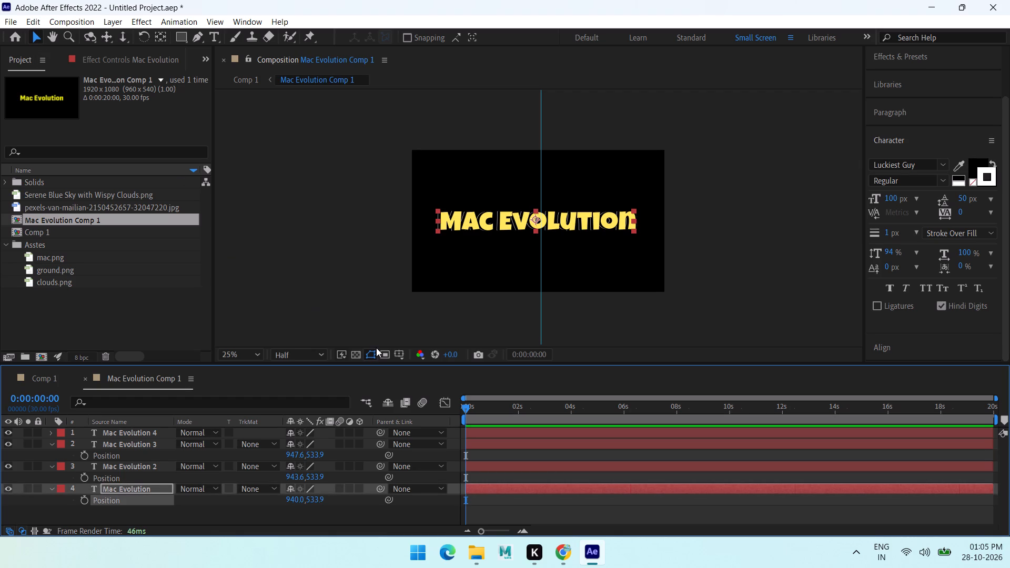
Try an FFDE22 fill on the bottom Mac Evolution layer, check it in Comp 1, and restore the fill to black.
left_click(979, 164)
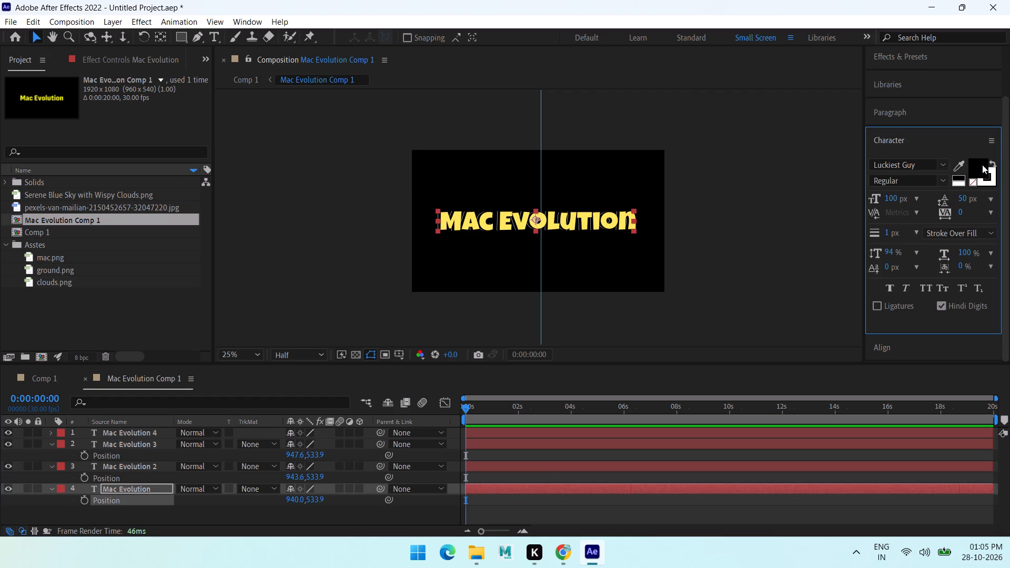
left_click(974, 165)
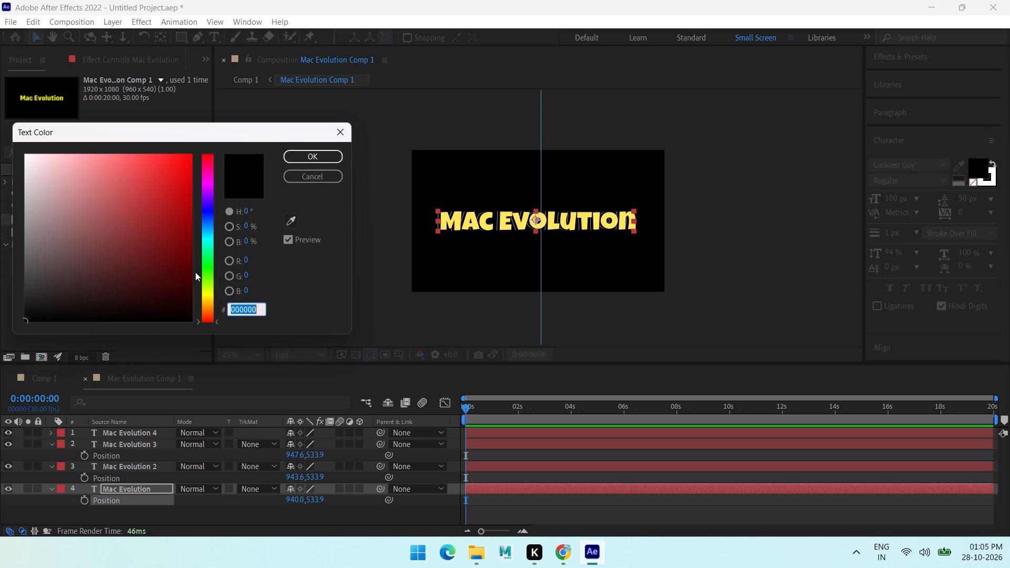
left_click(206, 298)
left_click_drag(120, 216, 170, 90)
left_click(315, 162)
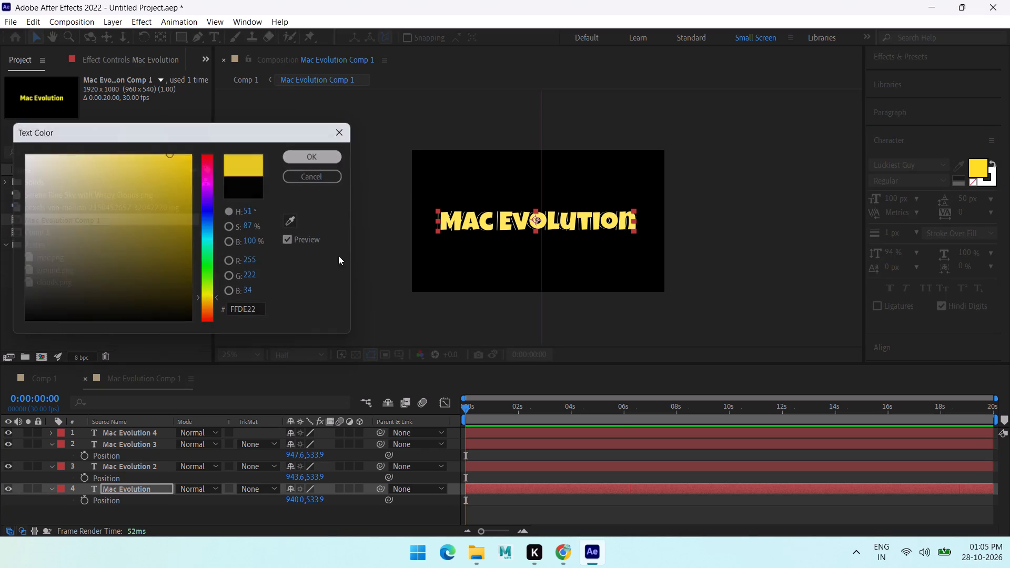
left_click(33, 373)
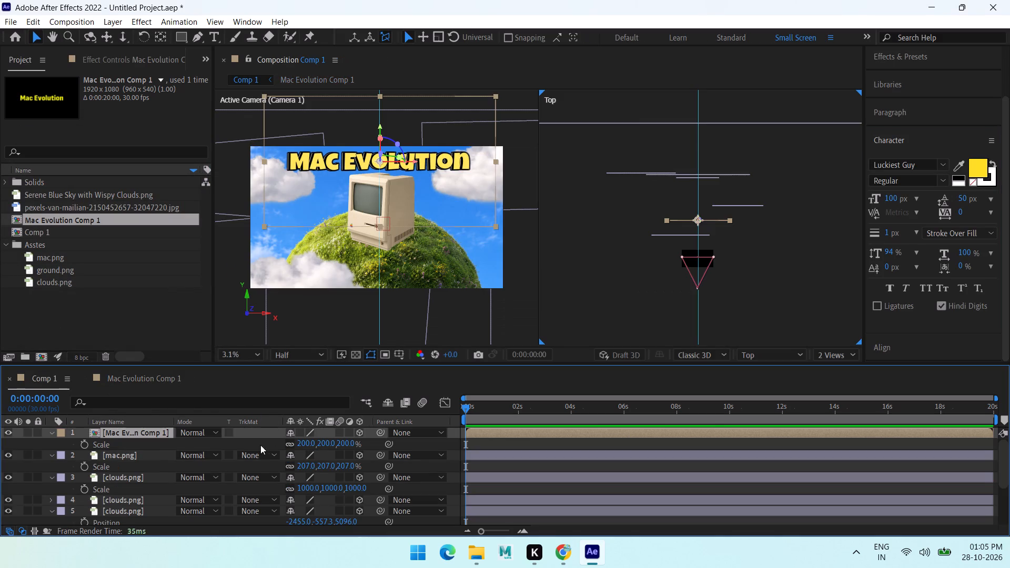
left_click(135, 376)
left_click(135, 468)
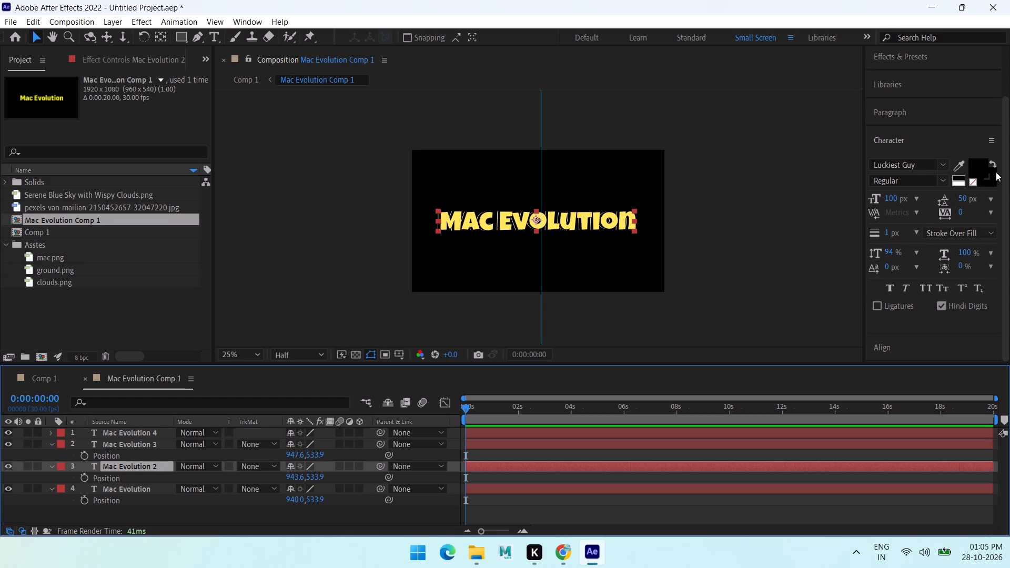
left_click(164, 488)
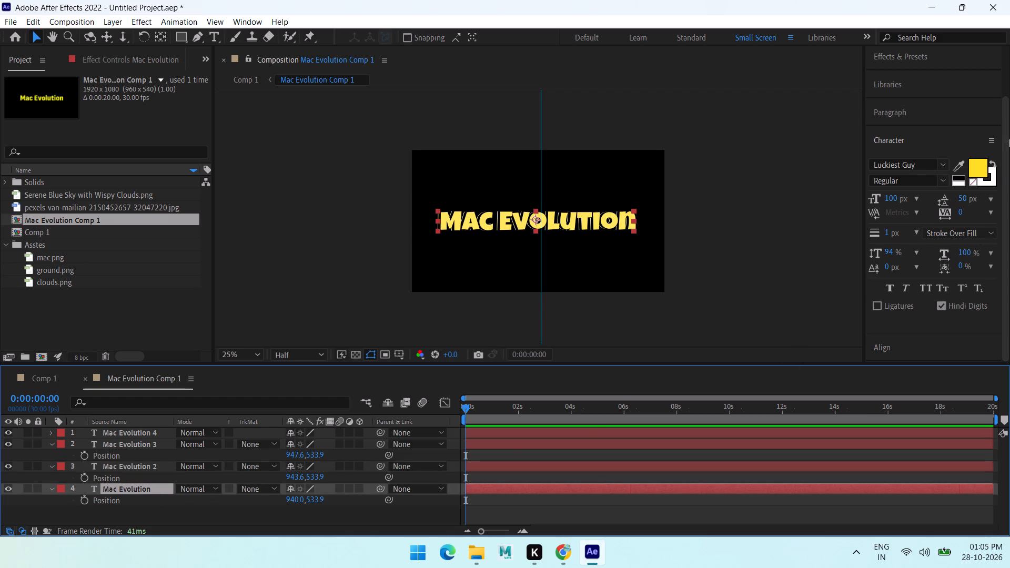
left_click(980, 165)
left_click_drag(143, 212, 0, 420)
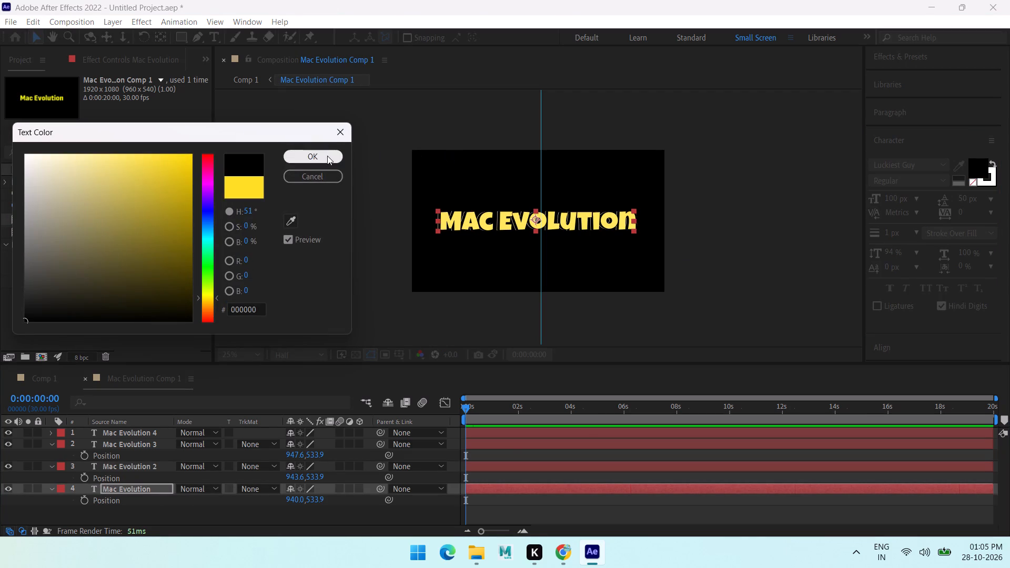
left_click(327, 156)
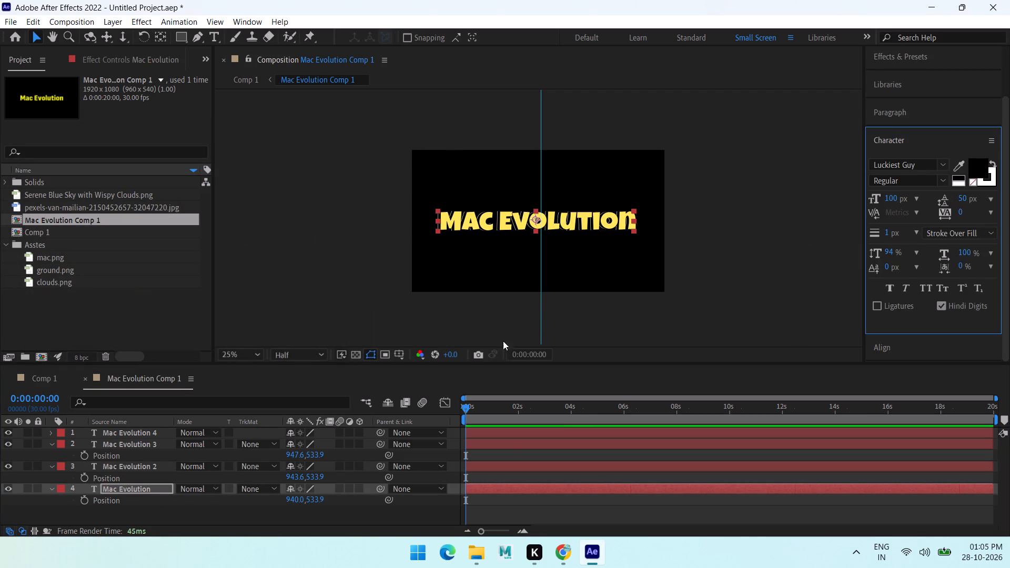
Set the bottom Mac Evolution layer's stroke colour to black and check the title in Comp 1.
left_click(989, 181)
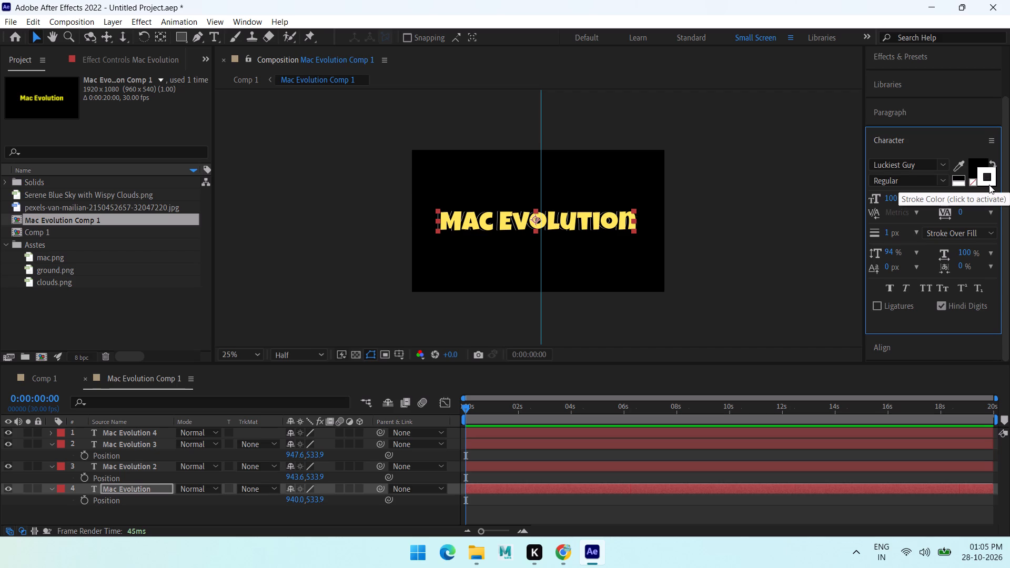
left_click(984, 174)
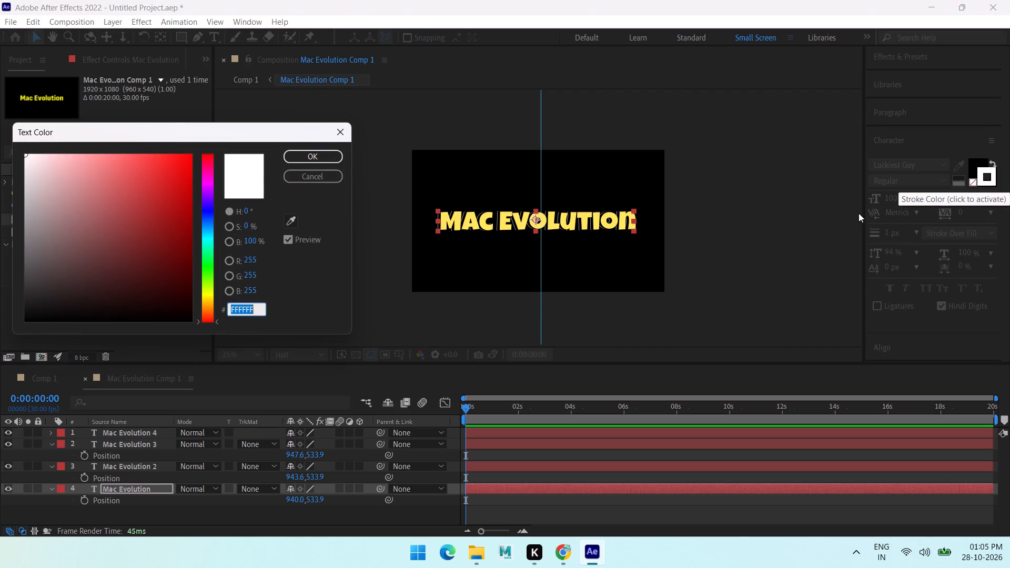
left_click_drag(117, 209, 0, 86)
left_click(322, 155)
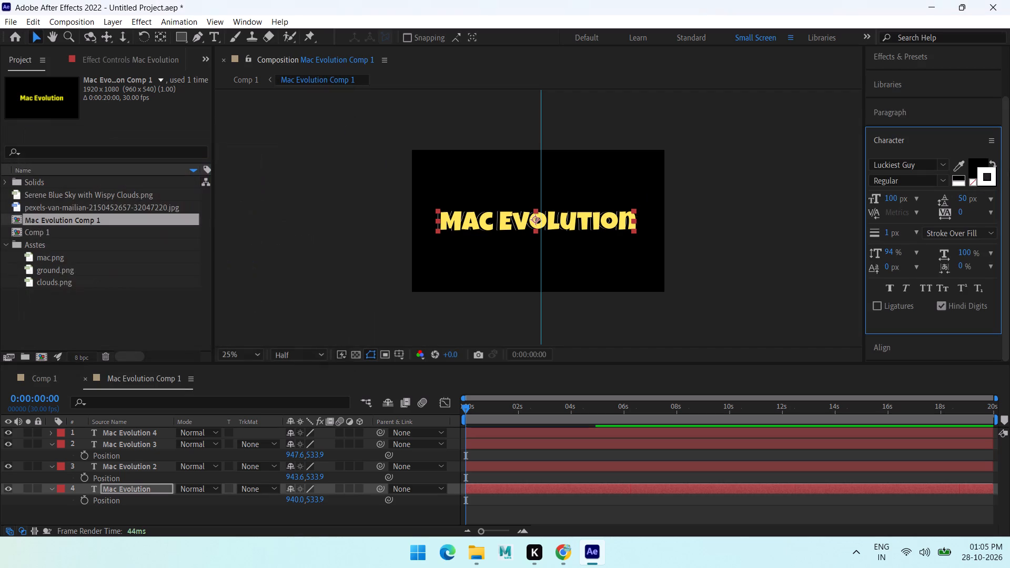
left_click(986, 175)
left_click_drag(99, 190, 0, 408)
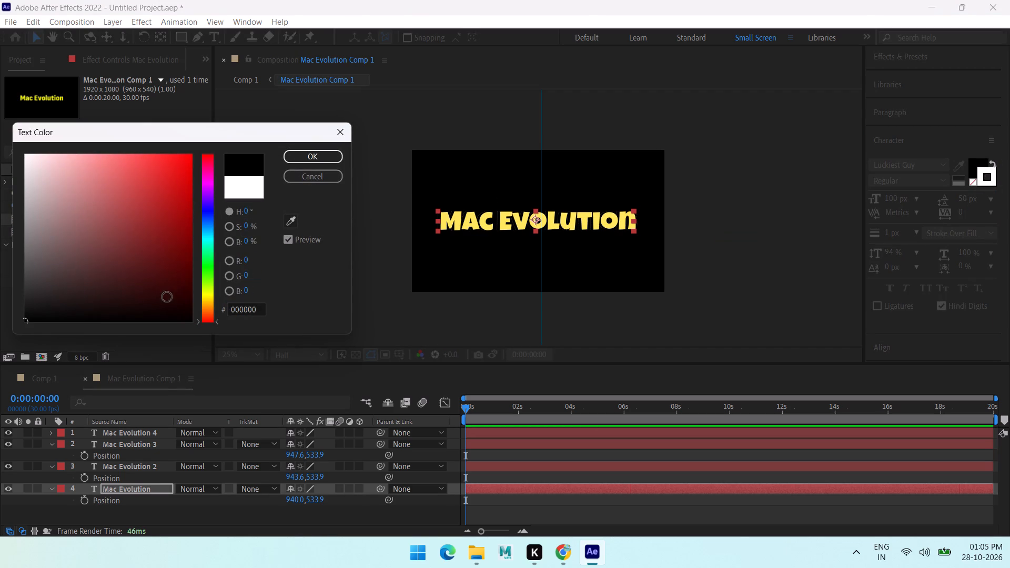
left_click(284, 156)
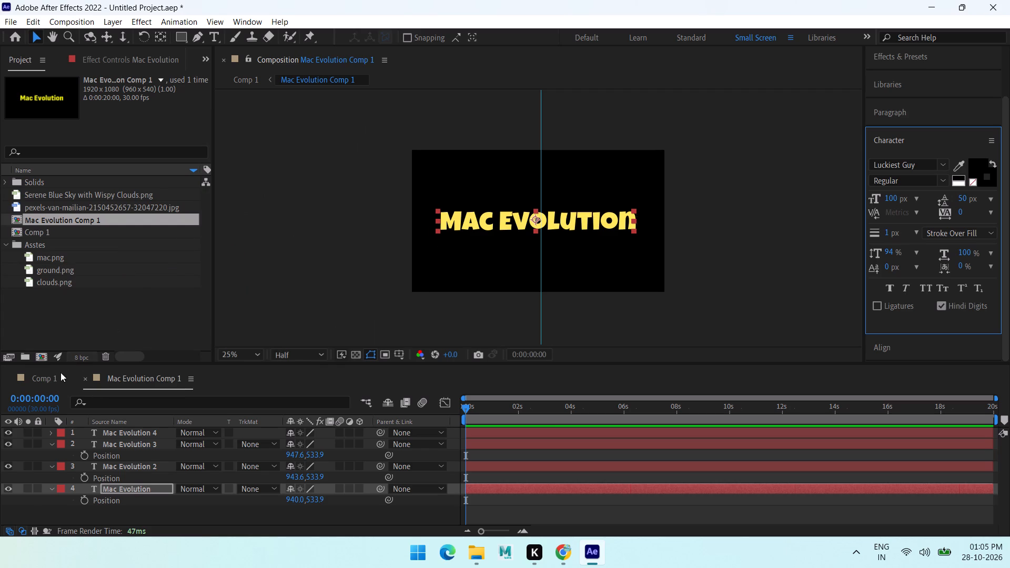
left_click(42, 382)
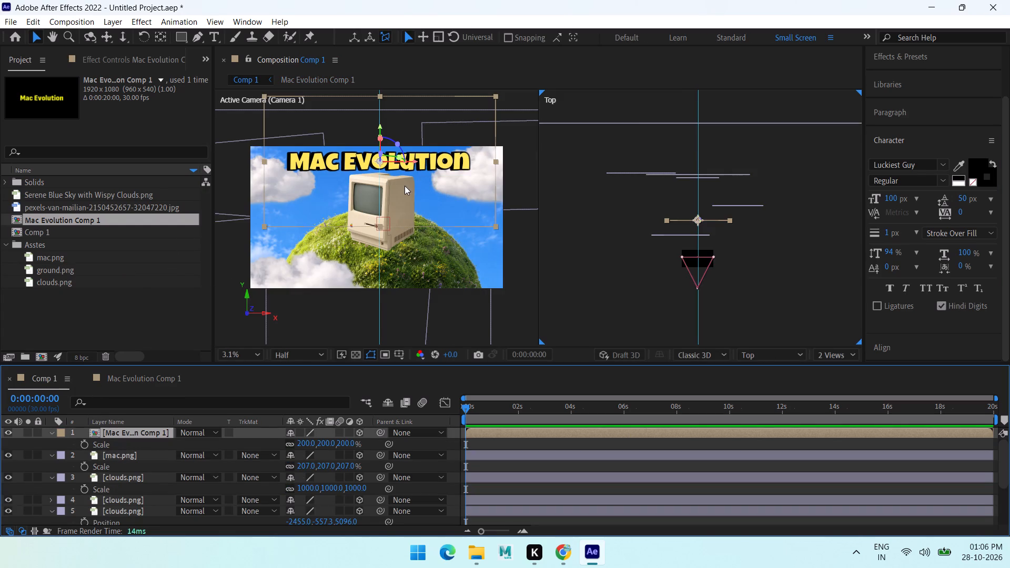
scroll(405, 186, "down", 1)
scroll(409, 184, "up", 1)
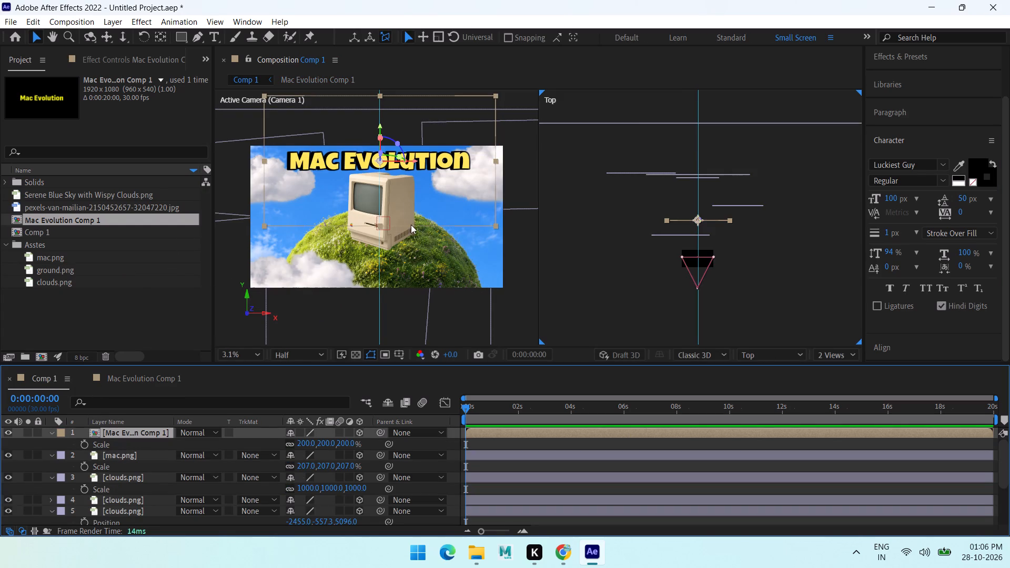
scroll(411, 225, "down", 1)
scroll(384, 228, "up", 1)
Nudge the Mac Evolution title layer slightly downward along its Y axis in Comp 1 and deselect it.
left_click_drag(379, 127, 384, 133)
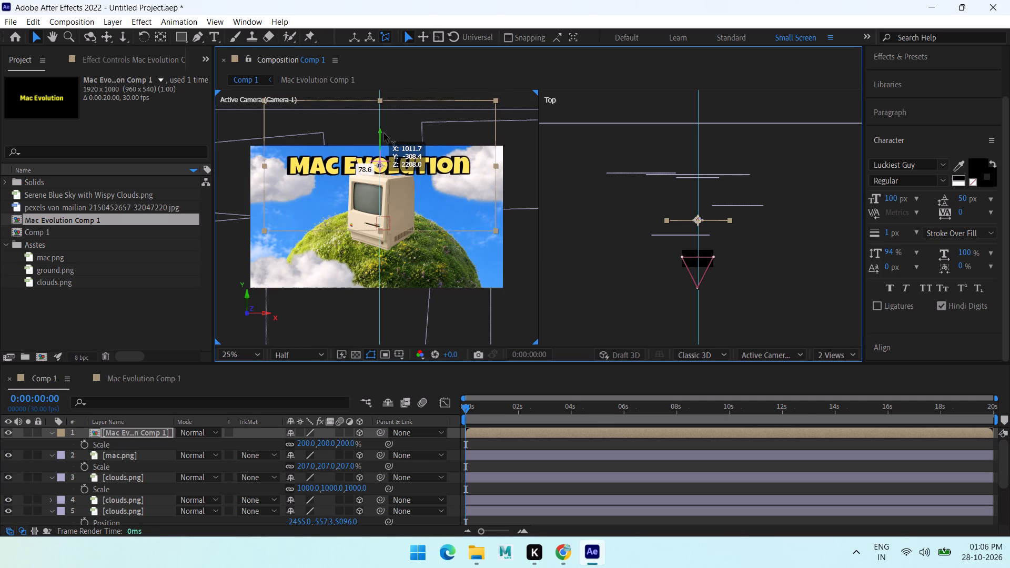
left_click_drag(384, 133, 387, 129)
left_click(640, 298)
scroll(445, 270, "down", 1)
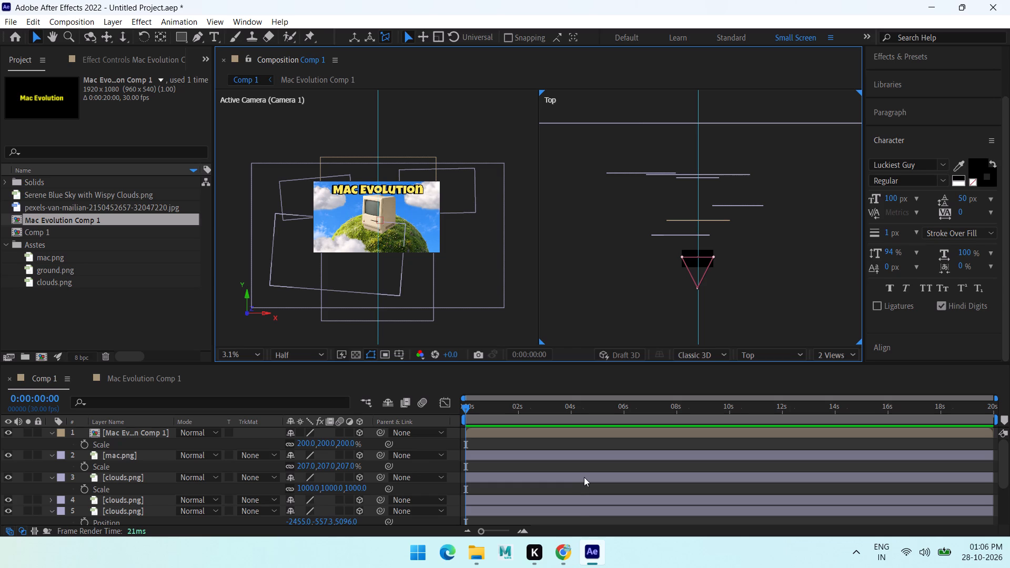
Switch to YouTube in Chrome and play the BAMBAI KA DHAMAKA official music video from the Rare.78 channel.
left_click(569, 552)
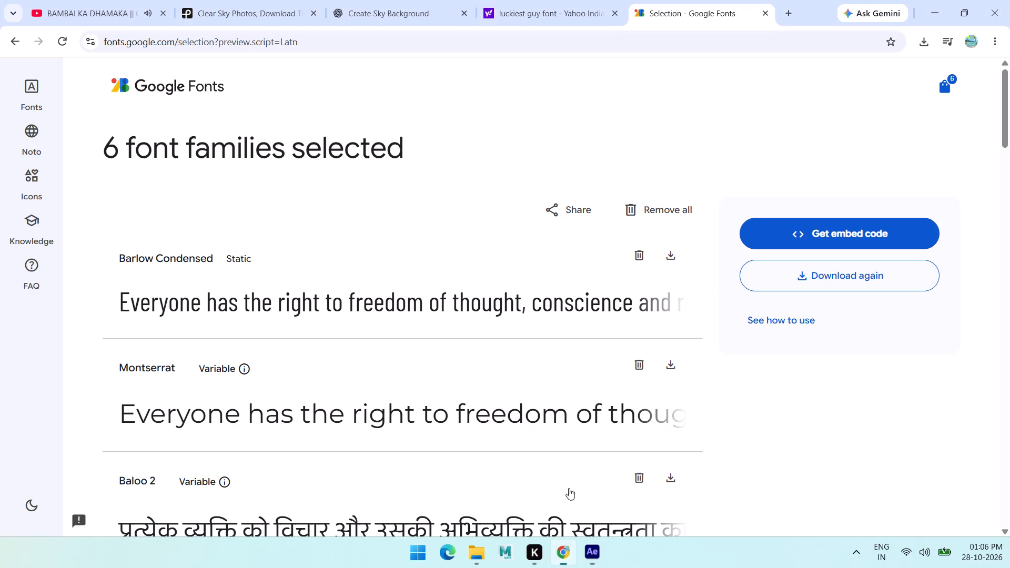
left_click(81, 0)
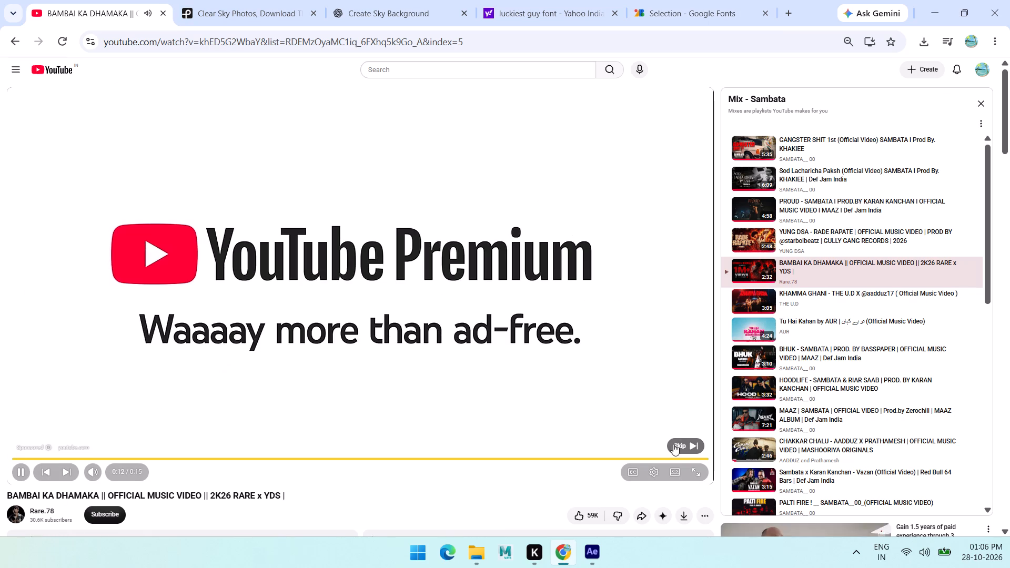
left_click(674, 446)
left_click(48, 456)
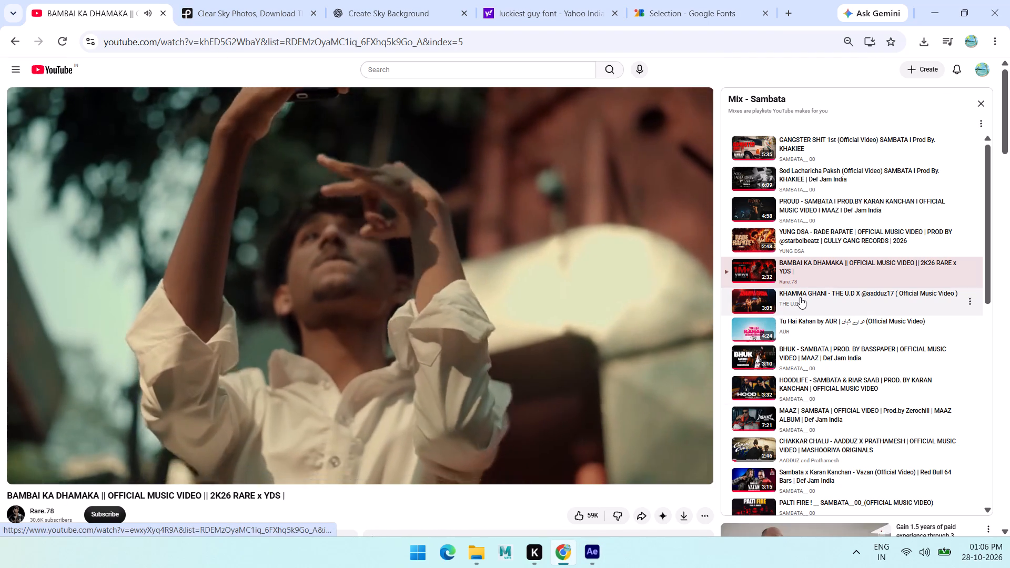
scroll(810, 431, "down", 4)
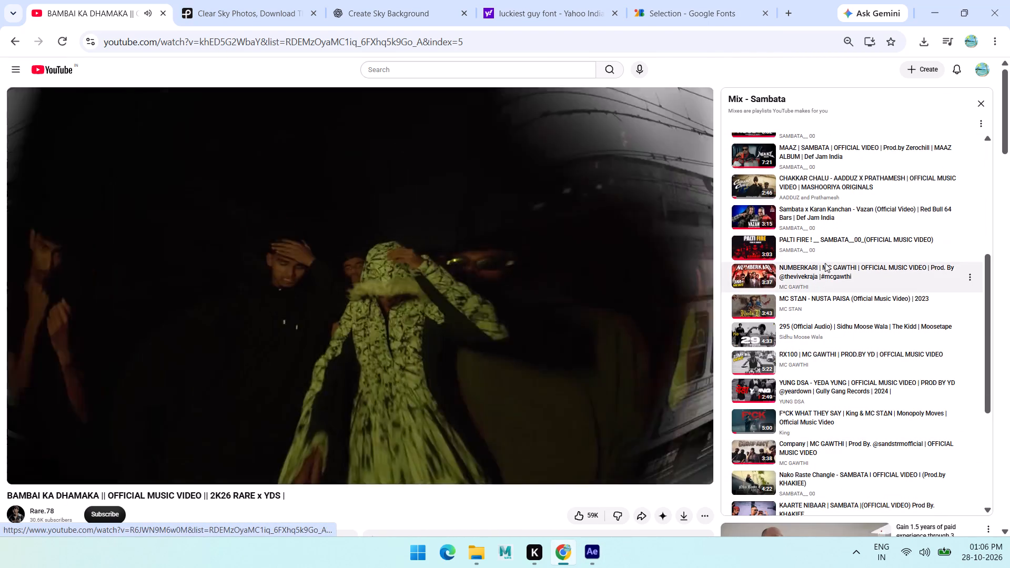
left_click(46, 509)
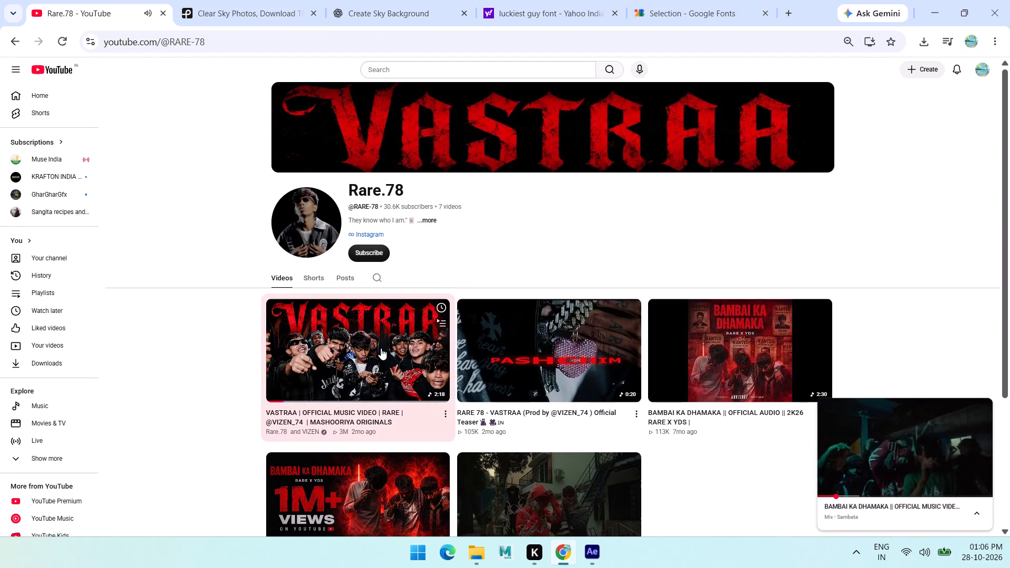
scroll(412, 384, "down", 1)
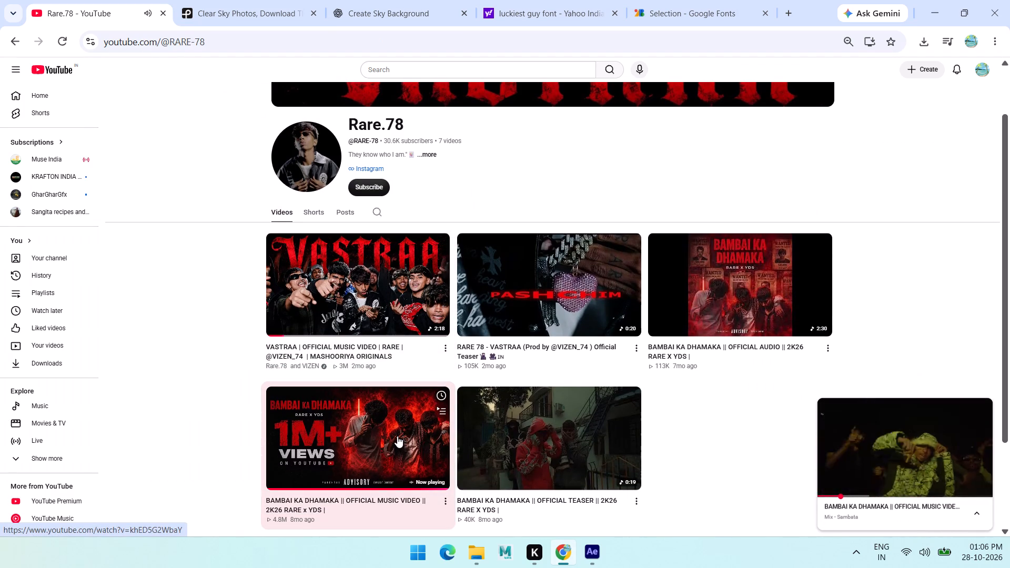
left_click(397, 436)
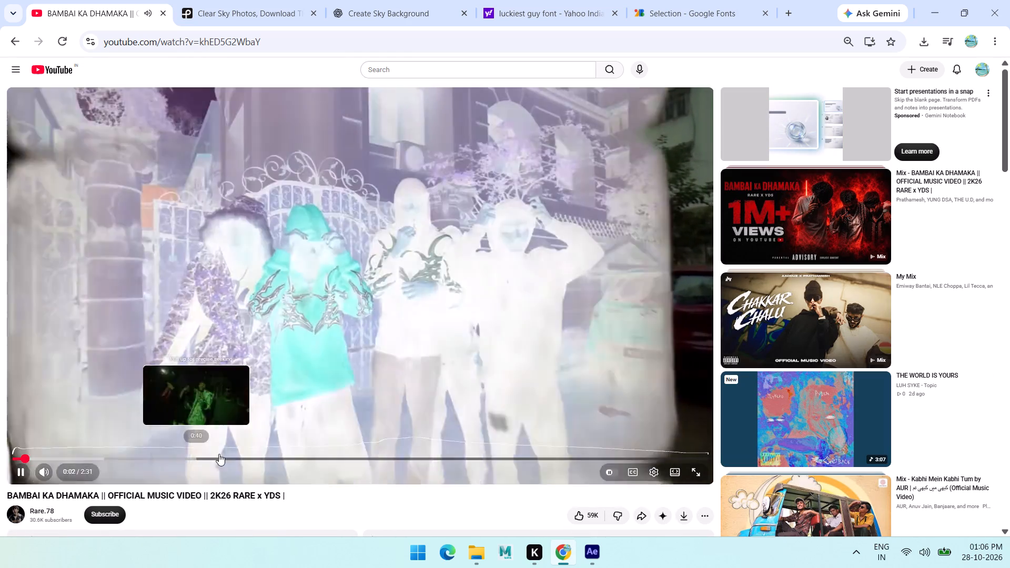
Search YouTube for yds and play the Khul Ke Khel Cypher video from near its beginning.
left_click(413, 70)
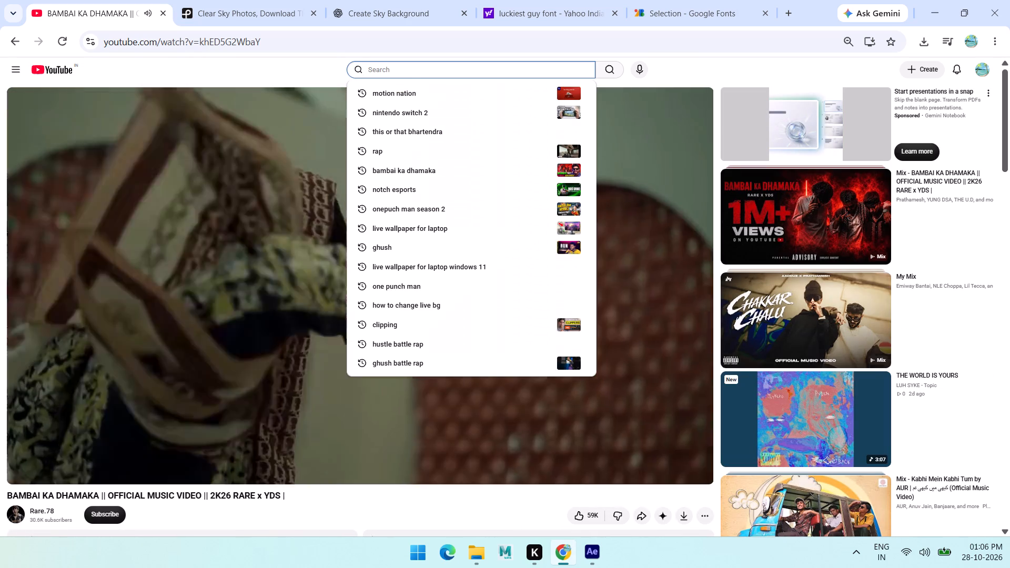
key("y")
key("d")
key("s")
left_click(385, 100)
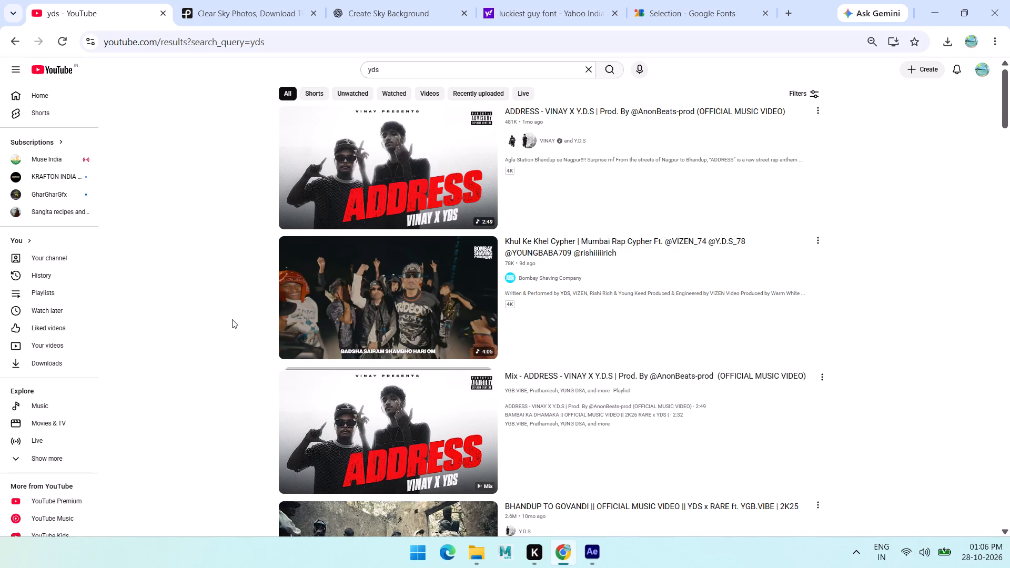
left_click(449, 312)
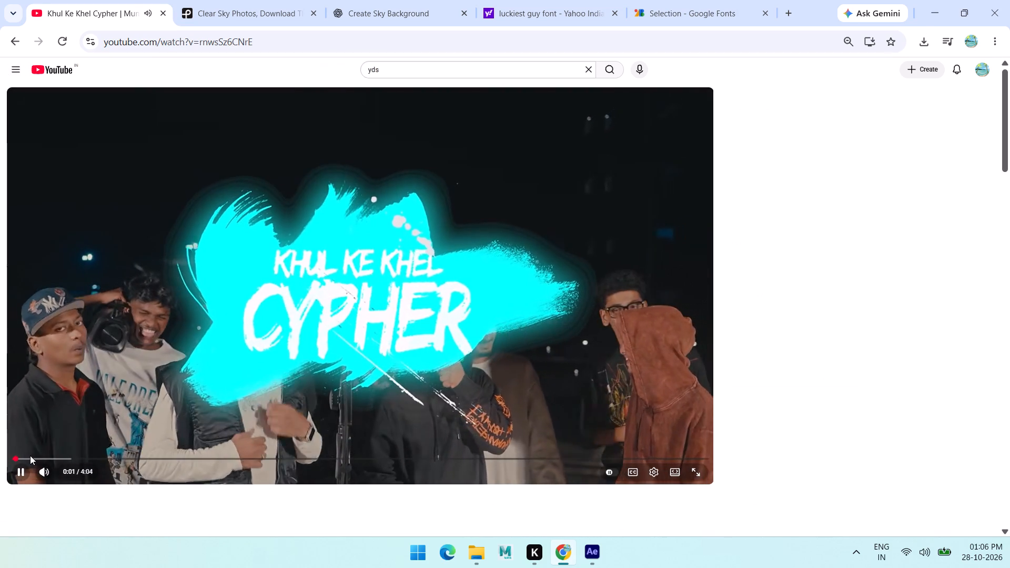
left_click(30, 455)
left_click(34, 459)
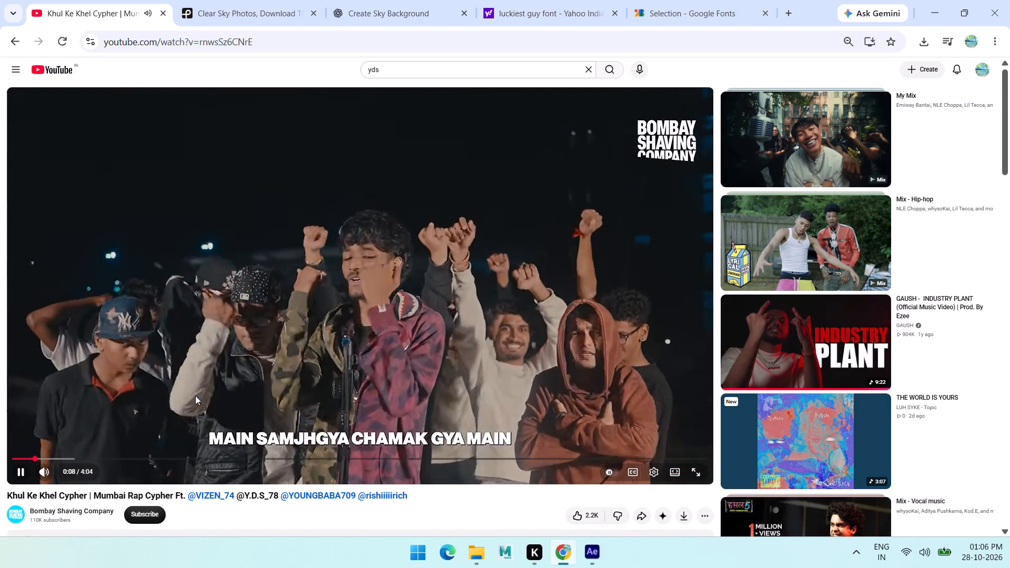
left_click(18, 458)
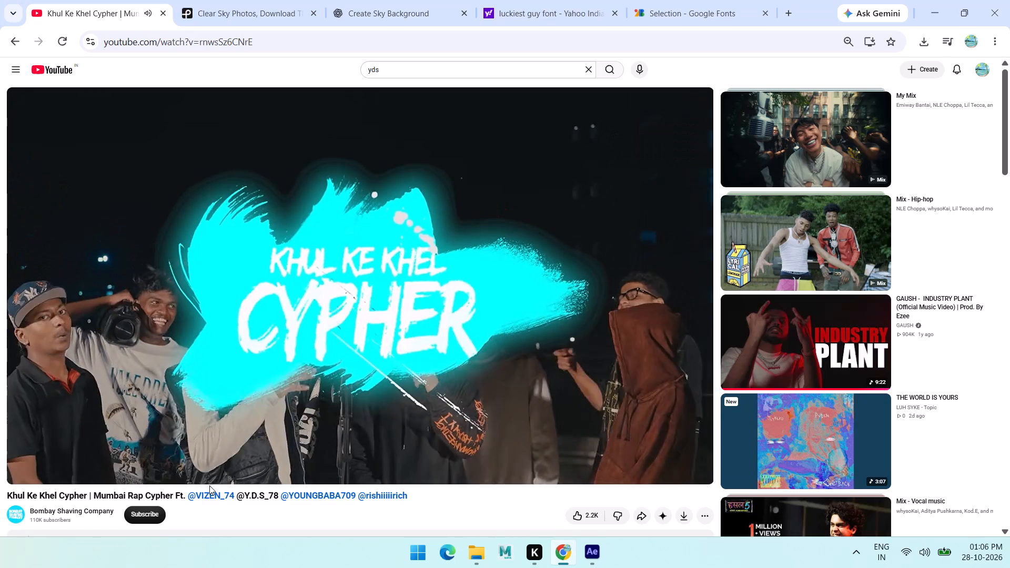
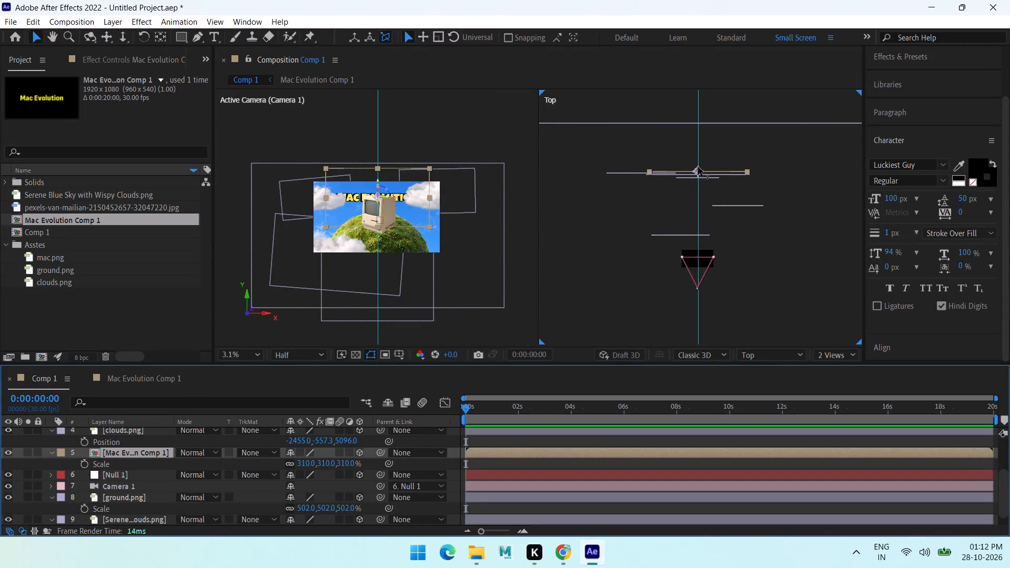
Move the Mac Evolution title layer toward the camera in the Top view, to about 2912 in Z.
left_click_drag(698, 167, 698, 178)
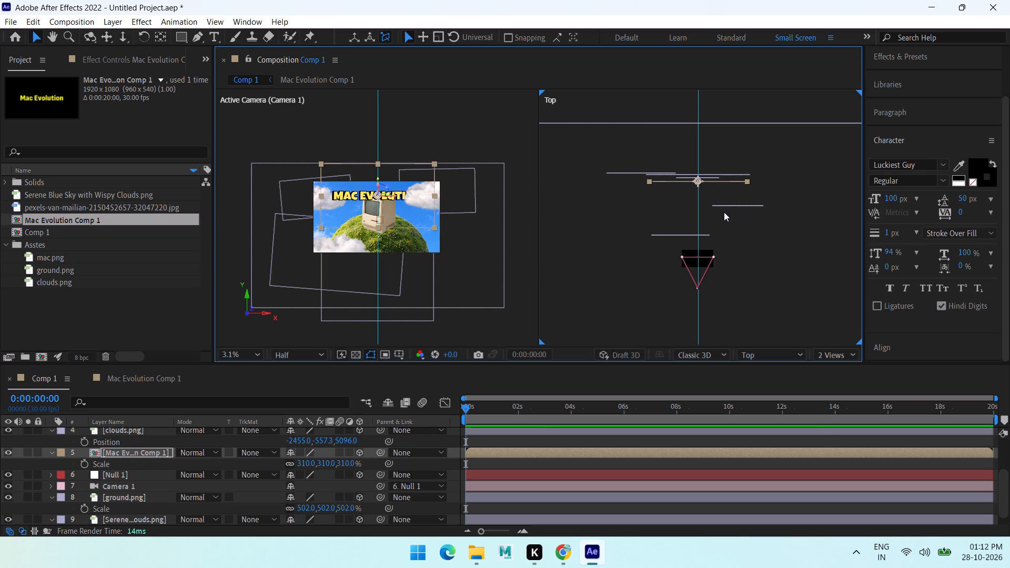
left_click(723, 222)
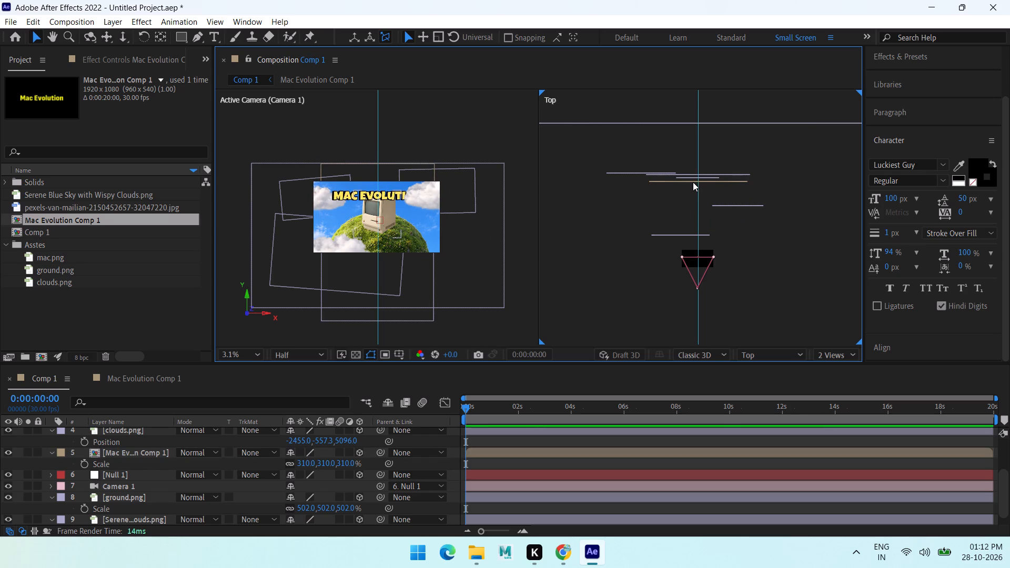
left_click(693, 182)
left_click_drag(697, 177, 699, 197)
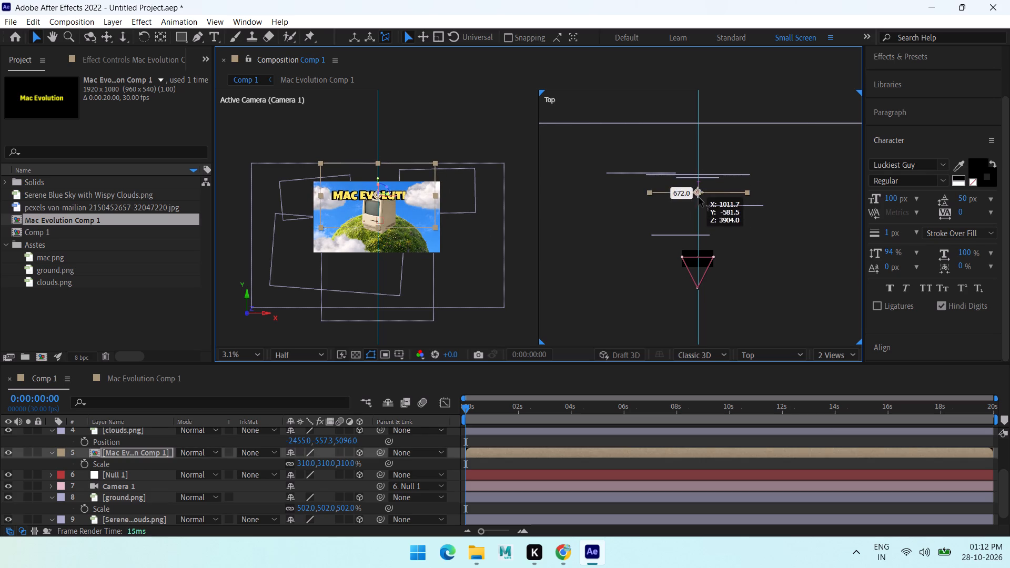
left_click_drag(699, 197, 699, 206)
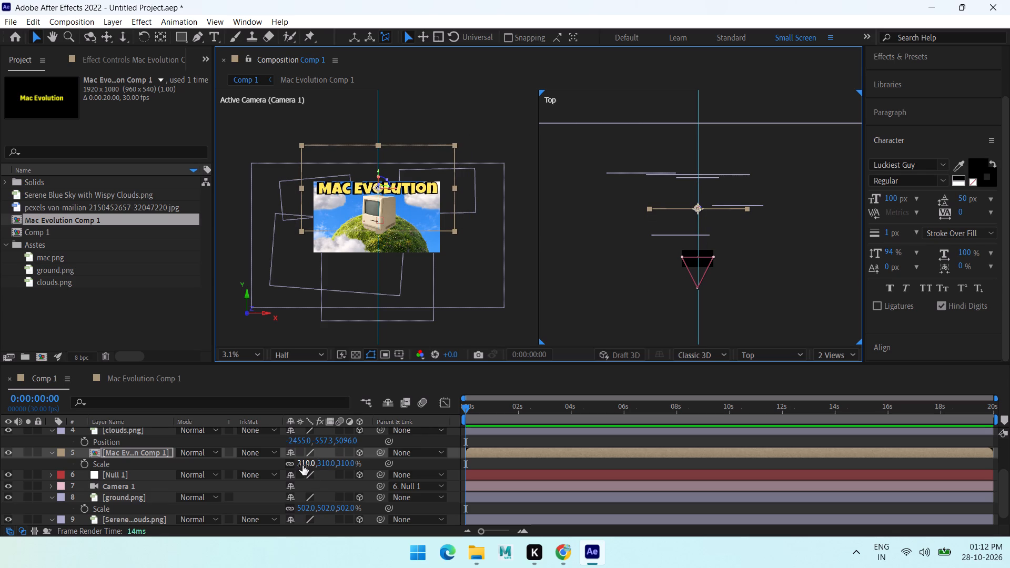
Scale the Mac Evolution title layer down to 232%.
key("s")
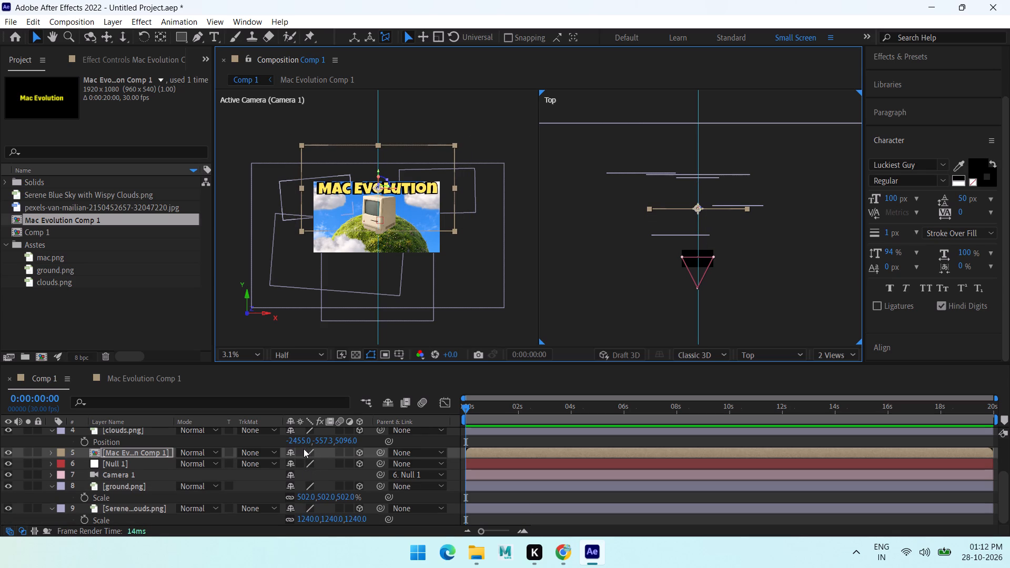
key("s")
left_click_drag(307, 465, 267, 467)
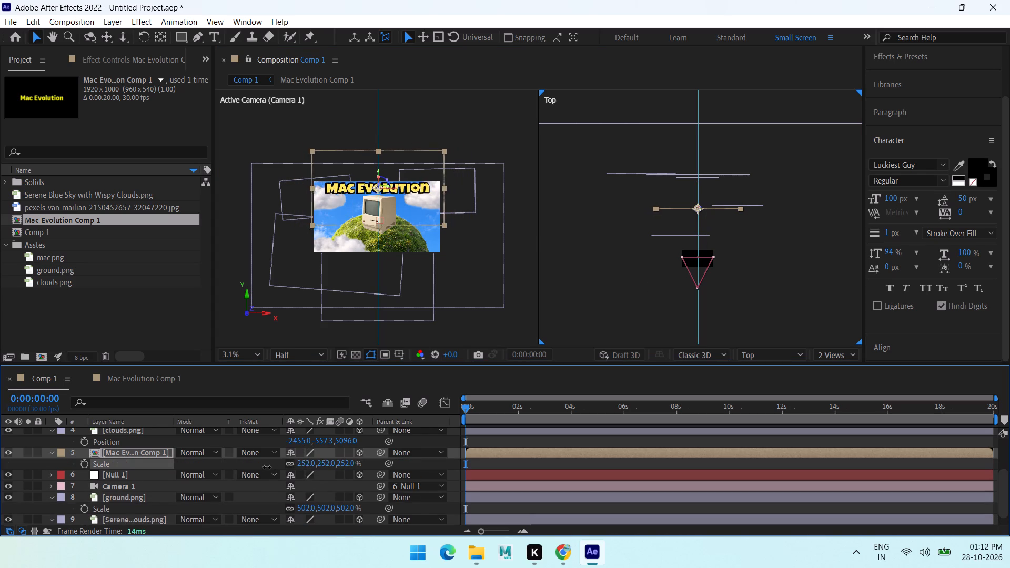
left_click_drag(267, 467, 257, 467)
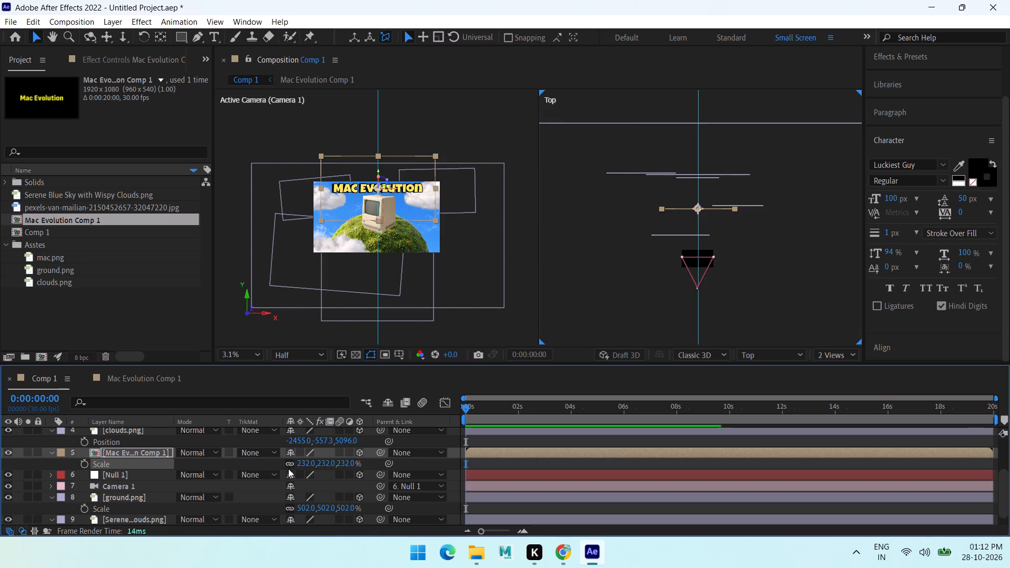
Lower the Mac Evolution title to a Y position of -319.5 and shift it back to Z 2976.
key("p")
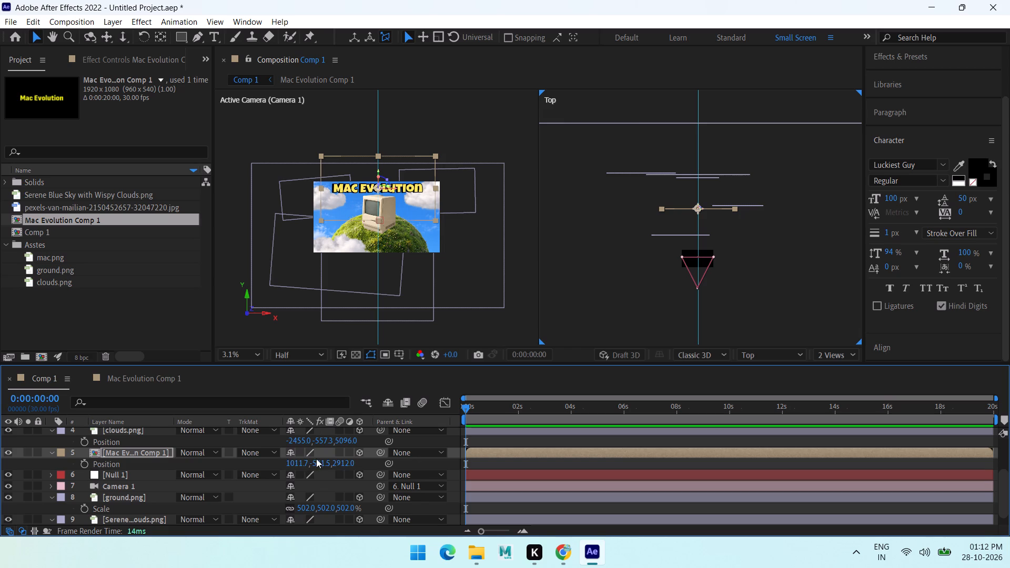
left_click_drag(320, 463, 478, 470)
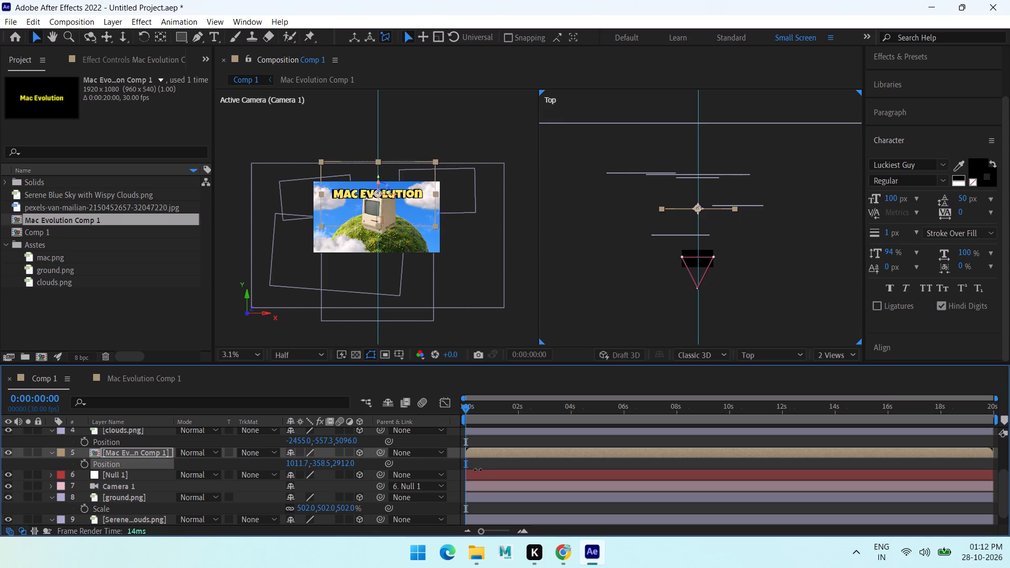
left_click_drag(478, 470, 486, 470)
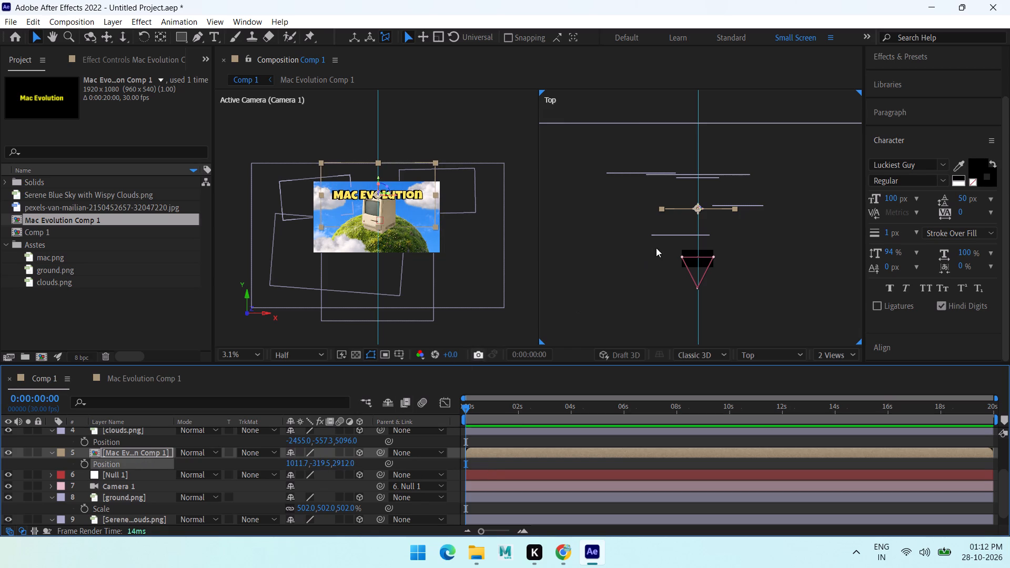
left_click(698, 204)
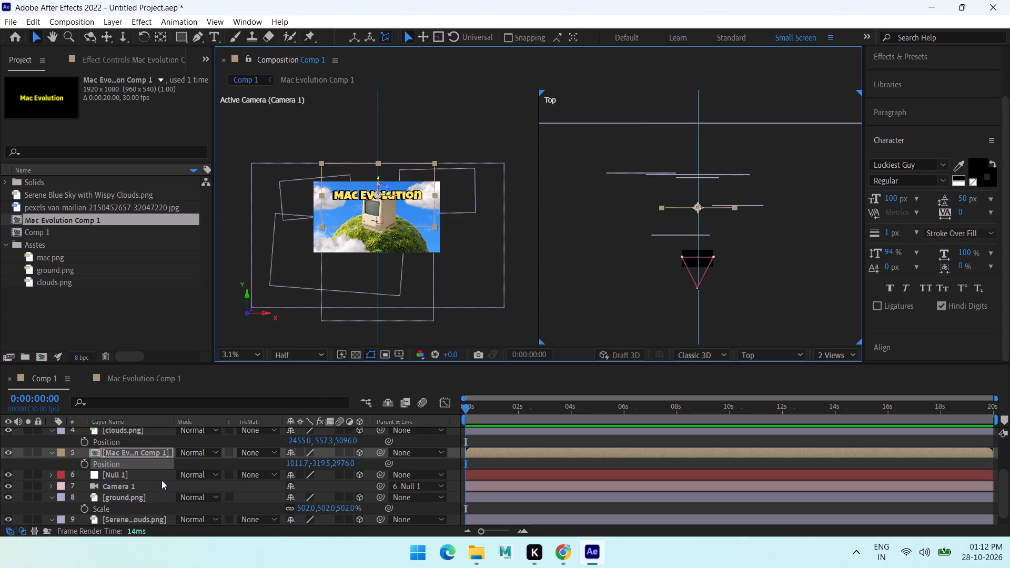
Reorder the Mac Evolution Comp 1 layer to sit below ground.png and above the sky background layer.
scroll(141, 482, "up", 3)
scroll(155, 471, "down", 4)
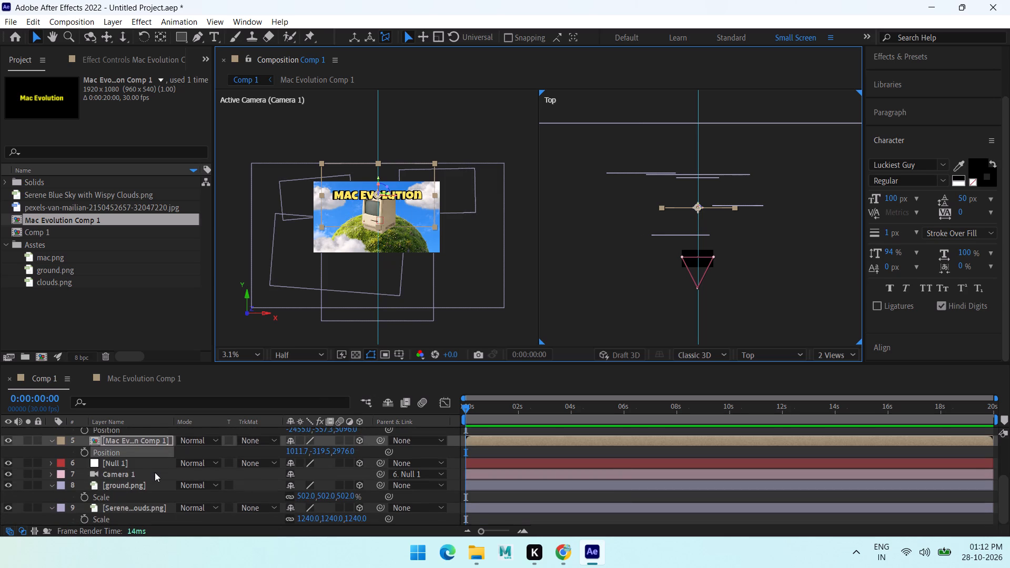
left_click(129, 440)
middle_click_drag(139, 441, 140, 444)
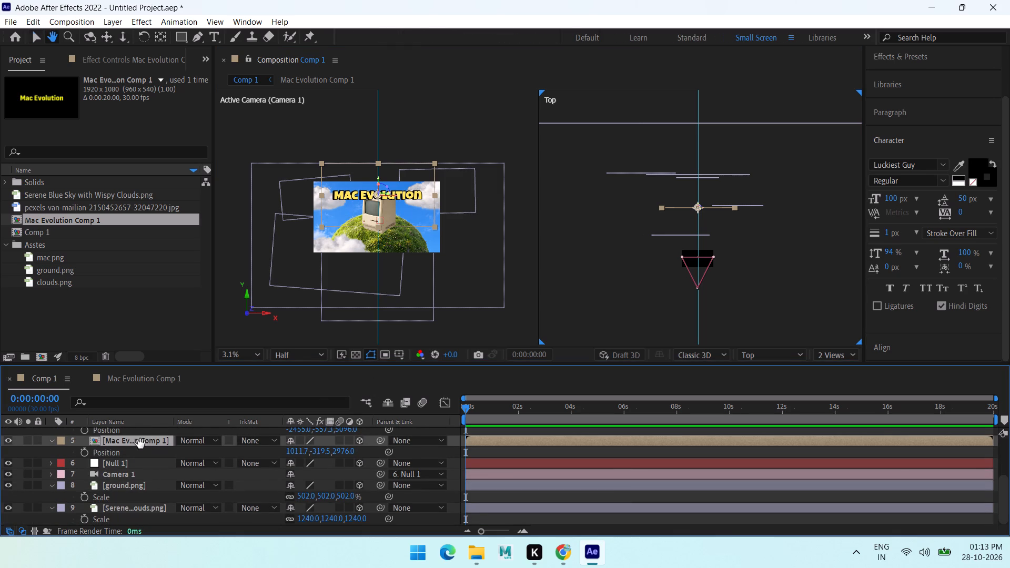
middle_click_drag(140, 444, 151, 441)
left_click_drag(141, 445, 144, 506)
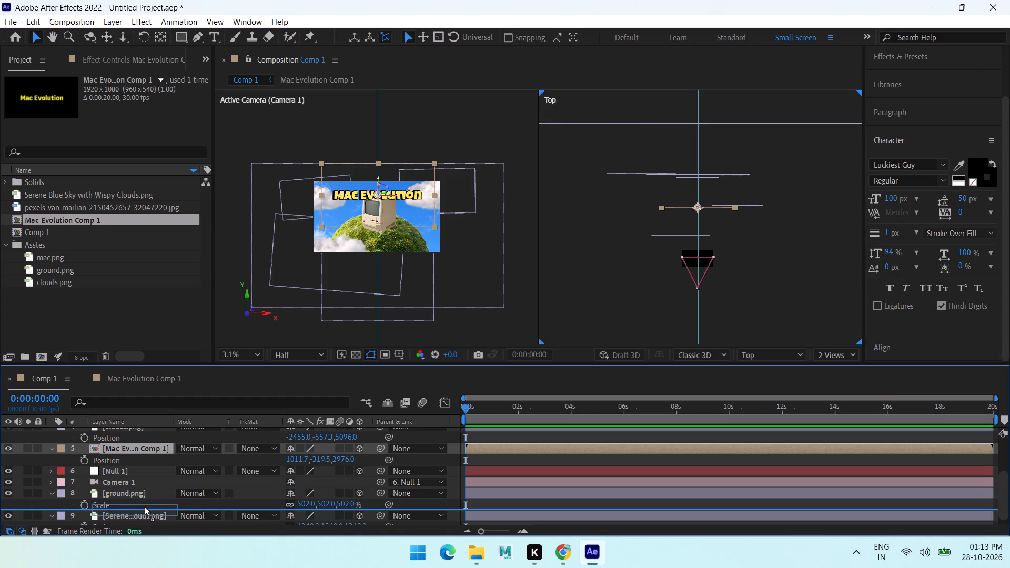
left_click_drag(144, 506, 138, 491)
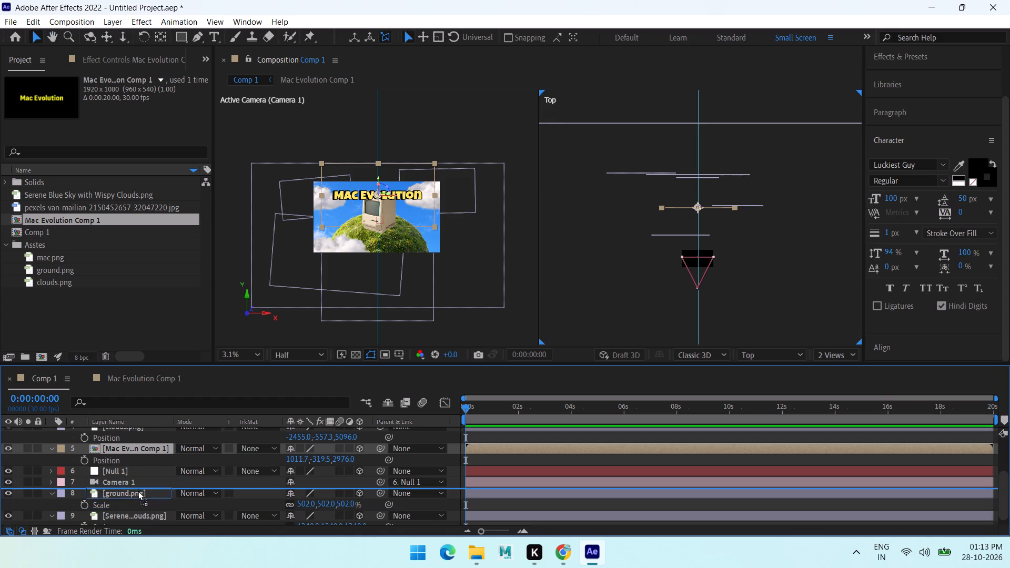
left_click_drag(138, 491, 137, 495)
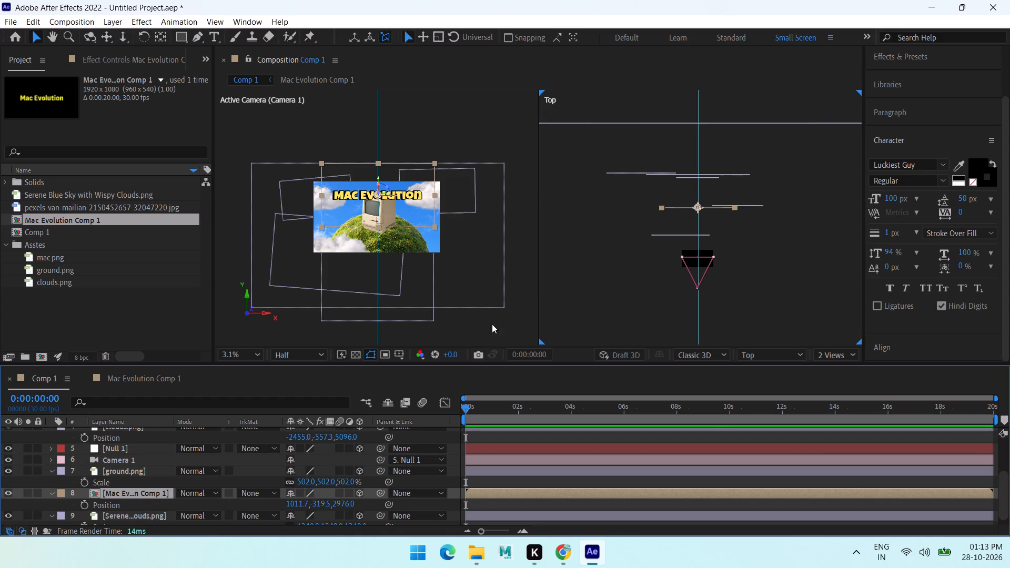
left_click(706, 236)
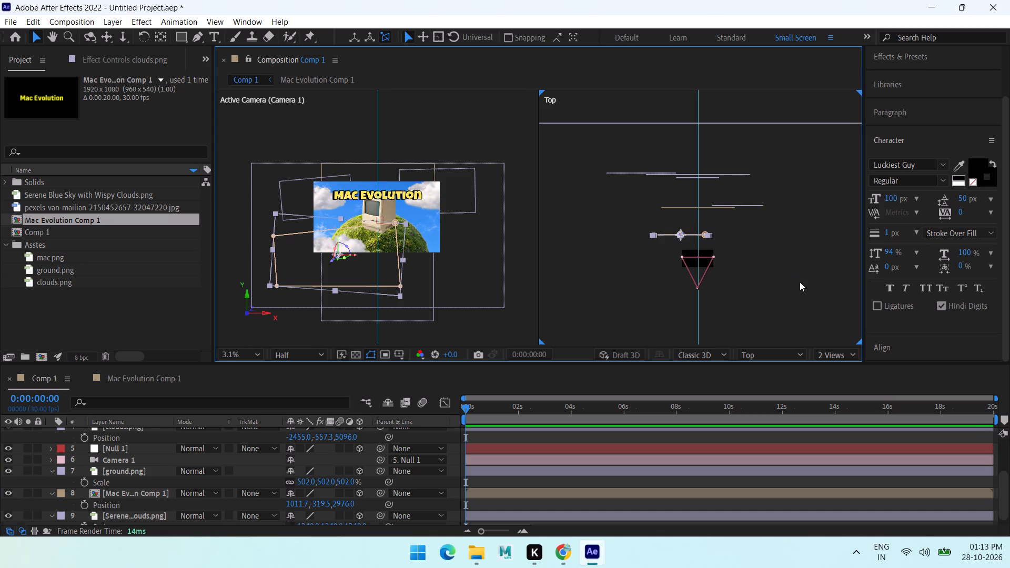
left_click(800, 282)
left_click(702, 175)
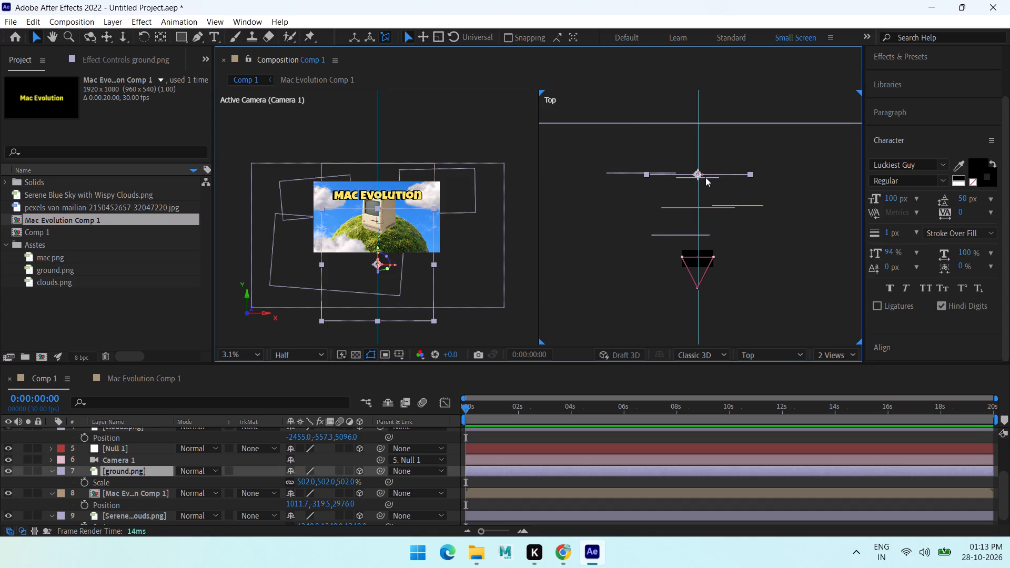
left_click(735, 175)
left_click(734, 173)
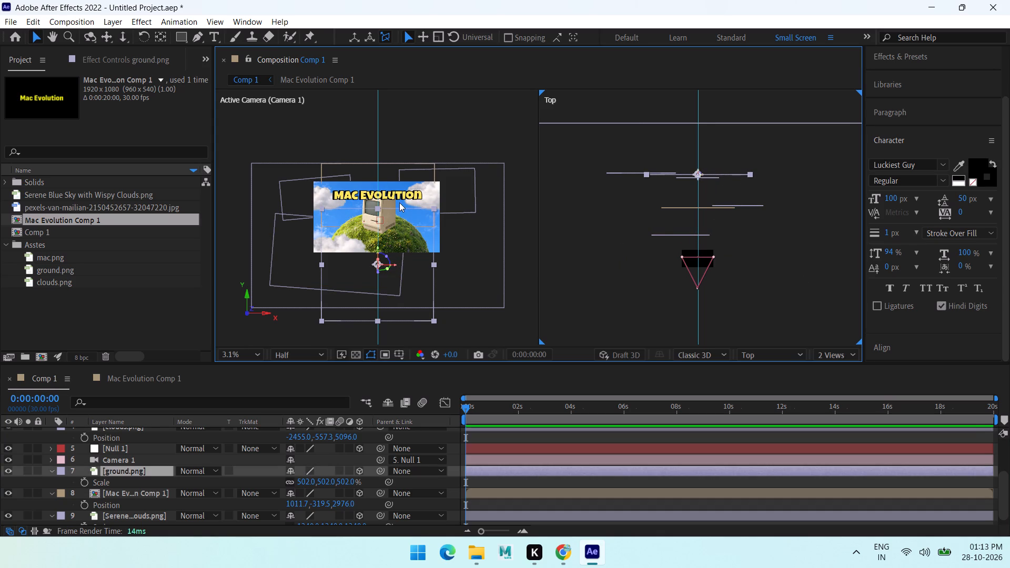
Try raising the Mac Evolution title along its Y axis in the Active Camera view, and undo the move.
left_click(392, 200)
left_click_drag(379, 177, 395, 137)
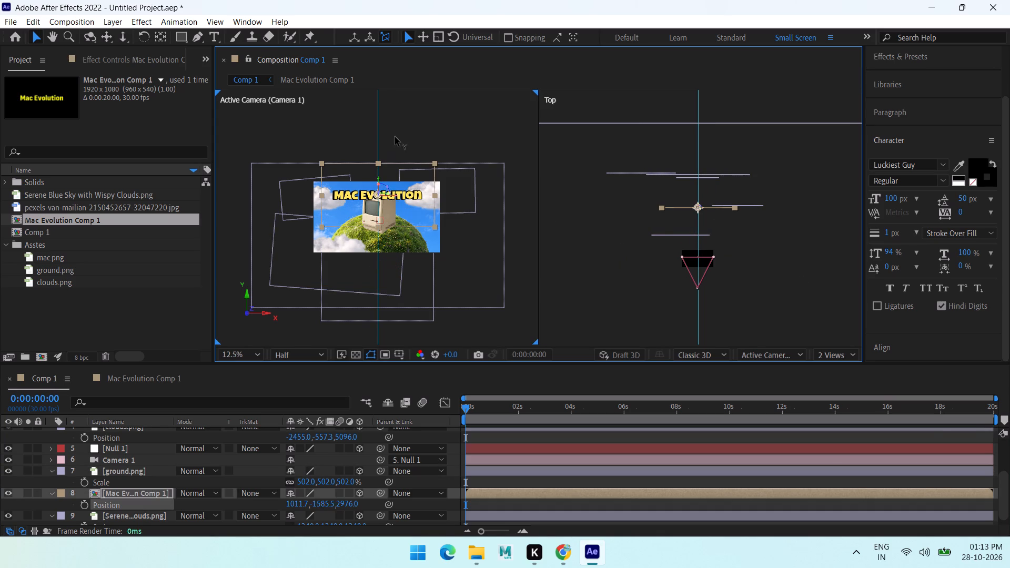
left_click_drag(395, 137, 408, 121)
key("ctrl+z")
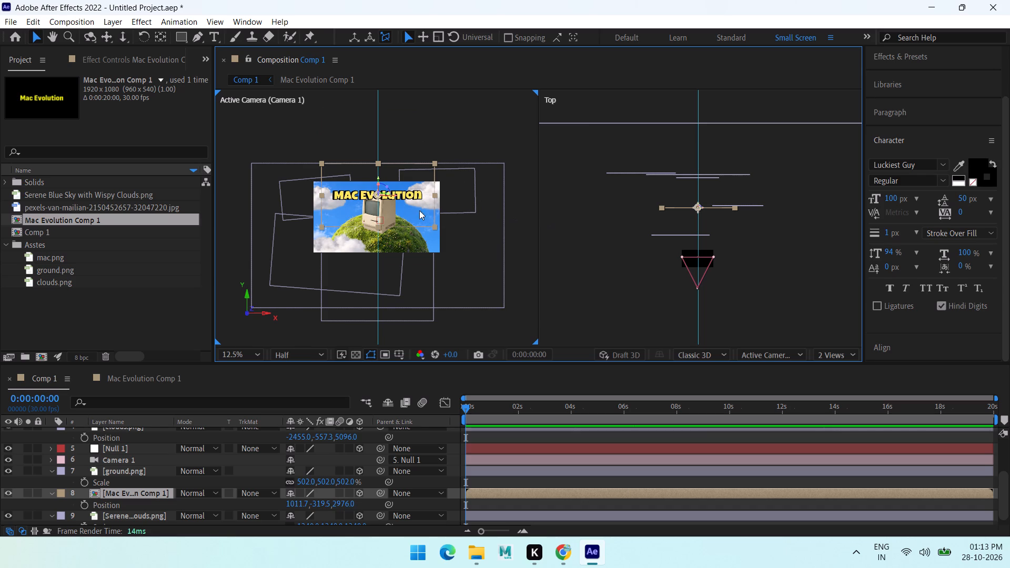
Move the mac.png layer slightly toward the camera in the Top view, in front of the ground.png layer.
left_click(736, 193)
left_click(716, 177)
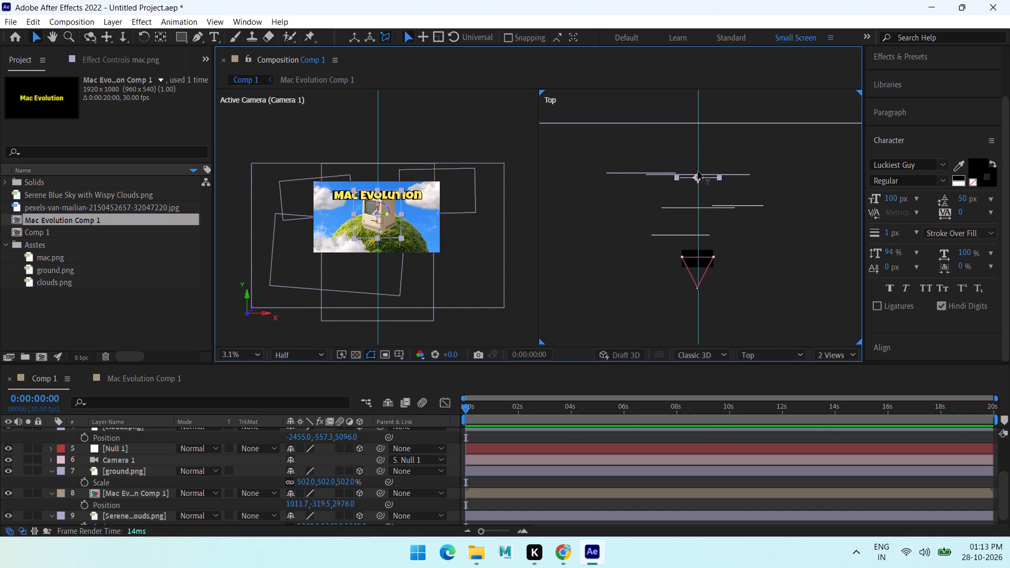
left_click_drag(698, 171, 702, 201)
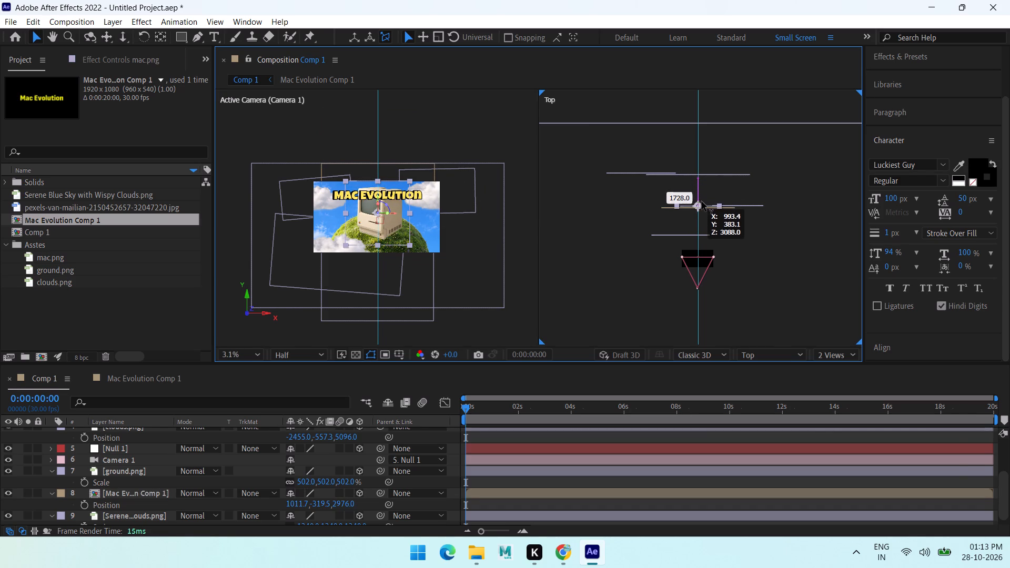
left_click_drag(702, 201, 706, 177)
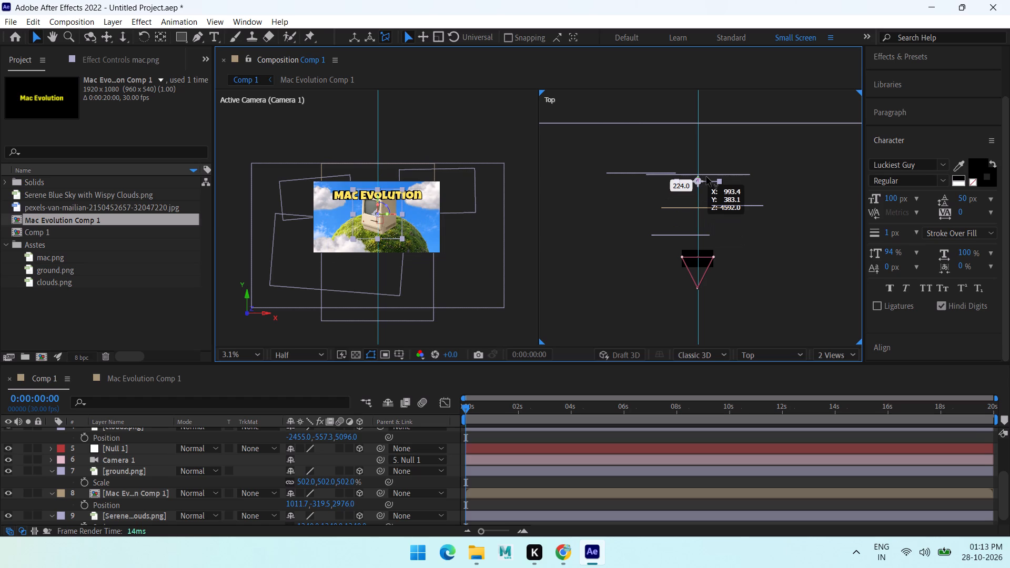
left_click_drag(706, 177, 709, 183)
Push the Mac Evolution title back along Z to about 4512 so it sits behind the mac.png layer.
left_click(707, 208)
left_click_drag(699, 202, 699, 192)
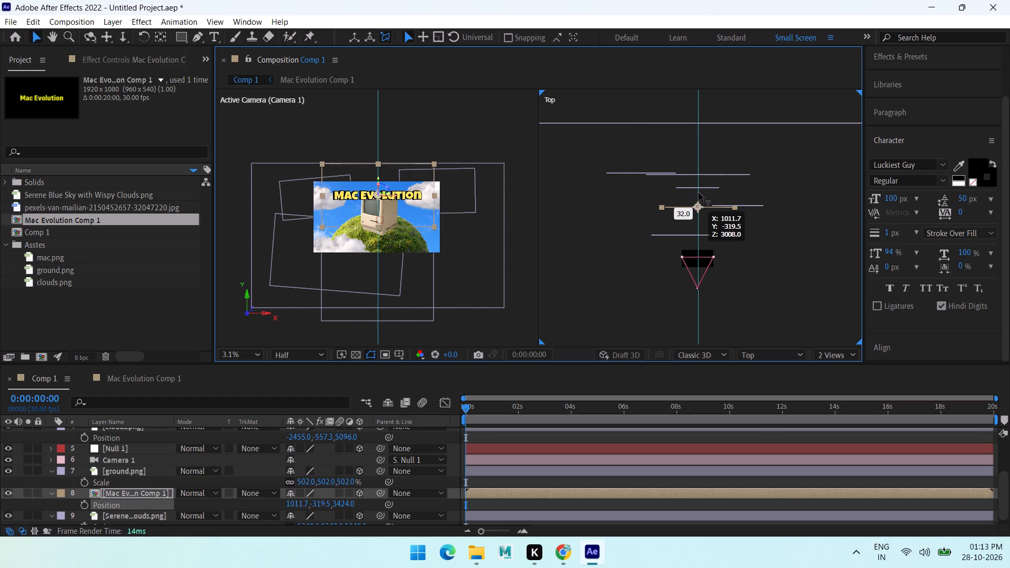
left_click_drag(699, 192, 701, 176)
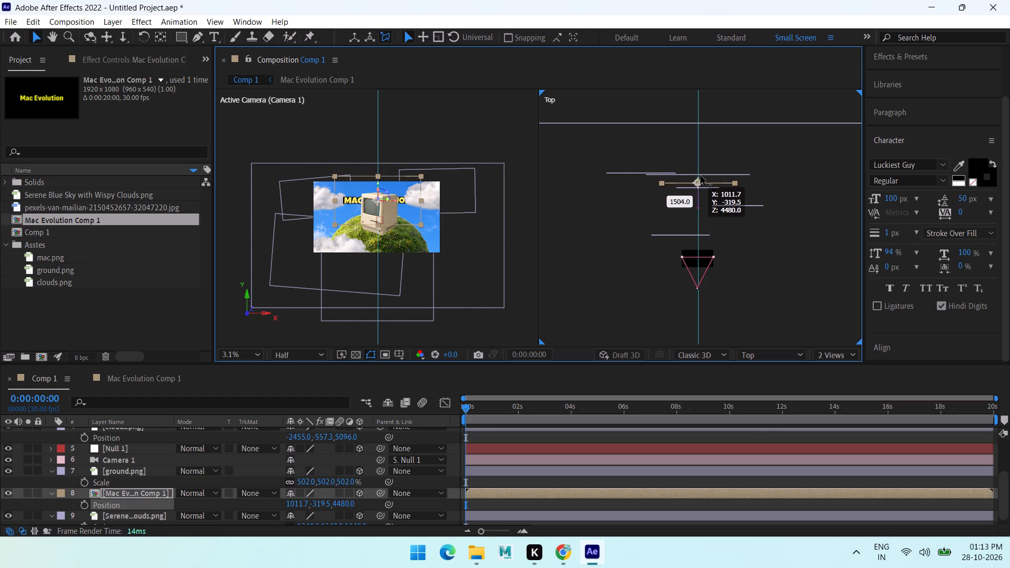
left_click_drag(701, 176, 702, 176)
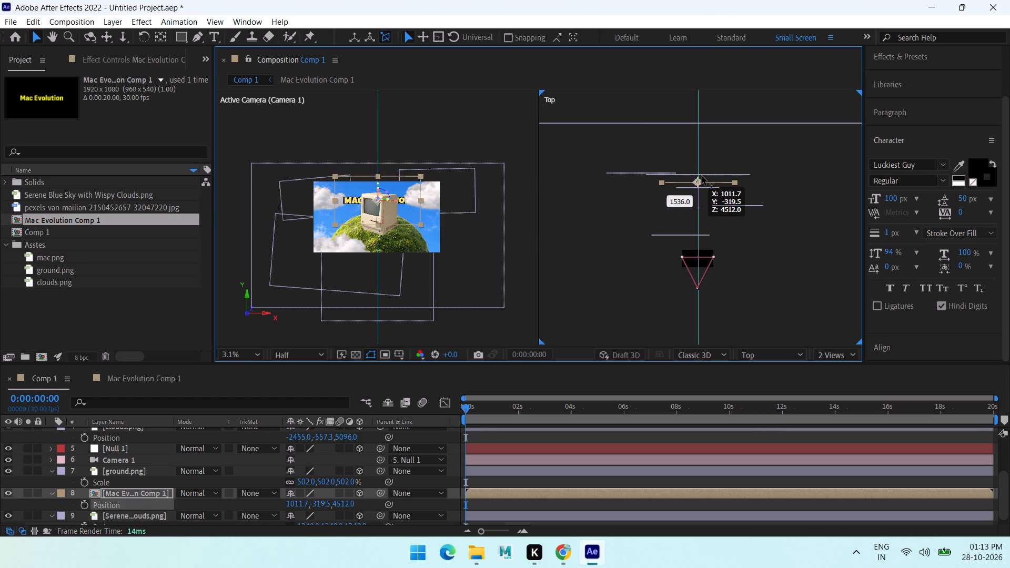
left_click_drag(702, 176, 702, 176)
Move the clouds.png layer beside the title slightly away from the camera along its Z axis in the Top view.
left_click(749, 206)
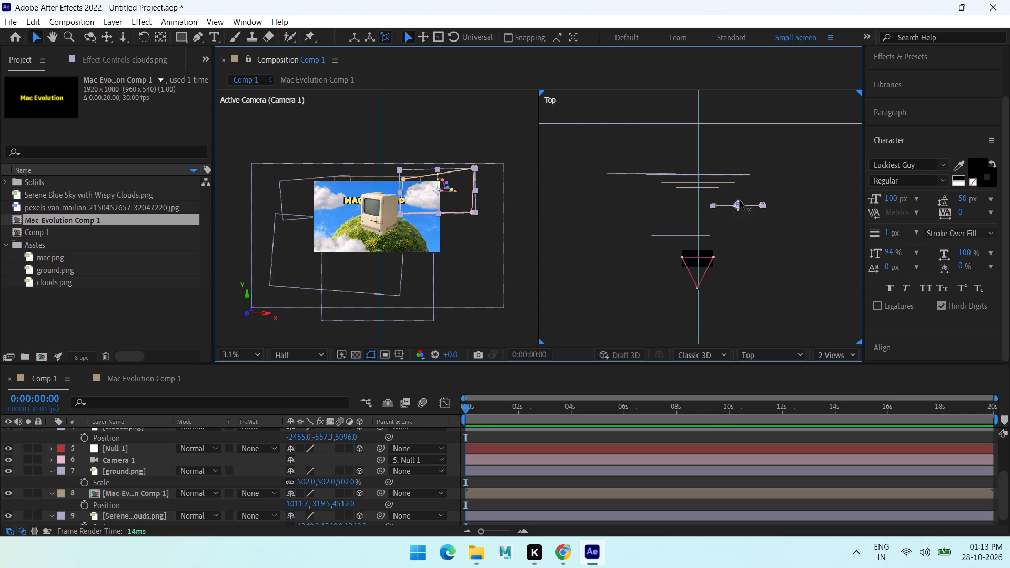
left_click_drag(738, 200, 745, 190)
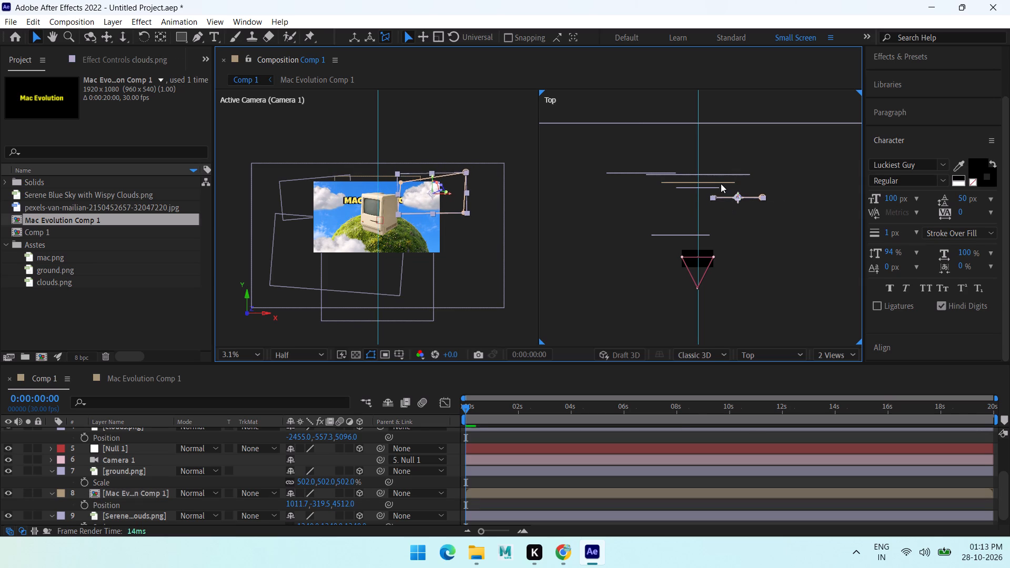
Scale the Mac Evolution title layer up to 296%.
left_click(721, 184)
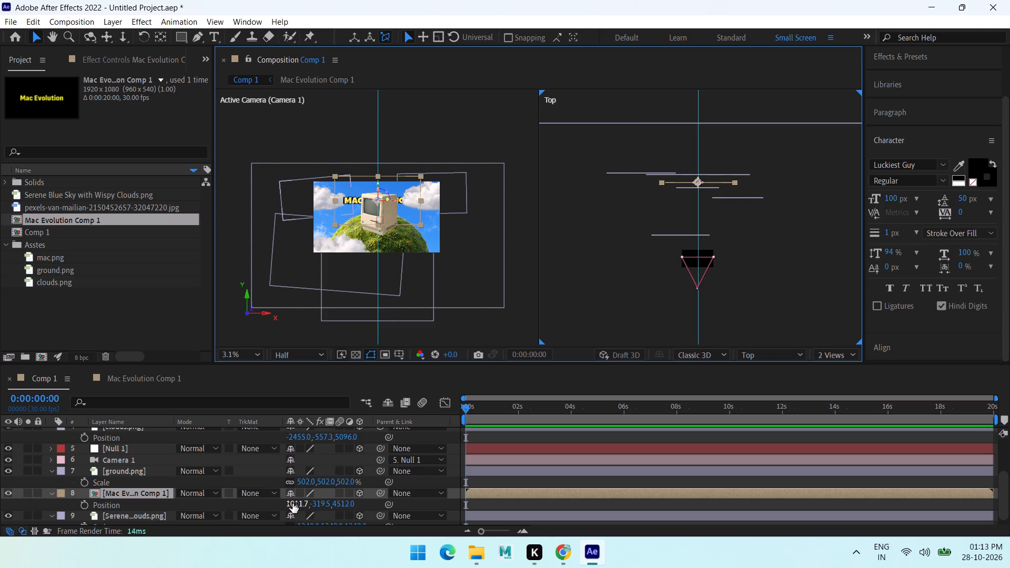
key("s")
left_click_drag(305, 503, 365, 501)
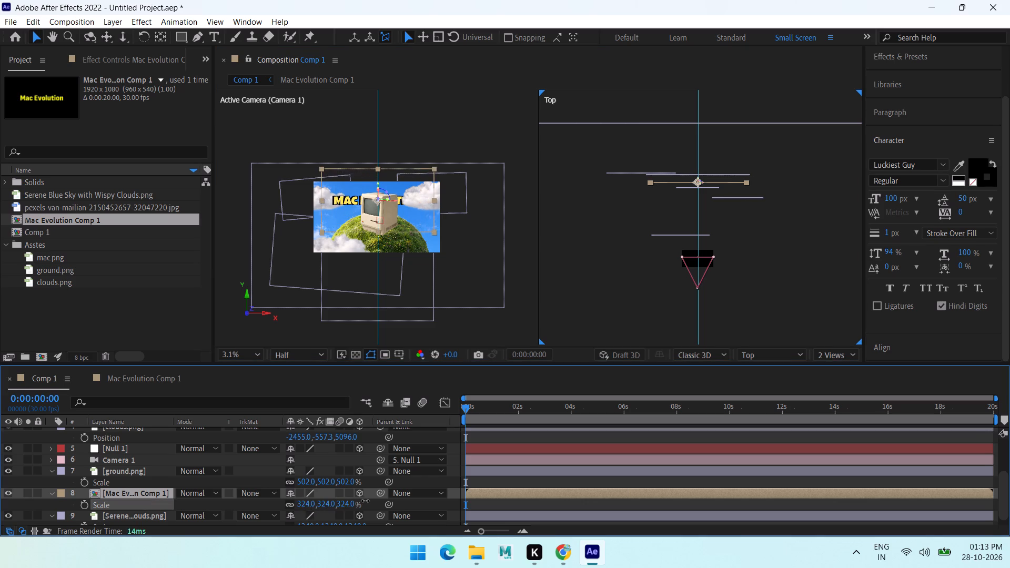
left_click_drag(365, 501, 345, 501)
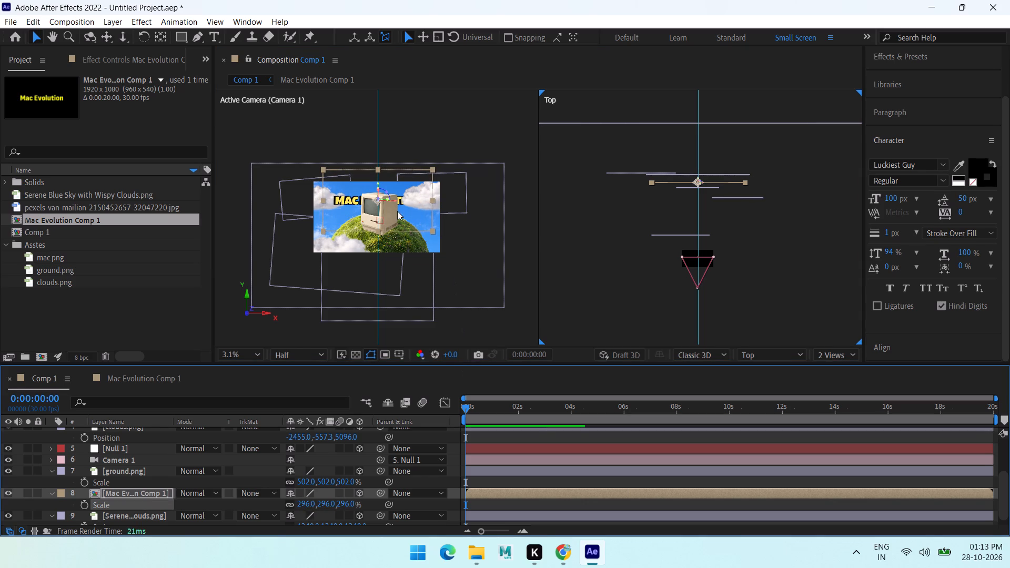
Raise the Mac Evolution title along its Y axis so more of it shows above the Mac.
left_click_drag(377, 181, 378, 177)
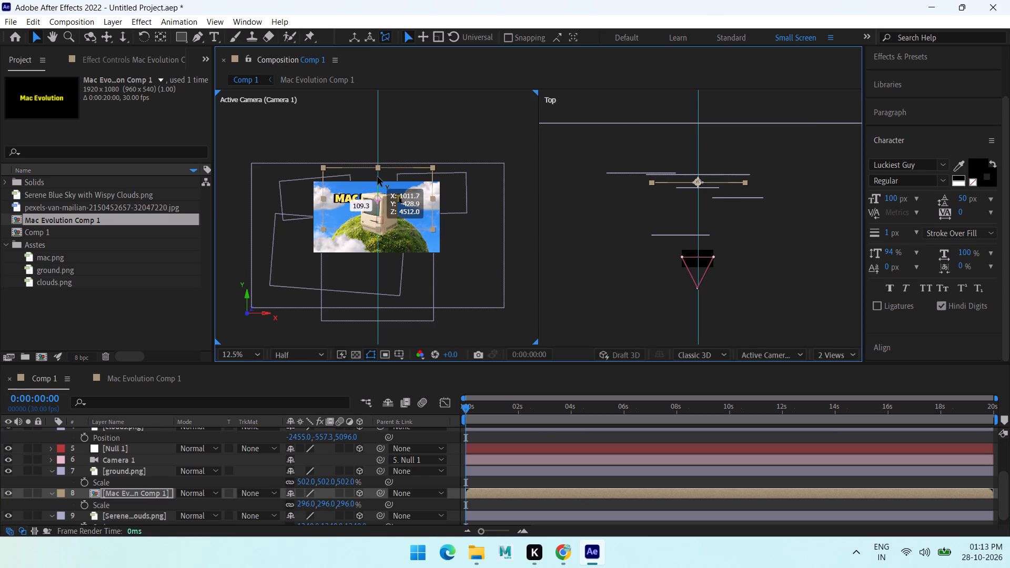
left_click_drag(378, 177, 381, 171)
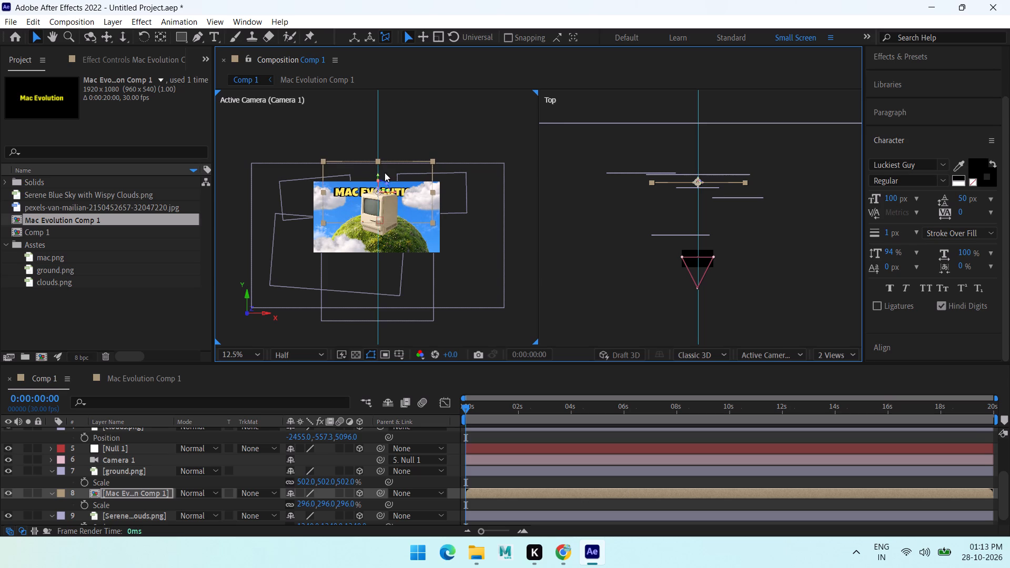
In the Top view, push the upper-right clouds.png layer back along Z to about 4552, level with the title.
left_click(744, 195)
left_click(742, 198)
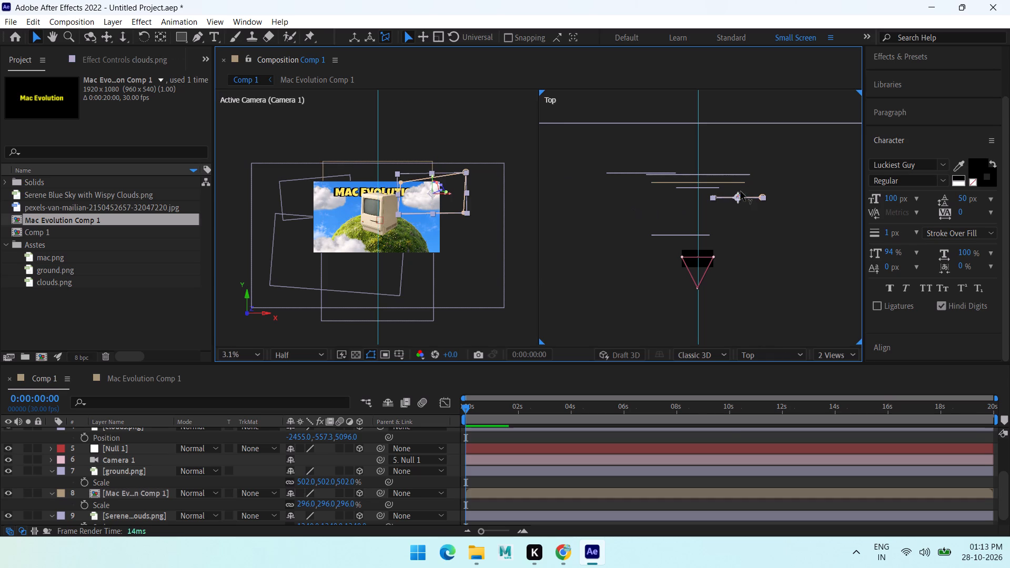
left_click_drag(739, 192, 738, 173)
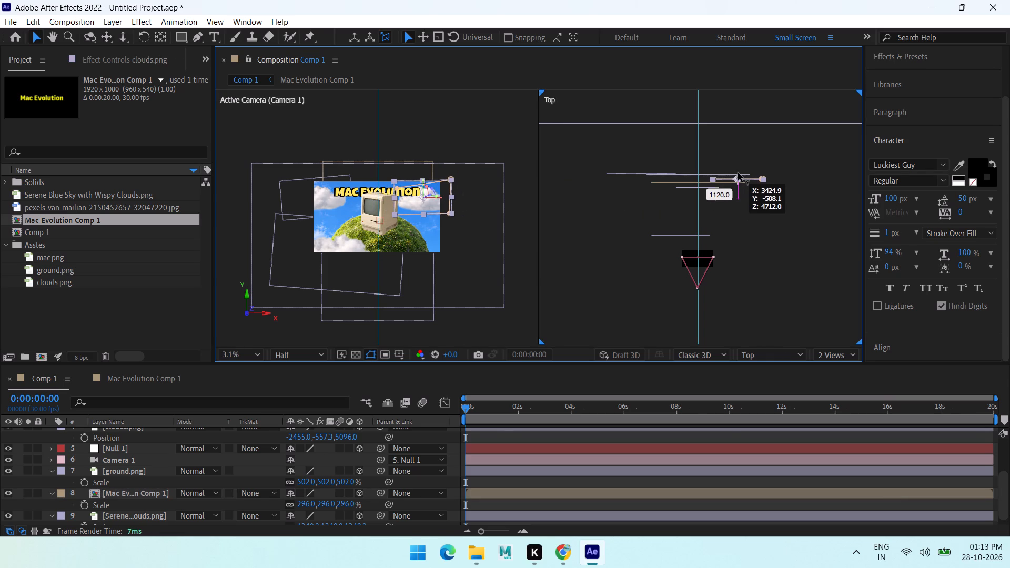
left_click_drag(738, 173, 736, 175)
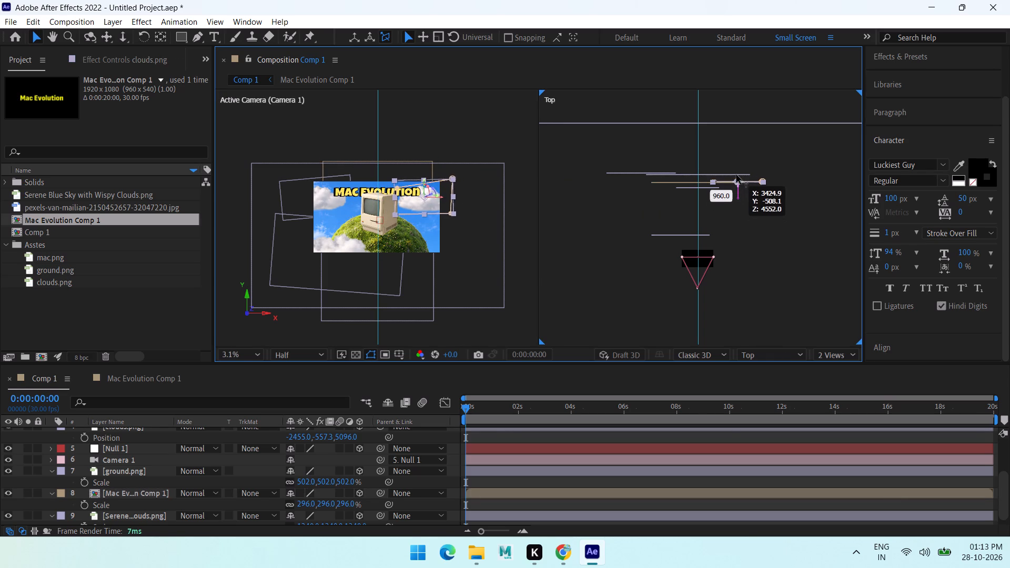
left_click_drag(736, 175, 738, 175)
left_click(757, 282)
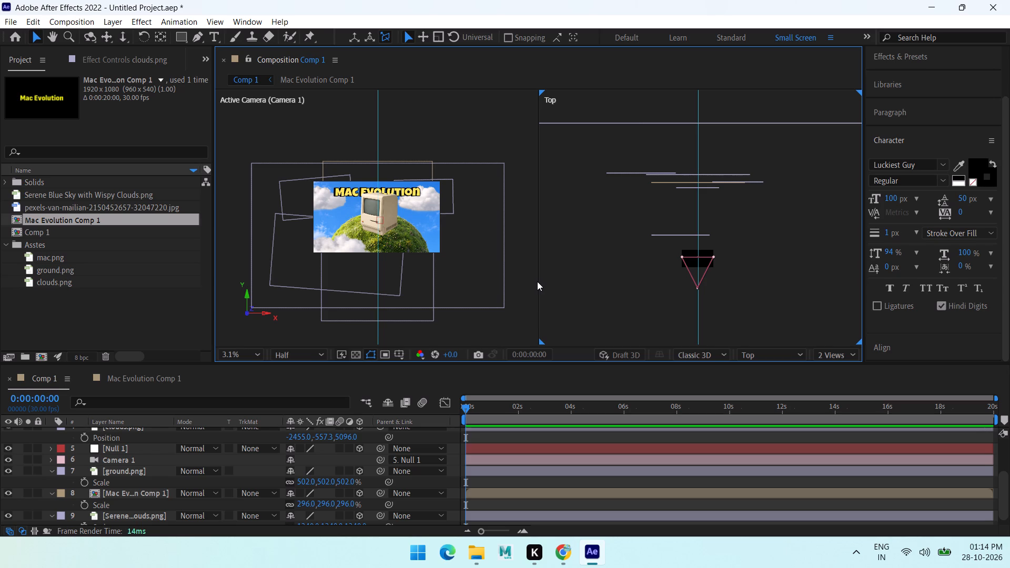
Switch the composition to a single Active Camera view at 25% magnification.
left_click(842, 352)
left_click(833, 368)
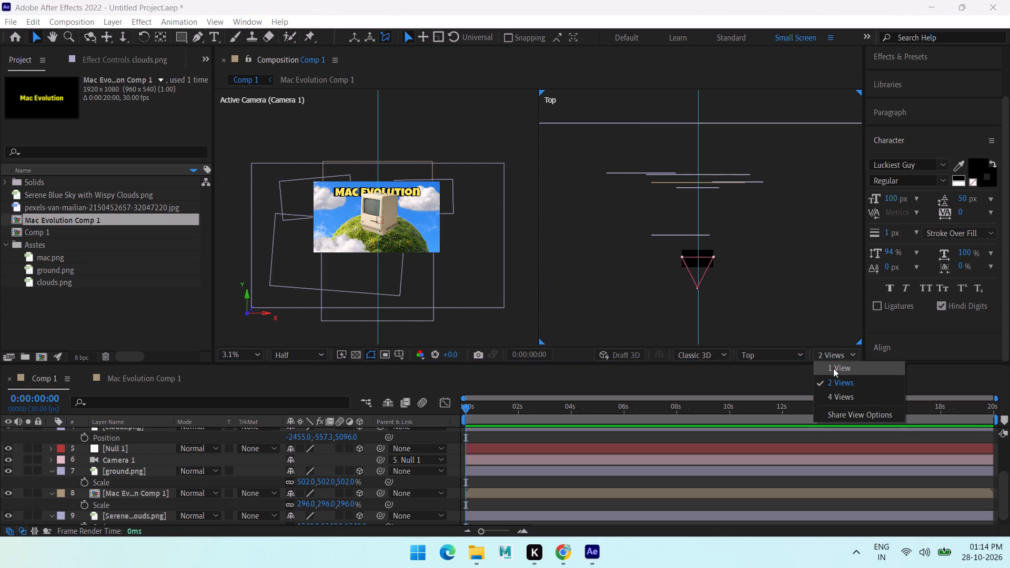
left_click(250, 349)
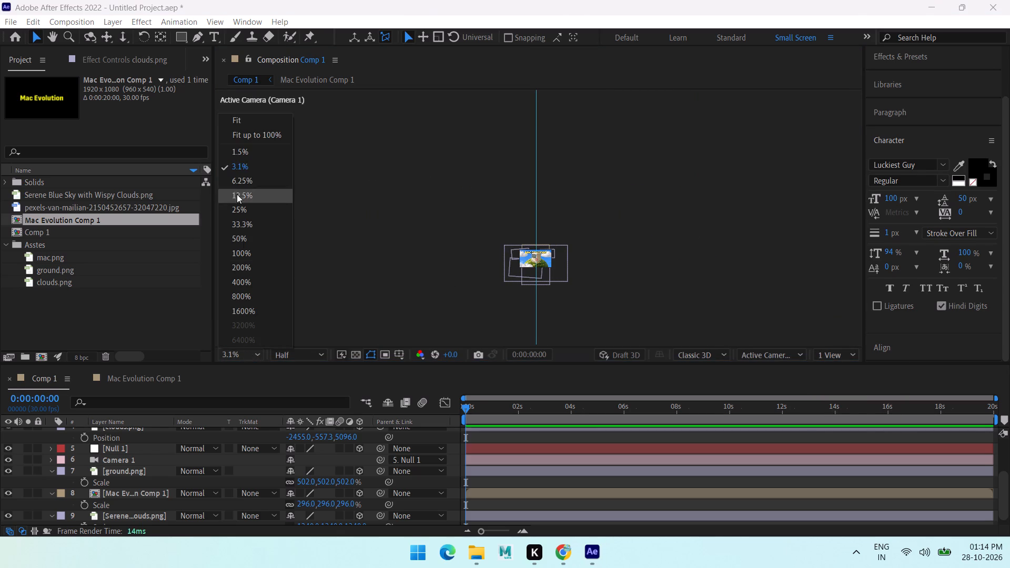
left_click(234, 124)
scroll(490, 231, "down", 1)
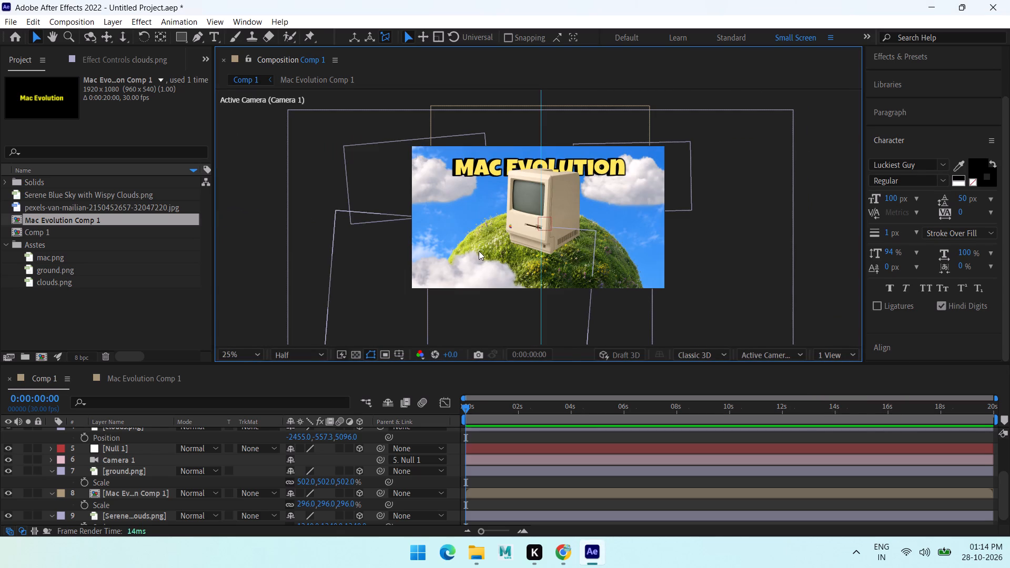
Collapse the expanded properties of all layers in the Comp 1 timeline, then deselect the layers.
left_click(474, 278)
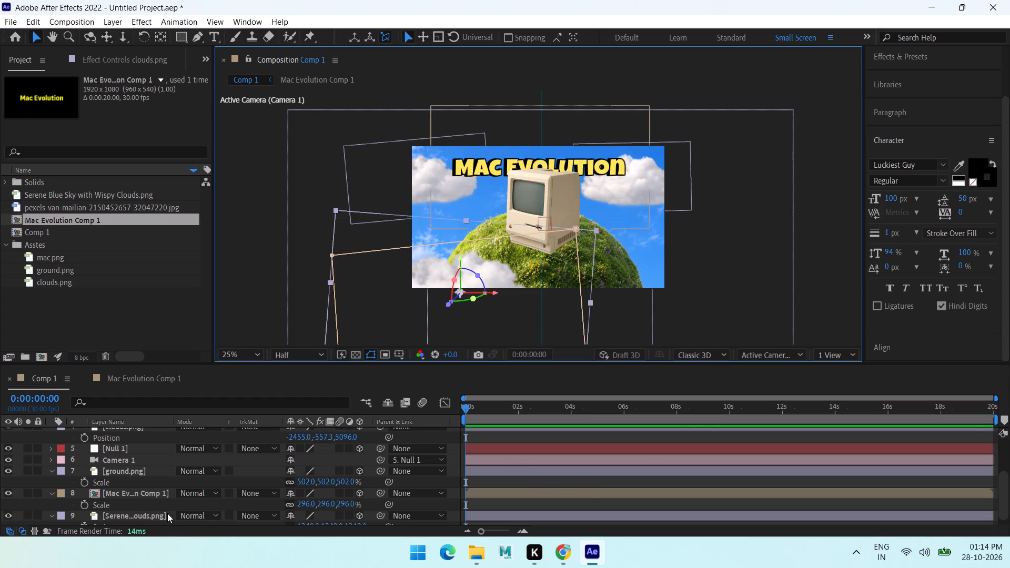
scroll(120, 465, "up", 6)
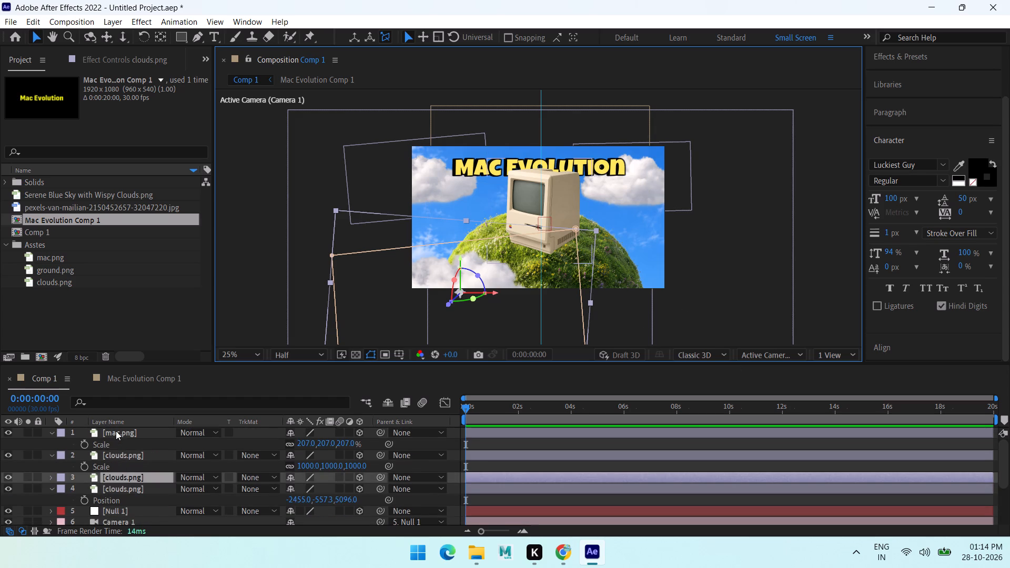
left_click(116, 431)
key("ctrl+a")
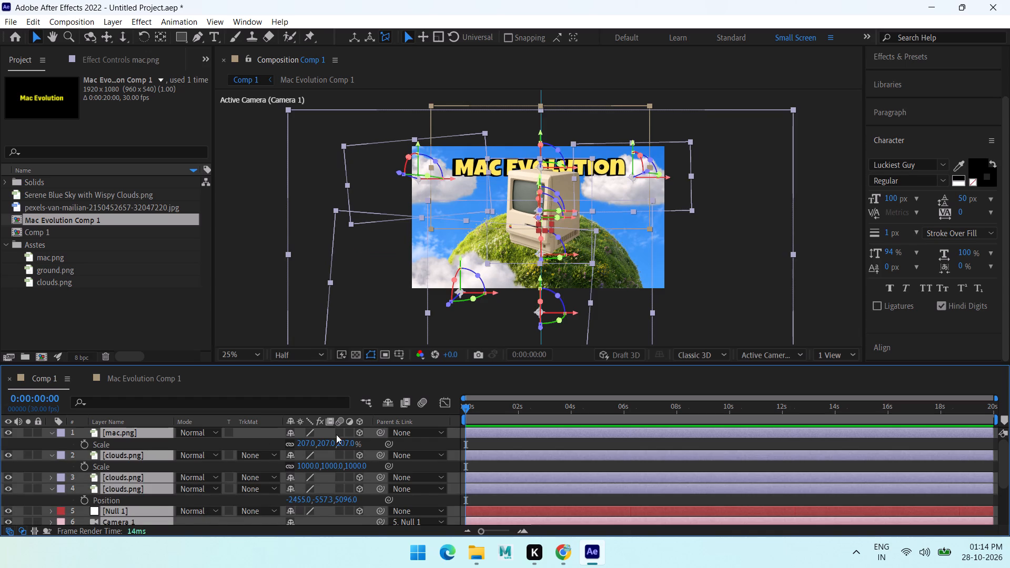
key("u")
scroll(167, 502, "down", 7)
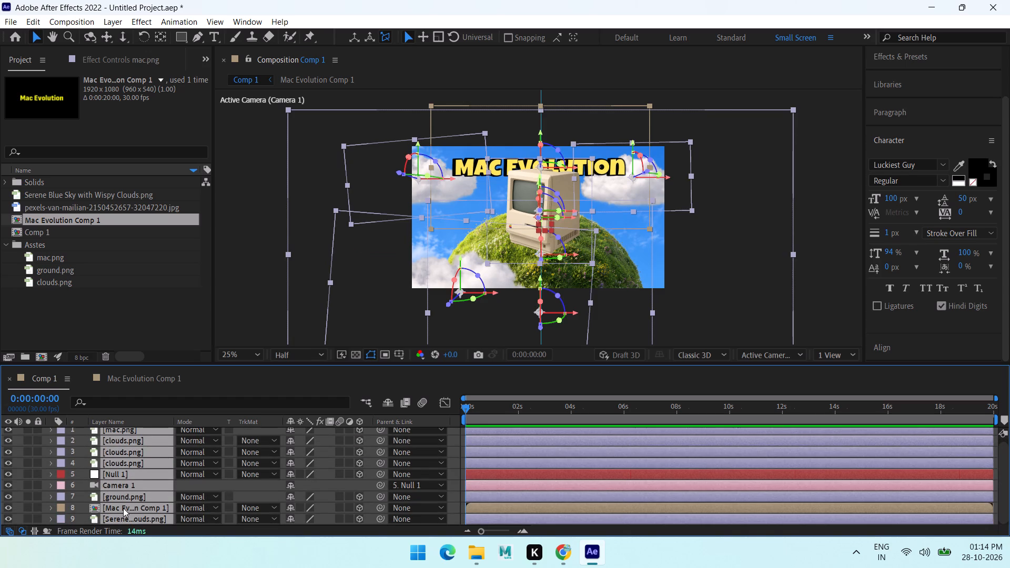
left_click(119, 503)
scroll(137, 465, "up", 4)
left_click(166, 512)
left_click(242, 489)
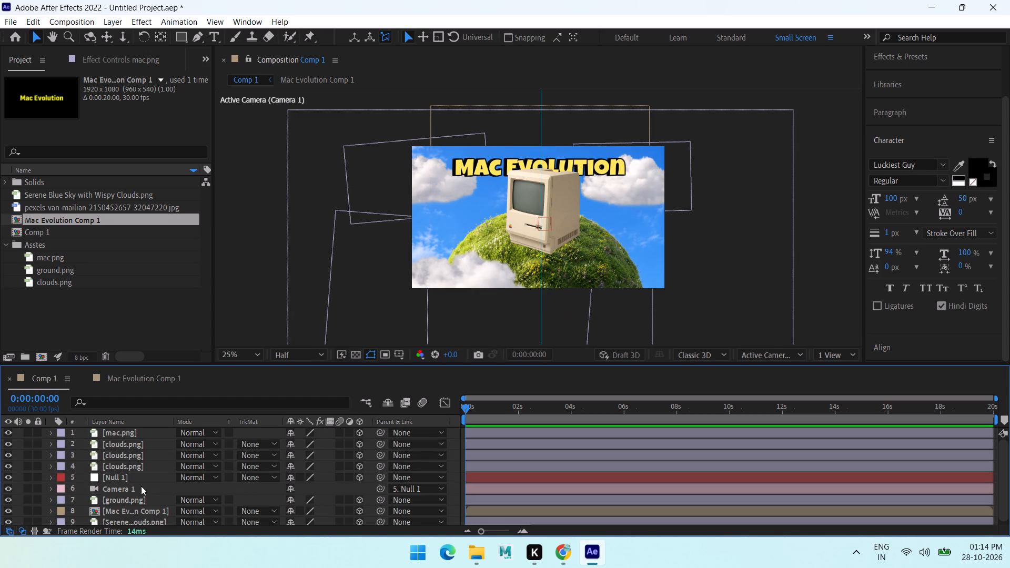
Add Position keyframes to all three clouds.png layers at 0:00:00:00.
scroll(139, 486, "up", 3)
left_click(132, 442)
left_click(137, 467, "shift")
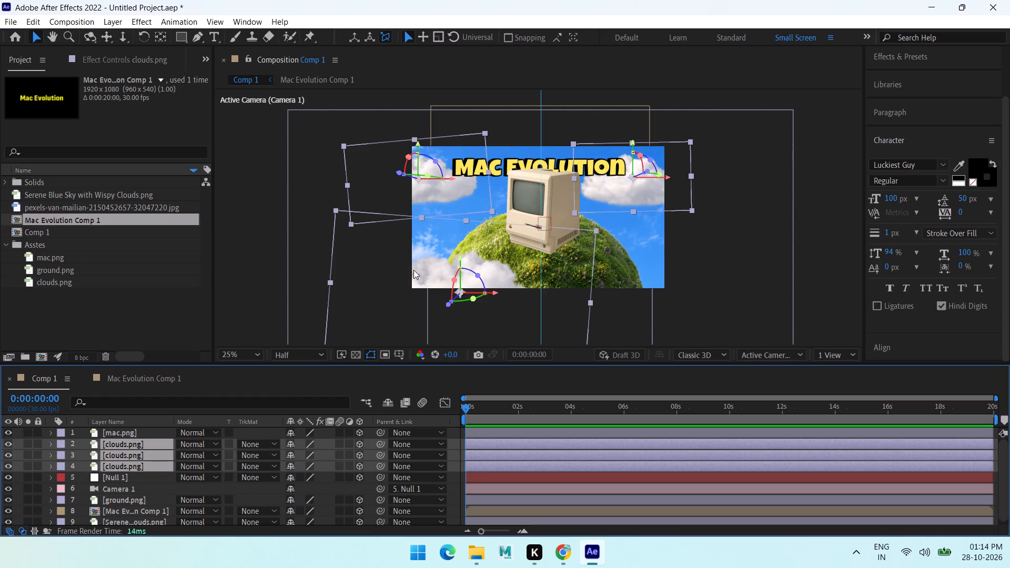
key("u")
key("p")
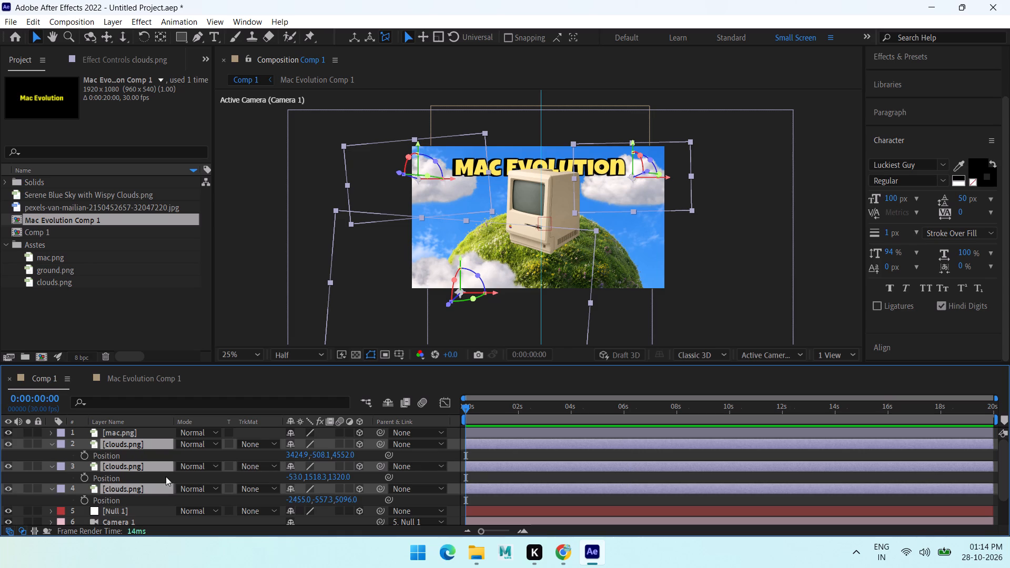
left_click(83, 457)
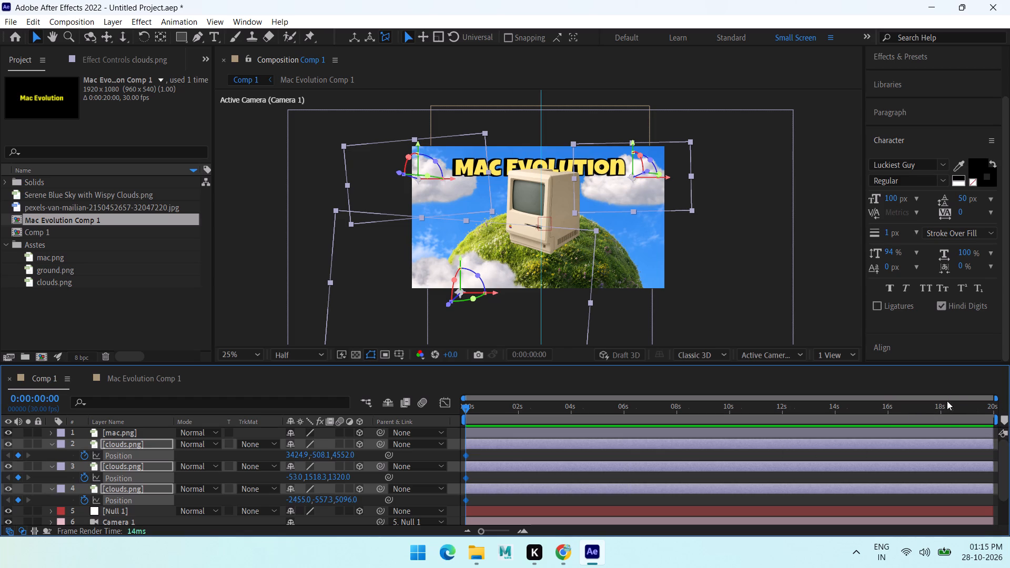
At 0:00:19:29, shift all three clouds.png layers together about 89 px along positive X to keyframe a slow drift.
left_click_drag(947, 408, 1009, 406)
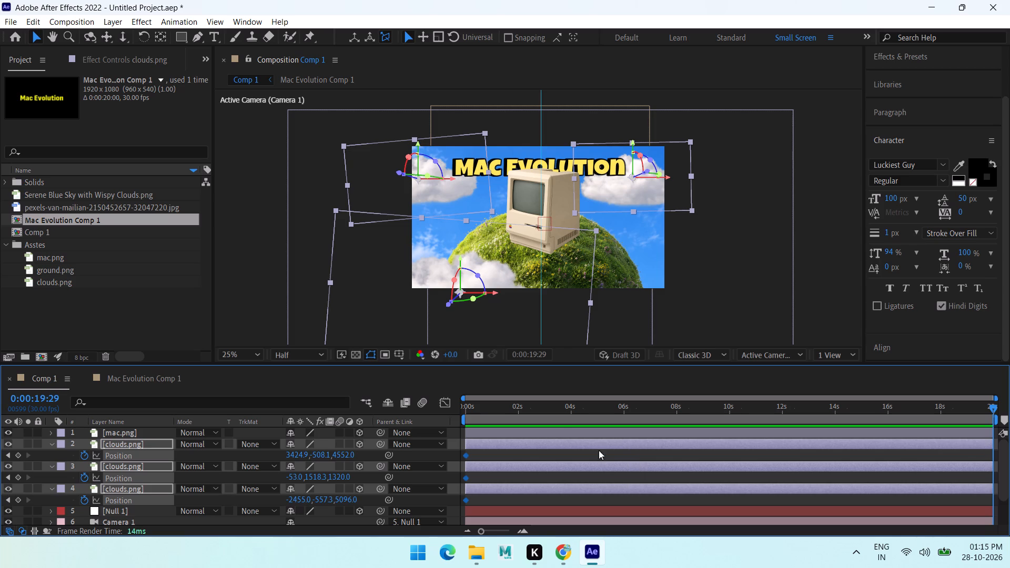
left_click_drag(492, 294, 506, 294)
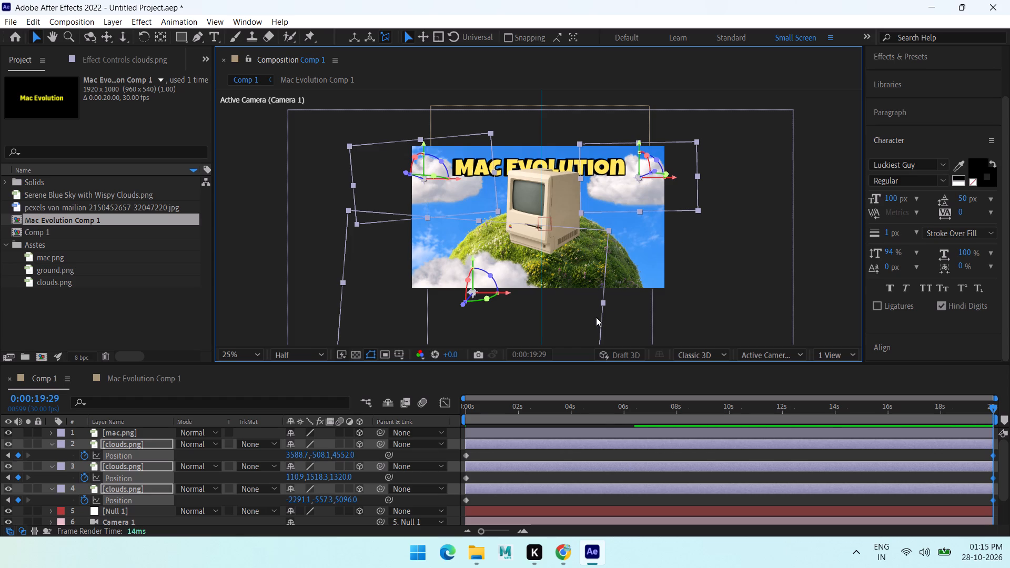
key("ctrl+z")
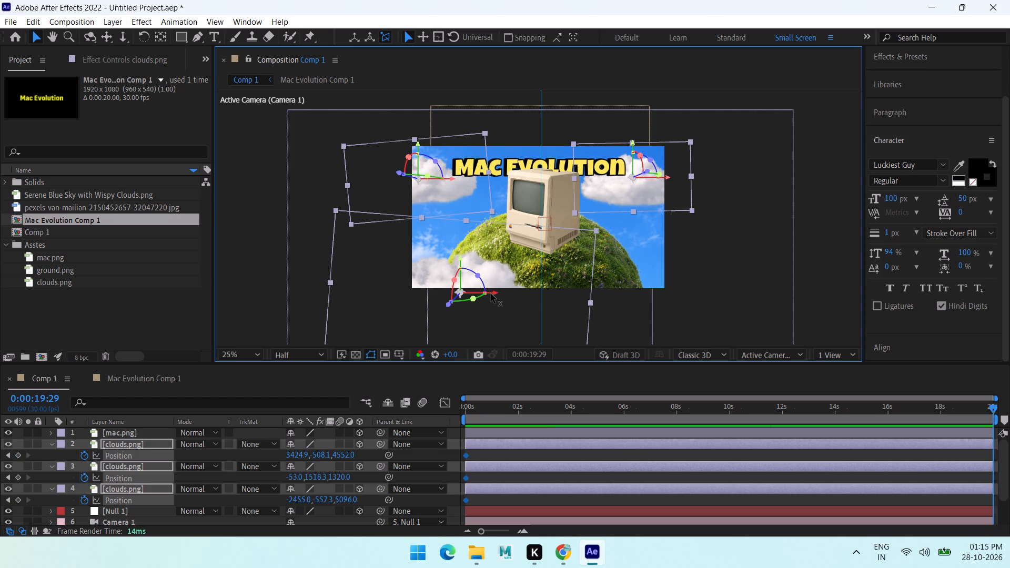
left_click_drag(491, 293, 497, 295)
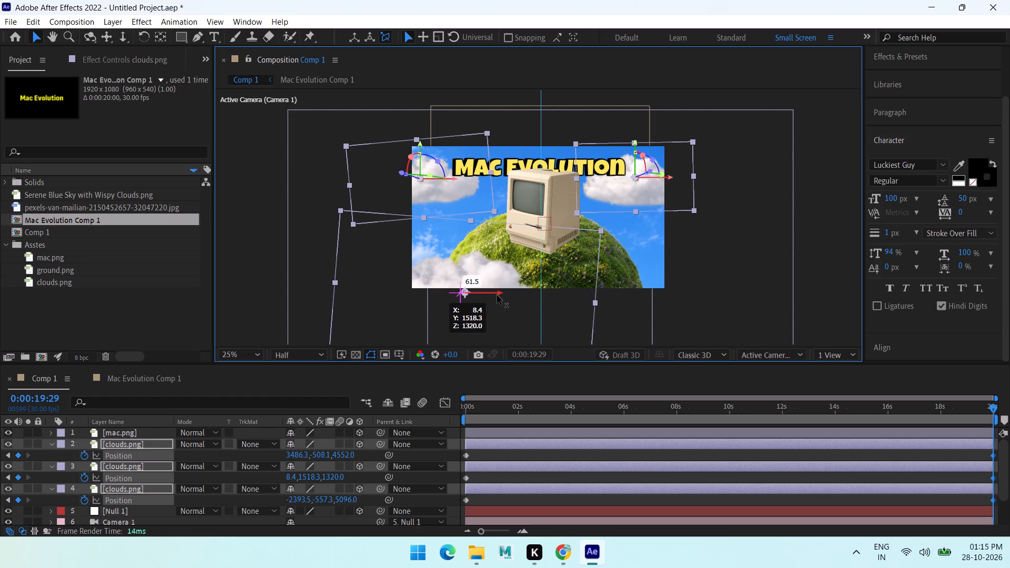
left_click_drag(497, 295, 499, 295)
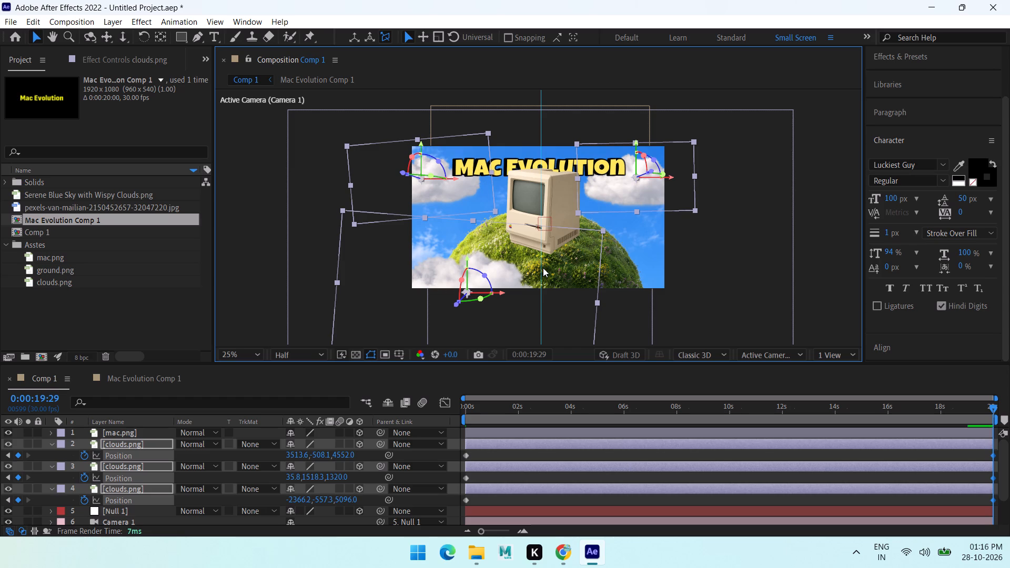
left_click(461, 191)
left_click(261, 286)
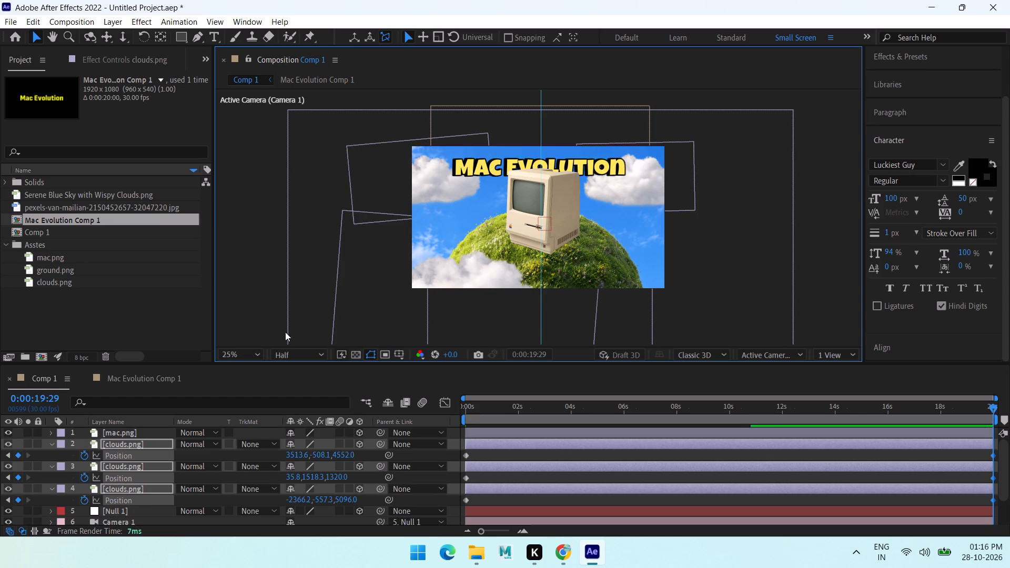
At 0:00:19:29, move the upper-left clouds.png layer further along X to about -2232.
left_click(433, 176)
left_click(418, 191)
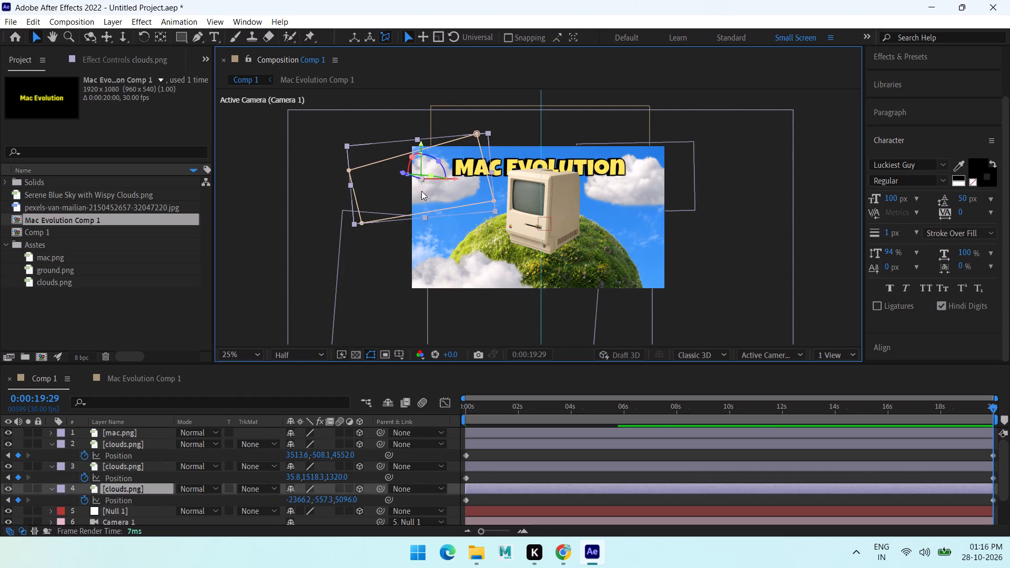
left_click_drag(457, 179, 461, 179)
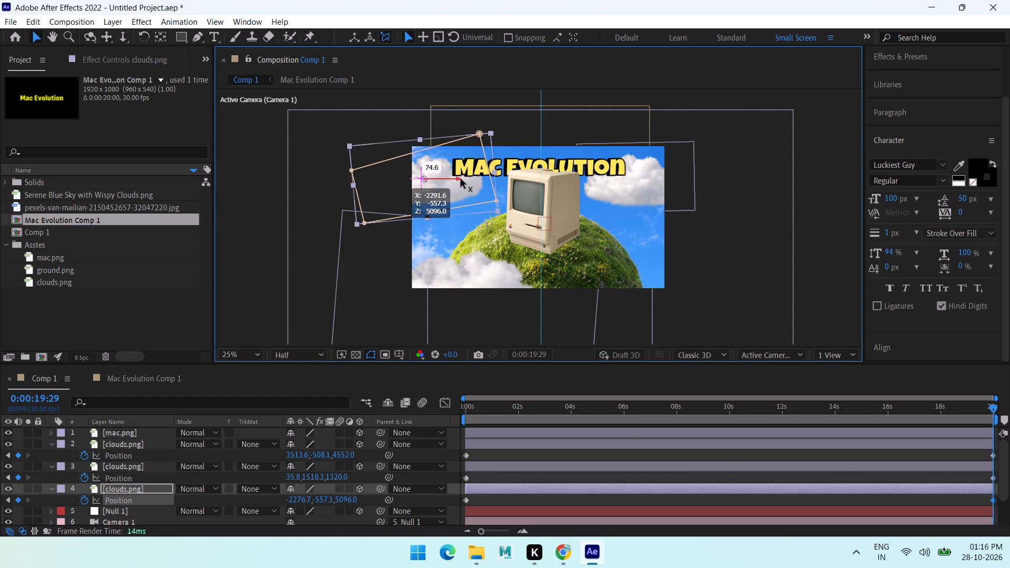
left_click_drag(461, 179, 462, 179)
Reverse the upper-right cloud's drift by moving its X position to about 3362 at 0:00:19:29 and 3810 at 0:00:00:00.
left_click(653, 187)
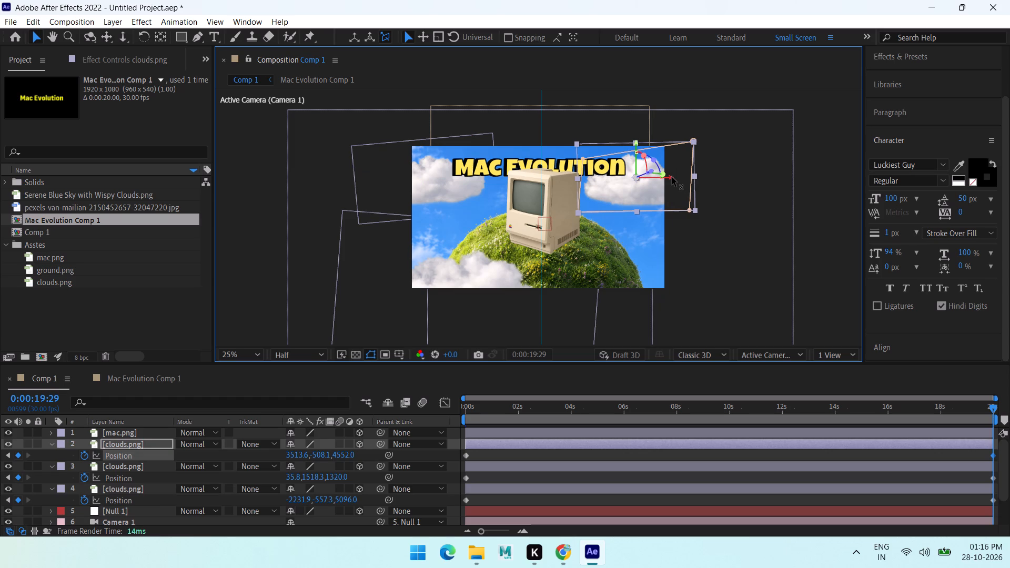
left_click(672, 177)
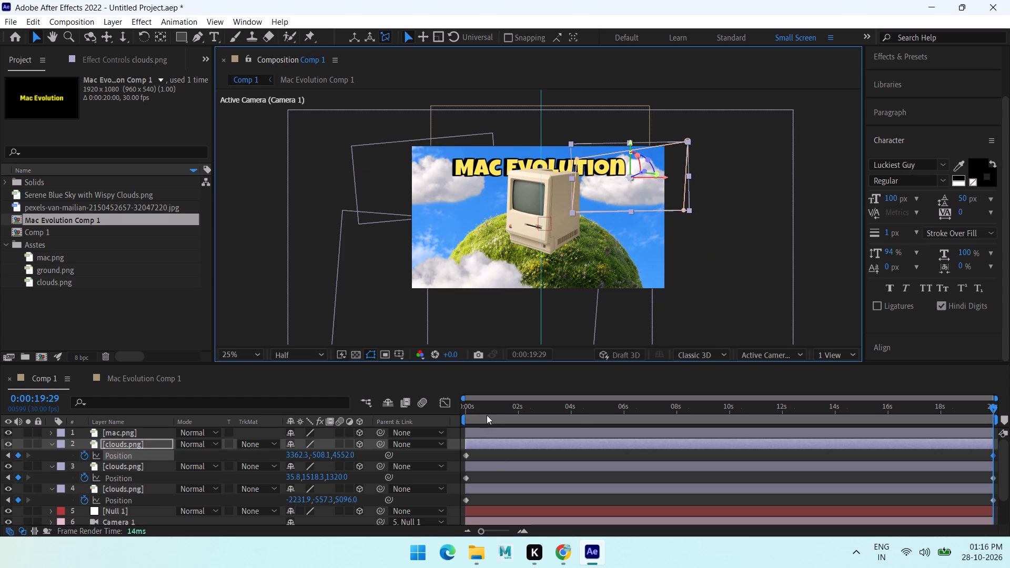
left_click_drag(487, 402, 451, 403)
left_click_drag(669, 177, 670, 177)
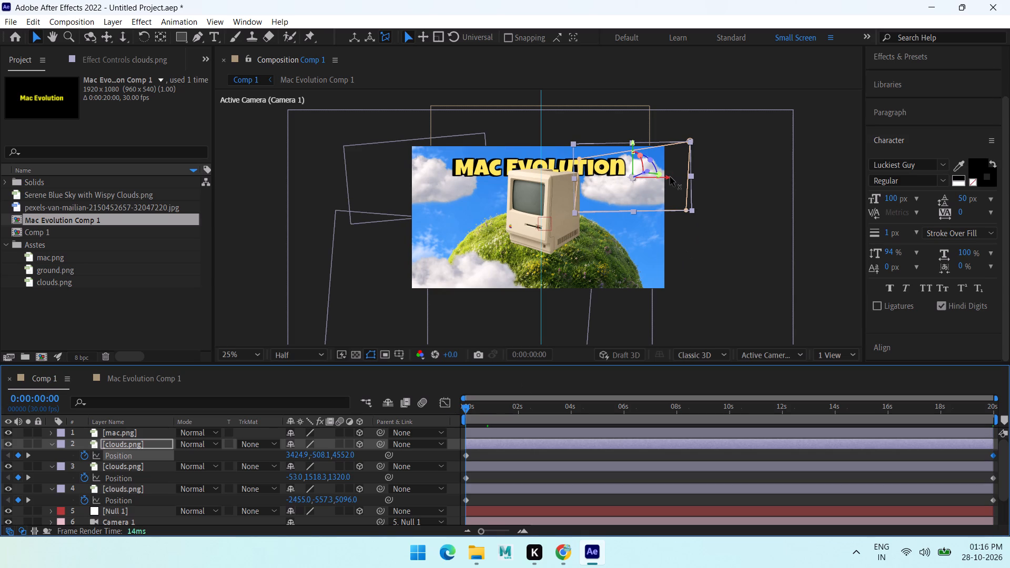
left_click_drag(670, 177, 685, 178)
Adjust the upper-right cloud's X position at 0:00:19:29 to about 3404, then return to the first frame.
left_click_drag(924, 407, 1009, 405)
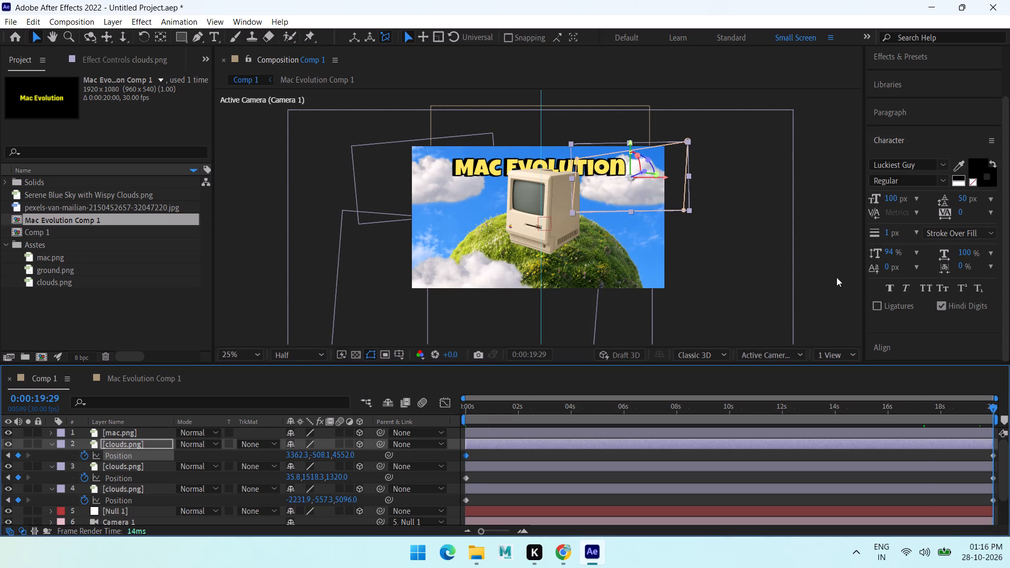
left_click(669, 179)
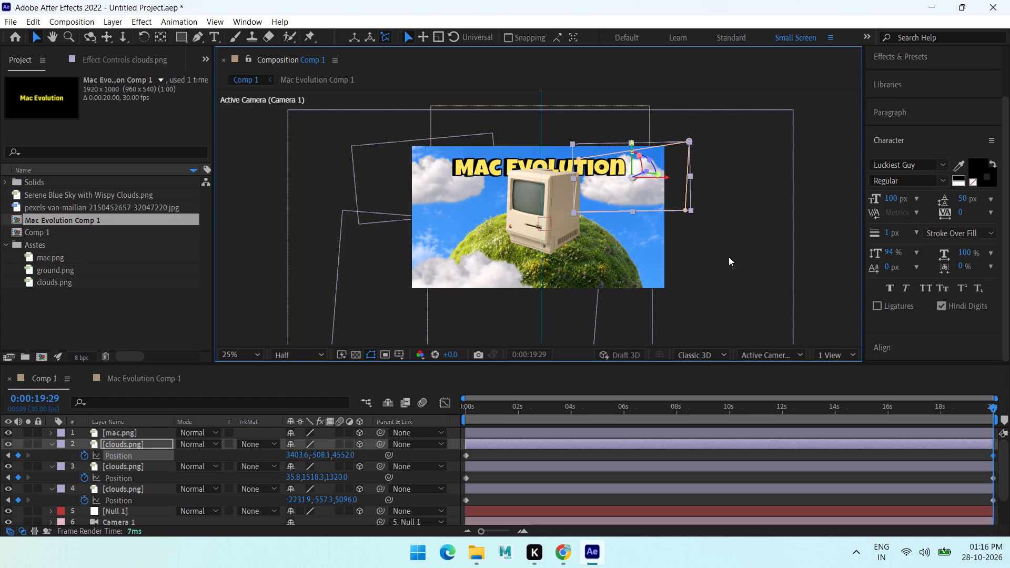
left_click_drag(824, 404, 198, 420)
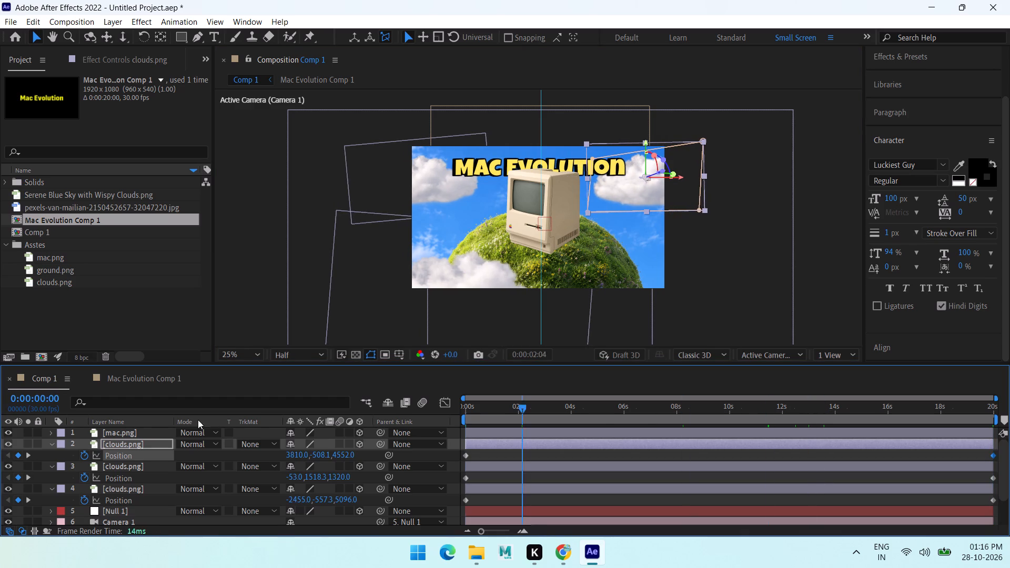
left_click_drag(198, 420, 125, 422)
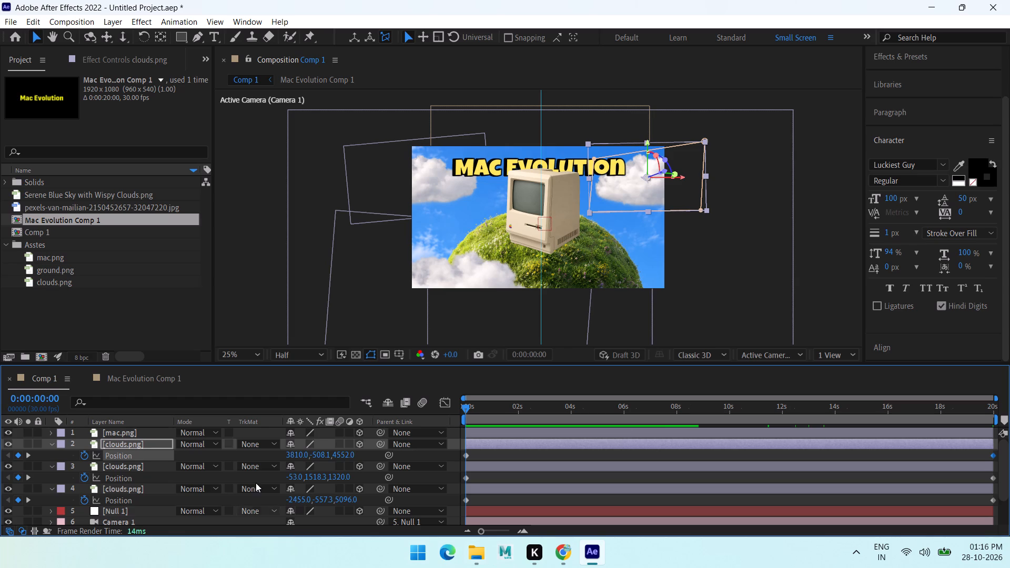
Keyframe the ground.png layer's Z Rotation at 0° on the first frame and -50° at 0:00:19:29.
scroll(173, 484, "down", 2)
left_click(139, 495)
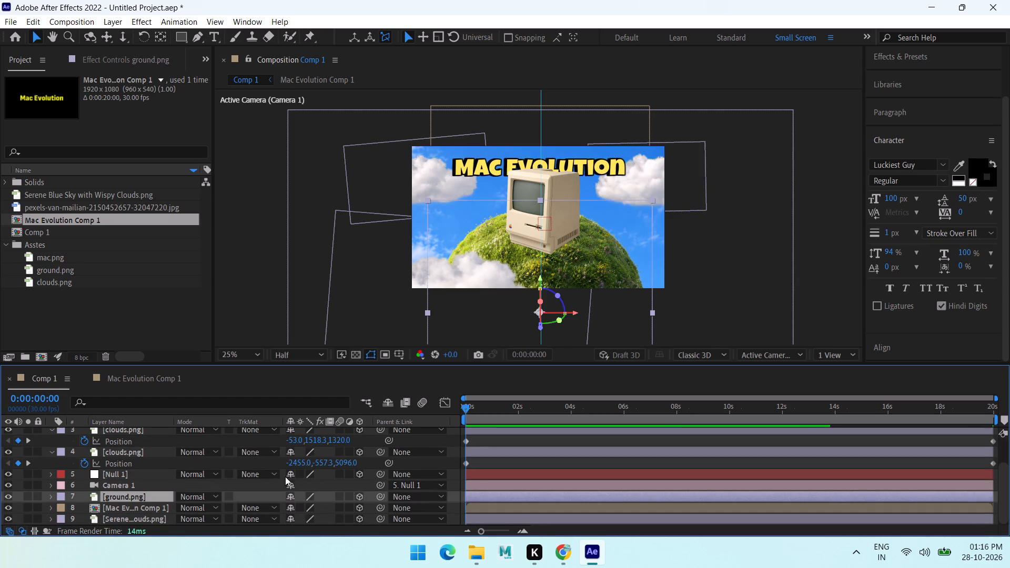
key("r")
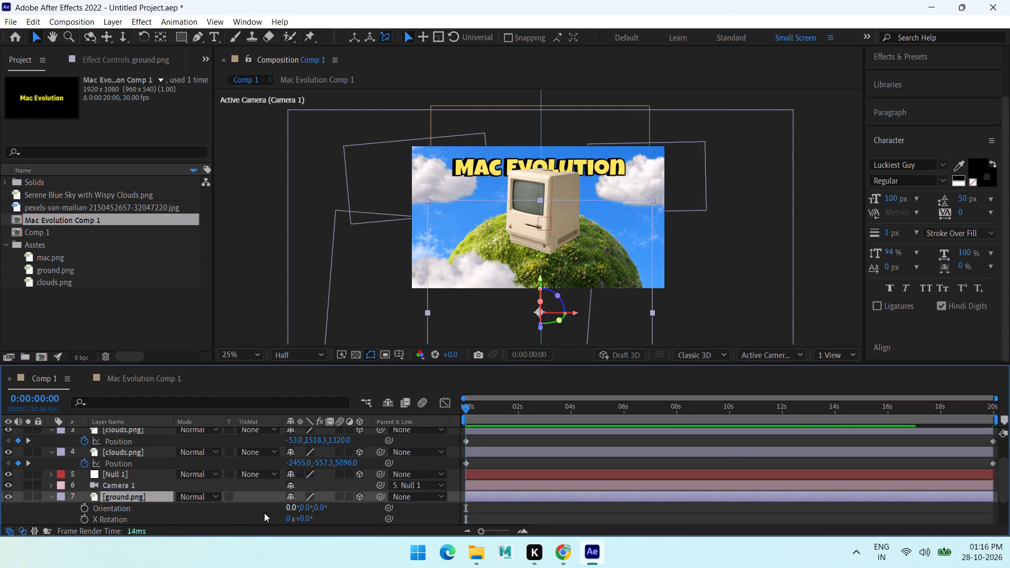
scroll(250, 515, "down", 3)
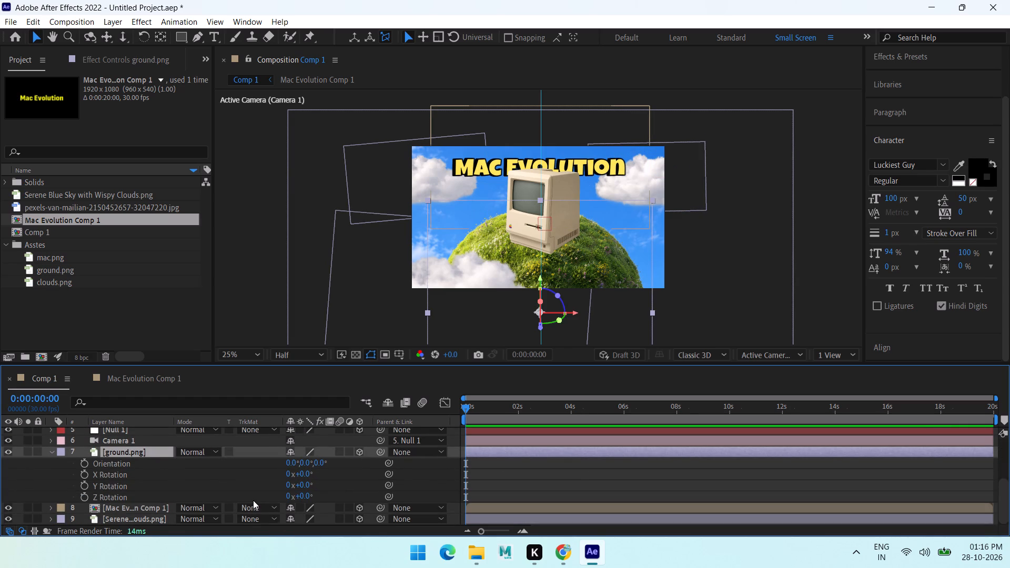
left_click_drag(502, 404, 431, 403)
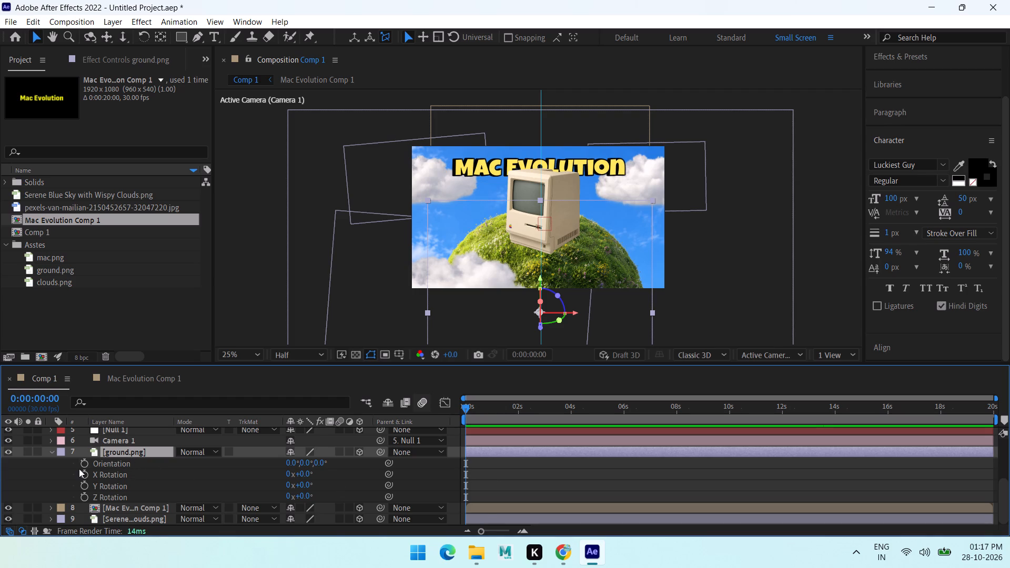
left_click(87, 499)
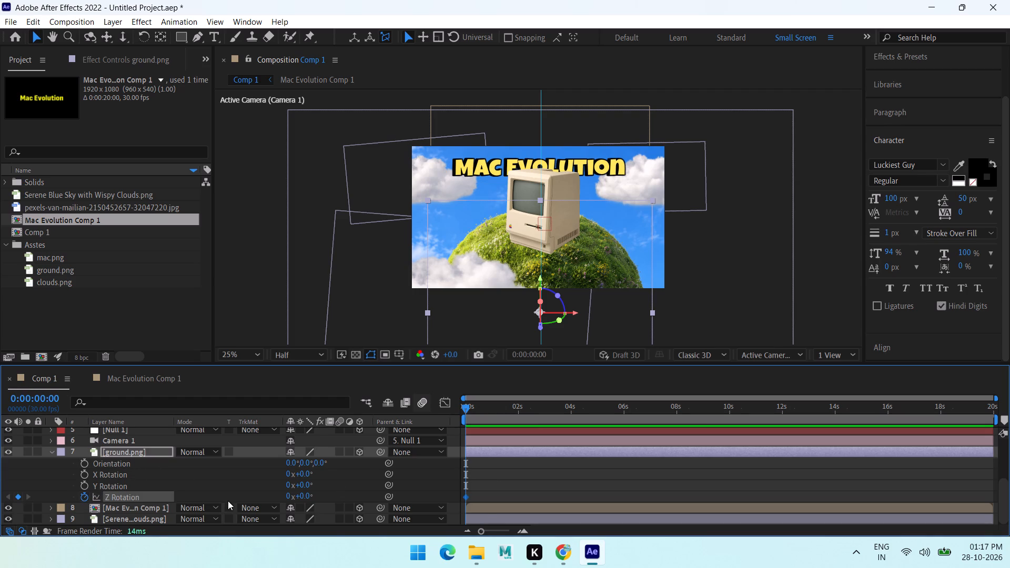
left_click_drag(964, 407, 982, 402)
left_click_drag(982, 402, 1009, 403)
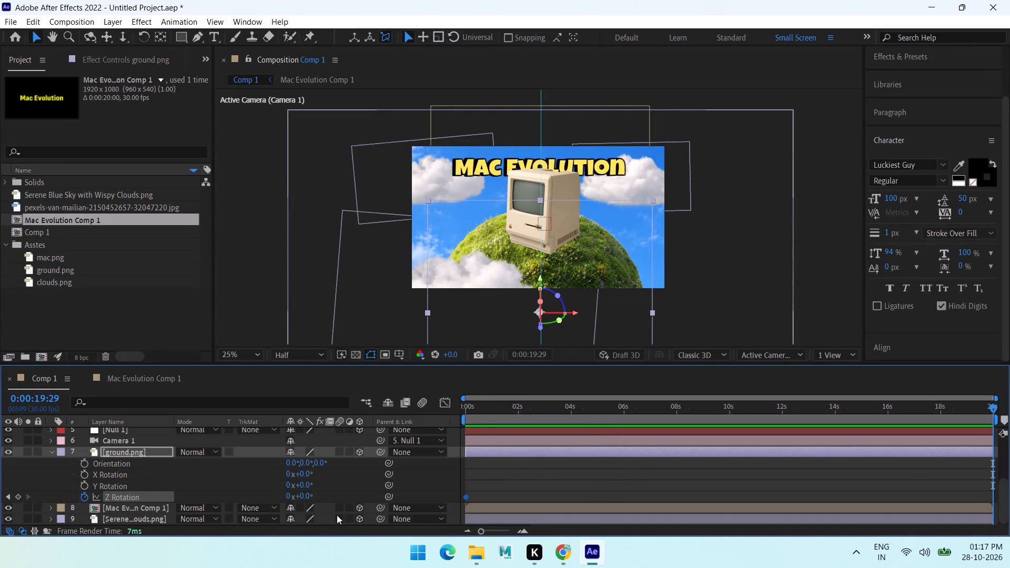
left_click(300, 493)
type("-50")
key("Return")
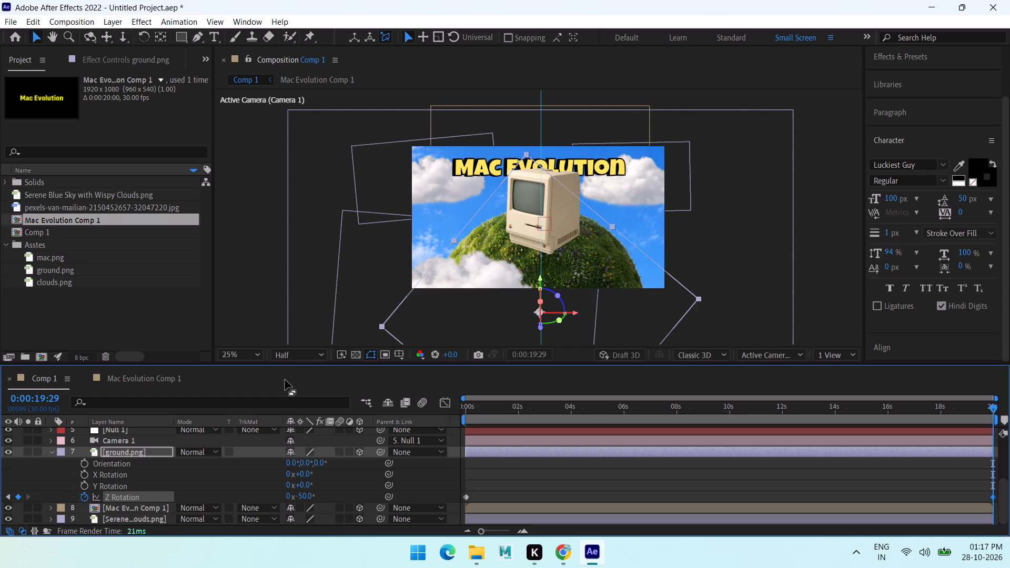
Set the ground.png layer's Z Rotation at 0:00:19:29 to 50°, then scrub back to the first frame.
left_click(307, 499)
type("50")
key("Return")
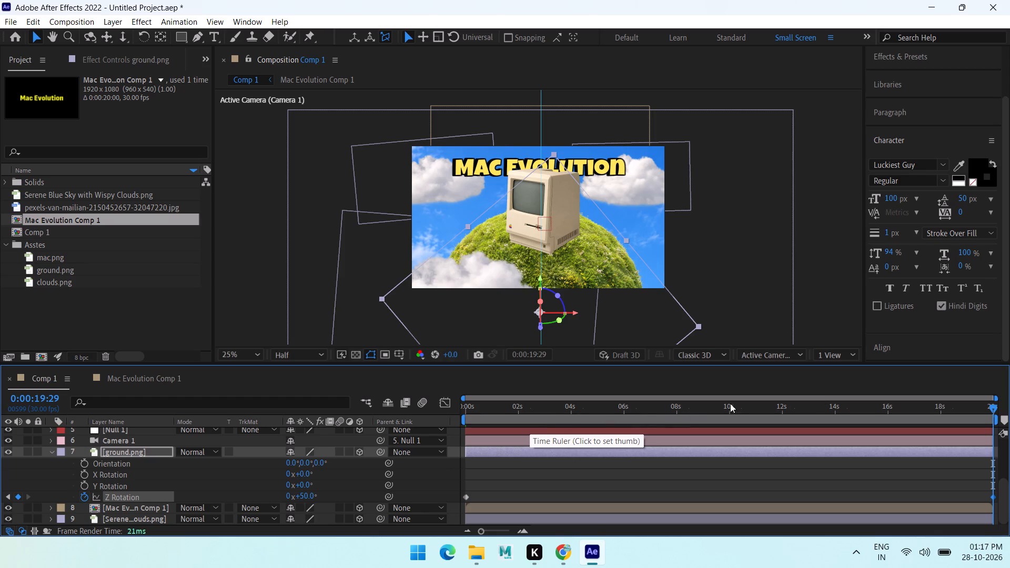
left_click_drag(928, 402, 294, 434)
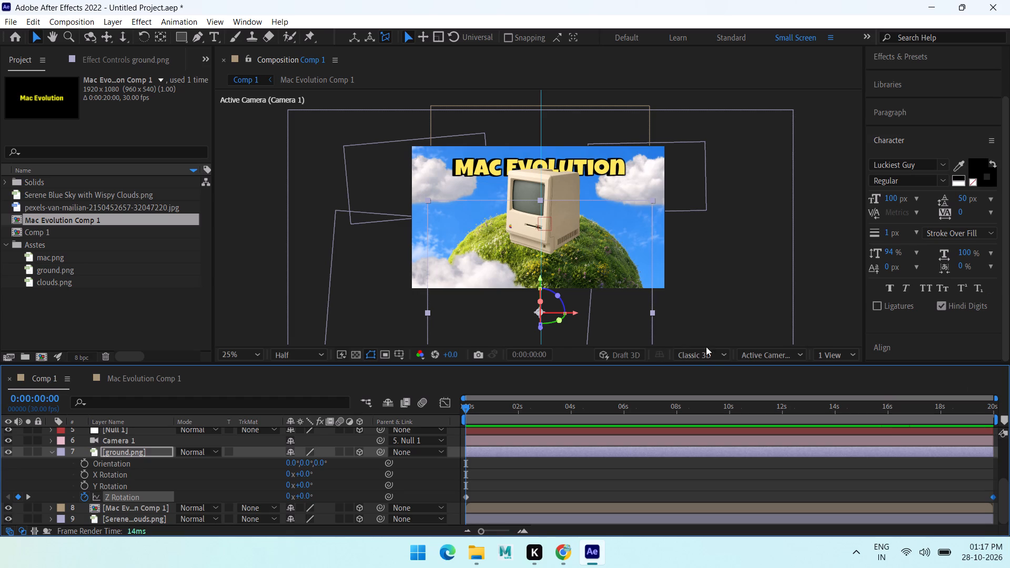
Inspect the scene in the Default 3D view and return to Active Camera (Camera 1).
left_click(757, 357)
left_click(757, 357)
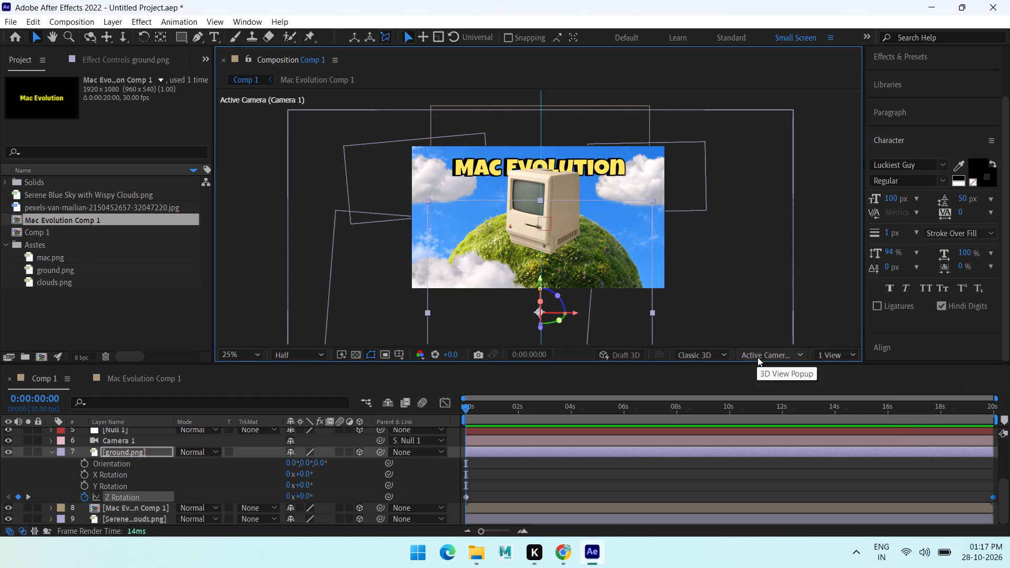
left_click(768, 349)
left_click(786, 157)
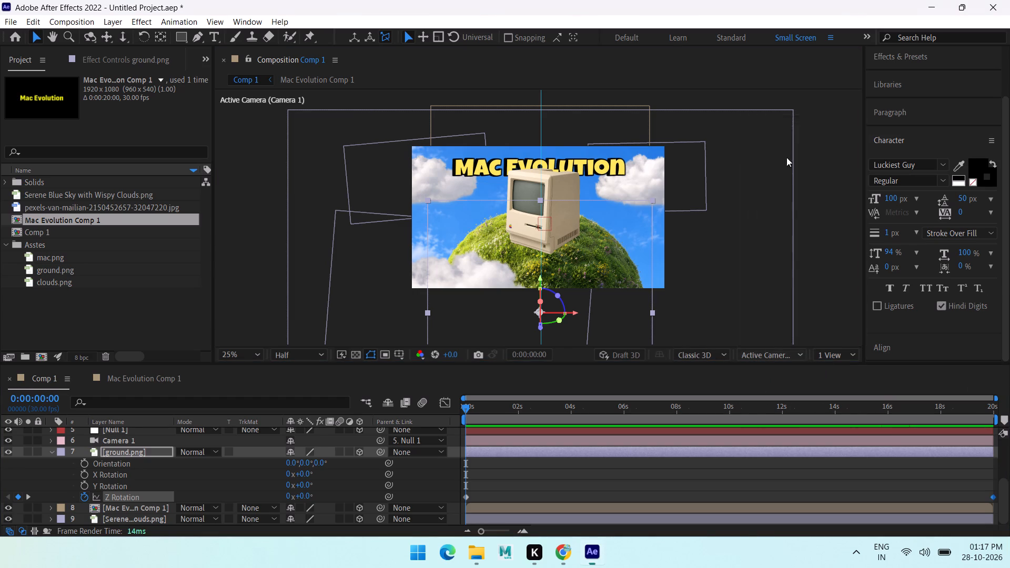
left_click(762, 349)
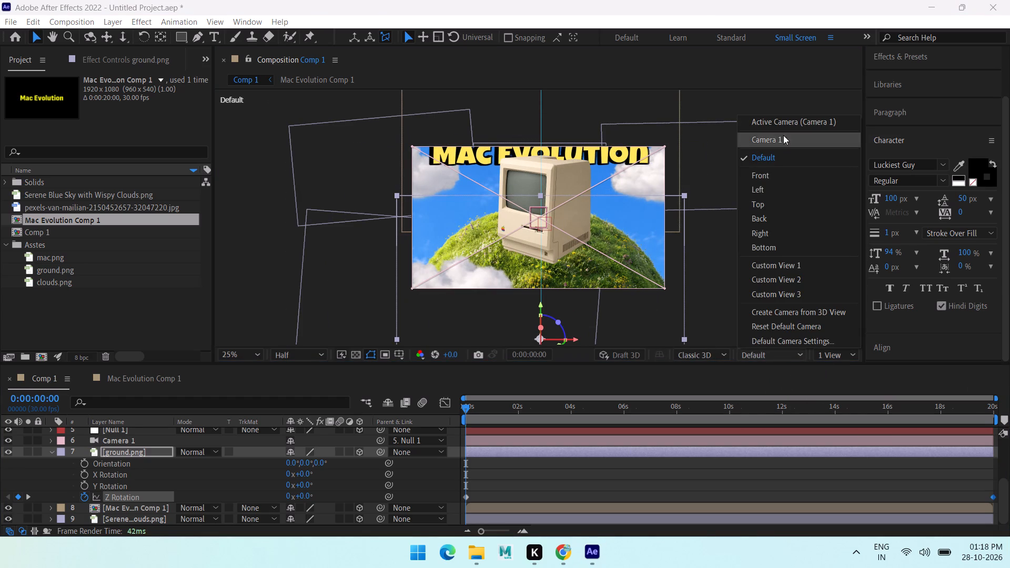
left_click(785, 121)
left_click(785, 270)
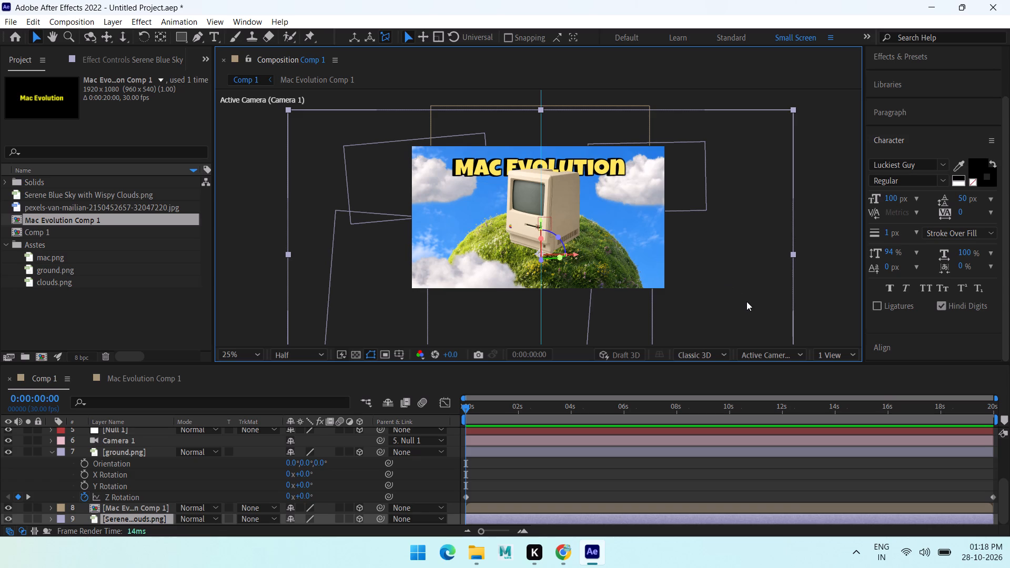
Scrub and preview the animation from the first frame, then return to 0:00:00:00.
left_click_drag(949, 403, 435, 407)
key("space")
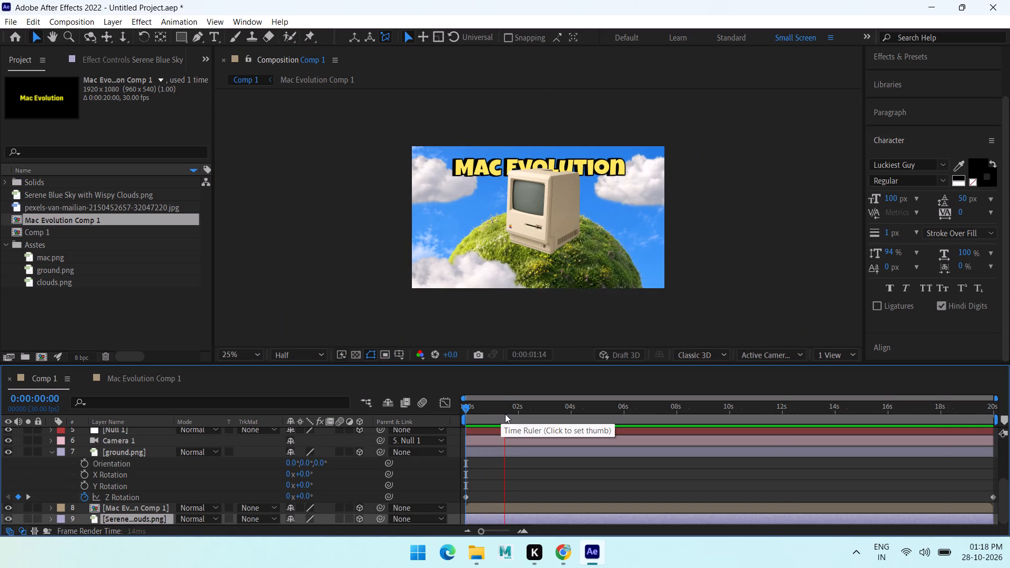
key("space")
left_click_drag(509, 407, 373, 407)
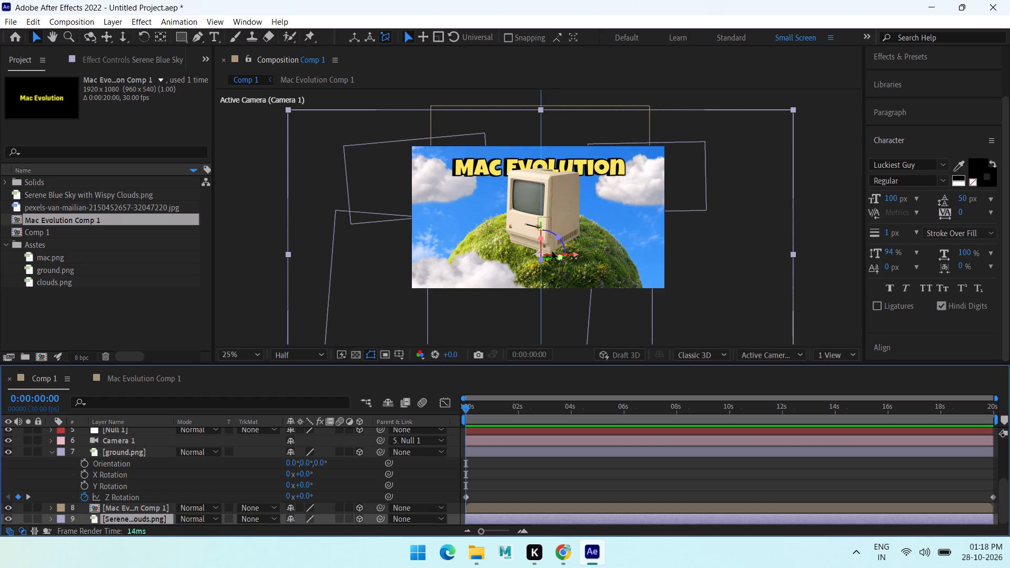
Scale the mac.png layer down to 187%.
left_click(542, 214)
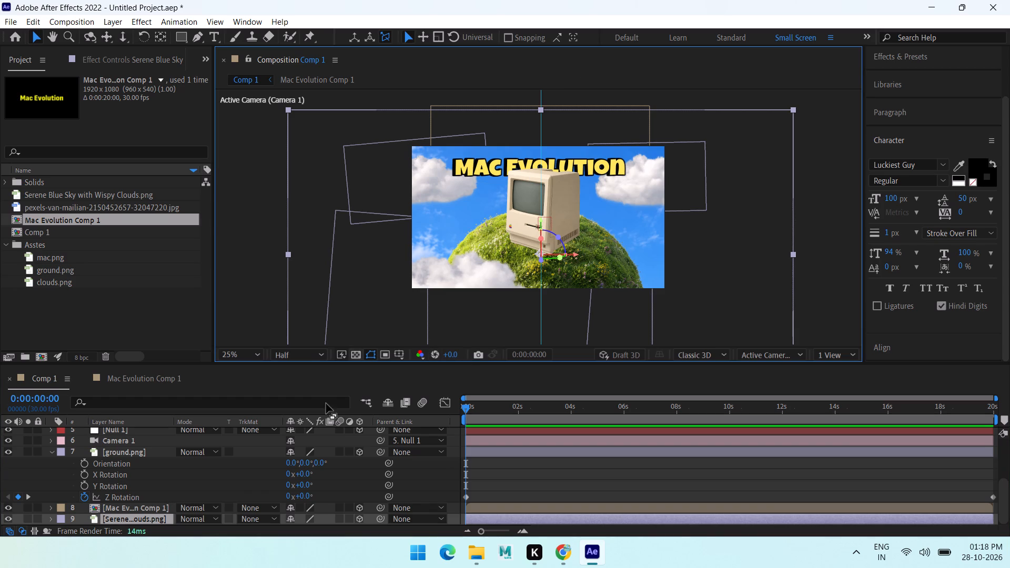
scroll(127, 501, "up", 1)
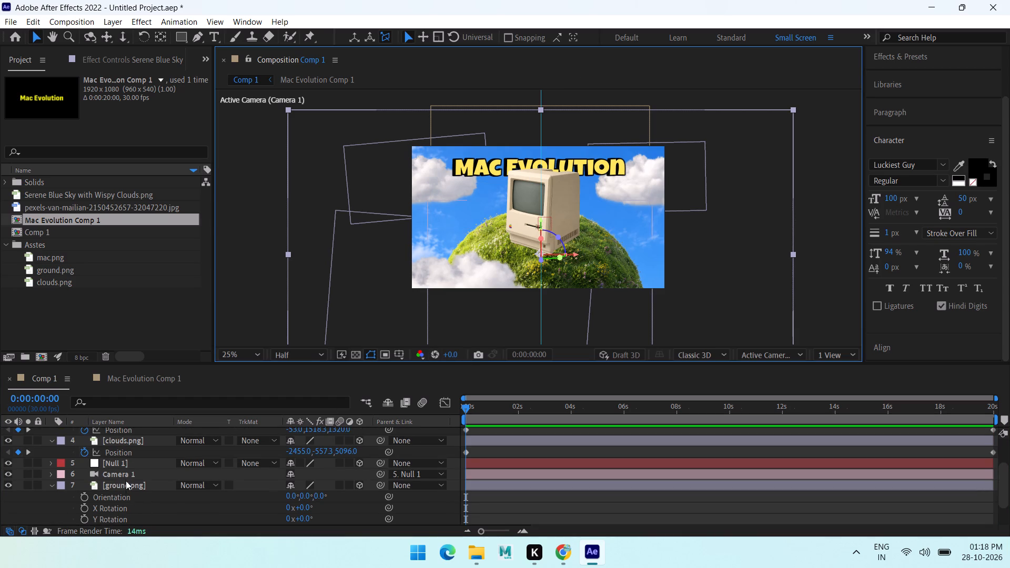
scroll(131, 476, "up", 2)
left_click(128, 429)
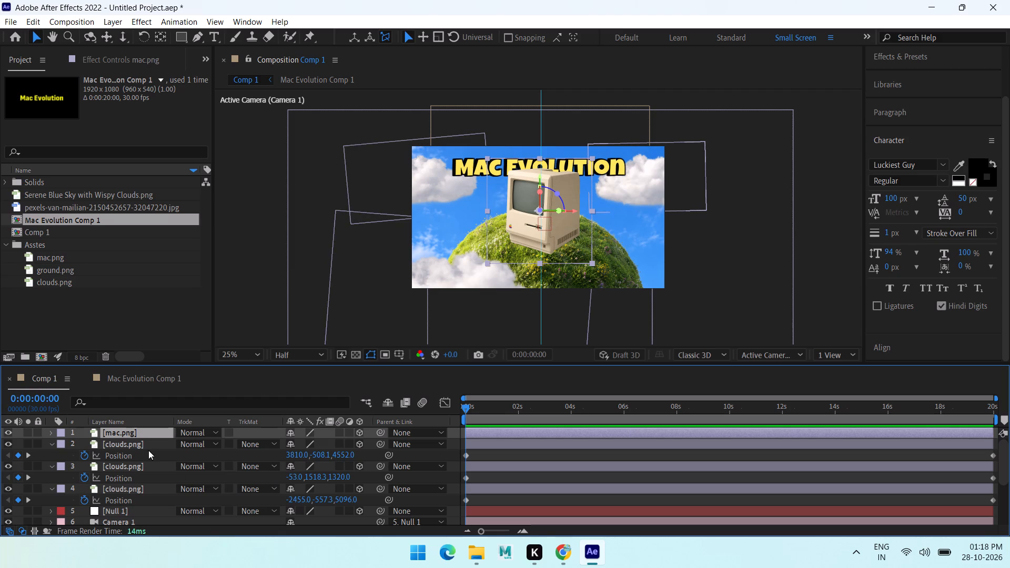
key("s")
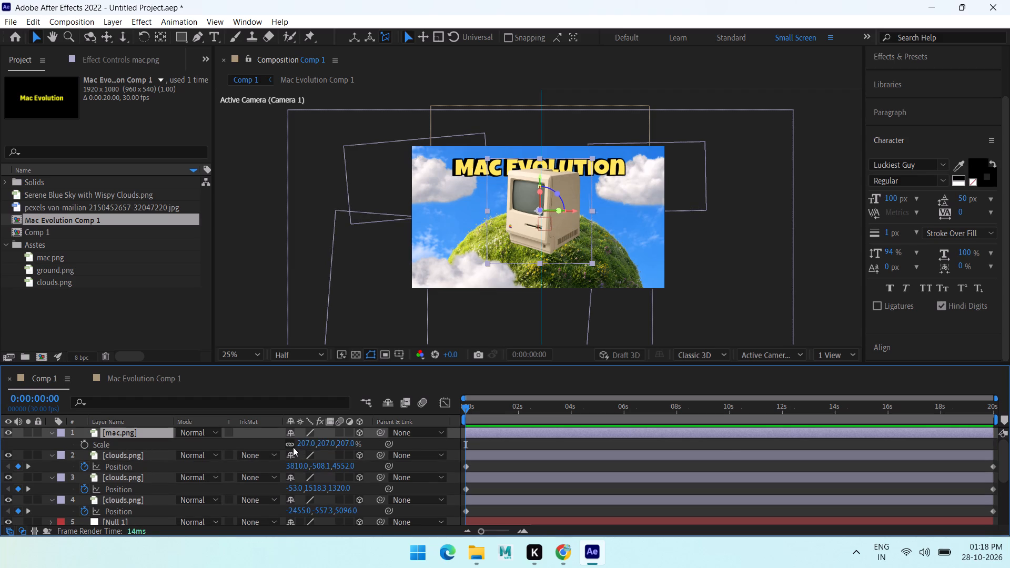
left_click_drag(302, 444, 285, 444)
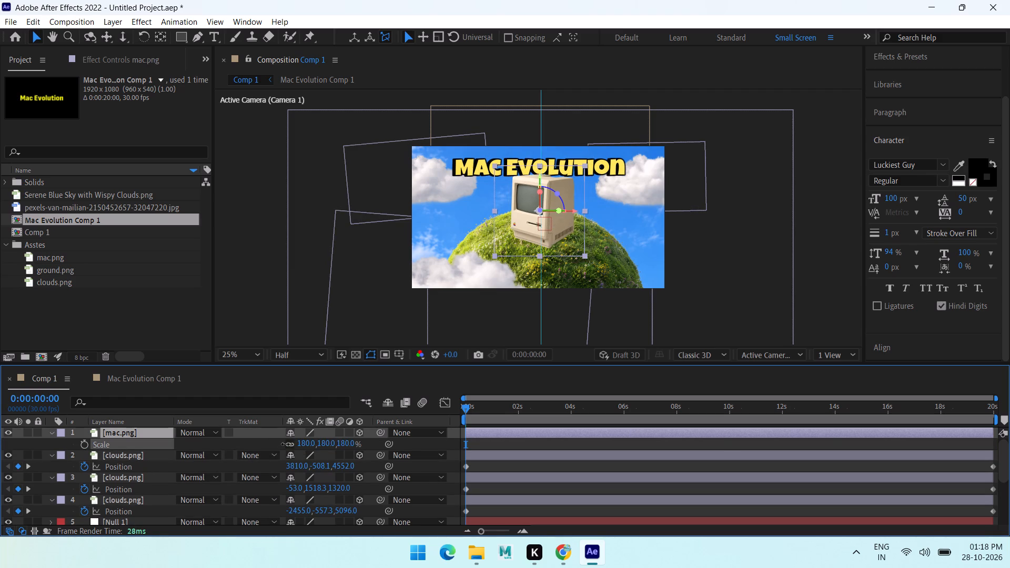
left_click_drag(285, 444, 289, 444)
left_click(722, 286)
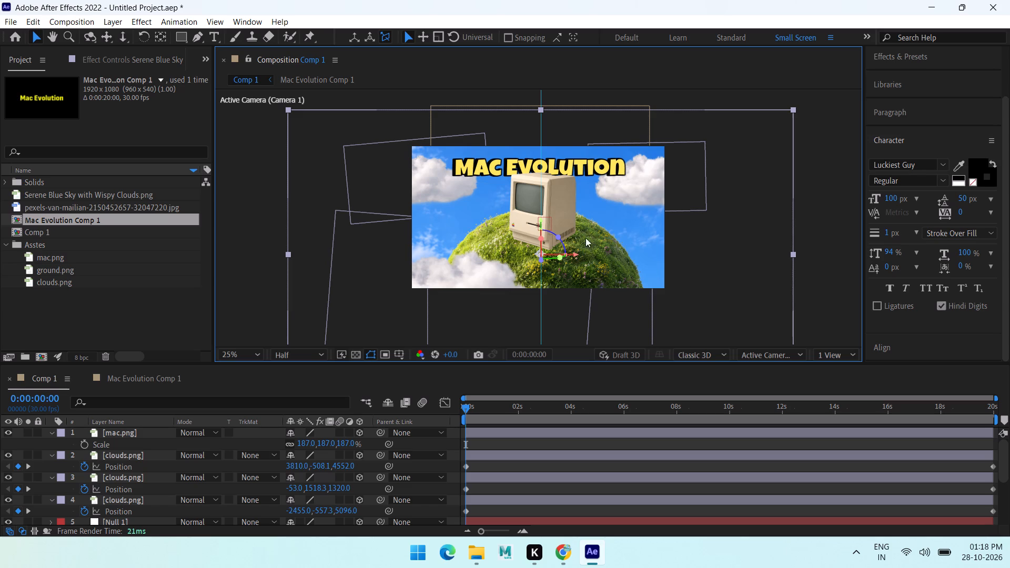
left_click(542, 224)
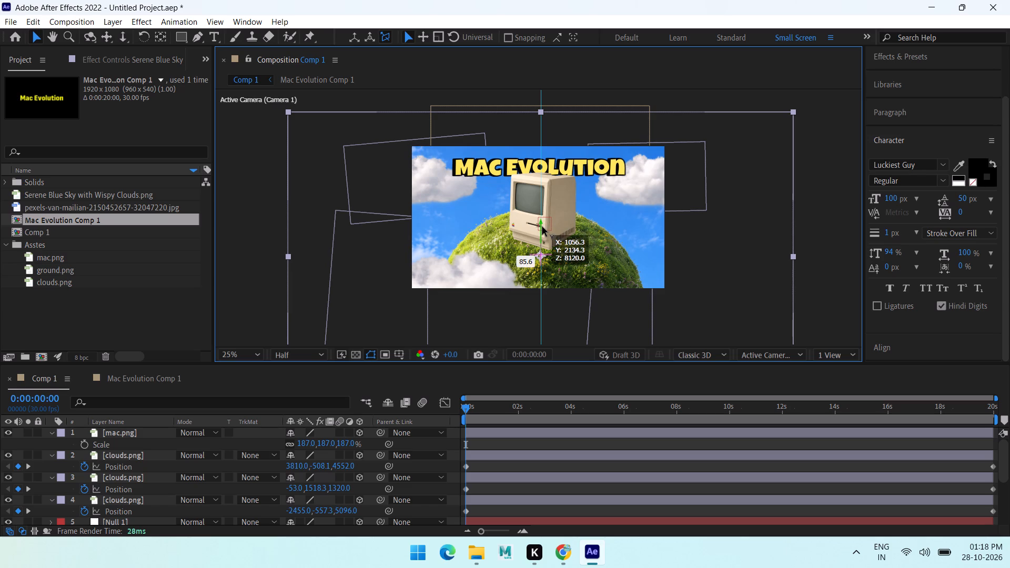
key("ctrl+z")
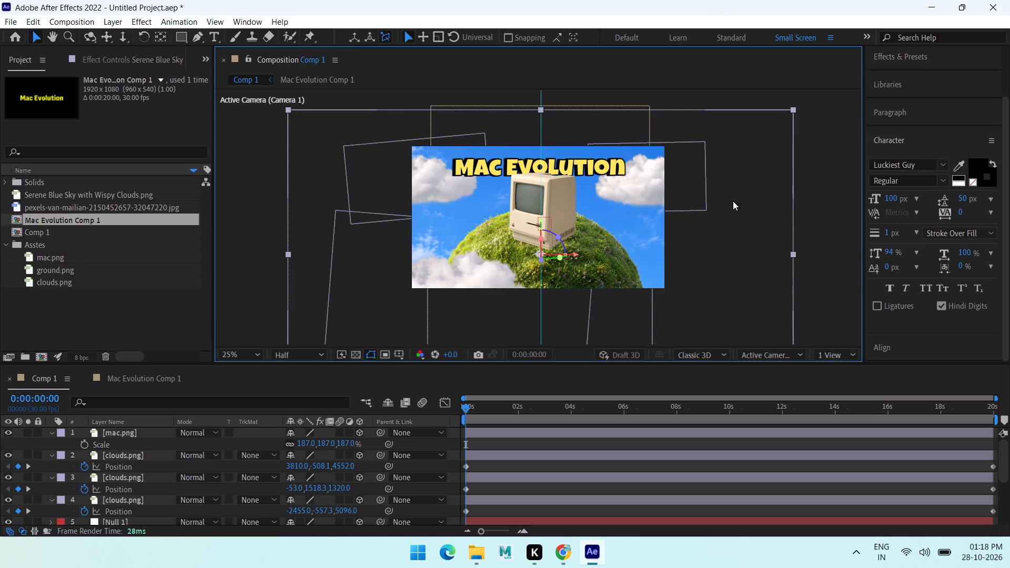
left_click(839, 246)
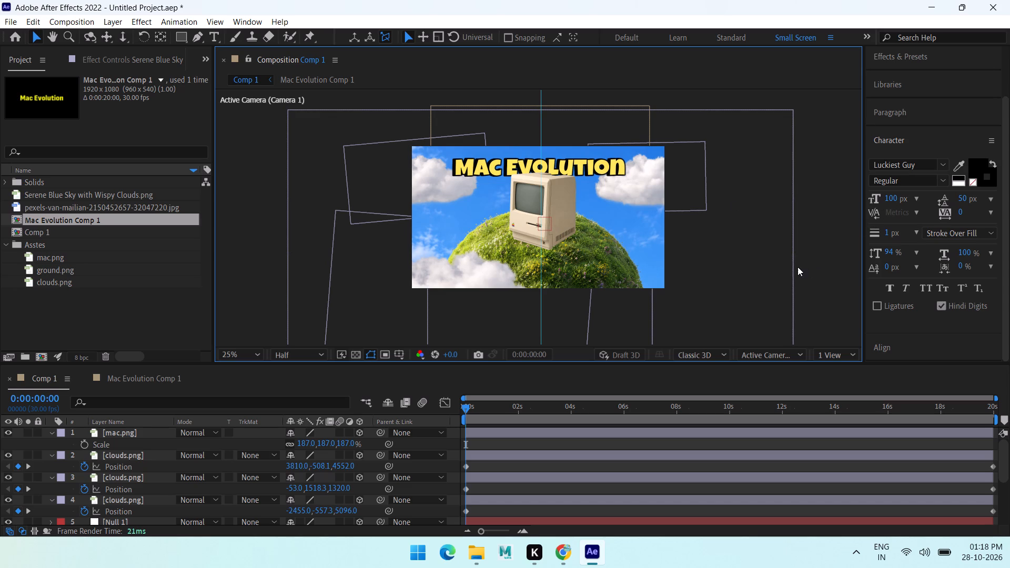
Switch to Chrome, dismiss the notification and open the YUNG DSA - FACHADI music video on YouTube.
left_click(565, 545)
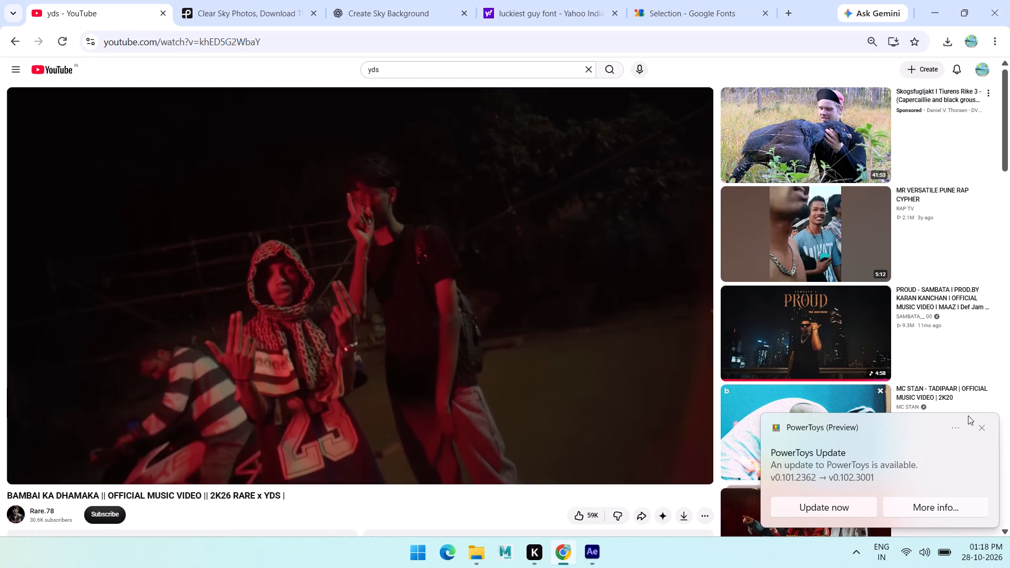
left_click(987, 426)
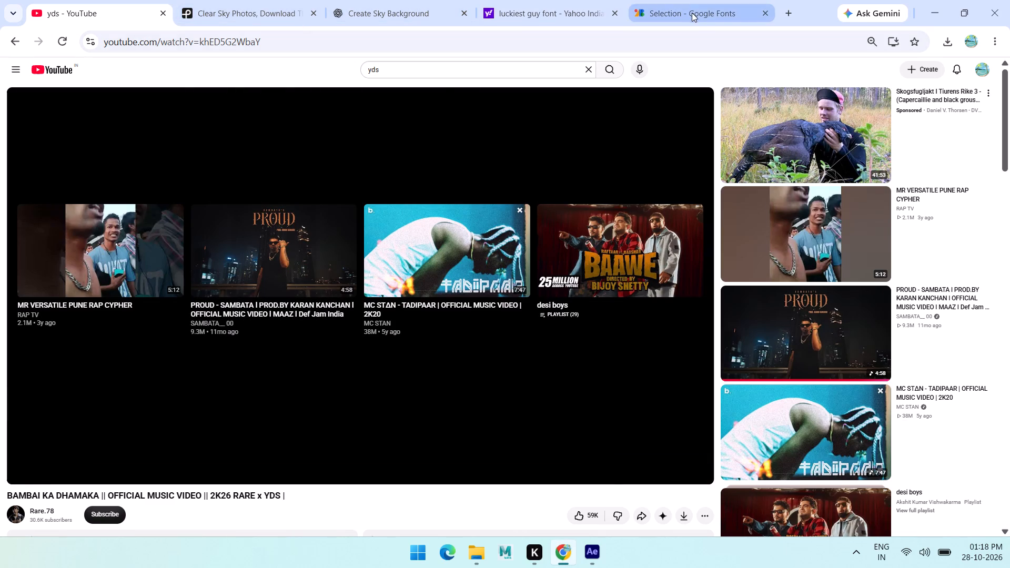
scroll(837, 218, "down", 7)
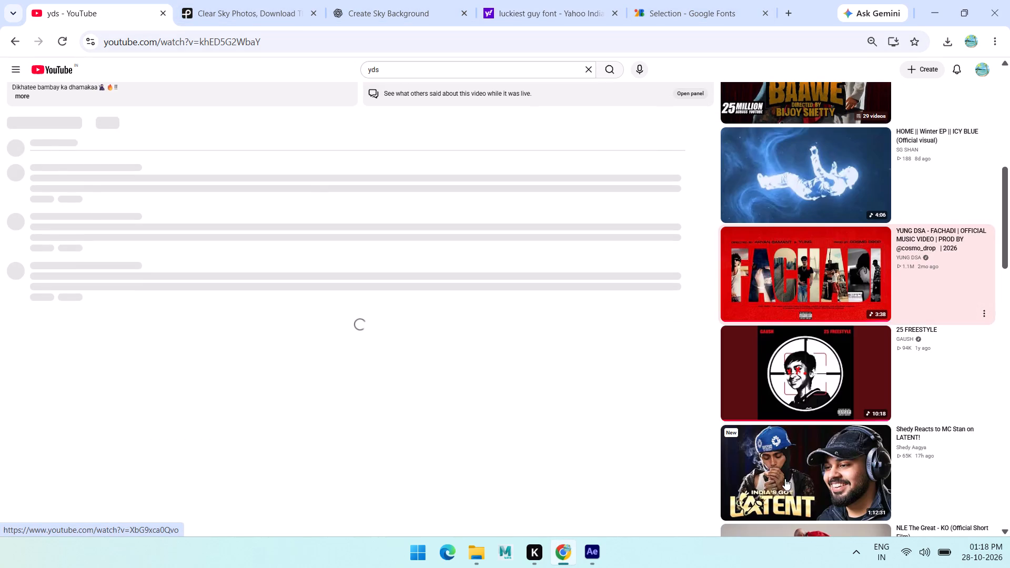
left_click(818, 293)
Close the Google Fonts, luckiest guy font search and Create Sky Background browser tabs.
left_click(714, 17)
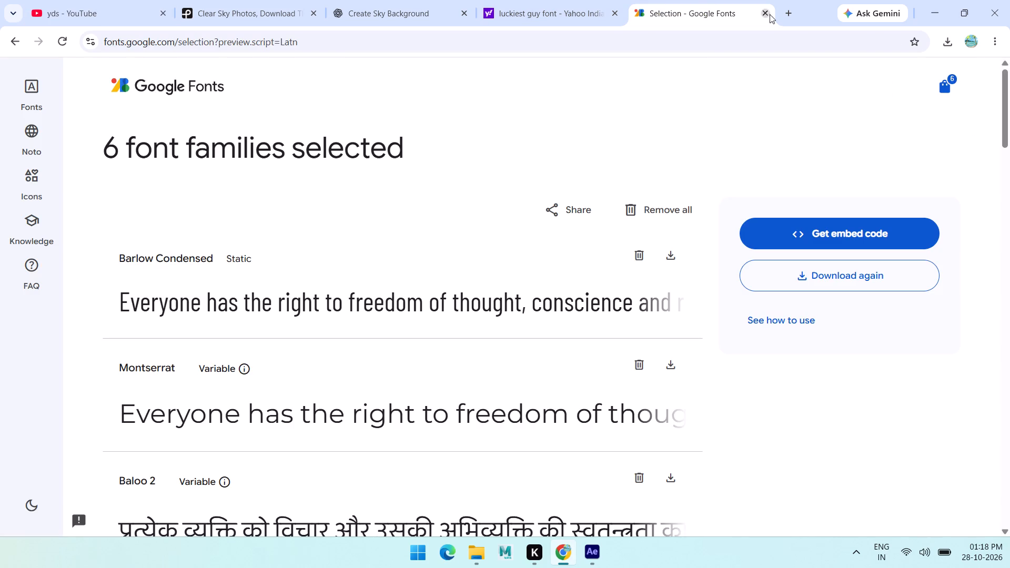
left_click(770, 14)
left_click(638, 14)
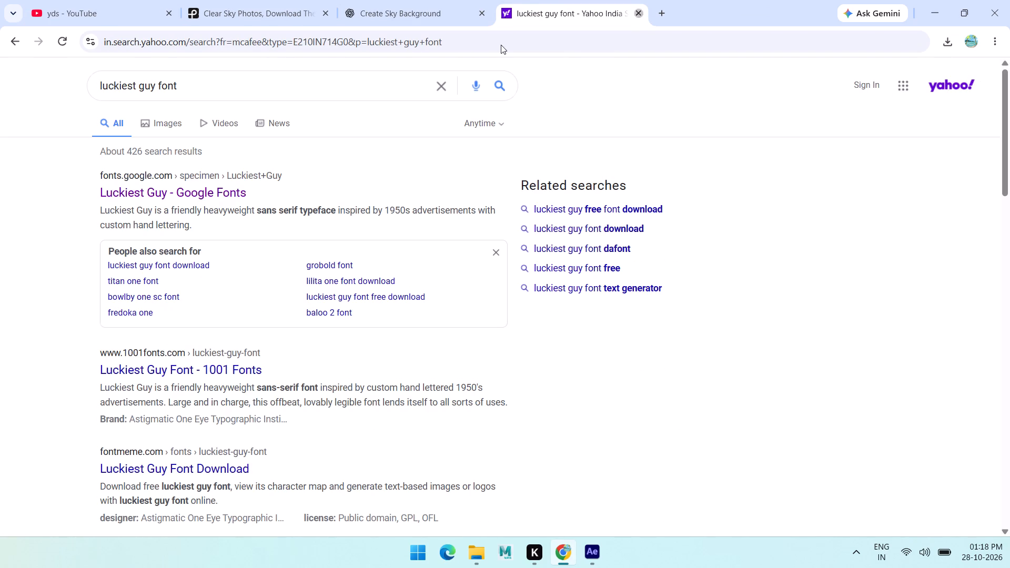
left_click(482, 16)
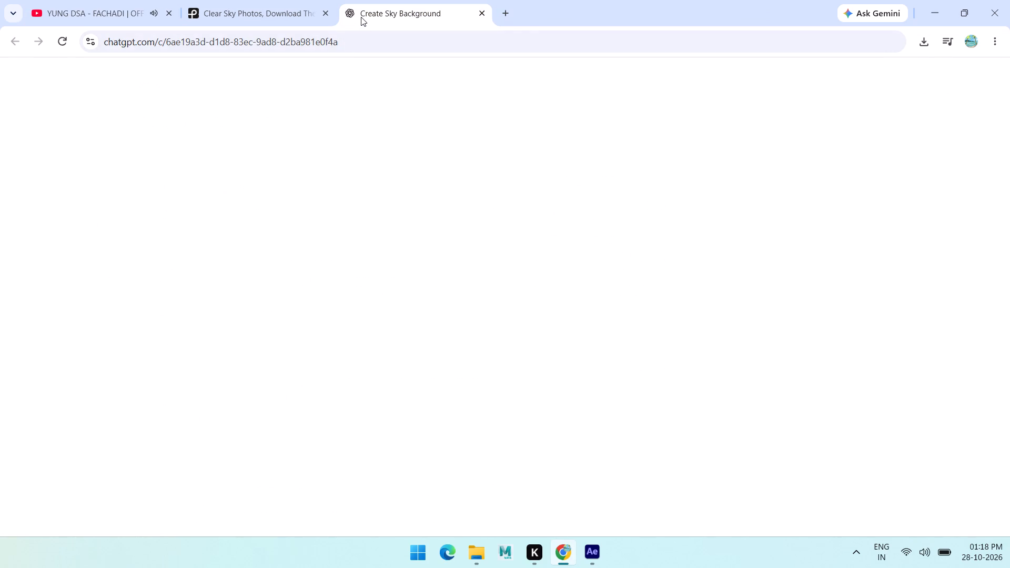
Open motionscript.com in a new browser tab.
left_click(346, 11)
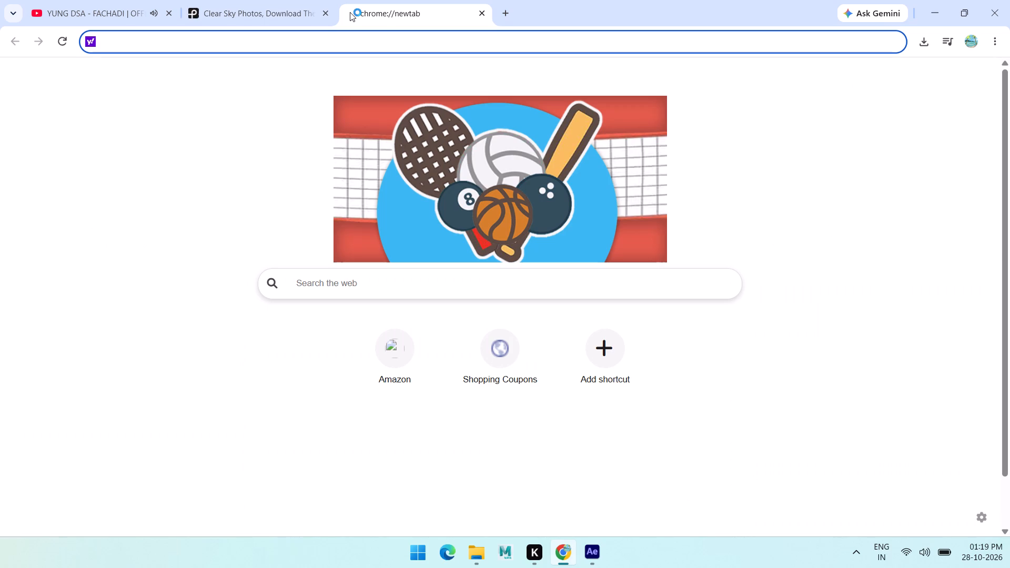
type("motion")
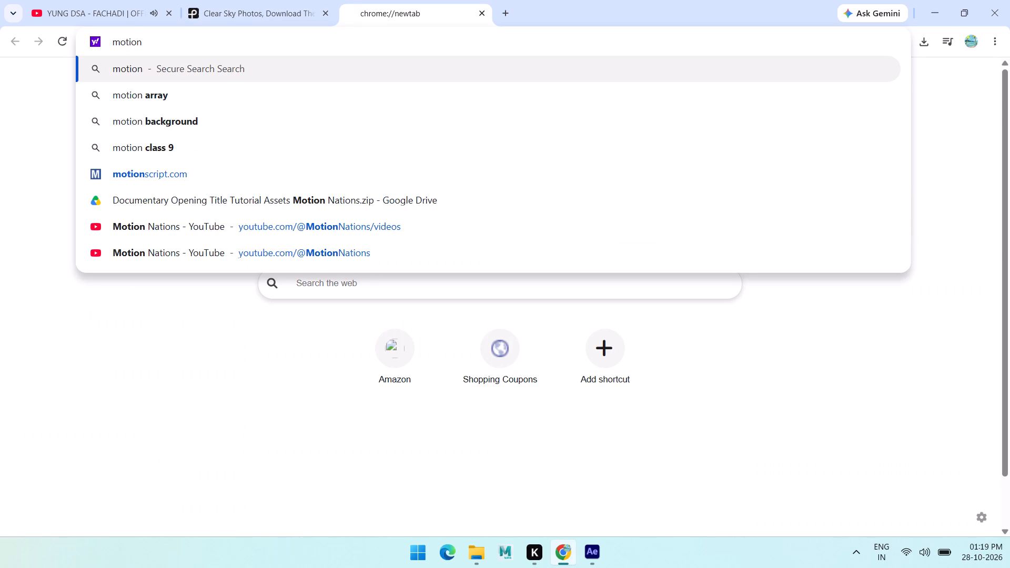
type("scr")
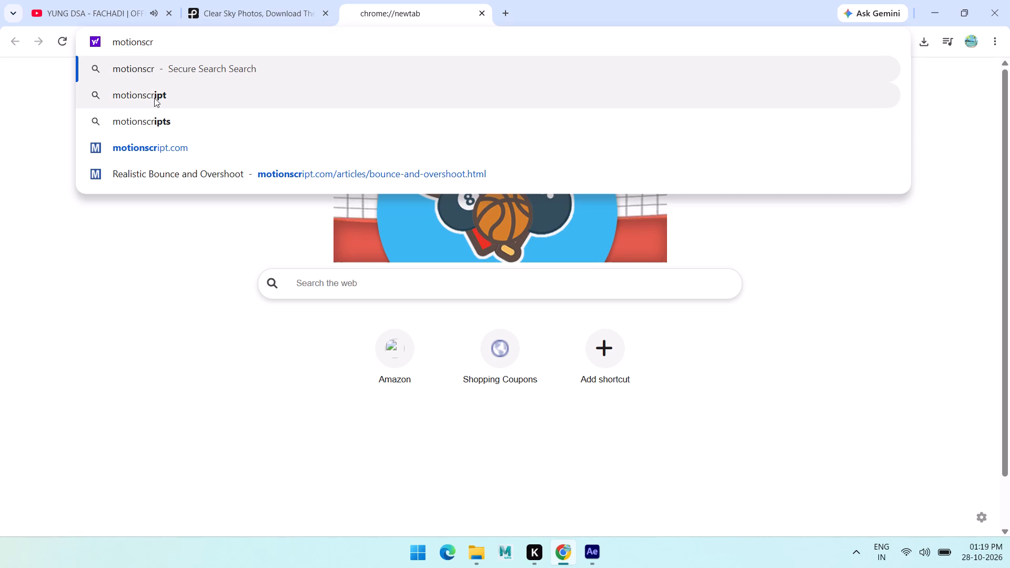
left_click(174, 151)
Look over the MotionScript.com main page.
left_click(124, 0)
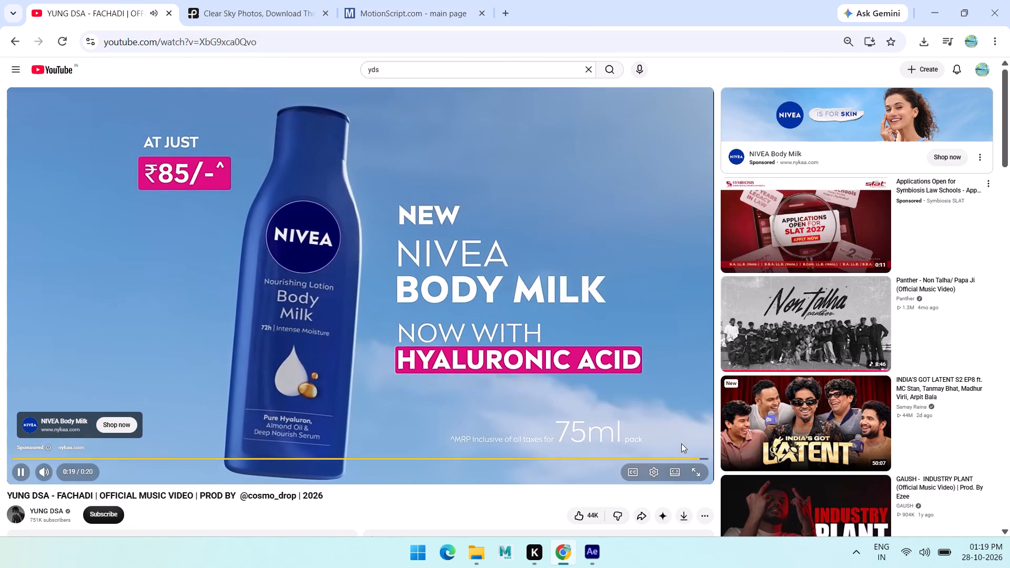
left_click(440, 6)
scroll(312, 347, "down", 2)
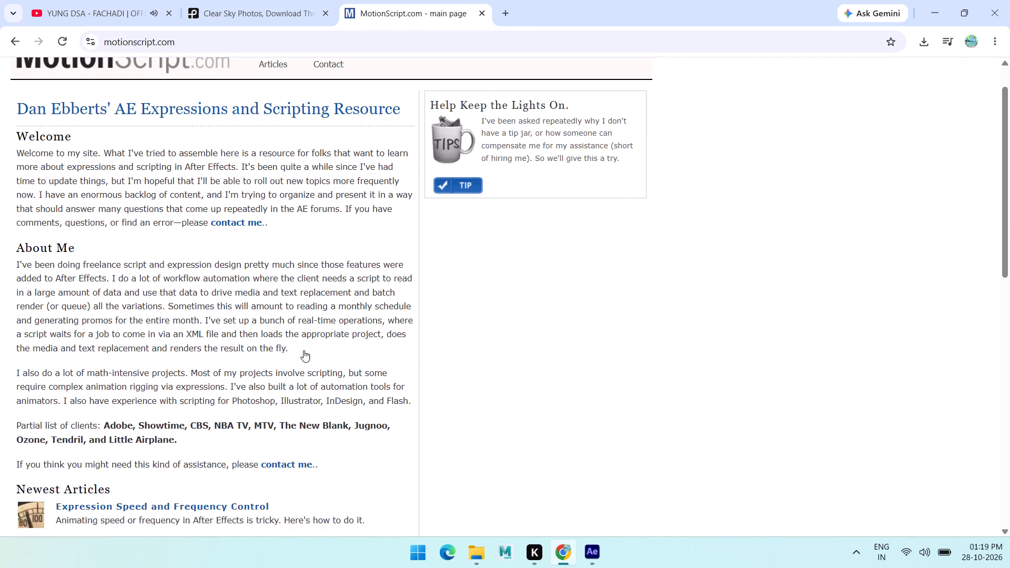
scroll(304, 350, "down", 18)
scroll(252, 241, "up", 13)
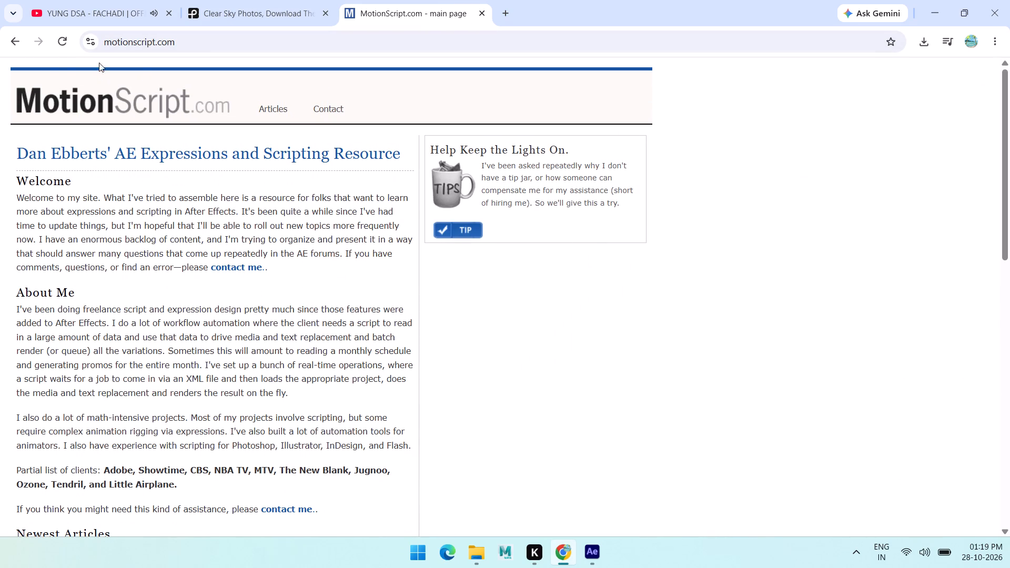
Open the Realistic Bounce and Overshoot article on motionscript.com.
left_click(14, 41)
left_click(359, 46)
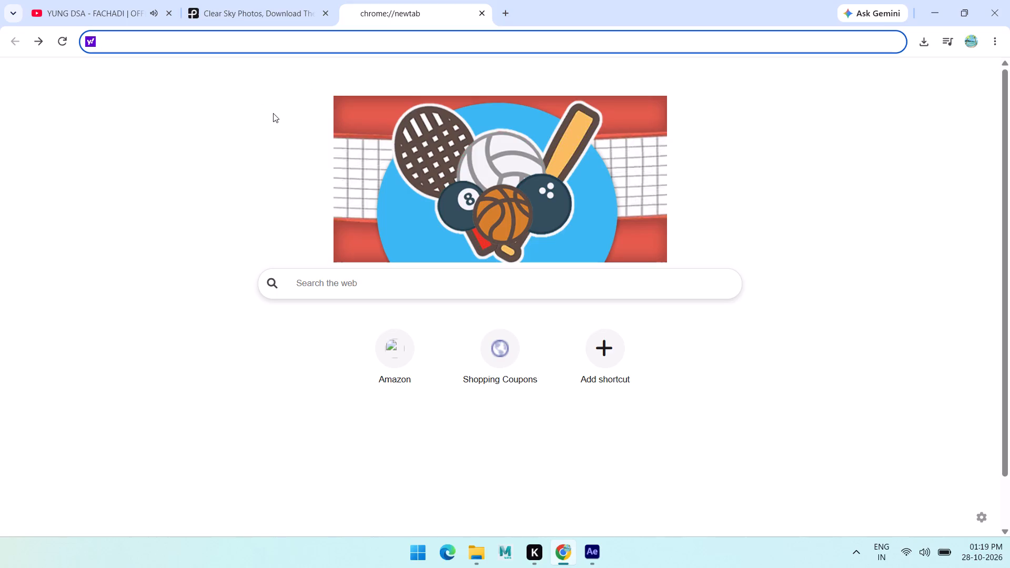
type("motionsc")
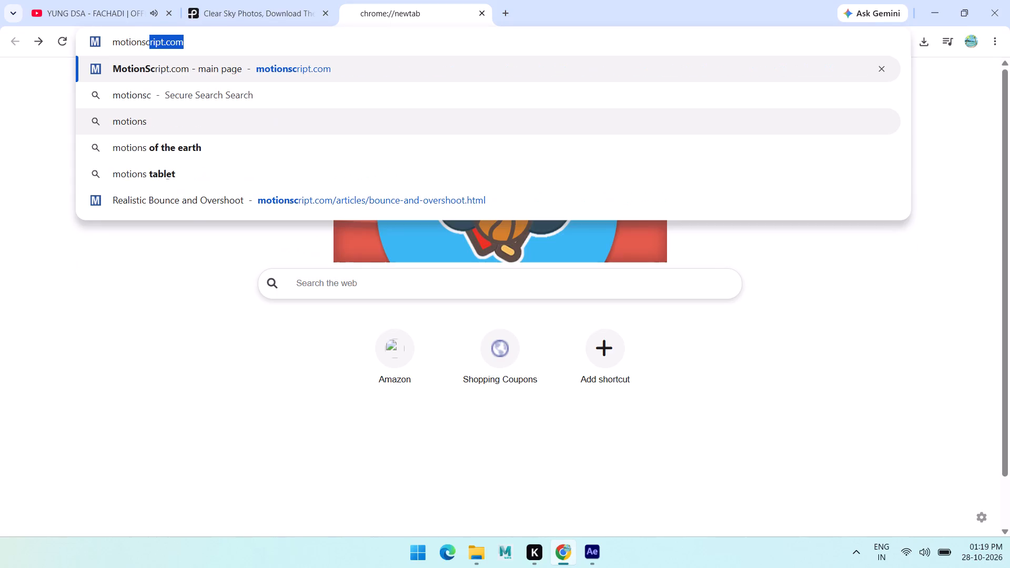
type("ript")
key("space")
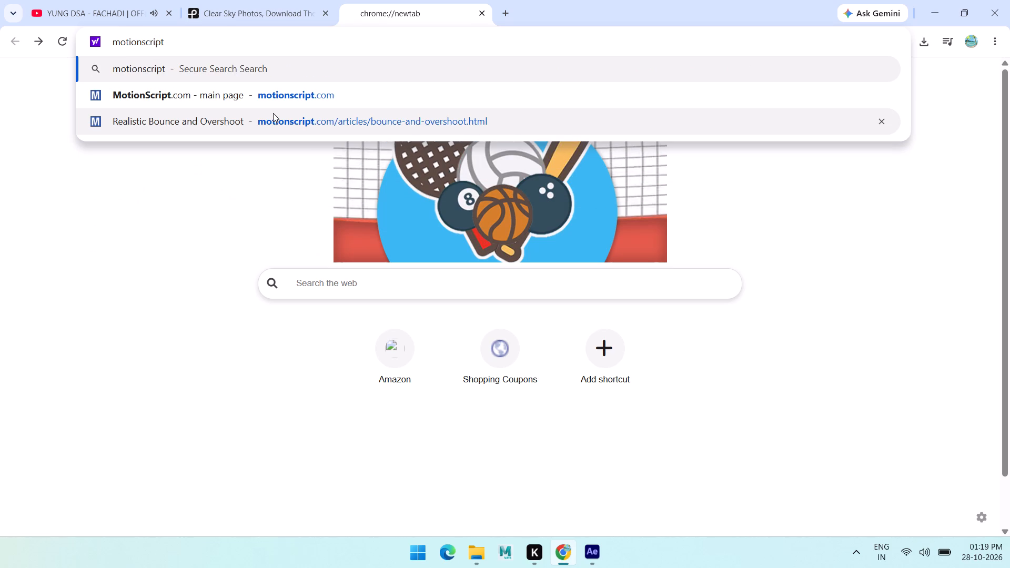
key("b")
key("o")
key("u")
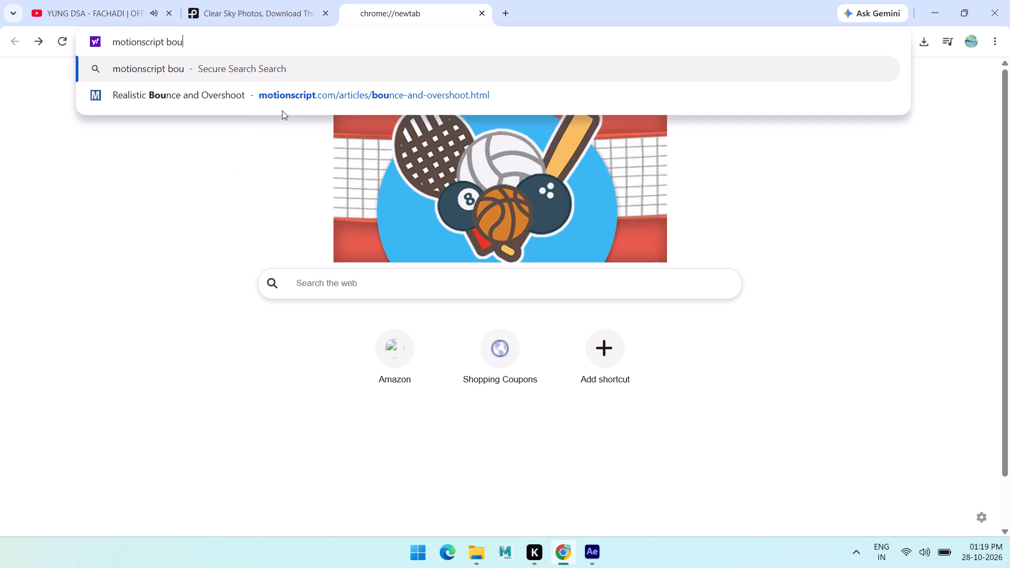
left_click(230, 96)
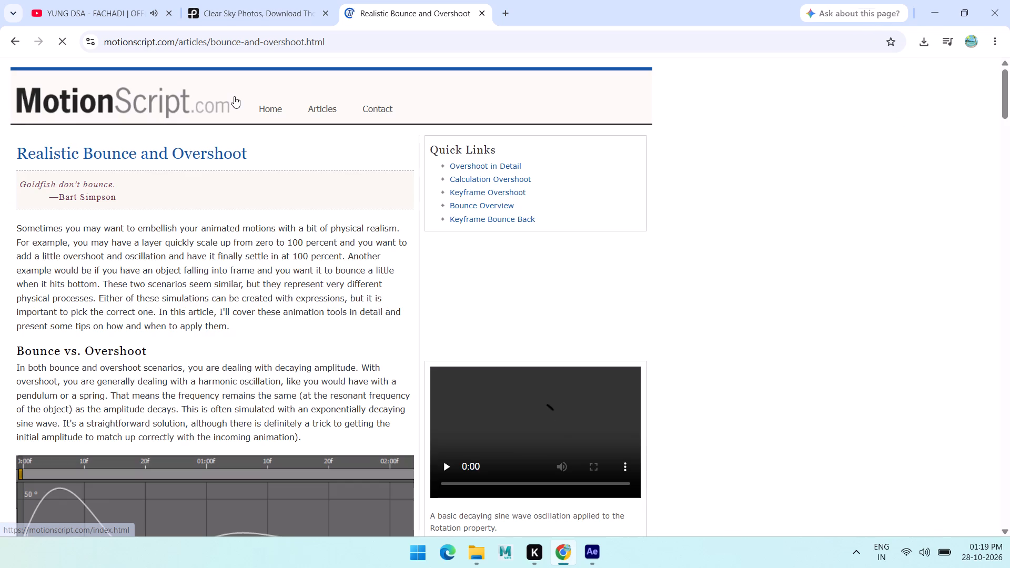
Look through the article's code sections for the Keyframe Bounce Back expression.
scroll(224, 184, "down", 19)
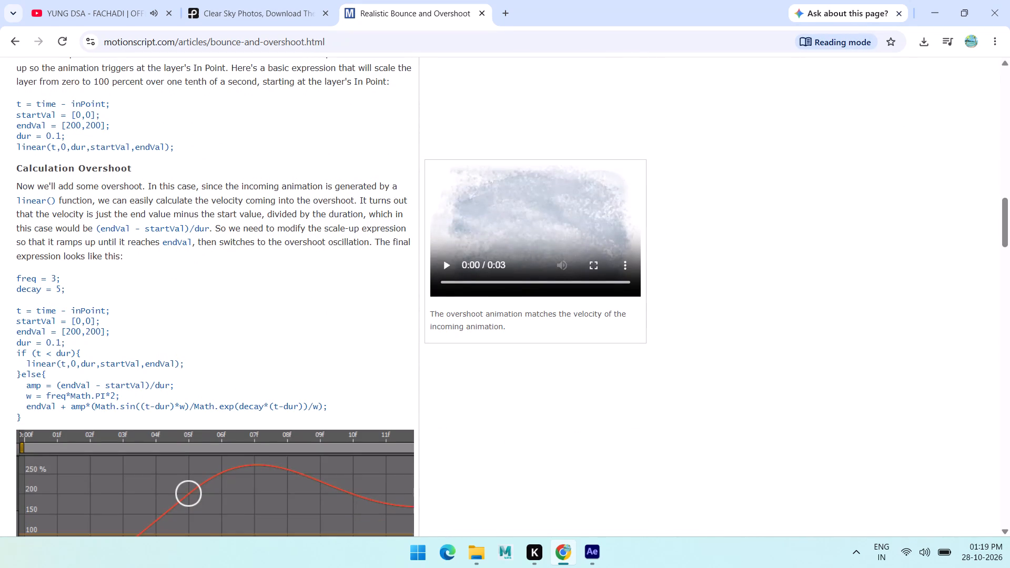
scroll(74, 285, "down", 12)
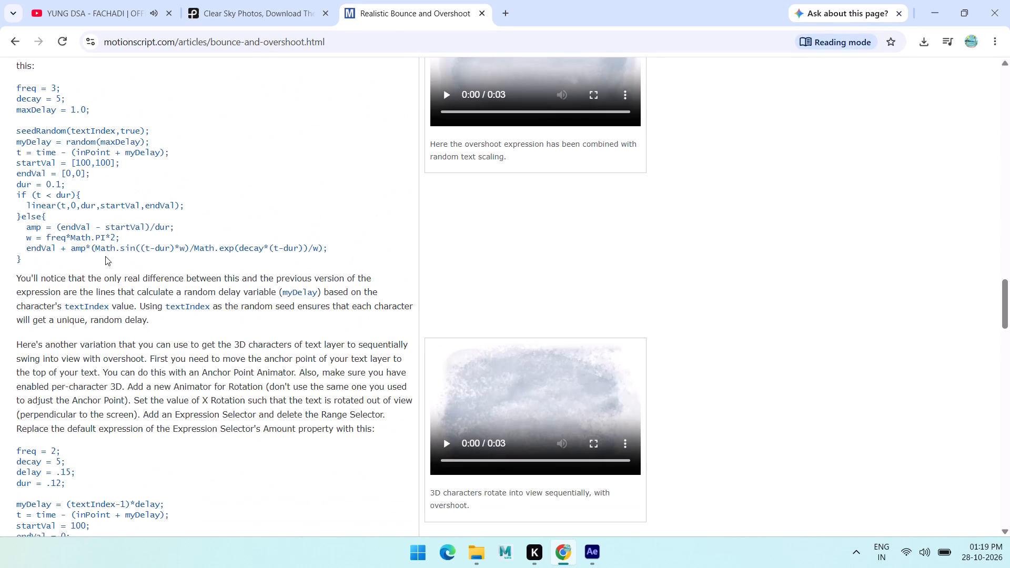
scroll(116, 205, "down", 8)
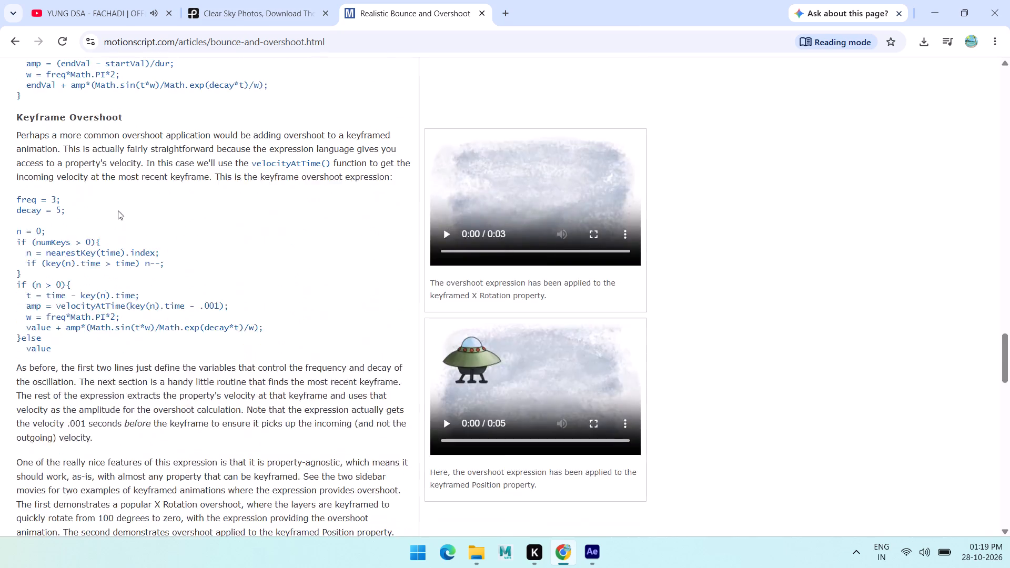
scroll(118, 210, "down", 13)
scroll(121, 223, "up", 3)
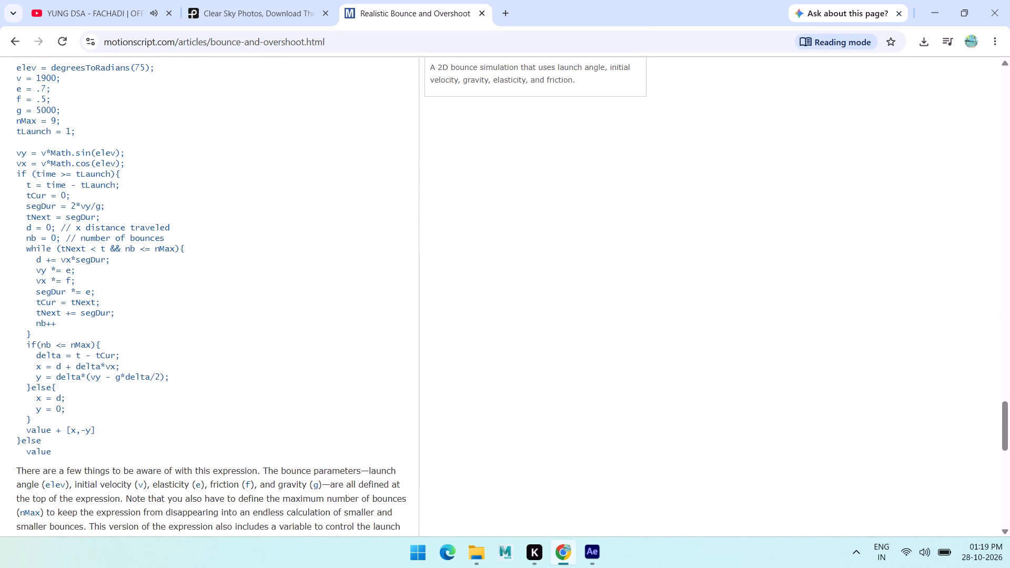
scroll(80, 163, "up", 3)
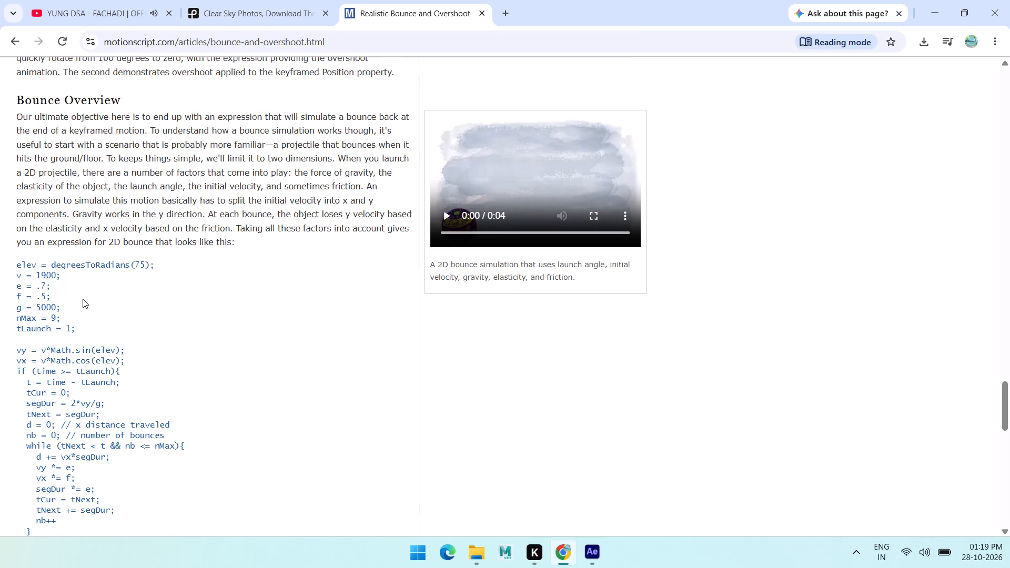
scroll(84, 299, "down", 20)
scroll(84, 299, "down", 8)
scroll(116, 289, "up", 1)
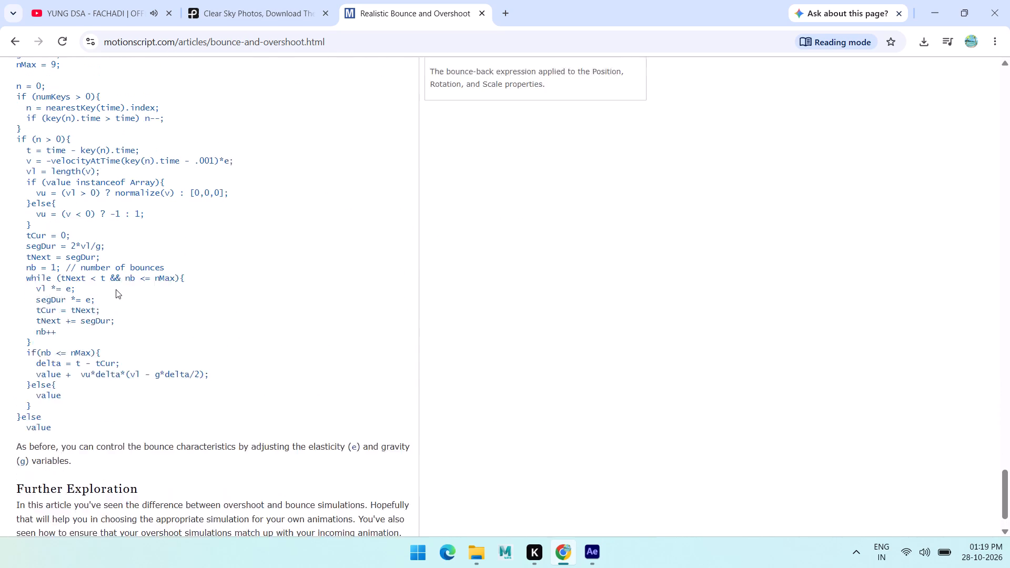
scroll(112, 292, "up", 2)
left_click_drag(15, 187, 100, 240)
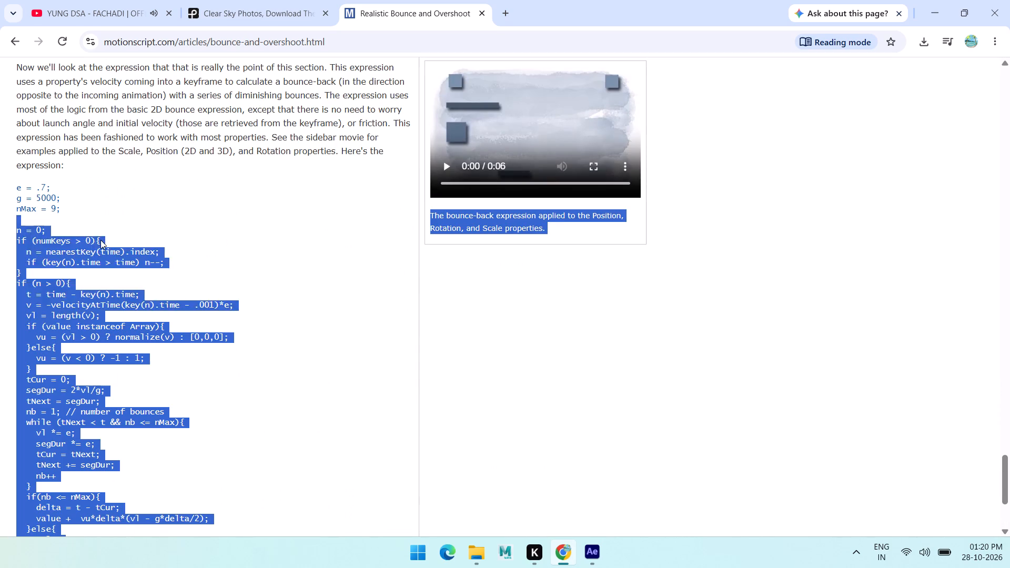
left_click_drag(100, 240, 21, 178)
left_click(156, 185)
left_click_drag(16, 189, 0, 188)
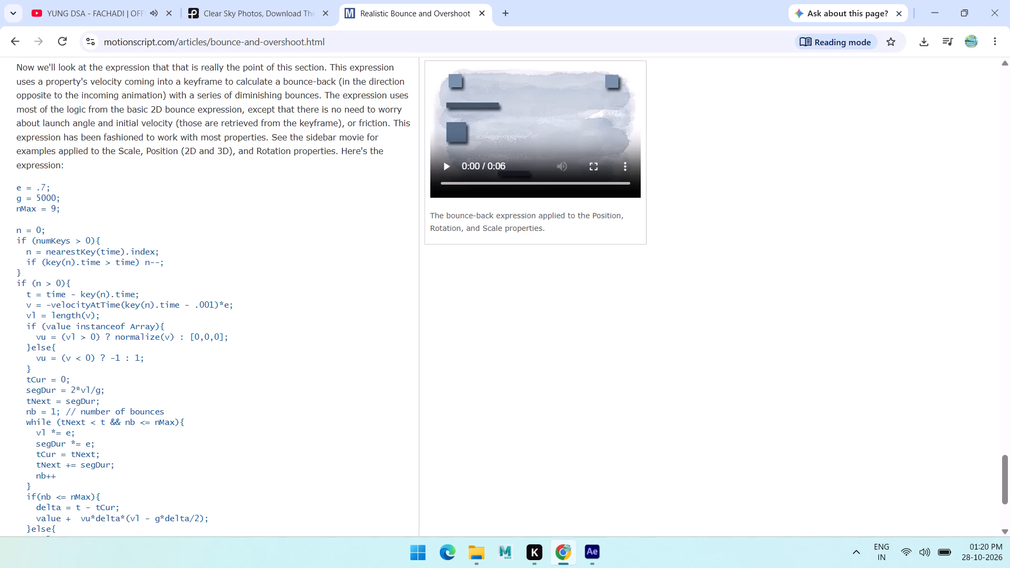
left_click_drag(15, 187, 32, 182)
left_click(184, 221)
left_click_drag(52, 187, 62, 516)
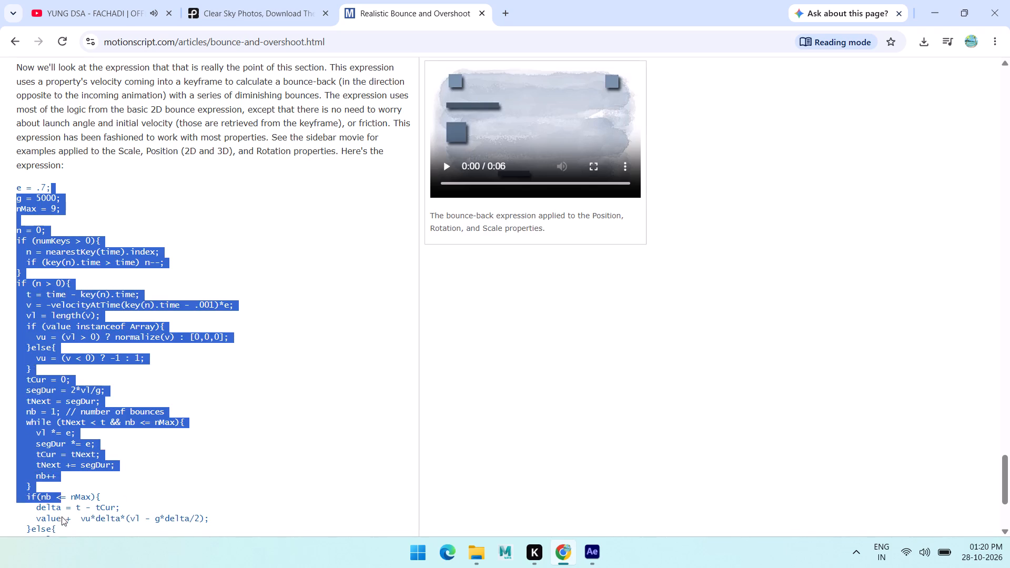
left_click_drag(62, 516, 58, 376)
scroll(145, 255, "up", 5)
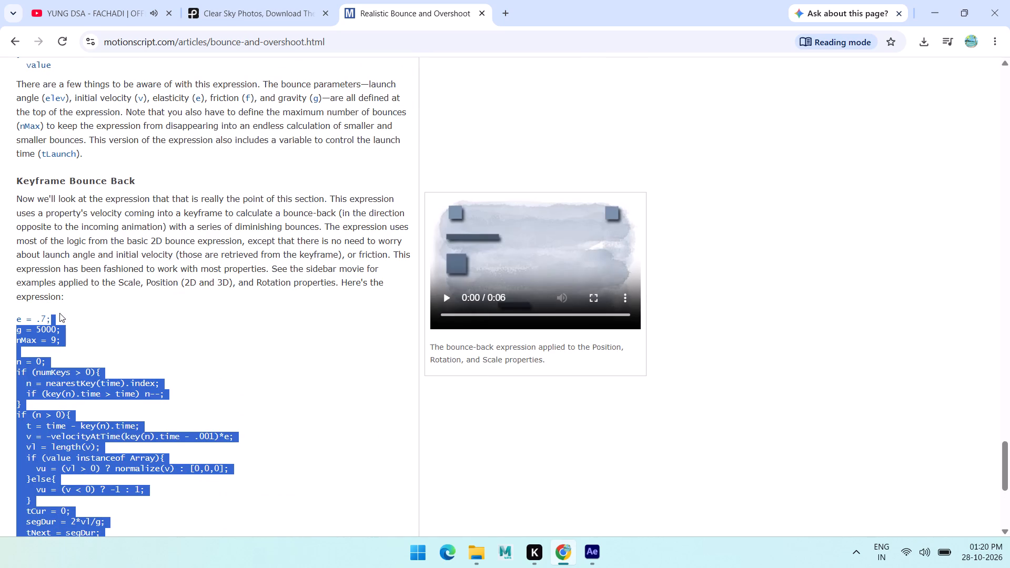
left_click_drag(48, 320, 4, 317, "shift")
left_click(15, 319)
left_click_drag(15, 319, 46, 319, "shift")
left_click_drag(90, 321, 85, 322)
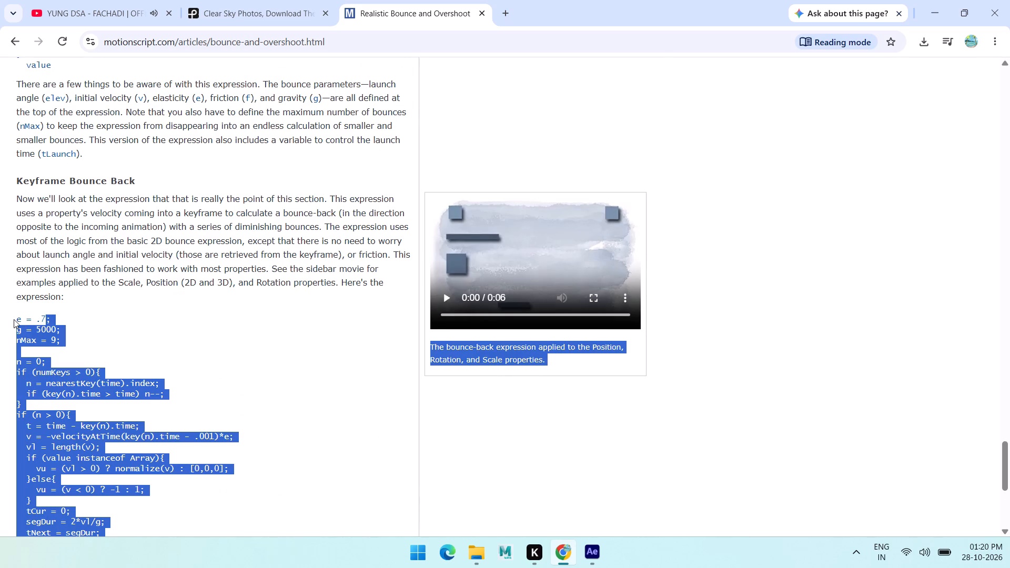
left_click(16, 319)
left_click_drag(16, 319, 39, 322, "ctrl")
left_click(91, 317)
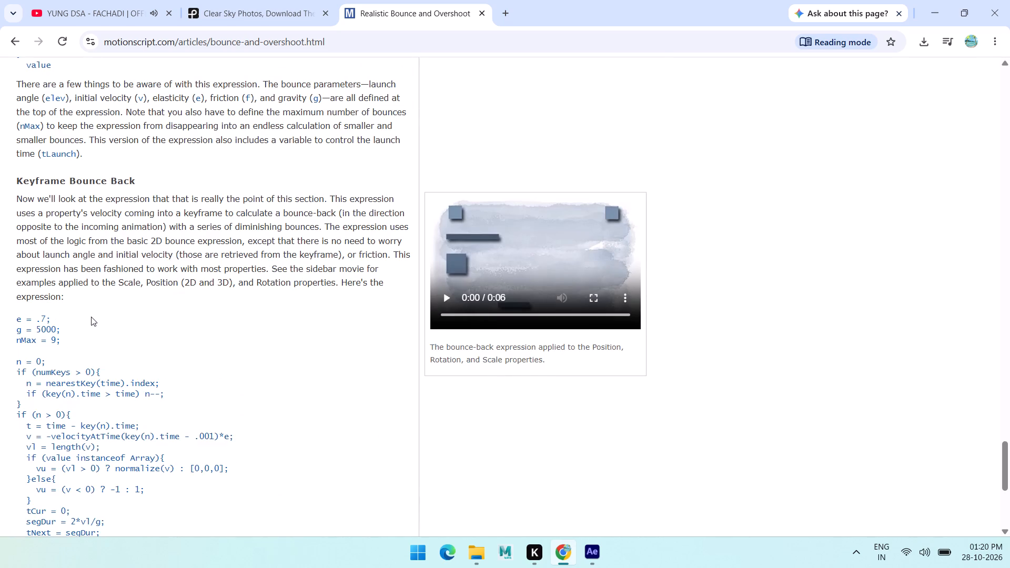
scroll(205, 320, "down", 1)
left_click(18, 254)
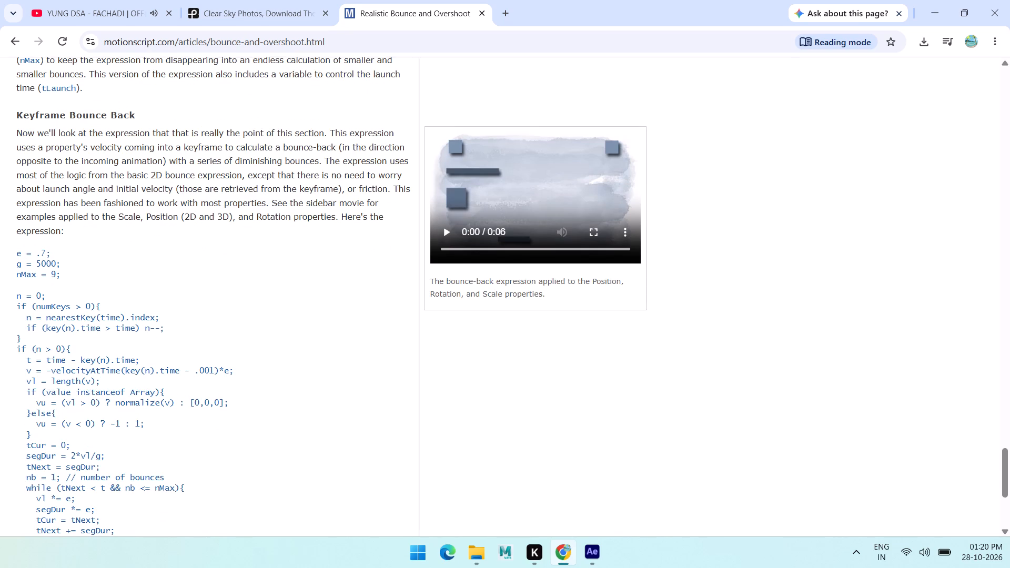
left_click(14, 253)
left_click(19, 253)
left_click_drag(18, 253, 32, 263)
Copy the complete Keyframe Bounce Back expression, from "e = .7;" through the final "value" line.
left_click_drag(17, 253, 90, 438)
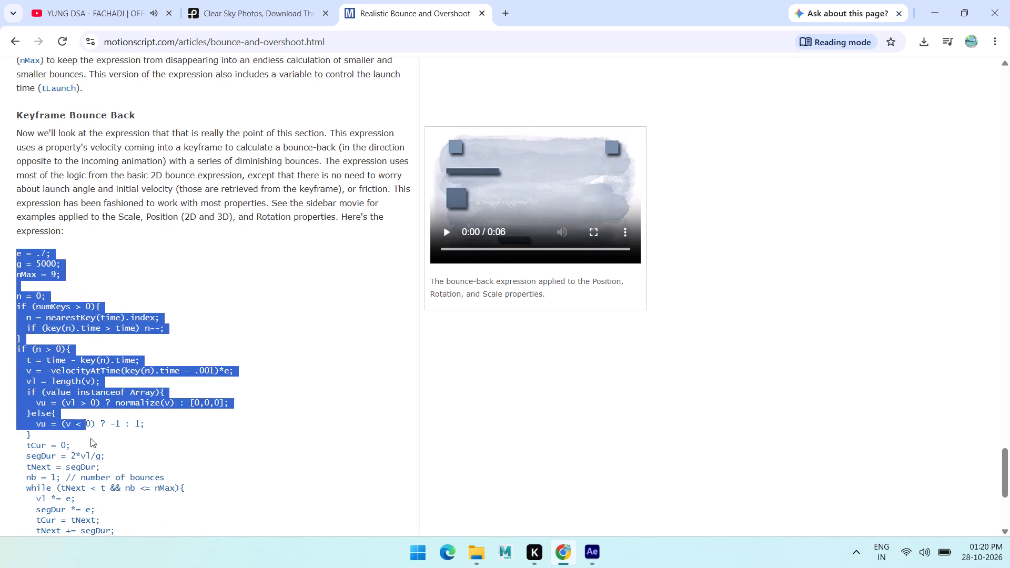
left_click_drag(90, 438, 73, 373)
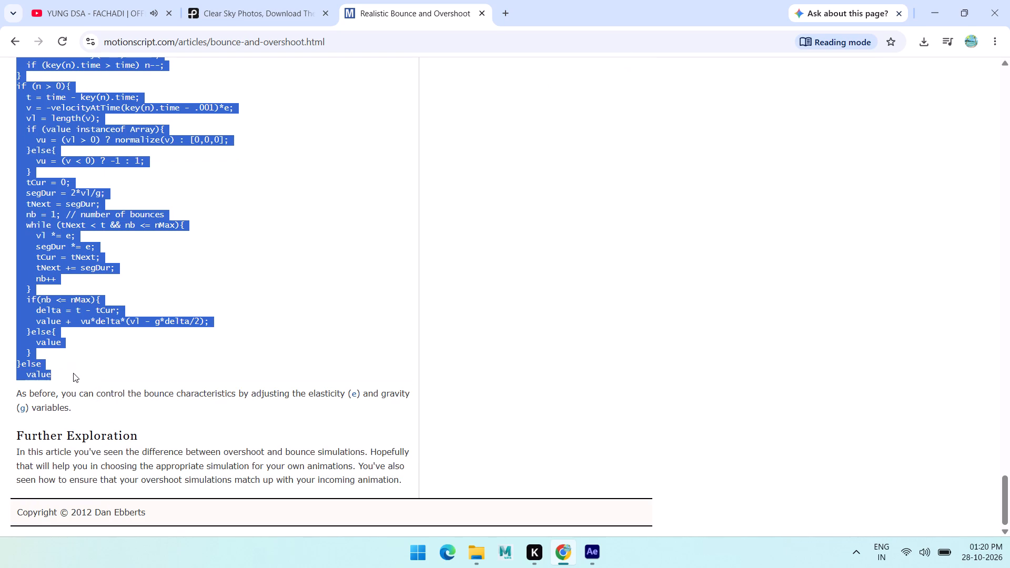
right_click(78, 241)
left_click(111, 262)
Switch to After Effects, select the mac.png layer in Comp 1 and set the current time to 0:00:00:28.
left_click(600, 554)
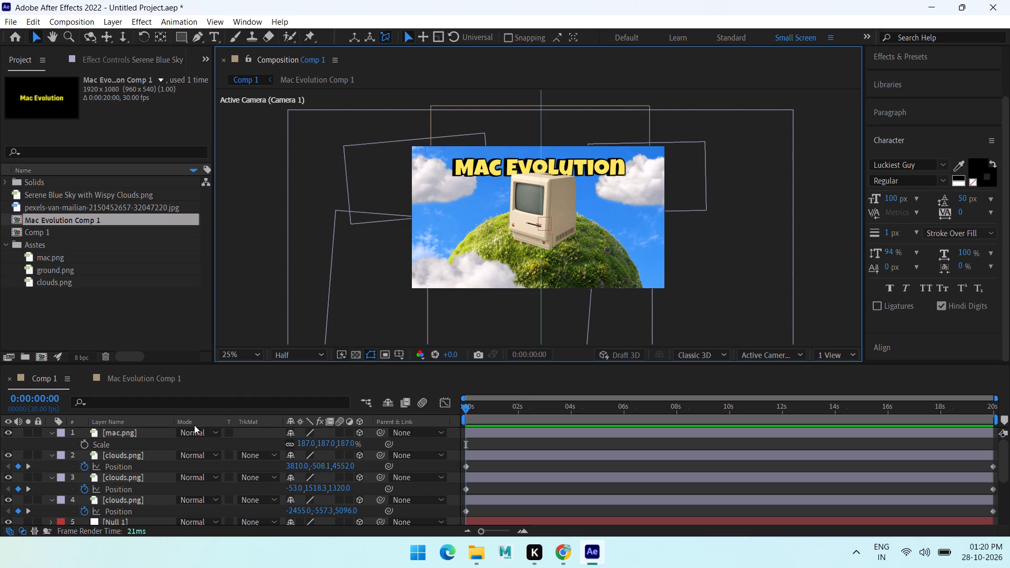
scroll(133, 492, "down", 2)
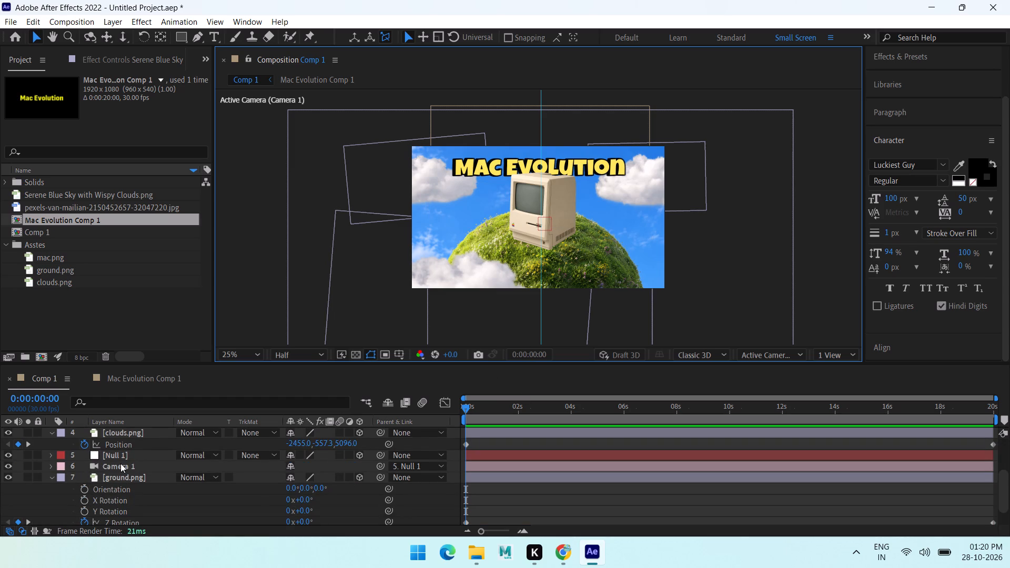
scroll(124, 462, "up", 2)
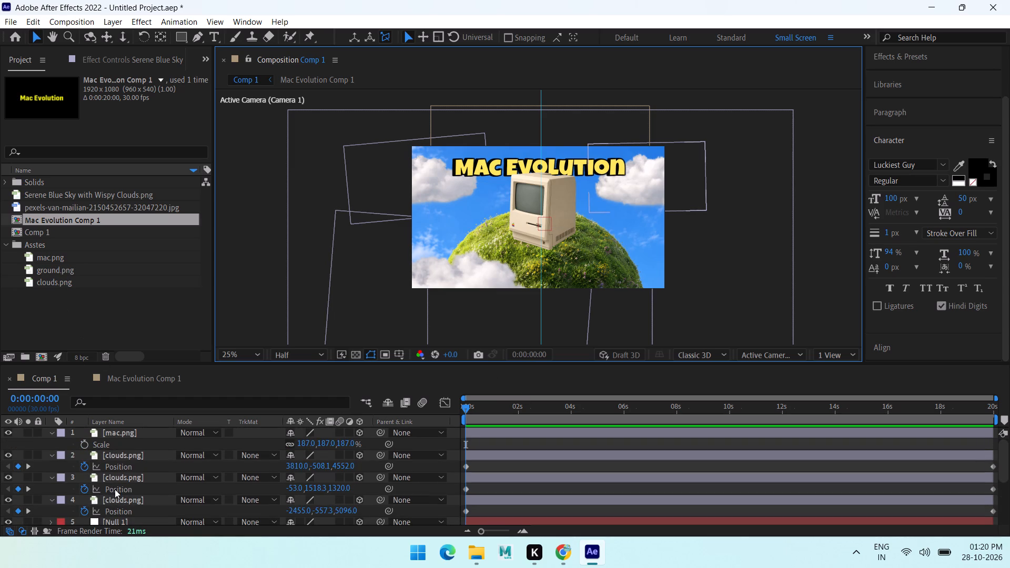
scroll(132, 500, "up", 3)
left_click(136, 435)
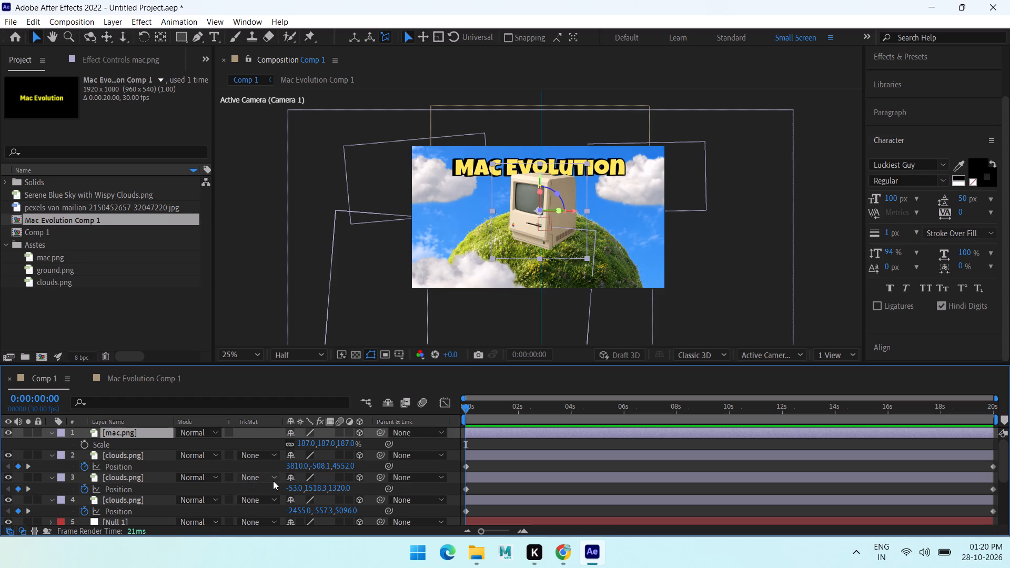
left_click(494, 403)
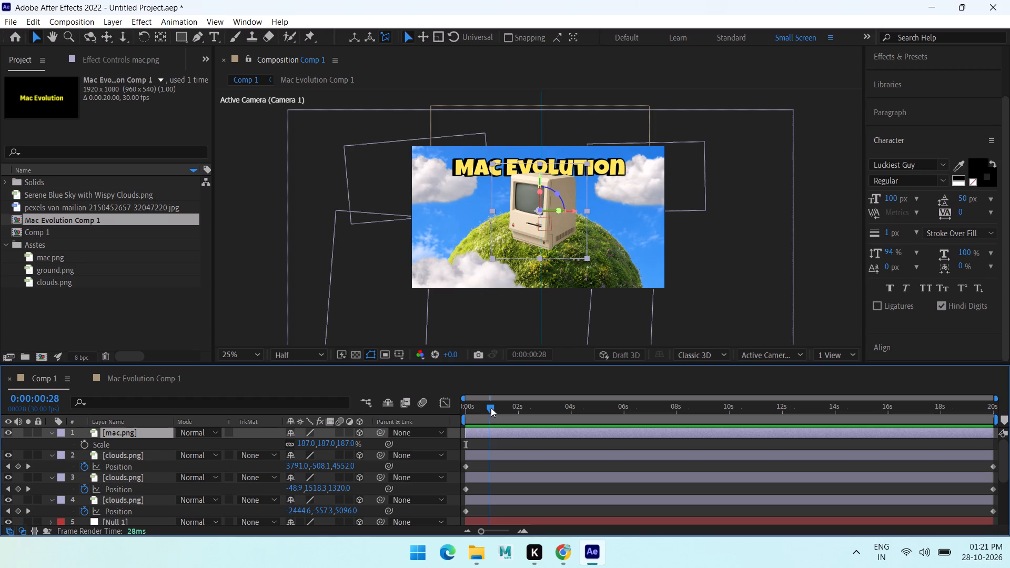
Nudge the mac.png layer slightly to the right within the composition in small increments.
key("Right")
key("Right")
key("Right")
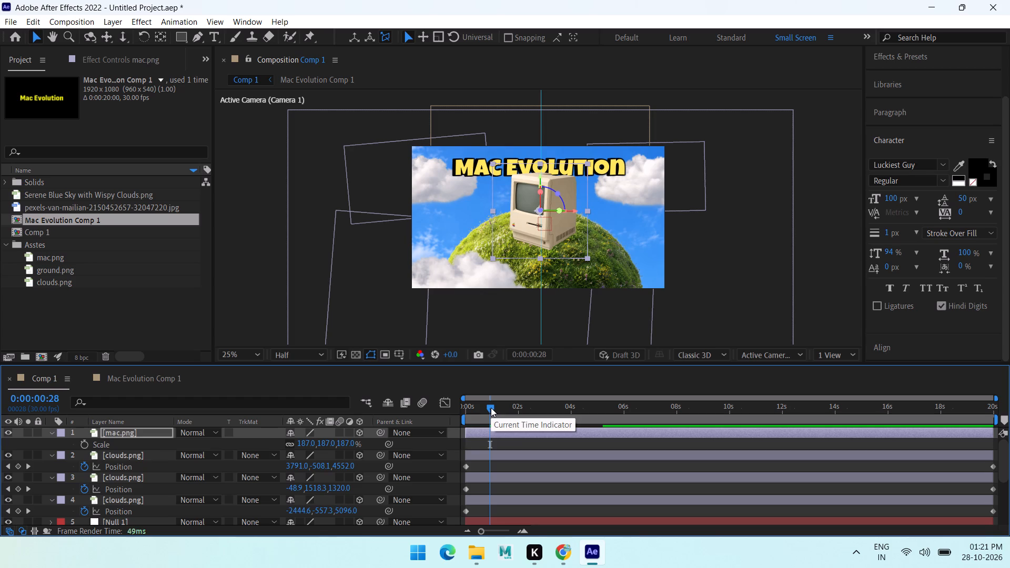
key("Right")
key("Right")
key("Right")
key("Right")
key("Right")
key("Right")
key("Right")
key("Right")
key("Right")
key("Right")
key("Right")
key("Right")
key("Right")
key("Right")
key("Right")
key("Right")
key("Right")
key("Right")
key("Right")
key("Right")
key("Right")
key("Right")
key("Right")
key("Right")
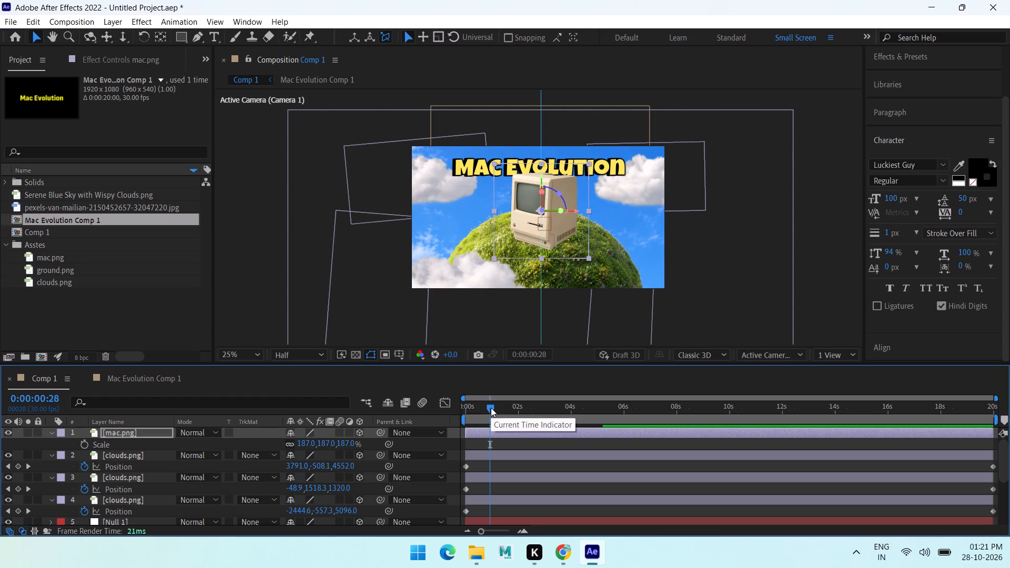
Advance the current time in Comp 1 to 0:00:01:00.
key("Page_Down")
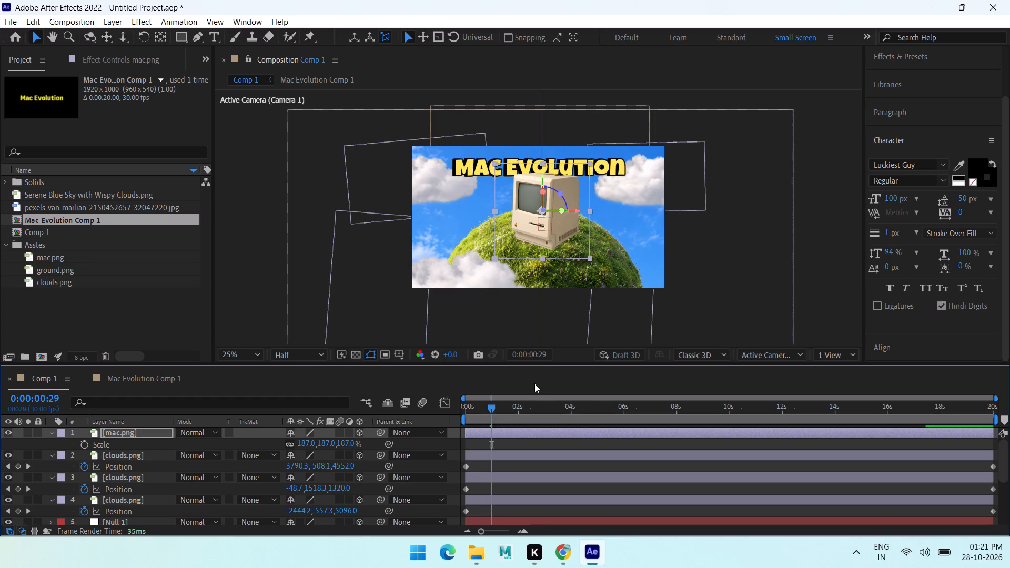
key("Page_Down")
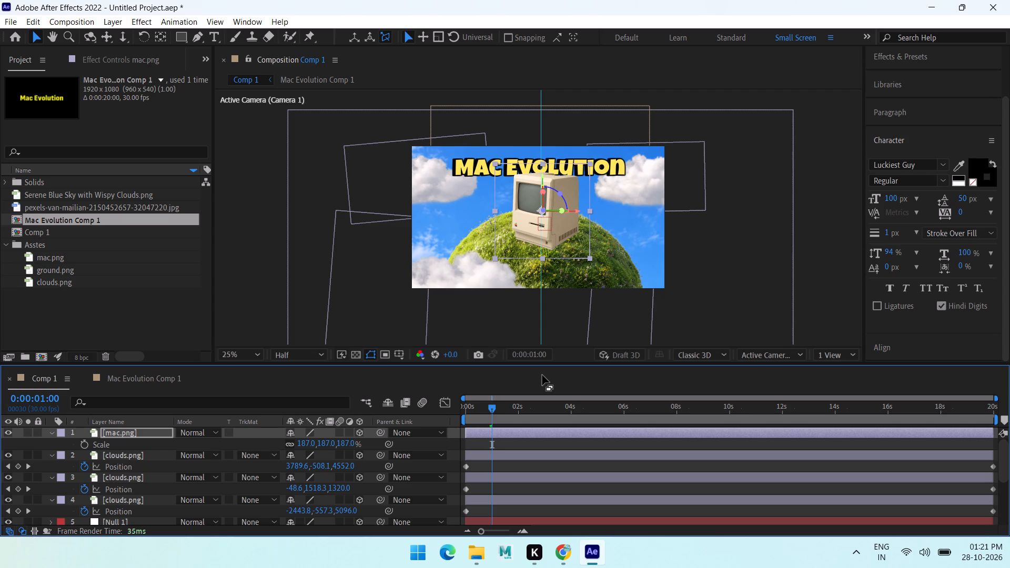
Move the current time to 0:00:00:20 and start Position keyframing on the mac.png layer there.
key("Page_Up")
key("Page_Up")
key("Page_Up")
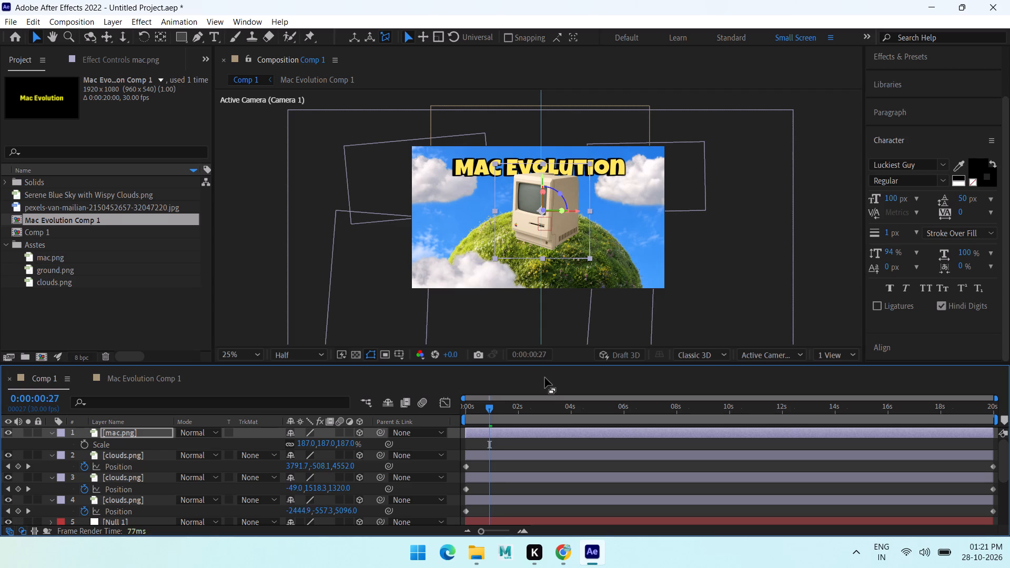
key("Page_Down")
key("Page_Down")
key("Page_Down")
key("Page_Down")
key("Page_Down")
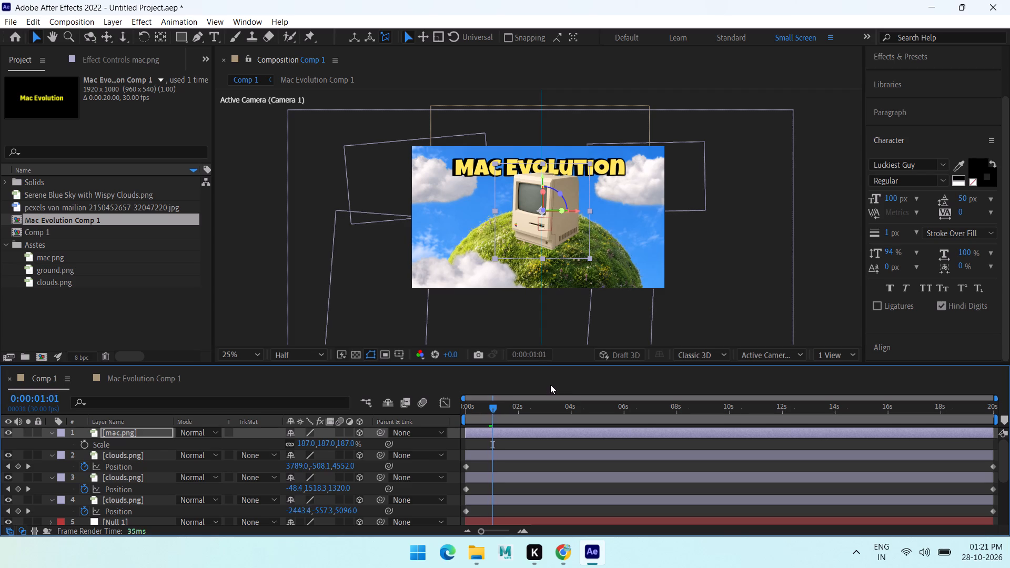
key("Page_Down")
key("Page_Up")
key("Page_Up")
key("Page_Up")
key("Page_Up")
key("Page_Up")
key("Page_Up")
key("Page_Up")
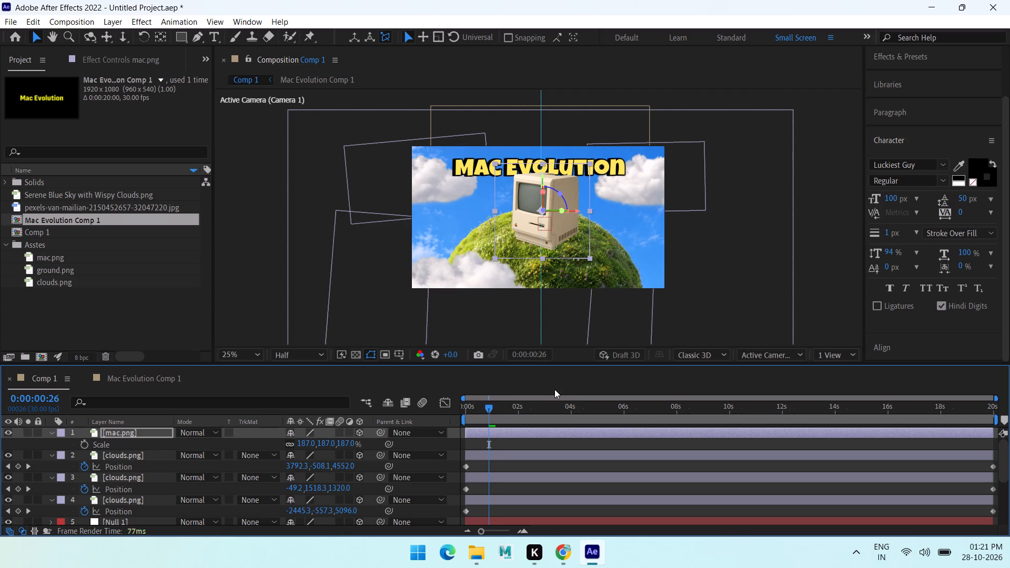
key("Page_Up")
key("Page_Up")
key("Page_Up")
key("Page_Up")
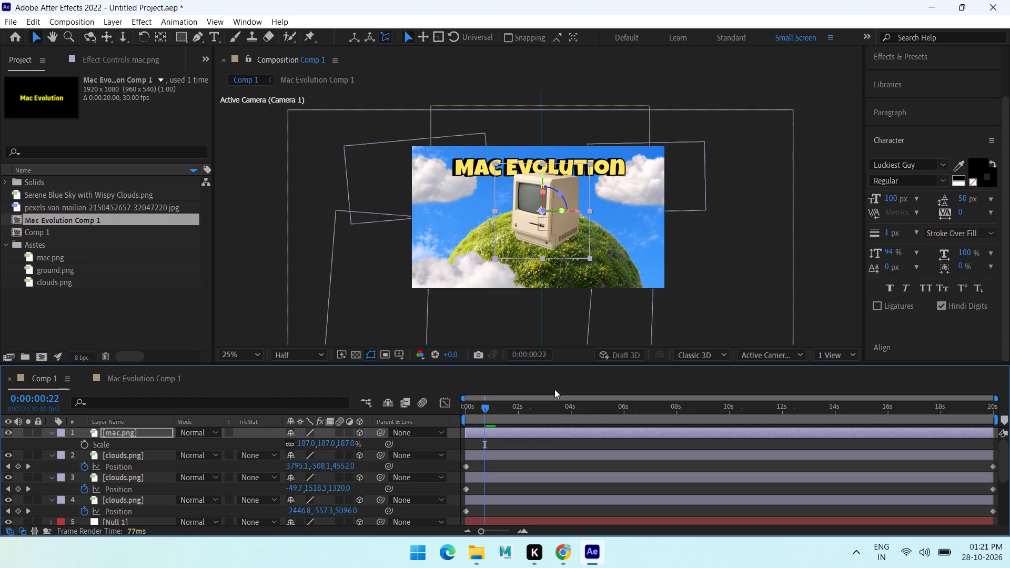
key("Page_Up")
key("Page_Up")
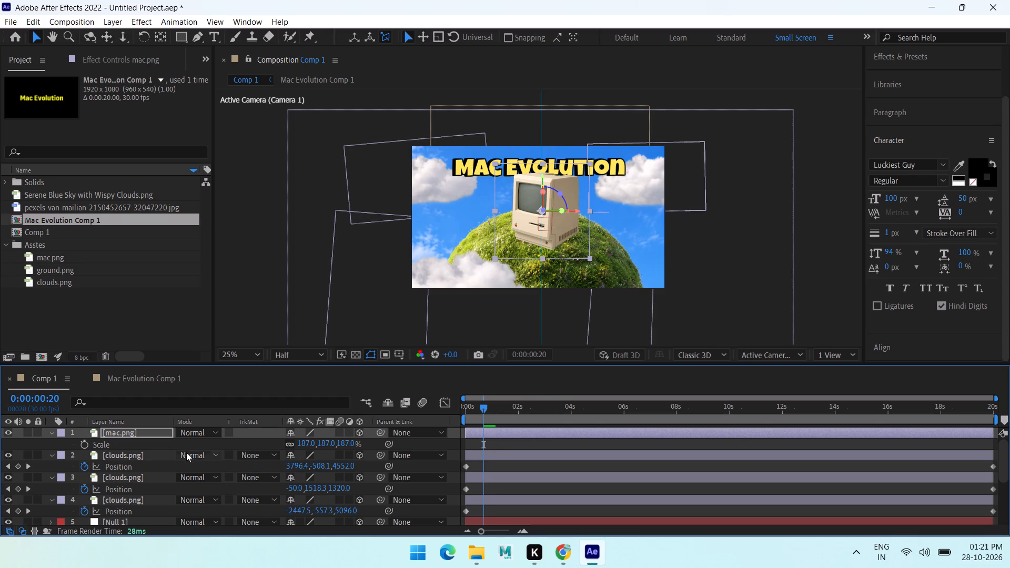
key("p")
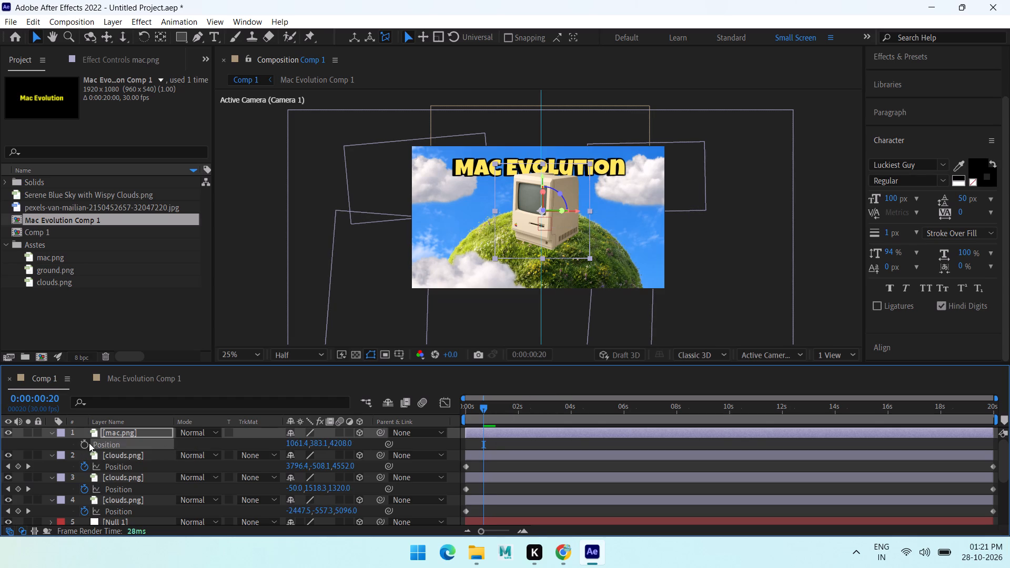
left_click(79, 448)
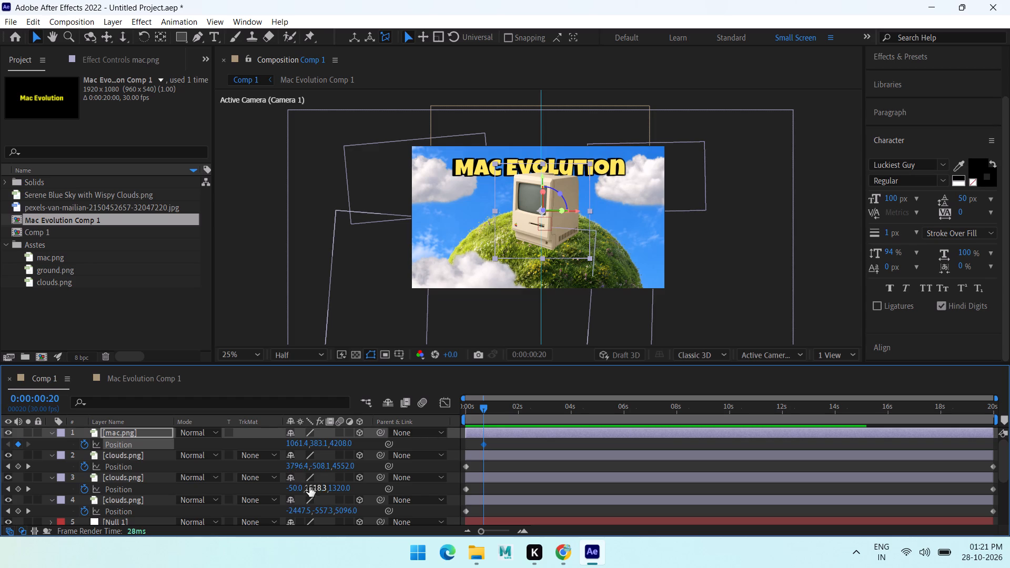
At 0:00:00:00, raise the mac.png layer above the frame by setting its Y position to about -2280.
left_click_drag(479, 407, 473, 407)
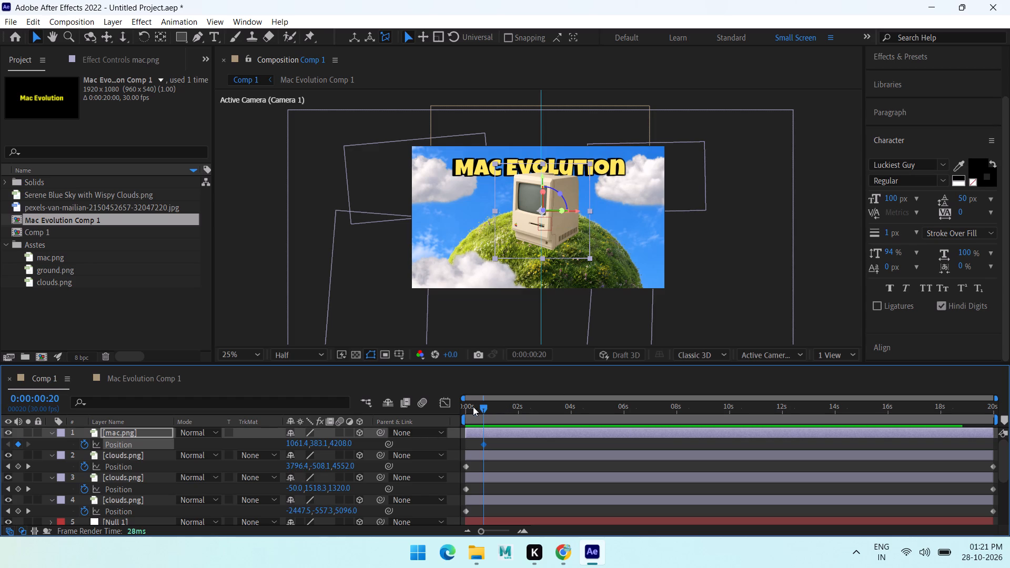
left_click_drag(473, 407, 415, 406)
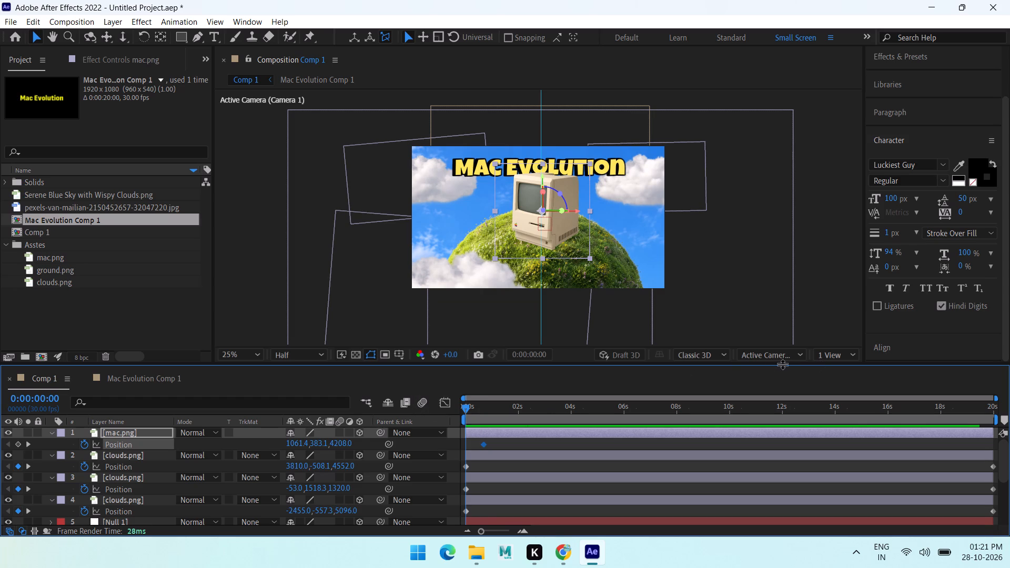
left_click(773, 357)
left_click(761, 121)
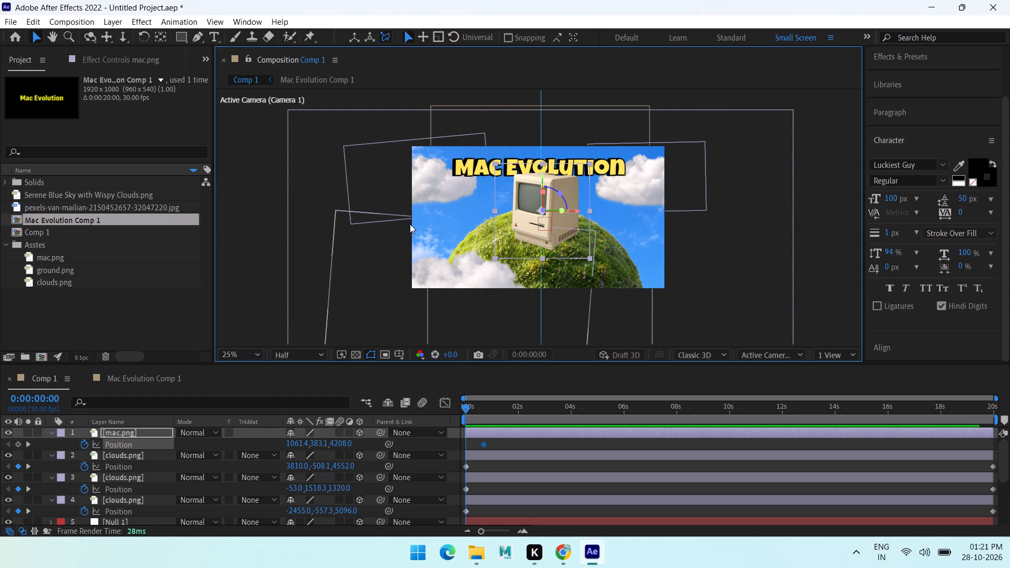
scroll(409, 229, "down", 1)
scroll(516, 230, "up", 2)
scroll(603, 276, "down", 1)
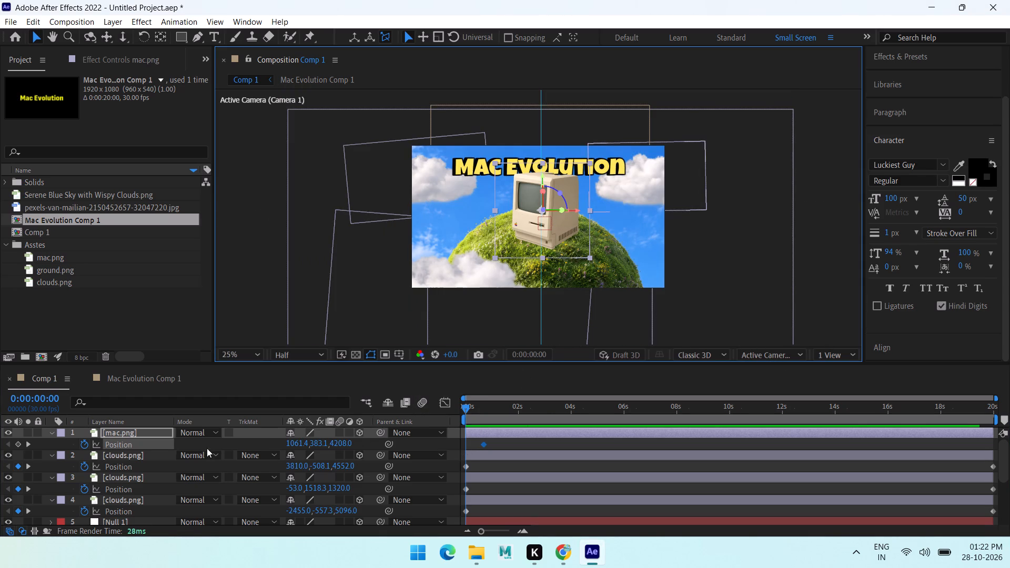
left_click_drag(298, 443, 346, 449)
key("ctrl+z")
left_click_drag(317, 443, 0, 456)
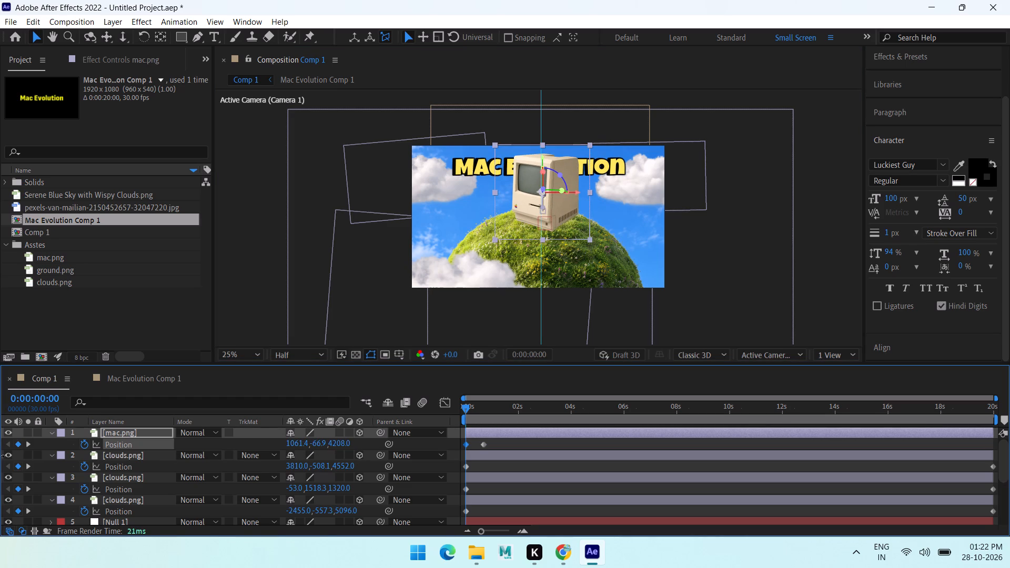
left_click_drag(0, 456, 0, 364)
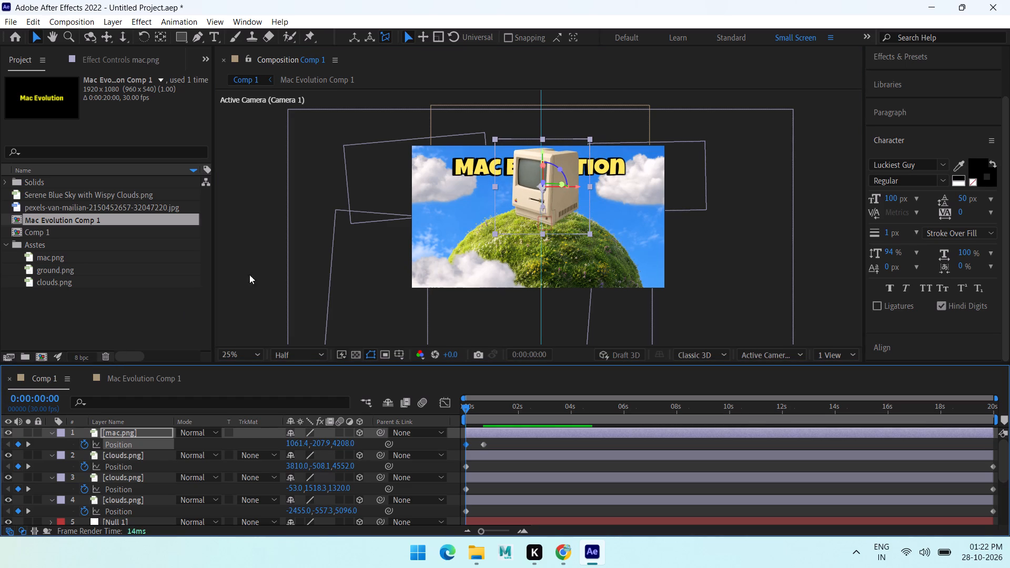
left_click_drag(322, 443, 0, 414)
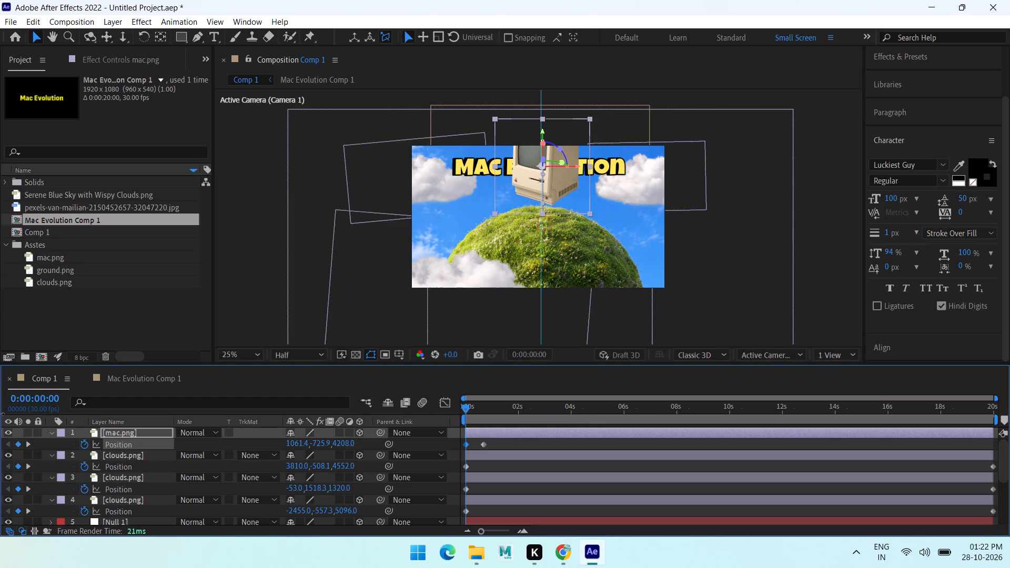
left_click_drag(0, 414, 0, 394)
left_click_drag(325, 444, 0, 440)
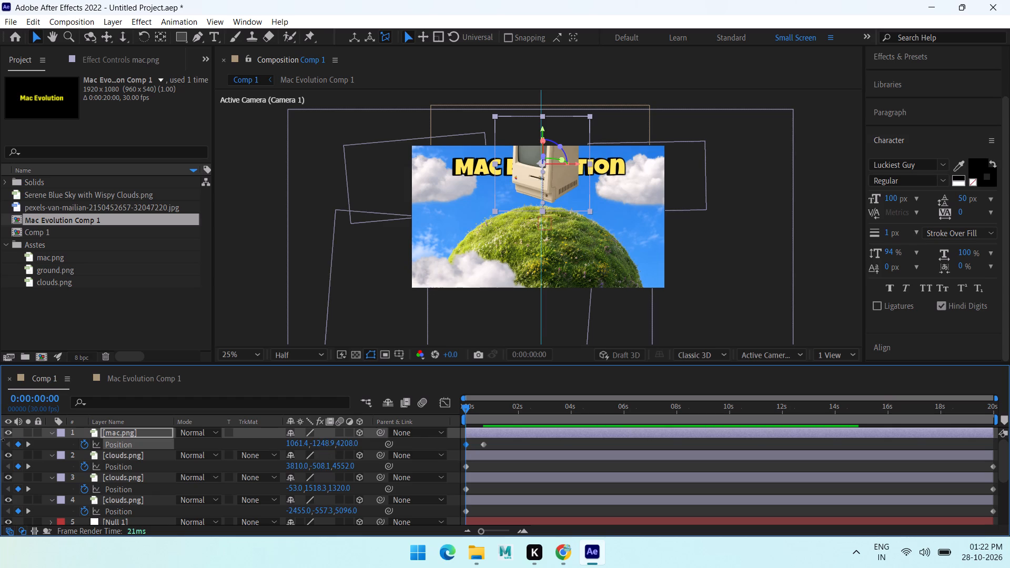
left_click_drag(0, 440, 0, 437)
left_click_drag(327, 443, 50, 442)
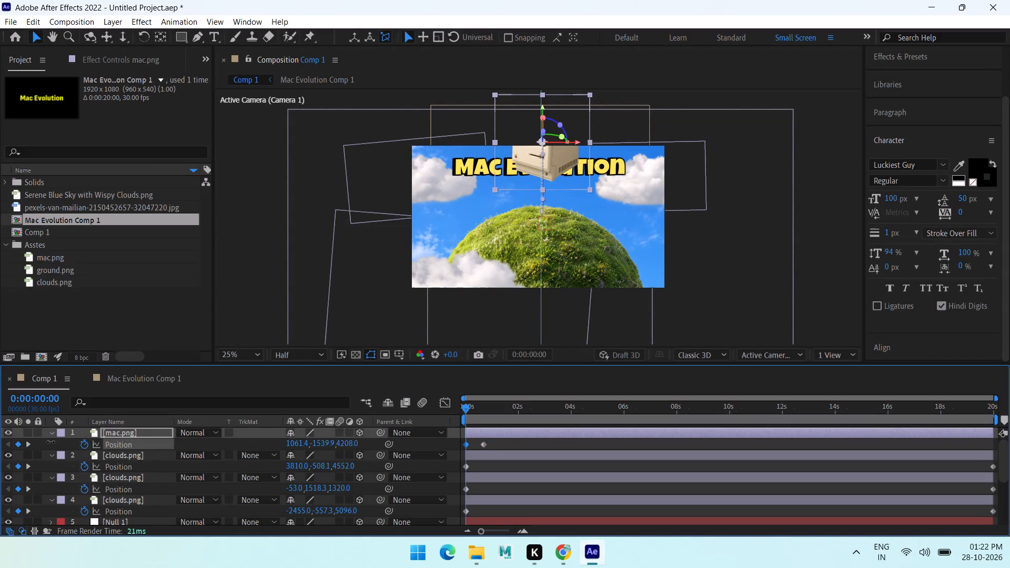
left_click_drag(50, 442, 0, 440)
left_click_drag(322, 443, 76, 434)
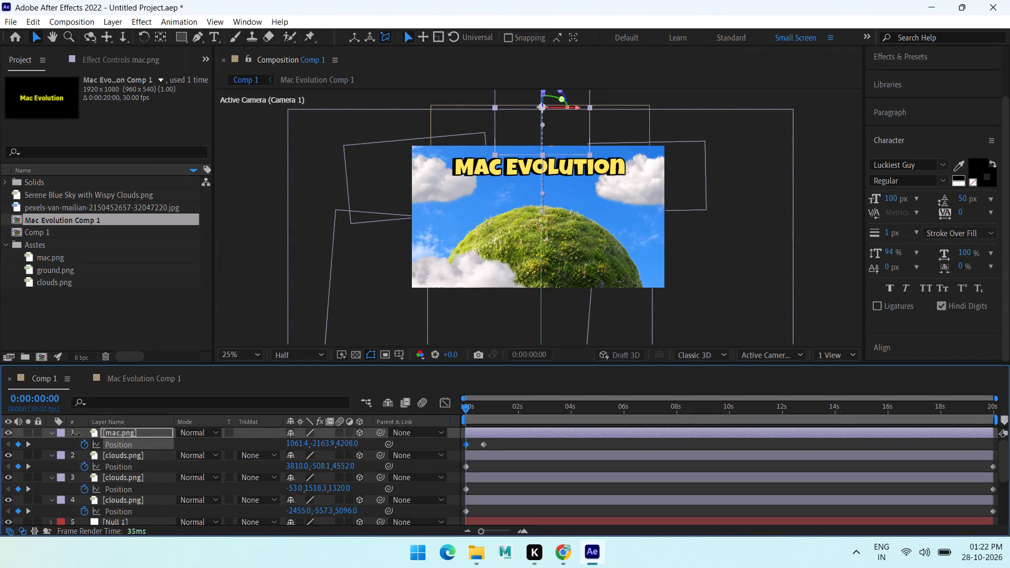
left_click_drag(76, 434, 0, 433)
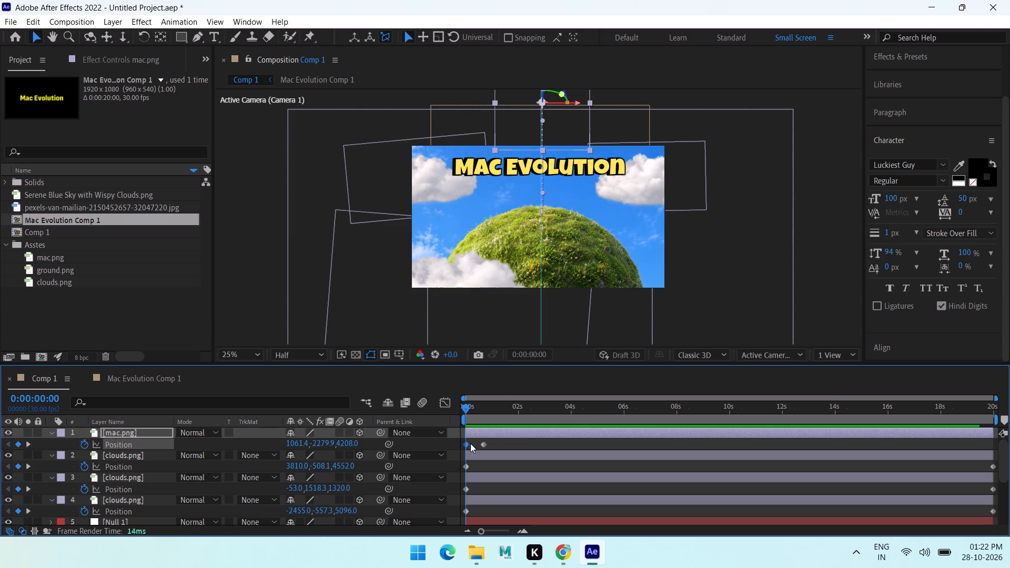
Shift the mac.png layer's second Position keyframe a few frames earlier.
left_click(483, 444)
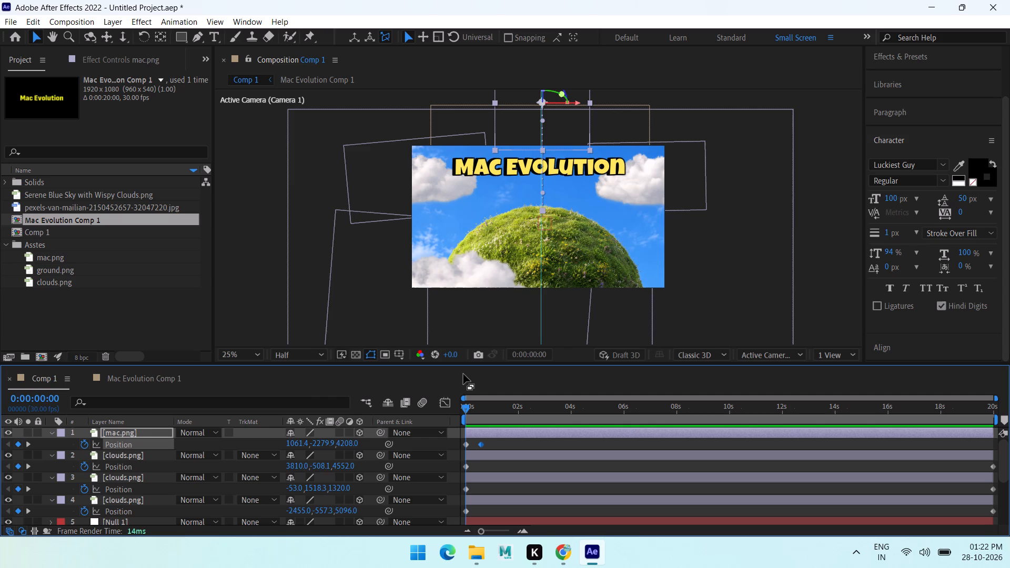
Add an expression to the mac.png layer's Position and paste the copied bounce-back code into it.
left_click(84, 445, "alt")
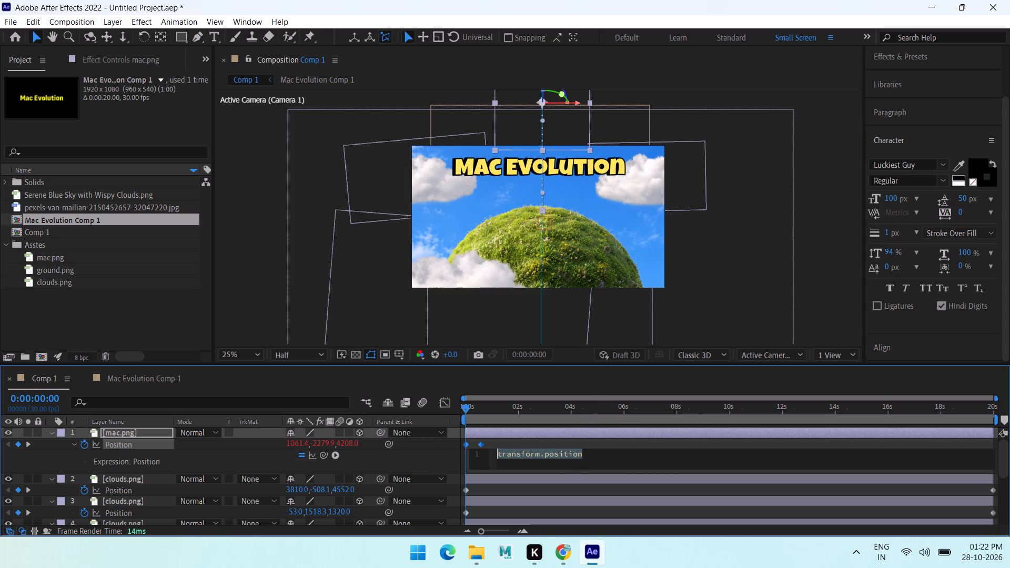
key("ctrl+v")
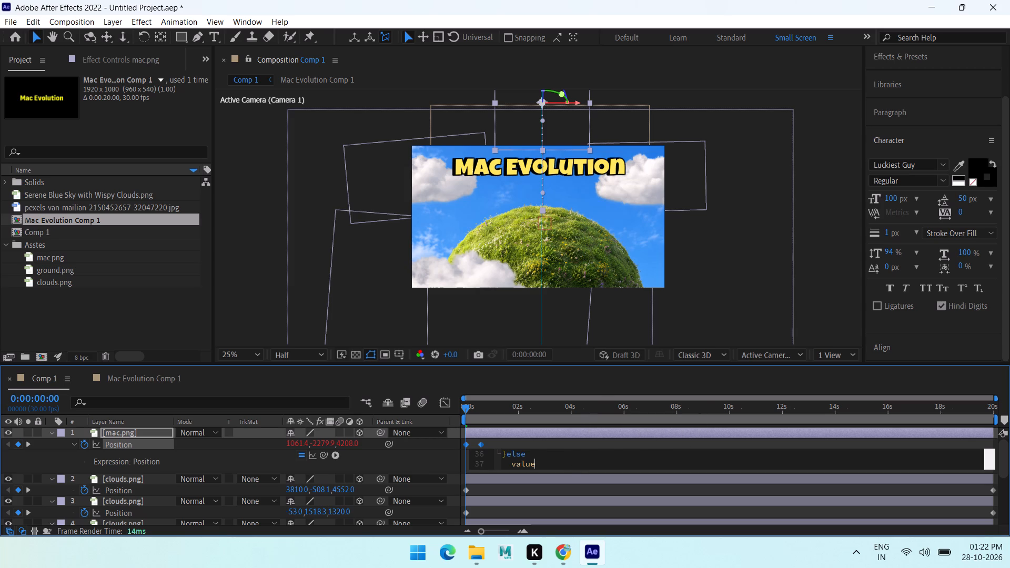
key("Return")
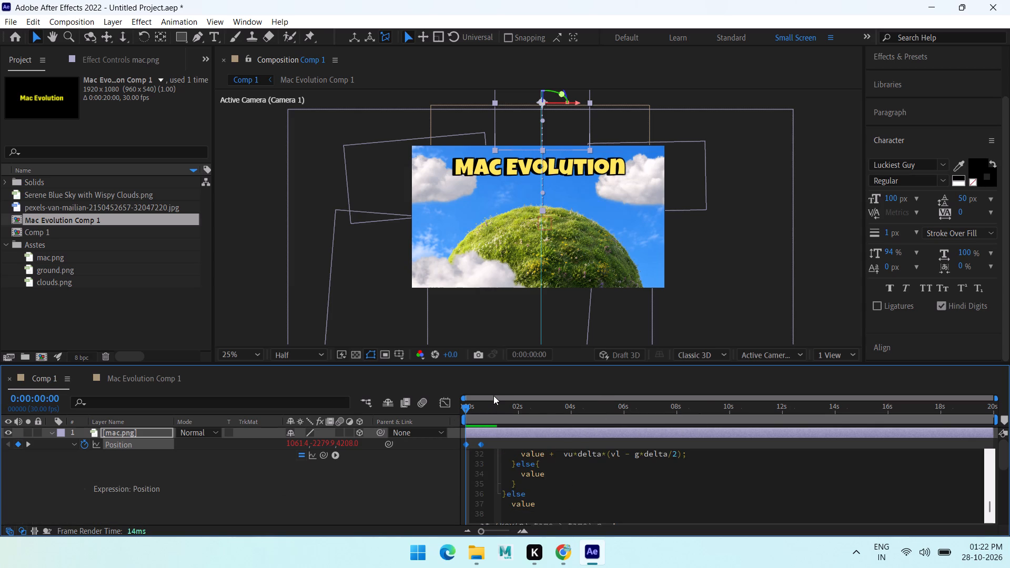
key("space")
left_click(310, 490)
Preview Comp 1 from the start to check the mac.png bounce animation.
key("space")
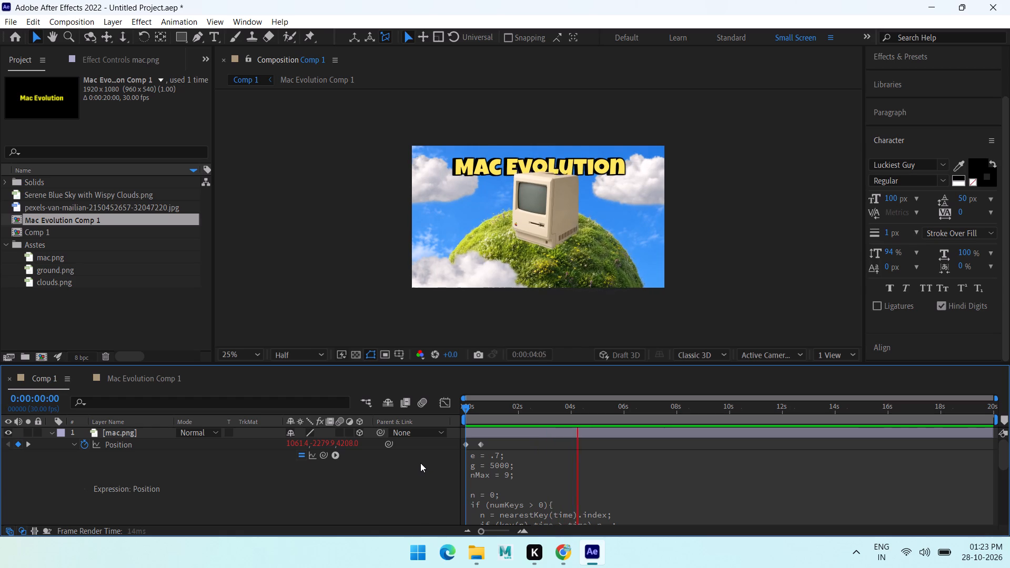
key("space")
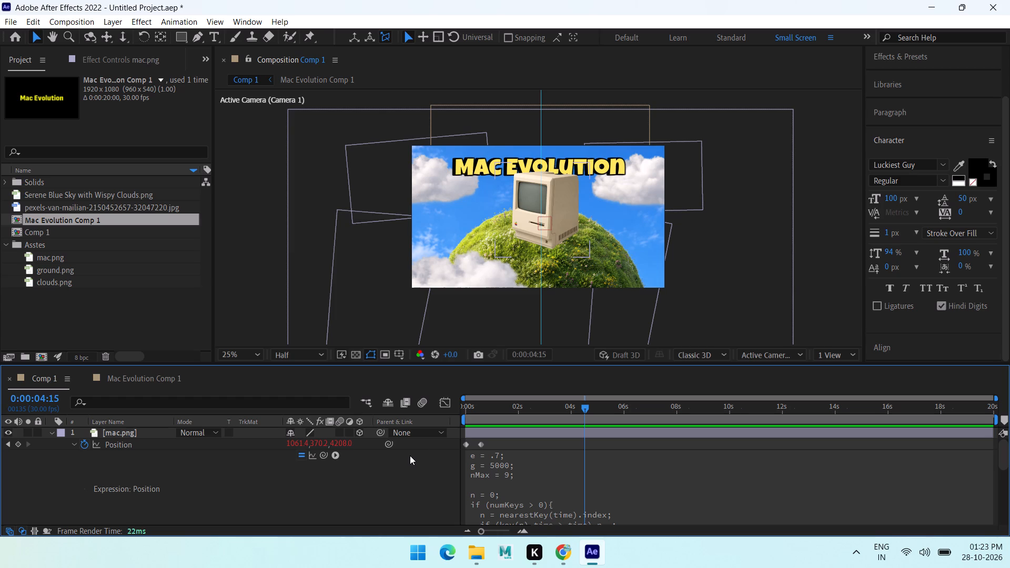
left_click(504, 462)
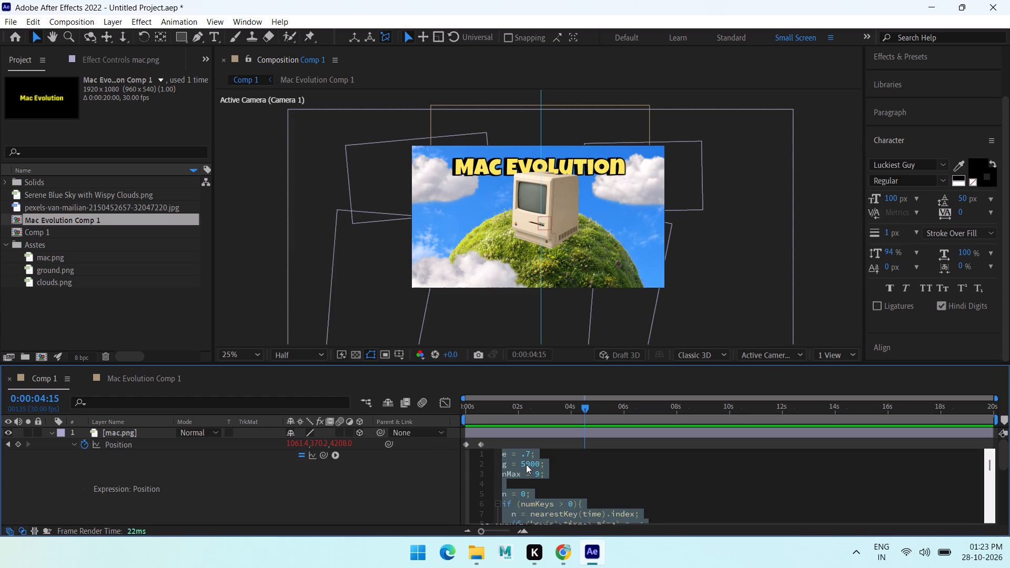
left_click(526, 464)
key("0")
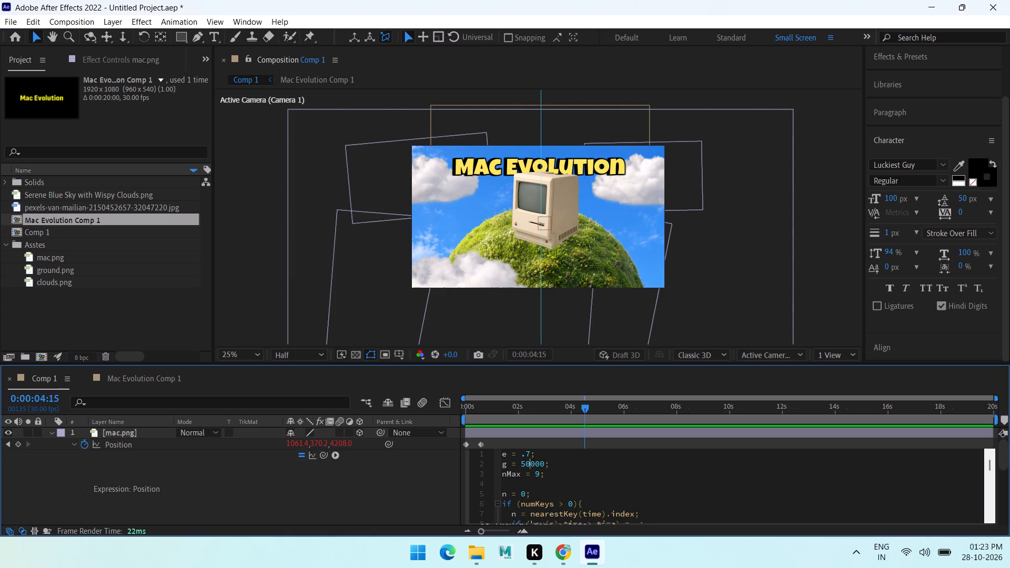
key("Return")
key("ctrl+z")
Return the current time to 0:00:00:00 and set g to 50000 in the mac.png Position expression.
left_click_drag(581, 409, 324, 414)
left_click(502, 464)
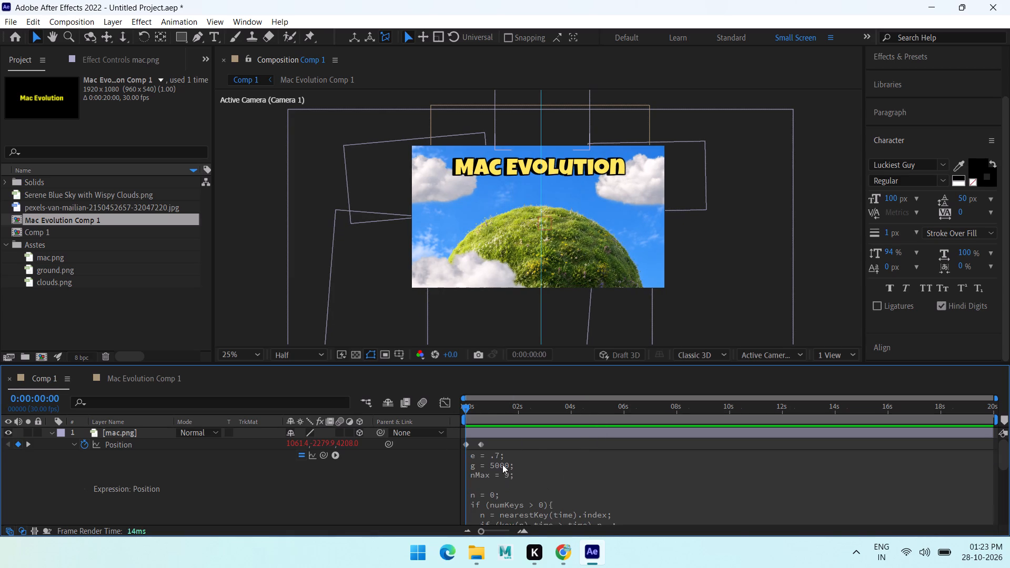
left_click(532, 464)
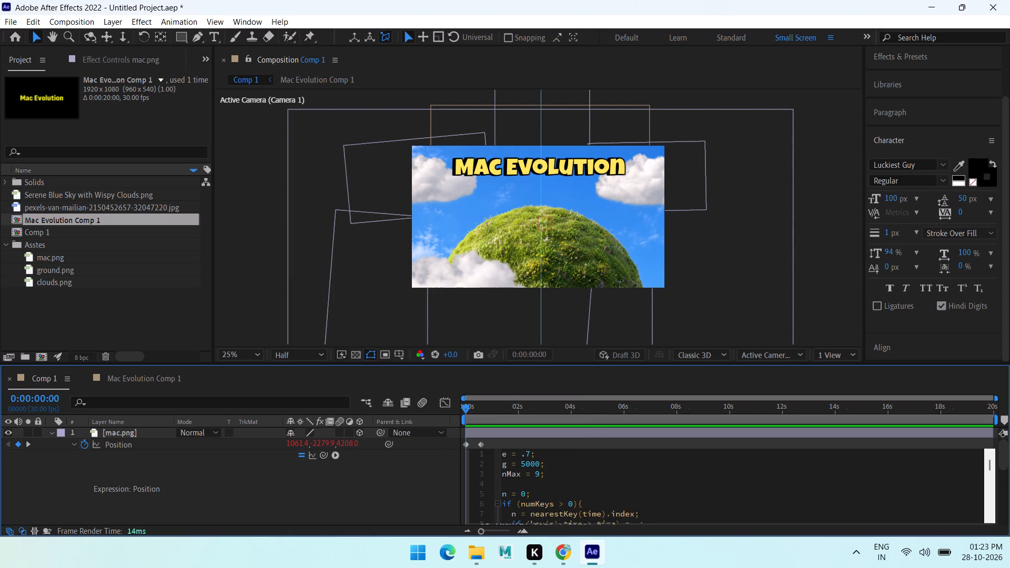
key("0")
left_click(652, 494)
left_click(330, 483)
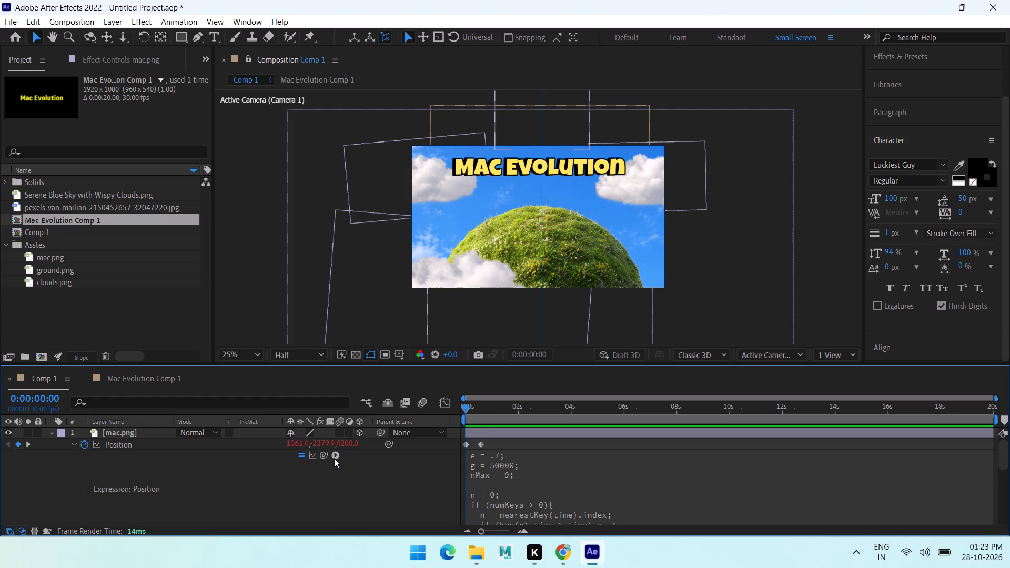
Preview Comp 1 to check the mac.png drop and bounce with the new g value.
key("space")
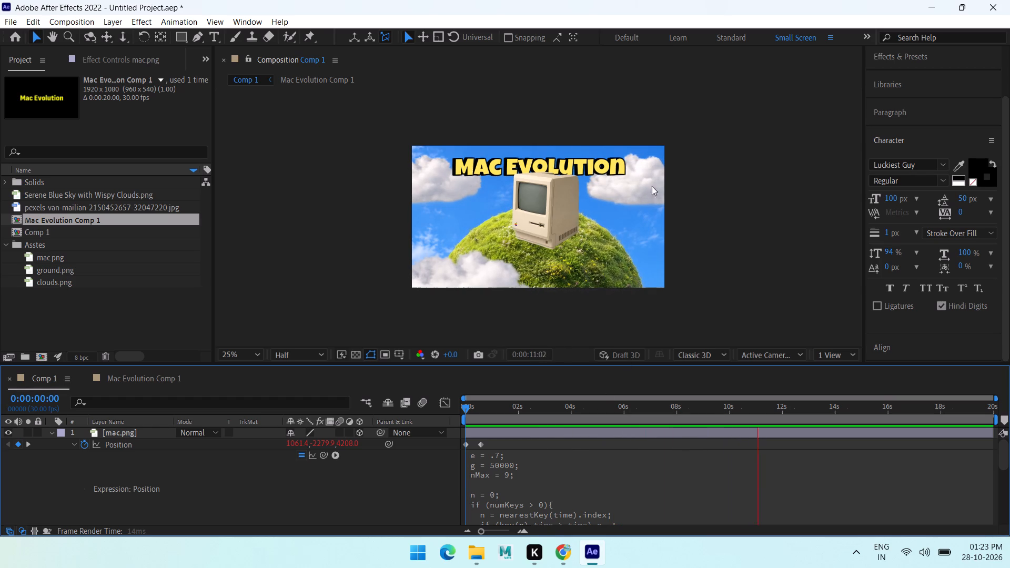
key("space")
Change the composition's view layout to 2 Views.
left_click(840, 354)
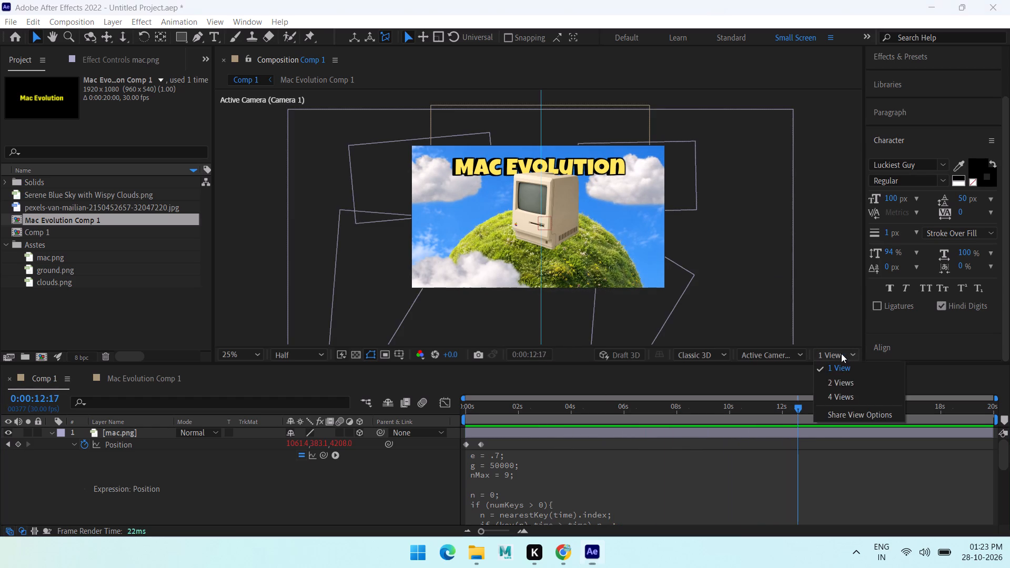
left_click(845, 381)
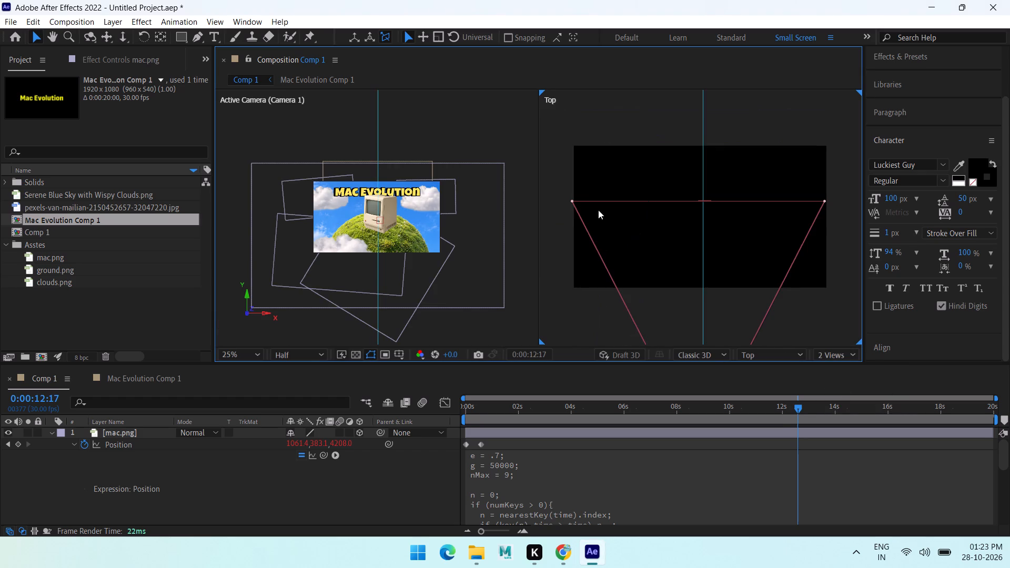
In the Top view, move mac.png back in depth and sideways to about X 941.4, Z 4896.0.
left_click(377, 204)
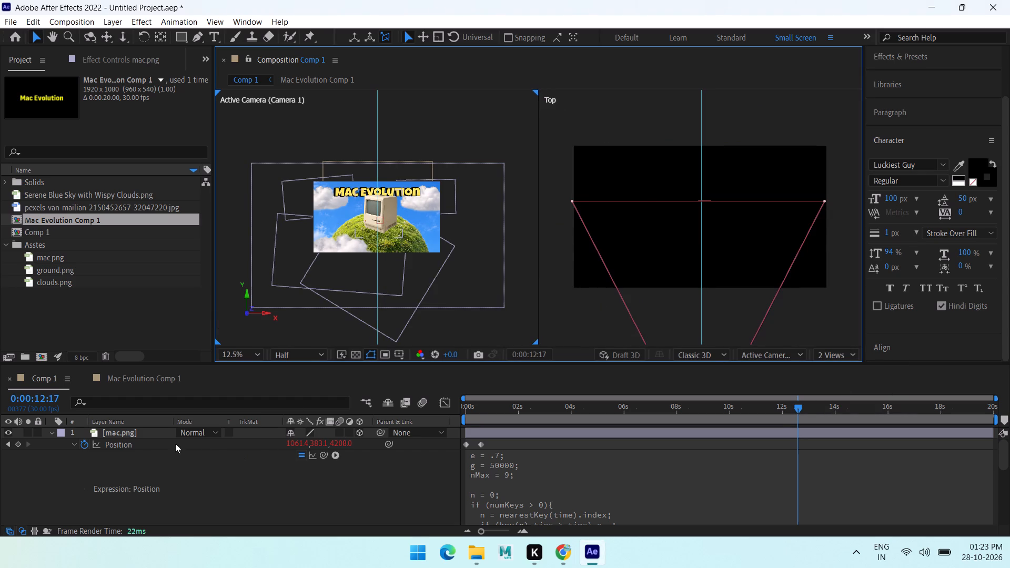
left_click(132, 437)
scroll(722, 246, "down", 2)
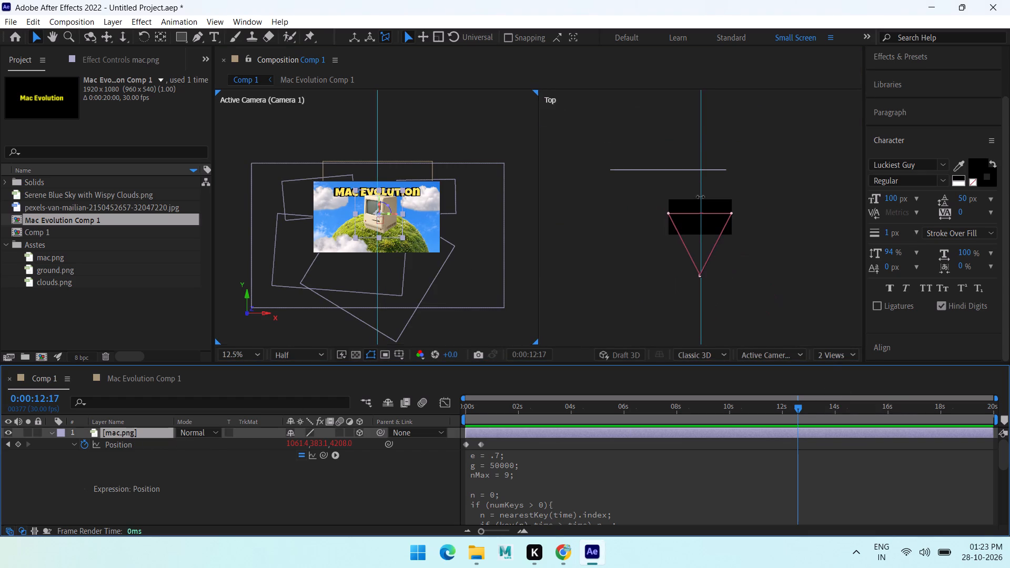
scroll(700, 197, "down", 4)
scroll(727, 188, "up", 3)
middle_click_drag(753, 189, 749, 350, "alt")
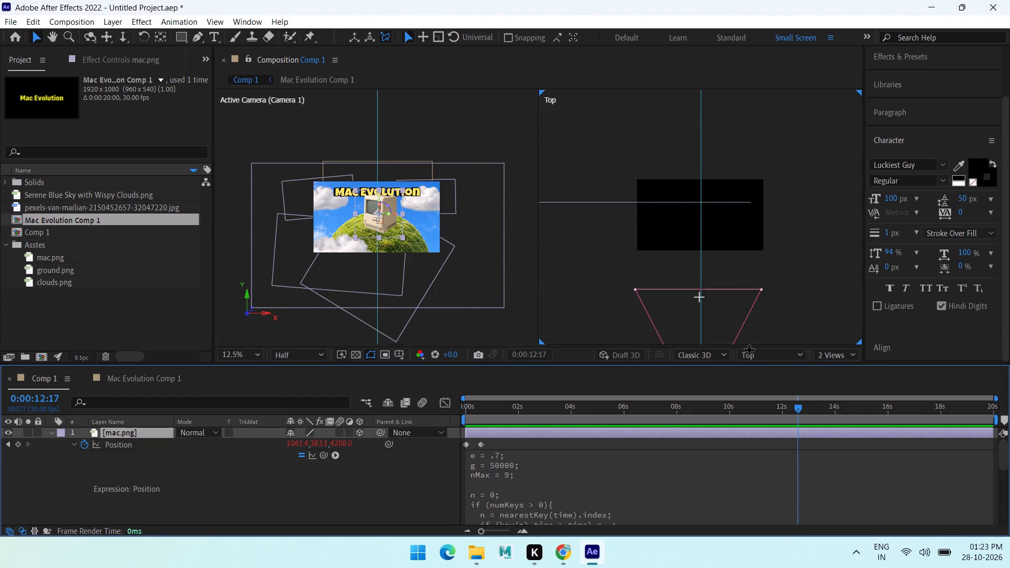
middle_click_drag(749, 350, 748, 236, "alt")
key("ctrl+z")
middle_click_drag(793, 169, 799, 463)
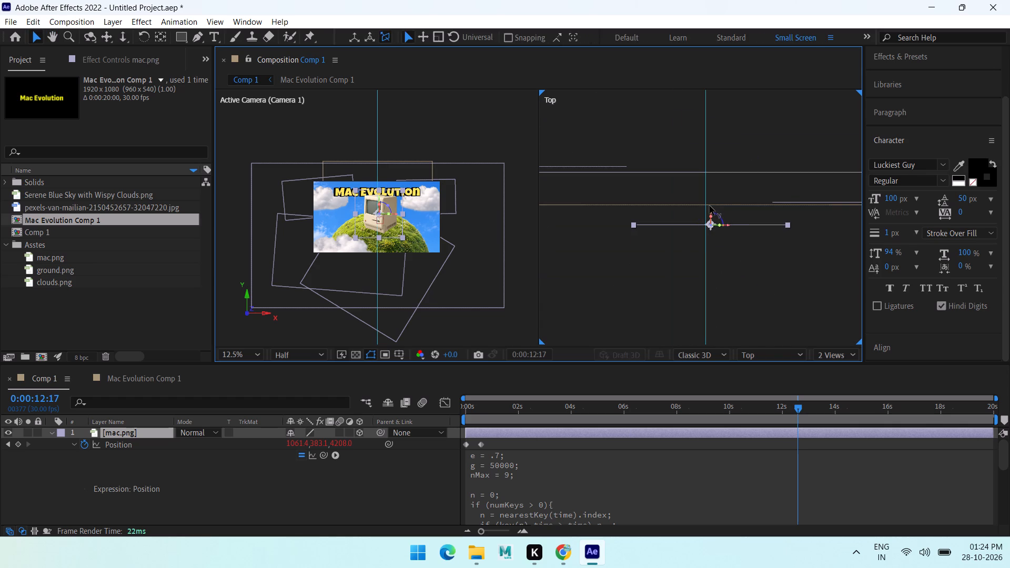
left_click_drag(711, 206, 711, 191)
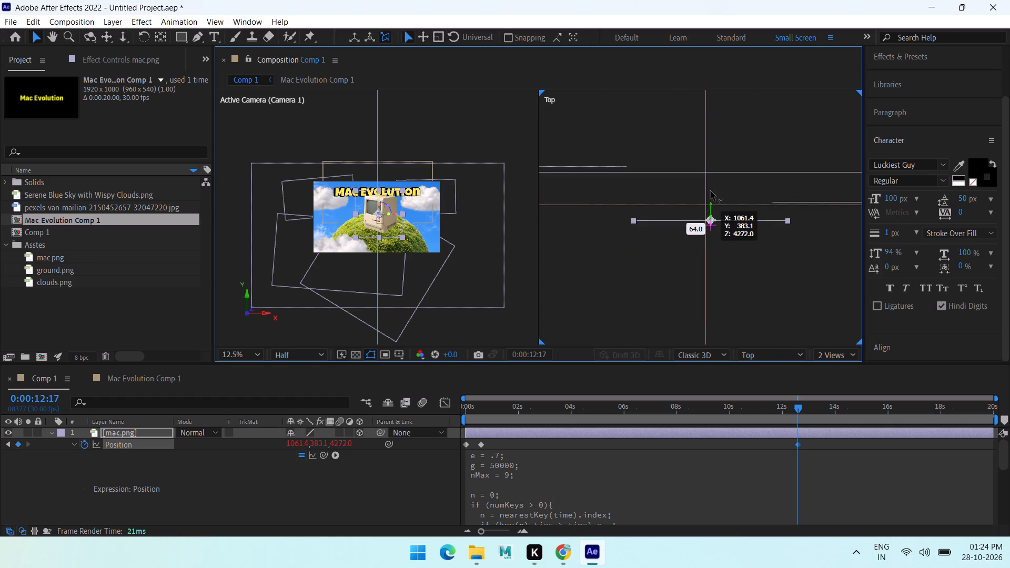
left_click_drag(711, 191, 722, 162)
left_click_drag(729, 179, 721, 178)
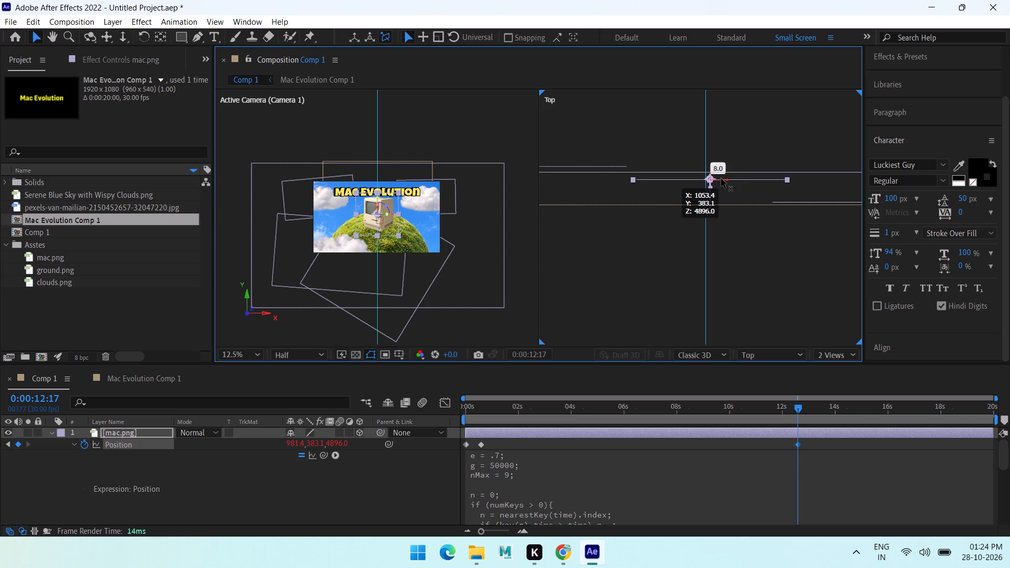
left_click_drag(721, 178, 719, 178)
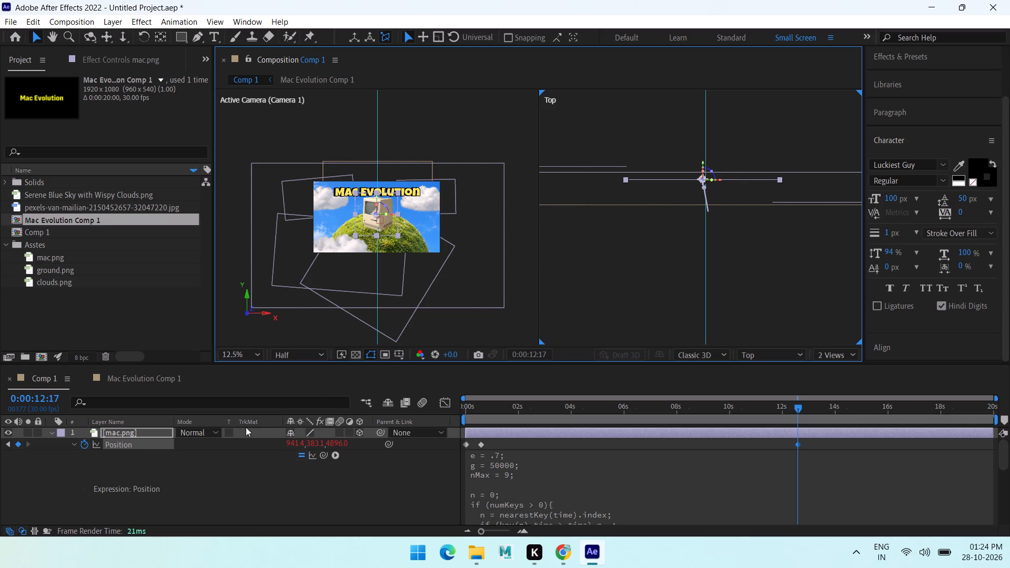
Return the composition to a 1 View layout and fit the Active Camera scene in the viewer.
left_click(842, 359)
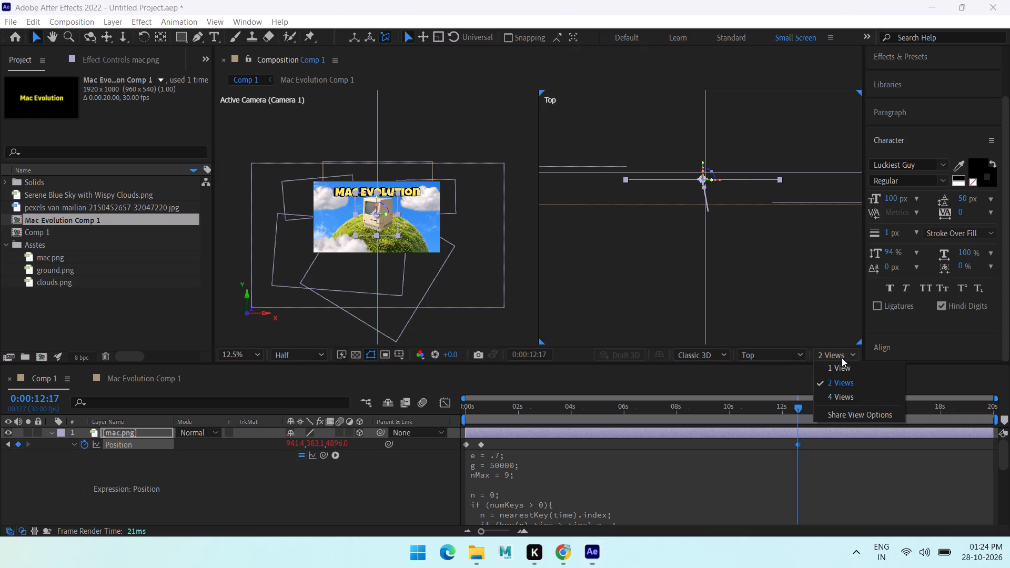
left_click(834, 365)
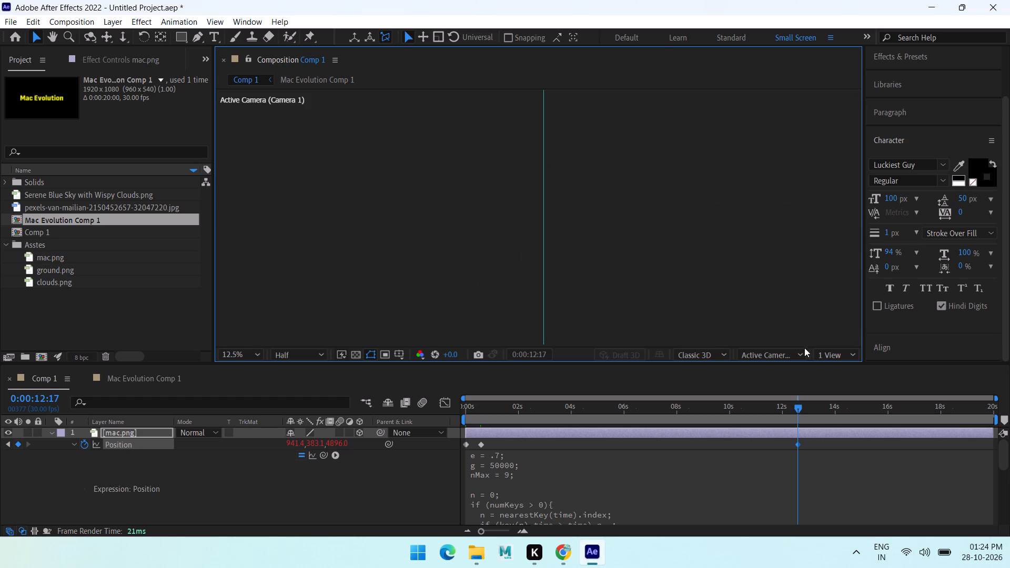
left_click(834, 359)
scroll(701, 241, "down", 1)
left_click(833, 353)
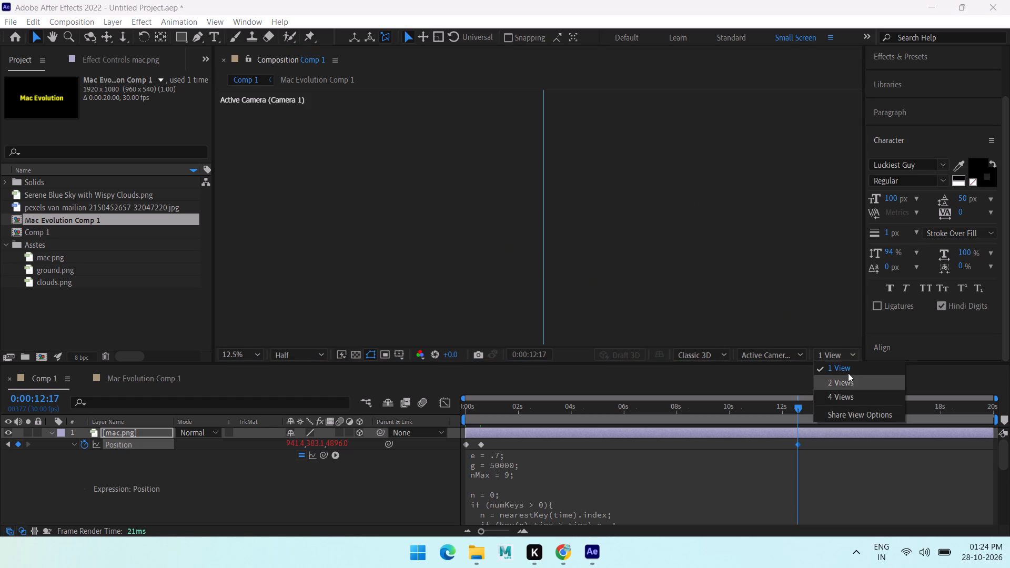
left_click(843, 366)
scroll(697, 220, "down", 6)
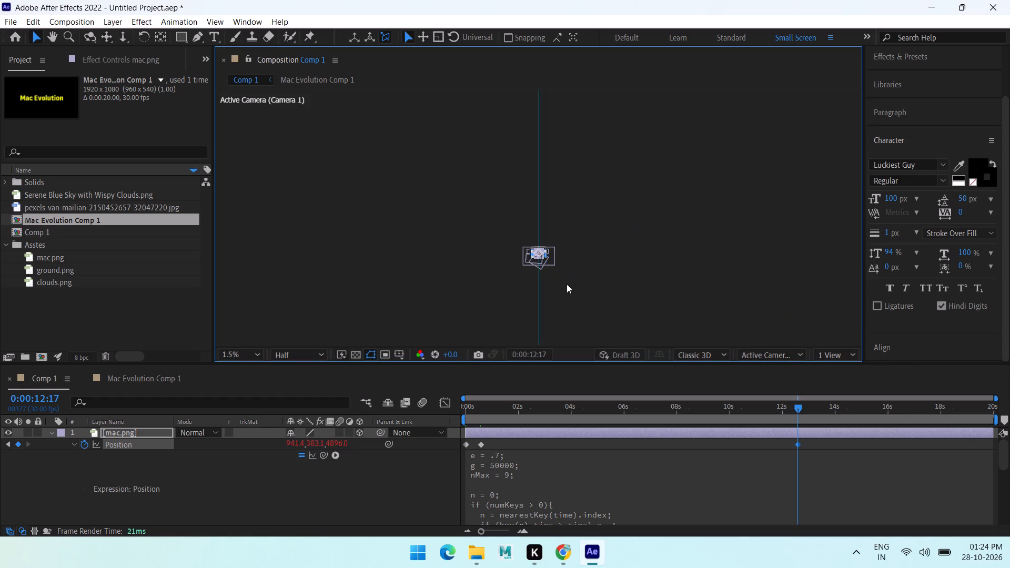
left_click(229, 357)
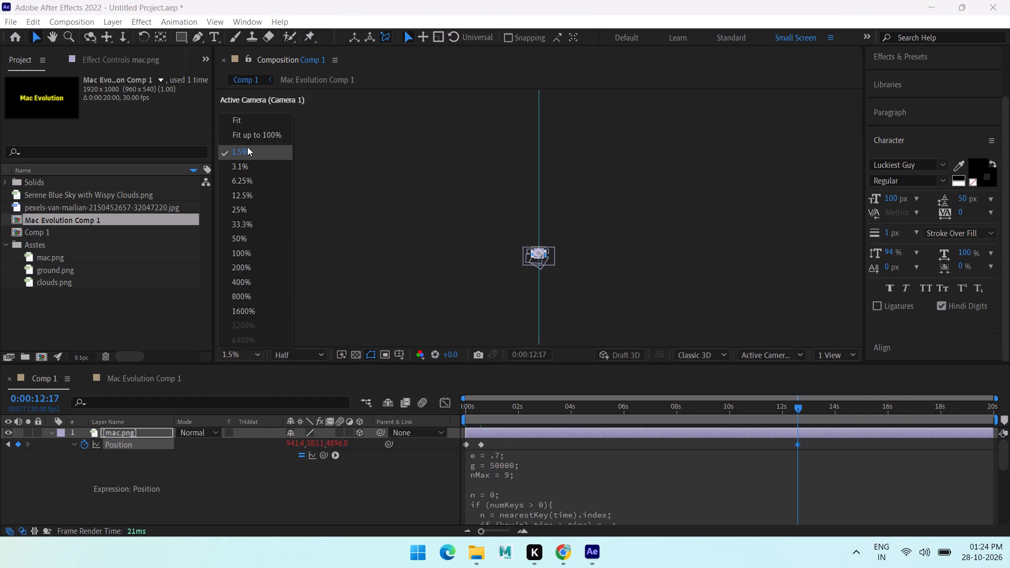
left_click(248, 139)
scroll(560, 250, "down", 2)
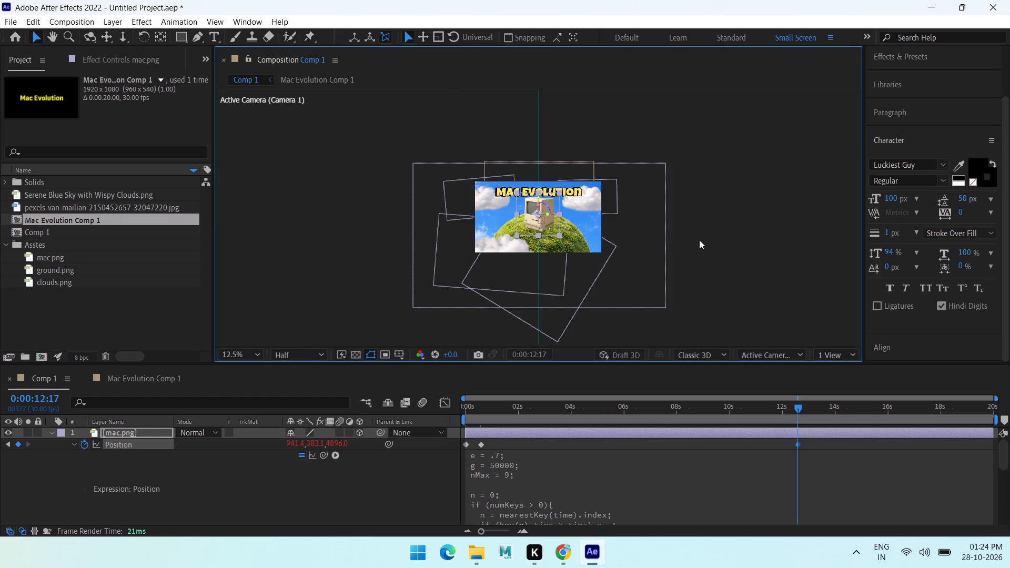
left_click(717, 238)
scroll(634, 218, "up", 2)
scroll(649, 229, "down", 1)
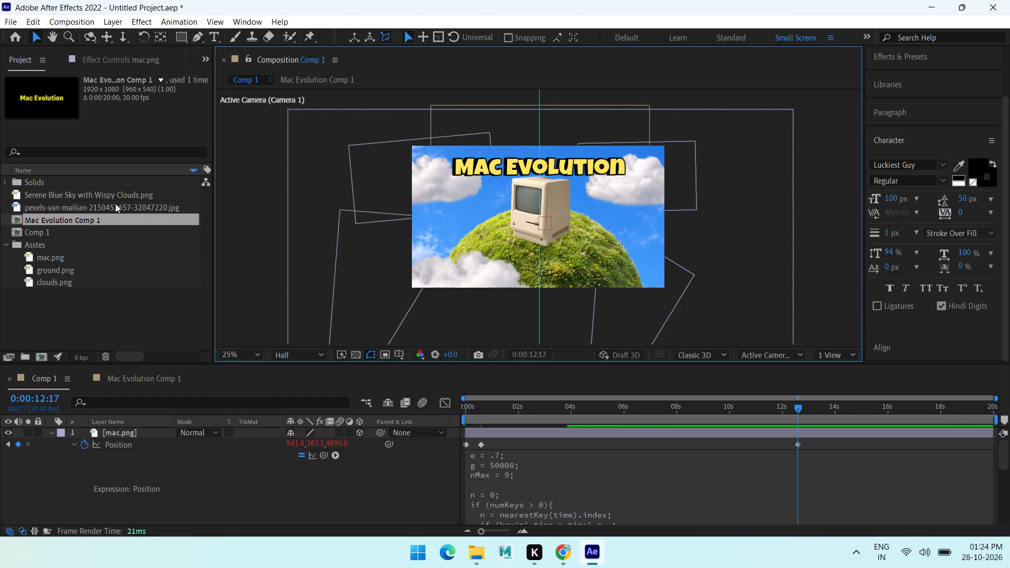
Collapse the mac.png layer and draw a closed, curved Pen shape on the grass around the computer's base as a new layer.
left_click(53, 429)
left_click(177, 501)
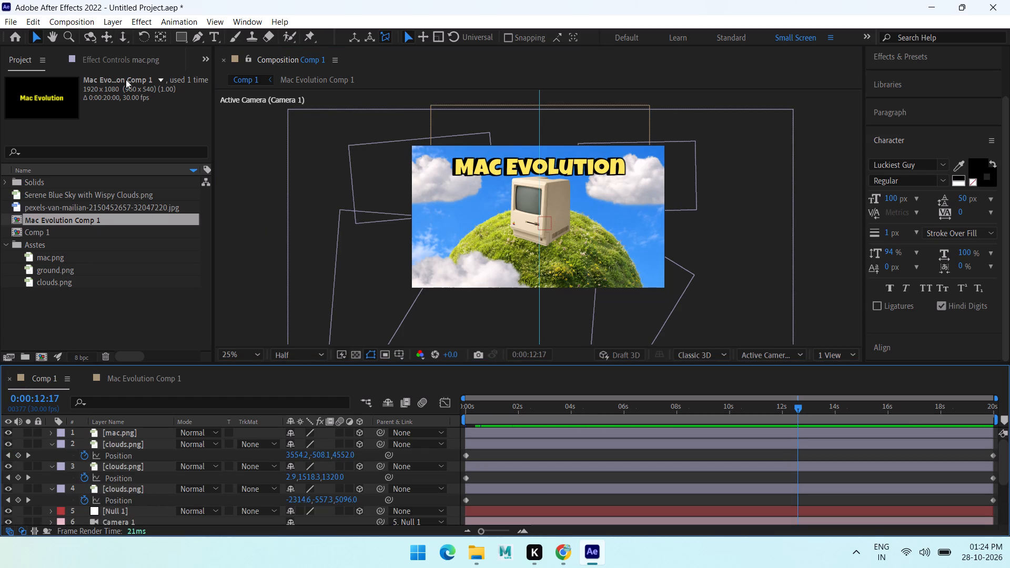
left_click(204, 32)
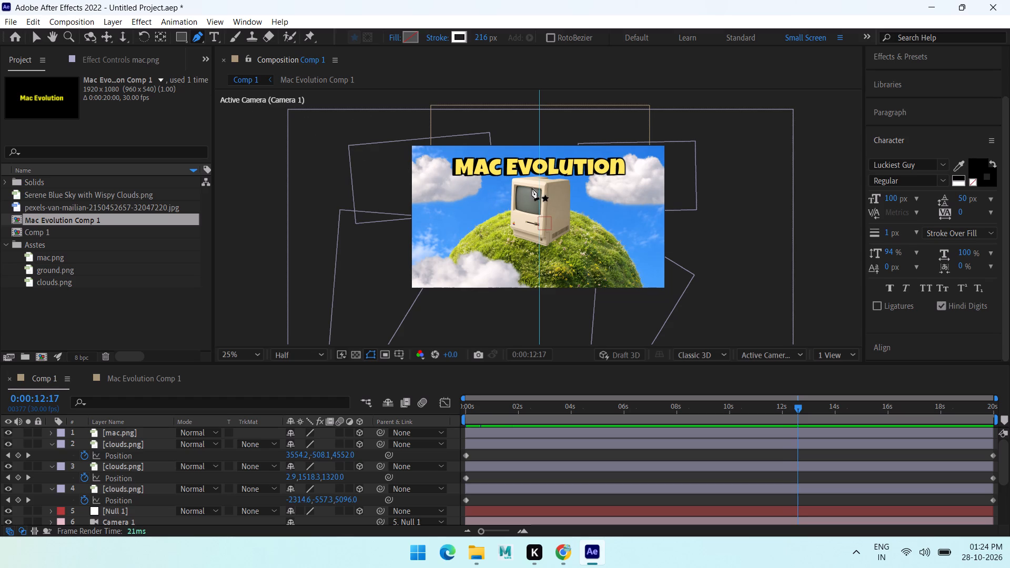
left_click(514, 234)
left_click_drag(508, 254, 529, 258)
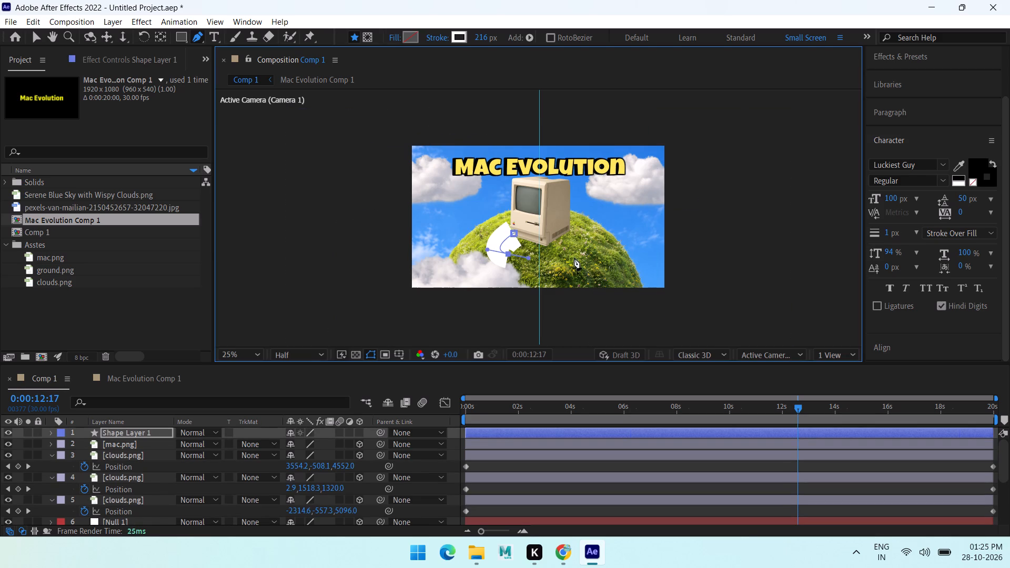
left_click(569, 253)
left_click(594, 226)
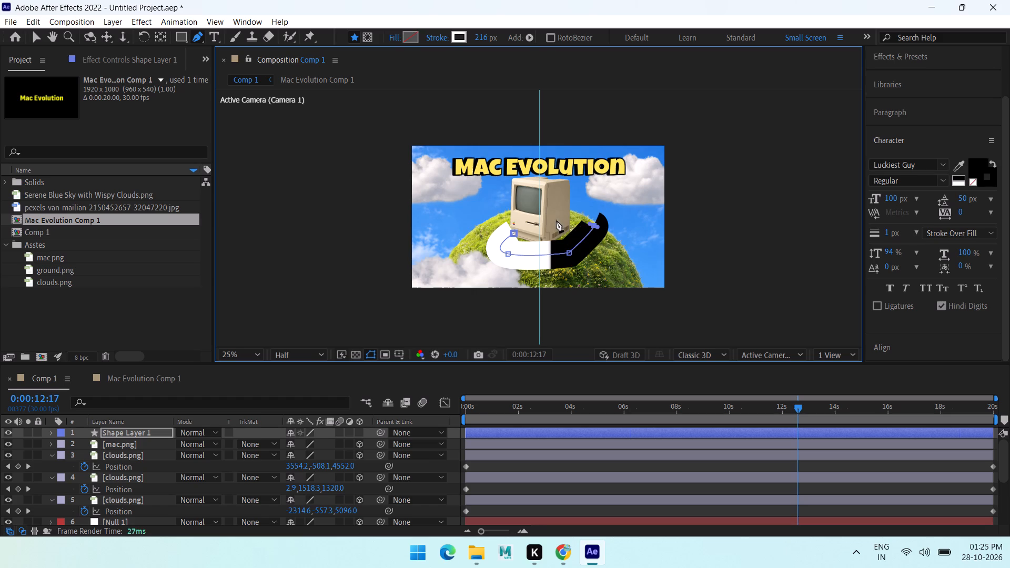
left_click_drag(556, 220, 515, 232)
left_click(513, 232)
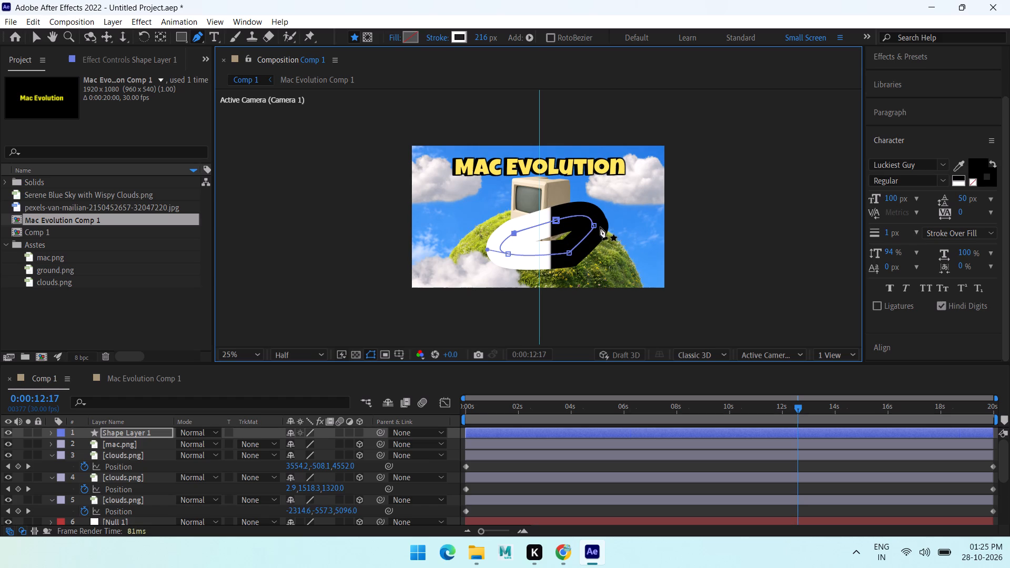
left_click_drag(594, 226, 585, 243)
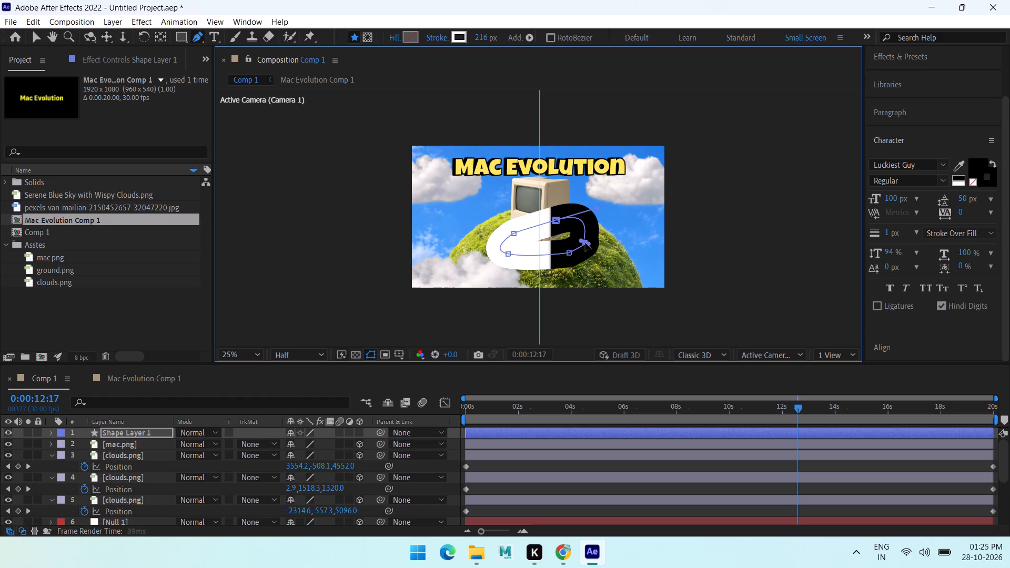
left_click_drag(585, 243, 585, 242)
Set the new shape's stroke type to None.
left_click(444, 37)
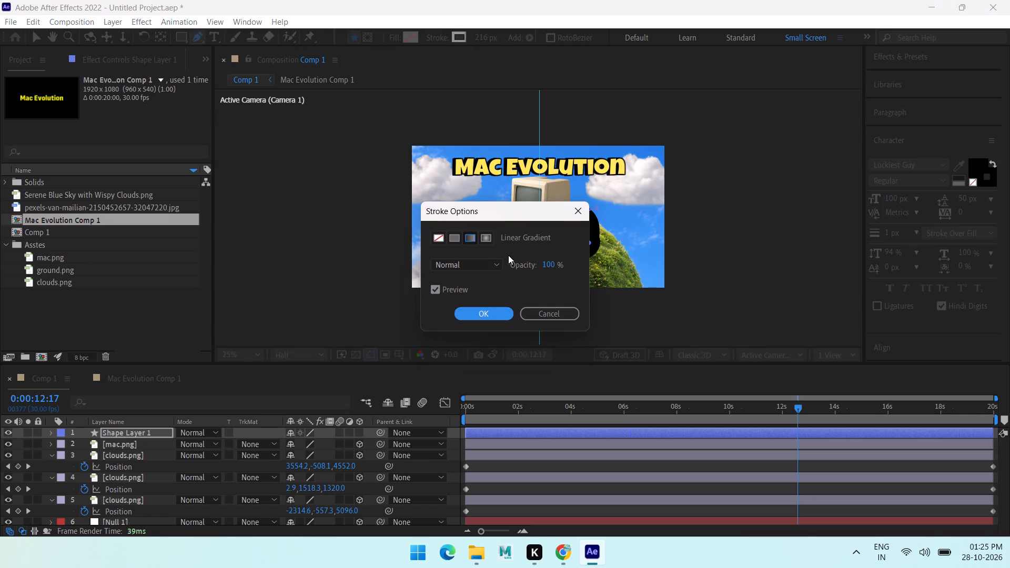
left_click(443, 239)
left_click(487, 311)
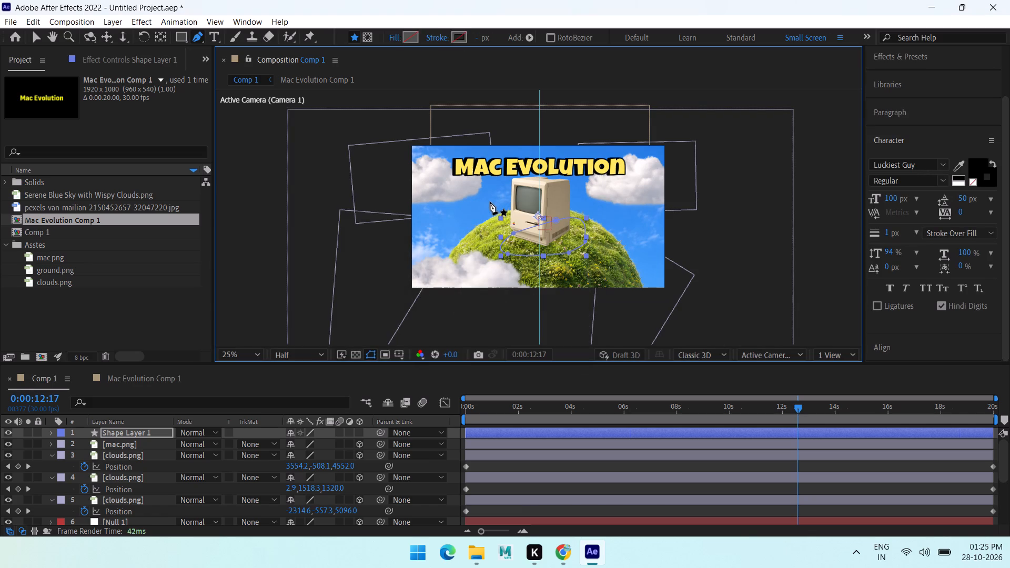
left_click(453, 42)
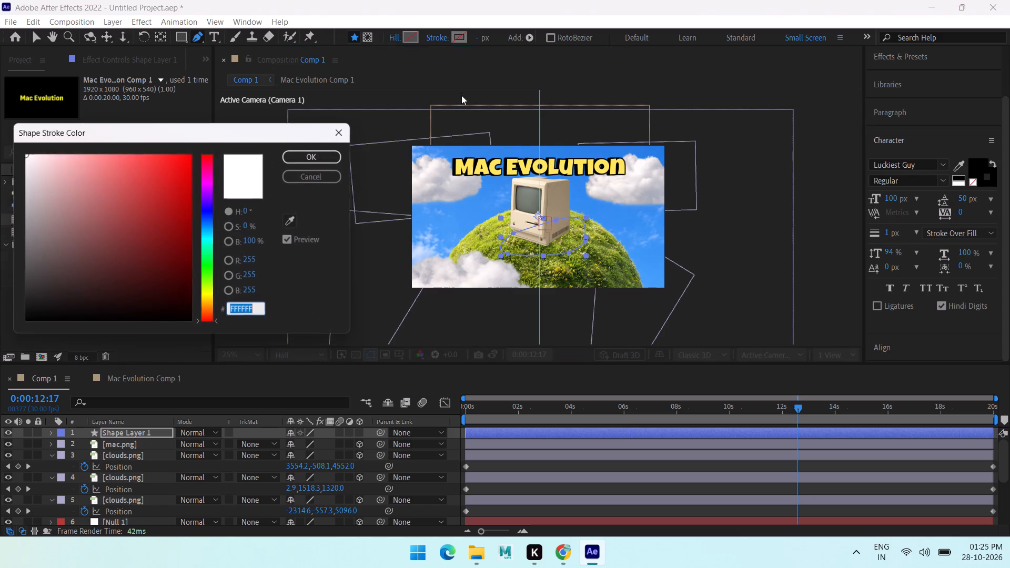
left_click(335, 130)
Set the new shape's stroke type to Solid Color.
left_click(438, 31)
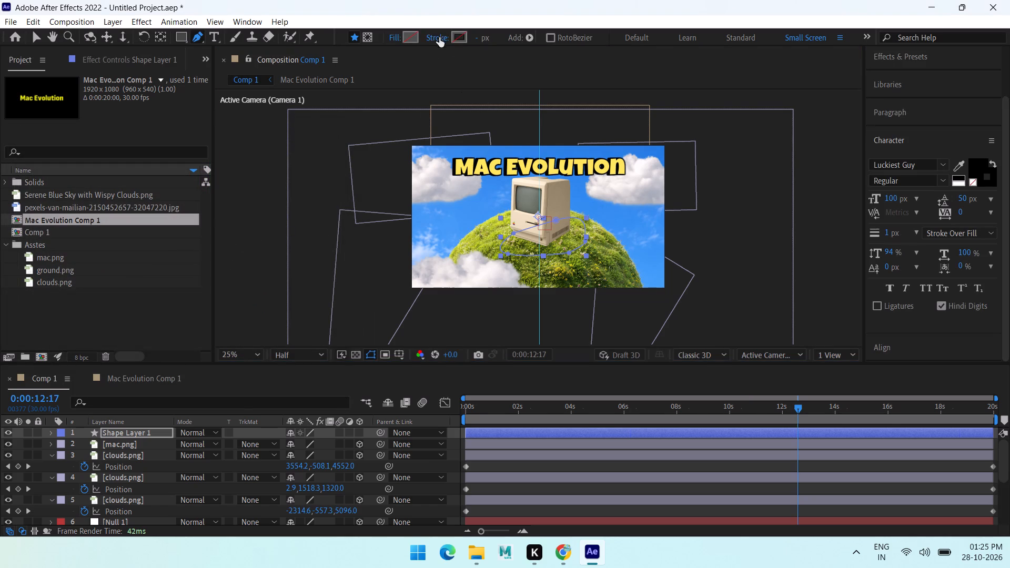
left_click(439, 37)
left_click(467, 239)
left_click(454, 240)
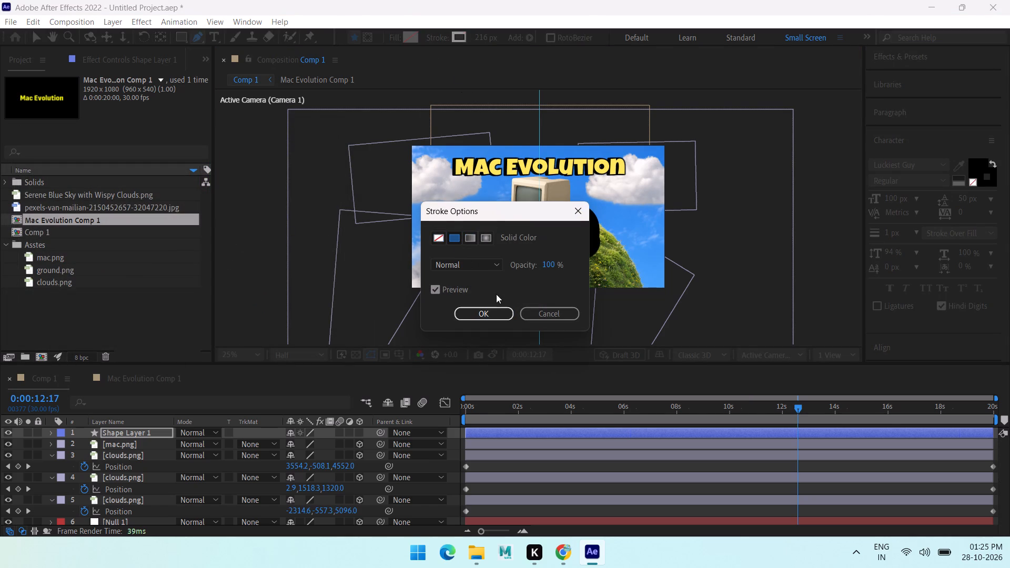
left_click(493, 313)
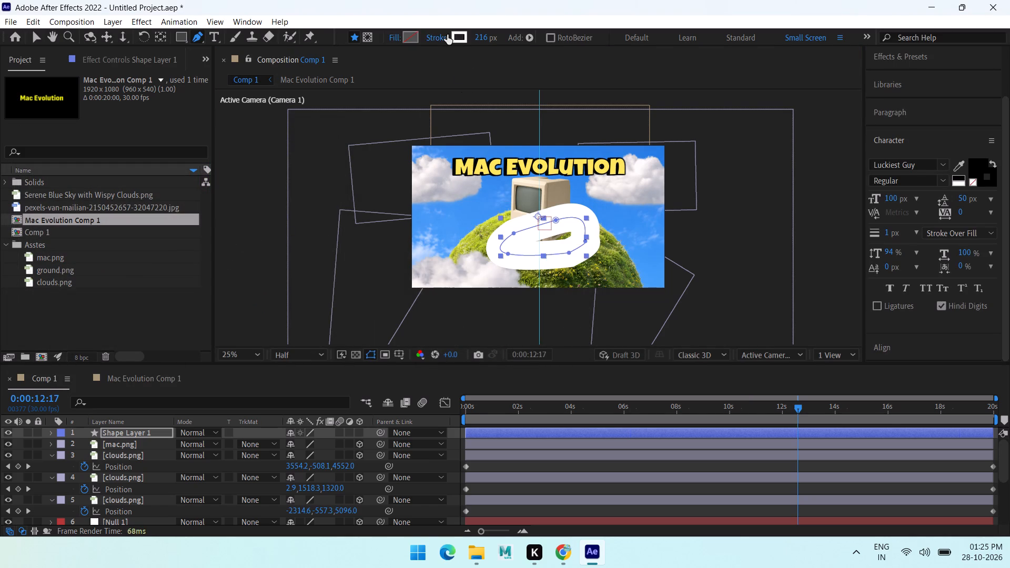
Set the shape's stroke color to black.
left_click(454, 36)
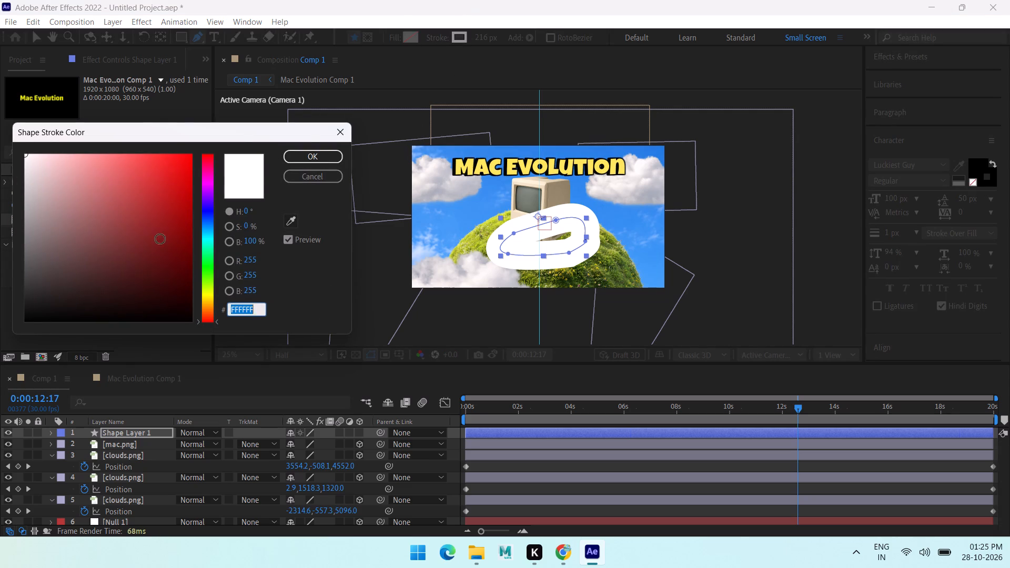
left_click_drag(145, 231, 0, 369)
left_click(314, 154)
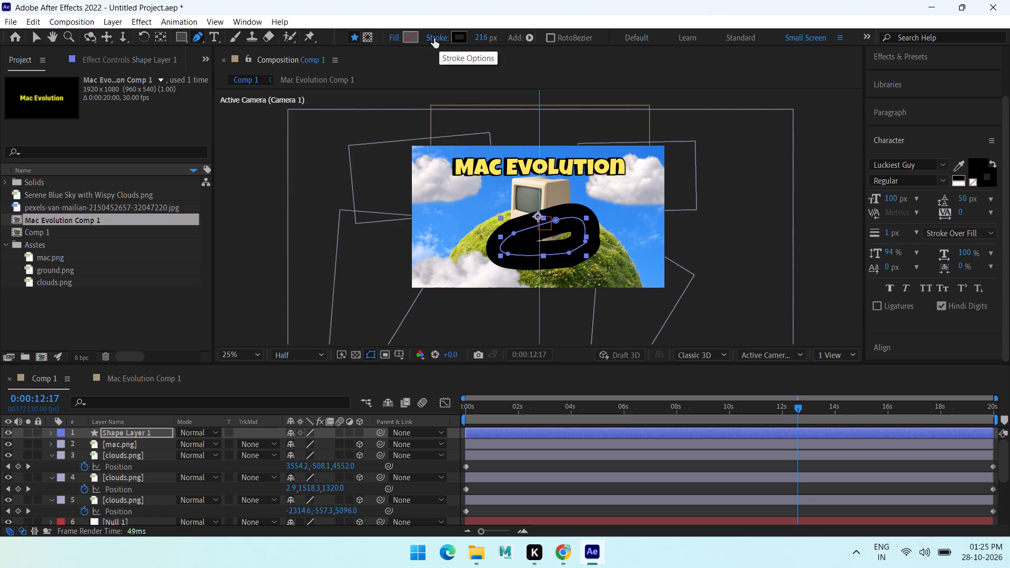
Set the shape's stroke width to 206 px.
left_click(483, 36)
type("206")
key("Return")
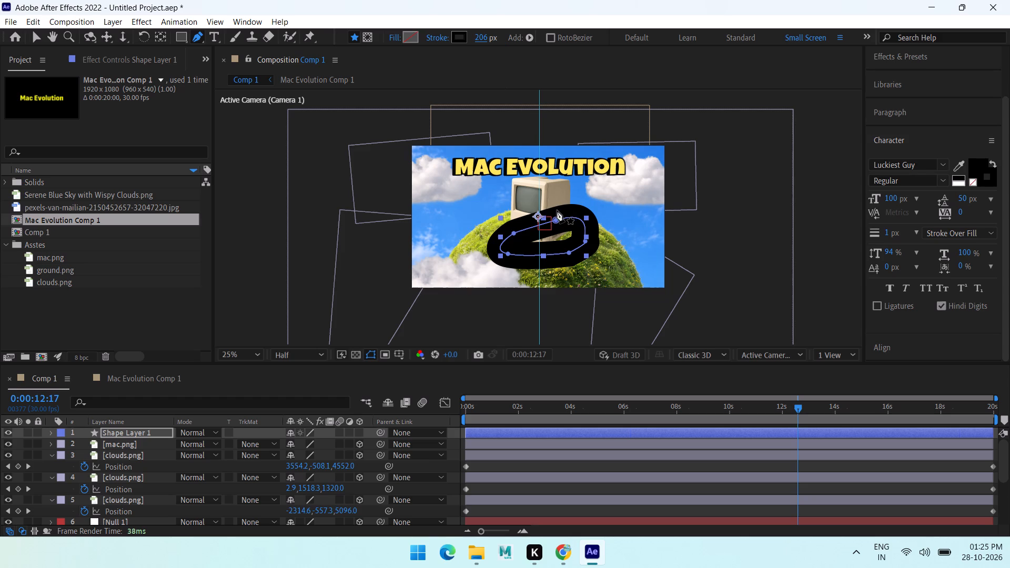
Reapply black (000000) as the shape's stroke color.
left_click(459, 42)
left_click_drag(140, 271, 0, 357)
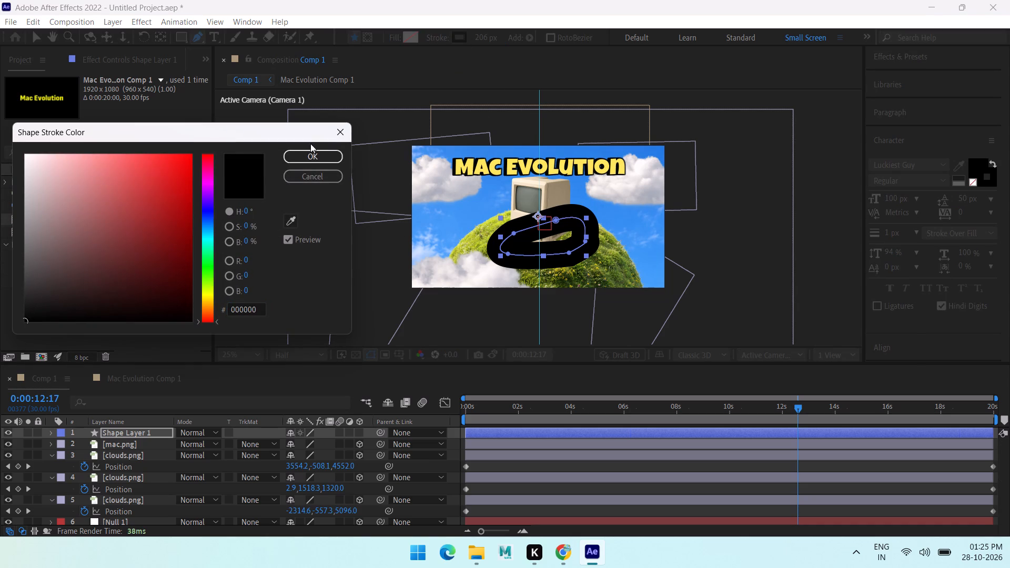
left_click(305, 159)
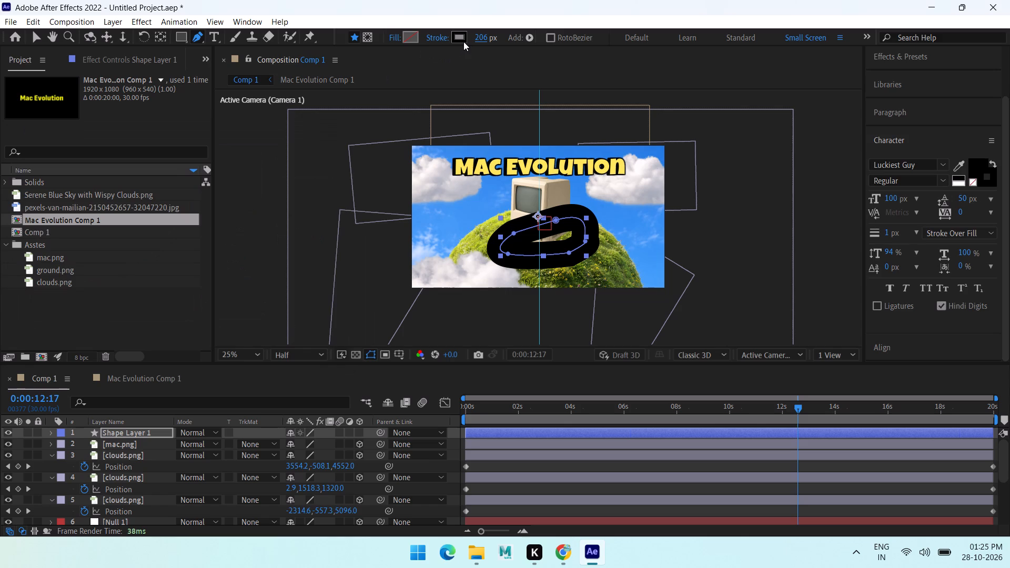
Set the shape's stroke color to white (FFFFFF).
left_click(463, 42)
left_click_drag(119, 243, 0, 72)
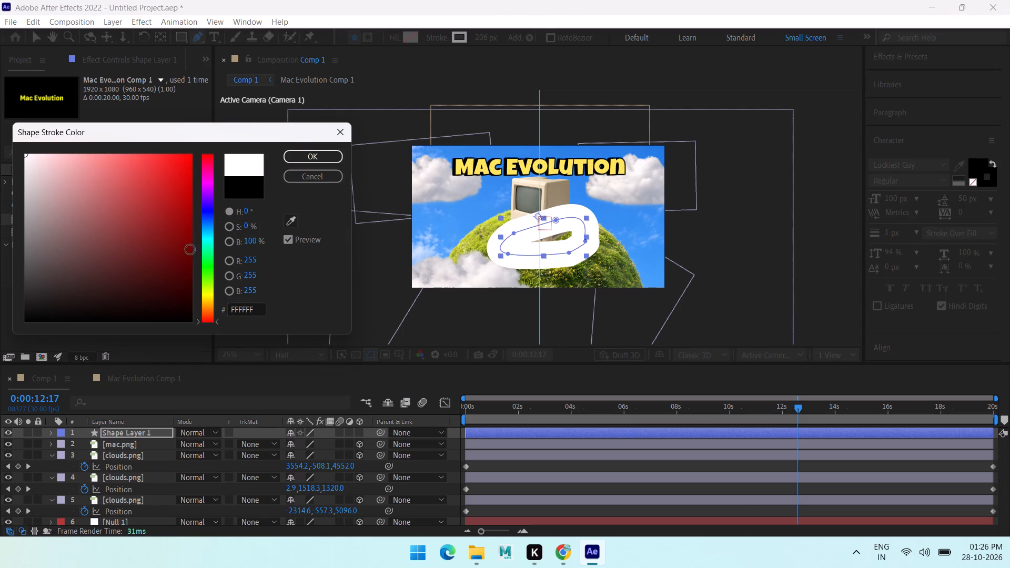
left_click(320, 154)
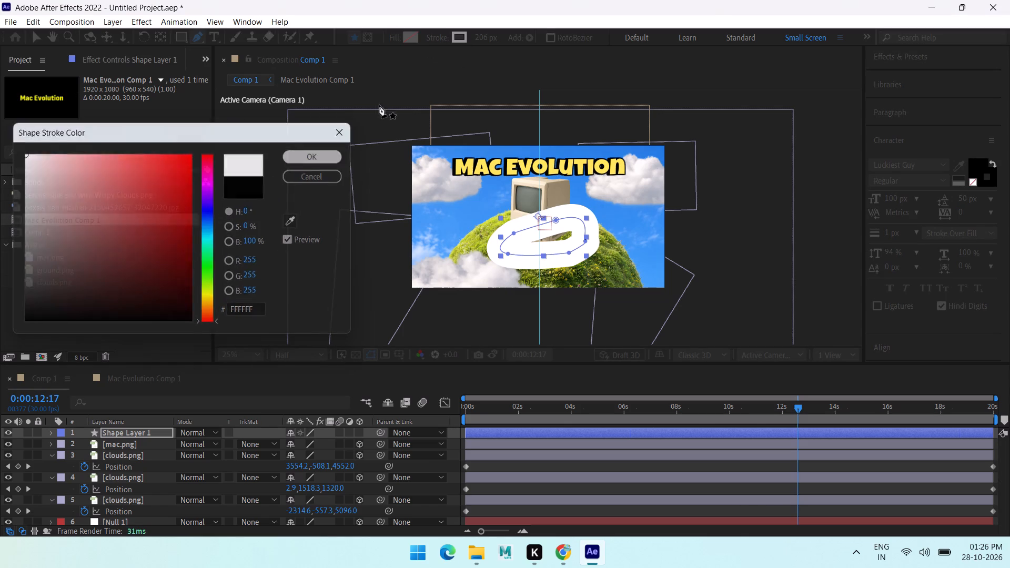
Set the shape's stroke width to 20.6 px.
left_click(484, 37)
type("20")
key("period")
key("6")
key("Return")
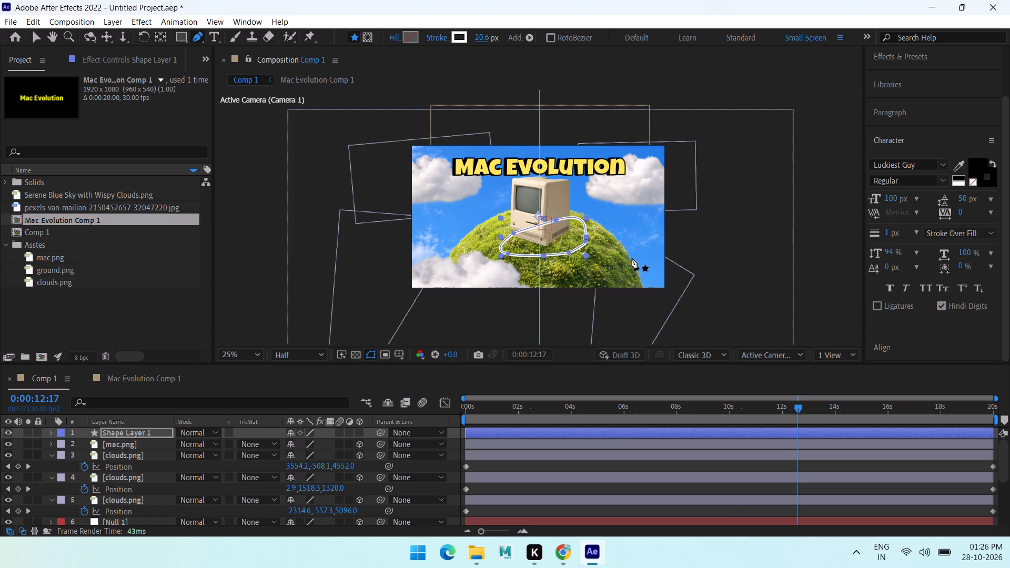
Set the shape's fill color to black (000000).
left_click(411, 37)
left_click_drag(133, 210, 0, 408)
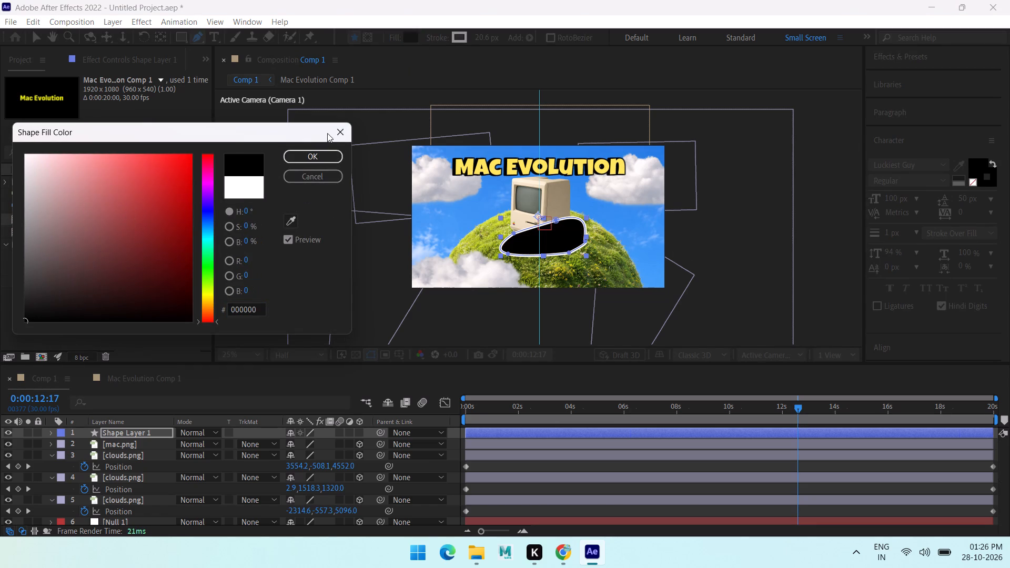
left_click(320, 151)
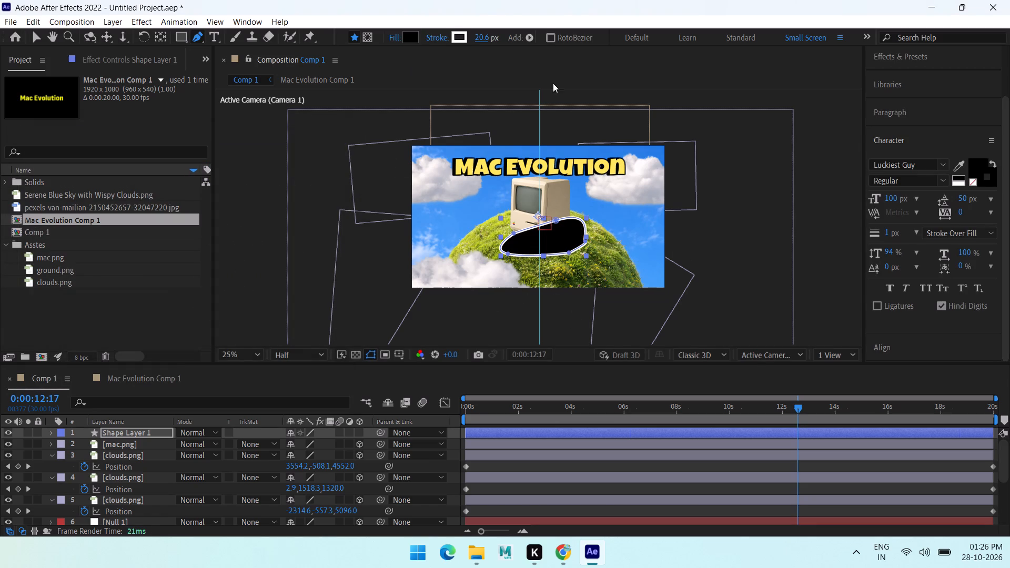
Set the shape's stroke type to None, leaving only the black fill.
left_click(463, 43)
left_click(344, 131)
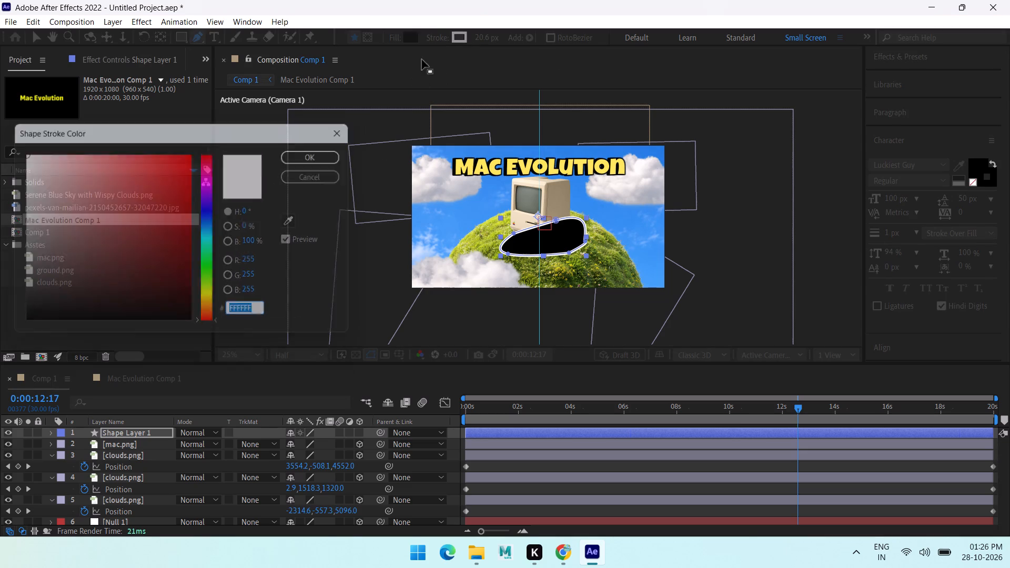
left_click(436, 36)
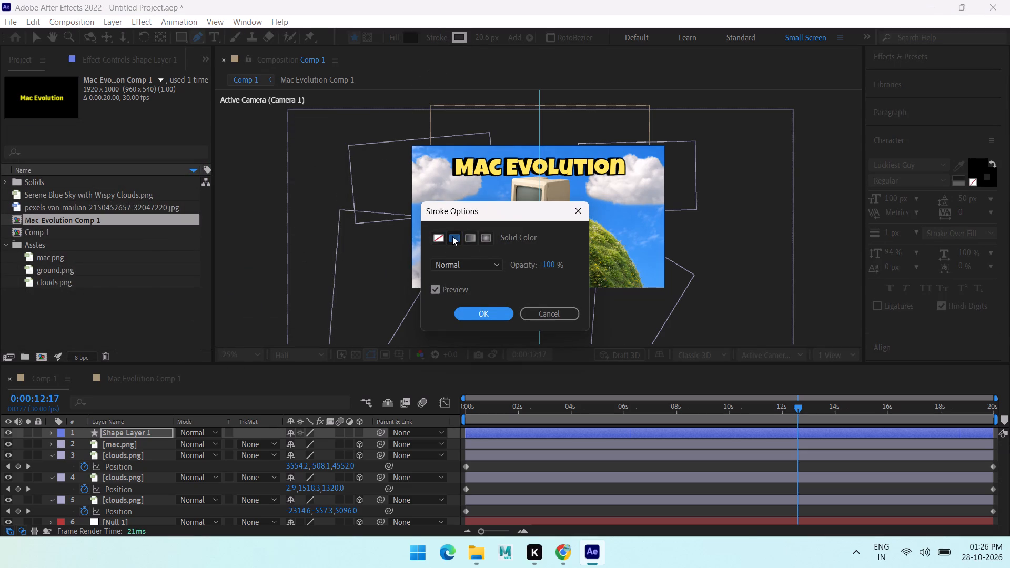
left_click(438, 237)
left_click(492, 310)
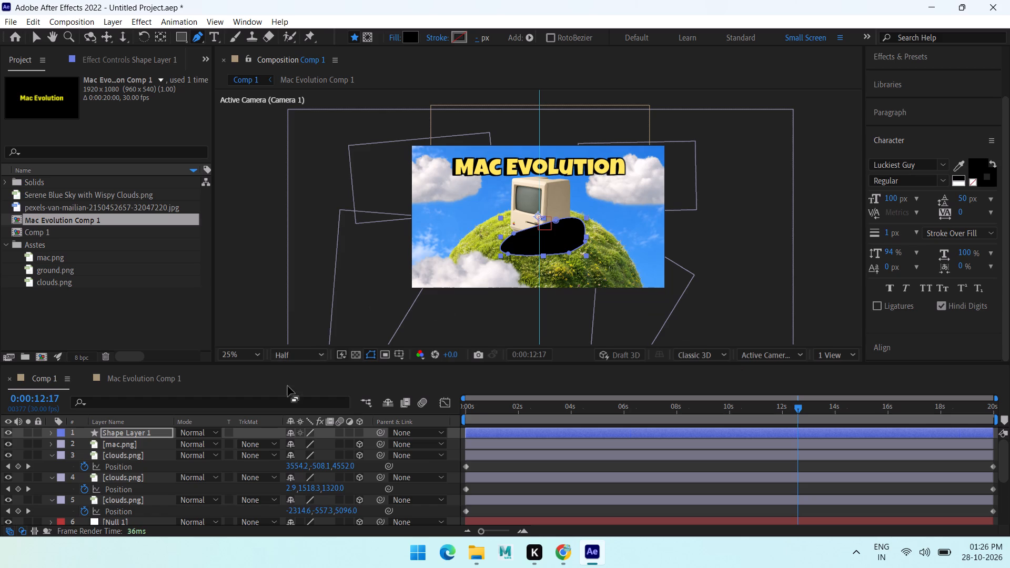
Search the effects for "gau" and apply the Blur & Sharpen Gaussian Blur to the black shape.
left_click(908, 58)
left_click(918, 137)
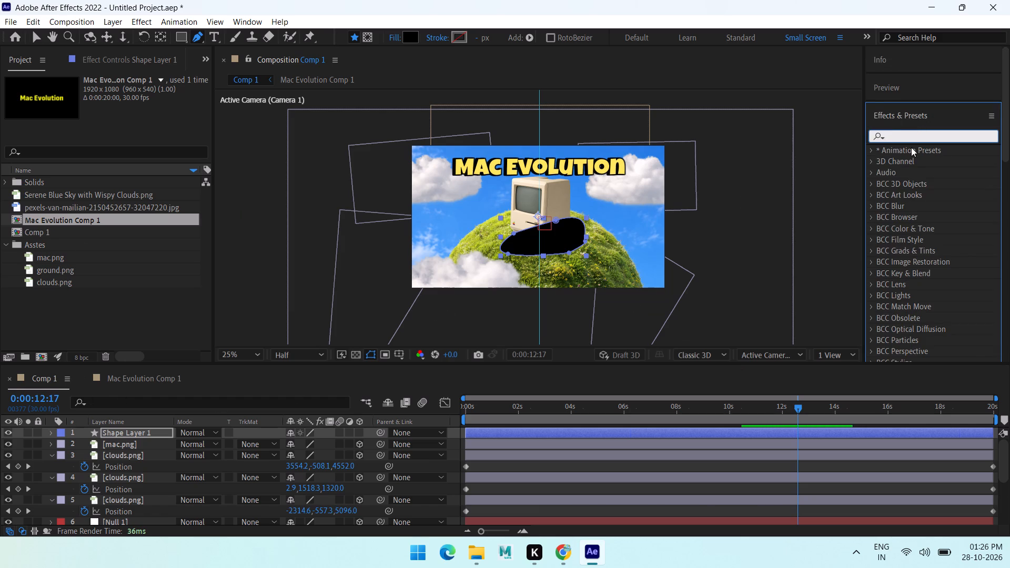
key("g")
key("a")
key("u")
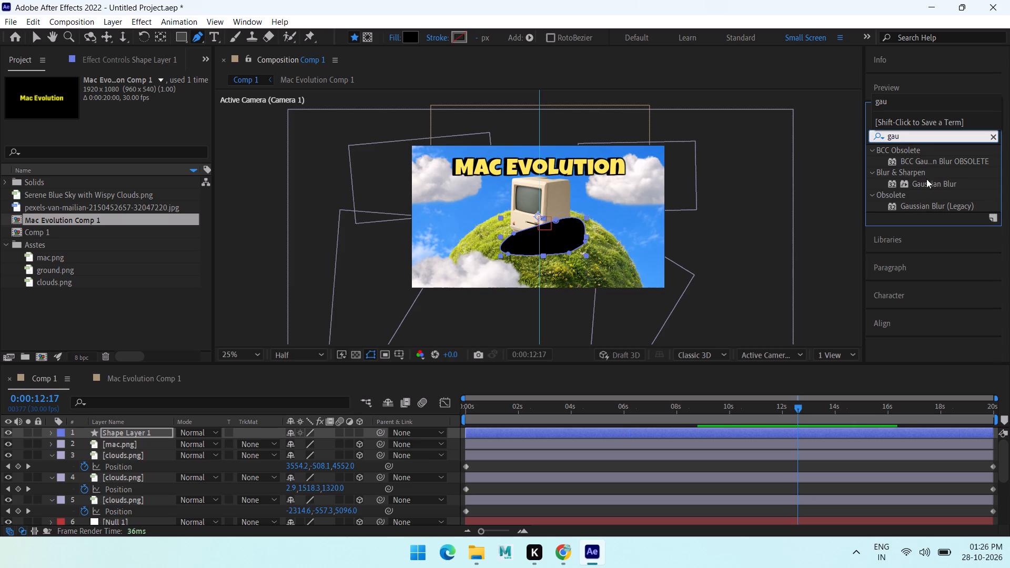
left_click_drag(925, 181, 565, 250)
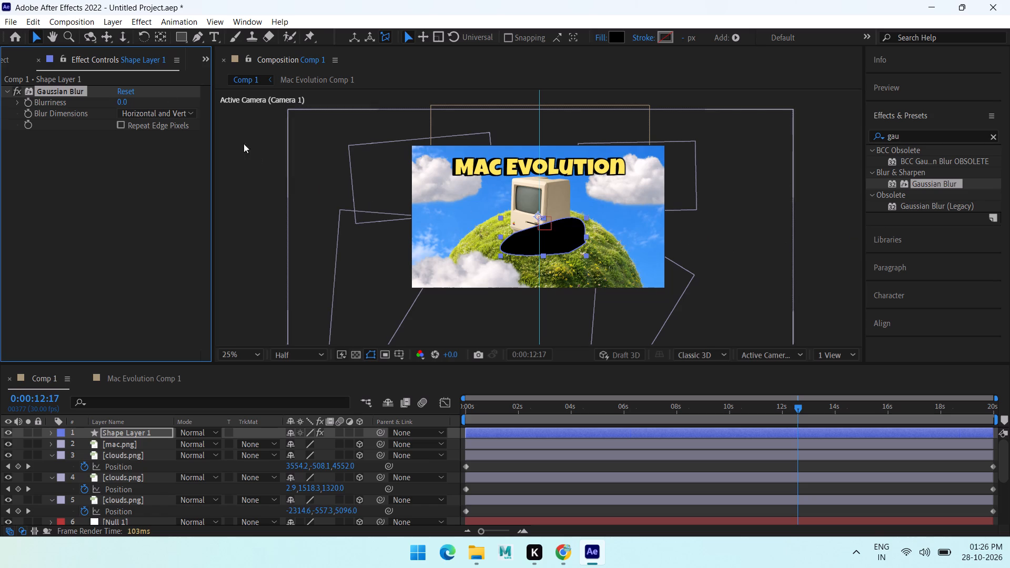
Set the Gaussian Blur's Blurriness on the black shape to 120, with Repeat Edge Pixels off.
left_click_drag(122, 99, 888, 126)
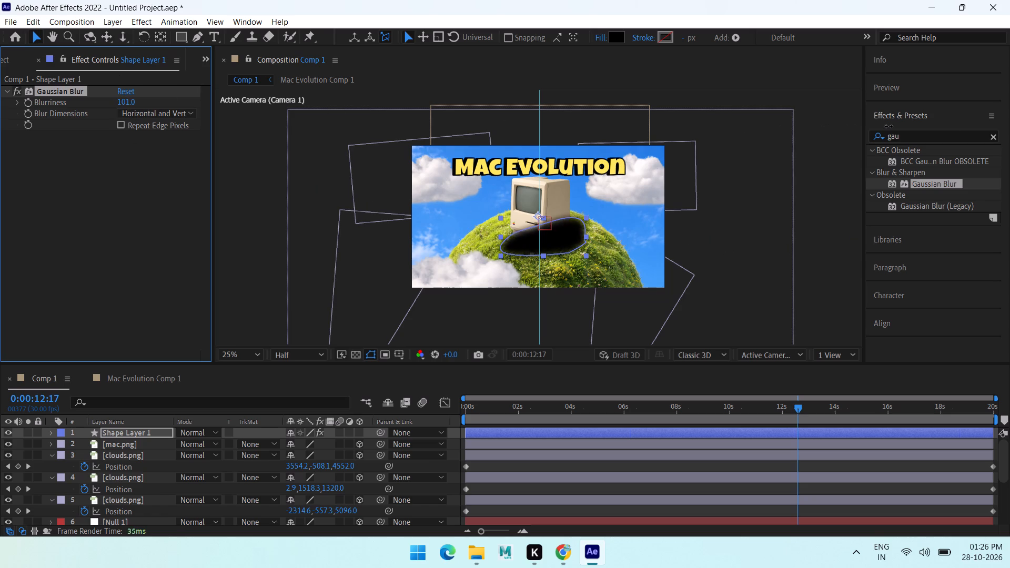
left_click_drag(888, 126, 1009, 130)
left_click(123, 124)
left_click(123, 124)
left_click(132, 101)
type("12")
key("0")
key("Return")
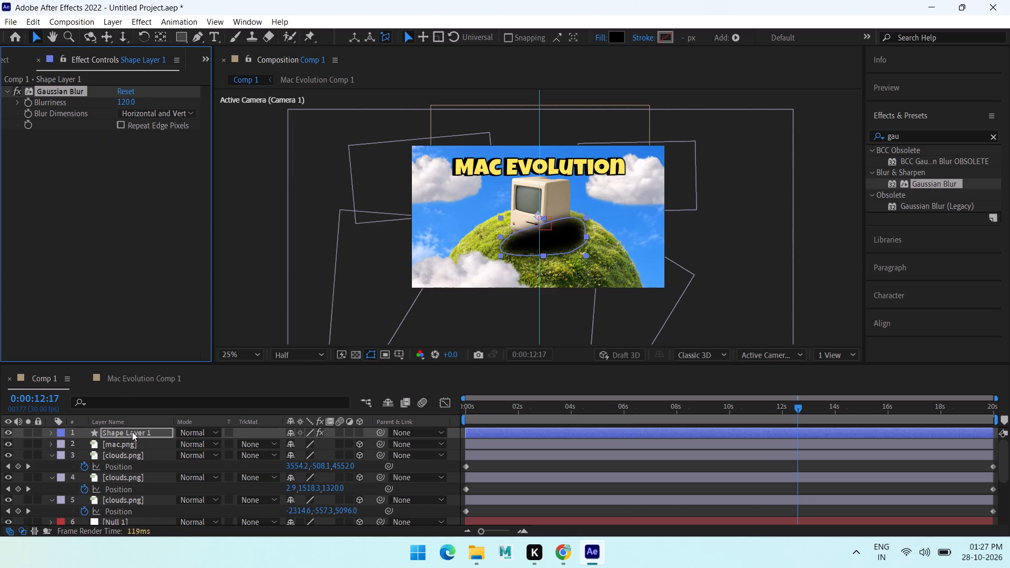
Move Shape Layer 1 below the mac.png layer so the shadow sits behind the computer.
middle_click_drag(132, 432, 134, 446)
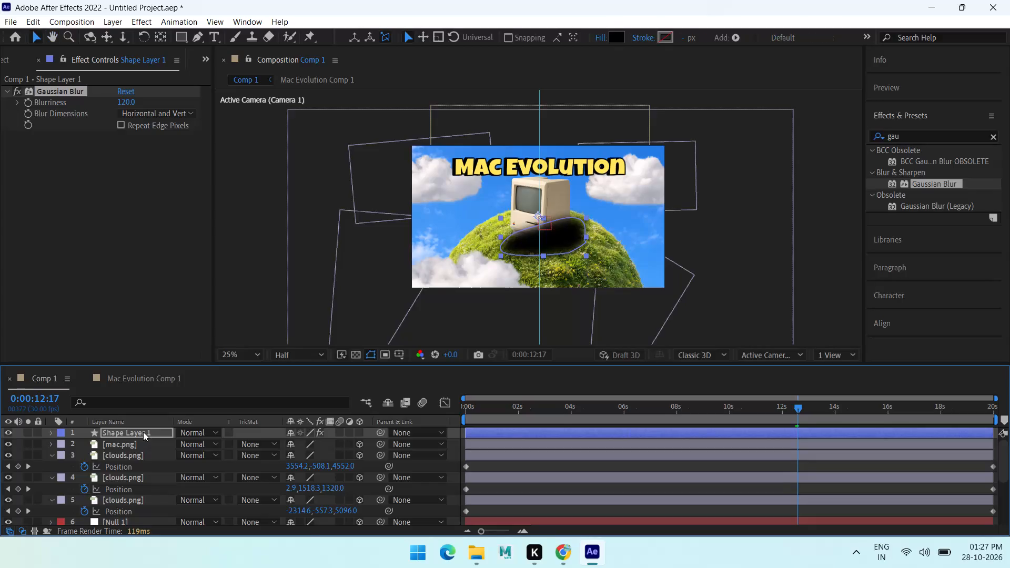
left_click_drag(142, 430, 143, 449)
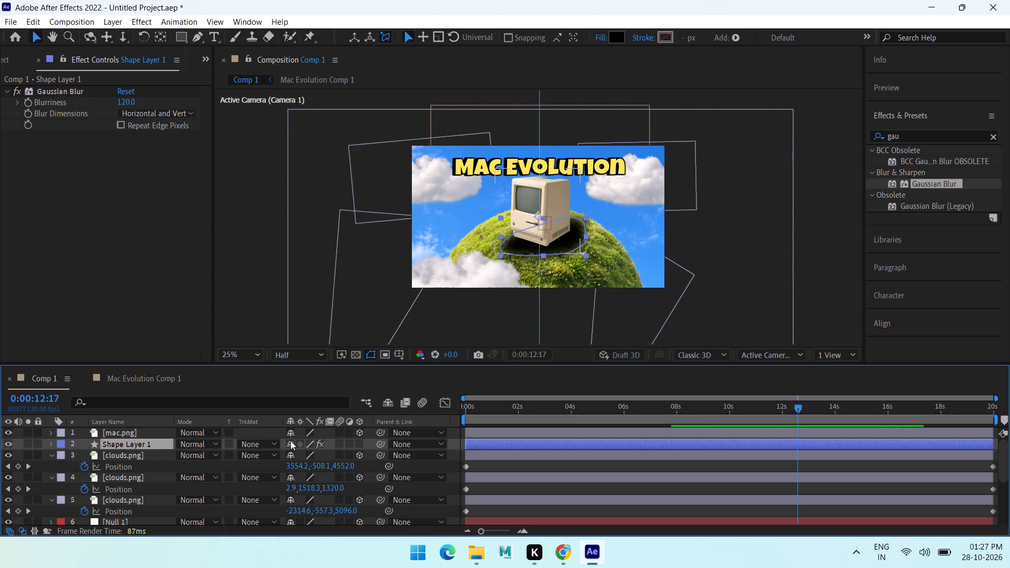
Shift the shadow shape's position to 949, 540.
key("p")
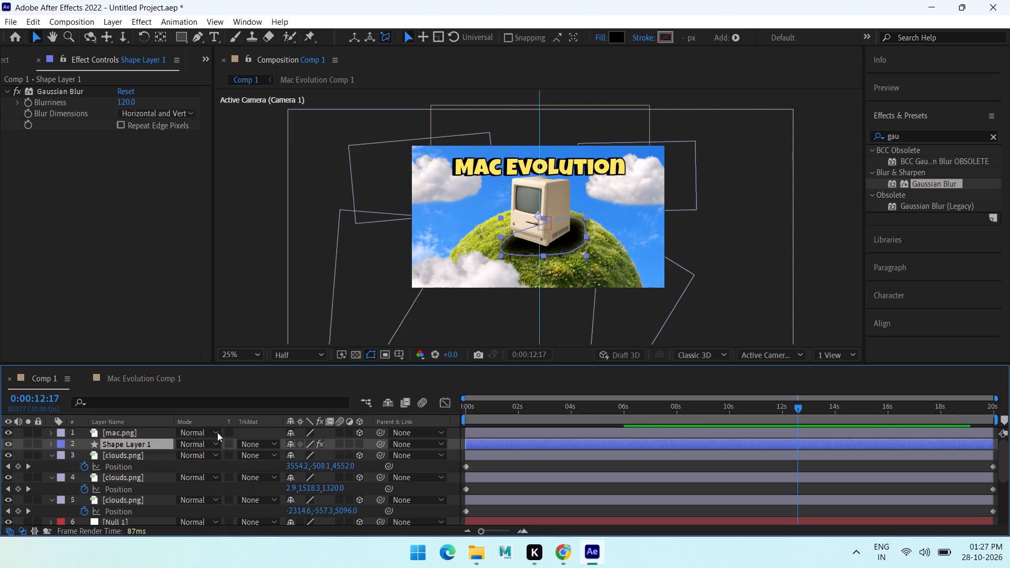
left_click_drag(290, 455, 288, 457)
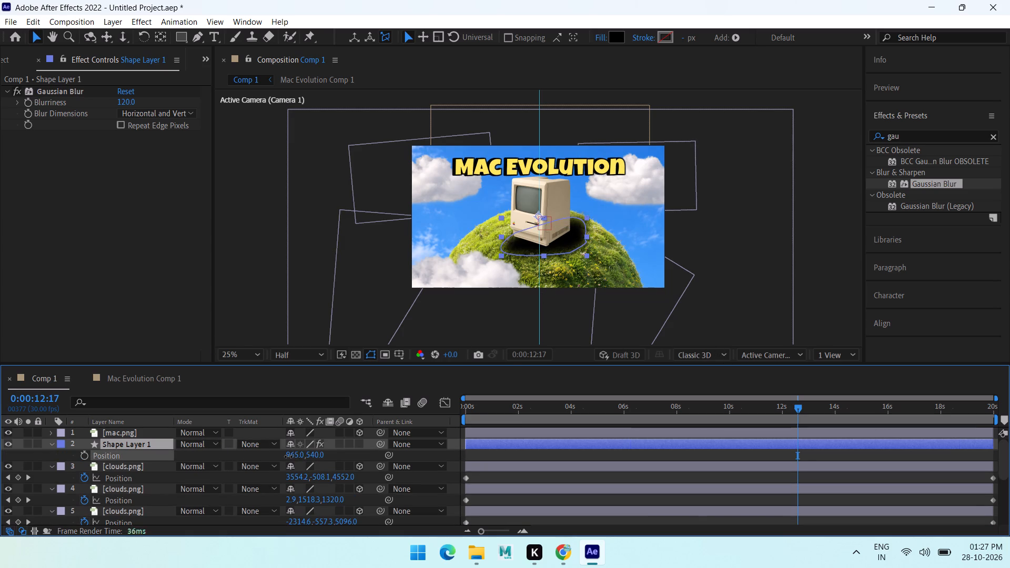
left_click_drag(288, 457, 284, 457)
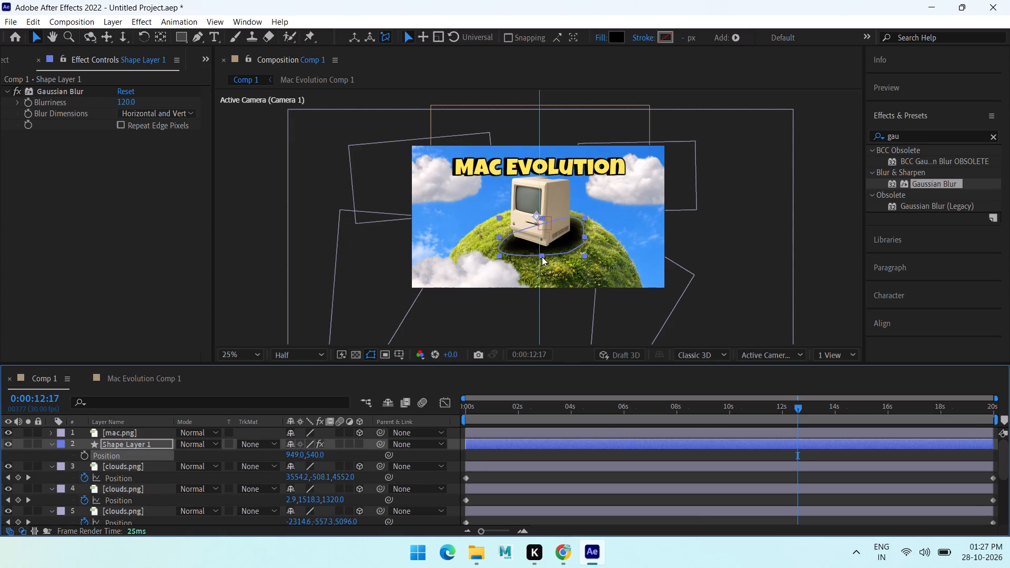
Resize the shadow under the Mac, extending it slightly downward and narrowing it slightly; undo any resize that distorts it.
left_click_drag(542, 257, 547, 258)
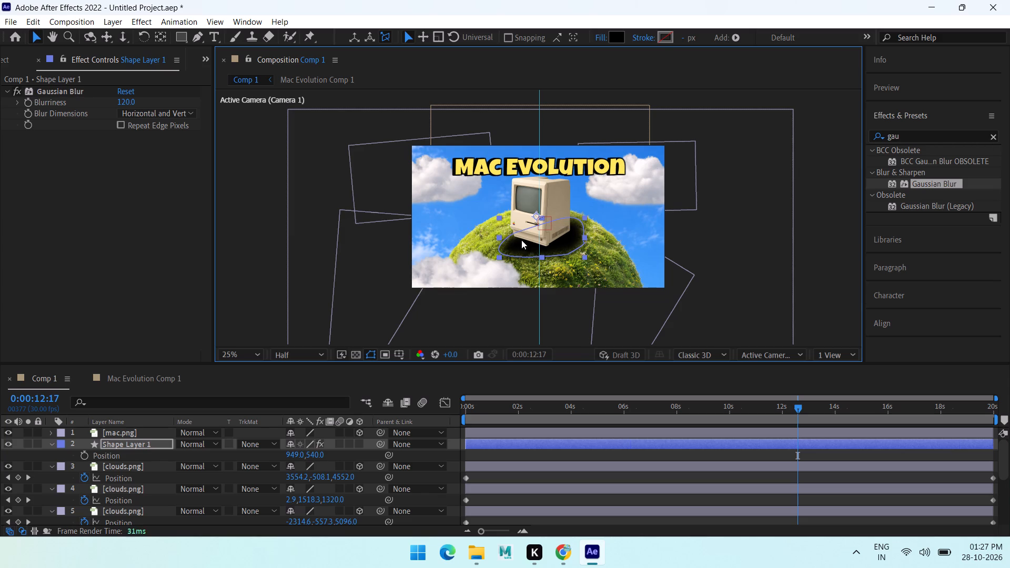
left_click_drag(500, 217, 492, 207)
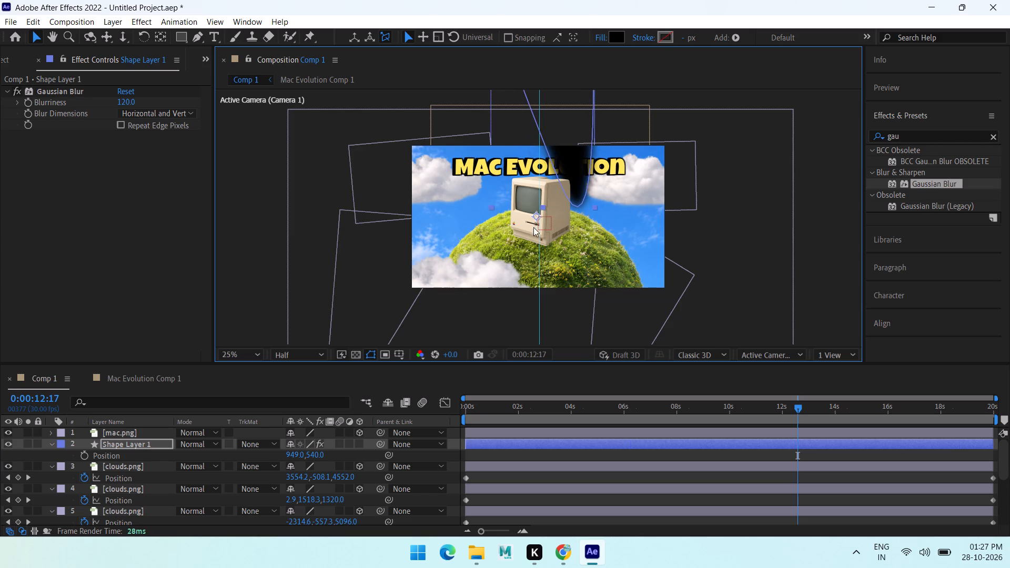
key("ctrl+z")
left_click(498, 236)
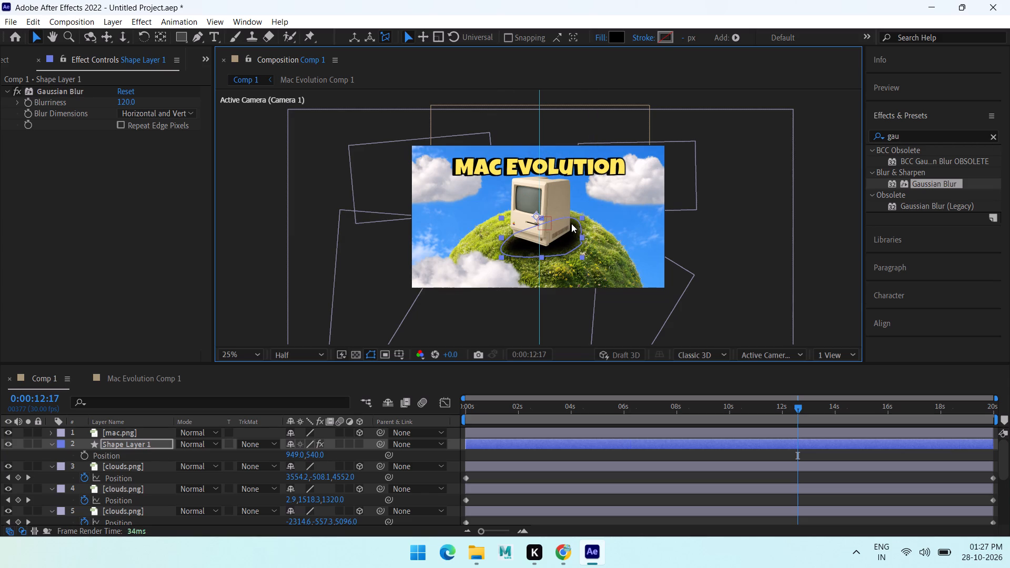
left_click_drag(580, 238, 580, 245)
left_click_drag(580, 245, 581, 245)
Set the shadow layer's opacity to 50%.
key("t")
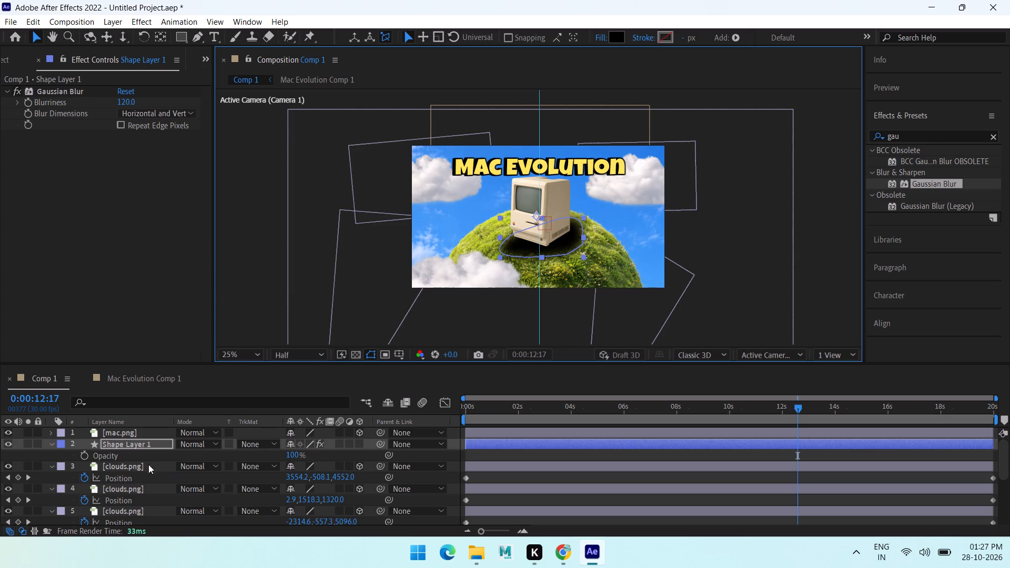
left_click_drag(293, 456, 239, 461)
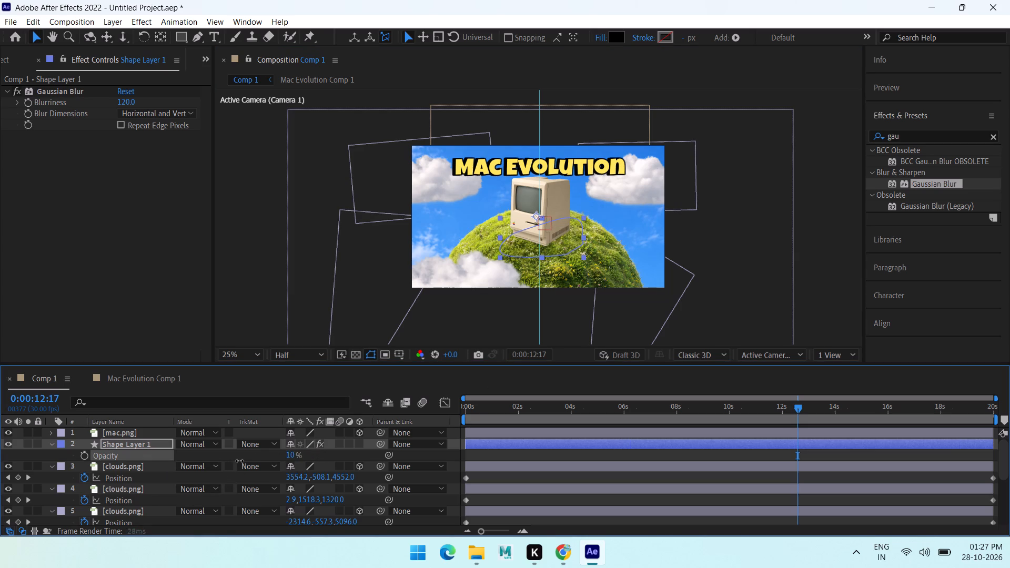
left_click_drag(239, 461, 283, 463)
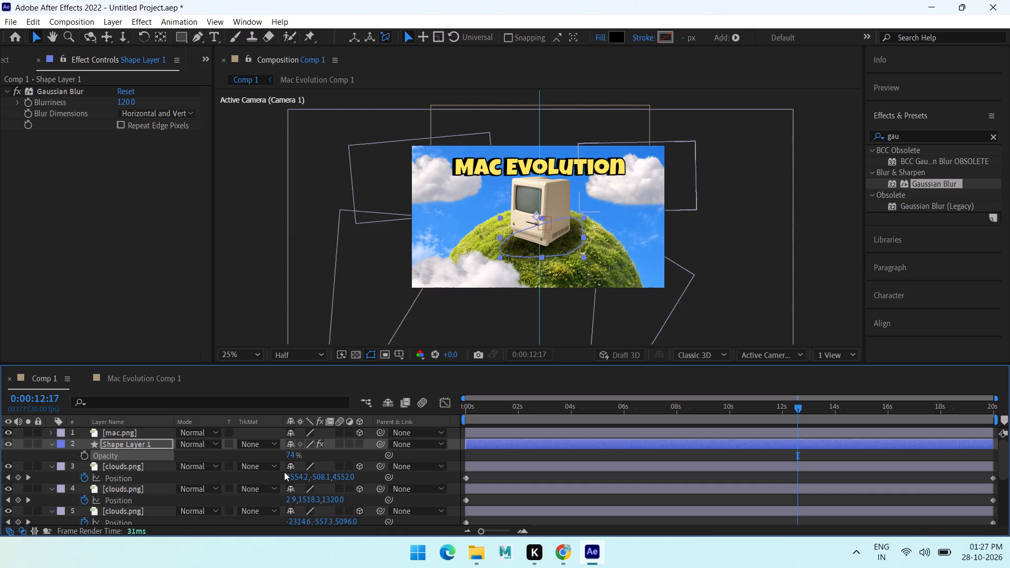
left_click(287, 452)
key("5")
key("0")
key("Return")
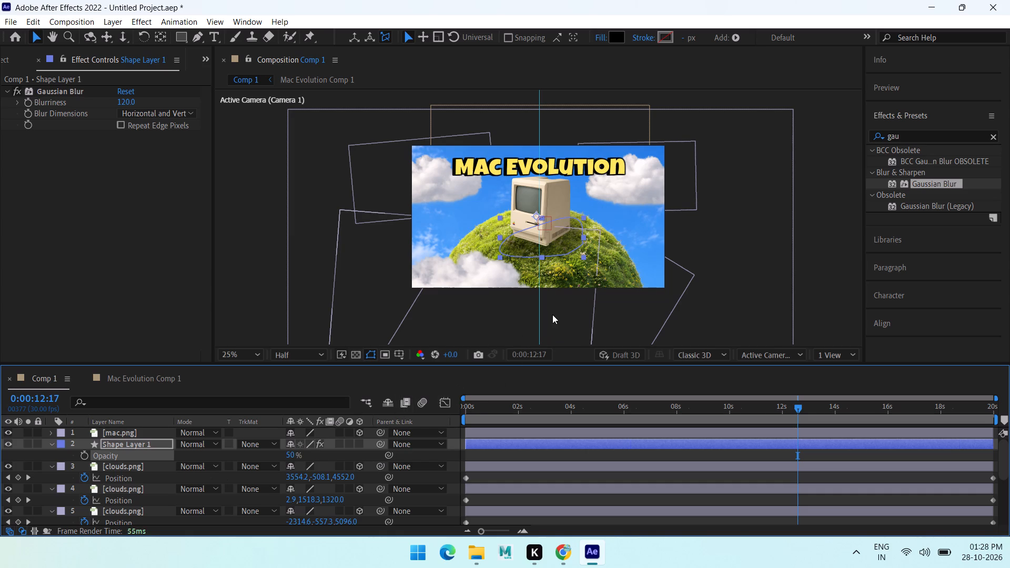
Set the shadow layer's opacity to 75%.
left_click(294, 457)
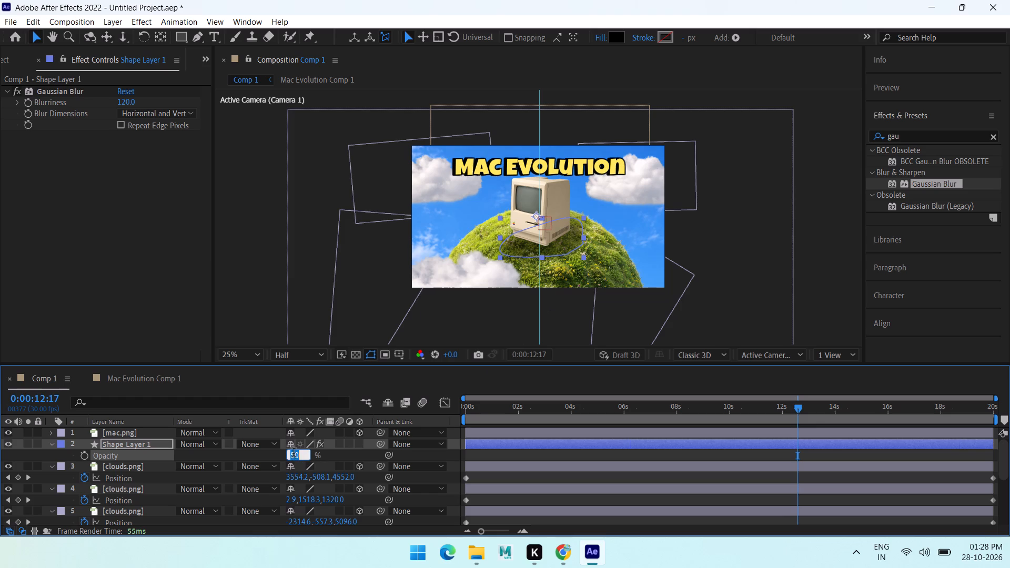
key("7")
key("5")
key("Return")
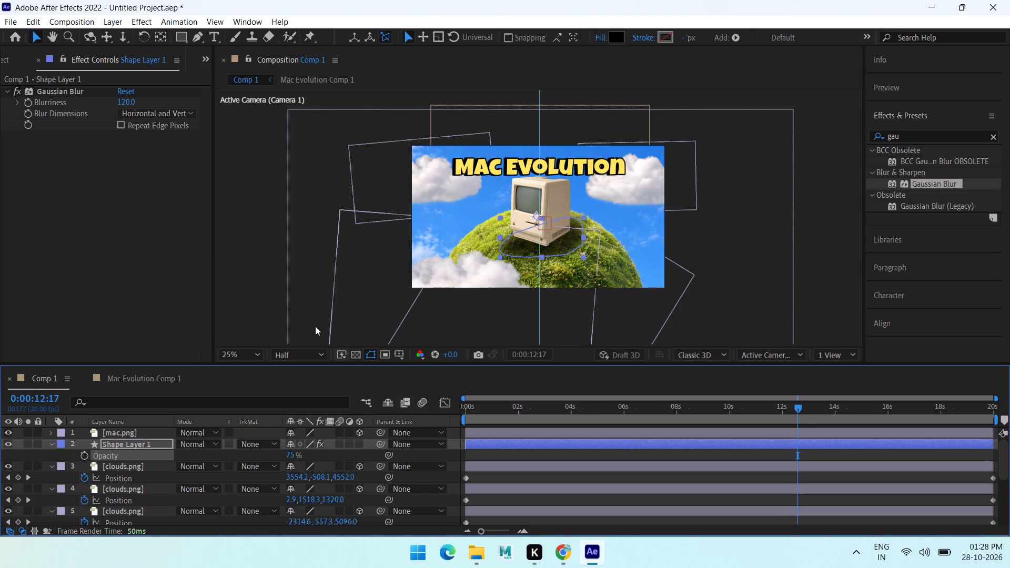
Set the shadow layer's Gaussian Blur blurriness to 150.
left_click(128, 102)
key("1")
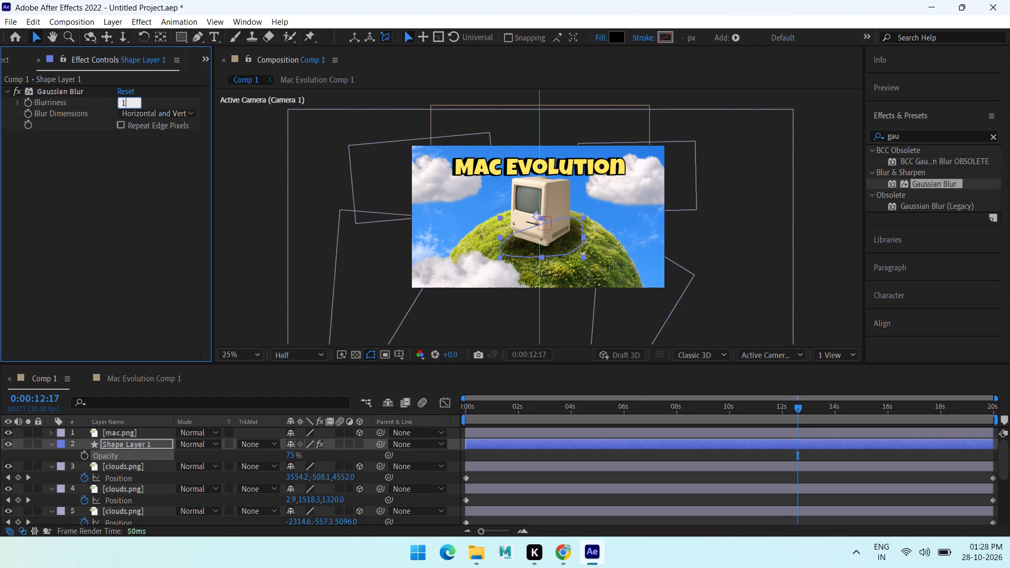
type("50")
key("Return")
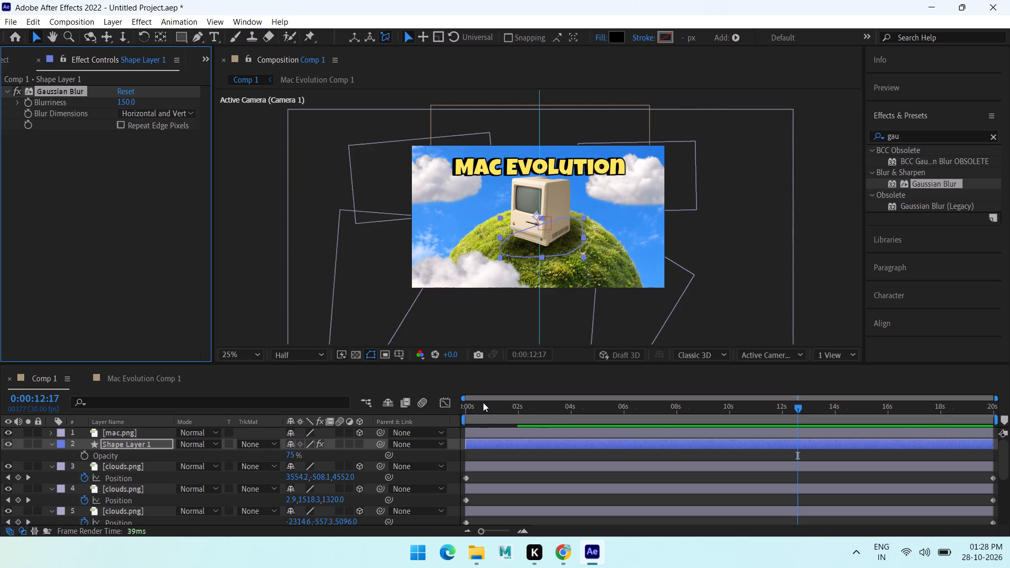
Animate the shadow layer's scale from 0% at 0:00:00:00 to its existing size at 0:00:00:11.
left_click_drag(483, 402, 482, 404)
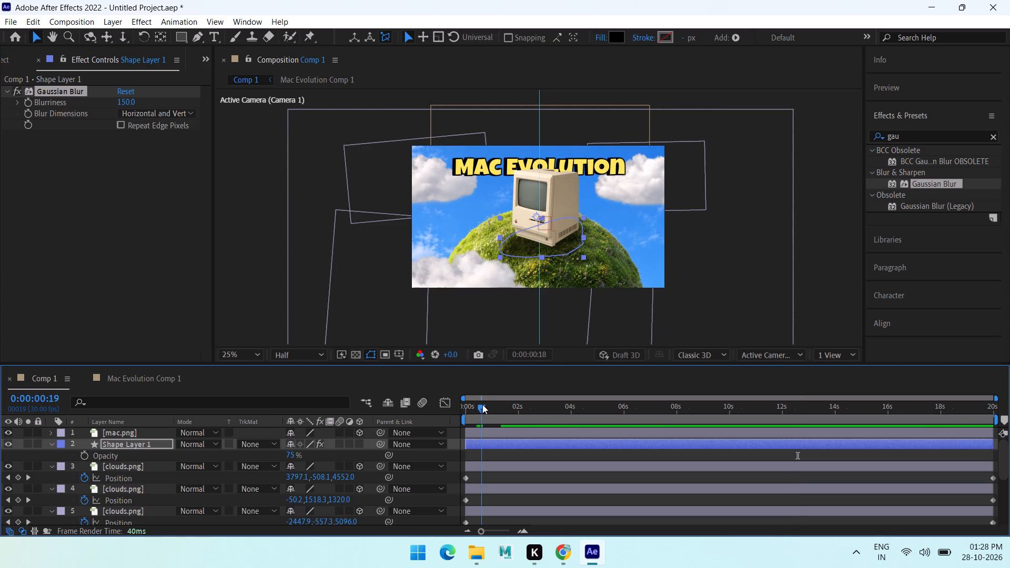
left_click_drag(482, 404, 460, 403)
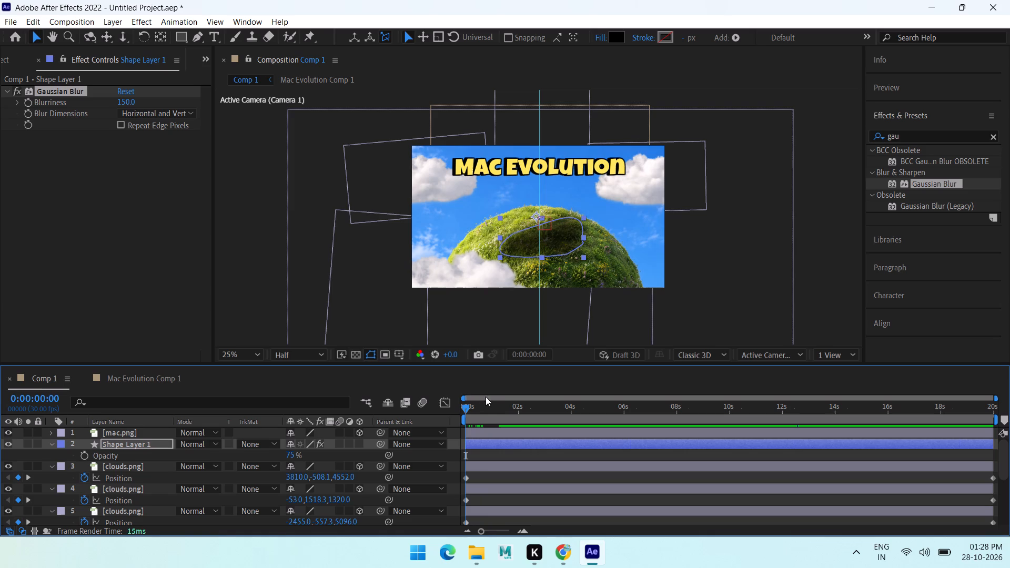
left_click_drag(483, 408, 476, 408)
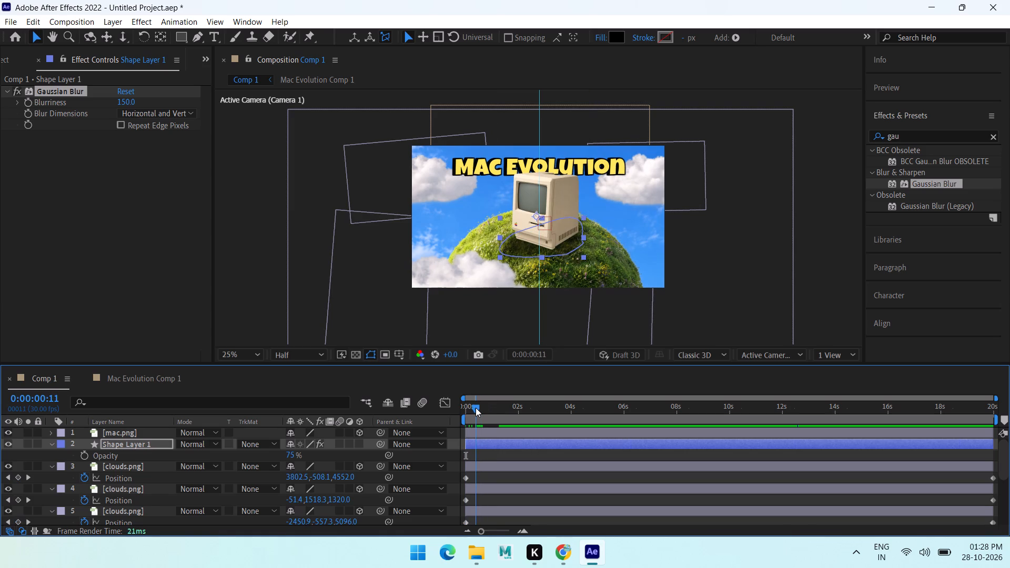
left_click_drag(476, 408, 476, 408)
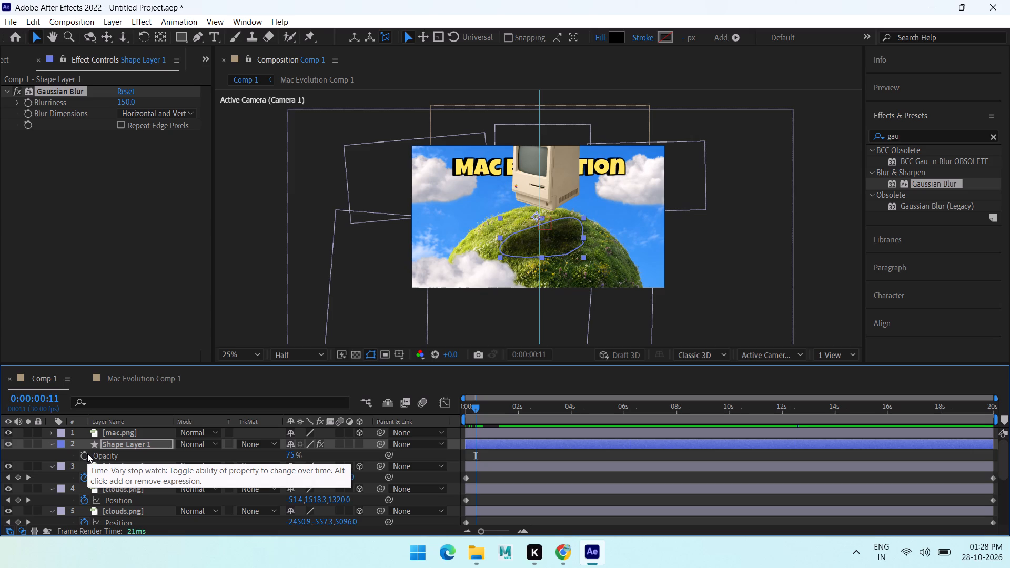
key("s")
left_click(88, 457)
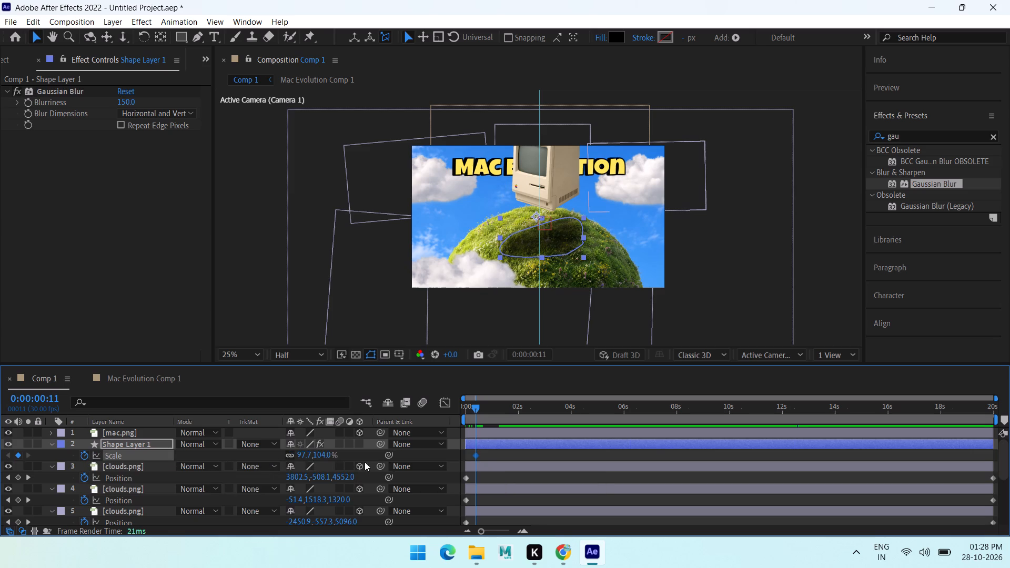
left_click_drag(476, 405, 204, 419)
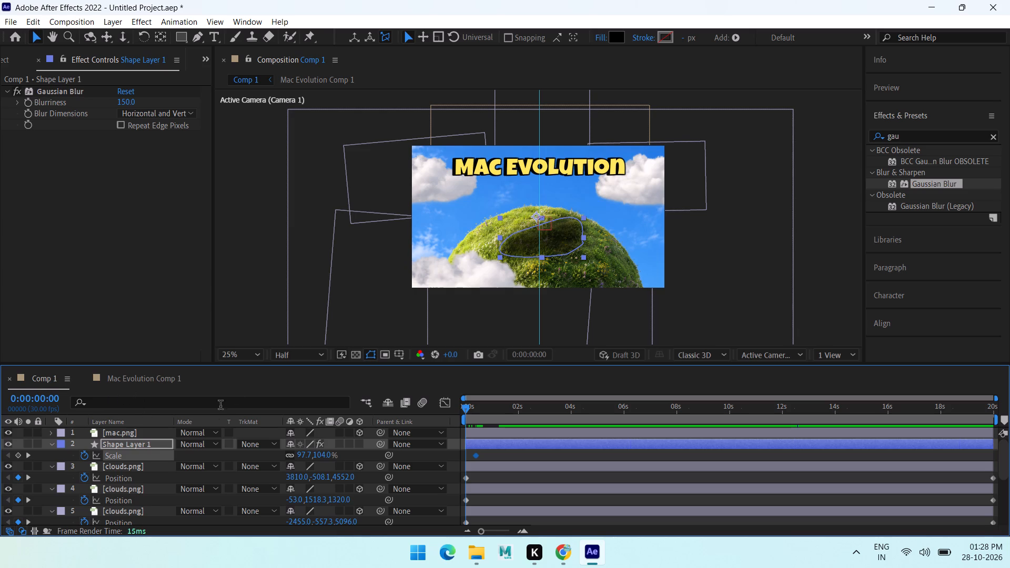
left_click(308, 455)
key("0")
key("Return")
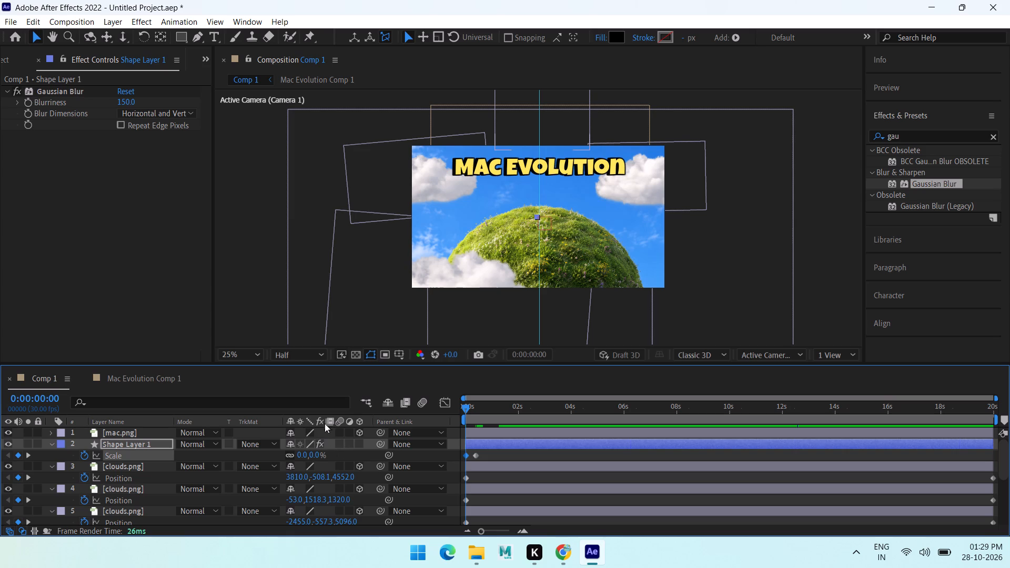
Scrub through the first second to check the shadow's growth against the Mac's landing.
left_click_drag(463, 408, 459, 409)
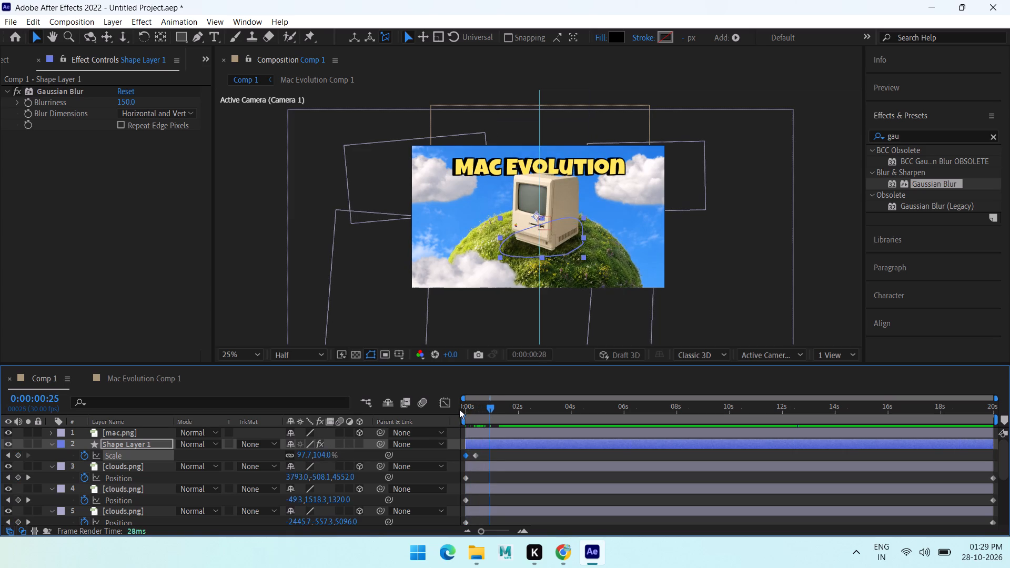
left_click_drag(459, 409, 464, 410)
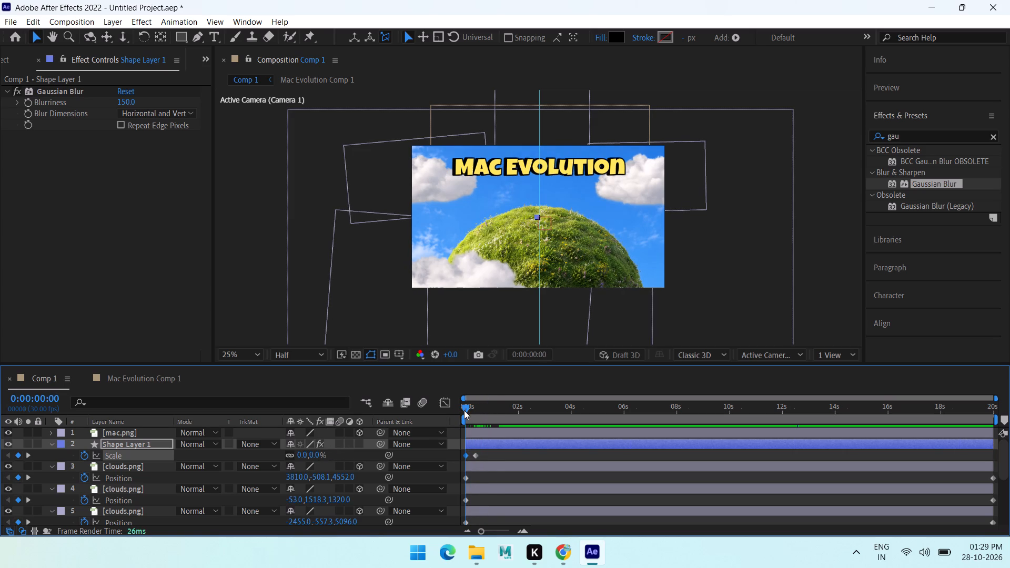
left_click_drag(464, 410, 477, 411)
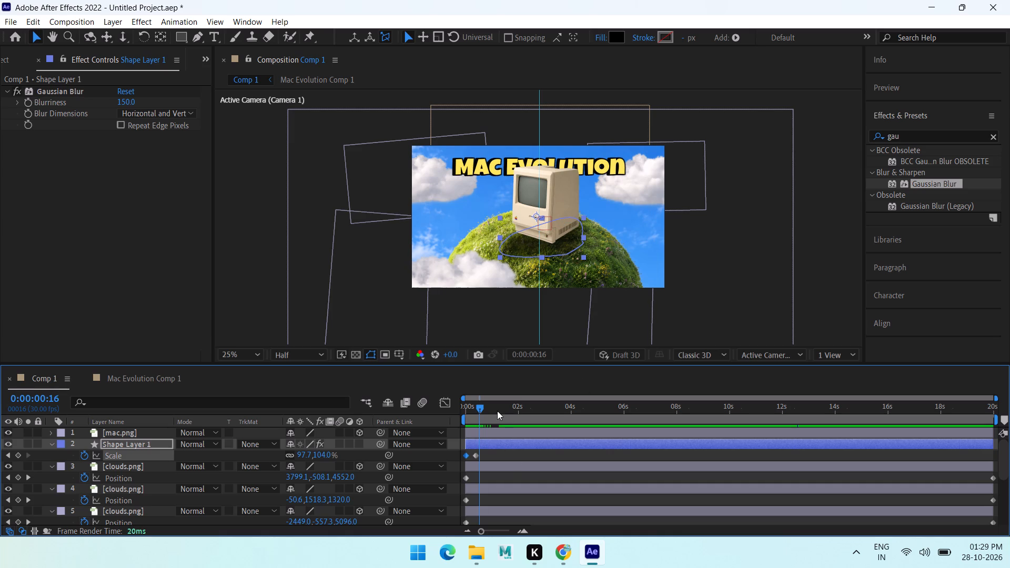
left_click_drag(481, 407, 429, 410)
scroll(498, 472, "down", 1)
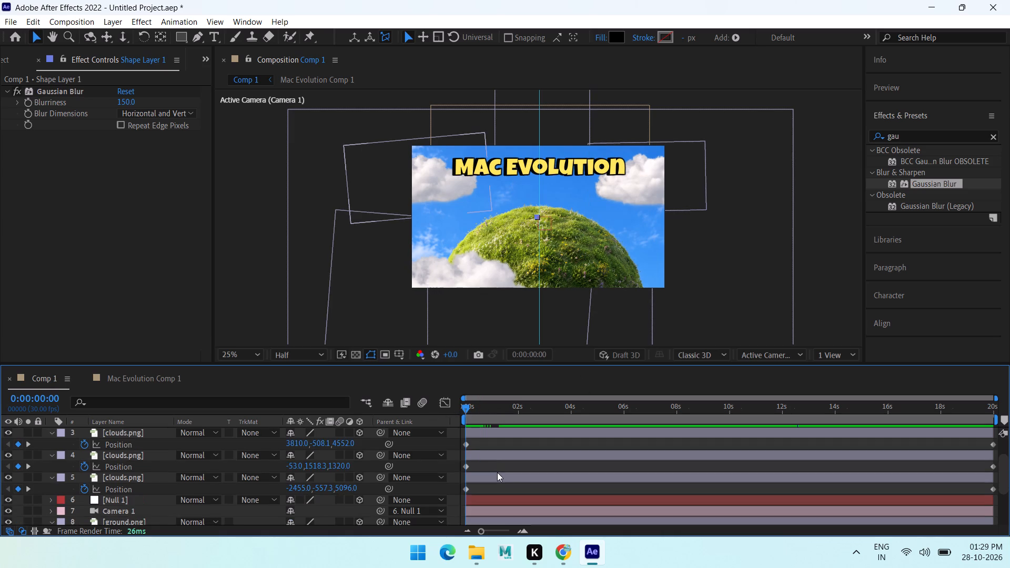
scroll(497, 472, "up", 2)
scroll(502, 470, "down", 1, "alt")
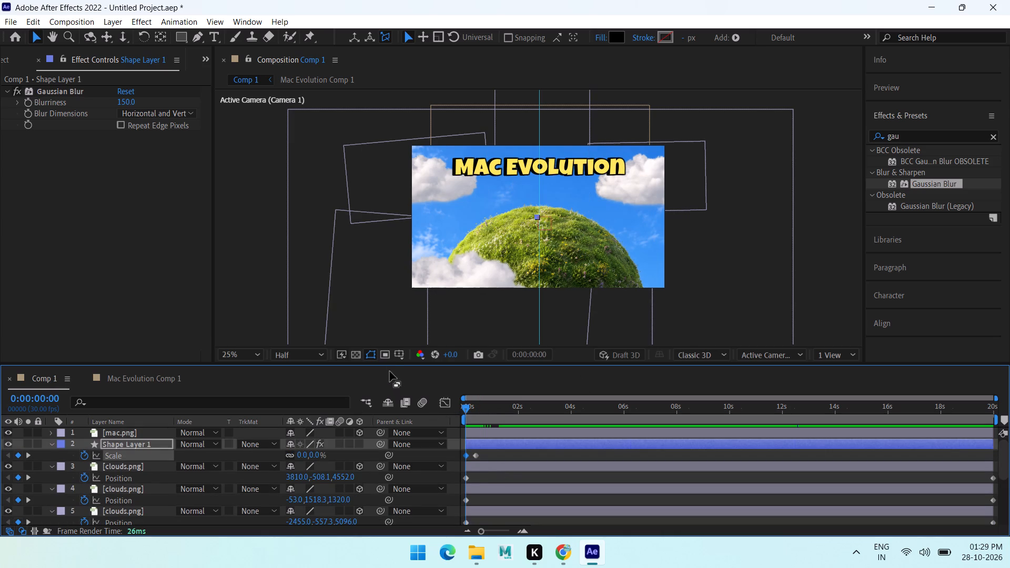
left_click_drag(406, 364, 405, 352)
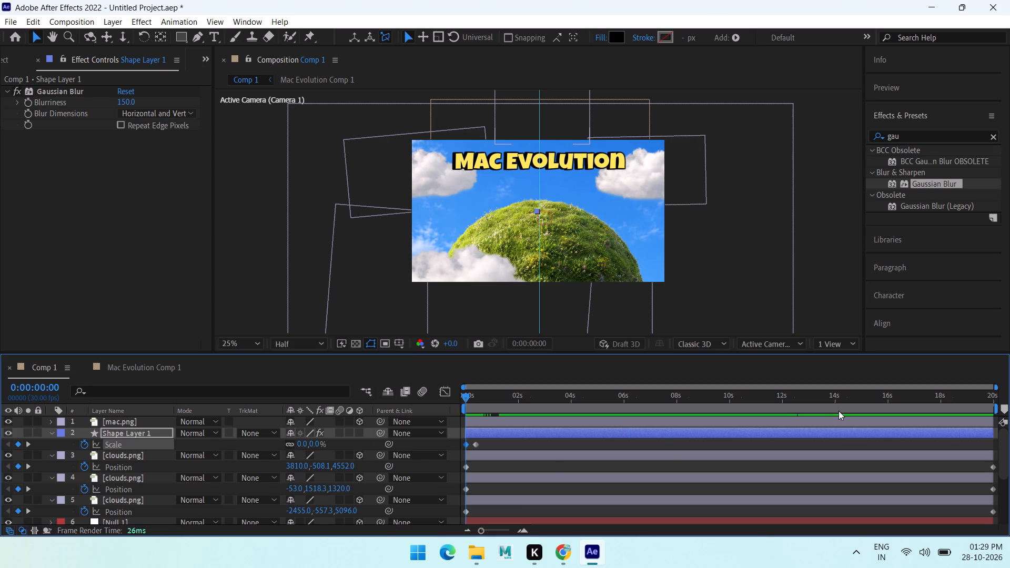
left_click(461, 433)
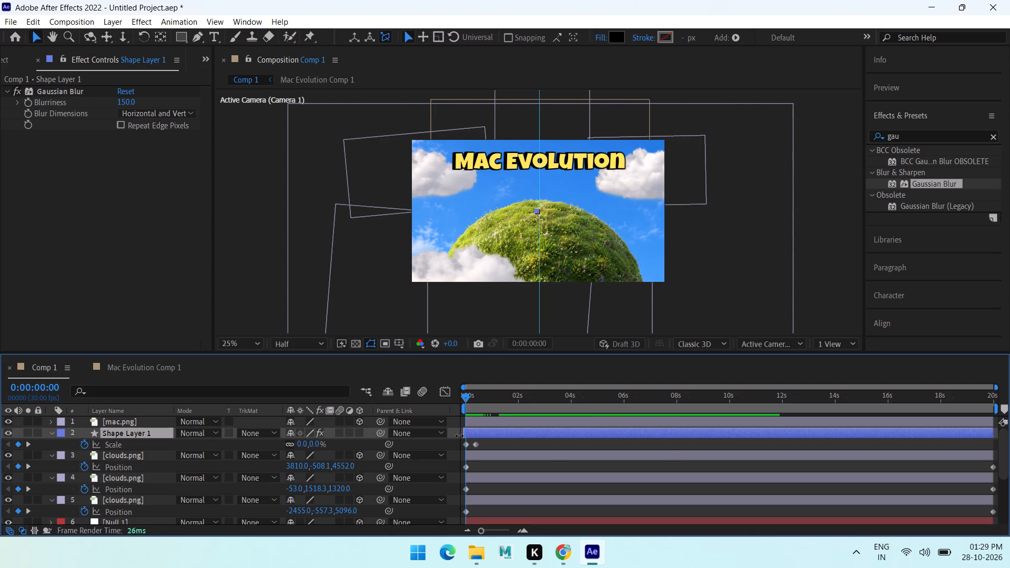
left_click_drag(466, 398, 417, 404)
left_click(463, 433)
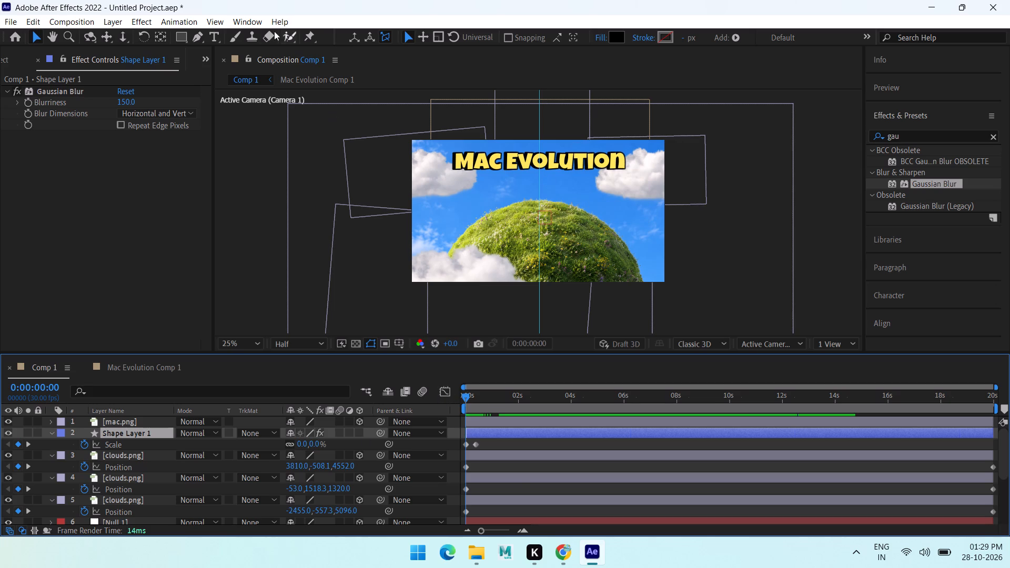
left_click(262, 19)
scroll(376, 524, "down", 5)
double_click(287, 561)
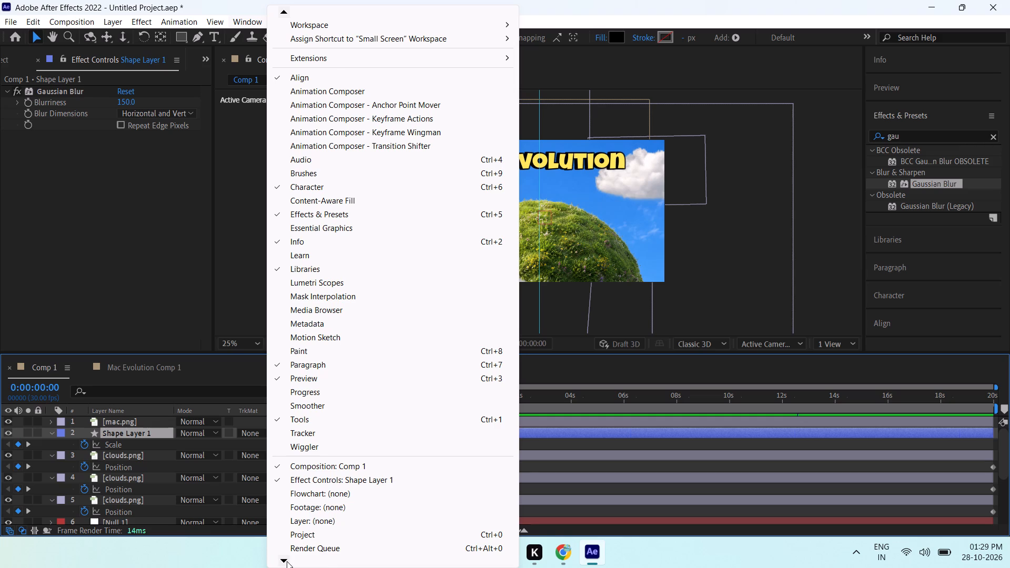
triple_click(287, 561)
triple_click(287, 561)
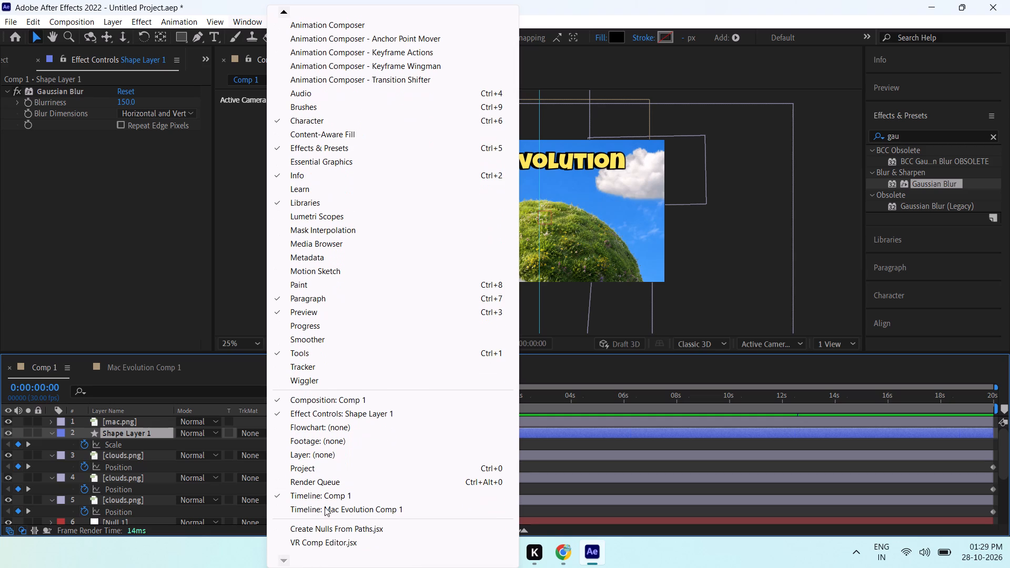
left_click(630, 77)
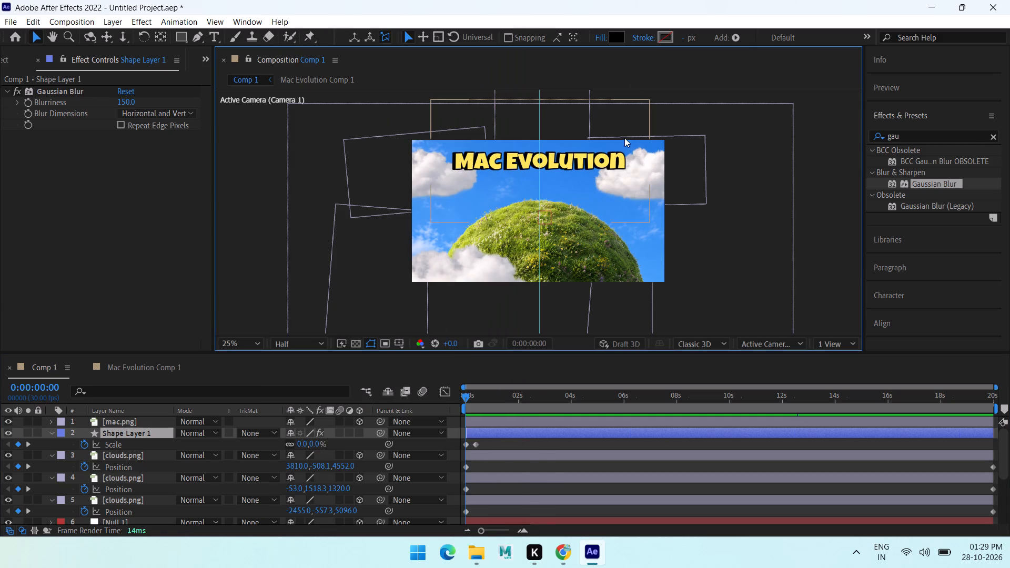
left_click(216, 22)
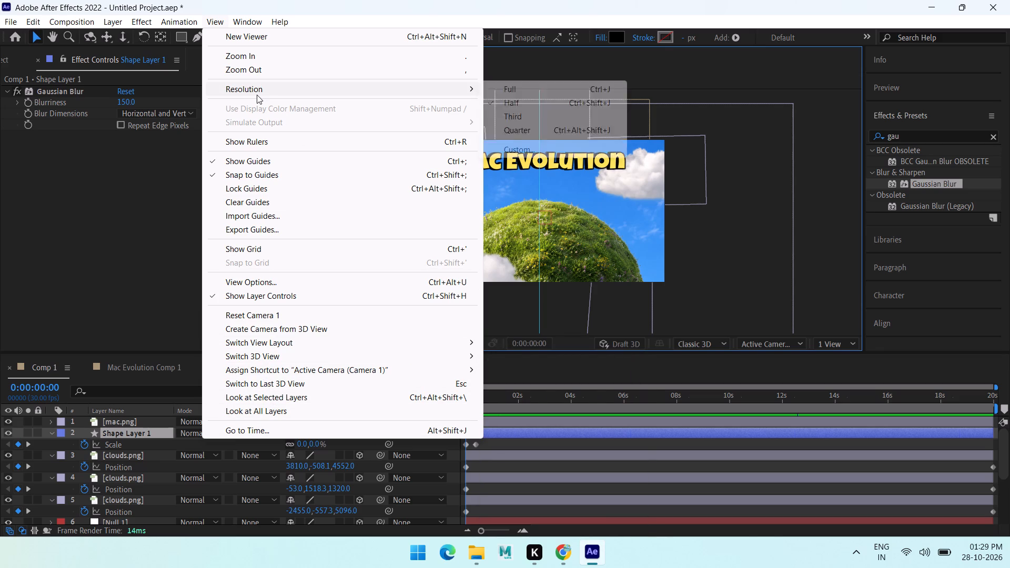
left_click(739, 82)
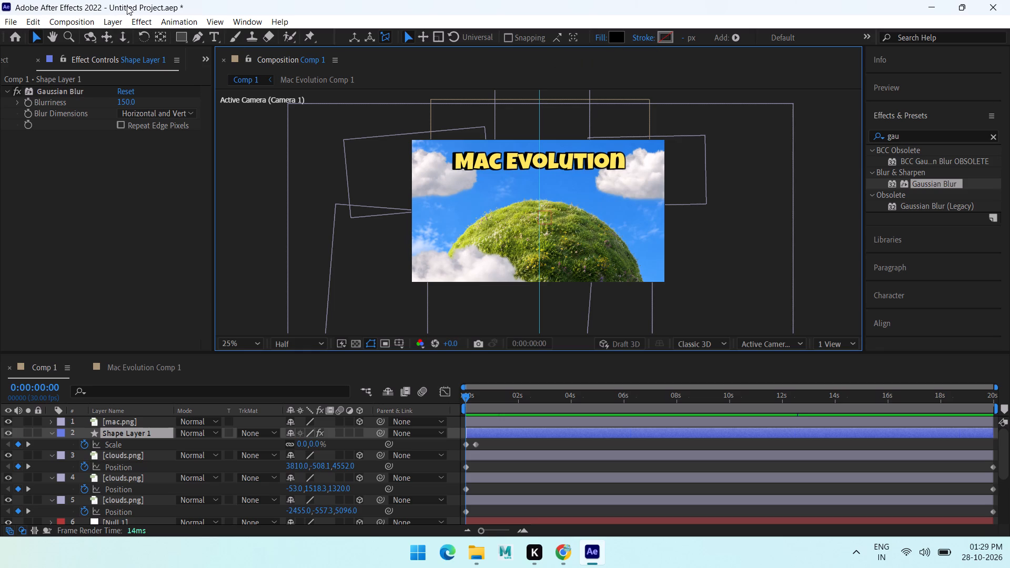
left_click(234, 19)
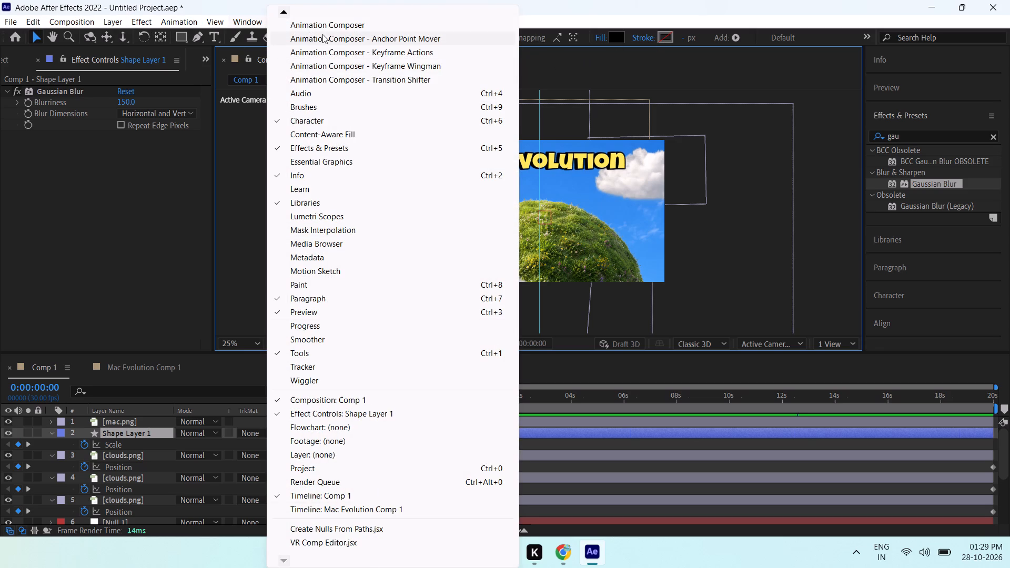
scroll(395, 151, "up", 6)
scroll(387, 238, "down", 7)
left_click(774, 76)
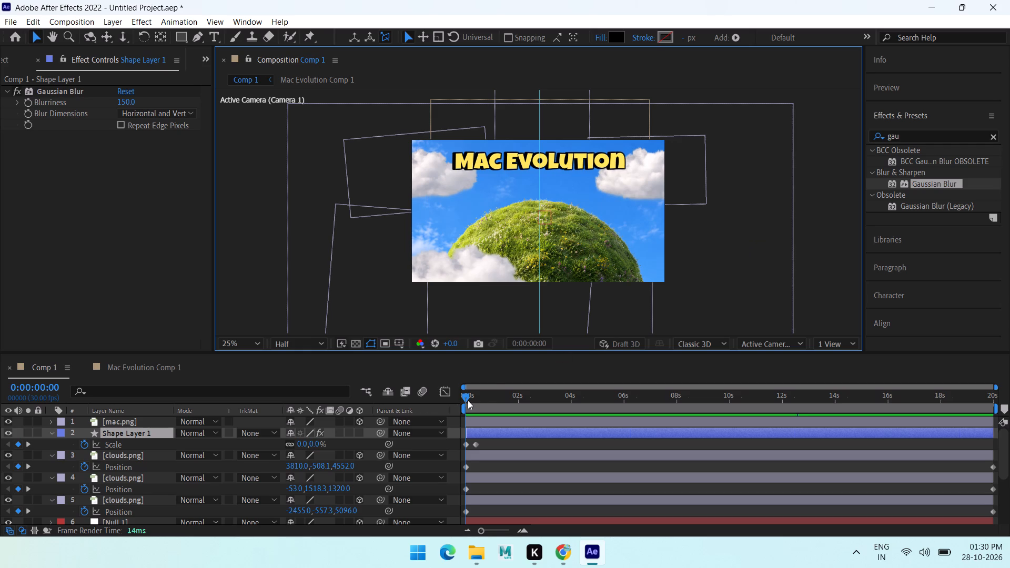
Scrub the composition from the start to about 12 seconds and back to review the Mac and shadow animation.
left_click_drag(470, 398, 511, 413)
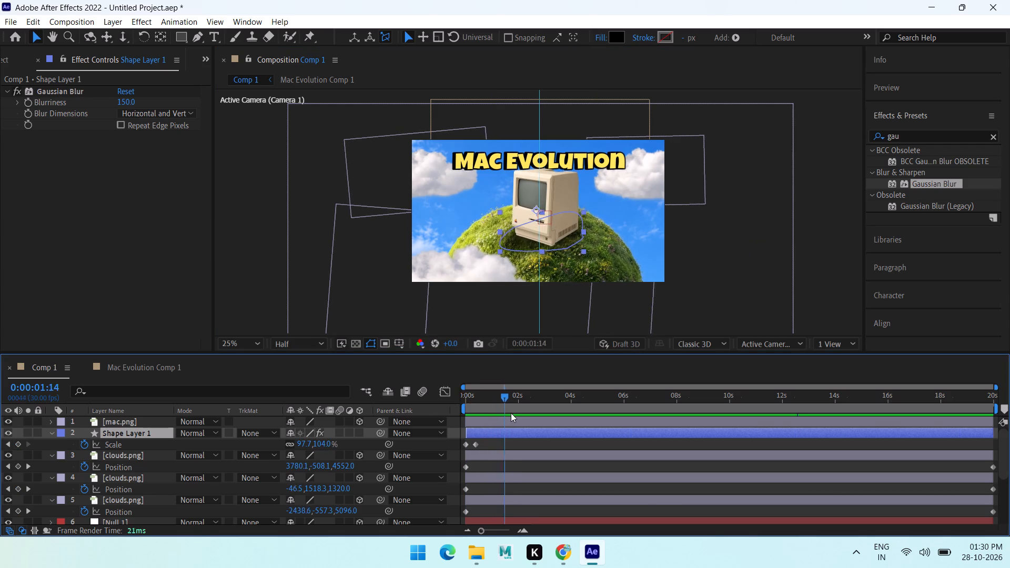
left_click_drag(511, 413, 476, 430)
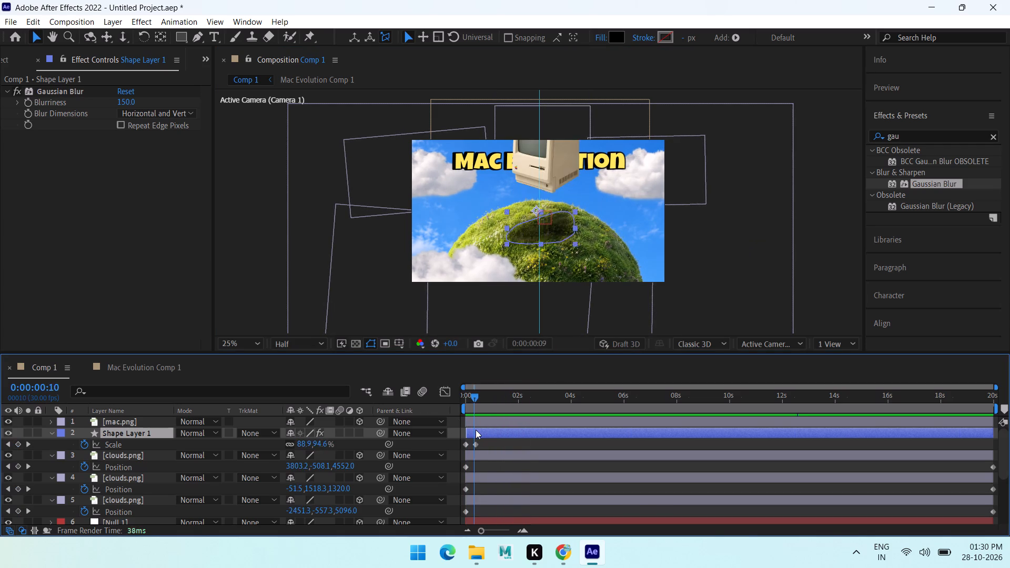
left_click_drag(476, 430, 526, 440)
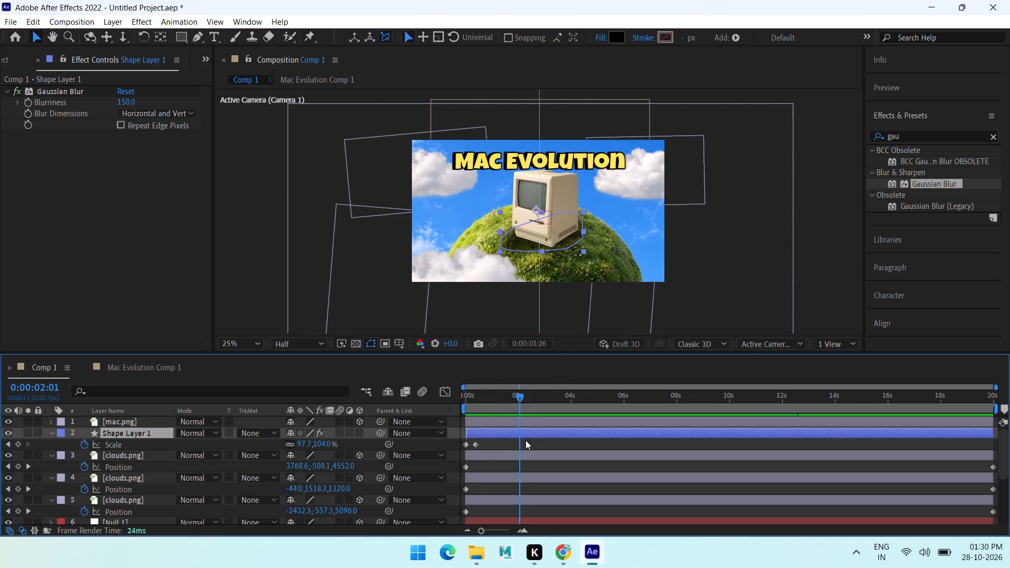
left_click_drag(526, 440, 657, 442)
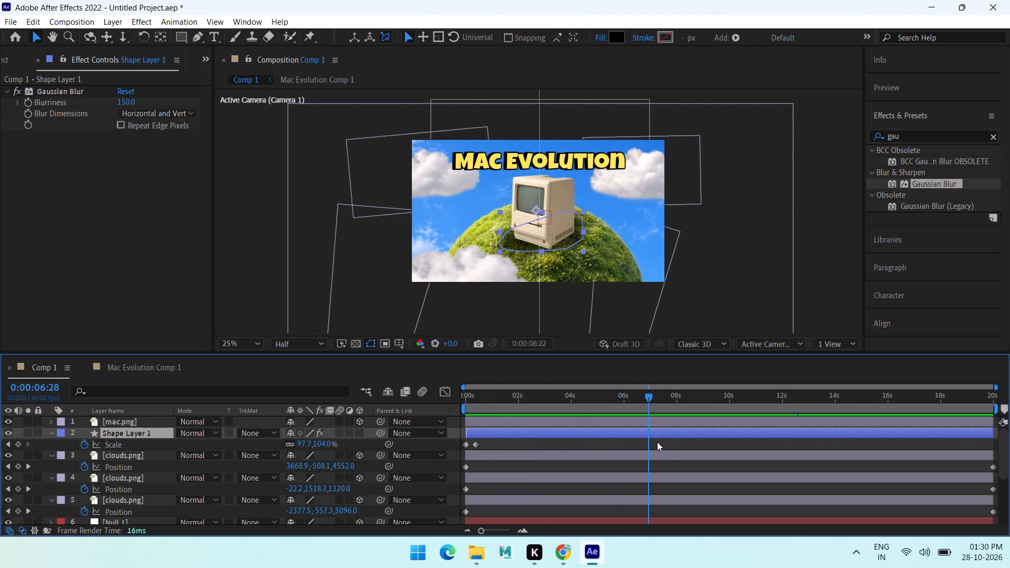
left_click_drag(657, 442, 762, 444)
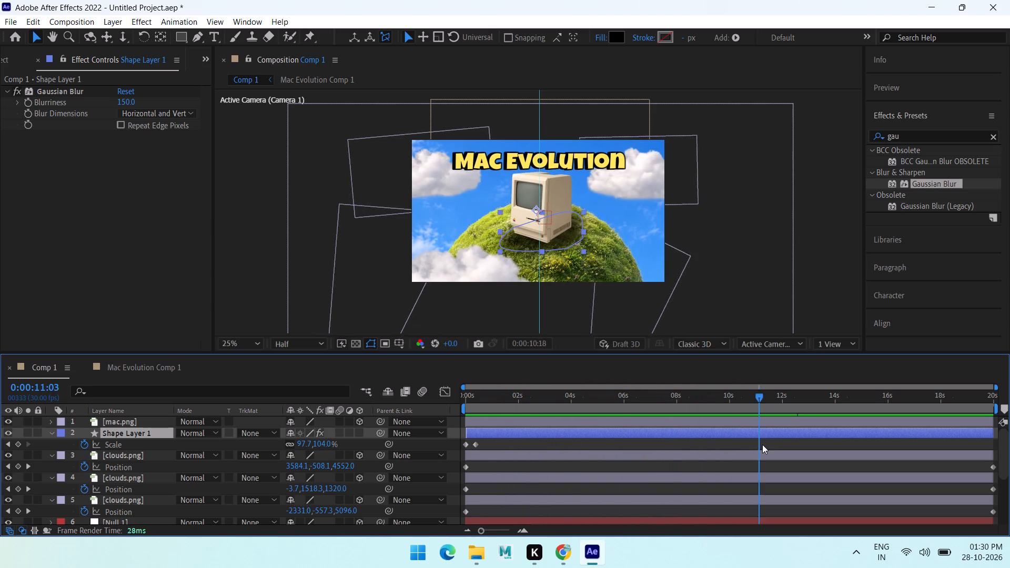
left_click_drag(762, 444, 692, 469)
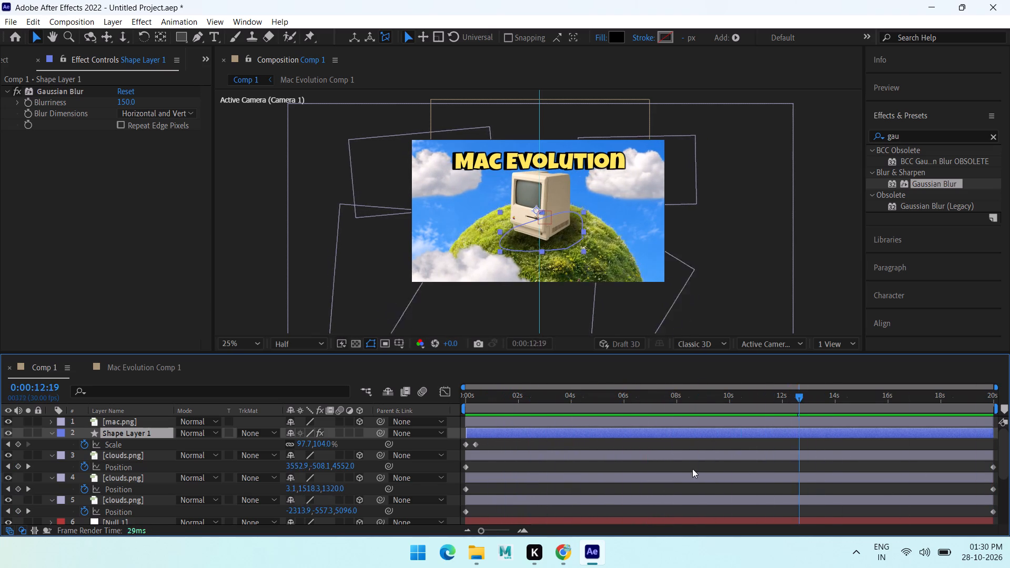
left_click_drag(692, 469, 344, 460)
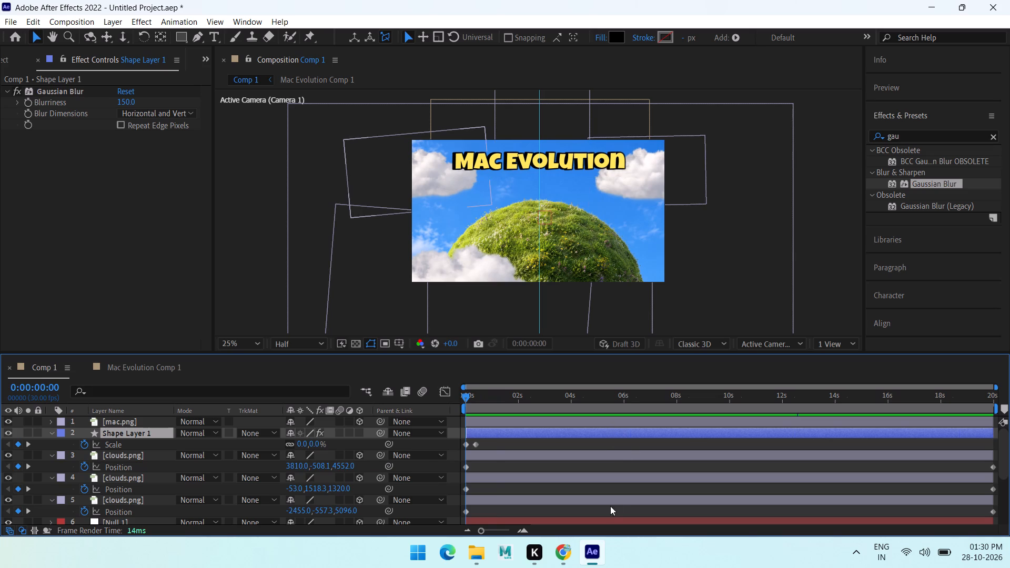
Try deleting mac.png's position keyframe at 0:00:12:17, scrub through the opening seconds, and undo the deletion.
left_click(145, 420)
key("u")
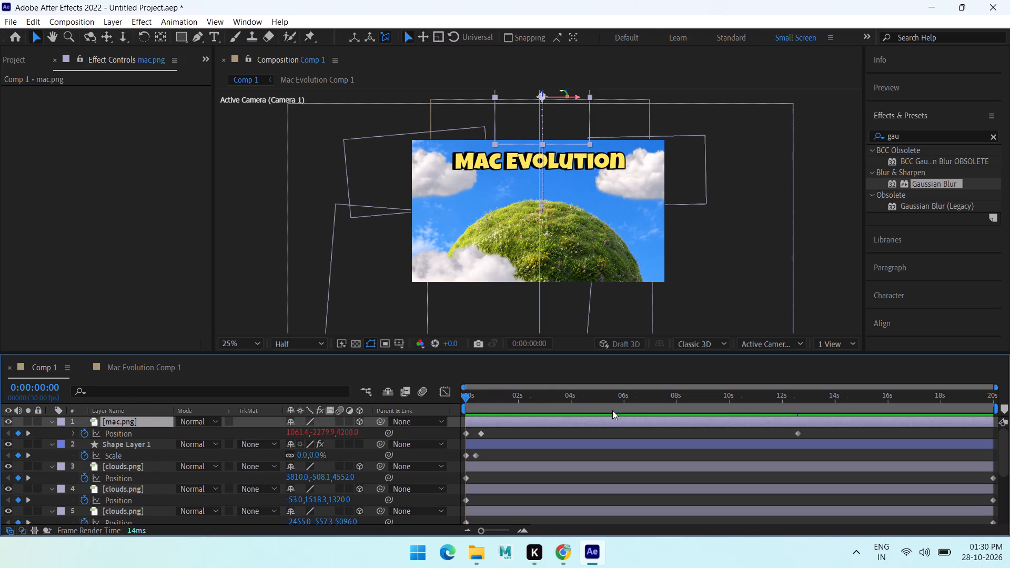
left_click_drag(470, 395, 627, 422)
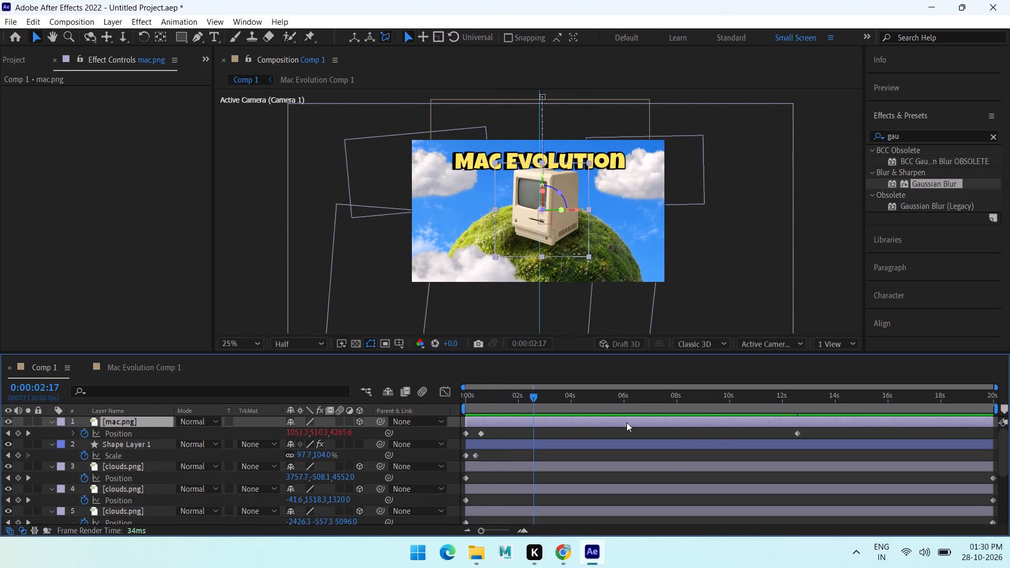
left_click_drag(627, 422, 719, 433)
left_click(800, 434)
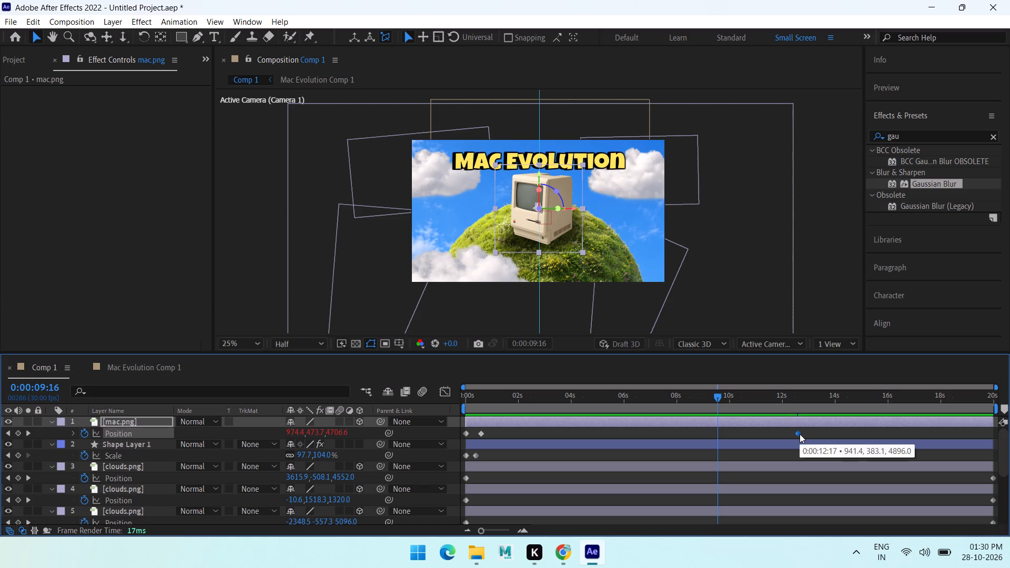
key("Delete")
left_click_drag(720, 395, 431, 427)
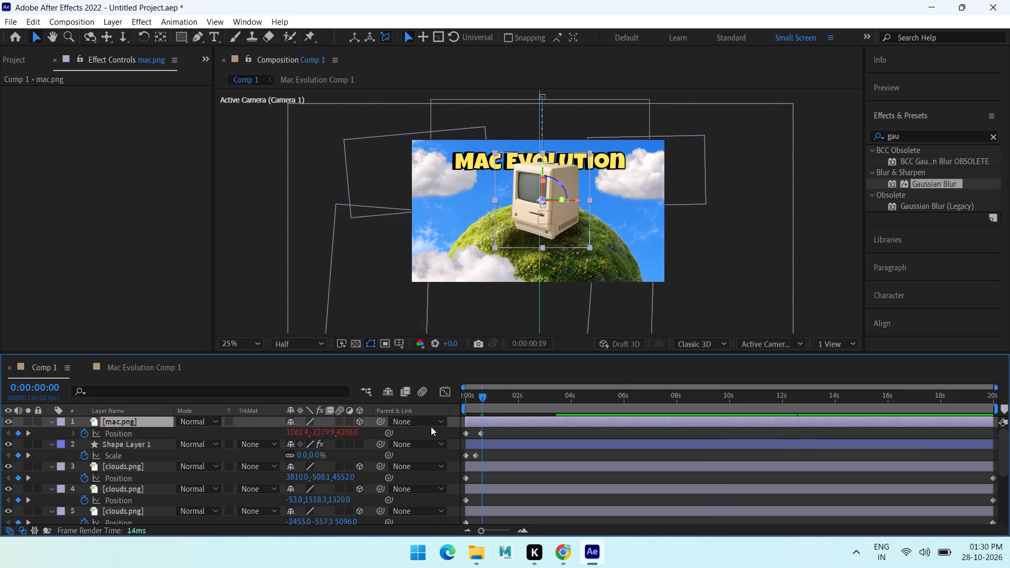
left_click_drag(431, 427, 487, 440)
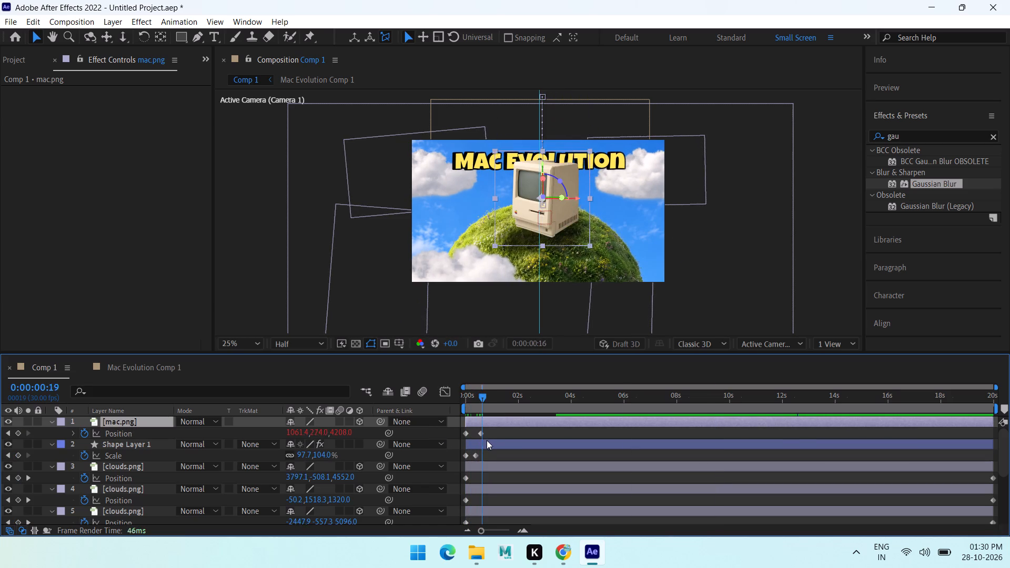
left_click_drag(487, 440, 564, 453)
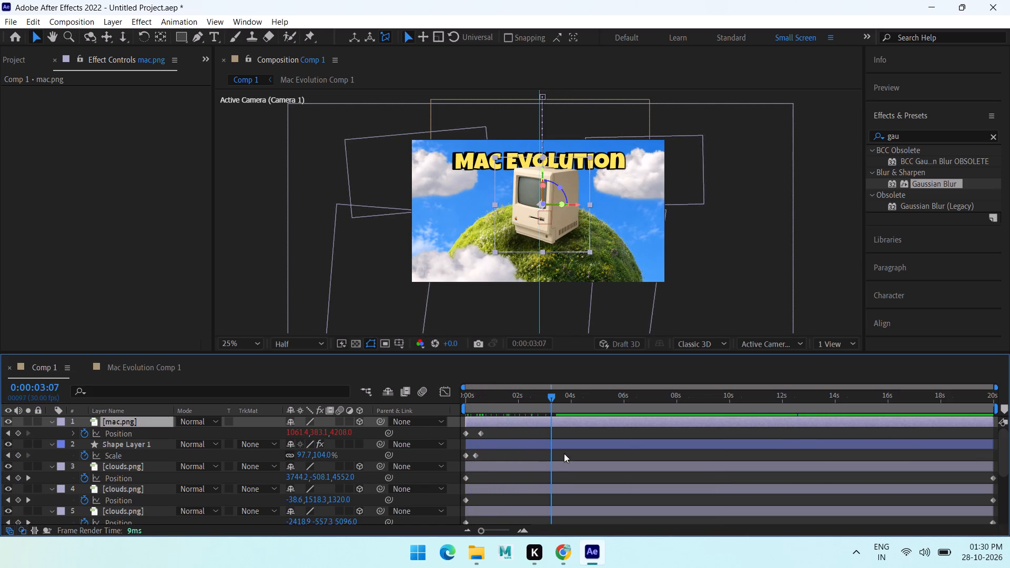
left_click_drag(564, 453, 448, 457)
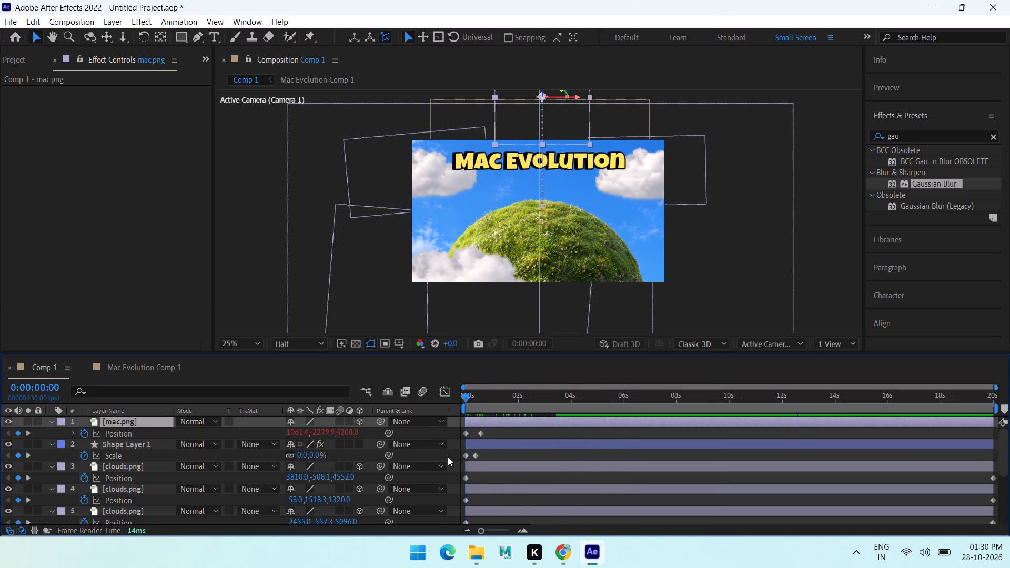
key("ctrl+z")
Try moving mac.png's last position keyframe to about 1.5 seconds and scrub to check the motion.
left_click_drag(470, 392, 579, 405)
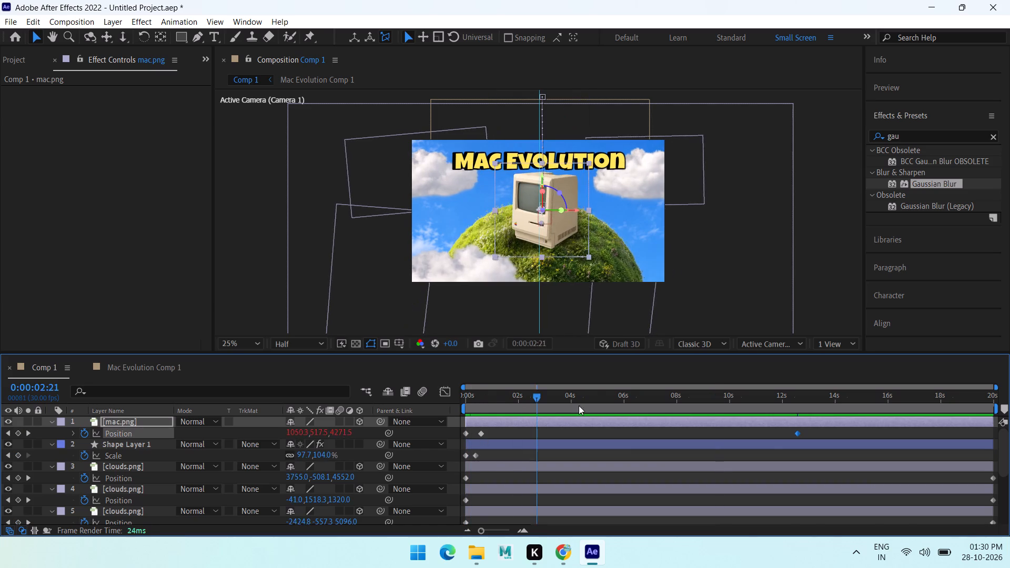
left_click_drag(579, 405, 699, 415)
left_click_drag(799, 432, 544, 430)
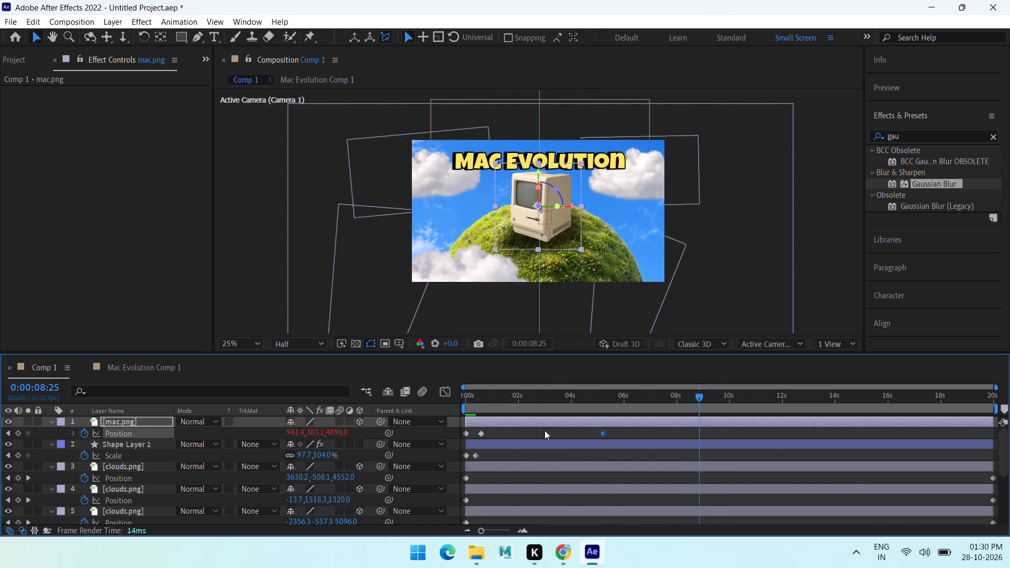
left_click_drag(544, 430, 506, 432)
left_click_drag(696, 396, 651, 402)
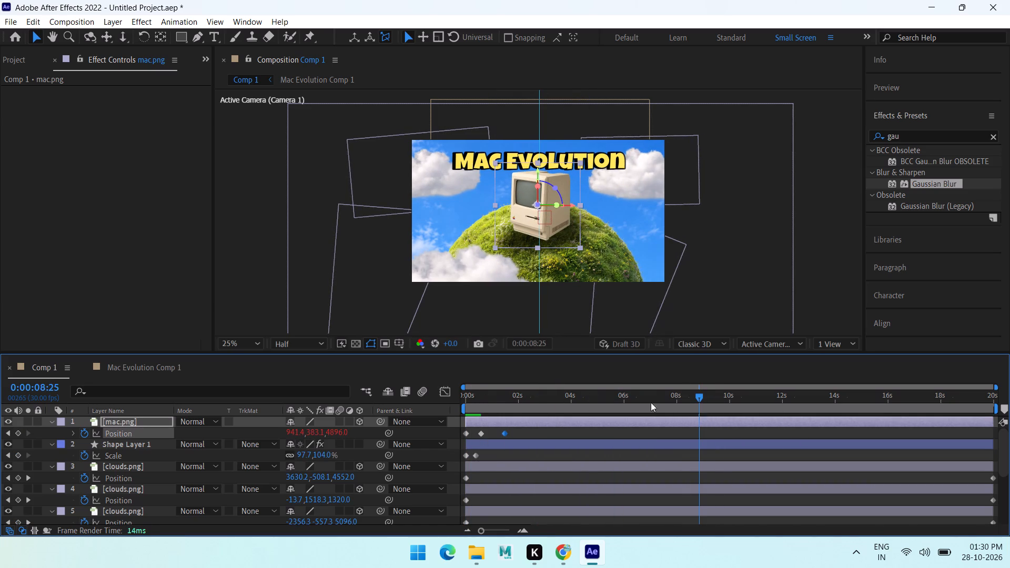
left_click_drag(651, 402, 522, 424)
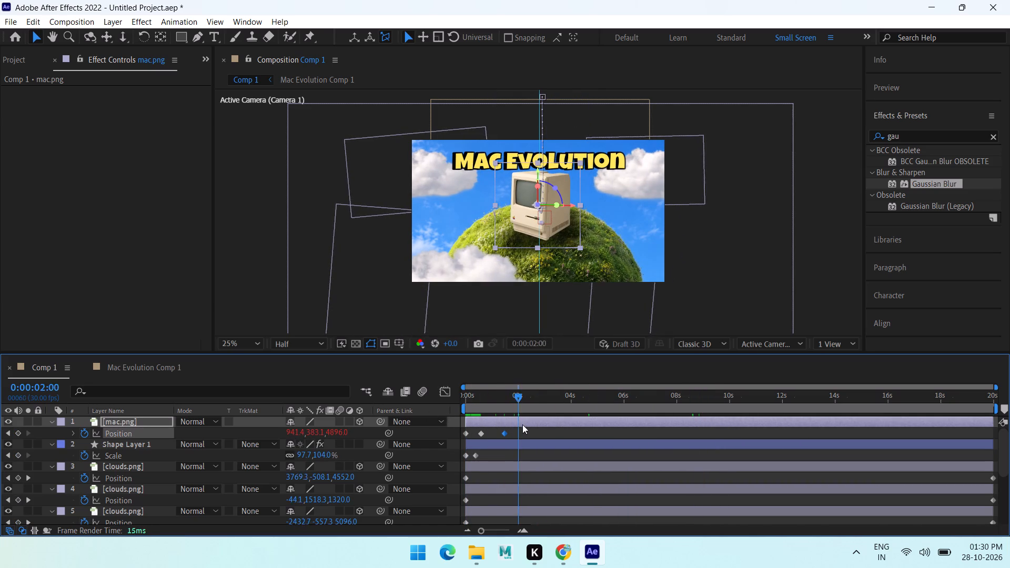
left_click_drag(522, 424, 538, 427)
Delete mac.png's last position keyframe, at about 1.5 seconds.
left_click(507, 433)
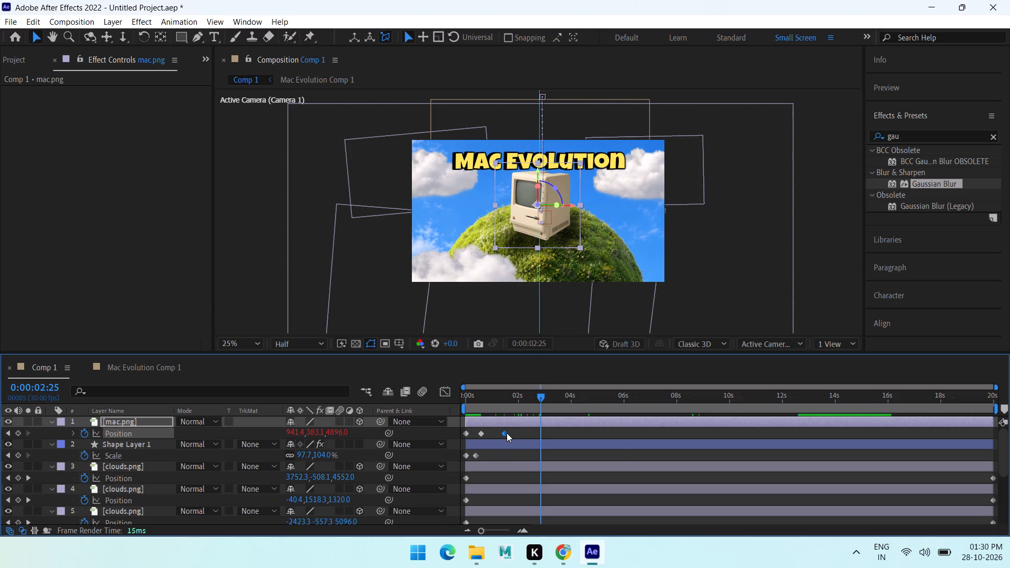
key("Delete")
Scrub and preview the opening seconds to check the Mac's drop and the timing of its shadow.
left_click_drag(539, 401, 391, 419)
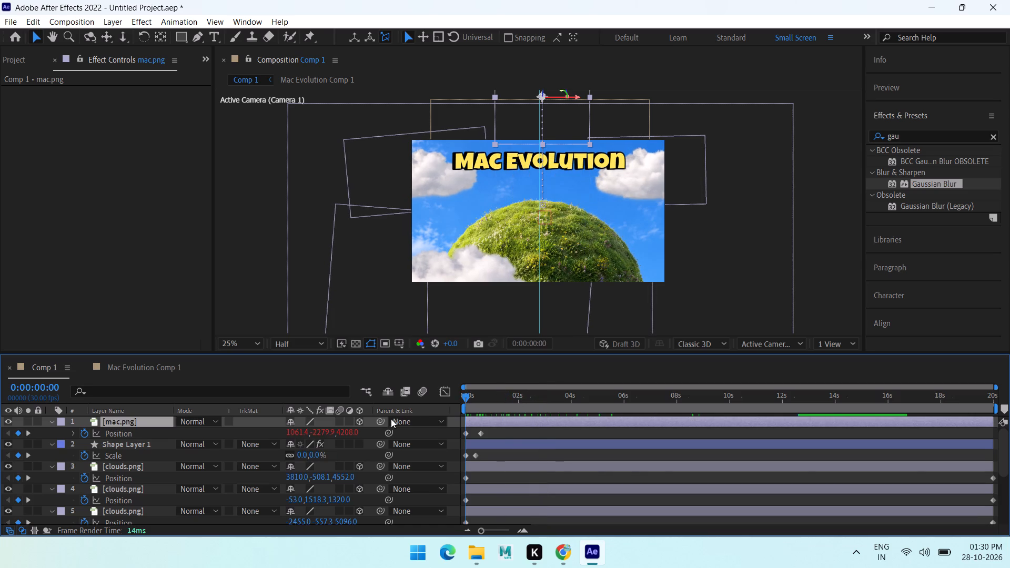
left_click_drag(391, 419, 579, 431)
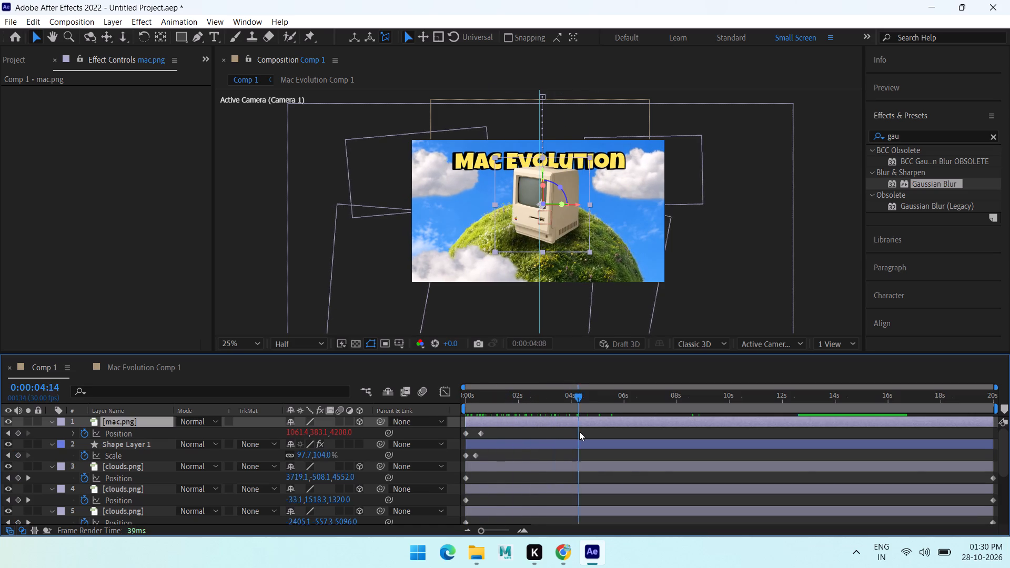
left_click_drag(579, 431, 402, 433)
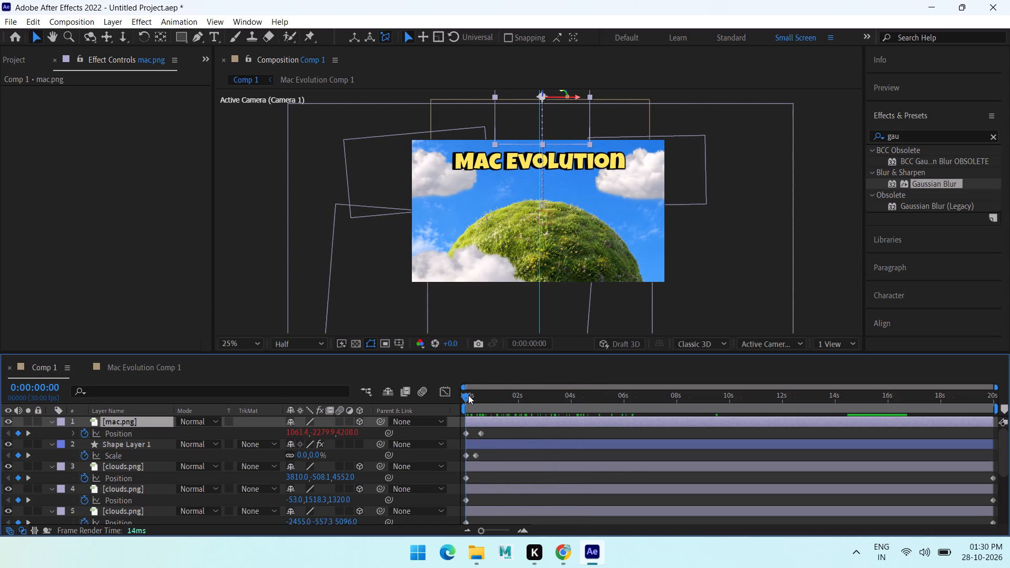
left_click_drag(468, 395, 494, 400)
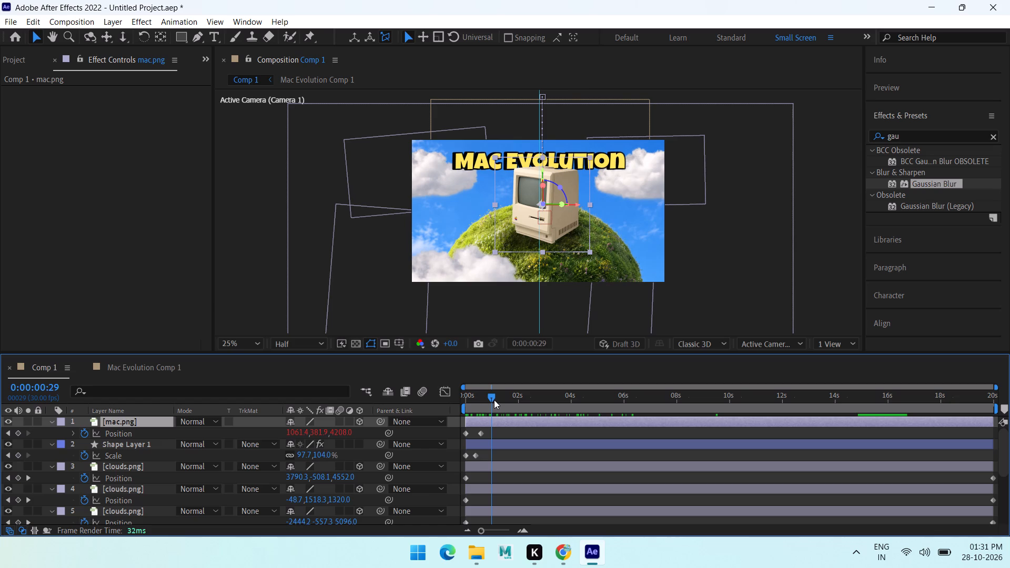
left_click_drag(494, 400, 421, 400)
key("space")
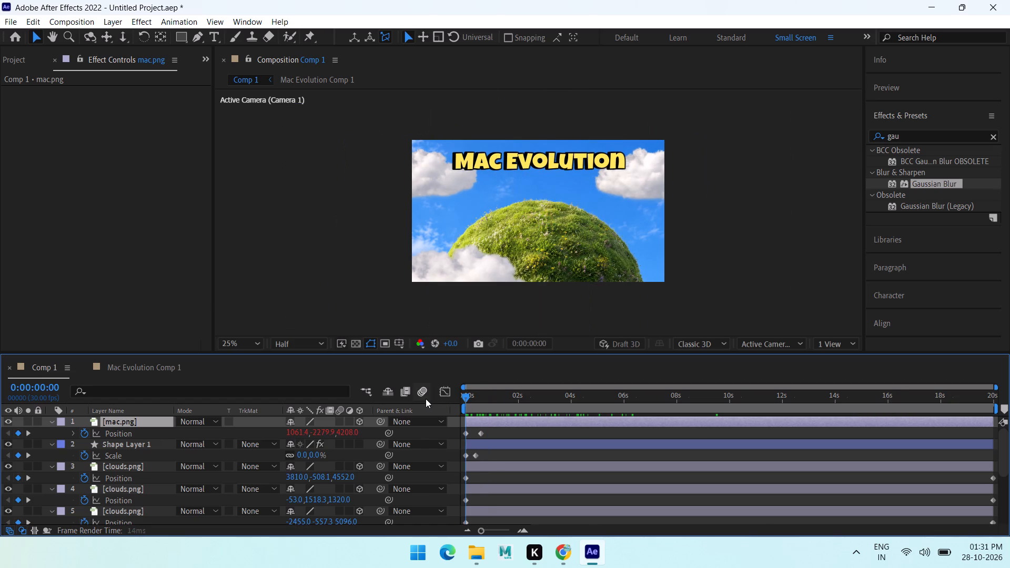
key("space")
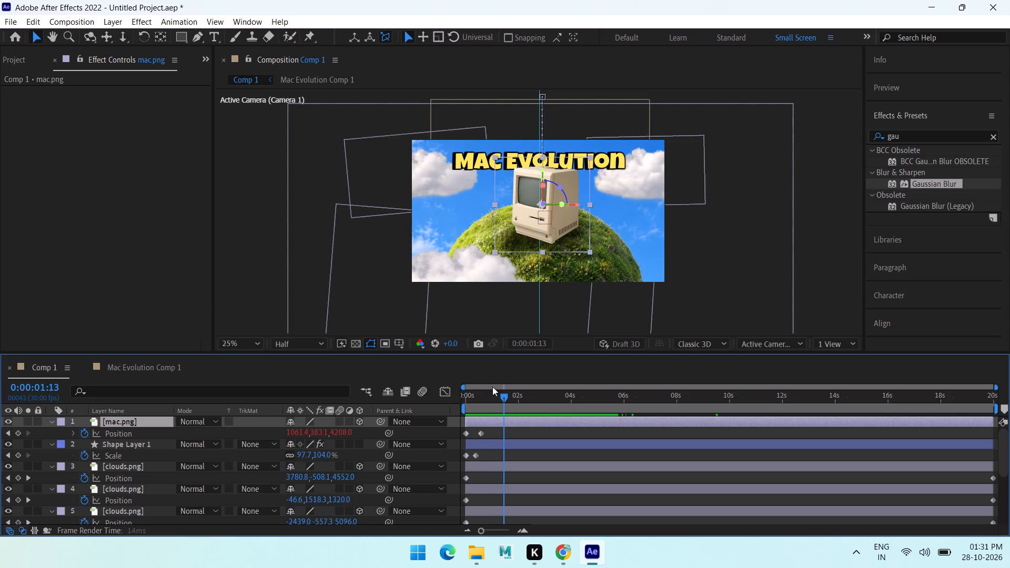
left_click_drag(496, 397, 485, 401)
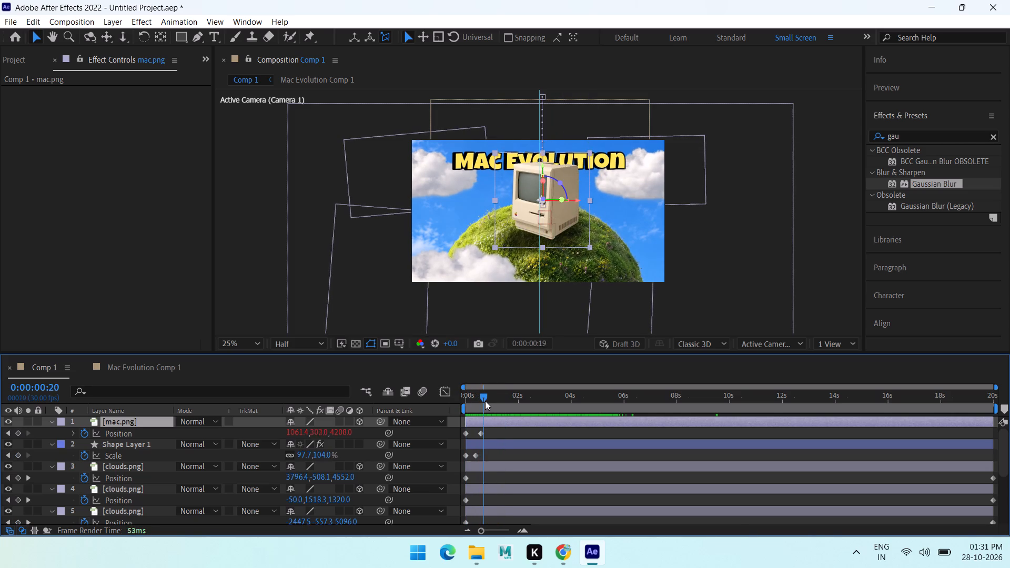
left_click_drag(485, 401, 482, 401)
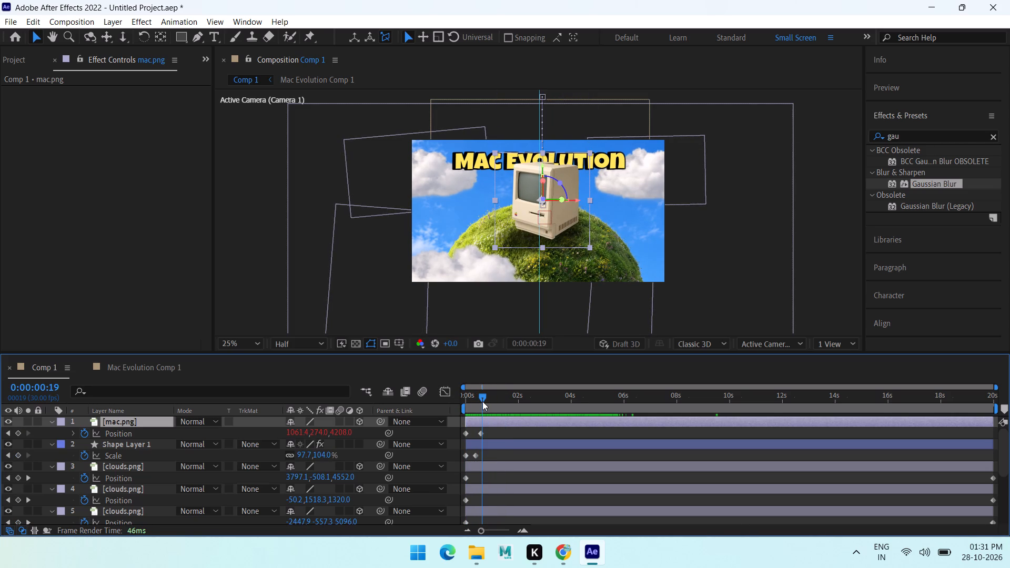
left_click_drag(482, 401, 474, 401)
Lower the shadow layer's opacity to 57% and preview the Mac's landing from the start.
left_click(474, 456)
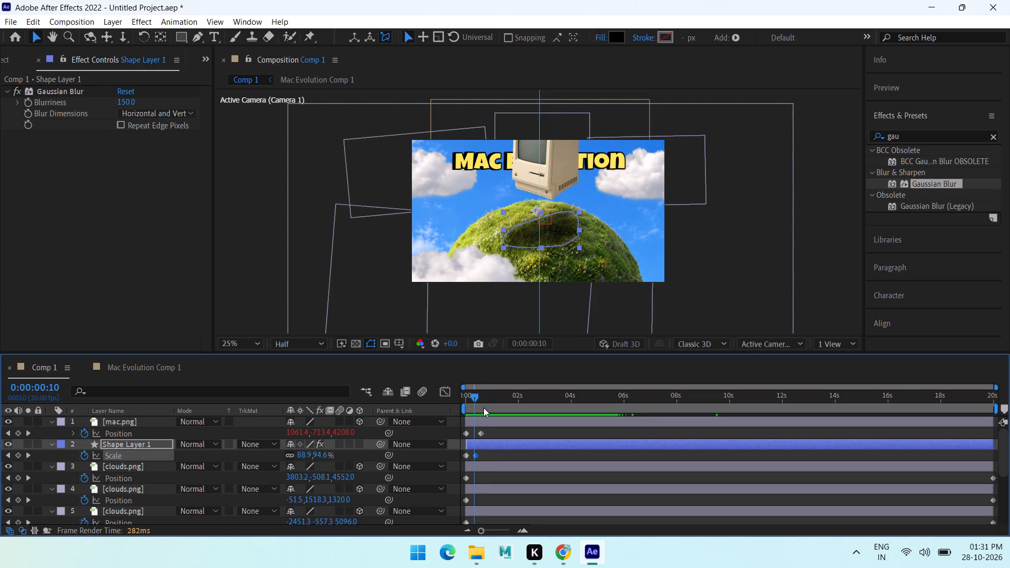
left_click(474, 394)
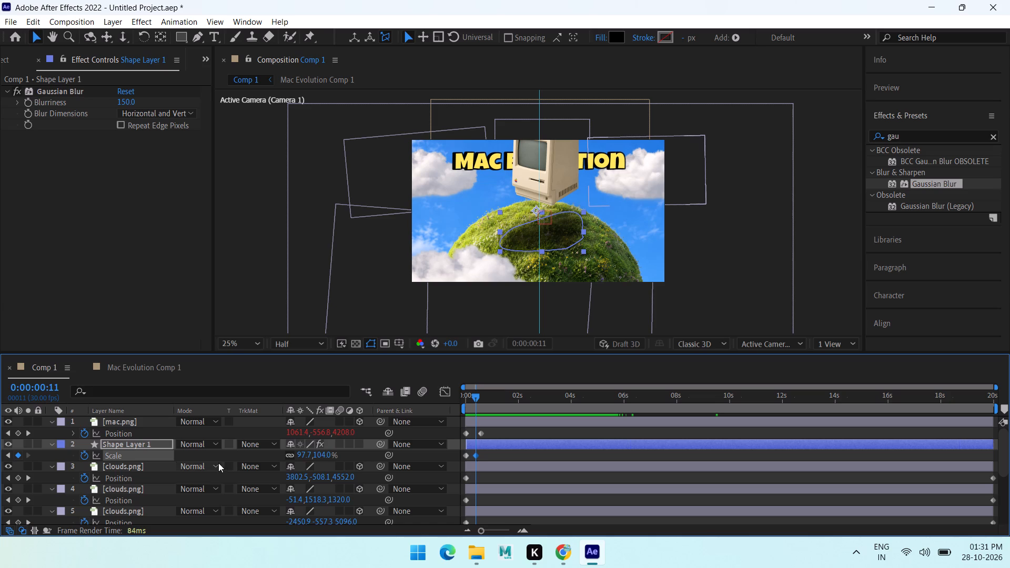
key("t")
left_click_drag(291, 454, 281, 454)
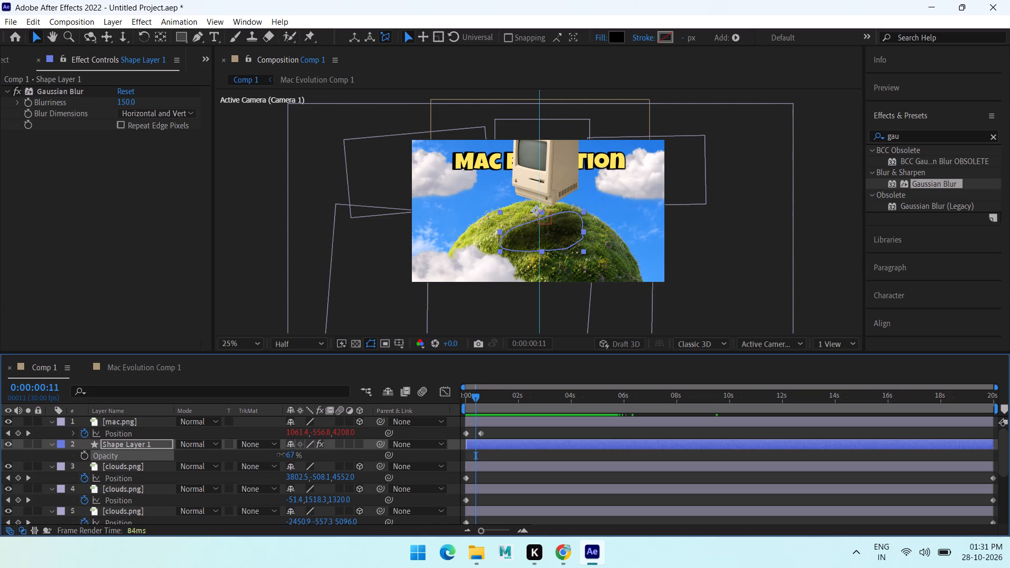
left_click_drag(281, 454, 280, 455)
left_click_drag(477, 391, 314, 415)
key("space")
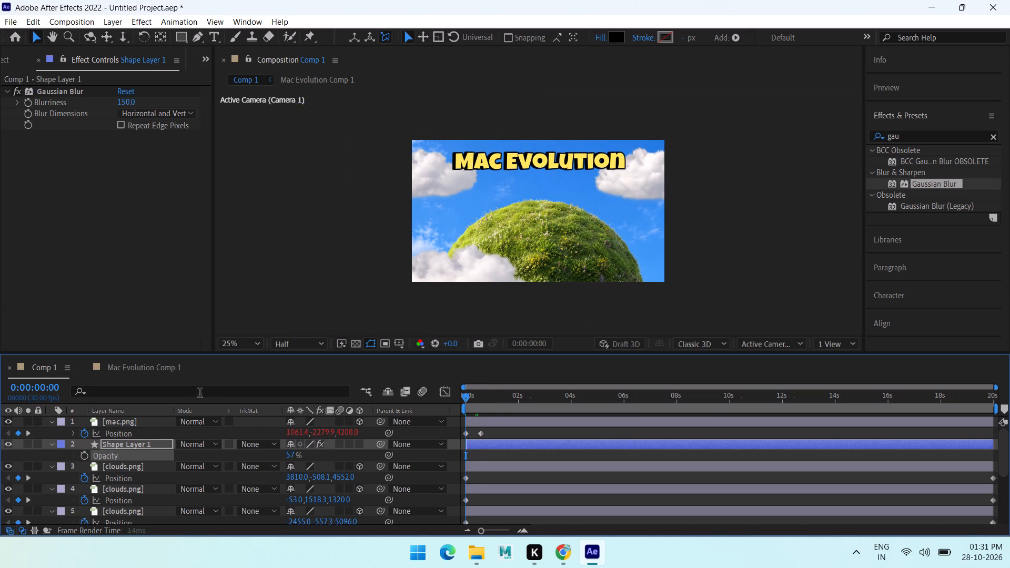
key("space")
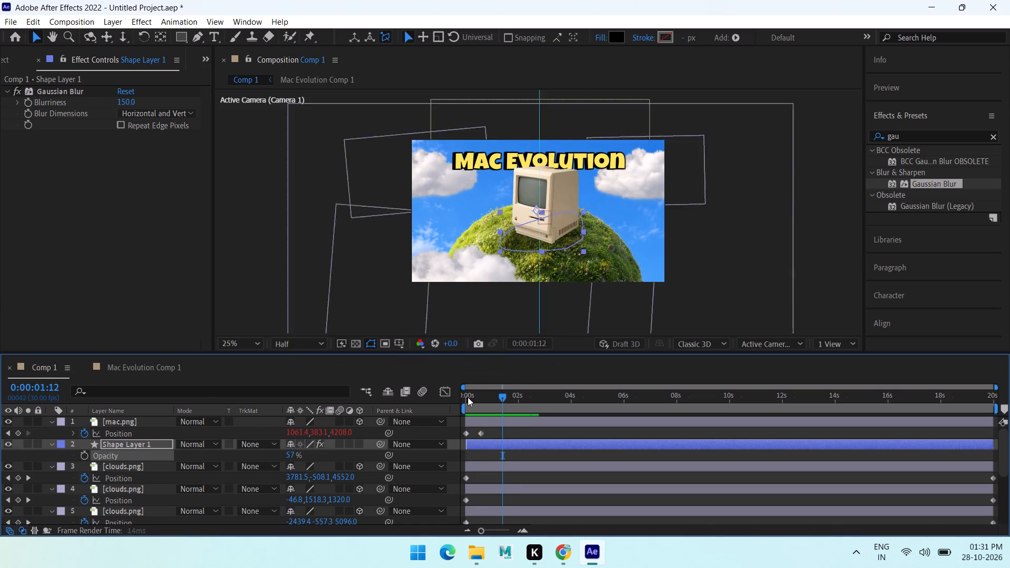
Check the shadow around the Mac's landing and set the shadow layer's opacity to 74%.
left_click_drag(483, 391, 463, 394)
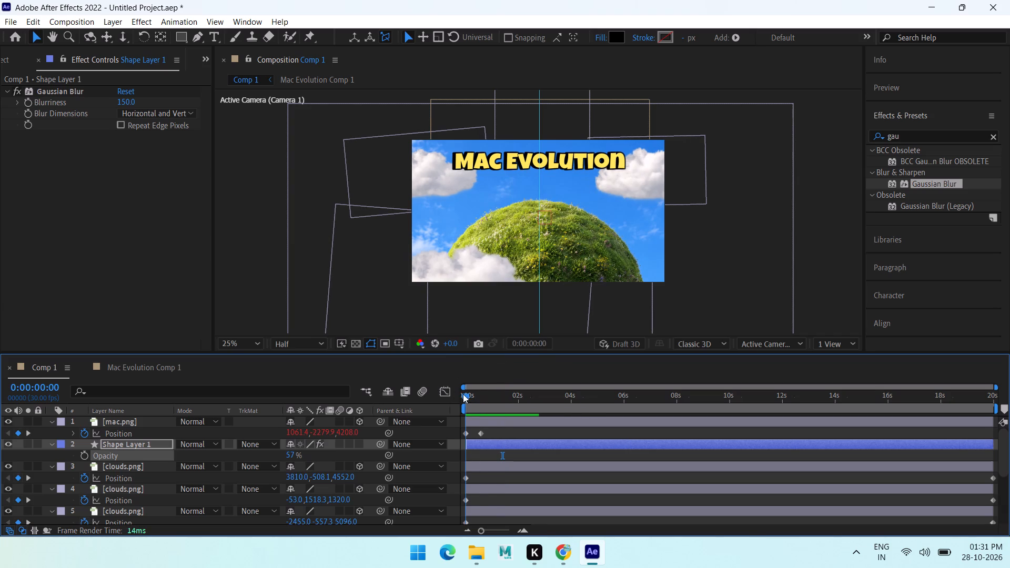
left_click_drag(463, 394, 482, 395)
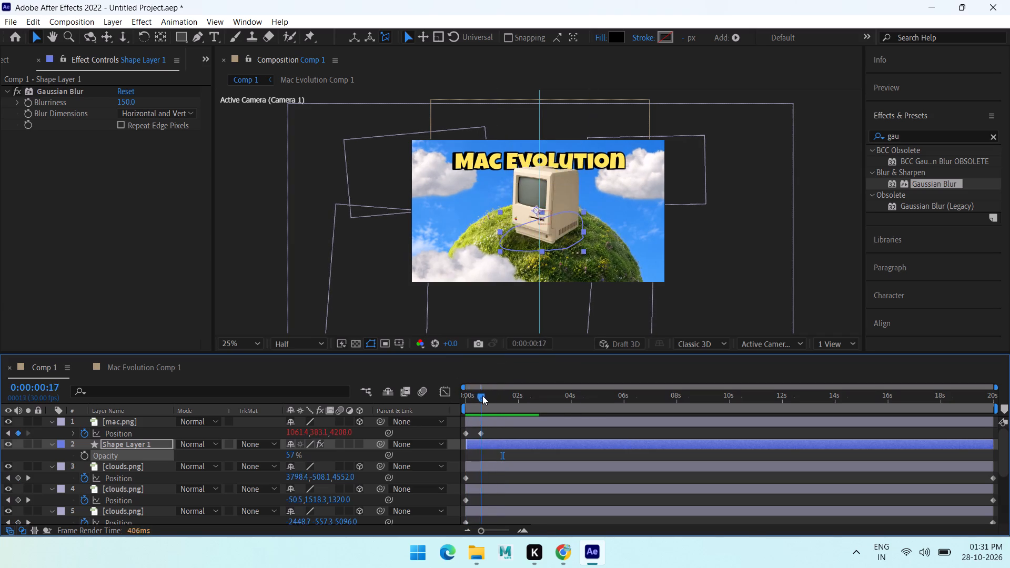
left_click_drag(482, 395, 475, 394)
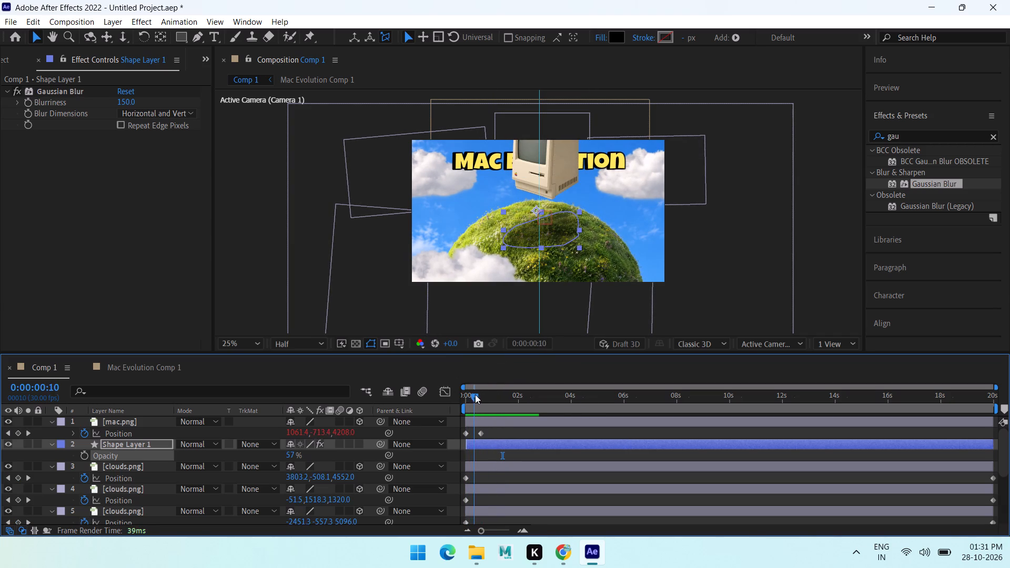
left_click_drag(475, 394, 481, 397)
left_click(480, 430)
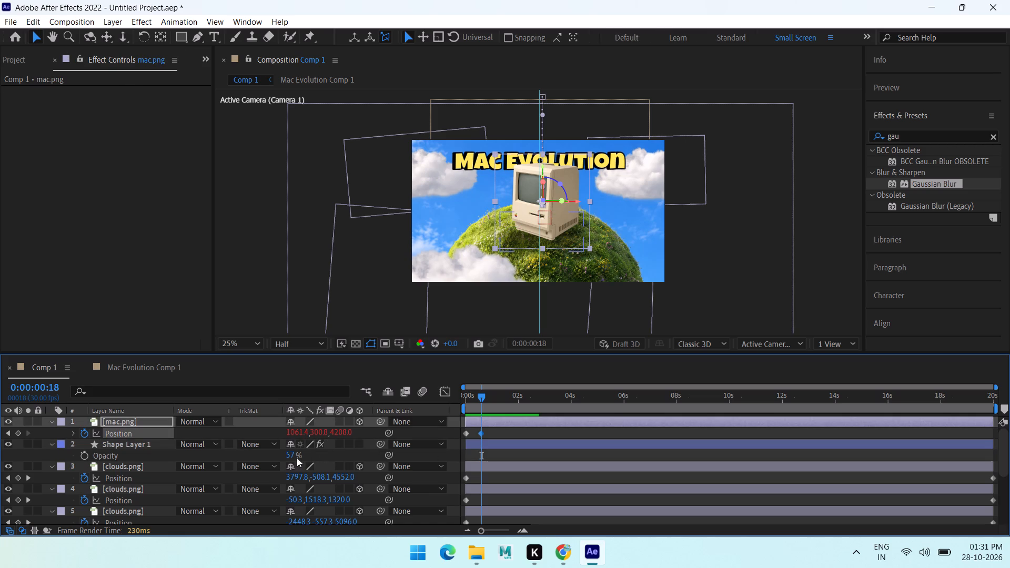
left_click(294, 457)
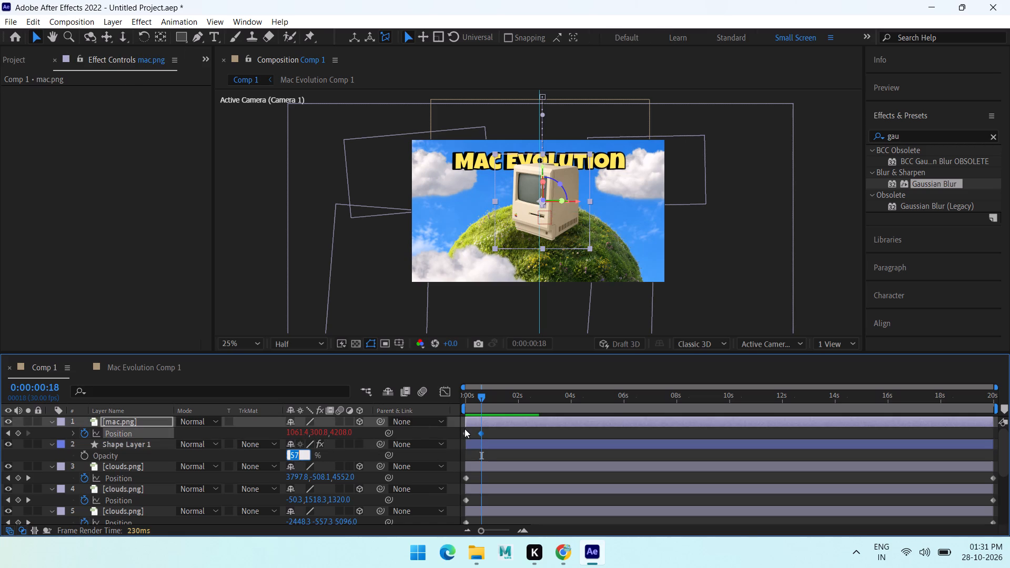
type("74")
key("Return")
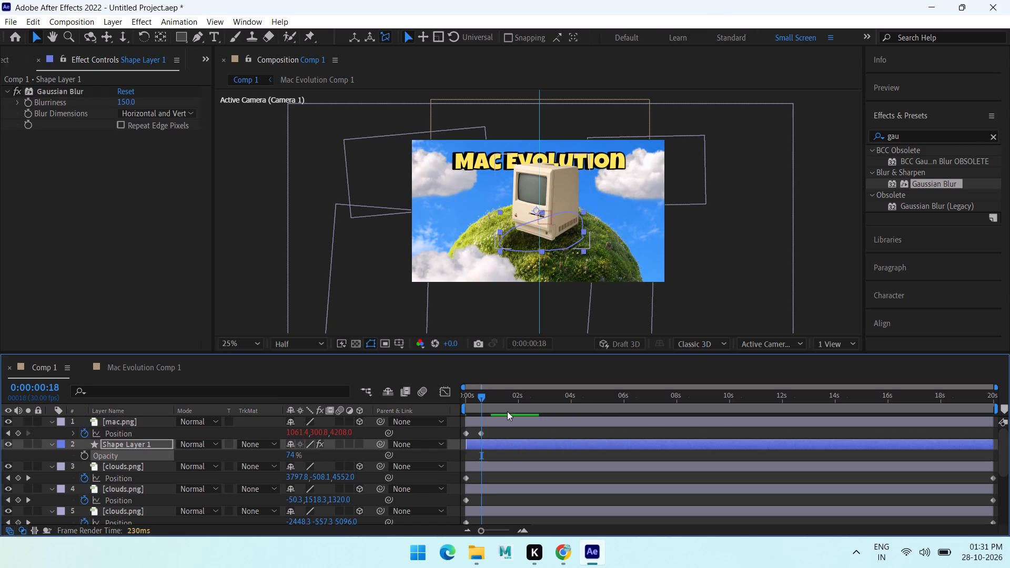
Set the shadow layer's opacity to 50% and preview the Mac's landing from the start.
left_click_drag(481, 398, 488, 400)
left_click(290, 454)
type("50")
key("Return")
left_click_drag(487, 395, 309, 428)
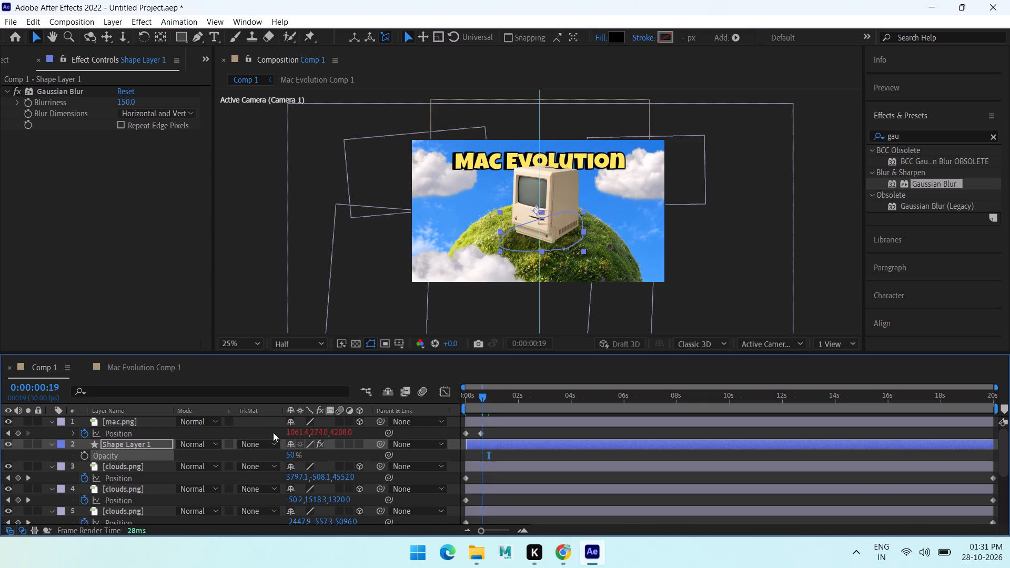
key("space")
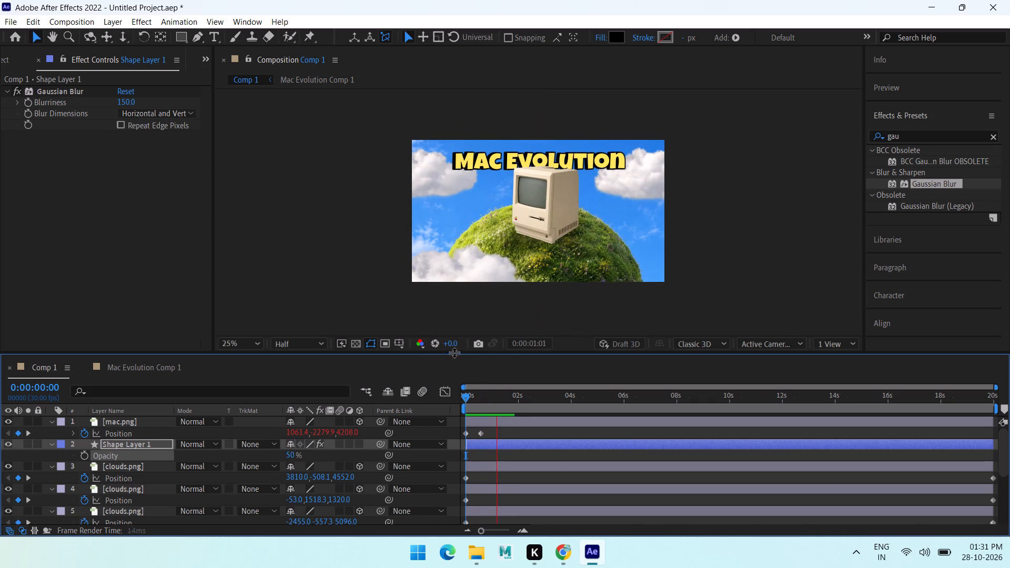
key("space")
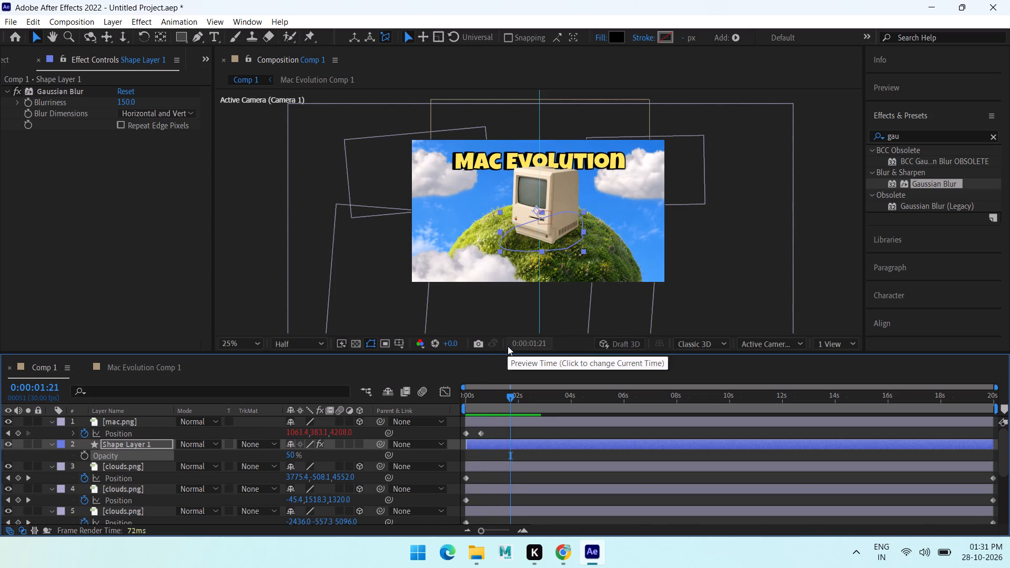
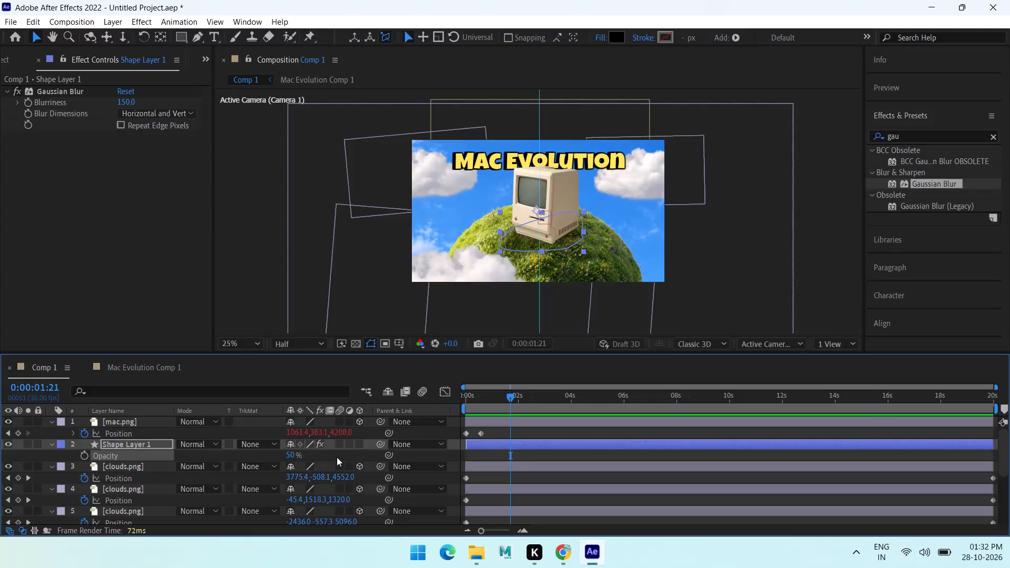
Collapse the expanded properties of all layers in Comp 1 and clear the layer selection.
key("ctrl+a")
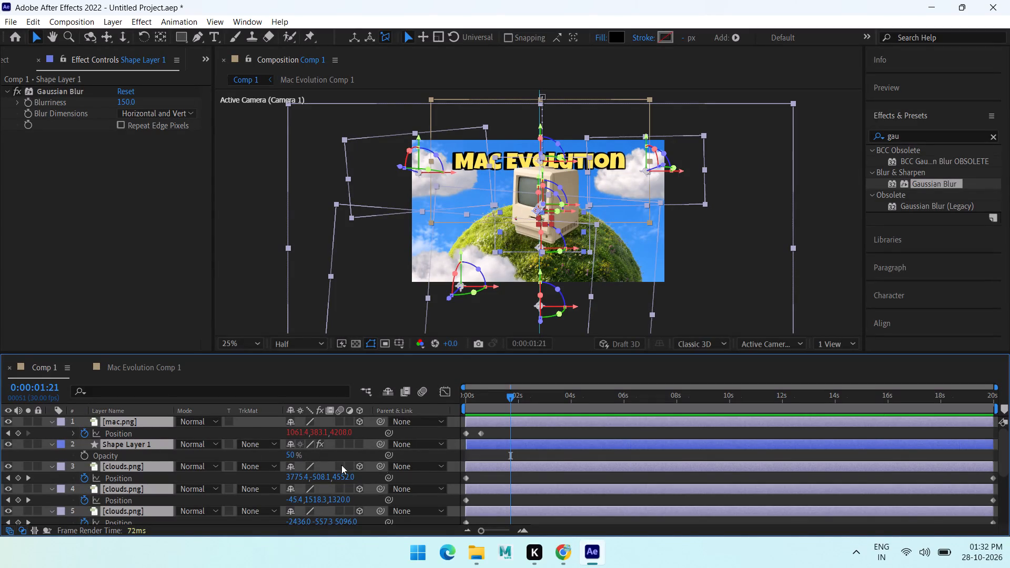
key("u")
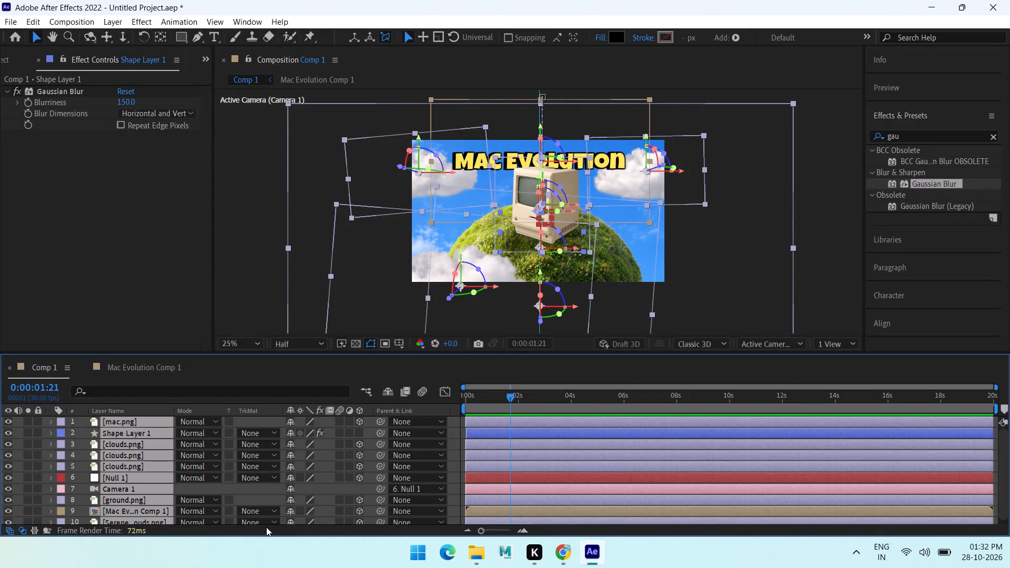
left_click(154, 486)
left_click(148, 271)
left_click(326, 261)
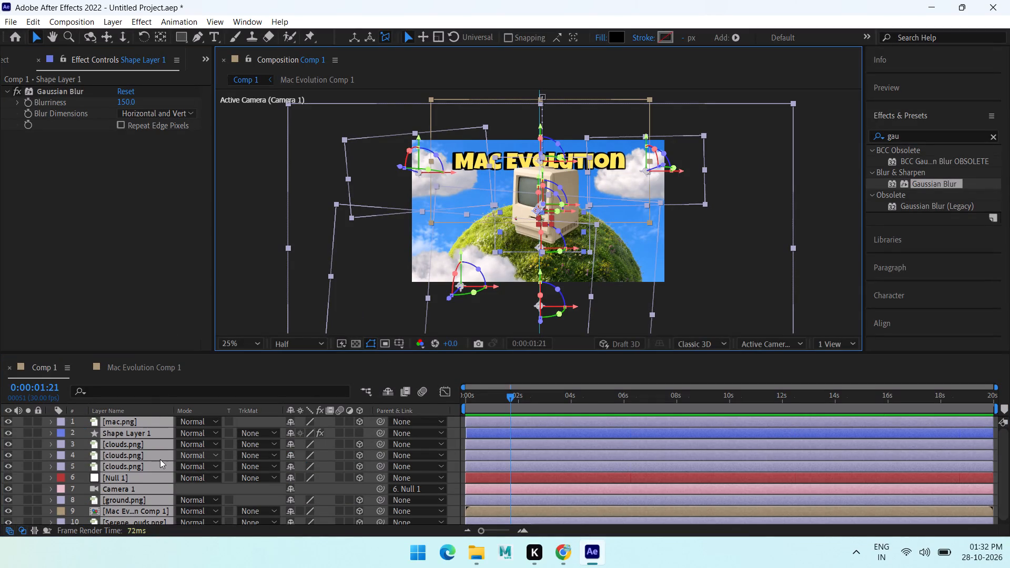
left_click(142, 477)
left_click(488, 305)
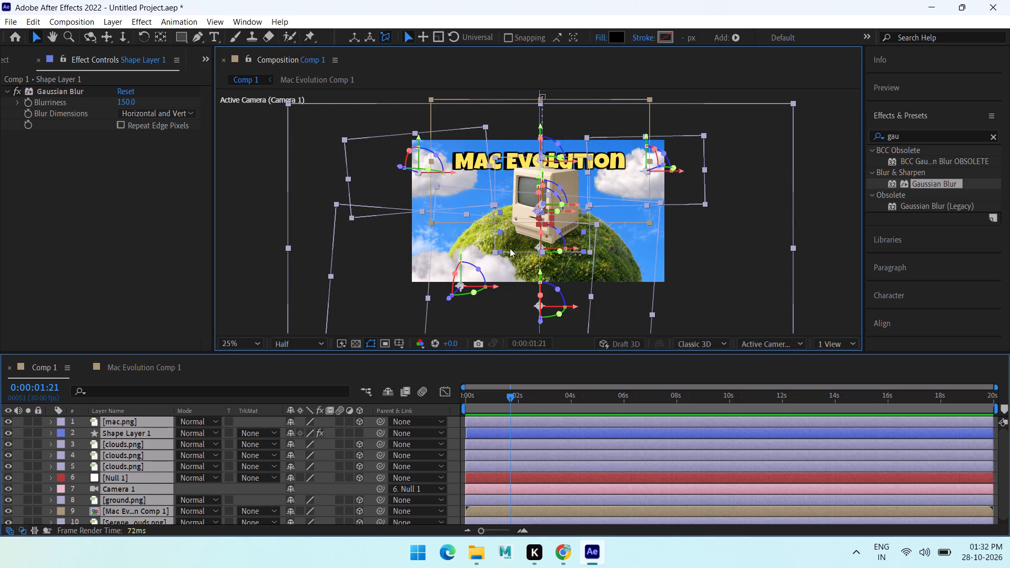
left_click(510, 248)
left_click(634, 460)
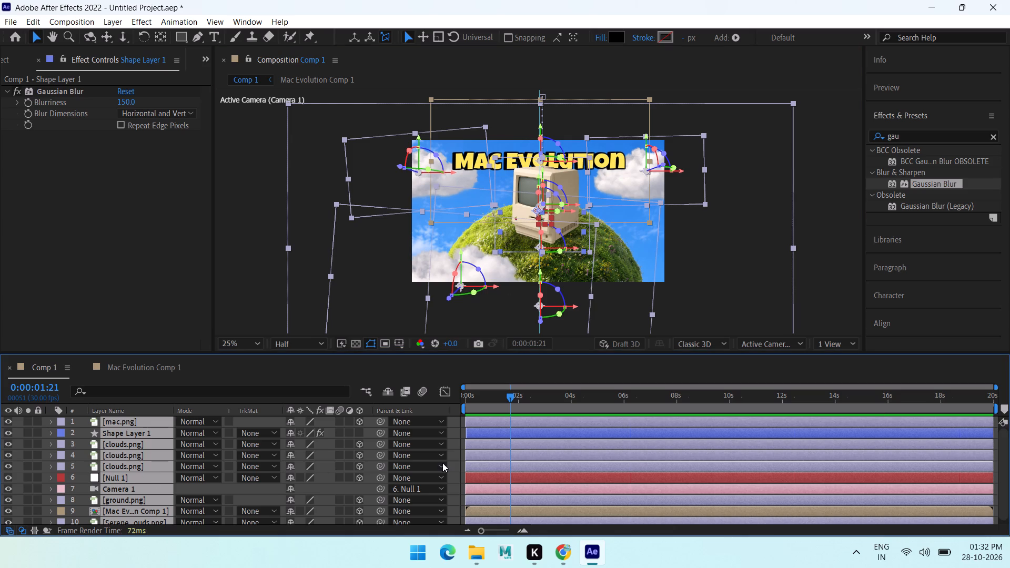
key("v")
left_click(474, 239)
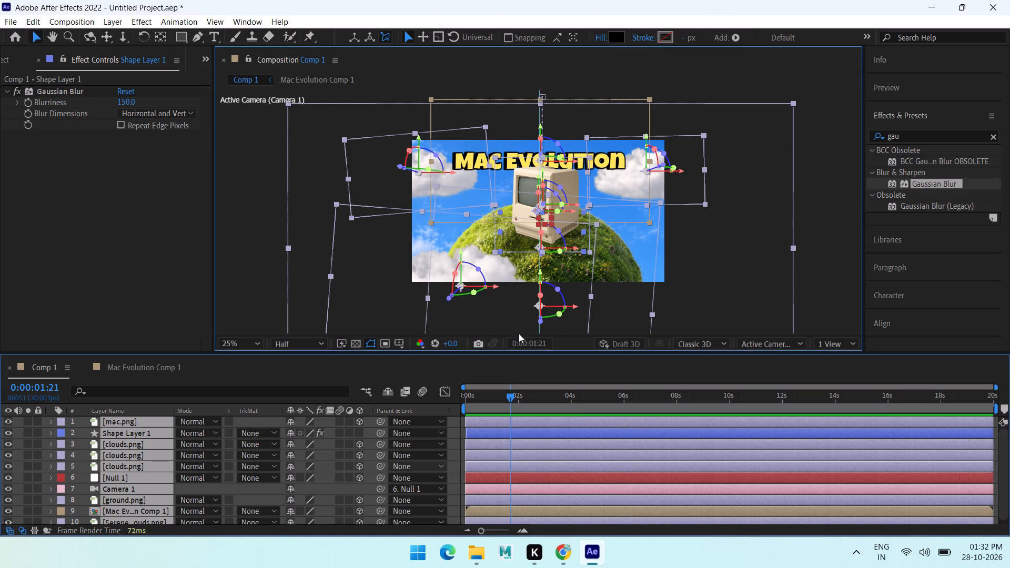
left_click(483, 320)
left_click(174, 448)
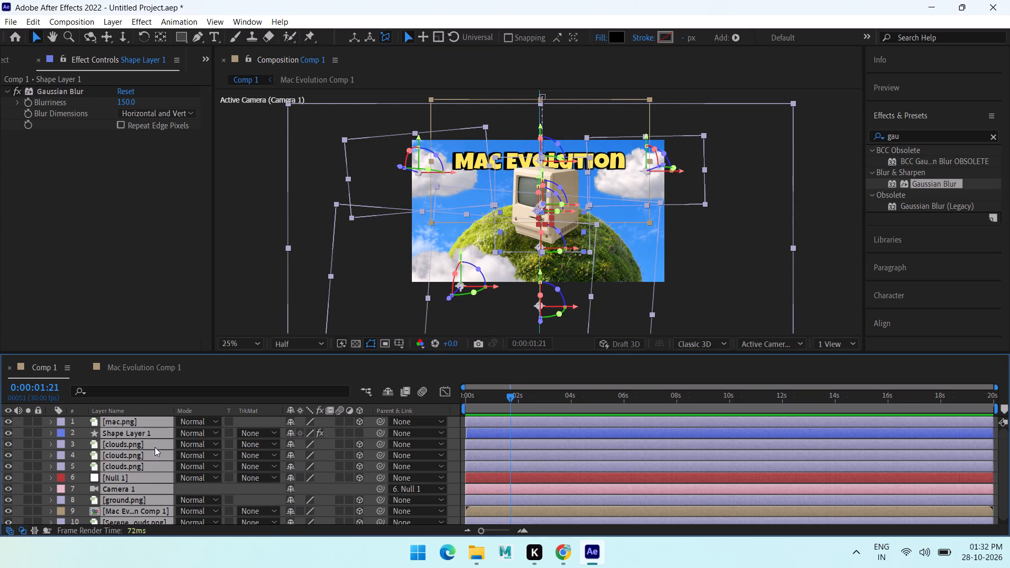
left_click(155, 447)
left_click(87, 109)
left_click(6, 57)
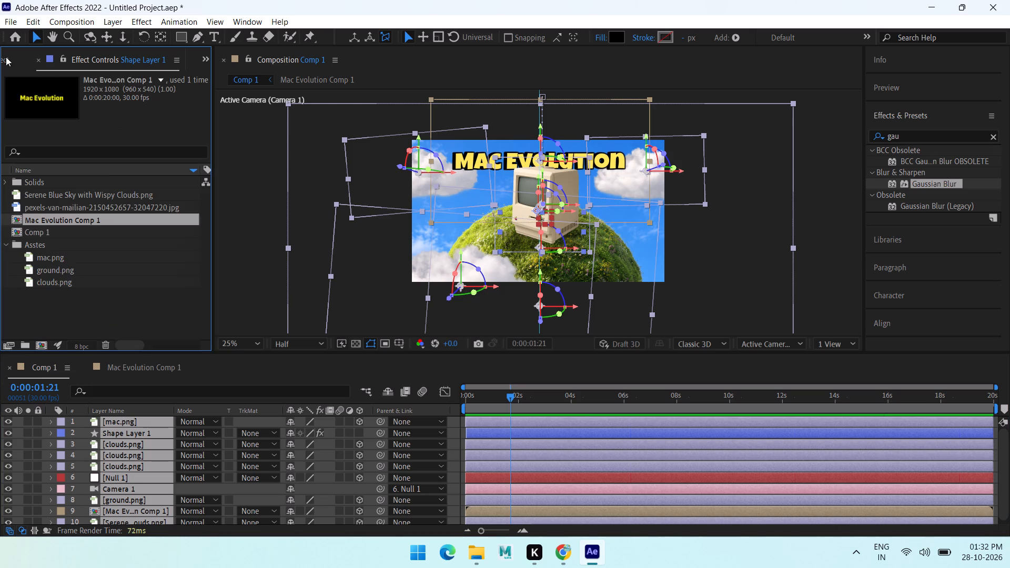
key("ctrl+a")
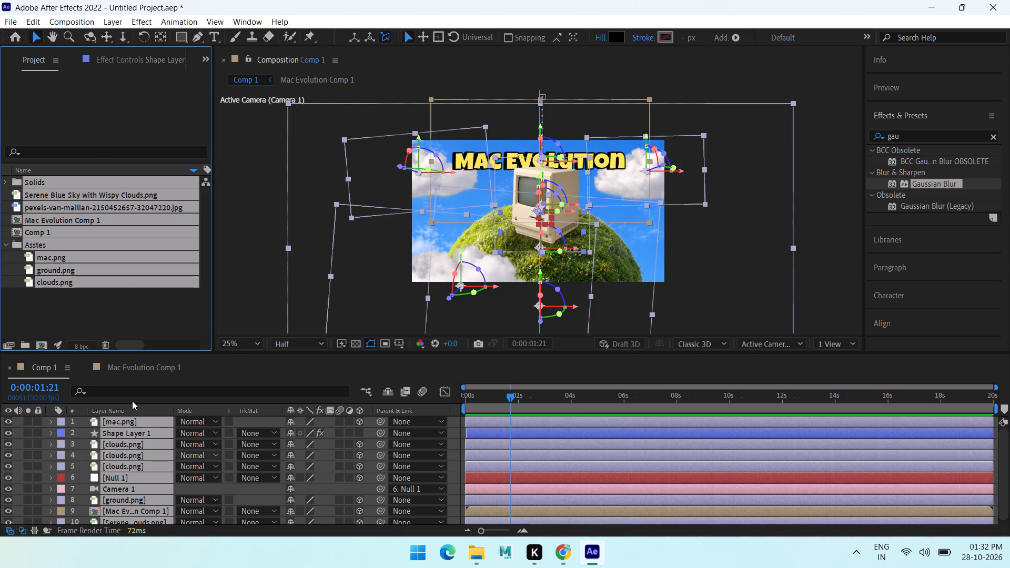
left_click(123, 290)
left_click(199, 488)
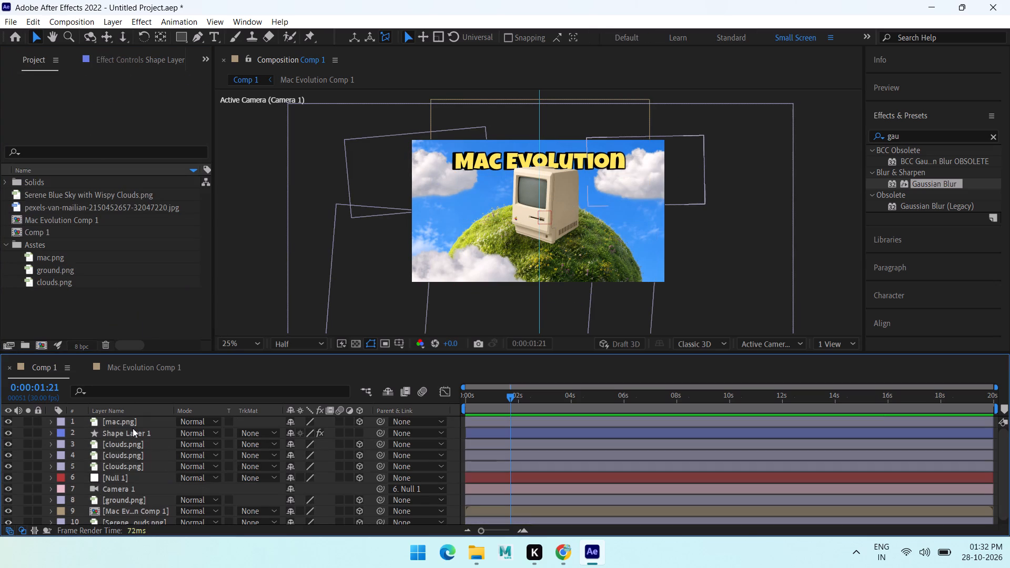
Search the effects for "curv" and apply the Color Correction Curves effect to the layer 3 clouds.png.
left_click(132, 445)
left_click(137, 469, "shift")
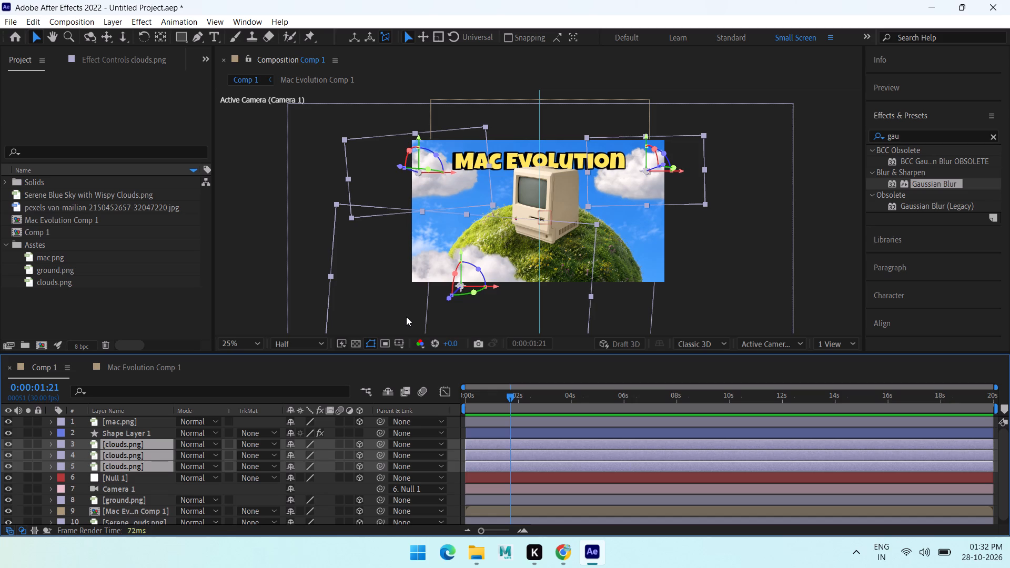
left_click_drag(917, 136, 848, 137)
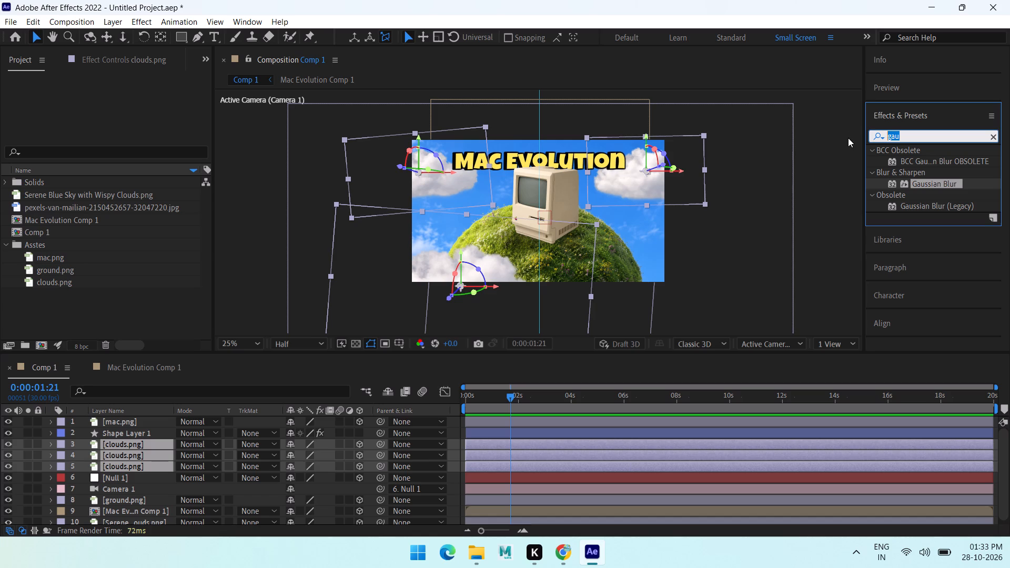
type("curv")
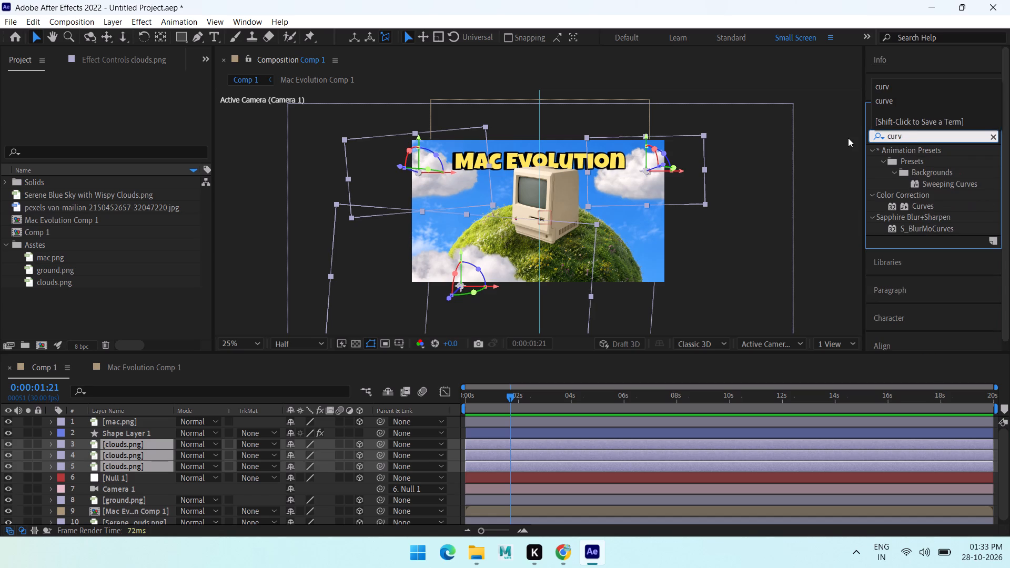
left_click_drag(915, 207, 145, 450)
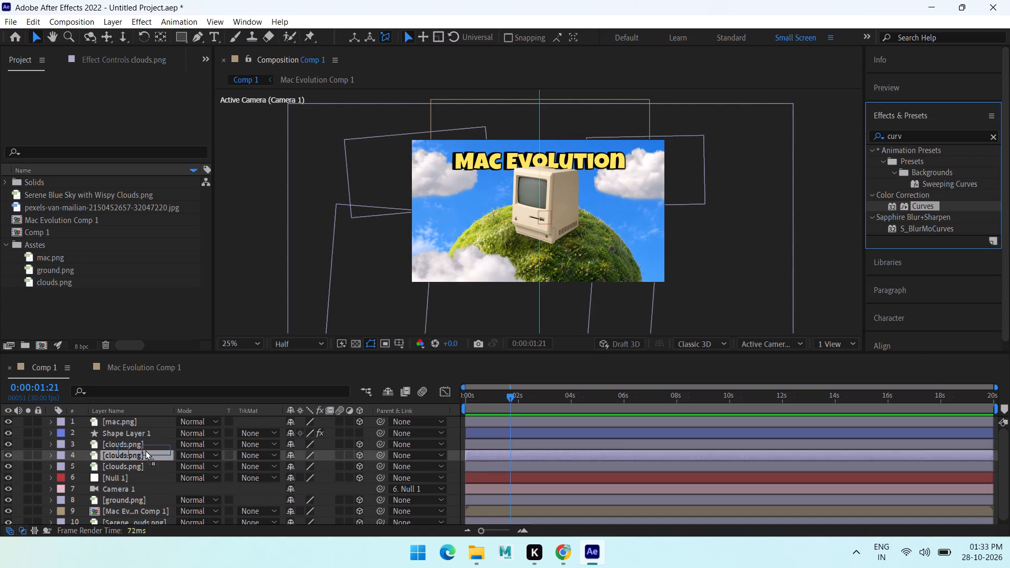
left_click_drag(145, 450, 134, 444)
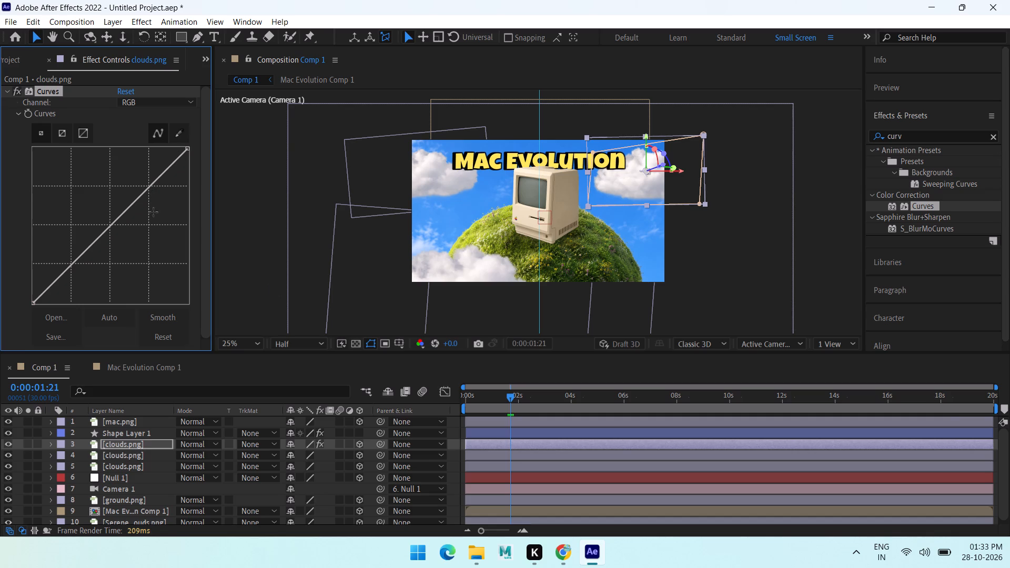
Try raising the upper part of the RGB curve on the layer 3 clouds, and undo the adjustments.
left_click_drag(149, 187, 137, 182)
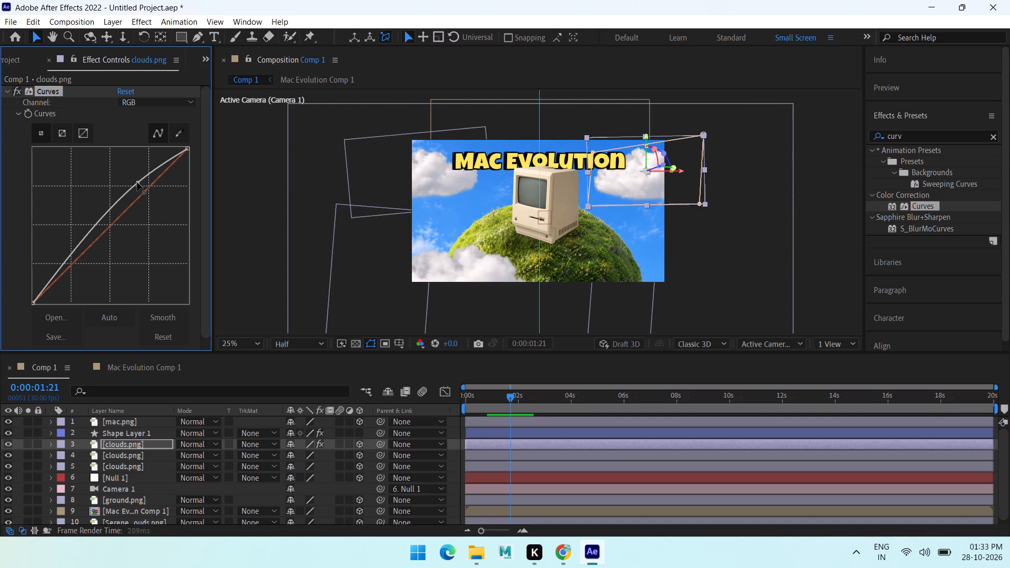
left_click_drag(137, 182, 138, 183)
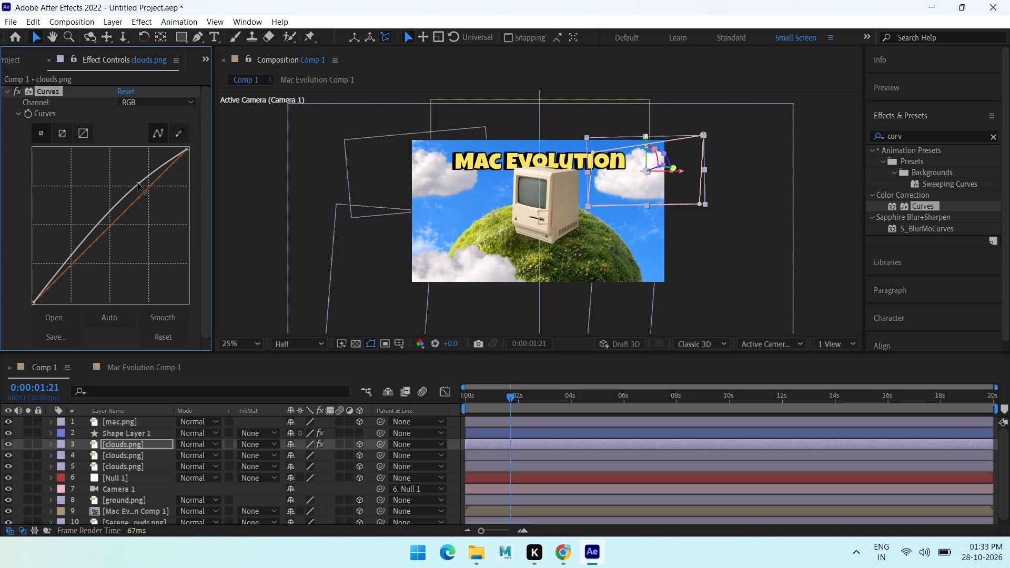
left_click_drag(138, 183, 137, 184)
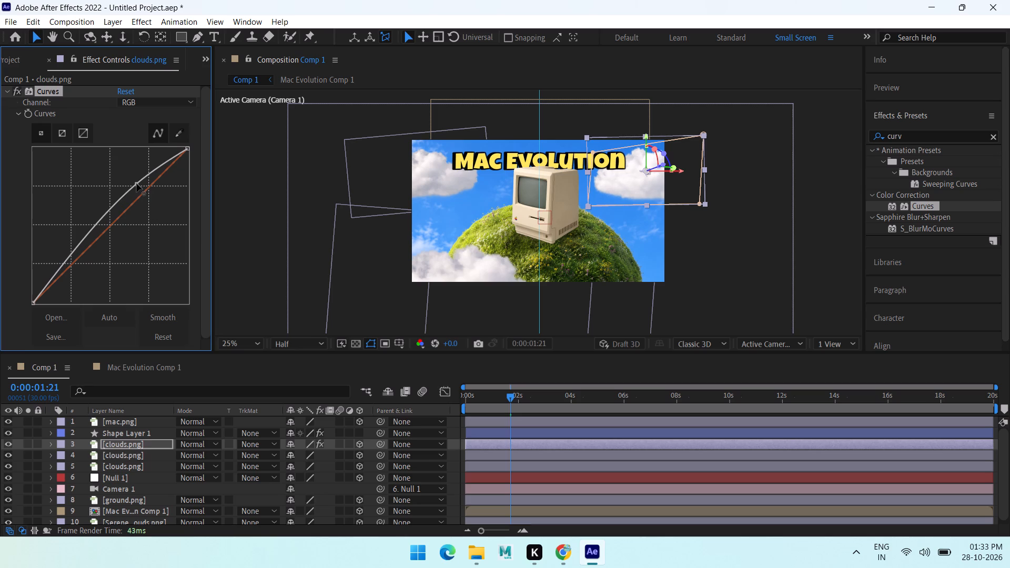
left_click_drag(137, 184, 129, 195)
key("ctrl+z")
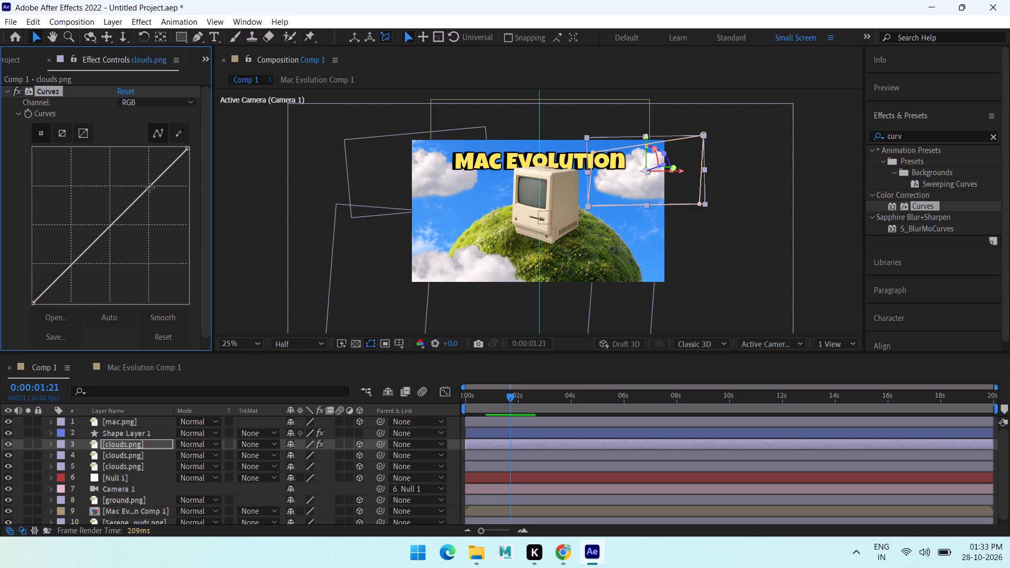
Bend the layer 3 clouds' RGB curve slightly upward at its upper quarter to brighten them.
left_click_drag(150, 187, 136, 185)
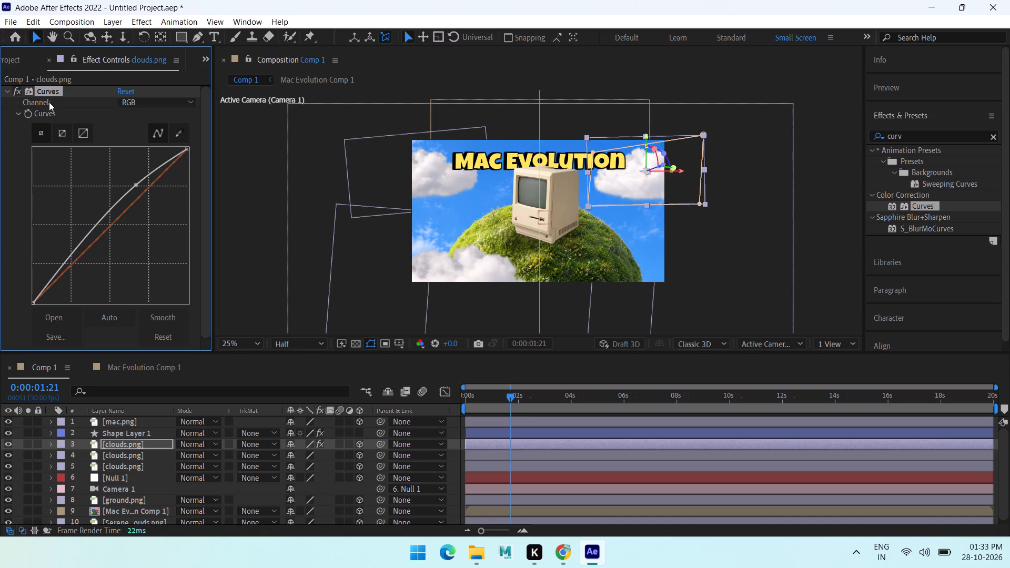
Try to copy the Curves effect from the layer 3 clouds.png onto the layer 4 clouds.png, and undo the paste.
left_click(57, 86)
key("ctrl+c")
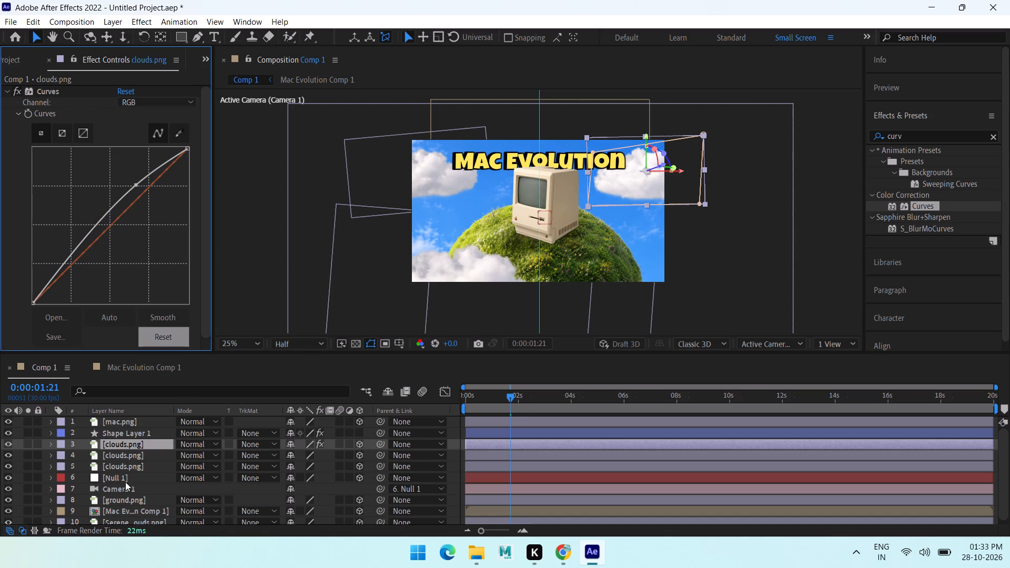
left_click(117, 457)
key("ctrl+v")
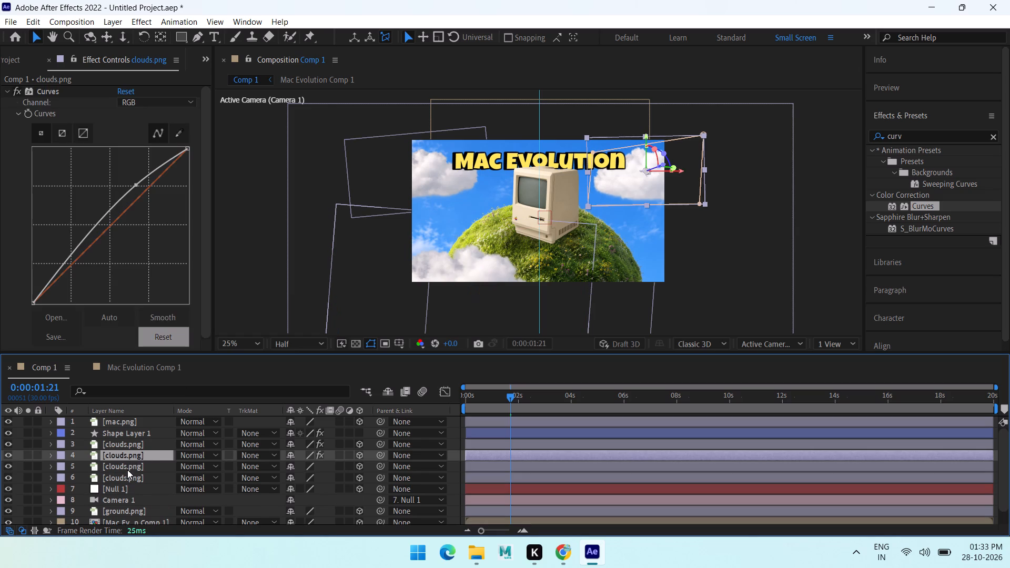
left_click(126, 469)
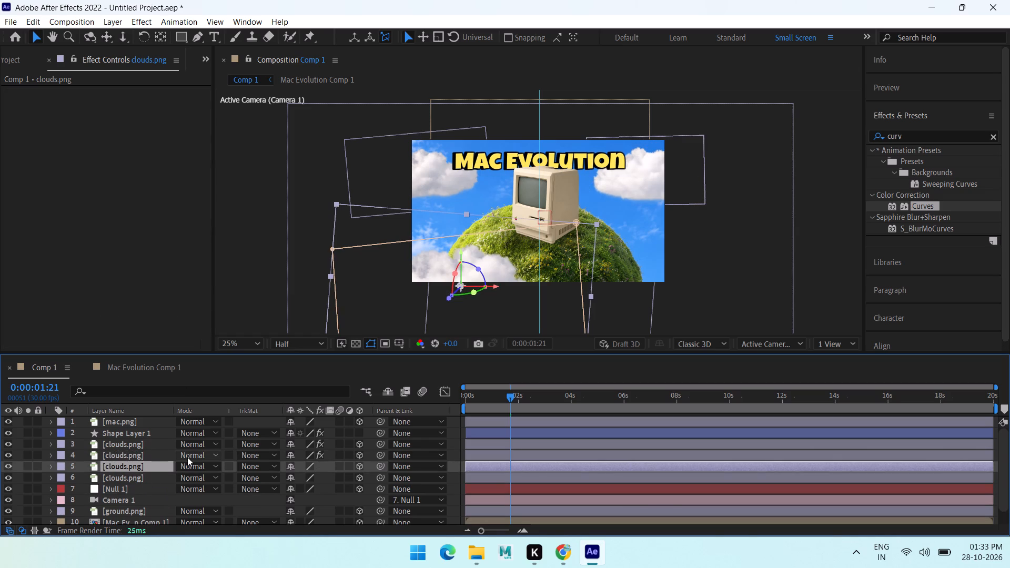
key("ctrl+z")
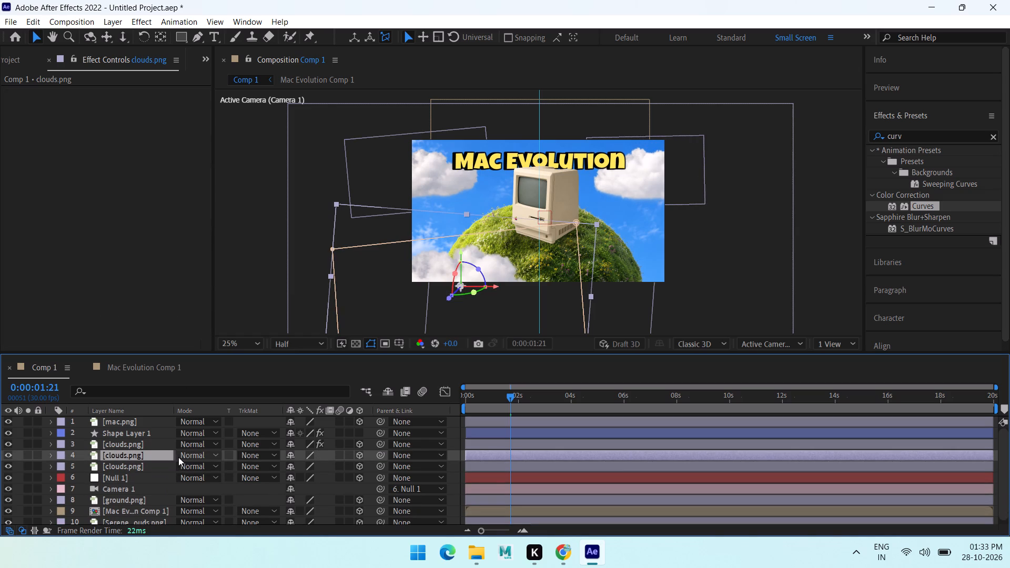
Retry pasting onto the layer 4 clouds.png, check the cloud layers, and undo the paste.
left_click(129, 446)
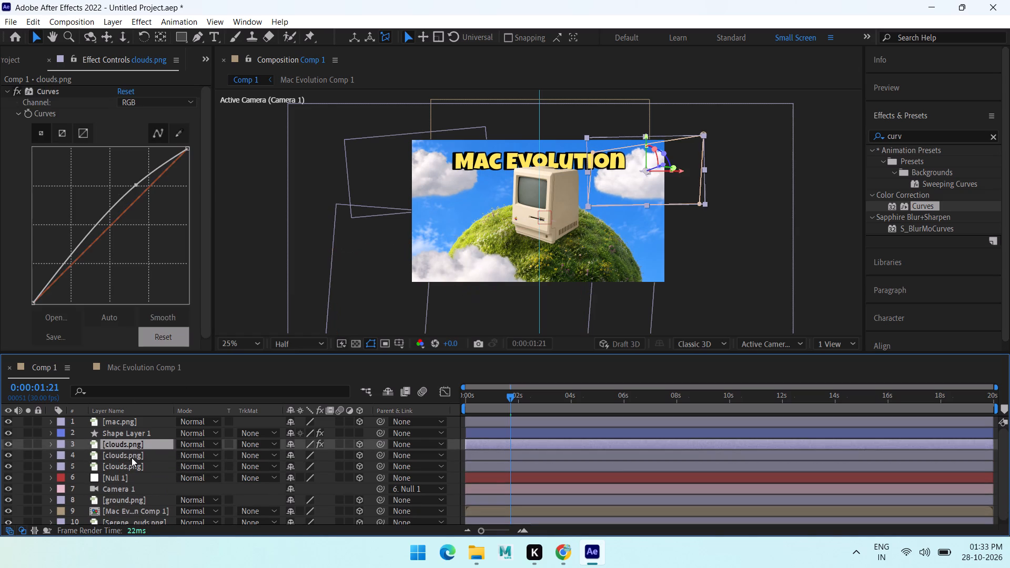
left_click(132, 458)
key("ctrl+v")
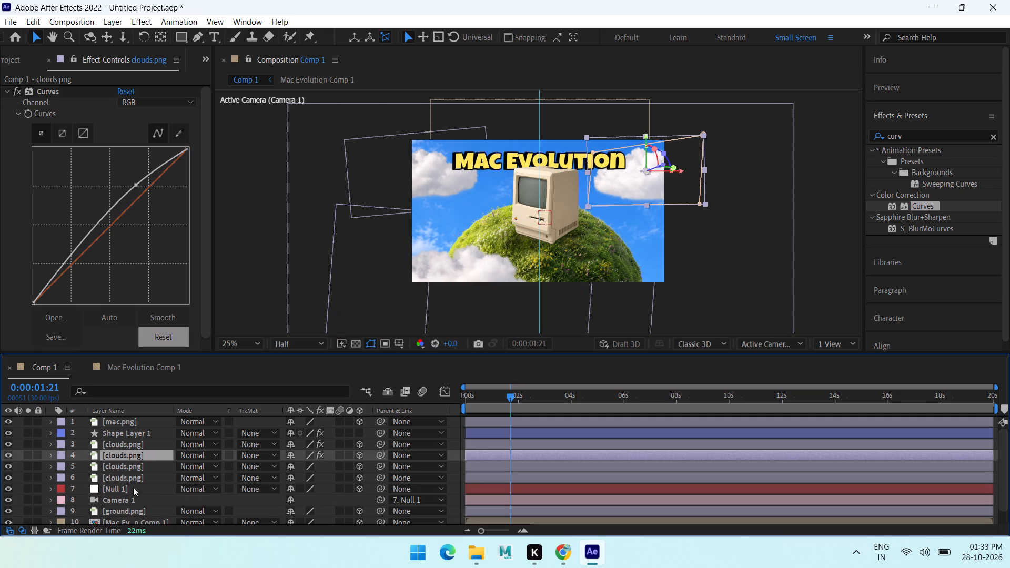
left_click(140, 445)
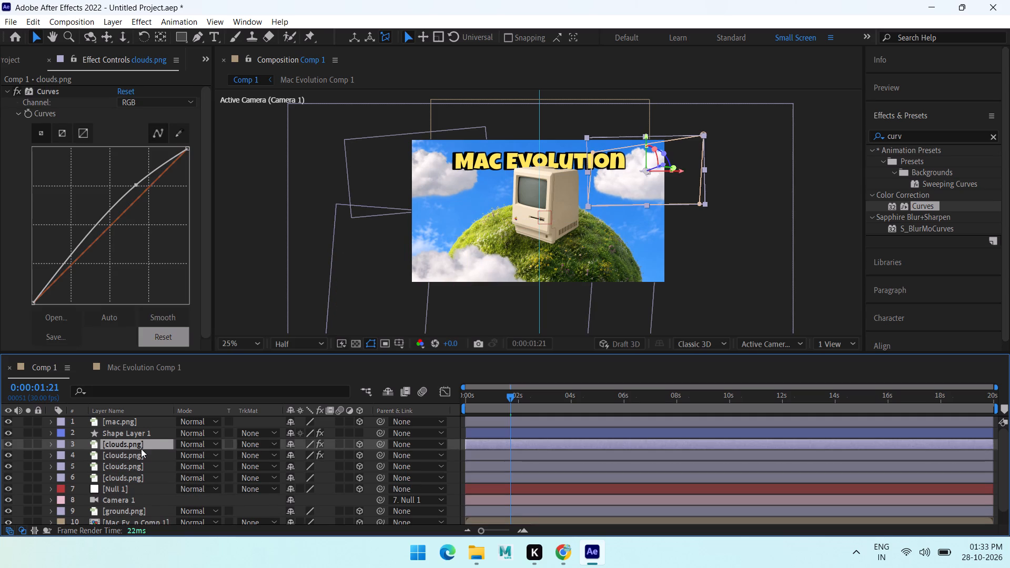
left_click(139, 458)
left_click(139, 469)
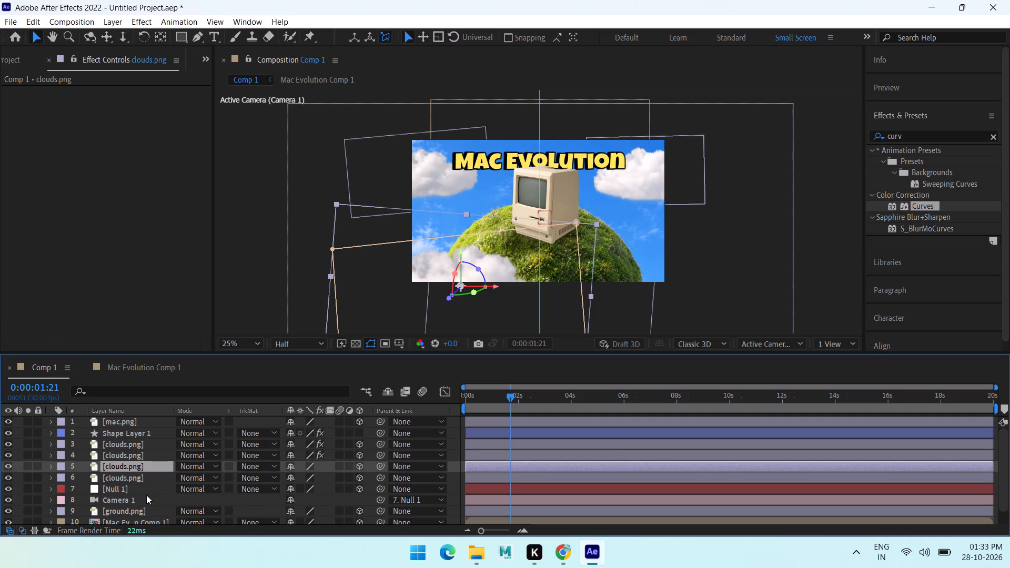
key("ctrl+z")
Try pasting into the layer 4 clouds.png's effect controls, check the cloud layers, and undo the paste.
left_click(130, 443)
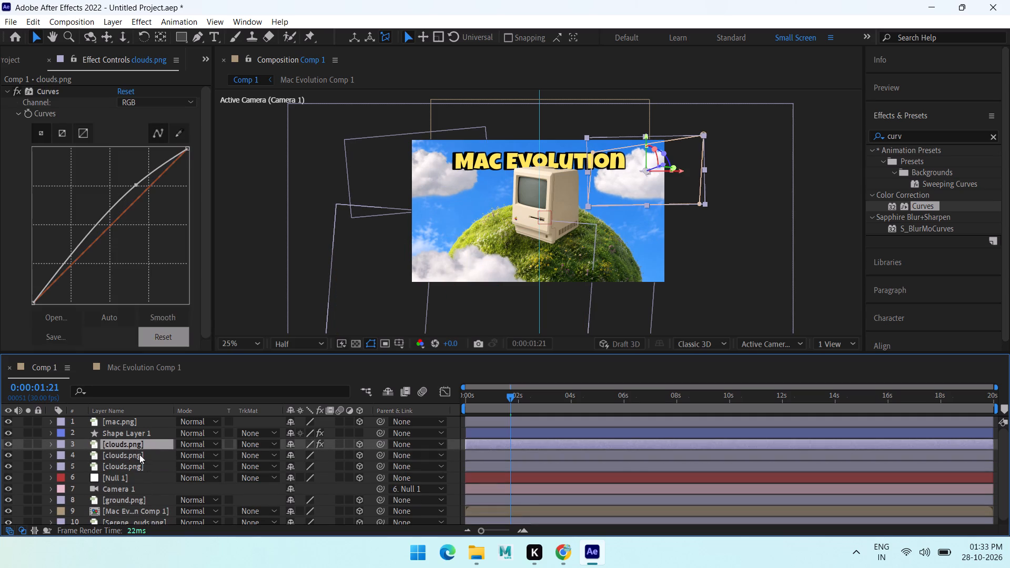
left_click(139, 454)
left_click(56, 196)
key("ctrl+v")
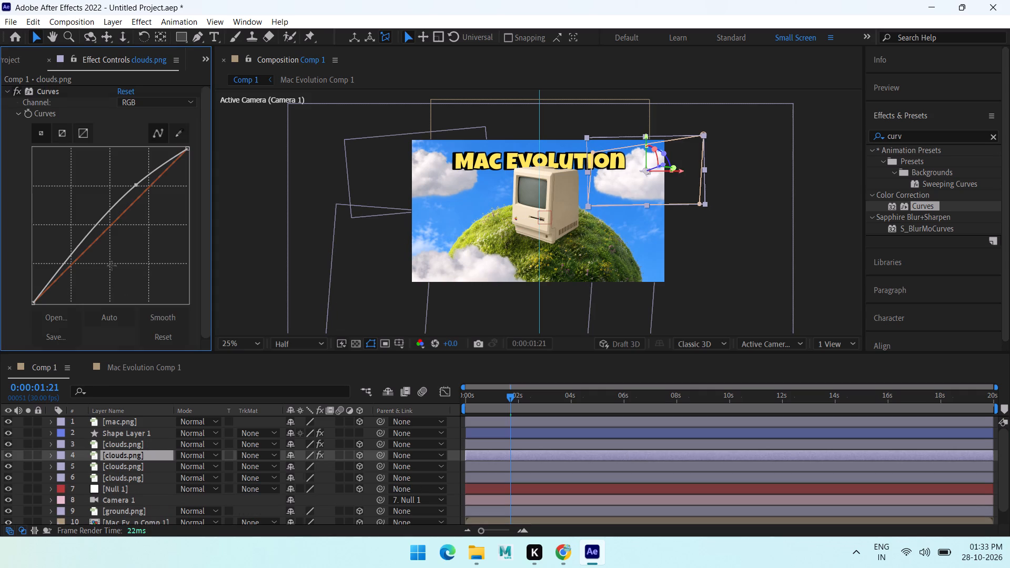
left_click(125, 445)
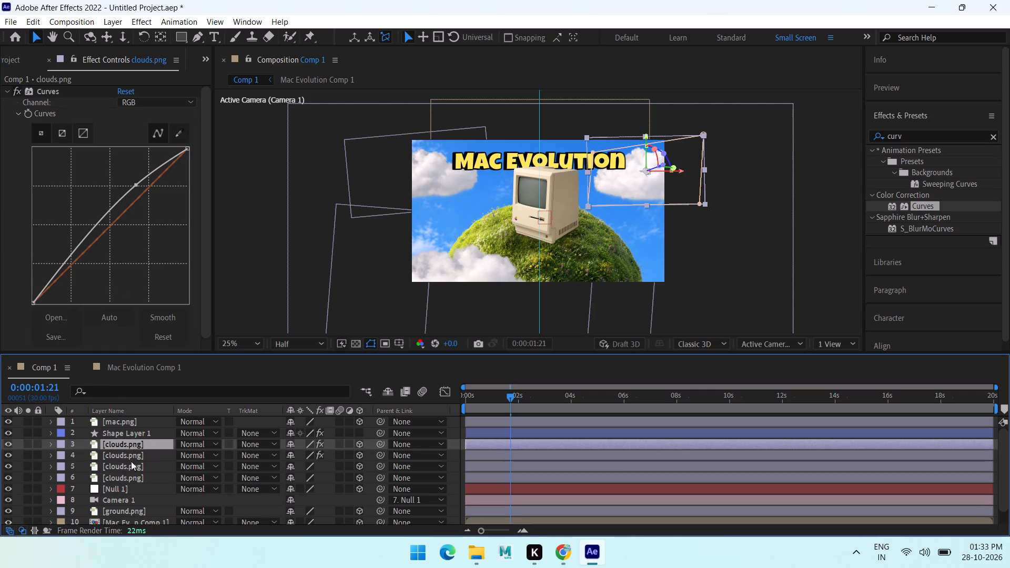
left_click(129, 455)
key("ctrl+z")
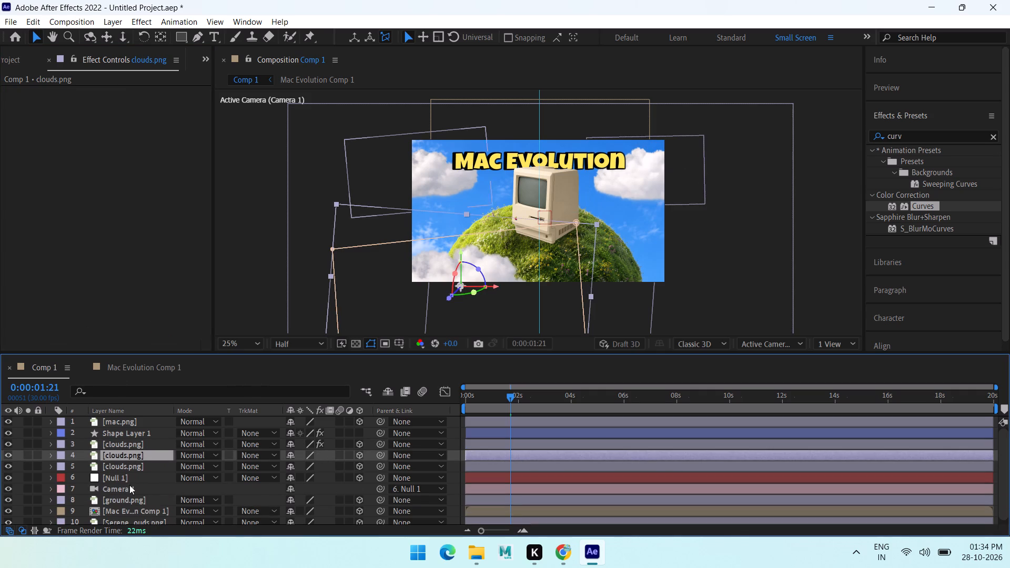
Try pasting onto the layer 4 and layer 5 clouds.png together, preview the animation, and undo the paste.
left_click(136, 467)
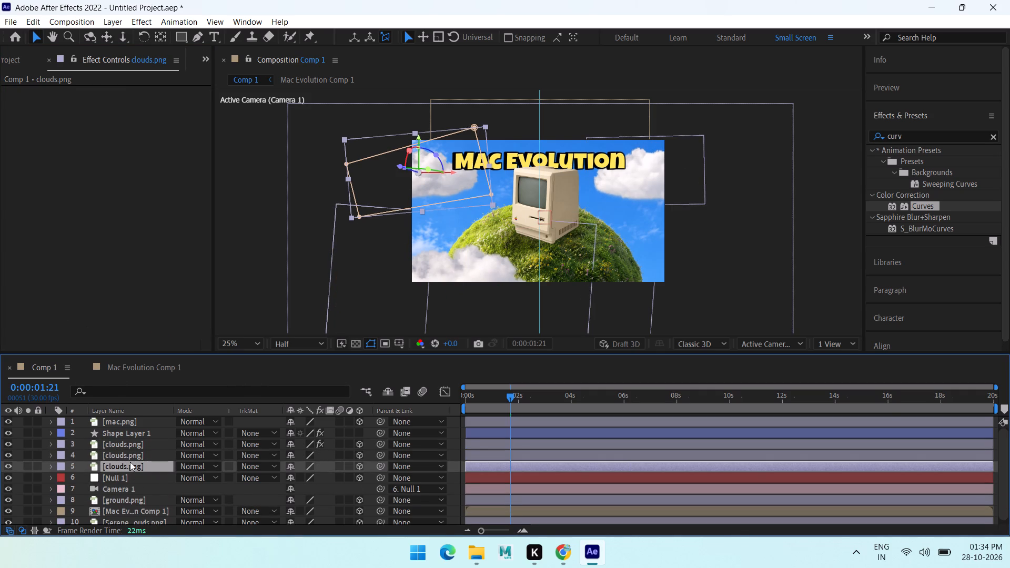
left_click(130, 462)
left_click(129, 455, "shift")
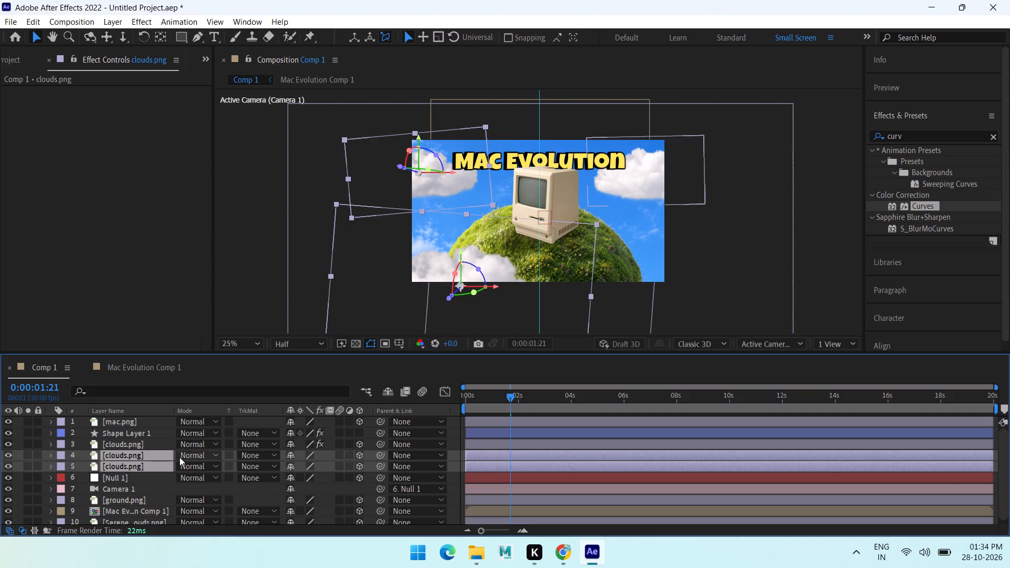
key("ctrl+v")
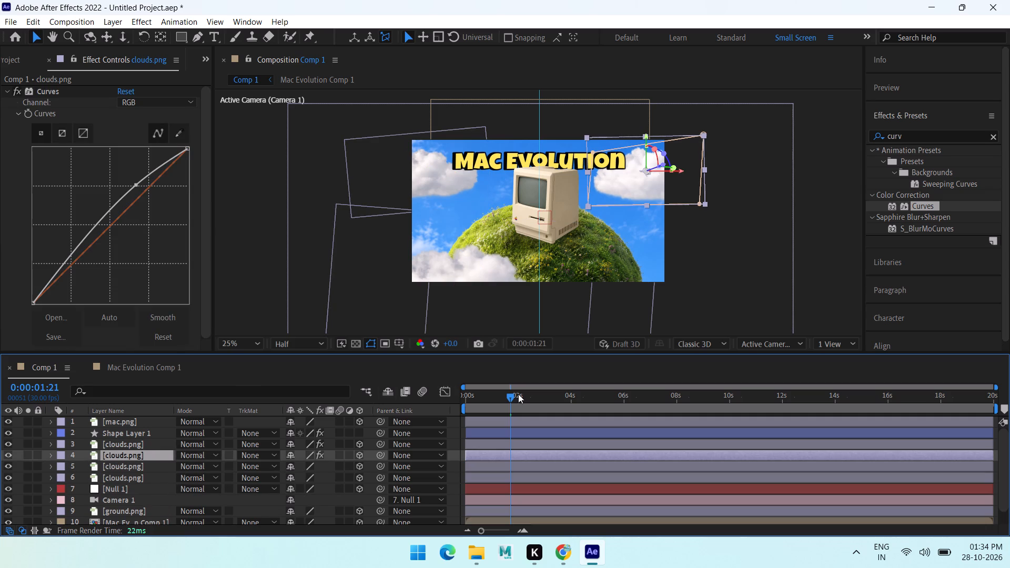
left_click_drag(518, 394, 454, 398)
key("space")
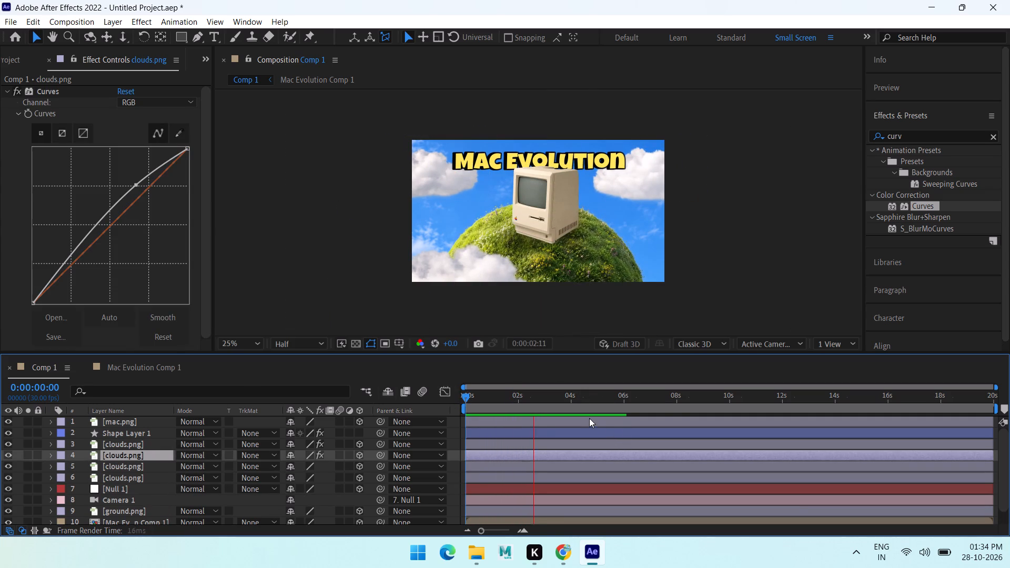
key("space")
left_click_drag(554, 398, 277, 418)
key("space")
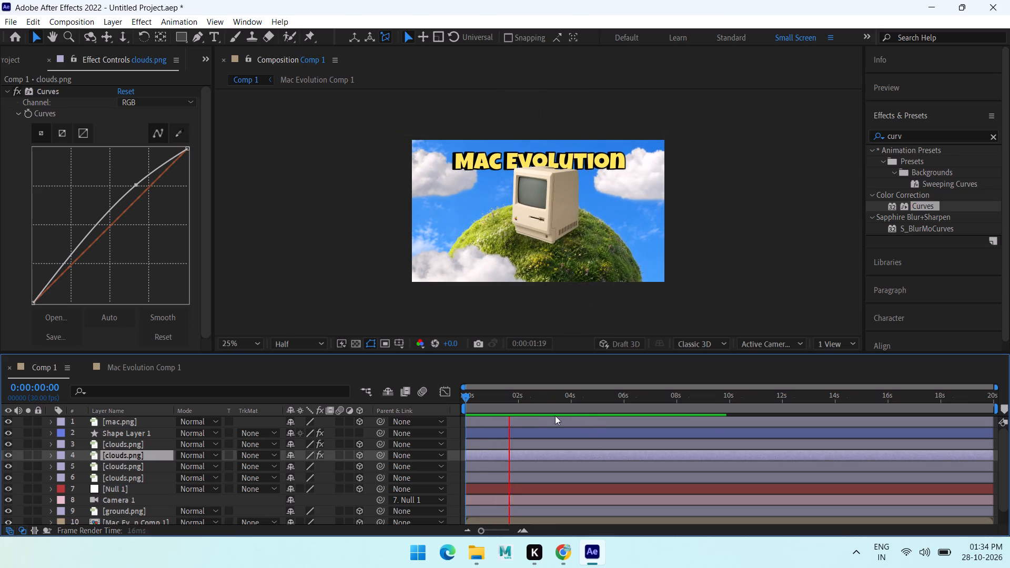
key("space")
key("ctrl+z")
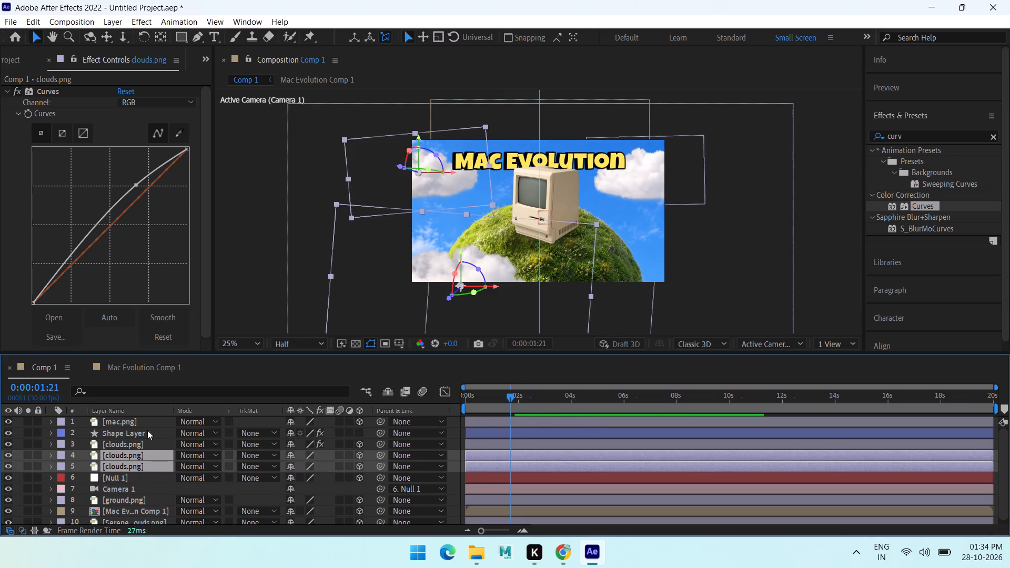
Reveal the layer 3 clouds.png's Position keyframes and preview the cloud drift from the start and from about 14 seconds.
left_click(142, 454)
left_click(149, 444)
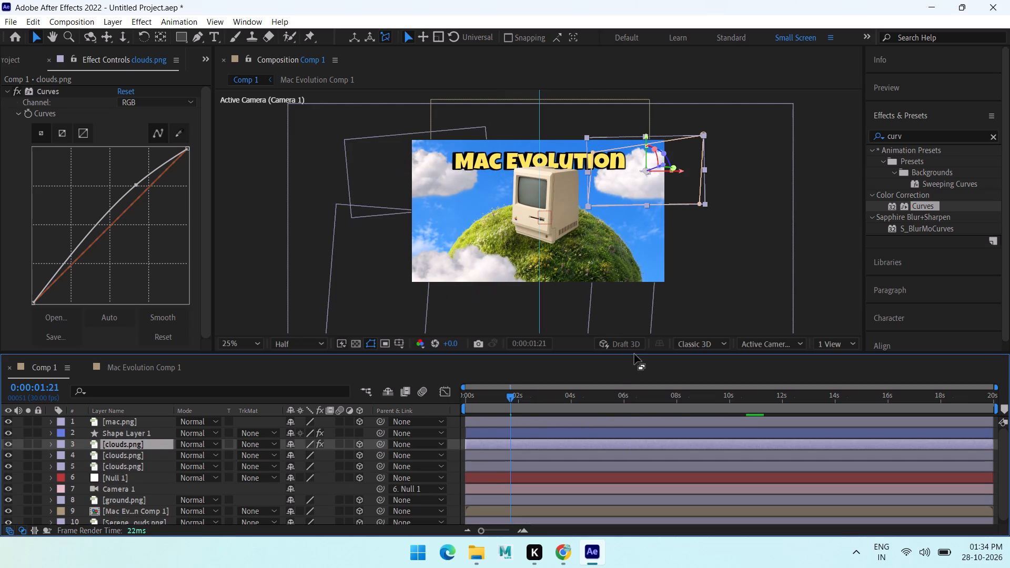
key("u")
left_click_drag(508, 399, 462, 405)
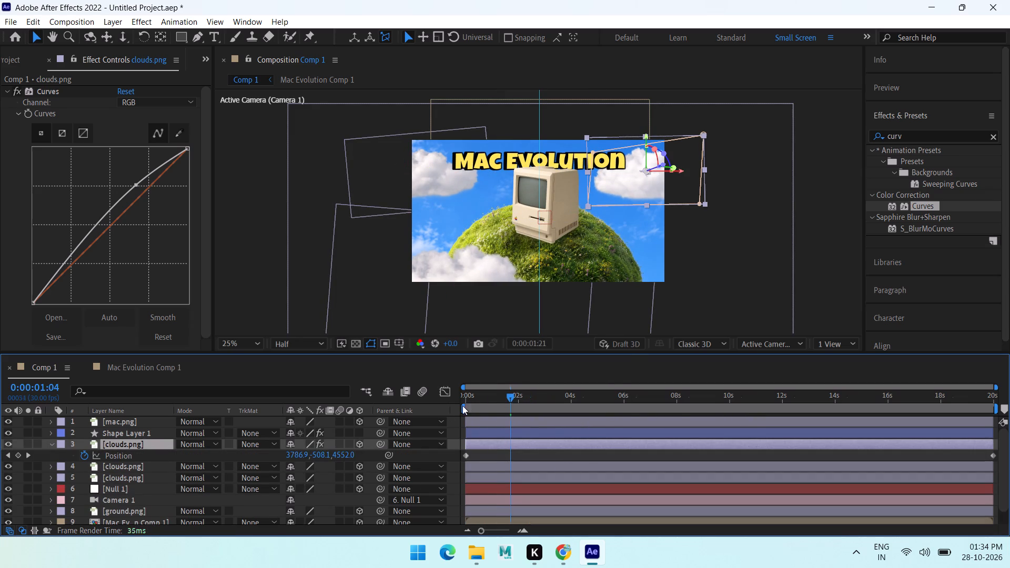
left_click_drag(462, 405, 38, 420)
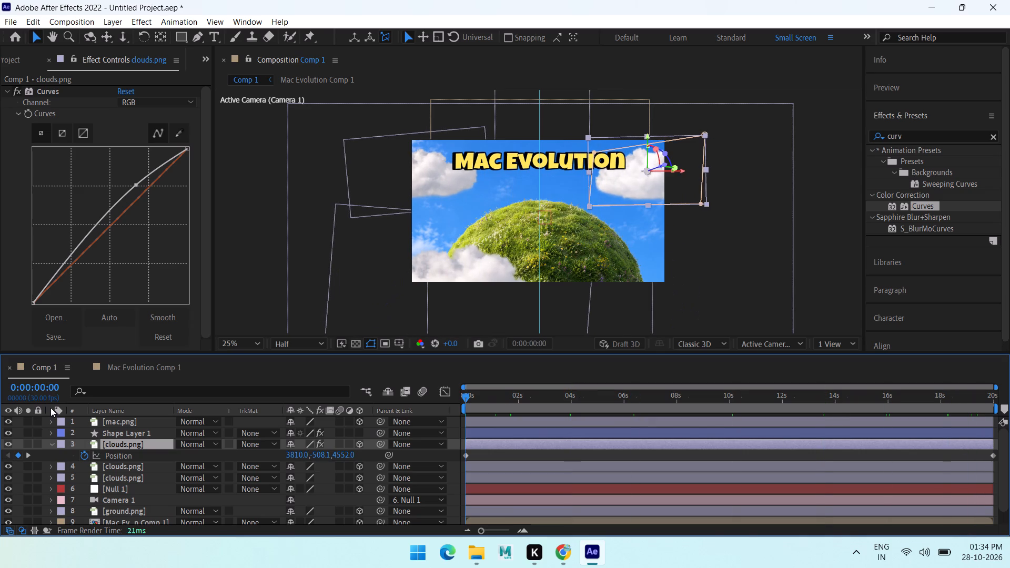
key("space")
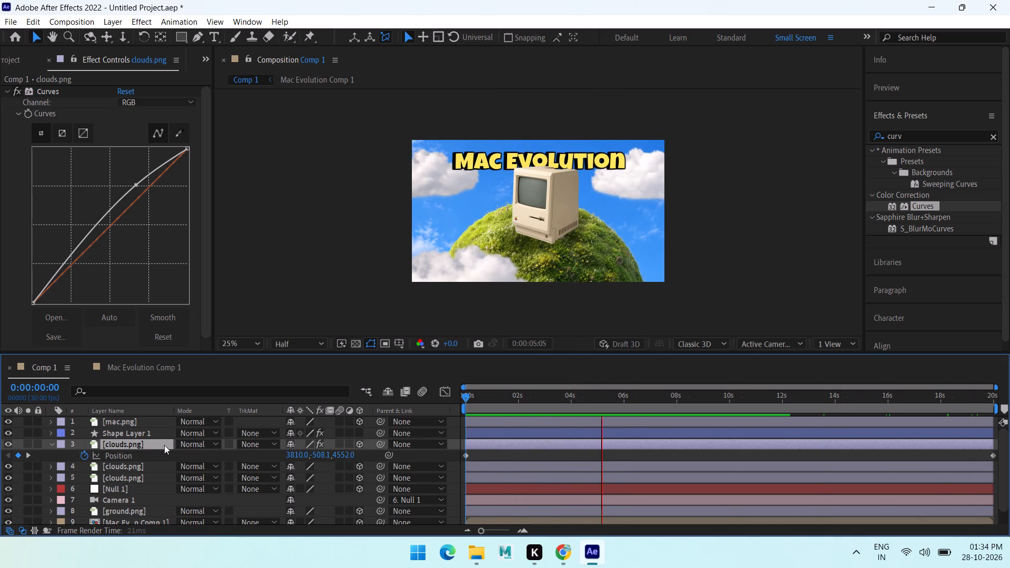
key("w")
key("v")
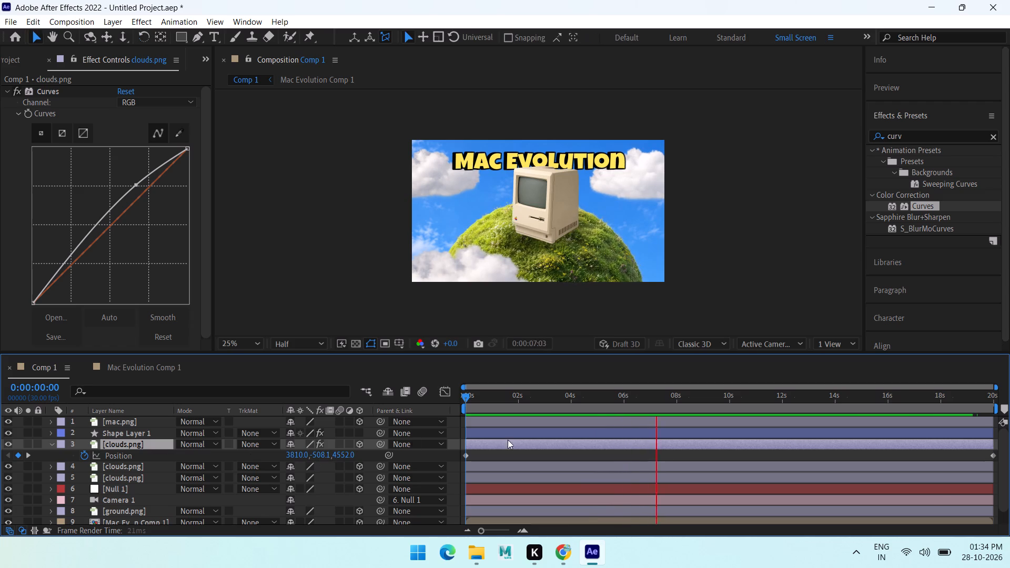
key("space")
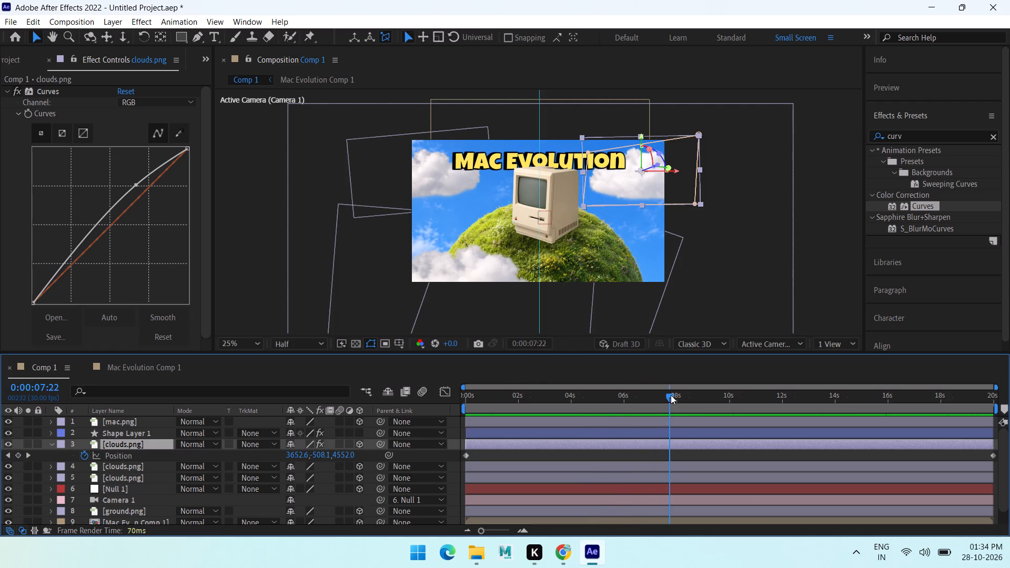
left_click_drag(671, 395, 849, 419)
key("space")
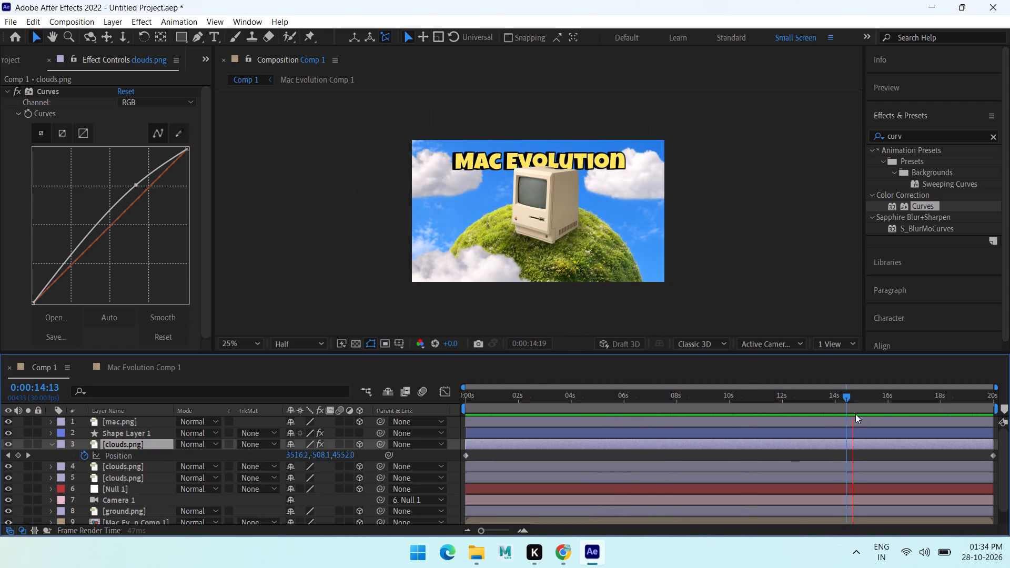
key("space")
left_click_drag(871, 392, 760, 393)
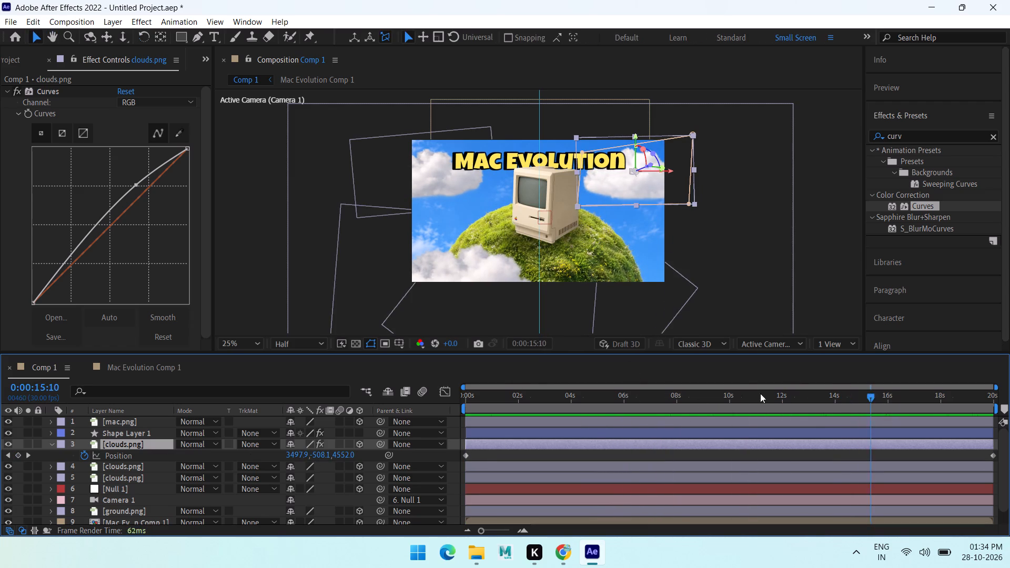
left_click_drag(760, 393, 414, 404)
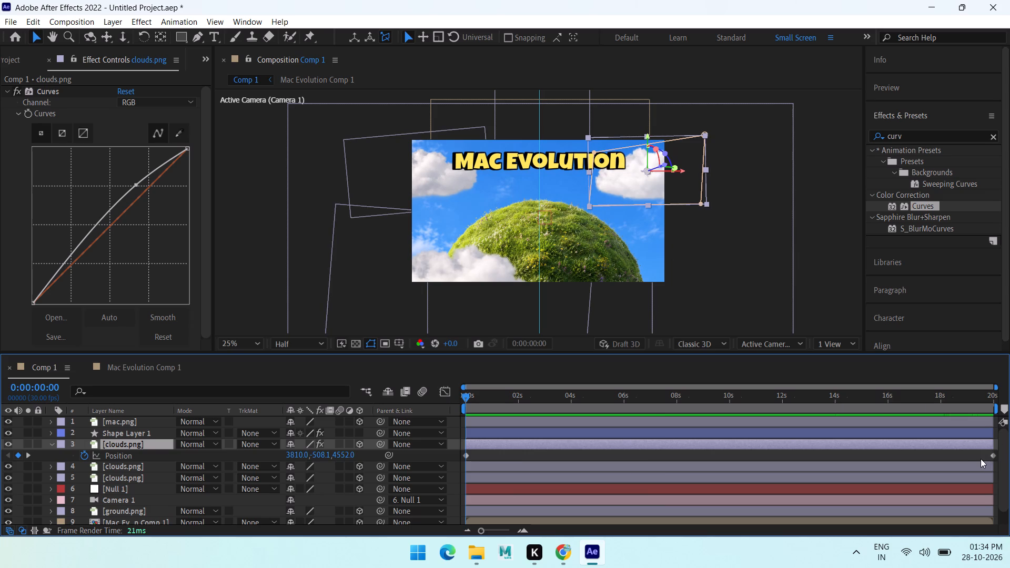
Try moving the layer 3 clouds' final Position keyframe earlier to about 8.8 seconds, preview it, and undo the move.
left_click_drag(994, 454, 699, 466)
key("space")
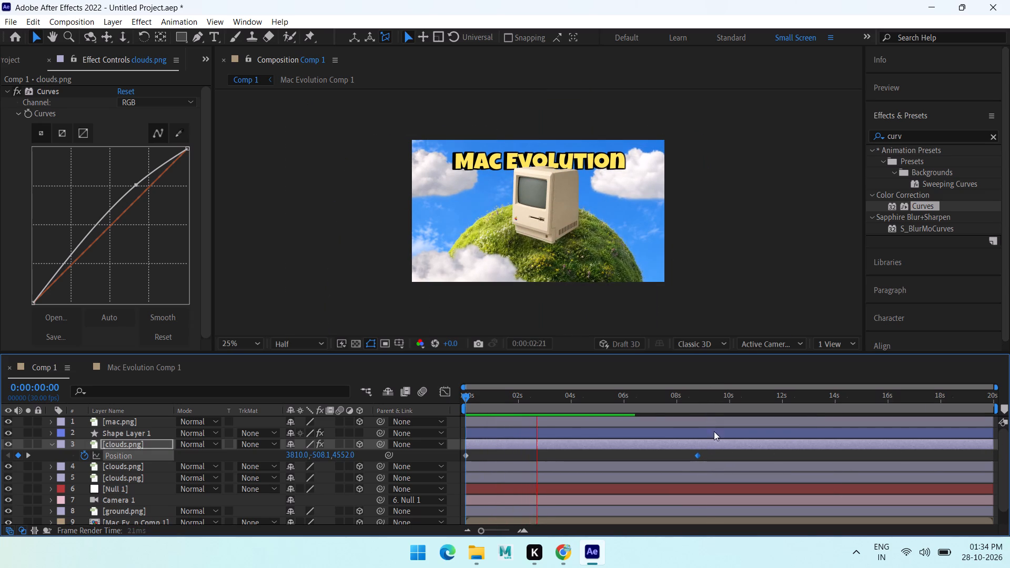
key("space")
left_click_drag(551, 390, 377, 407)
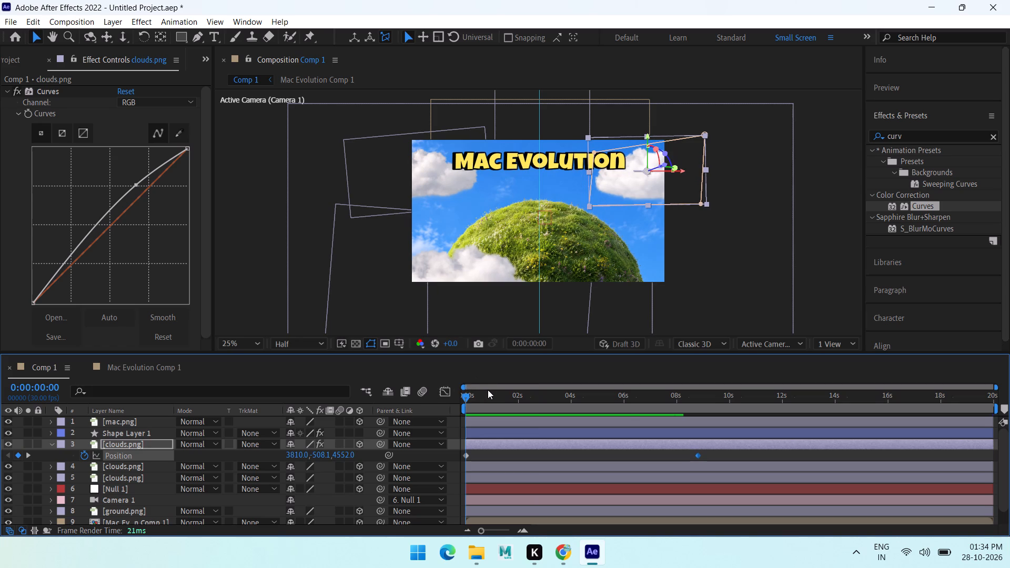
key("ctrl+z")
Undo the layer 3 clouds' curve bend and copy its Curves effect onto the layer 4 and layer 5 clouds.png.
key("ctrl+z")
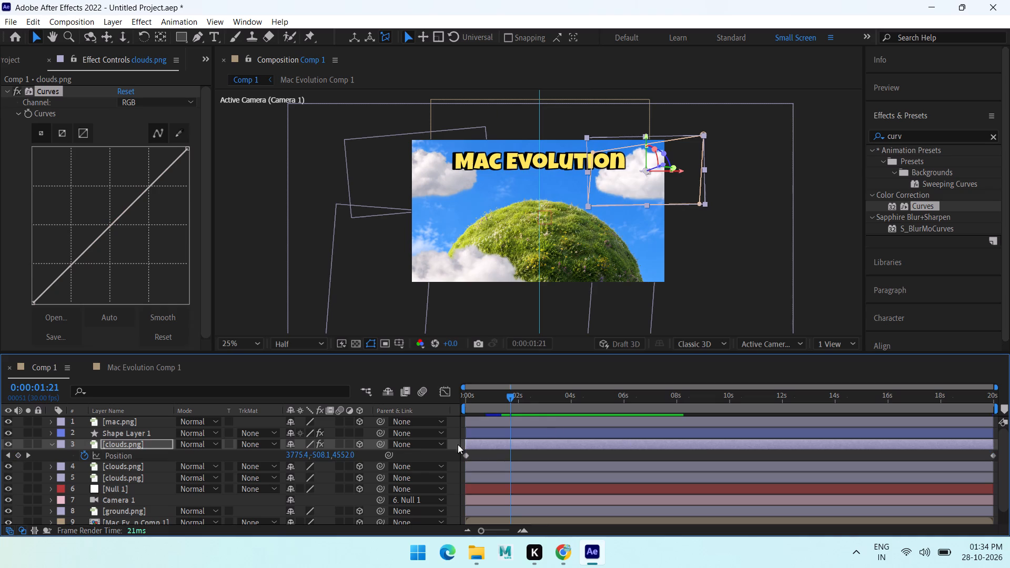
left_click(126, 470)
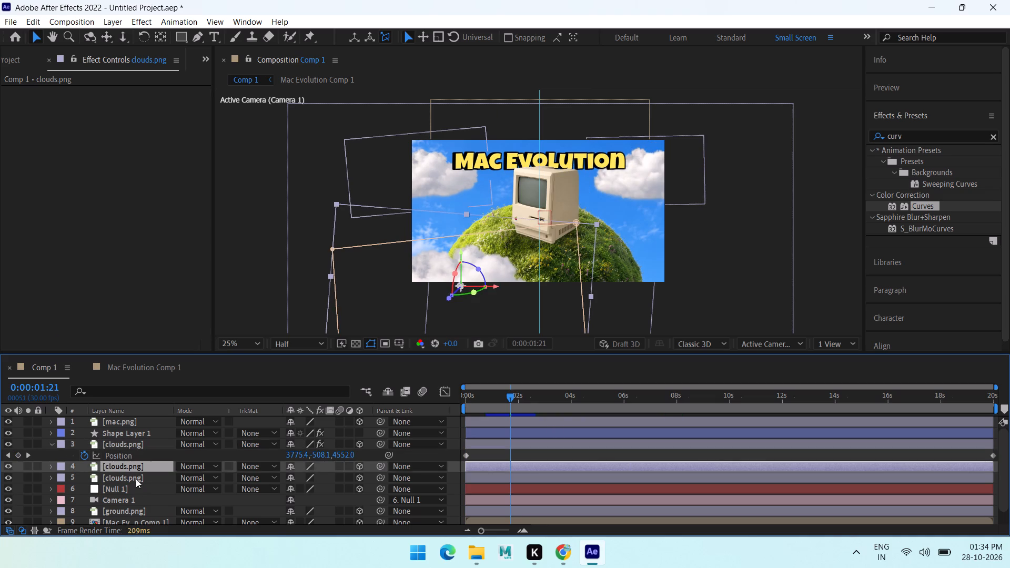
left_click(131, 441)
left_click(52, 89)
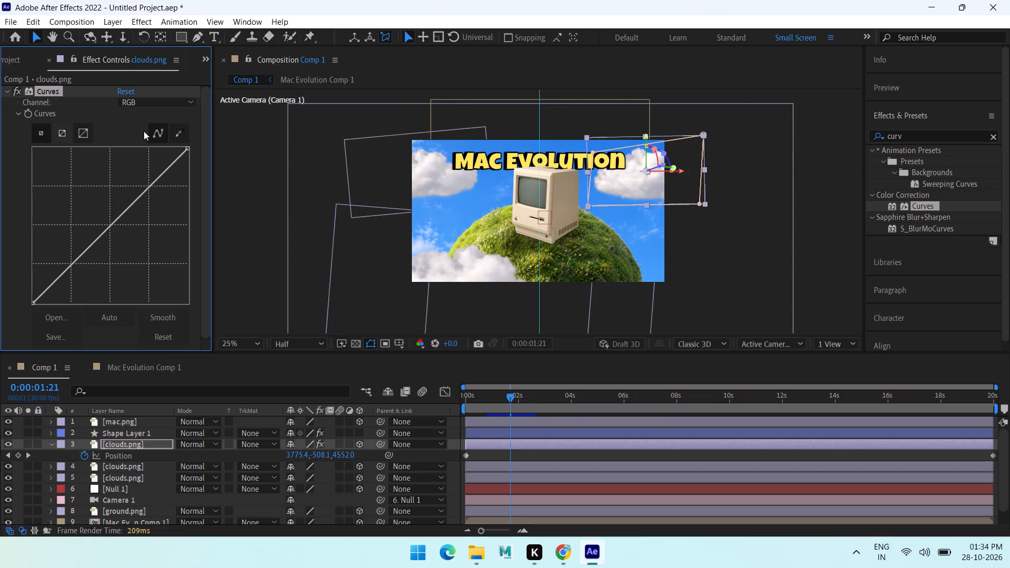
key("ctrl+c")
left_click(135, 469)
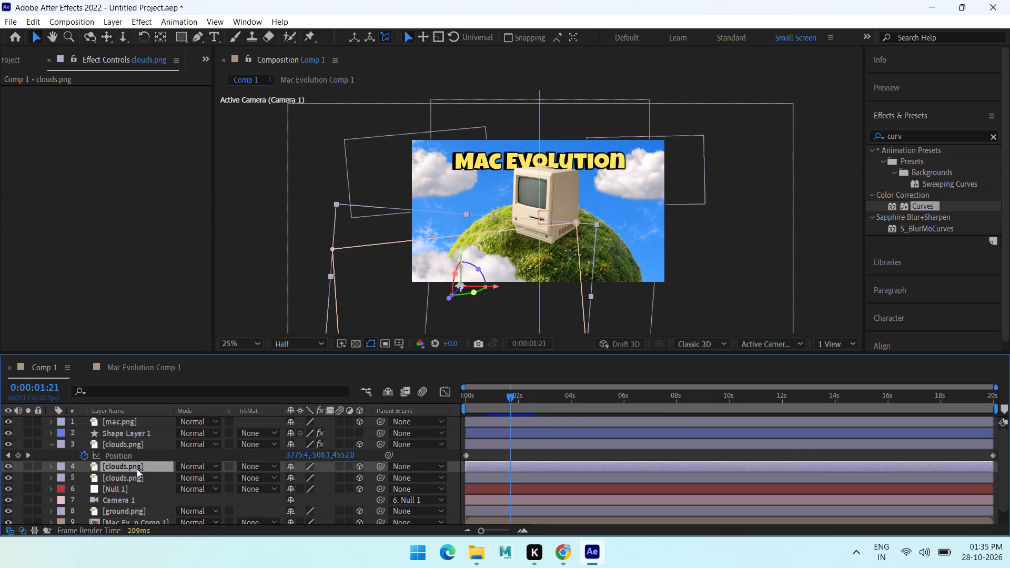
key("ctrl+v")
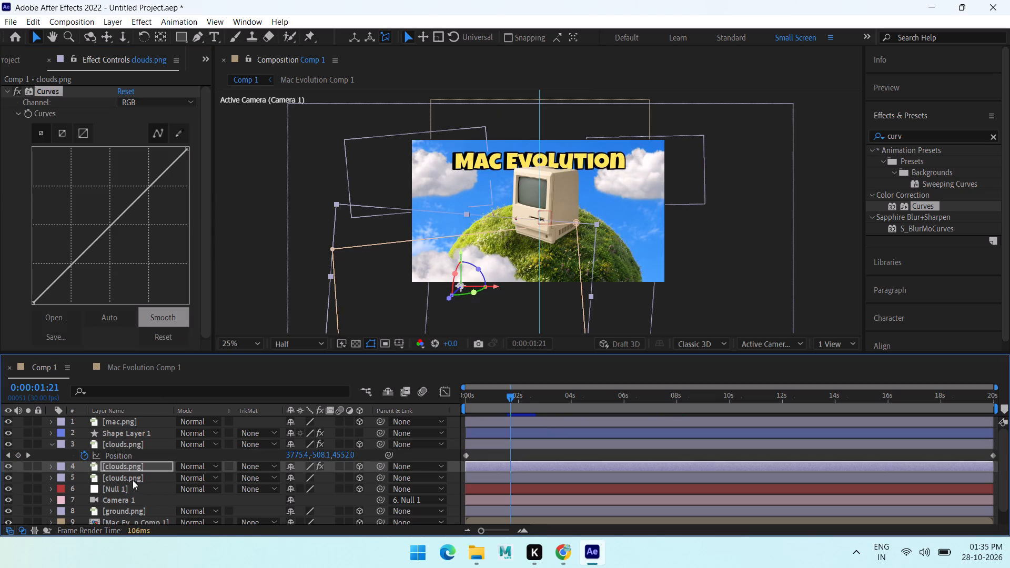
left_click(133, 480)
key("ctrl+v")
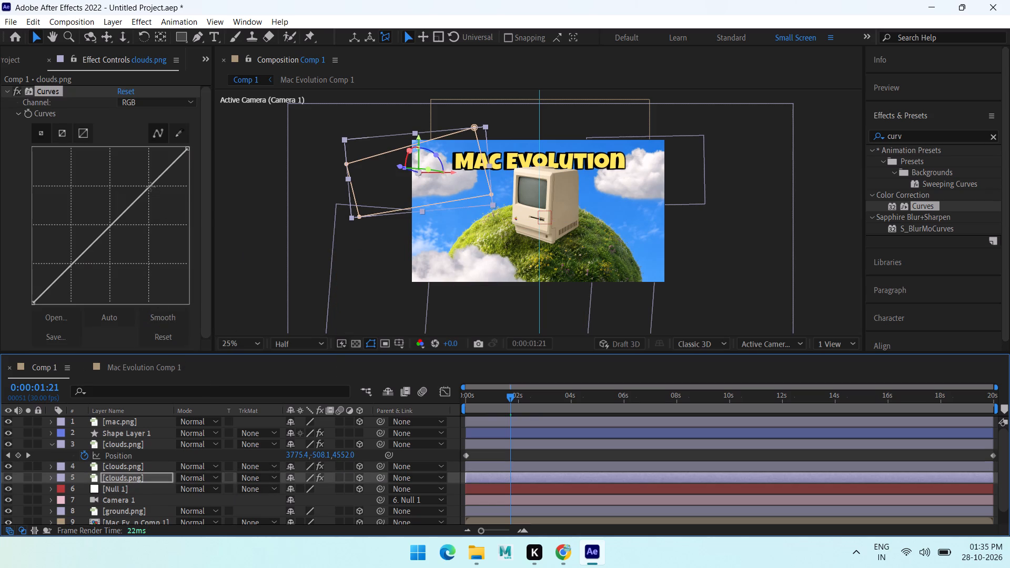
Bend the RGB curves of the layer 5 and layer 4 clouds.png upward at the upper quarter, and preview the brightened clouds.
left_click_drag(150, 187, 133, 185)
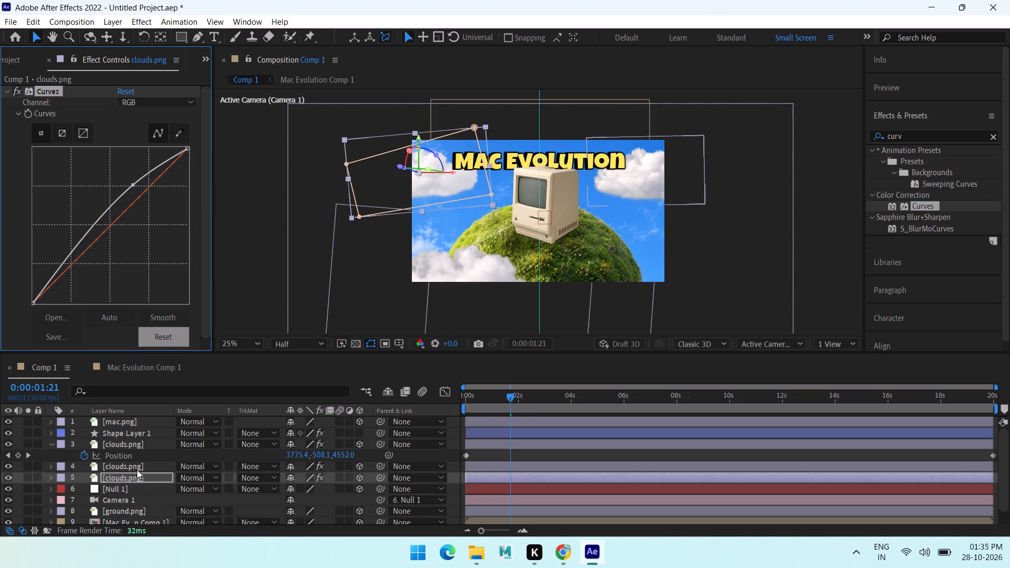
left_click(137, 469)
left_click(145, 186)
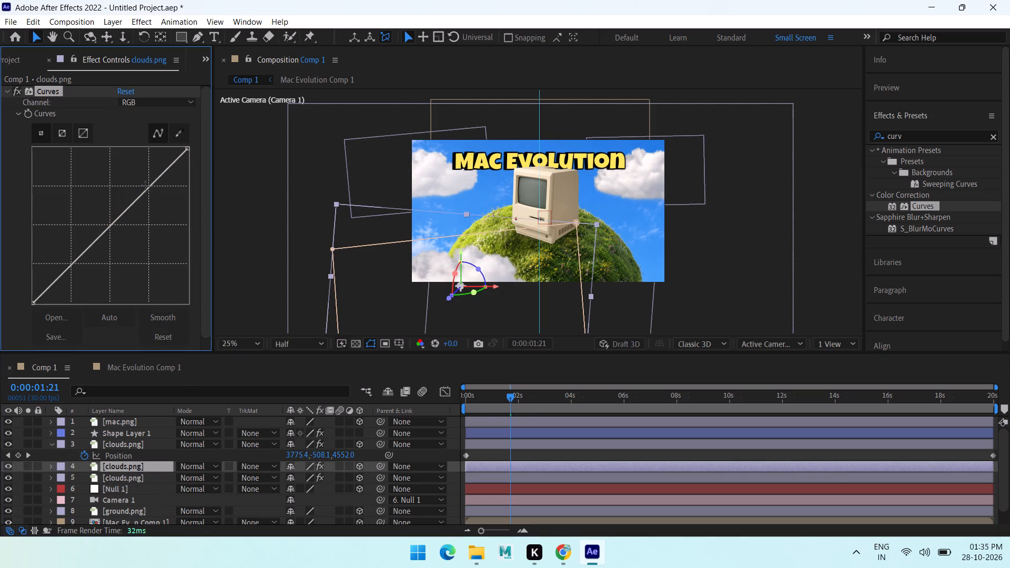
left_click_drag(140, 186, 135, 186)
key("ctrl+z")
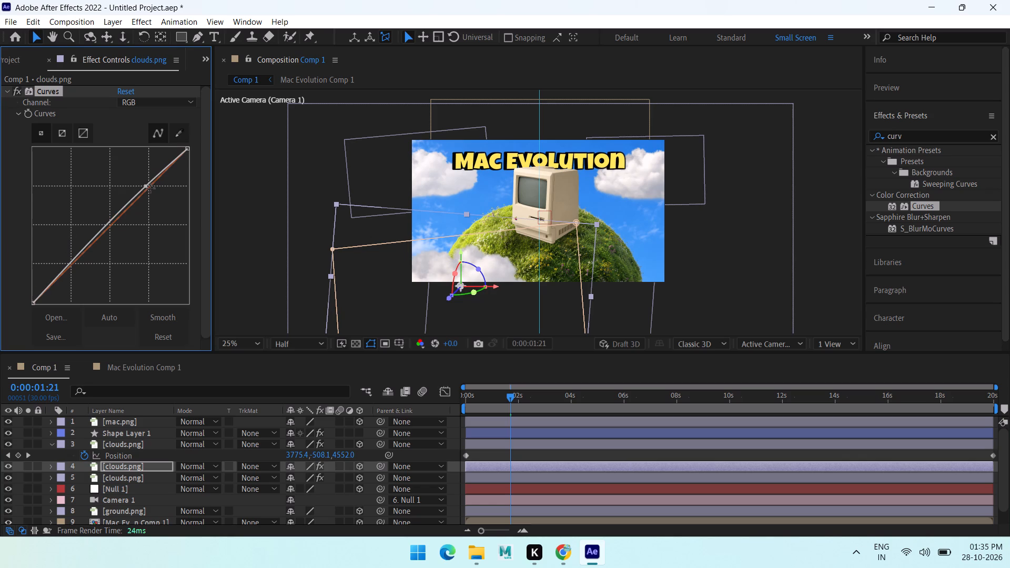
left_click_drag(147, 186, 133, 185)
left_click(248, 280)
key("space")
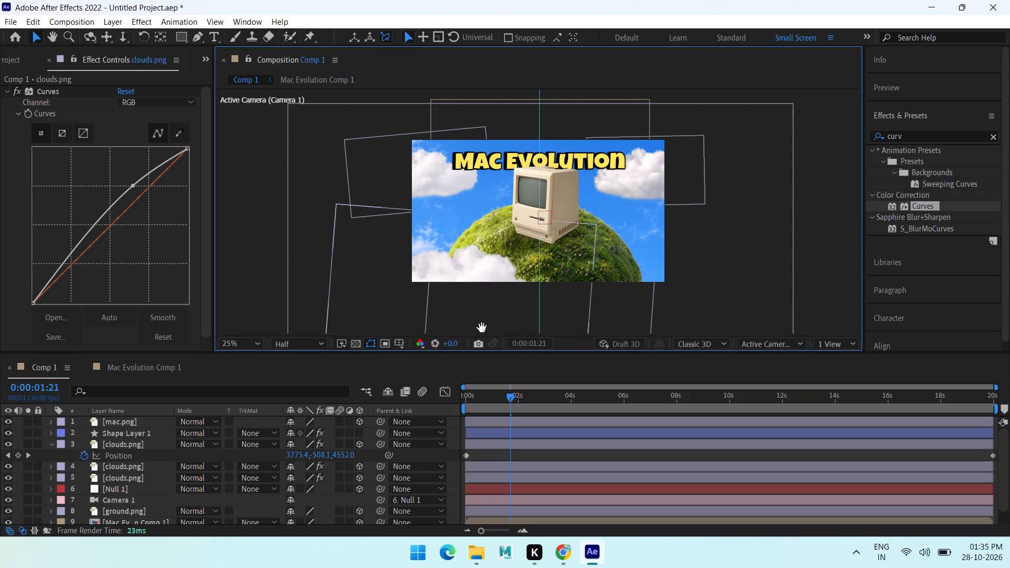
key("space")
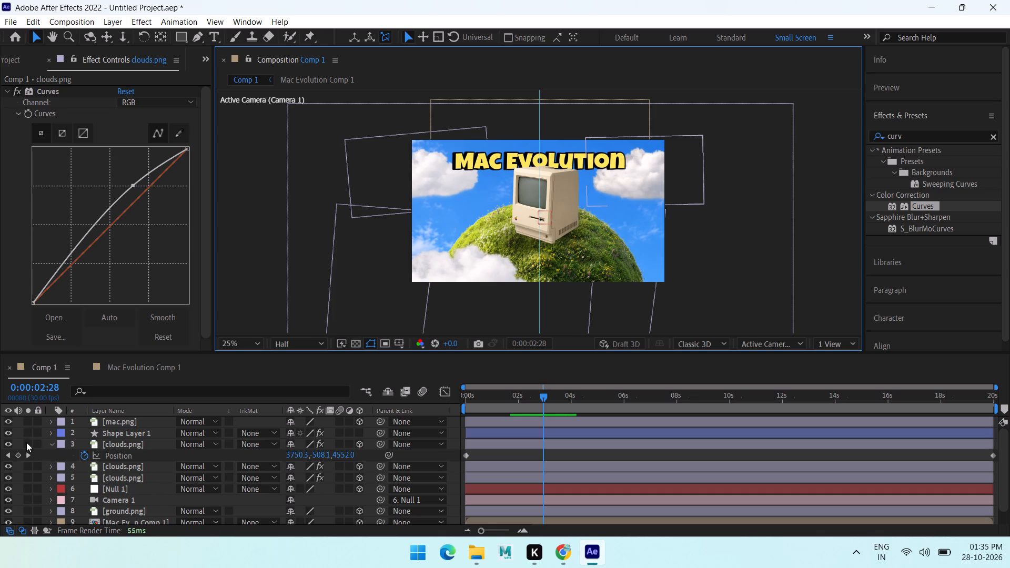
Add a Position keyframe to Null 1 at 0:00:00:00 and set its Z position to -500.
left_click(50, 445)
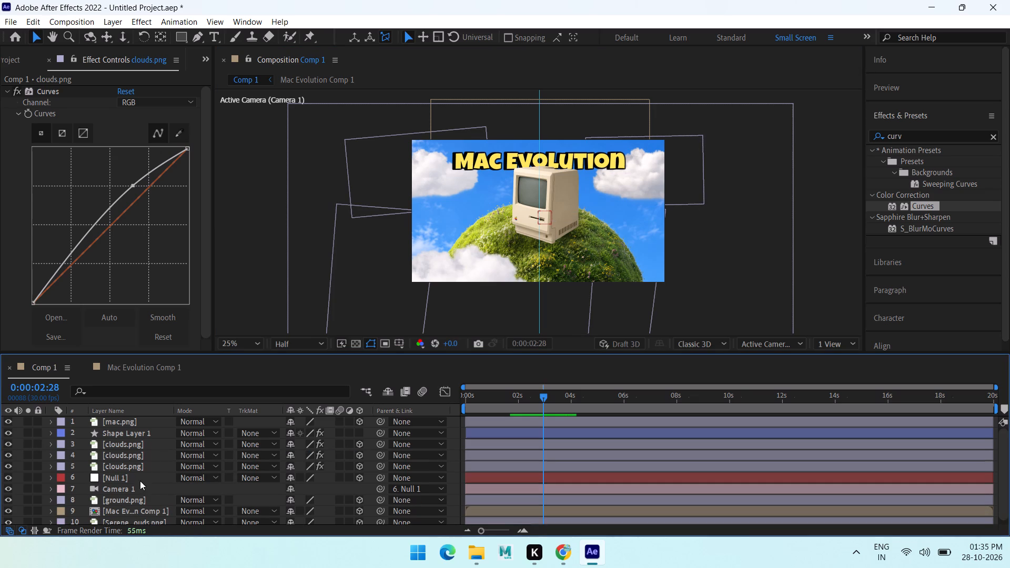
left_click(127, 476)
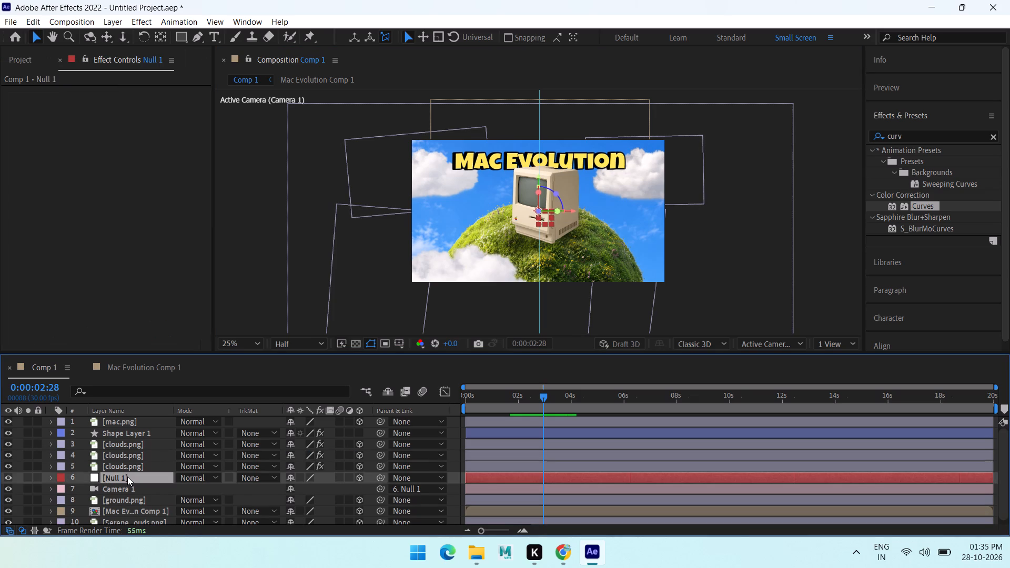
key("p")
scroll(126, 478, "down", 2)
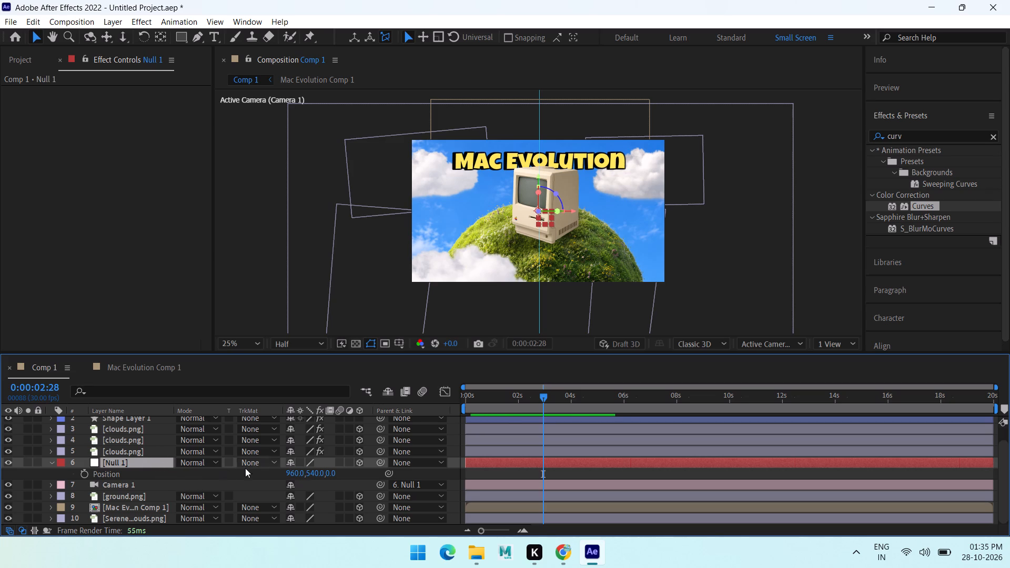
left_click_drag(540, 391, 359, 438)
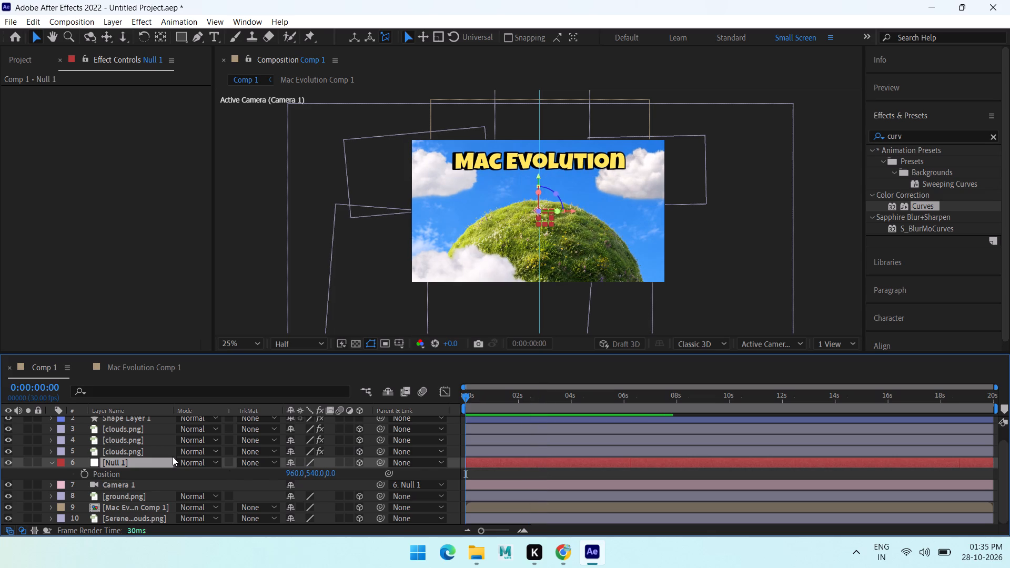
left_click(87, 474)
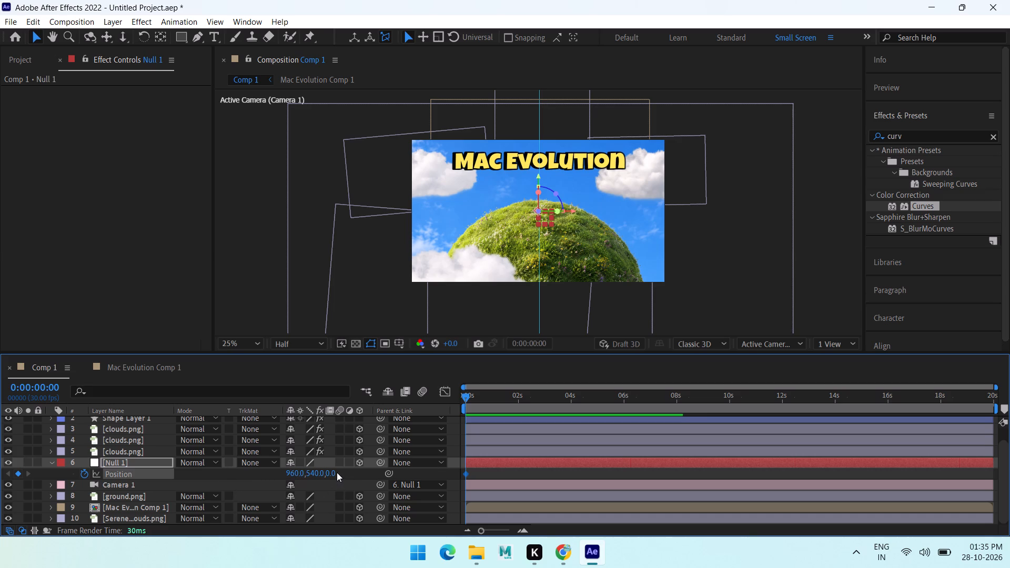
left_click_drag(330, 472, 50, 482)
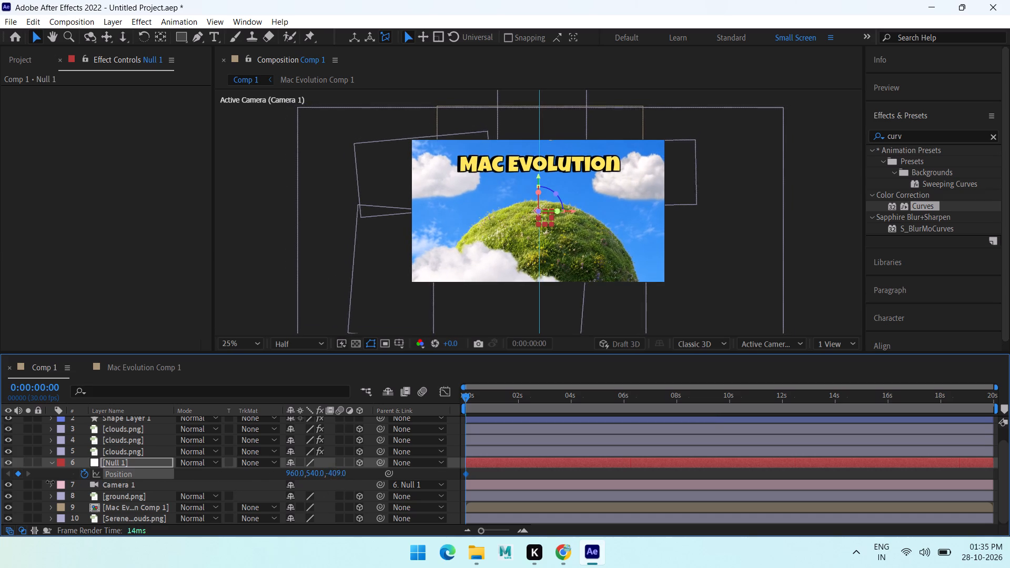
left_click_drag(50, 482, 0, 472)
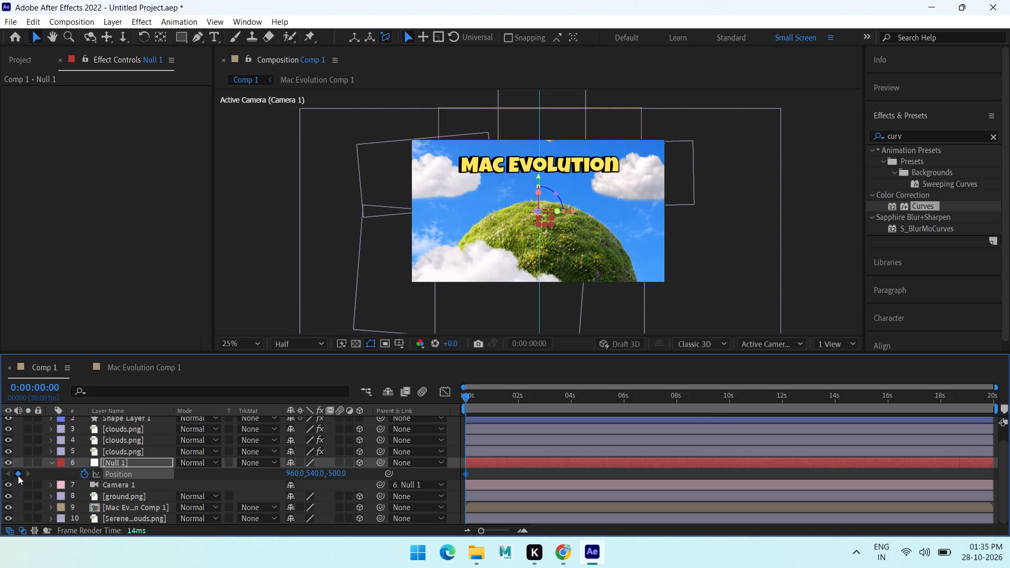
Set the Z position of Null 1's Position keyframe at 0:00:00:00 to -818.
left_click_drag(338, 472, 111, 474)
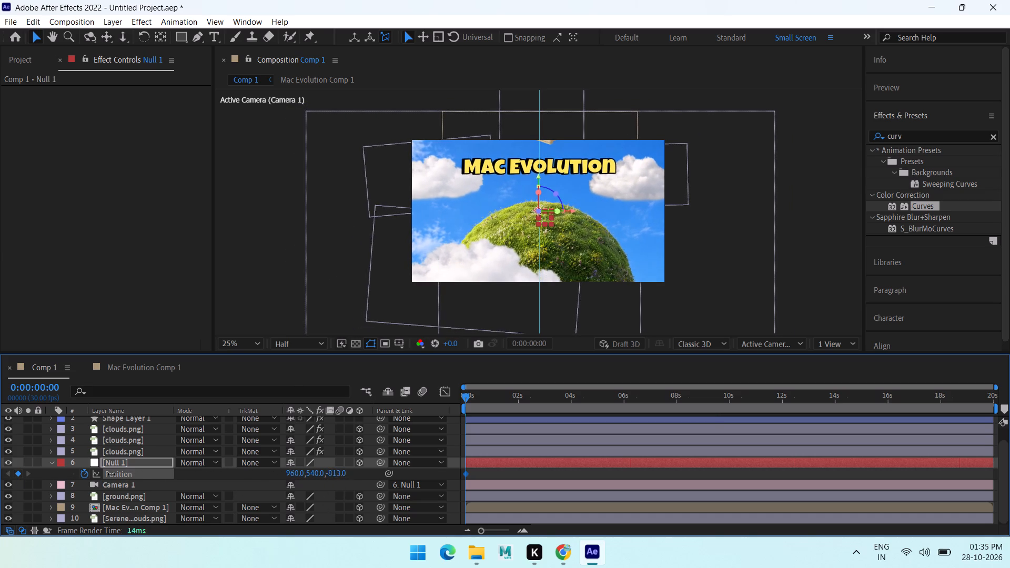
left_click_drag(111, 474, 0, 481)
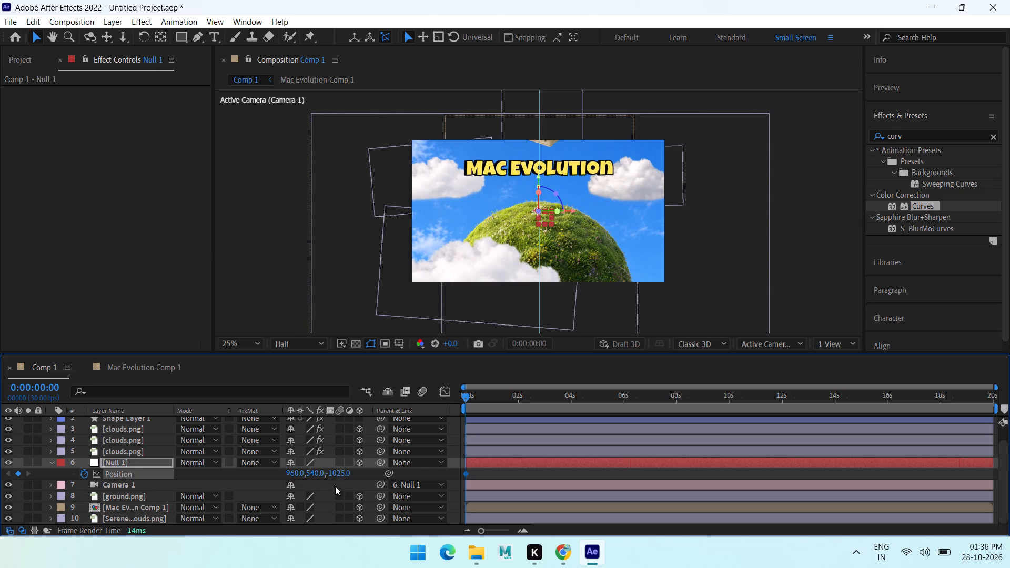
left_click(337, 475)
key("minus")
key("7")
type("18")
key("Return")
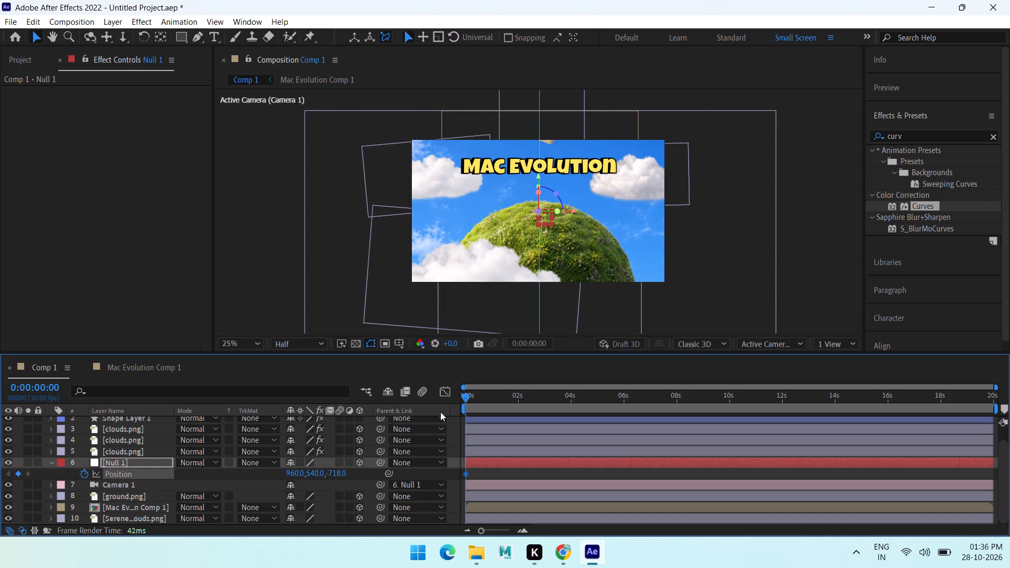
left_click_drag(339, 469, 332, 469)
left_click(335, 473)
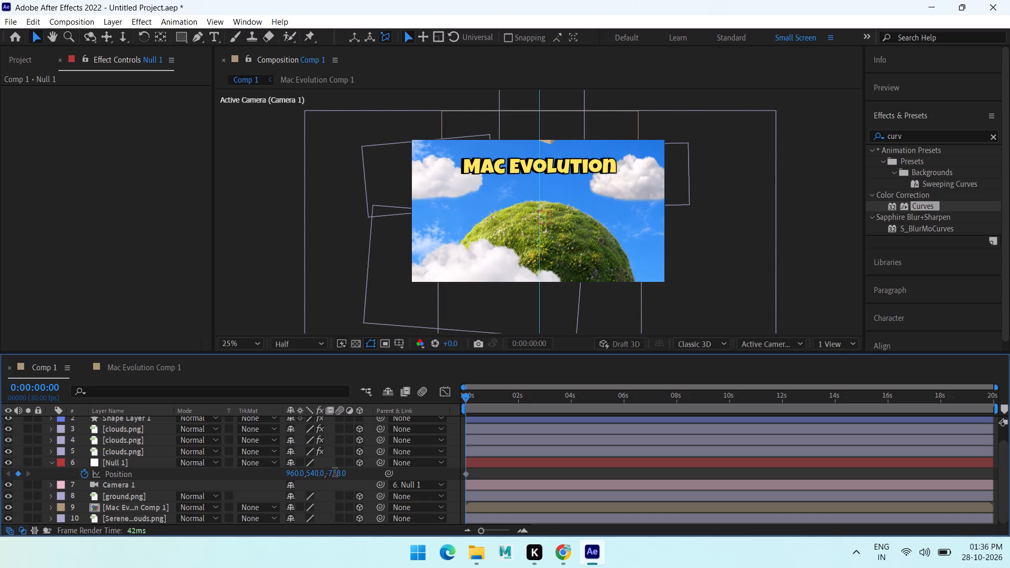
left_click(332, 473)
left_click(335, 473)
key("BackSpace")
key("8")
key("Return")
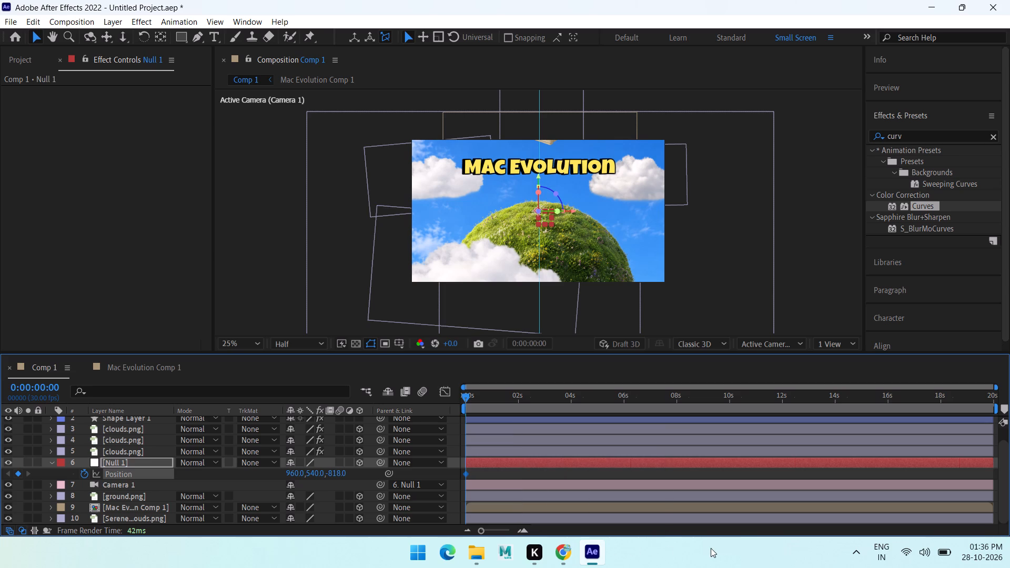
At 0:00:06:10, add a second Position keyframe to Null 1 with a Z position of 185.
left_click_drag(791, 395, 730, 398)
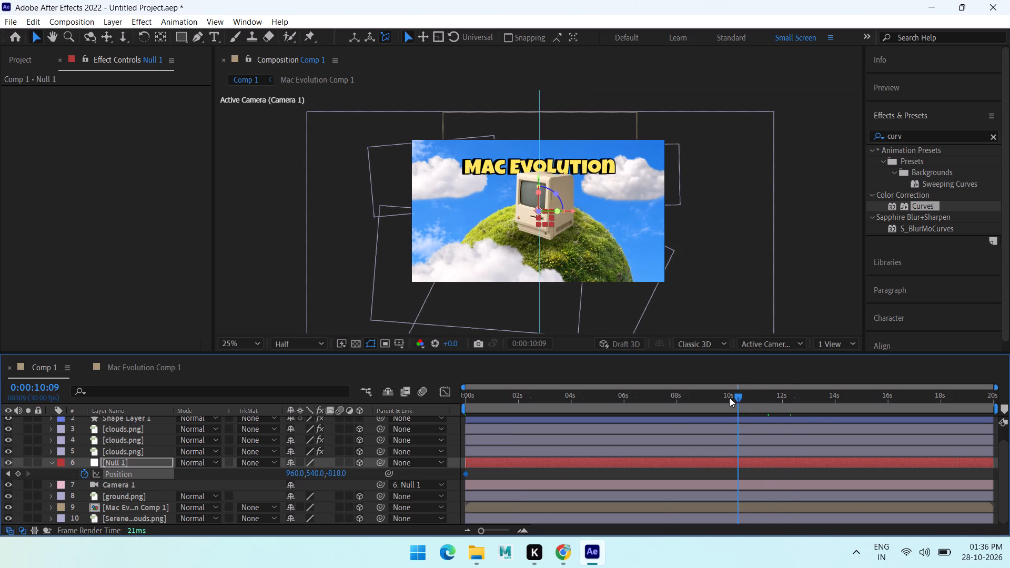
left_click_drag(730, 398, 728, 397)
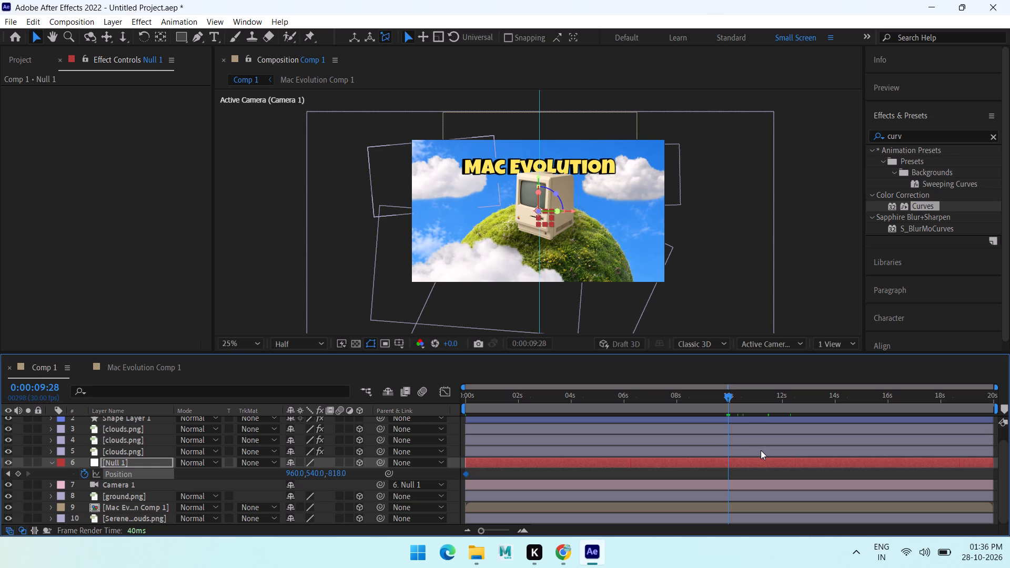
left_click_drag(677, 391, 653, 391)
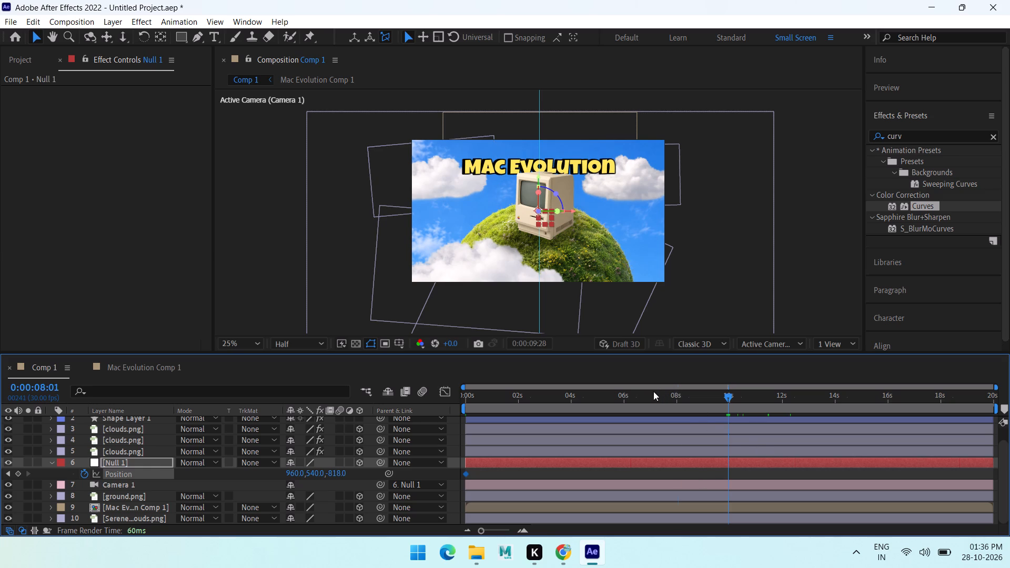
left_click_drag(653, 391, 643, 392)
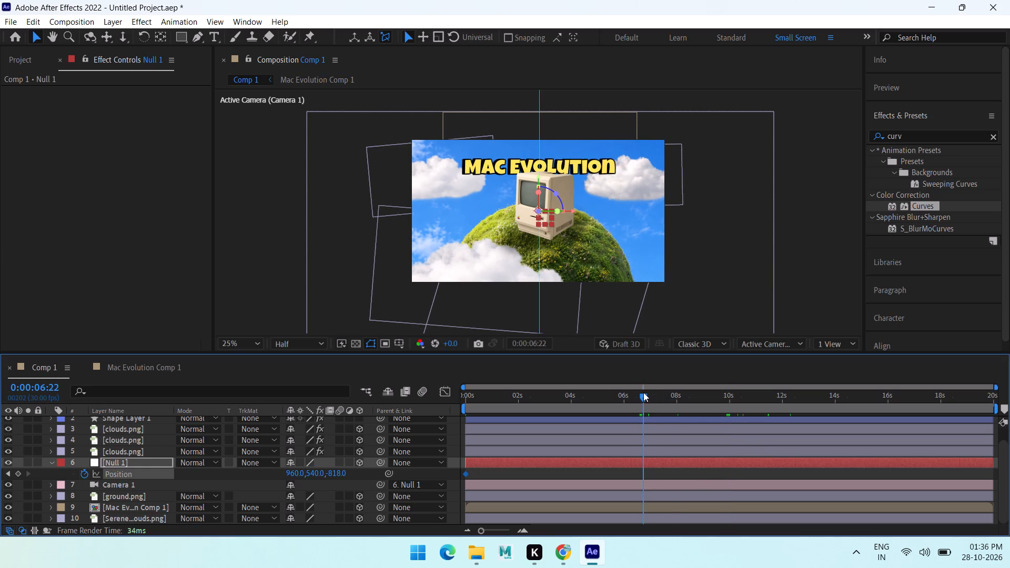
left_click_drag(643, 392, 637, 392)
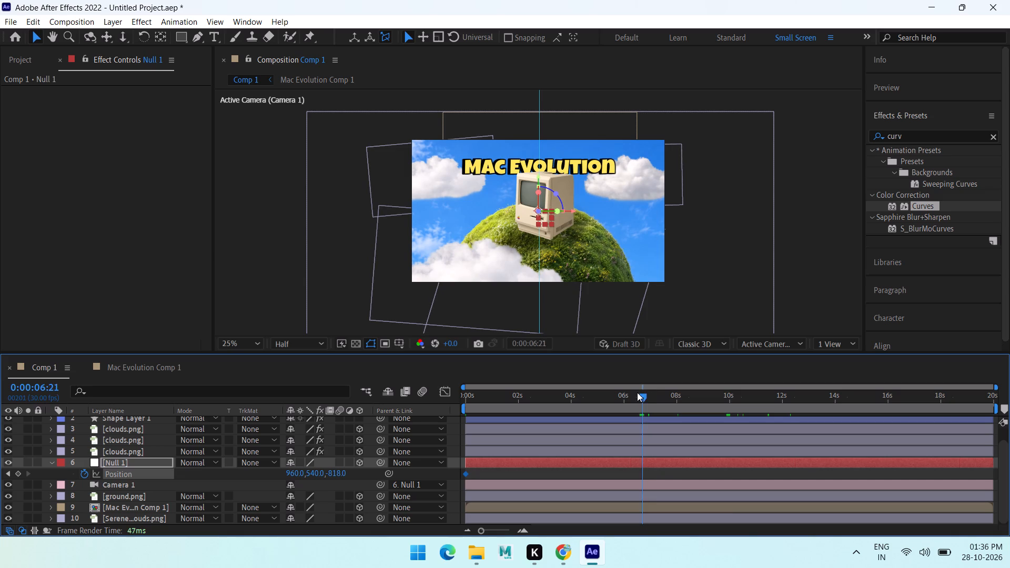
left_click_drag(637, 392, 634, 393)
key("Left")
key("Page_Up")
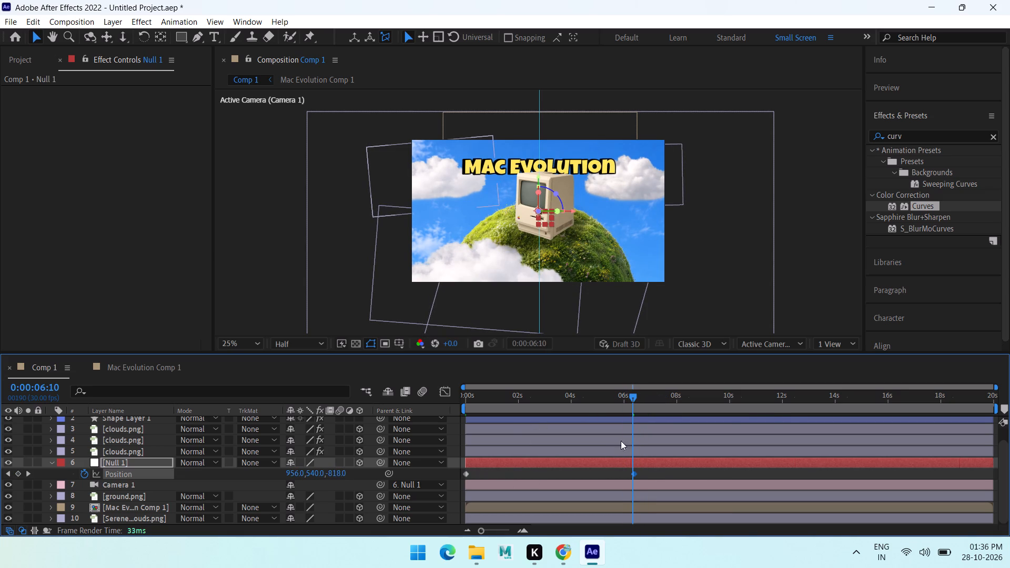
key("ctrl+z")
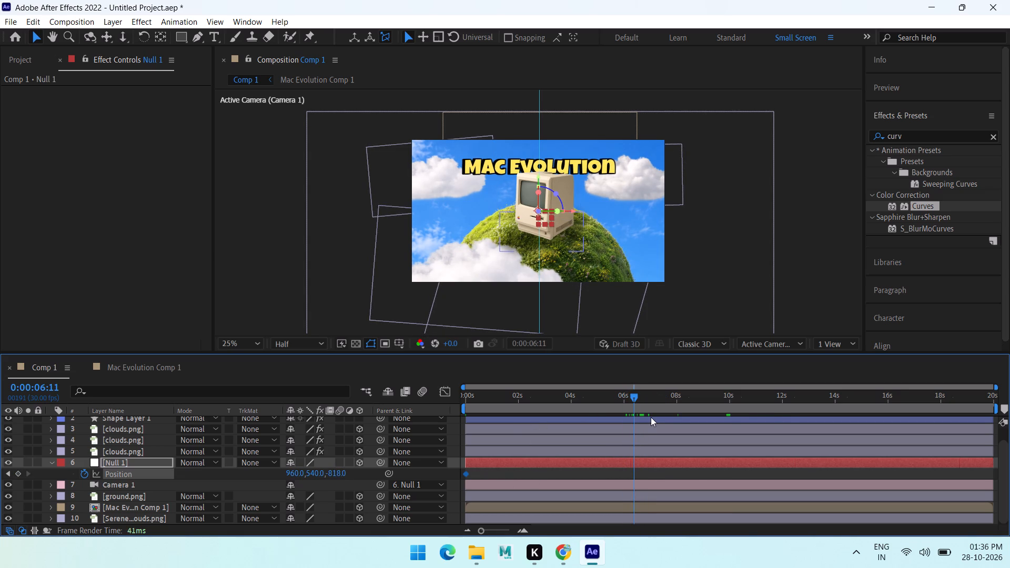
key("Page_Up")
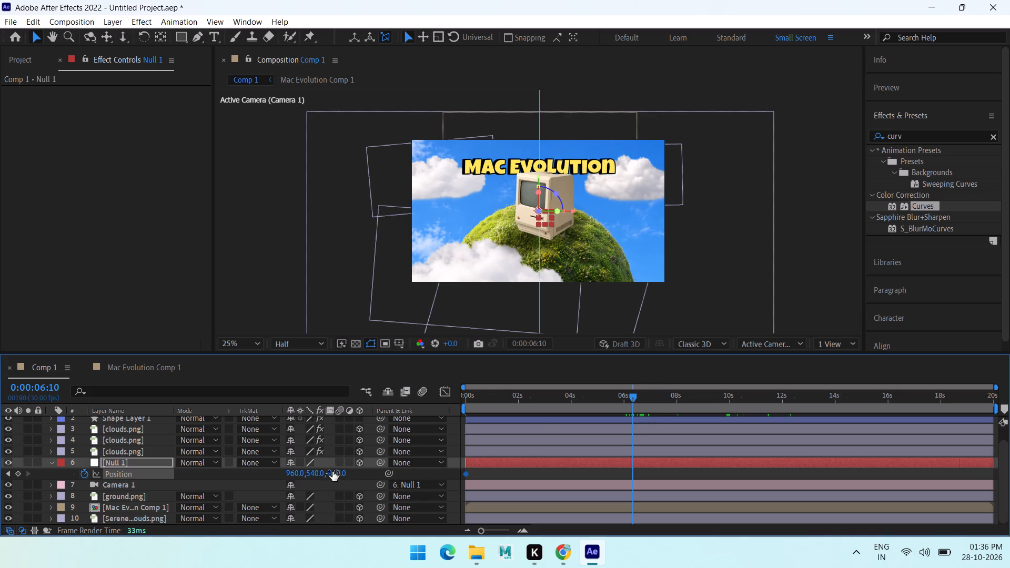
left_click_drag(332, 471, 950, 485)
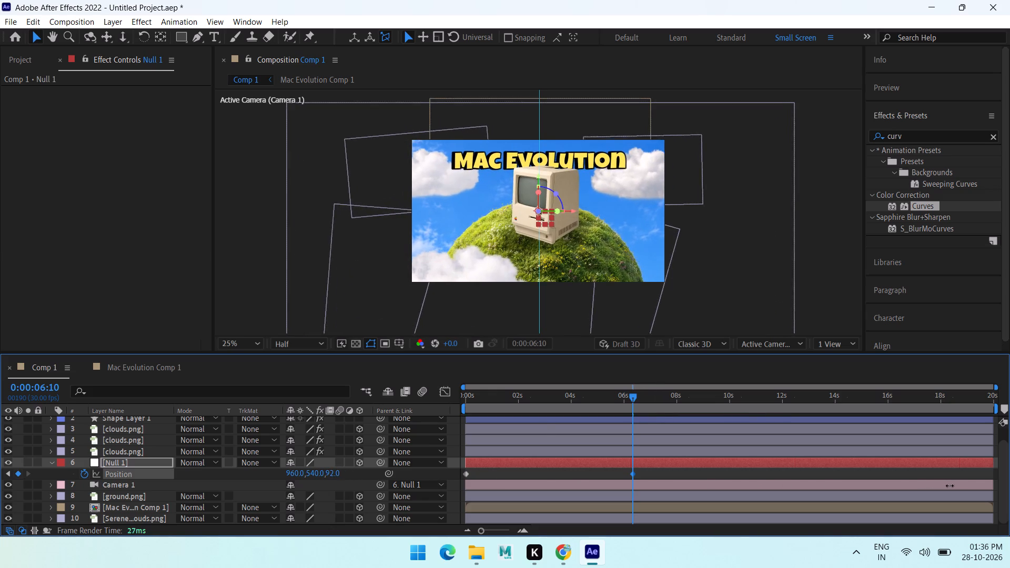
left_click_drag(950, 485, 1009, 488)
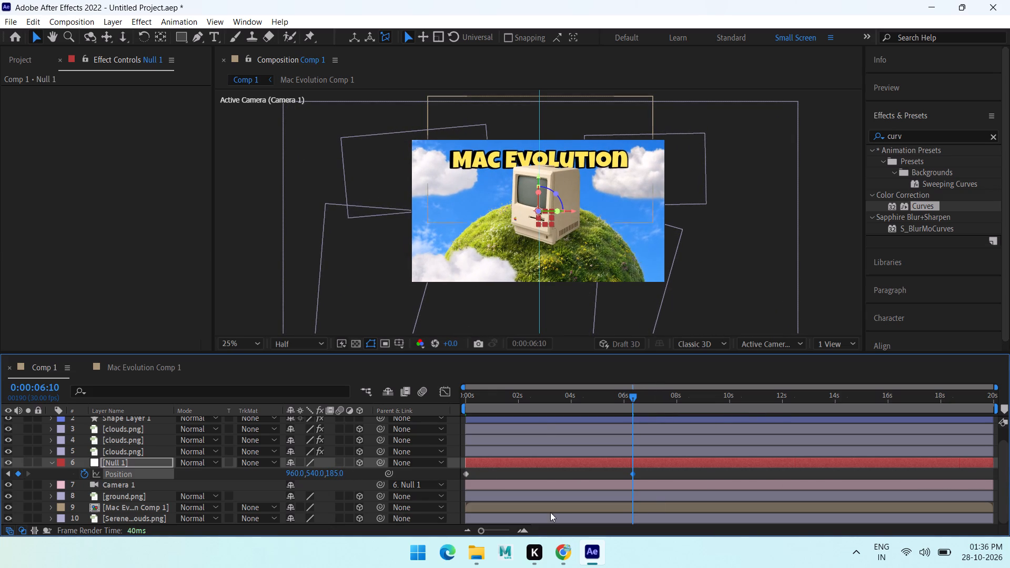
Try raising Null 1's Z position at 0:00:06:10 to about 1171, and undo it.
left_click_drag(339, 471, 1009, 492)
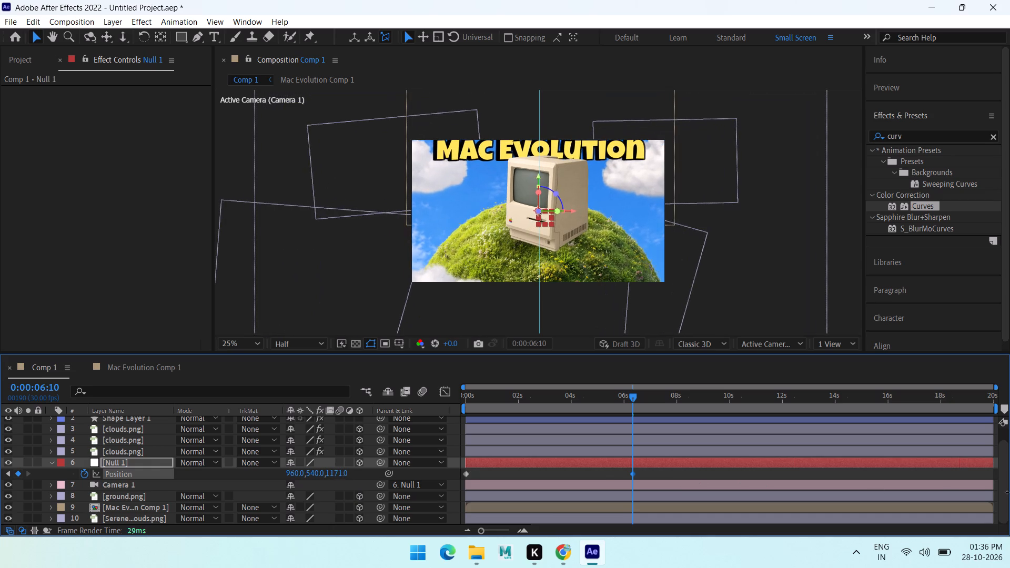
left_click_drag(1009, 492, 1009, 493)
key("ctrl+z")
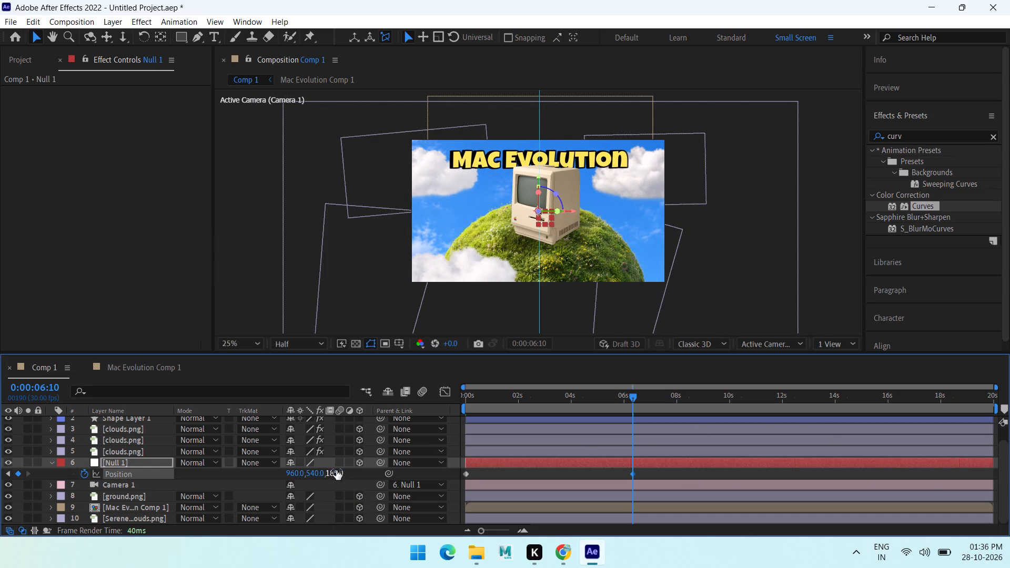
Lower Null 1's Z position at the 0:00:06:10 keyframe to 92.
left_click_drag(341, 478, 306, 475)
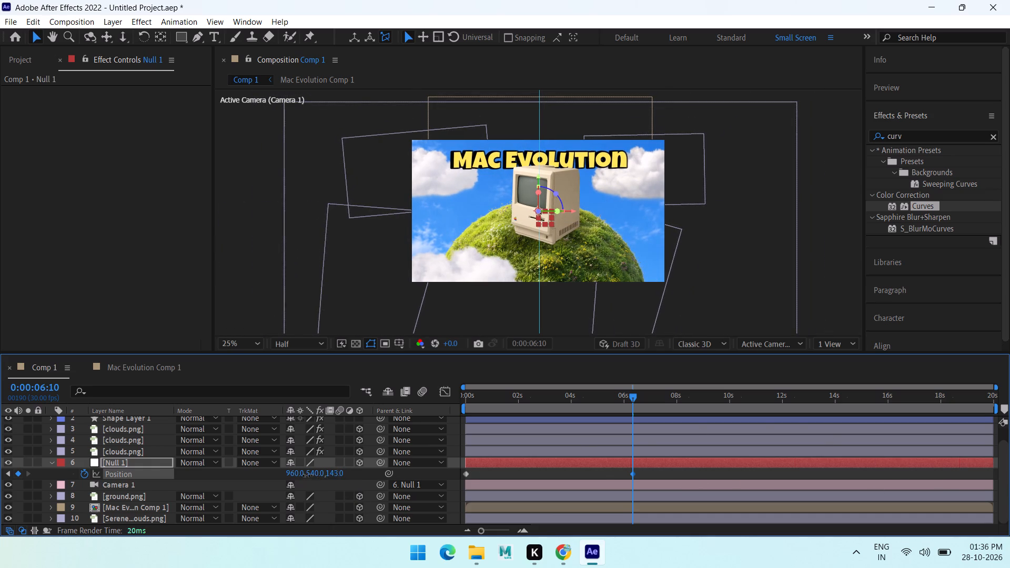
left_click_drag(306, 475, 278, 475)
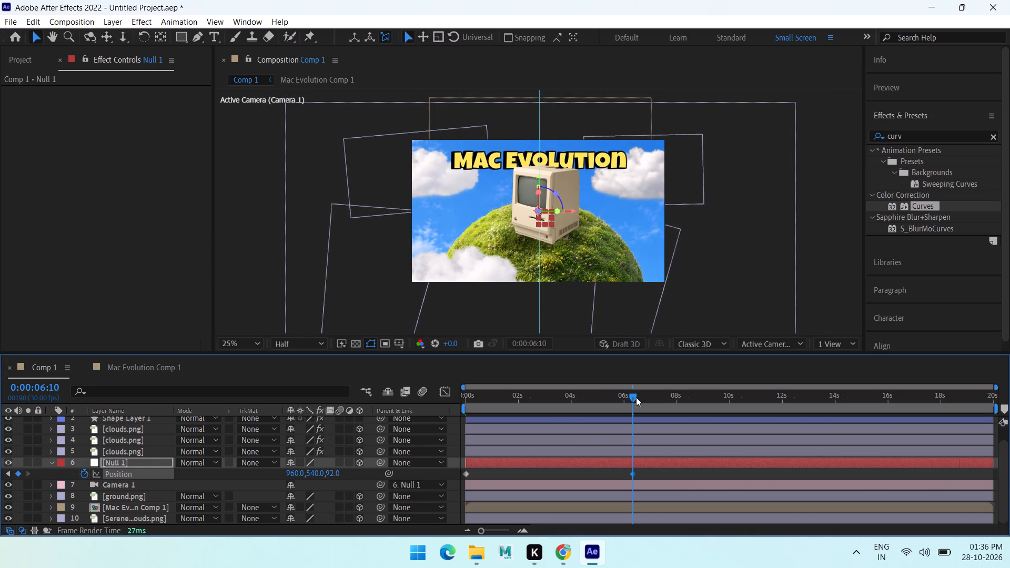
Preview the camera move from the start of Comp 1, and return to the Null 1 keyframe at 0:00:06:10.
left_click_drag(627, 395, 339, 407)
key("space")
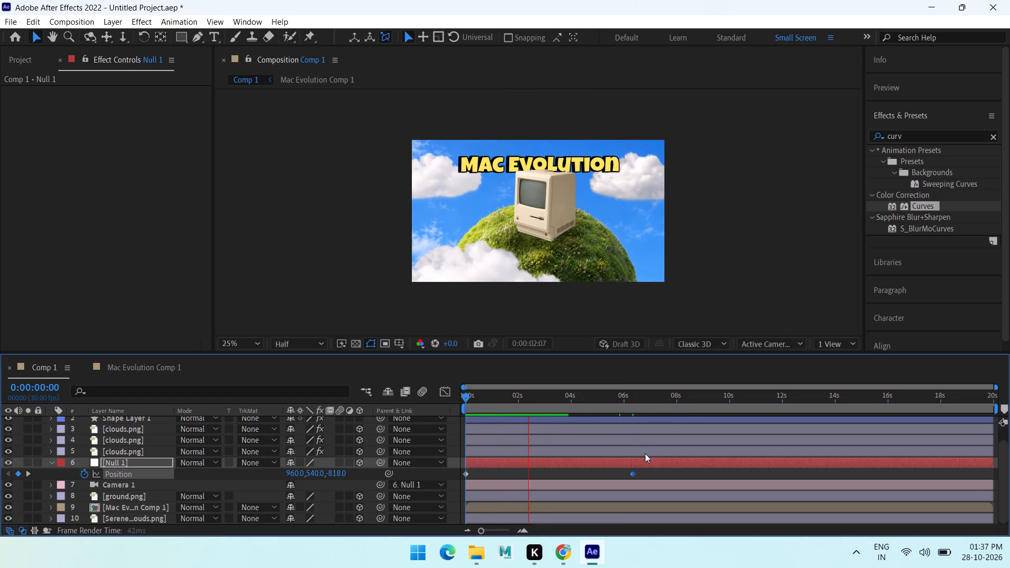
key("space")
left_click_drag(606, 390, 641, 399)
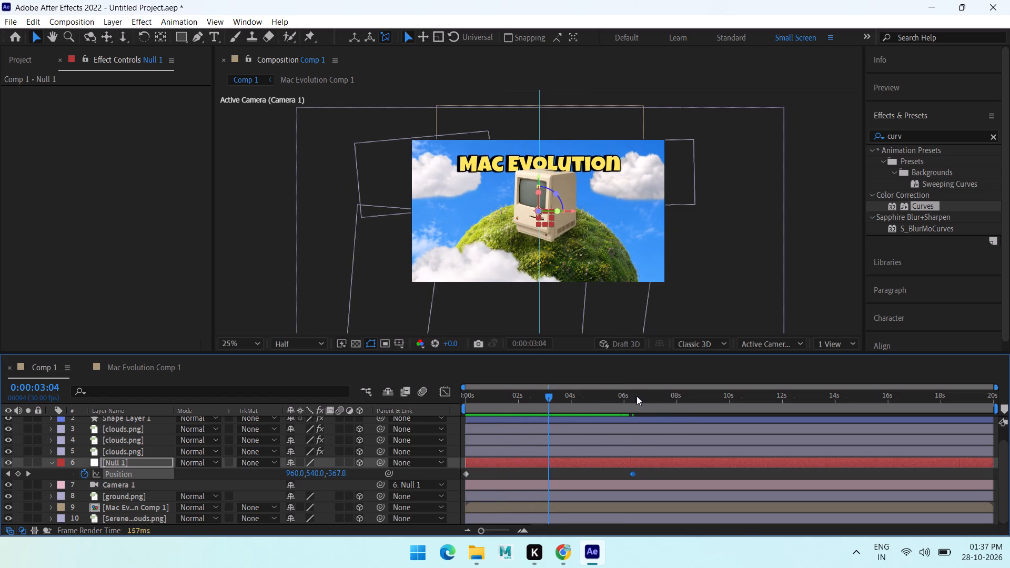
left_click(623, 392)
left_click_drag(623, 395, 634, 398)
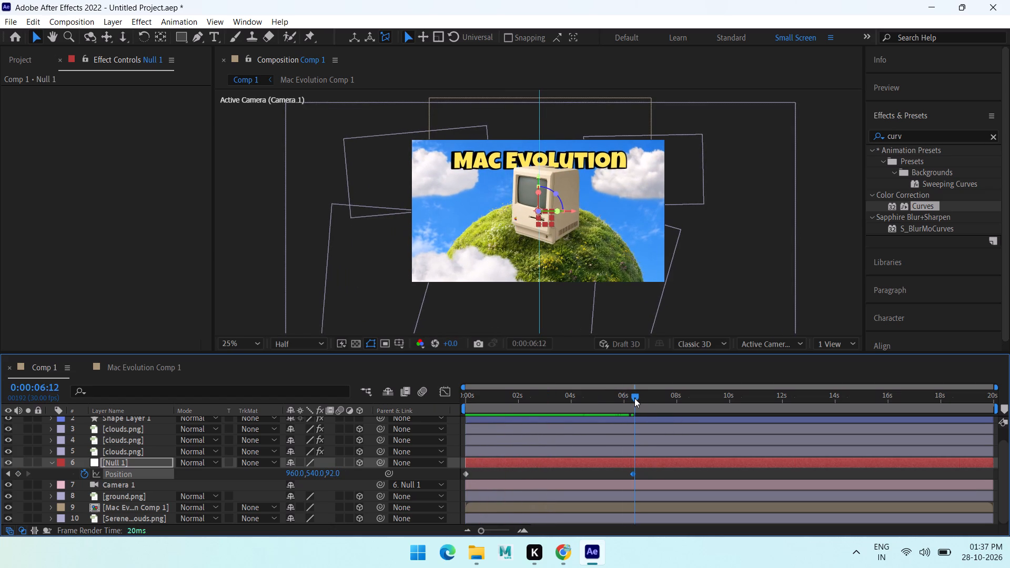
left_click_drag(634, 398, 632, 398)
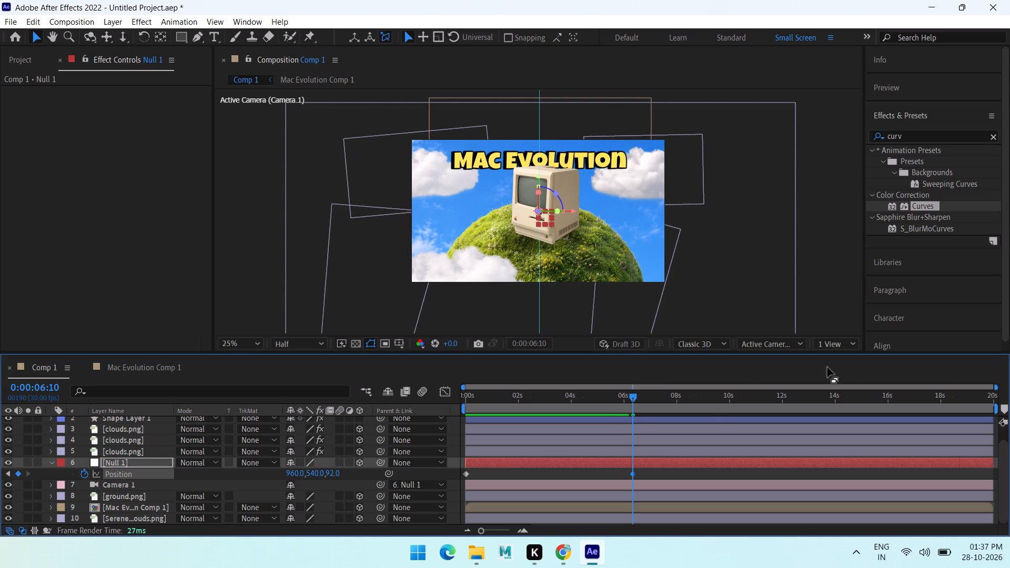
Apply Easy Ease to both of Null 1's Position keyframes and show them in the speed graph with both selected.
left_click_drag(652, 472, 418, 479)
key("F9")
left_click(447, 391)
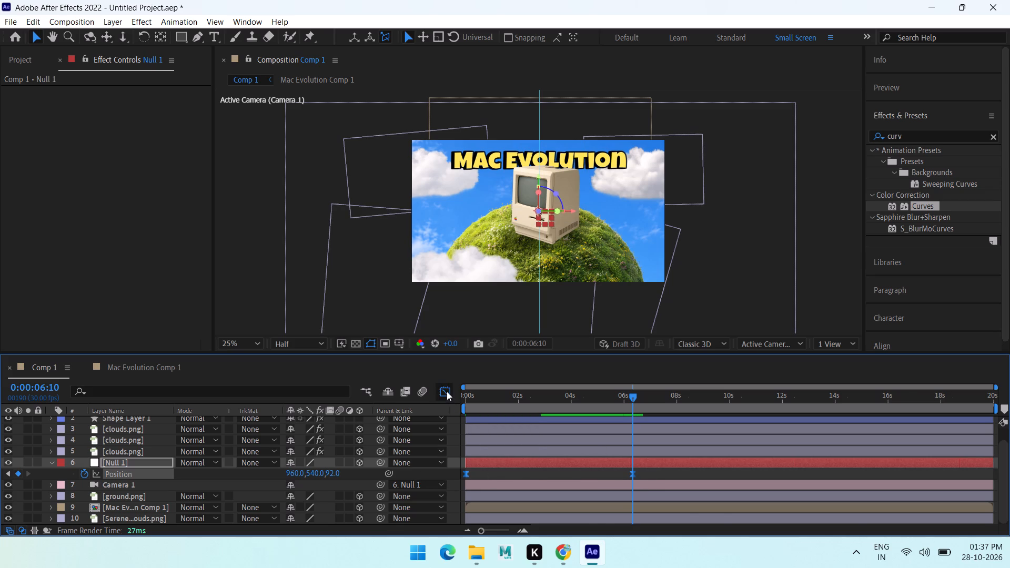
left_click_drag(678, 476, 406, 522)
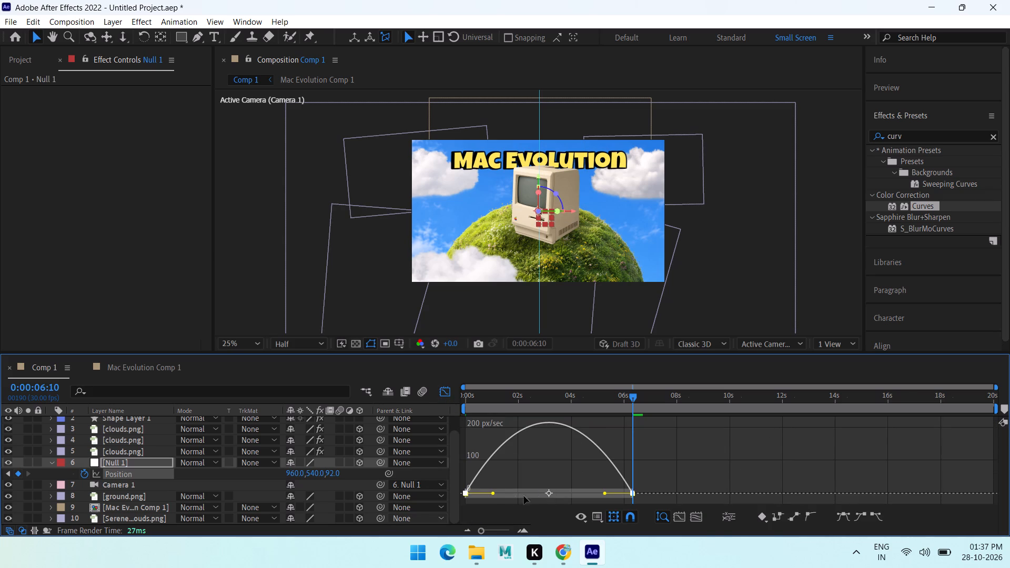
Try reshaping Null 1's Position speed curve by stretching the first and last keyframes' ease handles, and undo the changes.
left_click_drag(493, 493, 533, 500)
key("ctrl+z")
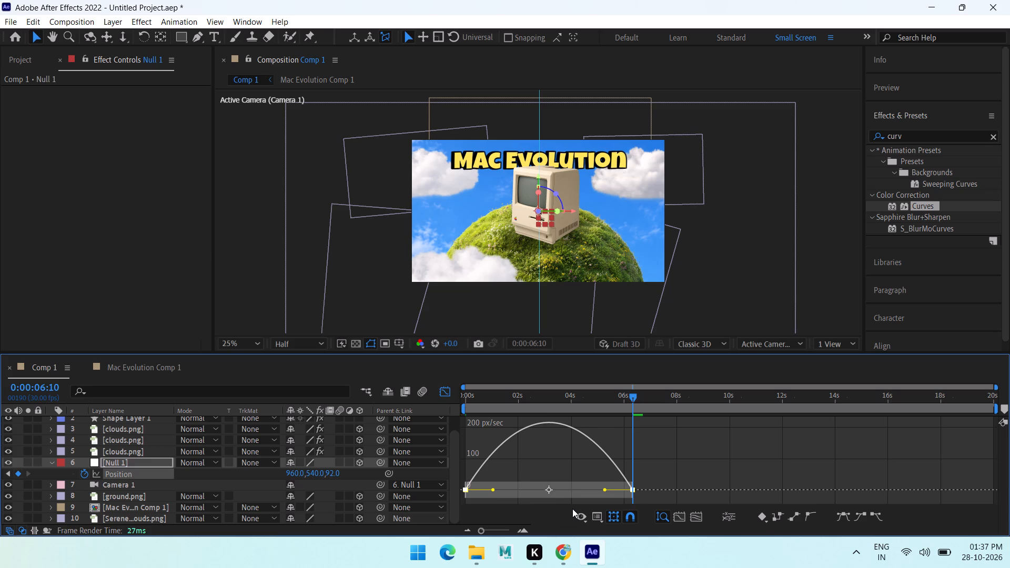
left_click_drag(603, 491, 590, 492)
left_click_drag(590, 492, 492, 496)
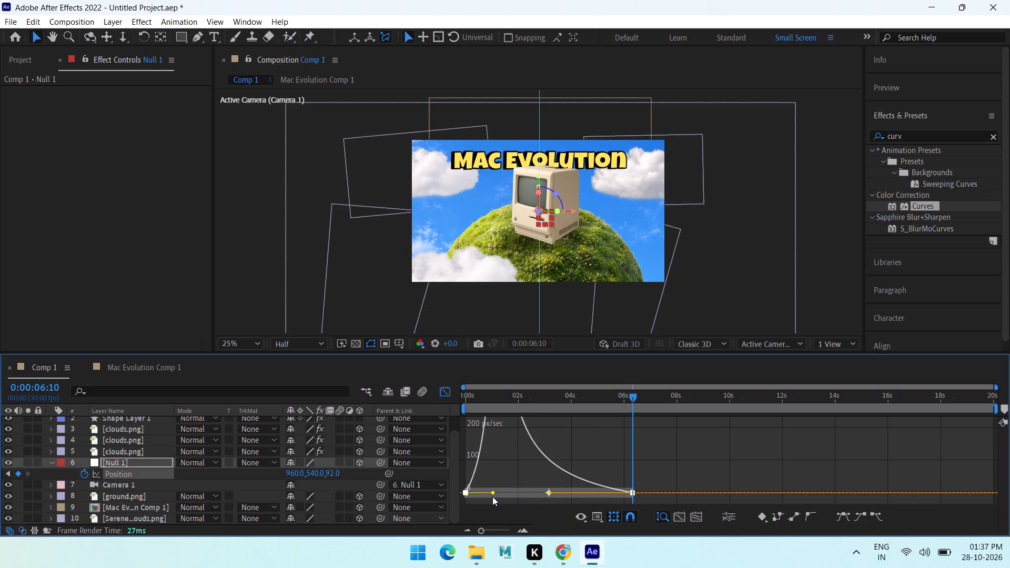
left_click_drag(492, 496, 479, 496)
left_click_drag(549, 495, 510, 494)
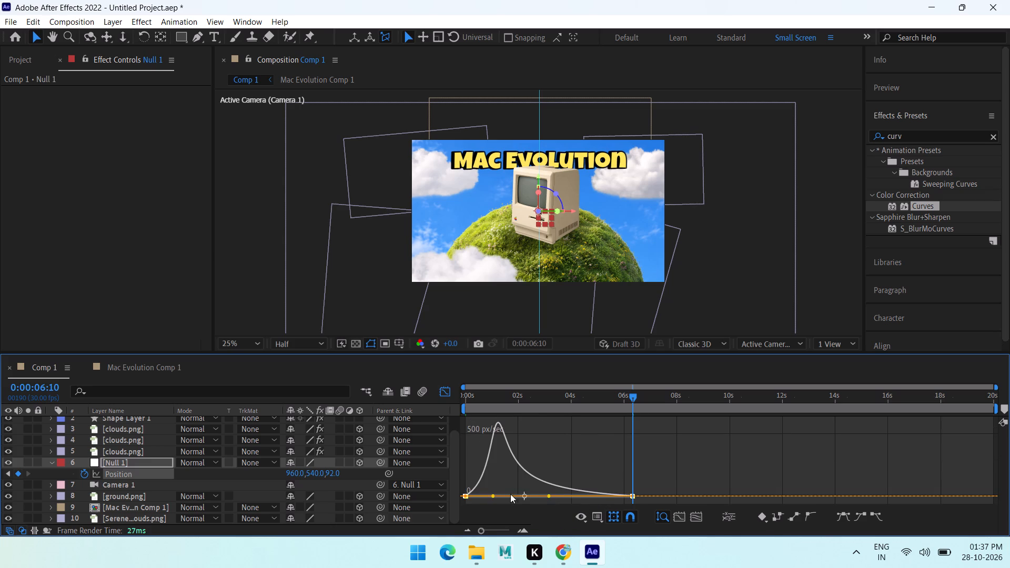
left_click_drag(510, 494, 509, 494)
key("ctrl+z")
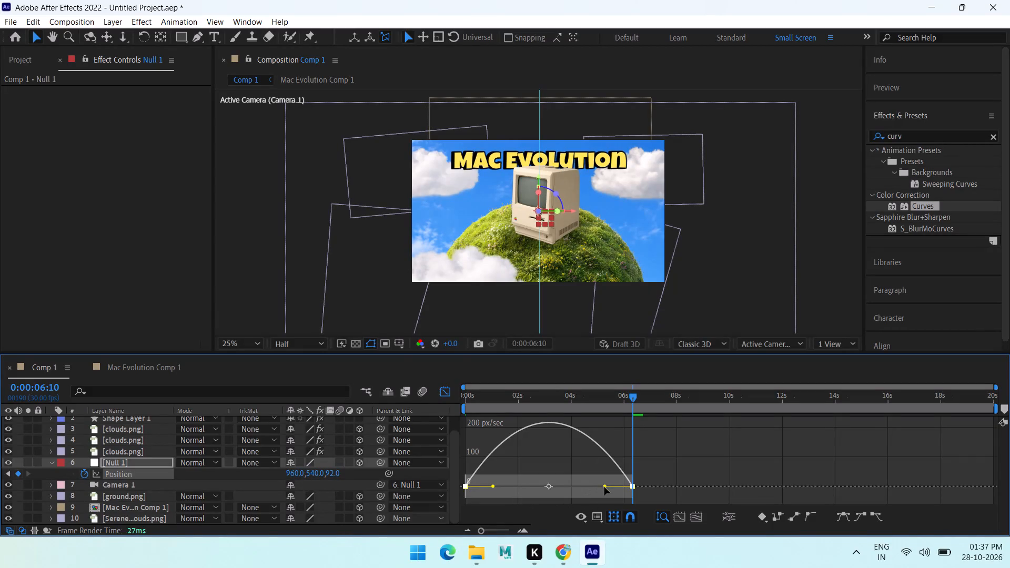
Reshape Null 1's Position speed curve to peak at the first keyframe and slow gradually into the last, and leave the graph view.
left_click_drag(604, 487, 506, 483)
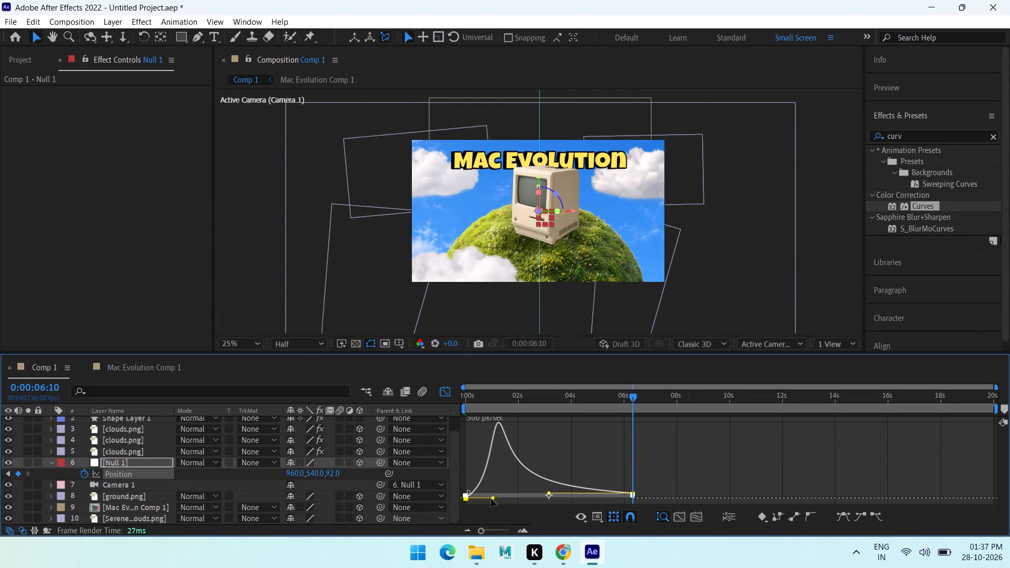
left_click_drag(491, 499, 478, 498)
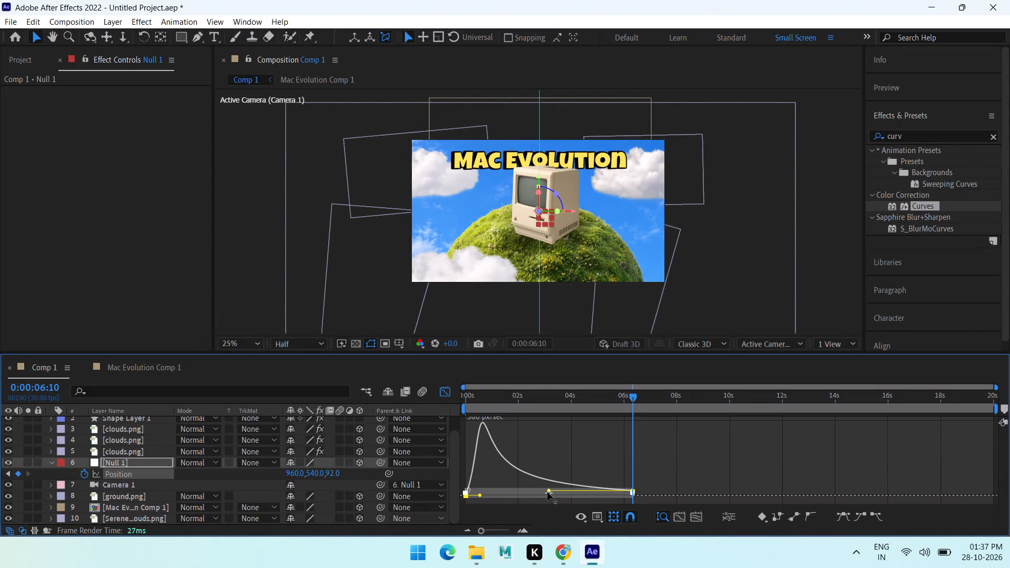
left_click_drag(548, 490, 496, 488)
left_click_drag(549, 492, 486, 492)
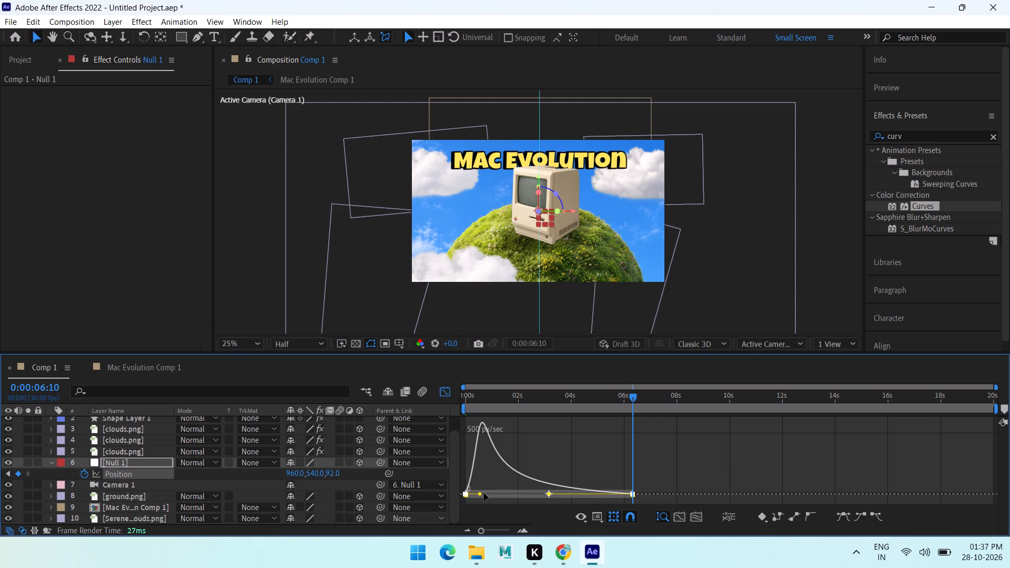
left_click_drag(480, 494, 464, 494)
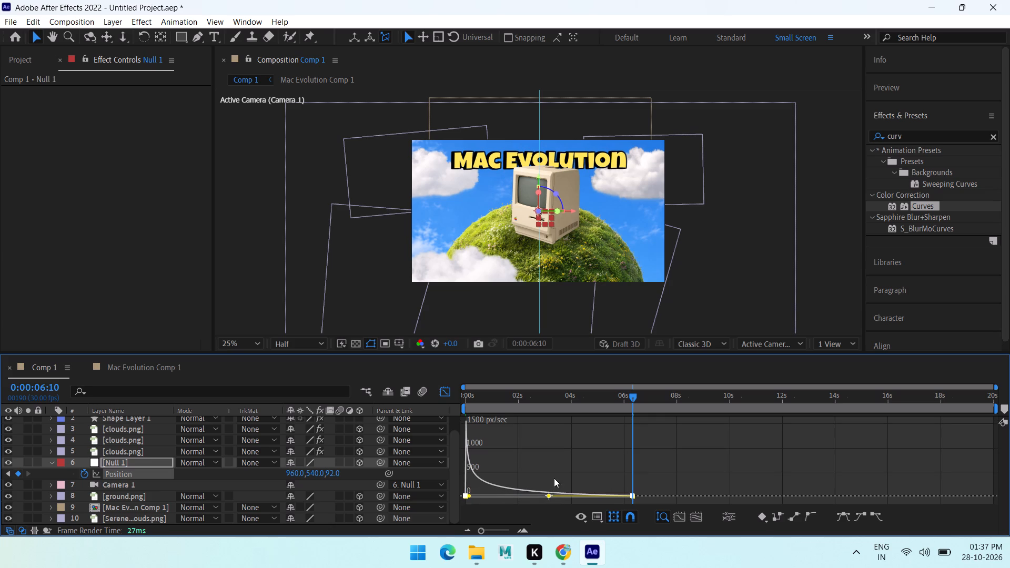
left_click(441, 389)
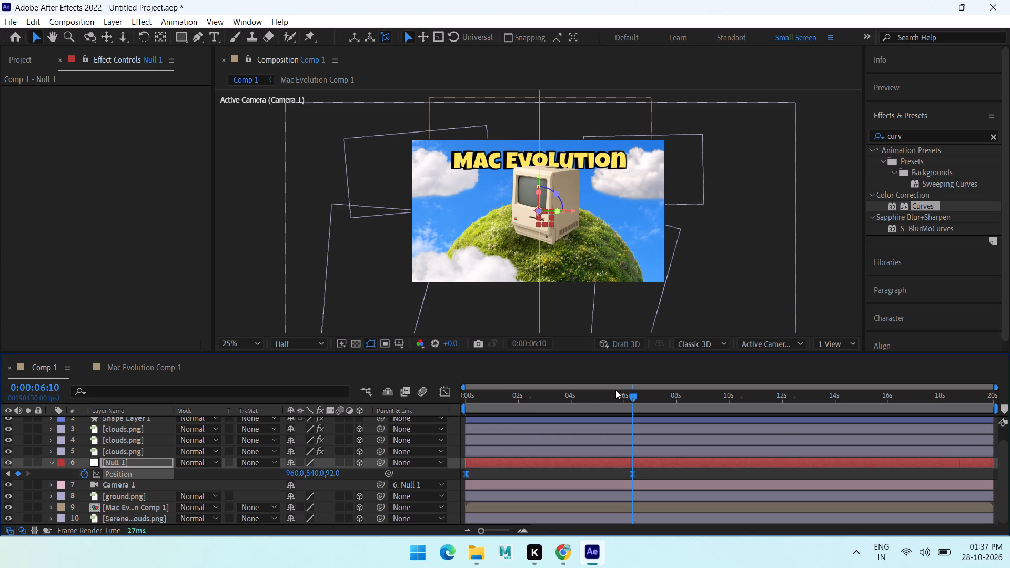
Preview the reshaped camera move from the start of Comp 1 and return to 0:00:00:00.
left_click_drag(615, 390, 281, 392)
left_click_drag(528, 398, 305, 404)
key("space")
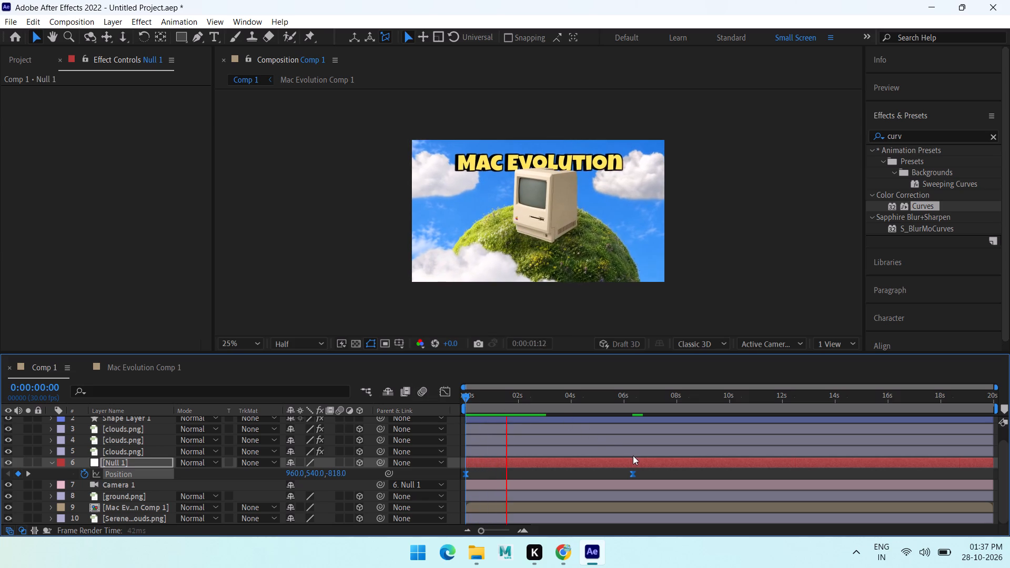
key("space")
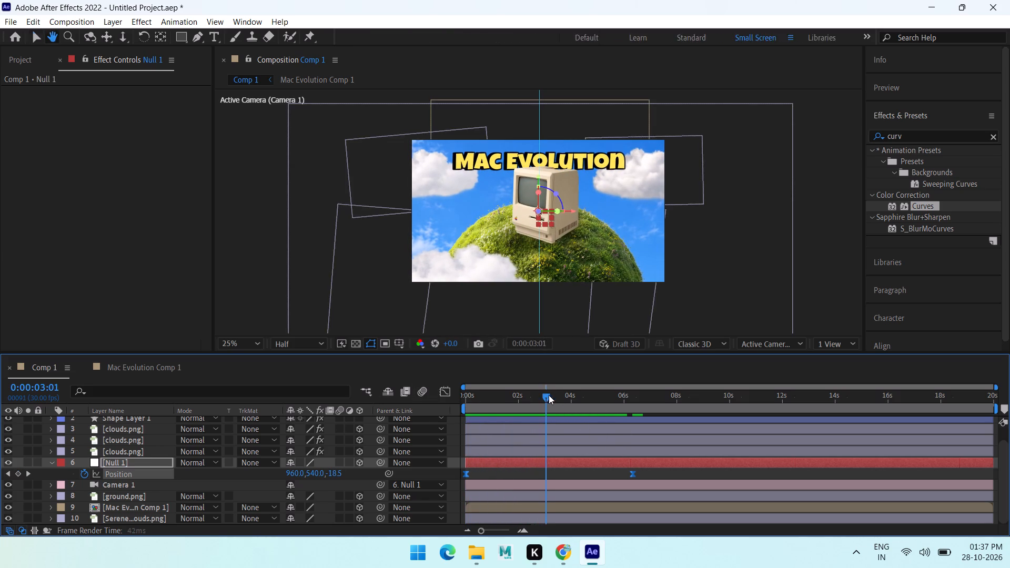
left_click_drag(529, 393, 294, 388)
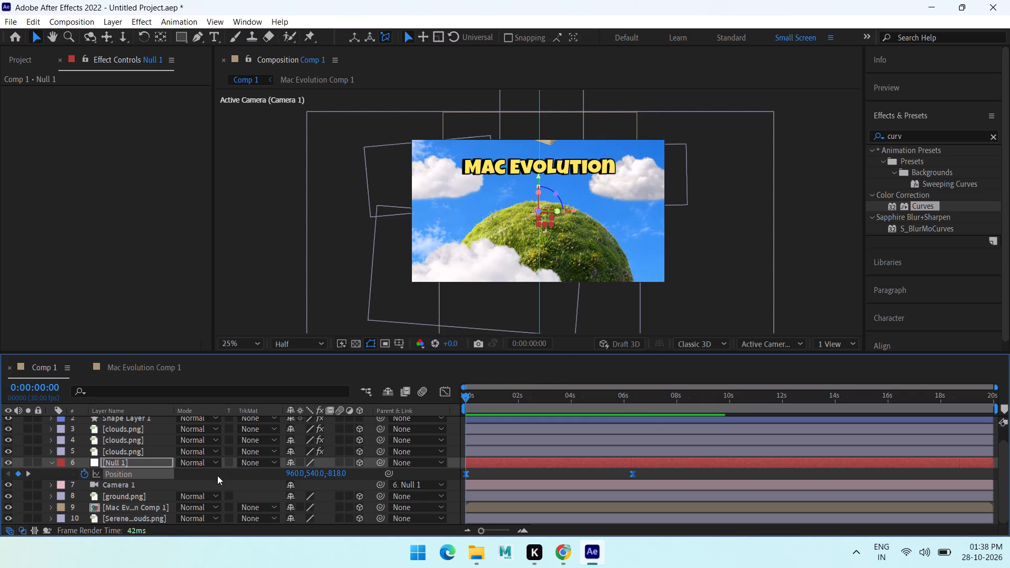
In Mac Evolution Comp 1, add a Scale keyframe at 0:00:01:28 on all four title text layers, with none at the start.
left_click(150, 370)
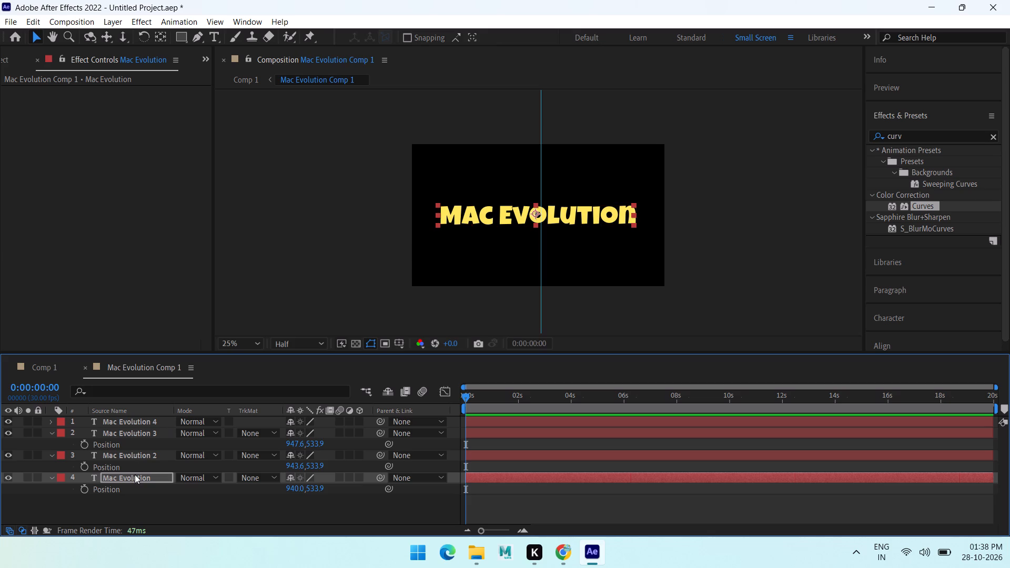
left_click(154, 421)
left_click(154, 473, "shift")
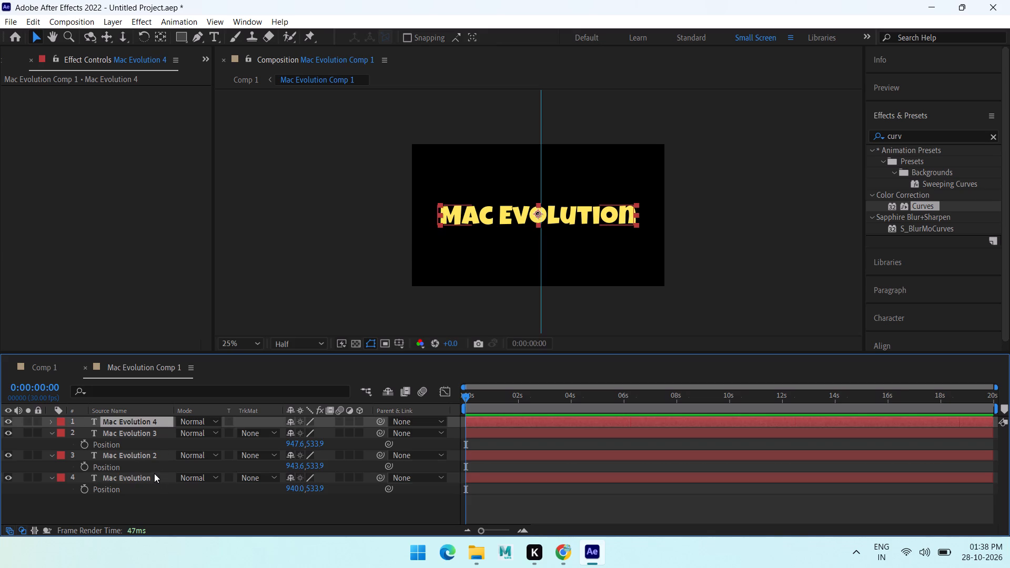
left_click(275, 512)
left_click(142, 419)
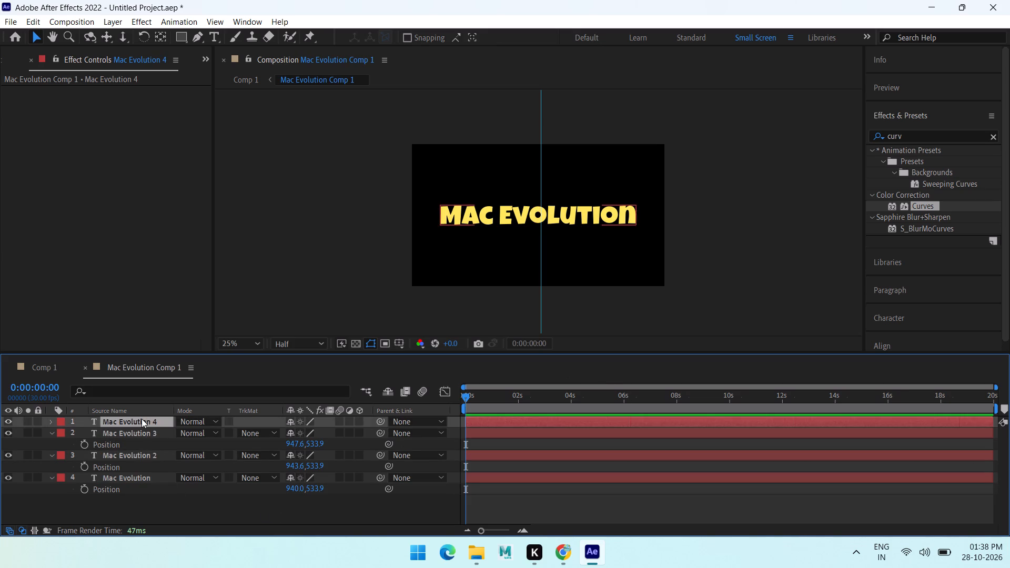
left_click(147, 477, "shift")
key("s")
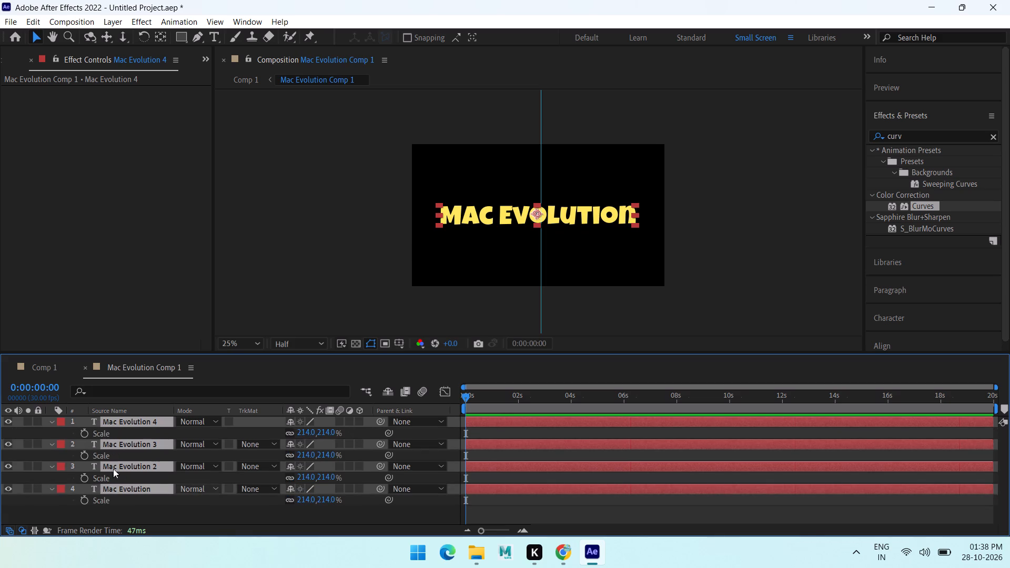
left_click(87, 433)
left_click_drag(470, 393, 511, 398)
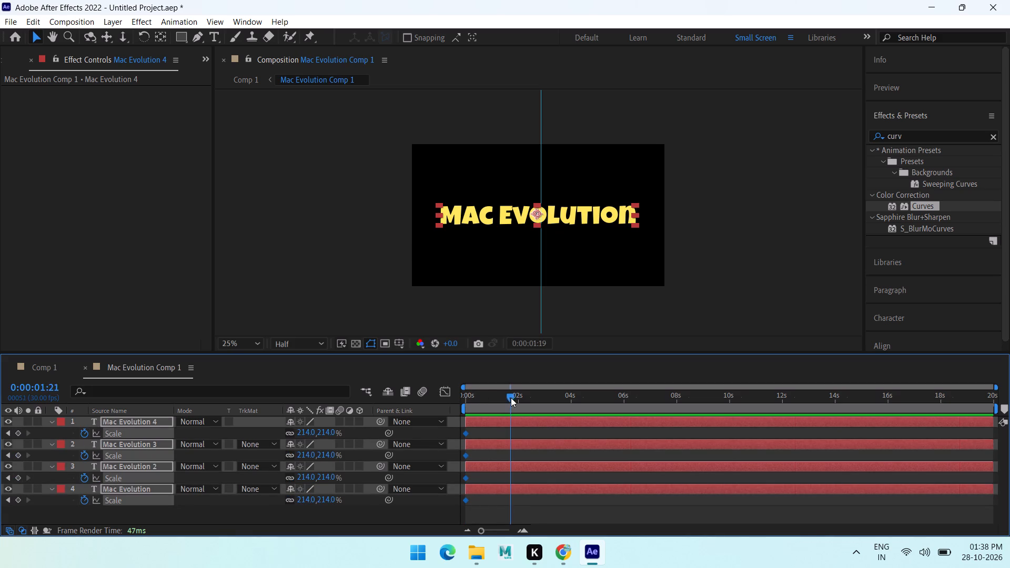
left_click_drag(511, 398, 516, 399)
left_click(85, 430)
left_click(85, 430)
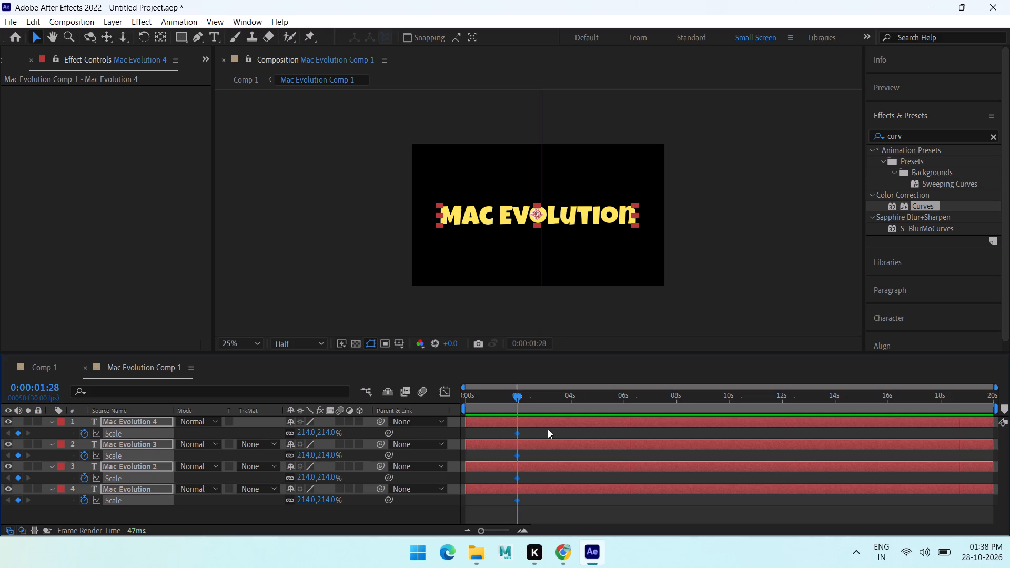
Set the Scale of all four title text layers to 0% at 0:00:00:00.
left_click_drag(504, 396, 0, 434)
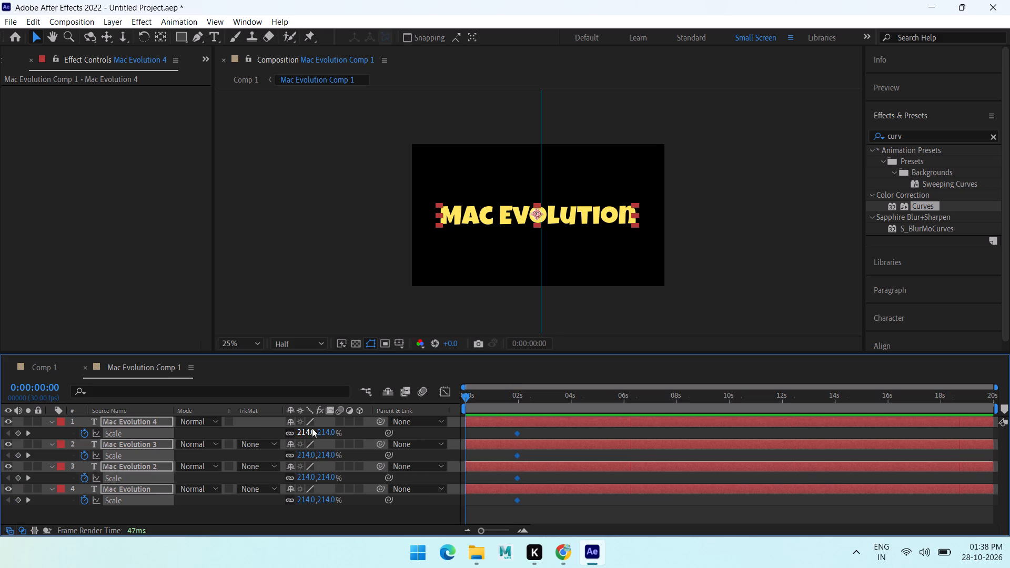
left_click(304, 430)
key("0")
key("Return")
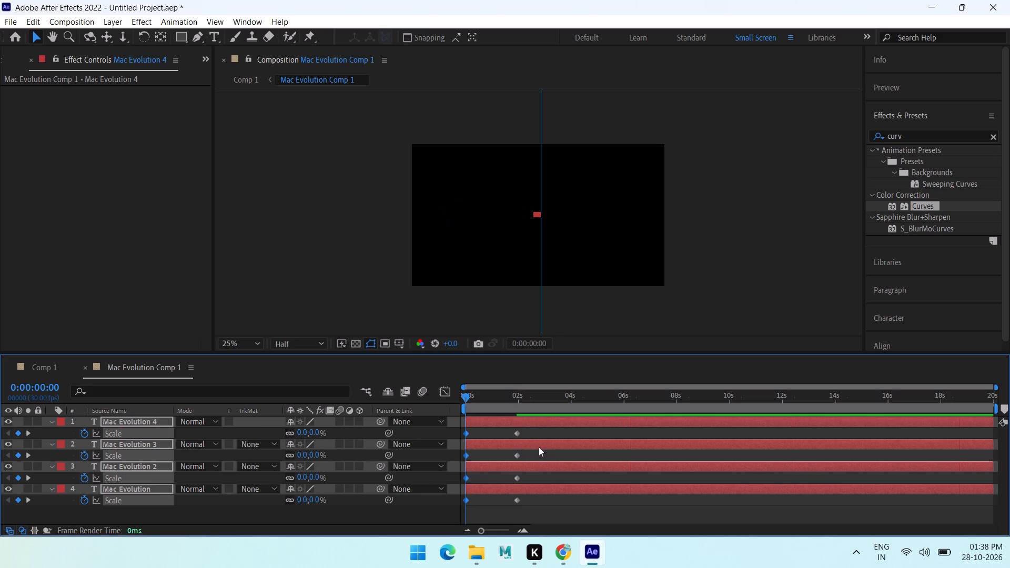
Preview the title's scale-up in Mac Evolution Comp 1 and together with the camera move in Comp 1.
key("space")
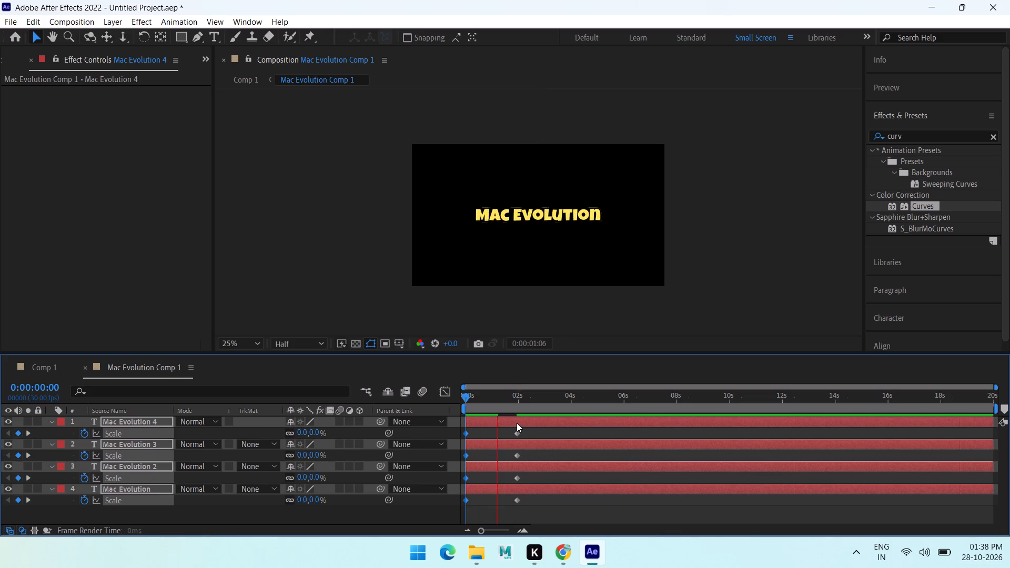
key("space")
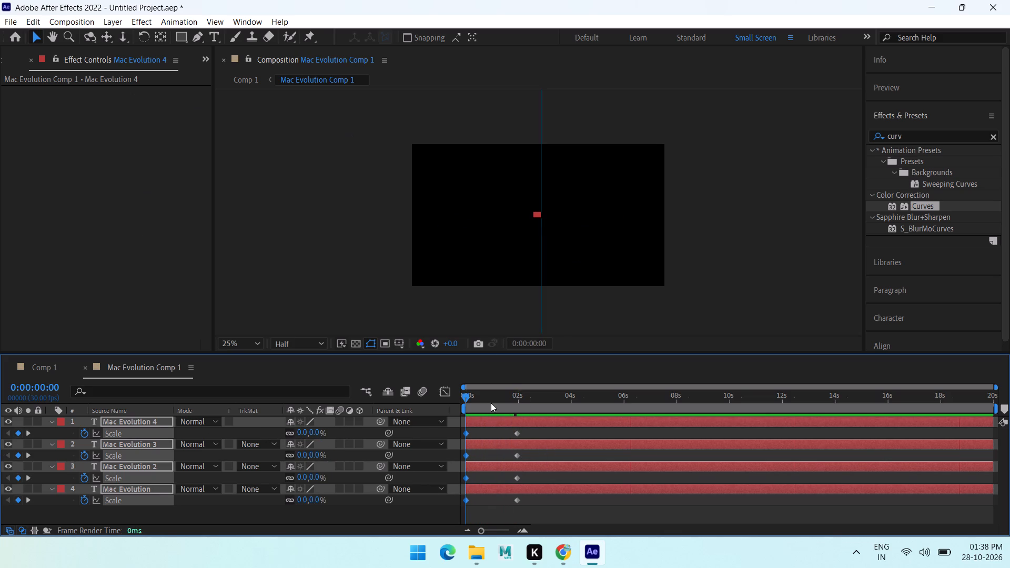
left_click_drag(511, 390, 517, 394)
left_click(51, 366)
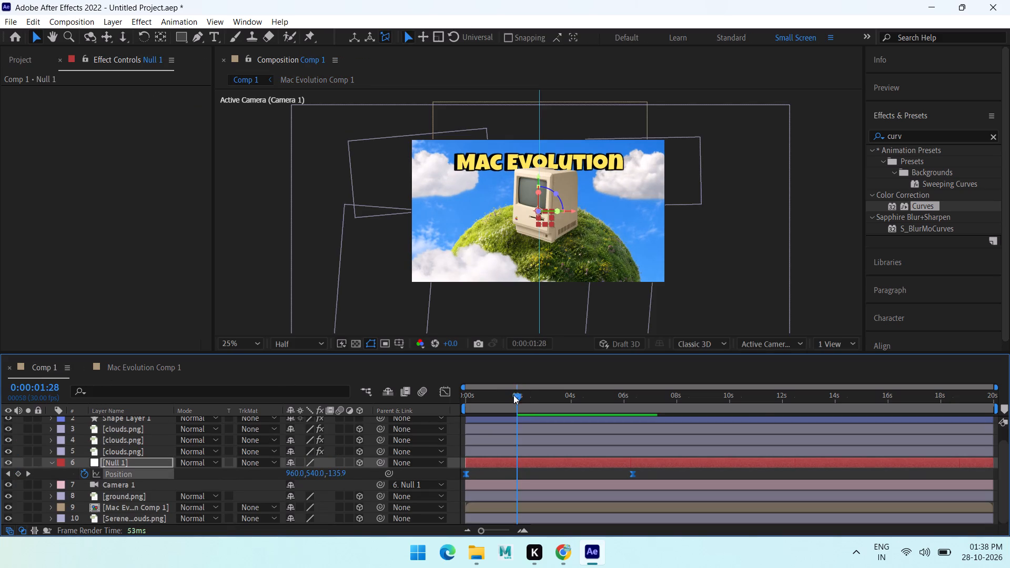
left_click_drag(513, 395, 416, 403)
key("space")
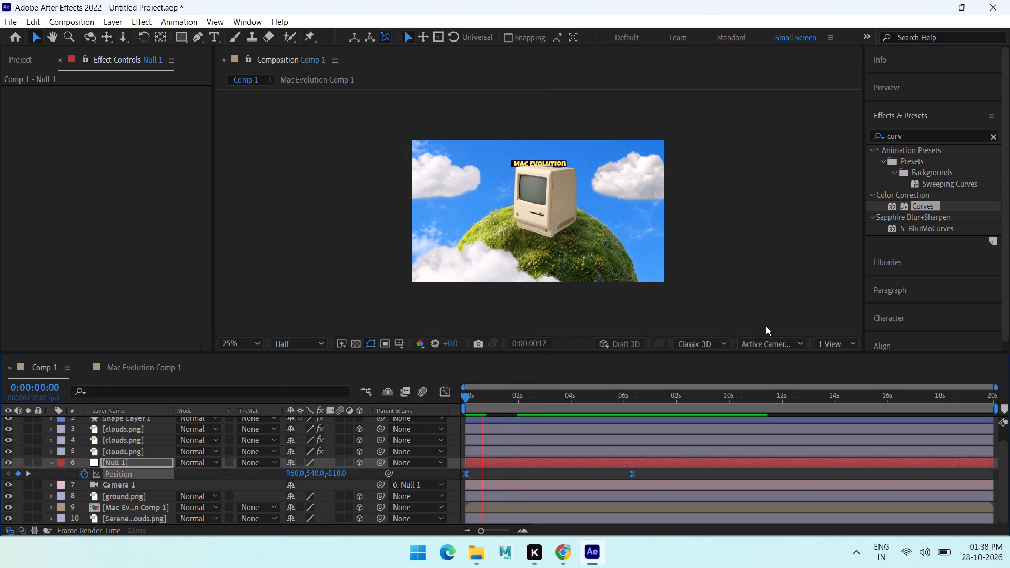
key("space")
left_click_drag(520, 391, 469, 401)
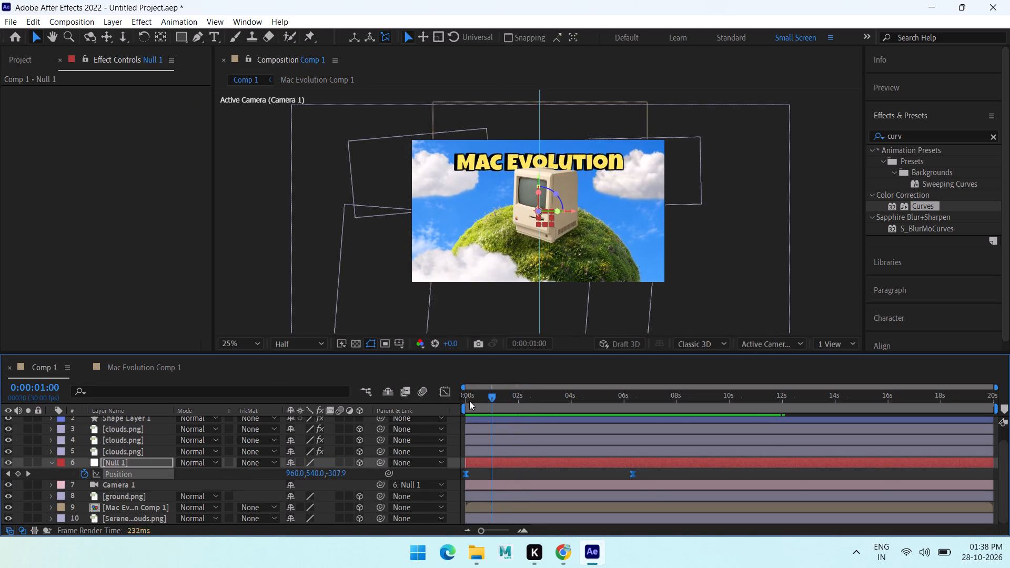
left_click_drag(469, 401, 489, 403)
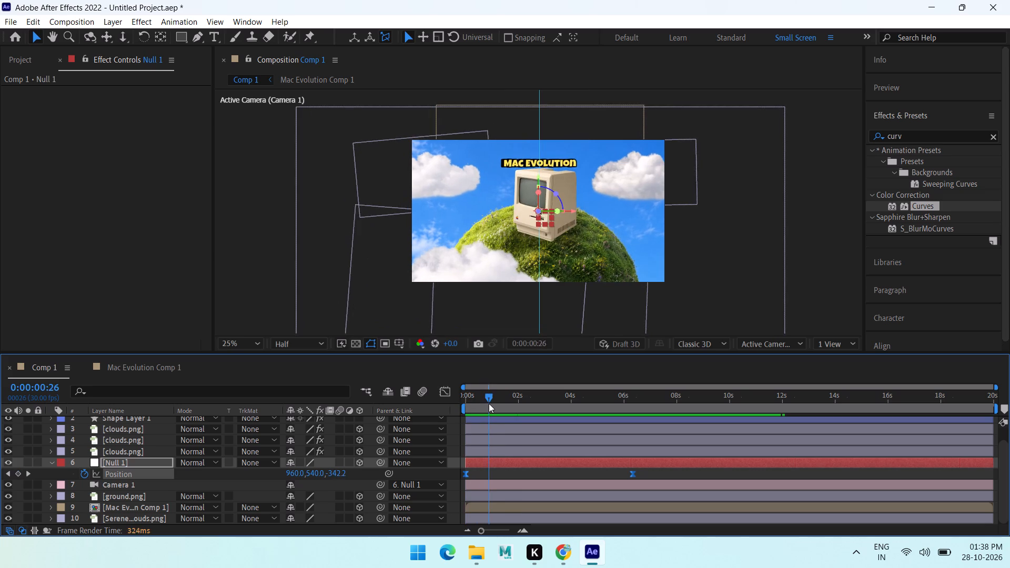
left_click_drag(489, 403, 356, 407)
key("space")
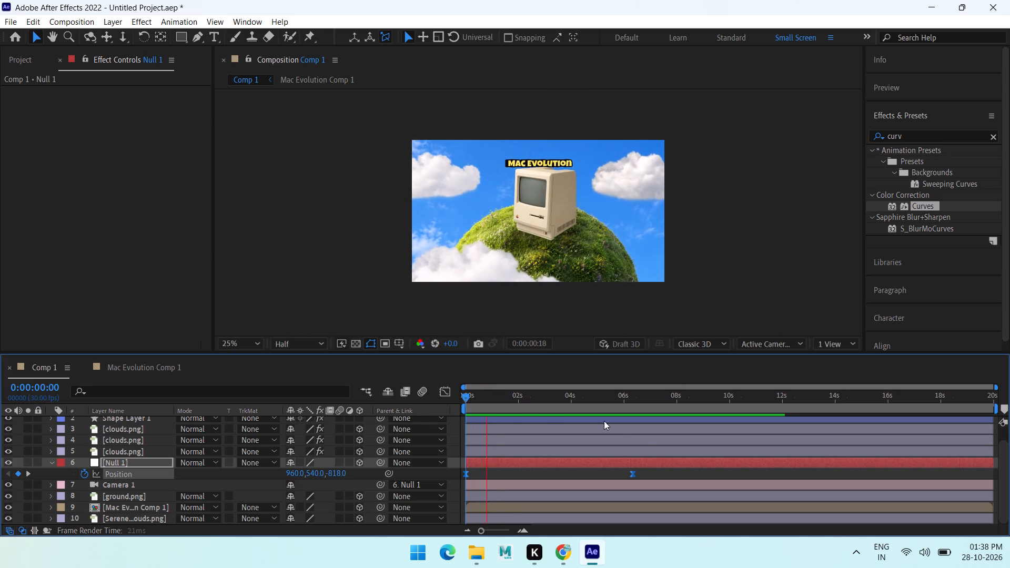
key("space")
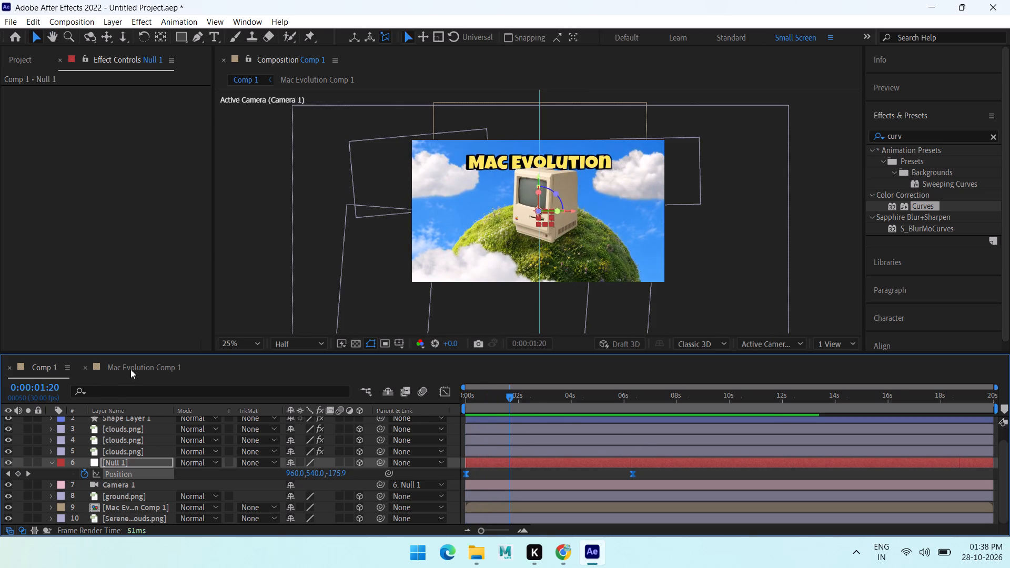
Move the ending Scale keyframes of all four text layers in Mac Evolution Comp 1 earlier, to about half a second.
left_click(130, 369)
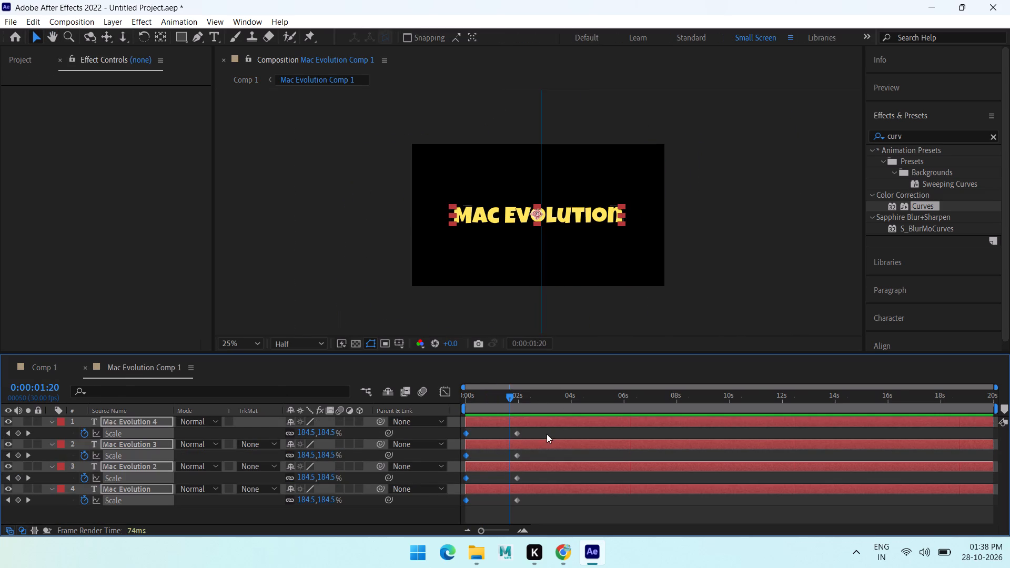
left_click(516, 432)
left_click(519, 499, "shift")
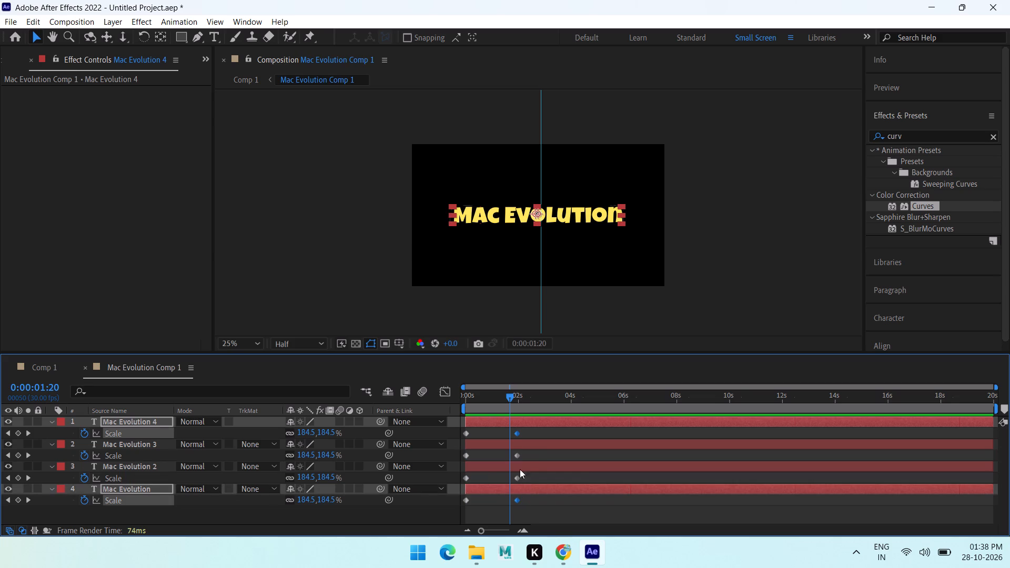
left_click(517, 454, "shift")
left_click(518, 476, "shift")
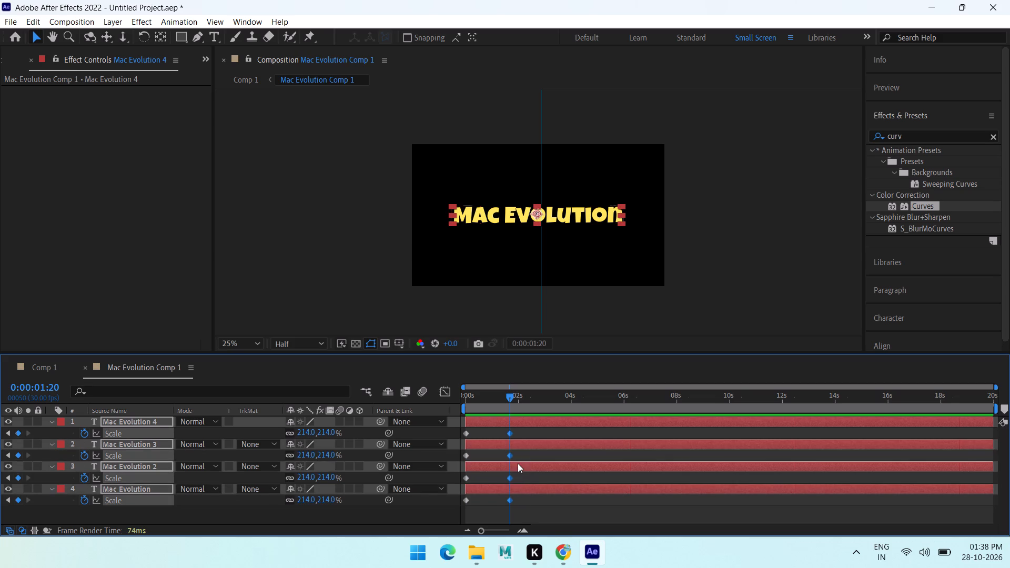
left_click_drag(508, 429, 479, 429)
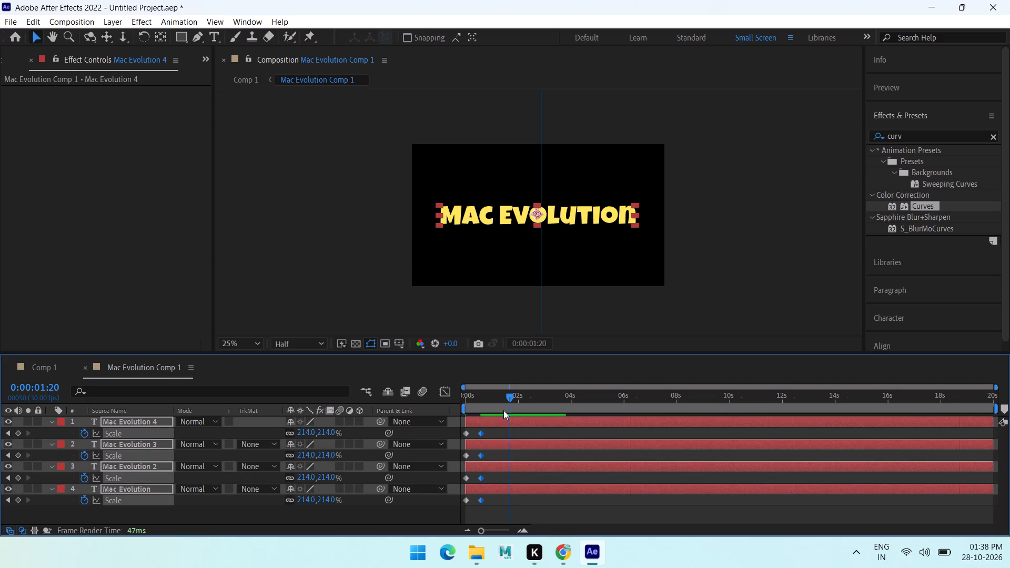
Preview the faster title scale-up from the start in Mac Evolution Comp 1 and in Comp 1.
left_click_drag(504, 393, 262, 402)
key("space")
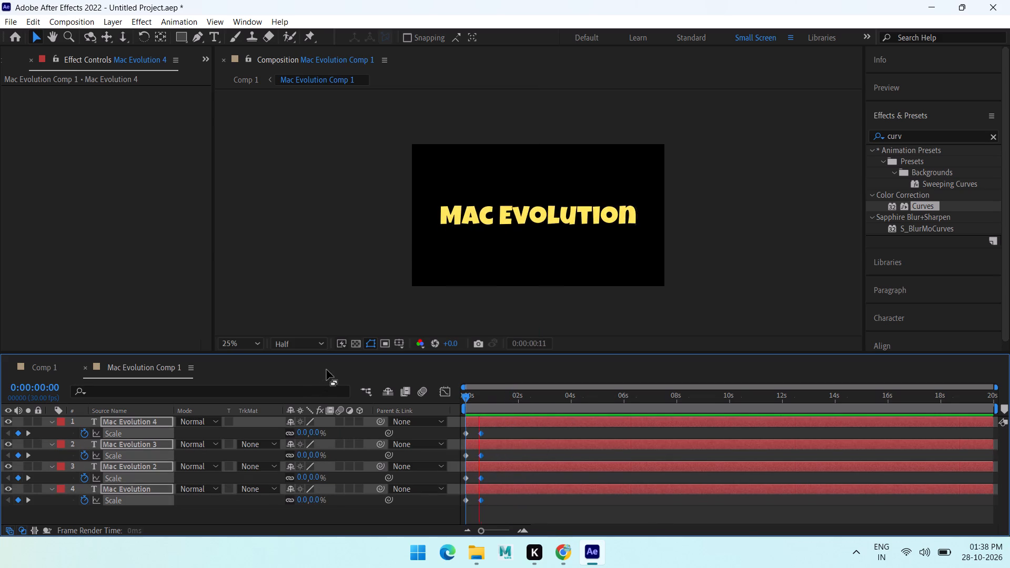
key("space")
left_click(37, 372)
left_click_drag(494, 394, 208, 418)
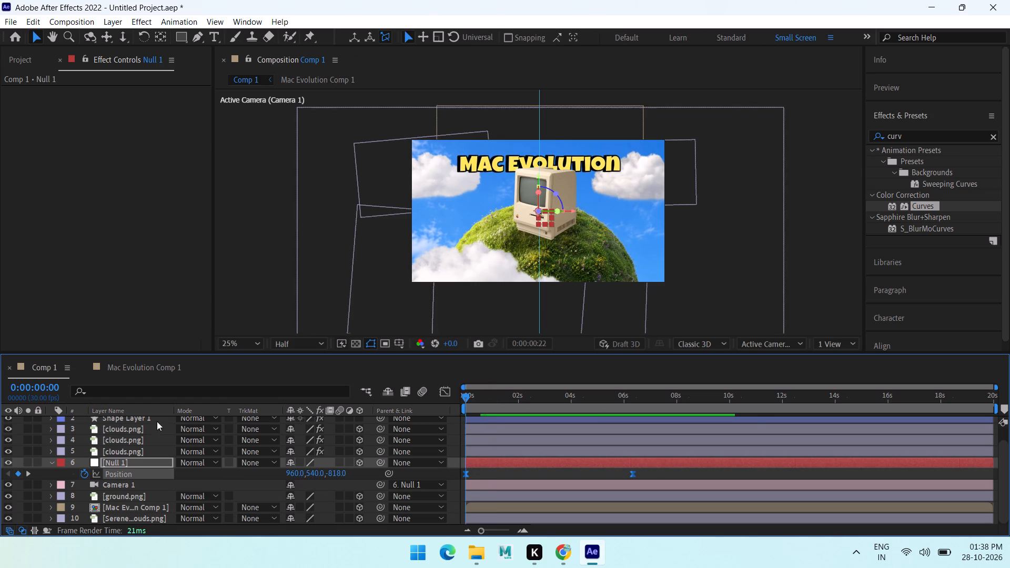
key("space")
key("space")
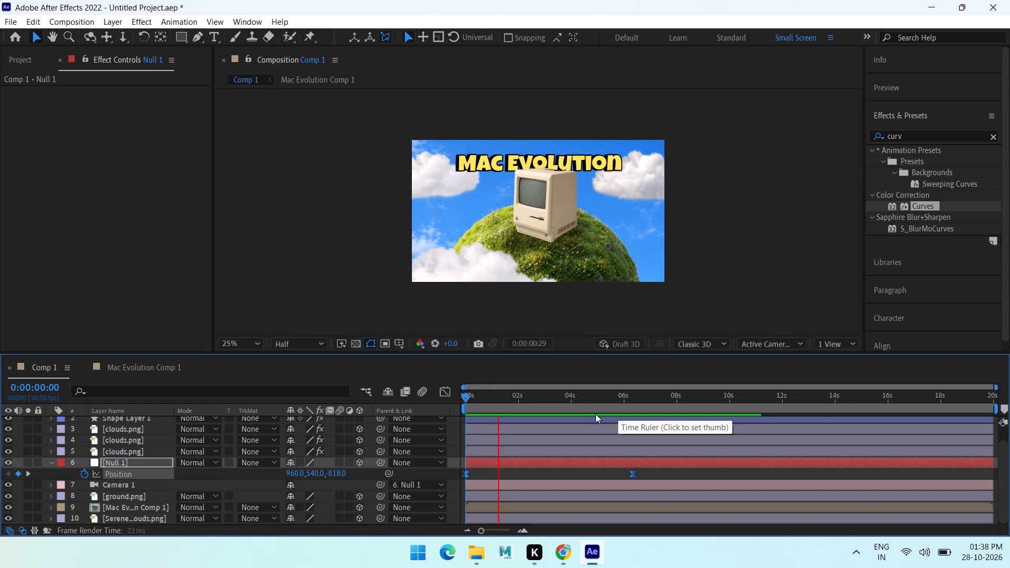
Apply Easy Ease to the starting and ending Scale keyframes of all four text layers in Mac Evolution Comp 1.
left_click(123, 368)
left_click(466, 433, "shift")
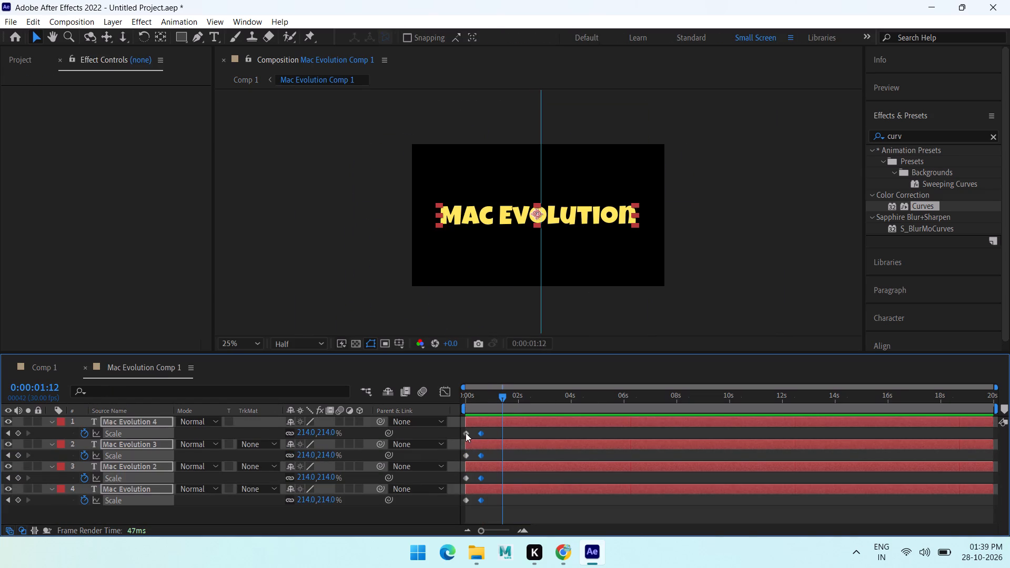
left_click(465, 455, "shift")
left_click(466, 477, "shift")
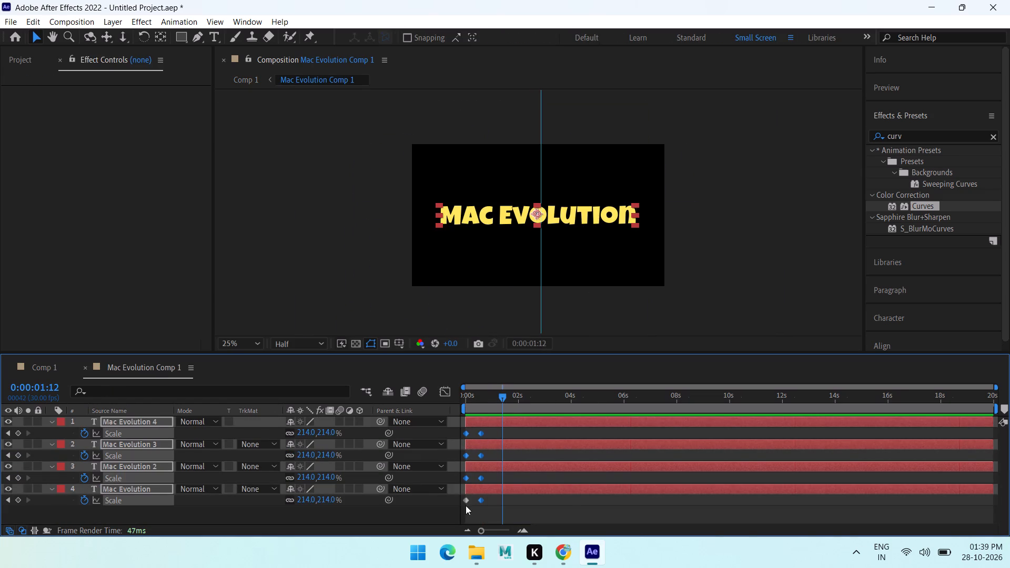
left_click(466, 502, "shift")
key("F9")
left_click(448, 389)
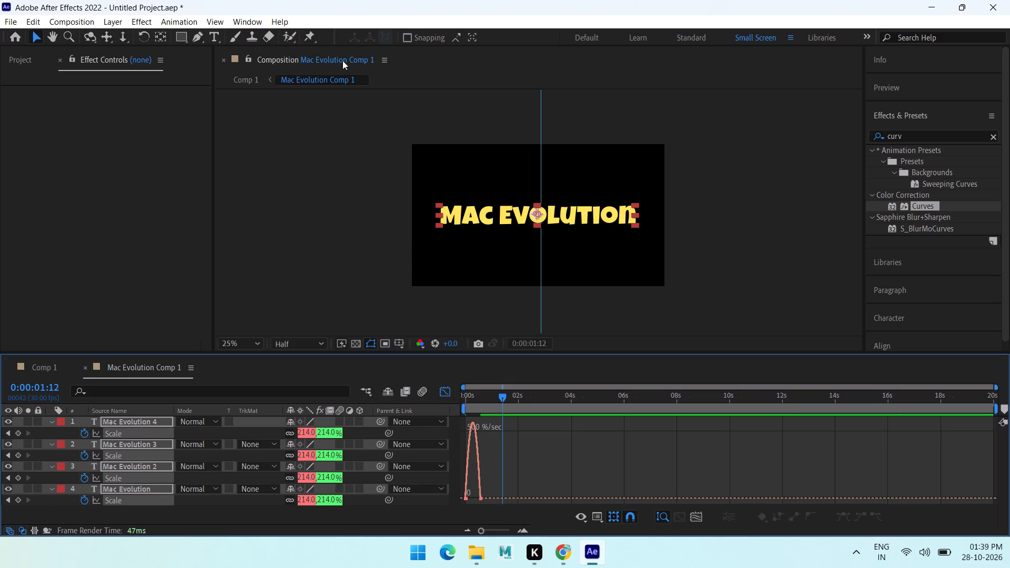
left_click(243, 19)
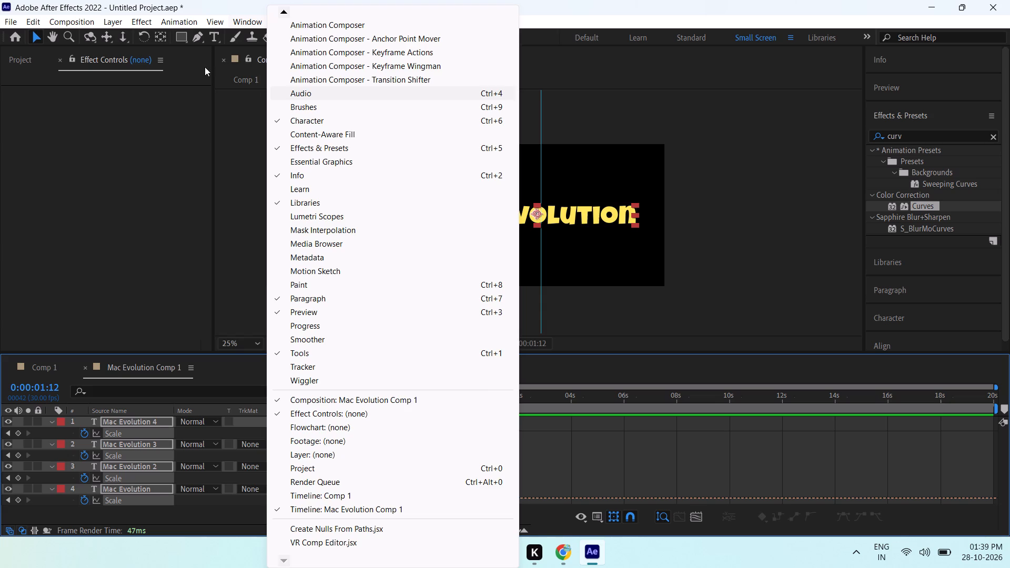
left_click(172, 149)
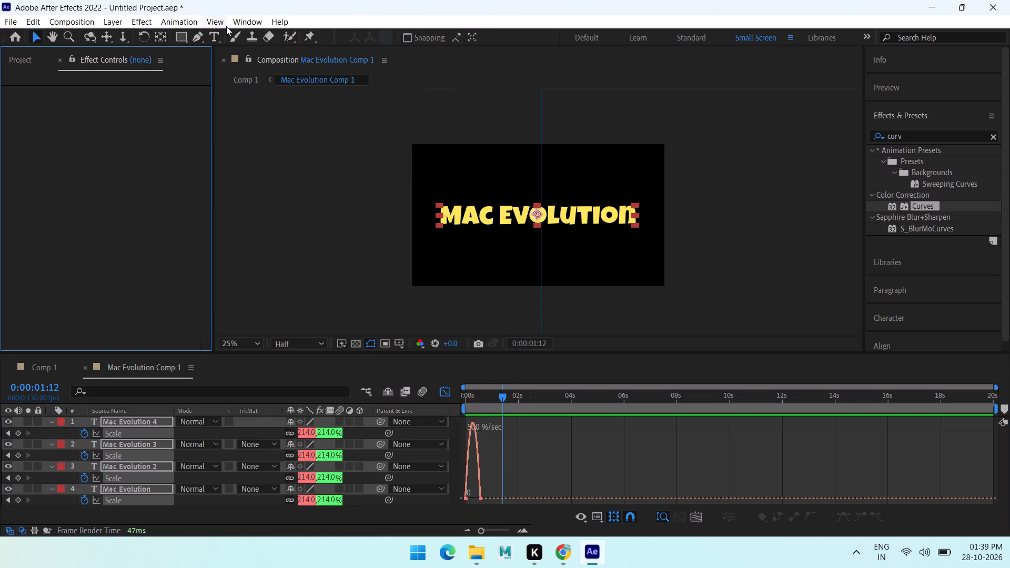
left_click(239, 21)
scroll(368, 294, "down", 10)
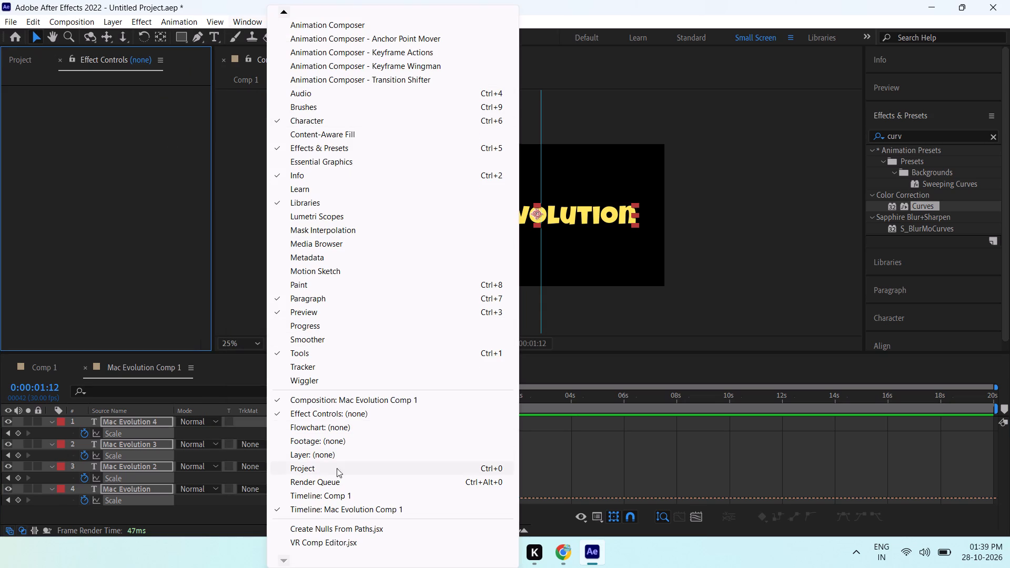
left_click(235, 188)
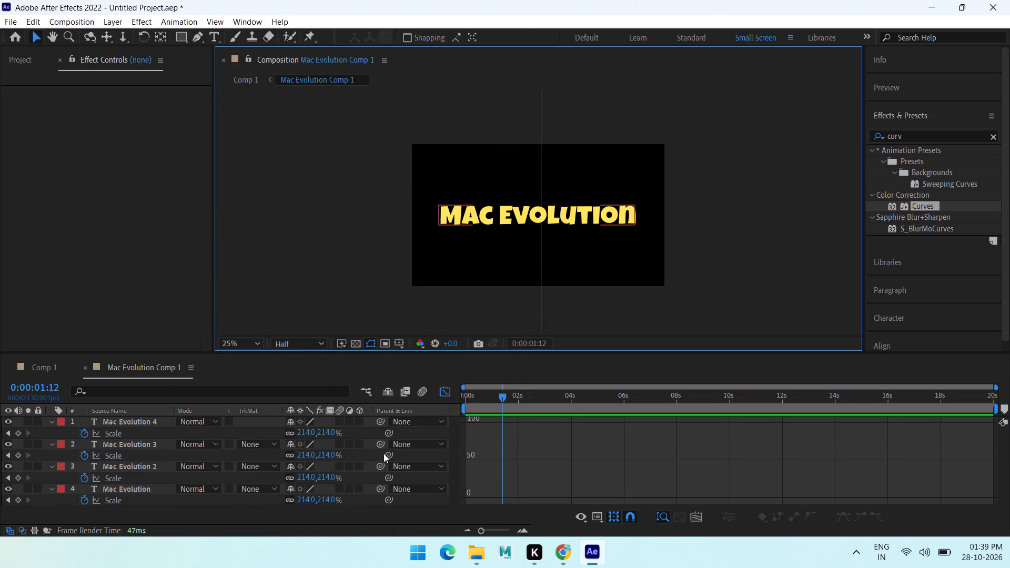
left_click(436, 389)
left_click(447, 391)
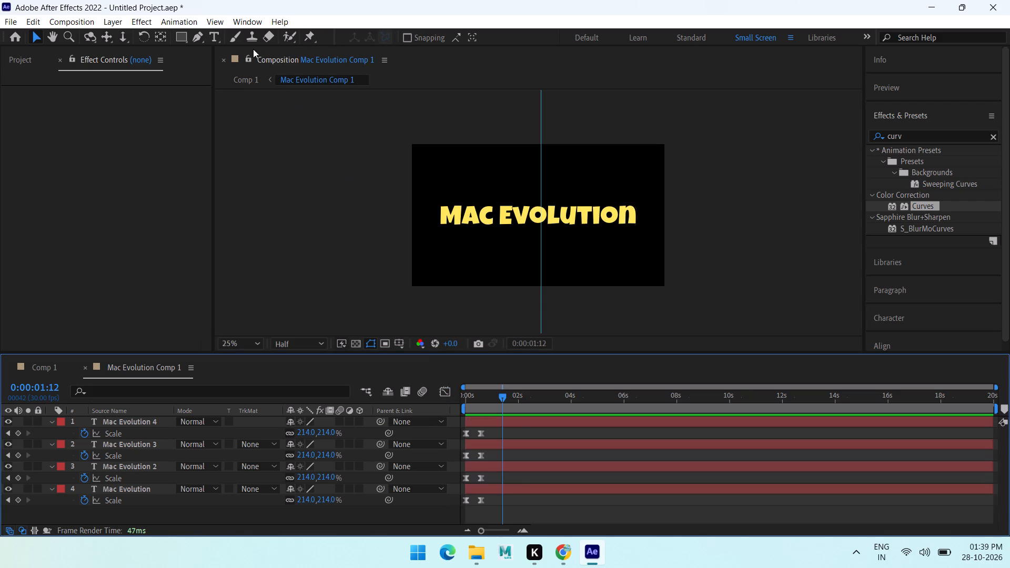
Browse the Text Presets in Animation Composer for a title animation, including the character transitions, and close it.
left_click(245, 15)
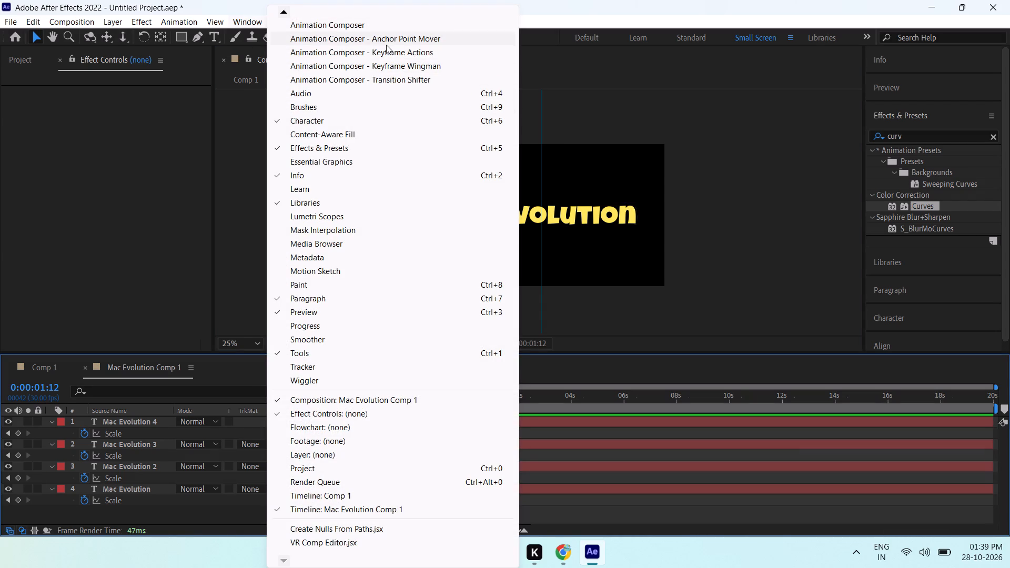
scroll(394, 108, "down", 6)
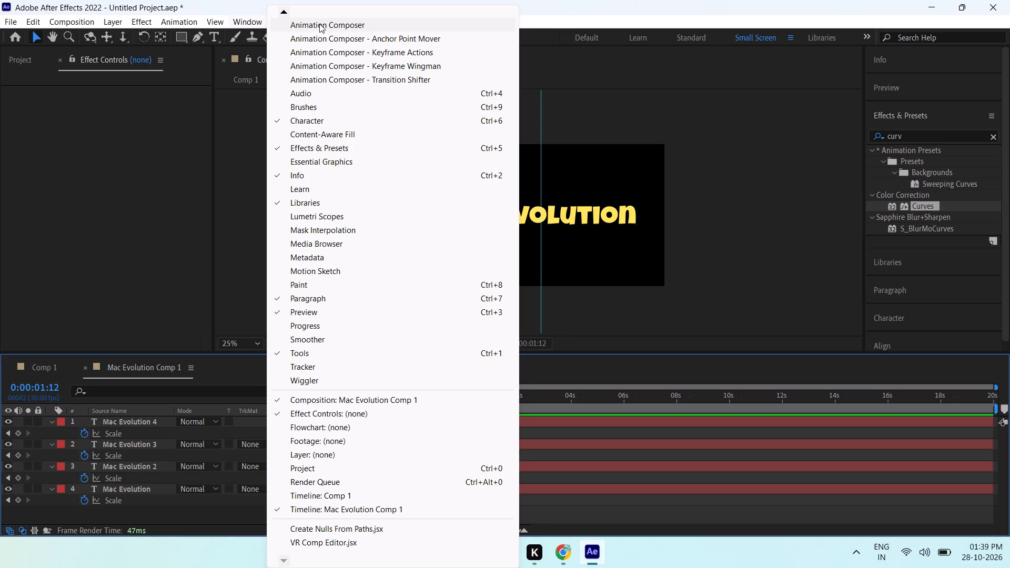
left_click(319, 24)
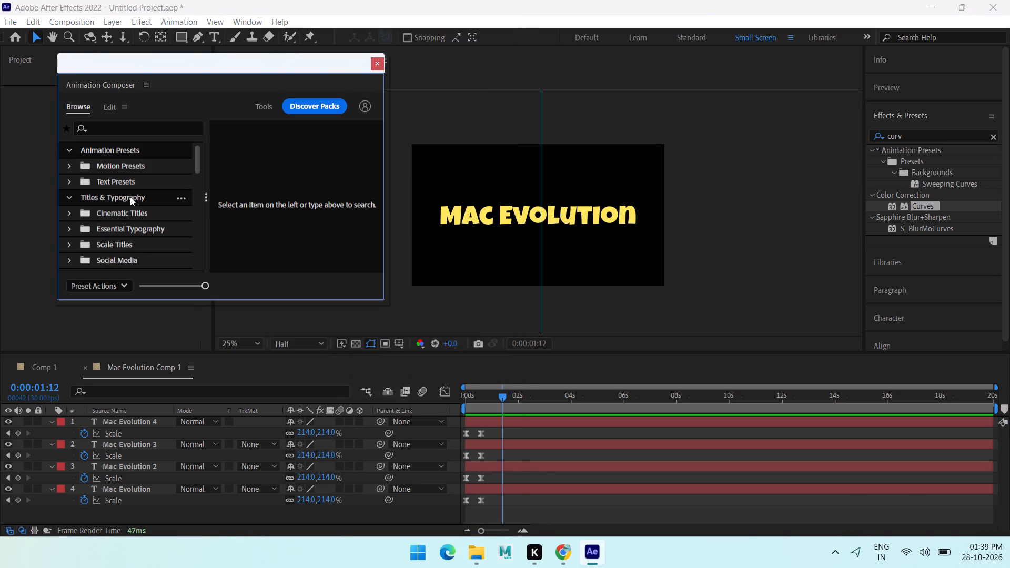
scroll(130, 195, "down", 9)
scroll(137, 194, "up", 5)
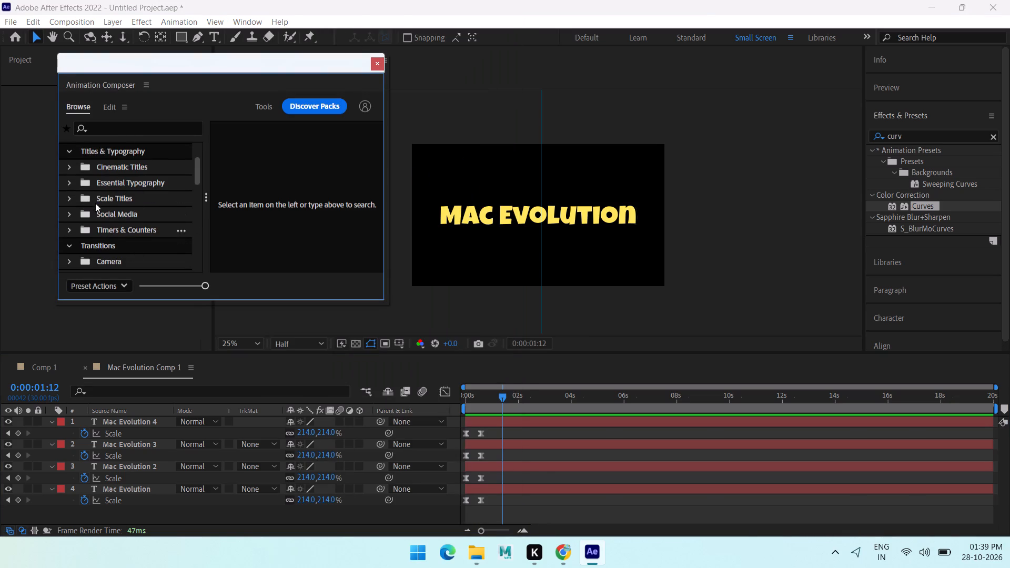
scroll(107, 215, "up", 1)
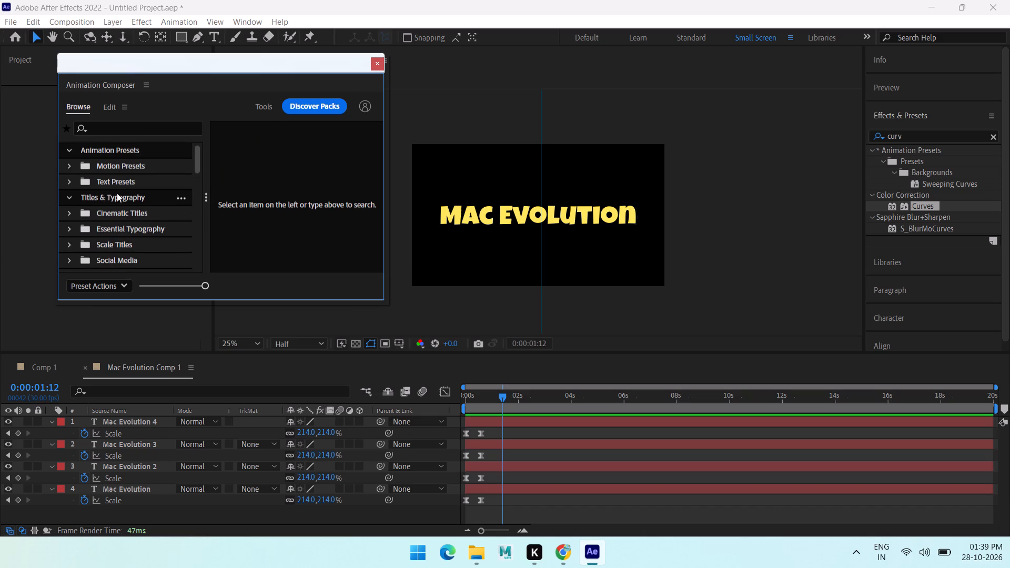
scroll(117, 191, "up", 1)
left_click(65, 181)
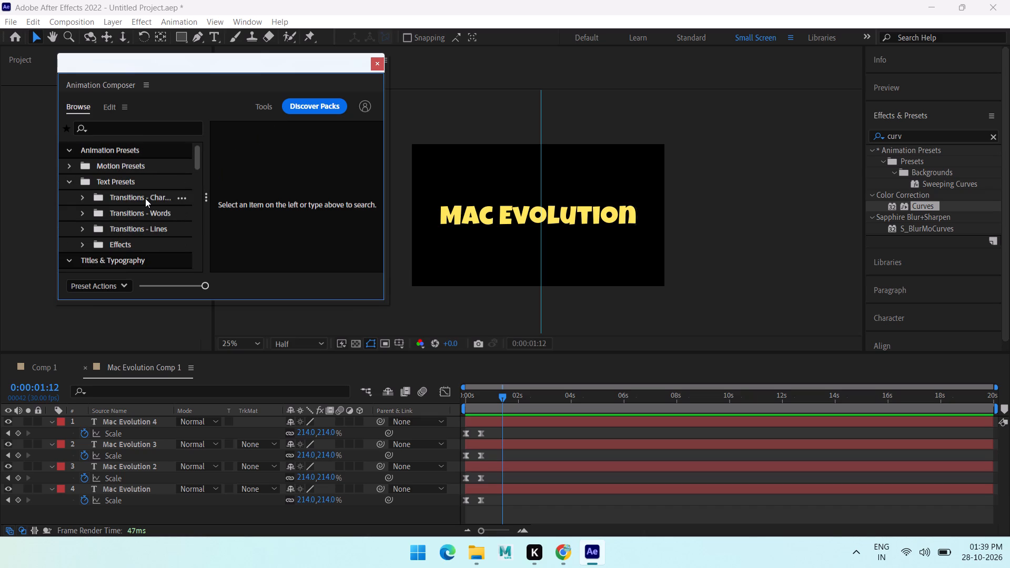
left_click(145, 197)
scroll(283, 186, "down", 4)
left_click(117, 215)
scroll(216, 212, "down", 4)
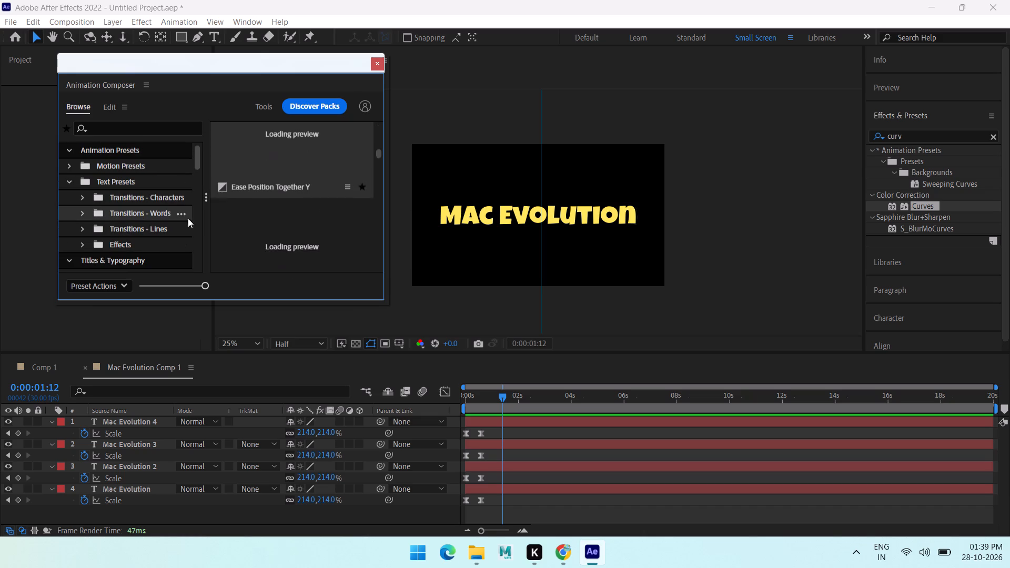
left_click(377, 63)
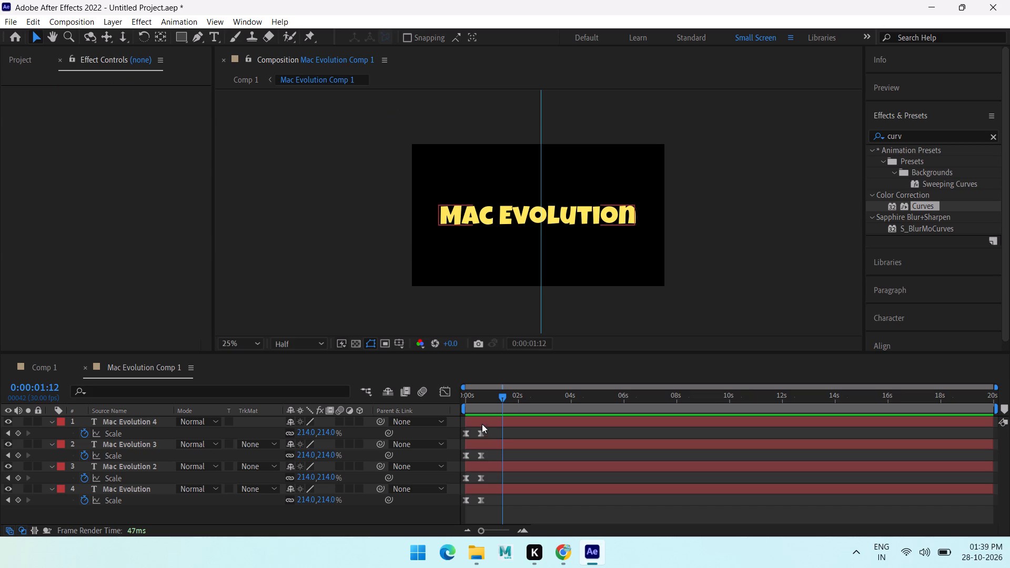
Examine the speed graph of the Scale keyframes on all four text layers.
left_click(482, 430)
left_click(481, 501, "shift")
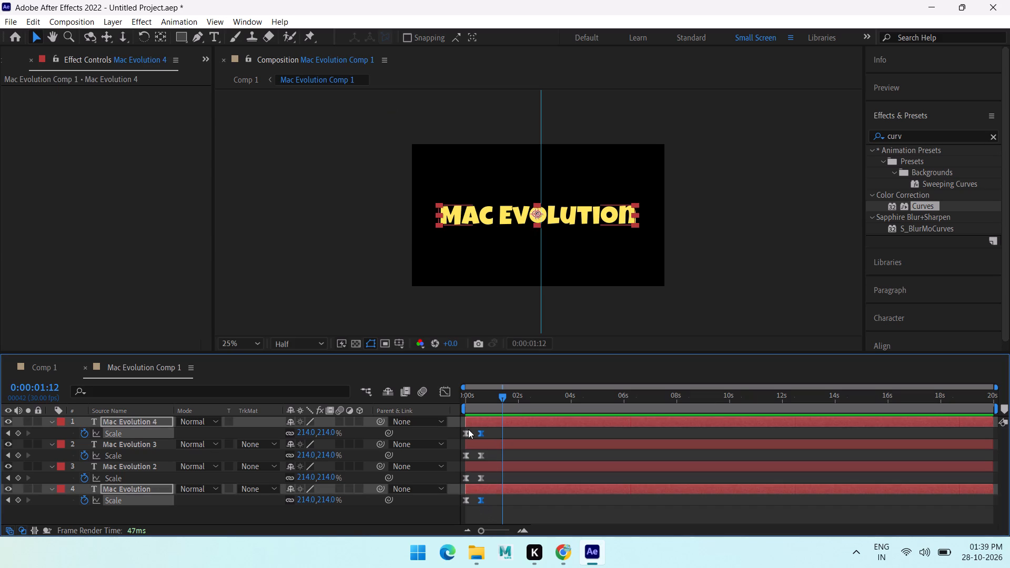
left_click(467, 435, "shift")
left_click(468, 455, "shift")
left_click(468, 476, "shift")
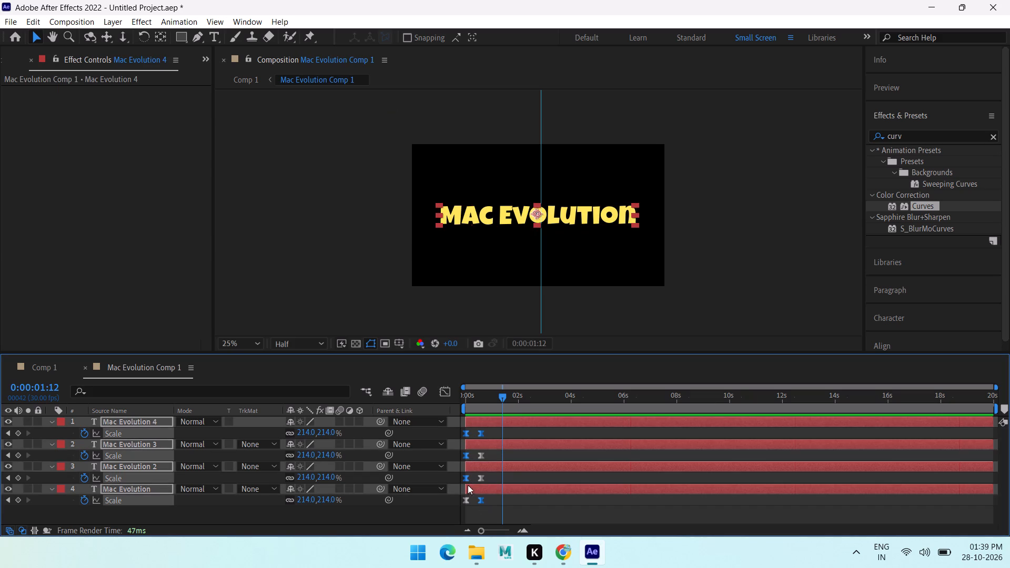
left_click(467, 502, "shift")
left_click(480, 482, "shift")
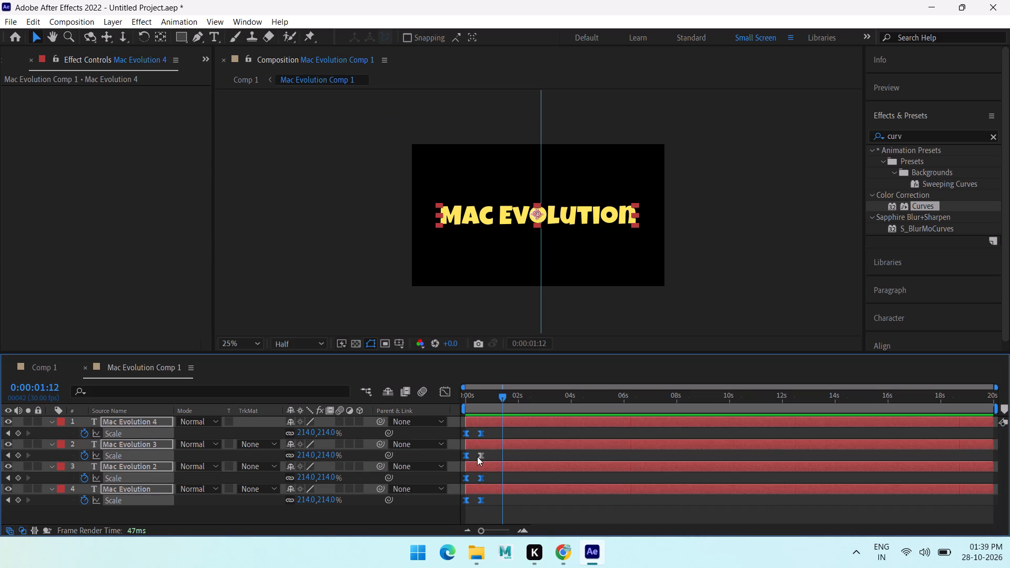
left_click(477, 457, "shift")
left_click(449, 390)
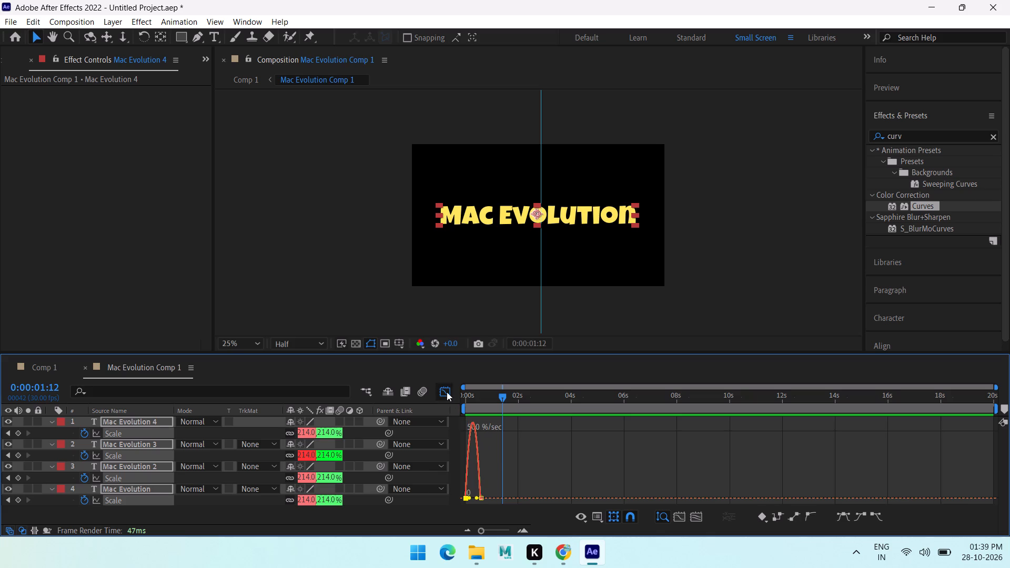
left_click(447, 392, "shift")
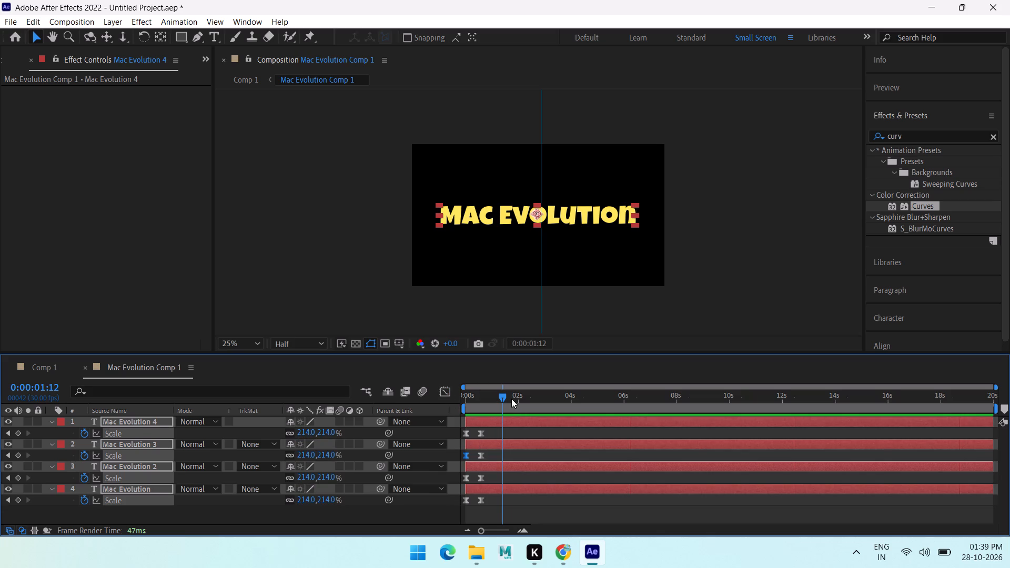
Preview Comp 1 from the start and examine the speed graph of Null 1's Position.
left_click_drag(503, 396, 351, 400)
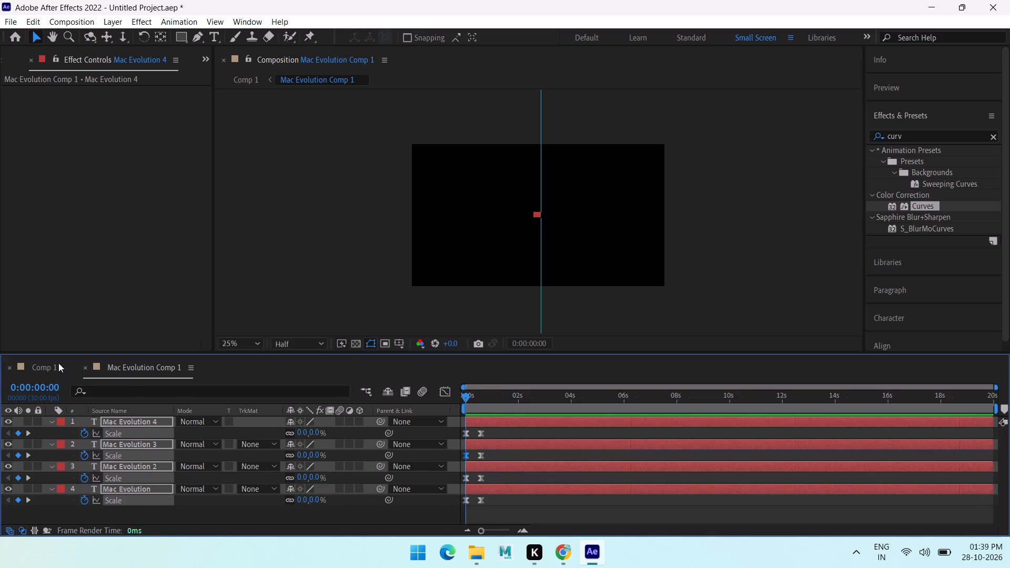
left_click(58, 363)
key("space")
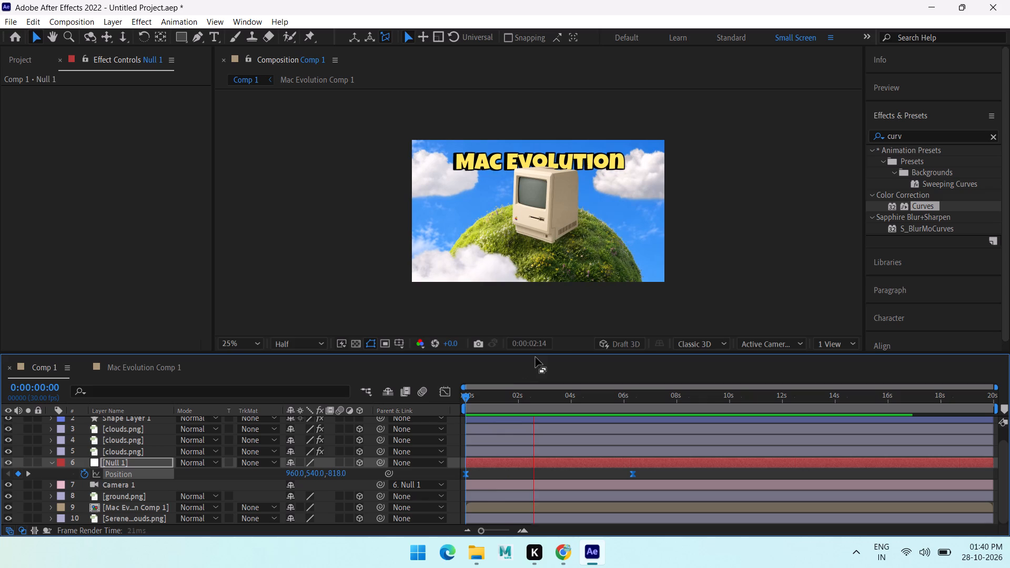
key("space")
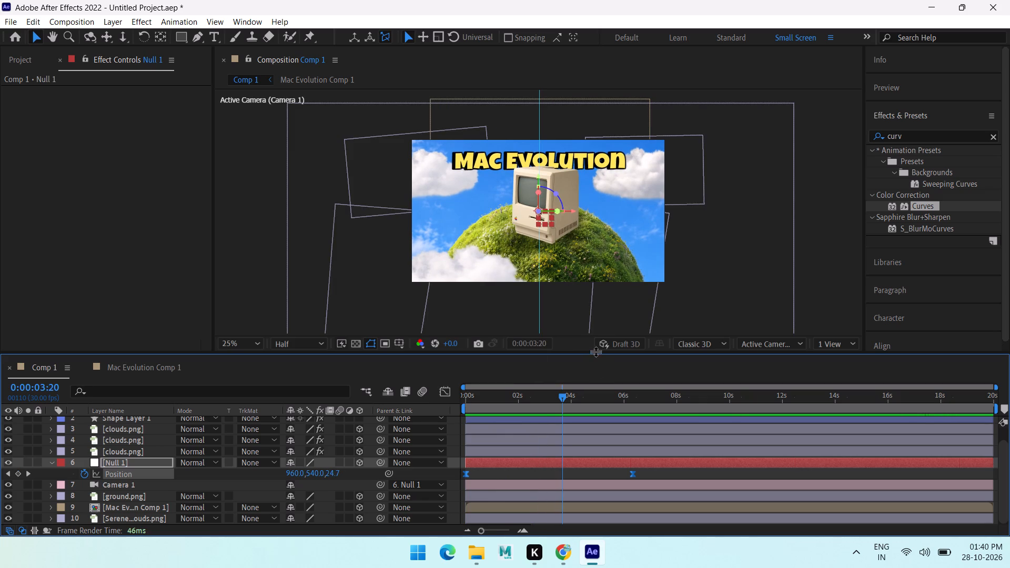
left_click(450, 387)
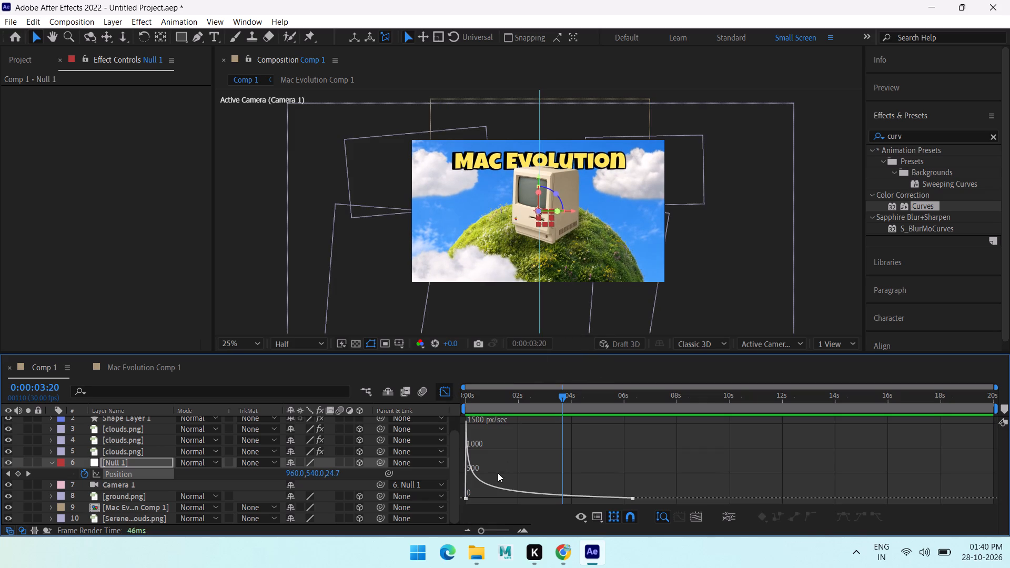
left_click(440, 394)
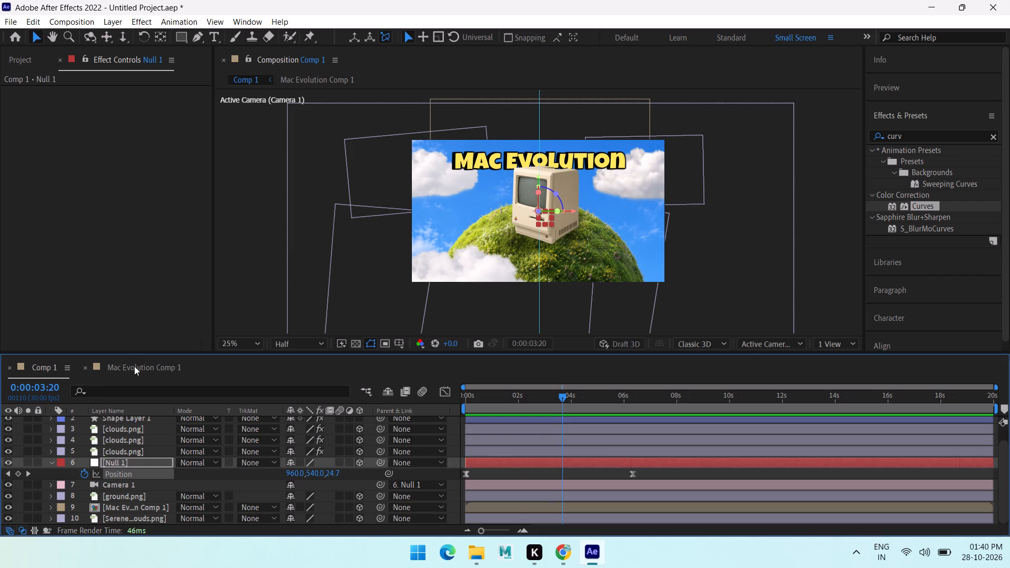
Delete the starting and ending Scale keyframes of all four text layers in Mac Evolution Comp 1.
left_click(134, 367)
left_click(464, 436)
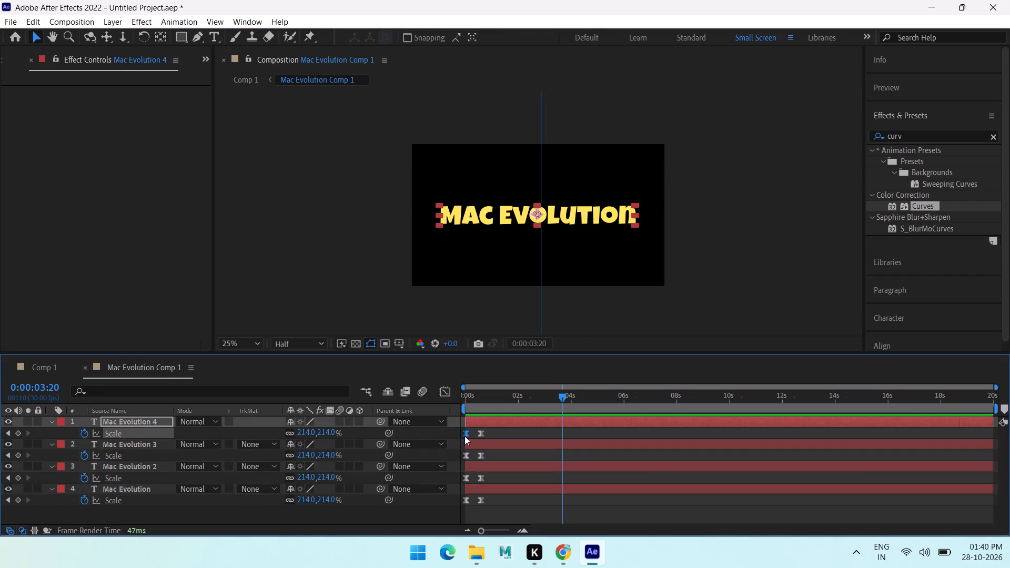
left_click(465, 454, "shift")
left_click(466, 476, "shift")
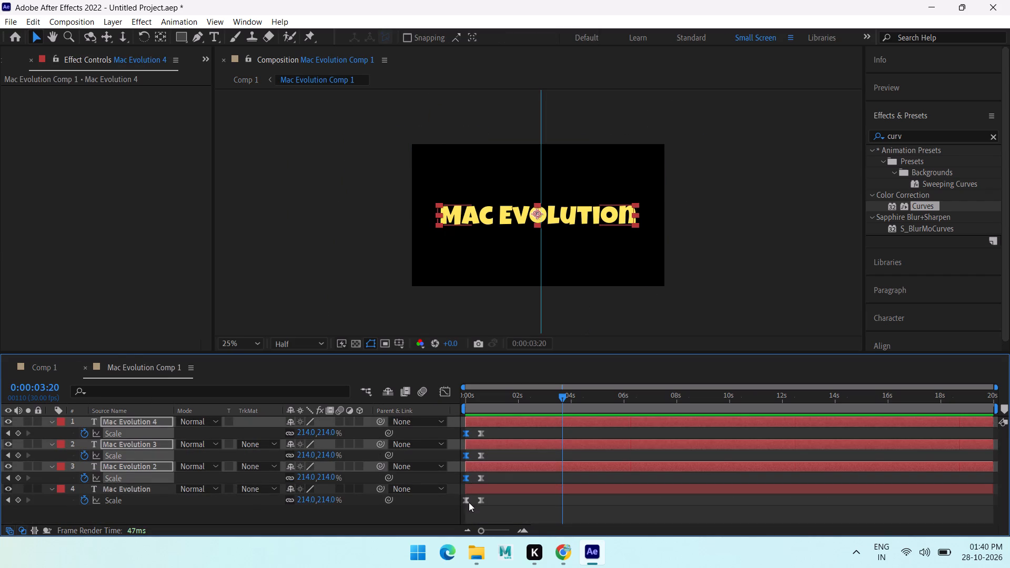
left_click(468, 501, "shift")
left_click(481, 434, "shift")
left_click(483, 457, "shift")
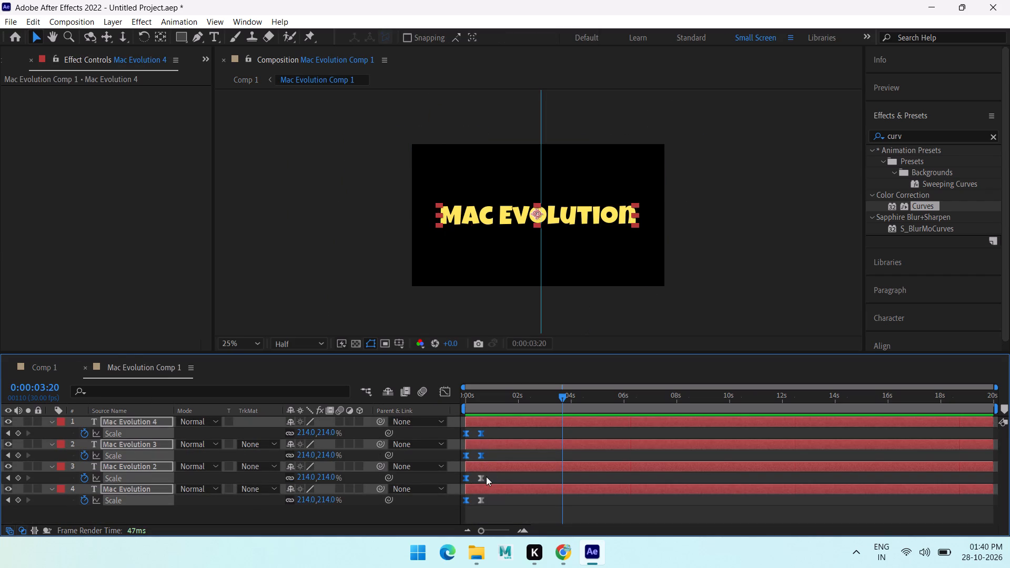
left_click(481, 479, "shift")
left_click(482, 498, "shift")
key("Delete")
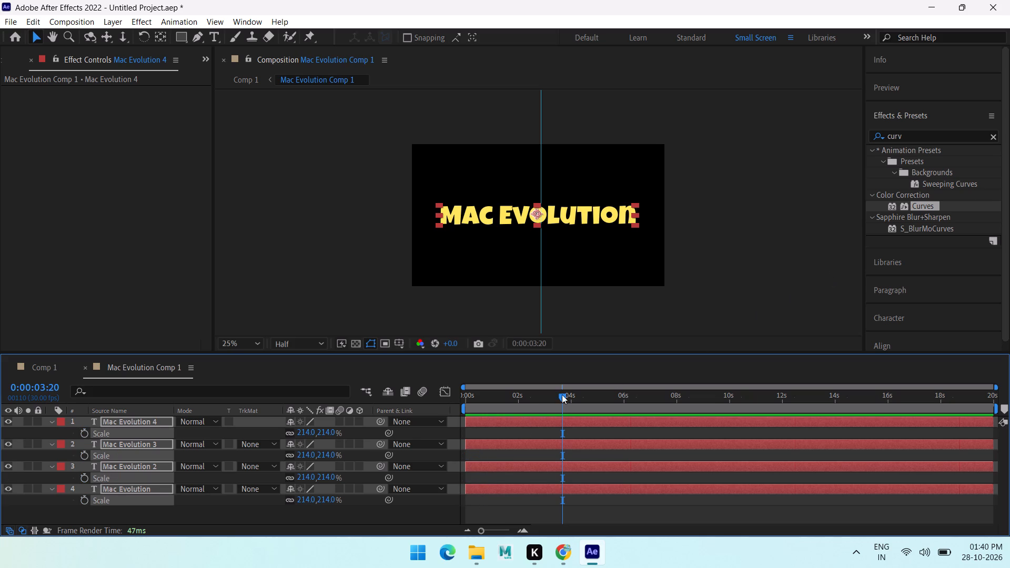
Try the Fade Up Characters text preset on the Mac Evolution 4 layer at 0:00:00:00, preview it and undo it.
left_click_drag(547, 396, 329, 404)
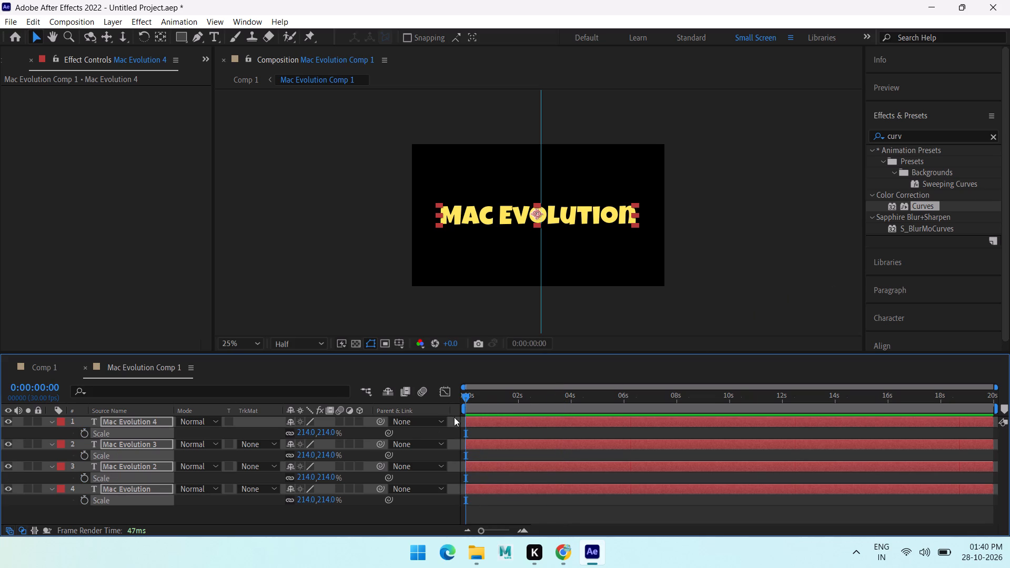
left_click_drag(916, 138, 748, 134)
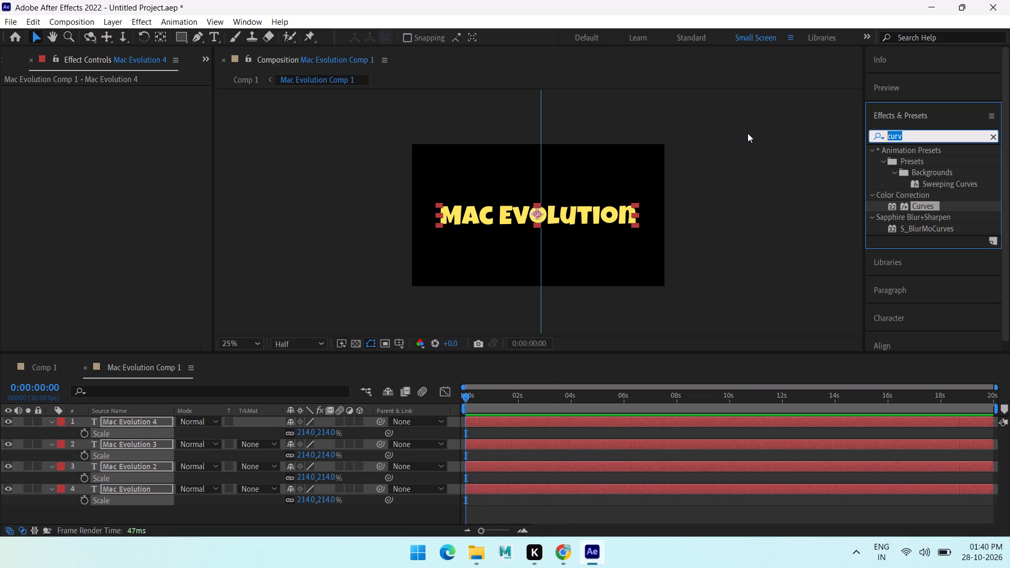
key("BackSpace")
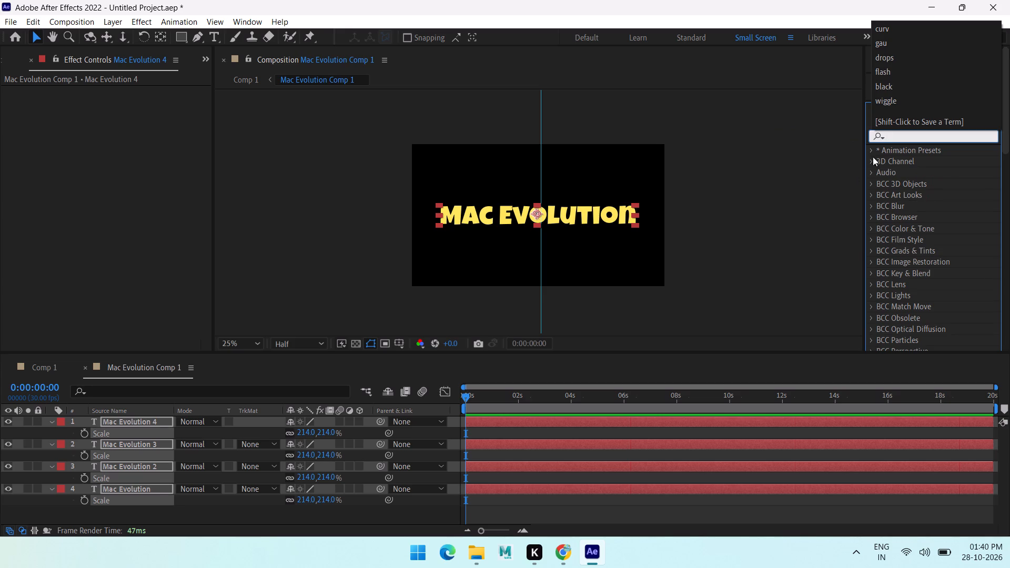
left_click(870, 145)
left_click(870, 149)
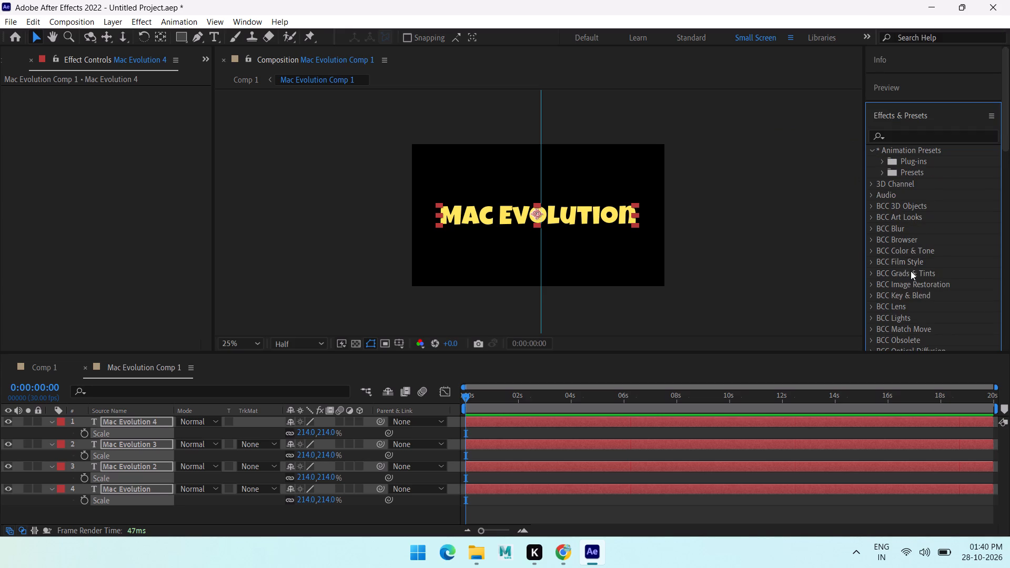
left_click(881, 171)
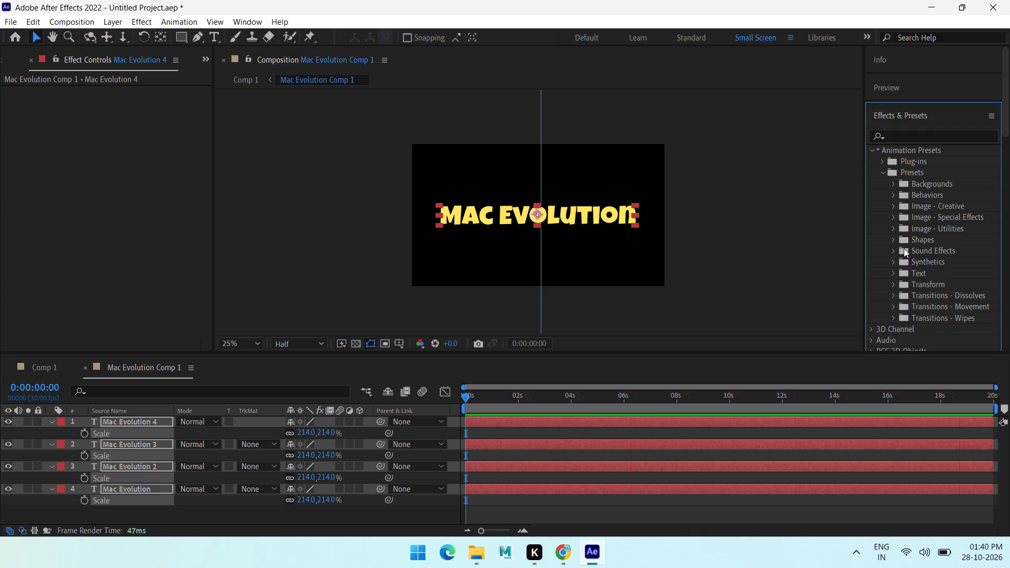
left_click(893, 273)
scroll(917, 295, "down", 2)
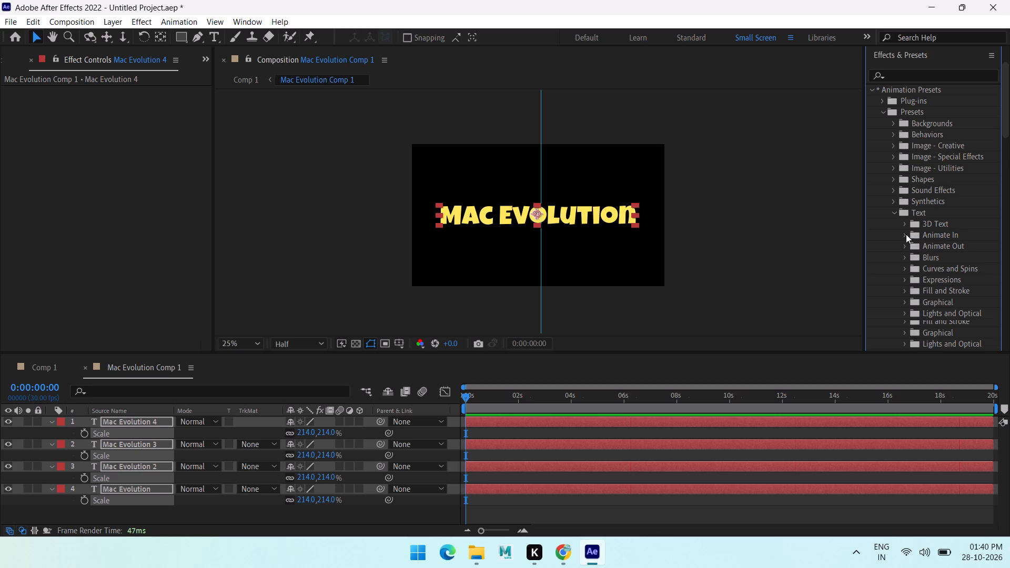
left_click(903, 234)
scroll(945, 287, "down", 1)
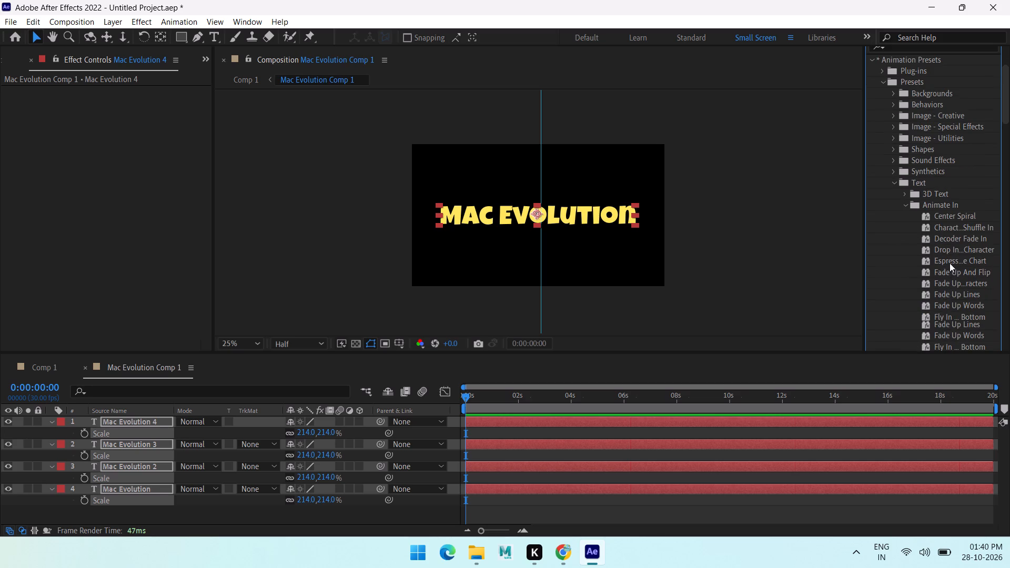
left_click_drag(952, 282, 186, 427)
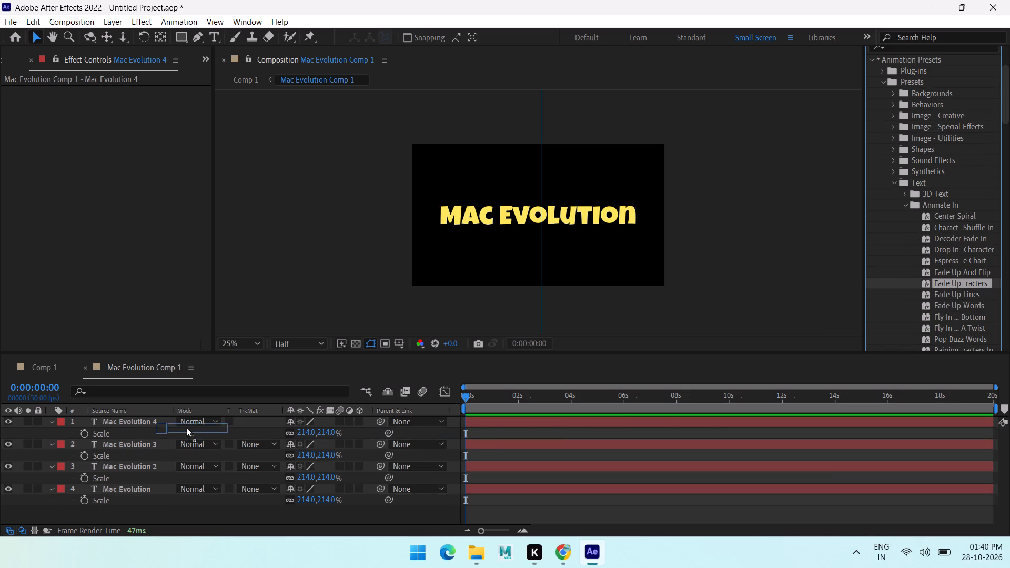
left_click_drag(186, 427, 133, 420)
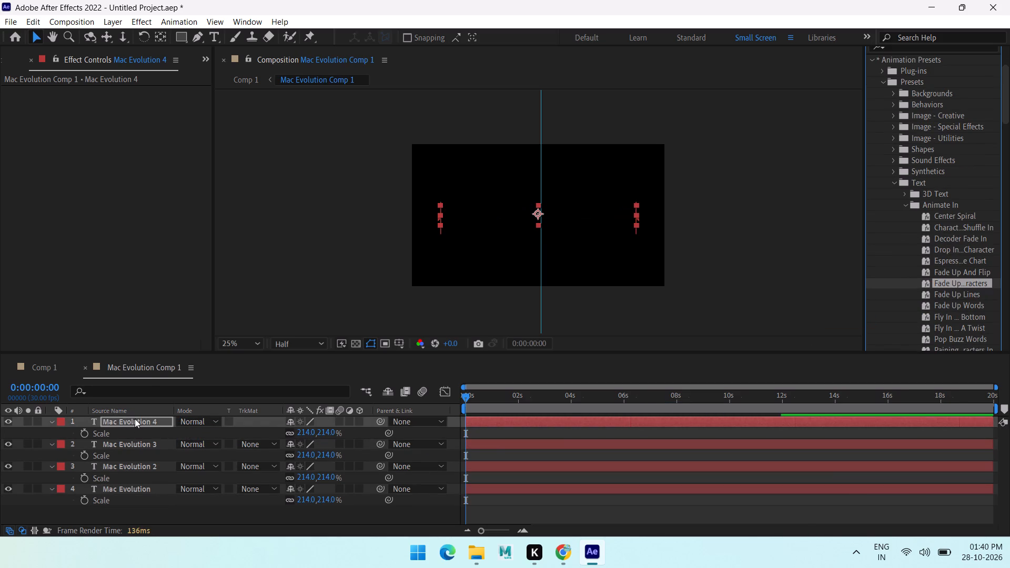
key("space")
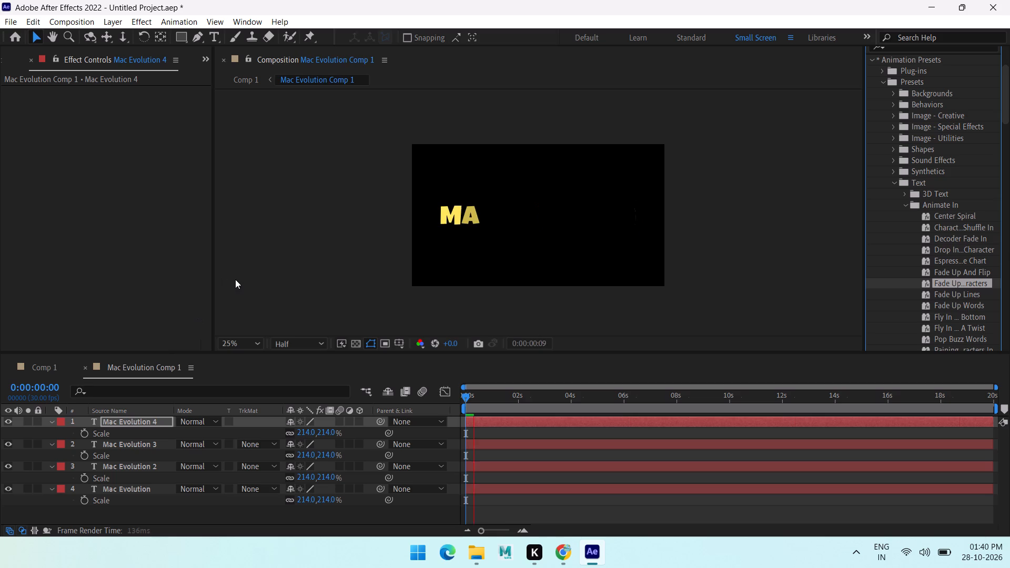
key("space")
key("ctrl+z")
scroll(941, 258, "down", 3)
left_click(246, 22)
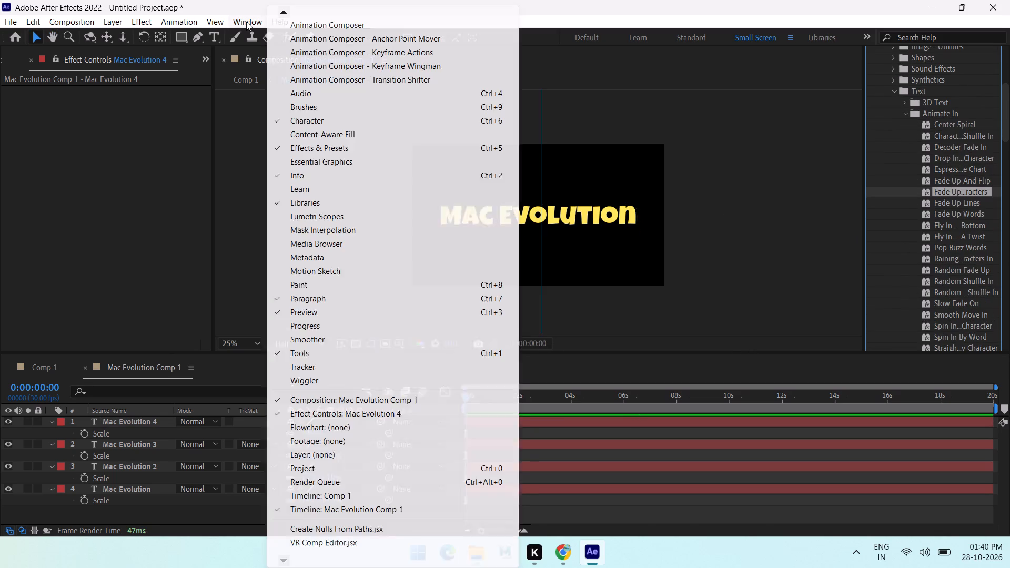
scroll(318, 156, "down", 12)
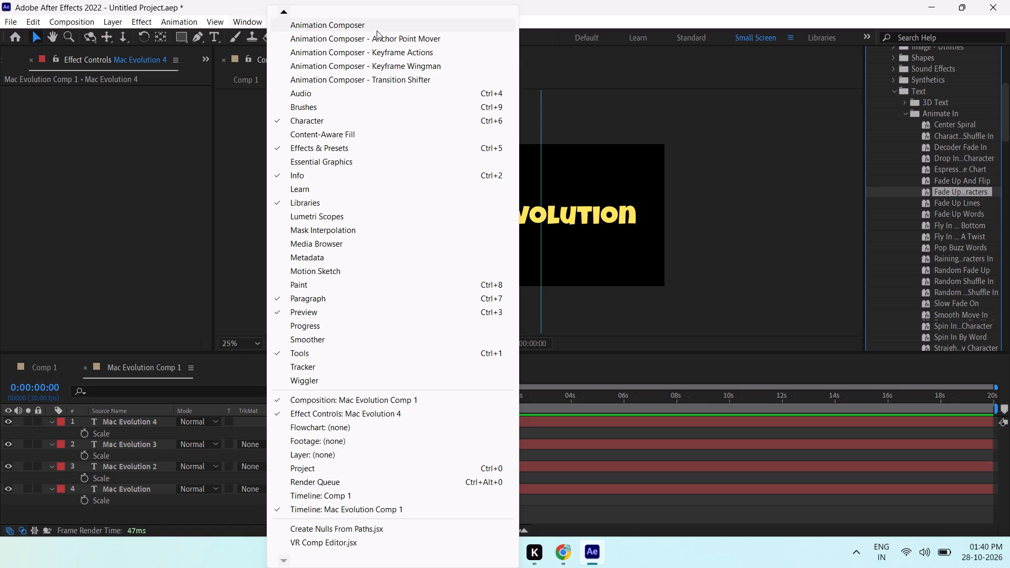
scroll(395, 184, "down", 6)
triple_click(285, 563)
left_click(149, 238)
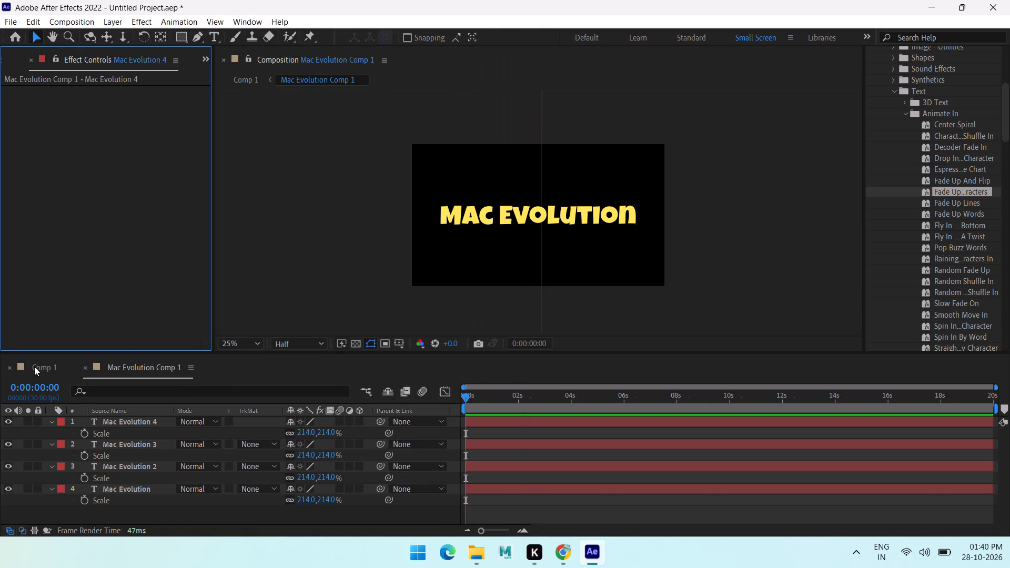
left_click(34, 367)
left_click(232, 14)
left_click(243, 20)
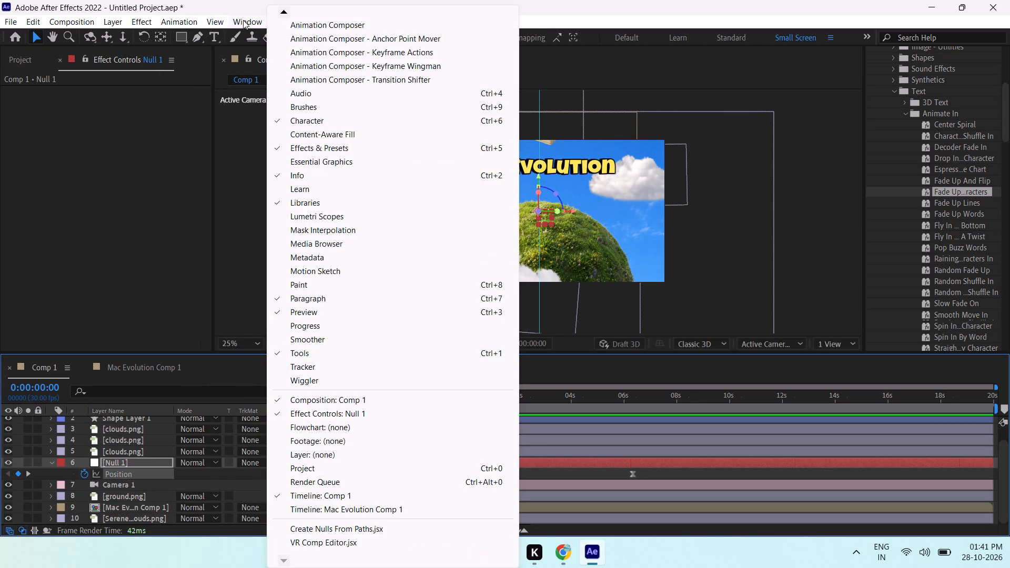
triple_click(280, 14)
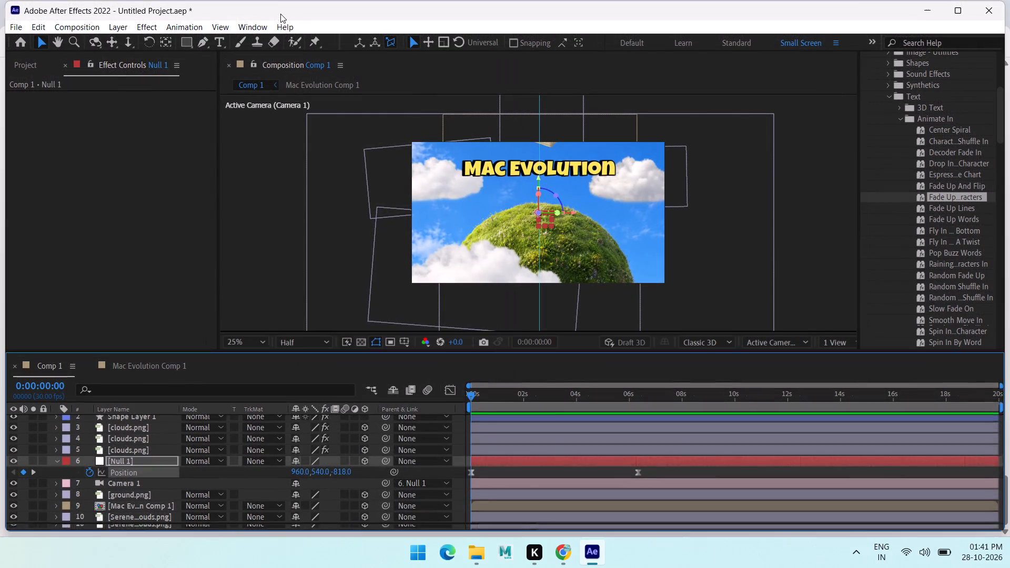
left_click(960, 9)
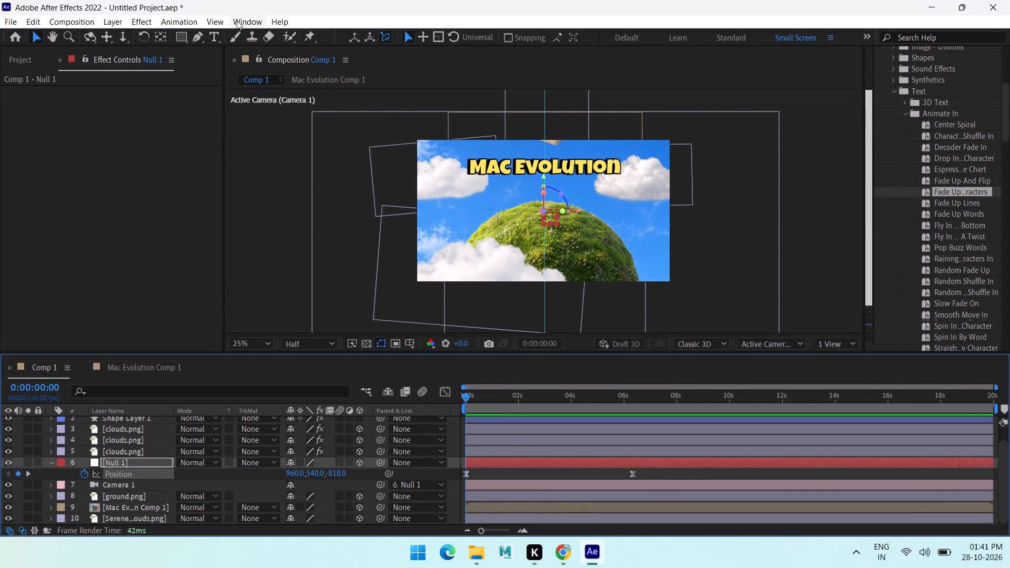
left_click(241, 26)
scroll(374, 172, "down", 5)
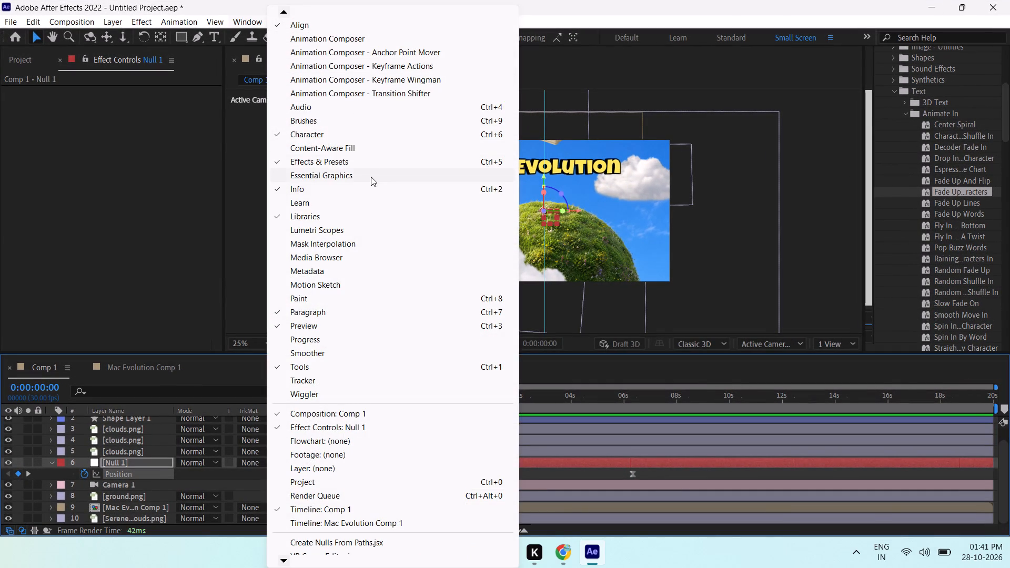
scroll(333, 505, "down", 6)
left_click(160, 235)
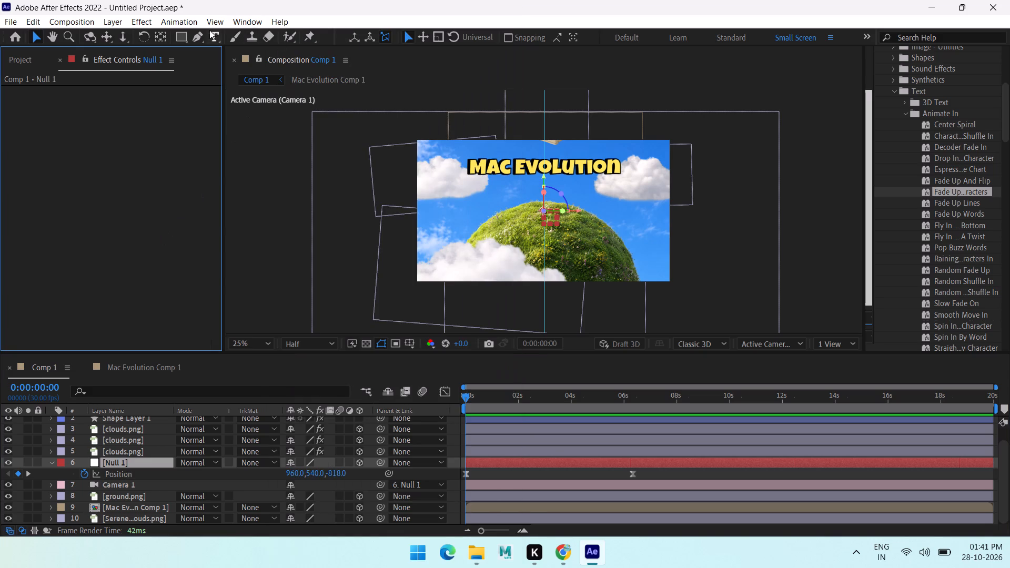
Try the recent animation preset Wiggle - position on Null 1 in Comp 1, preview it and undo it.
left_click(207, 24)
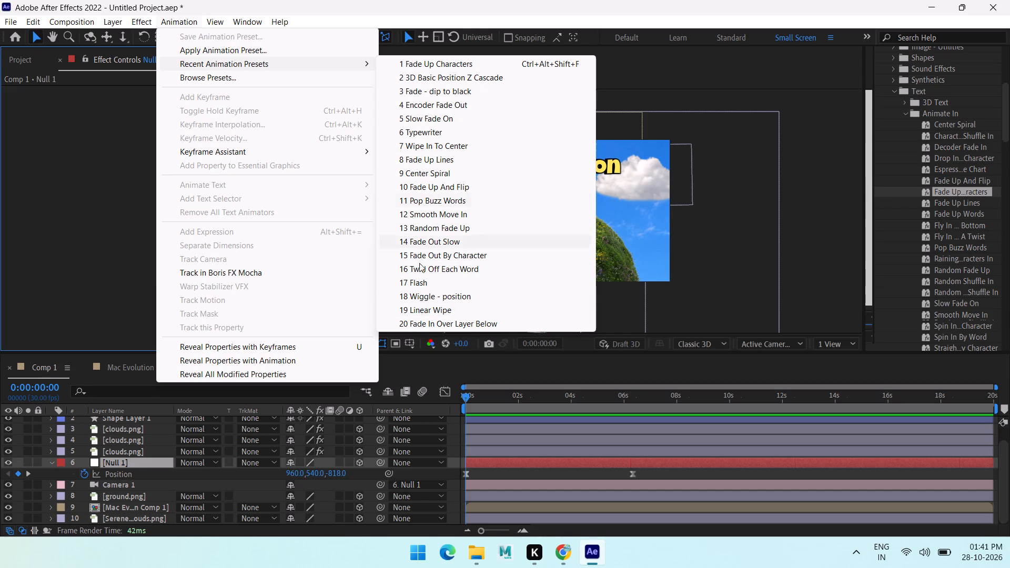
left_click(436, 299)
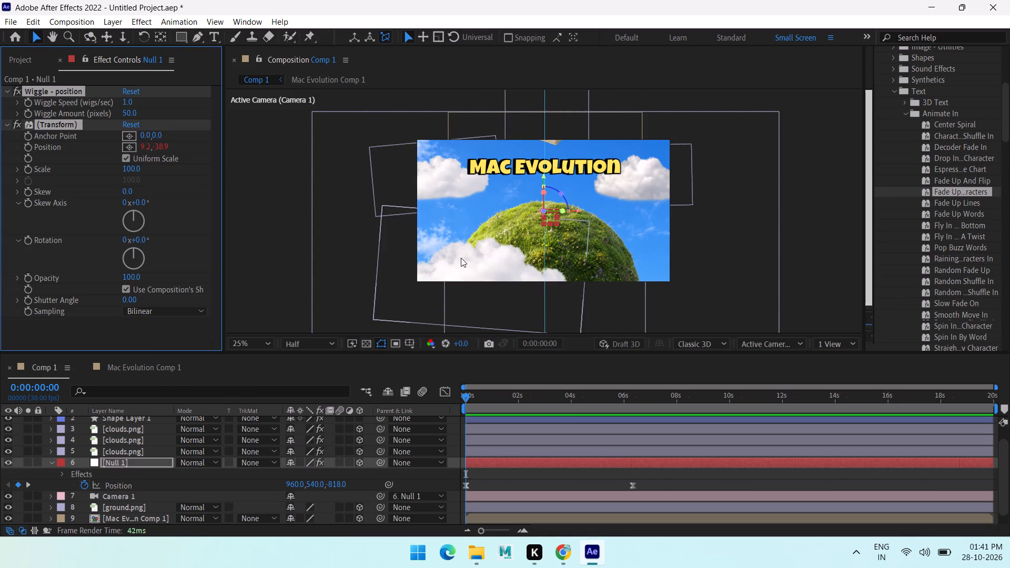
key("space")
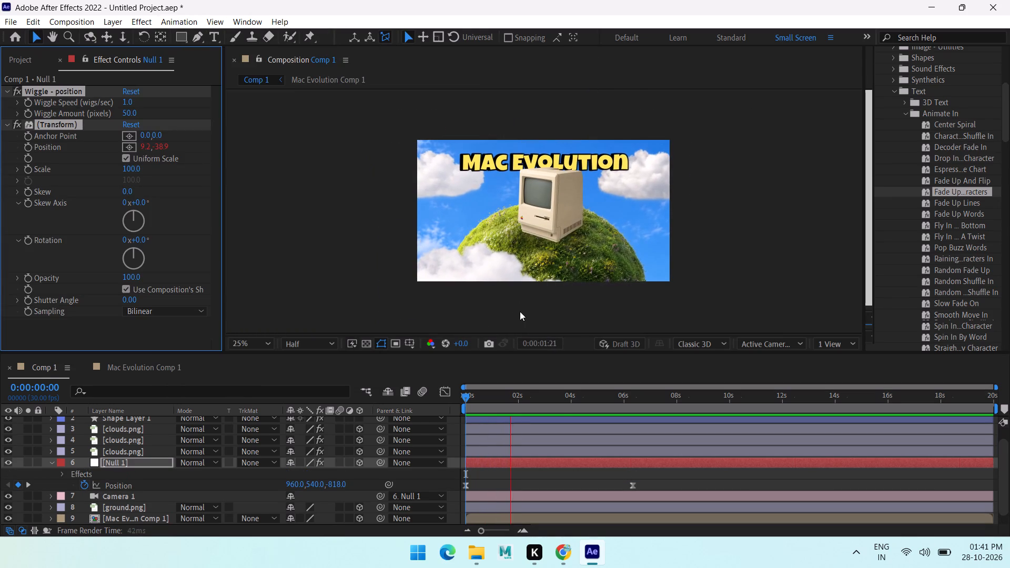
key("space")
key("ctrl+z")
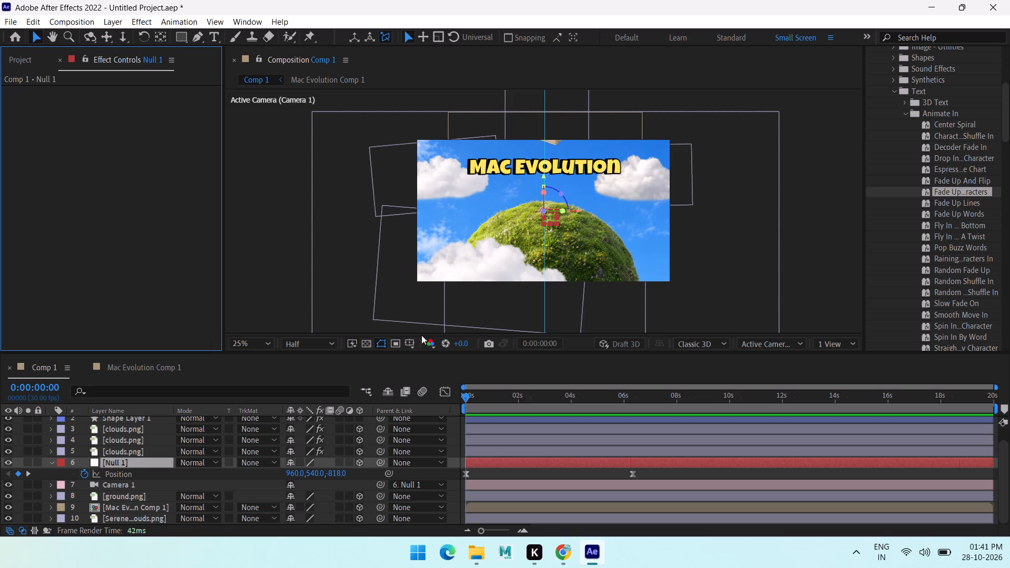
Add a Scale keyframe to all four text layers in Mac Evolution Comp 1 at 0:00:00:15.
left_click(170, 370)
left_click(133, 422)
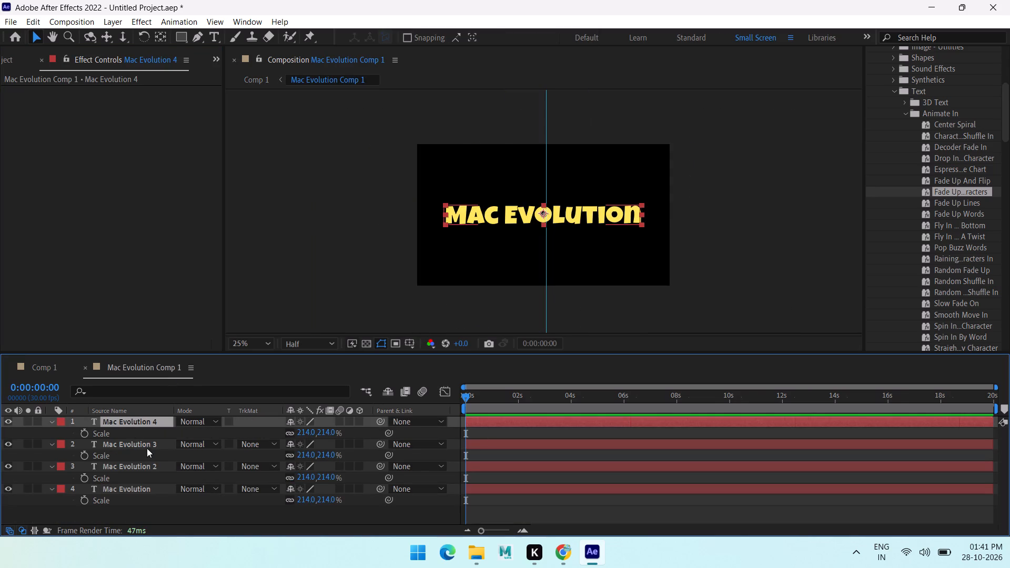
left_click(142, 489, "shift")
left_click_drag(506, 397, 481, 404)
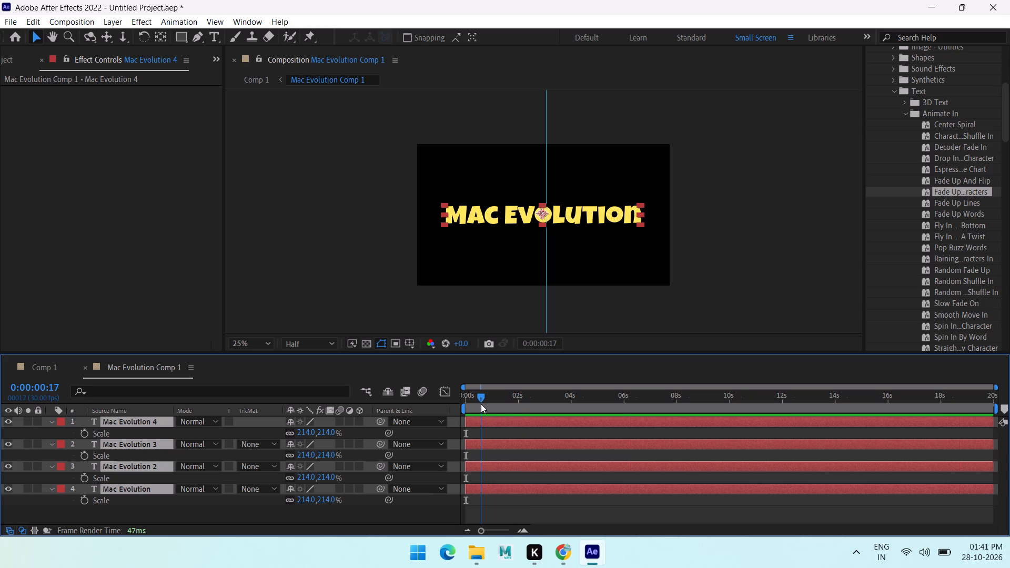
left_click_drag(481, 404, 479, 404)
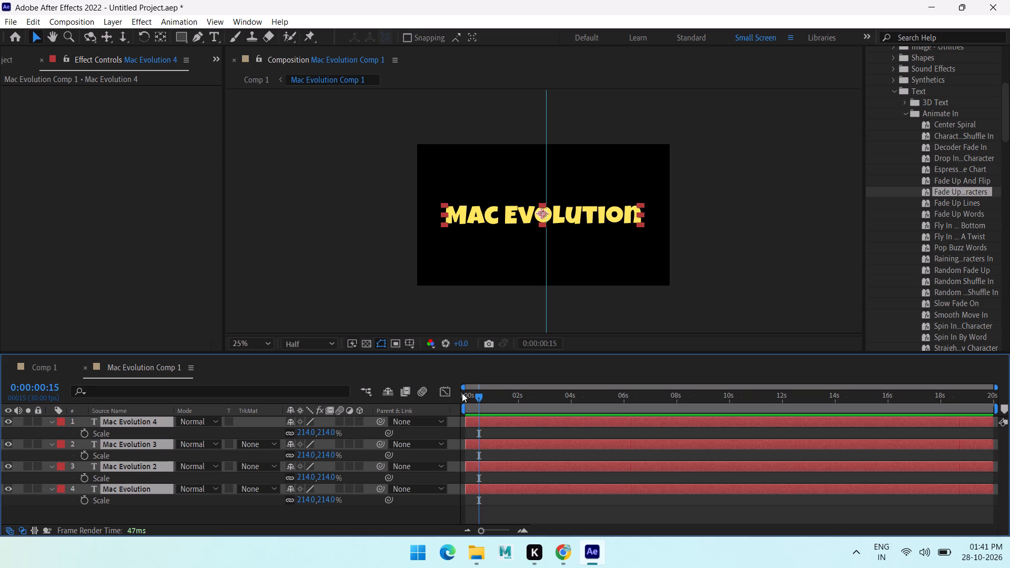
left_click(83, 434)
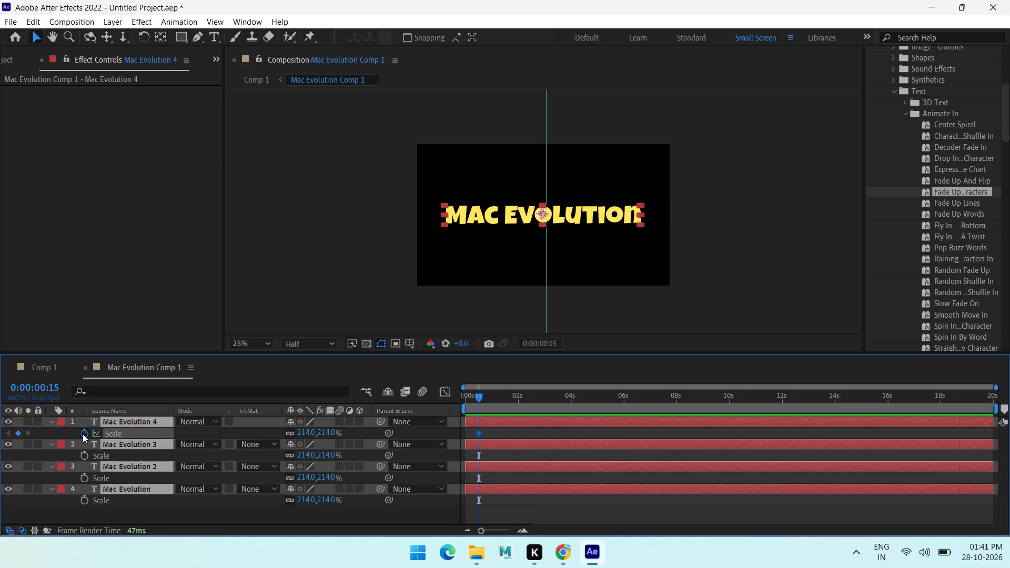
Set the Scale of all four text layers to 0% at 0:00:00:00 and preview the title's scale-up.
left_click_drag(477, 391, 282, 413)
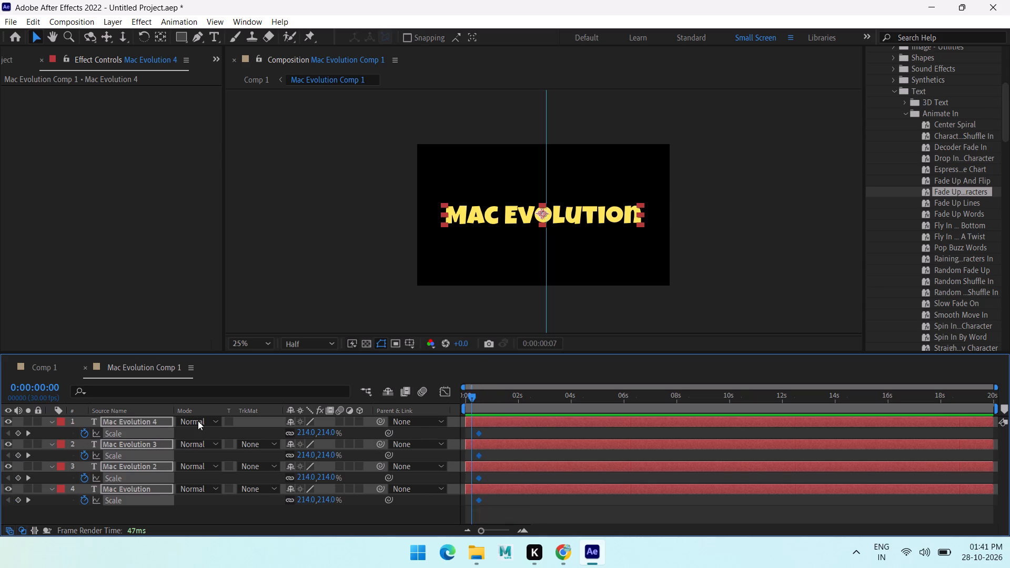
left_click(310, 431)
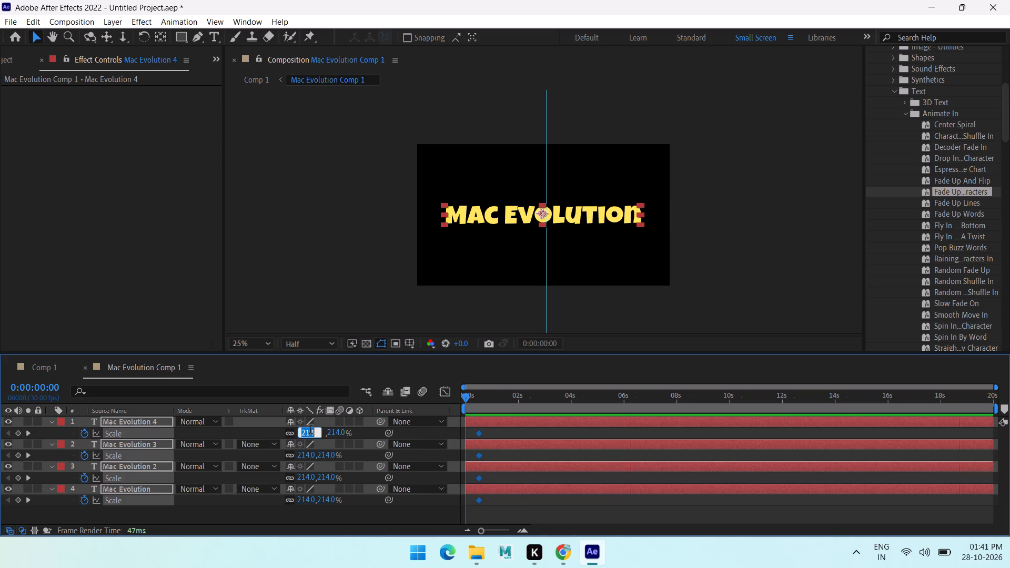
key("0")
key("Return")
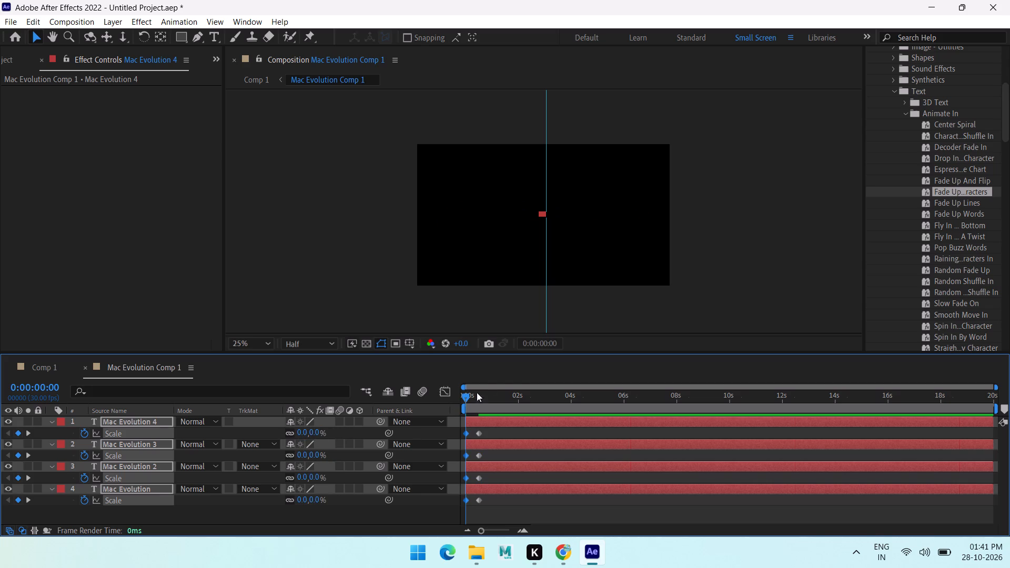
key("space")
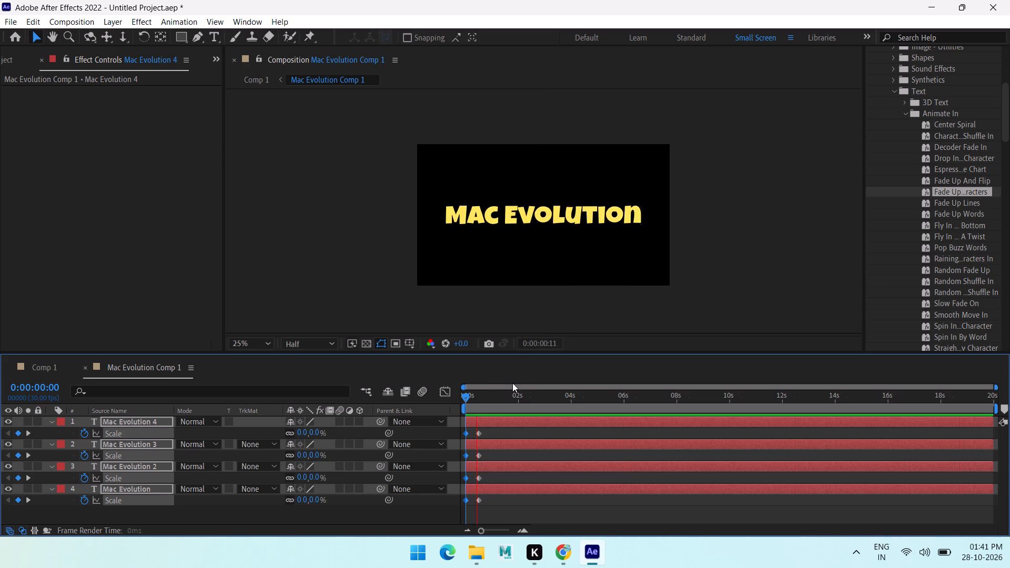
key("space")
left_click_drag(489, 393, 377, 419)
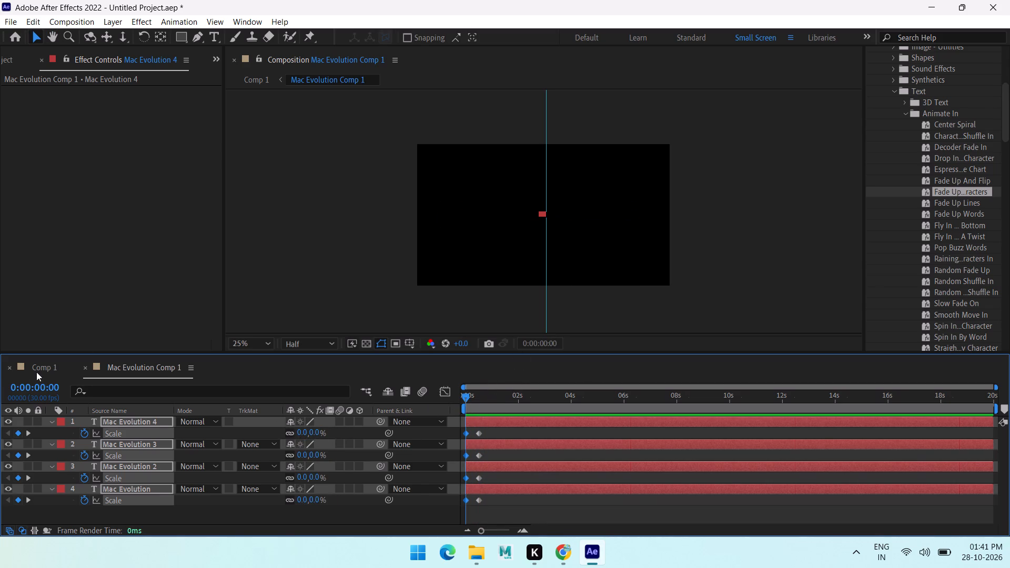
Preview Comp 1 to check the title's scale-up together with the camera move.
left_click(40, 370)
key("space")
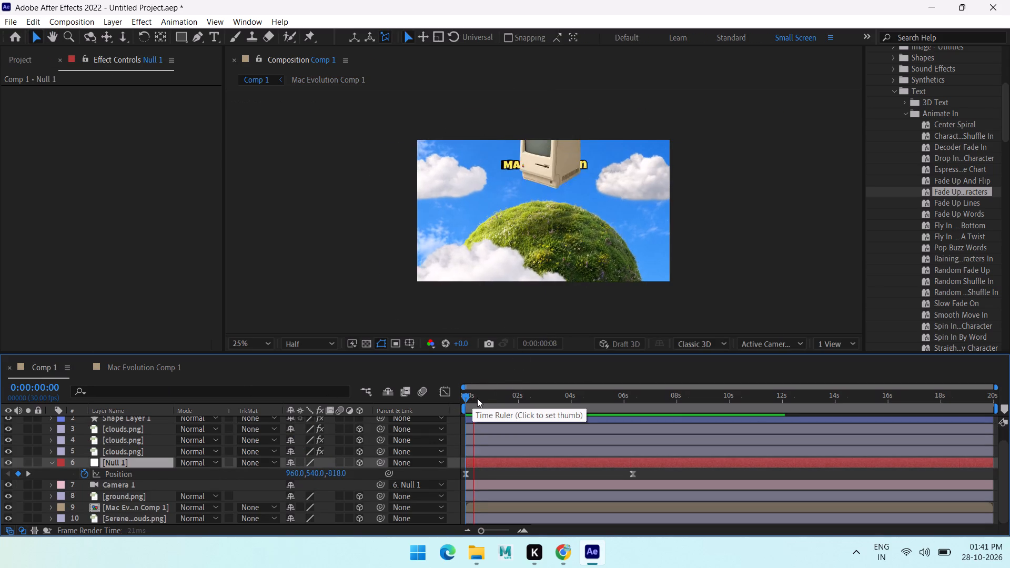
key("space")
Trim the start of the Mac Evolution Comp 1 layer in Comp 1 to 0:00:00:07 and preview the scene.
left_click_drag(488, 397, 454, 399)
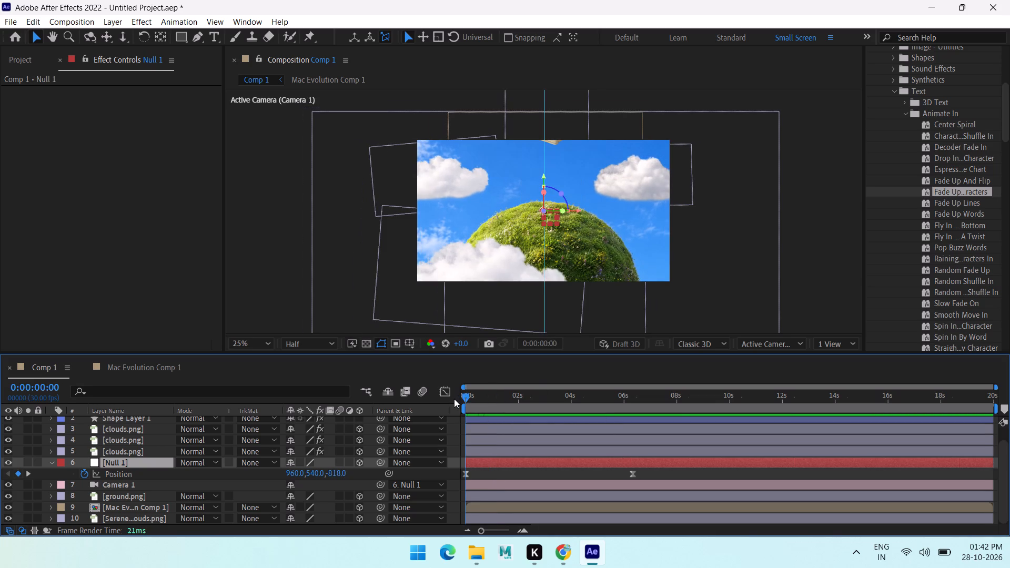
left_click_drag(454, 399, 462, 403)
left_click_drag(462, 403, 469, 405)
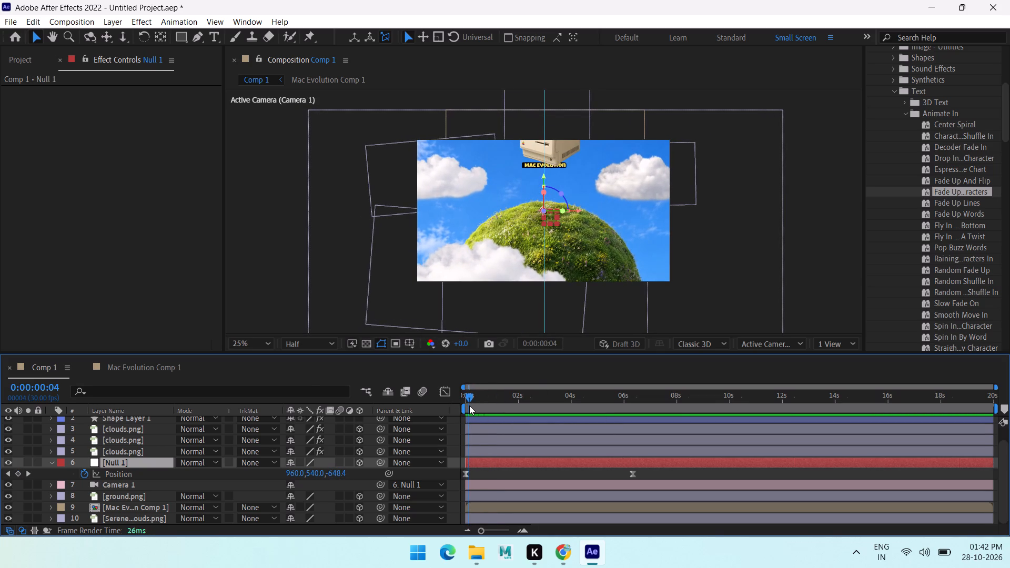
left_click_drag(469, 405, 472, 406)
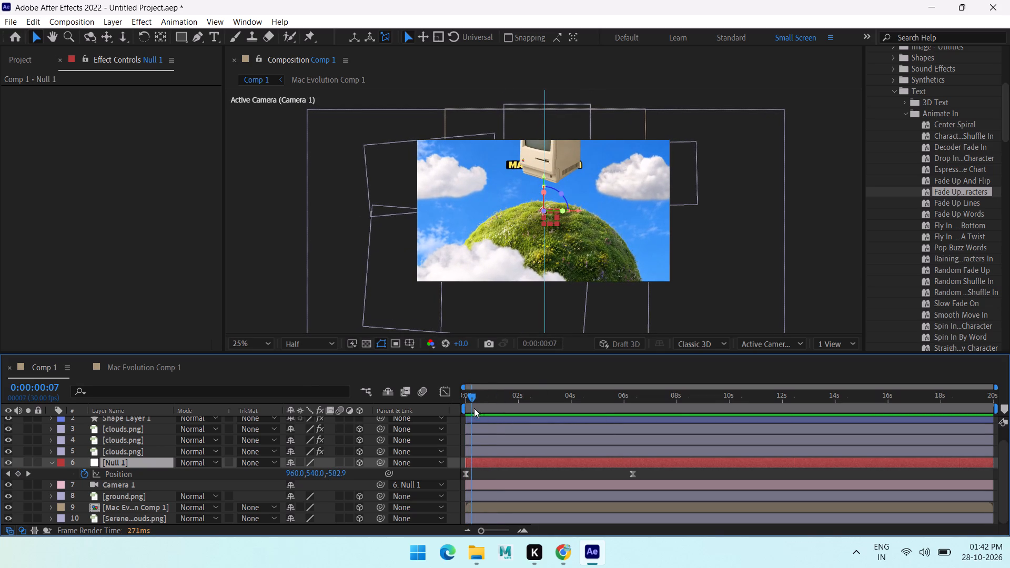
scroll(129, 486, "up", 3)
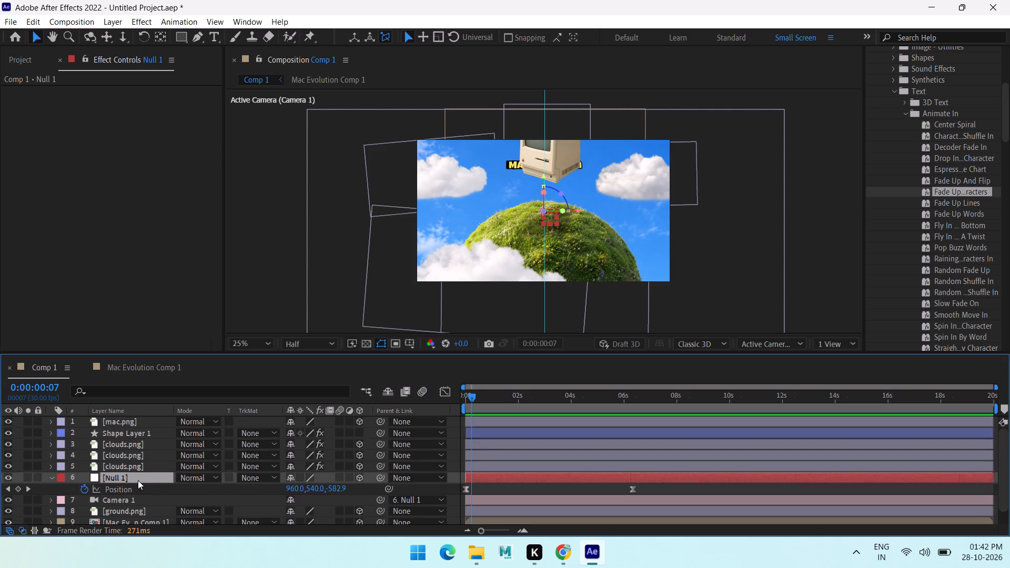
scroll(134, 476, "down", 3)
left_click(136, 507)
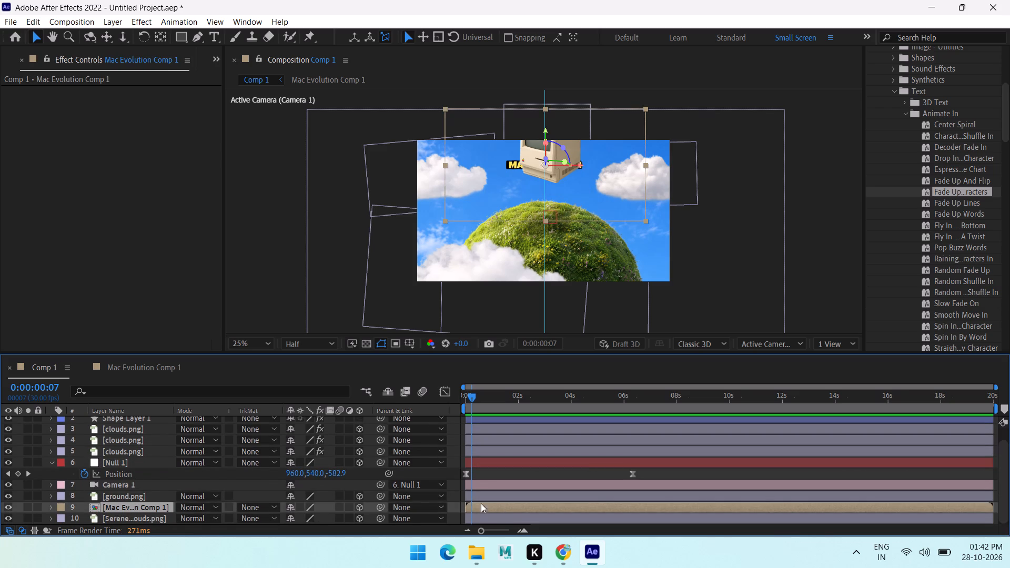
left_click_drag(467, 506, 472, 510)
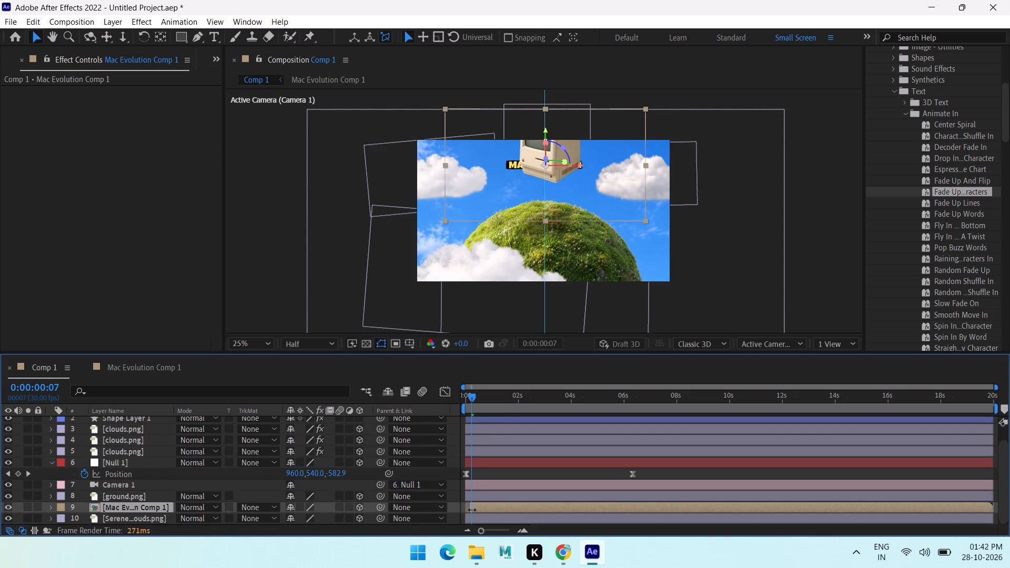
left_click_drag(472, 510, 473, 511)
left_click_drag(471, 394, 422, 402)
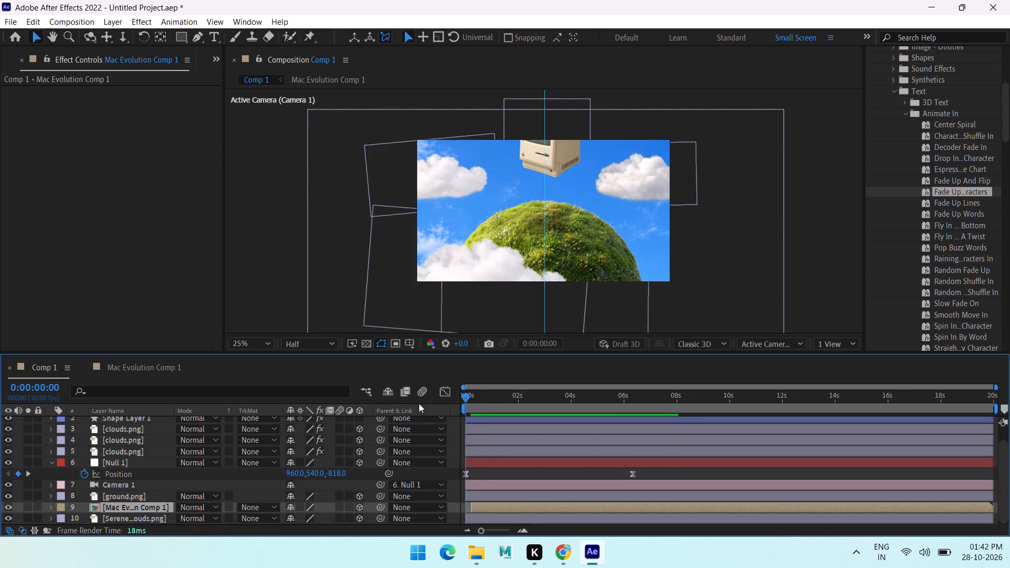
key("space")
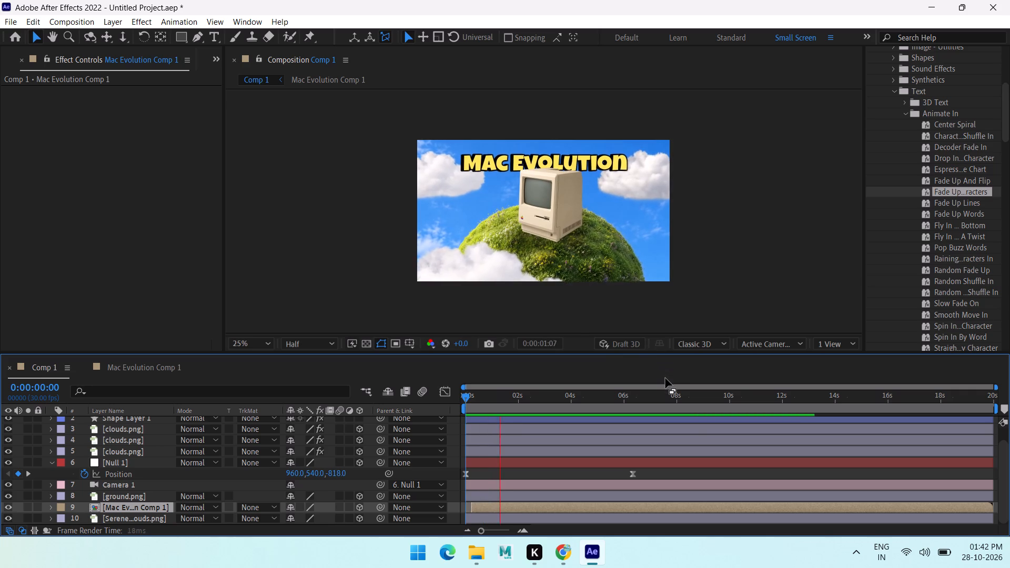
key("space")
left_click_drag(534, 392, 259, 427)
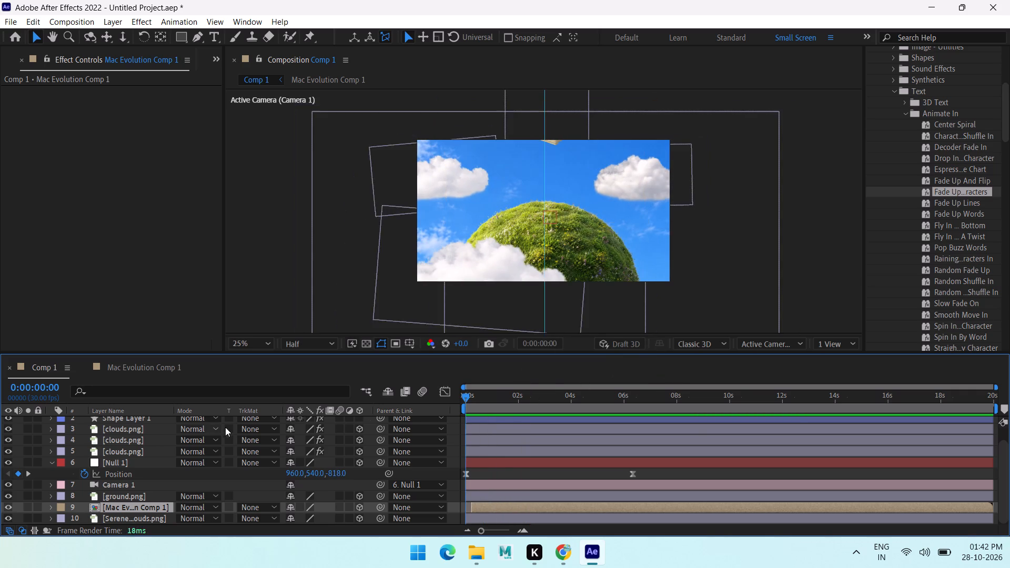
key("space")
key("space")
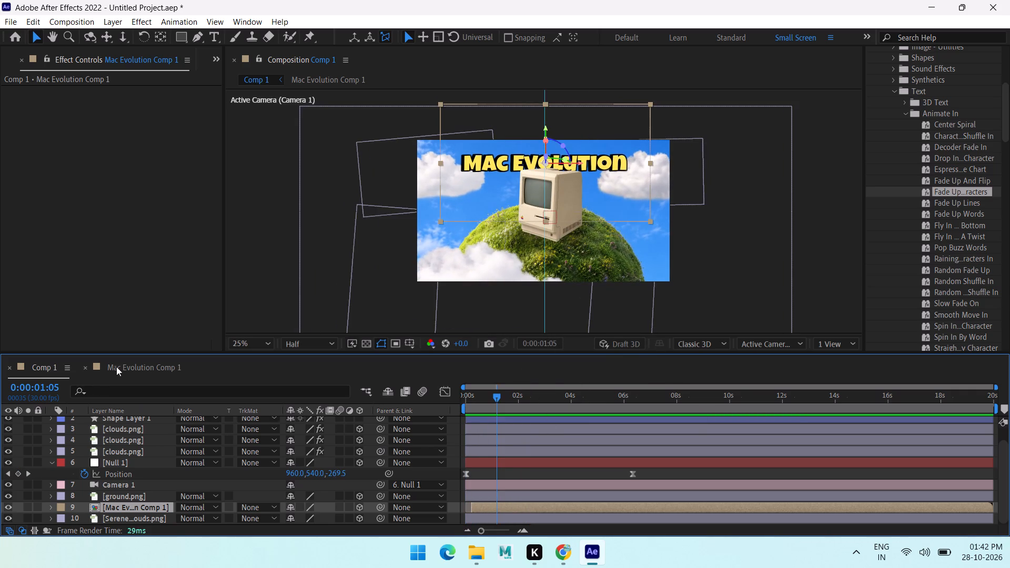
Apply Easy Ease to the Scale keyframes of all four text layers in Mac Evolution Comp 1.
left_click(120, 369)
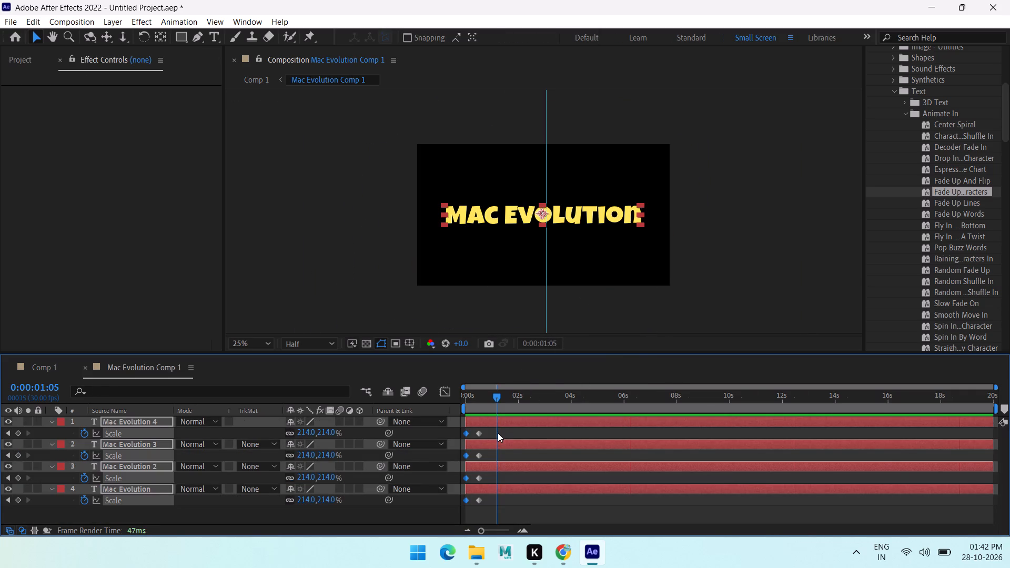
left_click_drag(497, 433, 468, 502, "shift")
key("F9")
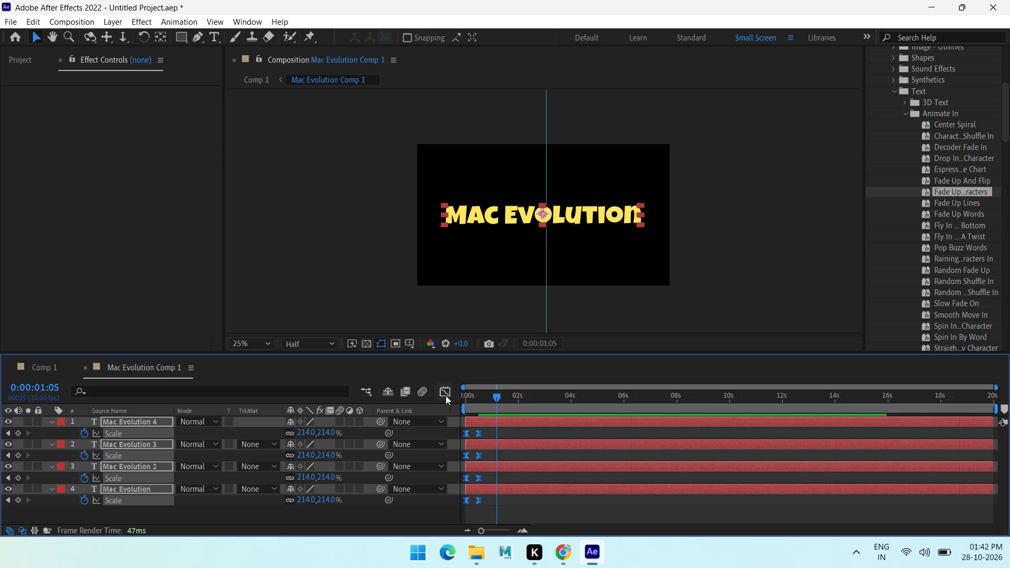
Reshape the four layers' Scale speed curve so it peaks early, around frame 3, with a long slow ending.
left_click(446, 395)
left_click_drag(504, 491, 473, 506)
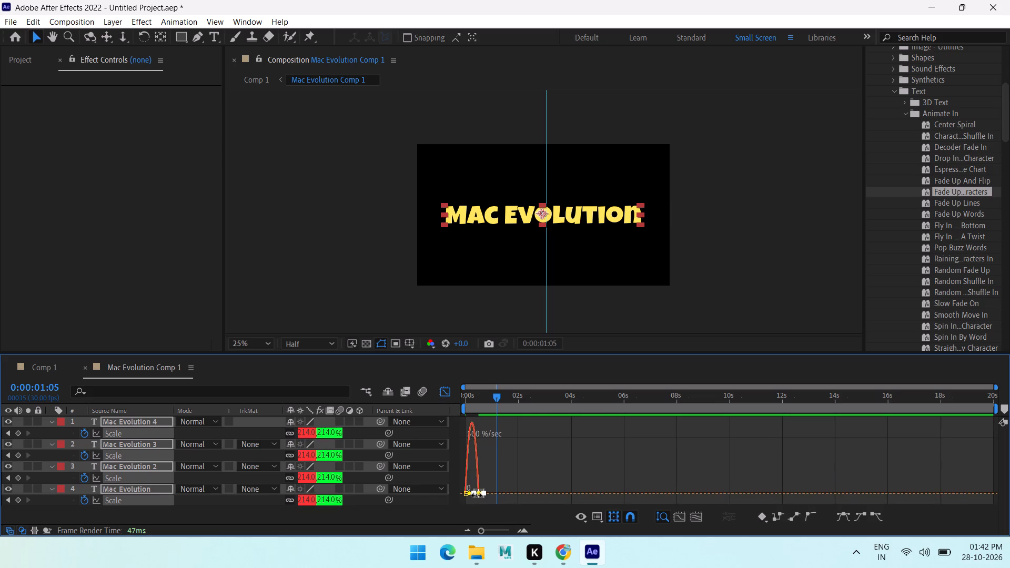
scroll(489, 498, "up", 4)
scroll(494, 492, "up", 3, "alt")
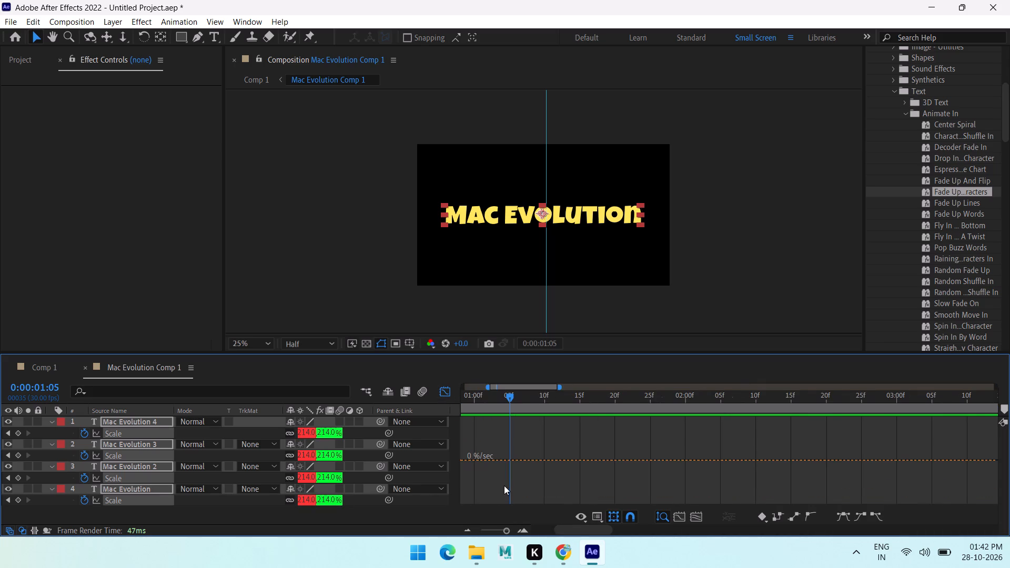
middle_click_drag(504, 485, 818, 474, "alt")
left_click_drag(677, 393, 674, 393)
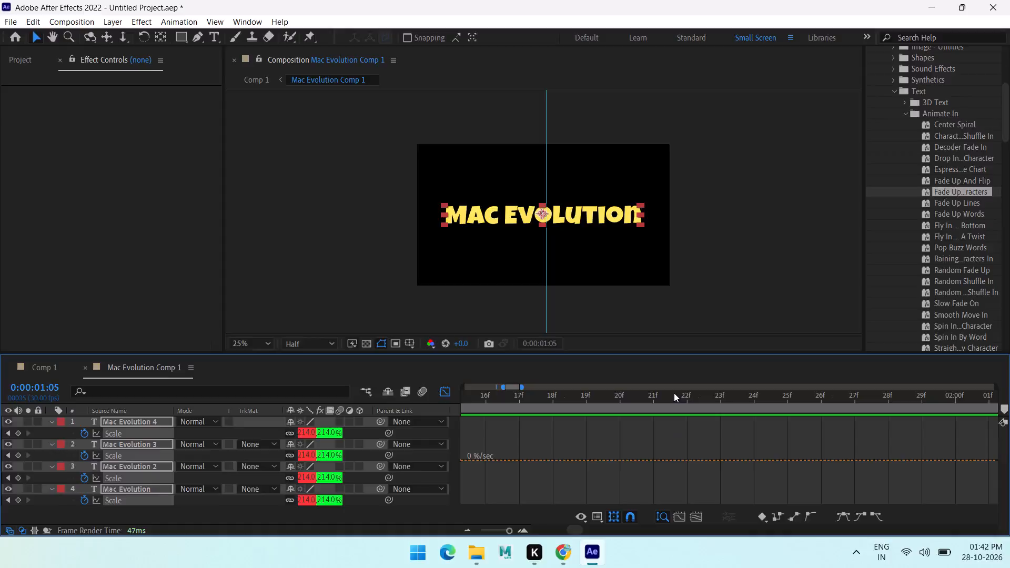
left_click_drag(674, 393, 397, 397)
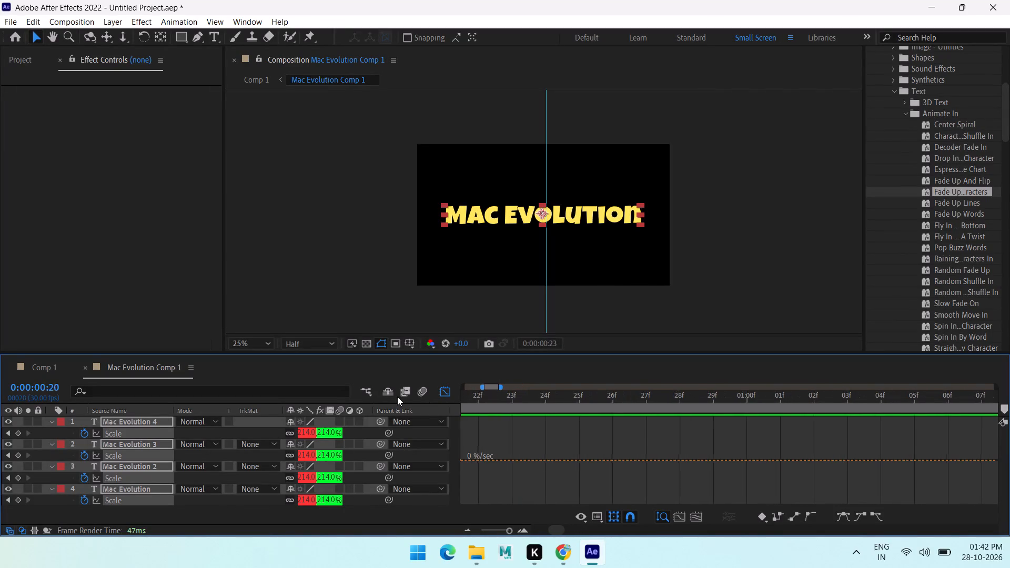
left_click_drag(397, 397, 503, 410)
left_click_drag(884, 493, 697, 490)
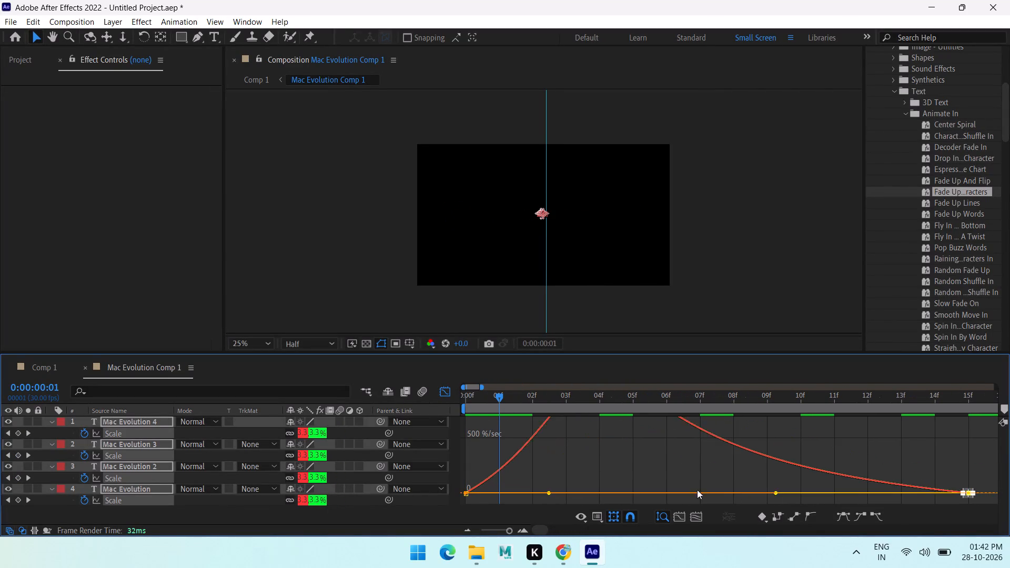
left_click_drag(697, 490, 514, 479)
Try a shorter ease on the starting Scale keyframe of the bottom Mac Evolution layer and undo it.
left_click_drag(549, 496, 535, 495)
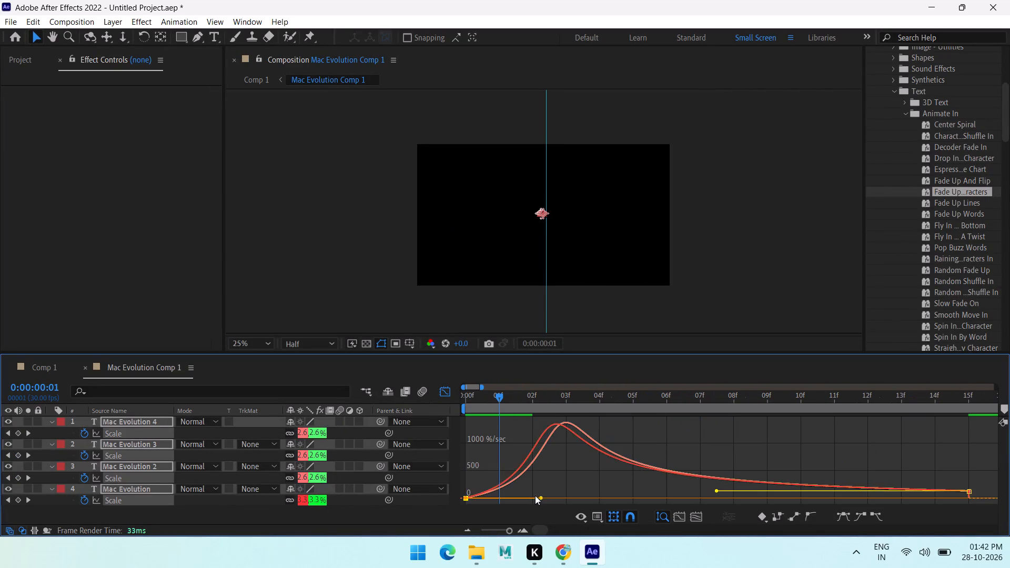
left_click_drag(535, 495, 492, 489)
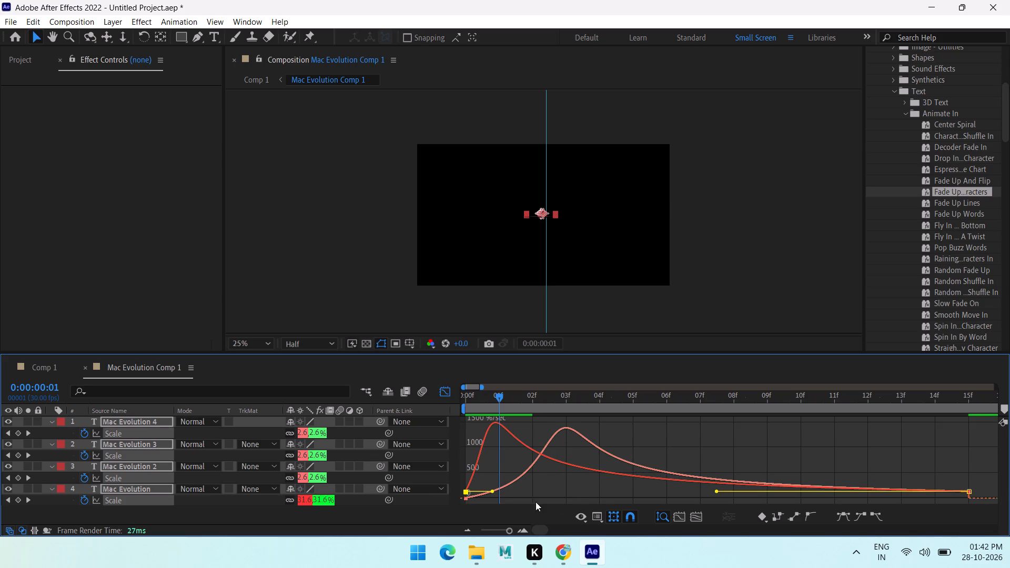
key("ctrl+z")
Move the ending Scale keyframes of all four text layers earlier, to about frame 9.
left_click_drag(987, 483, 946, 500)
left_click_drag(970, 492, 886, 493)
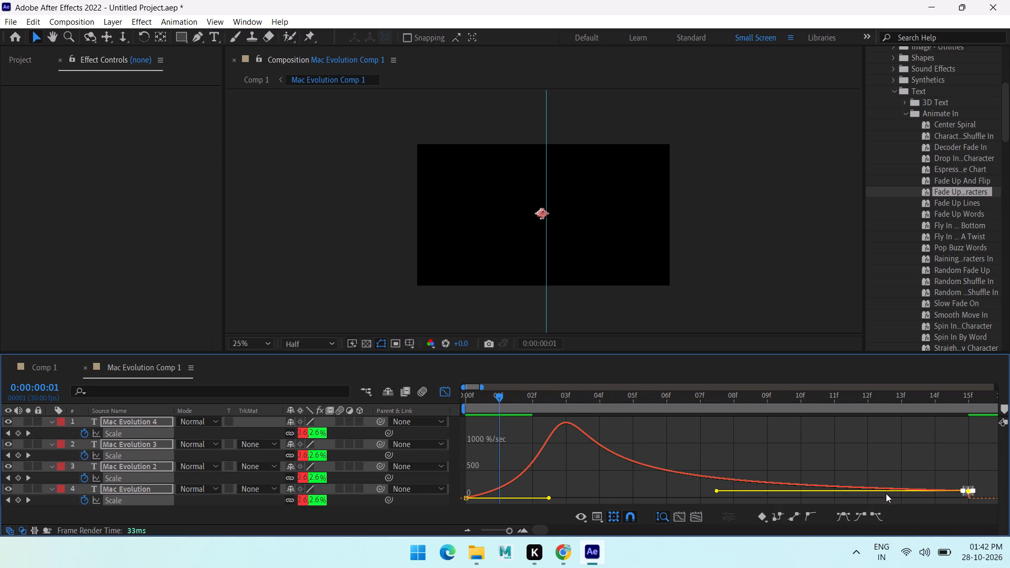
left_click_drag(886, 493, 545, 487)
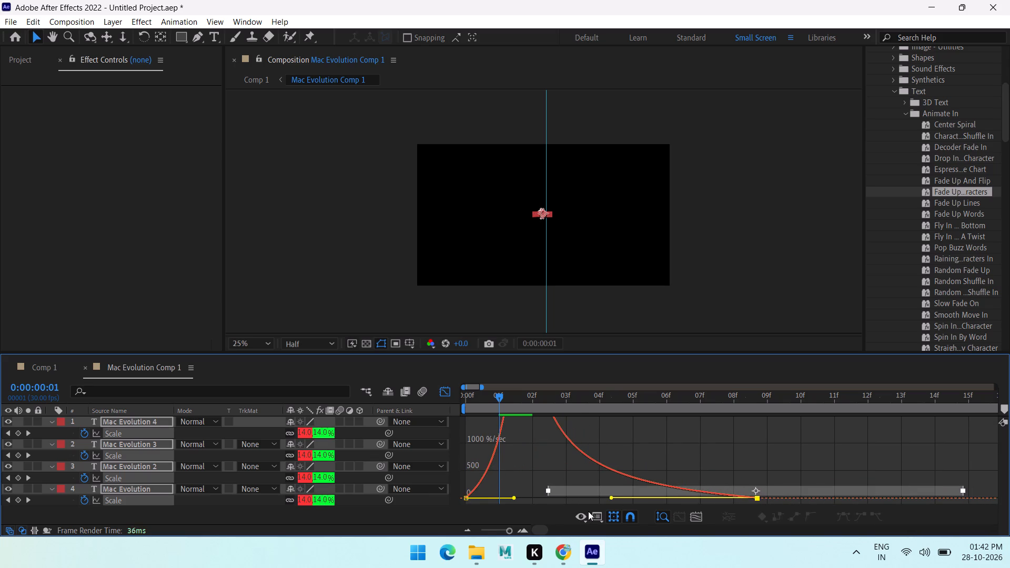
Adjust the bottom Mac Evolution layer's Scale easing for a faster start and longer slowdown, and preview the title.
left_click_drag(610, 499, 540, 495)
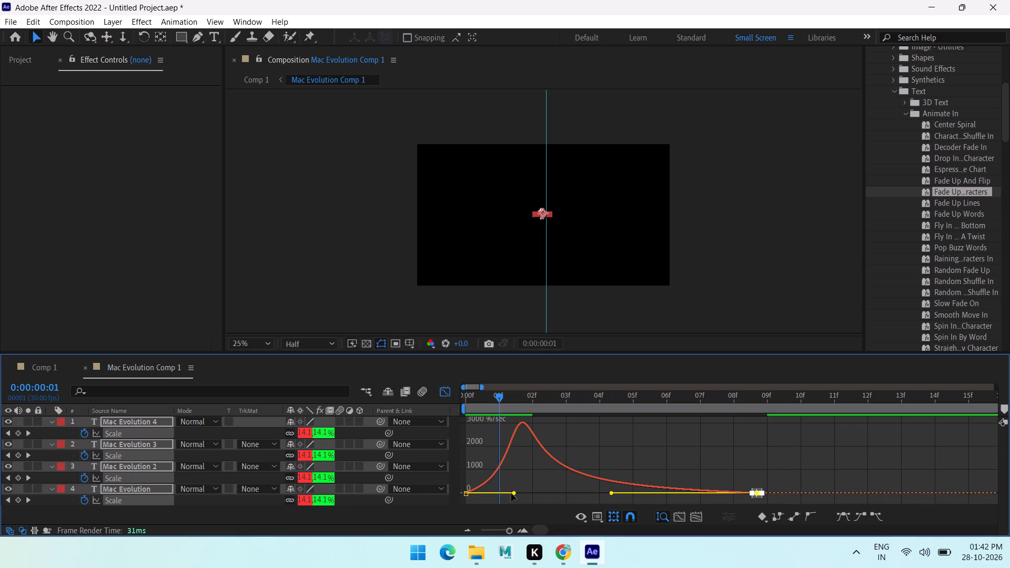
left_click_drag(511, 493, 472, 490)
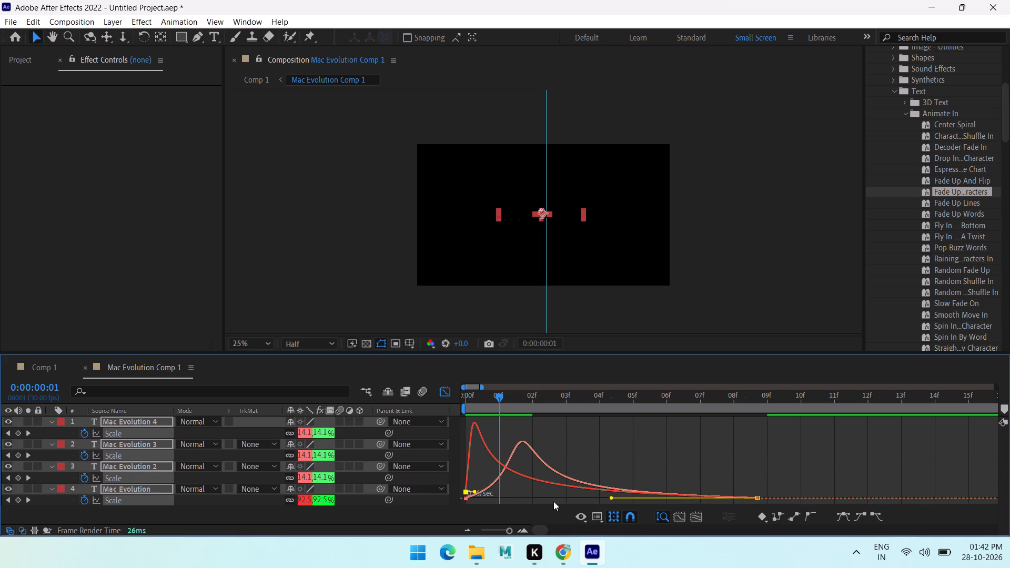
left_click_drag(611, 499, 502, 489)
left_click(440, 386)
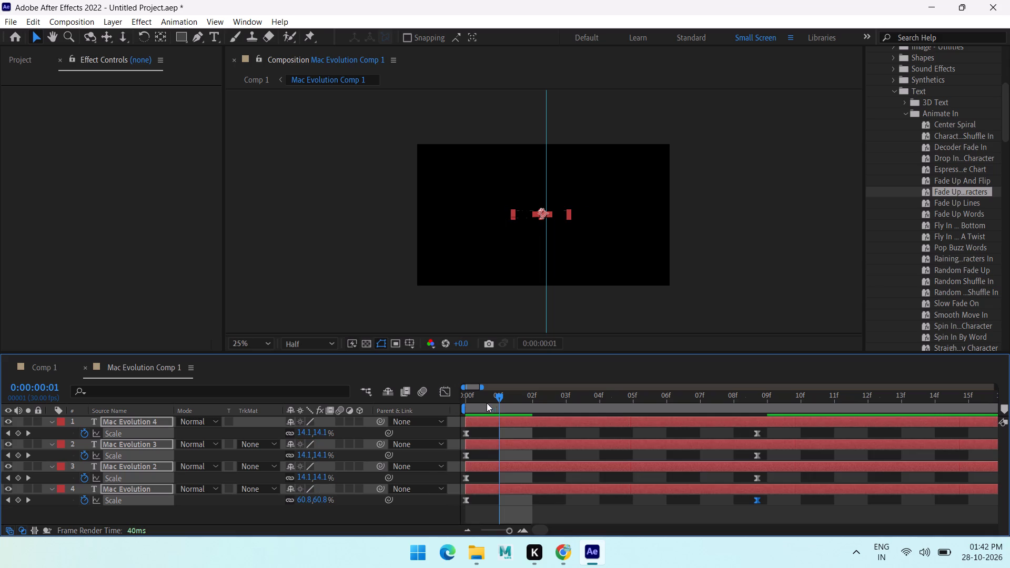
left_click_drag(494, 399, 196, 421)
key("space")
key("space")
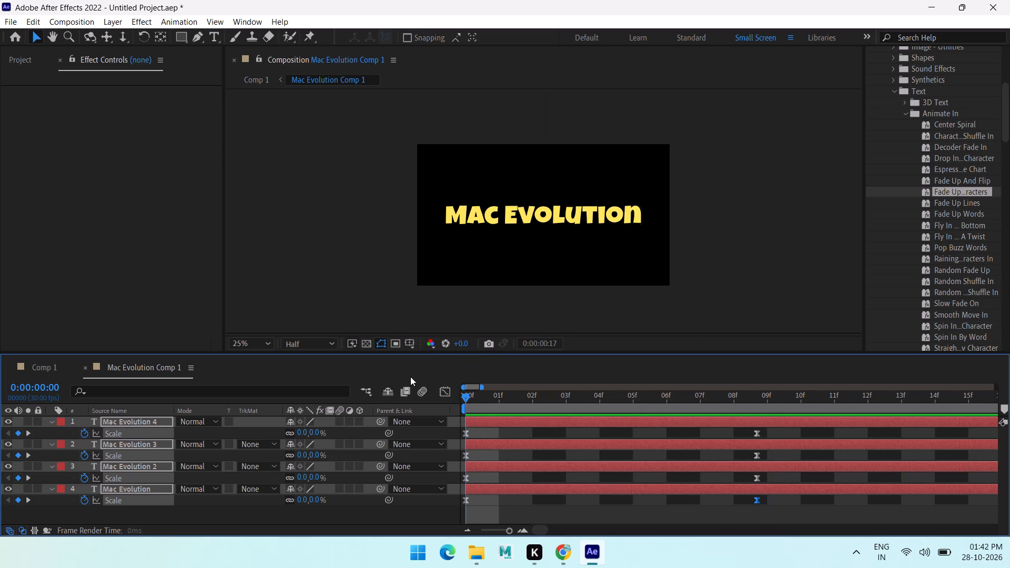
Preview Comp 1 from the beginning with the retimed title scale-up.
left_click(441, 384)
left_click(435, 388)
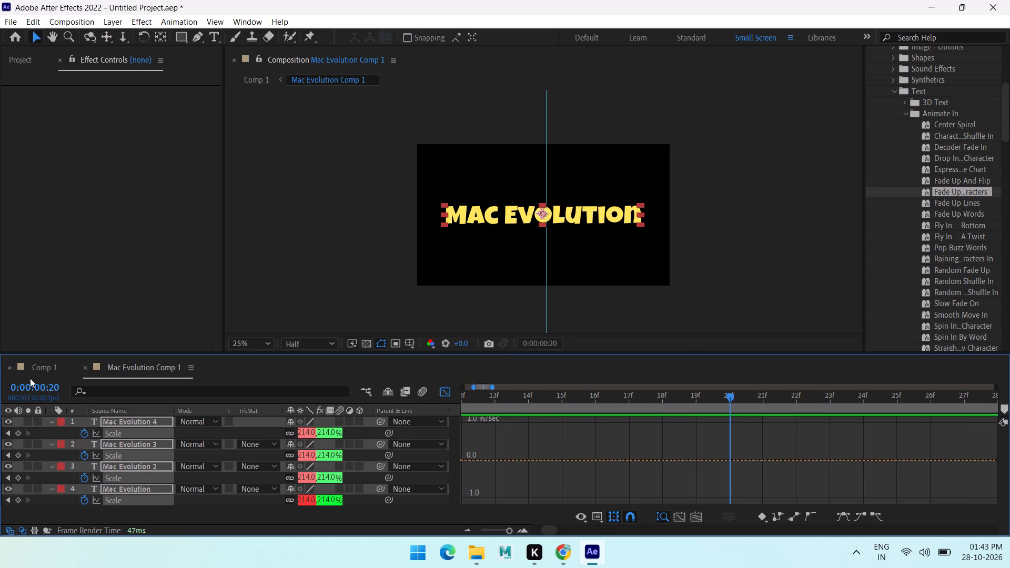
left_click(31, 361)
left_click_drag(493, 397, 337, 395)
key("space")
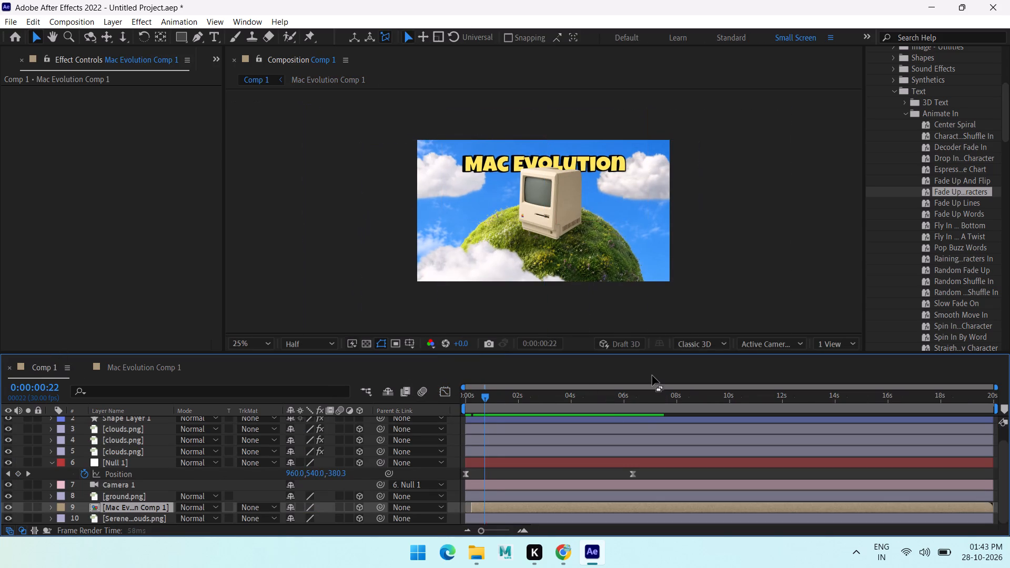
key("space")
left_click_drag(509, 394, 420, 403)
key("space")
key("space")
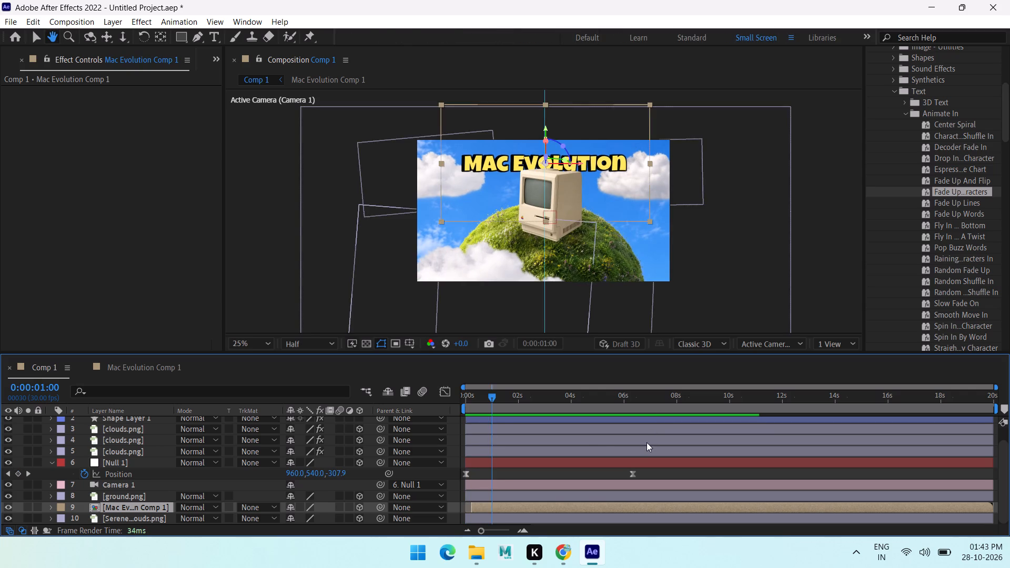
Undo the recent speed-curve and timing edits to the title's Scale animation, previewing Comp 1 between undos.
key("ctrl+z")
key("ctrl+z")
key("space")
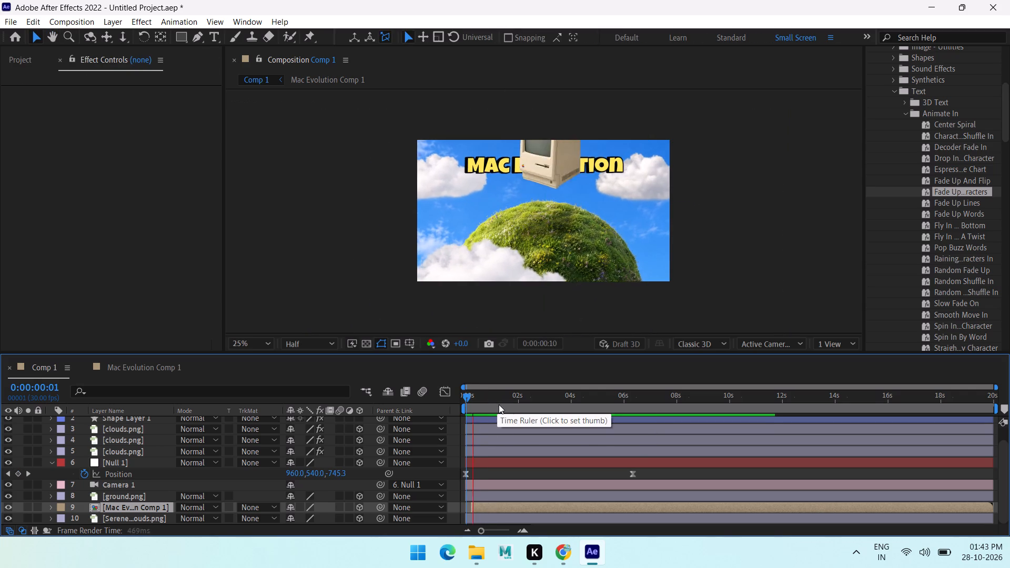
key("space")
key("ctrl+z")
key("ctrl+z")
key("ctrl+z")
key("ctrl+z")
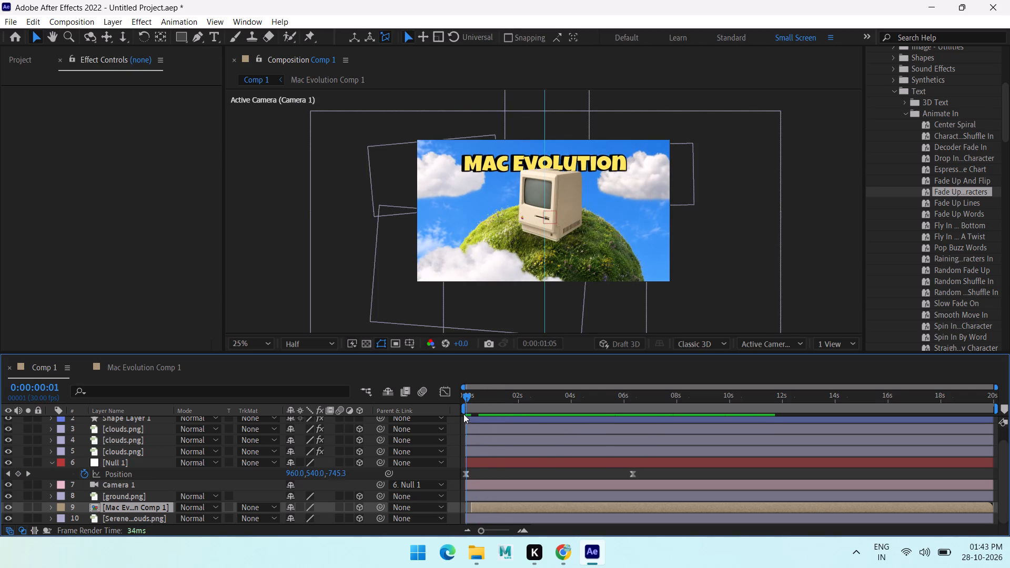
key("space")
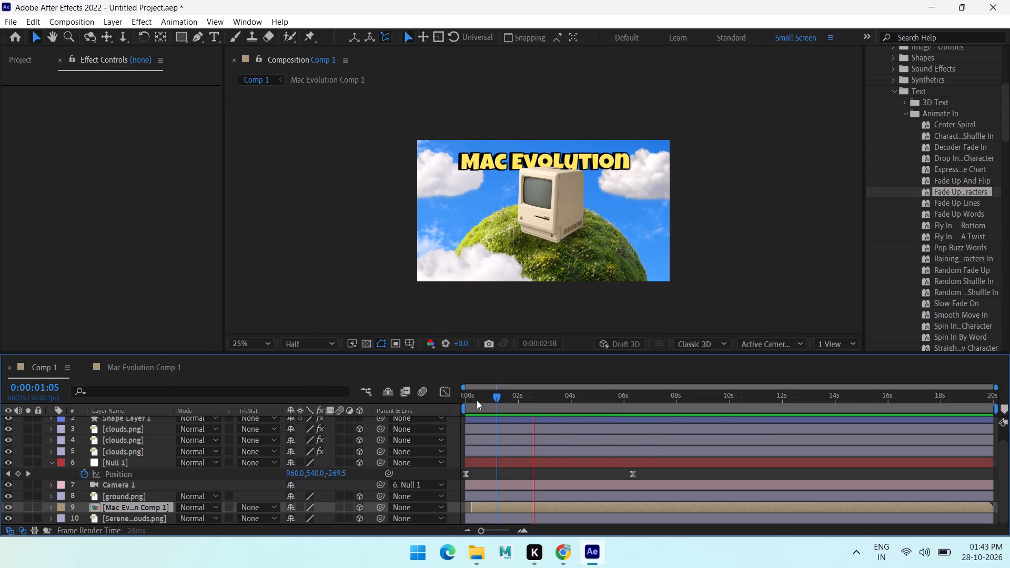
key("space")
Undo the earlier edits in Mac Evolution Comp 1 back to before the four text layers had Scale keyframes.
left_click(168, 368)
key("ctrl+z")
key("ctrl+z")
key("ctrl+z")
key("ctrl+z")
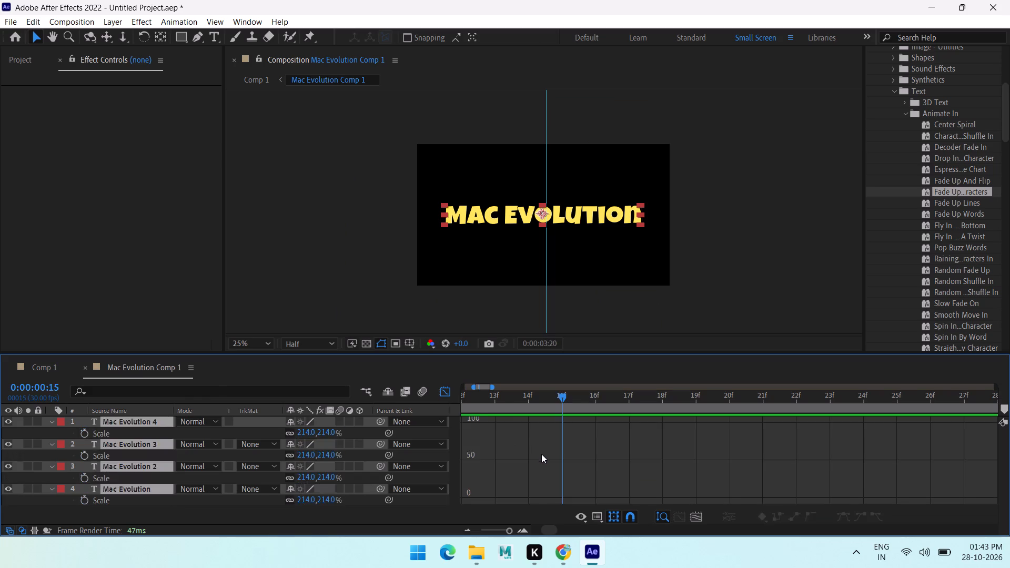
Undo one more edit, then preview Comp 1 from the beginning.
key("ctrl+z")
left_click(36, 364)
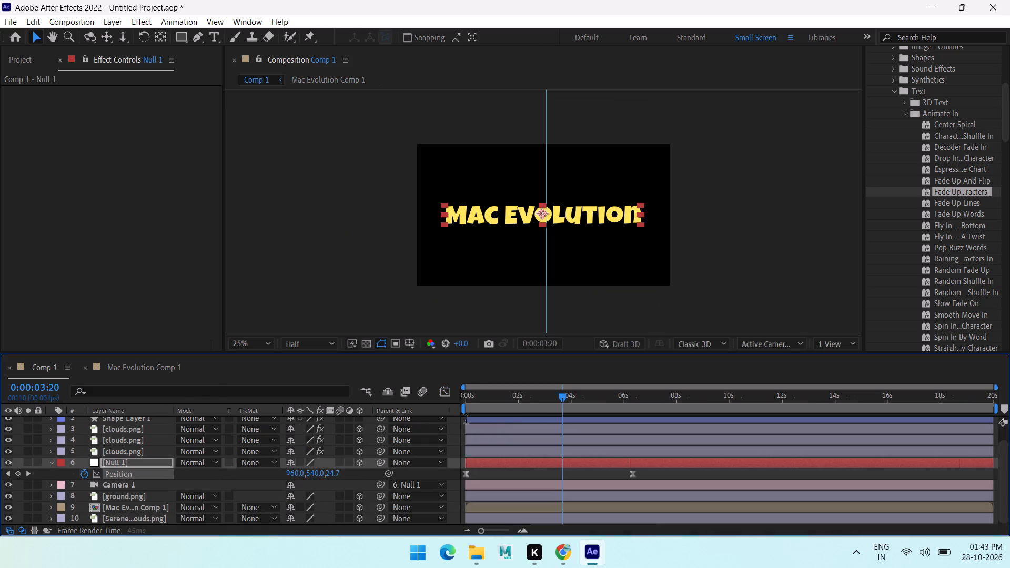
left_click_drag(563, 399, 382, 400)
key("space")
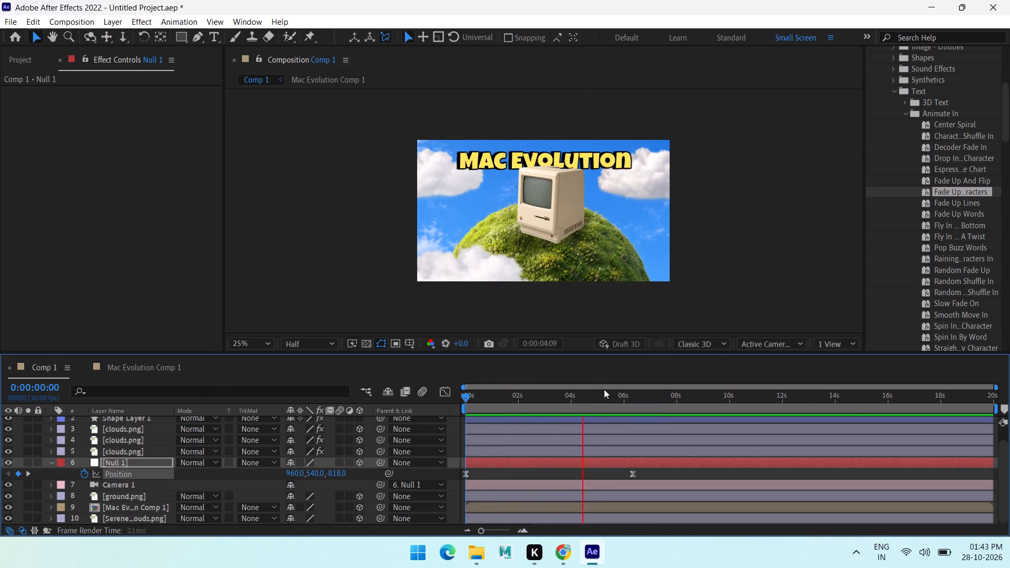
key("space")
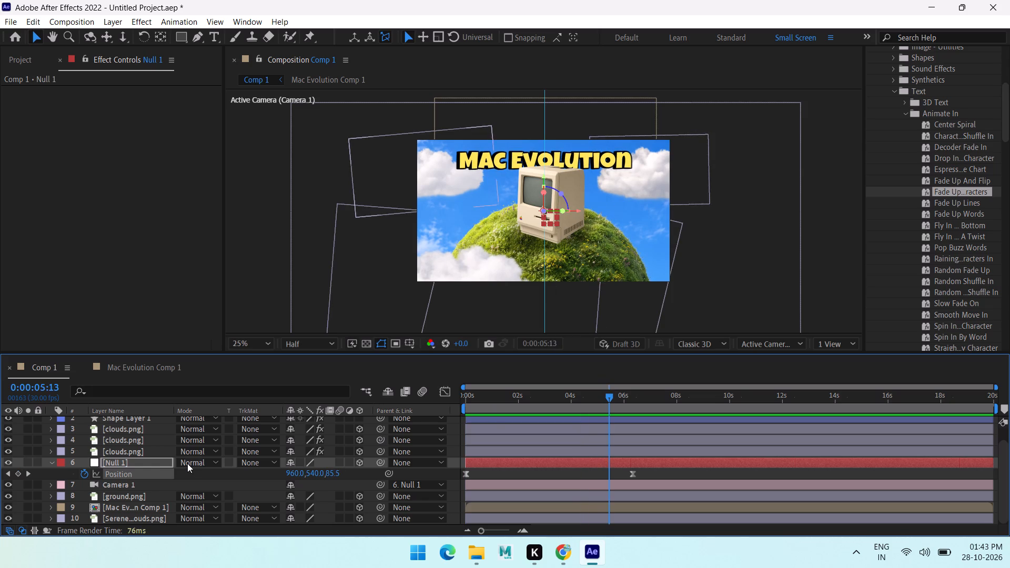
Set the Mac Evolution Comp 1 layer's Scale to 250% in Comp 1.
left_click(139, 509)
key("s")
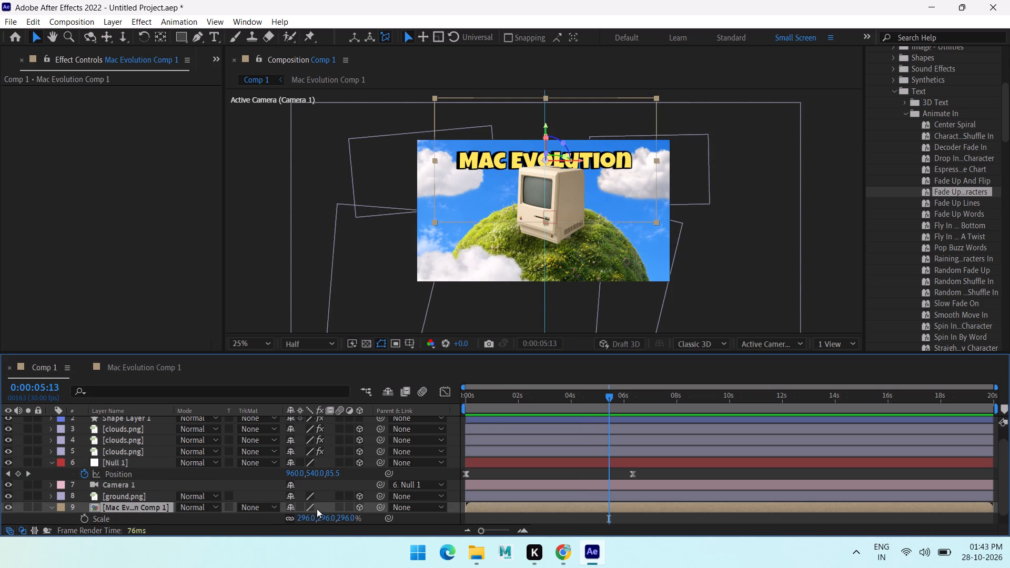
left_click(309, 516)
key("2")
key("5")
key("0")
key("Return")
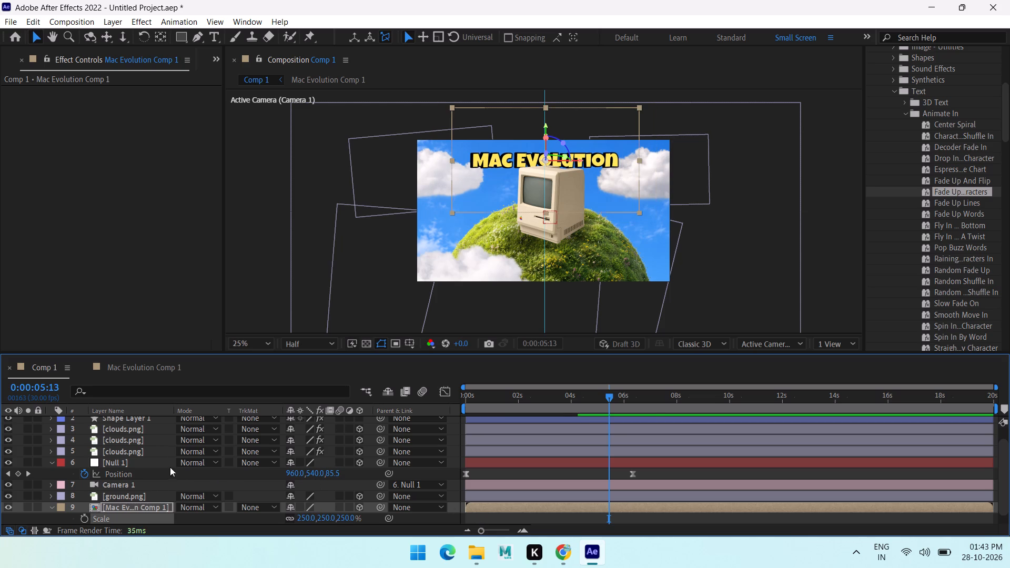
Delete all Scale keyframes from the four text layers inside Mac Evolution Comp 1.
left_click(156, 366)
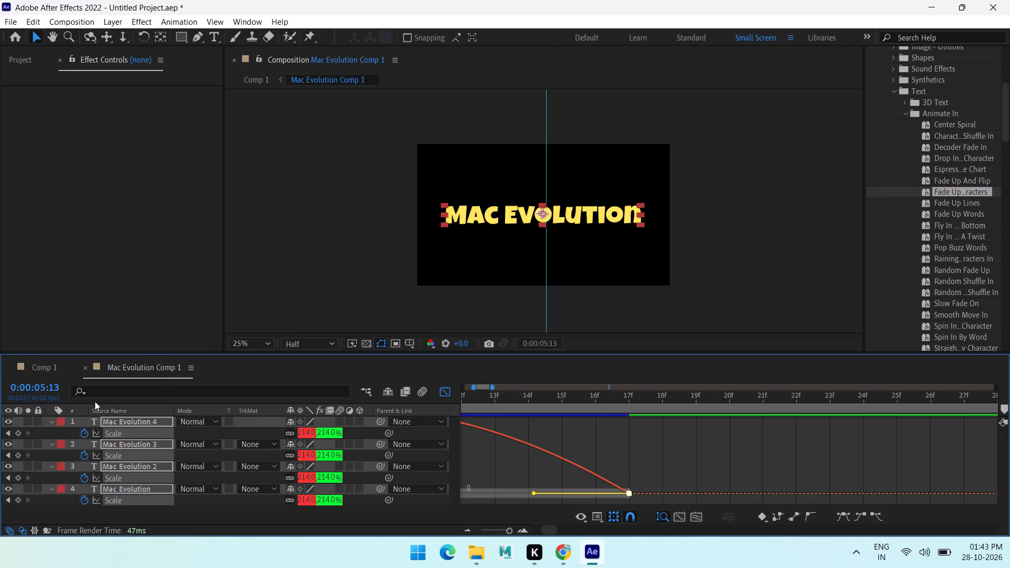
left_click(441, 394)
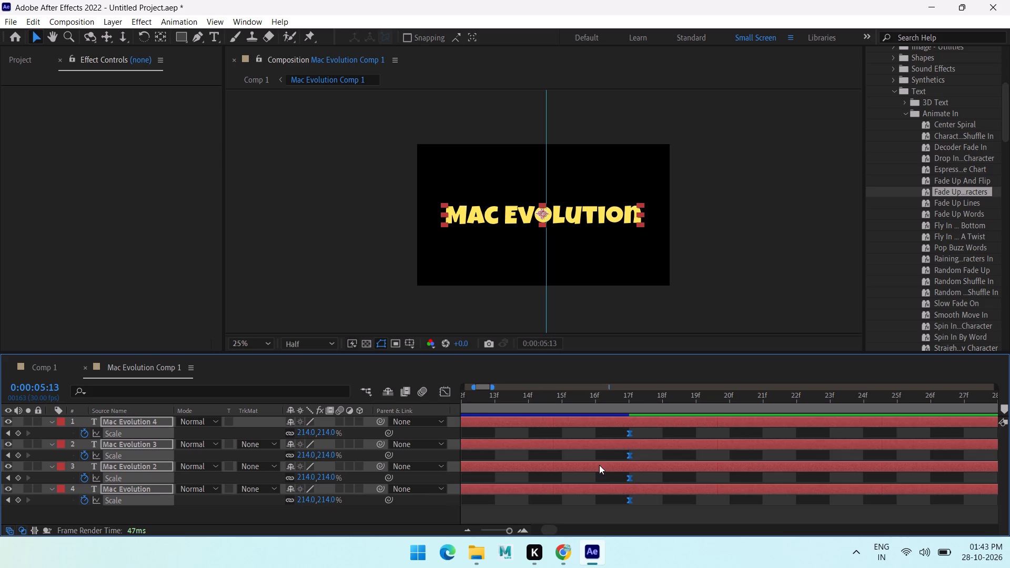
scroll(578, 455, "down", 4, "alt")
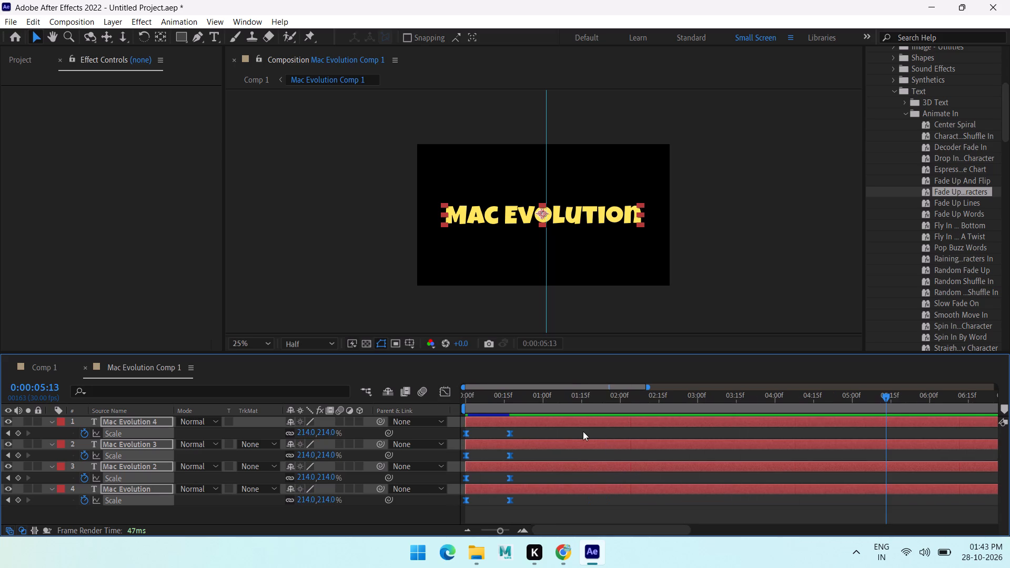
left_click_drag(583, 431, 429, 515)
key("Delete")
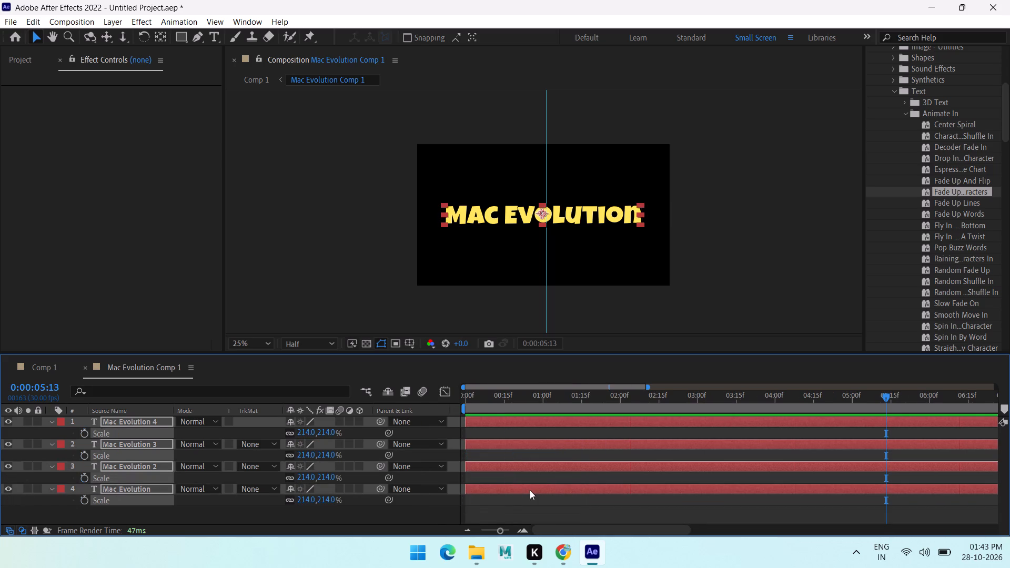
left_click(563, 516)
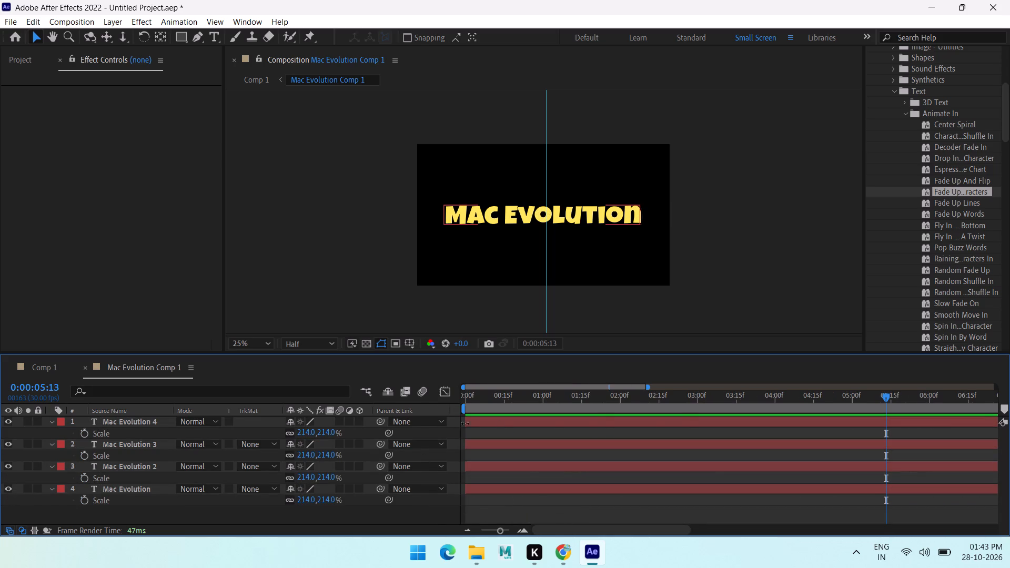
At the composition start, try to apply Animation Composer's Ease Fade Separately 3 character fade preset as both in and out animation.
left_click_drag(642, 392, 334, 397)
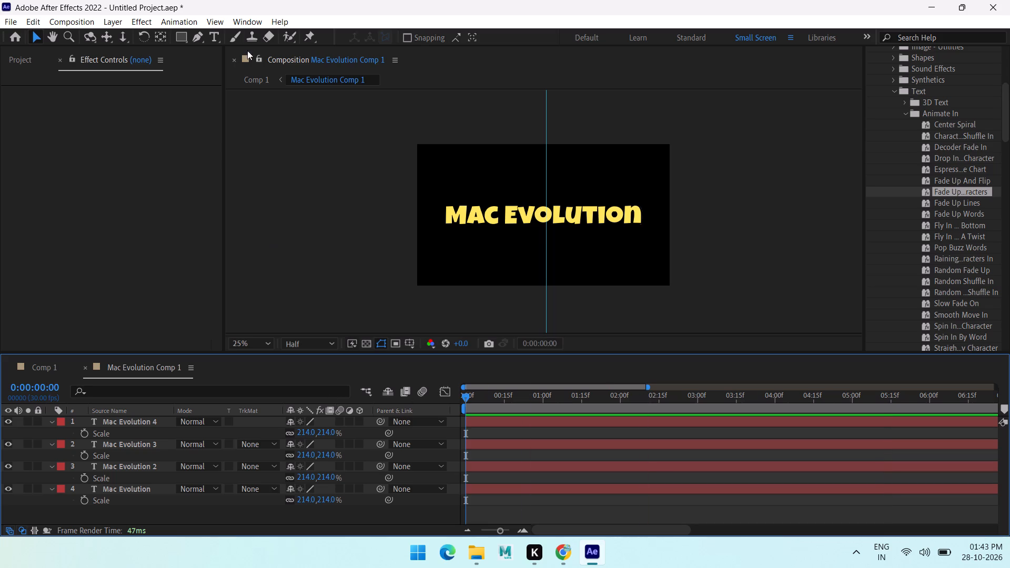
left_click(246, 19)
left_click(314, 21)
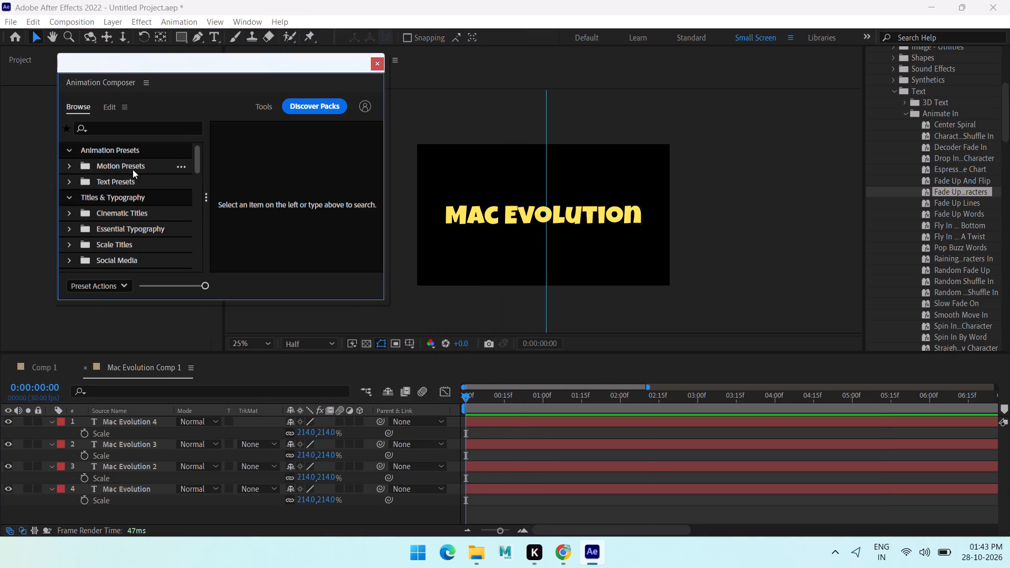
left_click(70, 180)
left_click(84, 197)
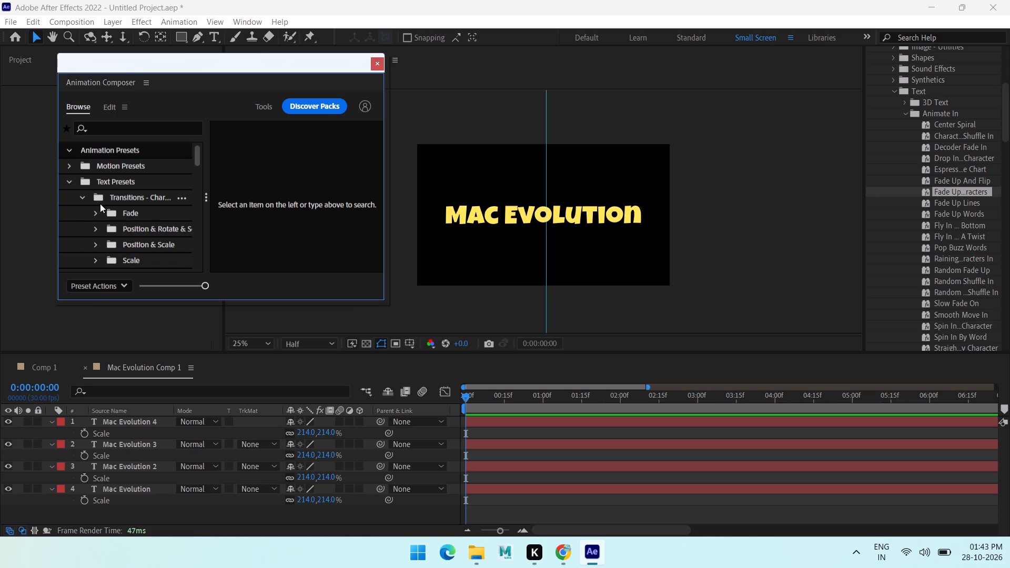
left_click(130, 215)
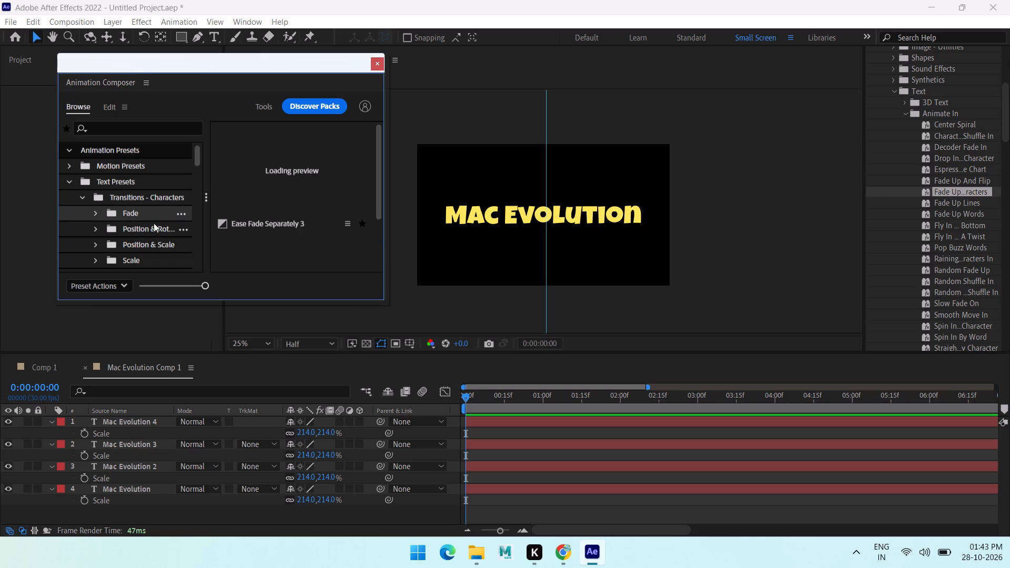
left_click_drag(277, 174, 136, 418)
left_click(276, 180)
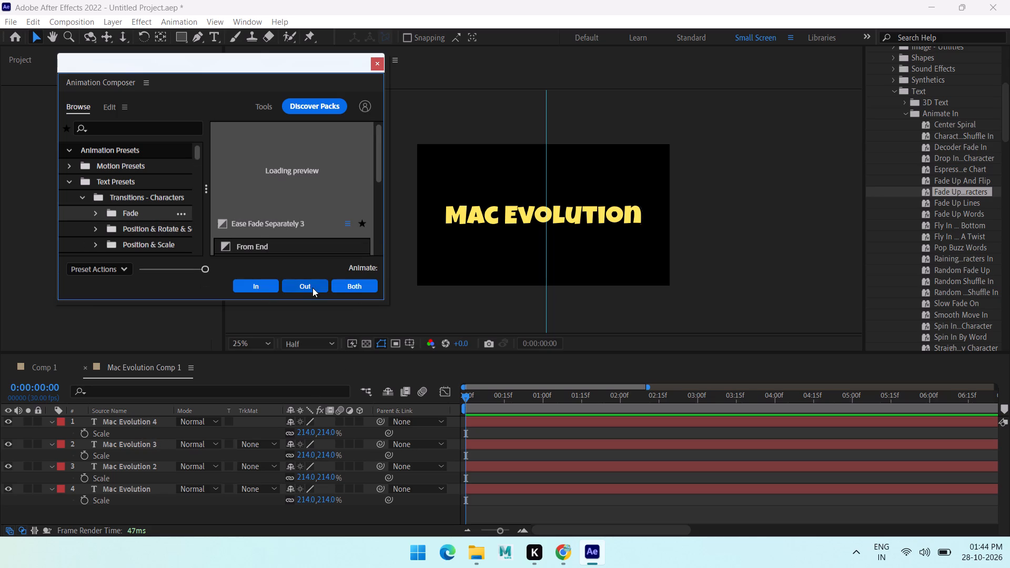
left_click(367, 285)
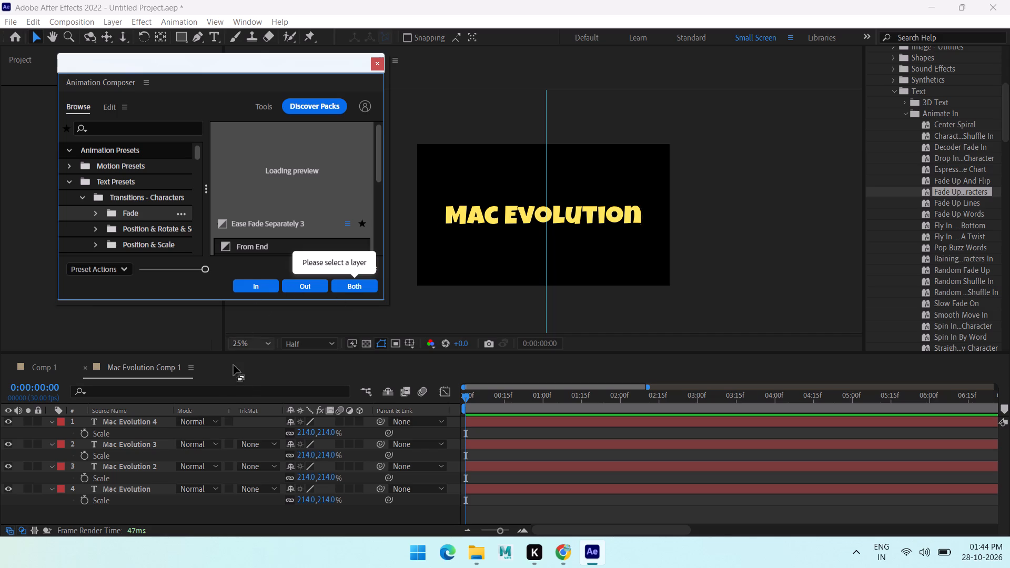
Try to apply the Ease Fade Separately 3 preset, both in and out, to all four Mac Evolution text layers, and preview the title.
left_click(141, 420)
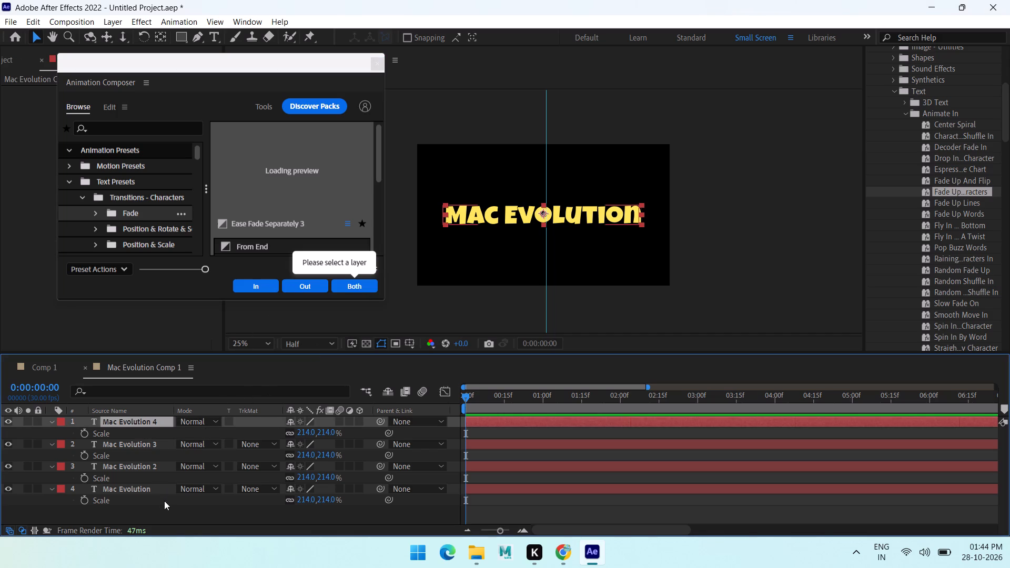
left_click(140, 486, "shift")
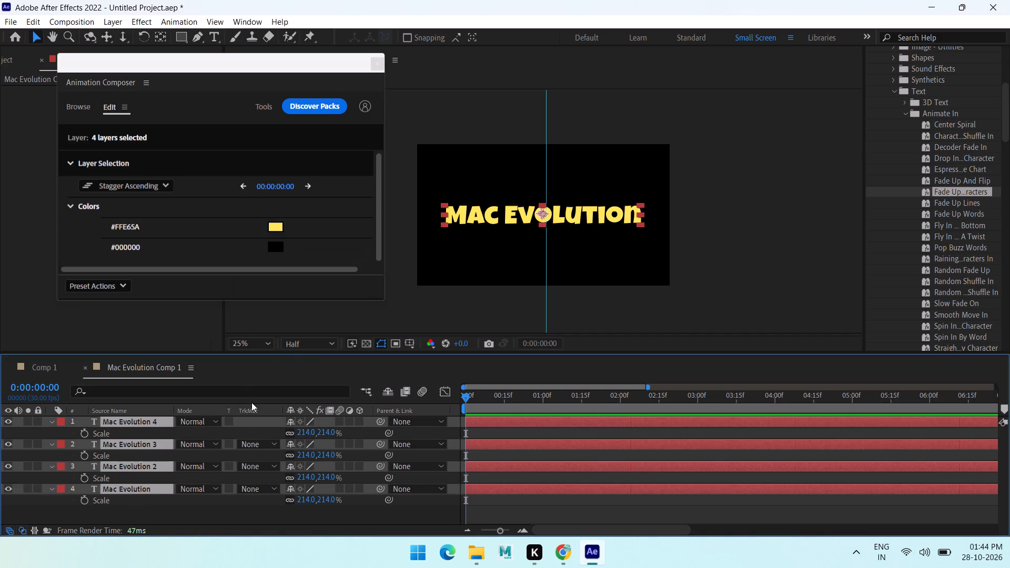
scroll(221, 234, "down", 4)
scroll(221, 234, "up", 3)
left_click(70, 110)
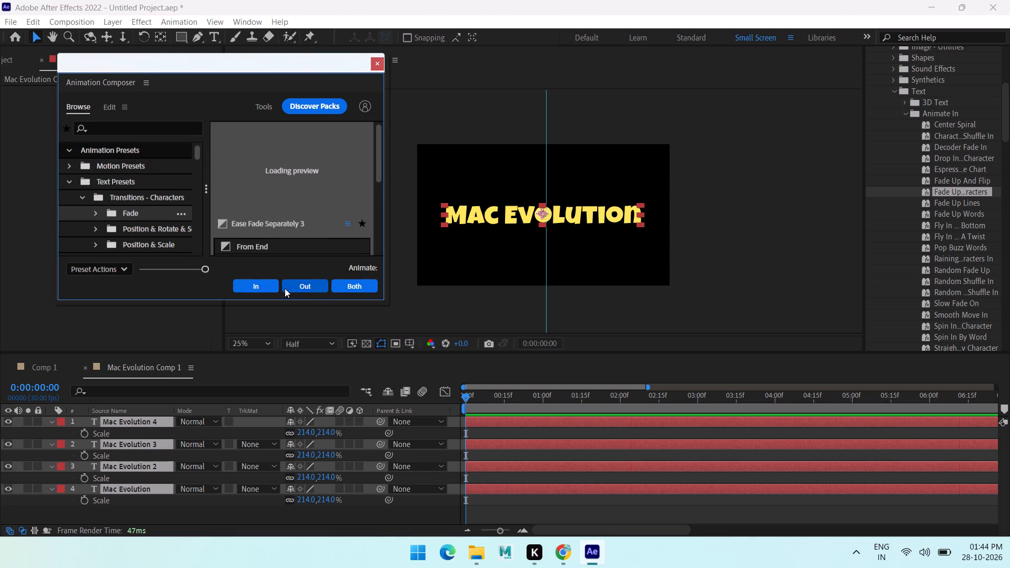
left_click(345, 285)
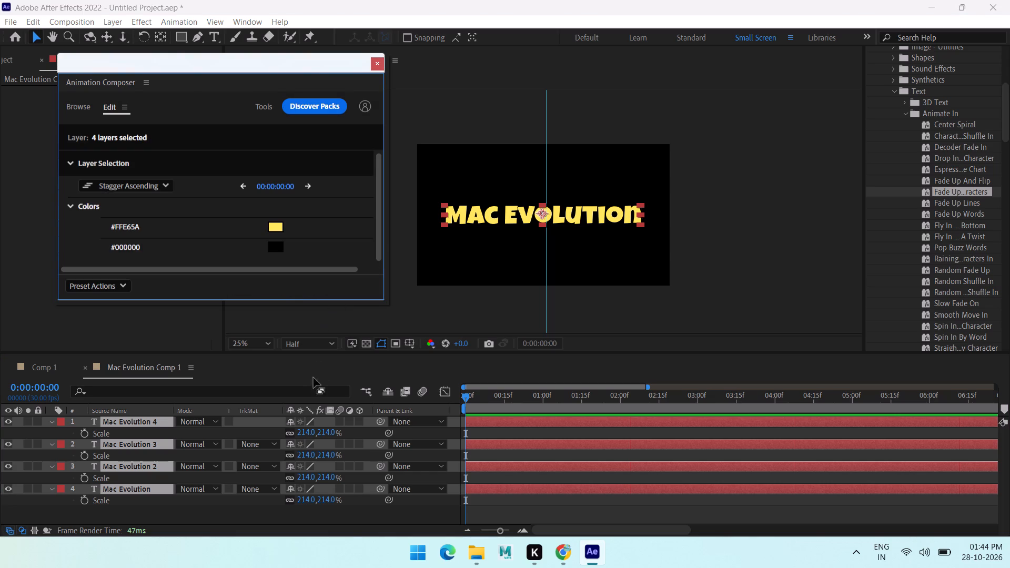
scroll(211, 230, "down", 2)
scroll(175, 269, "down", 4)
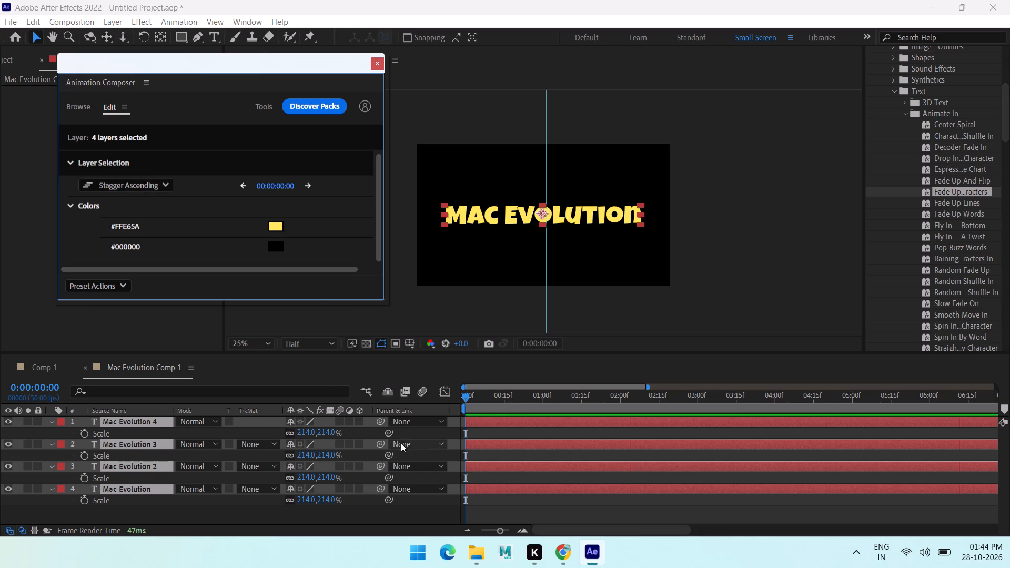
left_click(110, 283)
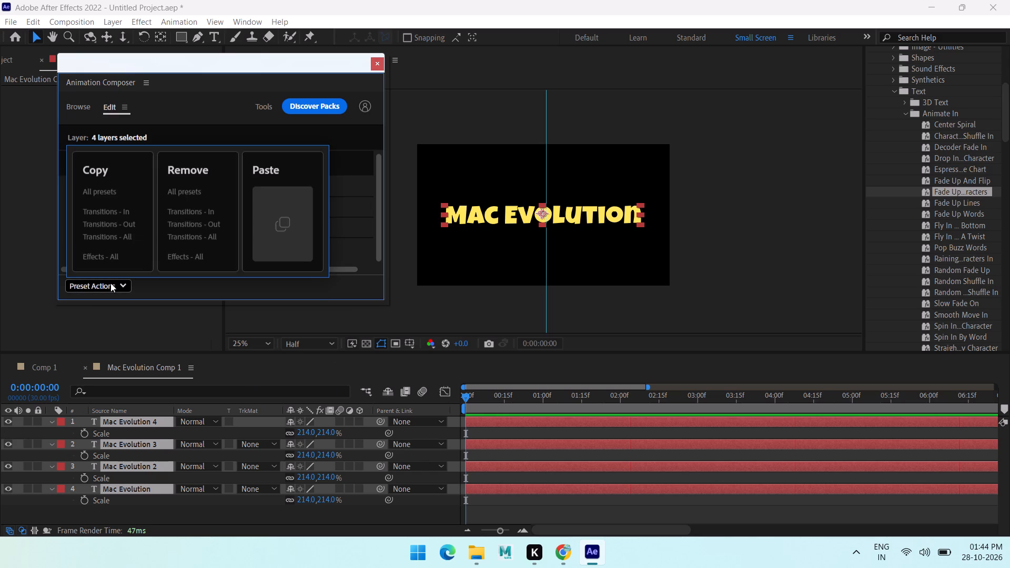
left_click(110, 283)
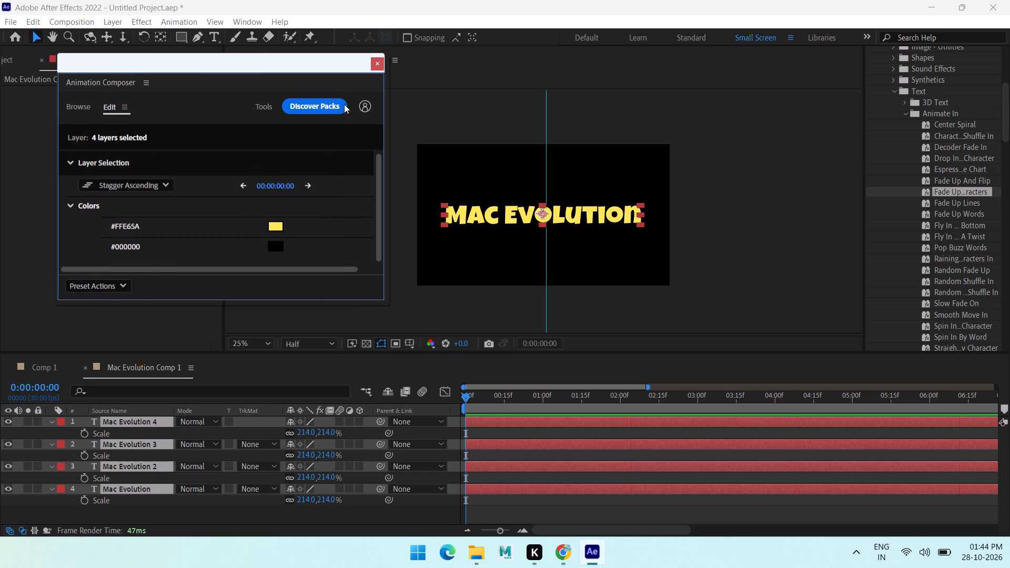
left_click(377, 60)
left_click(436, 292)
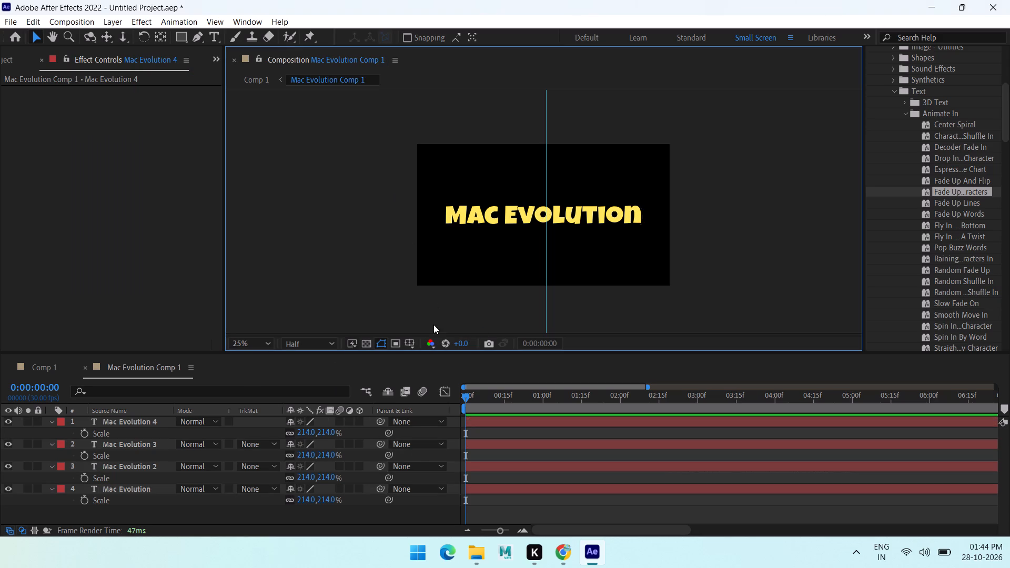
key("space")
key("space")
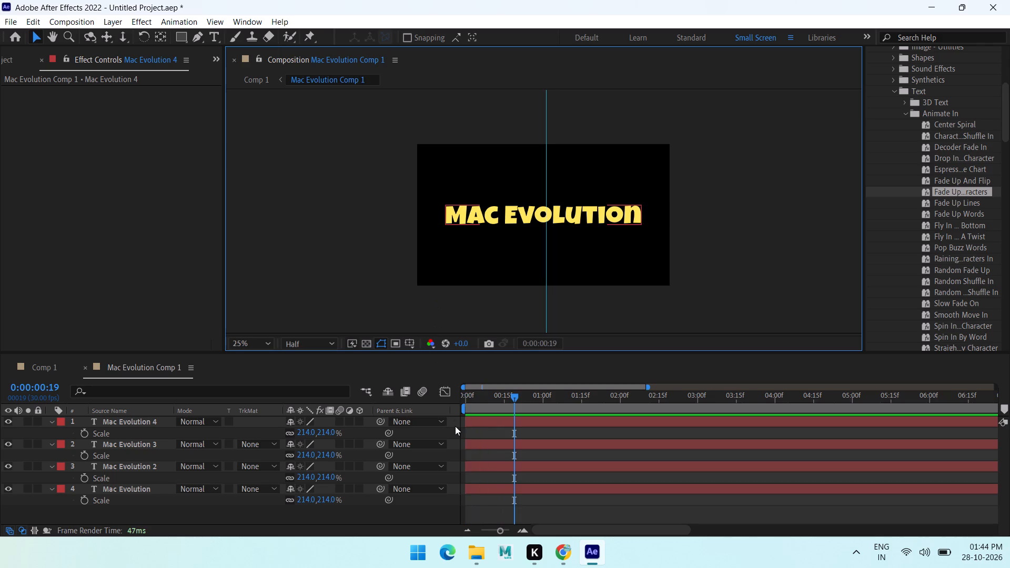
Apply the Wipe In To Center text animation preset to the Mac Evolution 4 layer from 0:00:00:00 and preview it.
left_click_drag(516, 391, 418, 412)
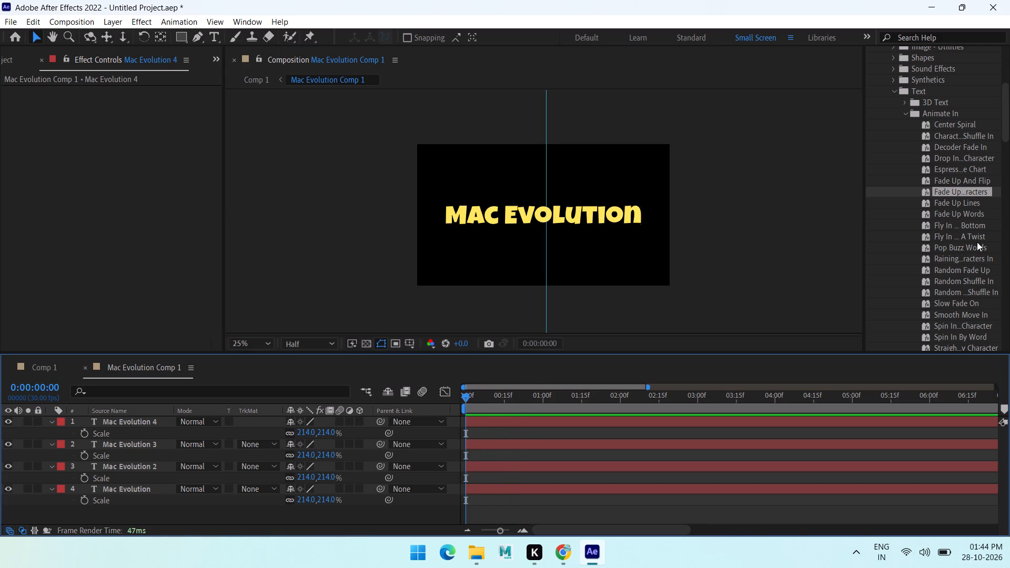
left_click(967, 200)
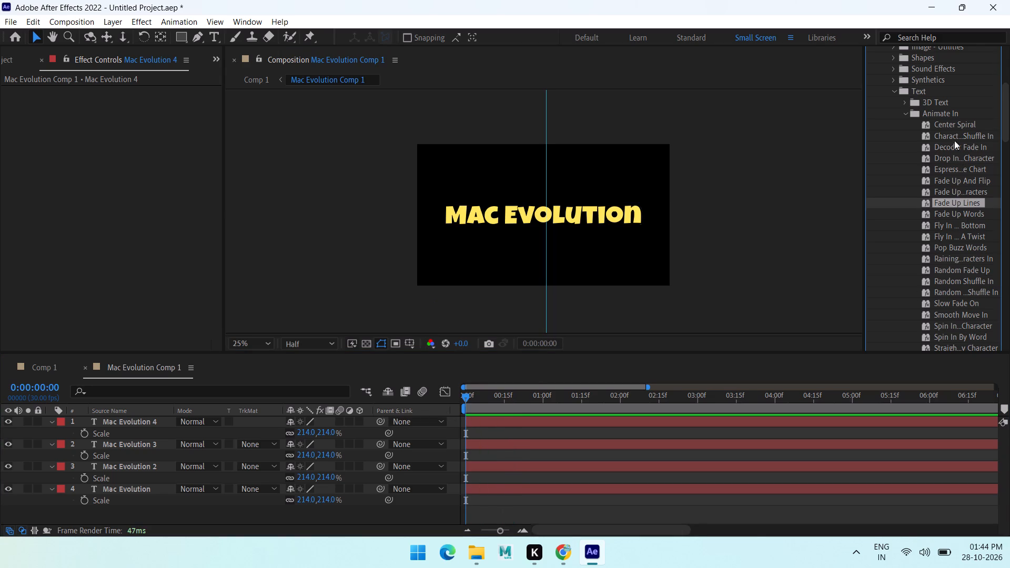
left_click(954, 124)
left_click(947, 133)
left_click(953, 146)
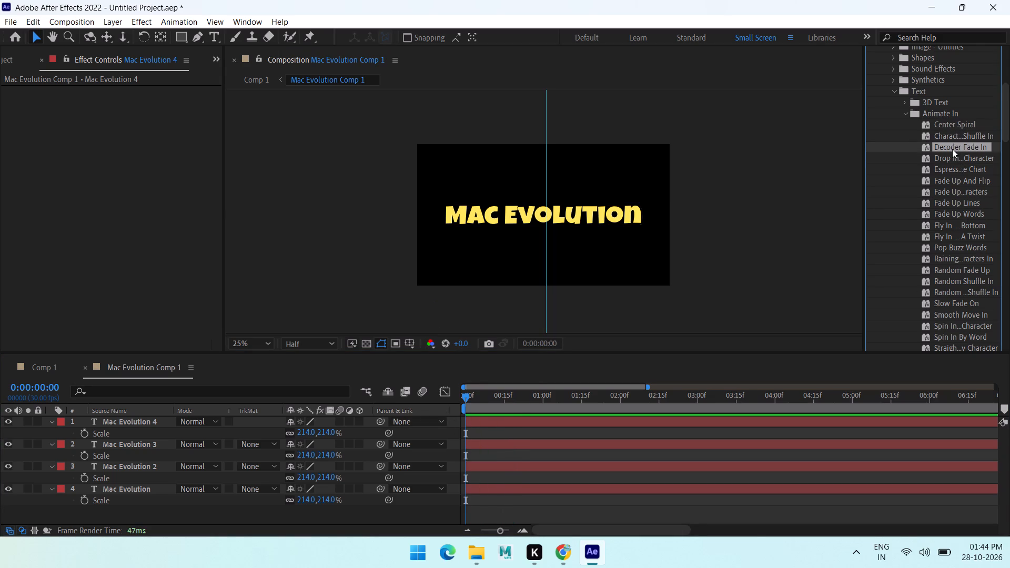
scroll(928, 288, "down", 4)
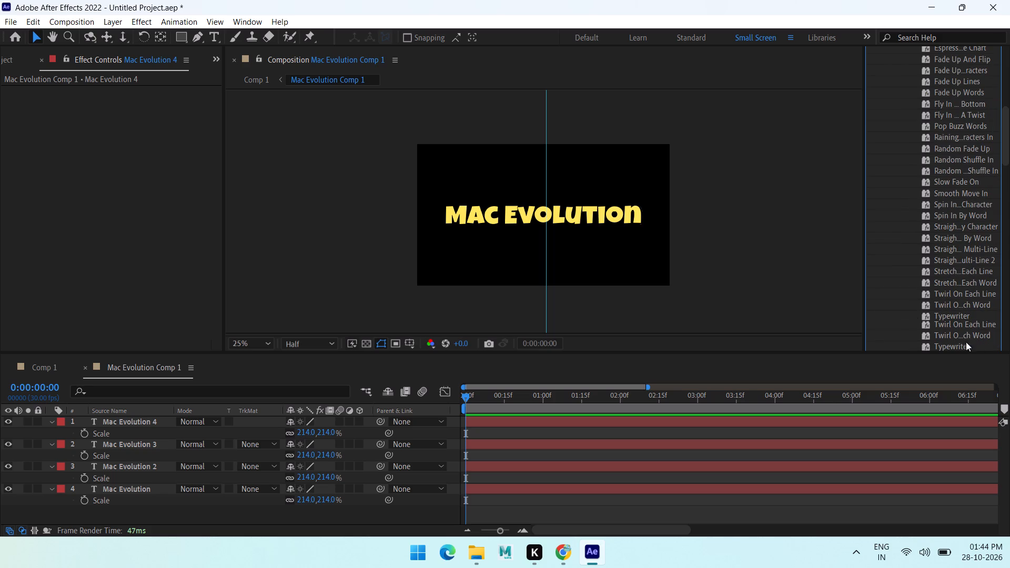
left_click(959, 323)
left_click_drag(965, 324, 694, 399)
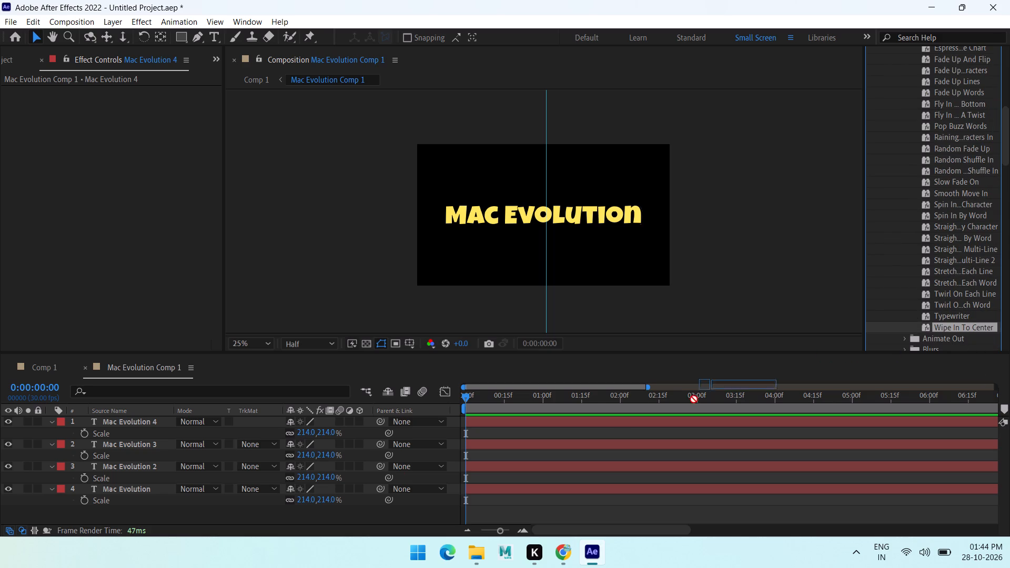
left_click_drag(694, 399, 108, 421)
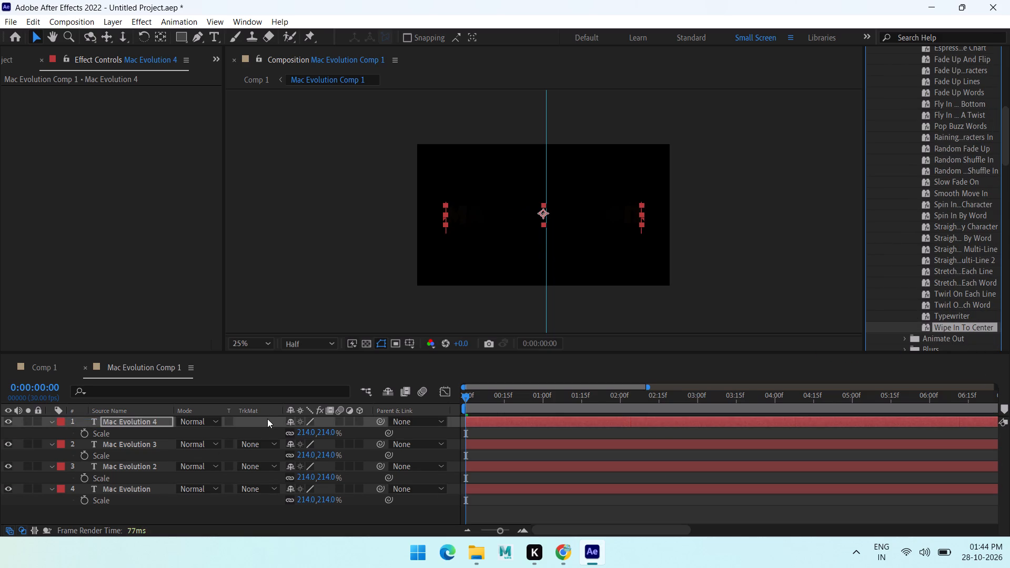
key("space")
key("space")
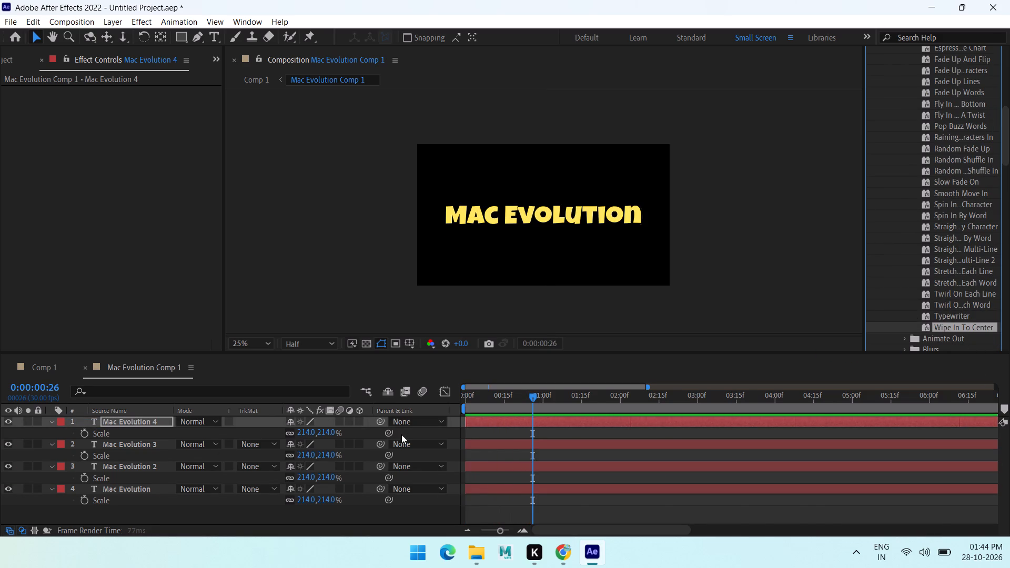
Undo the Wipe In To Center preset on the title text and preview the whole scene in Comp 1.
key("ctrl+z")
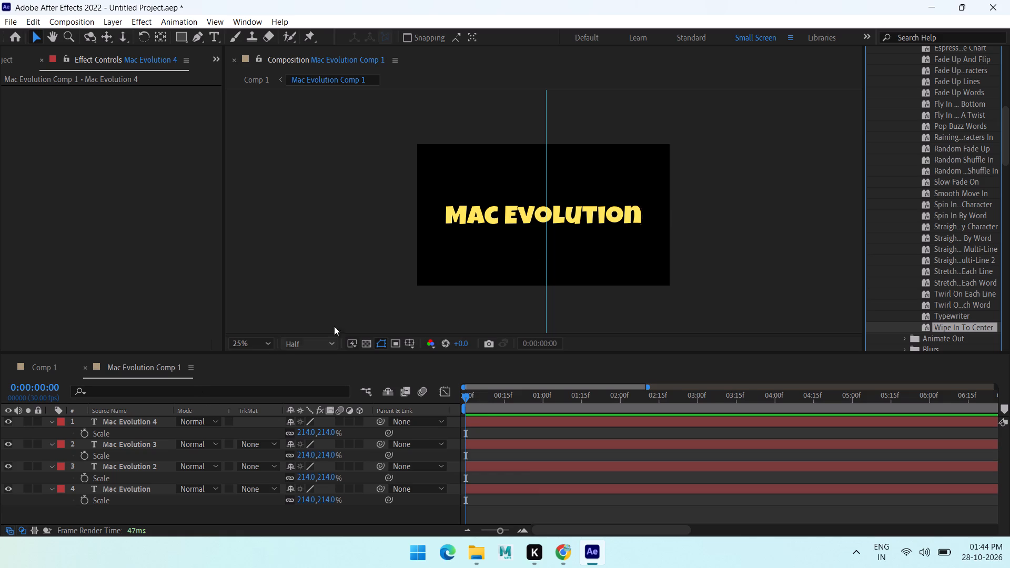
left_click(35, 369)
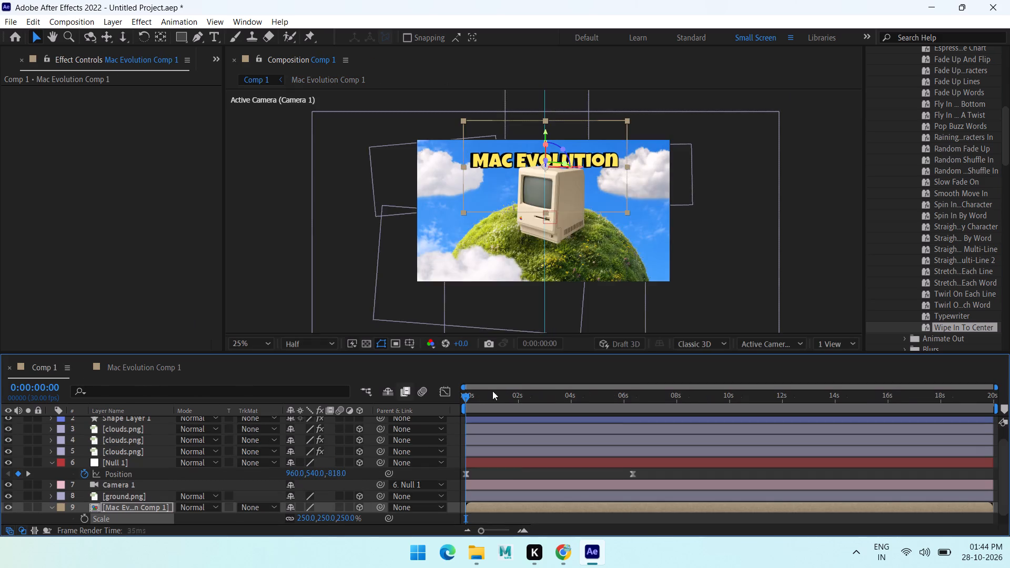
key("space")
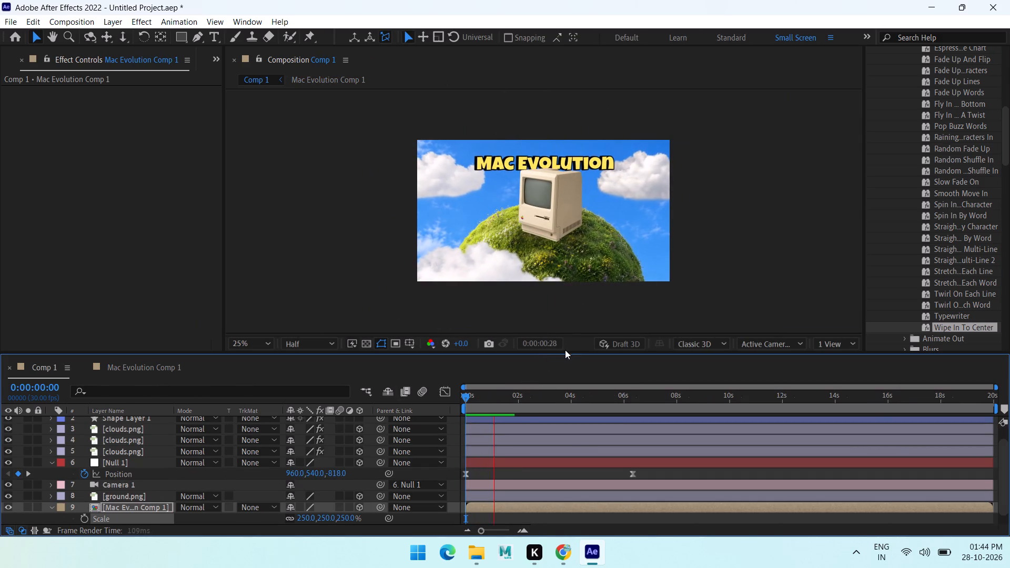
key("space")
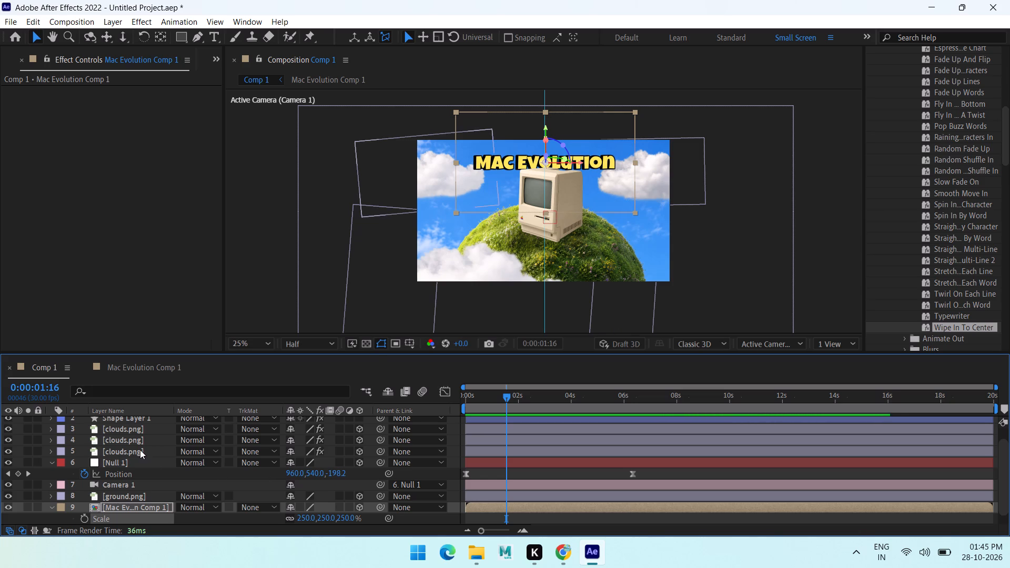
Trim the start of the mac.png and Mac Evolution Comp 1 layers together to about 0:00:00:15.
left_click(165, 508)
scroll(152, 456, "up", 1)
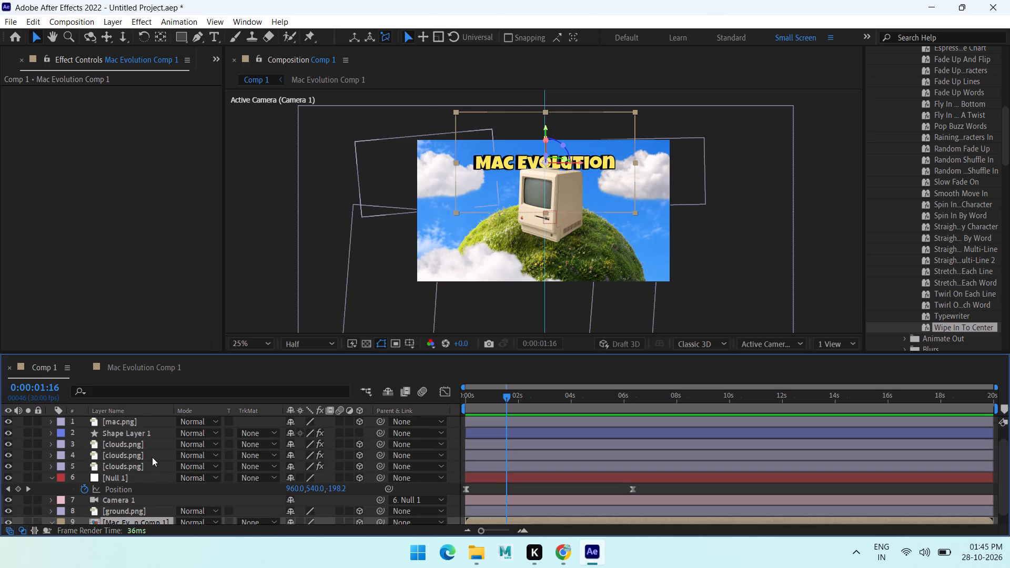
scroll(152, 457, "up", 1)
left_click(137, 423, "shift")
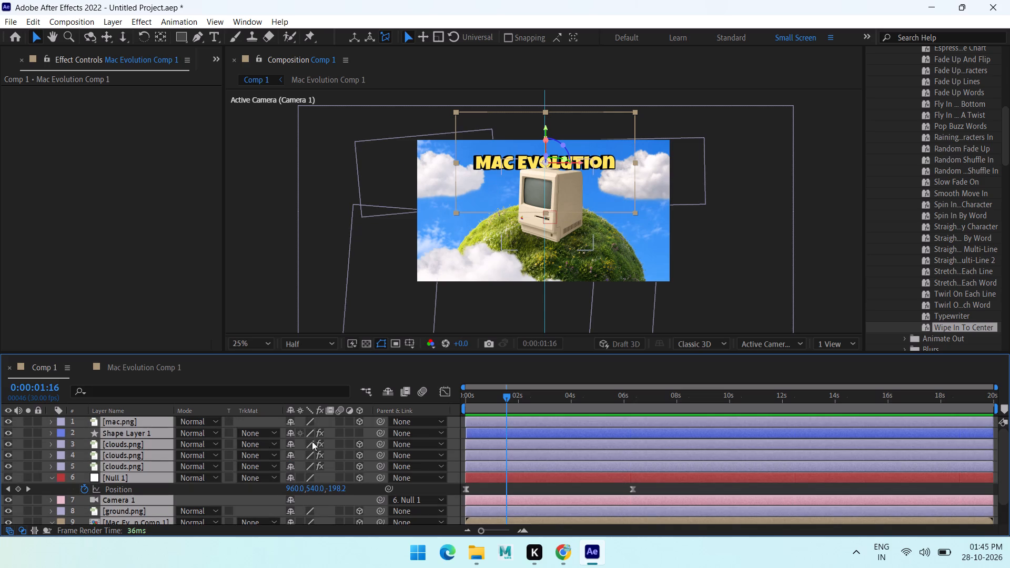
key("ctrl+z")
left_click(123, 422, "ctrl")
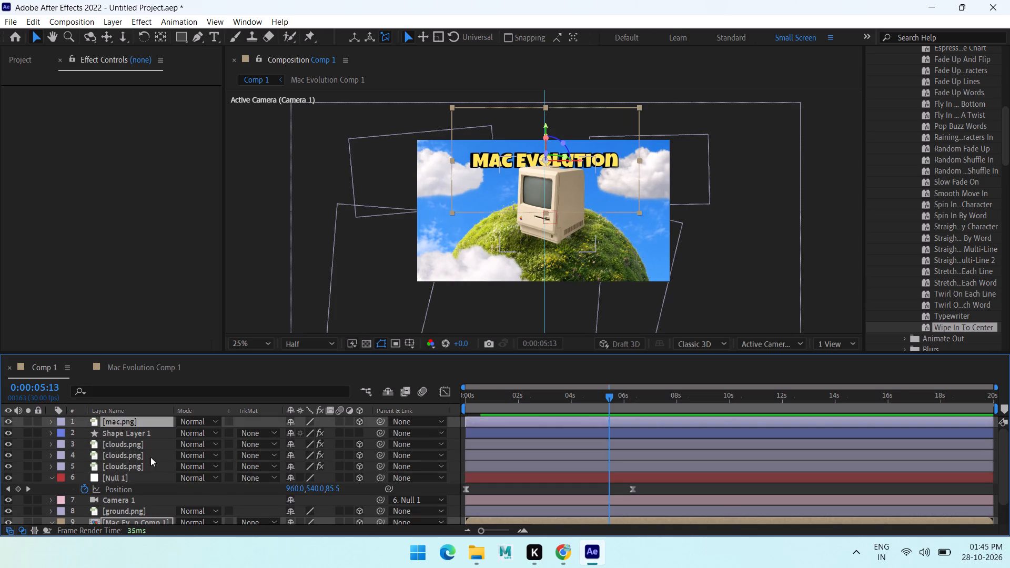
scroll(155, 467, "down", 2)
scroll(504, 457, "up", 3)
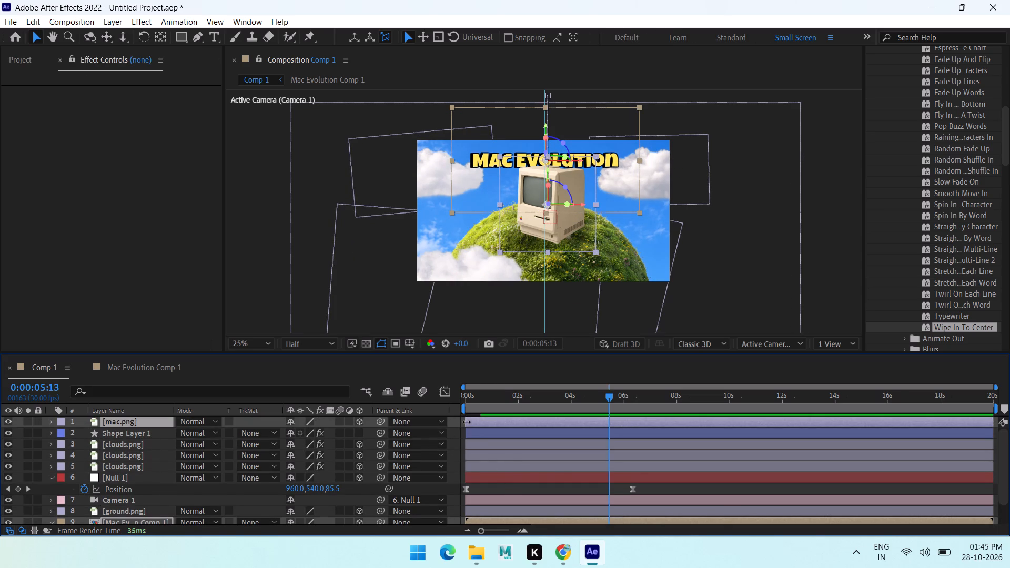
left_click_drag(467, 422, 481, 424)
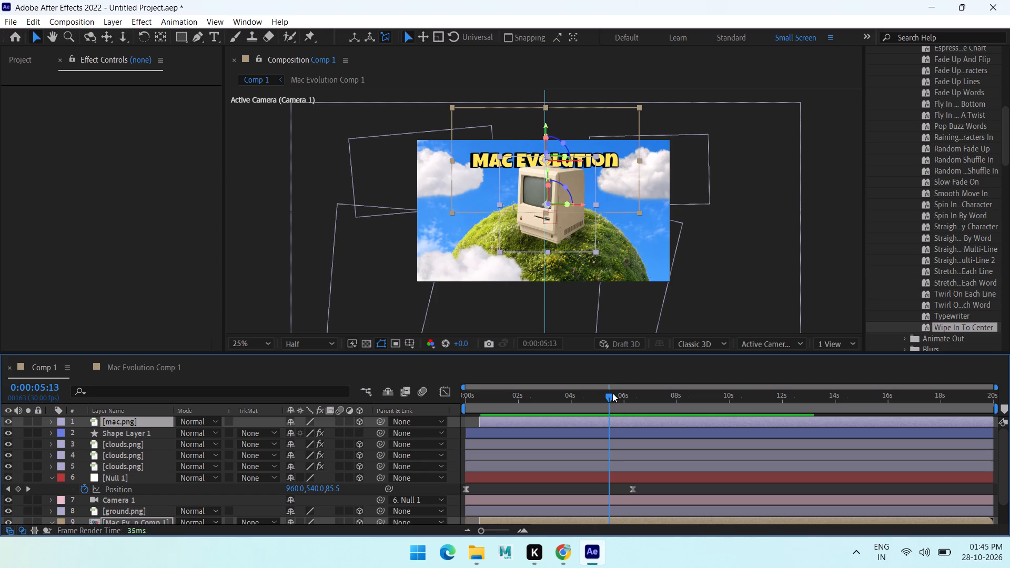
Play and scrub the opening of Comp 1 to examine how the Mac and the title enter.
left_click_drag(611, 393, 385, 388)
key("space")
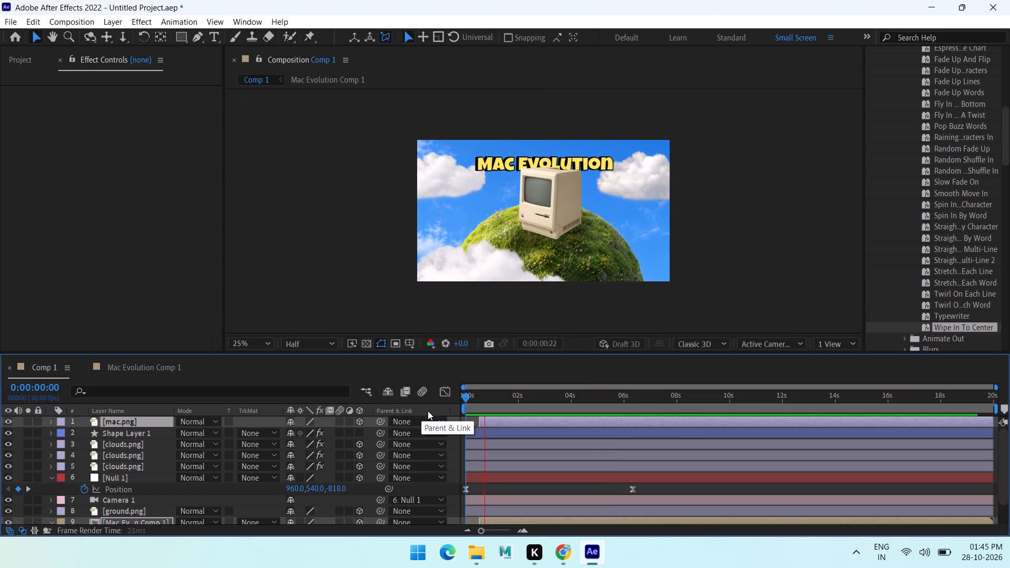
key("space")
left_click_drag(492, 395, 407, 415)
key("space")
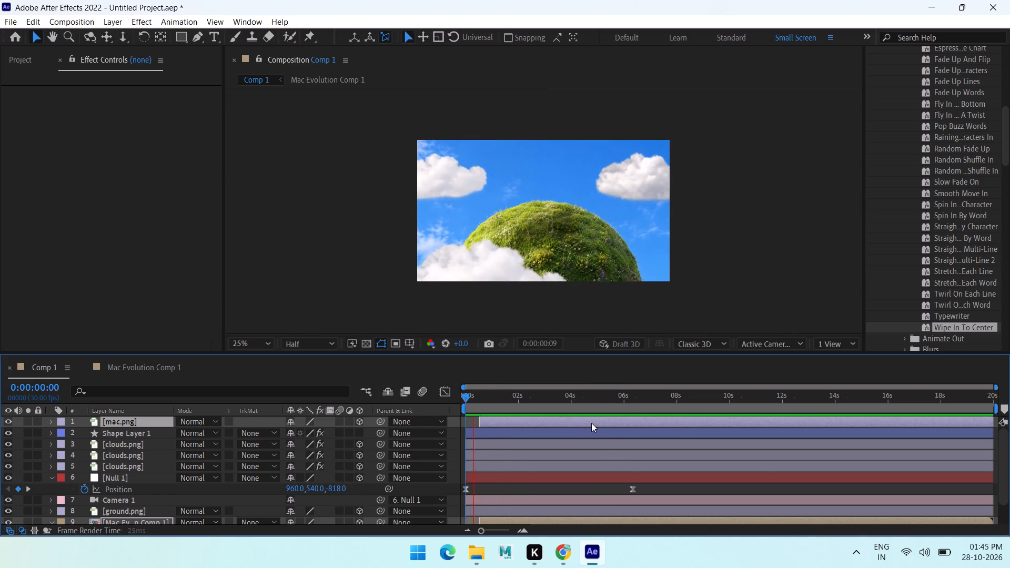
key("space")
left_click_drag(497, 396, 464, 398)
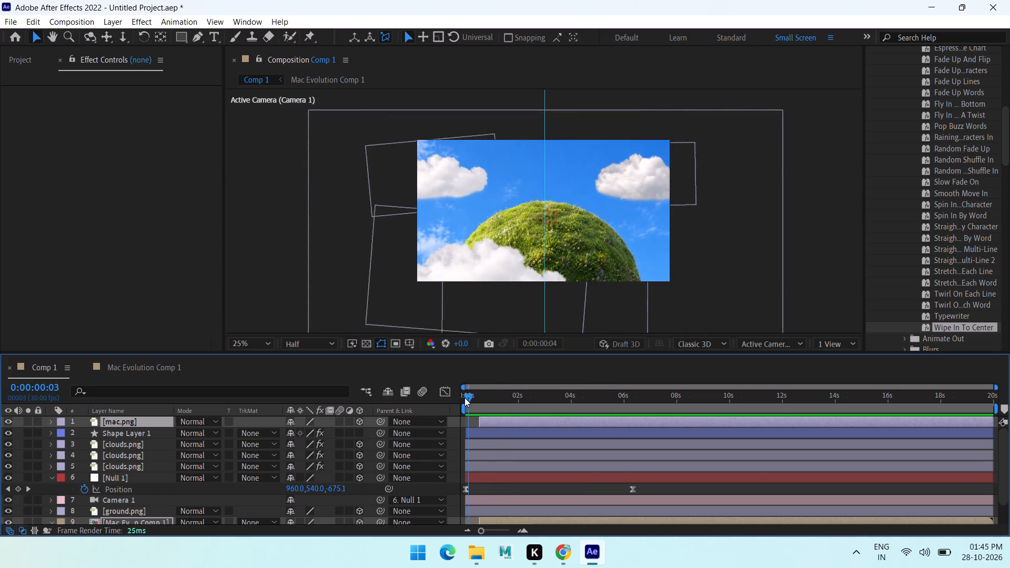
left_click_drag(464, 398, 479, 408)
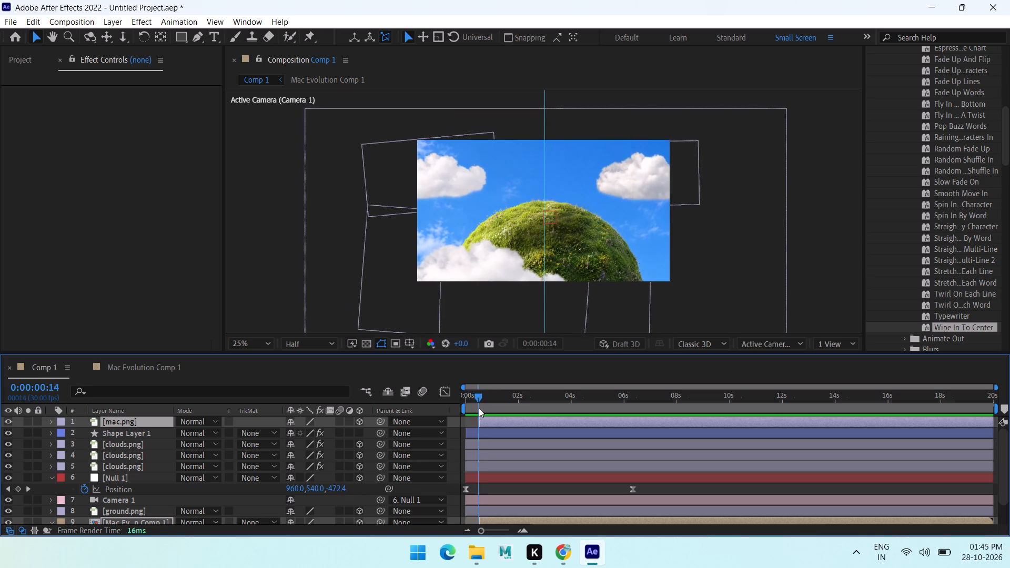
left_click_drag(479, 408, 478, 410)
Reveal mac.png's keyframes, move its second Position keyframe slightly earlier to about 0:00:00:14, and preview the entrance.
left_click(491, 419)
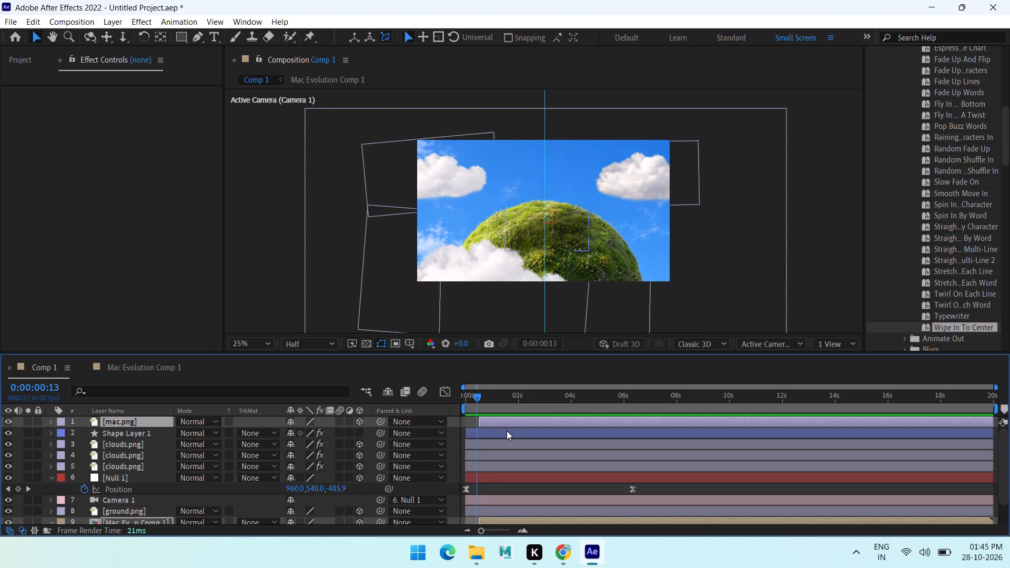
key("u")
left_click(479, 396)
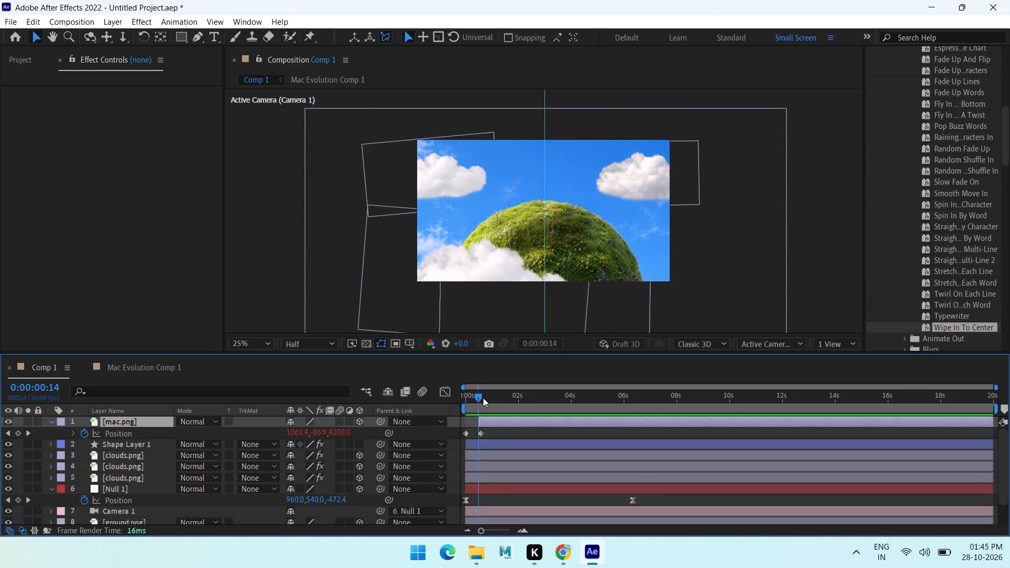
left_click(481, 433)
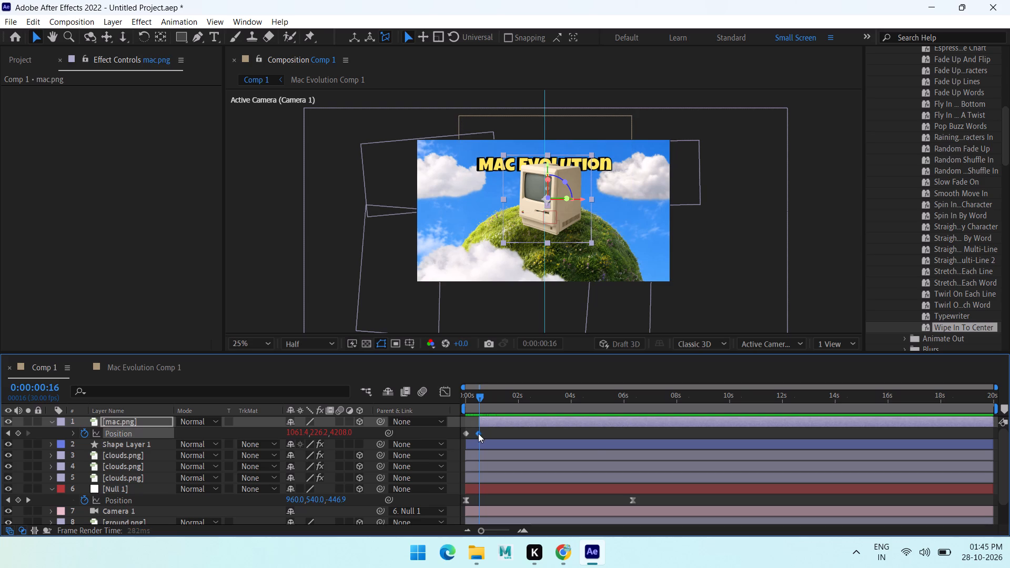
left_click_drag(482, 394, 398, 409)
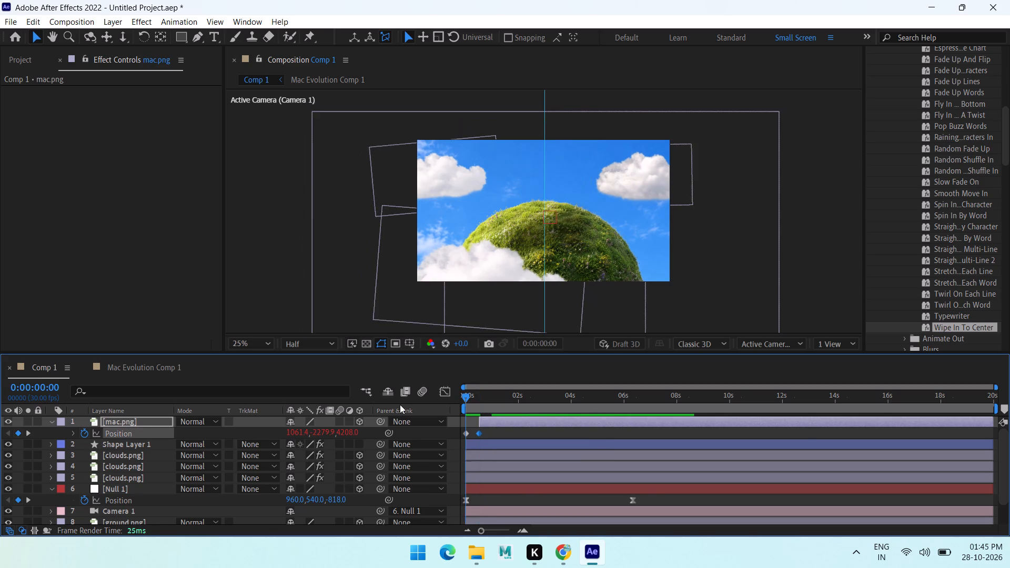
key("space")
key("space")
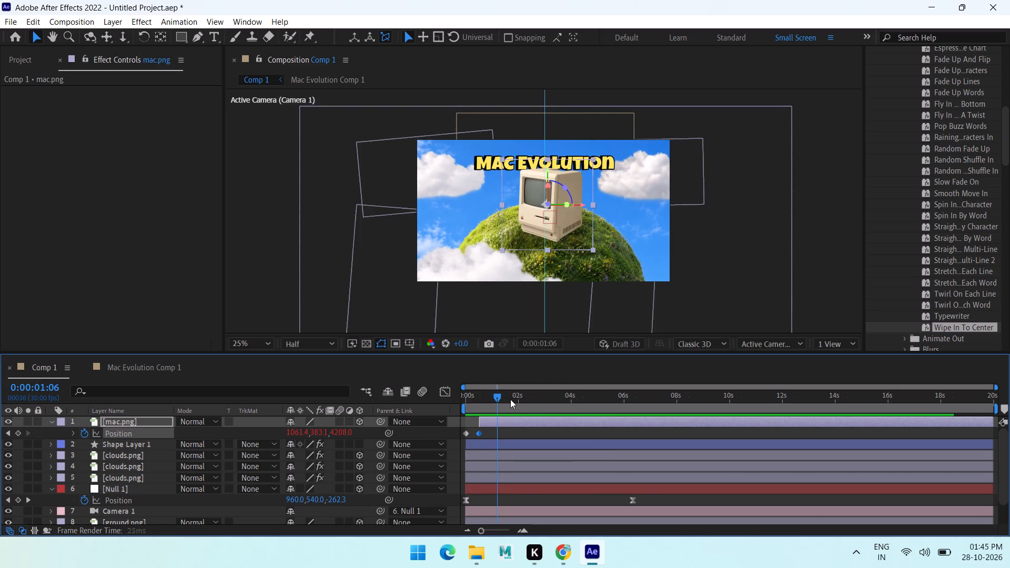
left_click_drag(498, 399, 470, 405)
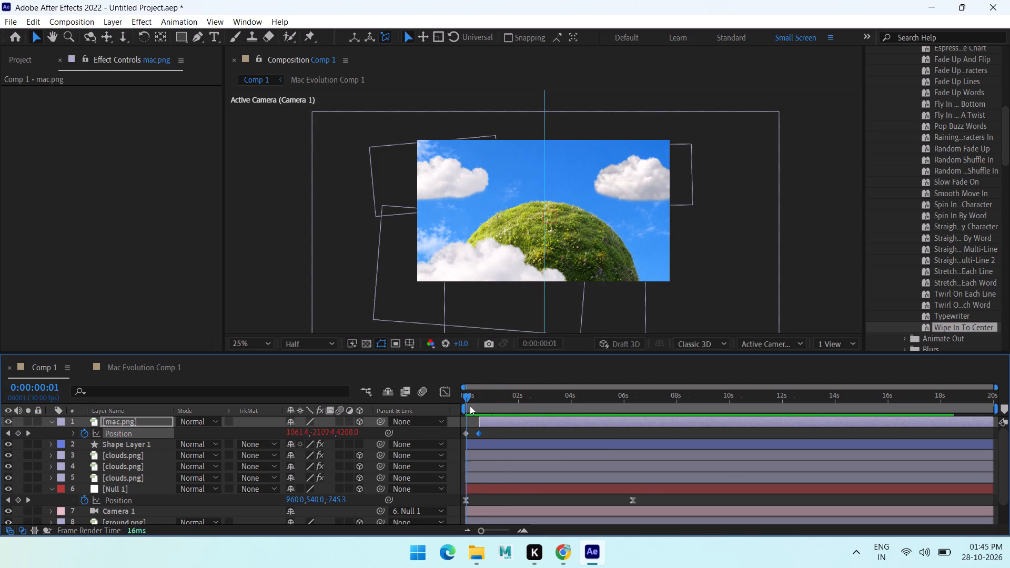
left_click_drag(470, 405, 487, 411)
Delete both Position keyframes from the mac.png layer.
left_click_drag(501, 432, 458, 432, "shift")
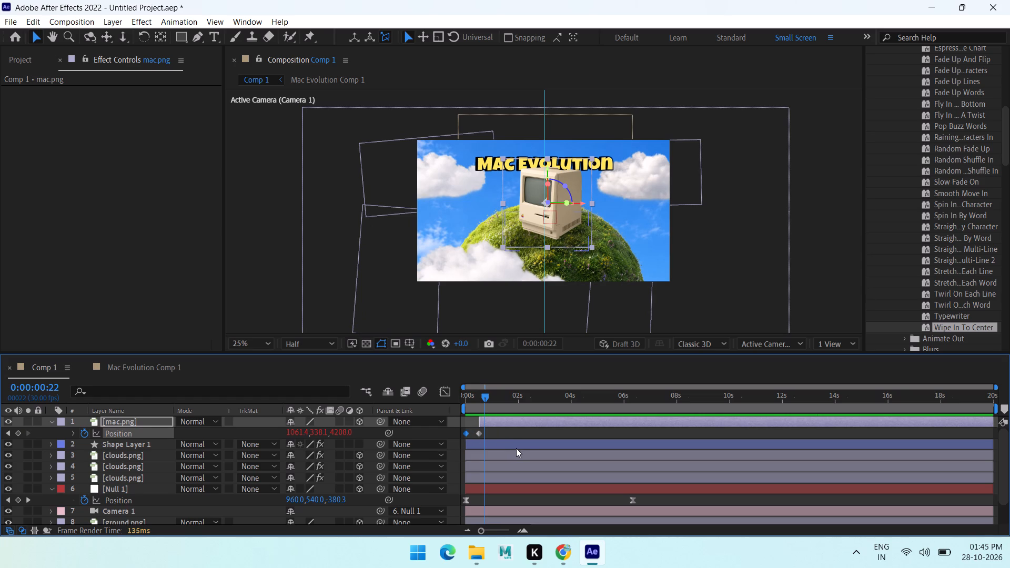
left_click_drag(493, 432, 452, 438)
key("Delete")
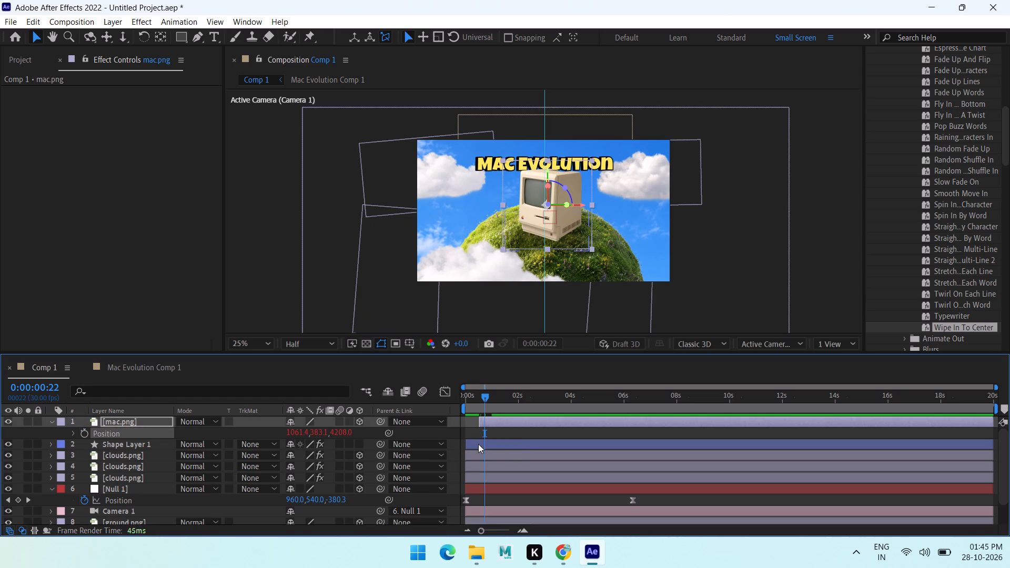
Replace mac.png's Position expression with the bounce code copied from the motionscript.com Realistic Bounce and Overshoot article open in Chrome.
left_click(79, 434, "alt")
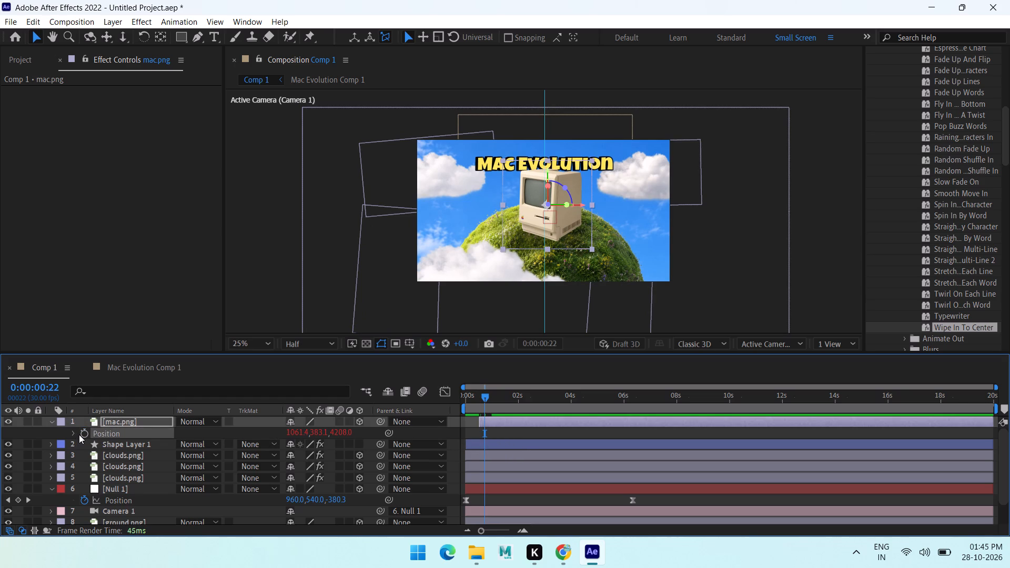
left_click(84, 430, "alt")
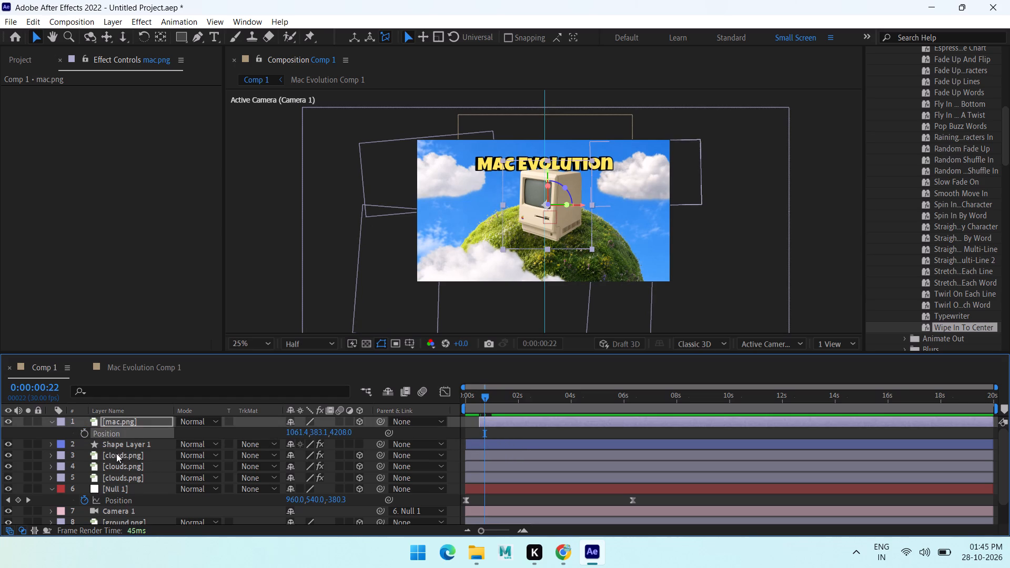
left_click(102, 434)
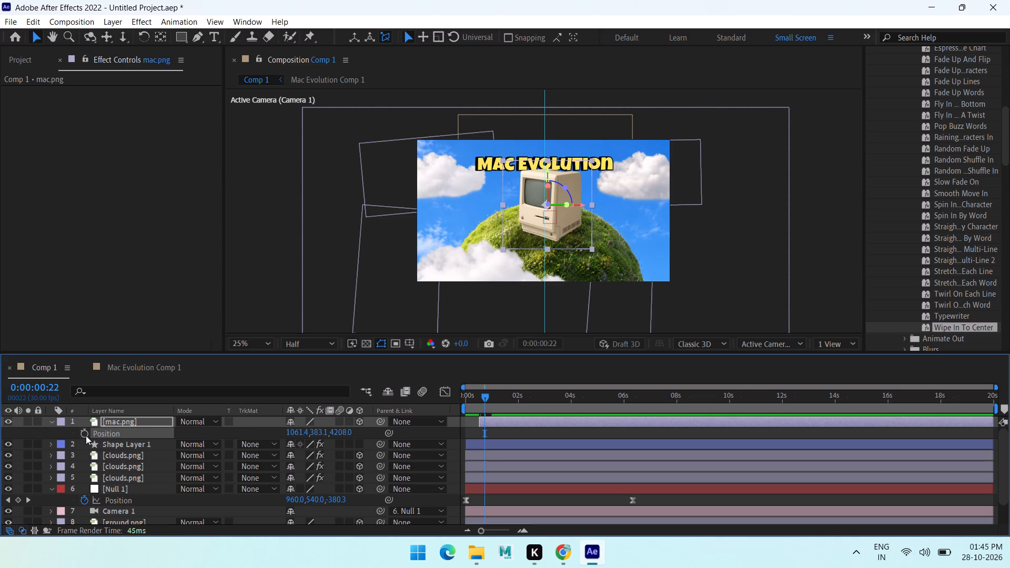
left_click(86, 435, "alt")
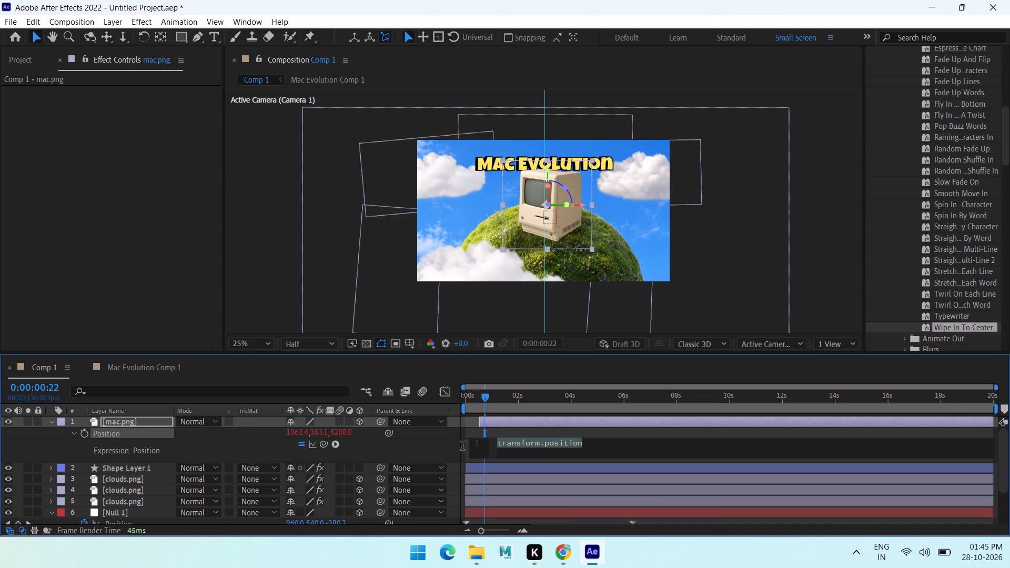
left_click(564, 553)
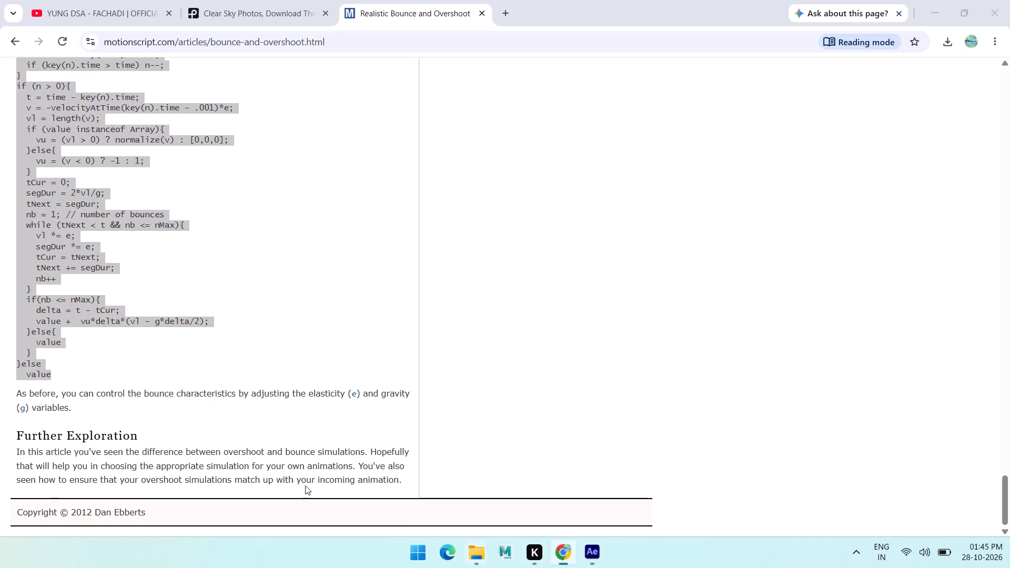
key("ctrl+c")
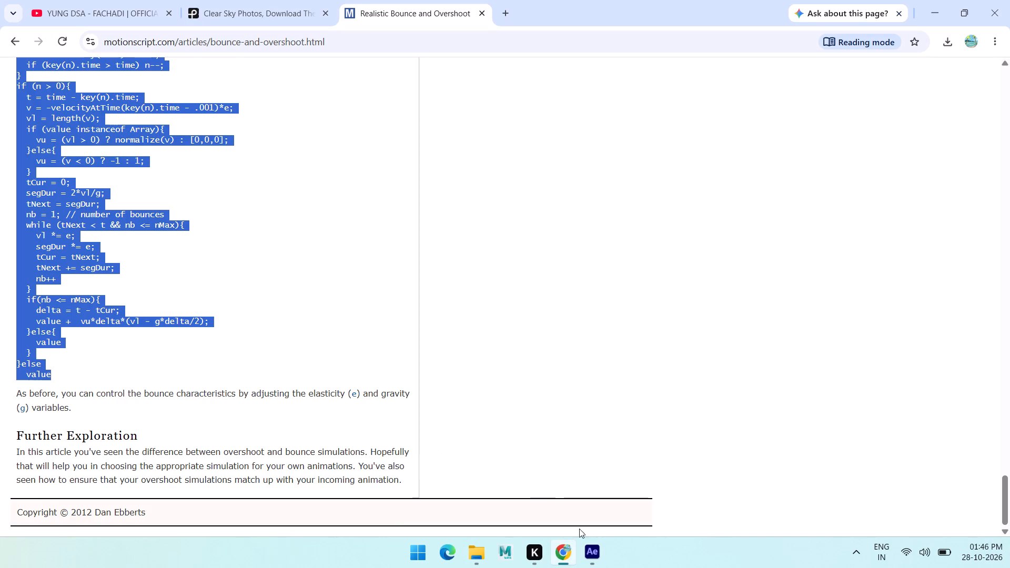
left_click(590, 551)
left_click(544, 447)
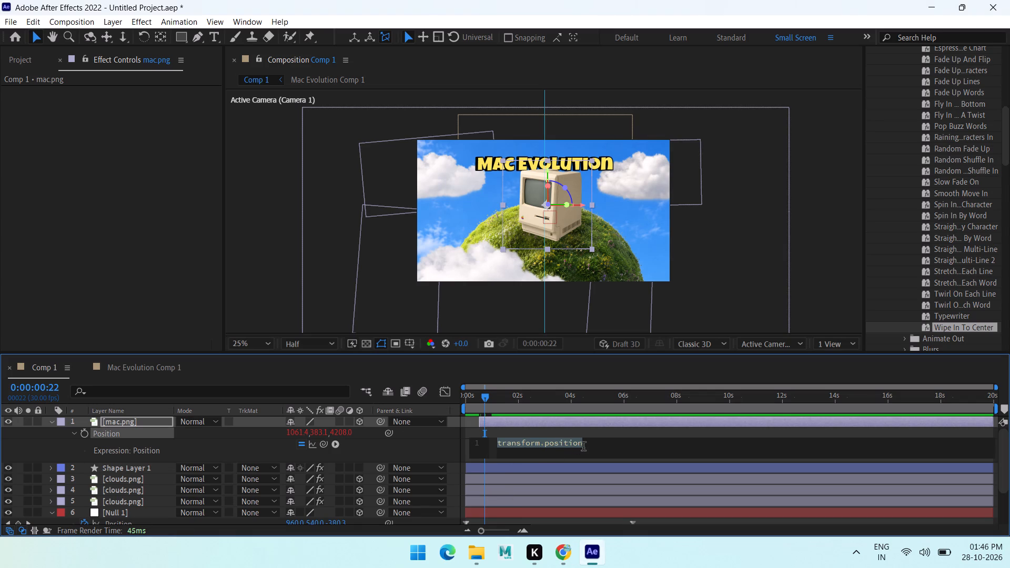
key("ctrl+v")
scroll(547, 454, "down", 2)
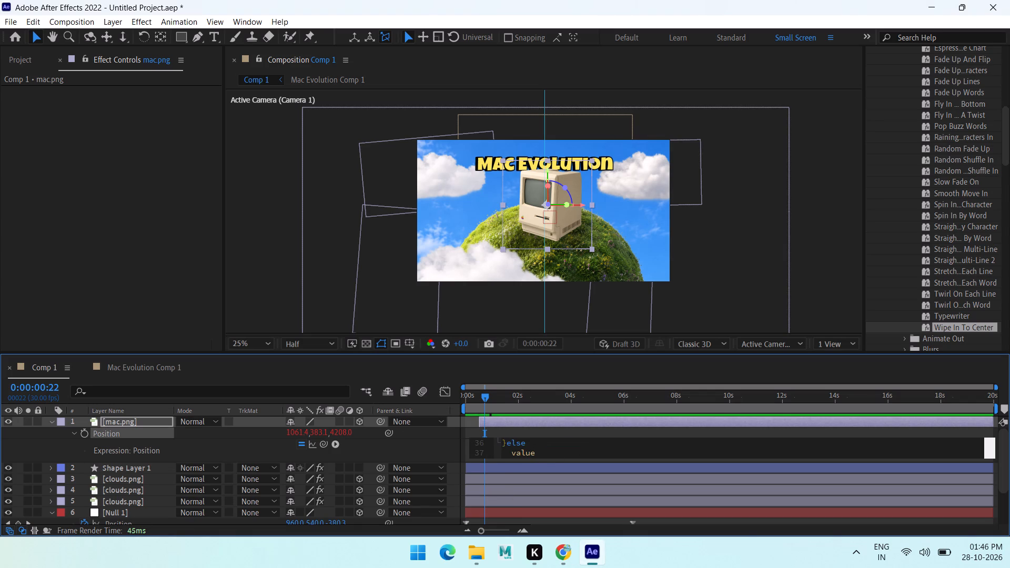
scroll(540, 449, "down", 1)
left_click(615, 450)
left_click(362, 448)
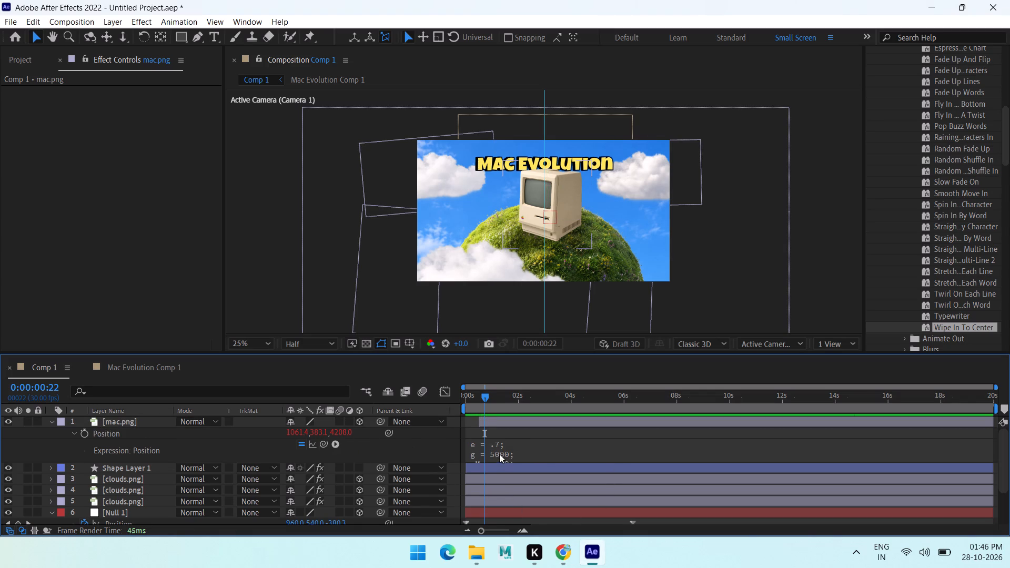
Set the gravity variable g to 50000 in mac.png's Position expression and preview from the composition start.
left_click(499, 454)
left_click(533, 450)
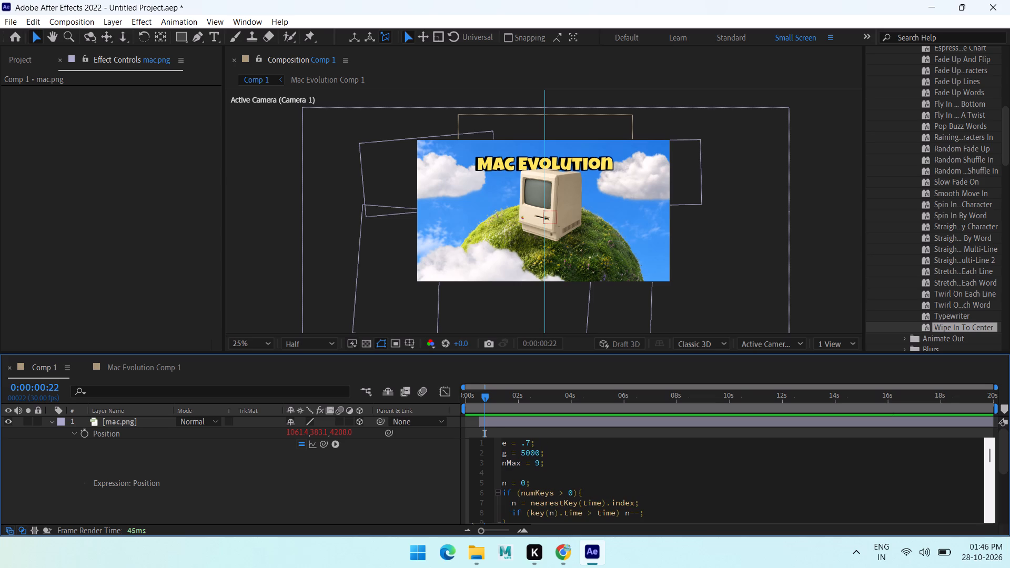
key("0")
left_click(678, 474)
left_click(304, 465)
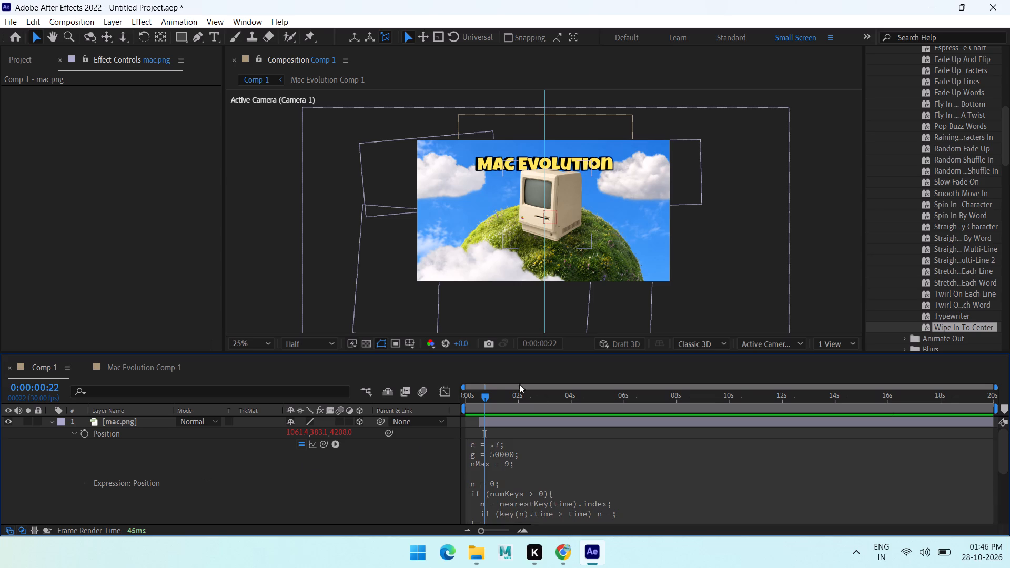
left_click_drag(479, 397, 402, 407)
key("space")
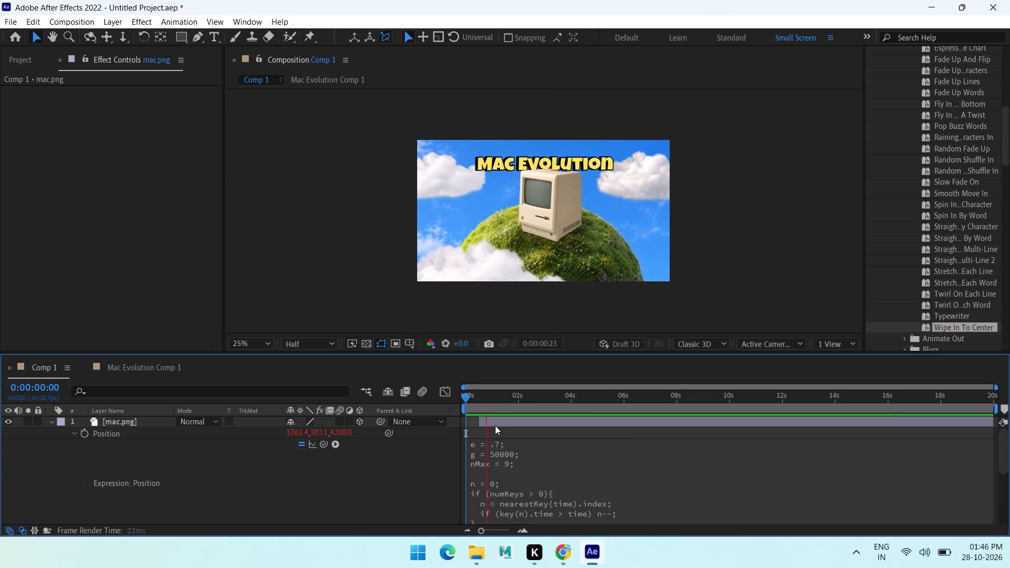
Extend mac.png's in point back to the start of Comp 1 and preview the Mac's entrance from there.
key("space")
left_click_drag(497, 398, 480, 409)
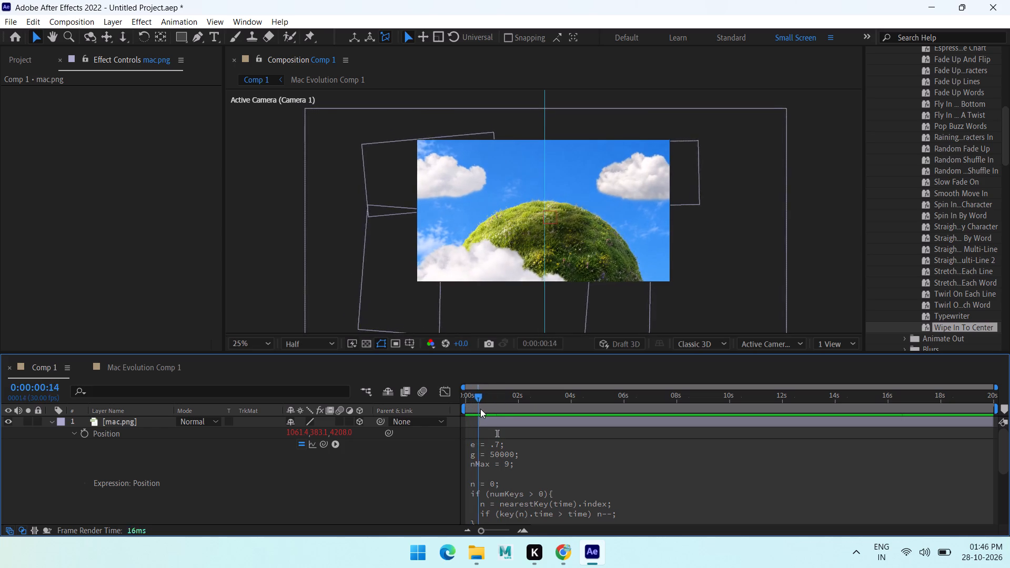
left_click_drag(480, 409, 480, 410)
left_click(52, 420)
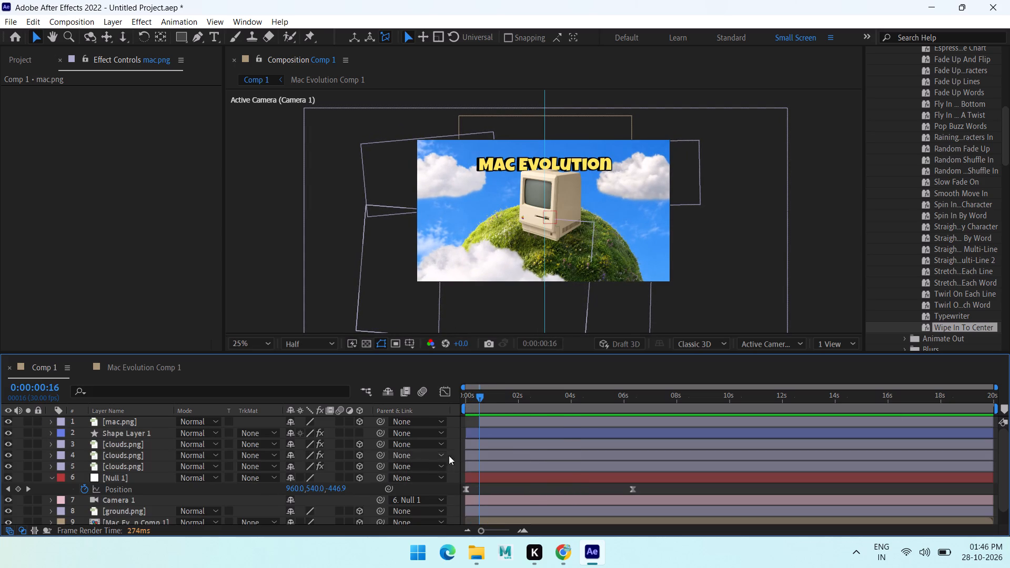
left_click(477, 395)
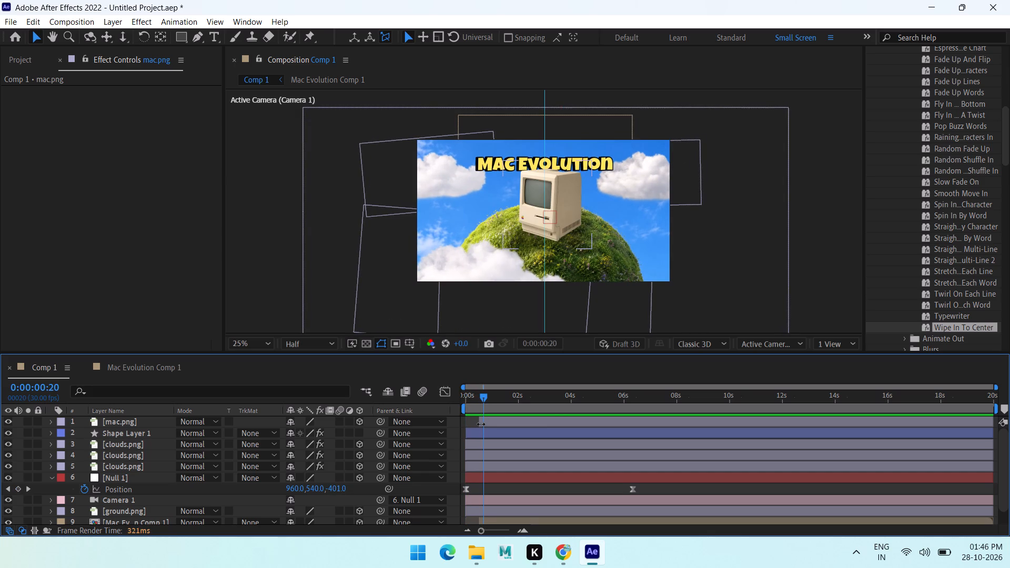
left_click_drag(481, 424, 446, 429)
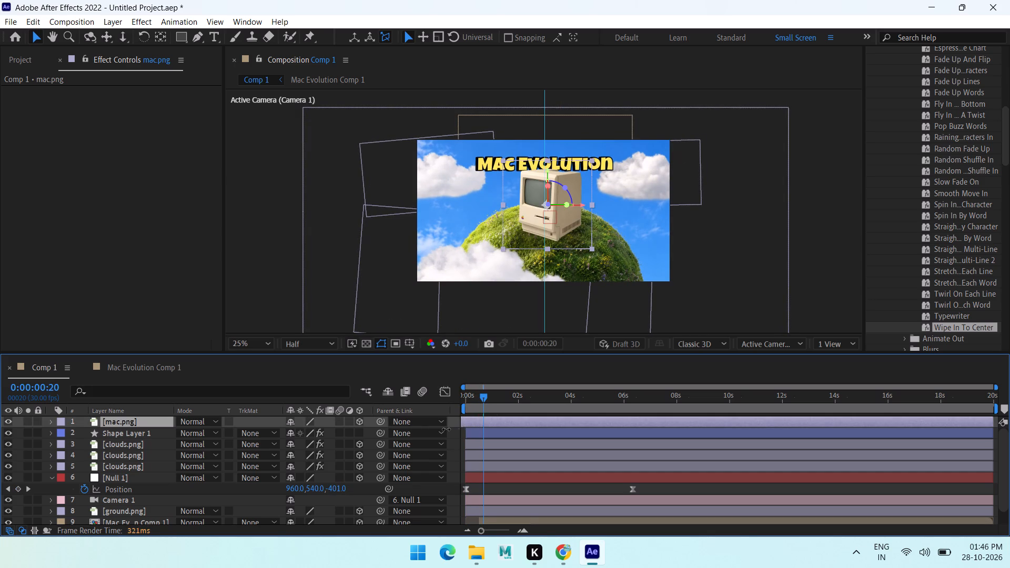
left_click_drag(446, 429, 468, 431)
left_click_drag(487, 397, 471, 398)
left_click_drag(471, 398, 347, 427)
key("space")
key("space")
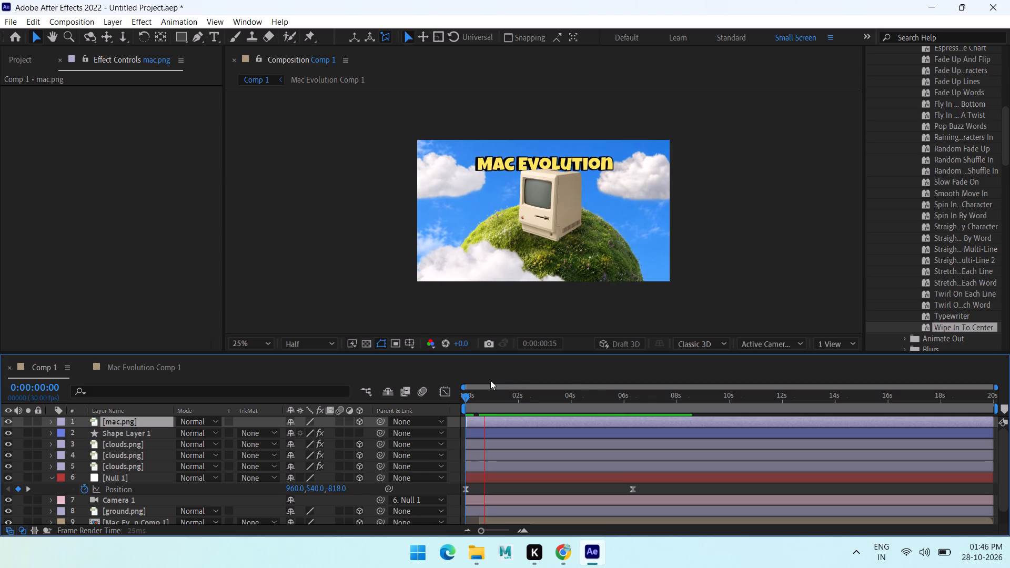
left_click_drag(487, 394, 478, 400)
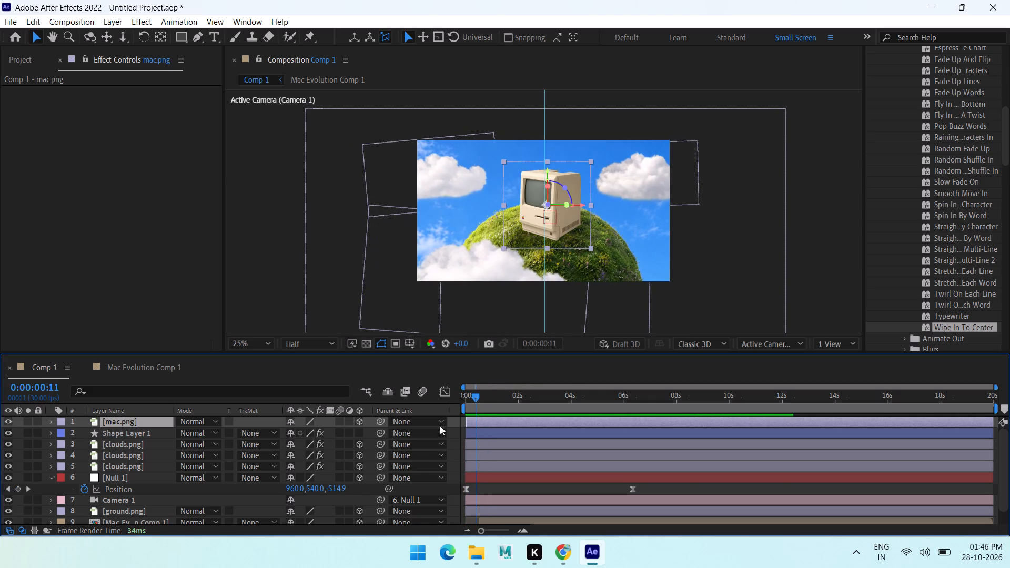
Remove the bounce expression from mac.png's Position property.
key("p")
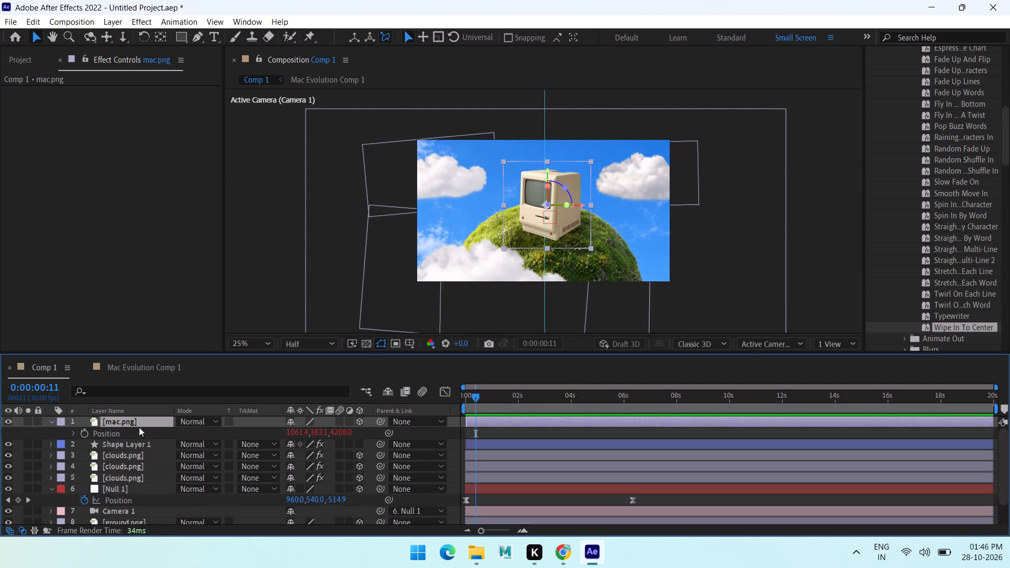
left_click(69, 433)
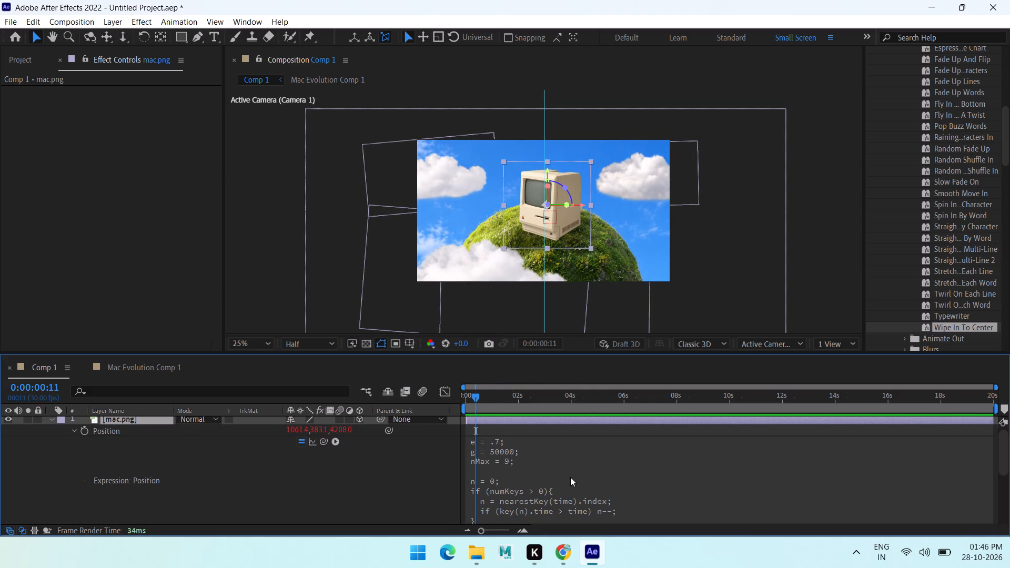
left_click(319, 432)
left_click(128, 429)
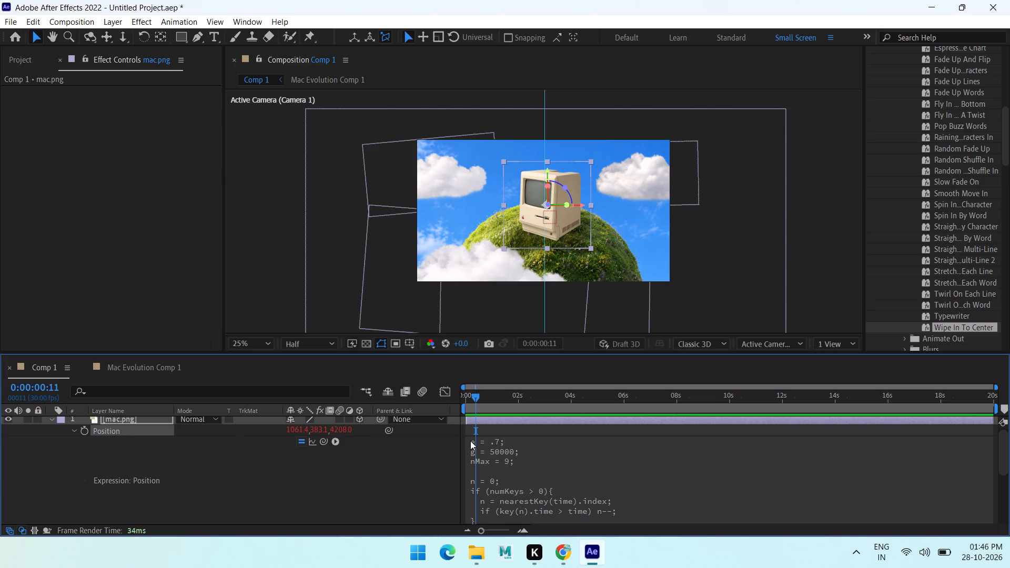
left_click_drag(470, 441, 522, 480)
key("BackSpace")
key("Delete")
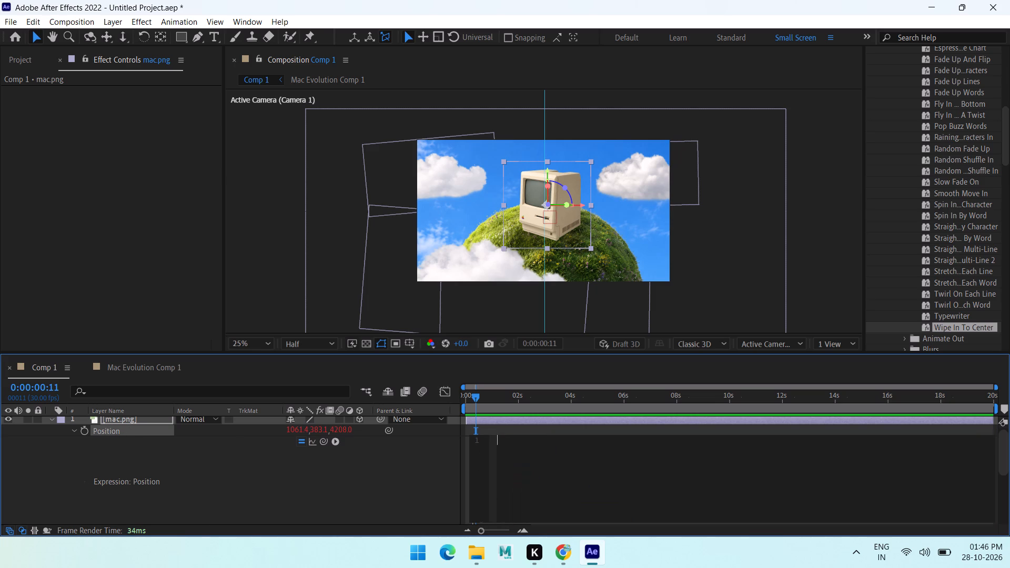
left_click(355, 466)
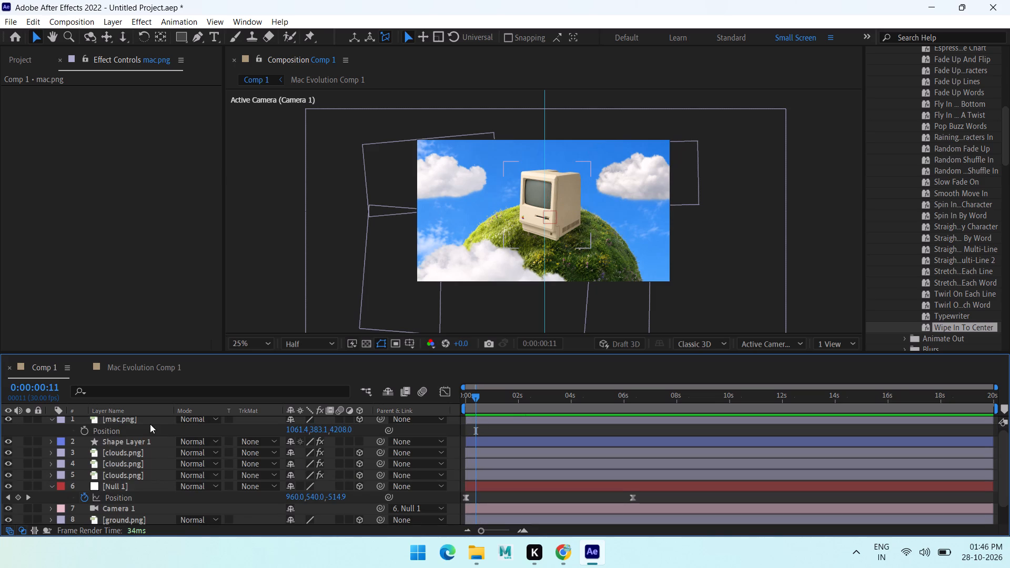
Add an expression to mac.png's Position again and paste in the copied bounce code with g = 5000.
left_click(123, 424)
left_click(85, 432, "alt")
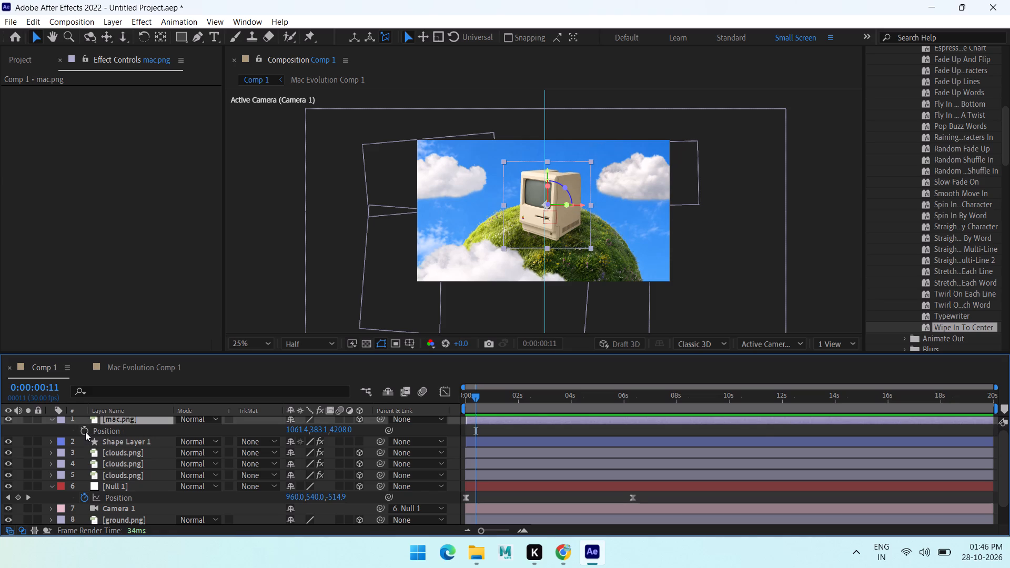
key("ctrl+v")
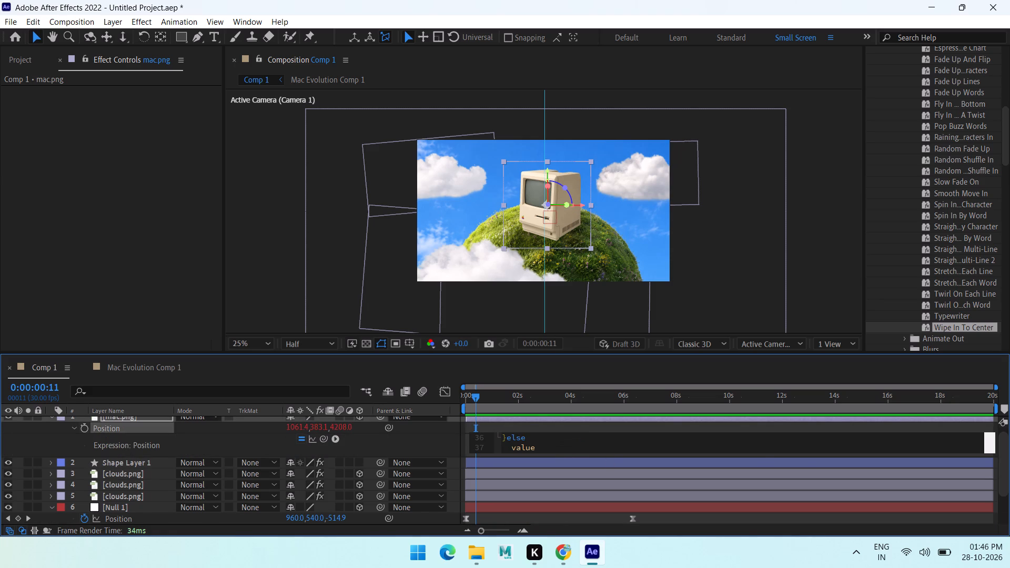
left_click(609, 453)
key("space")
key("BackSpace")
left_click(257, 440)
Preview Comp 1 from the start and examine the Mac's entrance over the first frames.
key("space")
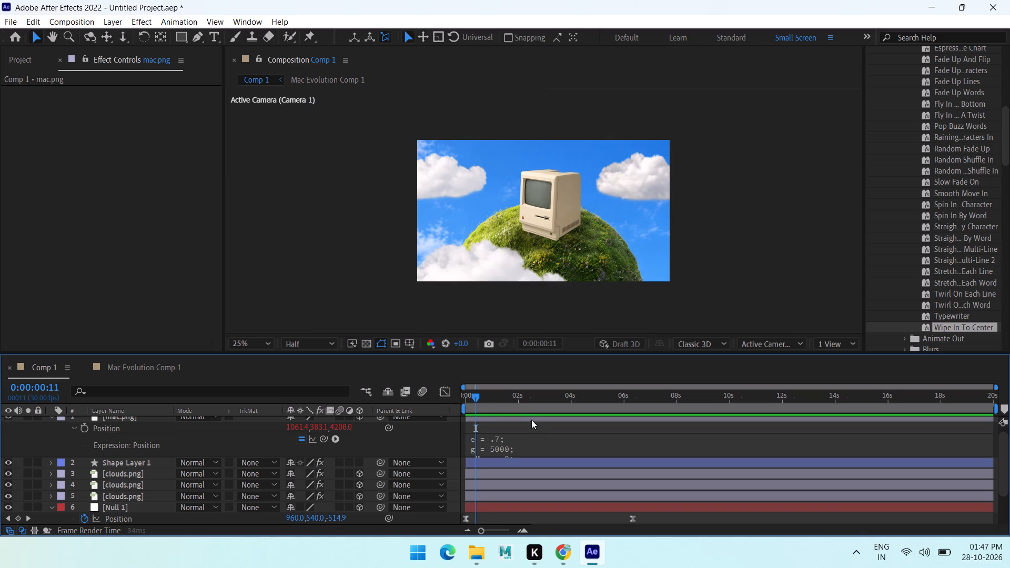
left_click_drag(481, 397, 364, 408)
key("space")
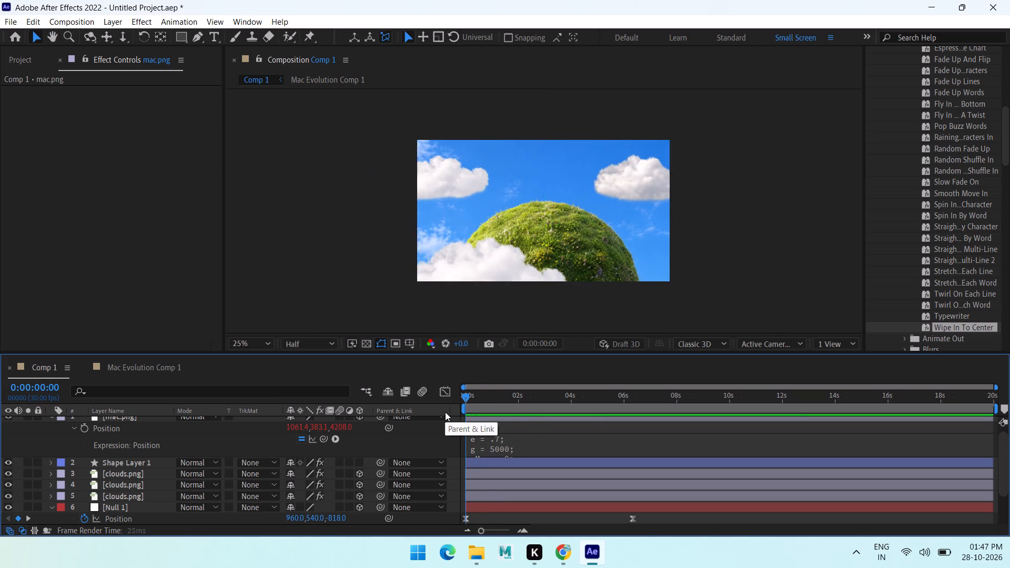
key("space")
left_click_drag(483, 397, 470, 399)
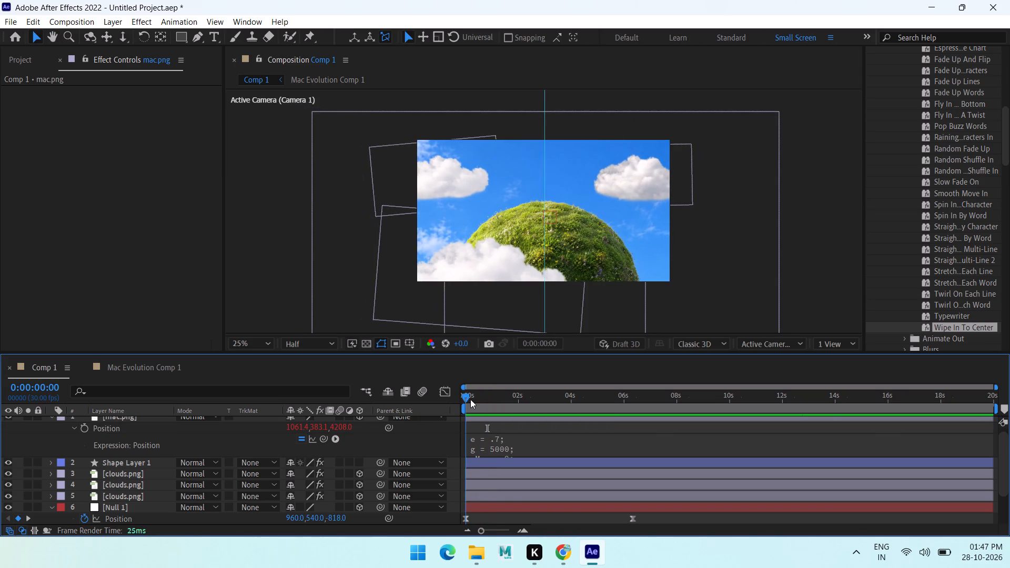
left_click_drag(470, 399, 460, 394)
left_click_drag(460, 394, 466, 394)
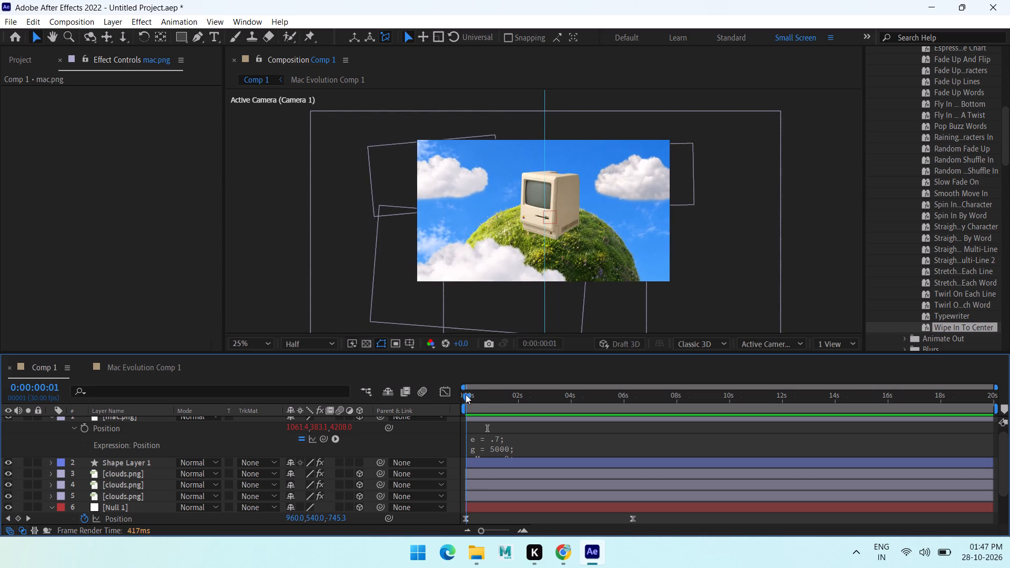
left_click_drag(466, 394, 463, 397)
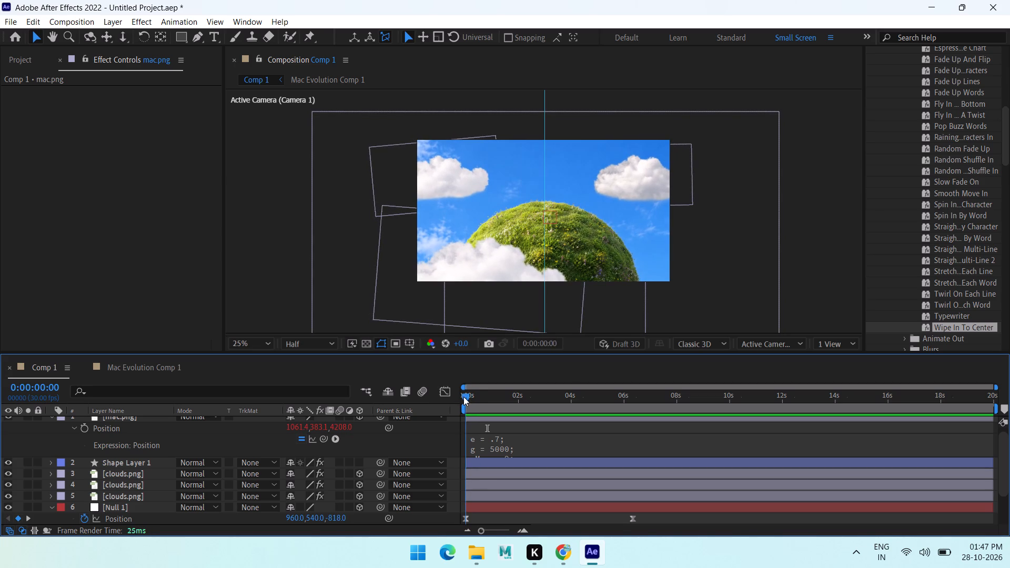
left_click_drag(463, 397, 466, 397)
scroll(224, 452, "up", 2)
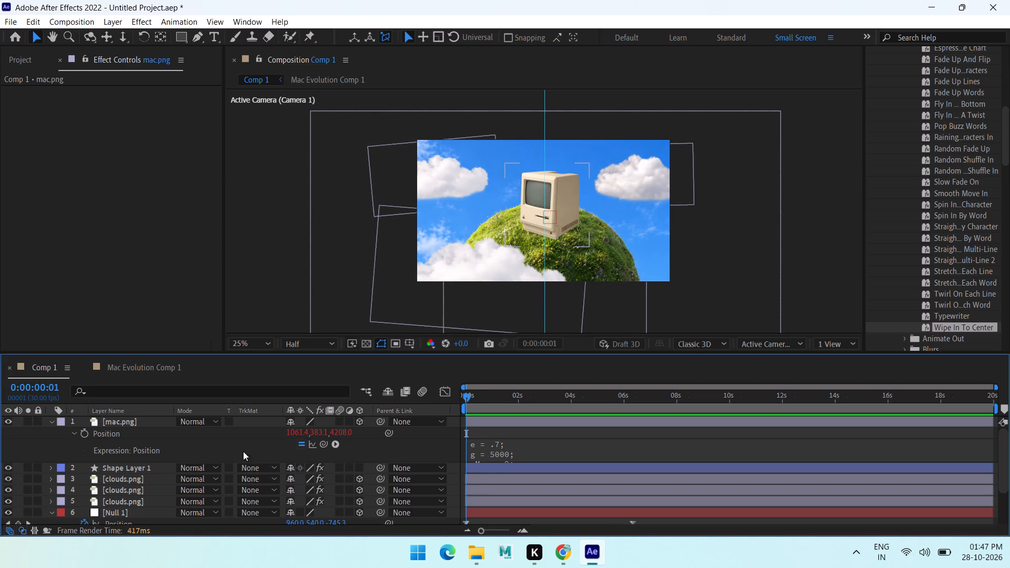
scroll(324, 448, "down", 2)
scroll(314, 447, "up", 4)
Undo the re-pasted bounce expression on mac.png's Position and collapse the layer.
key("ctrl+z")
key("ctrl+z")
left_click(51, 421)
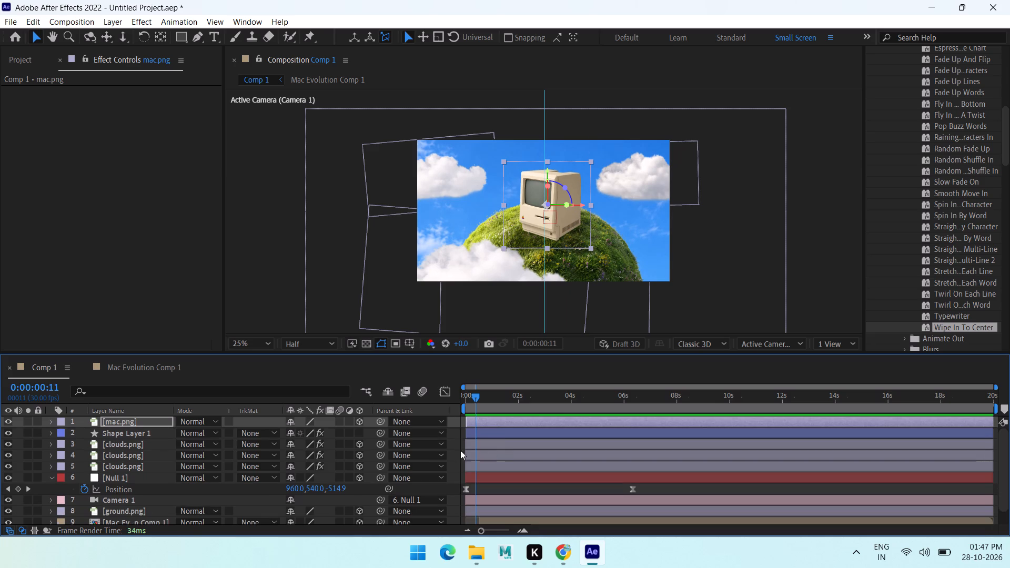
Check mac.png for animated properties with the current time at the start of Comp 1.
left_click(490, 417)
key("u")
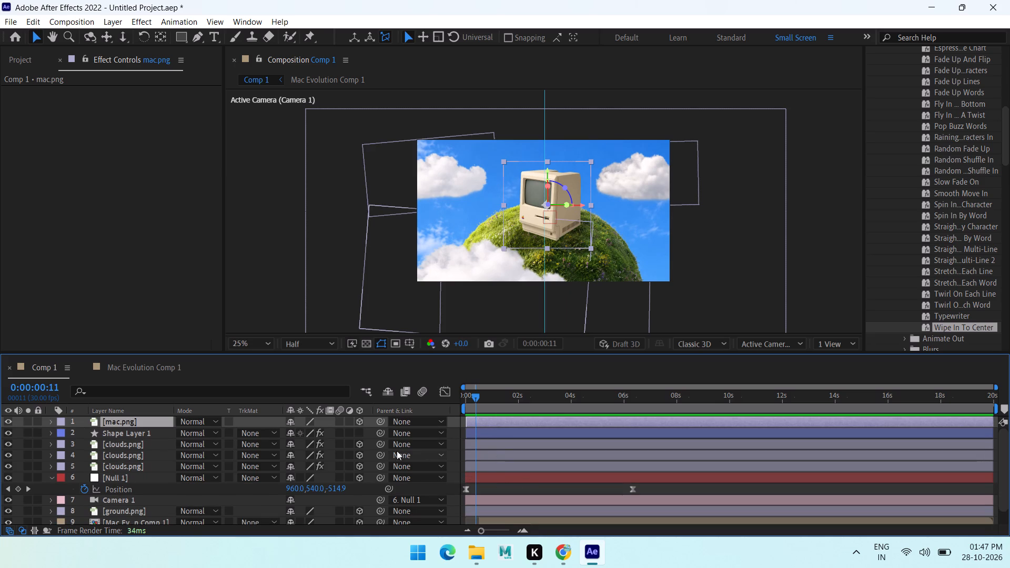
left_click_drag(483, 393, 461, 397)
left_click_drag(461, 397, 229, 427)
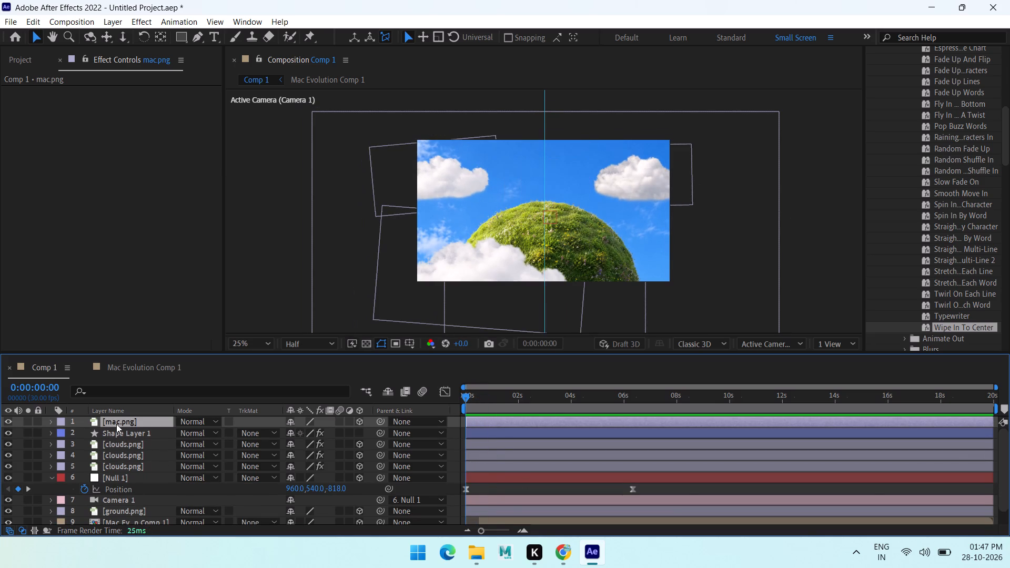
left_click(128, 438)
scroll(130, 448, "up", 2)
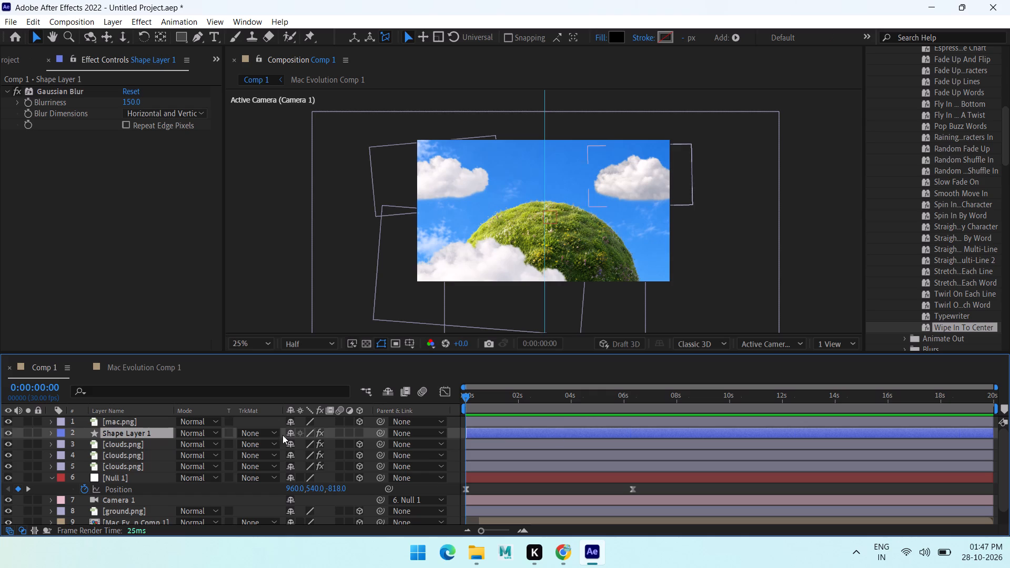
left_click(129, 419)
key("u")
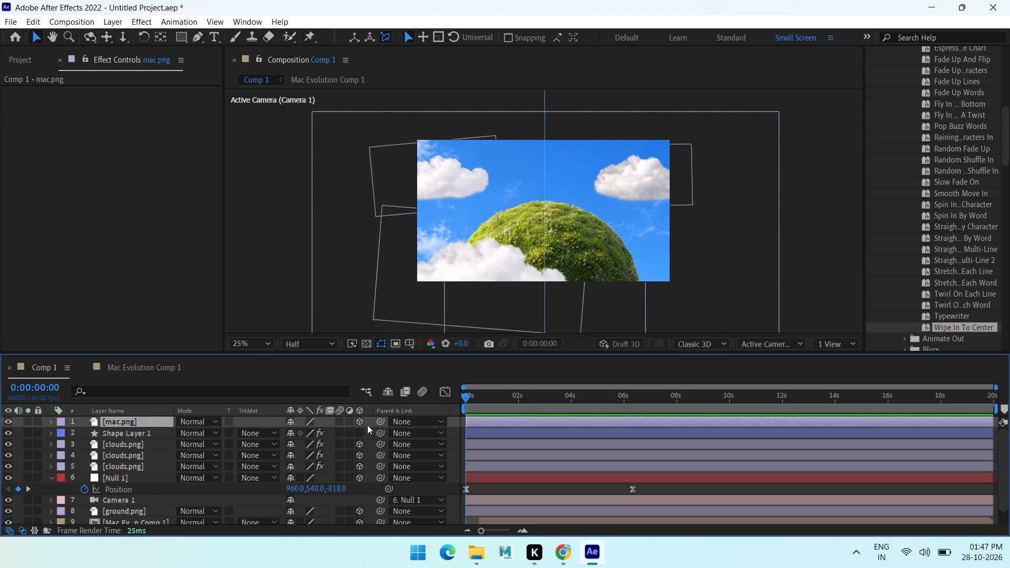
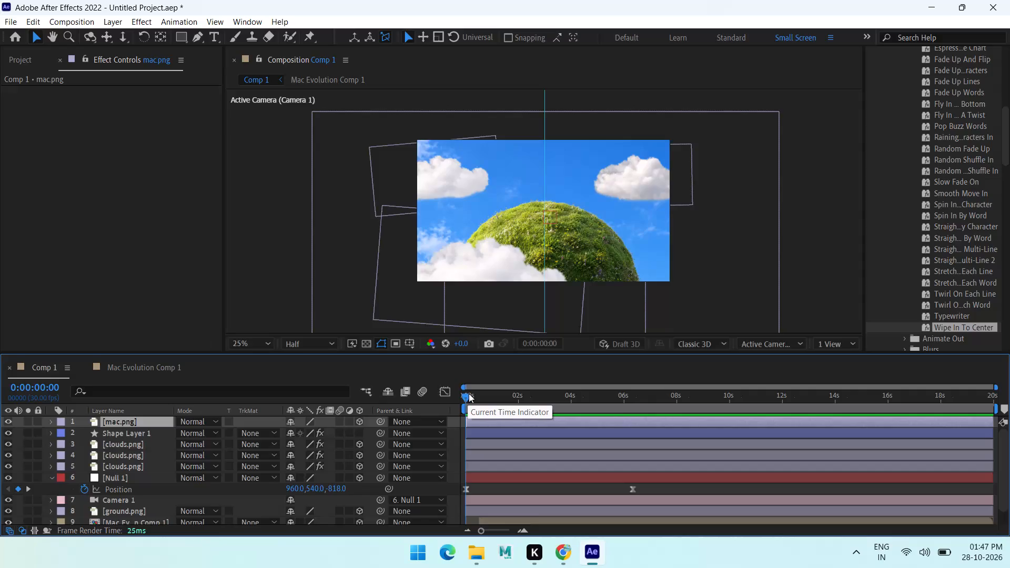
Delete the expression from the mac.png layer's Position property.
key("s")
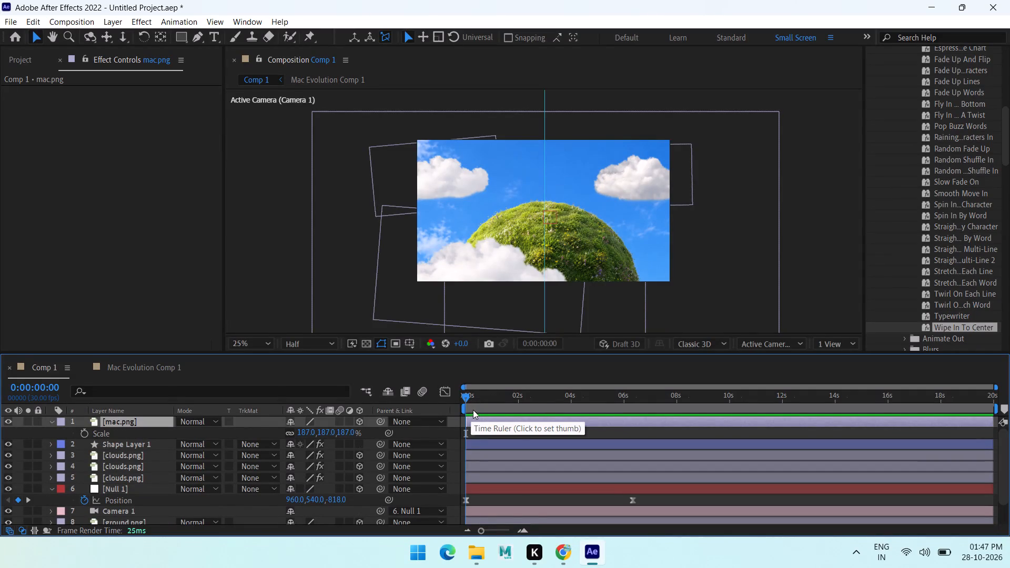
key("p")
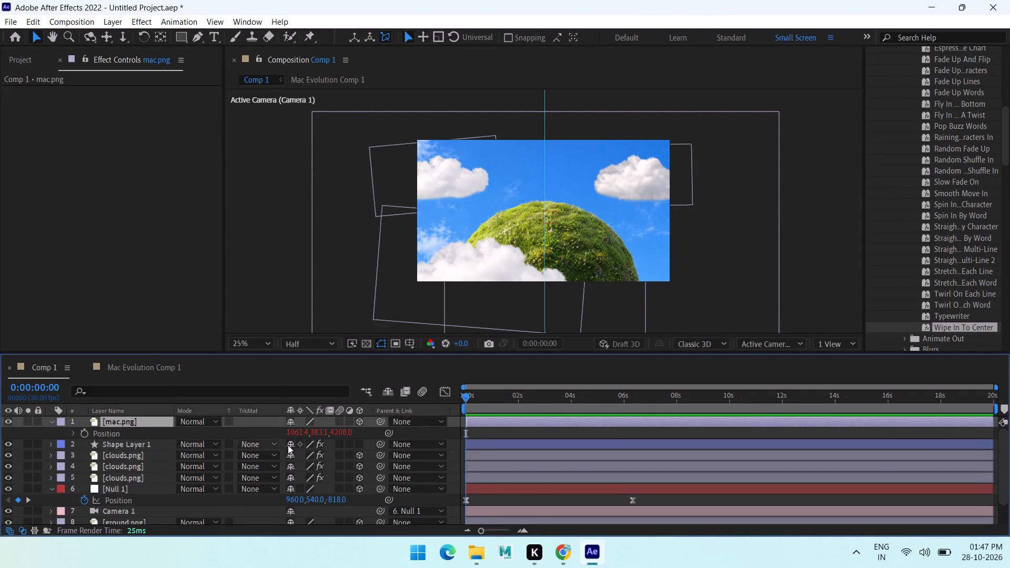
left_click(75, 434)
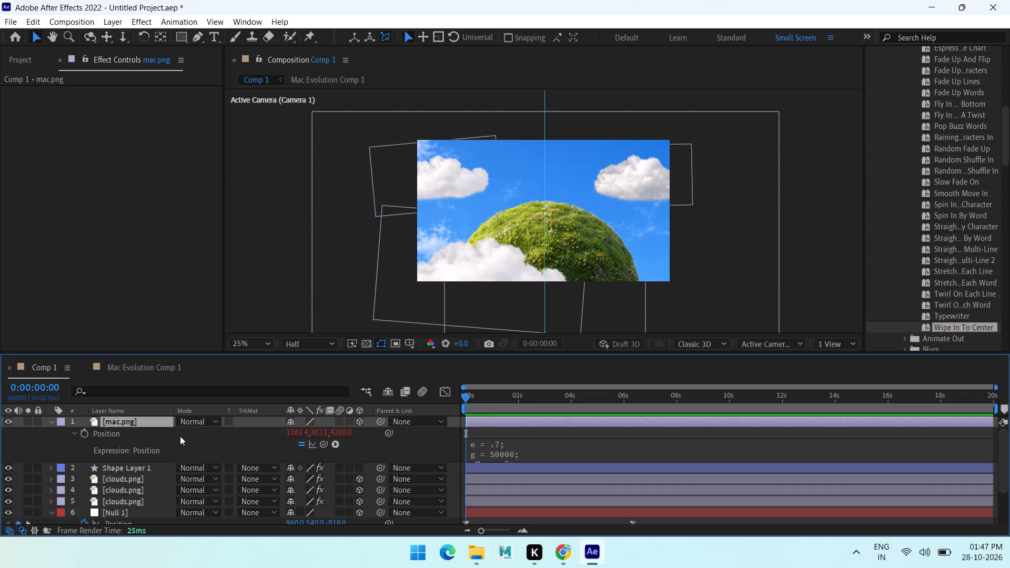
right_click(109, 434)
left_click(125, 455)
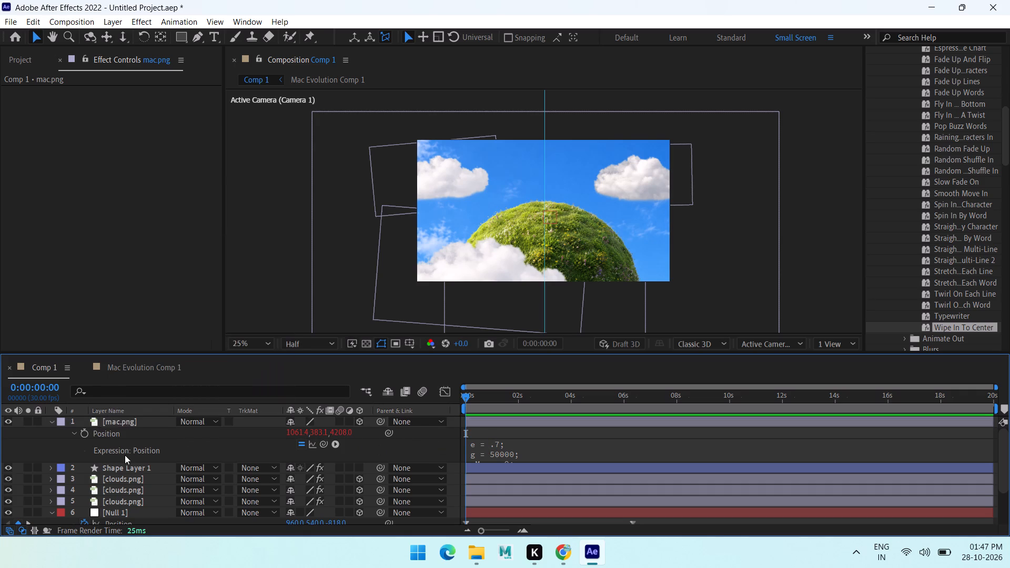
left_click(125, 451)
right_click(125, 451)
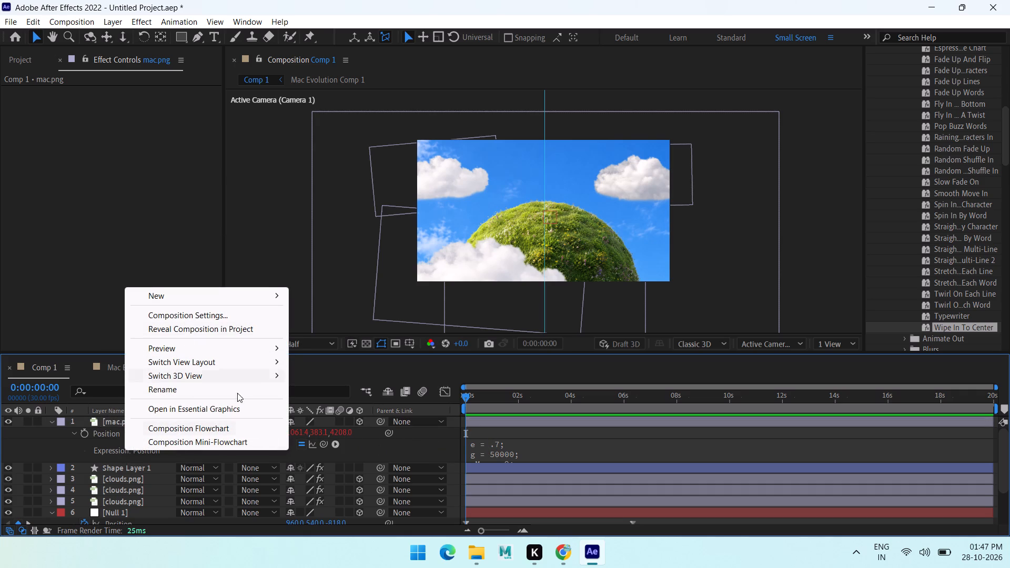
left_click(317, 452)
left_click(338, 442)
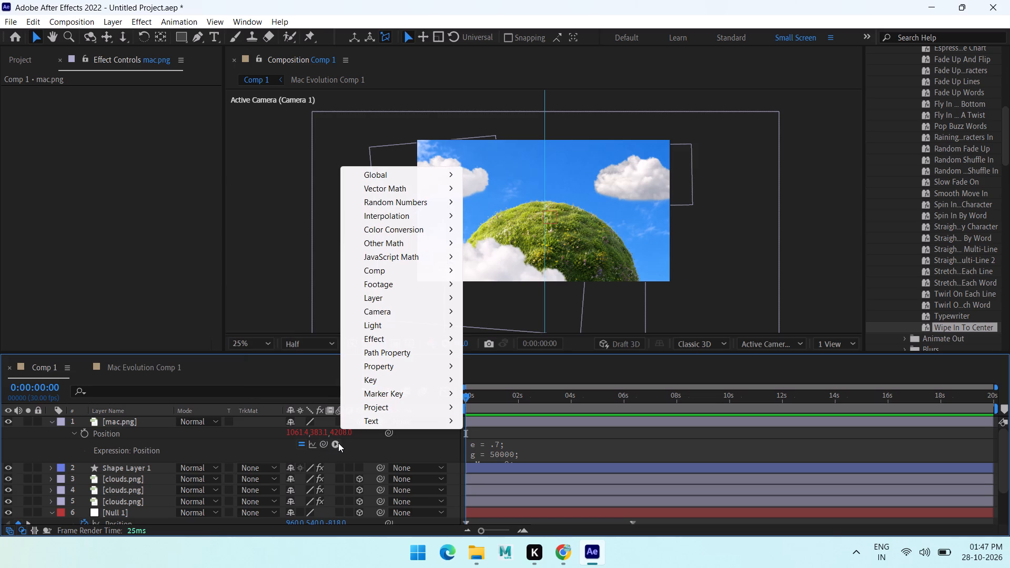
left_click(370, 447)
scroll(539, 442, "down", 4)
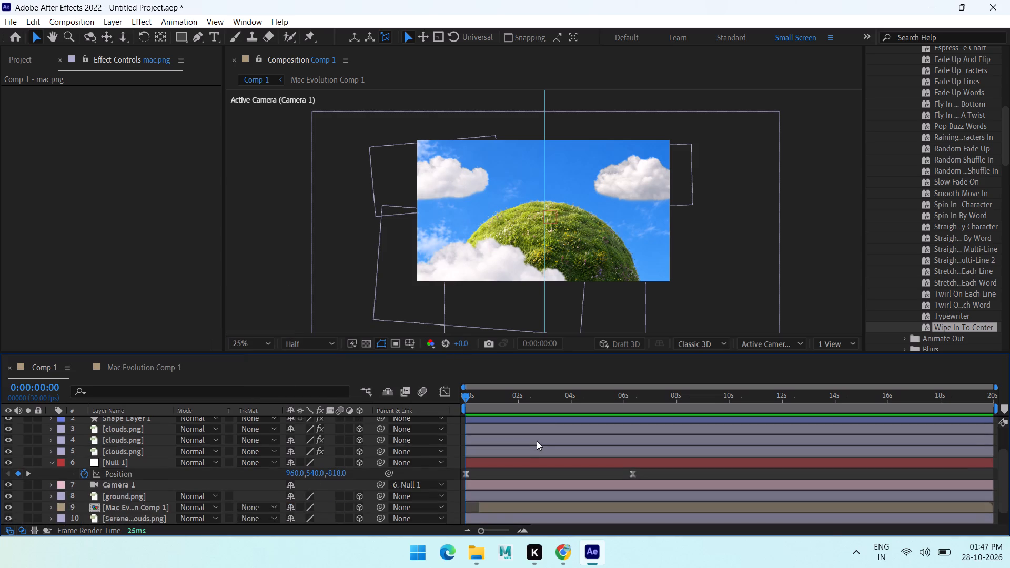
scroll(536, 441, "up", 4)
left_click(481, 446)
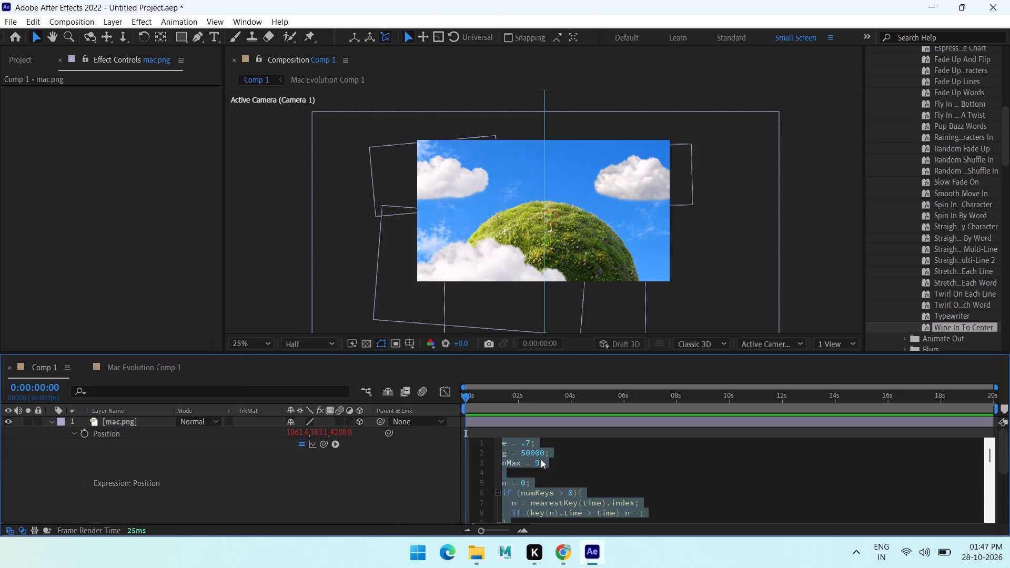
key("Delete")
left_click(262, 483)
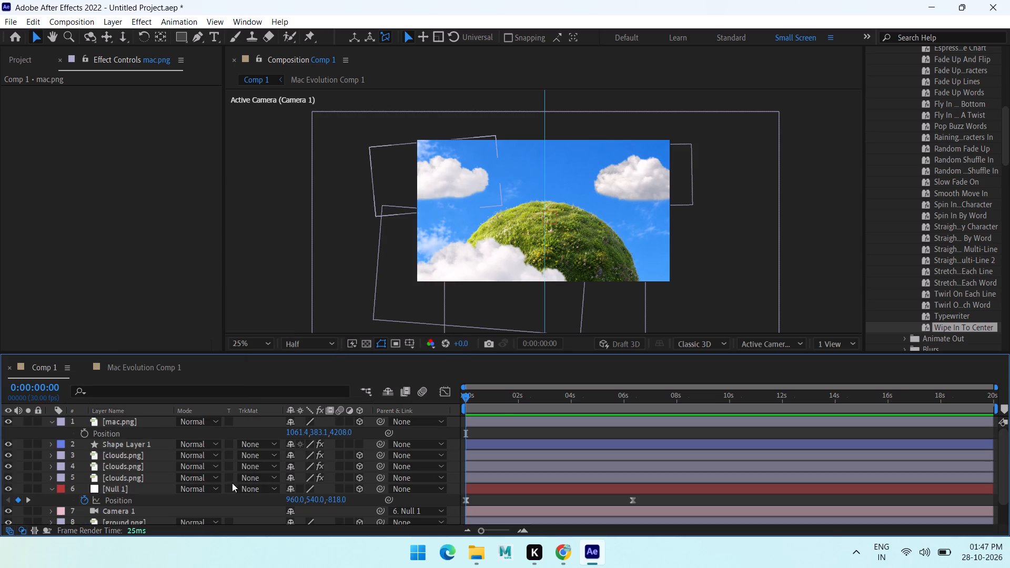
Preview and scrub the opening of Comp 1, and inspect mac.png's scale, rotation and position properties.
key("space")
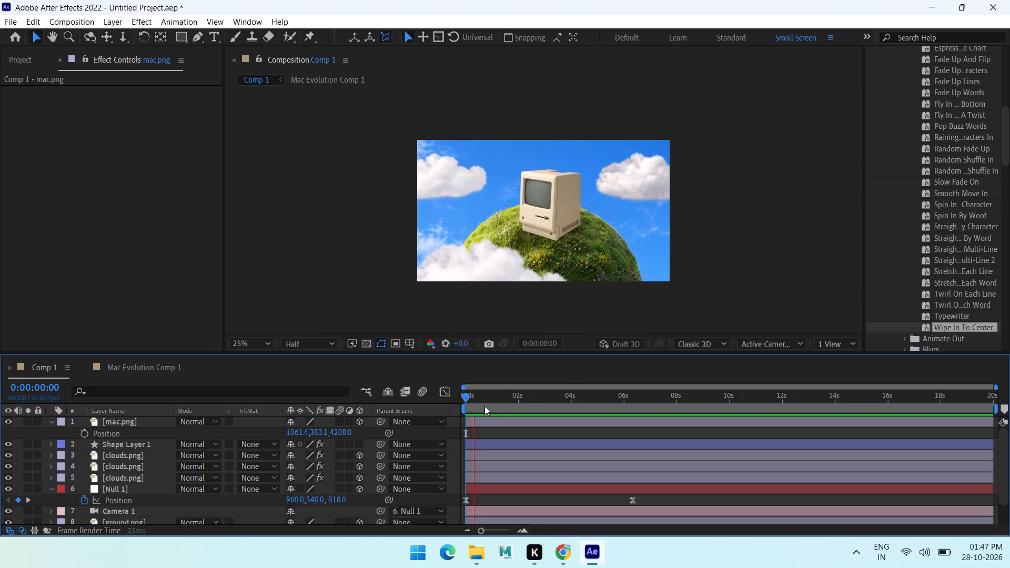
key("space")
left_click_drag(491, 398, 286, 411)
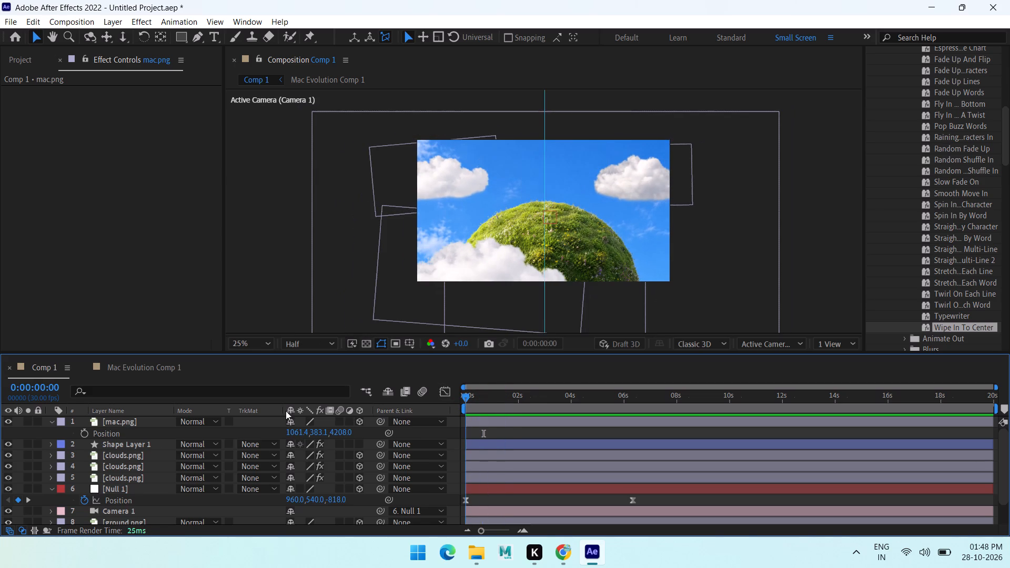
left_click_drag(286, 411, 225, 411)
left_click(127, 421)
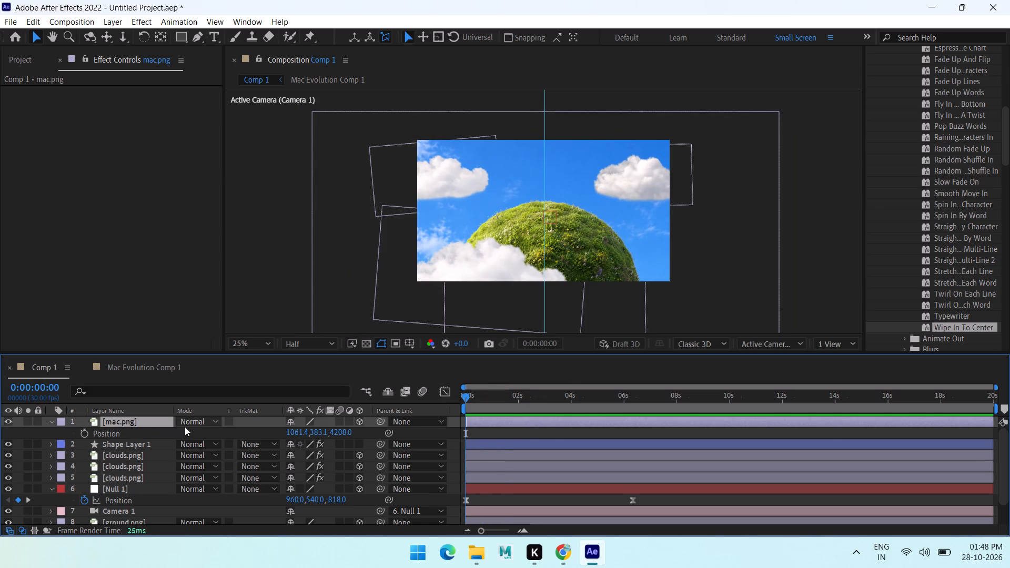
key("u")
key("p")
key("s")
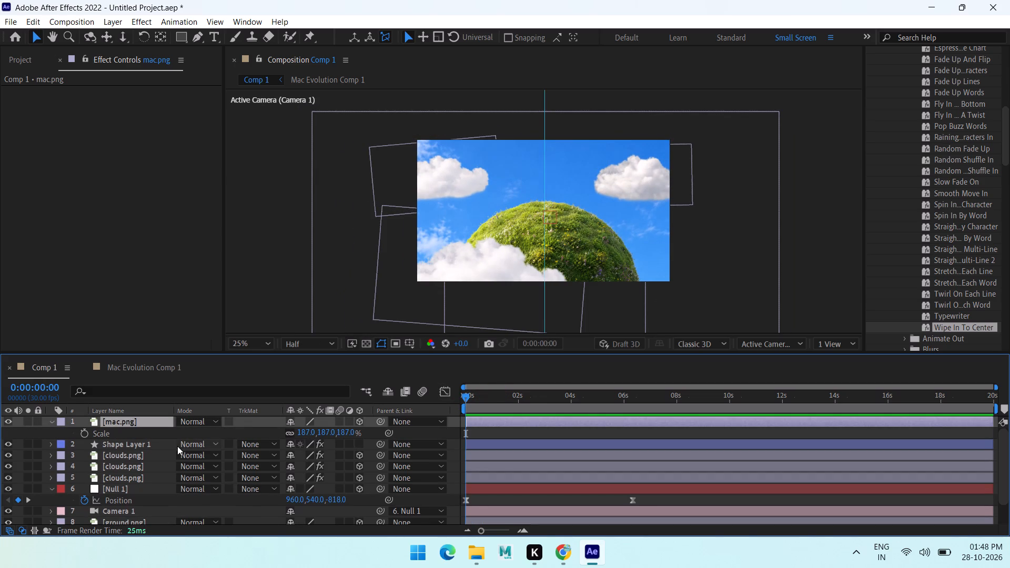
key("d")
key("r")
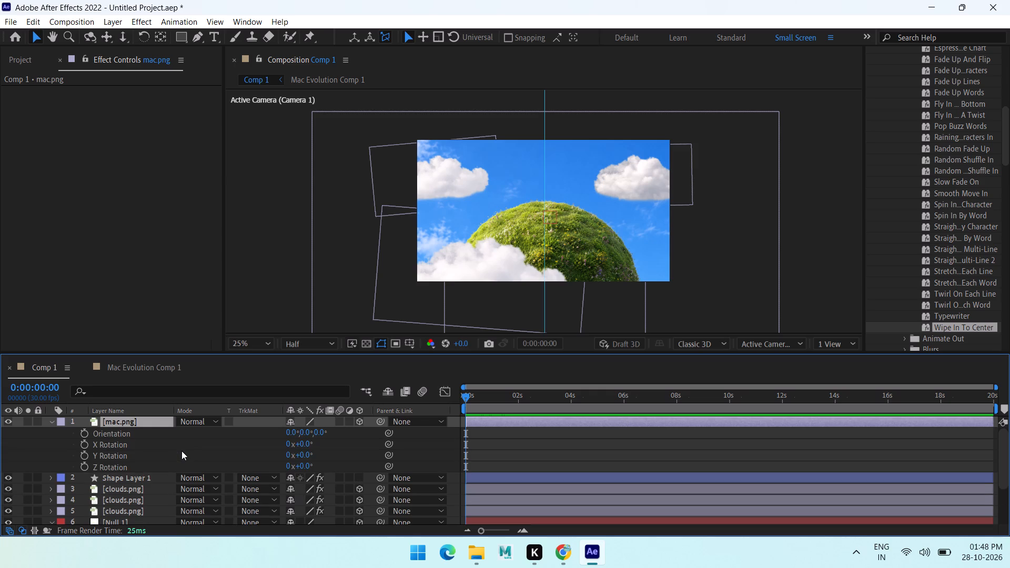
key("p")
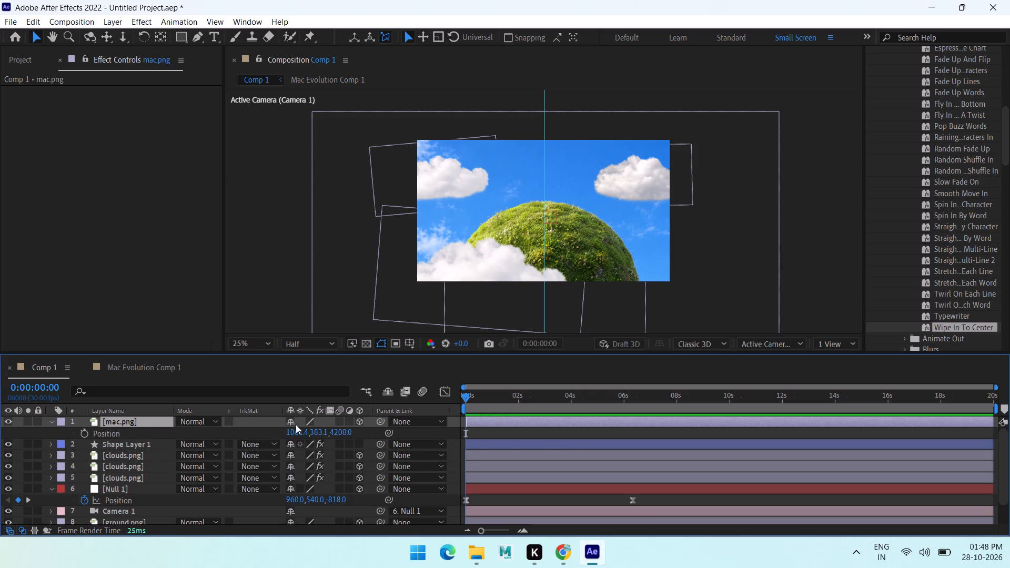
left_click_drag(471, 398, 680, 403)
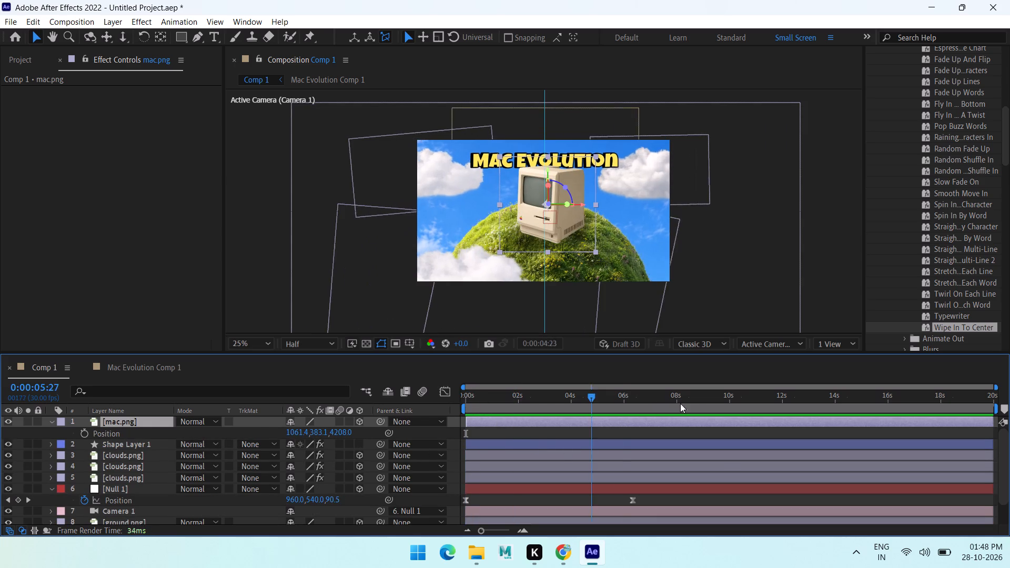
left_click_drag(680, 403, 288, 410)
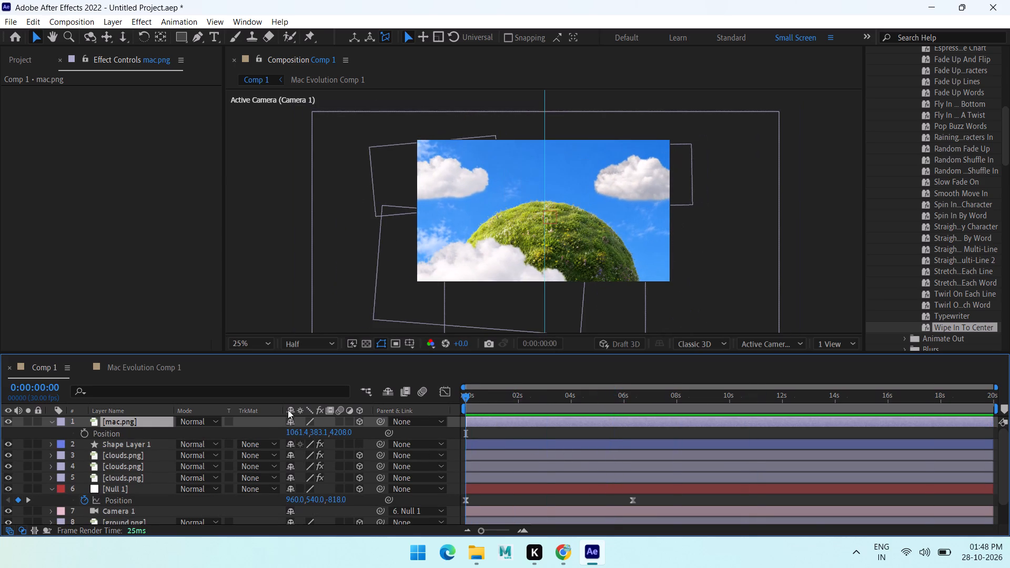
left_click_drag(288, 410, 489, 428)
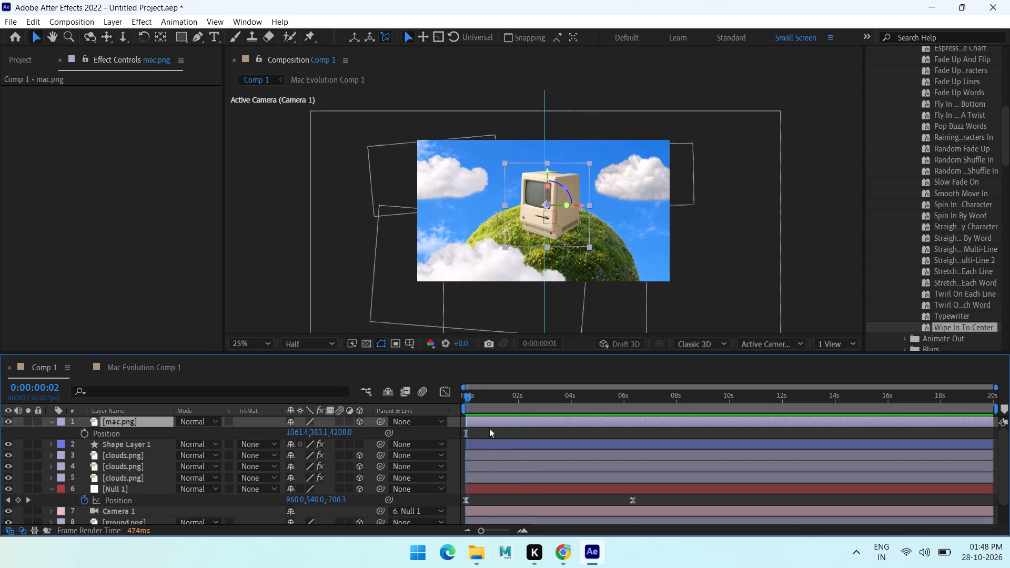
left_click_drag(489, 428, 414, 428)
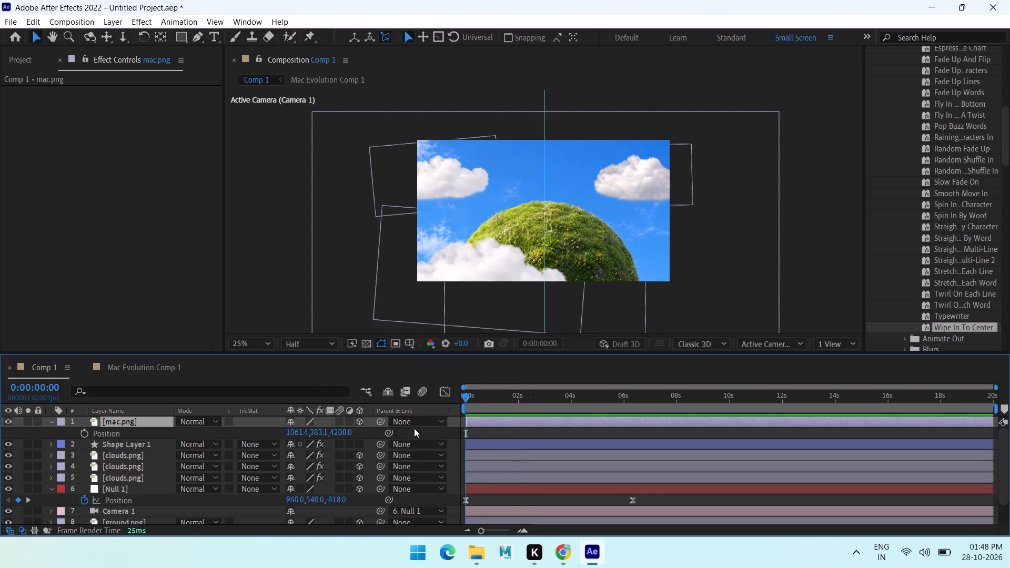
left_click_drag(414, 428, 352, 429)
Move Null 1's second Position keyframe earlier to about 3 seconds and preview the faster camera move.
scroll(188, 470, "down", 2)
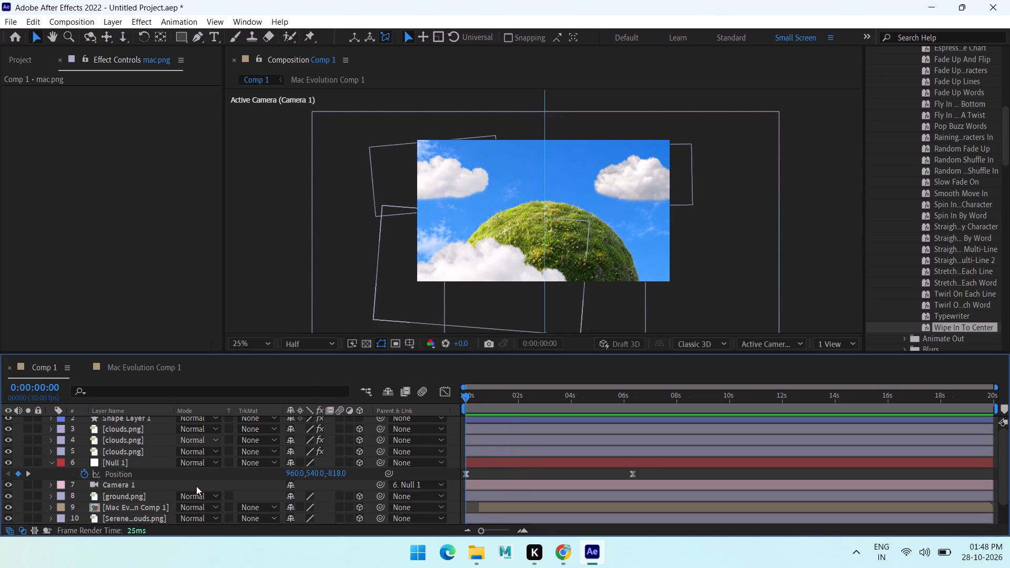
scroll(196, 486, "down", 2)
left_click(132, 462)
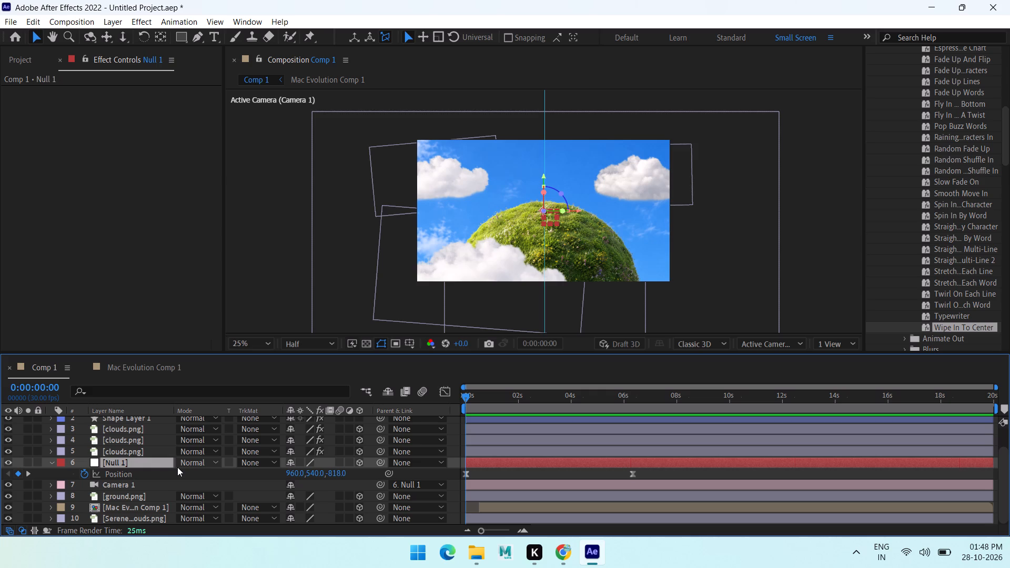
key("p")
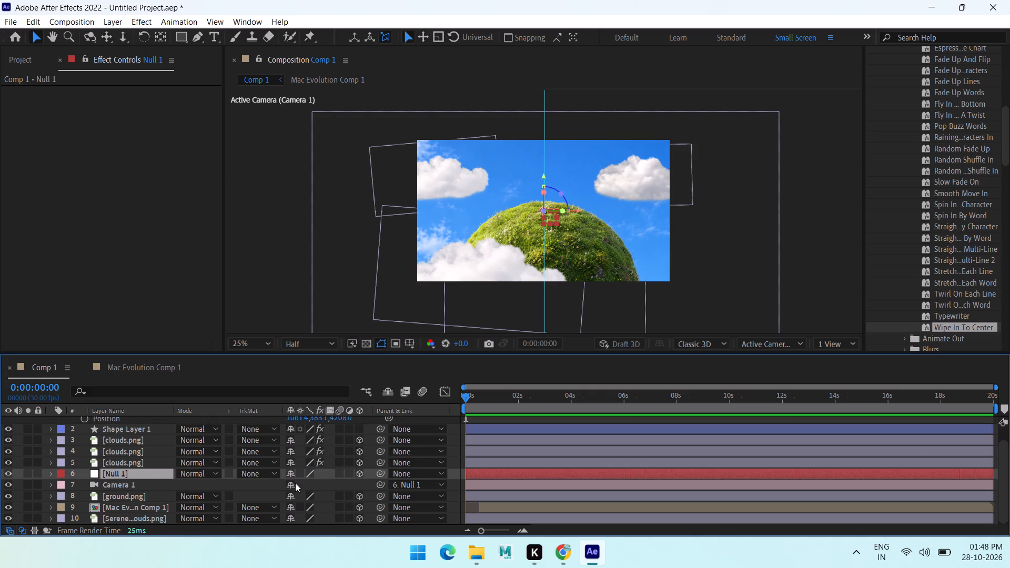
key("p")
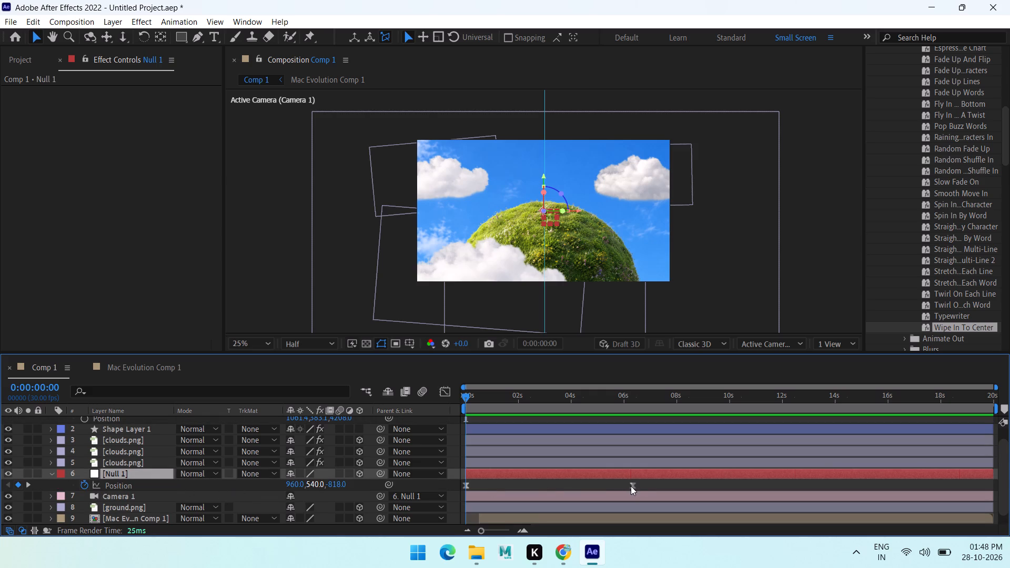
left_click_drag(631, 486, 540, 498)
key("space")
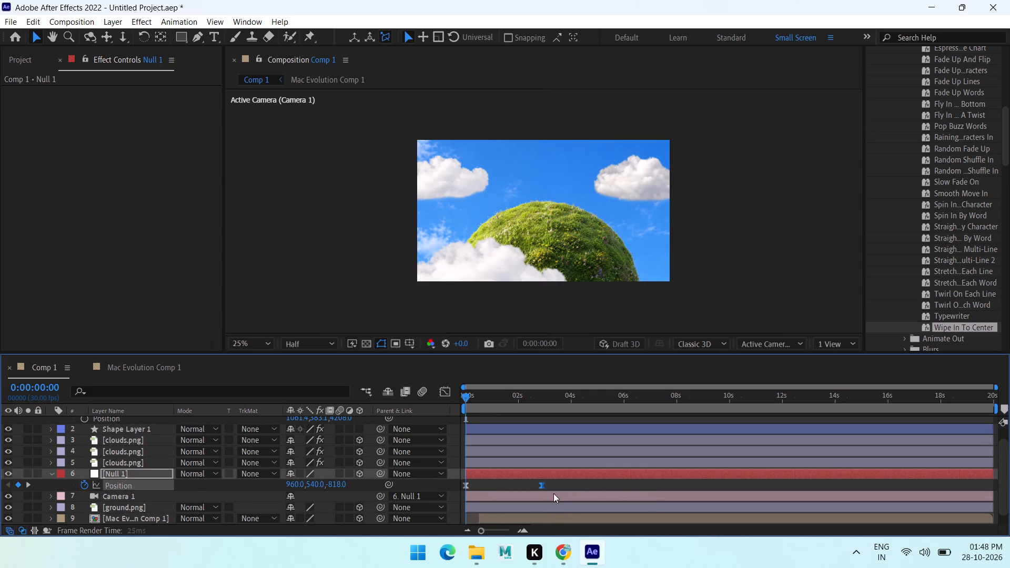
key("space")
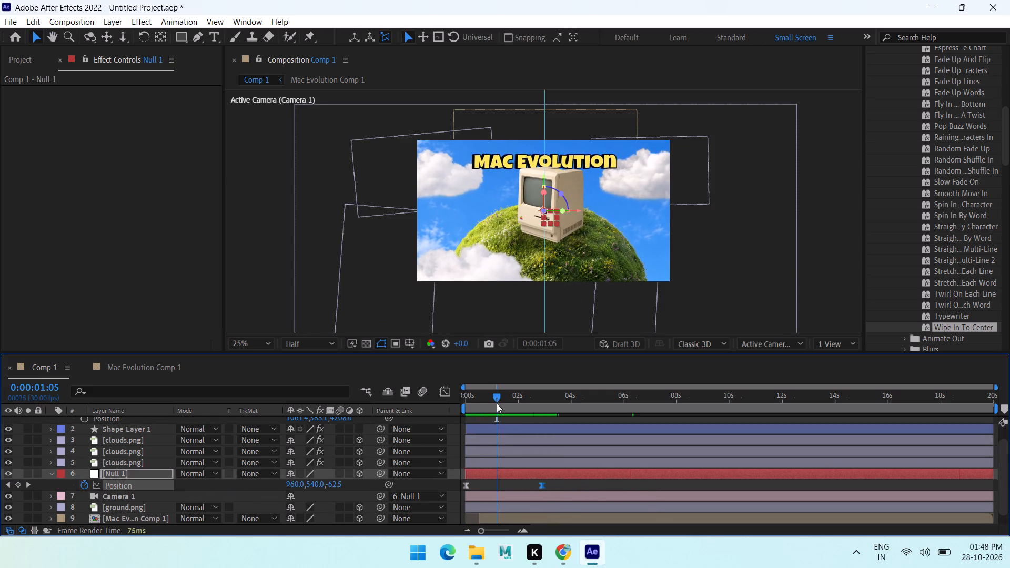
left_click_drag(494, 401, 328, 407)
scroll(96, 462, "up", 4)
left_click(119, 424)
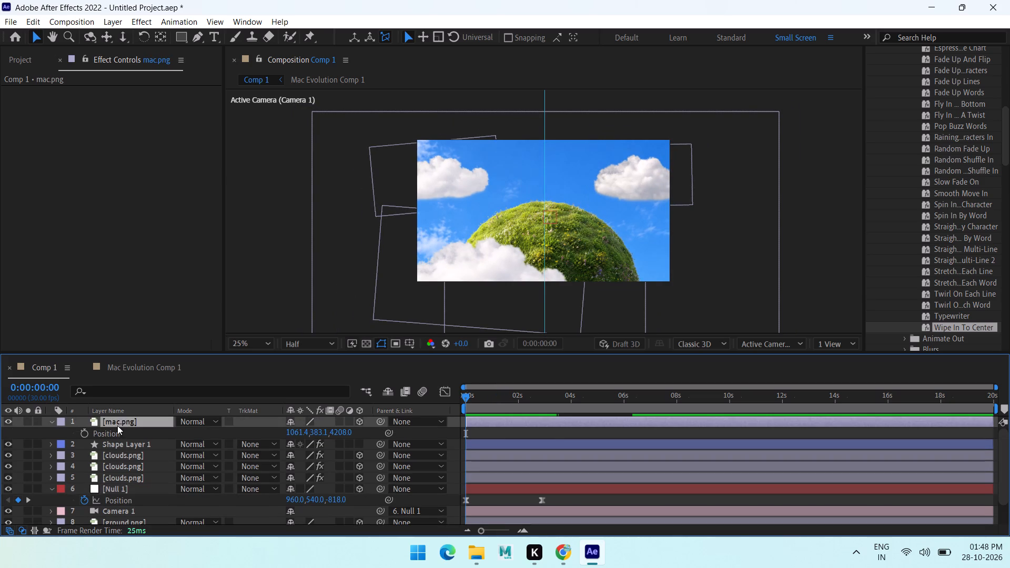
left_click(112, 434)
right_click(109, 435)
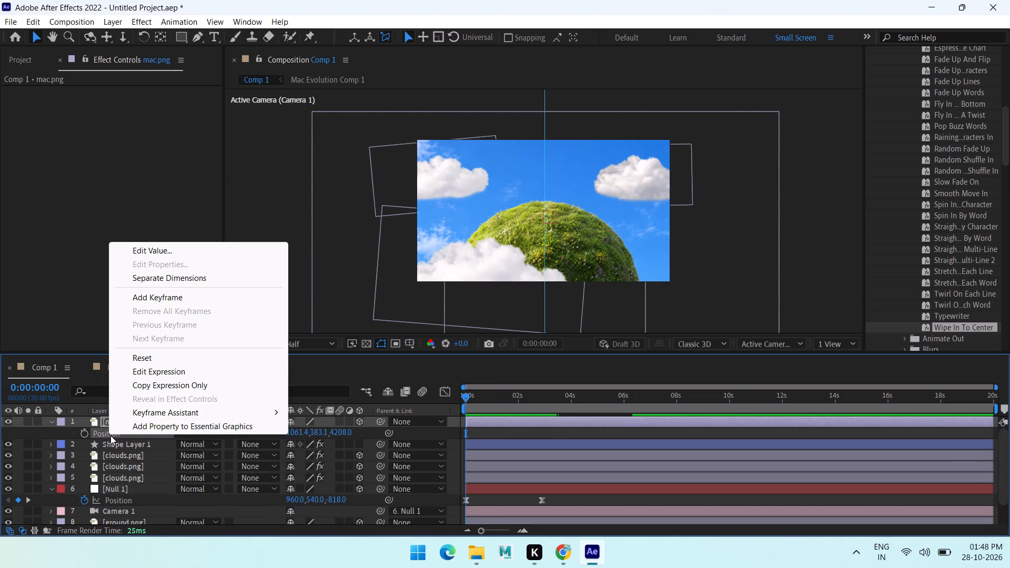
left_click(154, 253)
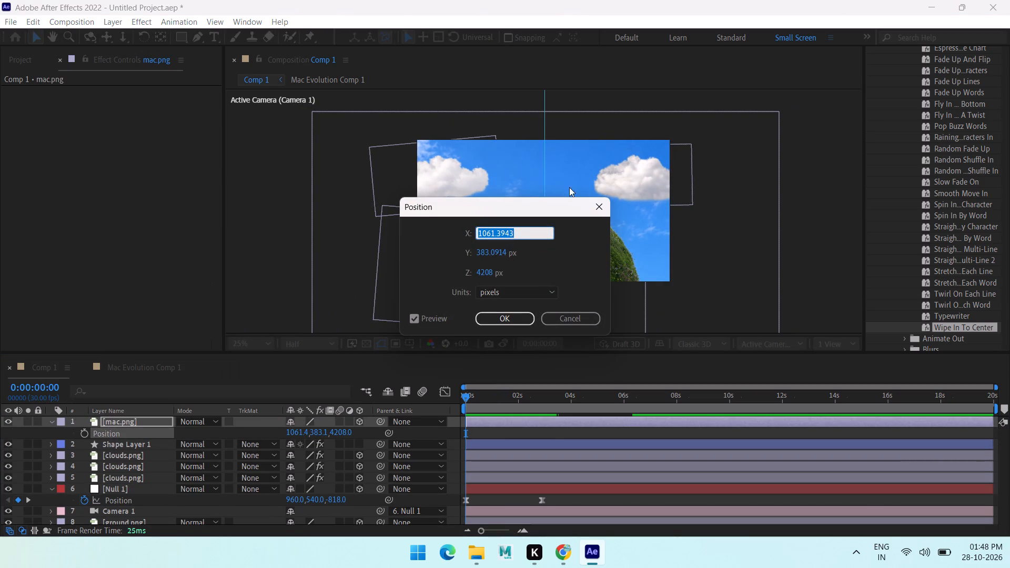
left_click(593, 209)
Undo repeatedly to before Null 1's Position was keyframed, restoring mac.png's Position keyframes and expression, and preview Comp 1.
key("ctrl+z")
key("ctrl+z")
key("ctrl+z")
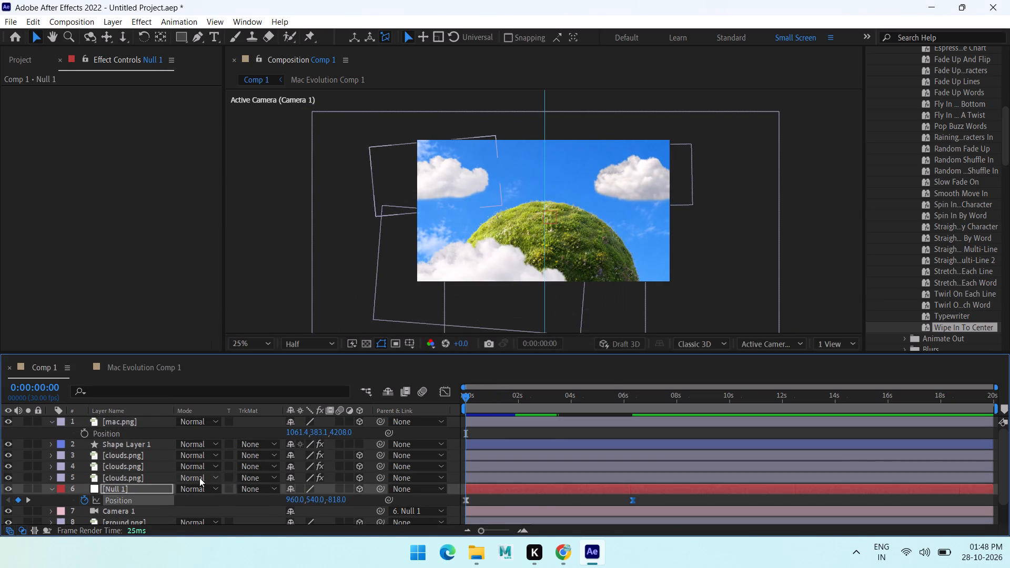
key("ctrl+z")
key("ctrl+z")
key("ctrl+z")
key("ctrl+z")
key("ctrl+z")
key("ctrl+z")
key("ctrl+z")
key("ctrl+z")
key("ctrl+z")
key("ctrl+z")
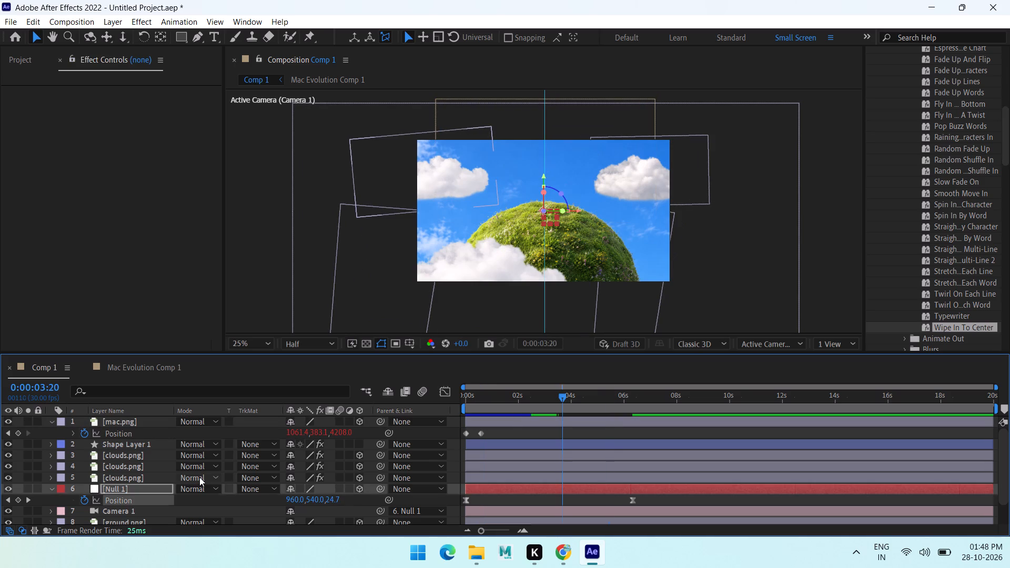
key("ctrl+z")
key("ctrl+z")
key("ctrl+z")
key("ctrl+z")
key("ctrl+z")
key("ctrl+z")
key("ctrl+z")
key("ctrl+z")
key("ctrl+z")
key("ctrl+z")
key("ctrl+z")
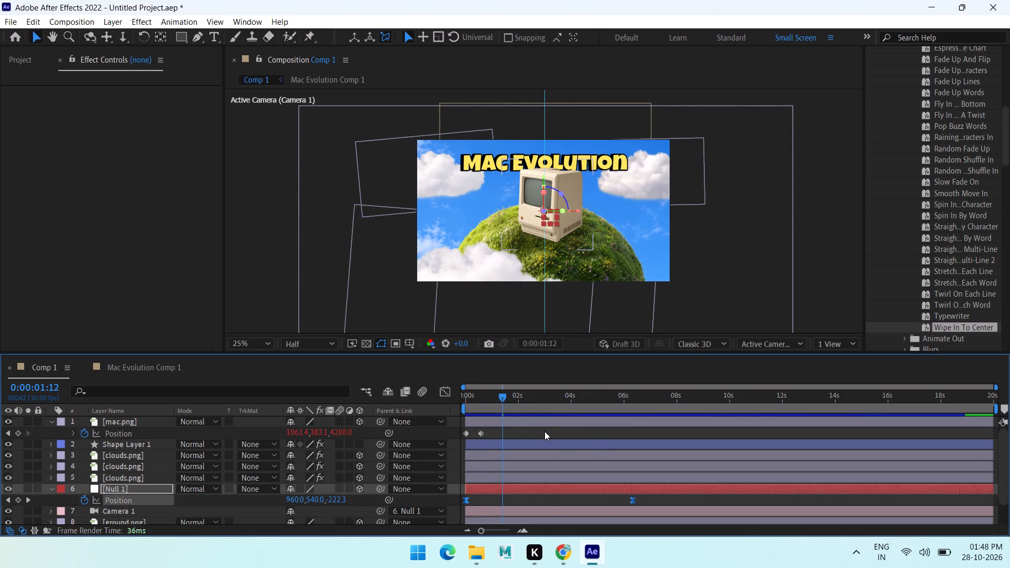
key("ctrl+z")
key("ctrl+z")
key("ctrl+z")
key("ctrl+z")
key("ctrl+z")
key("ctrl+z")
key("ctrl+z")
key("ctrl+z")
key("ctrl+z")
key("ctrl+z")
key("ctrl+z")
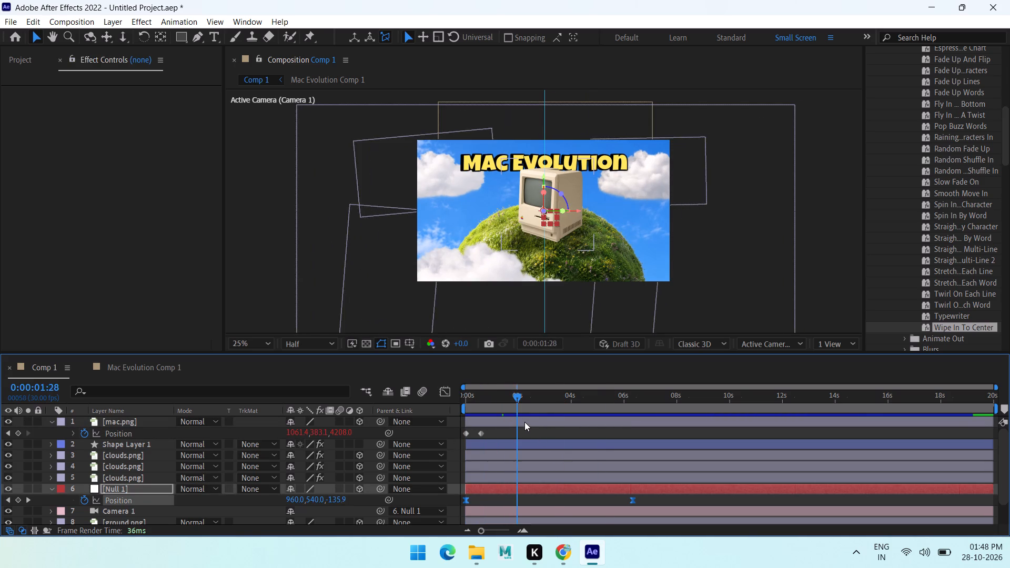
key("ctrl+z")
key("ctrl+z")
key("ctrl+z")
key("ctrl+z")
key("ctrl+z")
key("ctrl+z")
key("ctrl+z")
key("ctrl+z")
key("ctrl+z")
key("ctrl+z")
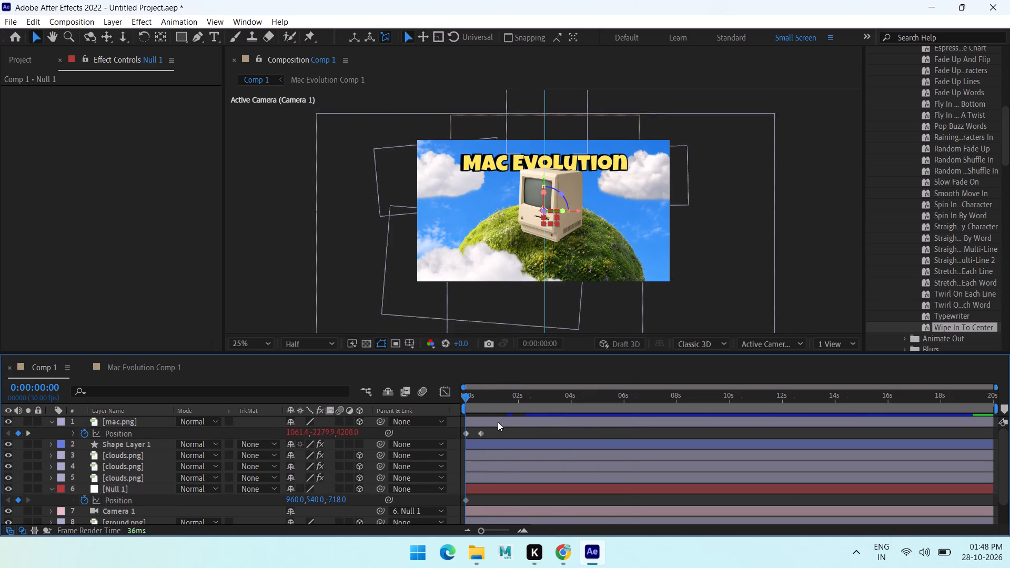
key("ctrl+z")
key("ctrl+z")
key("ctrl+z")
key("ctrl+z")
key("ctrl+z")
key("ctrl+z")
key("ctrl+z")
key("ctrl+z")
key("space")
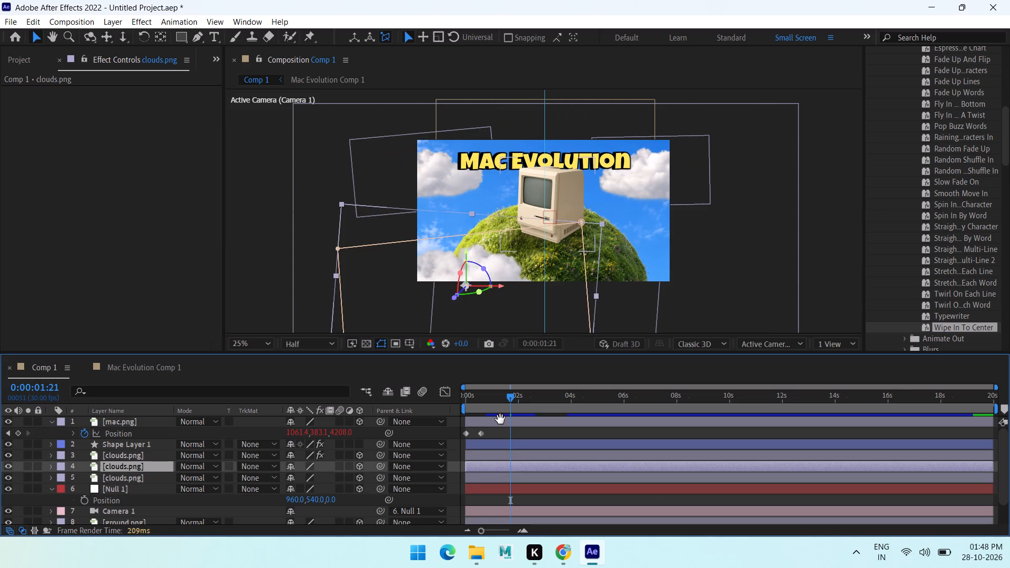
Preview and scrub the first two seconds of Comp 1 to examine the Mac computer's drop onto the ground.
left_click_drag(526, 400, 344, 406)
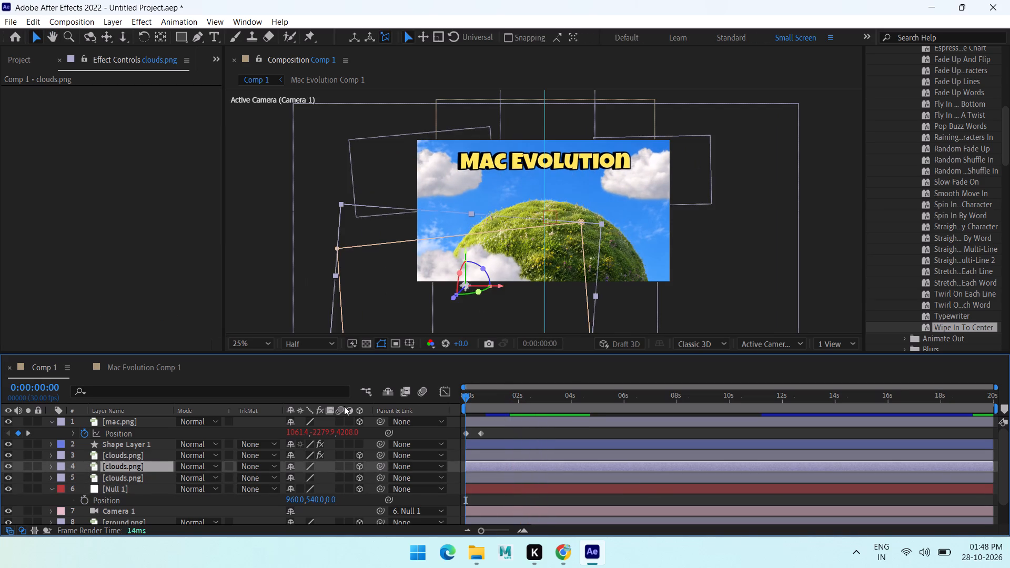
key("space")
key("space")
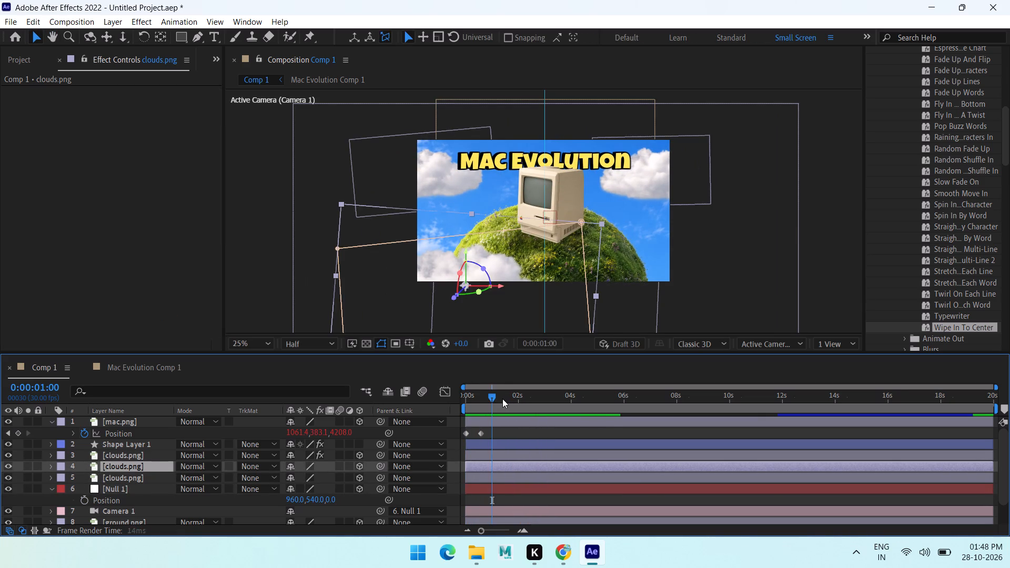
left_click_drag(498, 400, 486, 410)
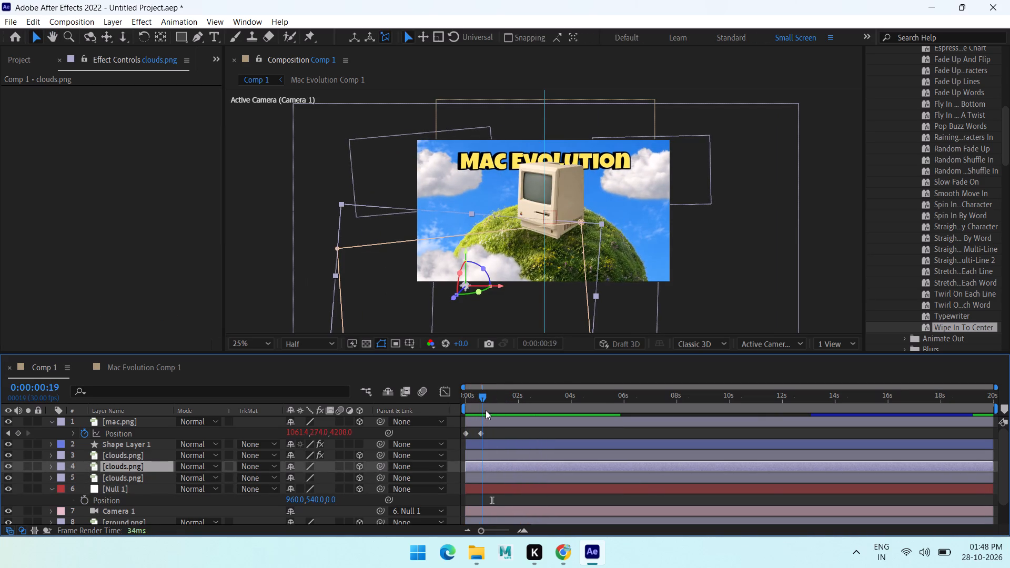
left_click_drag(486, 410, 460, 414)
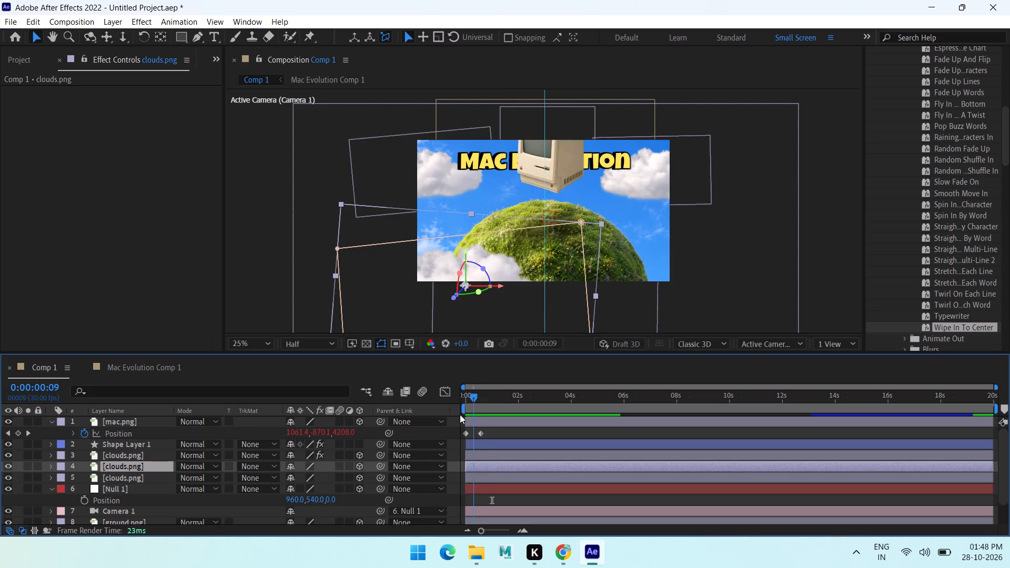
left_click_drag(460, 414, 437, 415)
key("space")
key("space")
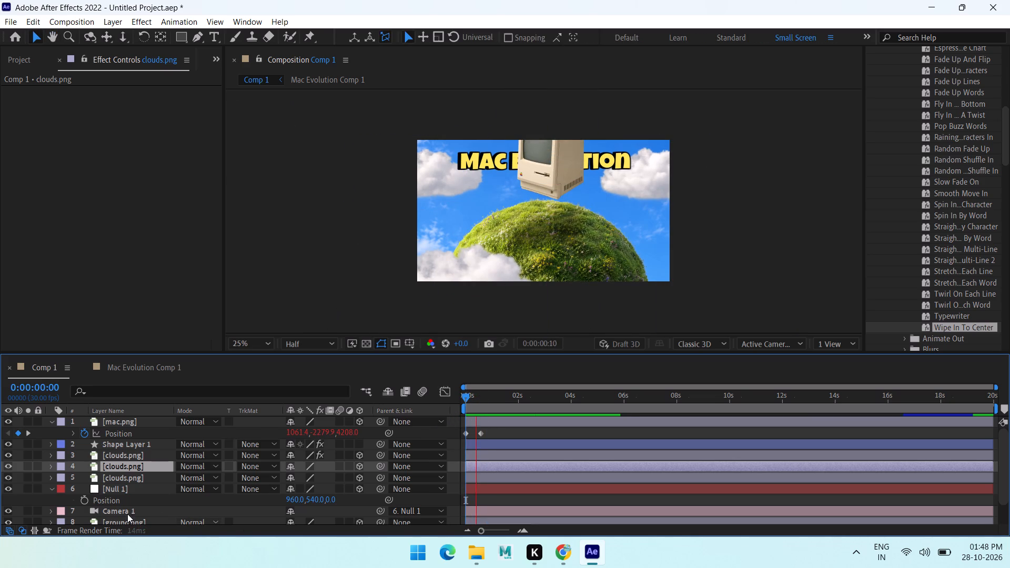
Move the final Position keyframes of all three clouds.png layers earlier to about 11 seconds and preview the cloud drift.
key("u")
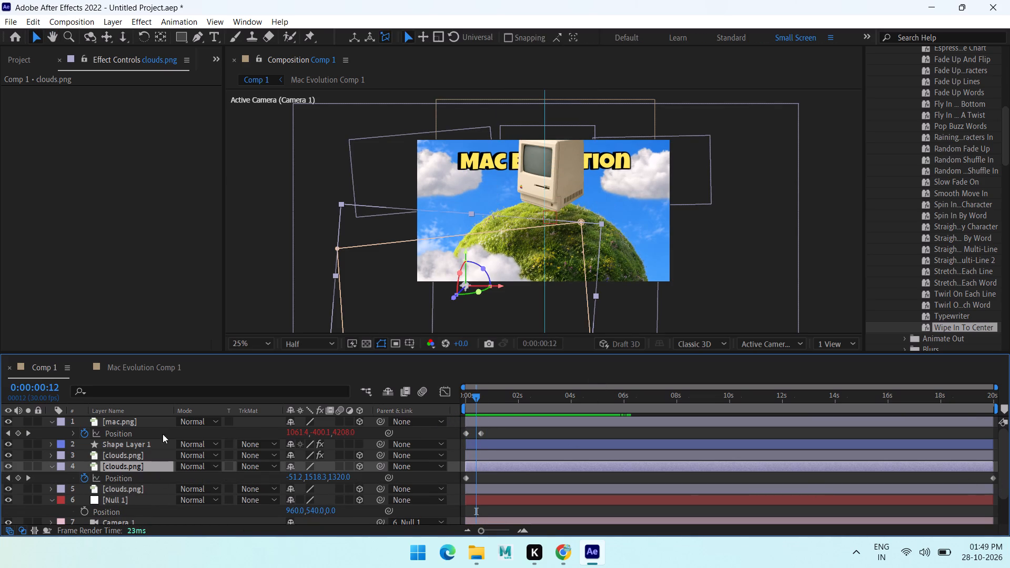
left_click(150, 458, "shift")
left_click(134, 491, "shift")
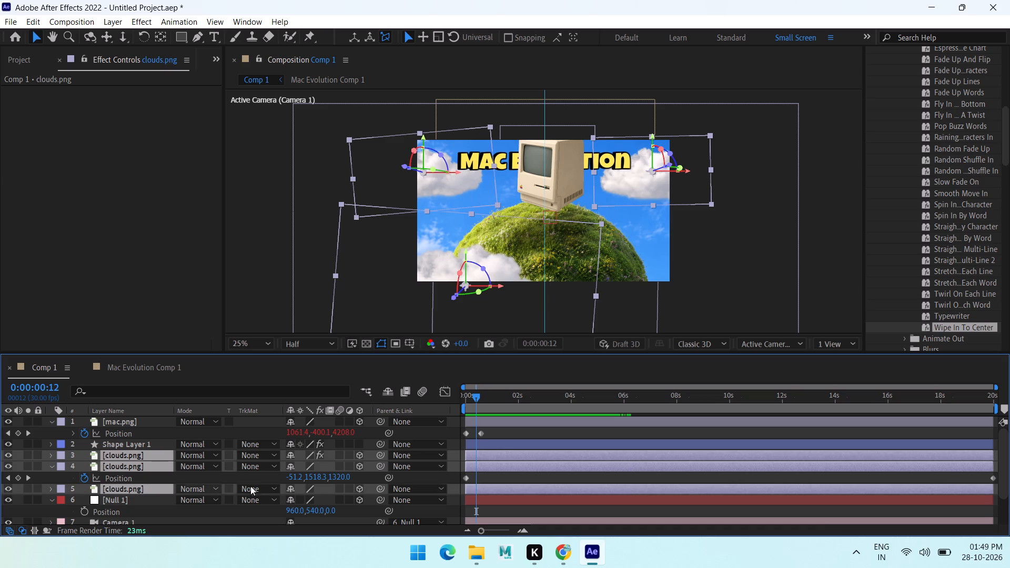
key("u")
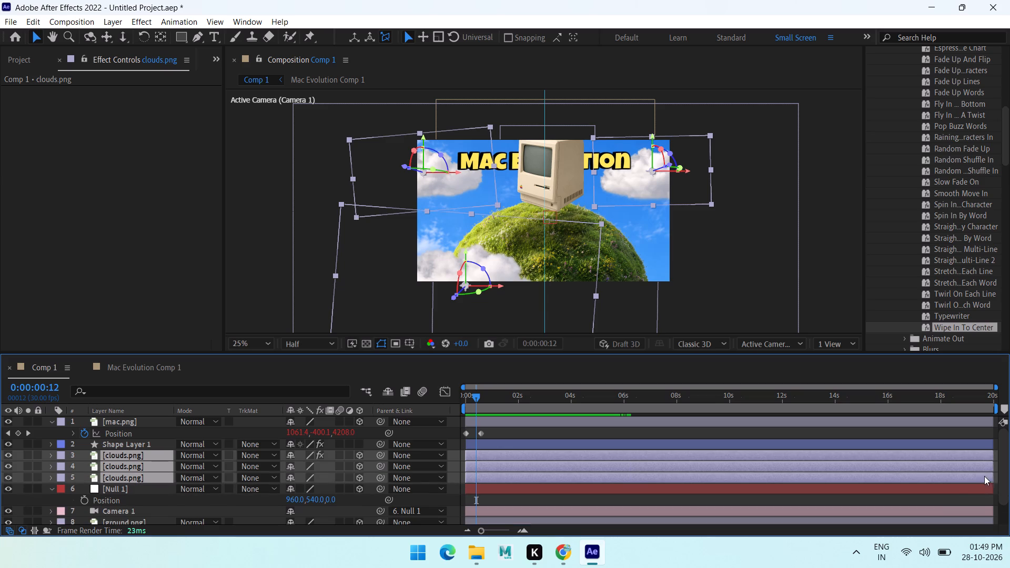
key("u")
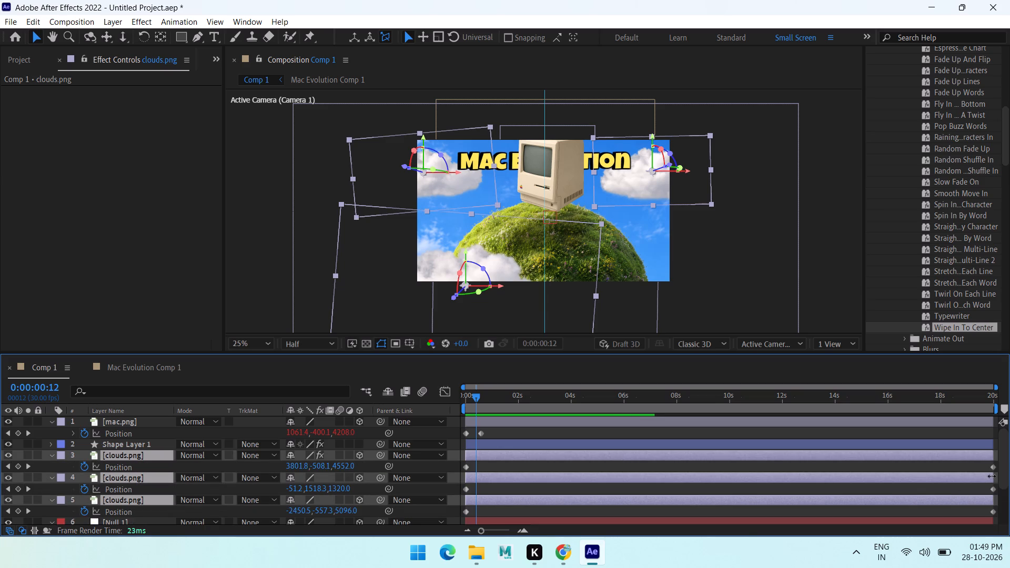
left_click_drag(985, 468, 996, 507)
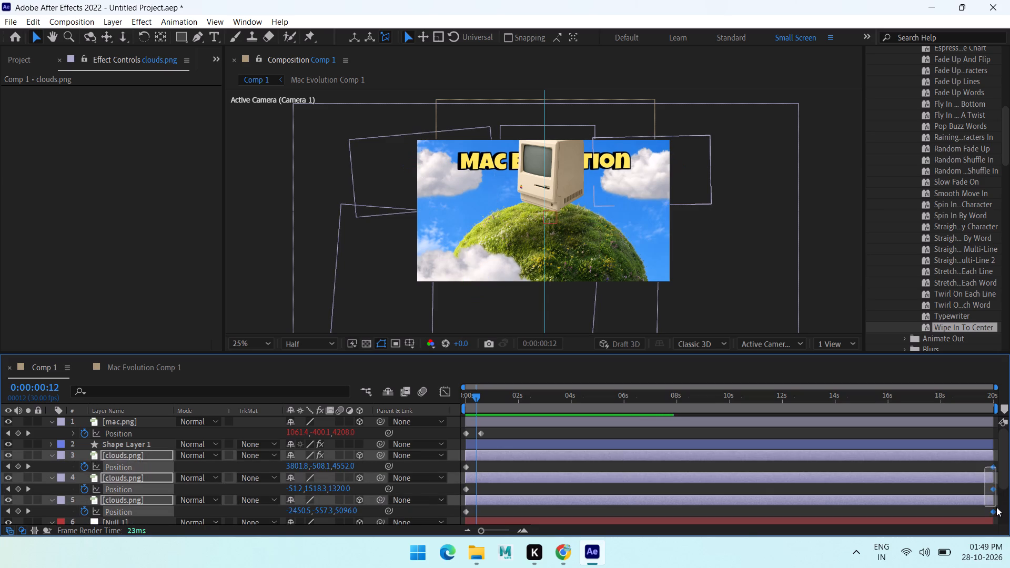
left_click_drag(996, 507, 999, 509)
left_click_drag(992, 466, 745, 480)
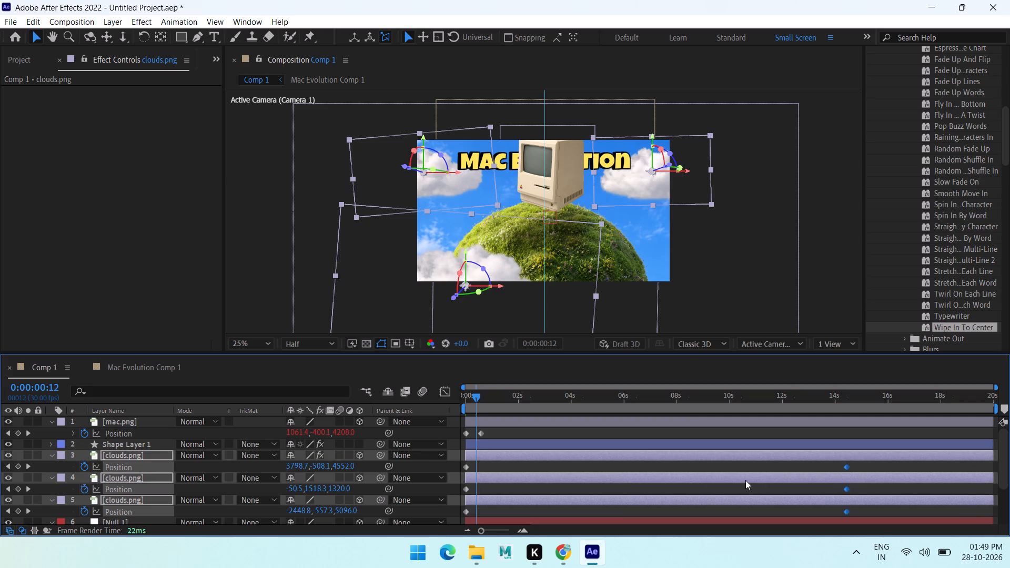
left_click_drag(745, 480, 620, 482)
key("space")
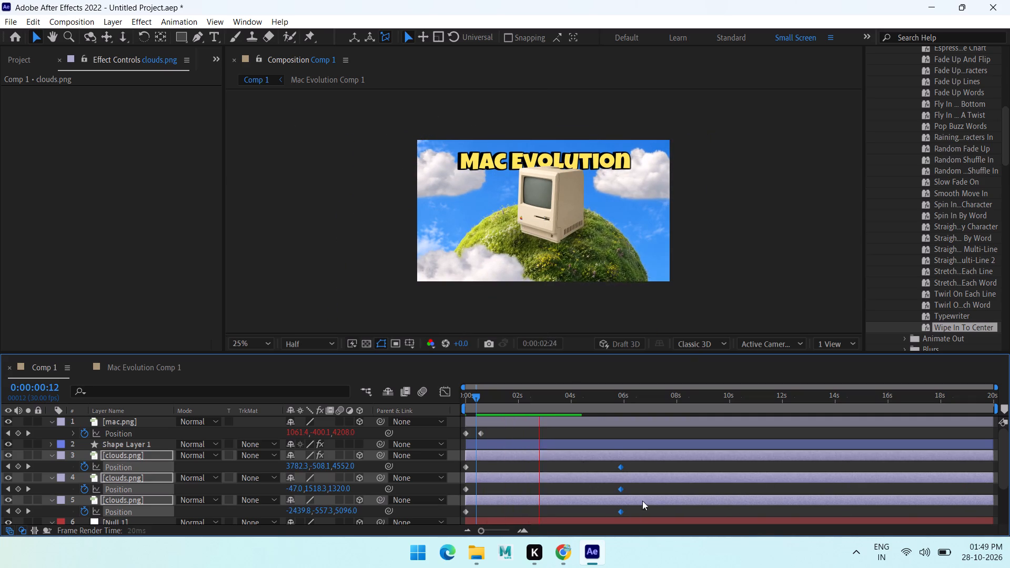
left_click_drag(623, 466, 725, 468)
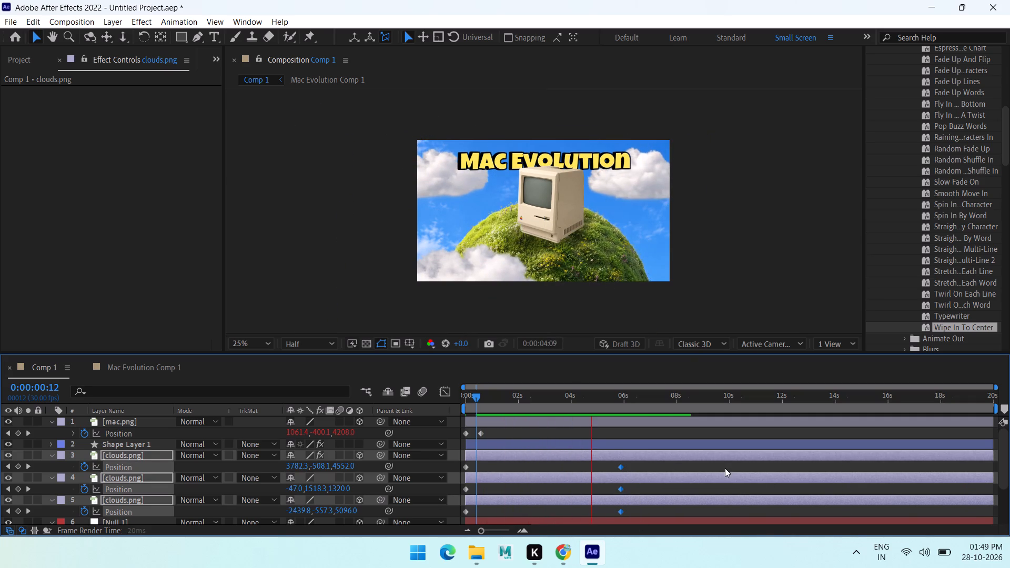
left_click_drag(725, 468, 761, 464)
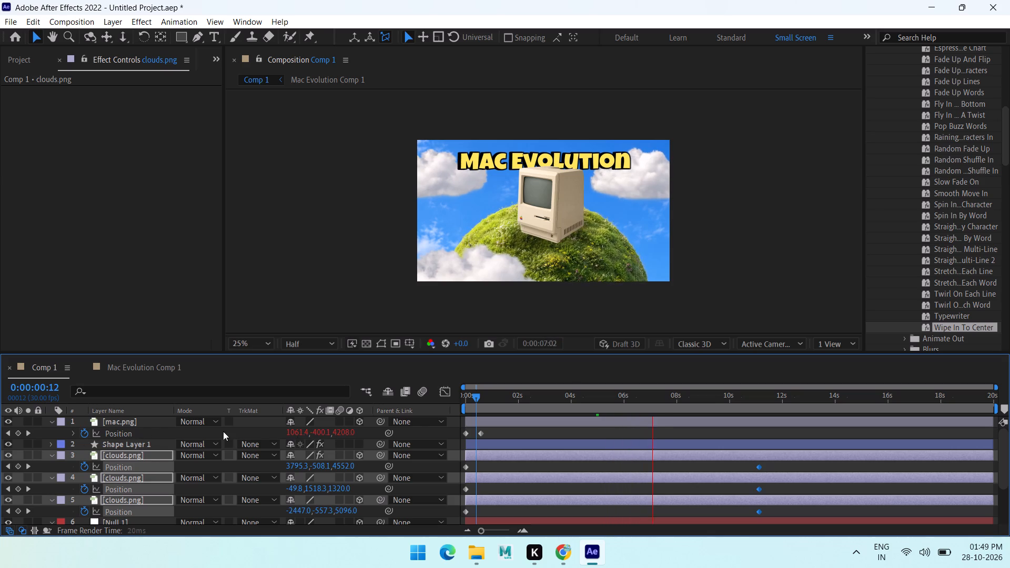
left_click_drag(541, 394, 441, 398)
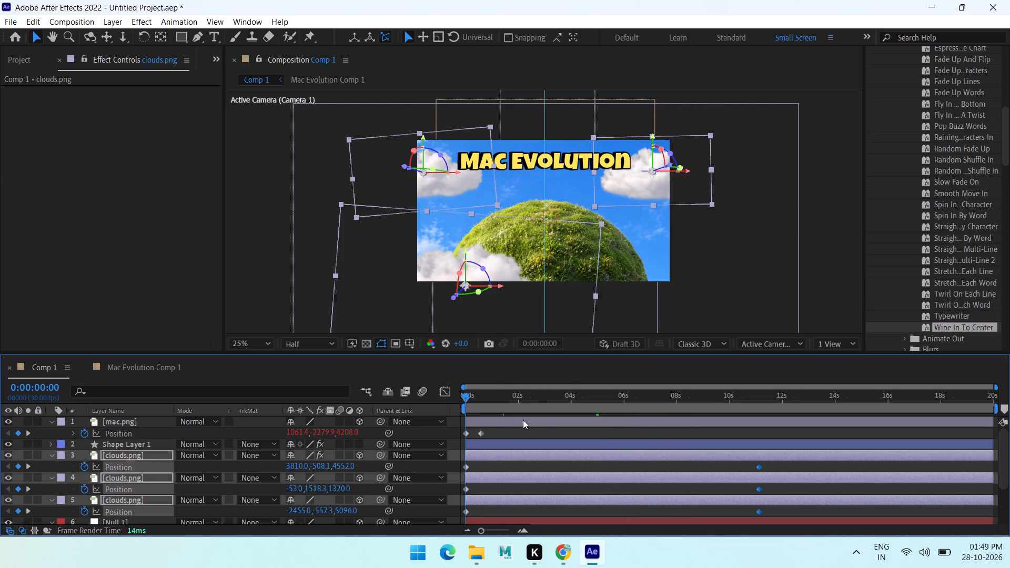
key("space")
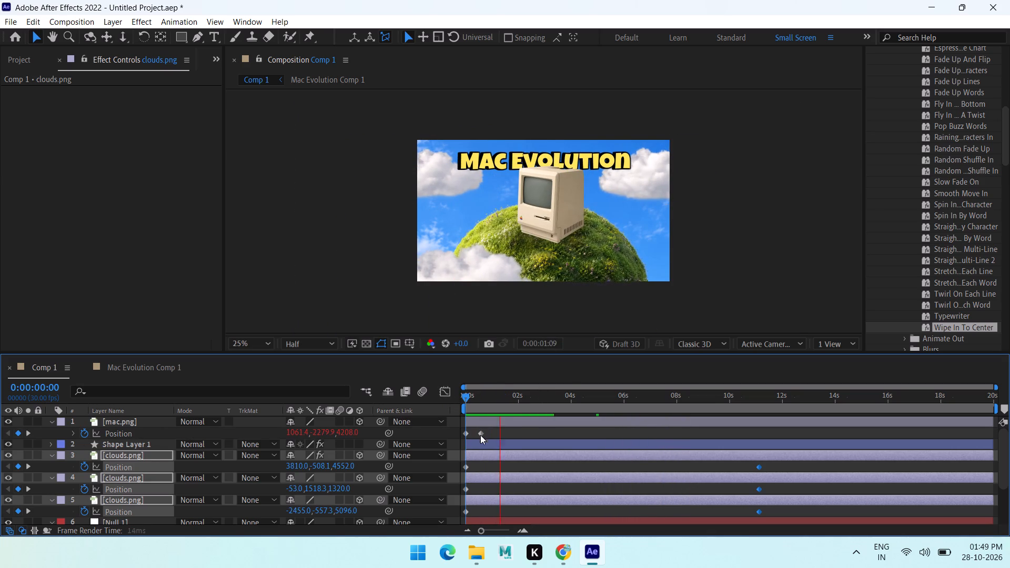
key("space")
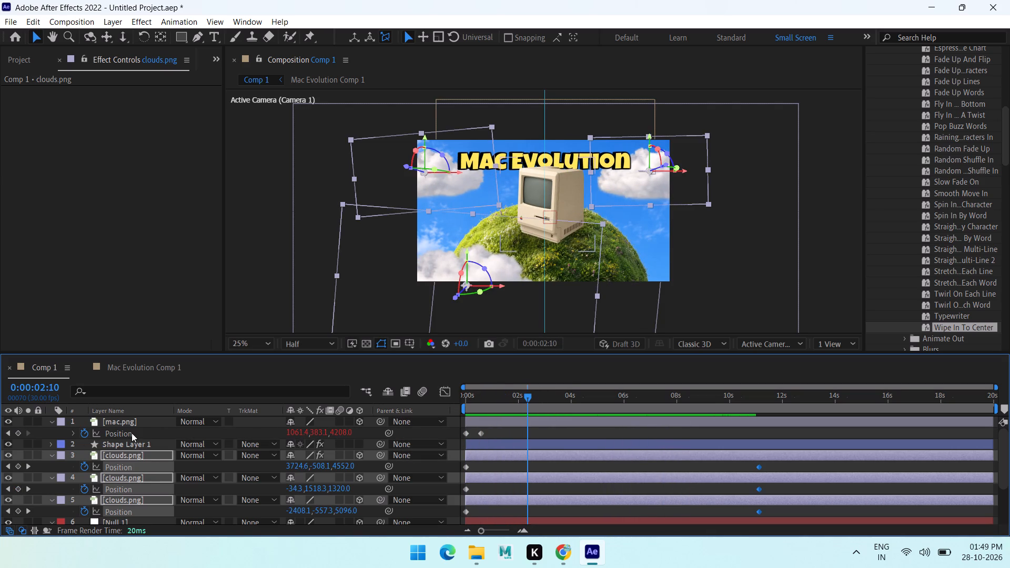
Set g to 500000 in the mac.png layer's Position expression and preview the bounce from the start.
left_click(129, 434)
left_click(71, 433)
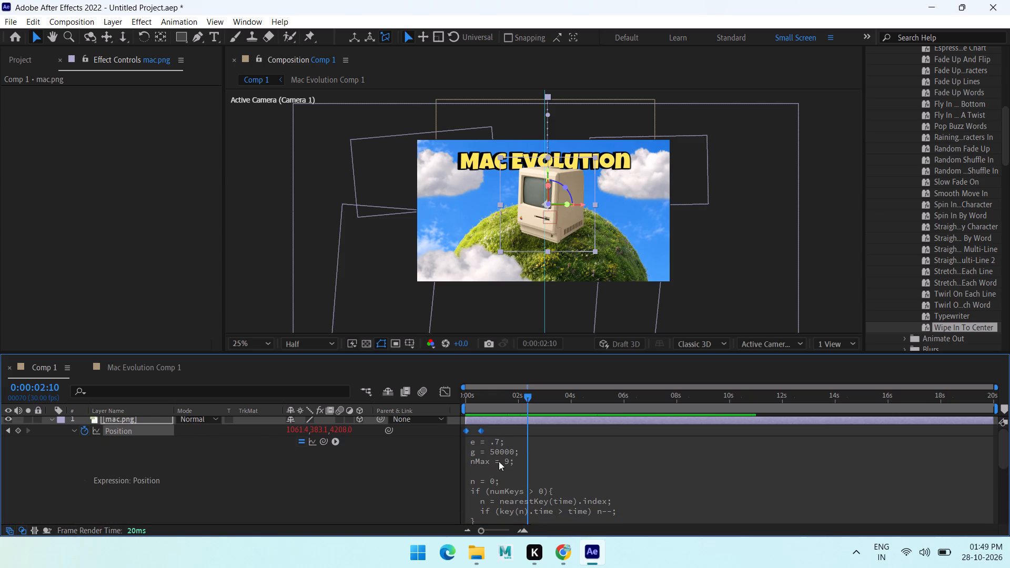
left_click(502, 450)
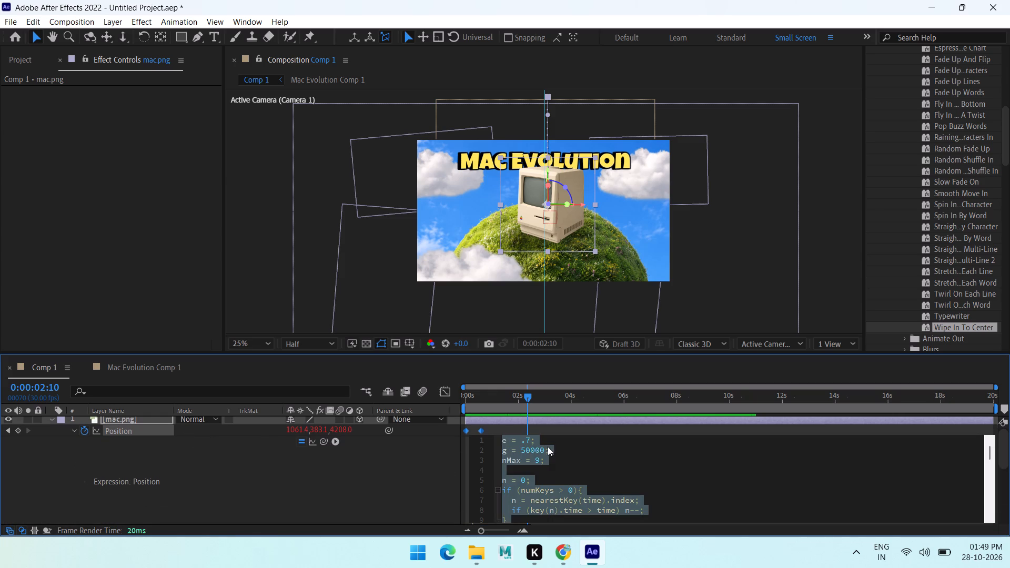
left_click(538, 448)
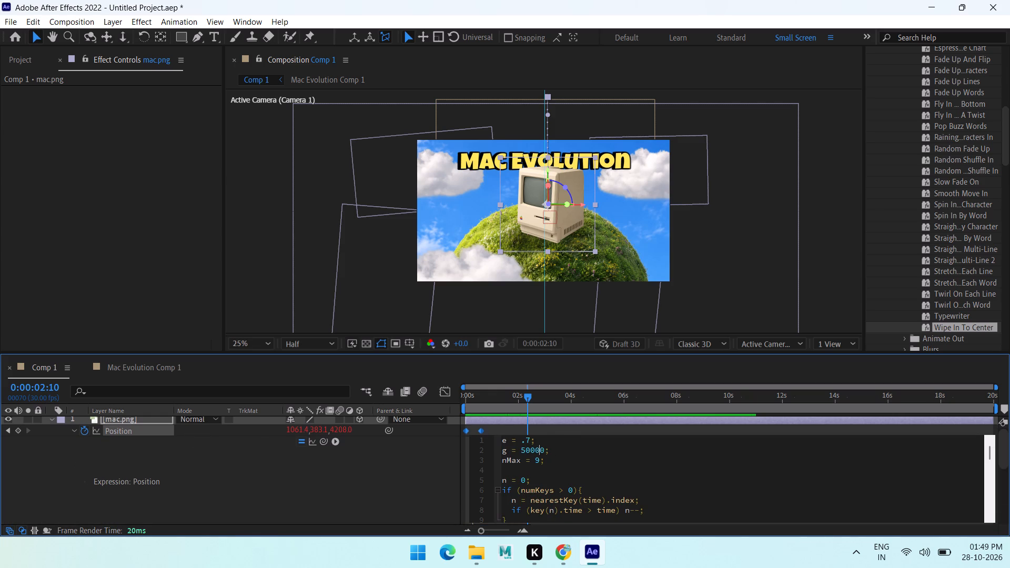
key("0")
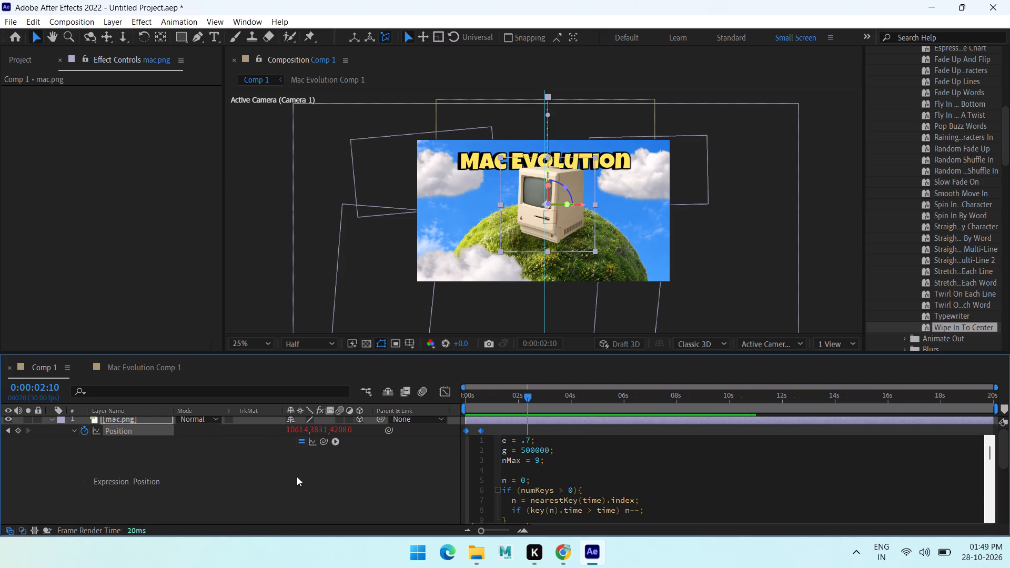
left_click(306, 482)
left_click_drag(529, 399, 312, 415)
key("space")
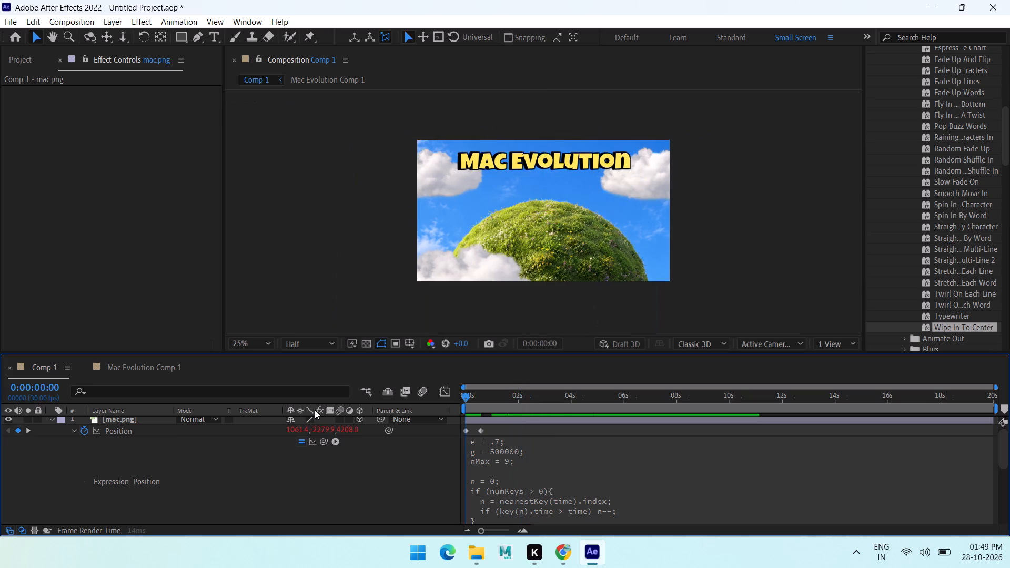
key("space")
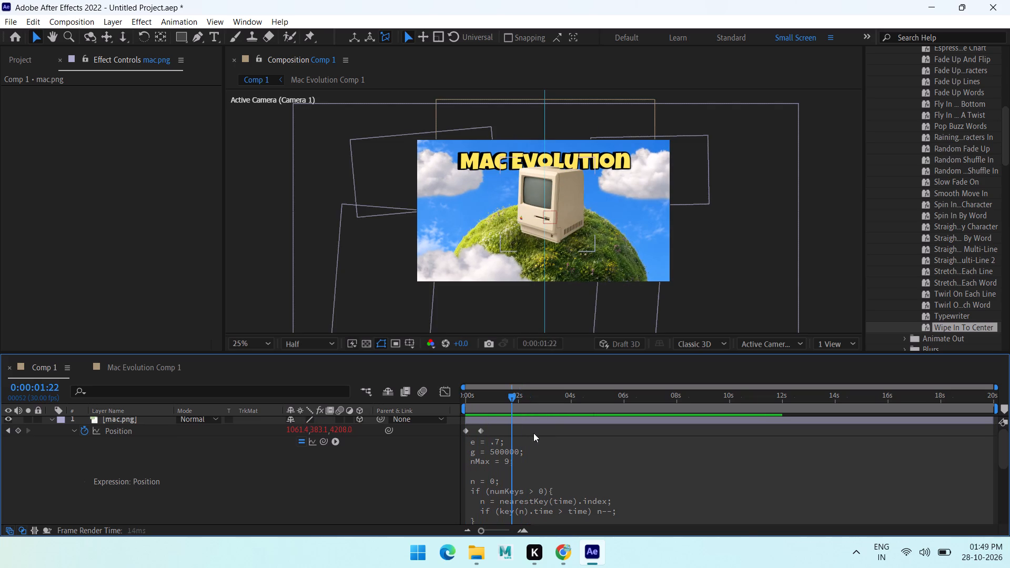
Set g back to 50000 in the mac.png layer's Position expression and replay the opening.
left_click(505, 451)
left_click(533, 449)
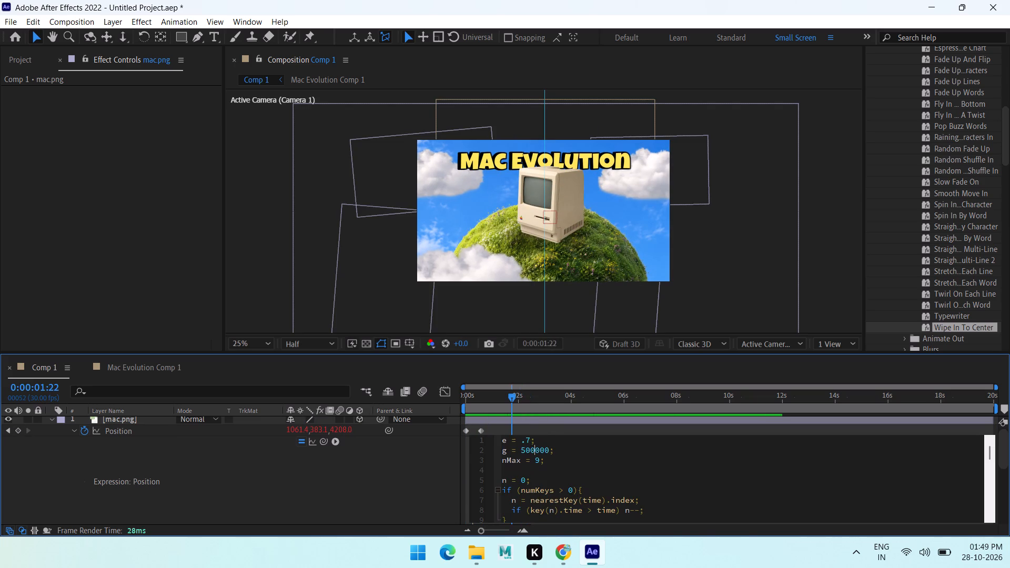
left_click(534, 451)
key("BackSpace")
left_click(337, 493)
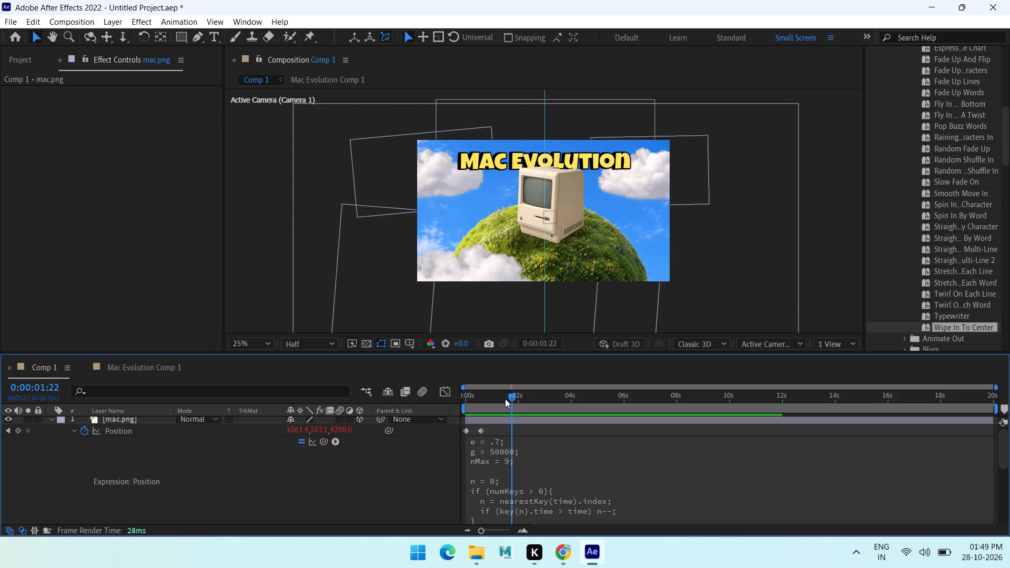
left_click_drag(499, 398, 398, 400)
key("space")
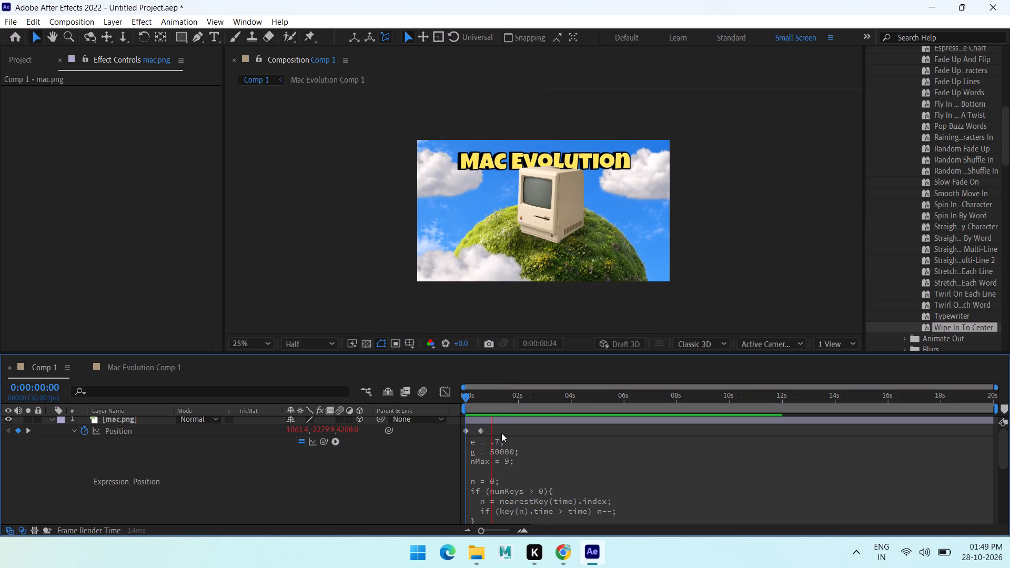
Apply Easy Ease to both Position keyframes of the mac.png layer and preview the drop from the start.
left_click_drag(501, 432, 467, 434)
left_click_drag(515, 429, 486, 431)
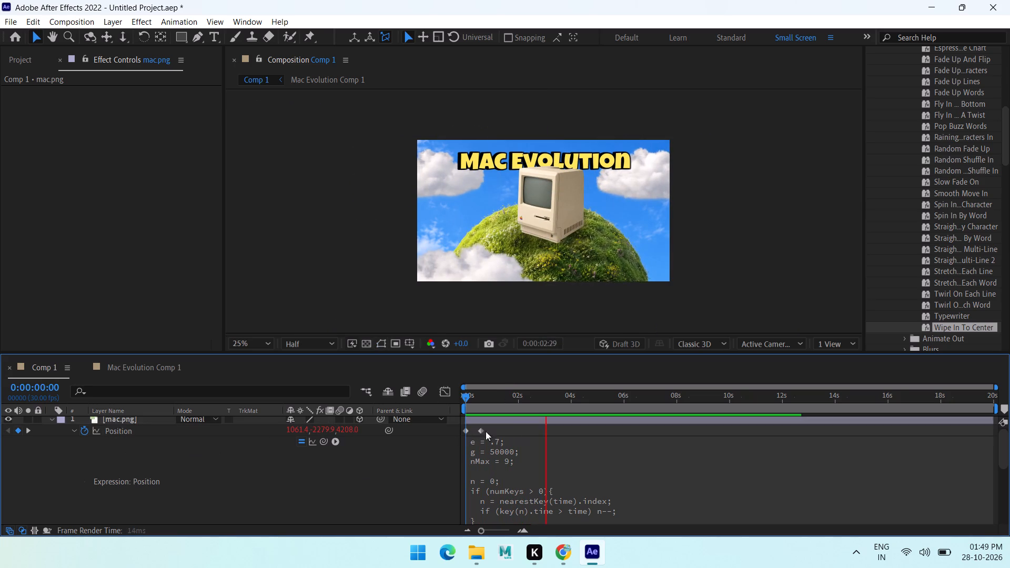
left_click_drag(486, 431, 458, 431)
key("F9")
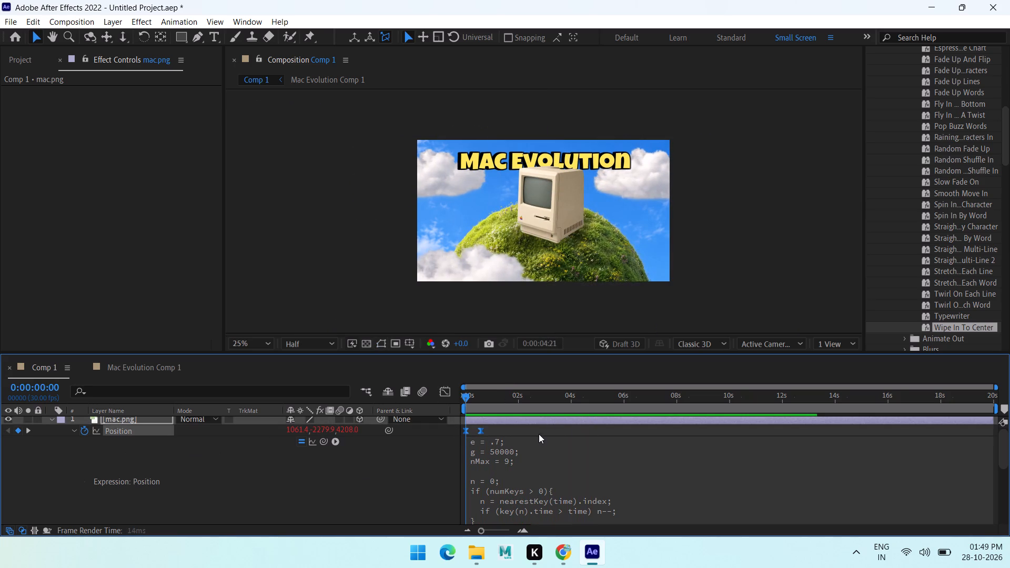
left_click_drag(555, 397, 371, 410)
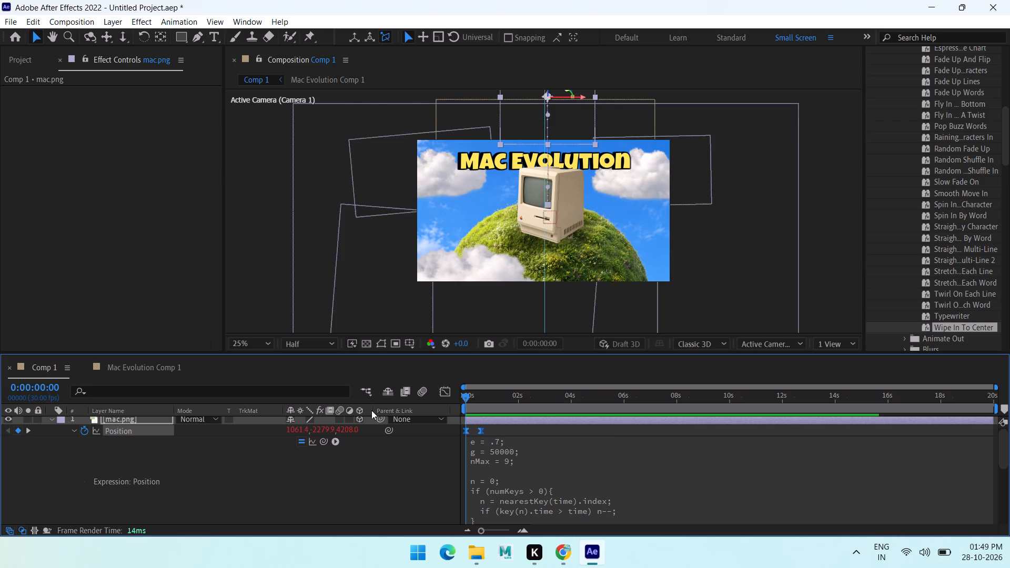
left_click_drag(371, 410, 373, 409)
key("space")
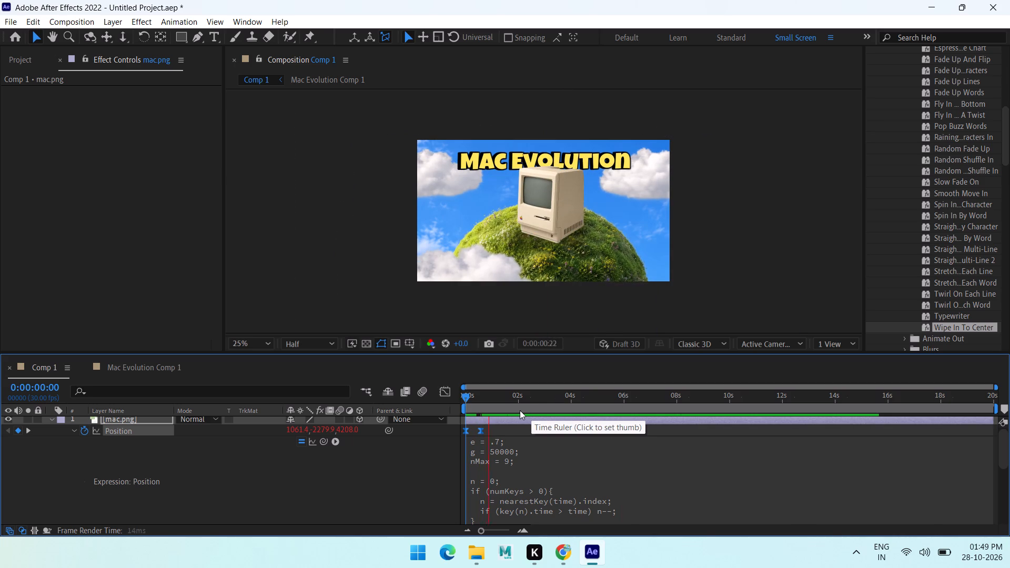
key("space")
Reshape the speed curve of the mac.png layer's Position keyframes in the Graph Editor to peak early and slow down gradually.
left_click(51, 418)
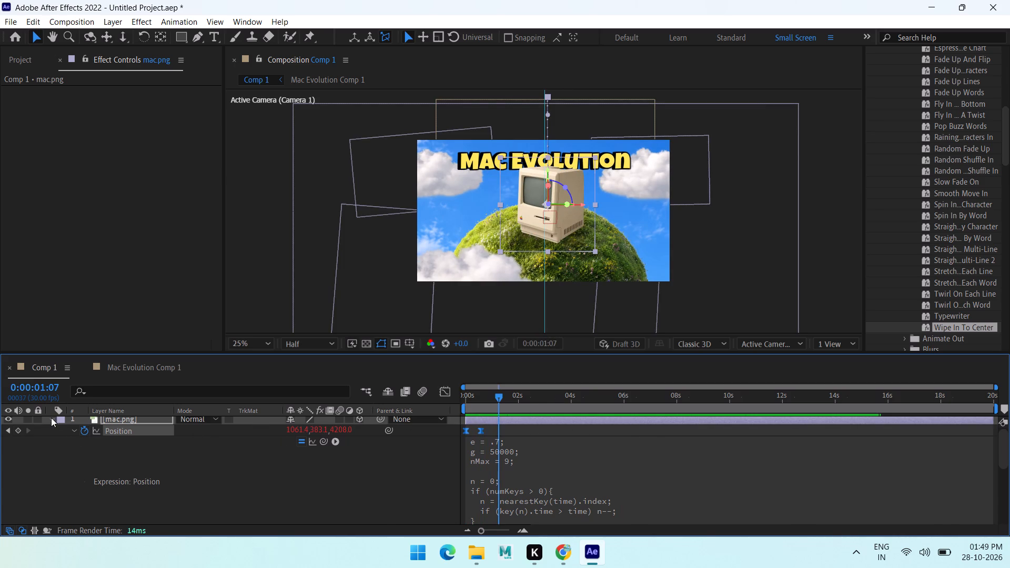
key("u")
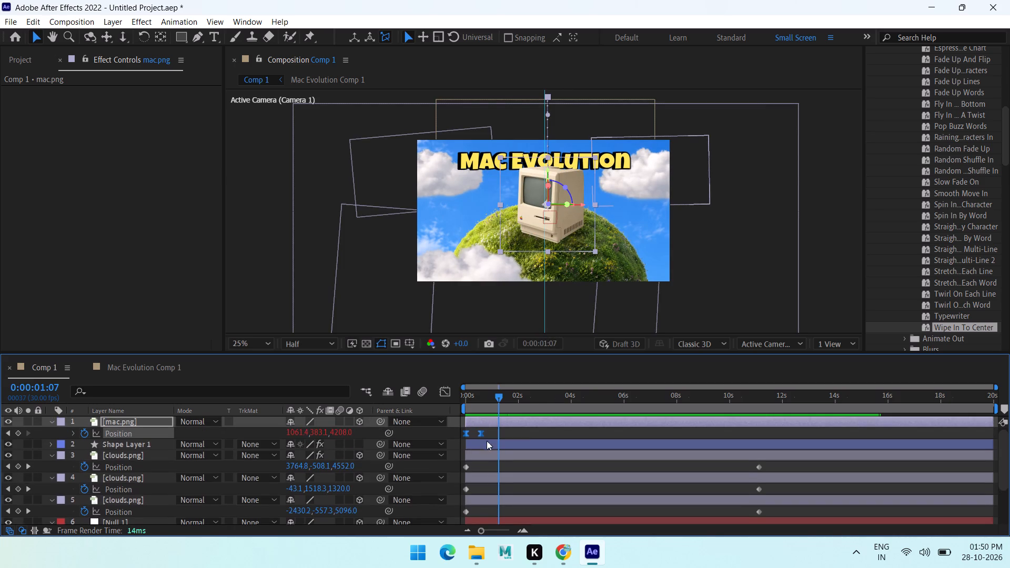
left_click(438, 397)
left_click_drag(513, 487, 425, 505)
scroll(491, 494, "up", 4)
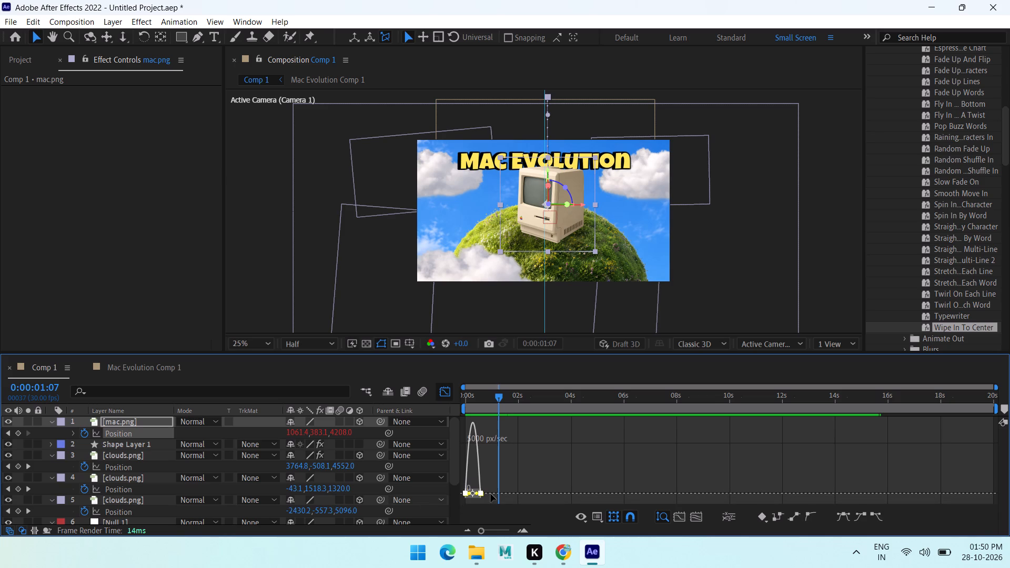
scroll(492, 493, "up", 3, "alt")
left_click_drag(541, 396, 420, 399)
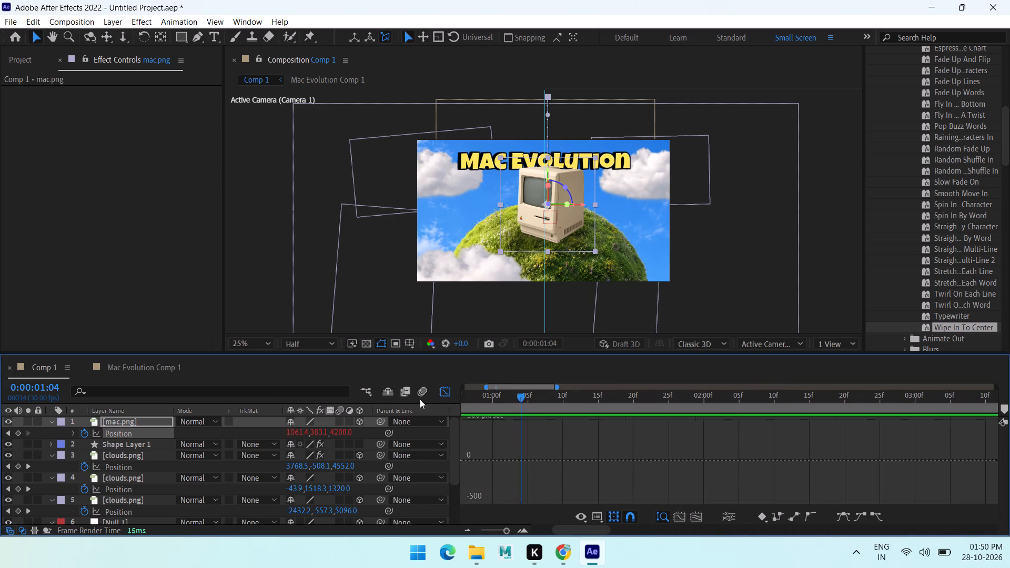
left_click_drag(420, 399, 421, 403)
left_click_drag(566, 494, 565, 494)
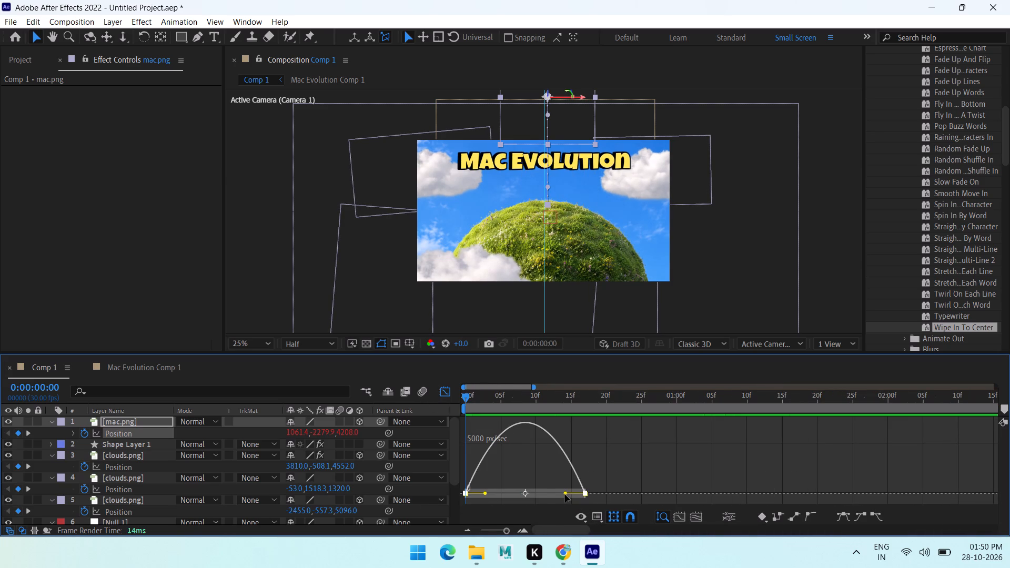
left_click_drag(565, 494, 487, 492)
left_click_drag(484, 493, 479, 494)
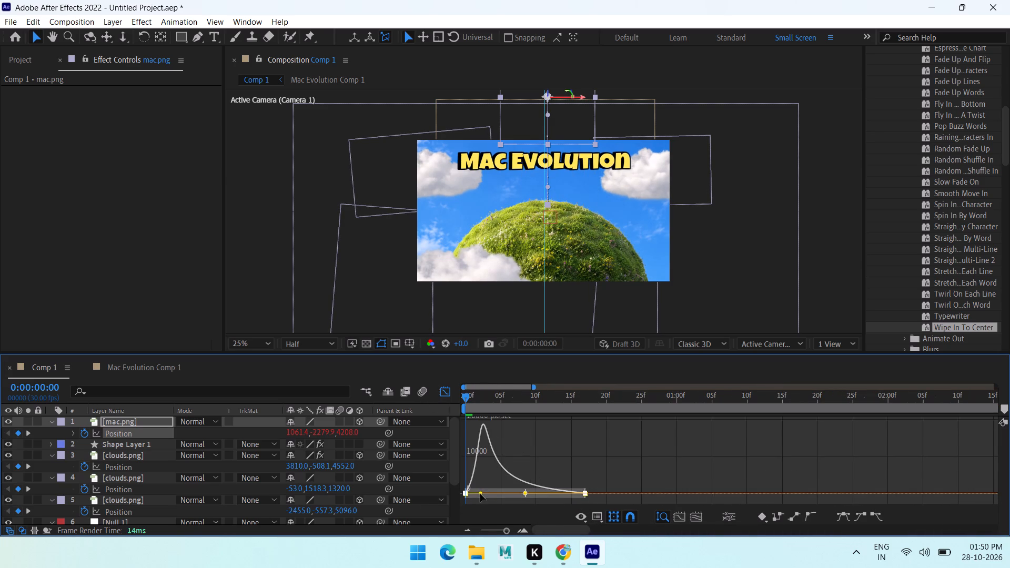
left_click_drag(524, 493, 499, 493)
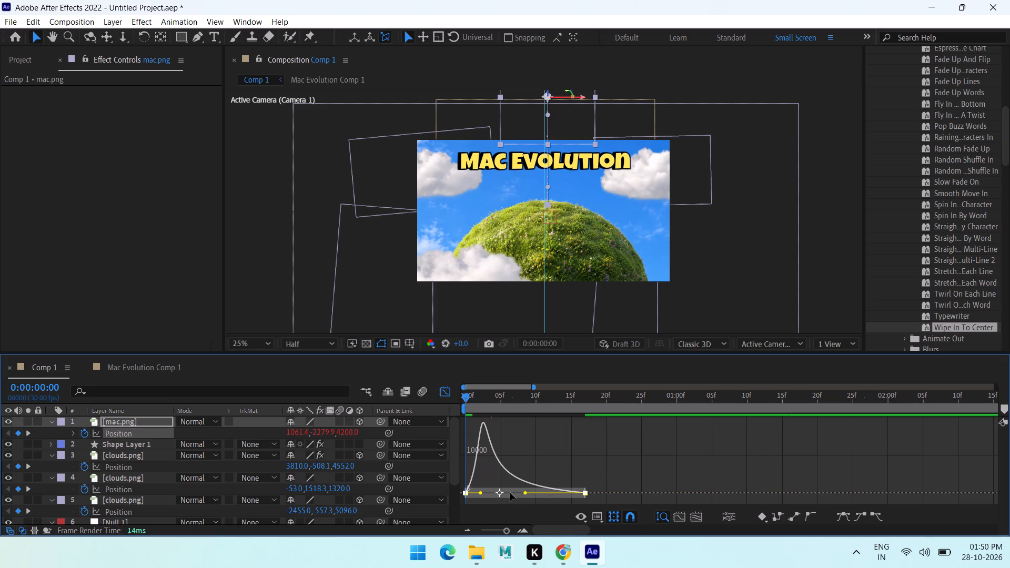
left_click_drag(524, 493, 488, 494)
Leave the Graph Editor and preview the Mac computer's drop from the start, scrubbing through its opening frames.
left_click(434, 390)
left_click(441, 391)
key("space")
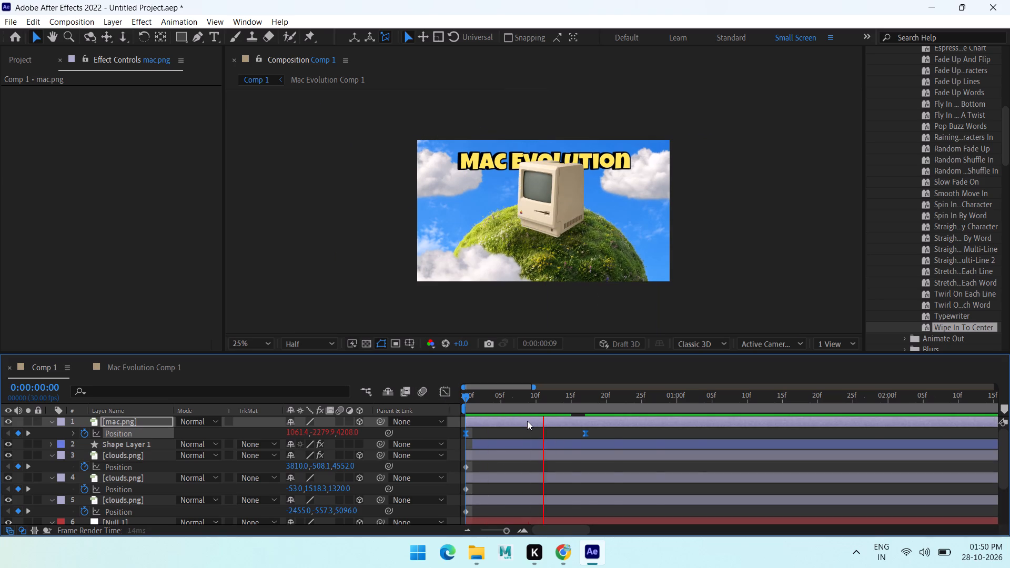
key("space")
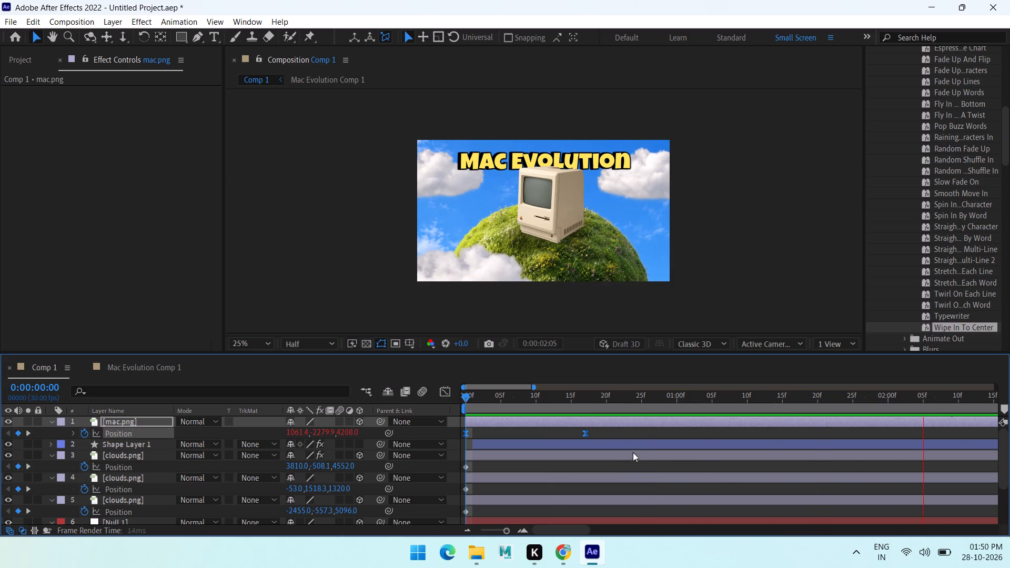
left_click_drag(550, 401, 400, 402)
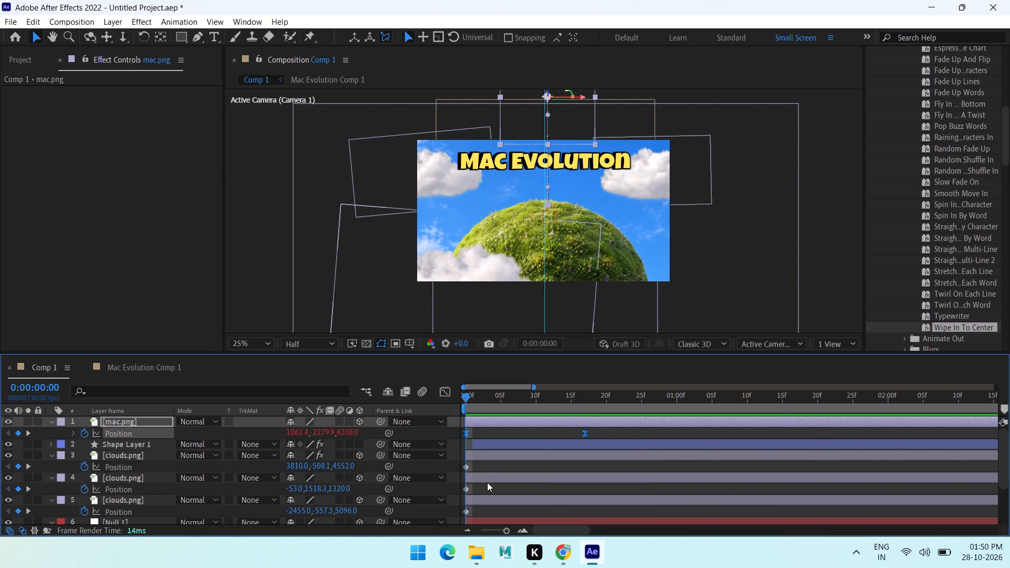
key("space")
key("space")
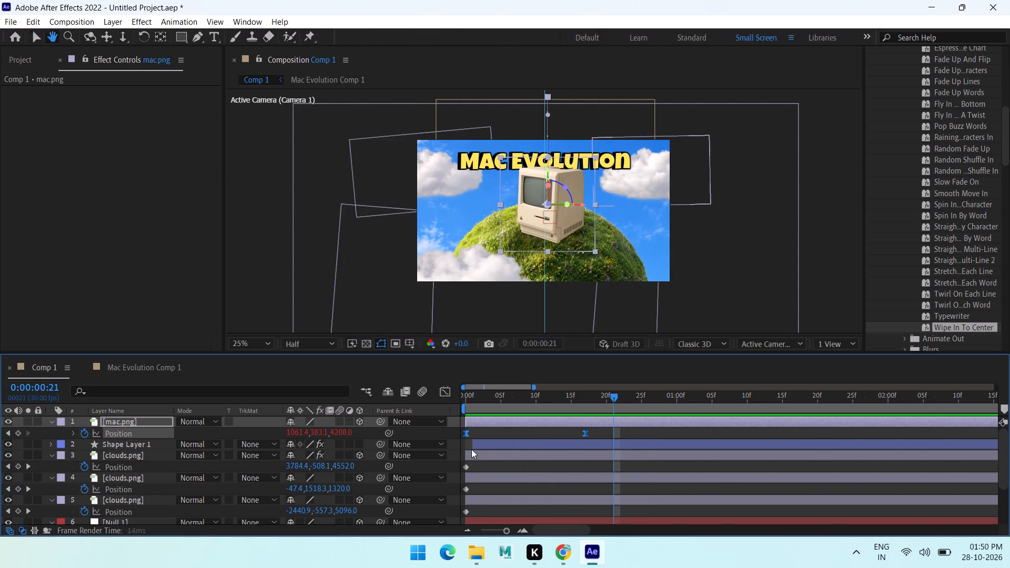
left_click_drag(471, 448, 467, 448)
left_click_drag(530, 395, 388, 395)
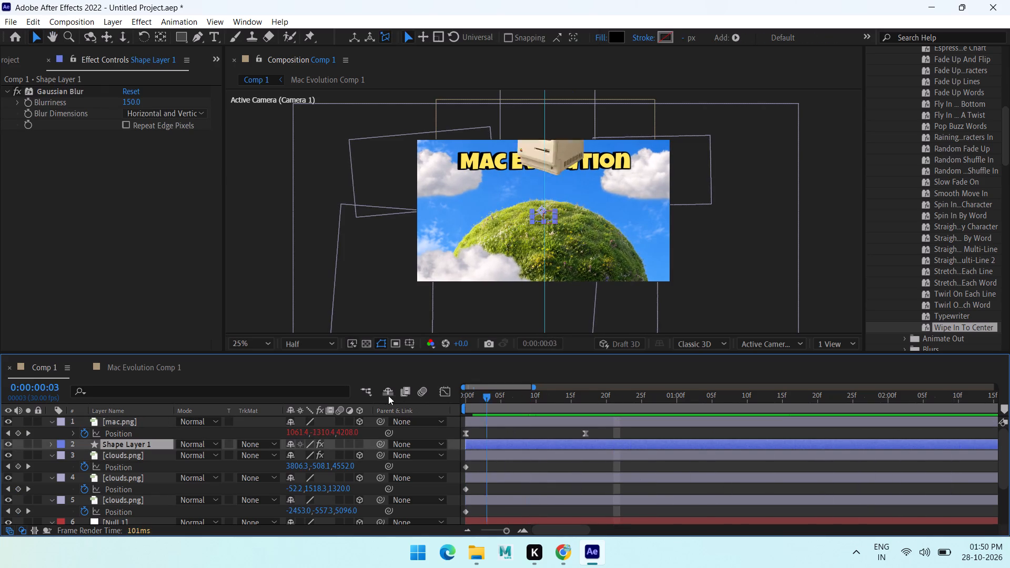
left_click_drag(388, 395, 340, 402)
key("space")
key("space")
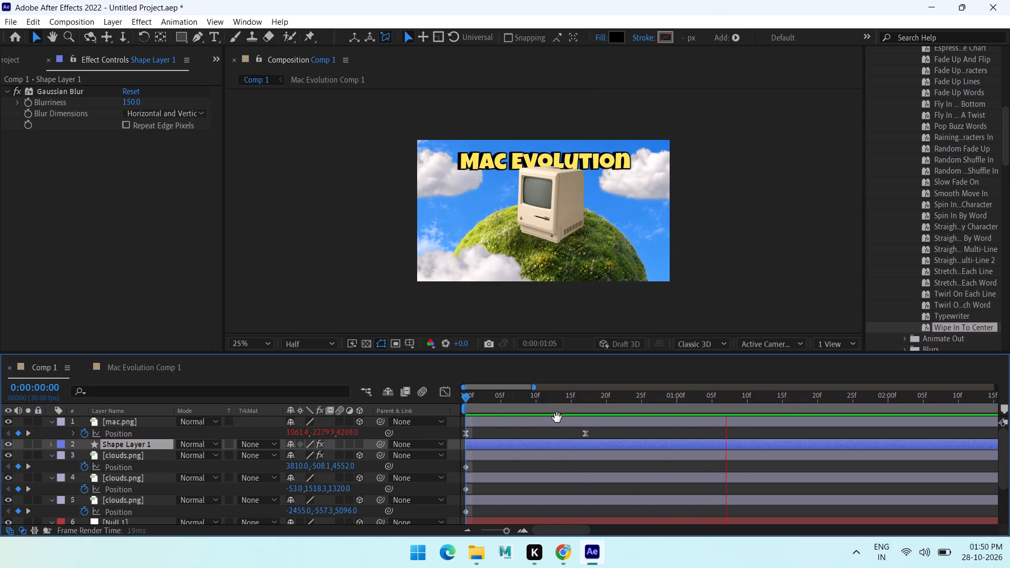
left_click_drag(547, 393, 501, 419)
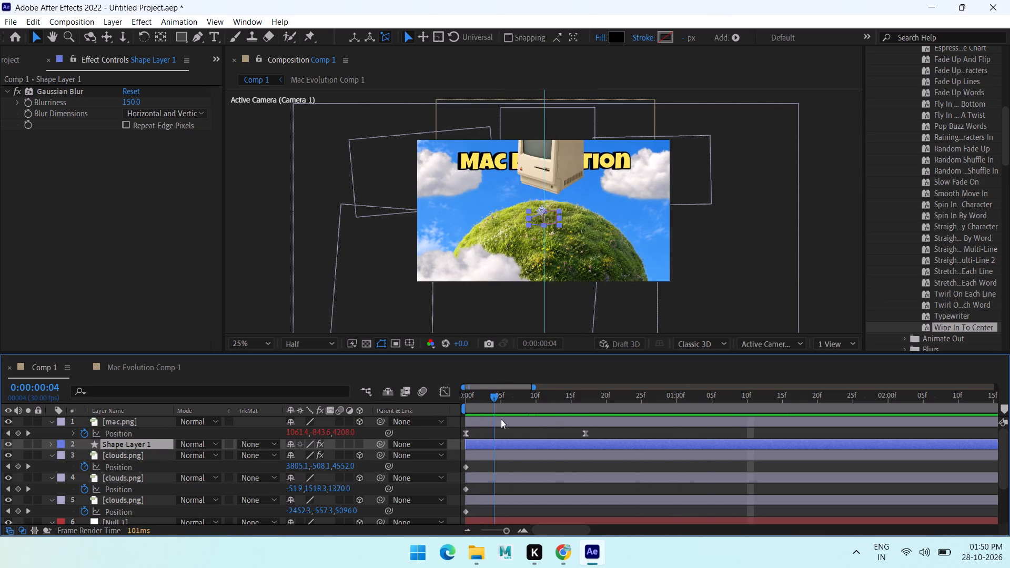
left_click_drag(501, 419, 449, 441)
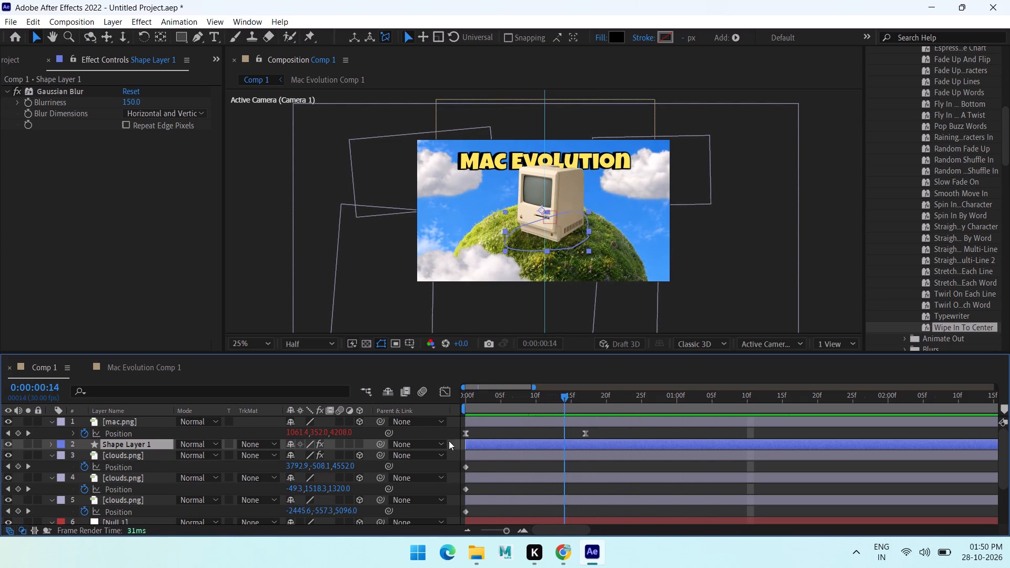
left_click_drag(449, 441, 172, 474)
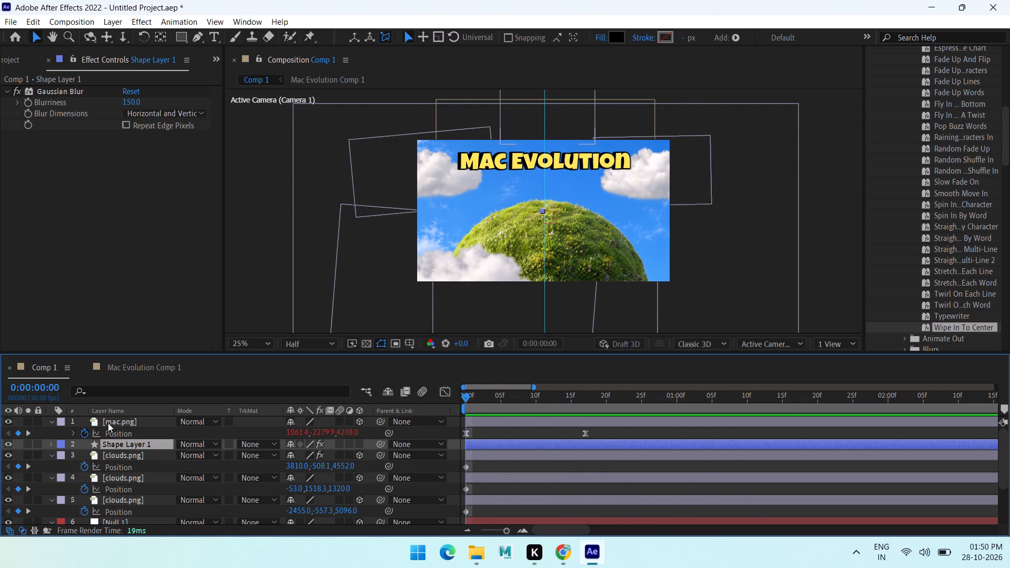
Collapse the revealed properties of all layers in Comp 1 and deselect the layers.
key("ctrl+a")
type("uu")
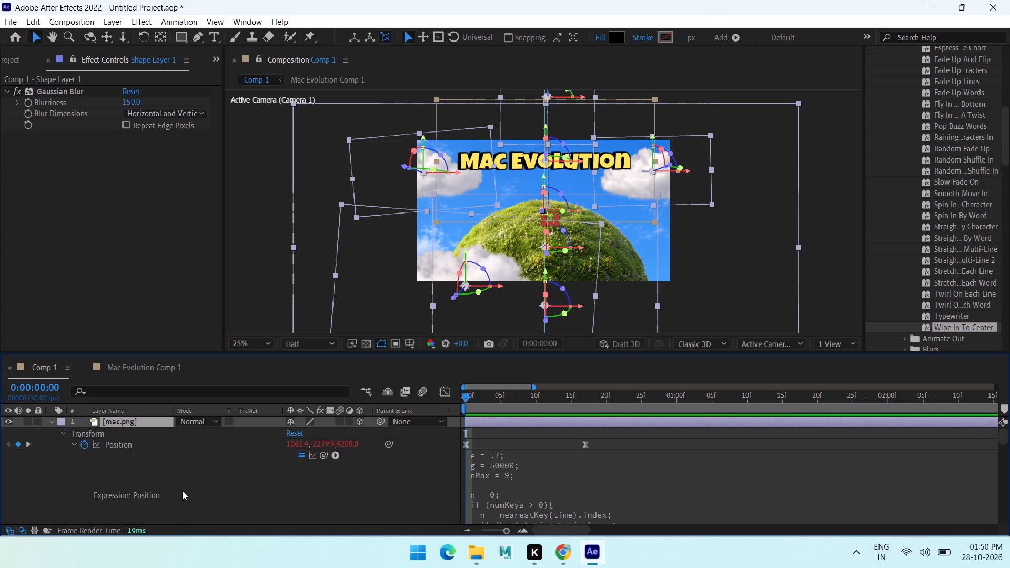
key("u")
left_click(155, 479)
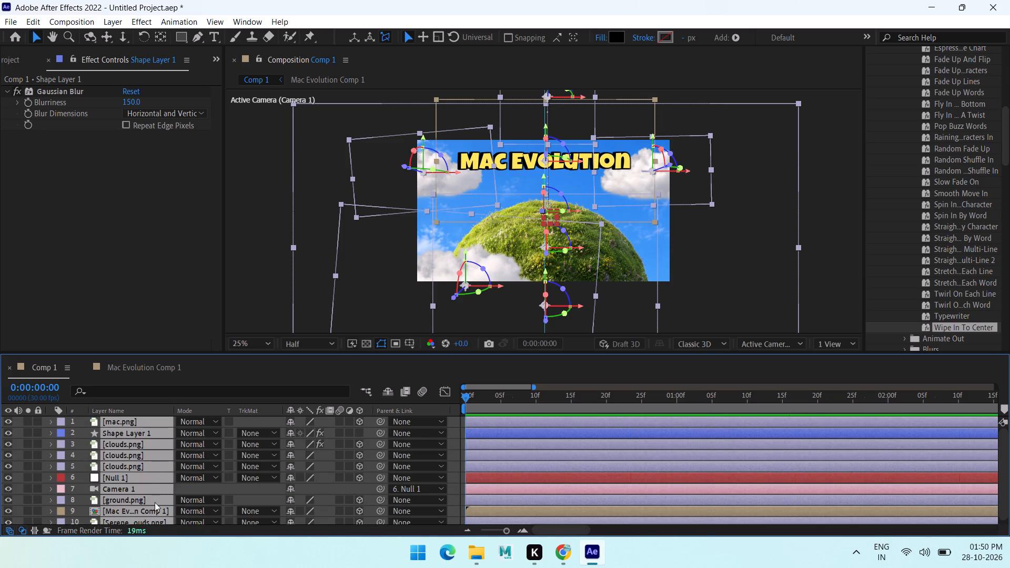
left_click(158, 430)
left_click(263, 424)
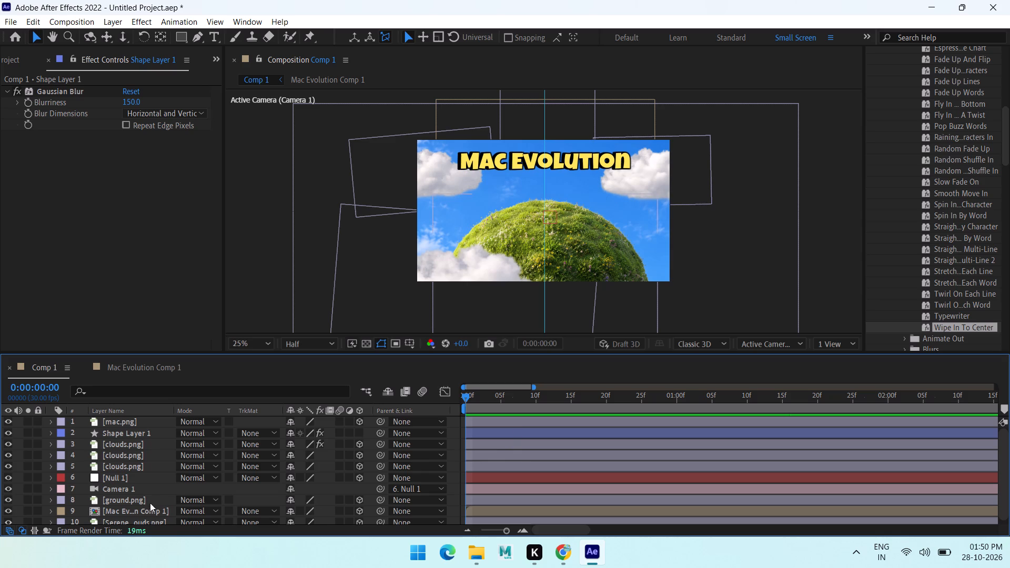
scroll(128, 473, "down", 4)
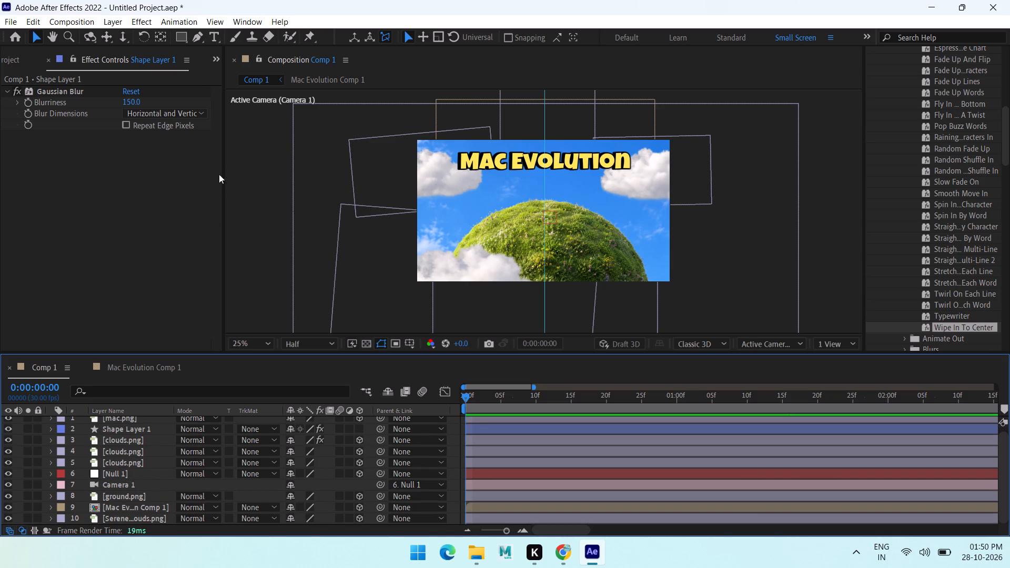
Start saving the project and create a folder named "After Effect _Mac" inside Documents.
key("ctrl+s")
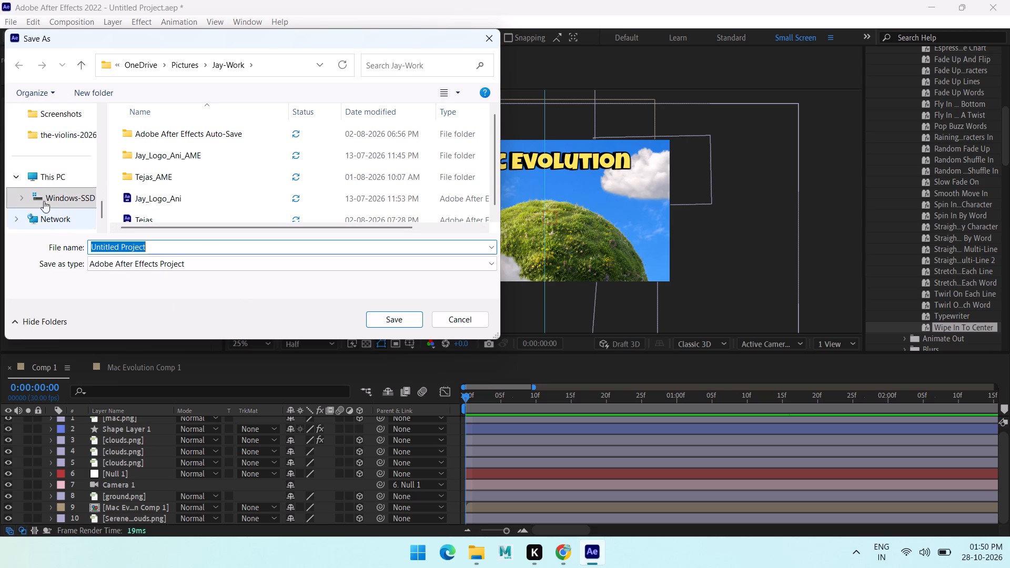
scroll(43, 168, "up", 3)
left_click(77, 120)
scroll(65, 146, "up", 3)
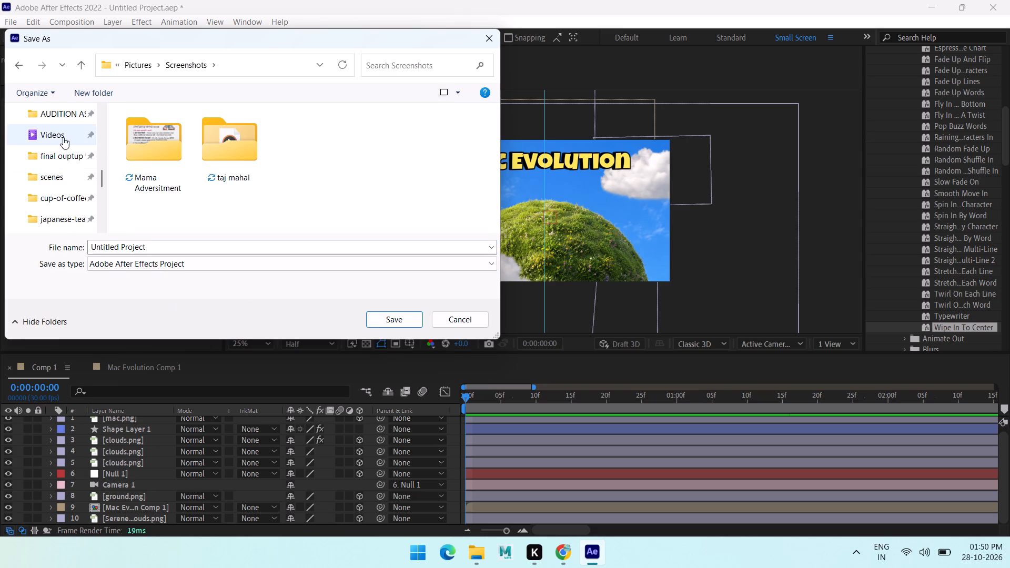
scroll(56, 155, "up", 3)
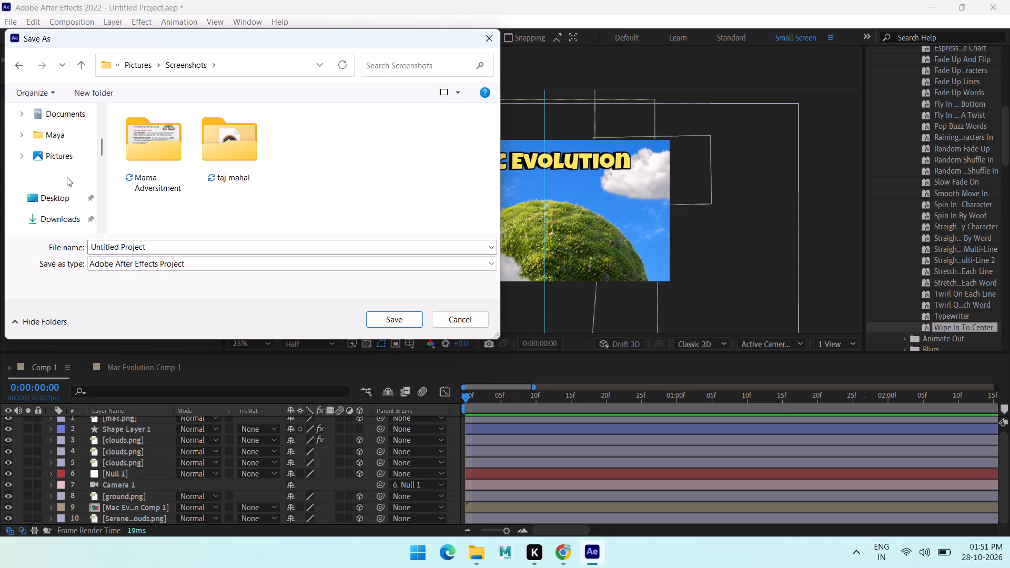
scroll(75, 184, "up", 2)
scroll(76, 204, "down", 1)
left_click(63, 176)
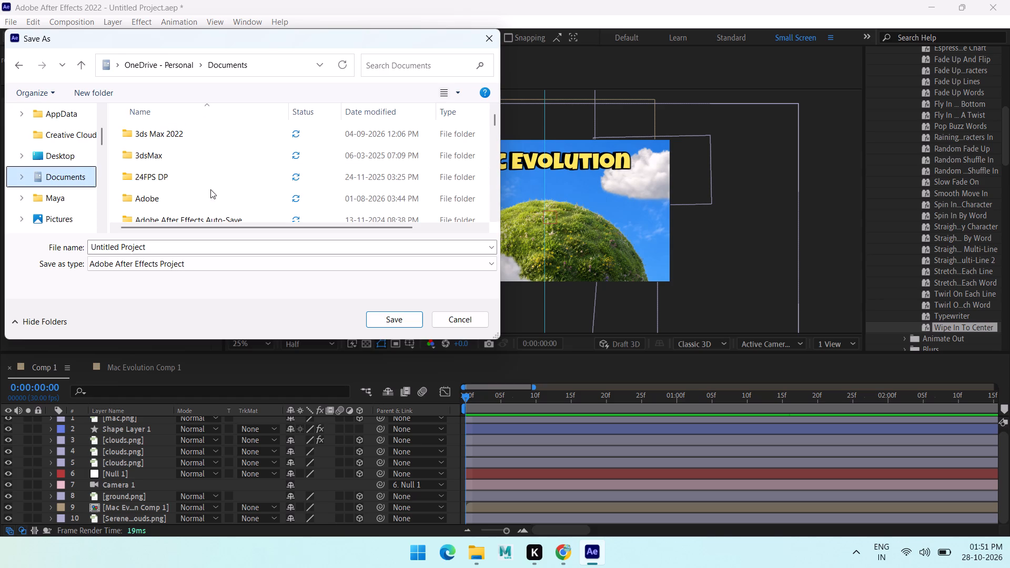
scroll(183, 179, "down", 4)
left_click(248, 179)
scroll(238, 183, "down", 8)
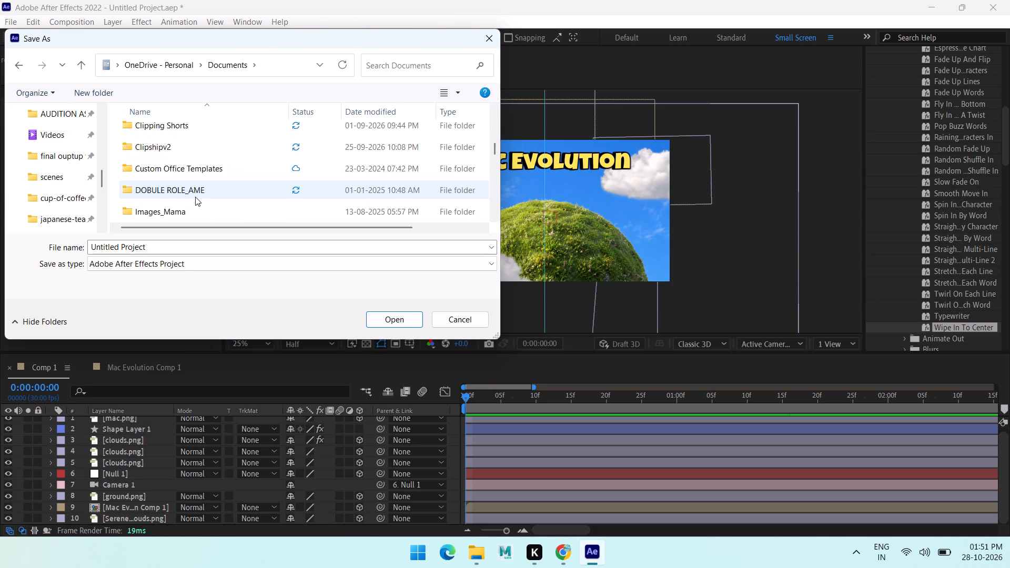
scroll(195, 197, "down", 15)
scroll(150, 190, "up", 2)
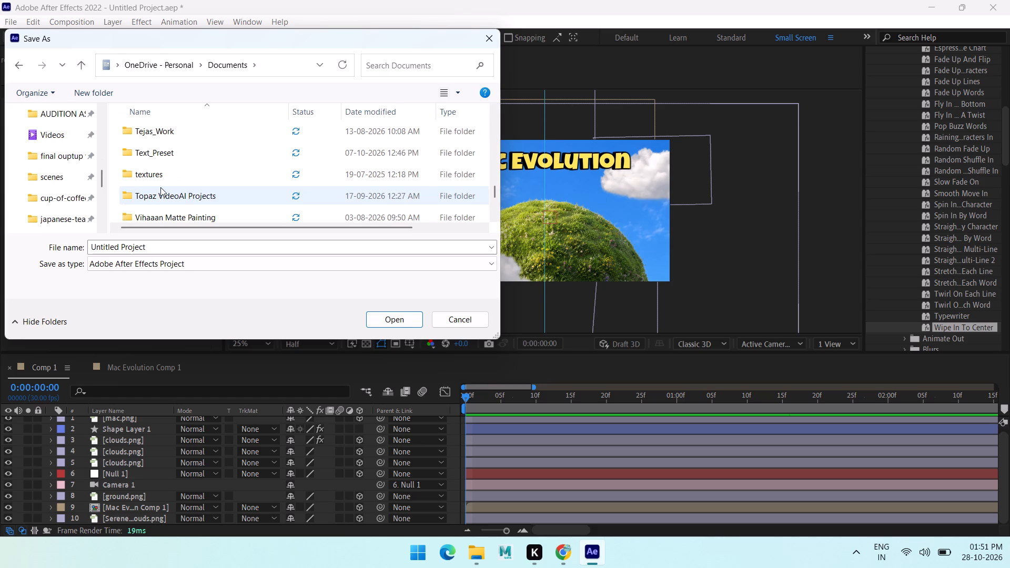
scroll(163, 155, "down", 2)
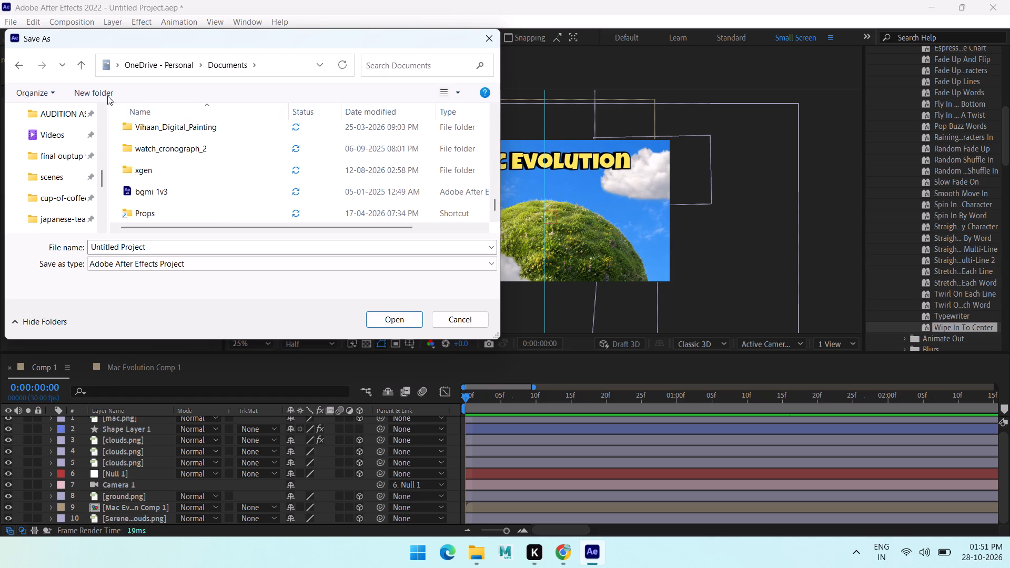
left_click(105, 92)
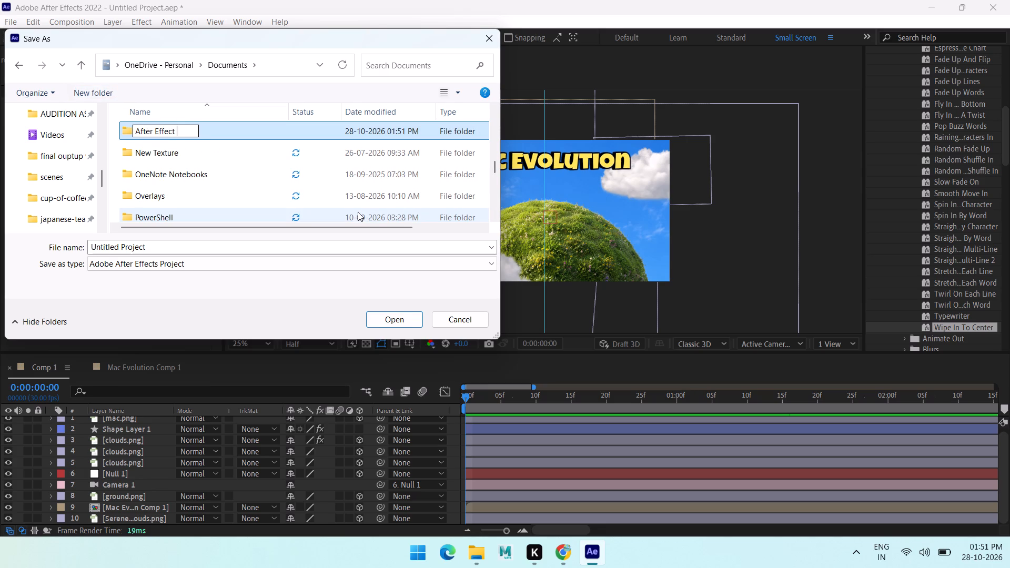
type("_-")
key("BackSpace")
key("2")
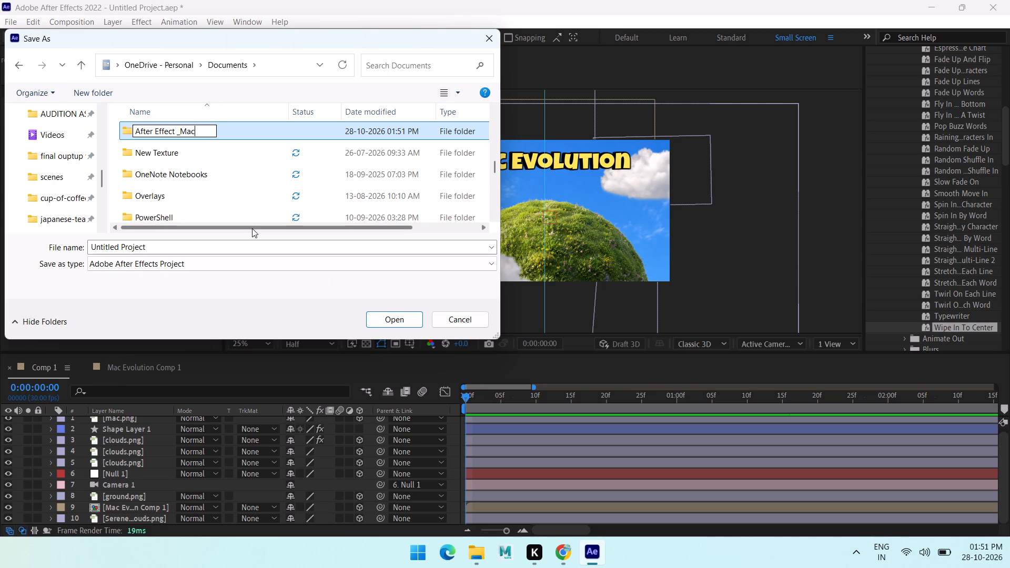
key("Return")
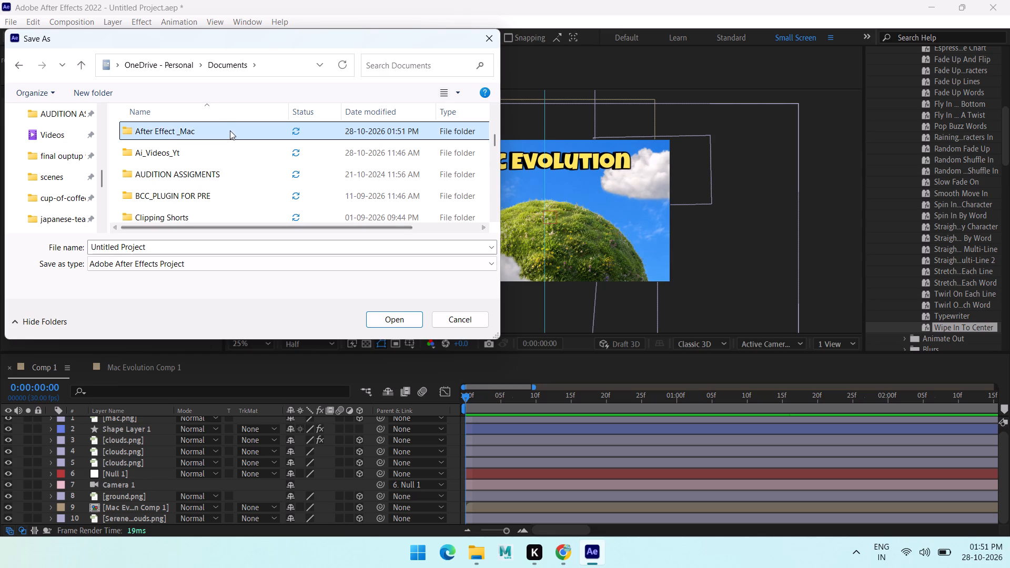
Save the project as "Mac motion" in the "After Effect _Mac" folder.
double_click(230, 130)
left_click_drag(173, 243, 0, 246)
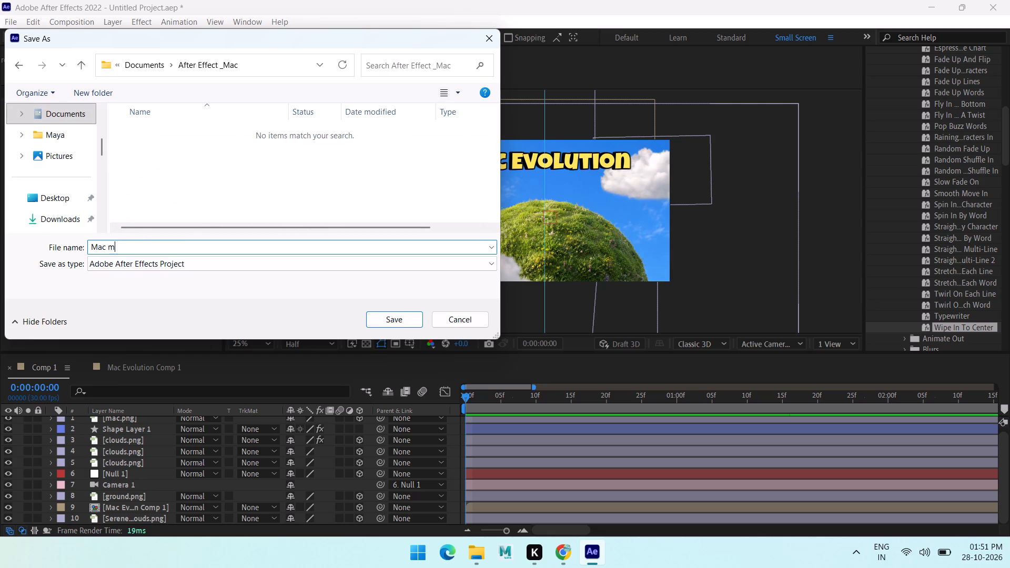
key("Return")
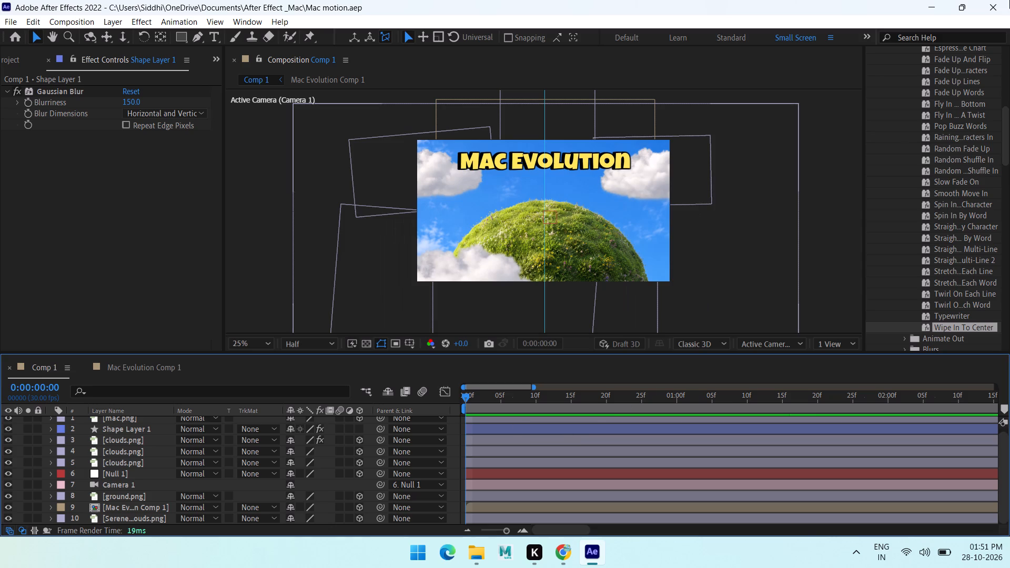
Close After Effects.
left_click(1009, 0)
Search Windows for "after" and launch After Effects from the results.
left_click(421, 554)
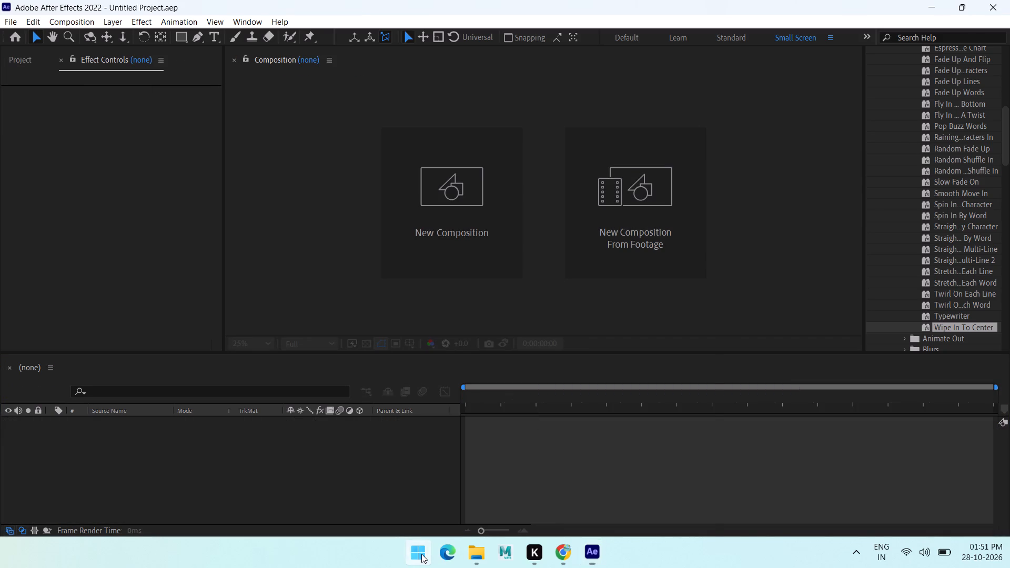
type("af")
type("te")
key("r")
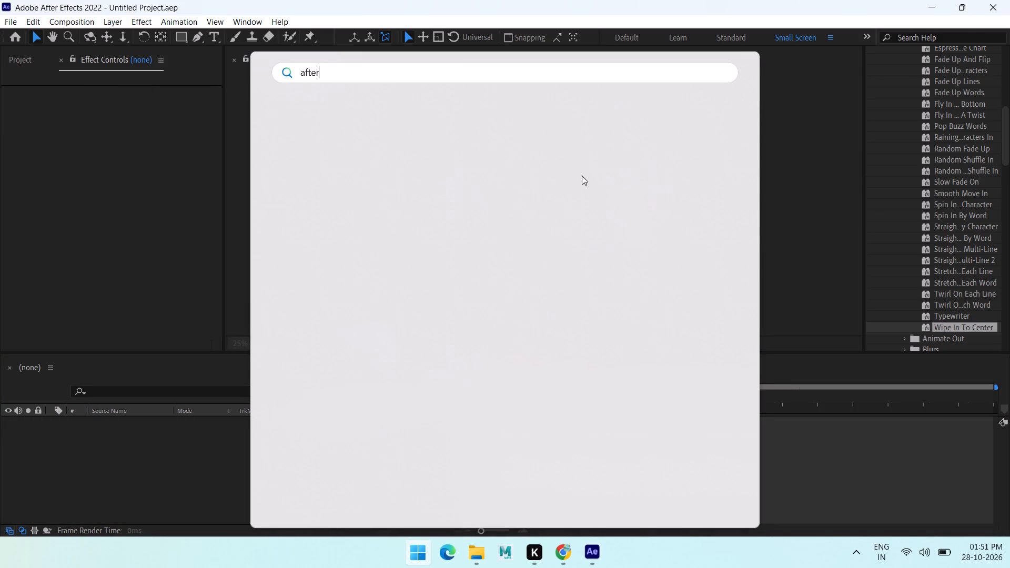
left_click(530, 273)
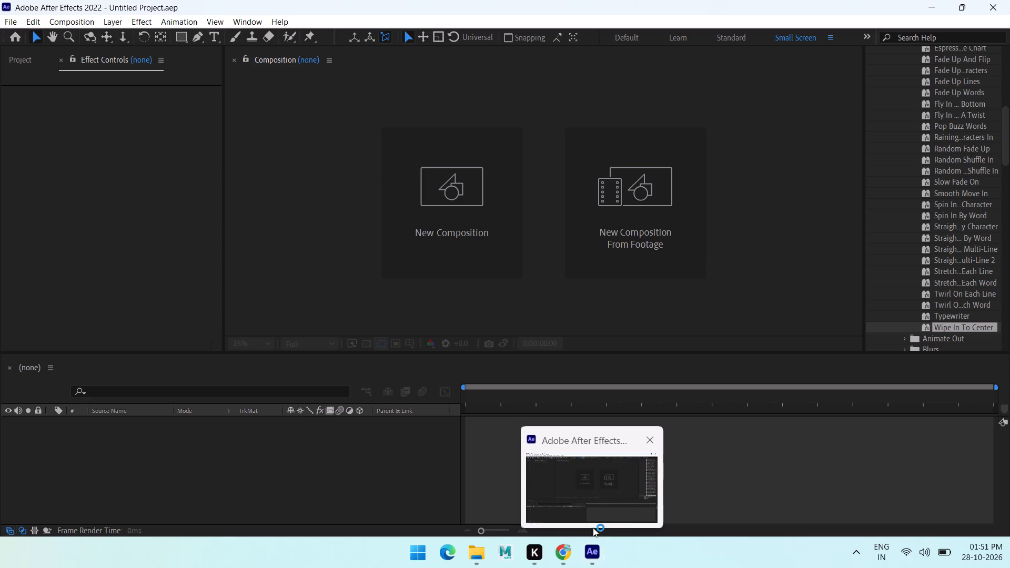
Try to close the old, empty After Effects window from its taskbar preview.
left_click(650, 439)
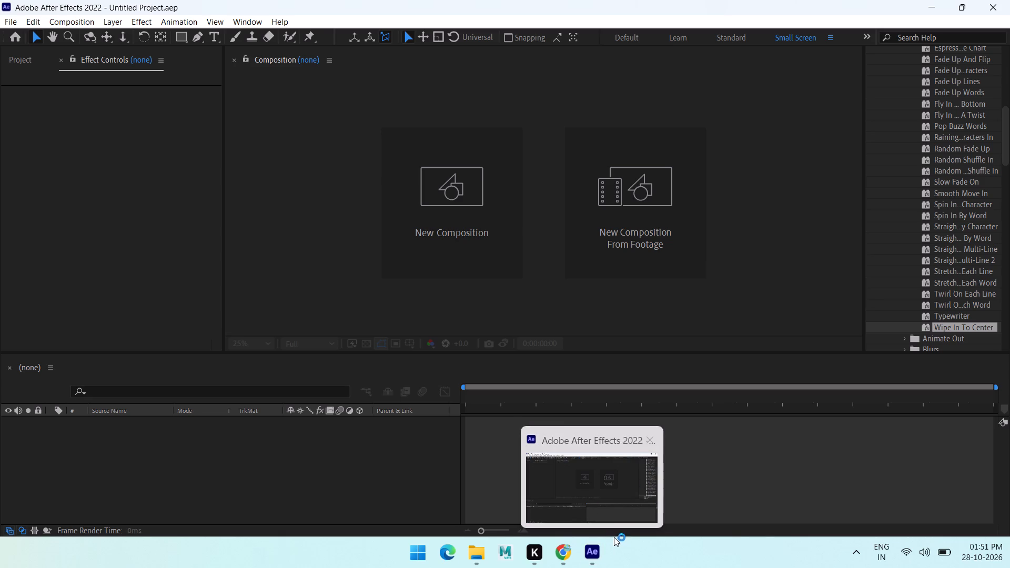
triple_click(650, 439)
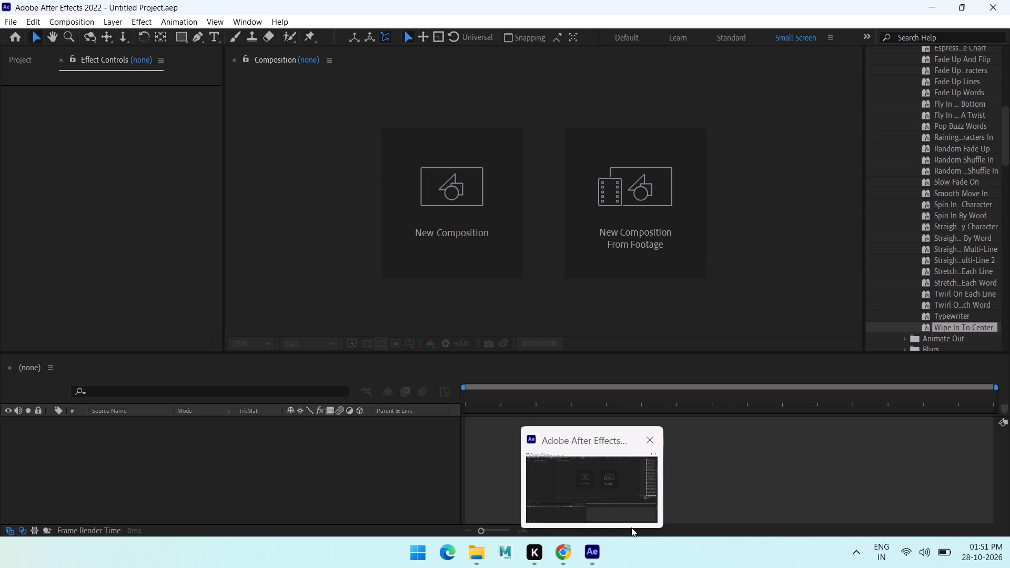
left_click(756, 494)
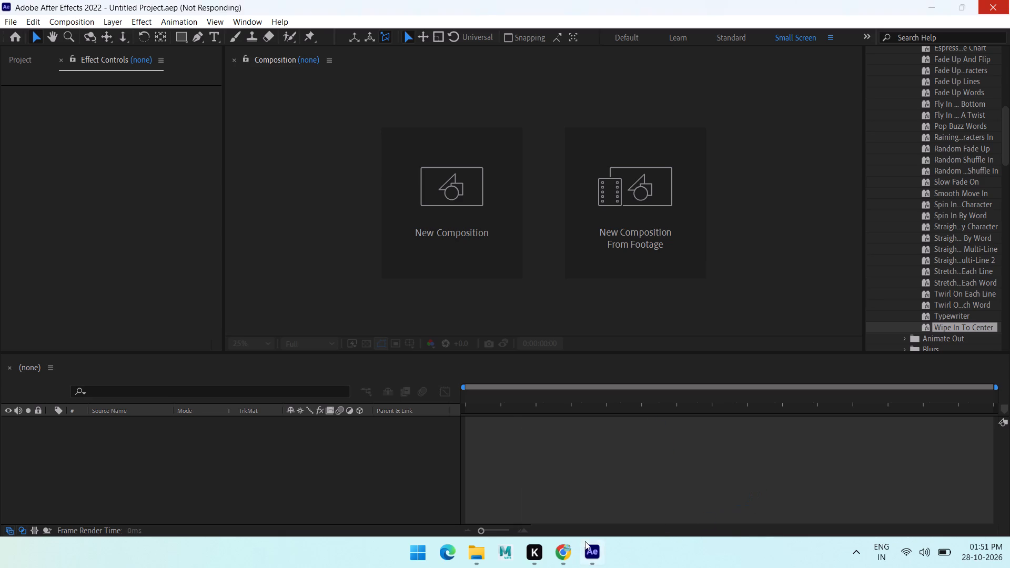
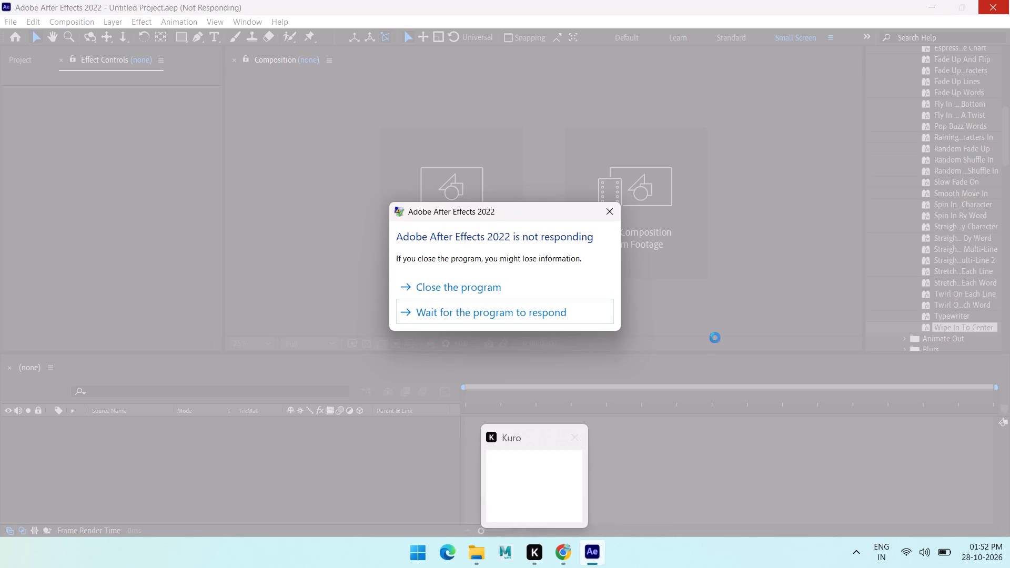
Dismiss the Adobe After Effects 2022 not-responding dialog without choosing to close the program.
left_click(616, 212)
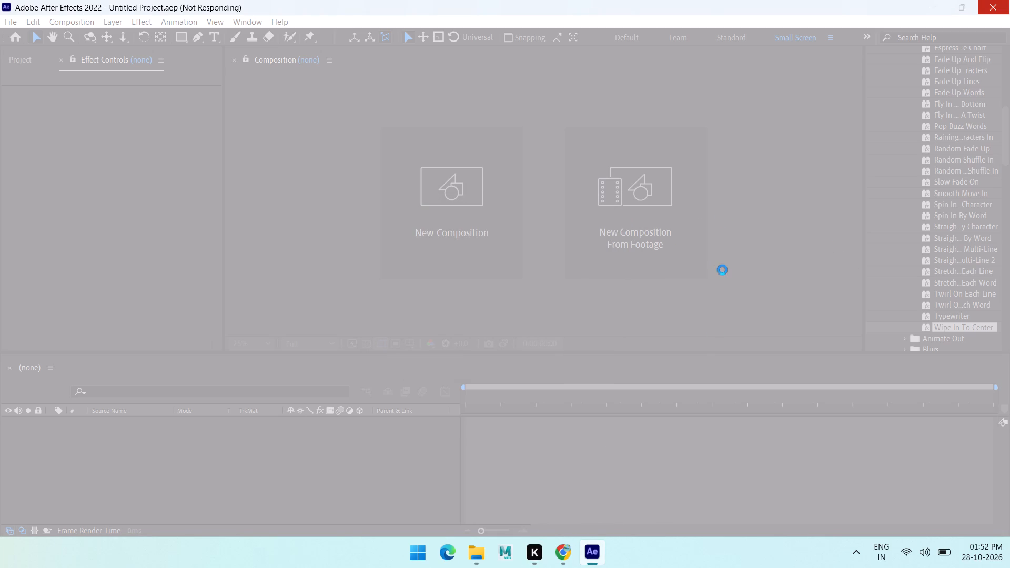
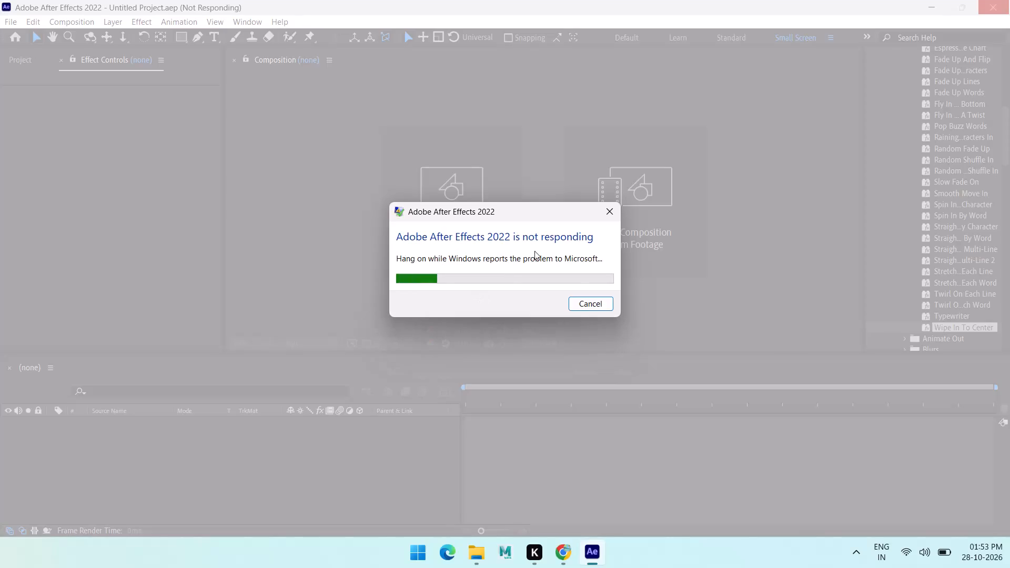
Cancel the Windows problem report for the unresponsive After Effects and dismiss its dialog.
left_click(577, 298)
left_click(615, 216)
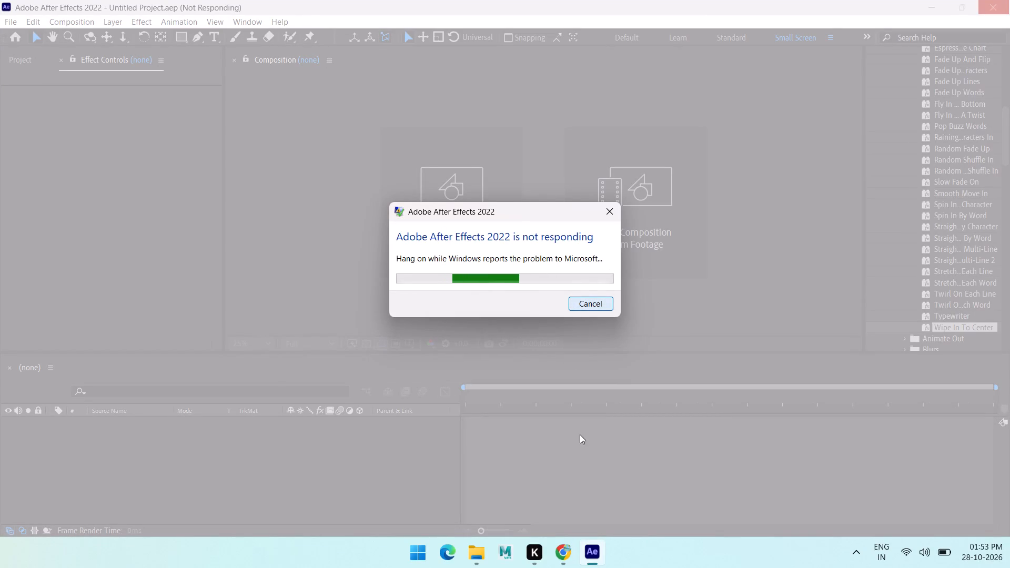
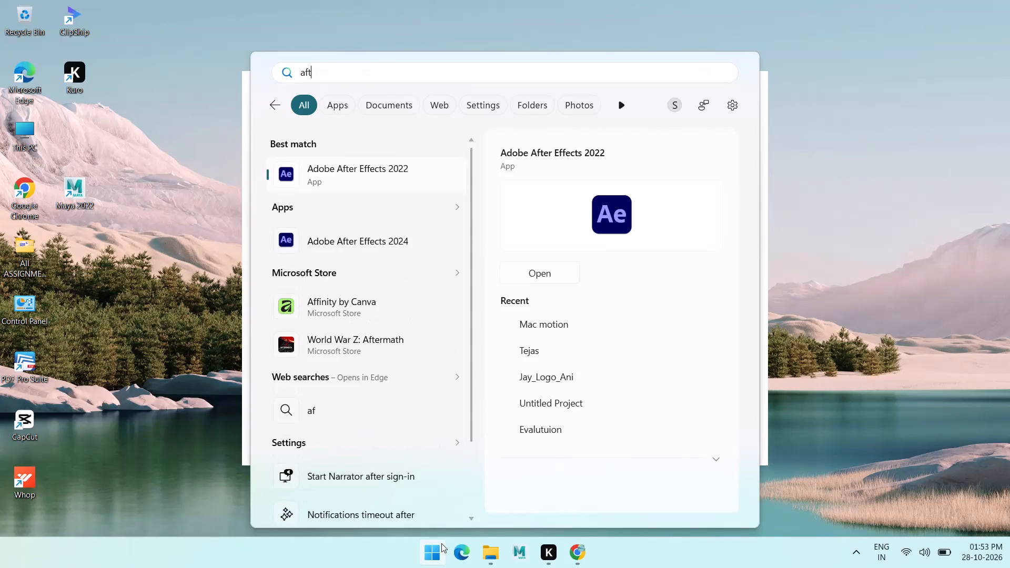
Launch Adobe After Effects 2022 from the Windows search results.
key("Return")
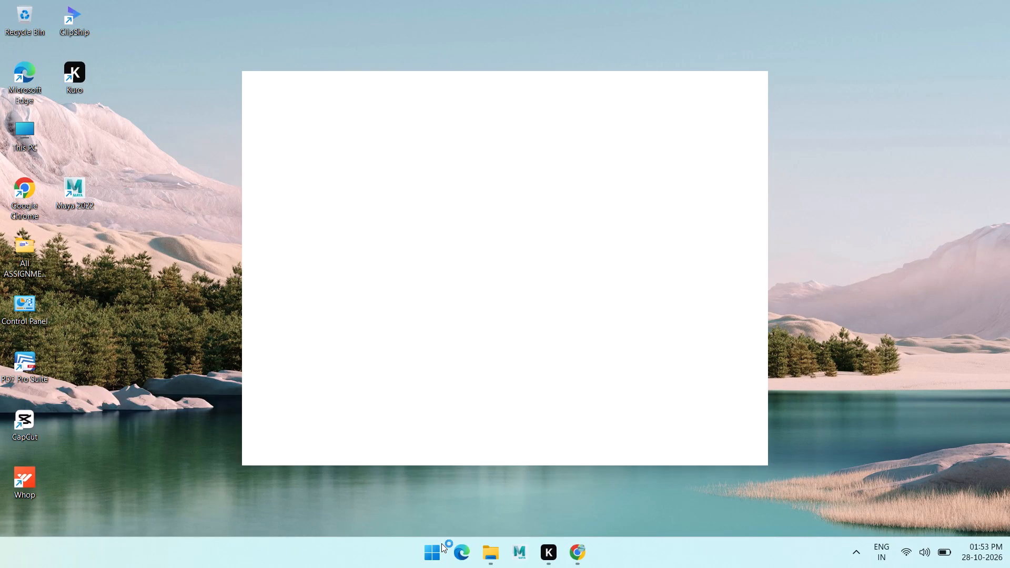
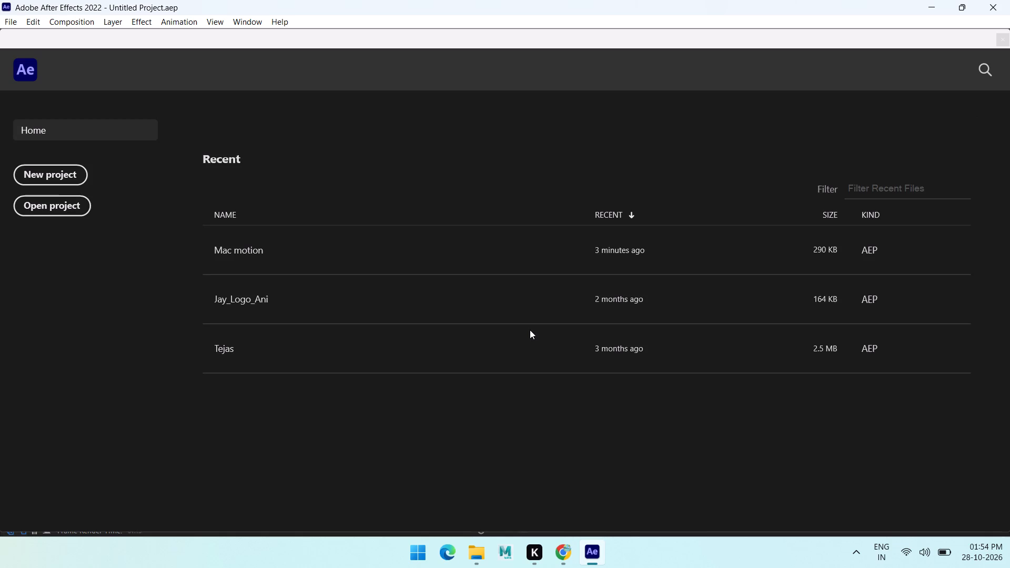
Open the Mac motion project from the recent files list.
left_click(327, 250)
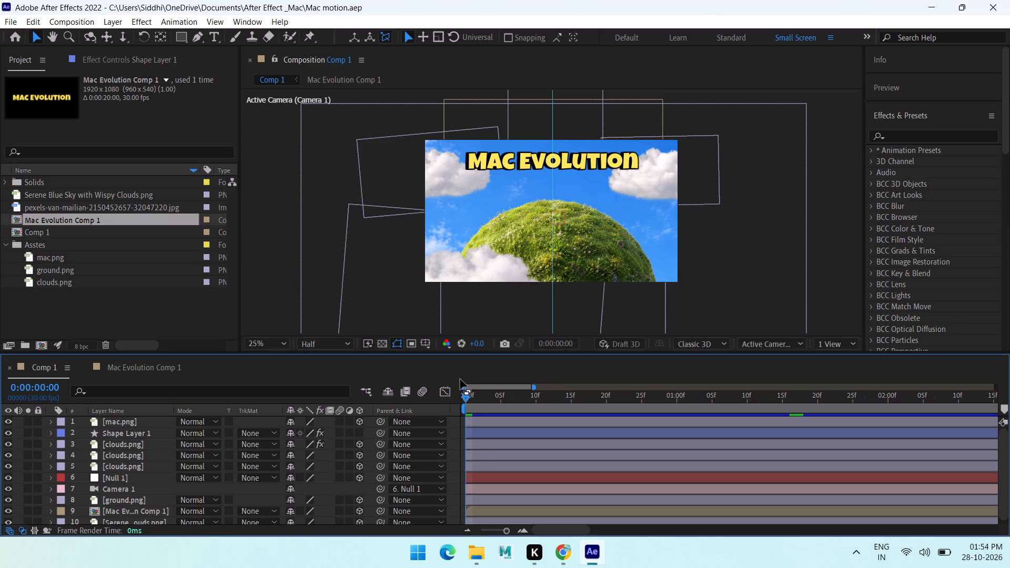
Preview the Comp 1 animation from the first frame.
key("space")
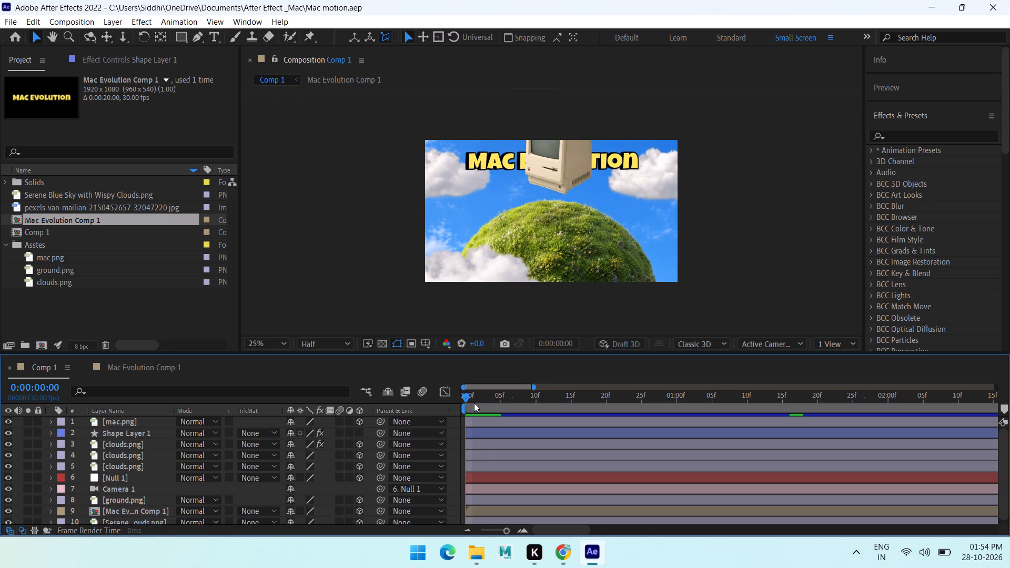
Preview the Comp 1 animation from its first frame.
key("space")
Open the JerryFlow V2 extension, look through its tool sections including Main, and close it.
left_click(253, 17)
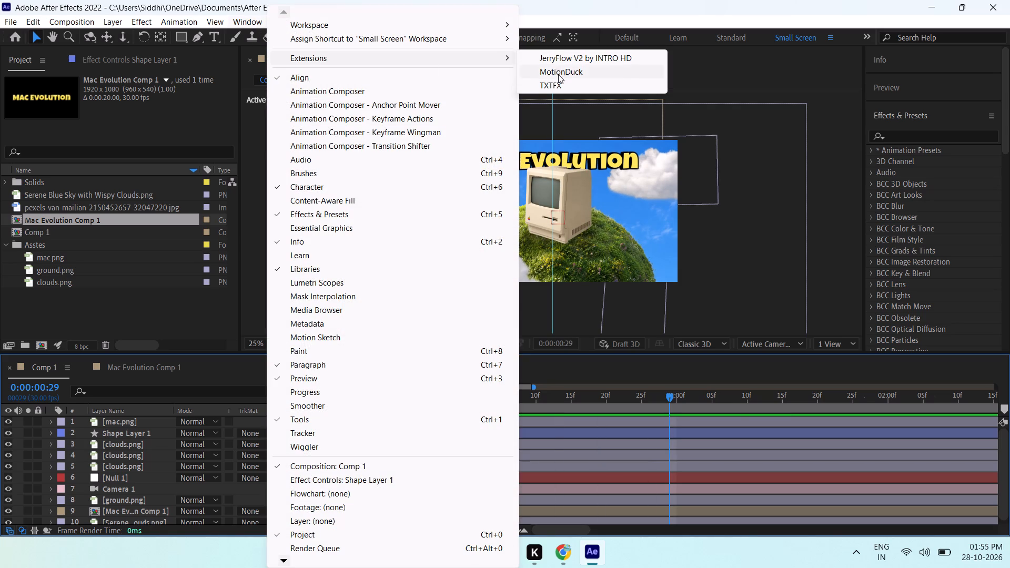
left_click(555, 60)
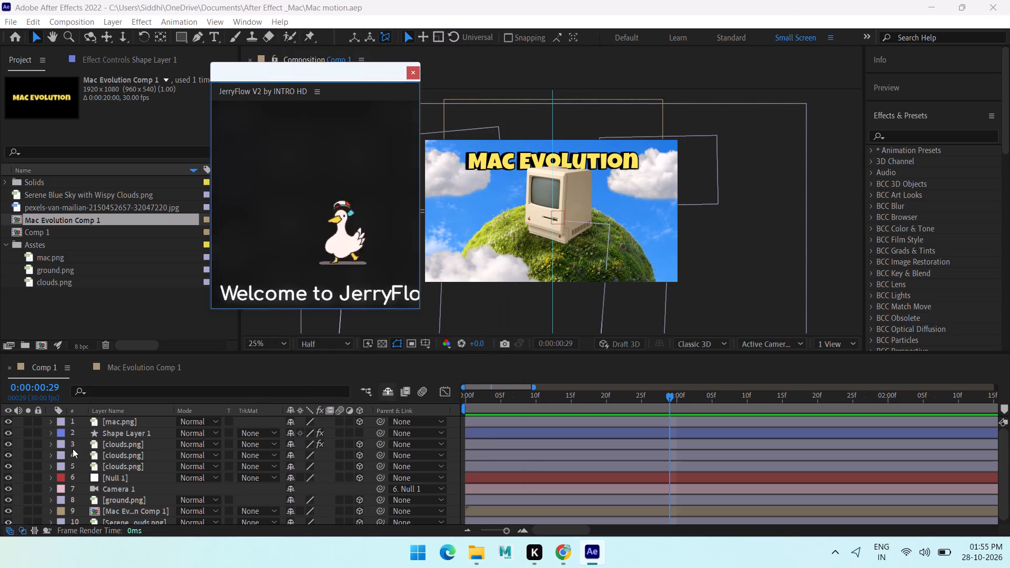
scroll(224, 240, "down", 5)
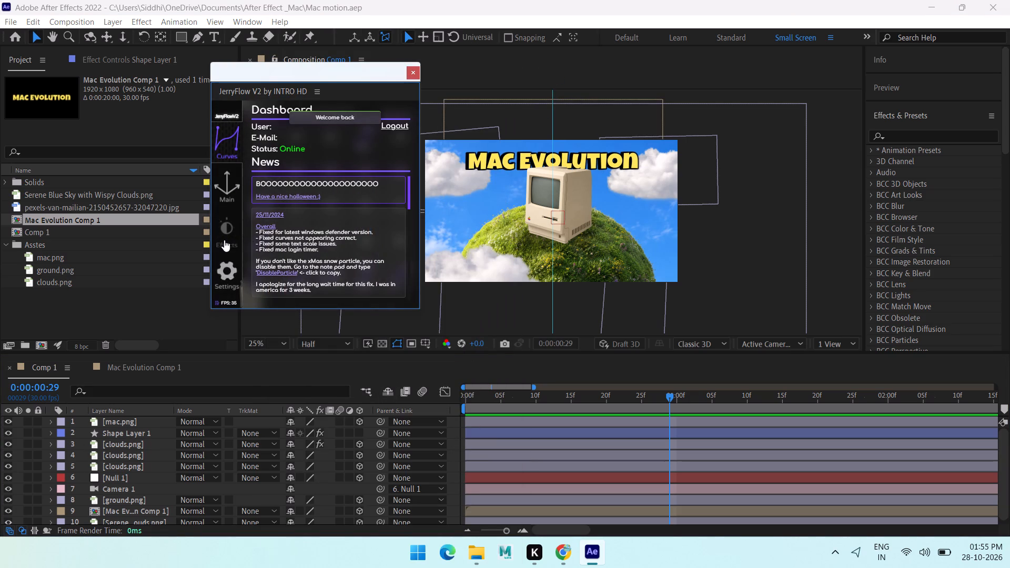
left_click(236, 222)
left_click(221, 184)
scroll(219, 251, "down", 5)
left_click(223, 288)
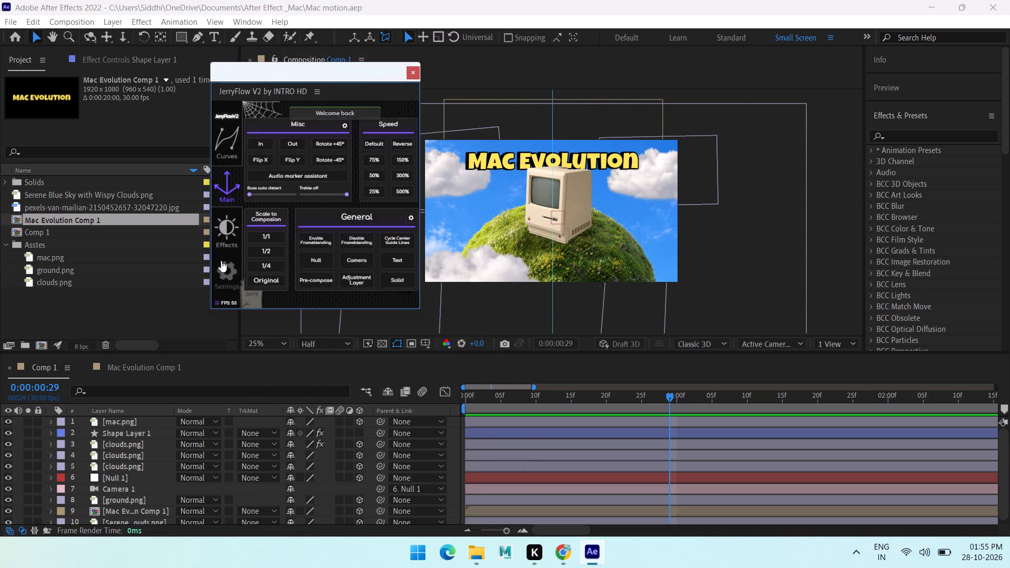
left_click(219, 215)
left_click(417, 67)
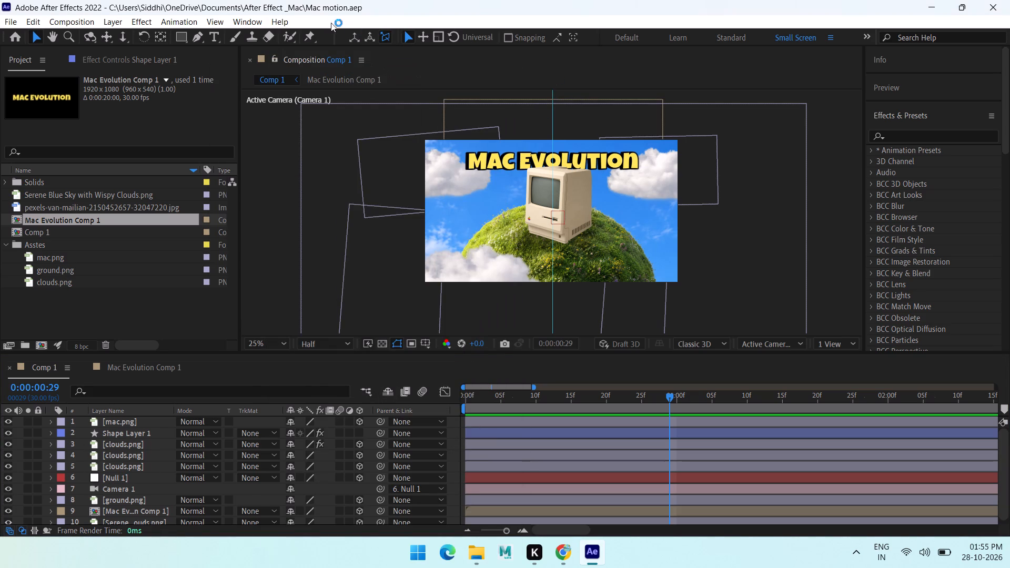
Open the MotionDuck extension.
left_click(250, 26)
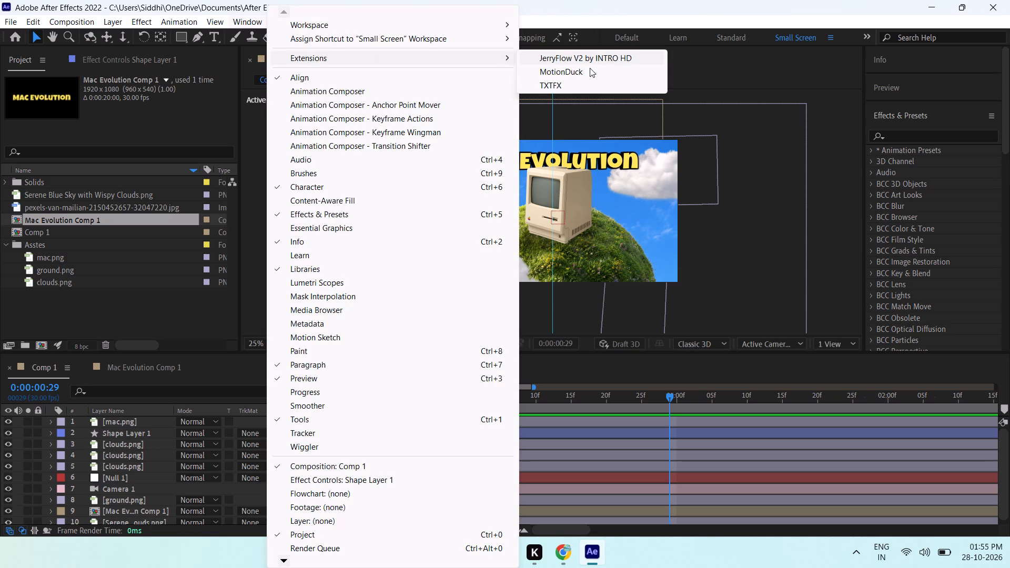
left_click(561, 73)
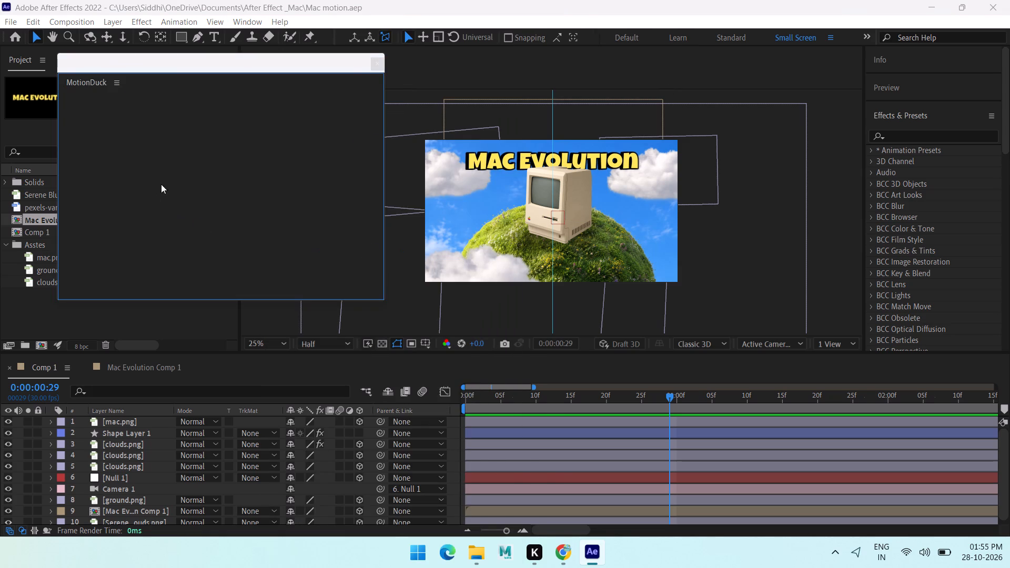
Bring up the Mac Evolution Comp 1 precomposition with its four text layers.
left_click(127, 510)
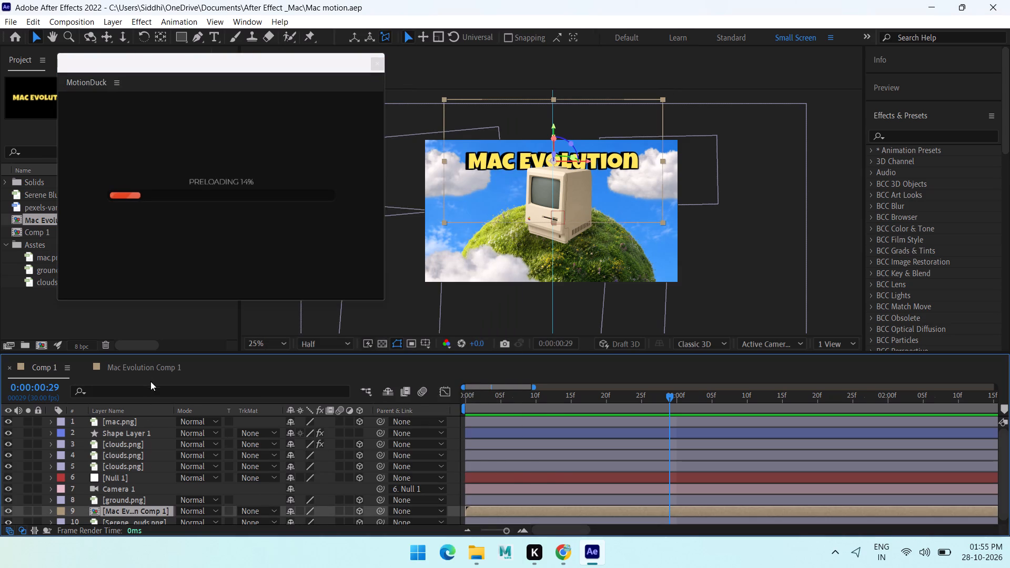
left_click(146, 364)
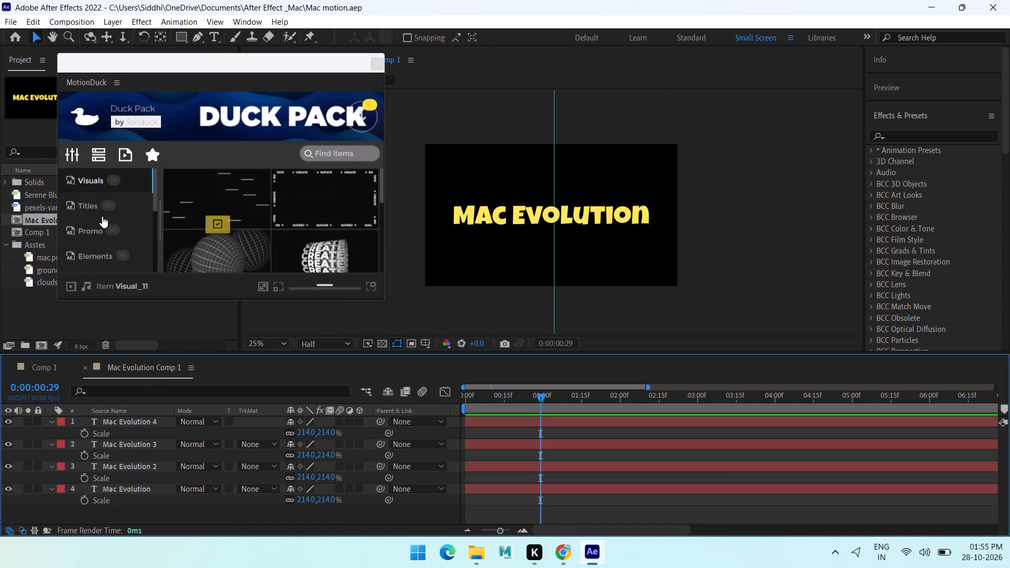
Browse the Duck Pack template categories in MotionDuck and close the extension.
scroll(97, 215, "down", 2)
left_click(110, 261)
left_click(95, 229)
scroll(94, 220, "down", 6)
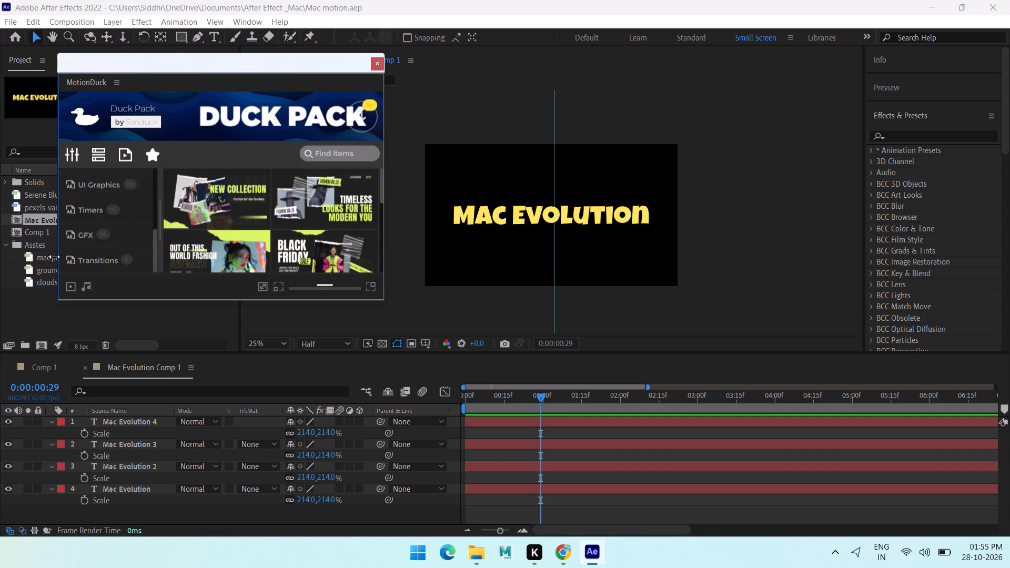
scroll(110, 196, "down", 4)
left_click(381, 60)
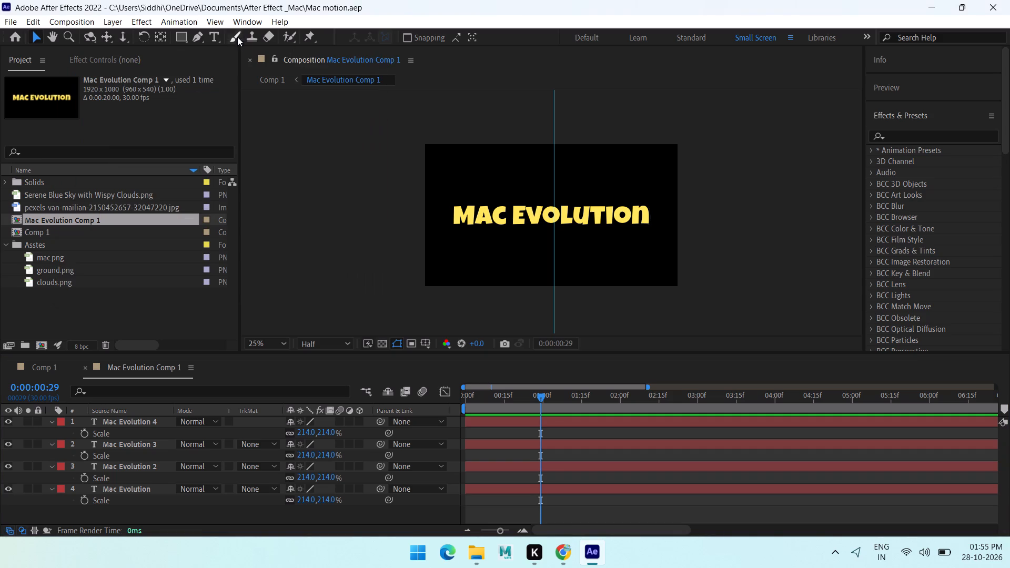
Reopen the JerryFlow V2 extension, check its Main, Effects and Settings sections again, and close it.
left_click(240, 23)
left_click_drag(533, 89, 544, 62)
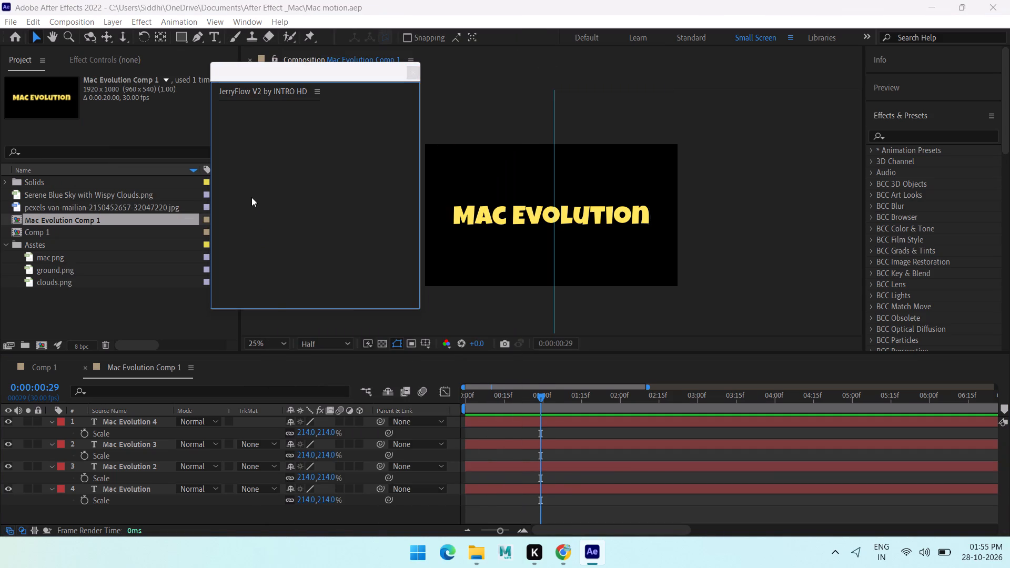
scroll(250, 198, "down", 1)
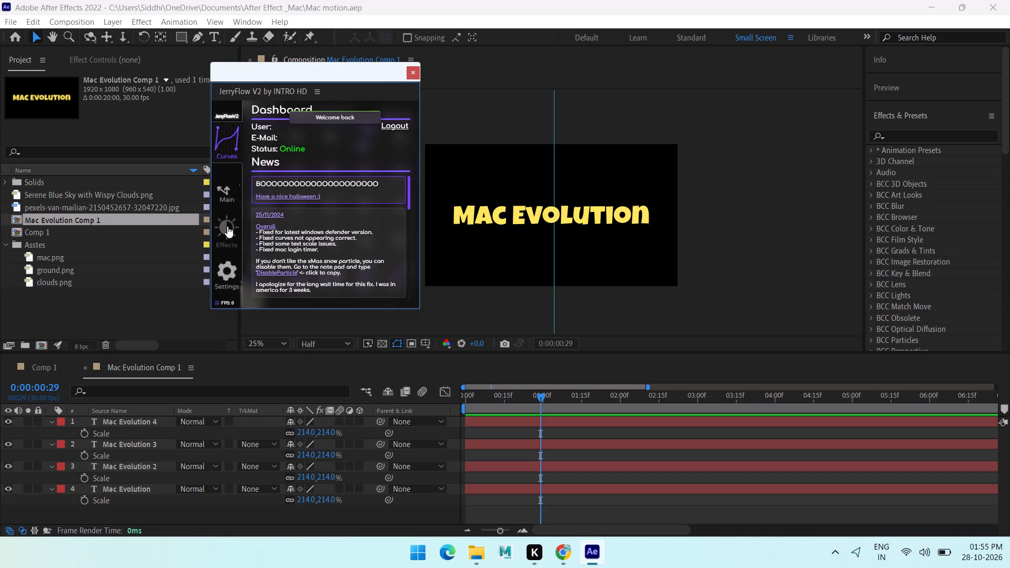
scroll(225, 224, "down", 7)
left_click(216, 283)
left_click(221, 235)
left_click(225, 184)
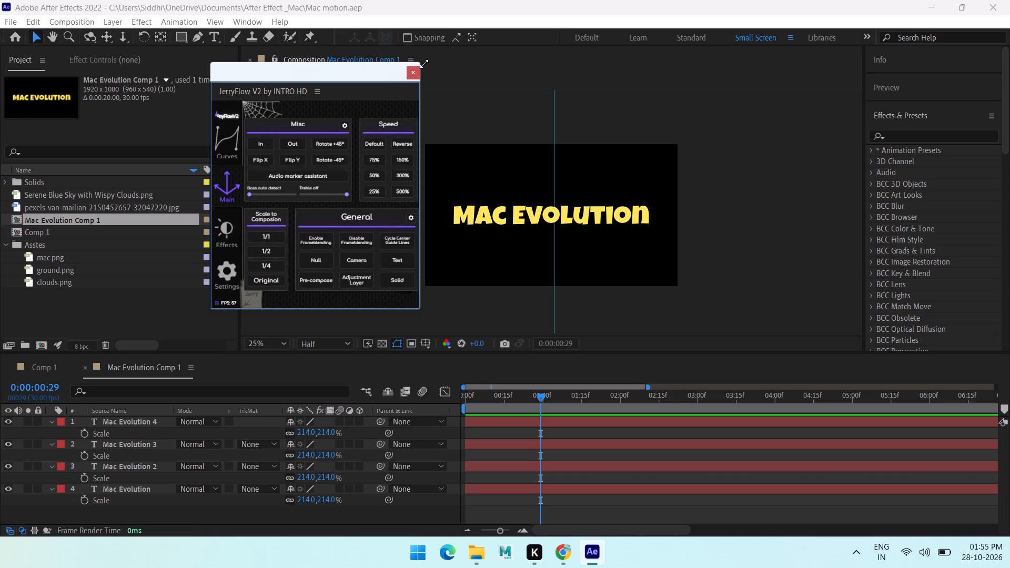
left_click(416, 69)
Open the TXTFX extension and browse its text animation presets for one to use on the Mac Evolution title.
left_click(257, 22)
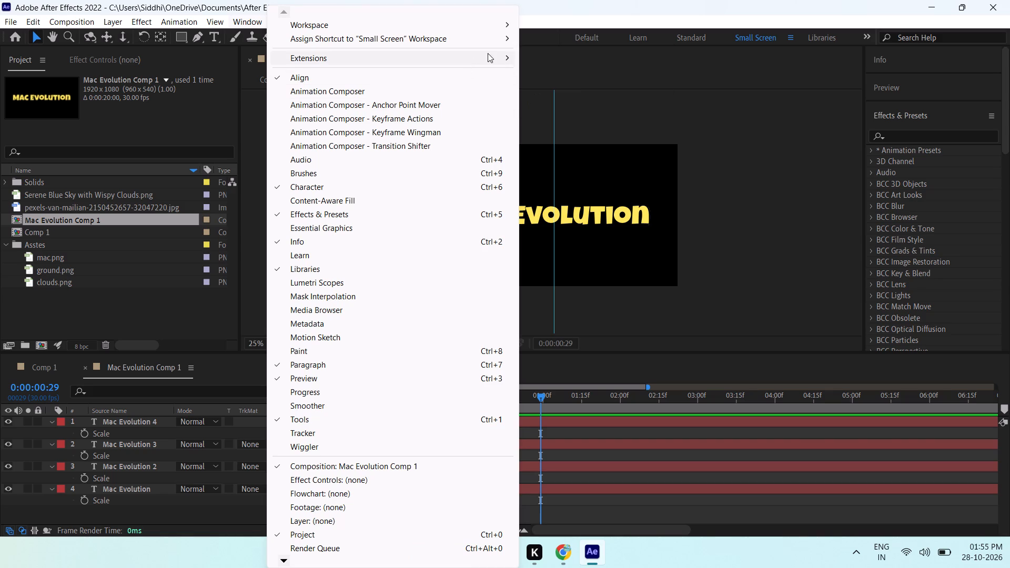
left_click(545, 82)
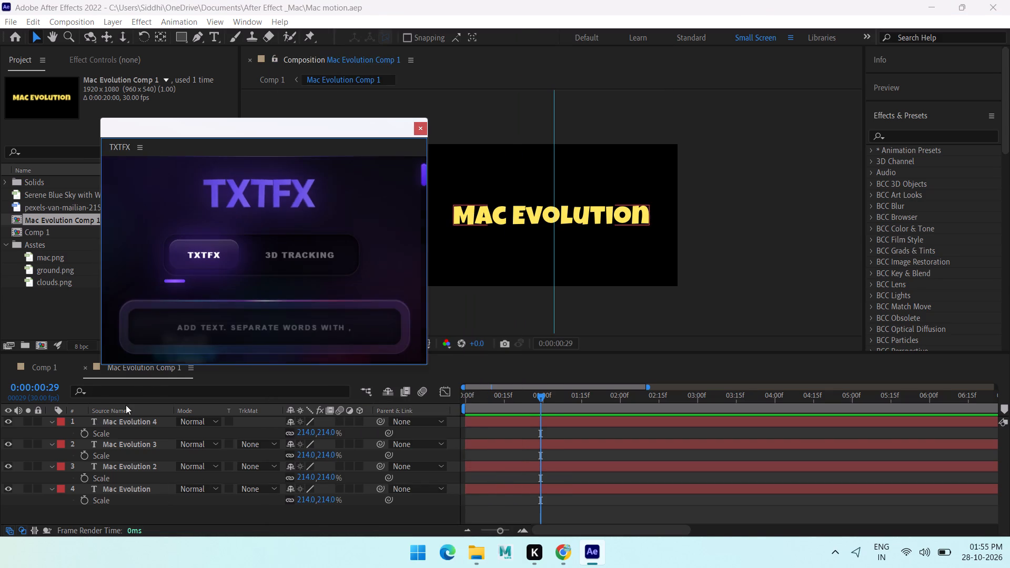
scroll(251, 338, "down", 2)
left_click(389, 220)
scroll(378, 237, "down", 2)
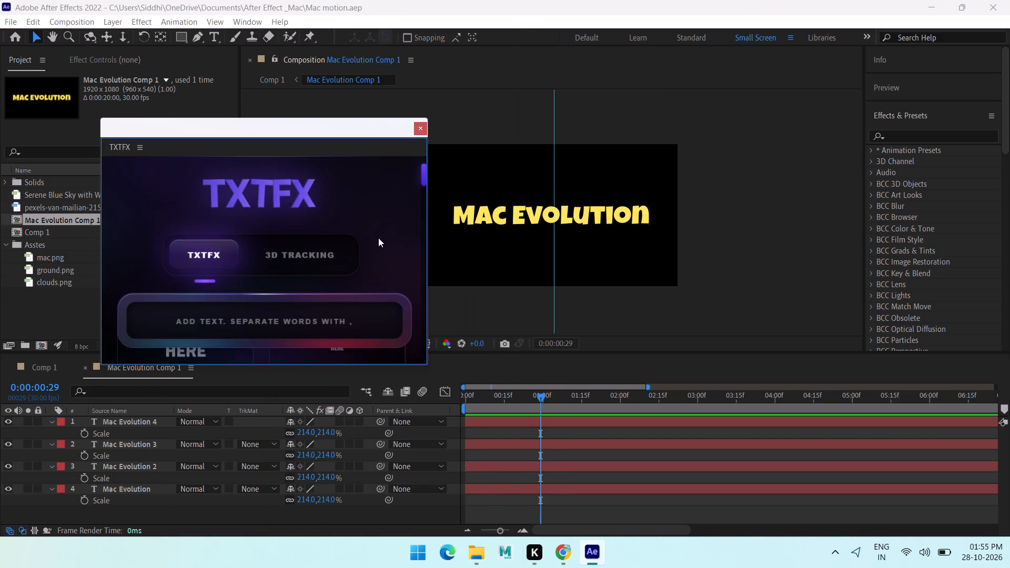
scroll(317, 272, "down", 2)
scroll(351, 221, "down", 1)
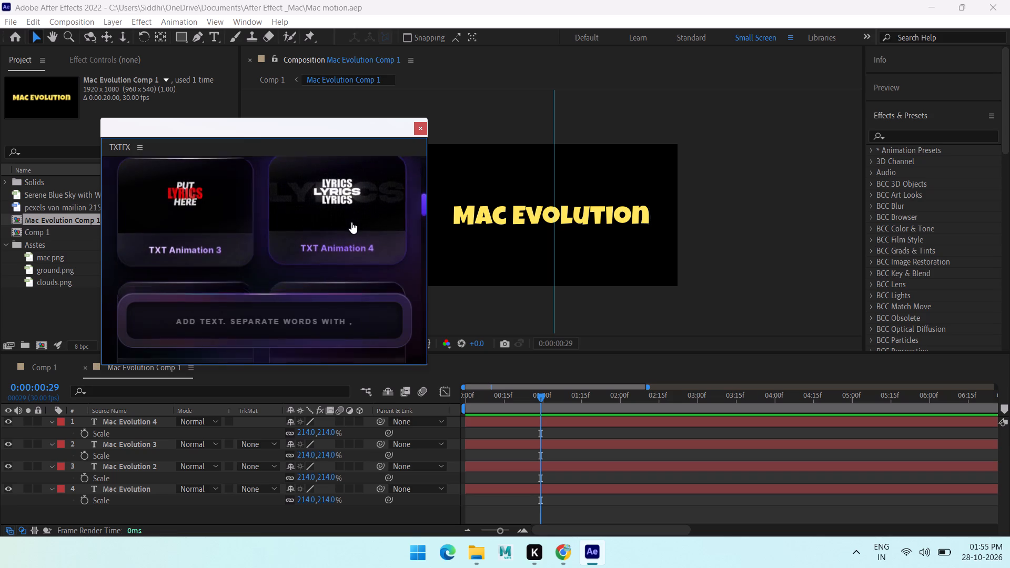
scroll(286, 258, "down", 4)
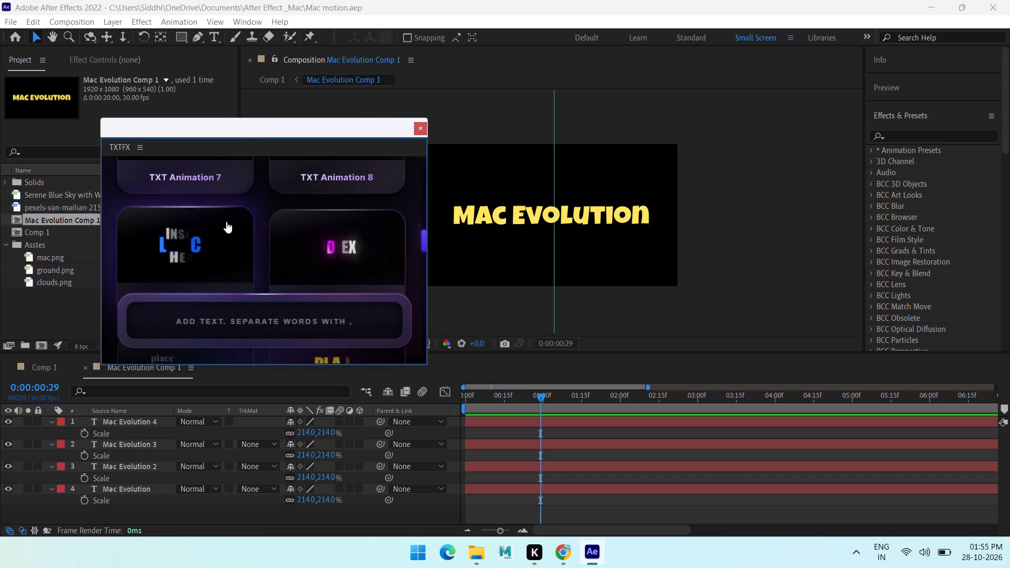
scroll(334, 248, "down", 2)
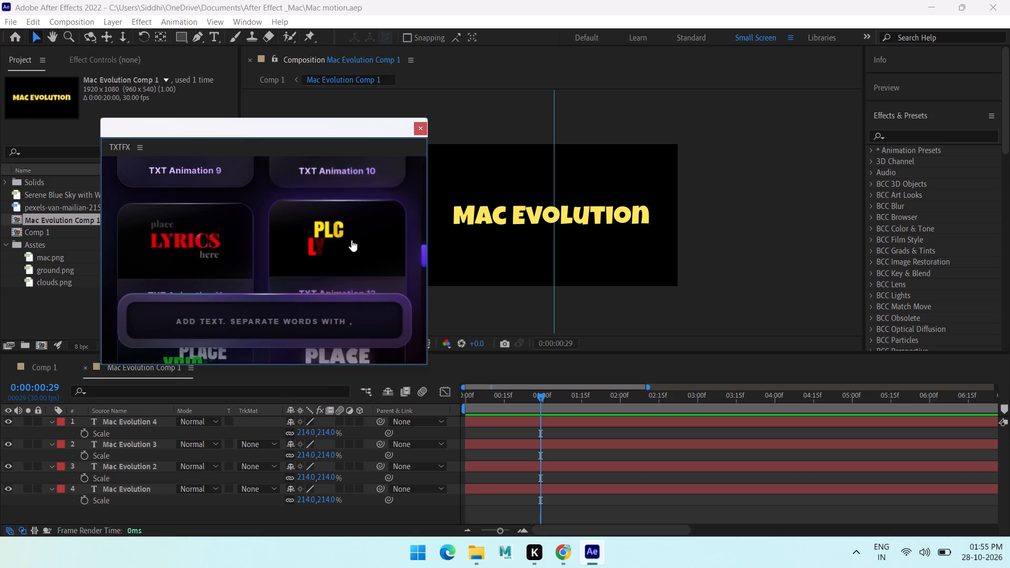
scroll(154, 240, "down", 3)
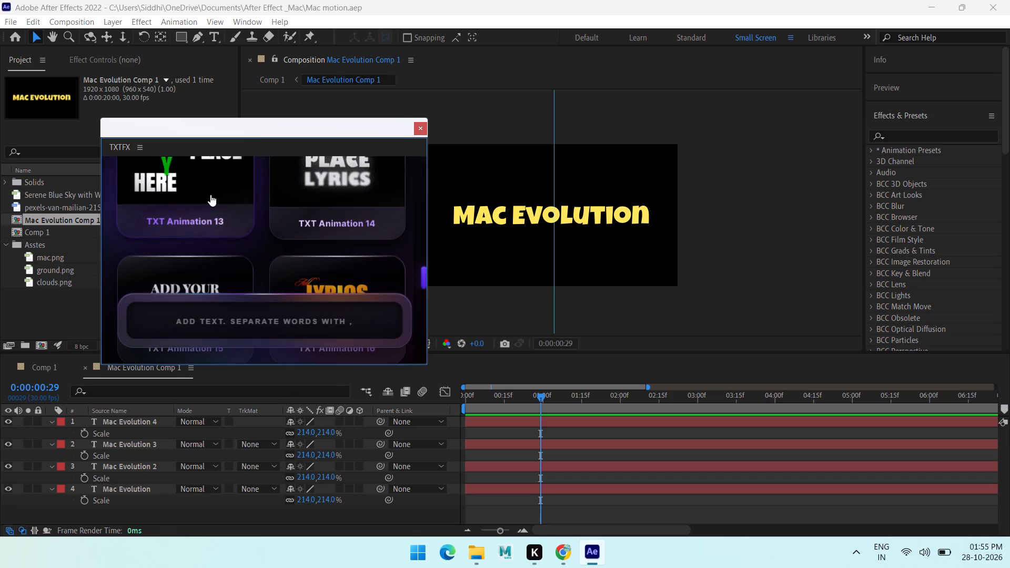
scroll(336, 201, "down", 2)
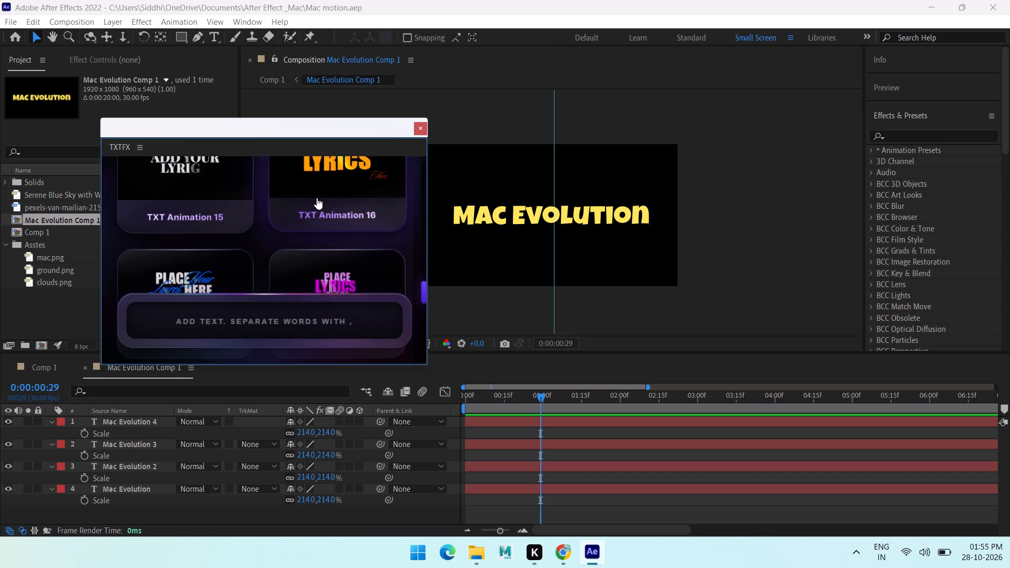
scroll(284, 234, "down", 3)
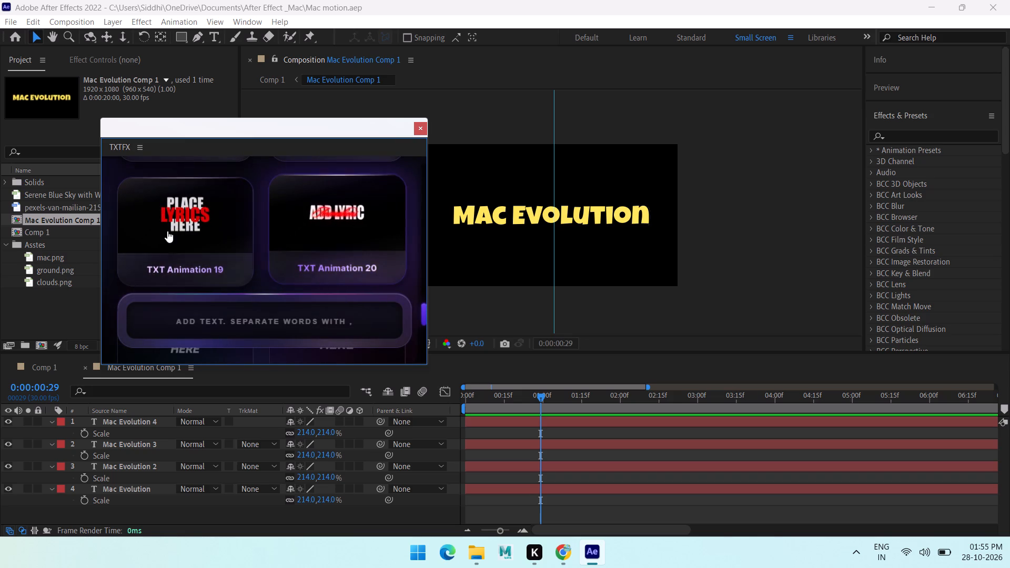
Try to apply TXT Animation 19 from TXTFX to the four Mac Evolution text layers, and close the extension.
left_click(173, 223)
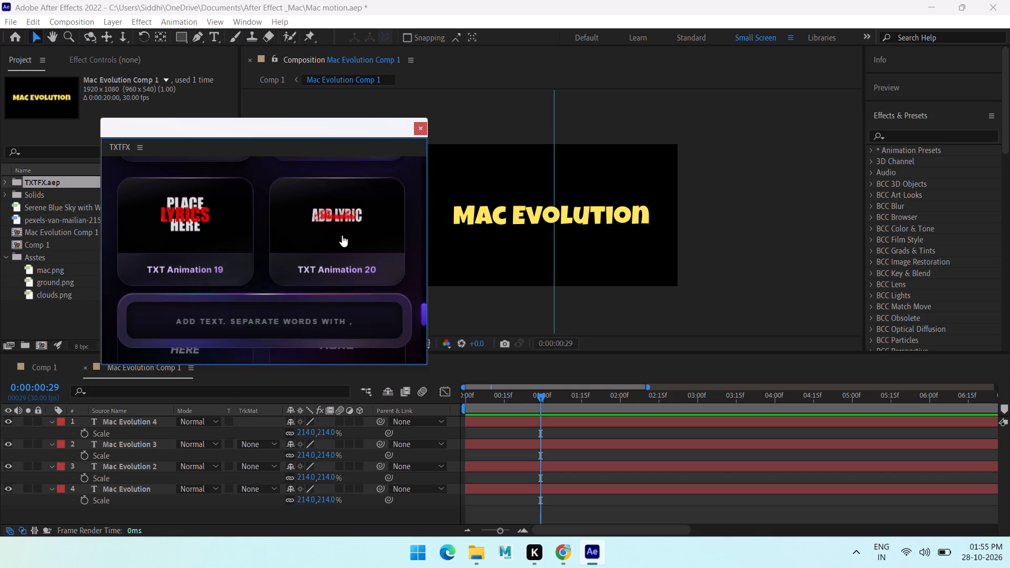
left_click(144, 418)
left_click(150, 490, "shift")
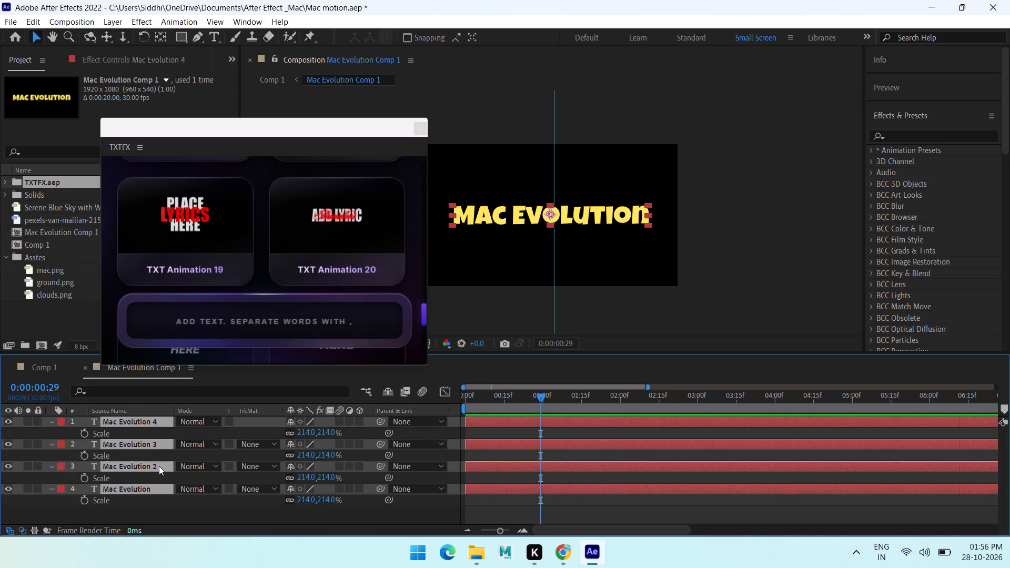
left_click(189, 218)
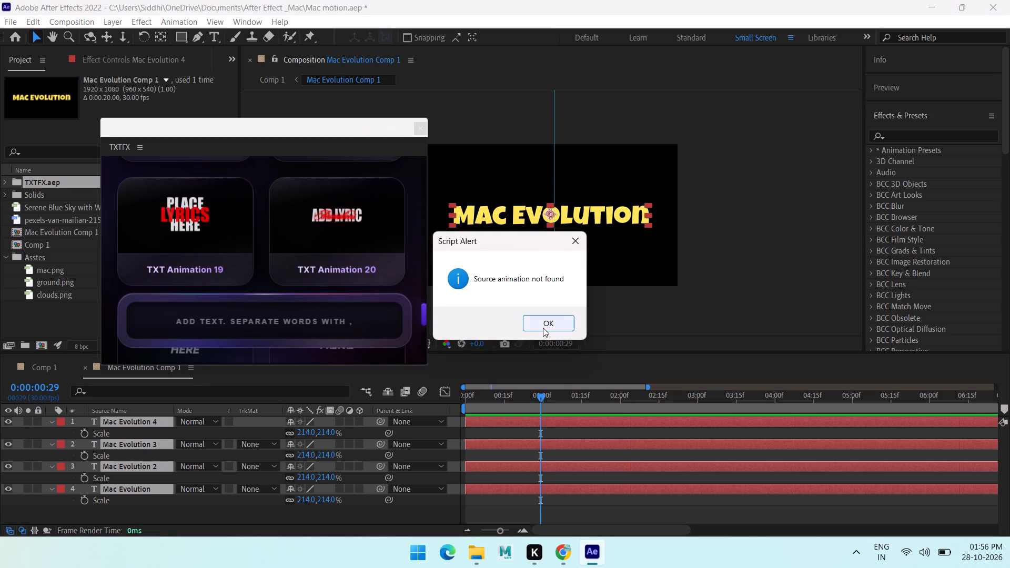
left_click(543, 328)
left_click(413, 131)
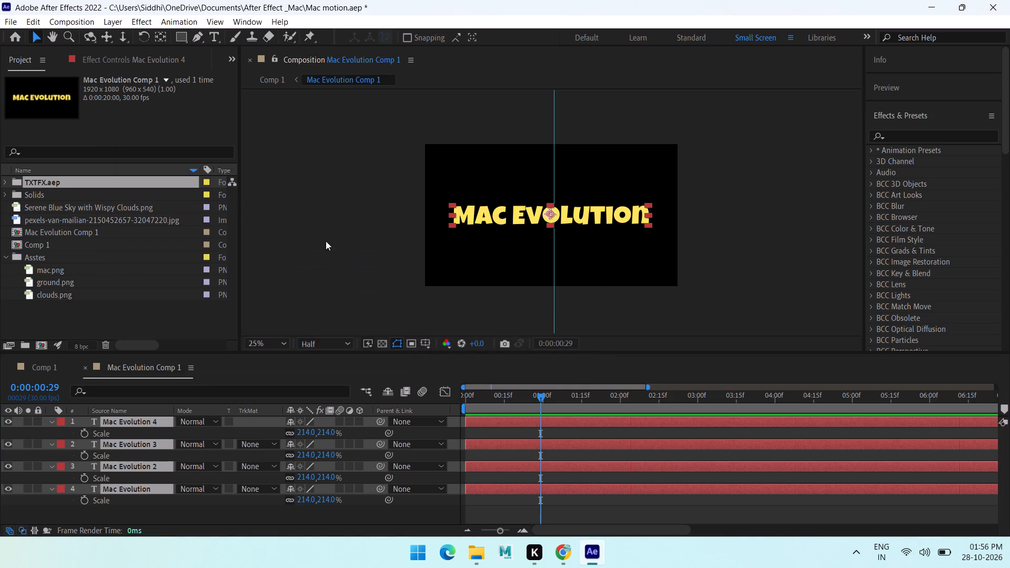
Preview Mac Evolution Comp 1 from its first frame.
left_click(338, 257)
left_click_drag(575, 400, 396, 407)
key("space")
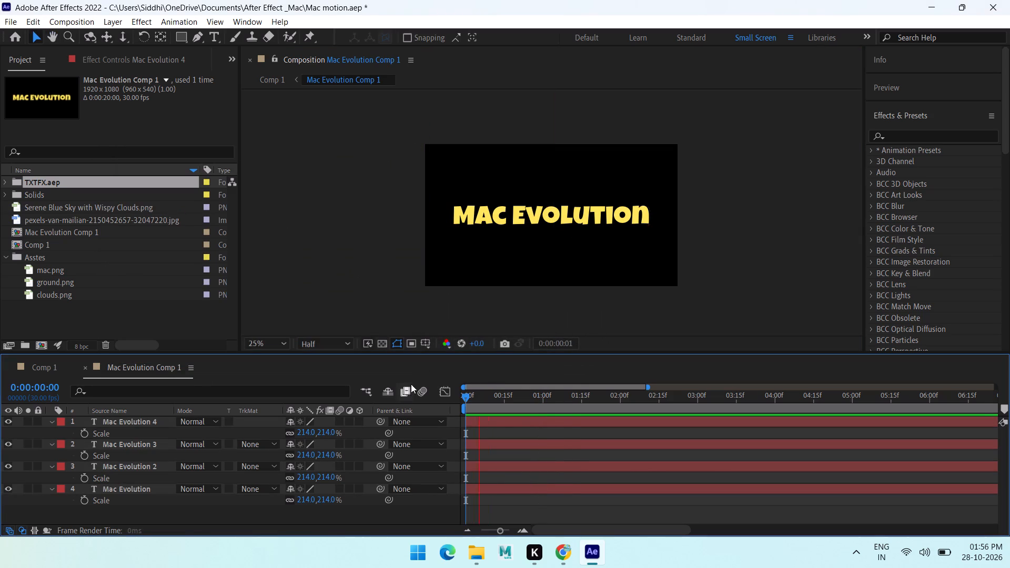
key("space")
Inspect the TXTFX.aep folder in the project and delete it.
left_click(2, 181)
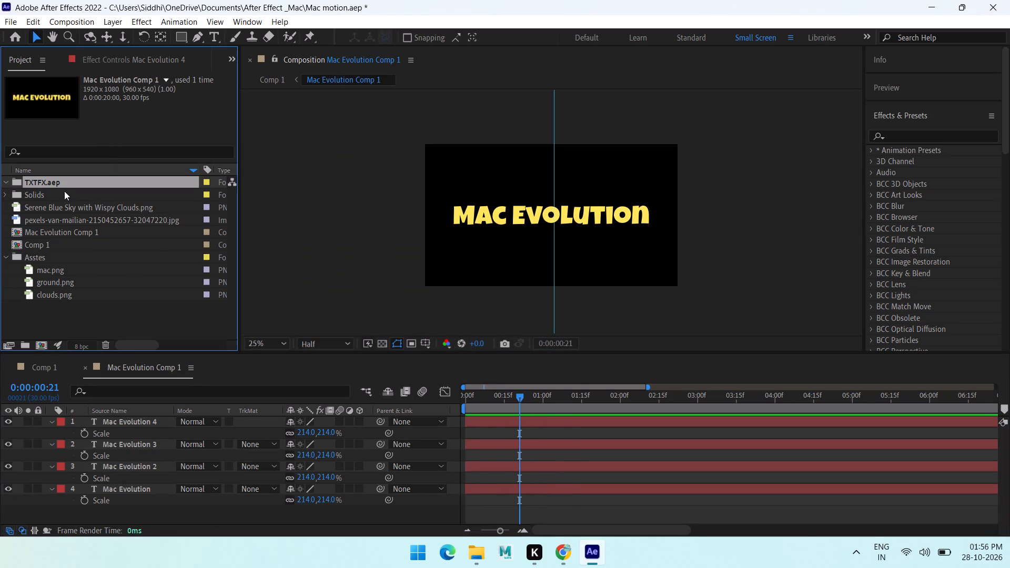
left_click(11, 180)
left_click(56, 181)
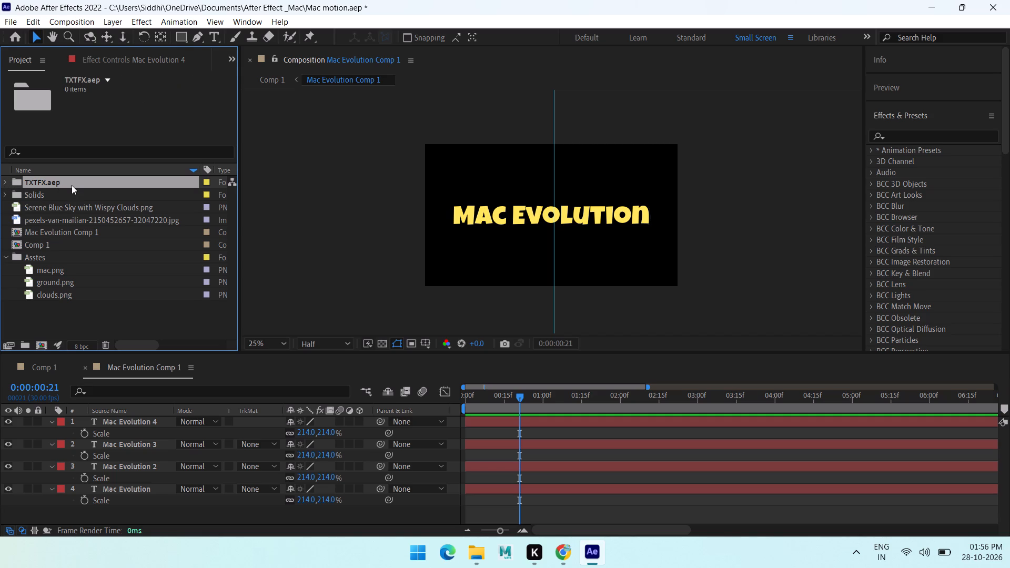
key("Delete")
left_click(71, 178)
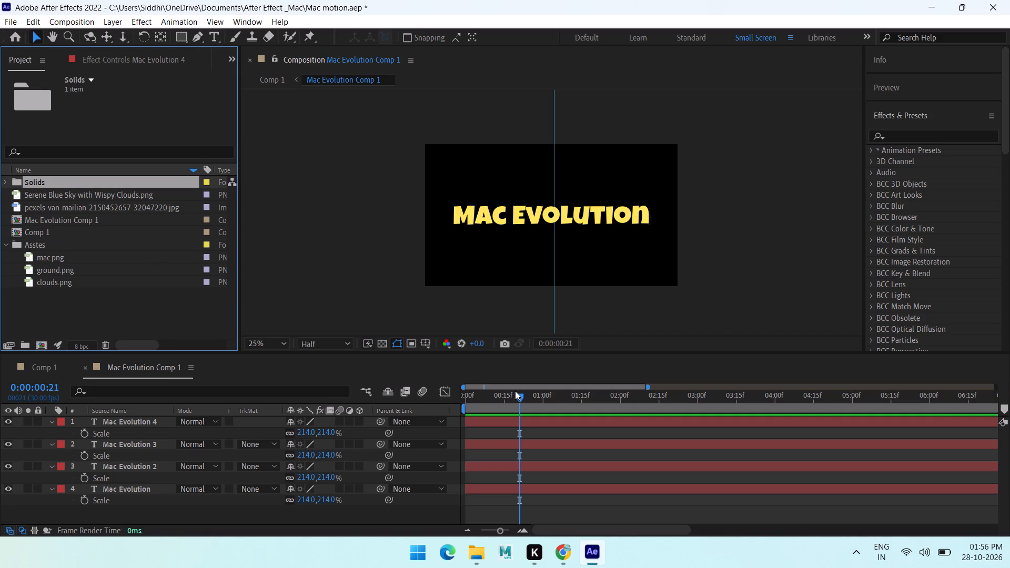
Return to frame 0:00:00:00 and enable motion blur on all four Mac Evolution text layers.
left_click_drag(514, 391, 361, 390)
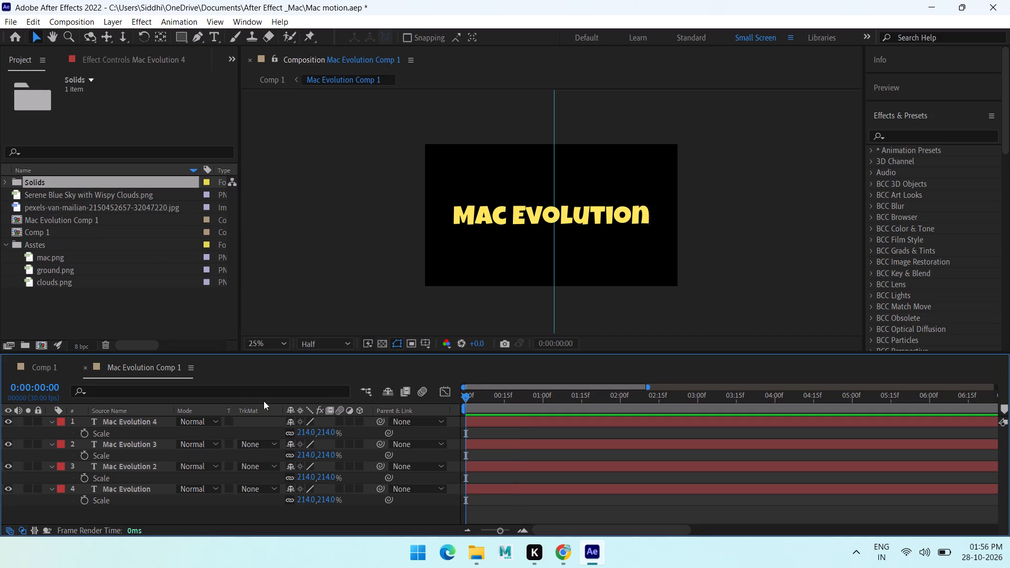
left_click(341, 421)
left_click(341, 443)
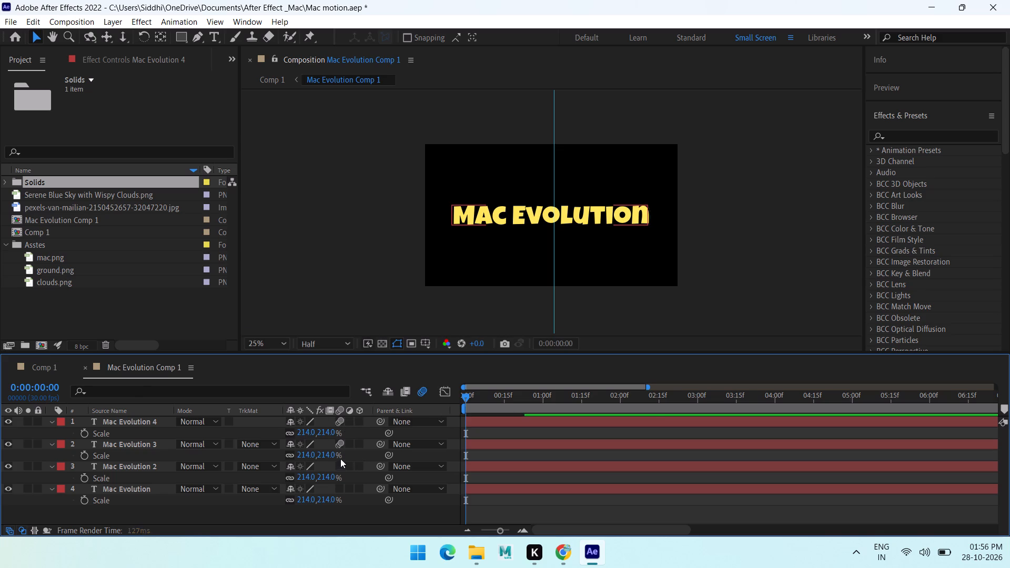
left_click(342, 464)
left_click(337, 490)
Add Scale keyframes at 0% on all four Mac Evolution text layers at frame 0:00:00:00.
left_click(122, 420)
left_click(130, 488, "shift")
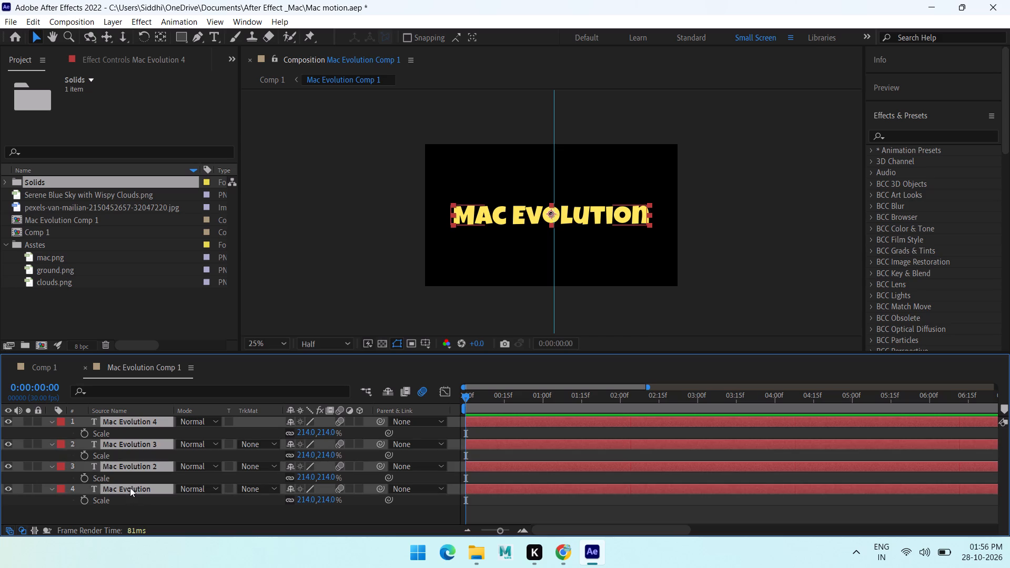
left_click(82, 433)
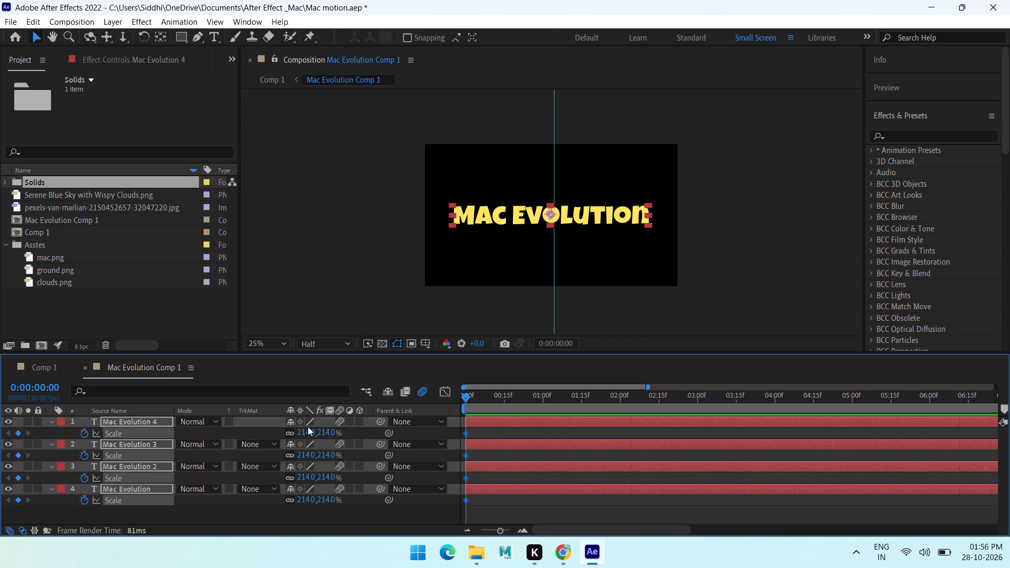
left_click(300, 436)
key("0")
Set the Scale of all four text layers to 200% at 0:00:00:10 to create the end keyframes.
left_click(486, 393)
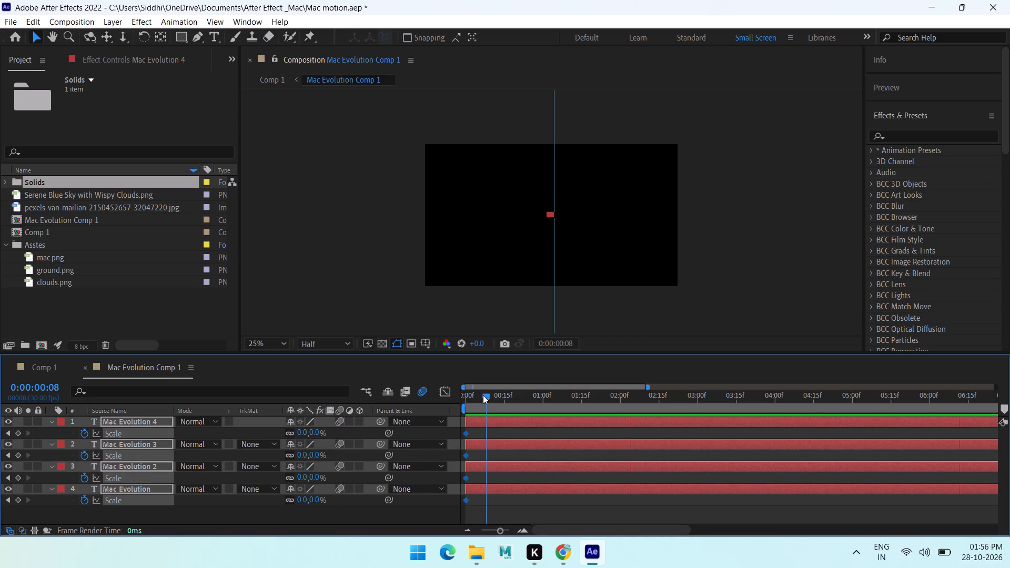
key("Page_Down")
key("Page_Down")
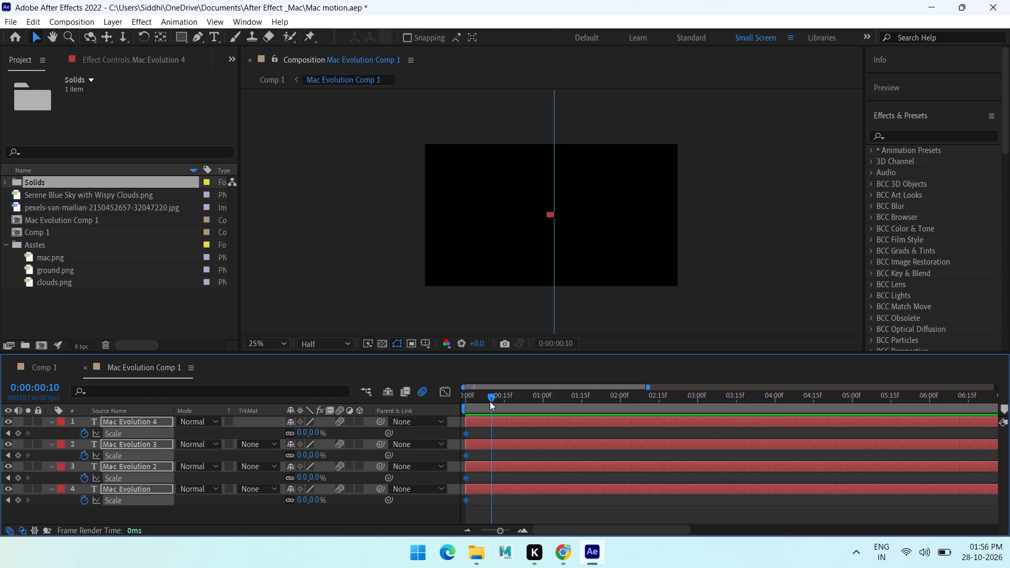
left_click(299, 432)
key("2")
key("0")
key("0")
key("Return")
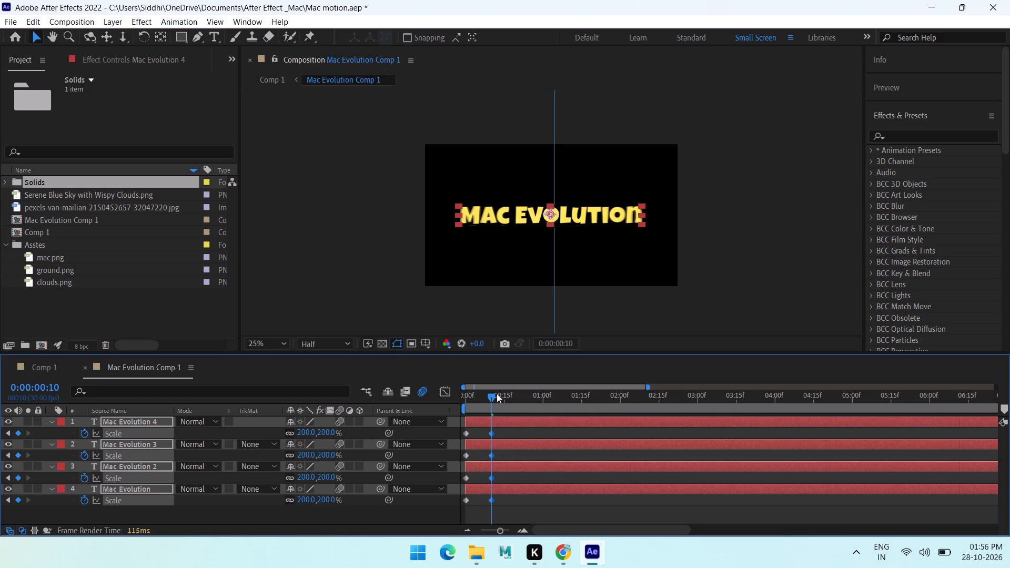
Preview Comp 1 from its first frame to check the title's scale-in against the Mac's entrance.
left_click(45, 365)
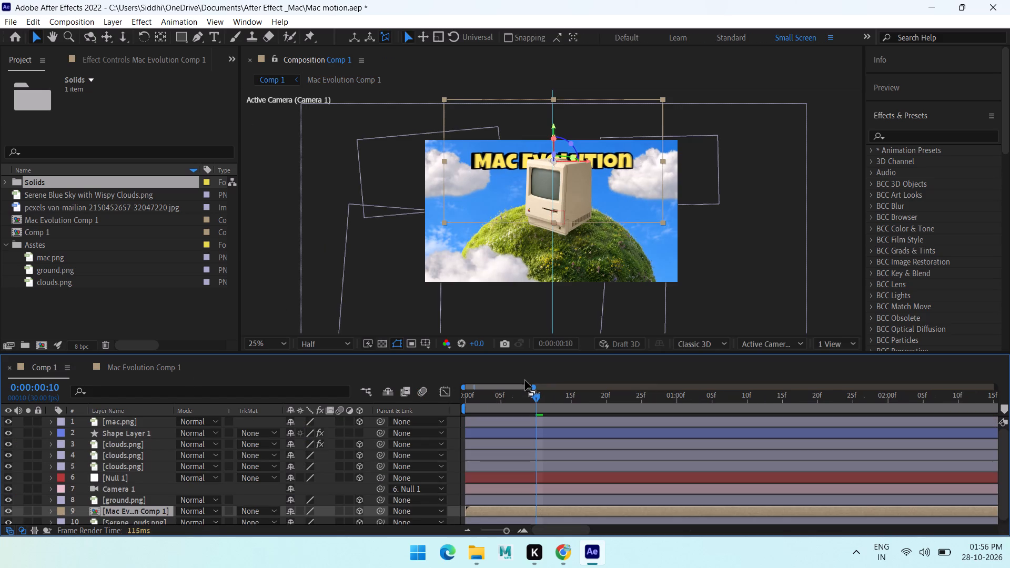
left_click_drag(532, 393, 416, 398)
key("space")
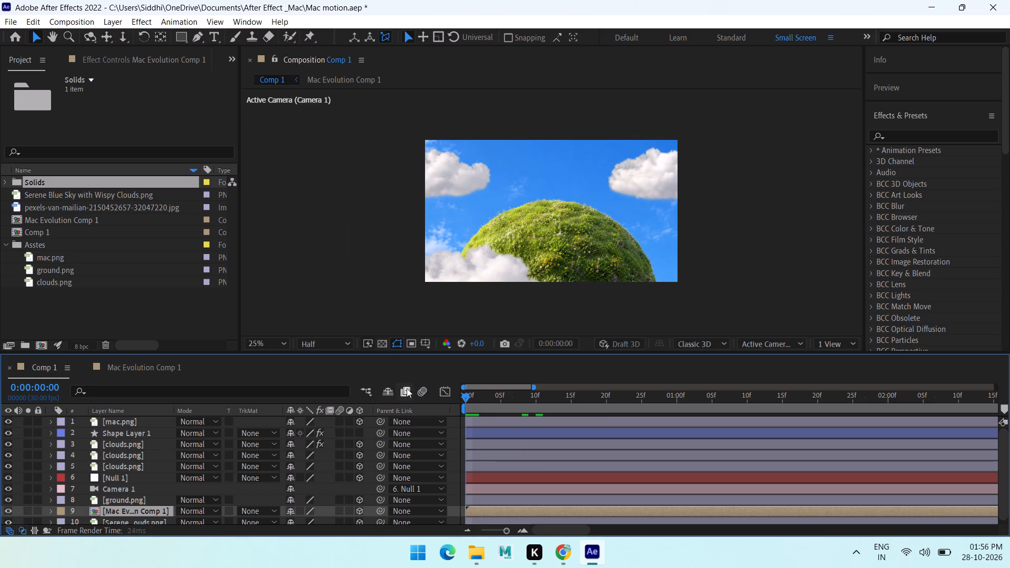
key("space")
left_click_drag(509, 397, 446, 398)
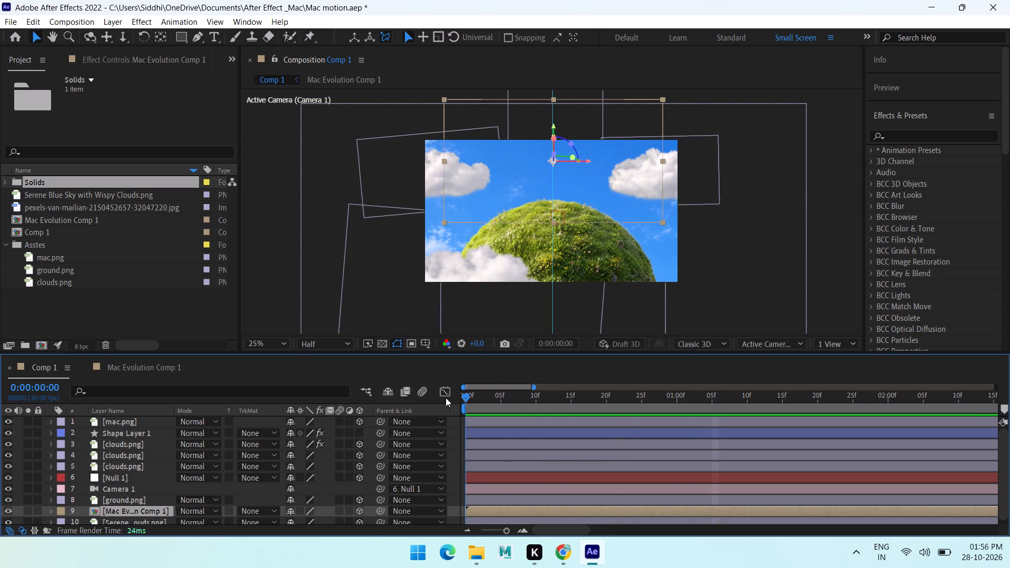
left_click_drag(446, 398, 542, 408)
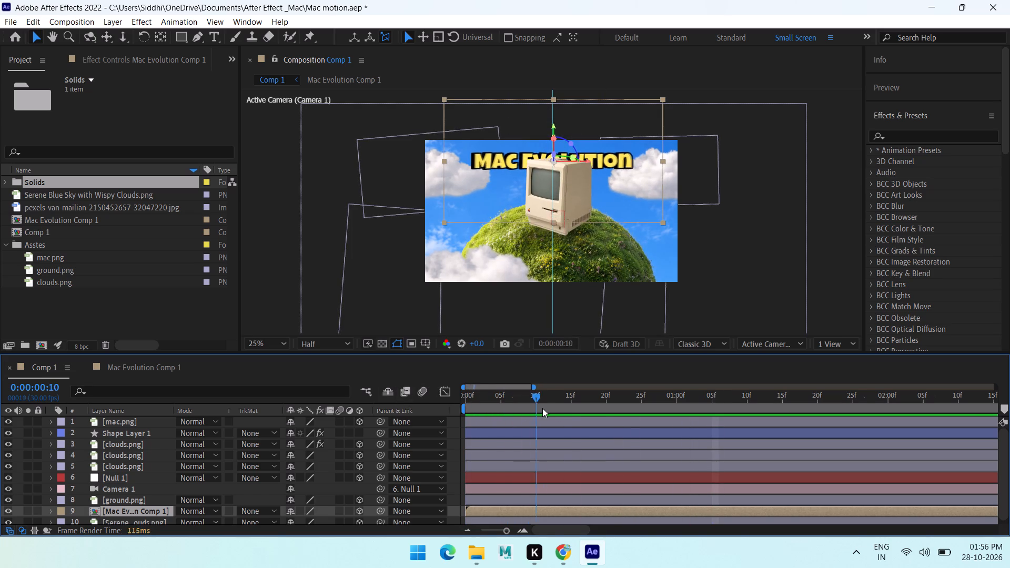
left_click_drag(542, 408, 351, 425)
key("space")
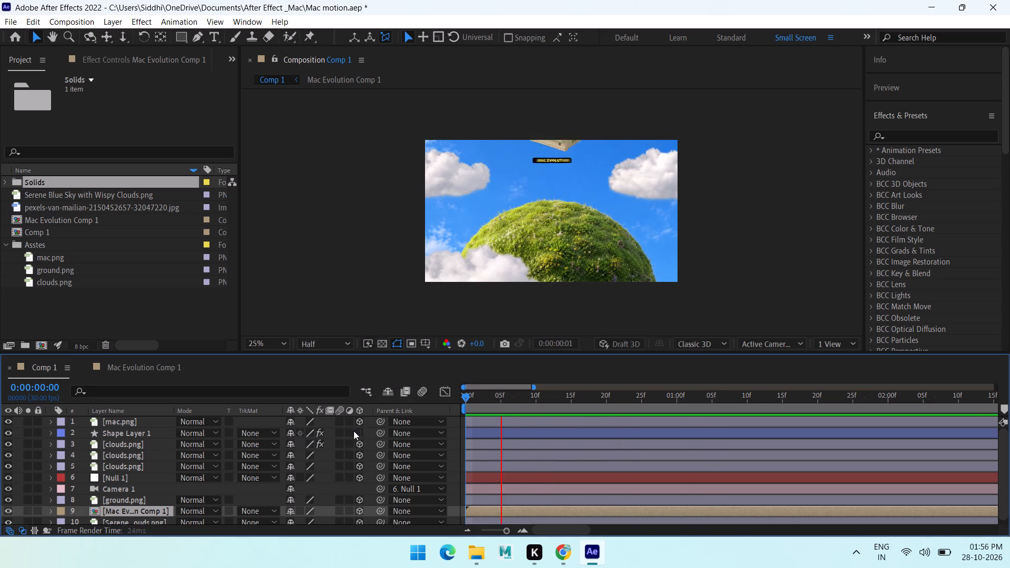
key("space")
Trim the start of the Mac Evolution Comp 1 layer in Comp 1 to frame 0:00:00:03.
left_click_drag(555, 393, 477, 398)
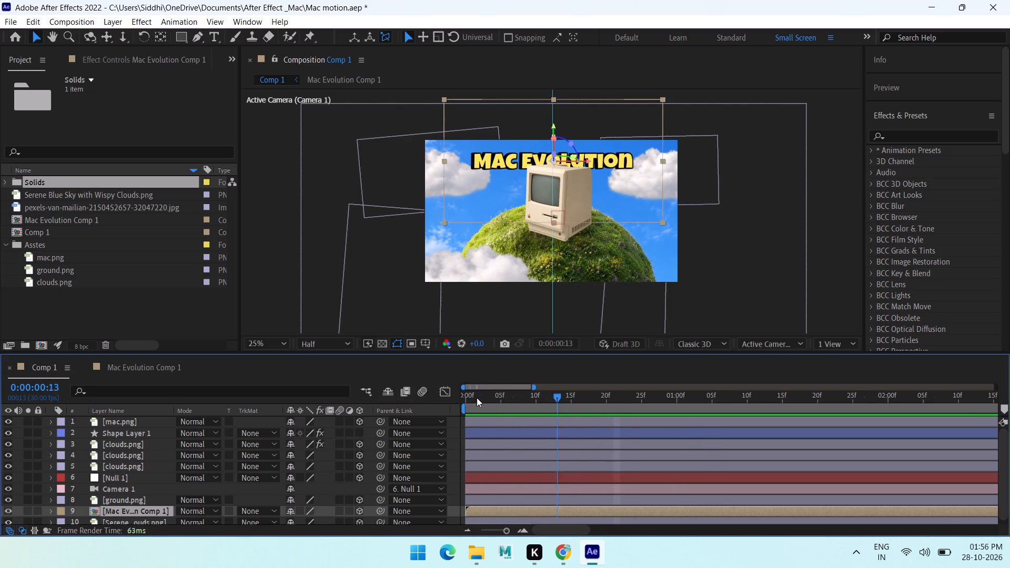
left_click_drag(477, 398, 477, 414)
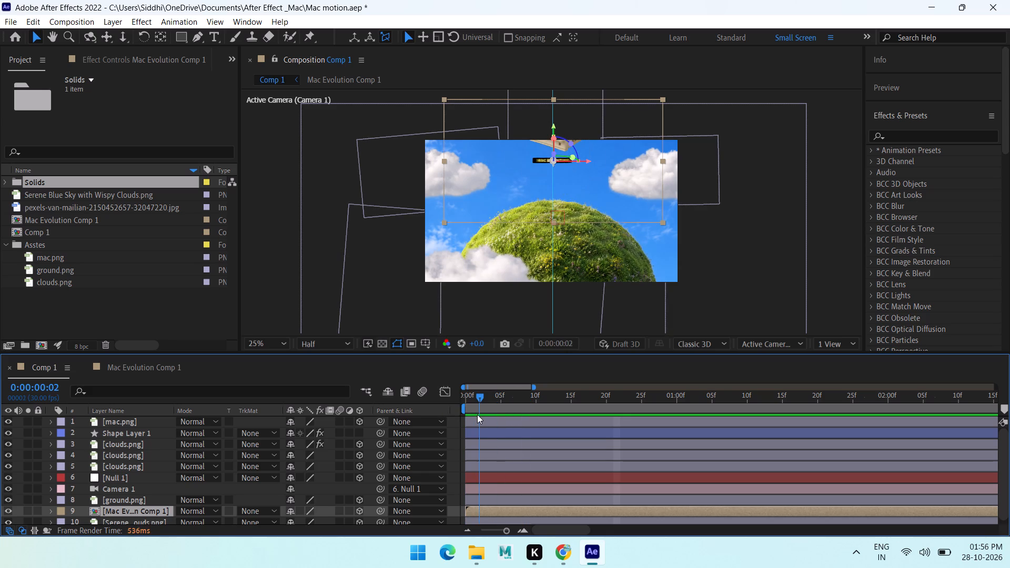
left_click_drag(477, 414, 480, 419)
left_click_drag(480, 419, 487, 420)
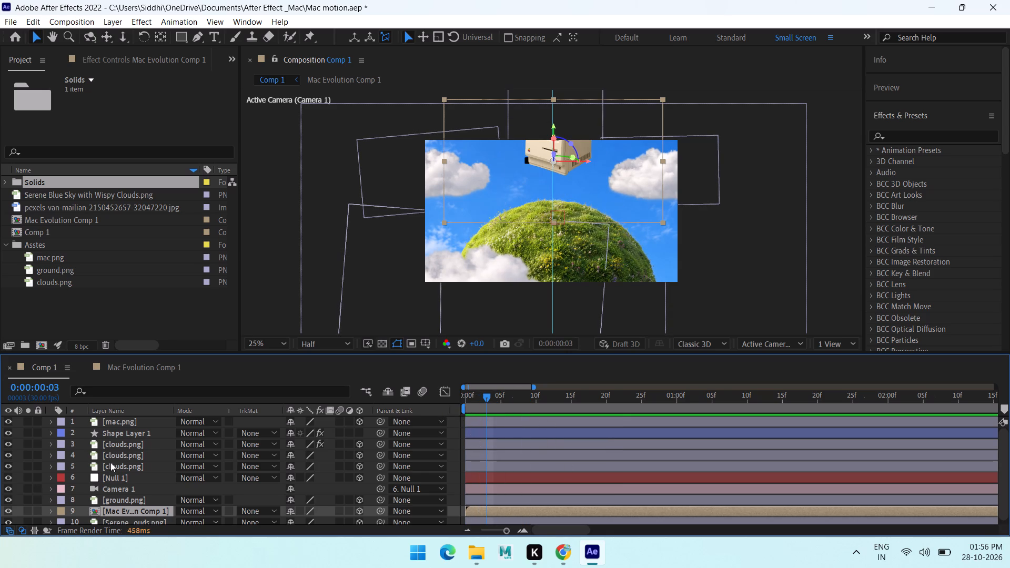
left_click_drag(466, 512, 485, 517)
Preview Comp 1 from frame 0 and check the title around frame 0:00:00:03.
left_click_drag(482, 397, 271, 430)
key("space")
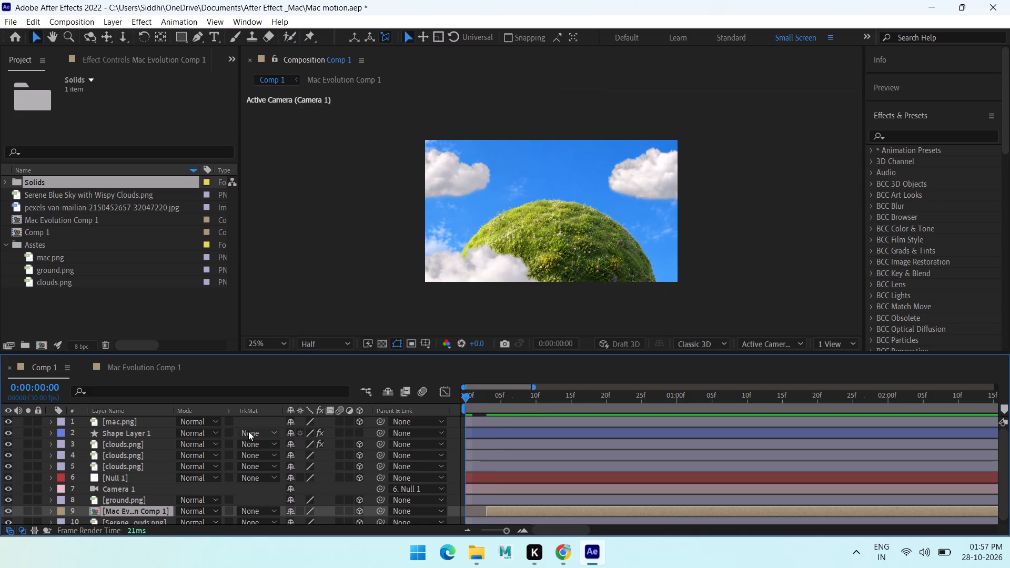
key("space")
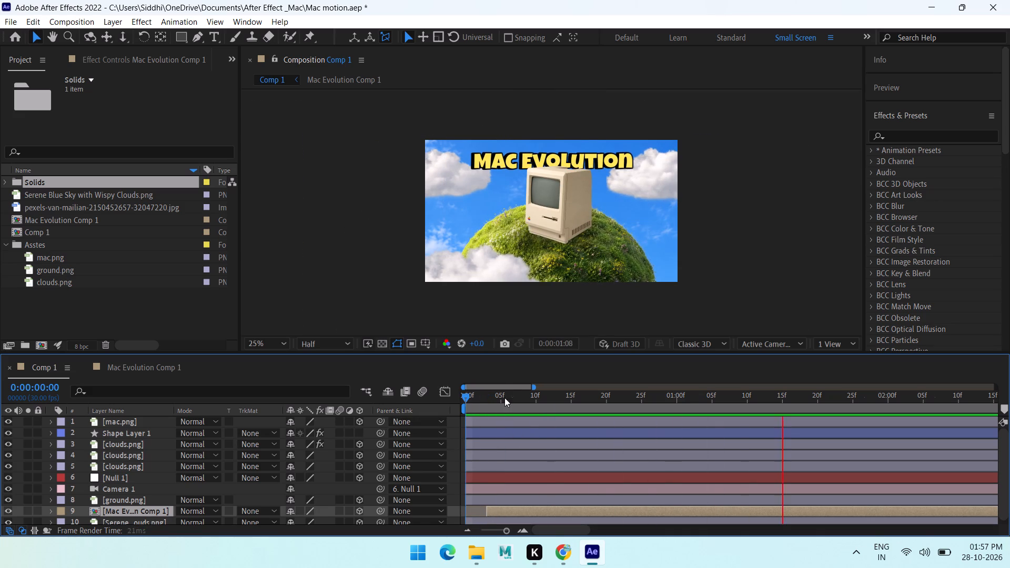
left_click_drag(499, 397, 484, 407)
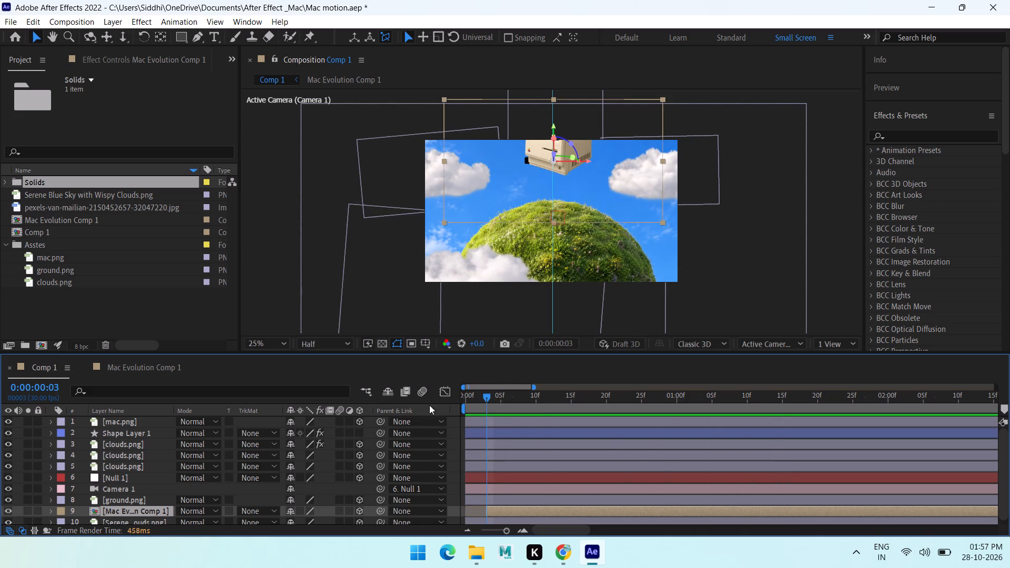
Apply Easy Ease to all Scale keyframes in Mac Evolution Comp 1 and reshape their speed curve for a fast start and slow finish.
left_click(136, 371)
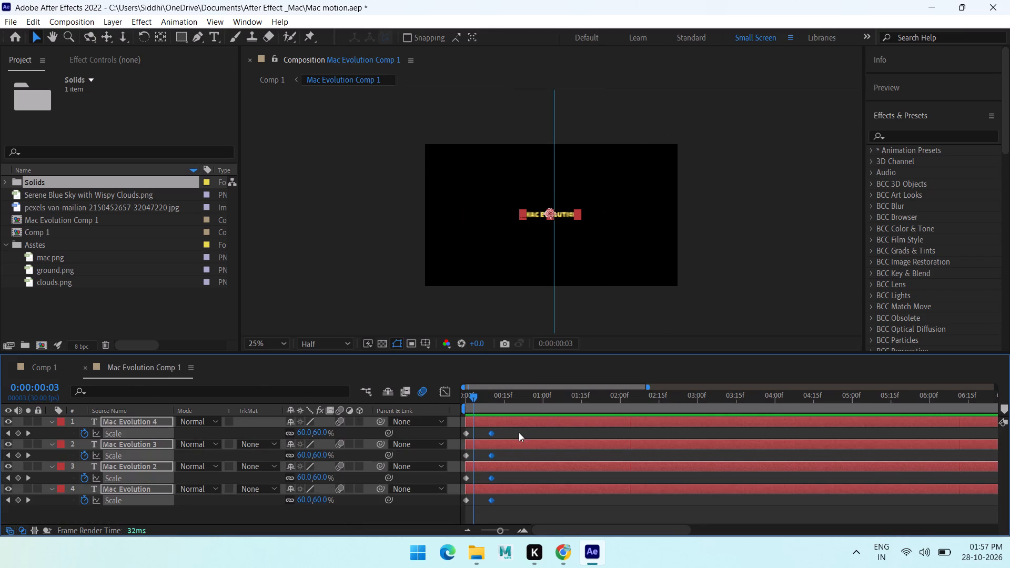
left_click_drag(517, 432, 447, 508)
key("F9")
left_click(447, 387)
left_click_drag(530, 486, 409, 523)
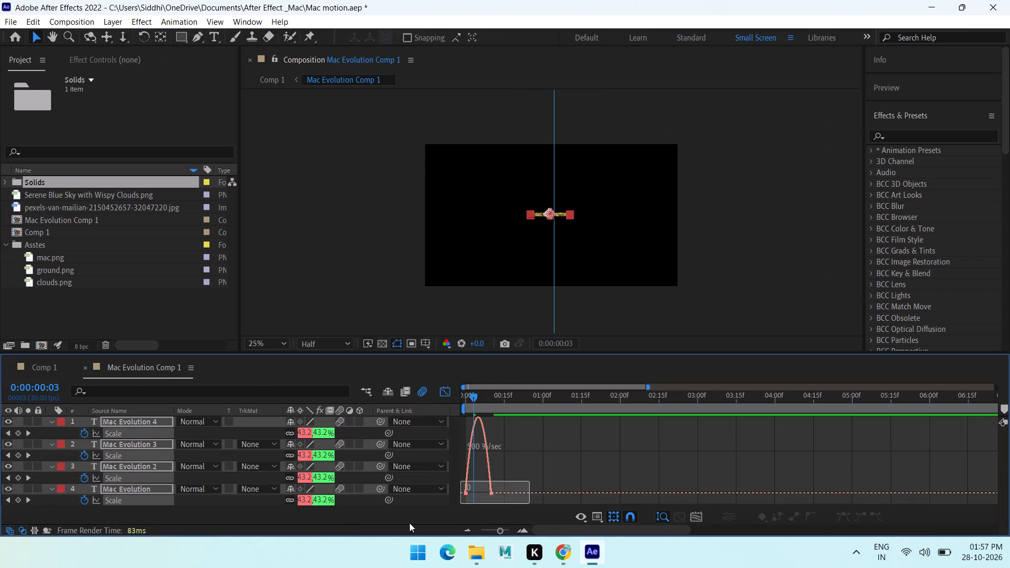
left_click_drag(409, 523, 409, 524)
left_click_drag(486, 494, 480, 494)
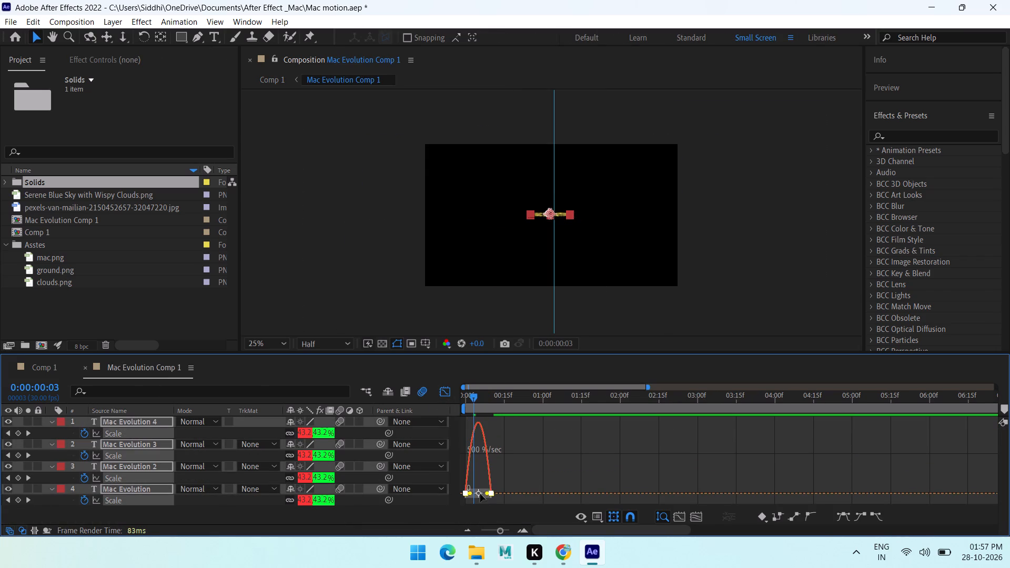
left_click_drag(480, 494, 479, 494)
left_click(448, 391)
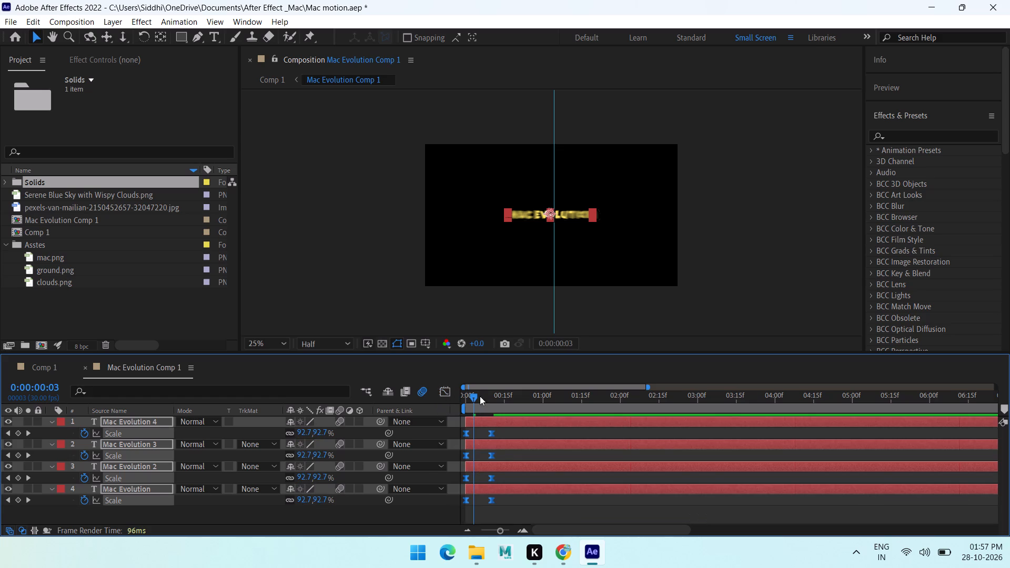
Preview the eased title animation from frame 0 in Mac Evolution Comp 1 and in Comp 1.
left_click_drag(476, 397, 383, 411)
key("space")
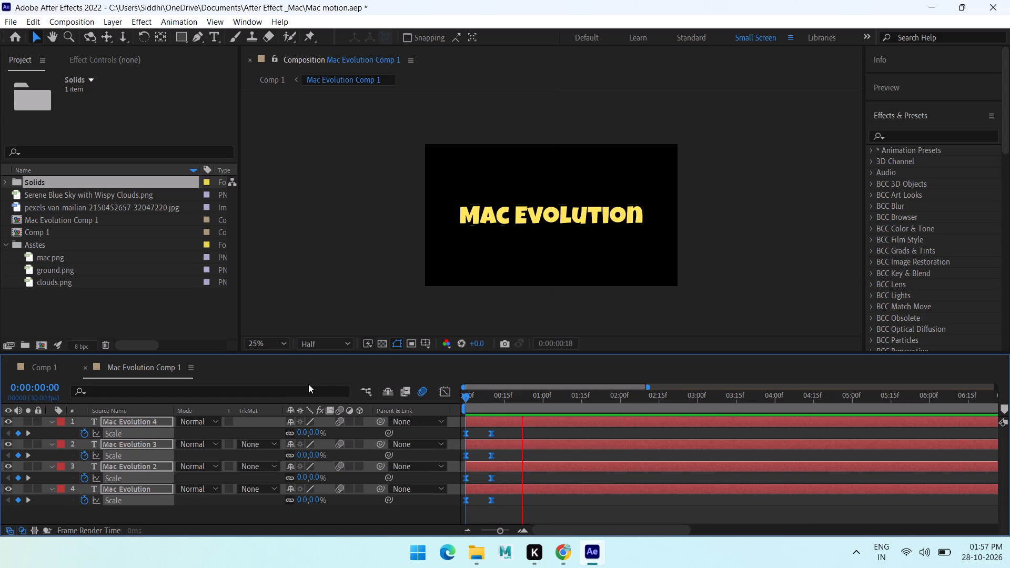
key("space")
left_click(33, 363)
left_click_drag(625, 393, 401, 403)
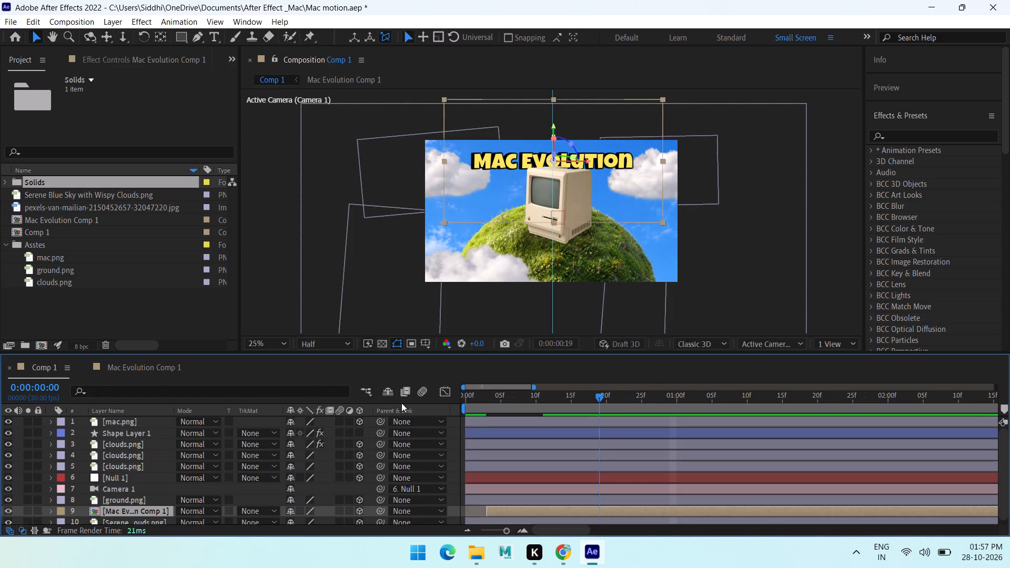
left_click_drag(401, 403, 371, 416)
key("space")
key("space")
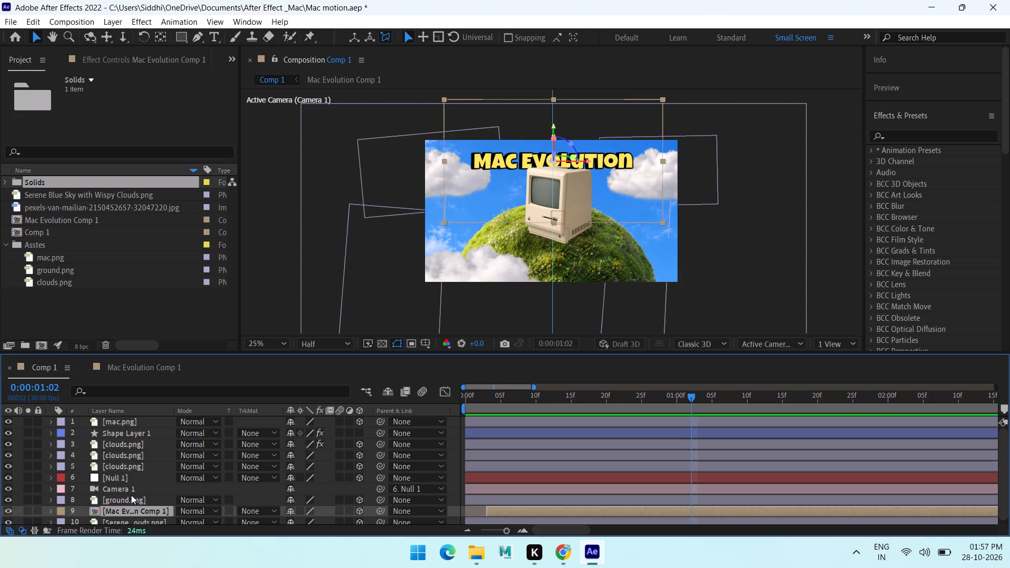
Enable motion blur on the Null 1 and mac.png layers in Comp 1.
left_click(133, 480)
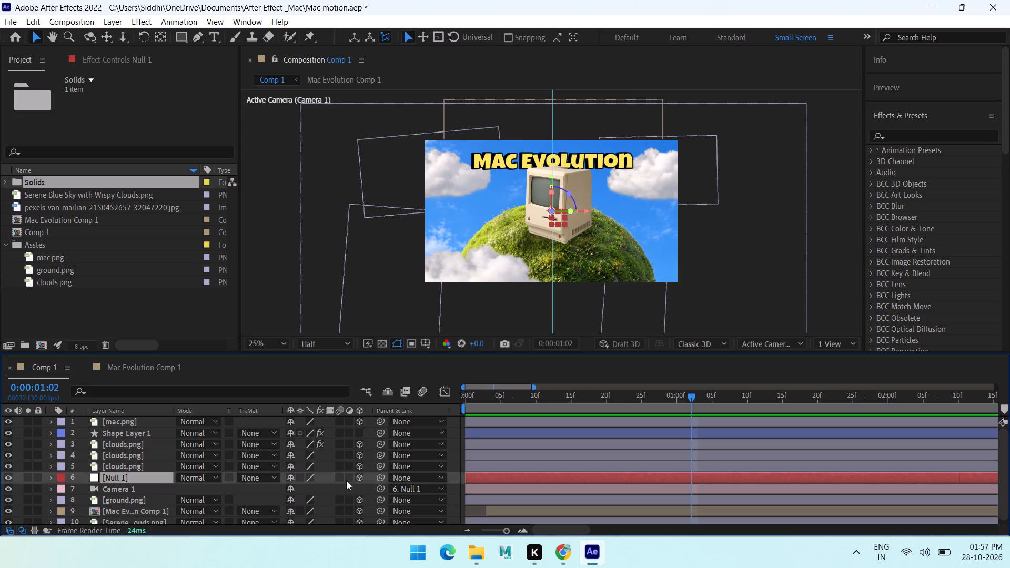
left_click(339, 476)
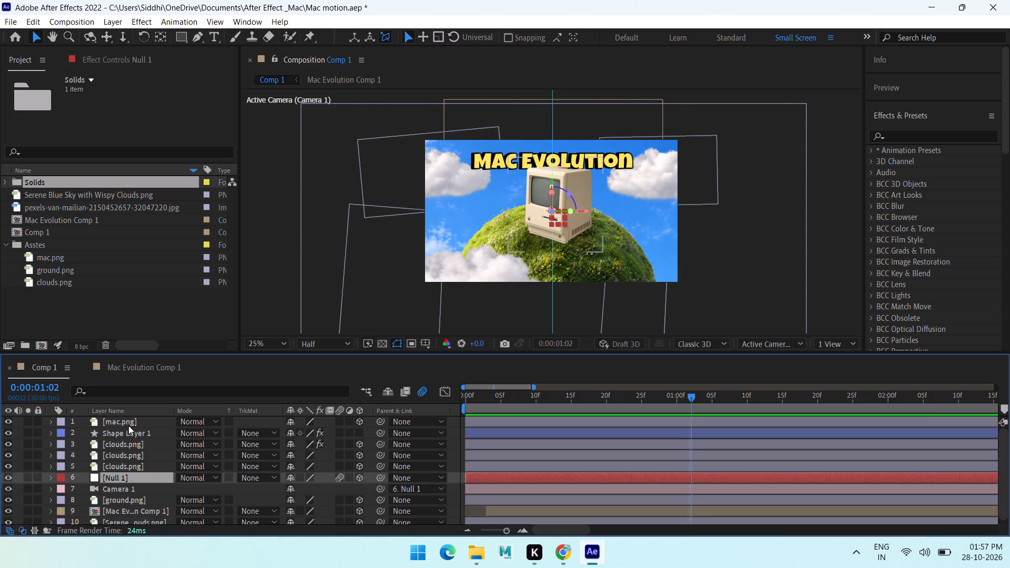
left_click(128, 425)
left_click(337, 422)
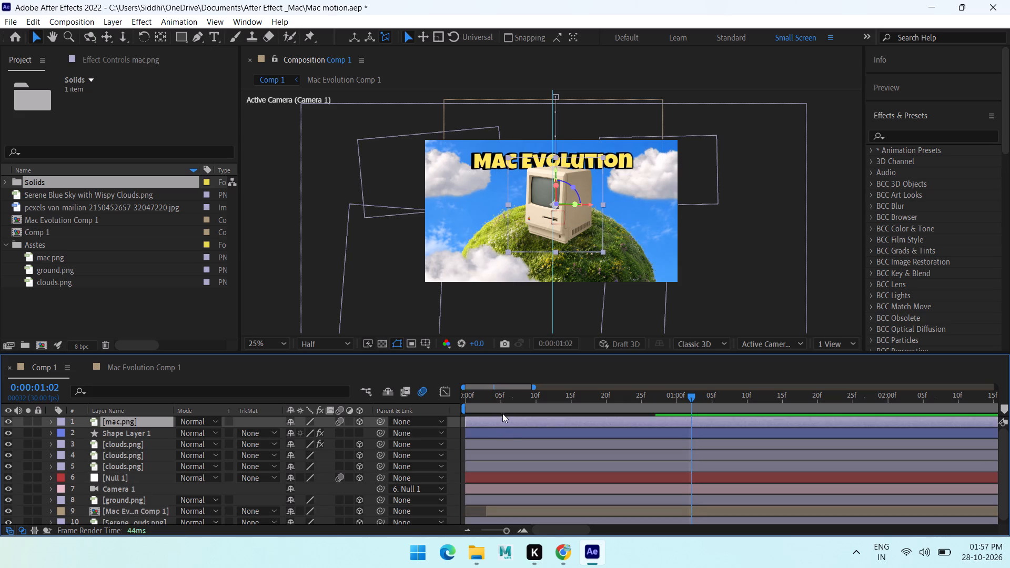
Preview Comp 1 from its first frame to check the motion-blurred Mac entrance, and return to frame 0:00:00:00.
left_click_drag(508, 394, 320, 403)
key("space")
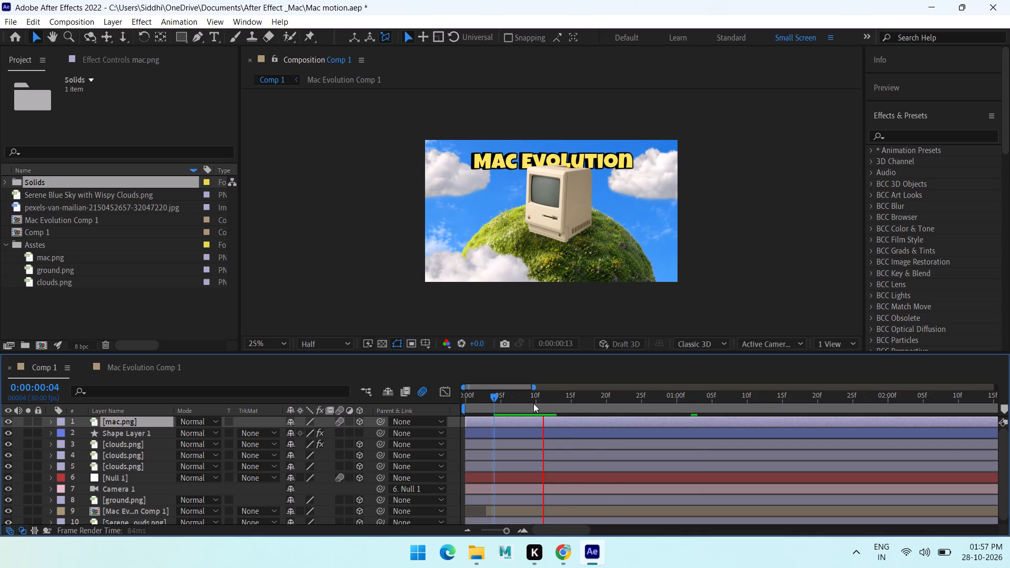
key("space")
left_click_drag(507, 398, 427, 401)
key("space")
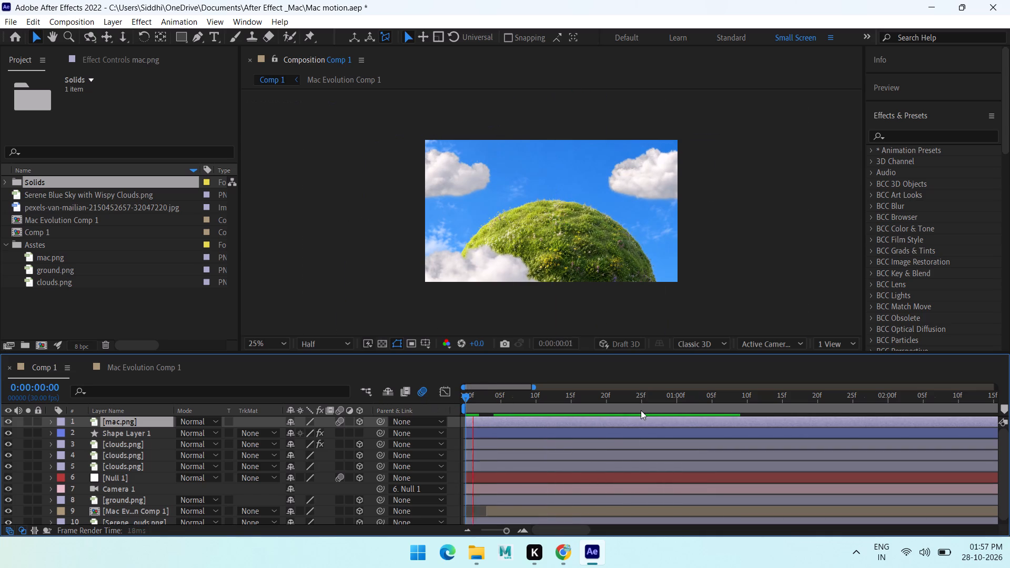
key("space")
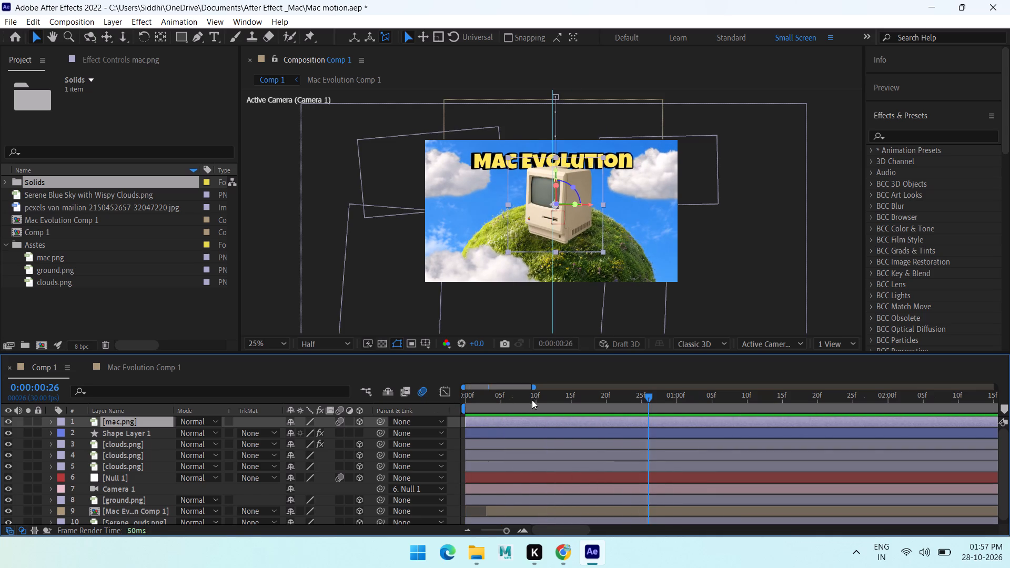
left_click_drag(532, 400, 423, 401)
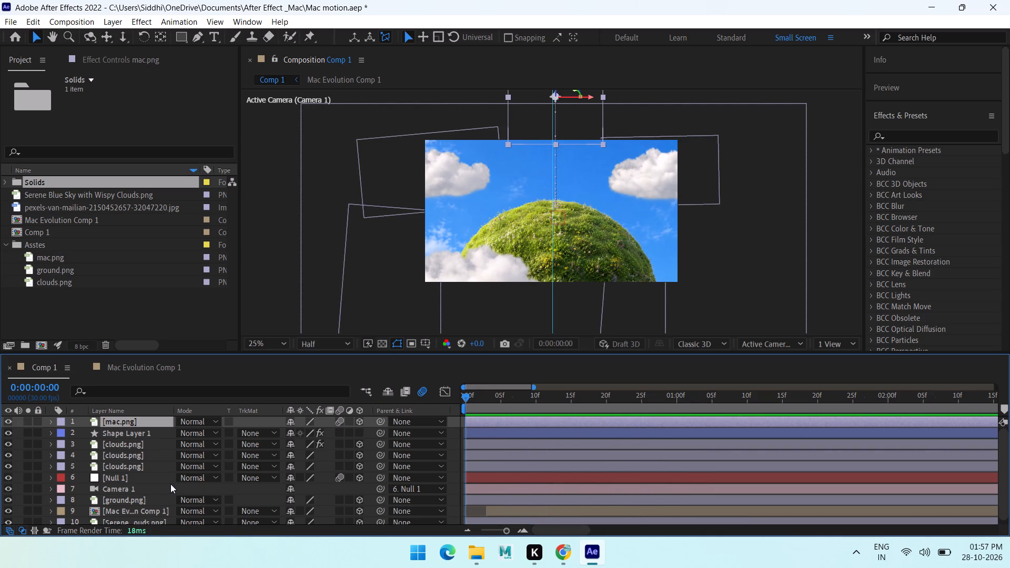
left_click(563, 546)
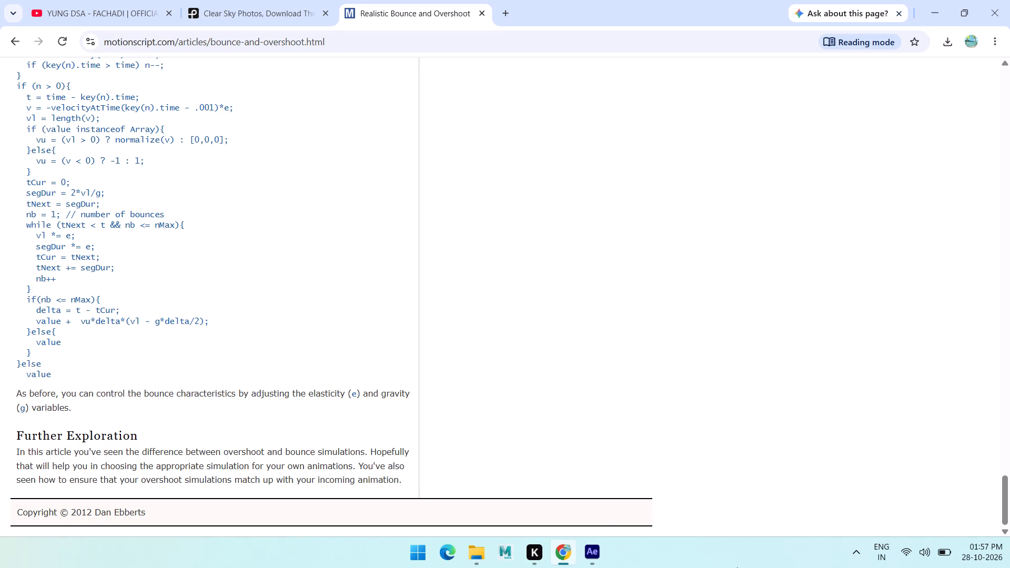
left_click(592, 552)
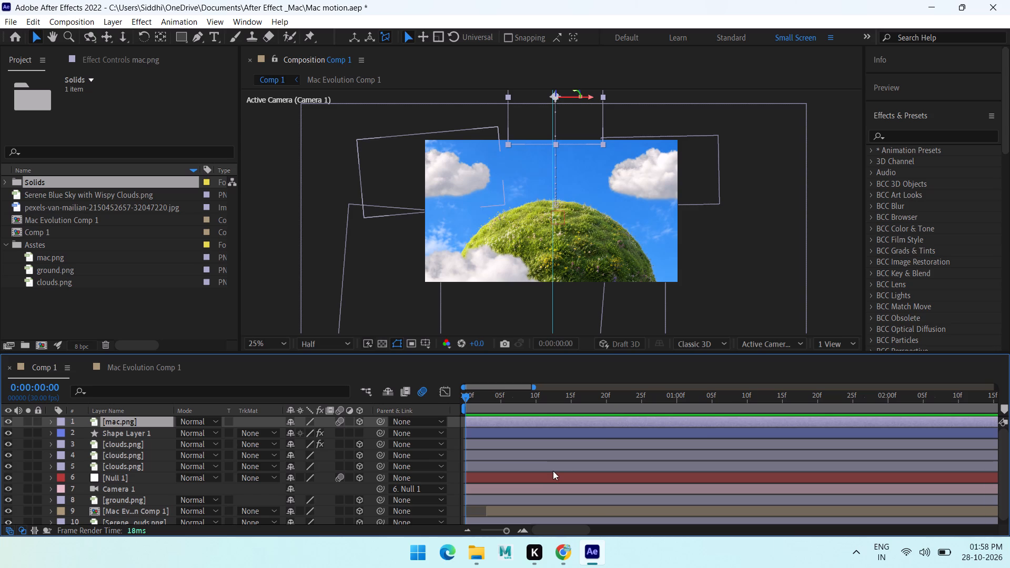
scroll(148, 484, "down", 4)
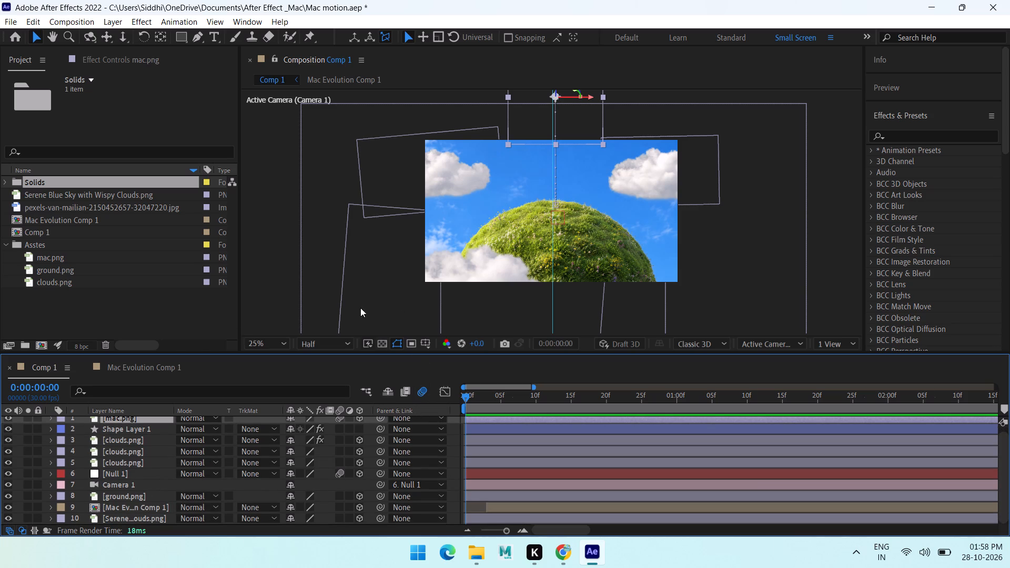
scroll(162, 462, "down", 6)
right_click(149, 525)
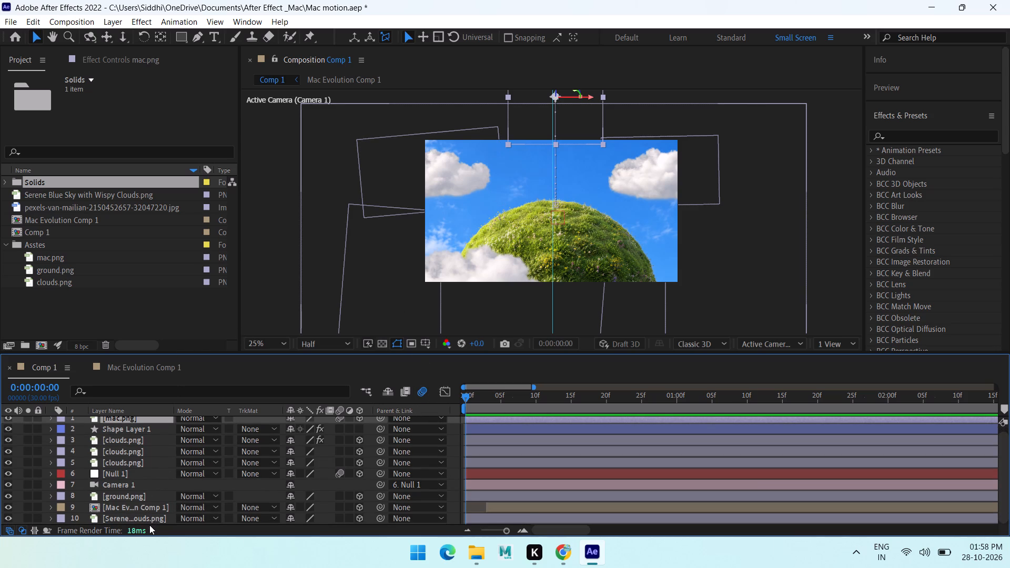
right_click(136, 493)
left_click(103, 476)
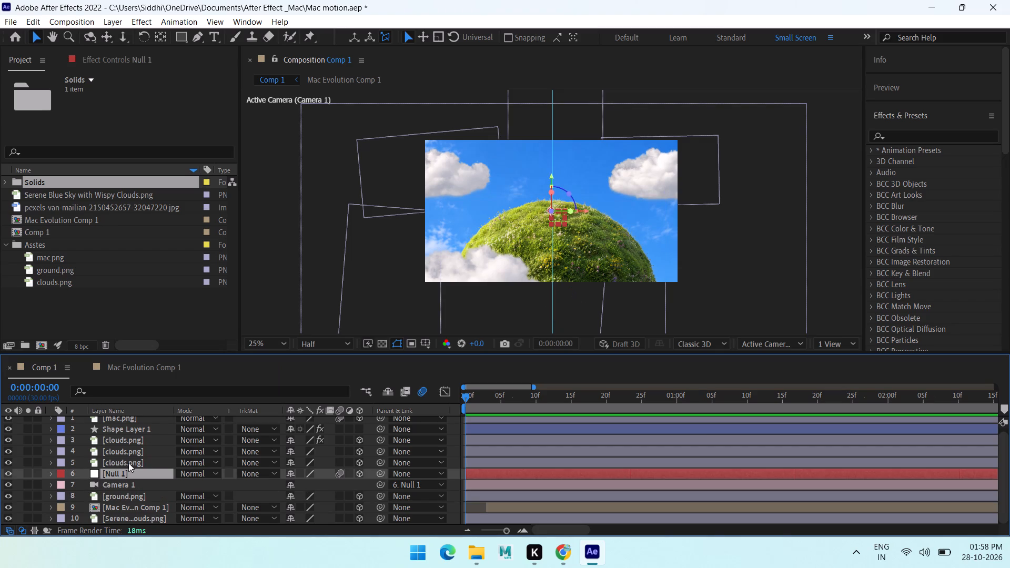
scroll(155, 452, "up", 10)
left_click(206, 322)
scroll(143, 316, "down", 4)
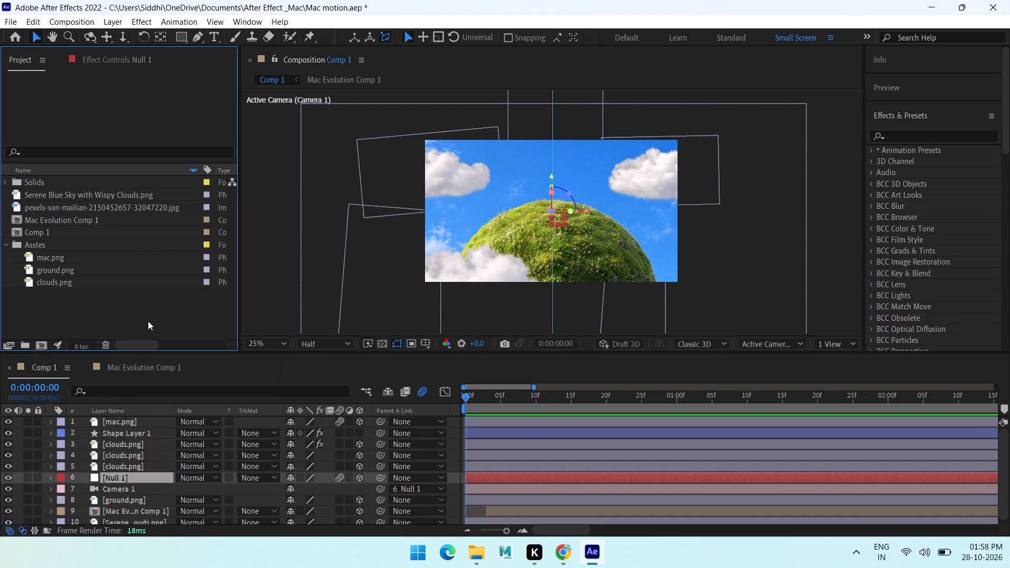
Create a new empty folder in the project, keeping its default name.
left_click_drag(127, 348, 0, 350)
left_click(25, 345)
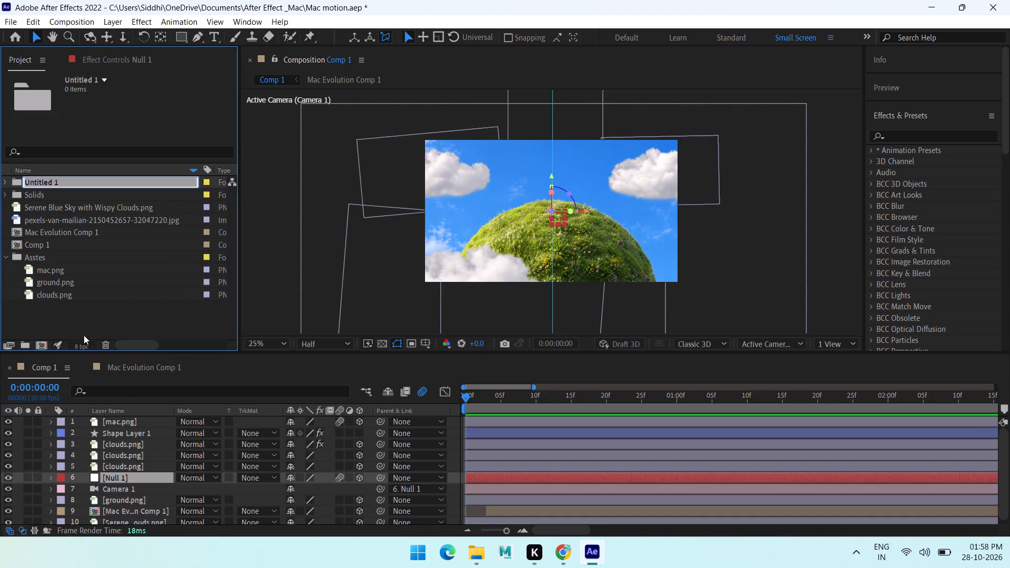
left_click_drag(94, 321, 88, 323)
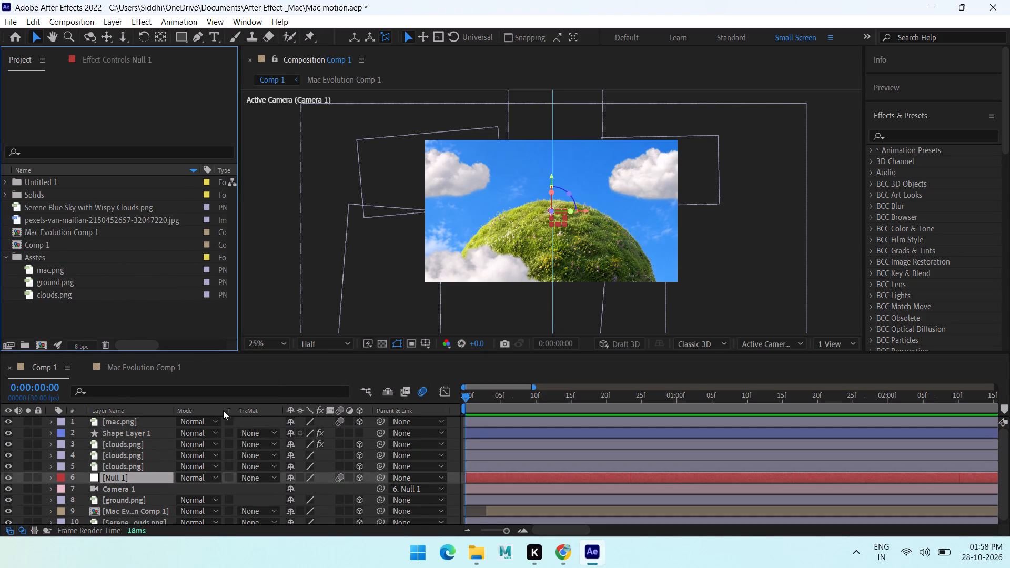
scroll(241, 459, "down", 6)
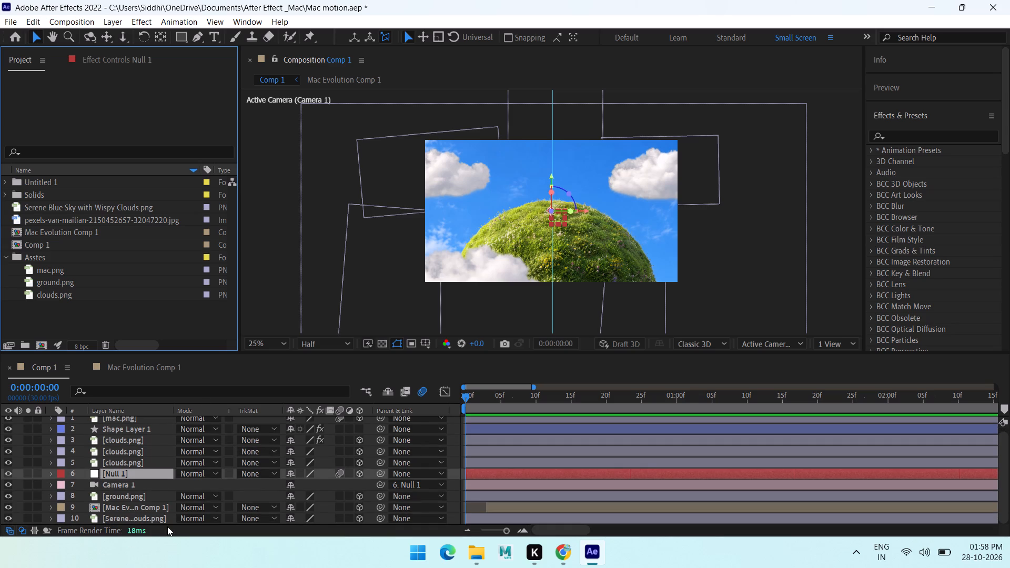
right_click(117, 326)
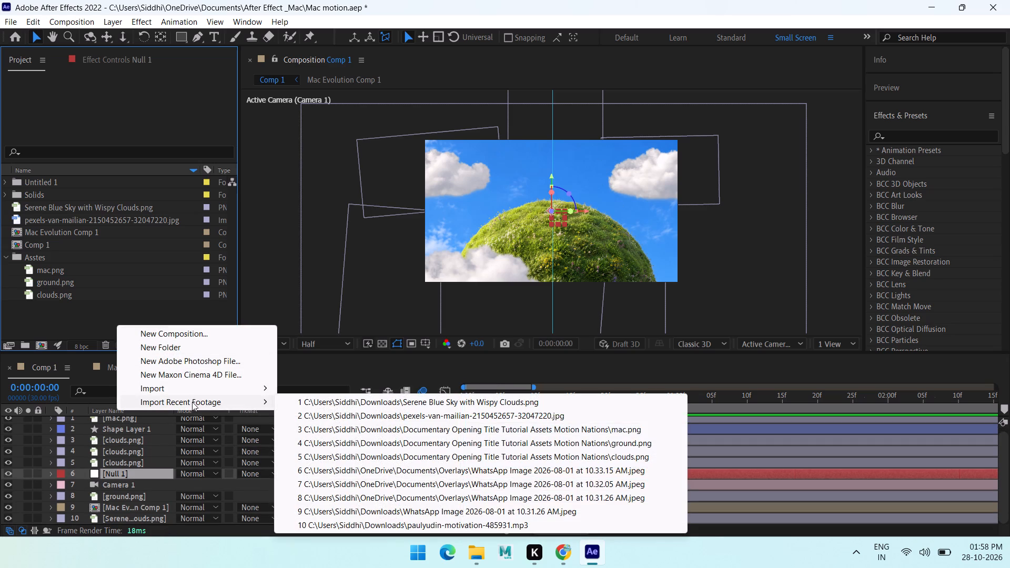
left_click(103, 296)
Add a new adjustment layer above the mac.png layer at the top of Comp 1.
left_click(123, 417)
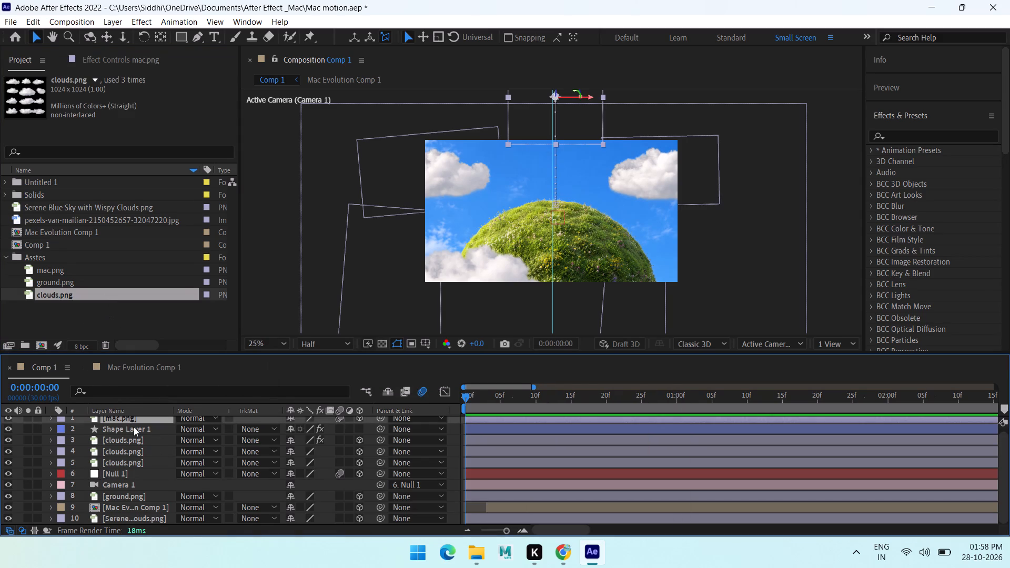
scroll(167, 463, "up", 5)
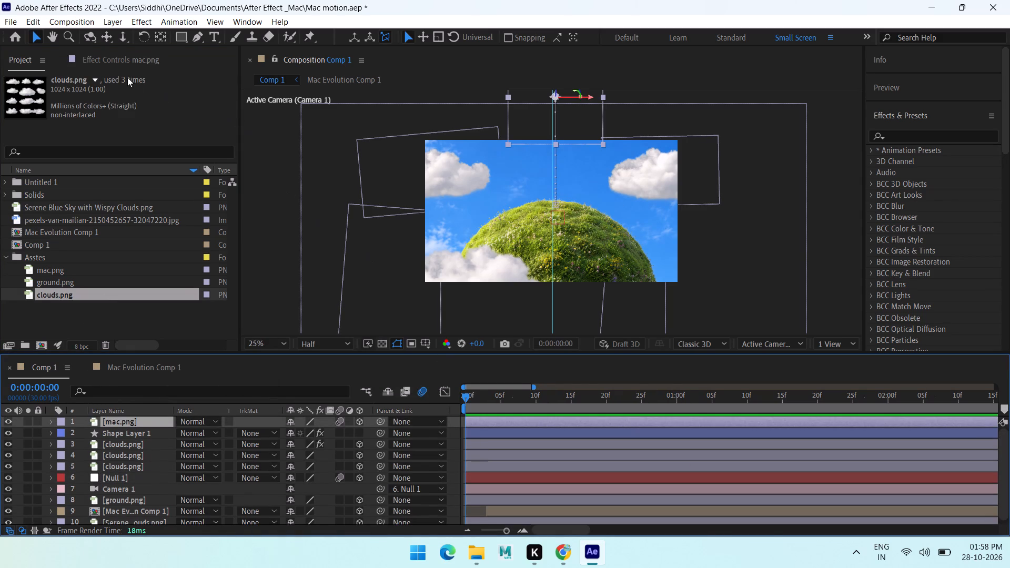
left_click(40, 19)
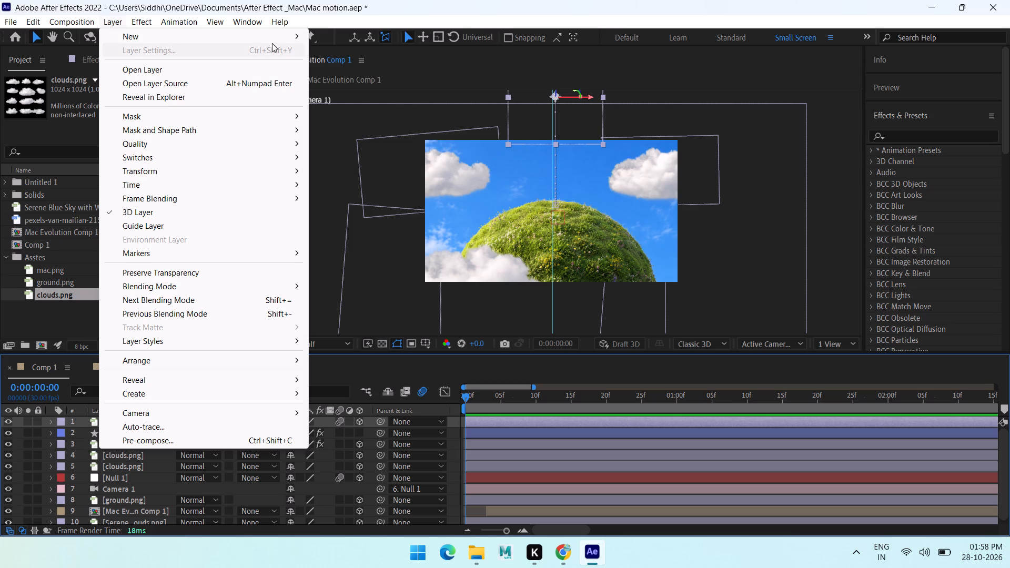
left_click(375, 119)
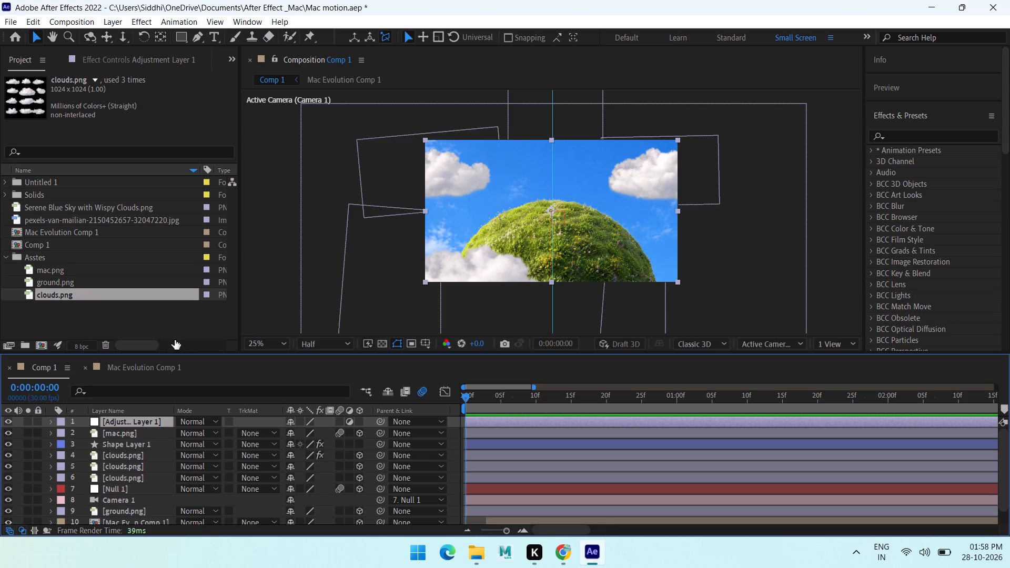
Search the effects for "lens fla" and apply the Generate Lens Flare effect to the adjustment layer.
left_click(932, 138)
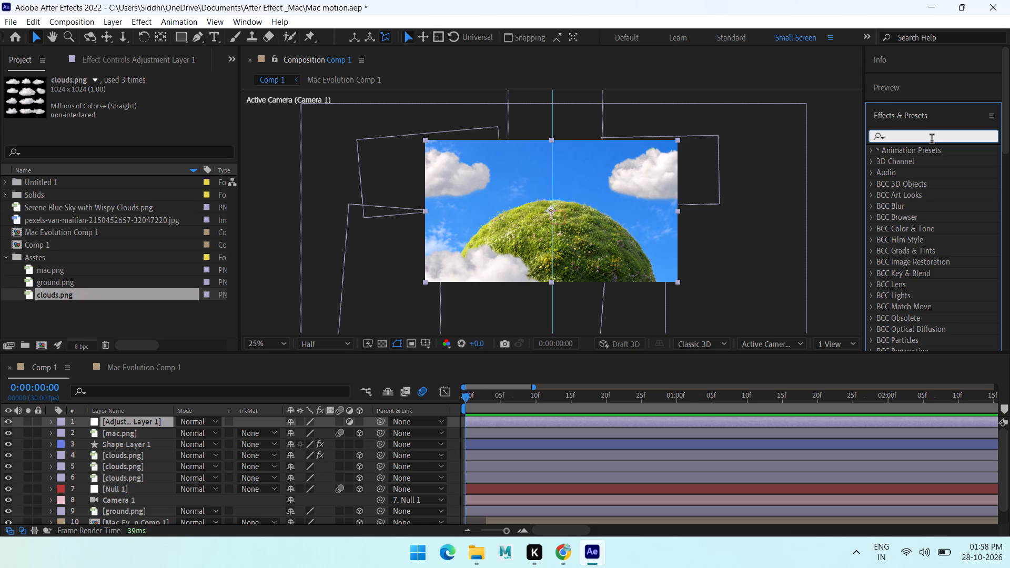
type("lens")
key("space")
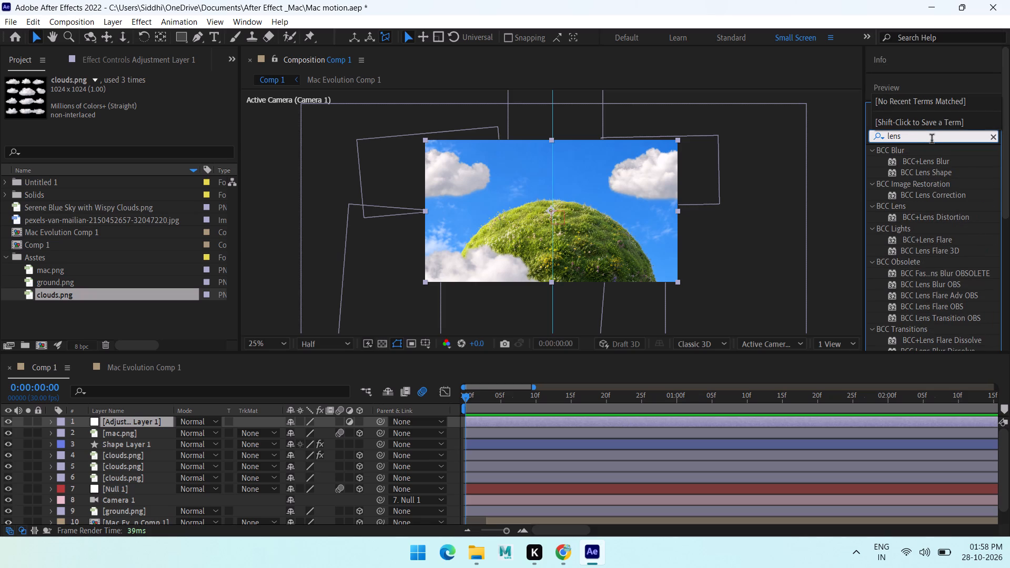
type("fla")
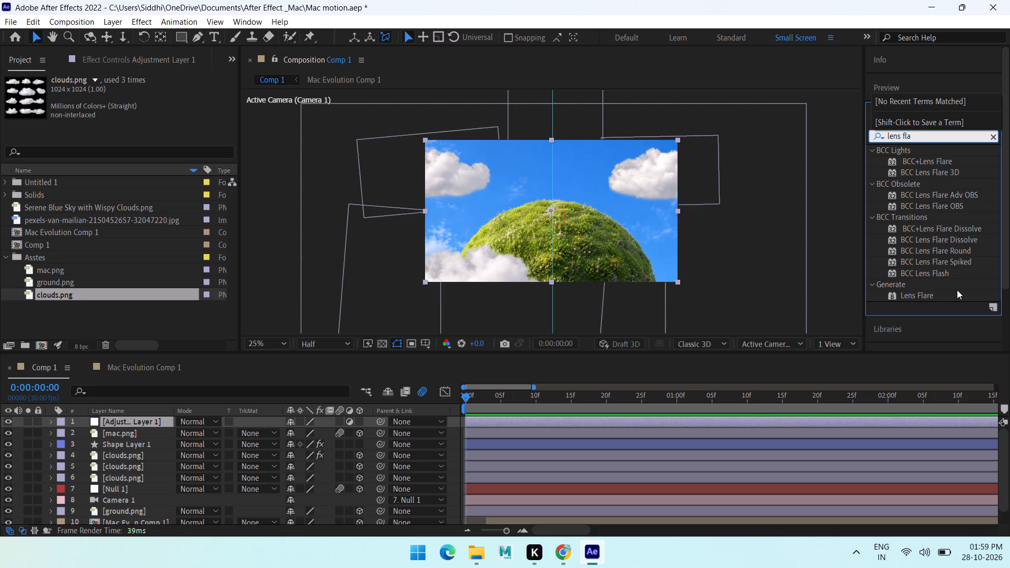
left_click_drag(933, 295, 182, 428)
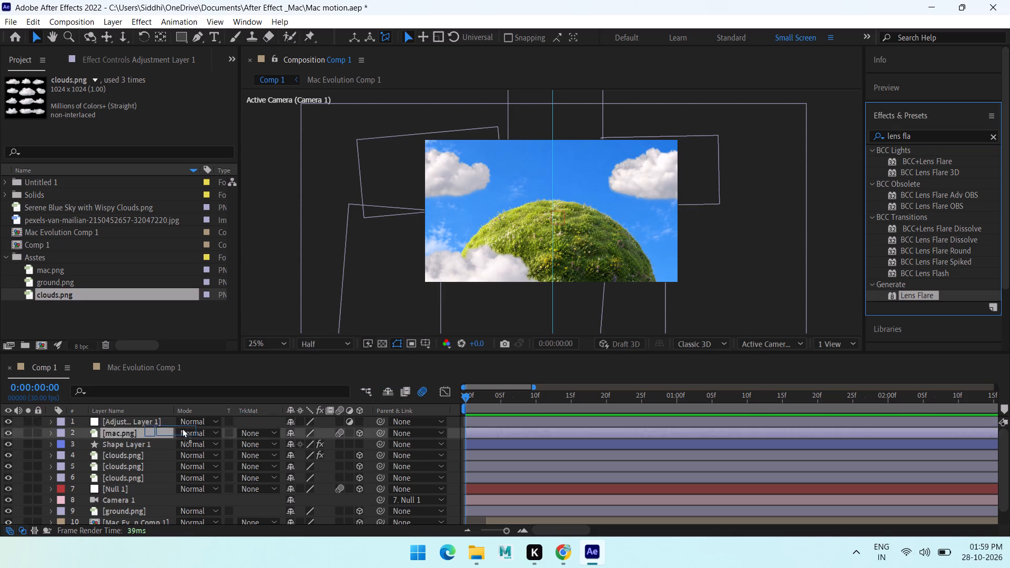
left_click_drag(182, 428, 163, 417)
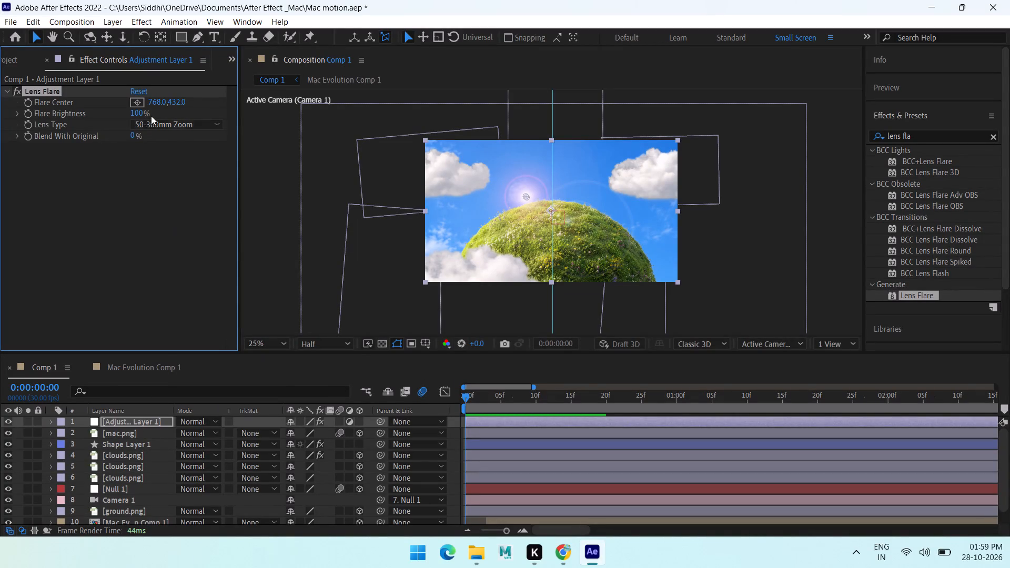
Place the Lens Flare's Flare Center in the upper-left corner of the frame, at about 12, 8.
left_click(142, 105)
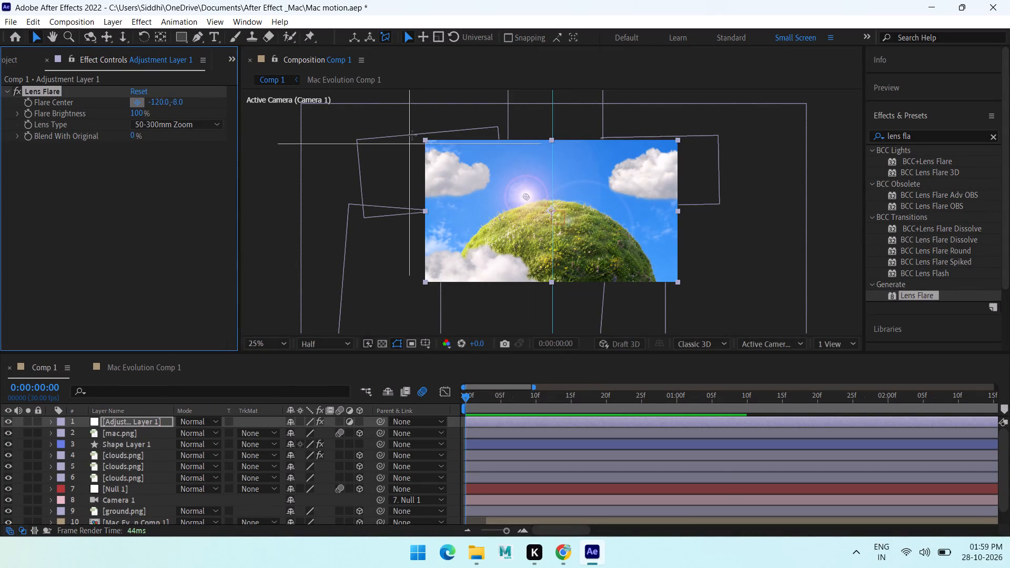
left_click_drag(429, 146, 427, 139)
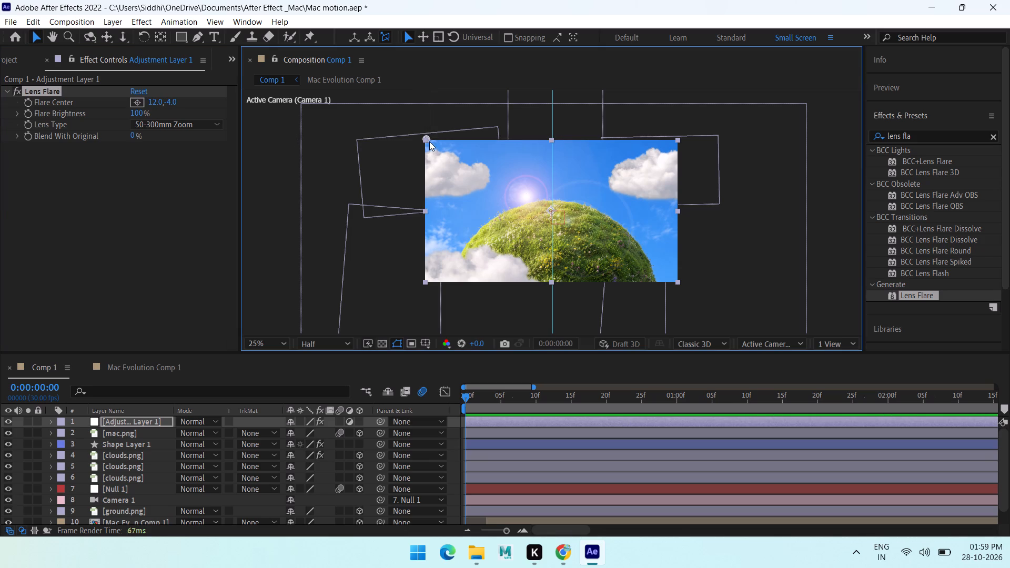
left_click(430, 137)
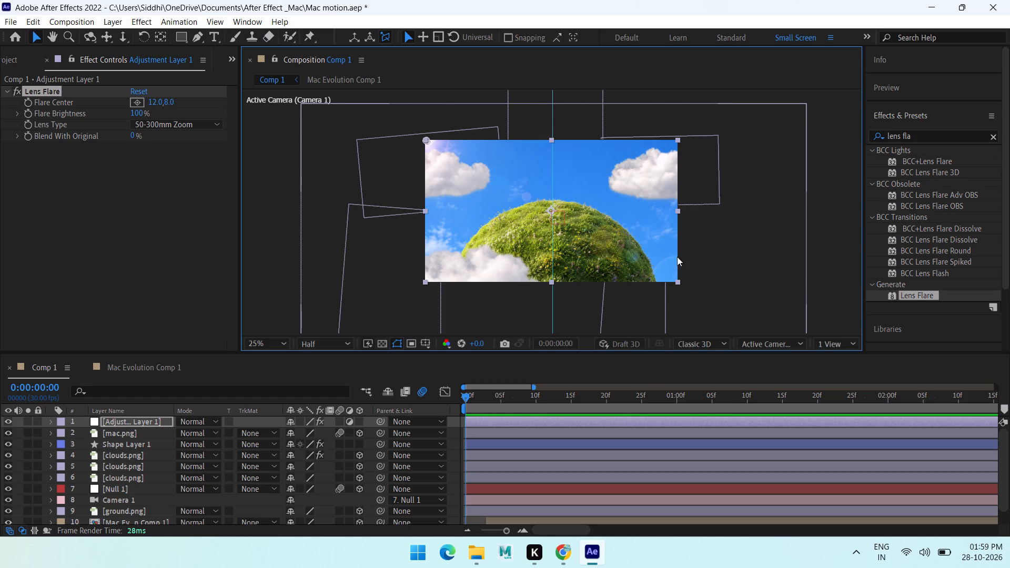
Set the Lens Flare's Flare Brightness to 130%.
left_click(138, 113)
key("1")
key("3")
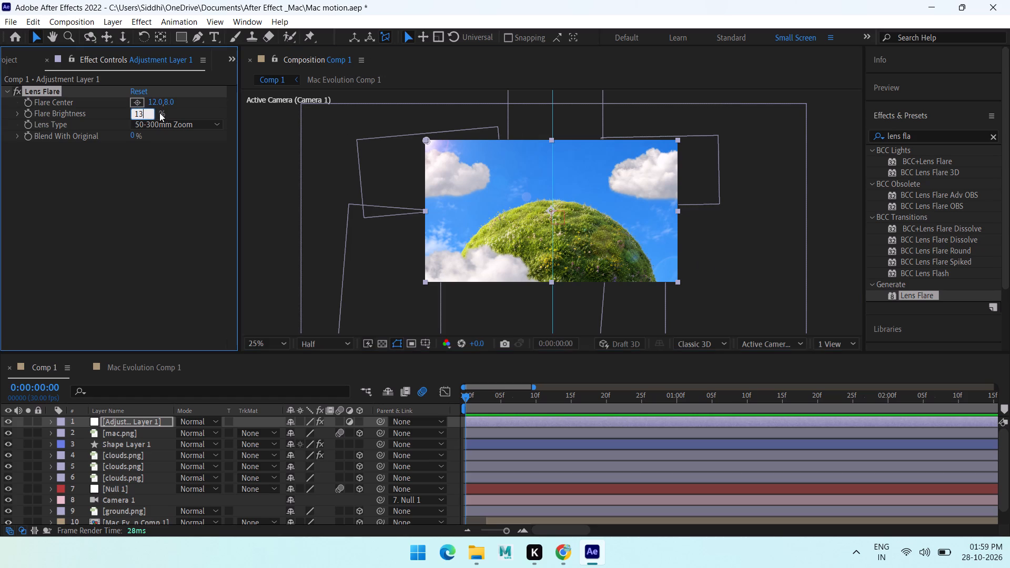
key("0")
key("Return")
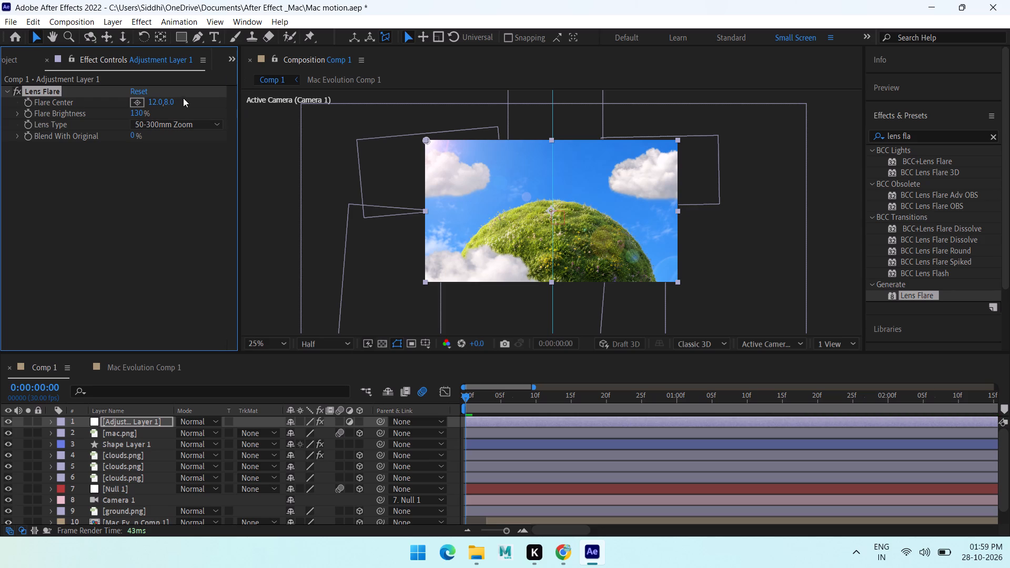
Shift the Flare Center horizontally just outside the frame's left edge, to an X value of about -59.
left_click_drag(158, 99, 244, 104)
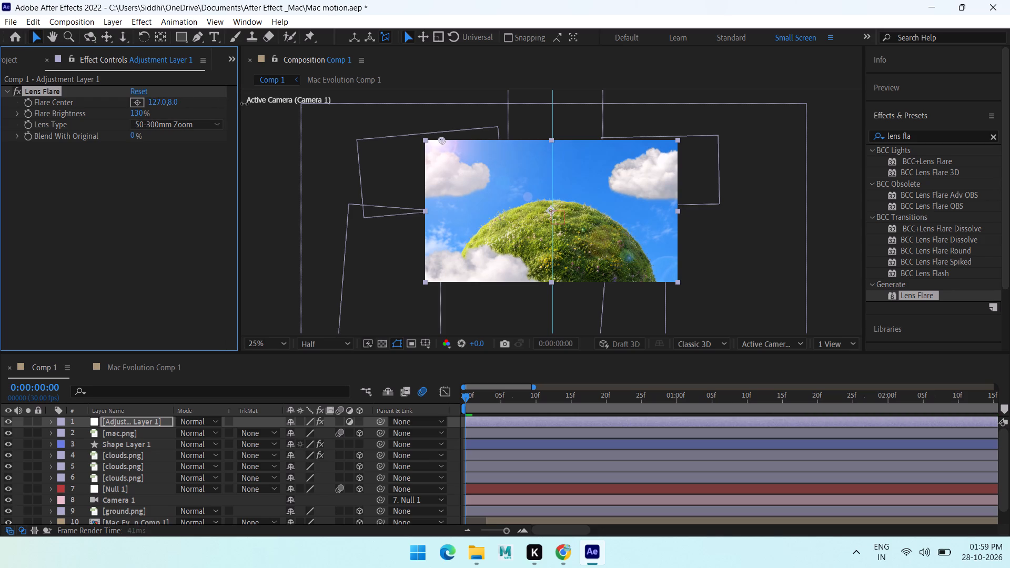
left_click_drag(244, 104, 26, 105)
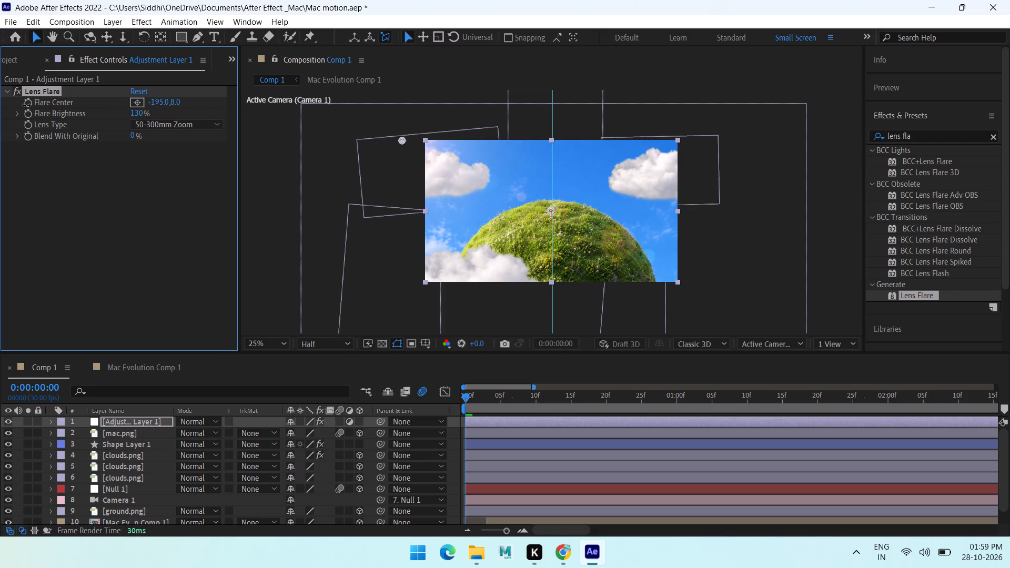
left_click_drag(26, 105, 113, 100)
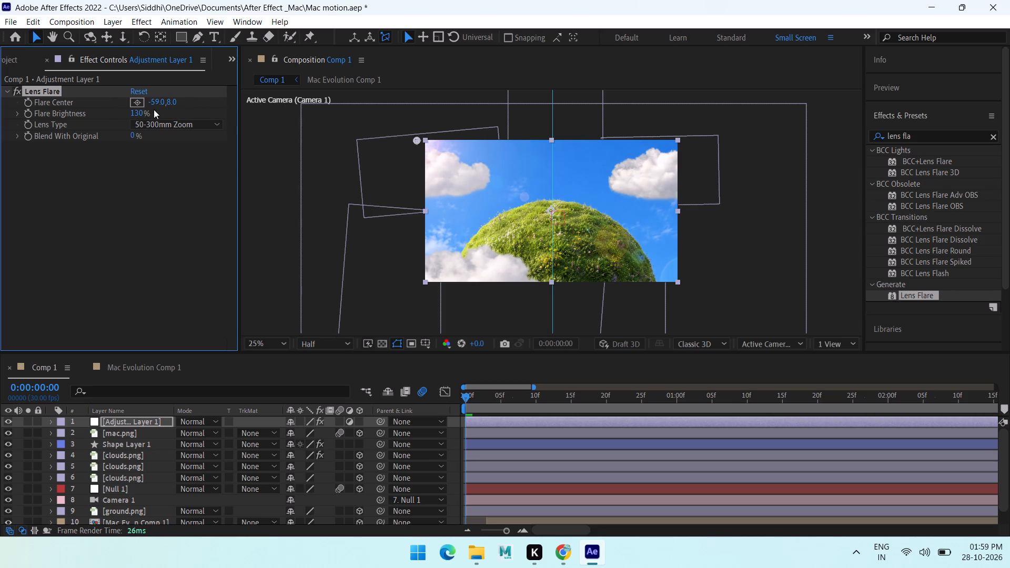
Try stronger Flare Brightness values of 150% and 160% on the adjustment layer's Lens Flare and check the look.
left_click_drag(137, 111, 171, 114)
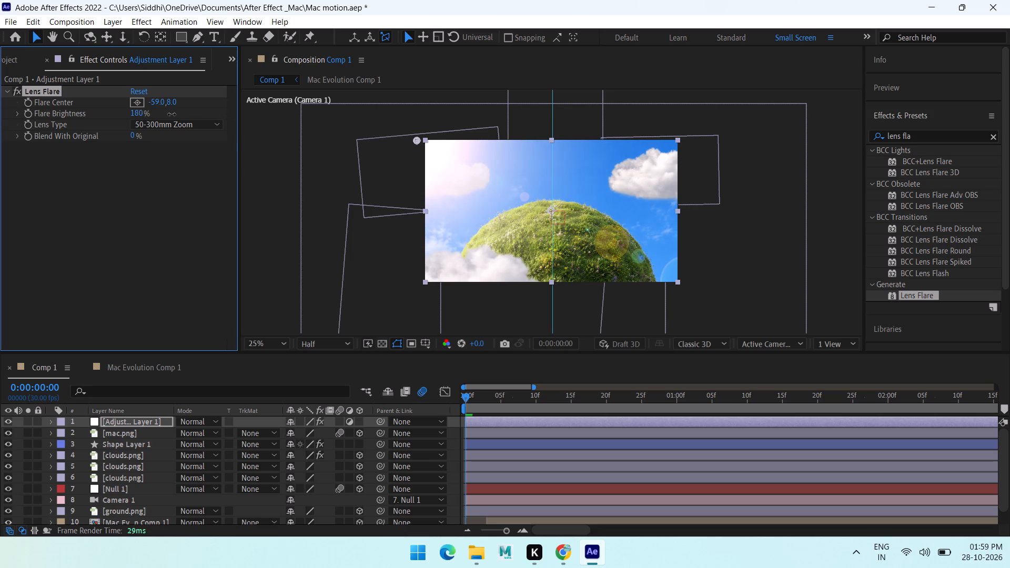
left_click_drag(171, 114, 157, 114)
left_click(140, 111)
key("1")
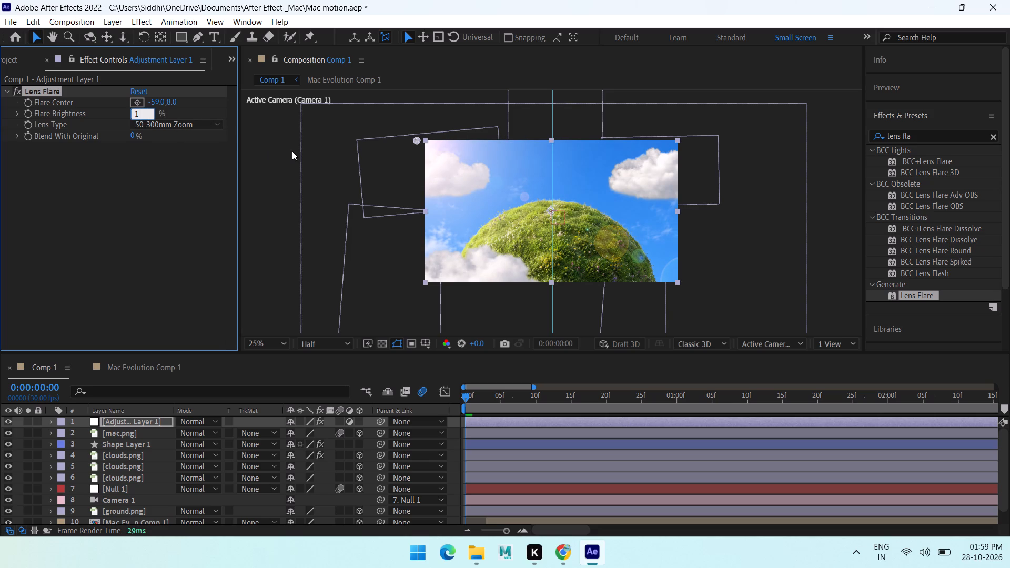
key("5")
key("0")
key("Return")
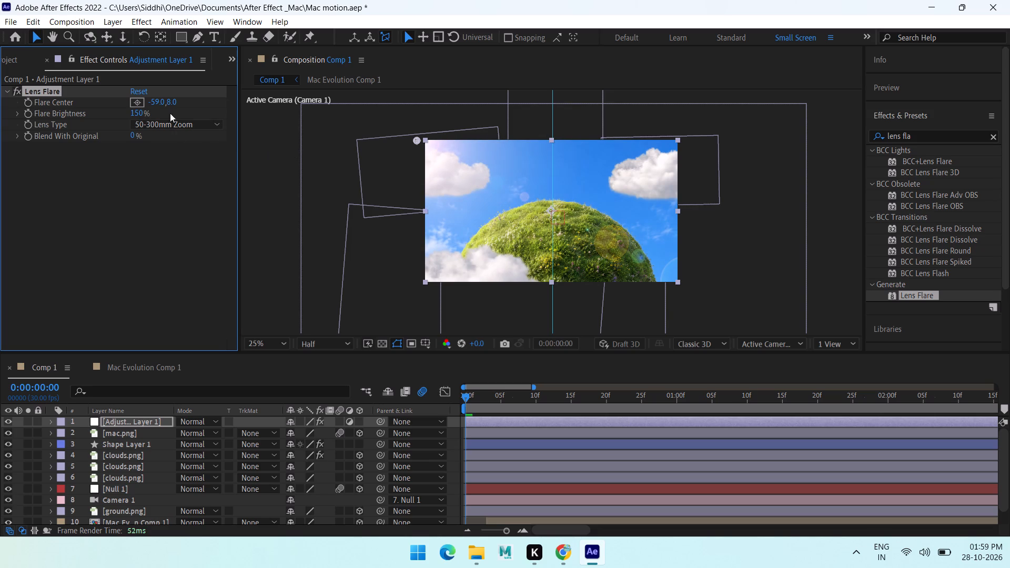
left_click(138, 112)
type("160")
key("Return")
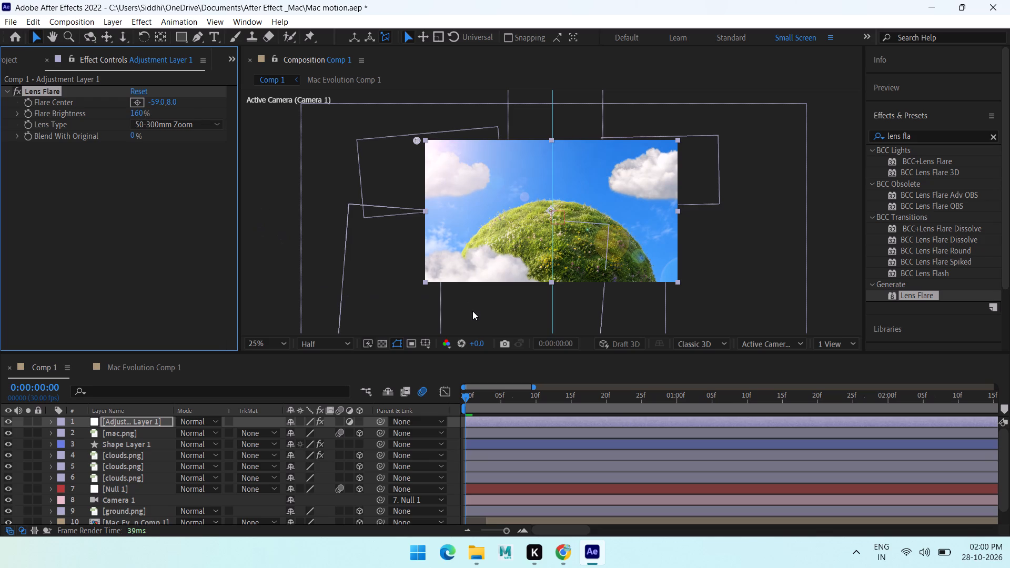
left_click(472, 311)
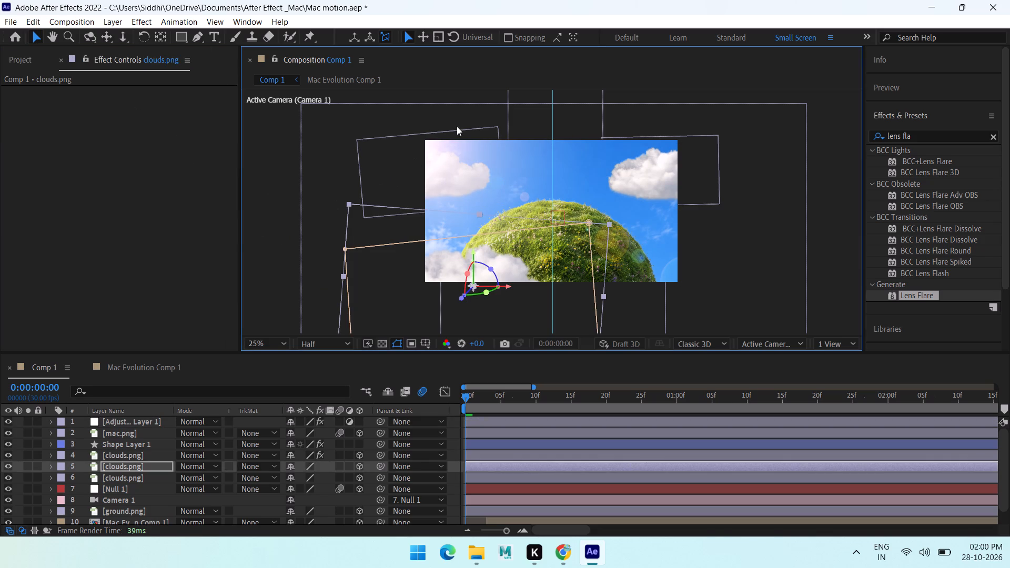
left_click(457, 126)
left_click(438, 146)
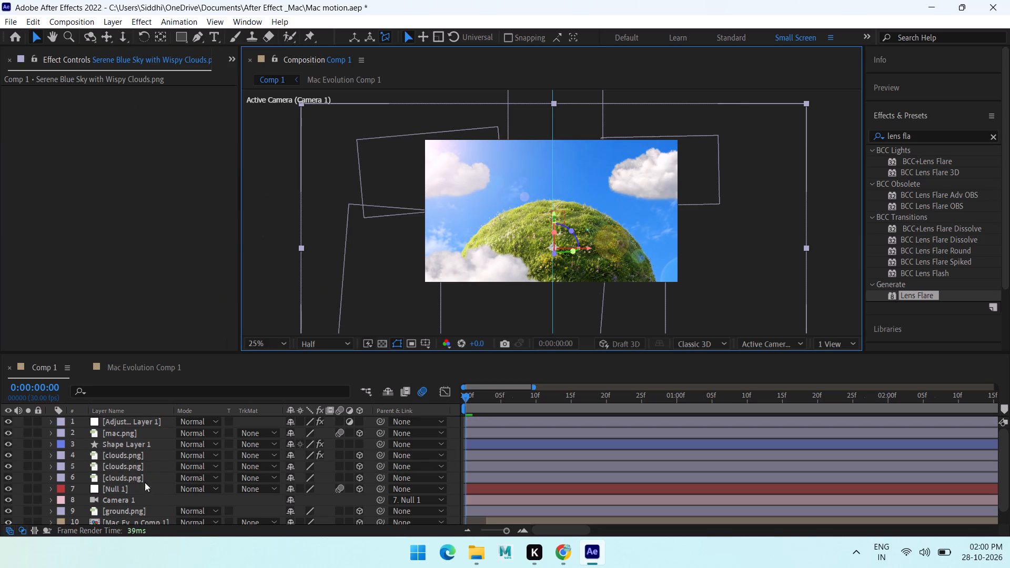
Set the Flare Brightness of the adjustment layer's Lens Flare to 155%.
left_click(141, 420)
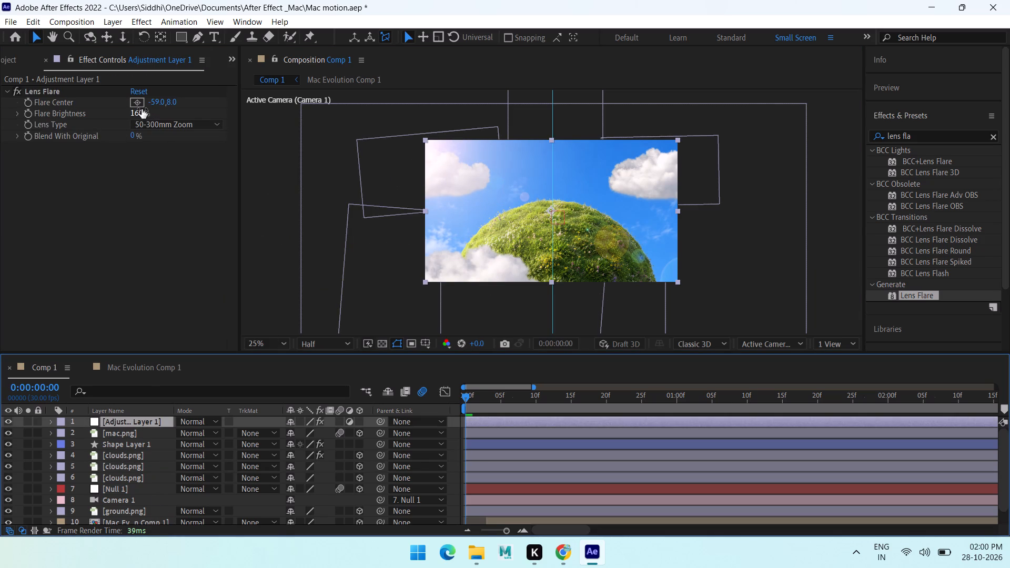
left_click(142, 109)
type("155")
key("Return")
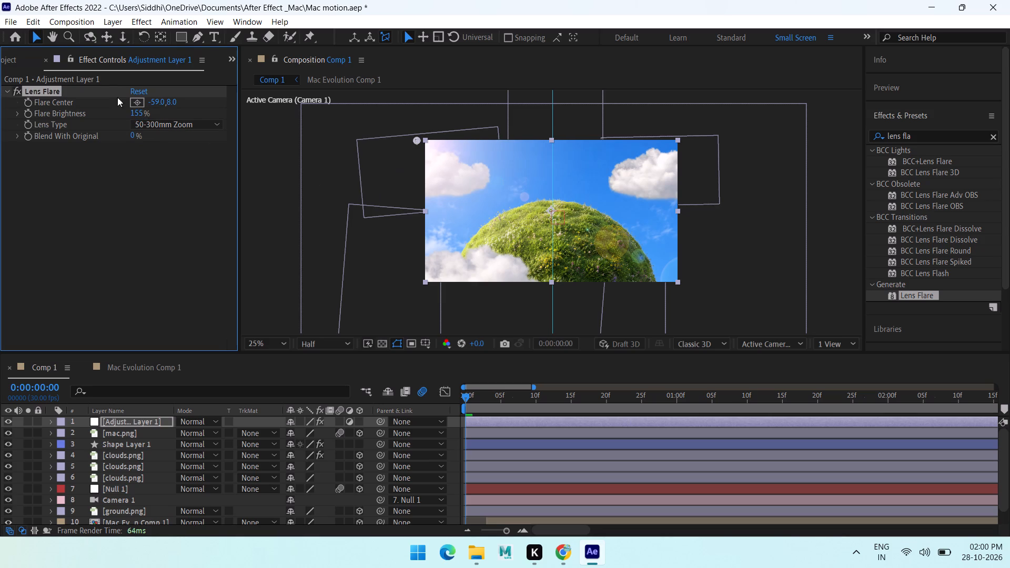
Move the Lens Flare's Flare Center just inside the frame's top-left corner, to about 33, 40, and play back the animation.
left_click_drag(415, 138, 429, 143)
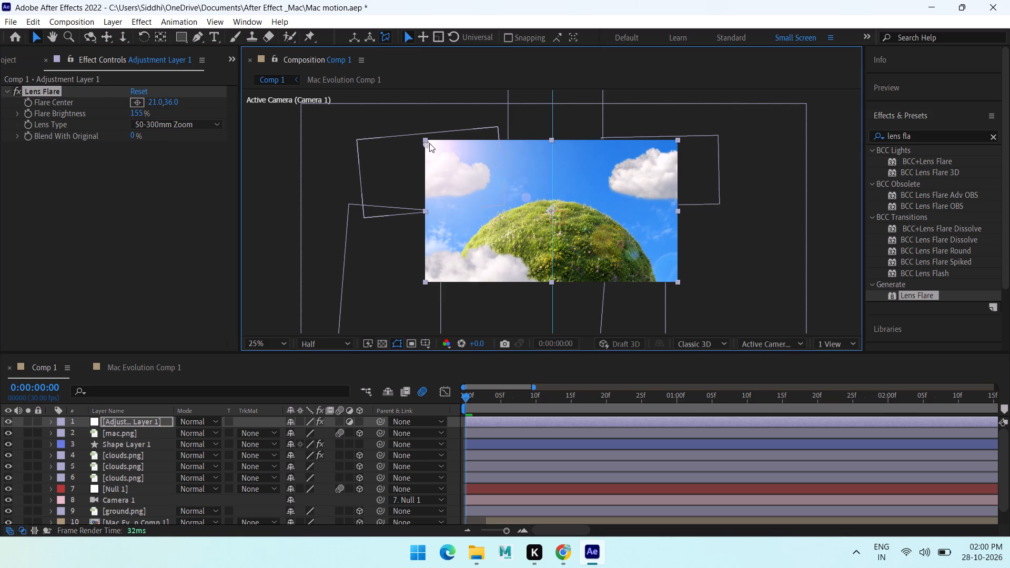
left_click_drag(429, 143, 427, 143)
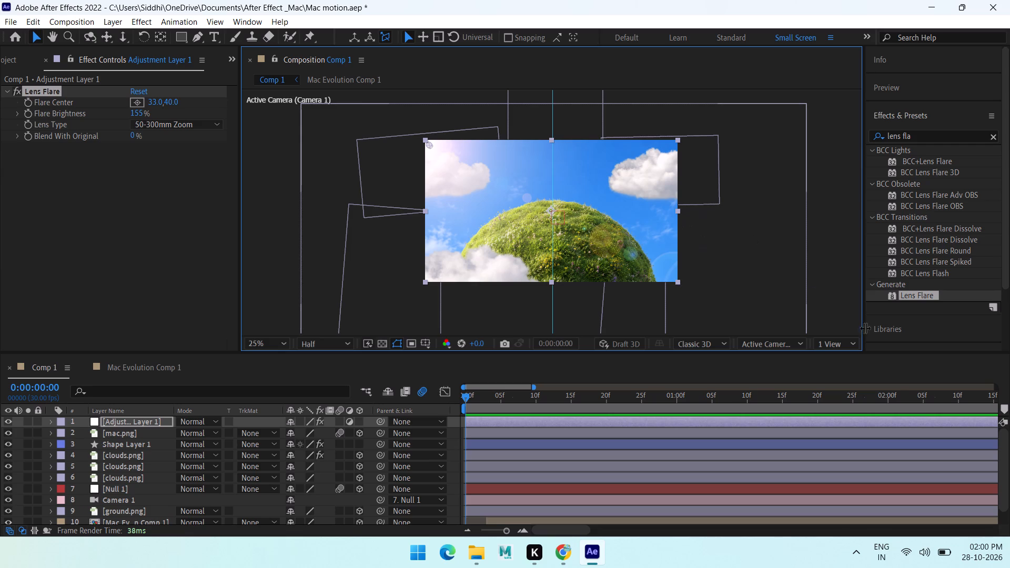
left_click_drag(640, 397, 471, 407)
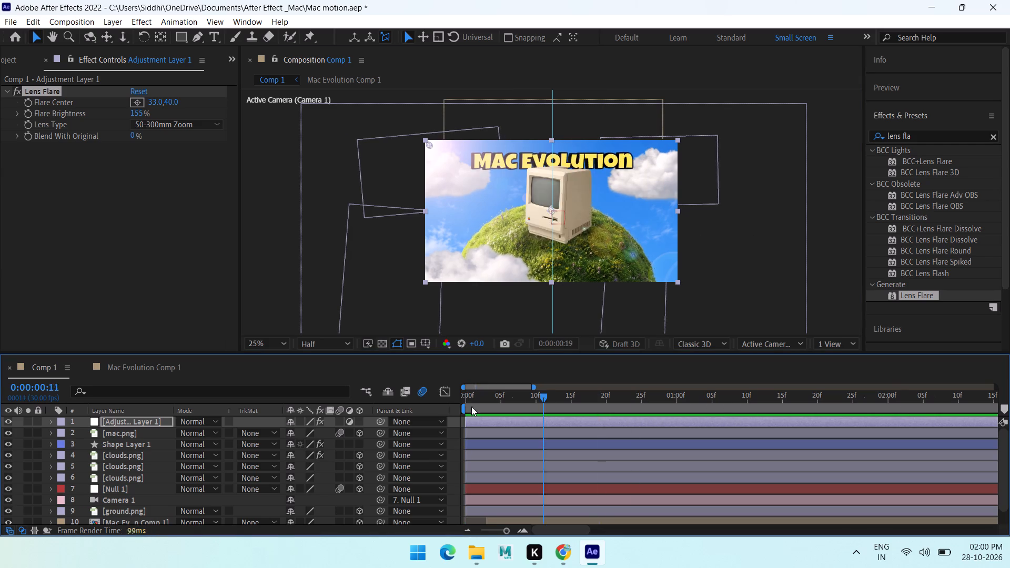
left_click_drag(471, 407, 287, 429)
key("space")
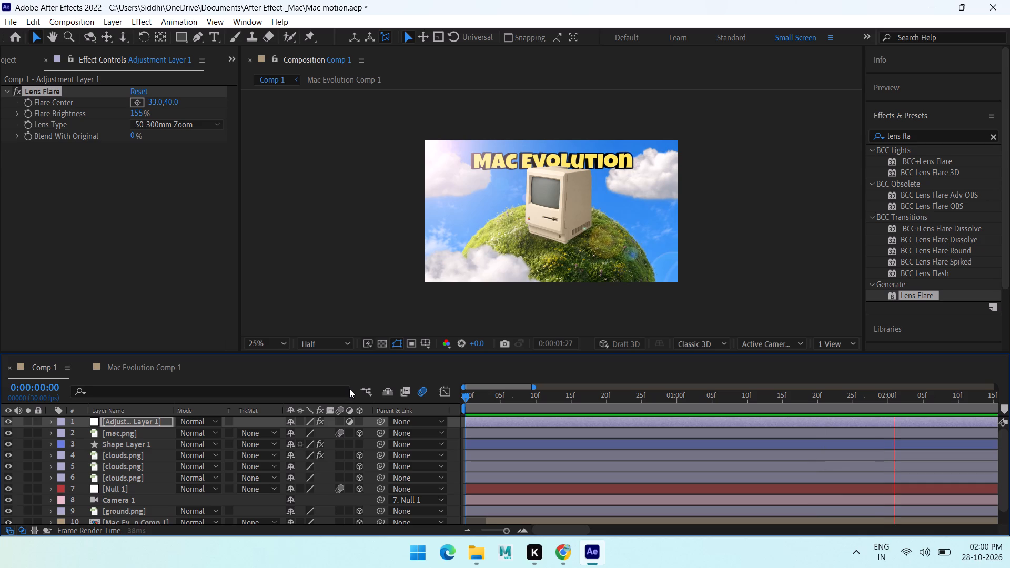
key("space")
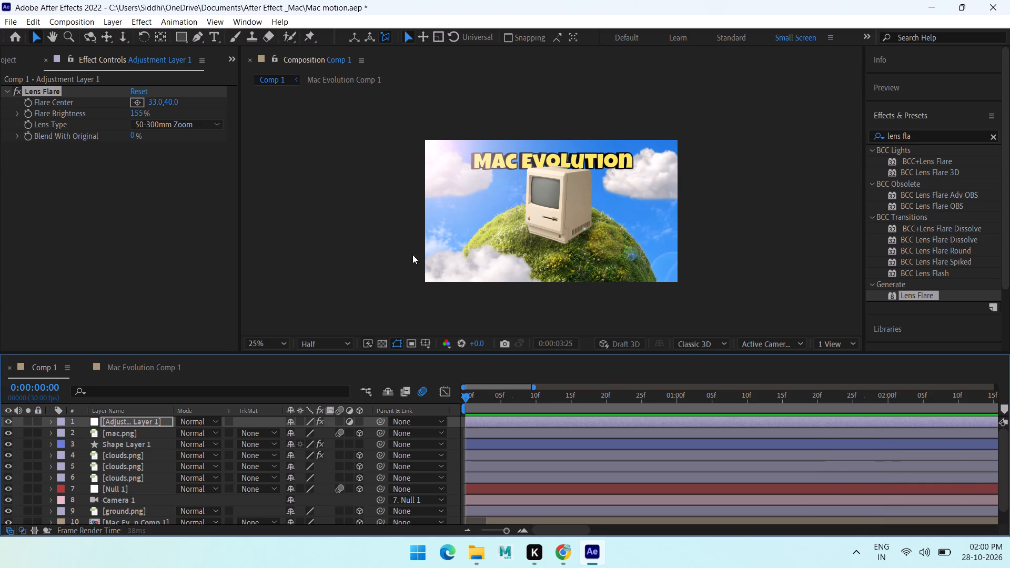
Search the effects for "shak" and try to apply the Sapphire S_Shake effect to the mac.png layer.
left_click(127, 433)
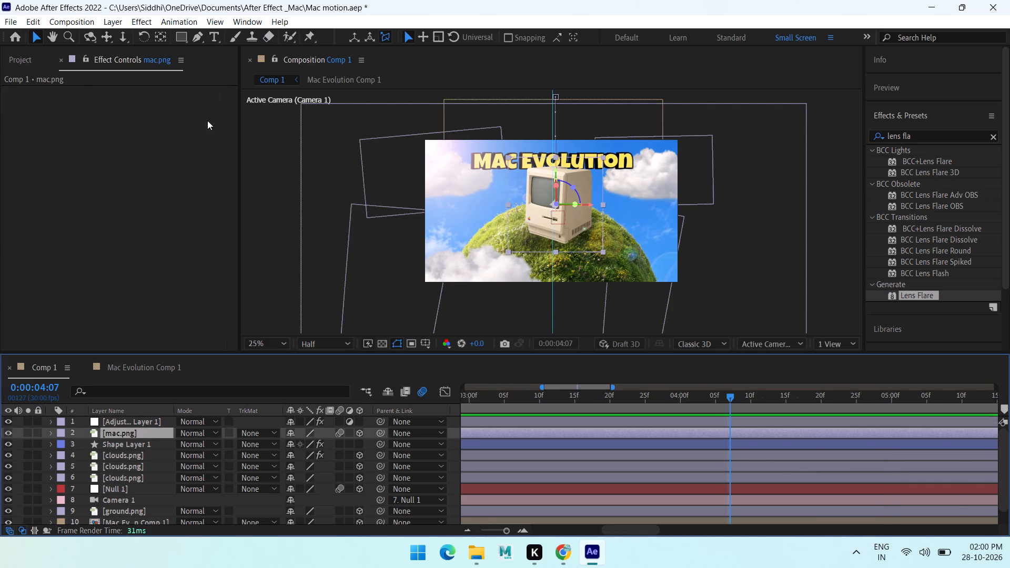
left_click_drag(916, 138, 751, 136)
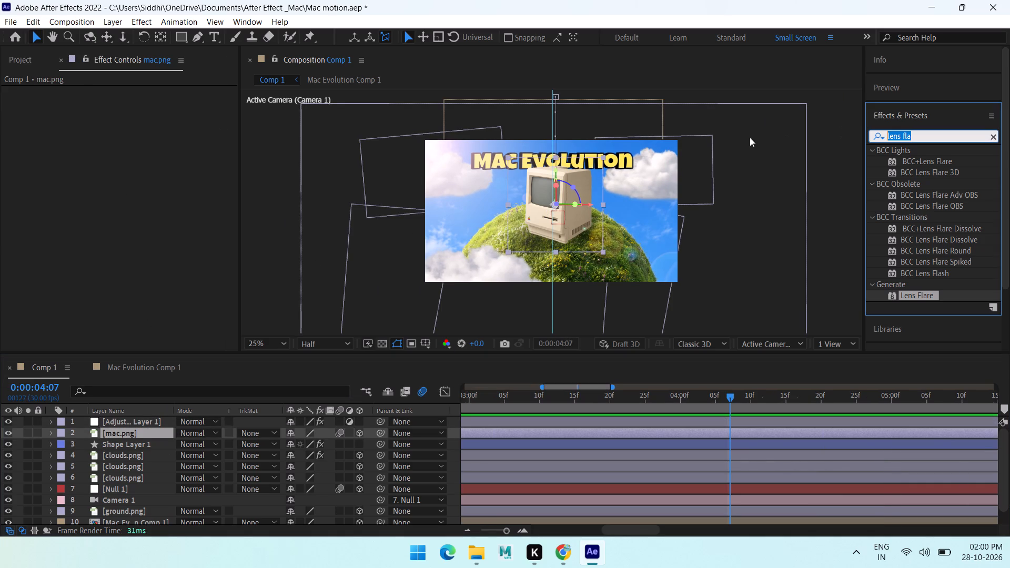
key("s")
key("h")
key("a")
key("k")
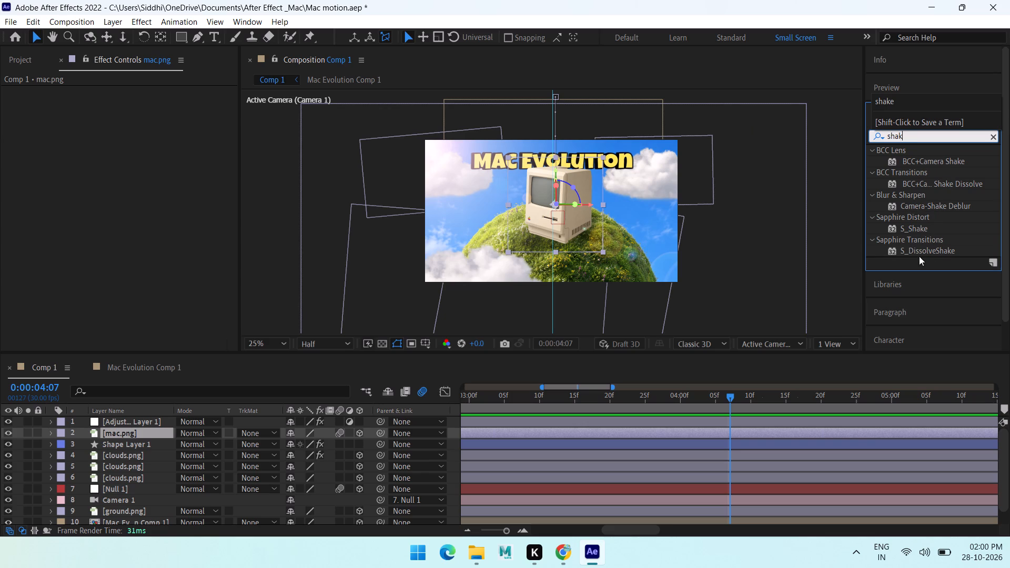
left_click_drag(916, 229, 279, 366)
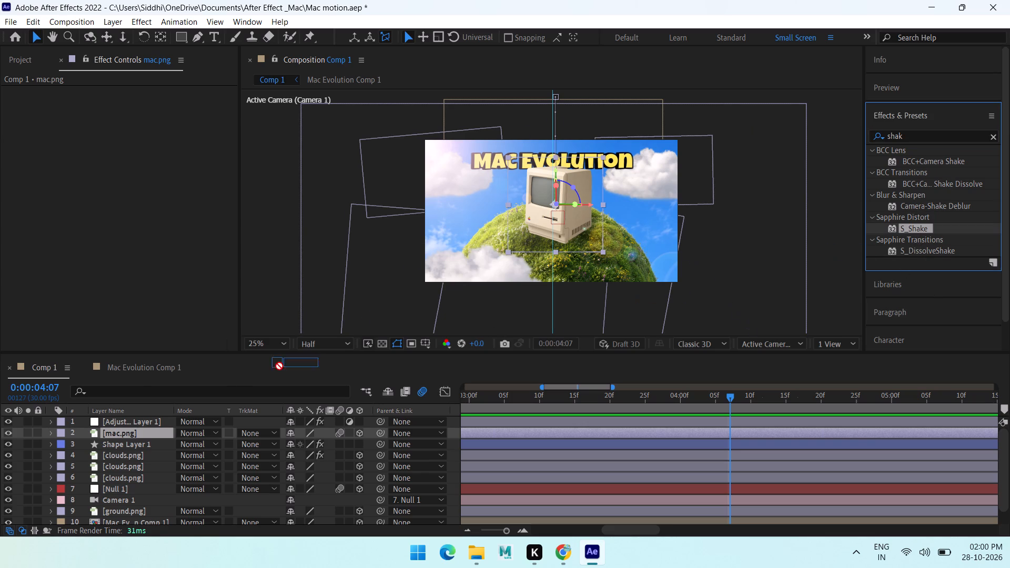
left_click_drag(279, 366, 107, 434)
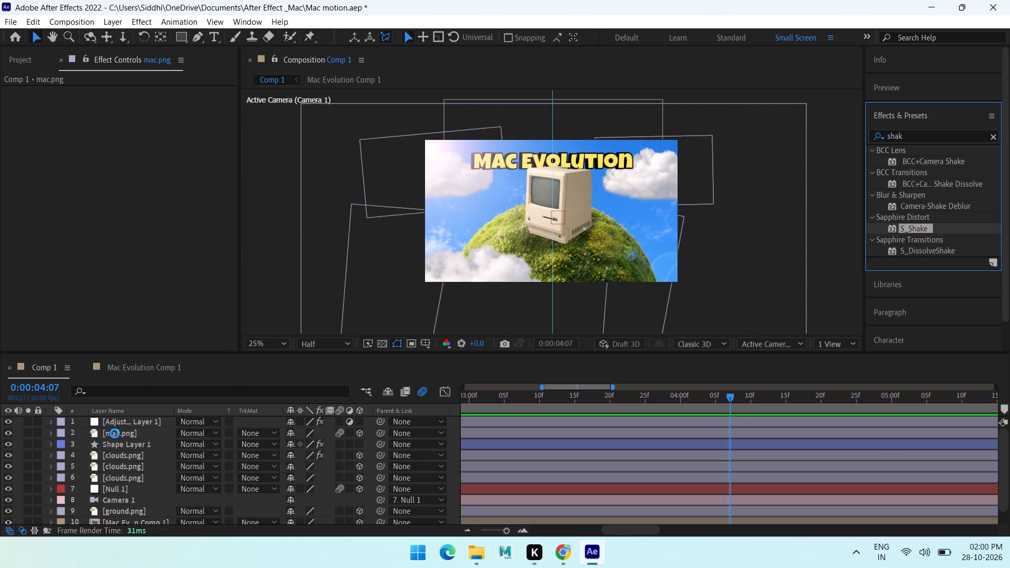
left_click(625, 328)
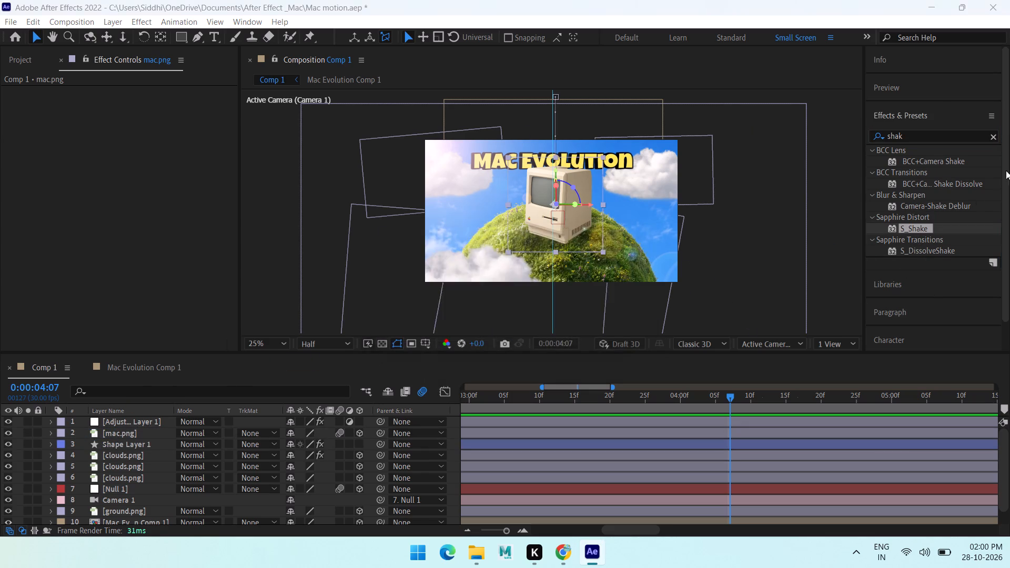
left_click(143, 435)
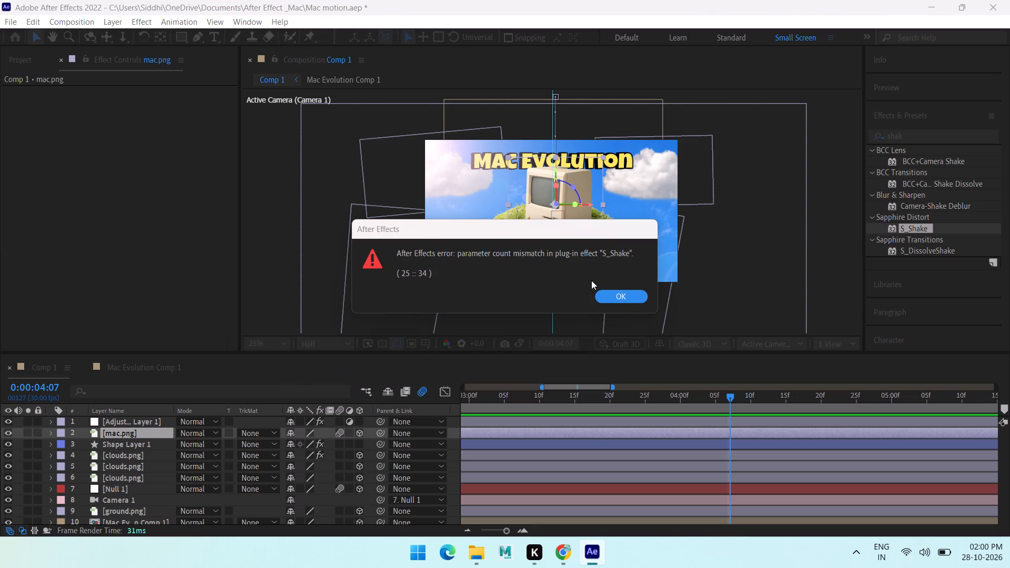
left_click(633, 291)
Return the current time to the start of Comp 1, at 0:00:00:00.
left_click_drag(724, 400, 269, 436)
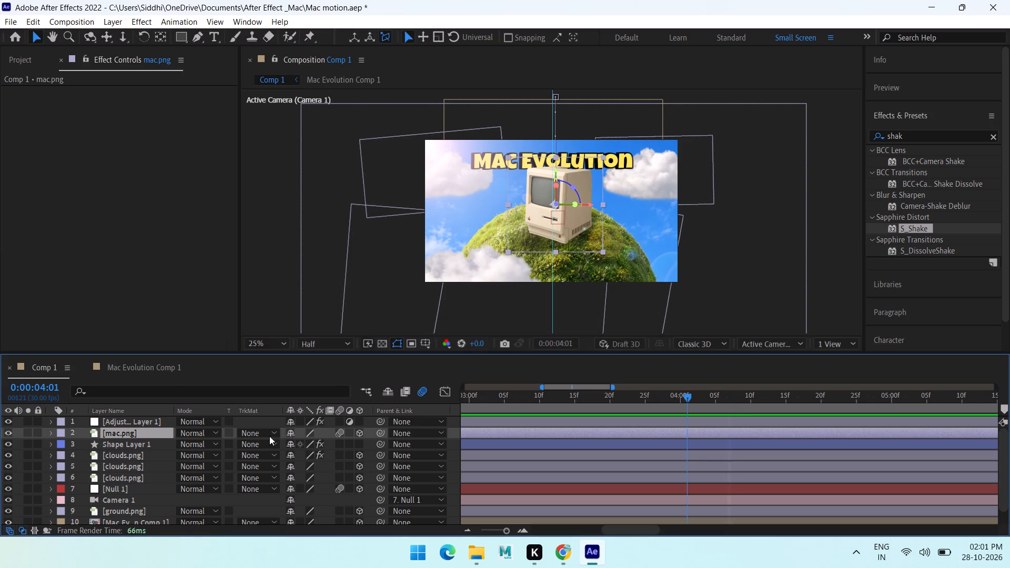
left_click_drag(269, 436, 236, 440)
left_click_drag(546, 396, 449, 398)
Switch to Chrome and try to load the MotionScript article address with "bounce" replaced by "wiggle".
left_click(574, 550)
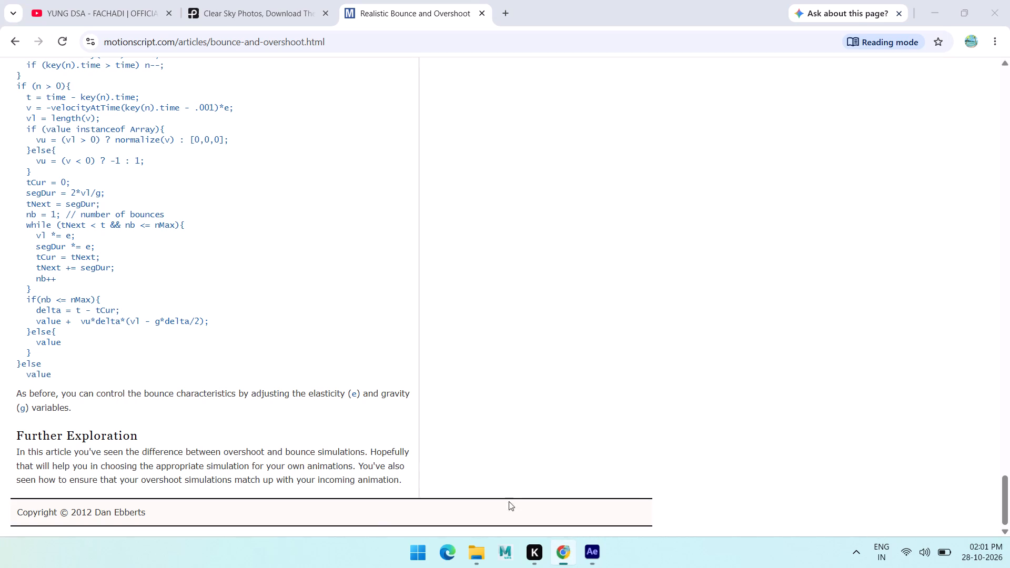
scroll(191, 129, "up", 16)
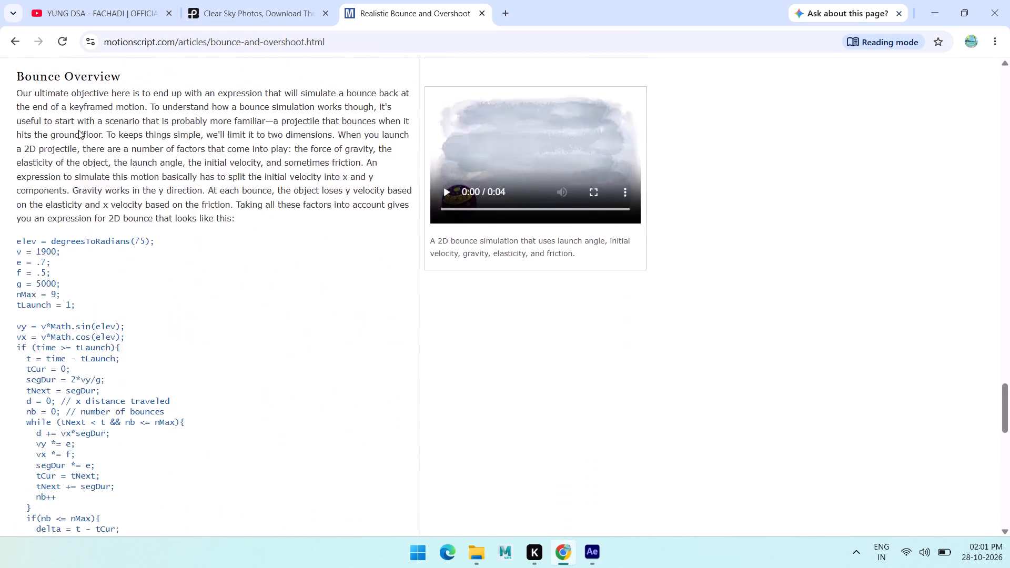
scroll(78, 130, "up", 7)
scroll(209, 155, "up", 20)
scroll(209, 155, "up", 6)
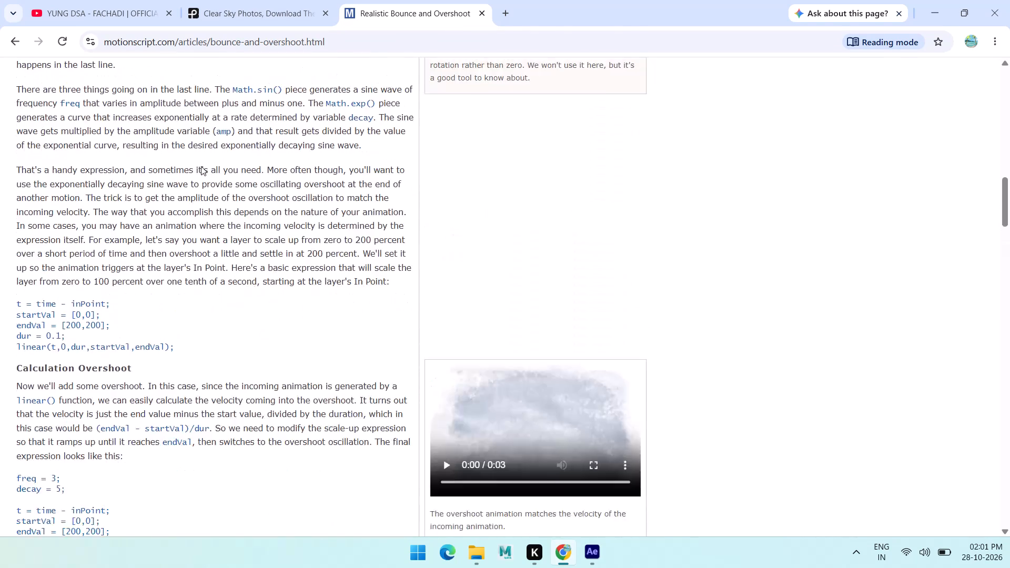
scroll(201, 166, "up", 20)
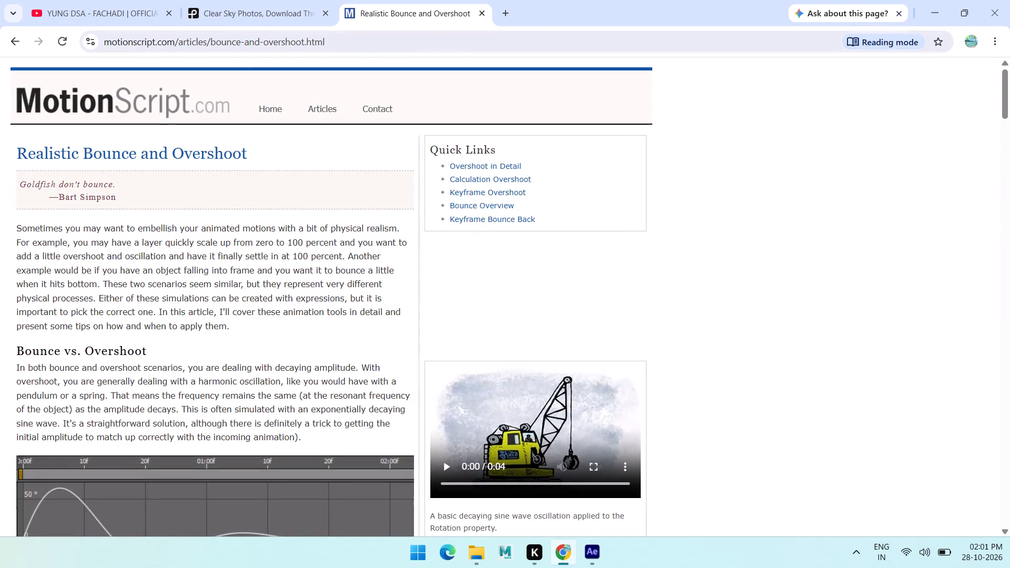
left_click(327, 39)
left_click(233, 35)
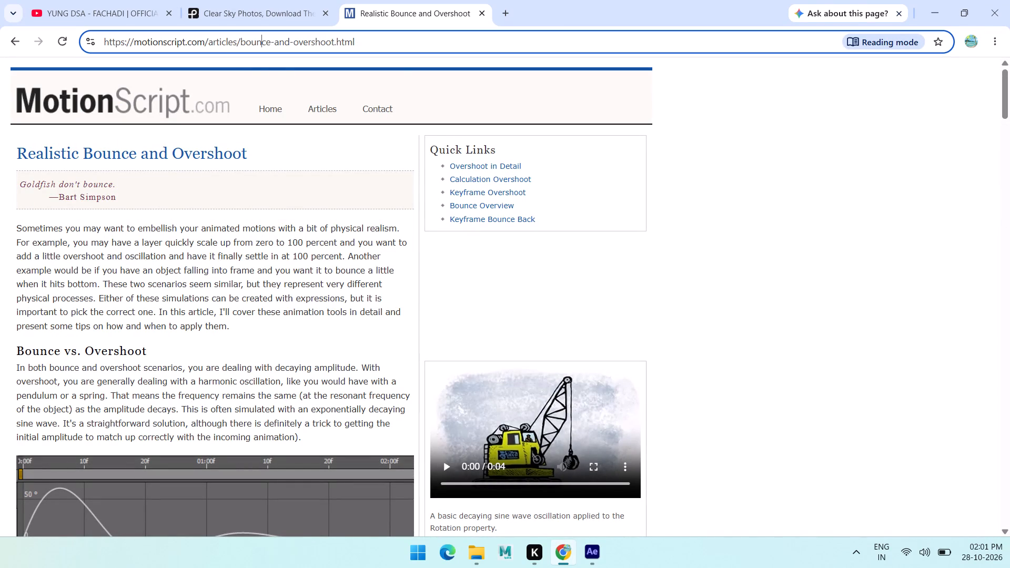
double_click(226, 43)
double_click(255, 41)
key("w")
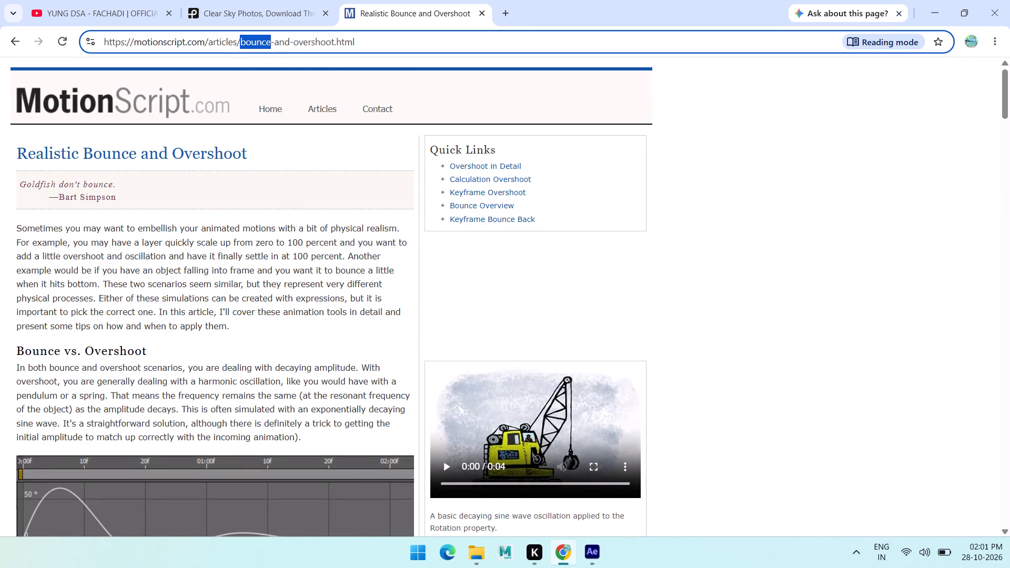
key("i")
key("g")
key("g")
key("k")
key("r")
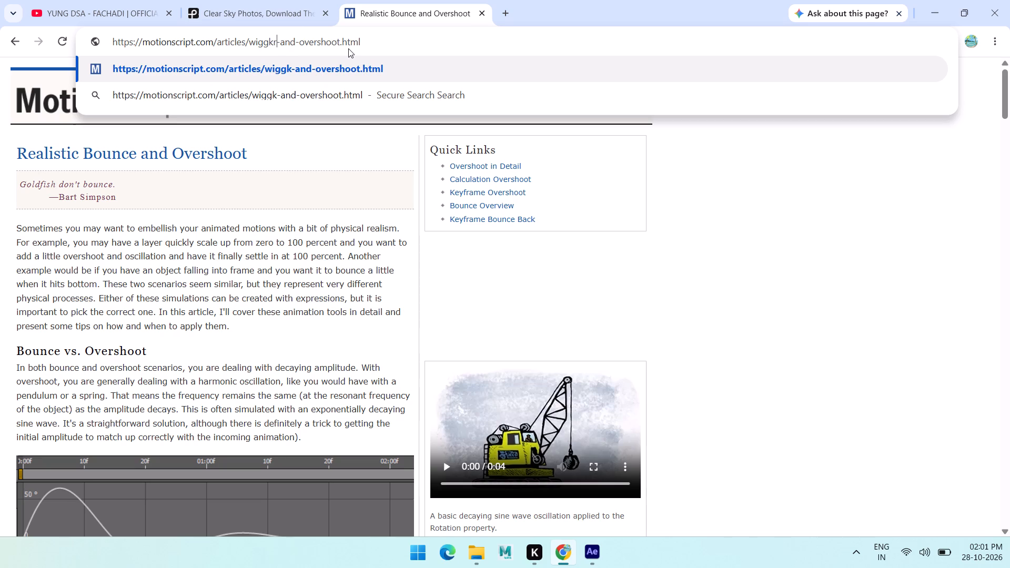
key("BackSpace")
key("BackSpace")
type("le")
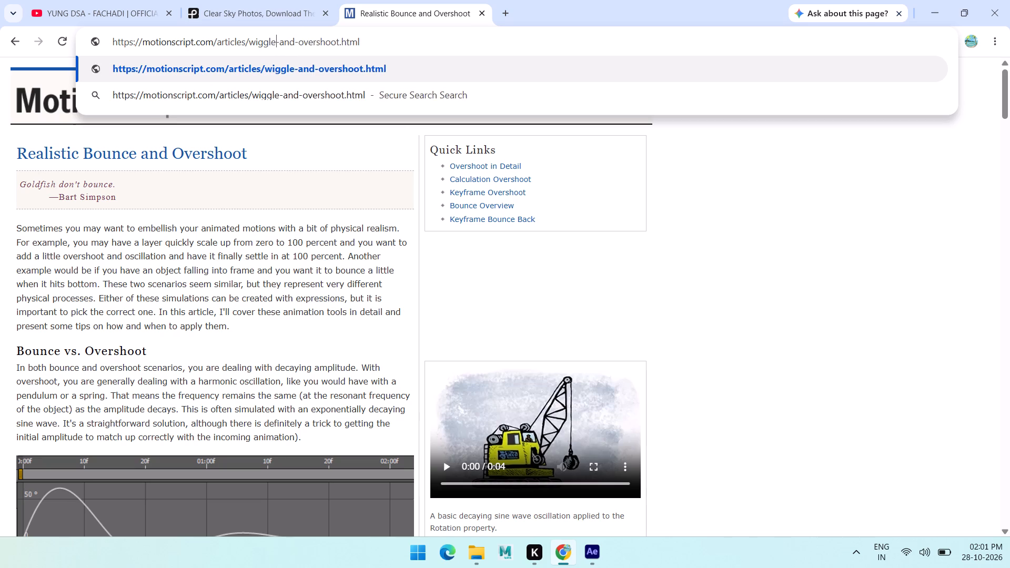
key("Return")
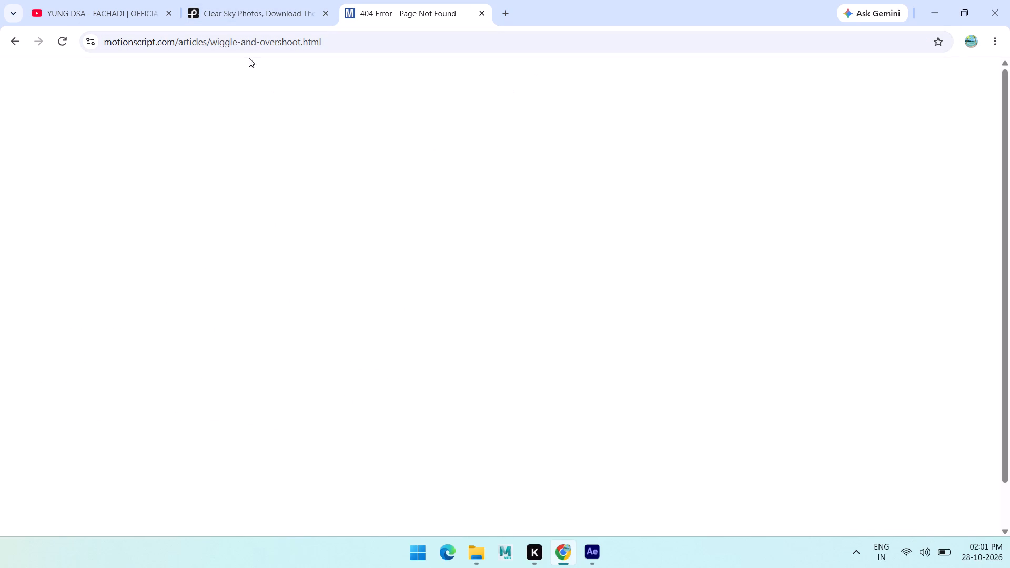
Close the MotionScript page and search the web for "wiggle expression" in a new tab.
left_click(478, 12)
left_click(352, 15)
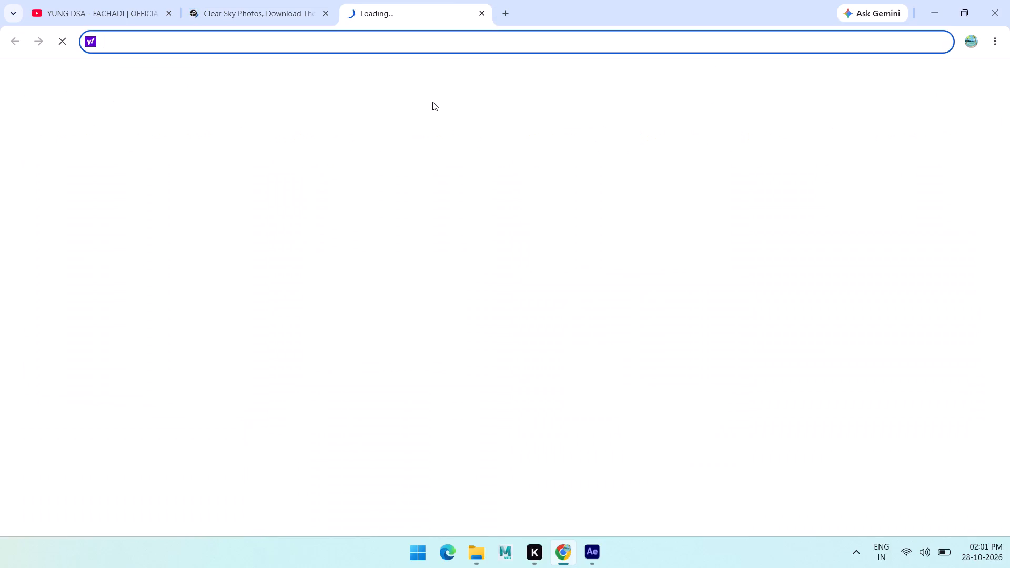
type("wiggle ec")
key("BackSpace")
type("xpe")
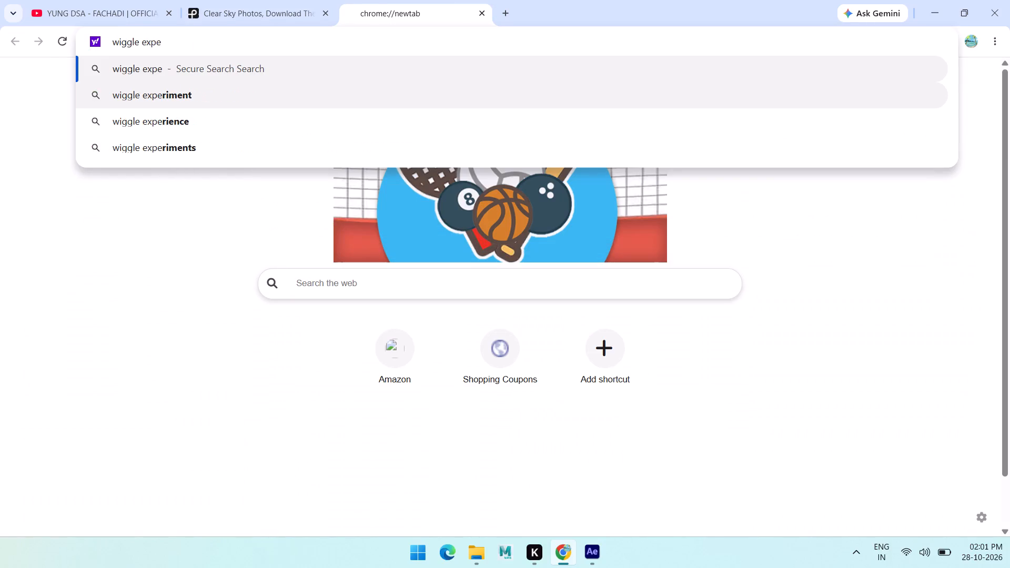
key("BackSpace")
type("ression")
key("Return")
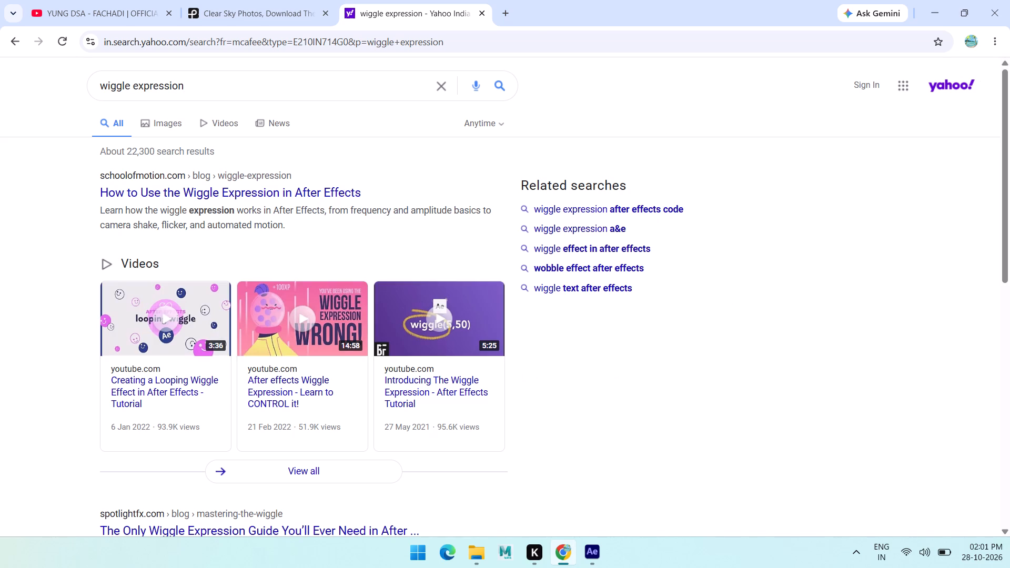
Open School of Motion's wiggle expression article, examine its syntax, application steps and frequency and amplitude examples, and close it.
left_click(230, 191)
scroll(280, 248, "down", 2)
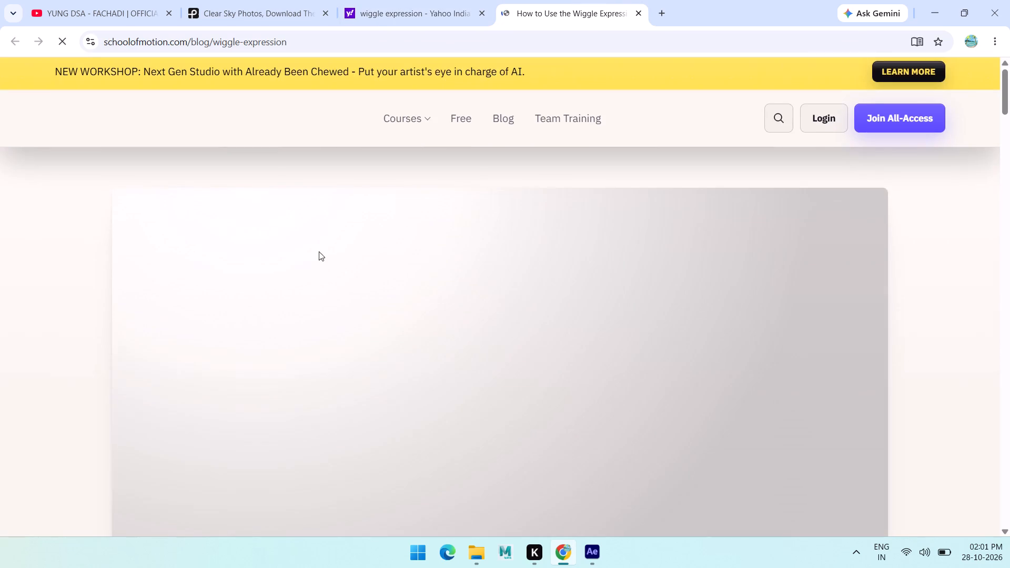
scroll(316, 251, "down", 3)
scroll(401, 260, "down", 20)
scroll(401, 260, "down", 4)
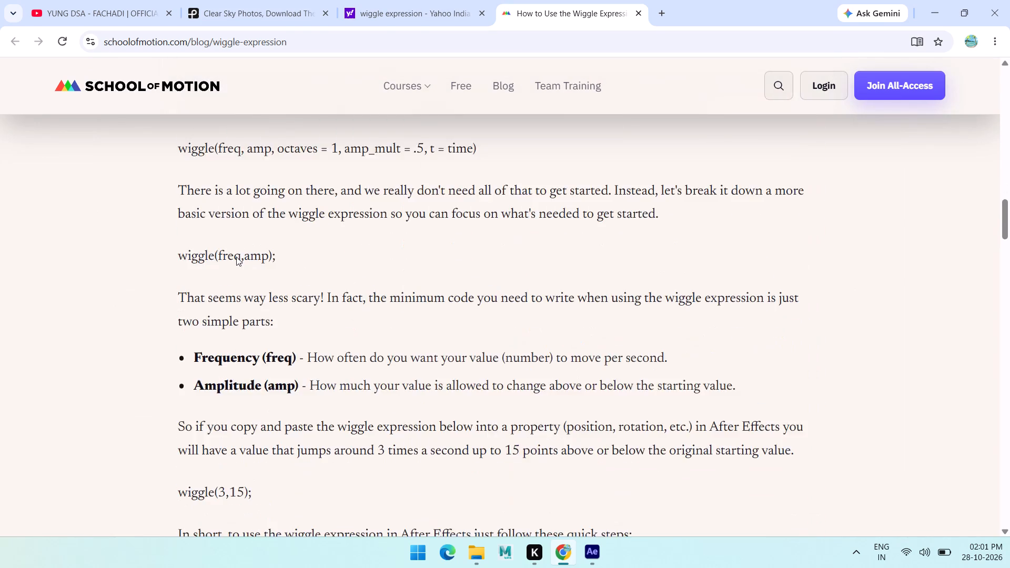
scroll(236, 257, "down", 20)
scroll(236, 257, "down", 10)
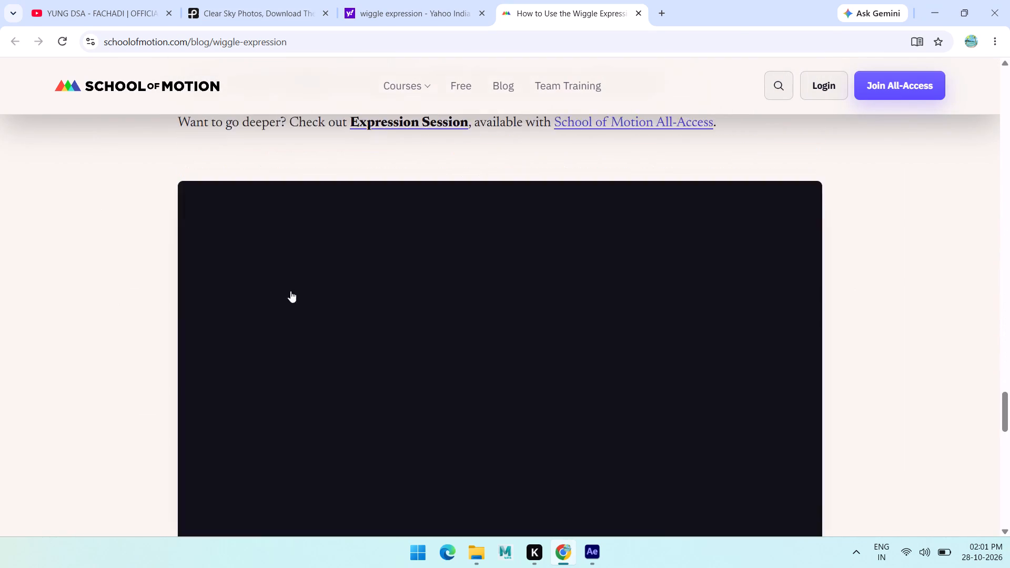
scroll(291, 300, "down", 20)
scroll(291, 300, "down", 12)
scroll(282, 316, "up", 8)
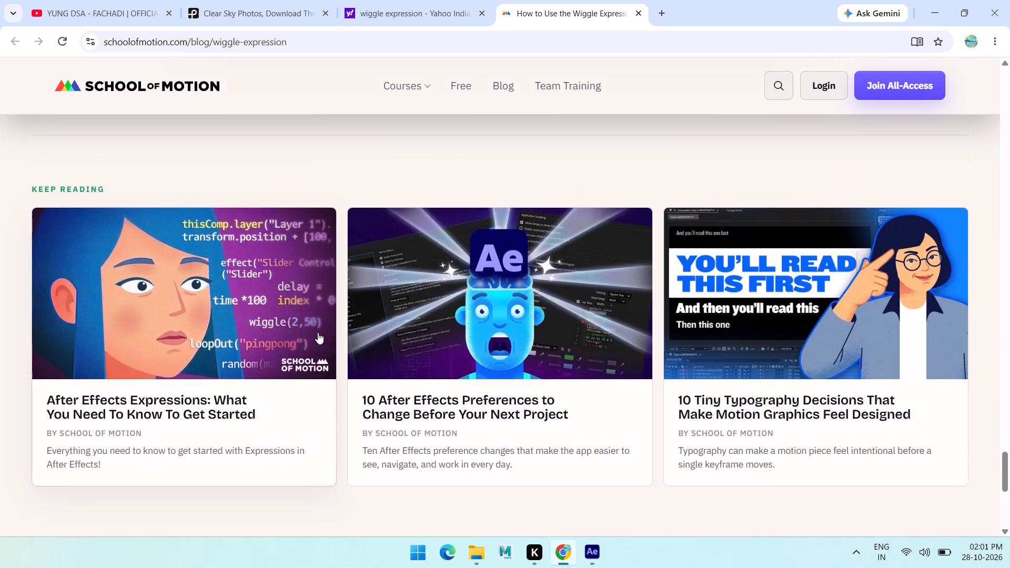
scroll(318, 332, "up", 18)
scroll(339, 308, "up", 9)
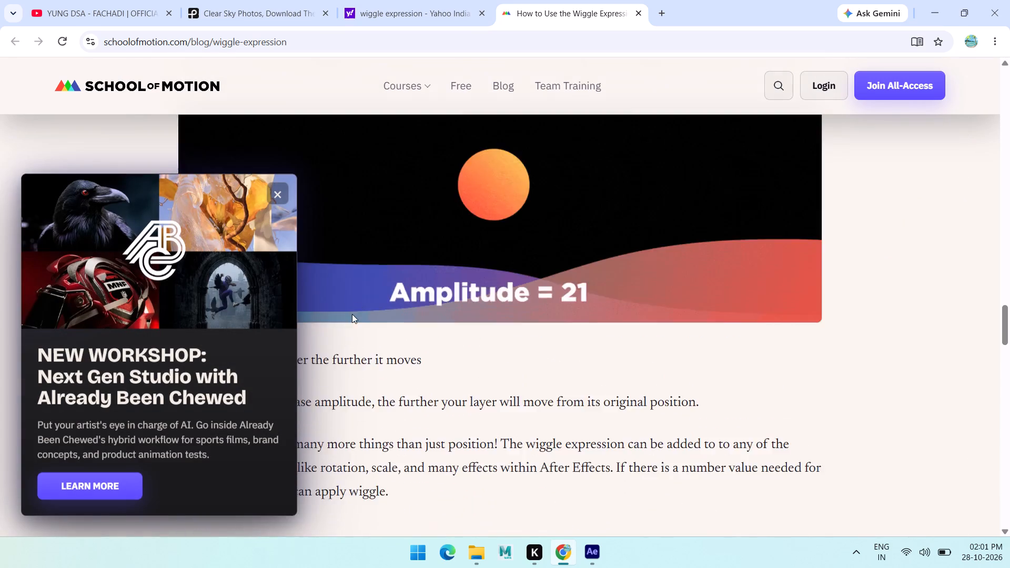
scroll(352, 314, "up", 4)
left_click(270, 194)
scroll(315, 251, "up", 20)
scroll(315, 251, "up", 1)
scroll(488, 376, "down", 7)
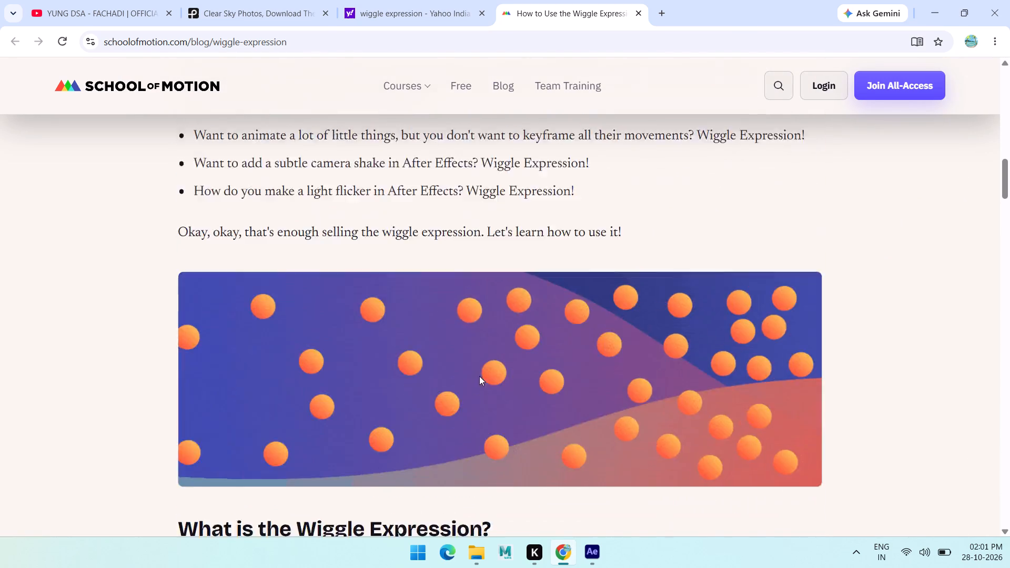
scroll(460, 361, "up", 1)
scroll(360, 347, "down", 10)
scroll(164, 296, "up", 2)
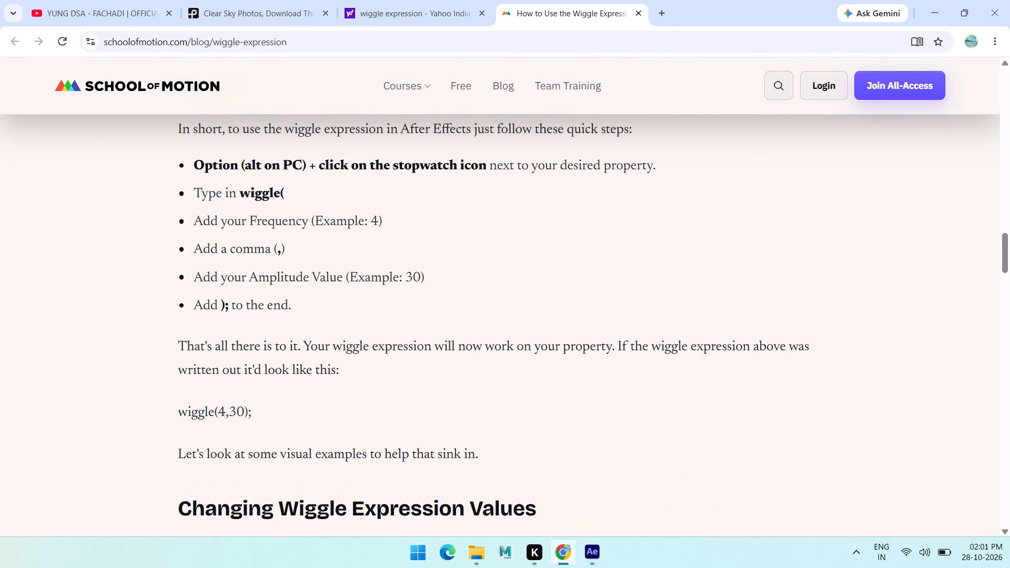
scroll(241, 247, "down", 9)
scroll(488, 289, "up", 2)
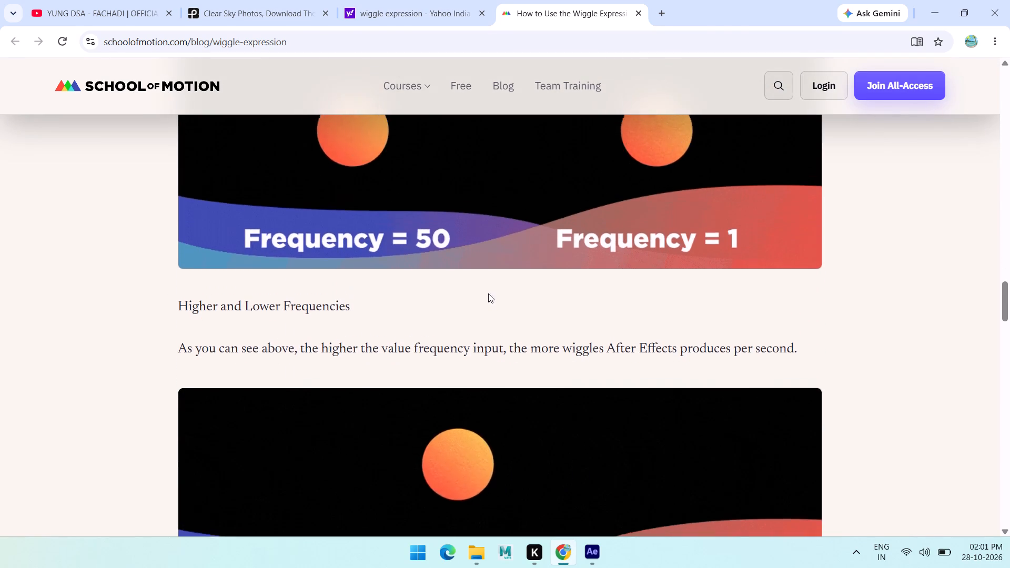
scroll(449, 328, "down", 6)
left_click(637, 14)
scroll(115, 382, "down", 7)
Switch to After Effects, open the JerryFlow V2 extension, search its plugins for "shake" and add S_Shake to its effect presets.
left_click(584, 550)
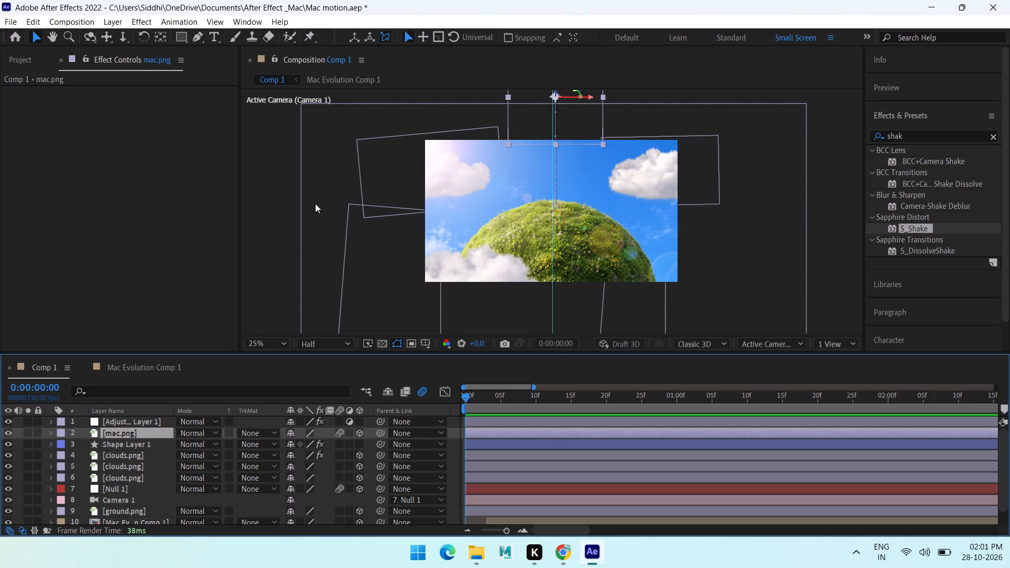
left_click(246, 24)
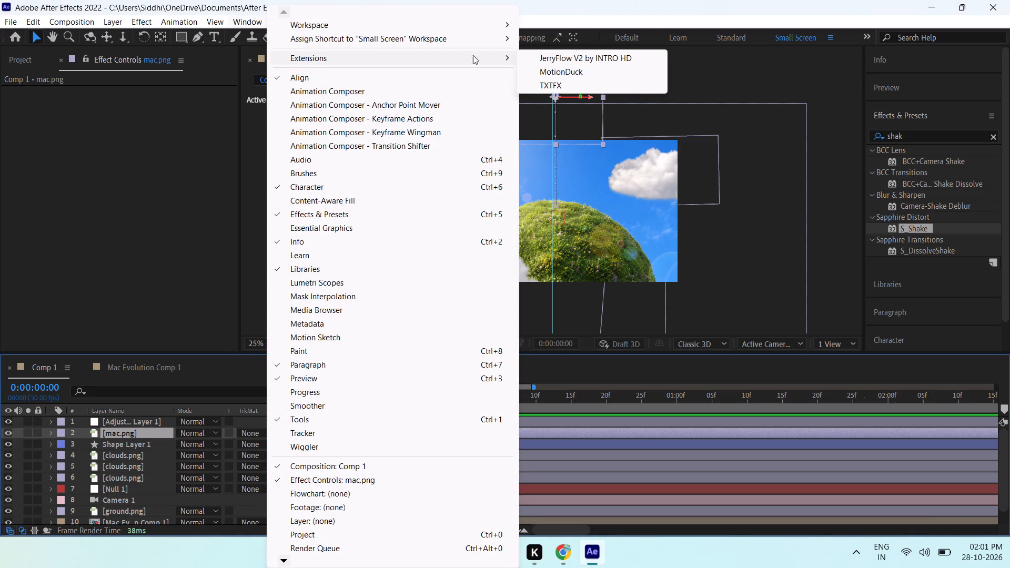
left_click(589, 62)
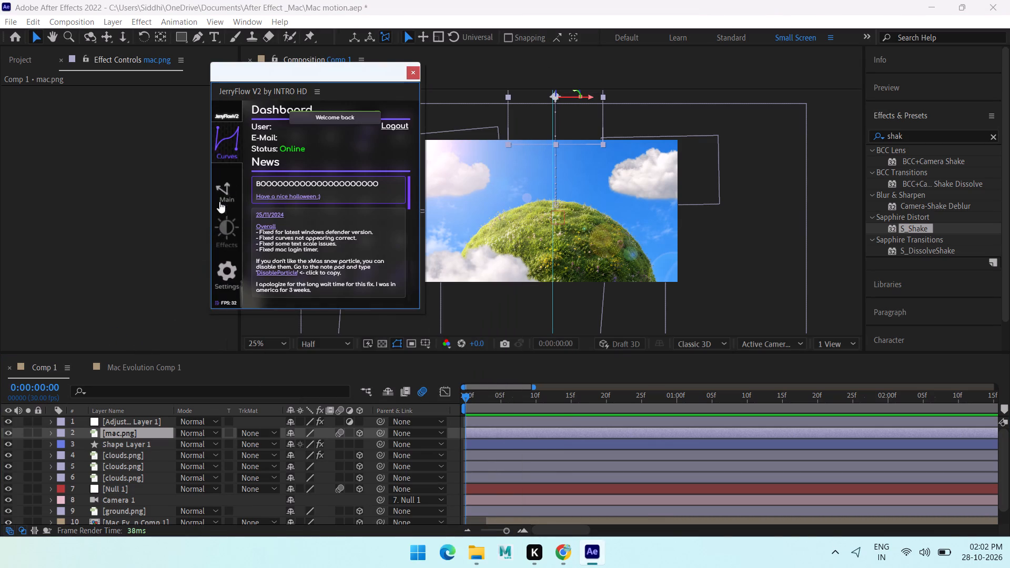
left_click(221, 180)
left_click(232, 237)
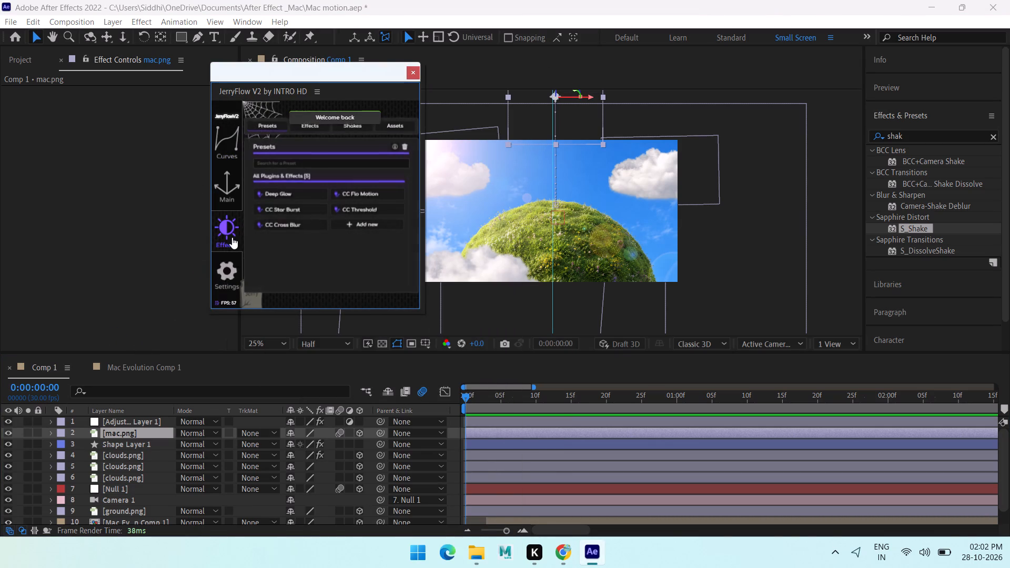
left_click(362, 223)
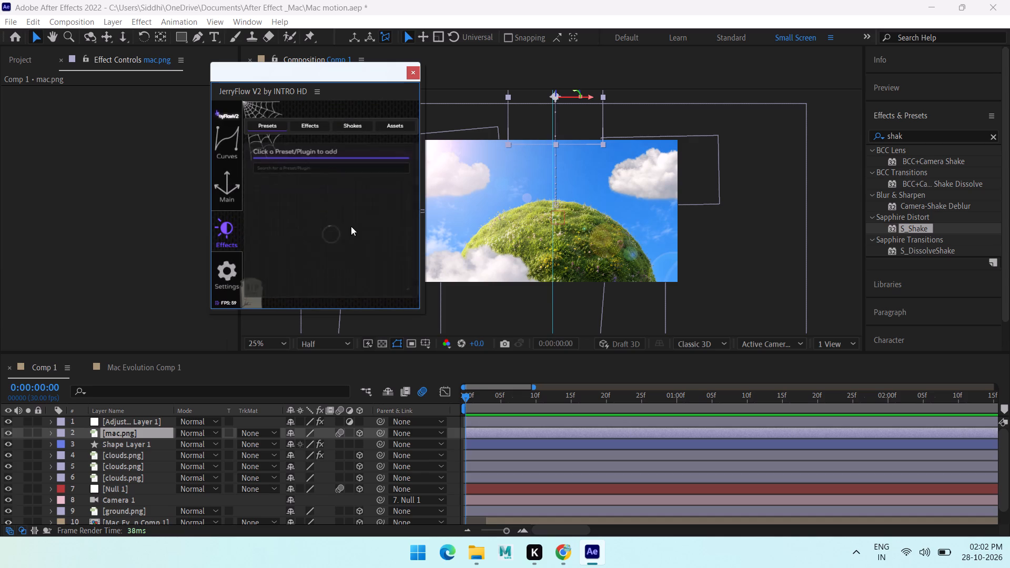
left_click(304, 166)
type("shake")
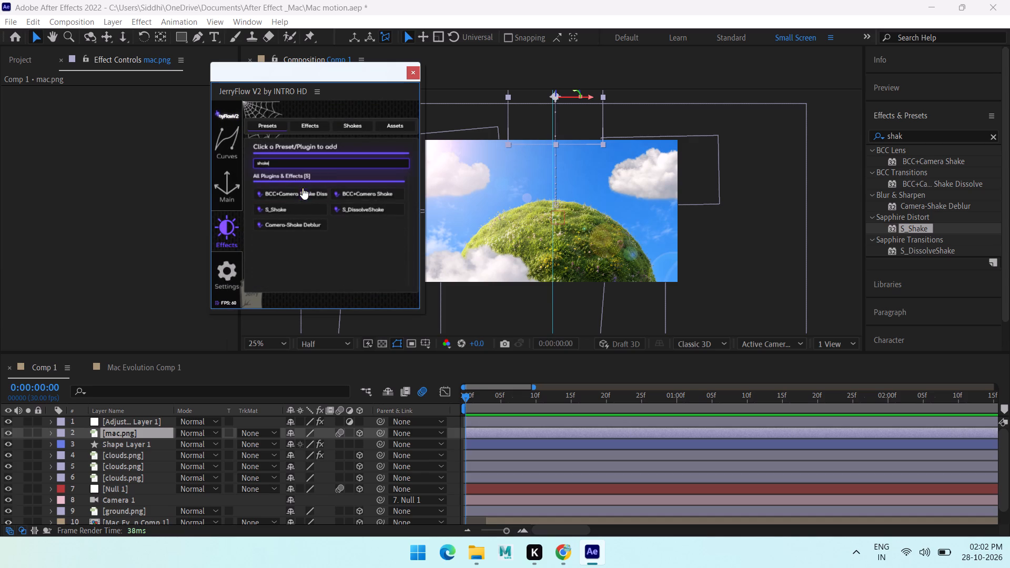
left_click(304, 211)
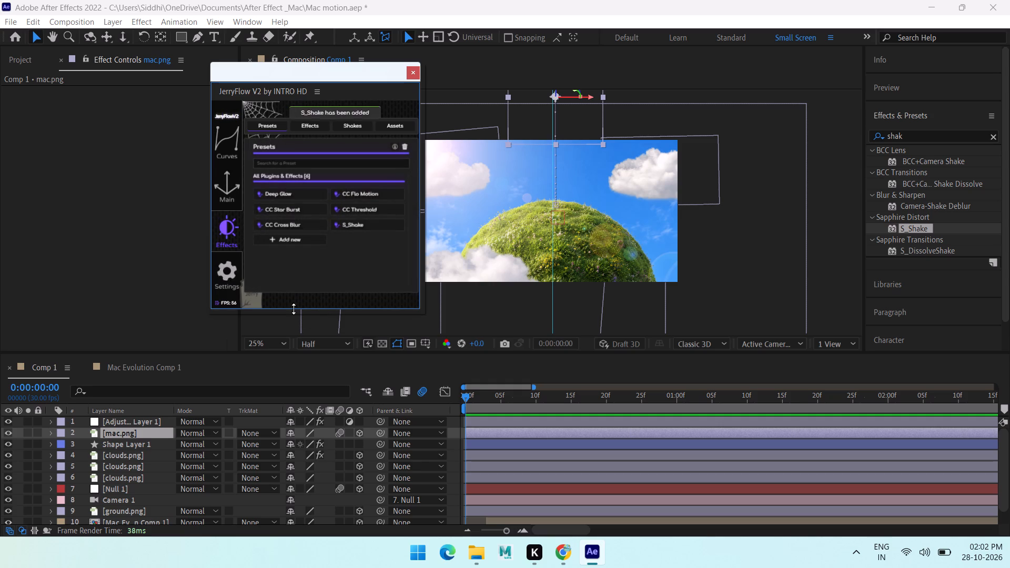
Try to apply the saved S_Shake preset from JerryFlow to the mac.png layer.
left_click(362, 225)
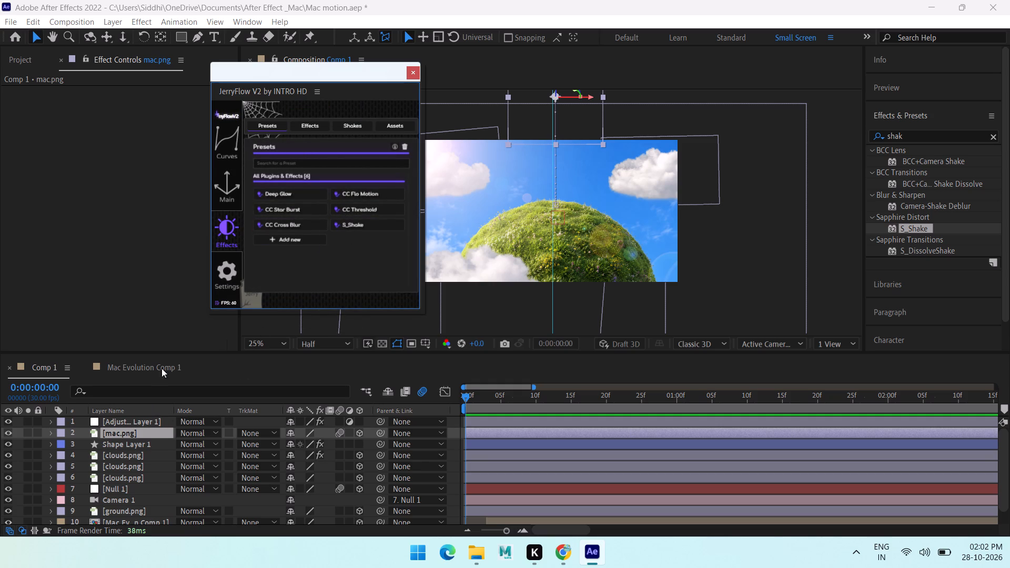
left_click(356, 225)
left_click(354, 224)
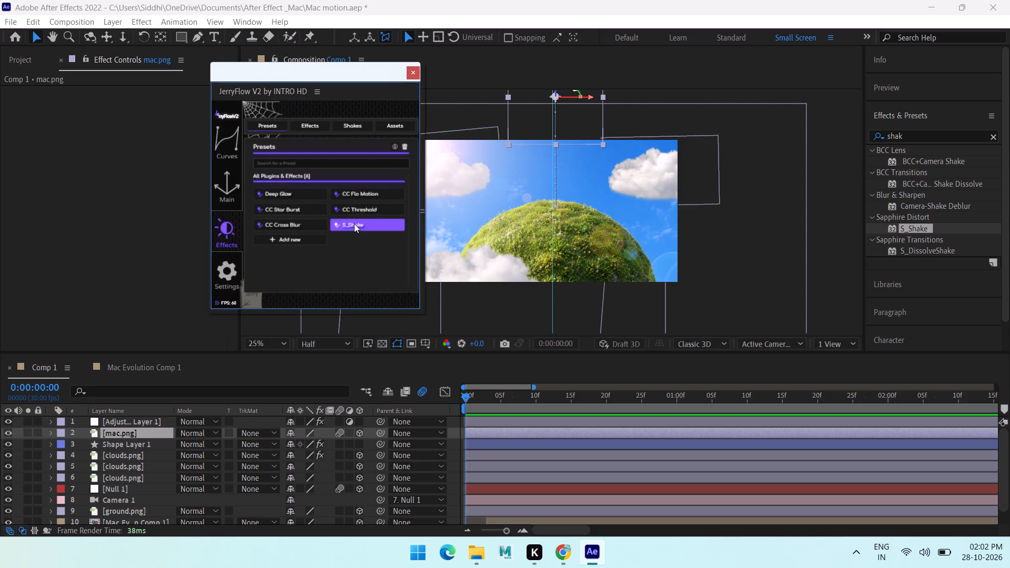
Browse JerryFlow's shake, asset and effect collections, apply the Bounce out shake above mac.png with default settings, and close the extension.
left_click(343, 128)
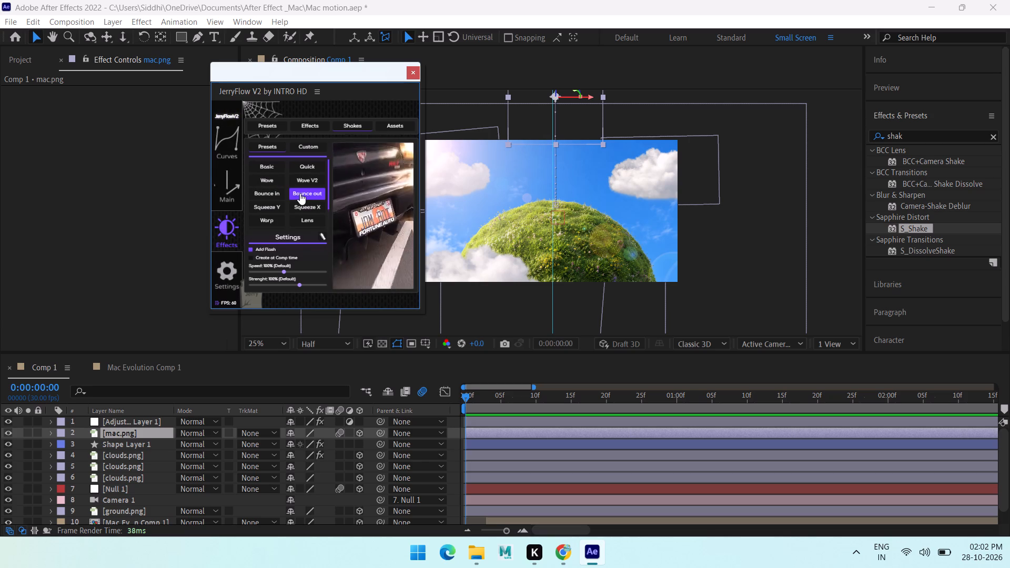
left_click(389, 122)
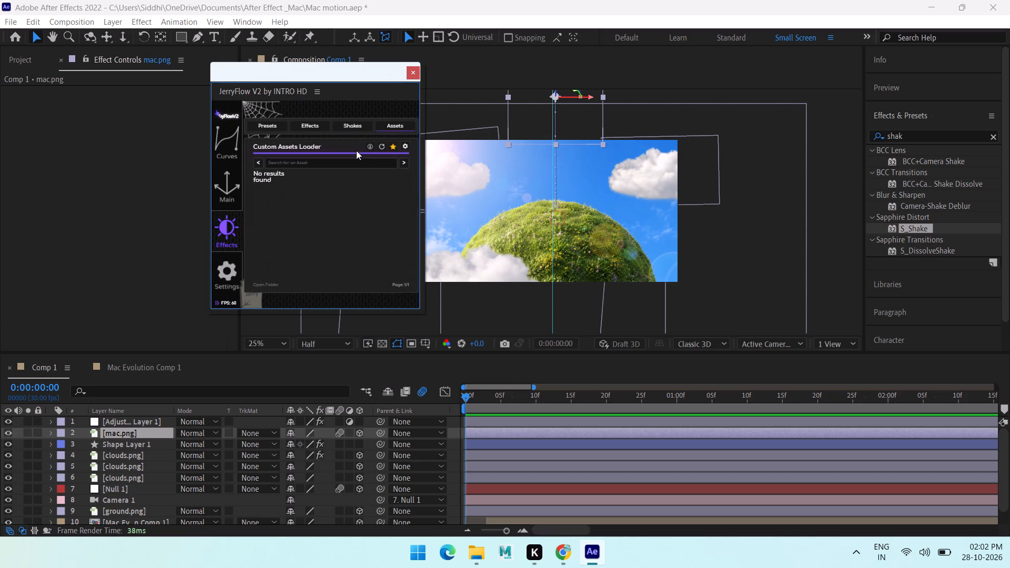
left_click(311, 125)
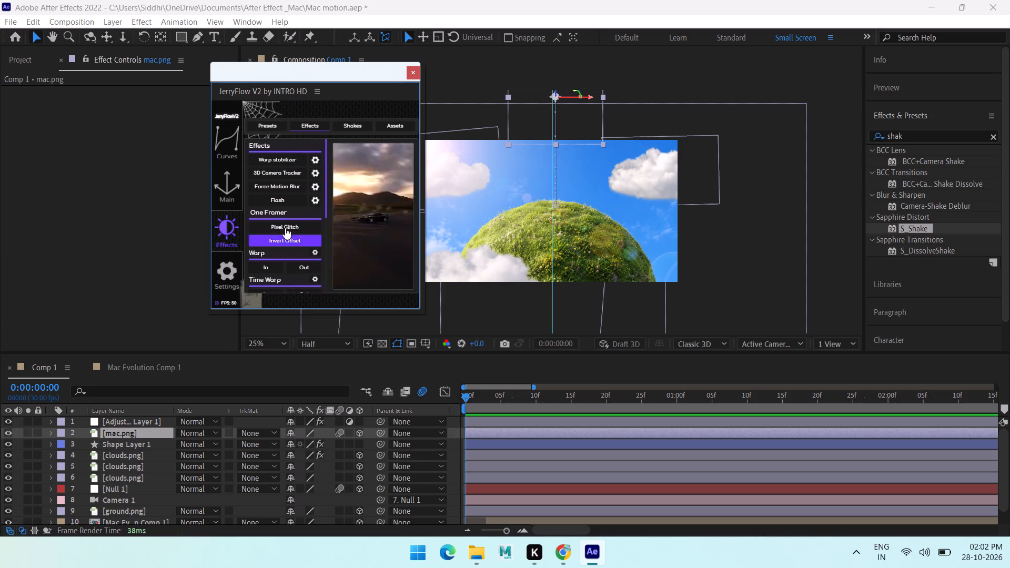
left_click(350, 121)
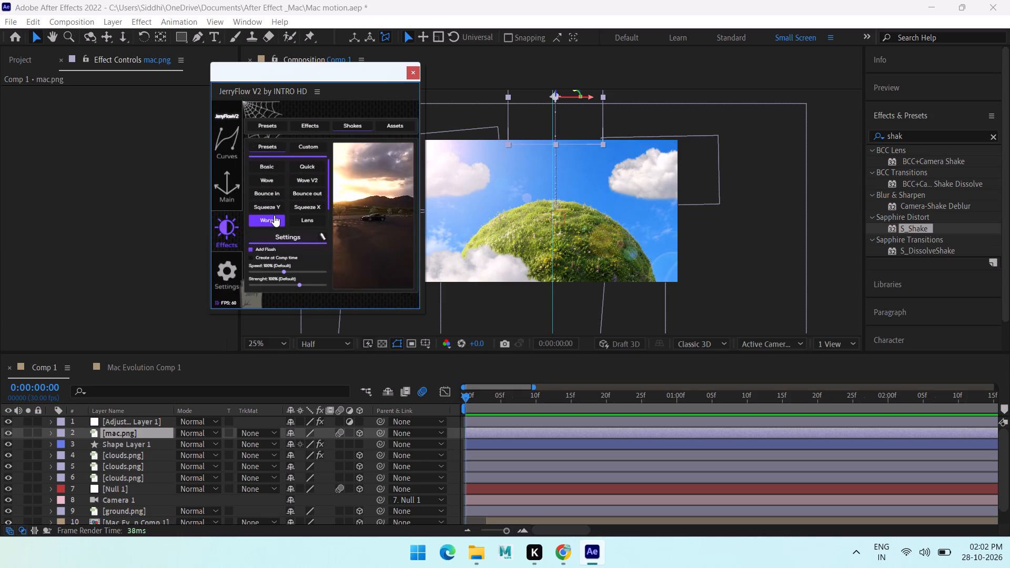
left_click(309, 194)
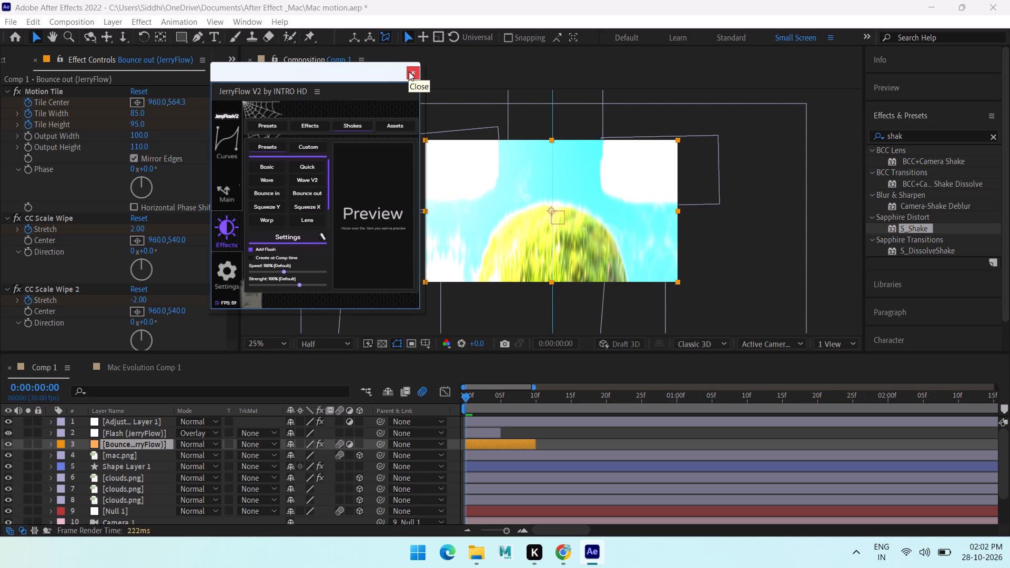
left_click(409, 72)
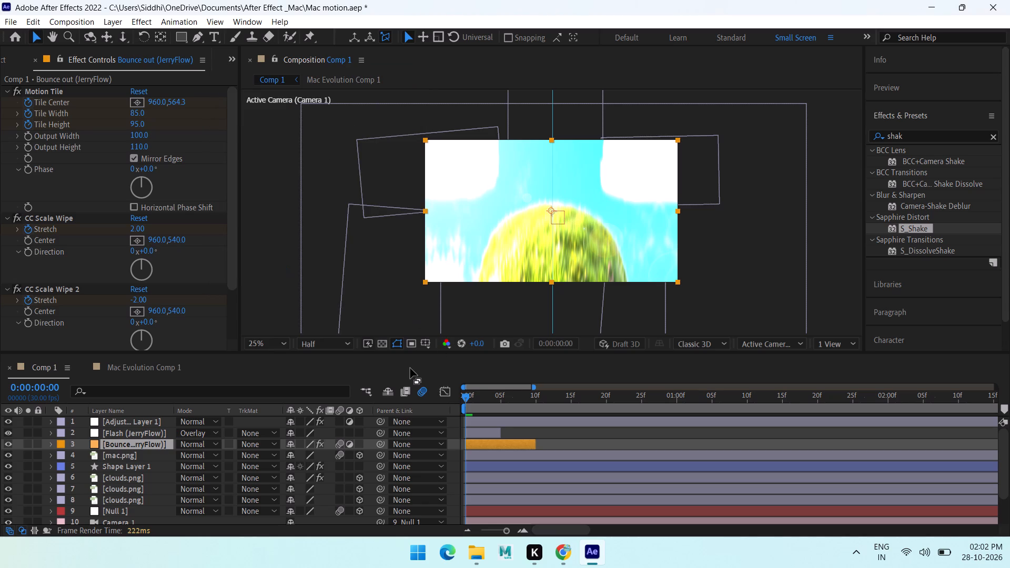
Preview the Bounce out shake in Comp 1 and return to 0:00:00:00.
key("space")
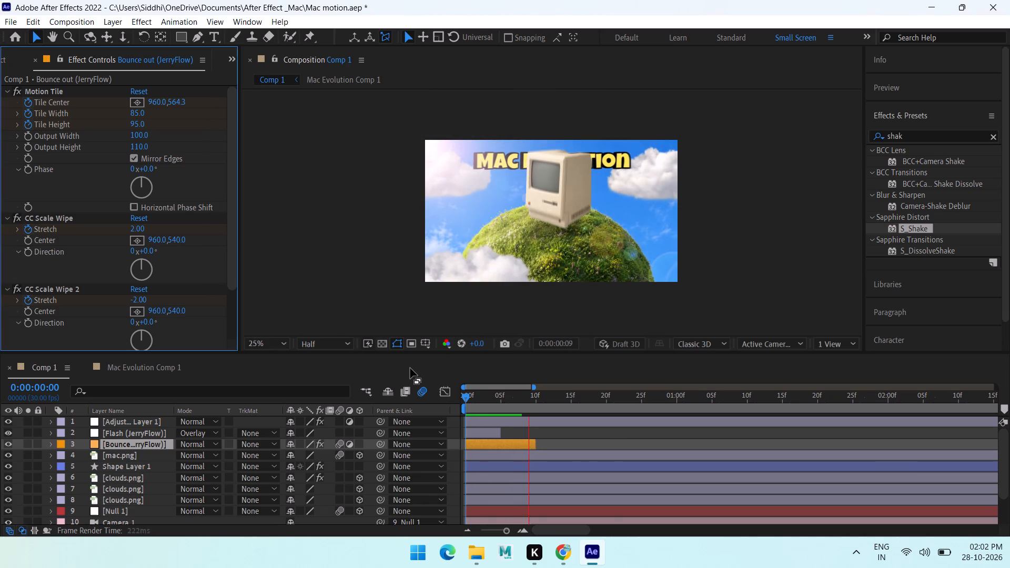
key("space")
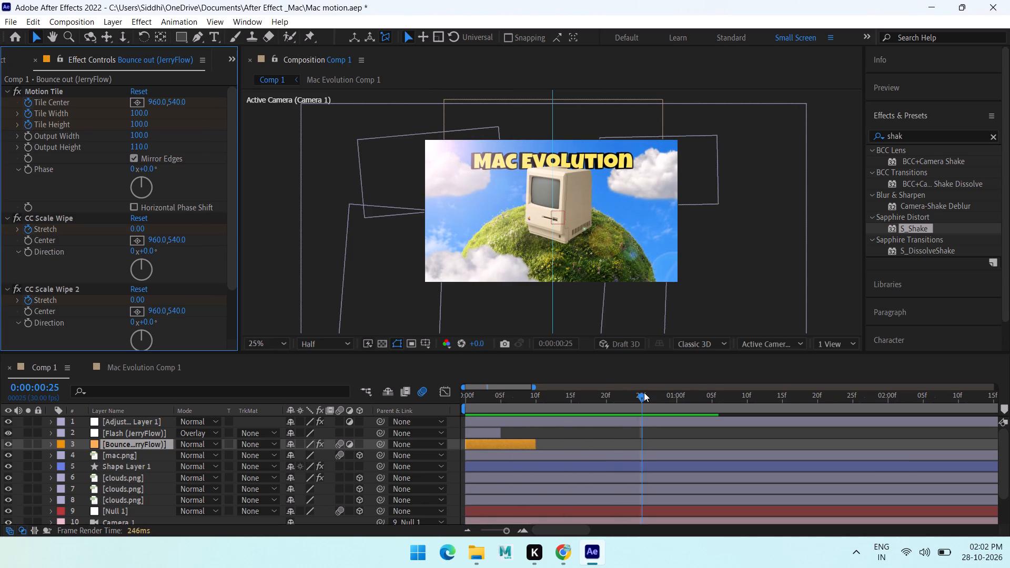
left_click_drag(637, 395, 430, 399)
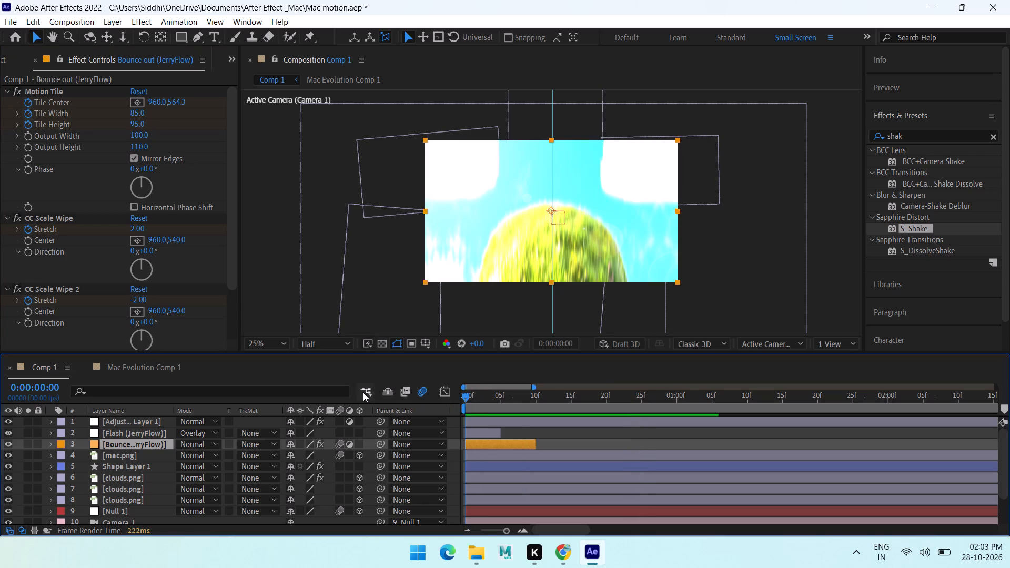
Set the Bounce out layer's Motion Tile width and height both to 20 at 0:00:00:00.
left_click(139, 110)
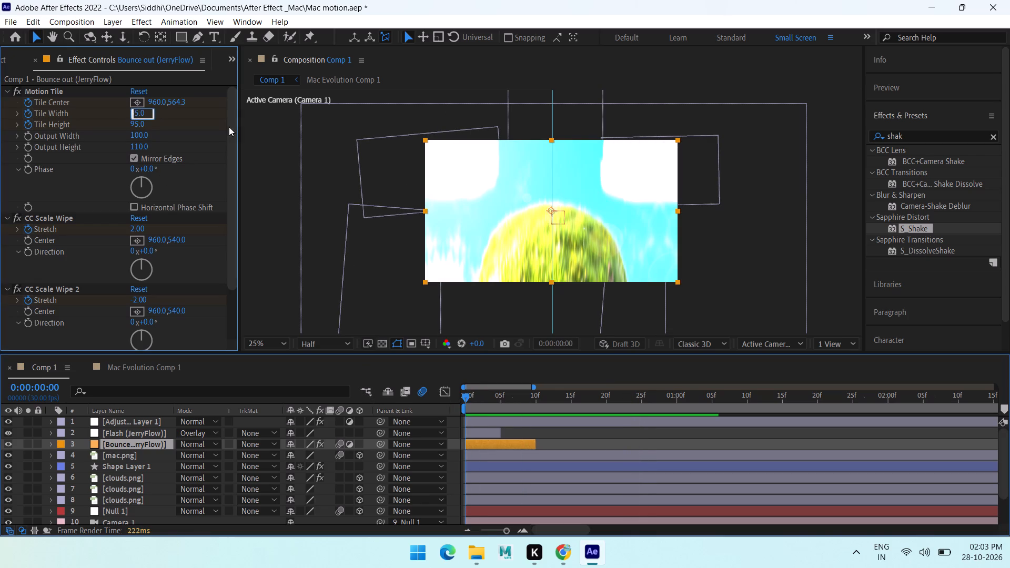
type("20")
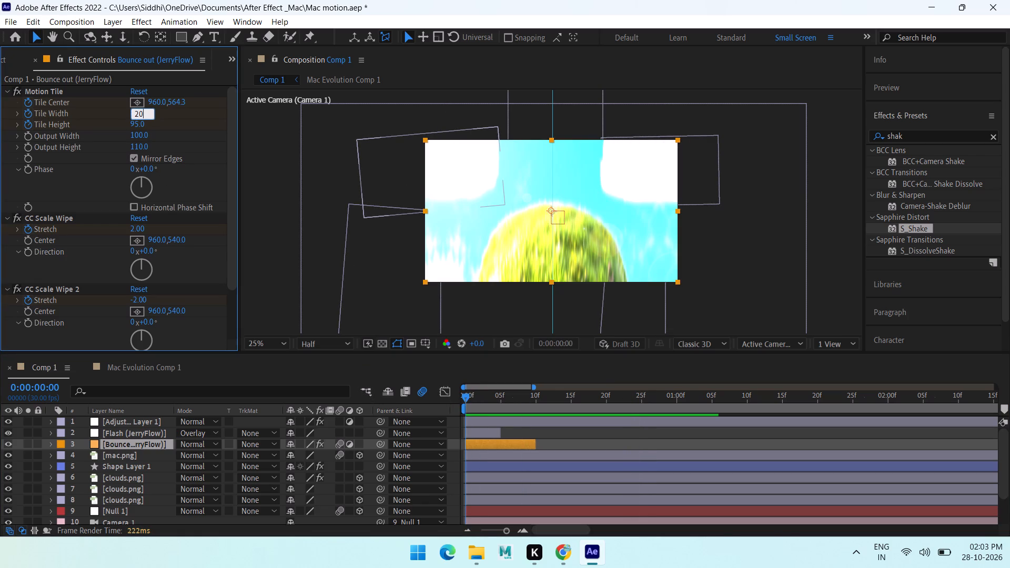
key("Return")
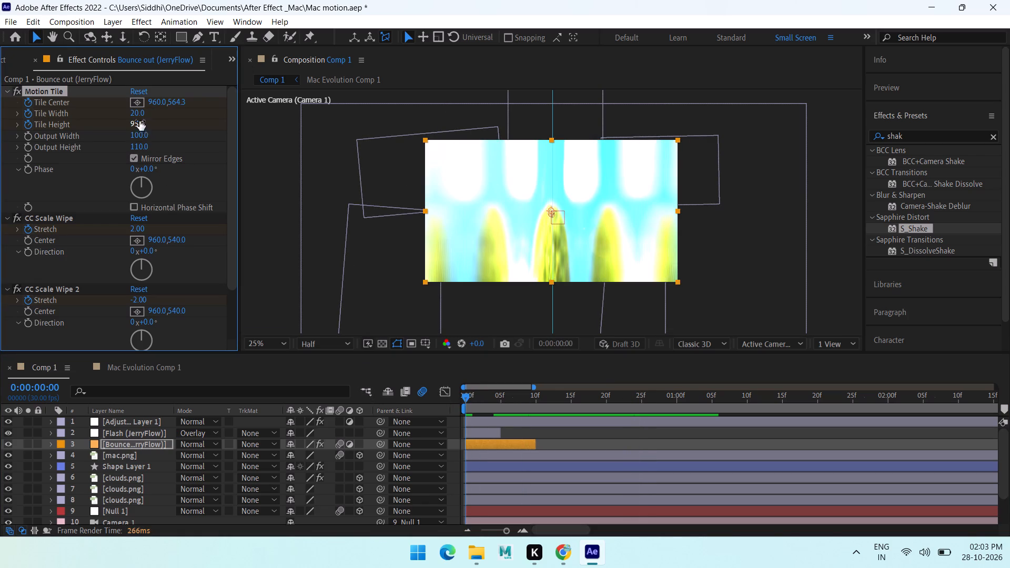
left_click(139, 121)
type("20")
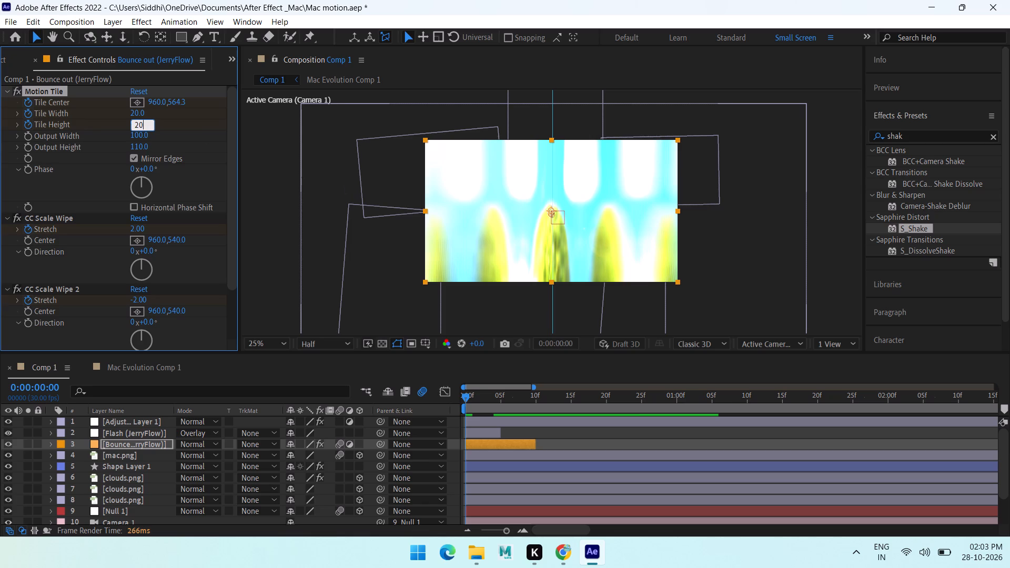
key("Return")
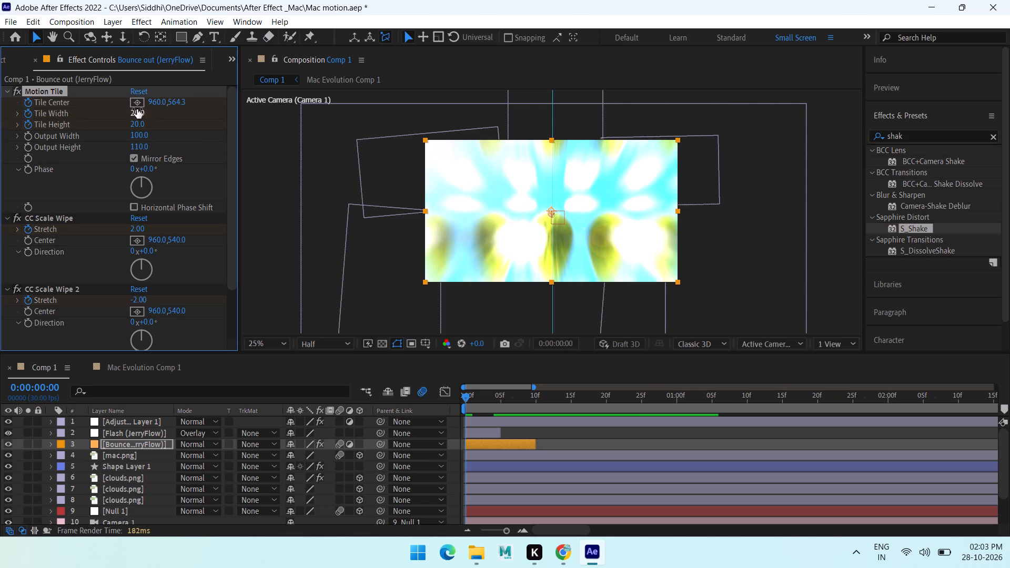
Set the Stretch of the Bounce out layer's first CC Scale Wipe to 1.5.
left_click(135, 229)
type("1.5")
key("Return")
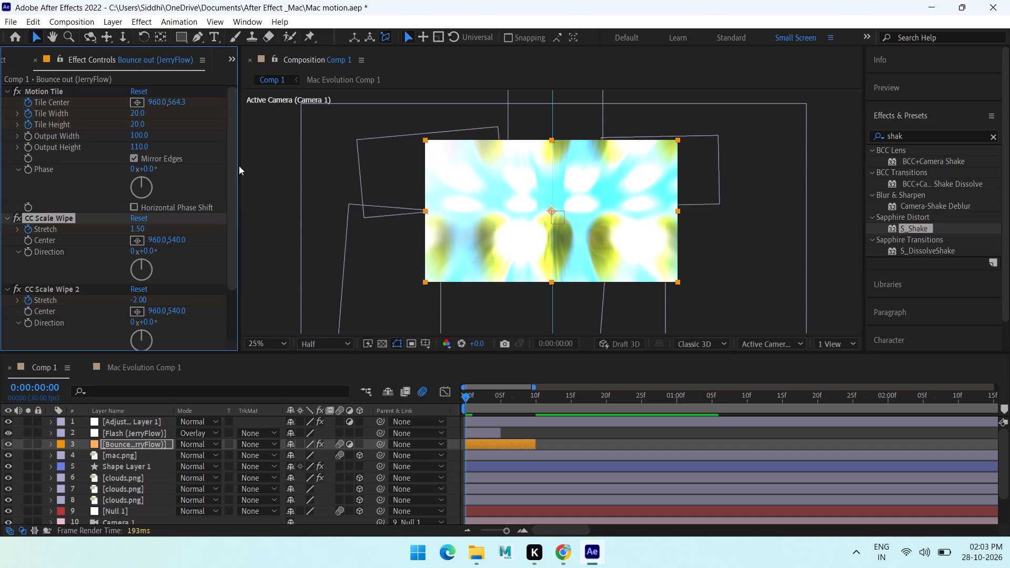
Review the Bounce out layer's remaining effects and preview Comp 1 from the start with the changed values.
scroll(117, 261, "down", 6)
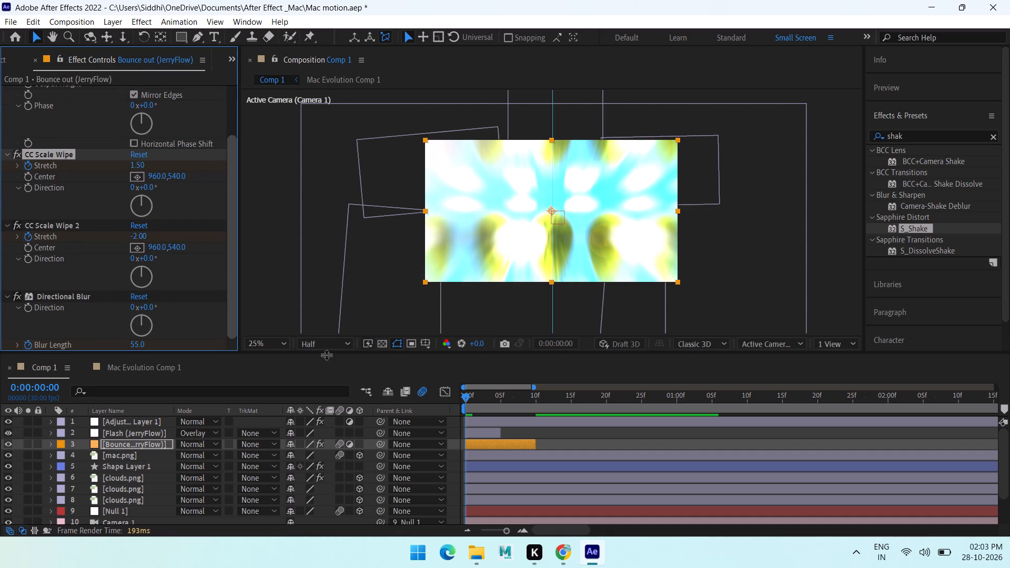
left_click_drag(489, 395, 389, 397)
key("space")
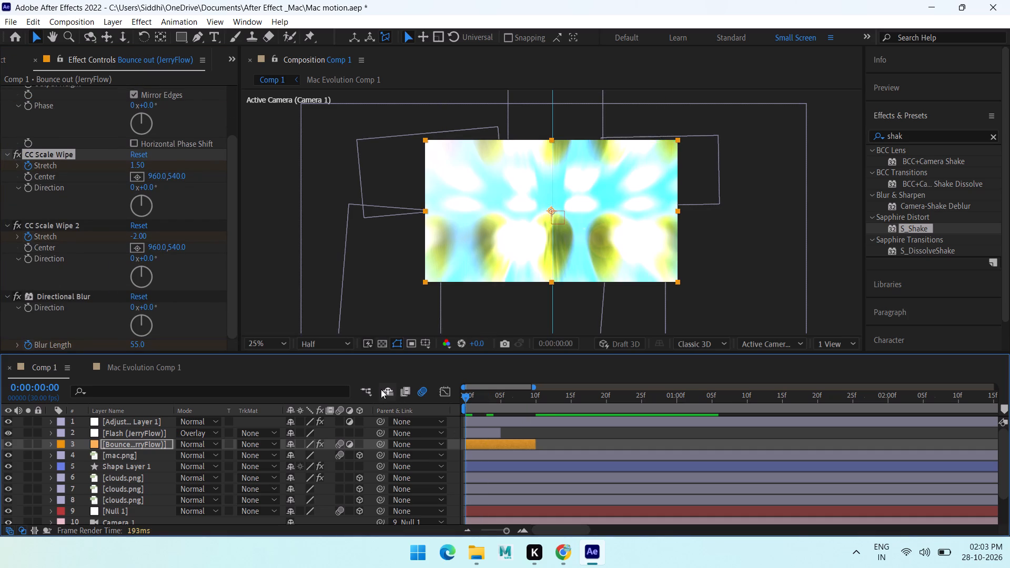
key("space")
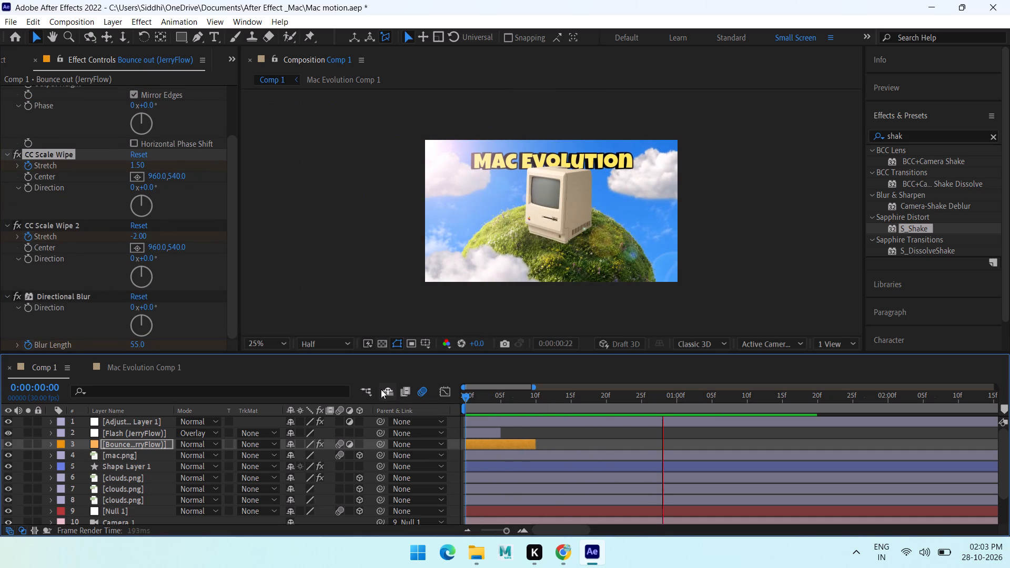
left_click_drag(659, 398, 456, 397)
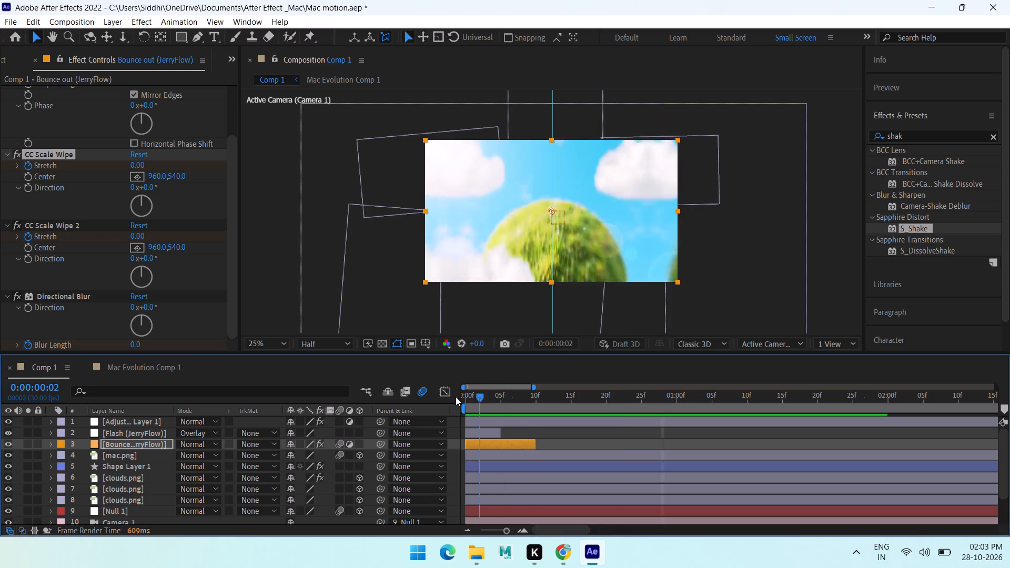
Trim the first two frames off the Bounce out layer at 0:00:00:02 and slide it back to the start of Comp 1.
left_click_drag(456, 397, 482, 398)
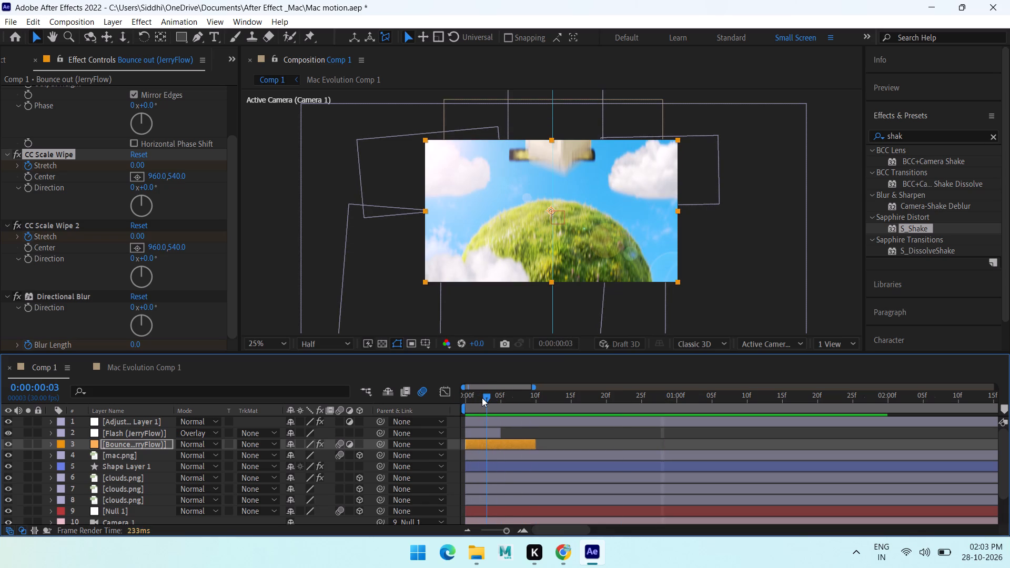
left_click_drag(482, 398, 473, 398)
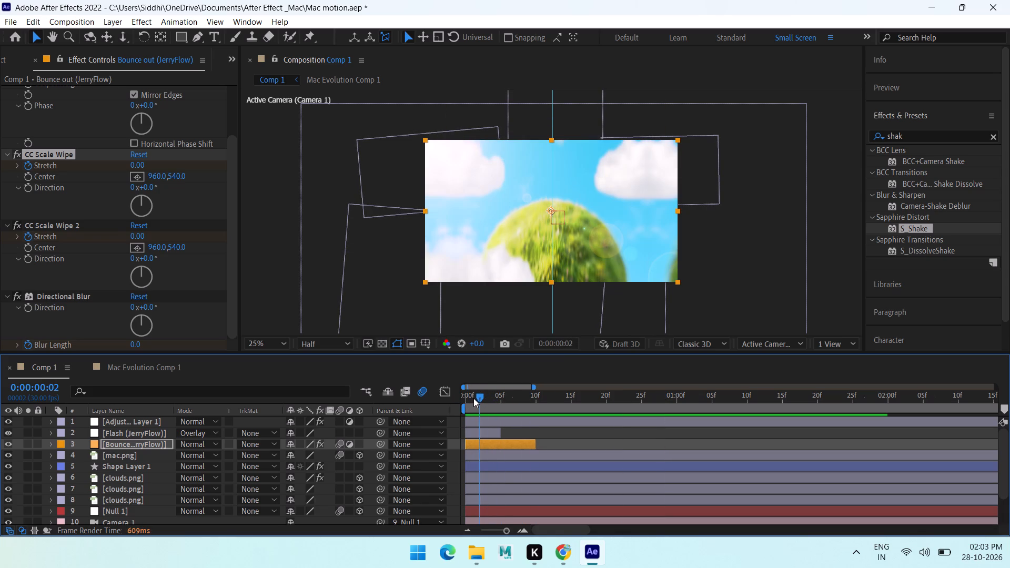
left_click_drag(466, 446, 480, 447)
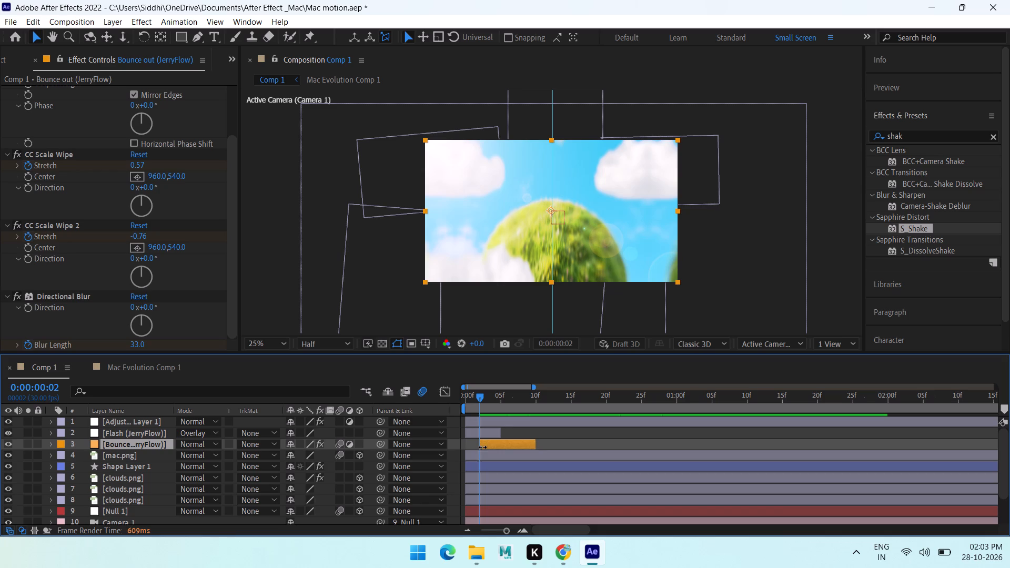
left_click_drag(497, 446, 471, 442)
left_click_drag(493, 444, 502, 444)
Preview Comp 1 from 0:00:00:00 twice to check the trimmed Bounce out shake against the Mac's entrance.
left_click_drag(486, 393, 346, 403)
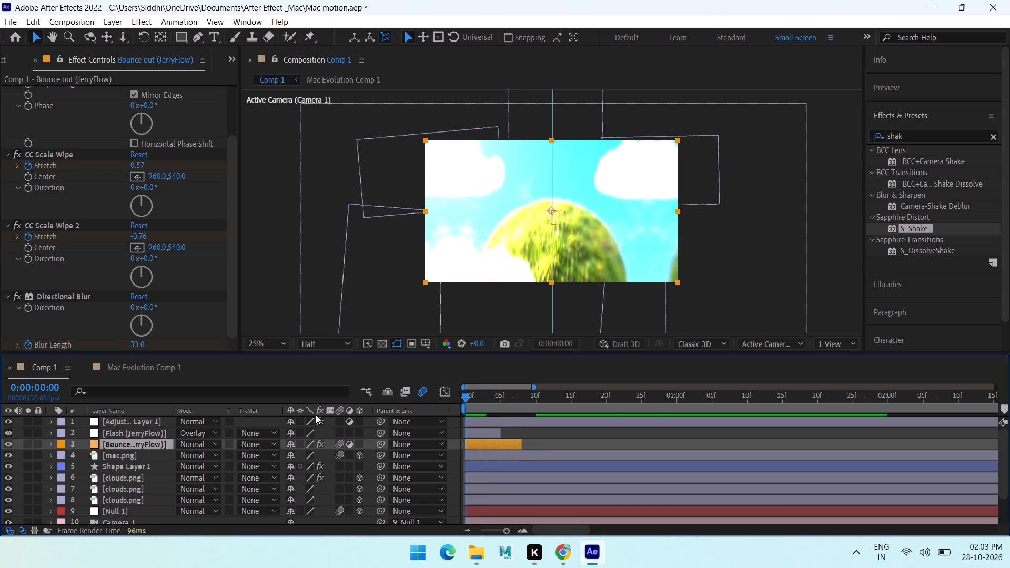
key("space")
key("space")
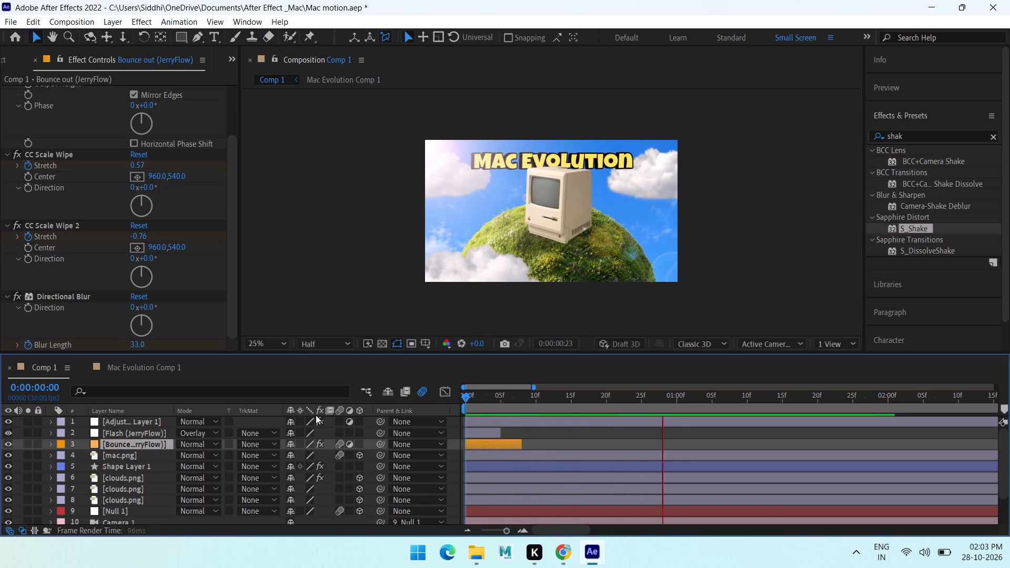
left_click_drag(540, 397, 418, 410)
key("space")
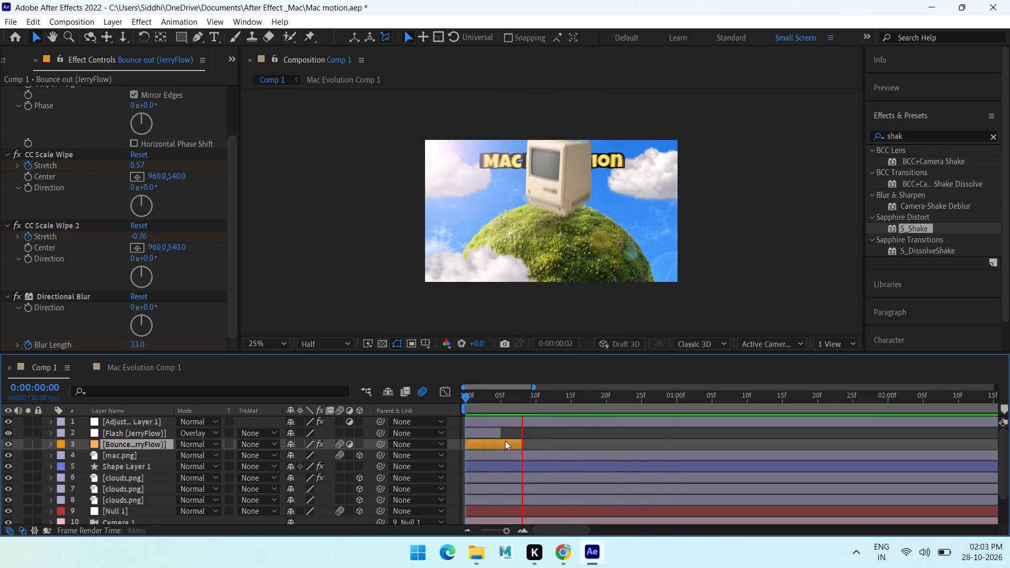
Set the Bounce out layer's Directional Blur length to 10 at 0:00:00:00 in Comp 1.
key("space")
left_click_drag(546, 393, 458, 396)
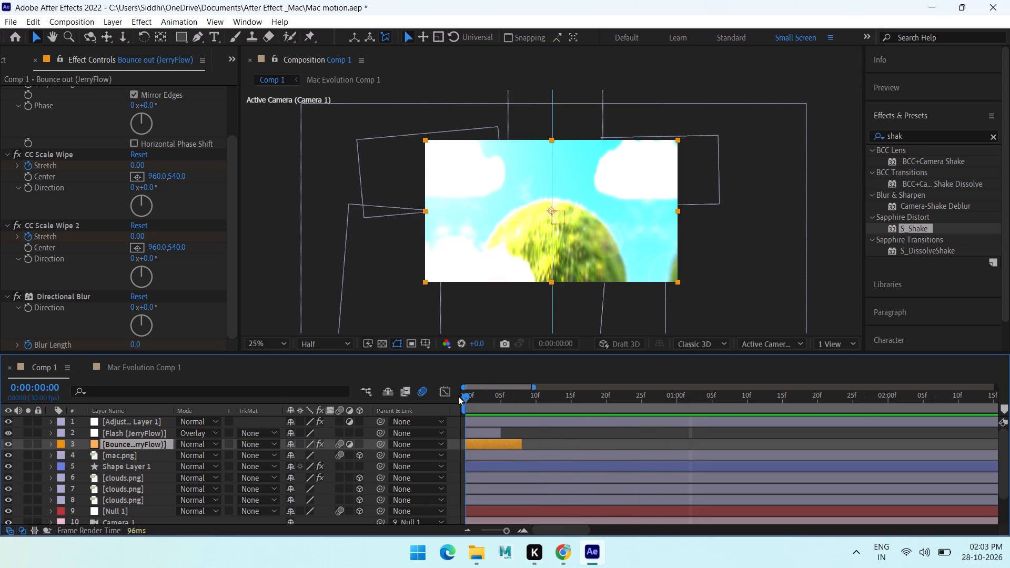
left_click_drag(458, 396, 460, 402)
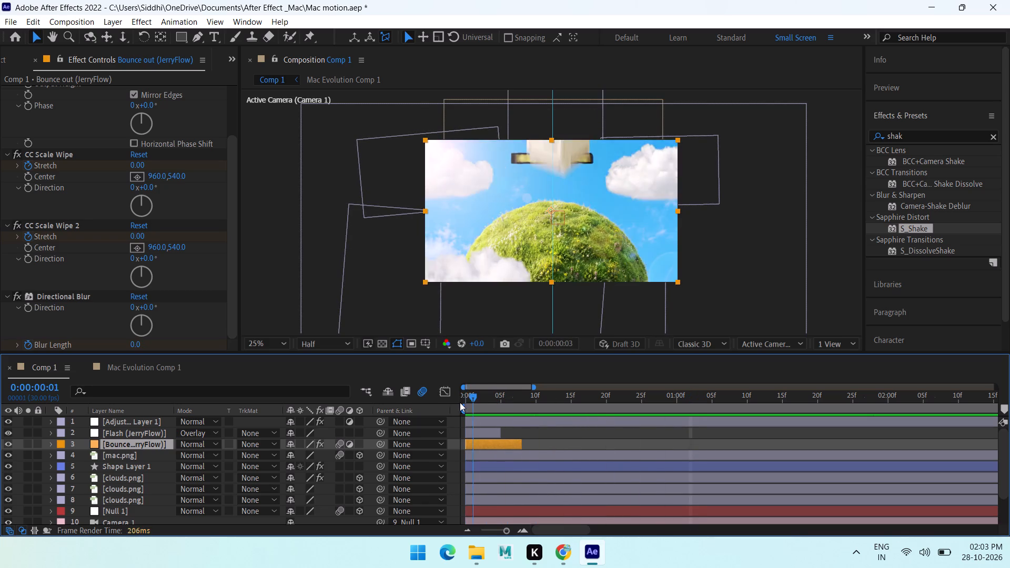
left_click_drag(460, 402, 458, 402)
scroll(57, 220, "up", 9)
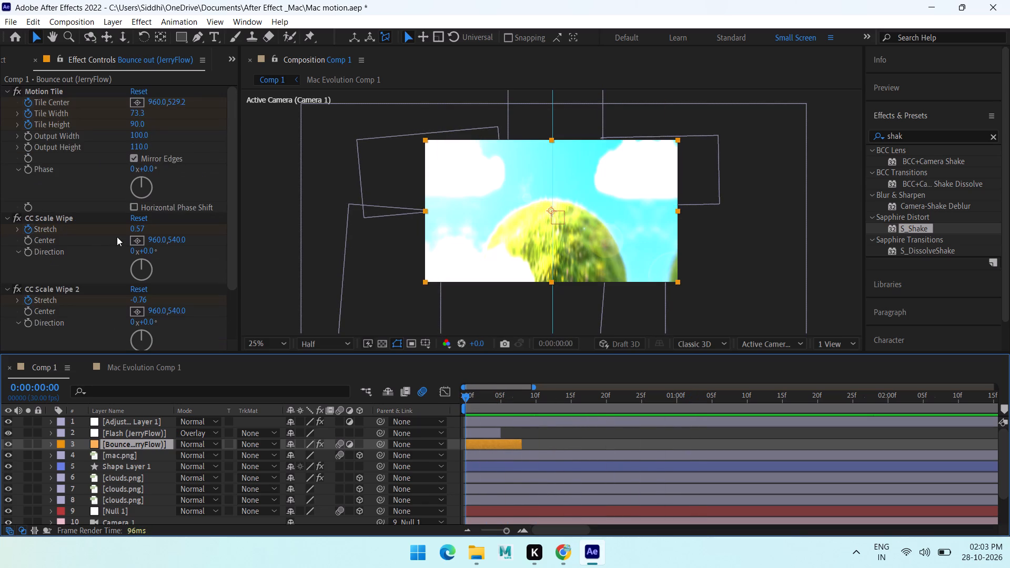
scroll(90, 251, "up", 3)
scroll(90, 251, "down", 10)
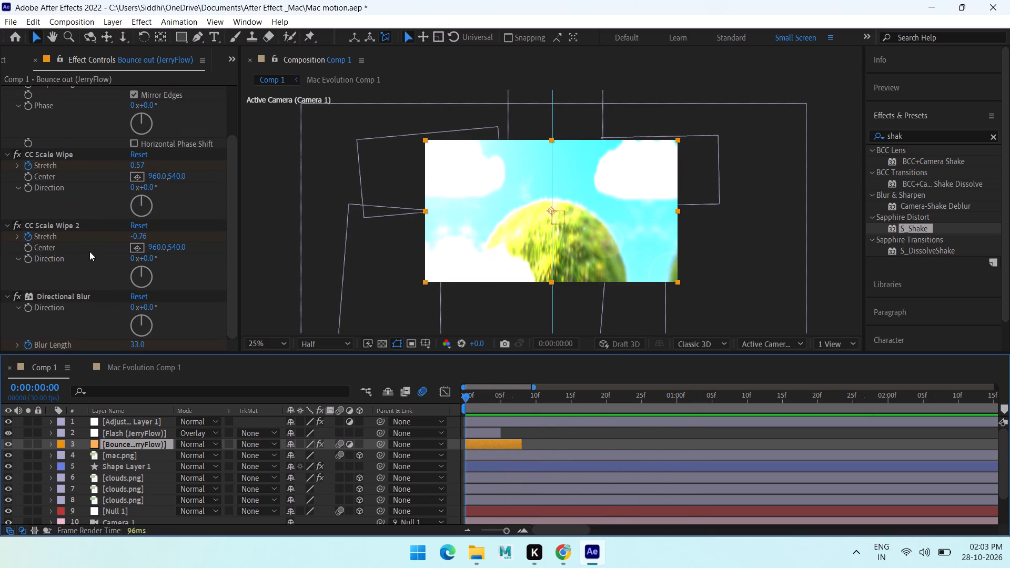
scroll(89, 251, "down", 1)
scroll(103, 305, "down", 3)
left_click(139, 347)
key("1")
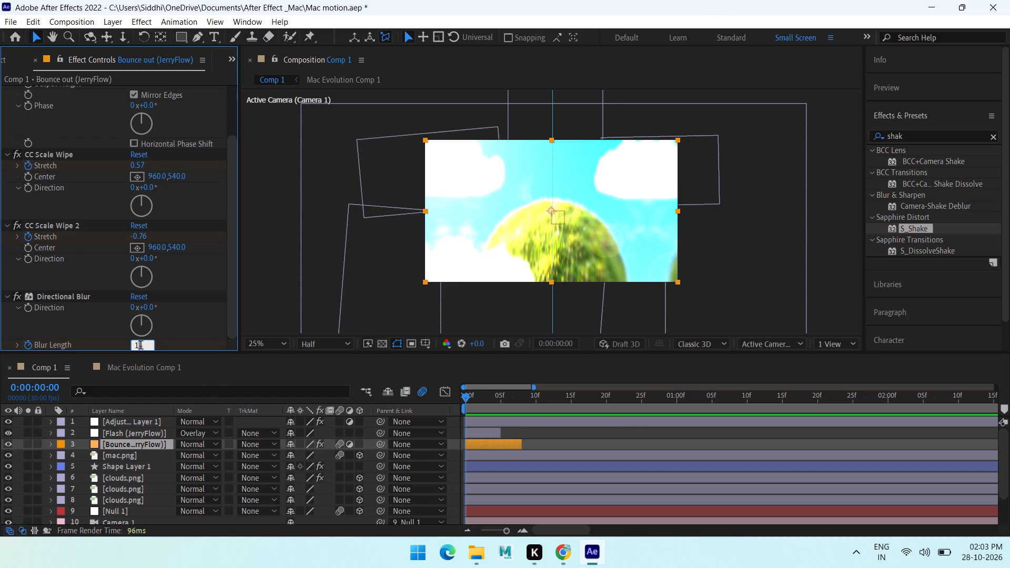
key("0")
key("Return")
Preview the opening of Comp 1 repeatedly from 0:00:00:00 to check the Bounce out shake with the new blur length.
key("space")
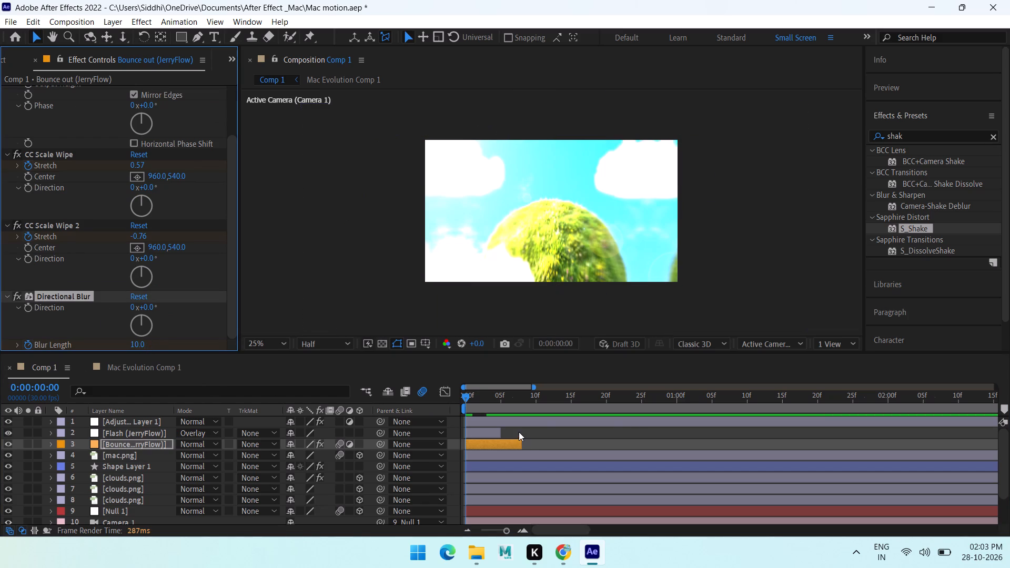
key("space")
left_click_drag(502, 398, 366, 409)
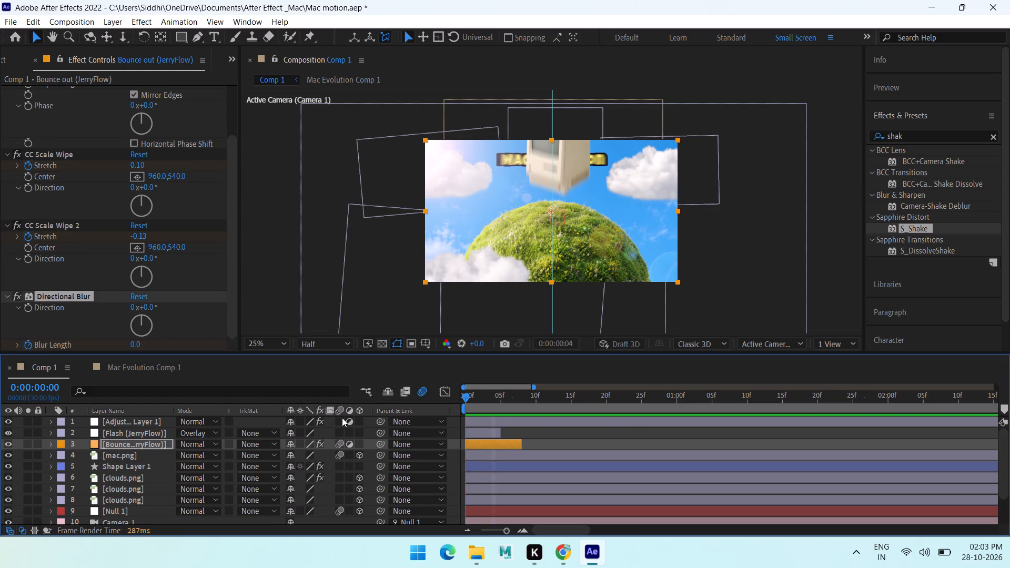
key("space")
key("space")
left_click_drag(508, 395, 311, 405)
key("space")
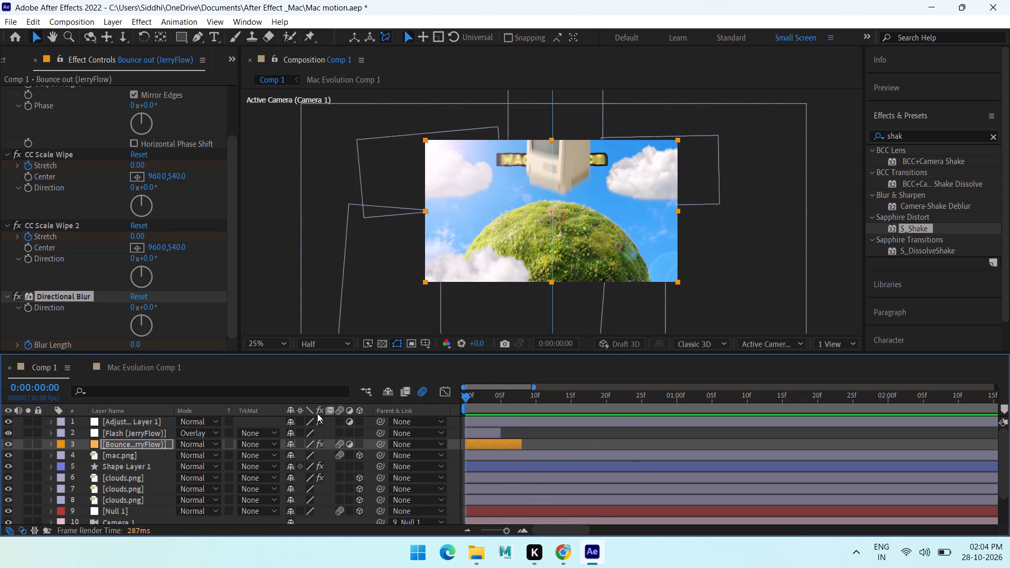
left_click_drag(480, 398, 460, 399)
key("space")
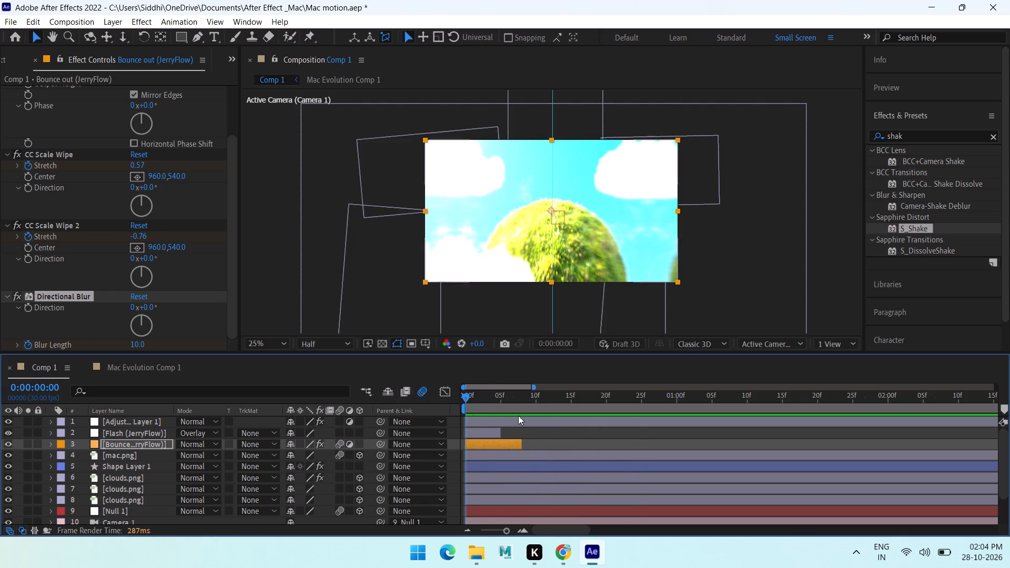
left_click_drag(486, 393, 467, 393)
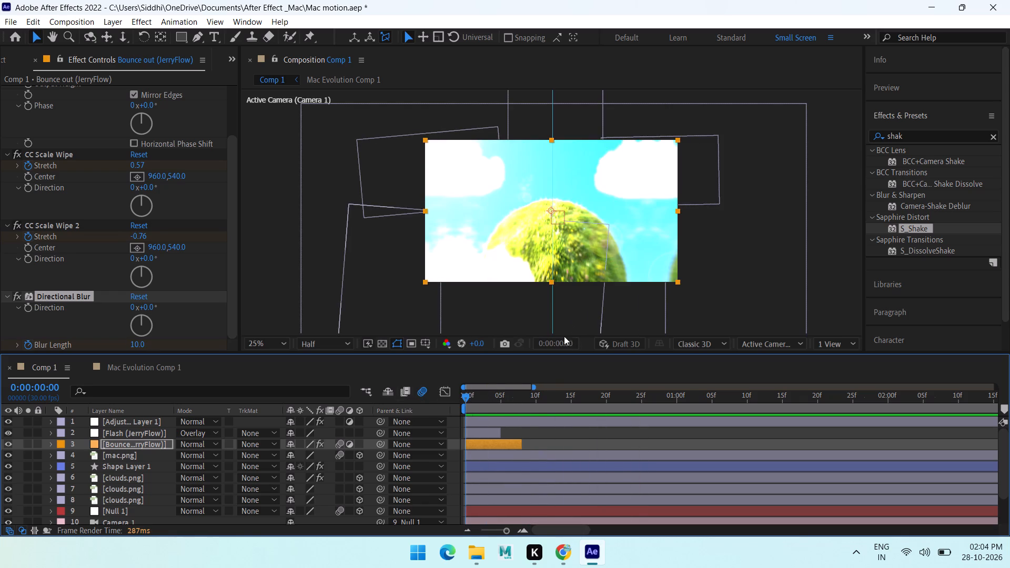
key("space")
key("space")
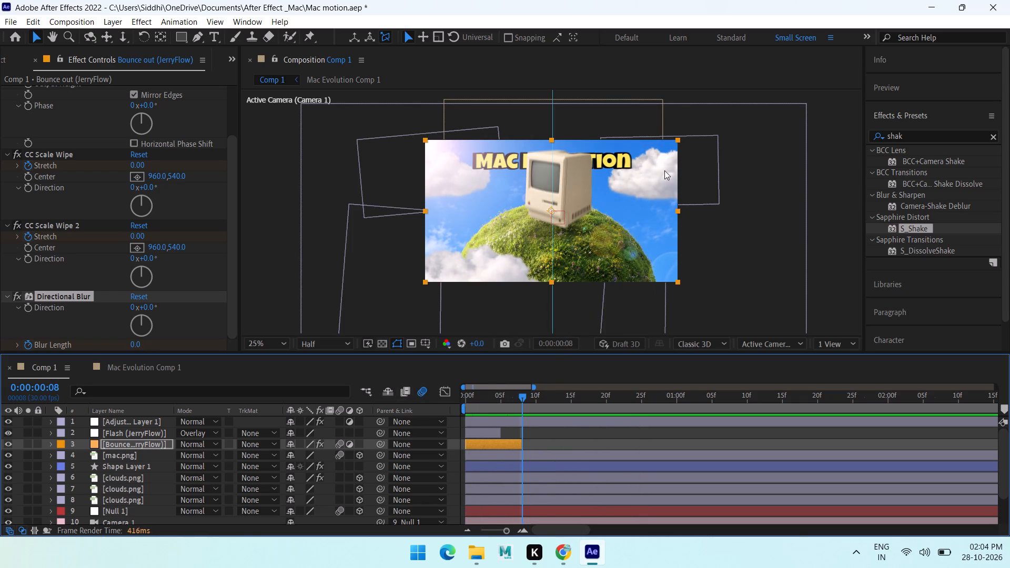
key("space")
key("space")
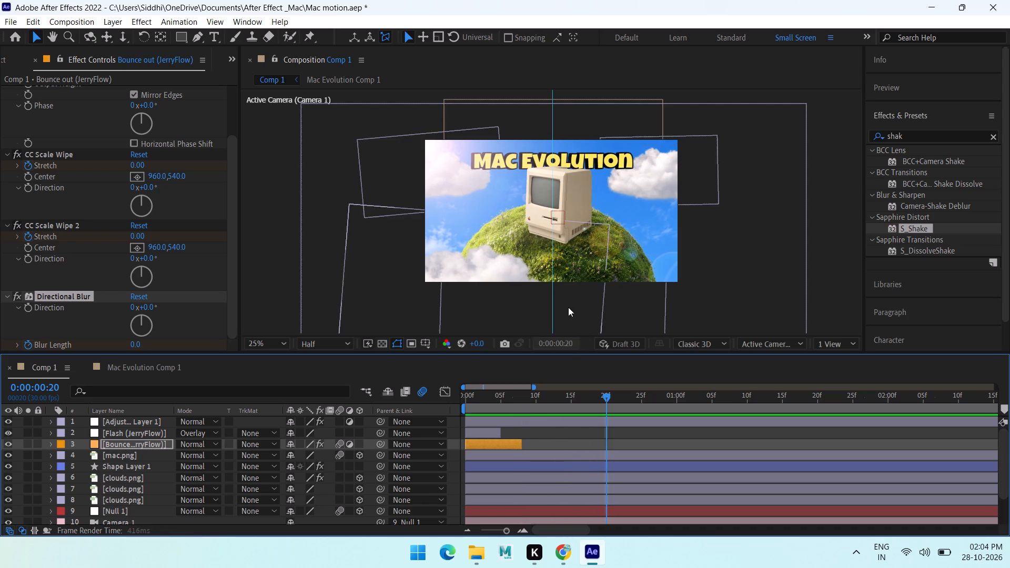
left_click_drag(611, 390, 559, 399)
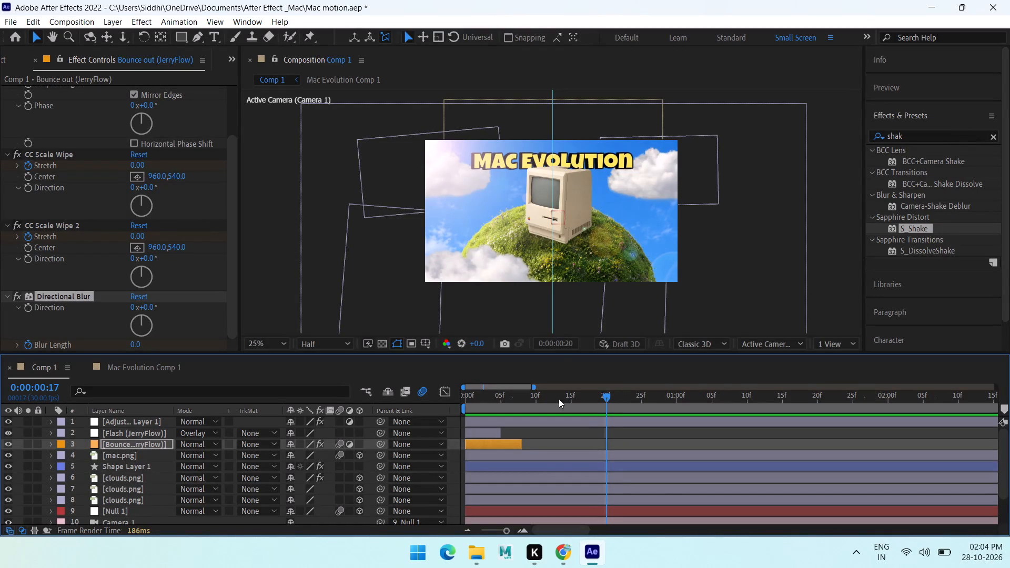
left_click_drag(559, 399, 558, 399)
Delete the Flash (JerryFlow) layer from Comp 1.
left_click(121, 429)
left_click(118, 418)
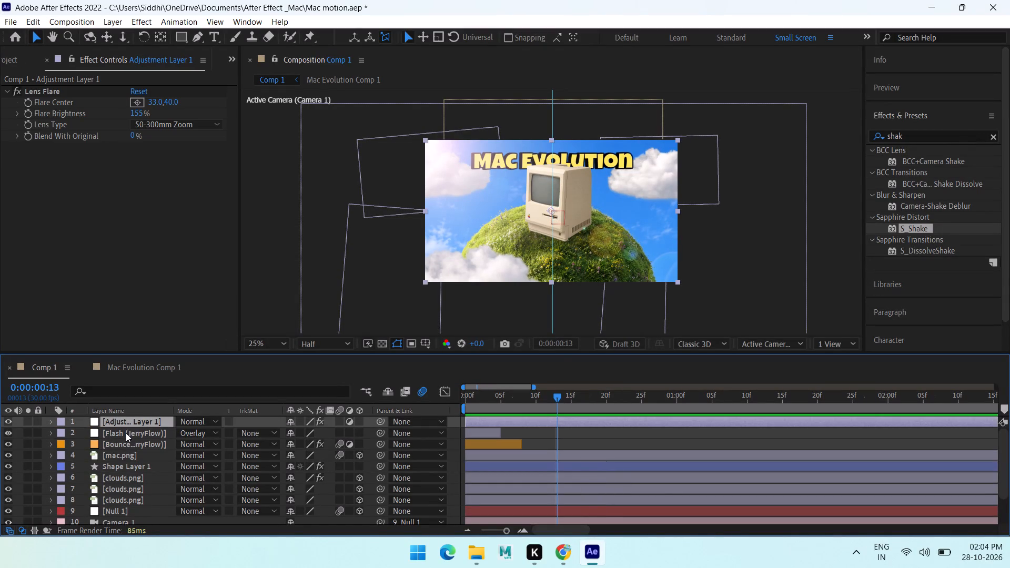
left_click(126, 433)
left_click_drag(554, 397, 466, 414)
left_click(493, 435)
key("Delete")
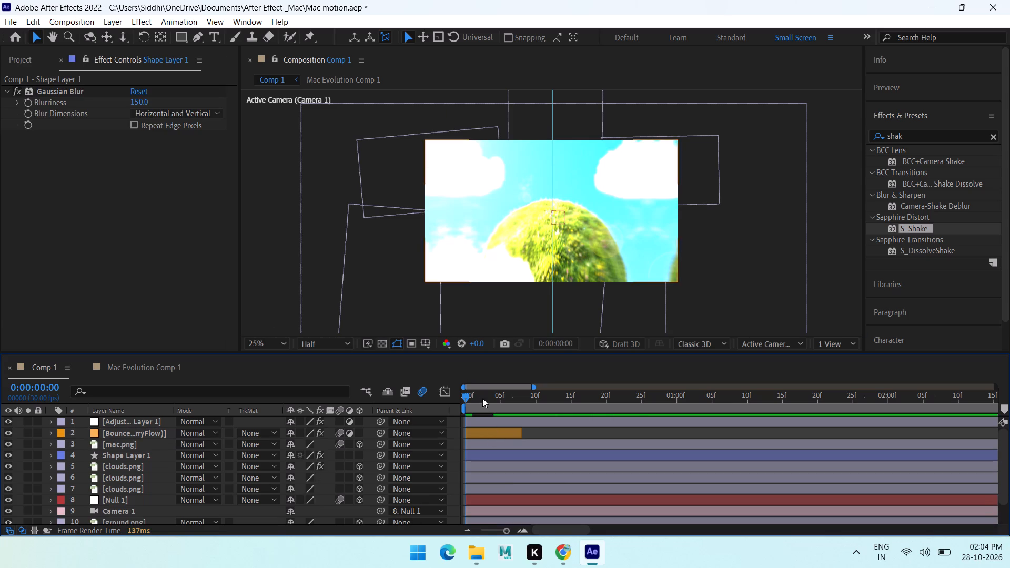
Preview Comp 1 from 0:00:00:00 to check the Mac's entrance without the flash, stopping at 0:00:00:02.
left_click_drag(482, 398, 390, 412)
key("space")
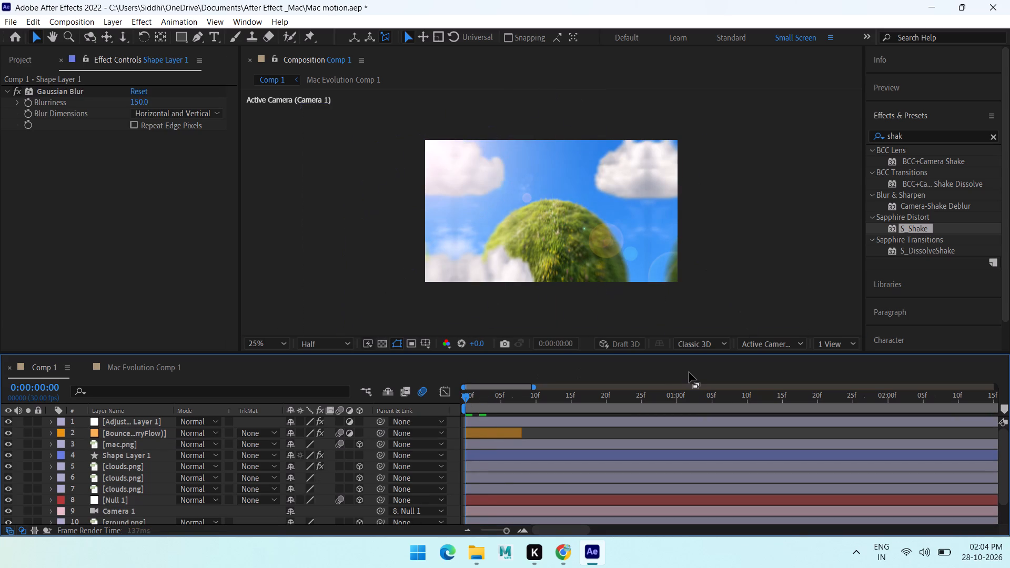
key("space")
left_click_drag(534, 399, 316, 419)
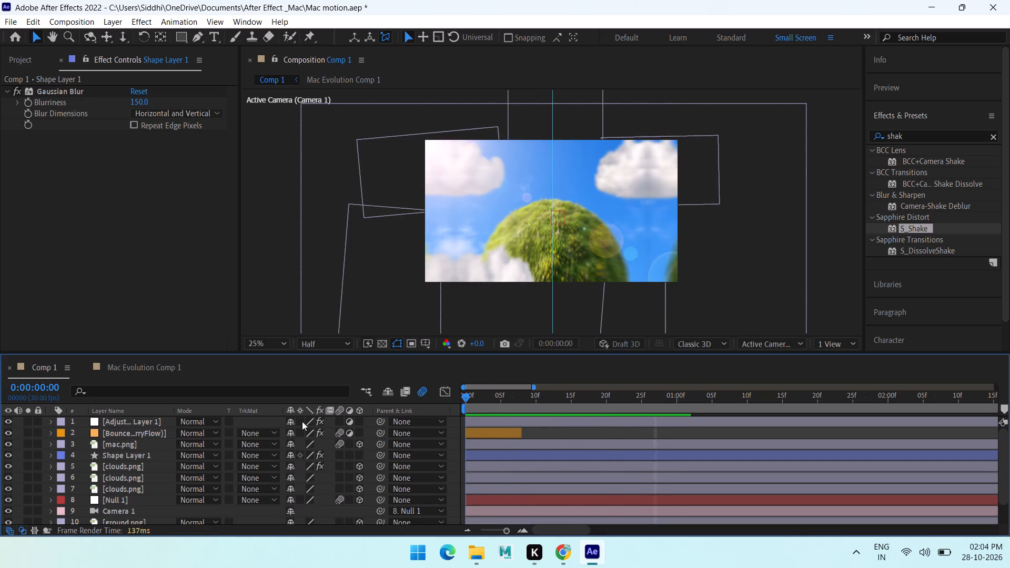
key("space")
key("space")
left_click_drag(497, 393, 480, 396)
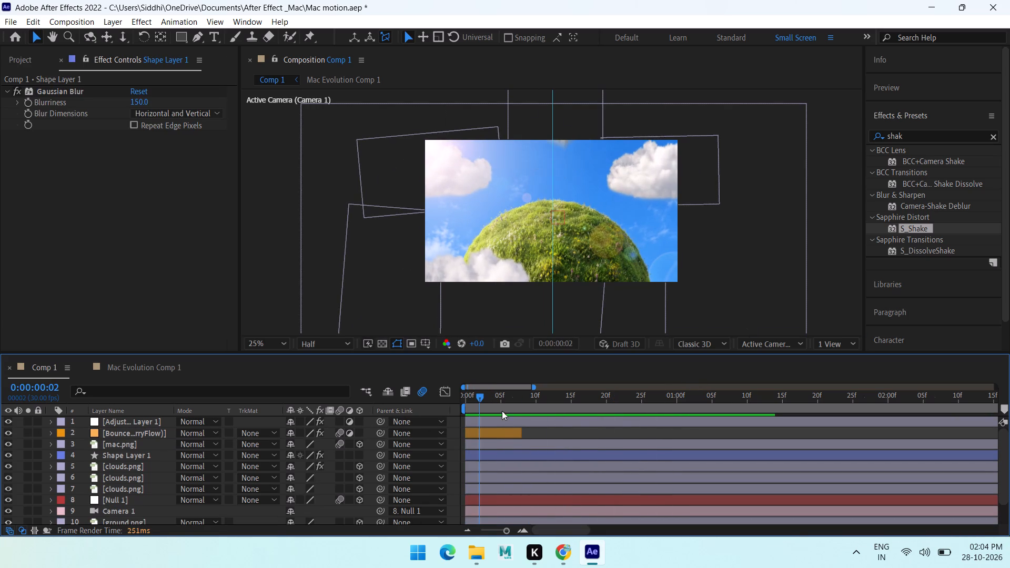
Set the Lens Flare's Flare Brightness on Adjustment Layer 1 to 130%.
left_click(523, 424)
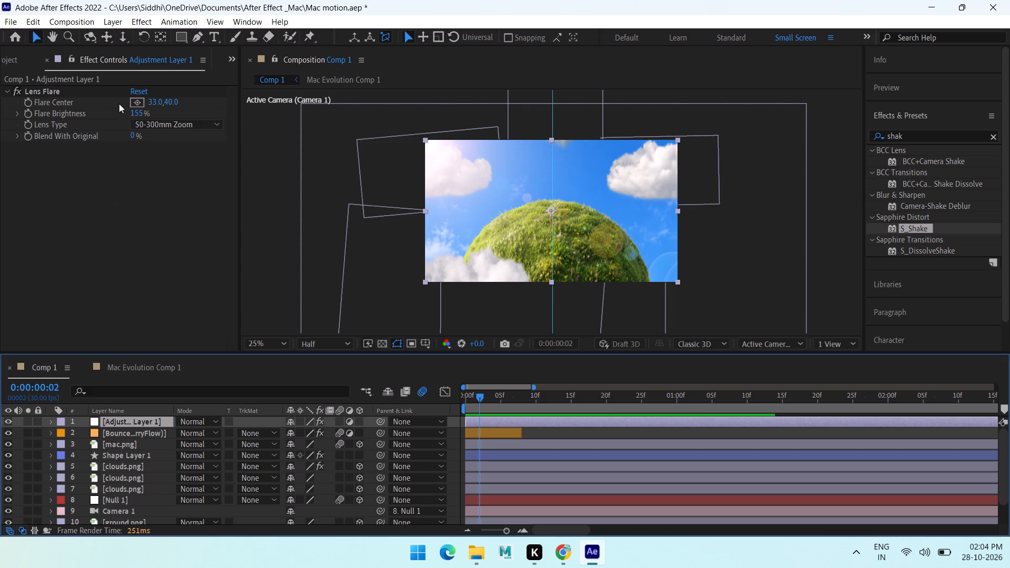
left_click(135, 114)
key("1")
key("3")
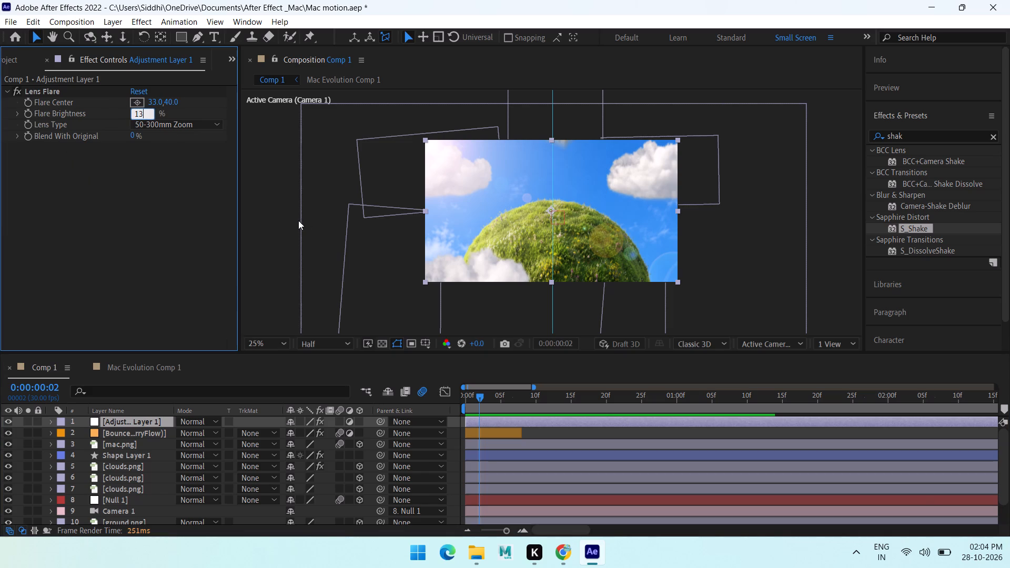
key("0")
key("Return")
Preview Comp 1 and replay it from 0:00:00:00 to check the new flare brightness and the Mac's entrance.
key("space")
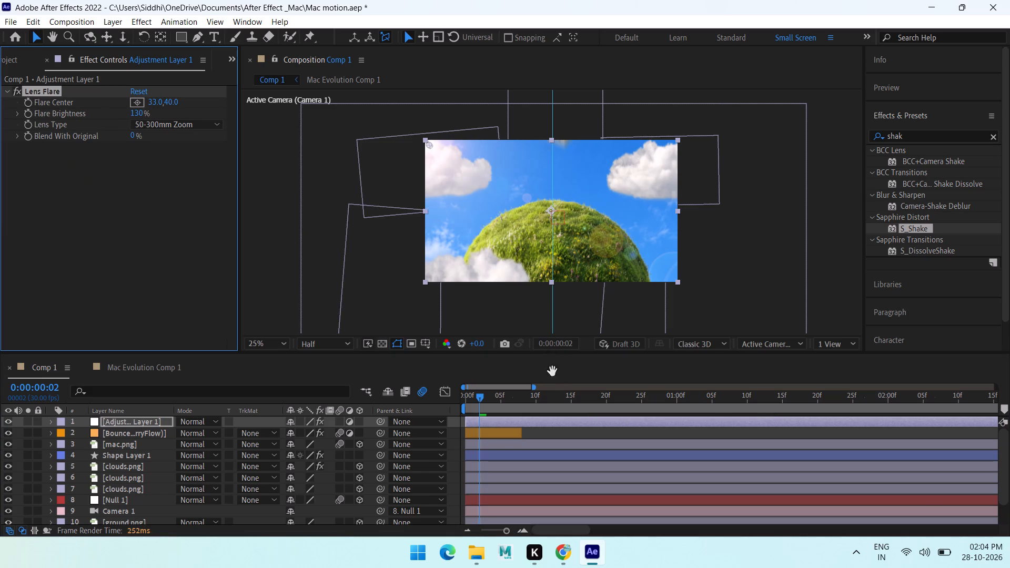
key("space")
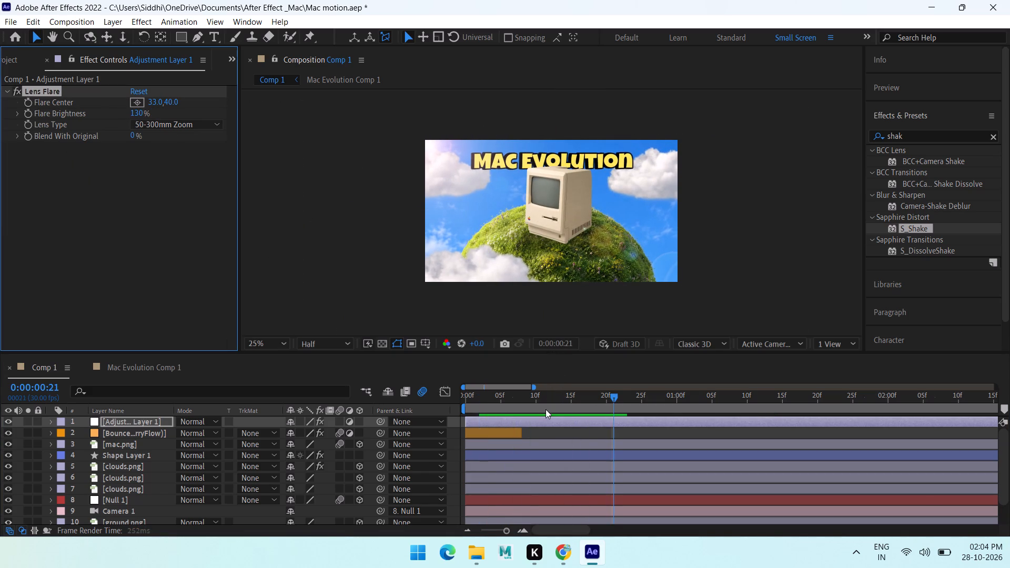
left_click_drag(613, 399, 534, 422)
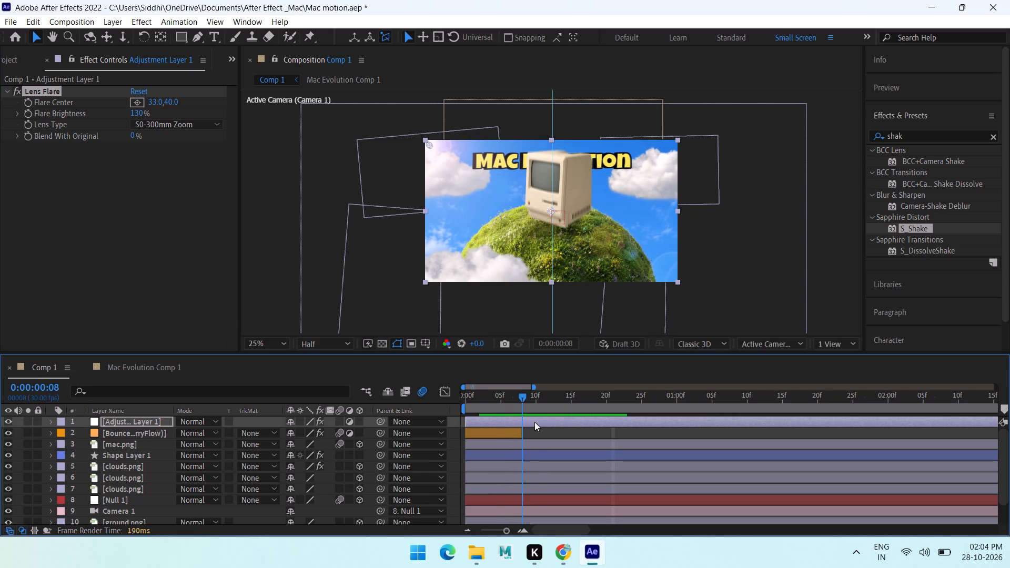
left_click_drag(534, 422, 538, 422)
left_click(577, 183)
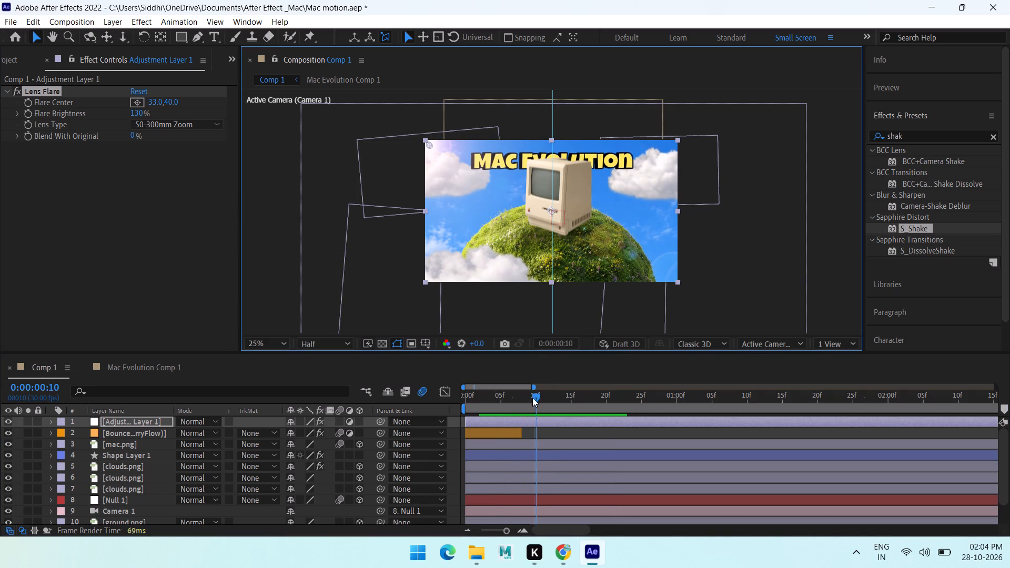
left_click_drag(532, 398, 447, 406)
key("space")
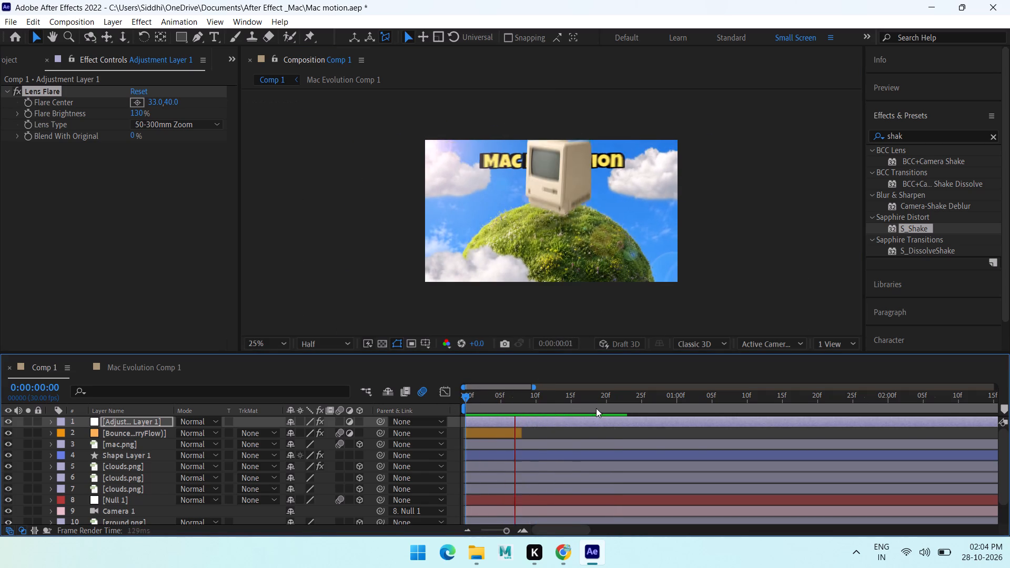
key("space")
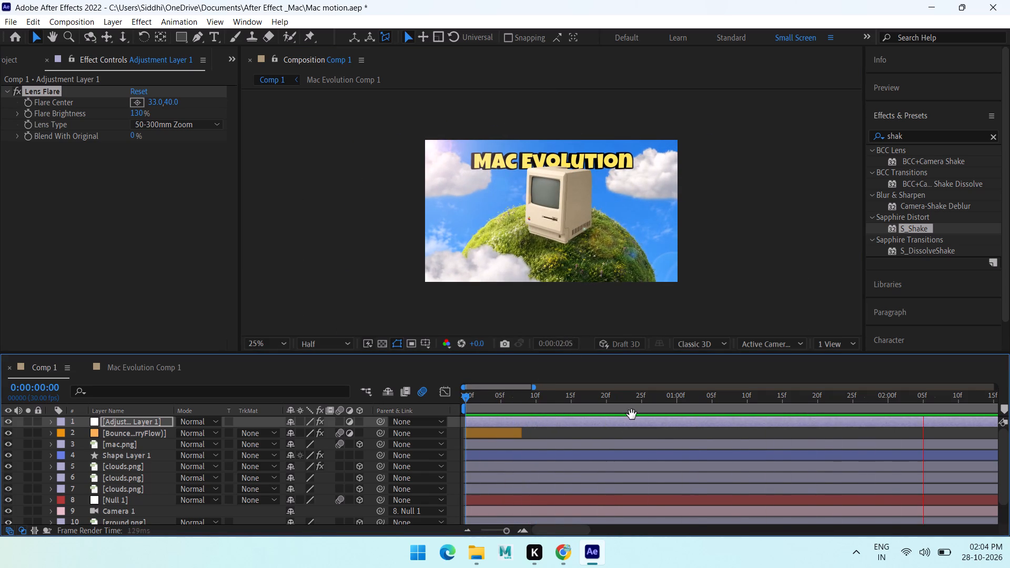
Select the mac.png layer in Comp 1.
left_click(110, 440)
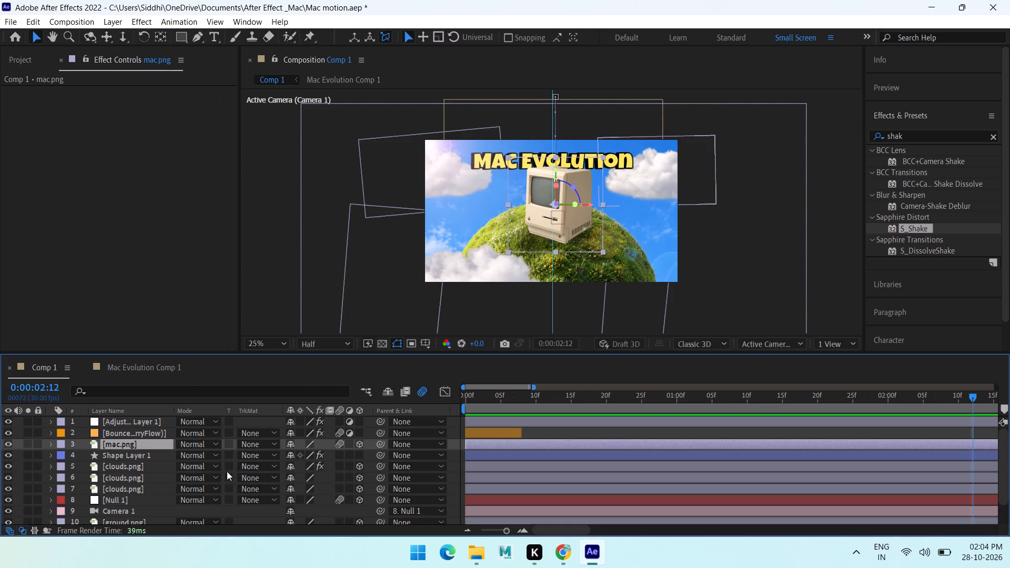
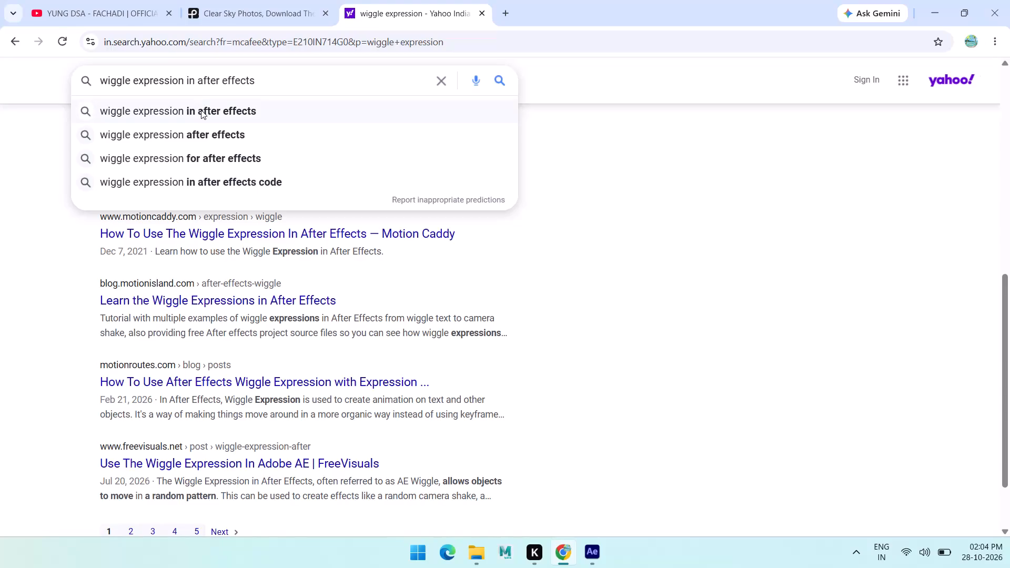
Open the School of Motion wiggle expression article and look for a usable After Effects expression.
scroll(203, 350, "down", 1)
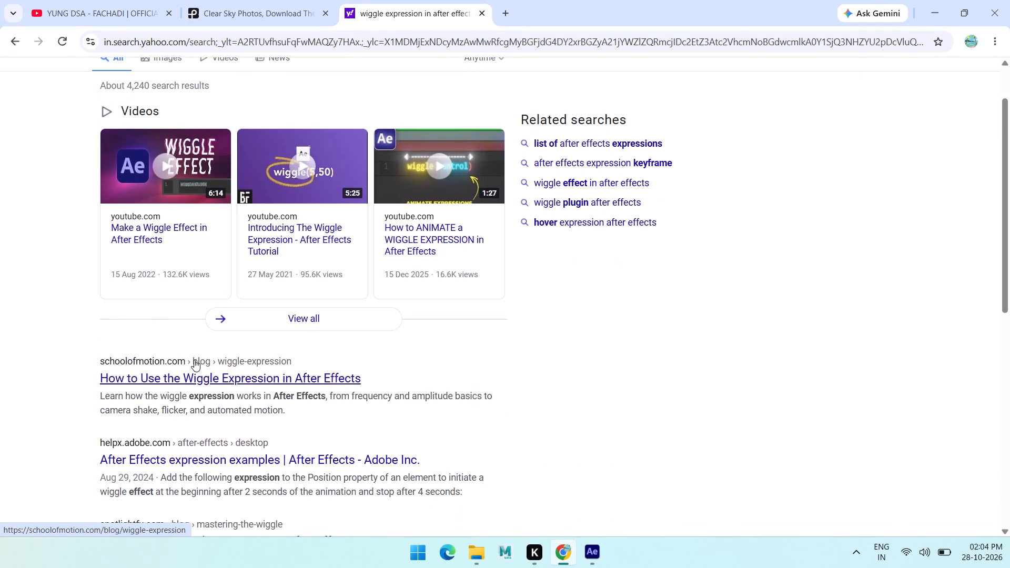
left_click(305, 373)
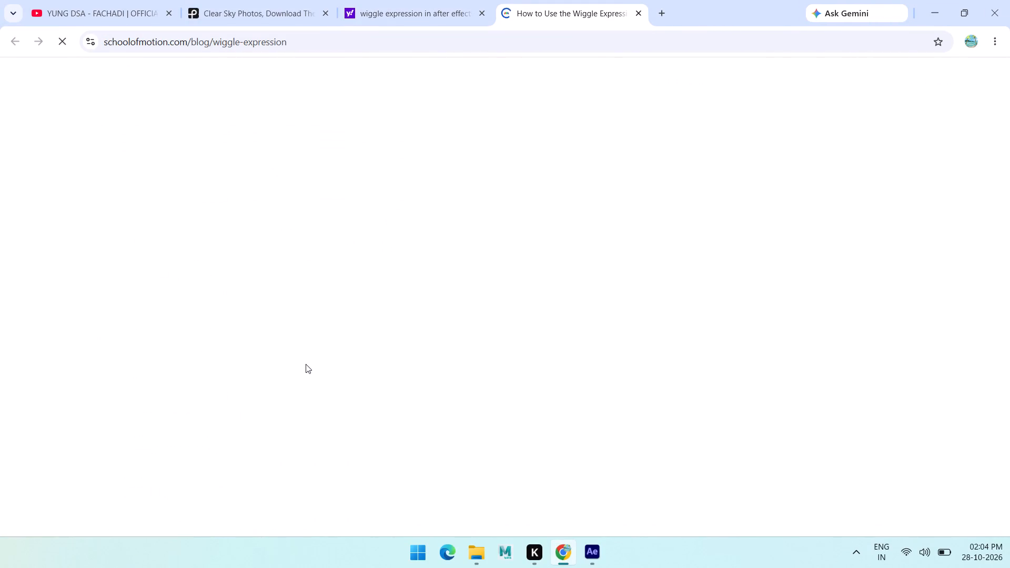
scroll(315, 308, "down", 16)
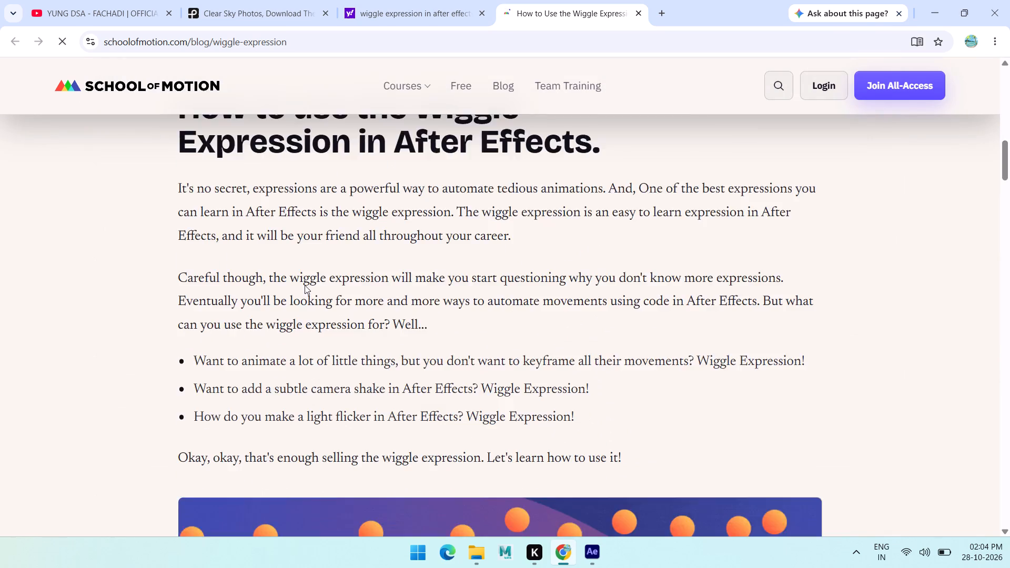
scroll(305, 285, "down", 13)
scroll(322, 278, "down", 9)
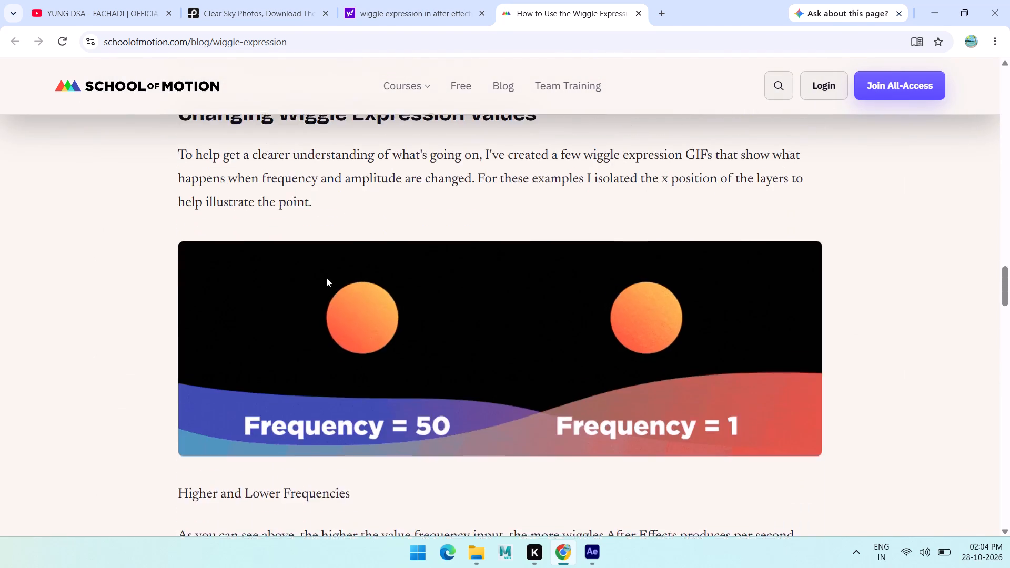
scroll(326, 278, "down", 20)
scroll(326, 278, "down", 20)
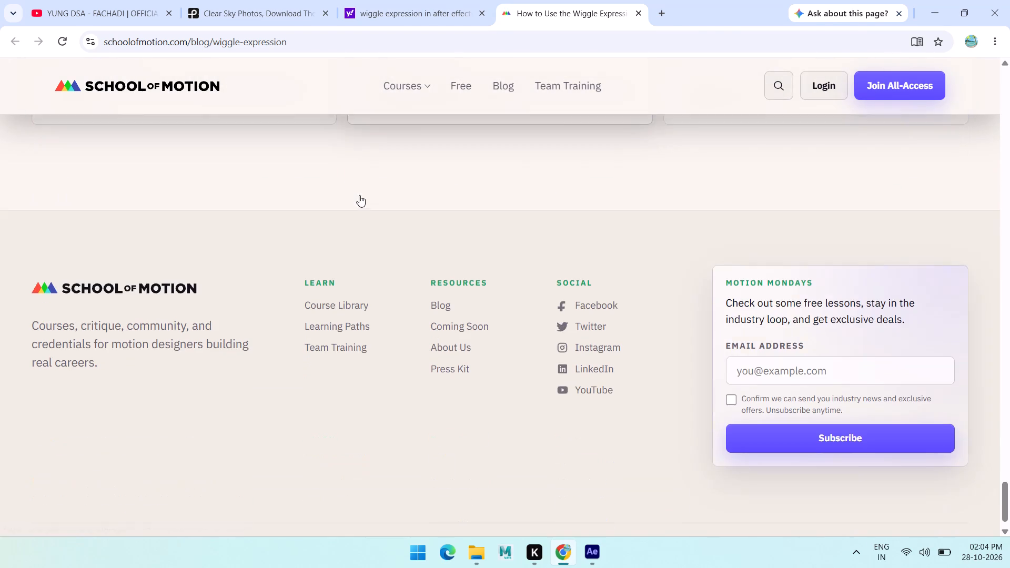
scroll(359, 195, "down", 4)
left_click(637, 12)
Examine Adobe's After Effects expression examples page for a wiggle code snippet.
scroll(307, 270, "down", 3)
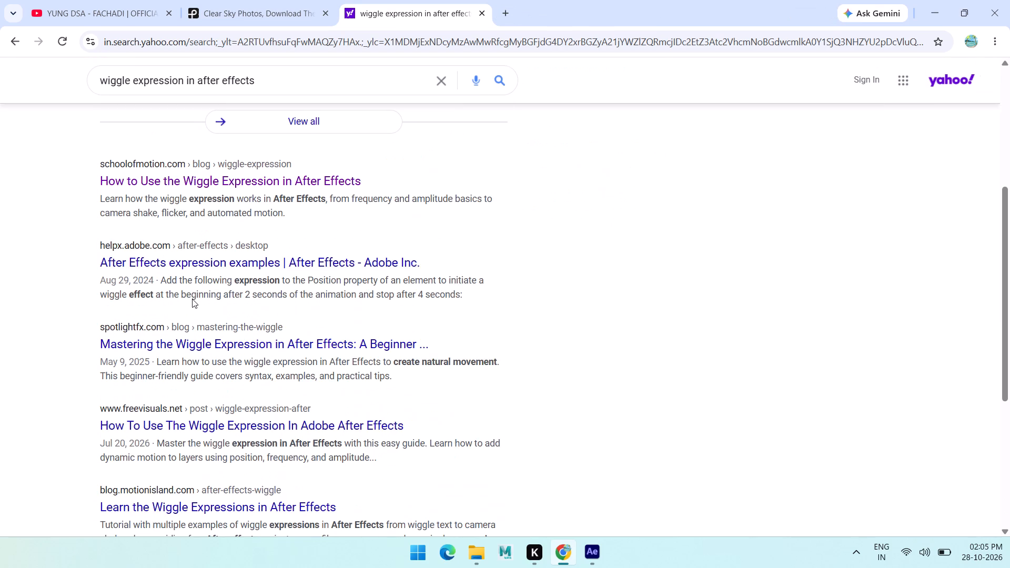
left_click(187, 264)
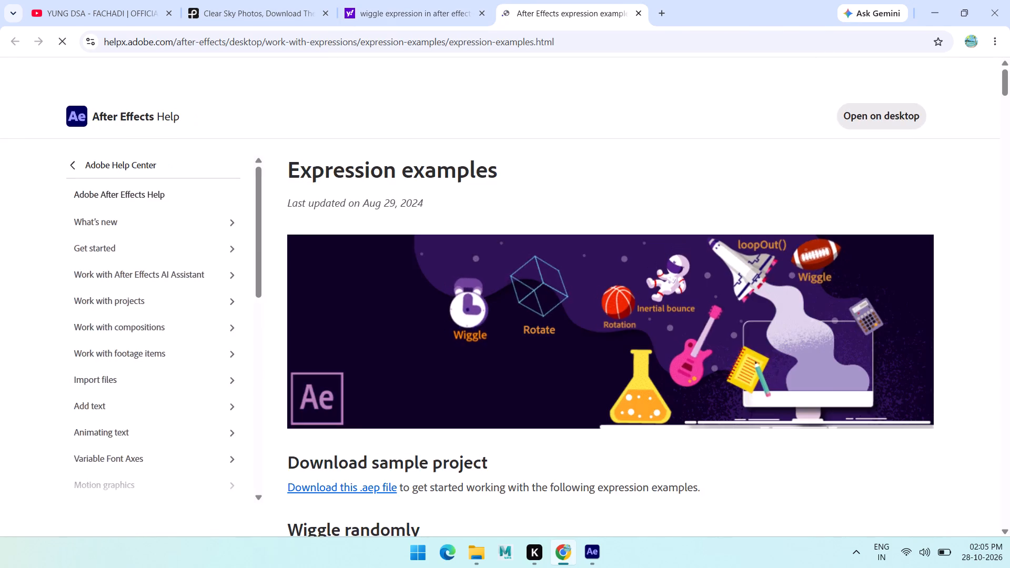
scroll(363, 197, "down", 4)
scroll(534, 287, "down", 6)
scroll(321, 253, "down", 5)
scroll(387, 241, "down", 6)
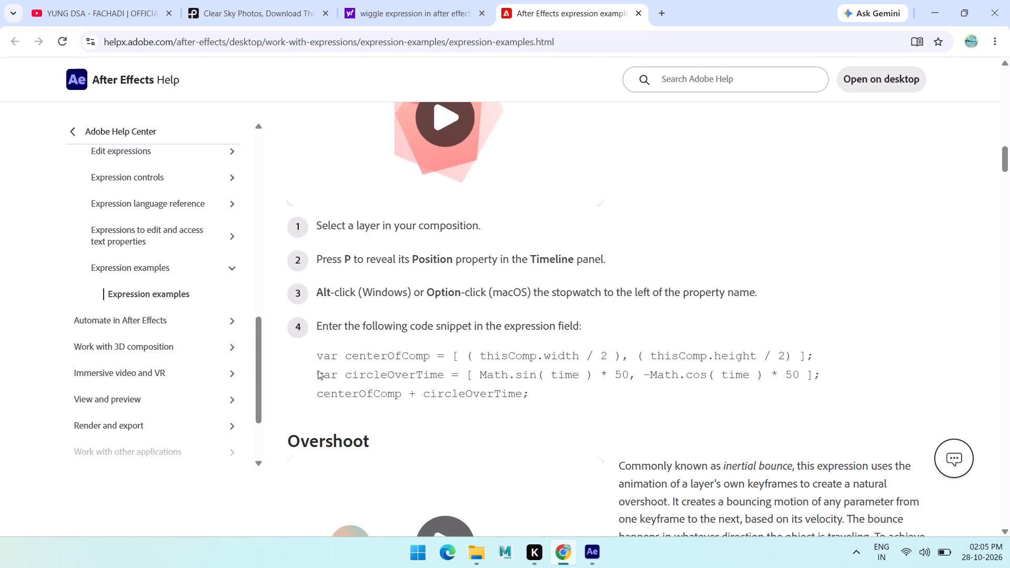
left_click(641, 9)
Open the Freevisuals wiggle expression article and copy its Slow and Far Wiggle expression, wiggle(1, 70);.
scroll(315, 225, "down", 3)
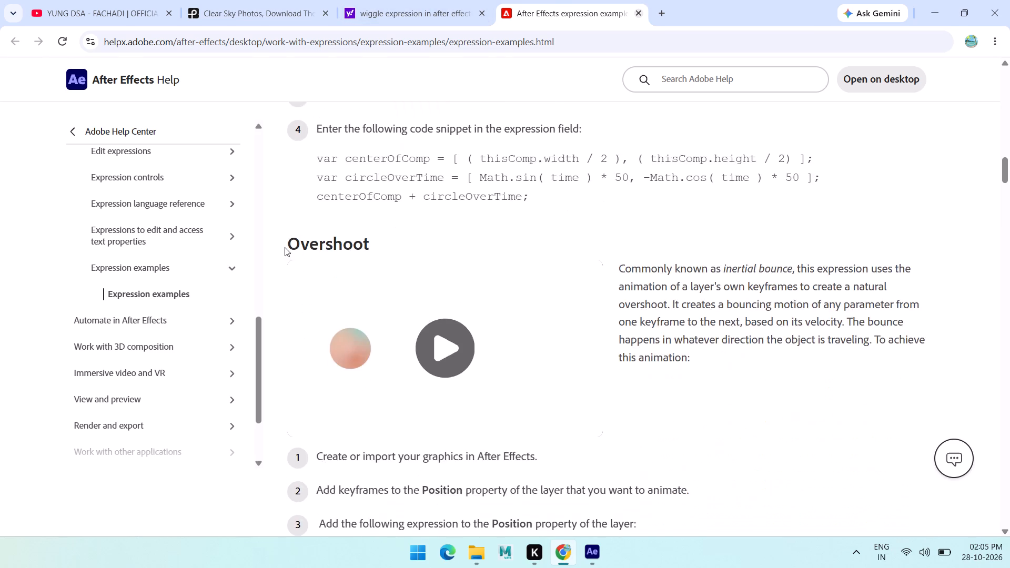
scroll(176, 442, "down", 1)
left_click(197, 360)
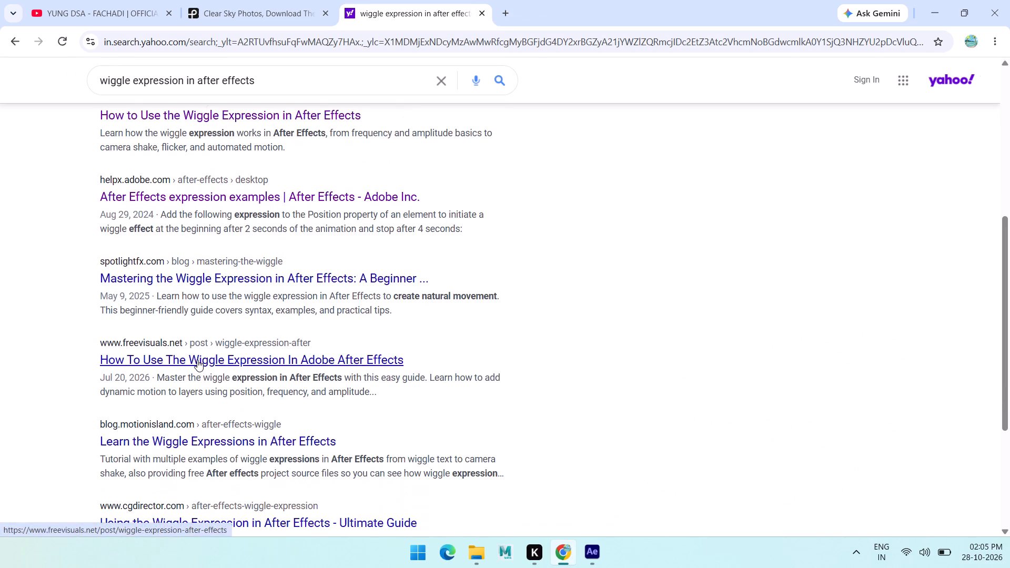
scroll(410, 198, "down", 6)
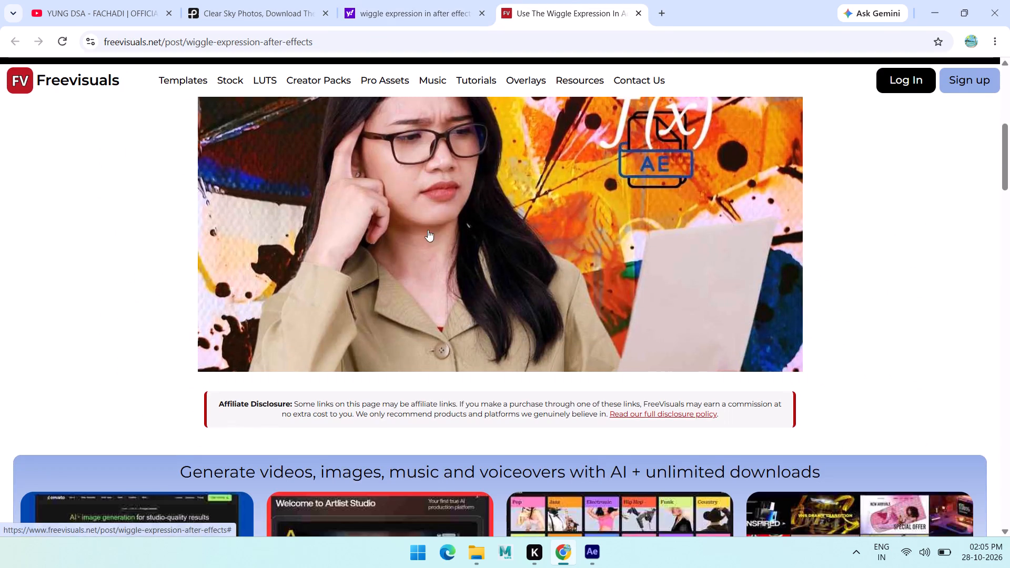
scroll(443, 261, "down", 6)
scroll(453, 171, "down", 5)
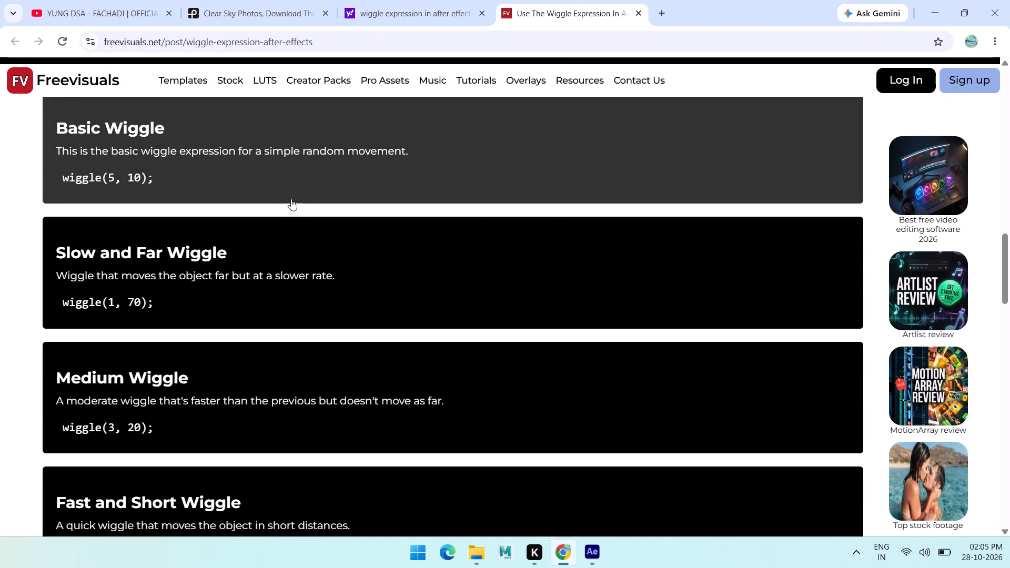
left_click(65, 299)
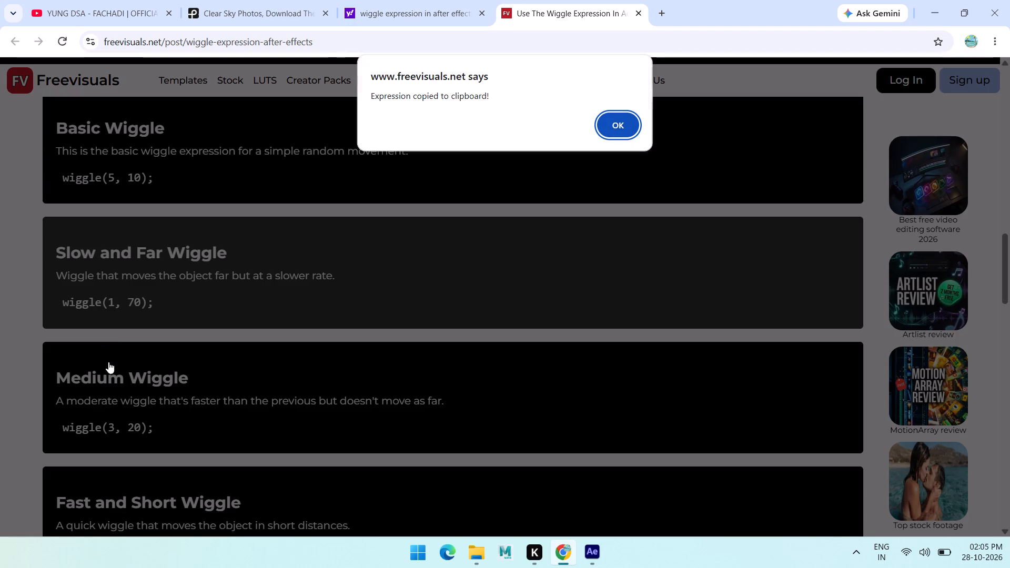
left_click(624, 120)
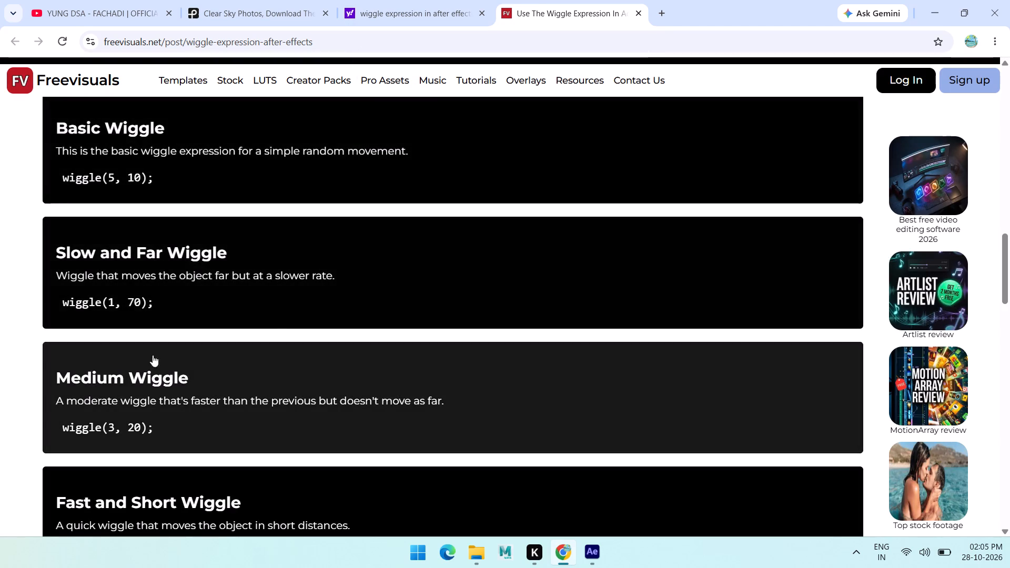
Look through the Freevisuals article's wiggle presets and explanation to compare the available expressions.
scroll(123, 352, "down", 5)
scroll(178, 235, "up", 3)
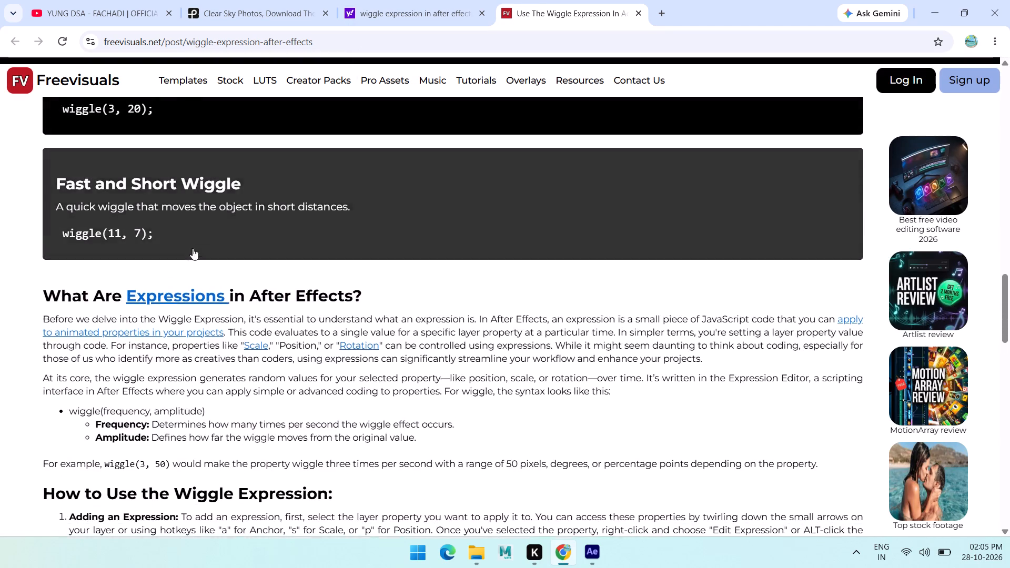
scroll(193, 248, "up", 5)
left_click_drag(191, 167, 392, 168)
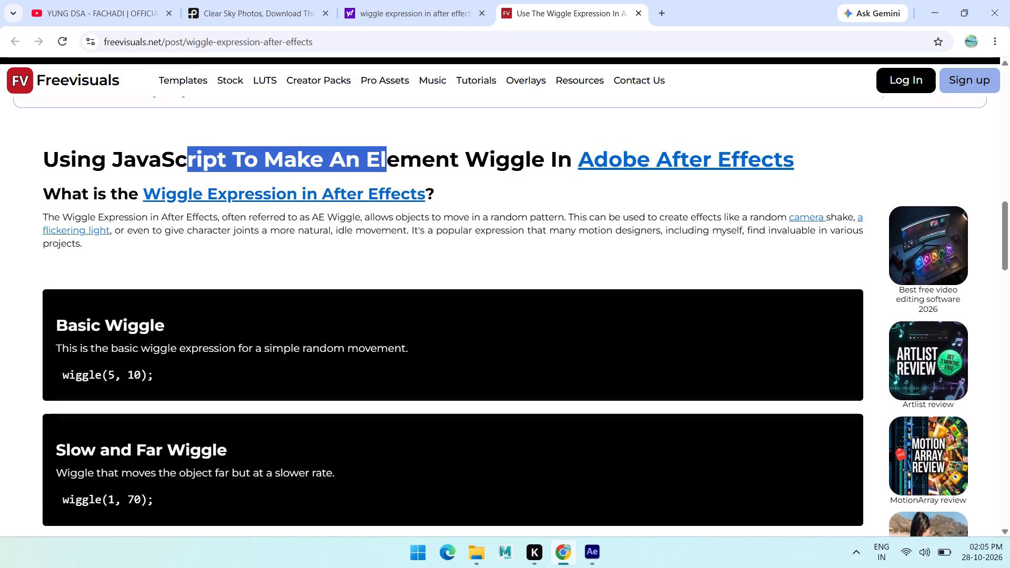
left_click_drag(392, 168, 499, 195)
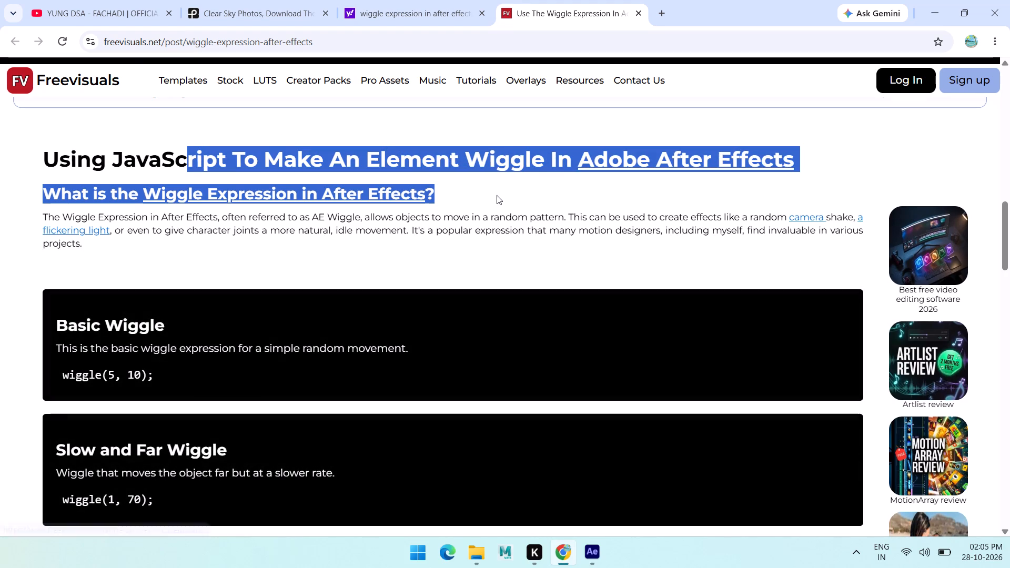
left_click(500, 194)
scroll(196, 354, "down", 2)
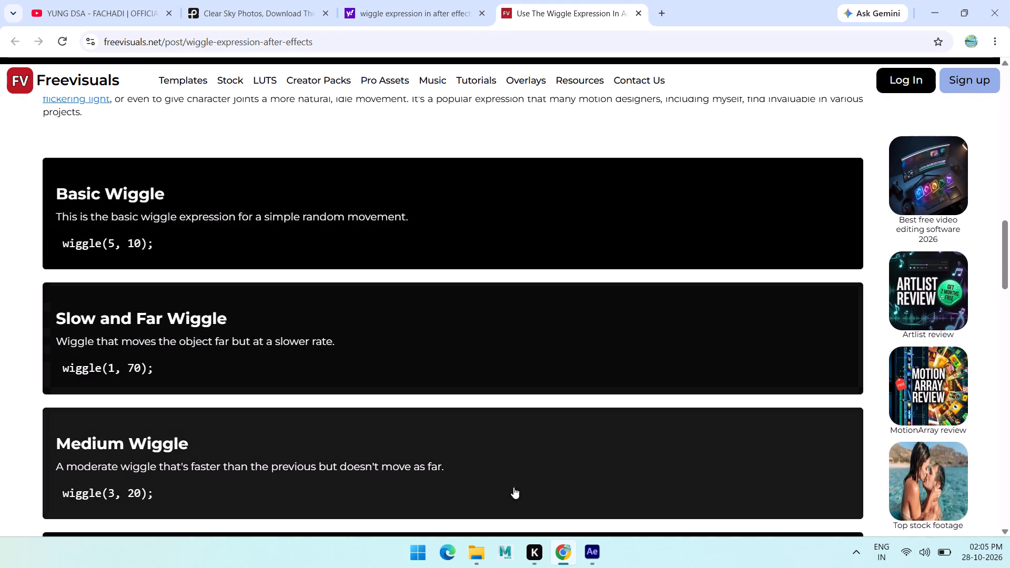
Switch to After Effects, reveal and select the mac.png layer's Position property, and set the time to 0:00:00:00.
left_click(597, 559)
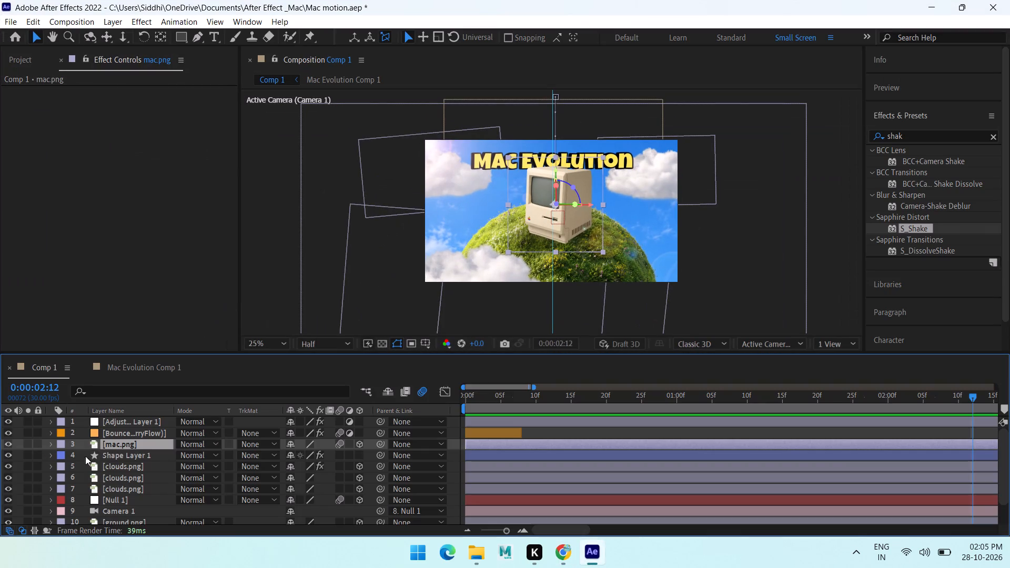
key("p")
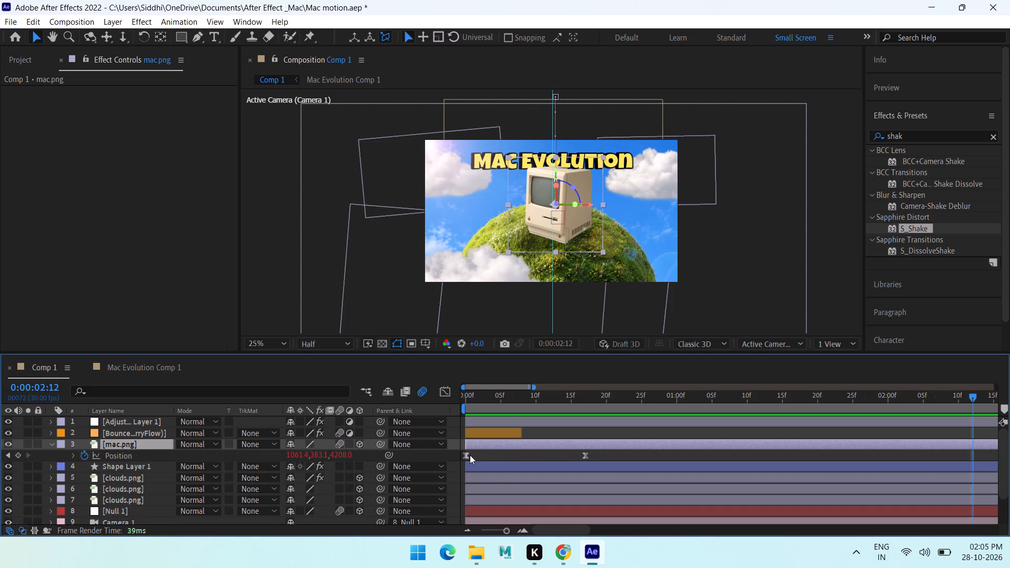
left_click(127, 456)
key("space")
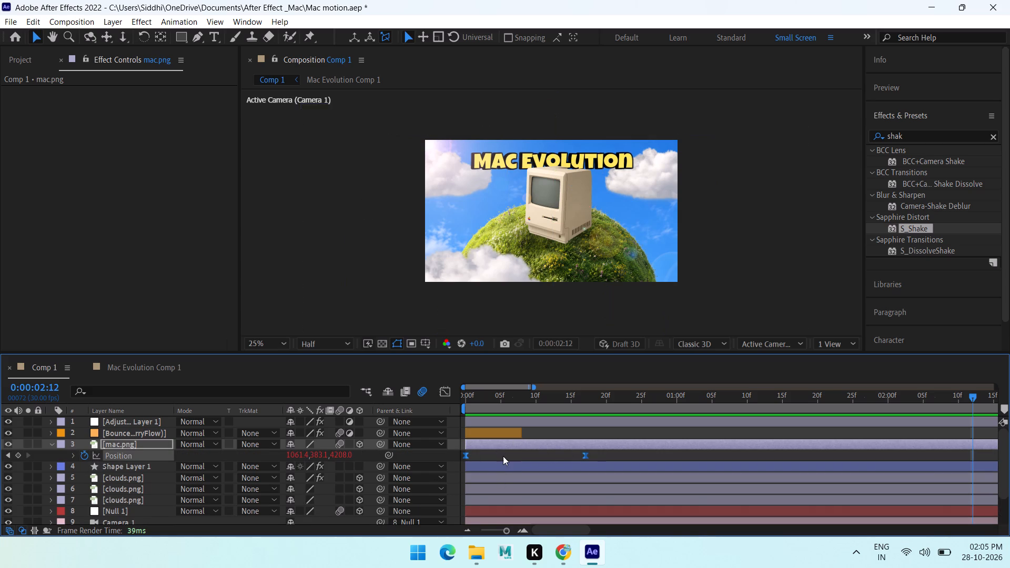
left_click_drag(491, 388, 490, 396)
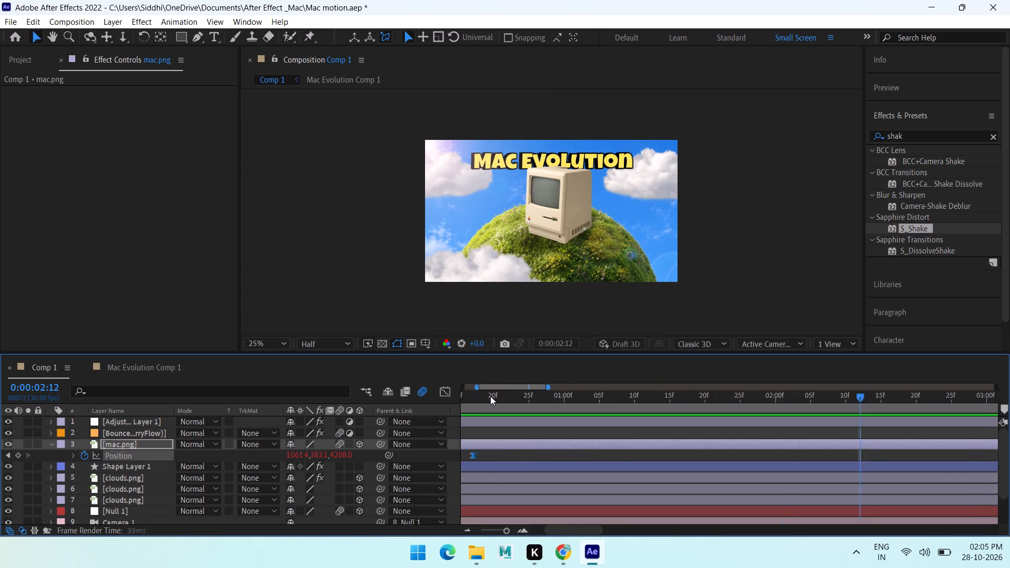
left_click_drag(490, 396, 464, 396)
left_click_drag(495, 394, 455, 392)
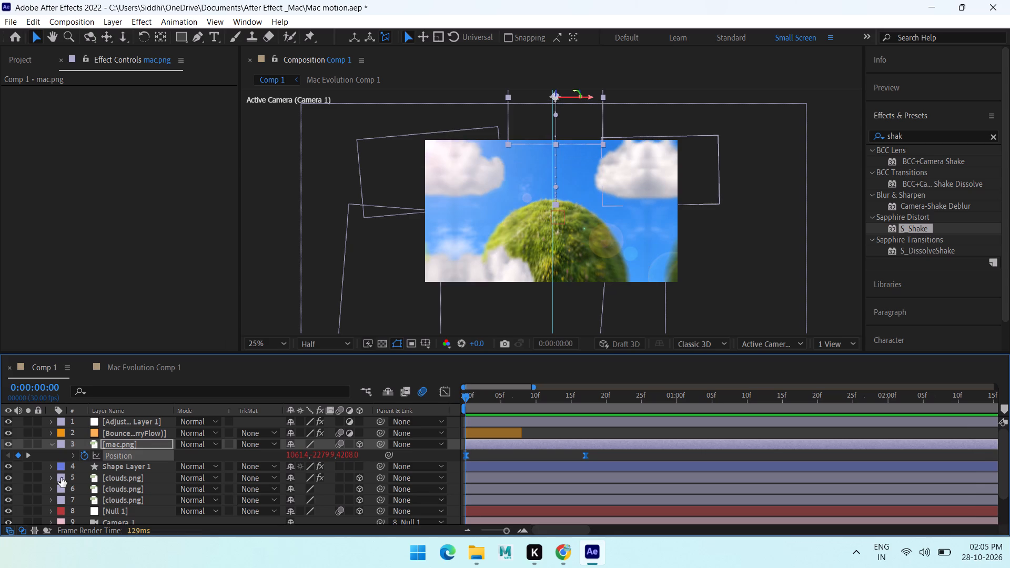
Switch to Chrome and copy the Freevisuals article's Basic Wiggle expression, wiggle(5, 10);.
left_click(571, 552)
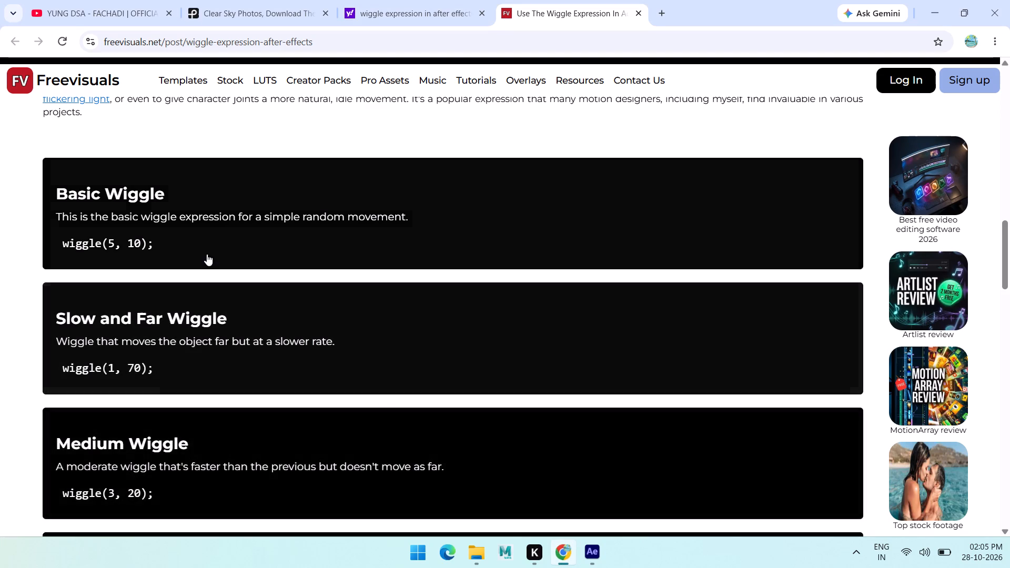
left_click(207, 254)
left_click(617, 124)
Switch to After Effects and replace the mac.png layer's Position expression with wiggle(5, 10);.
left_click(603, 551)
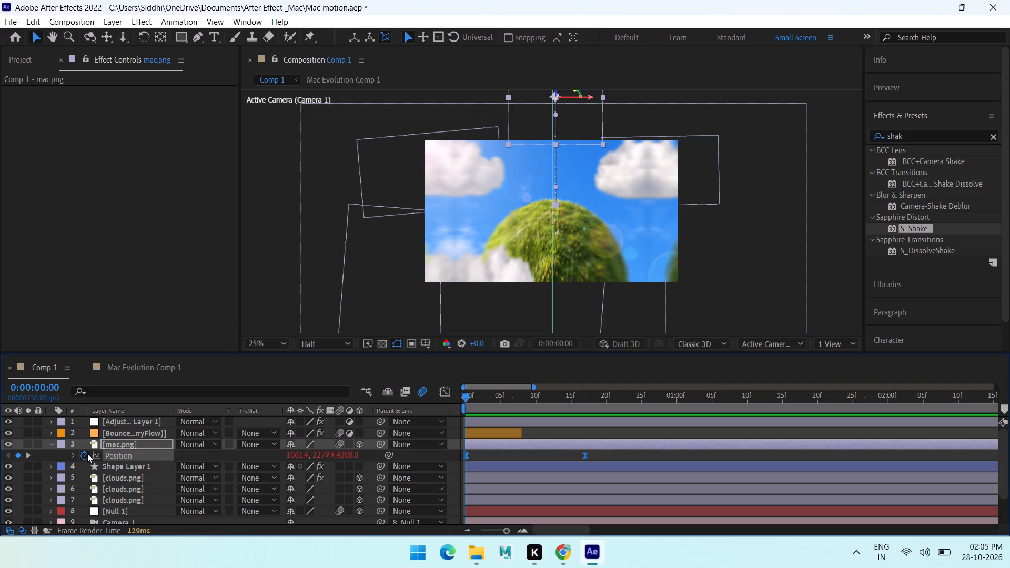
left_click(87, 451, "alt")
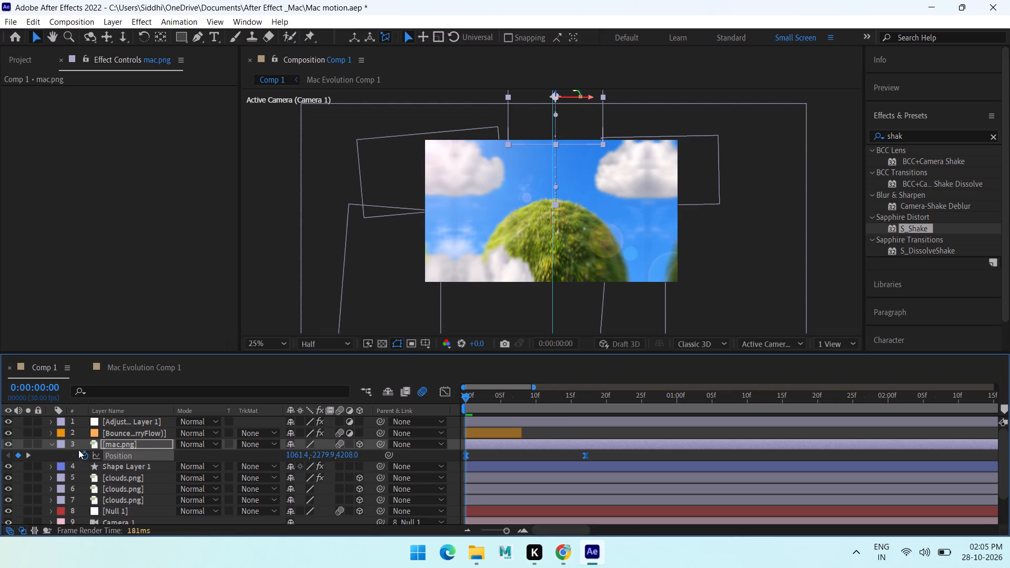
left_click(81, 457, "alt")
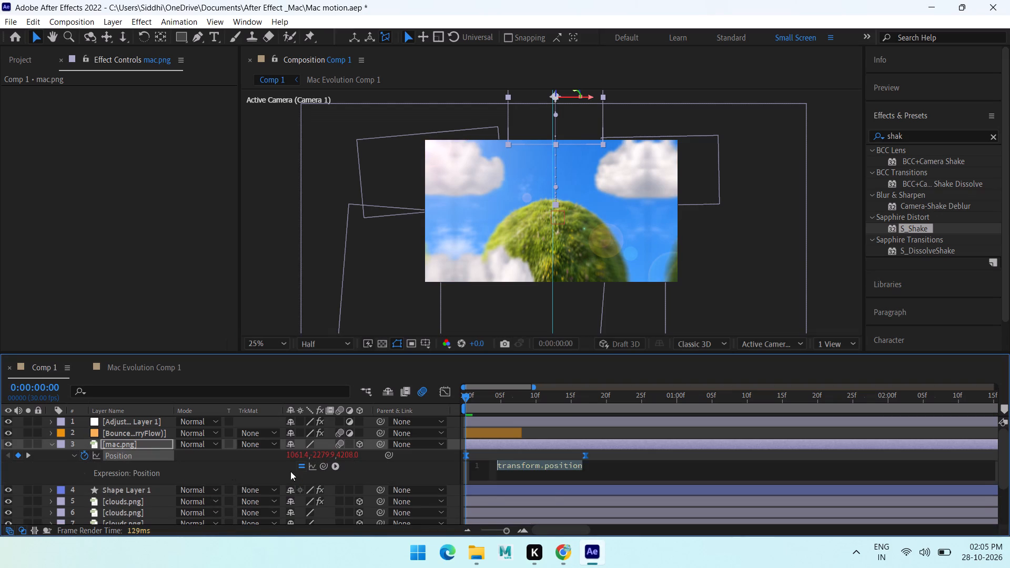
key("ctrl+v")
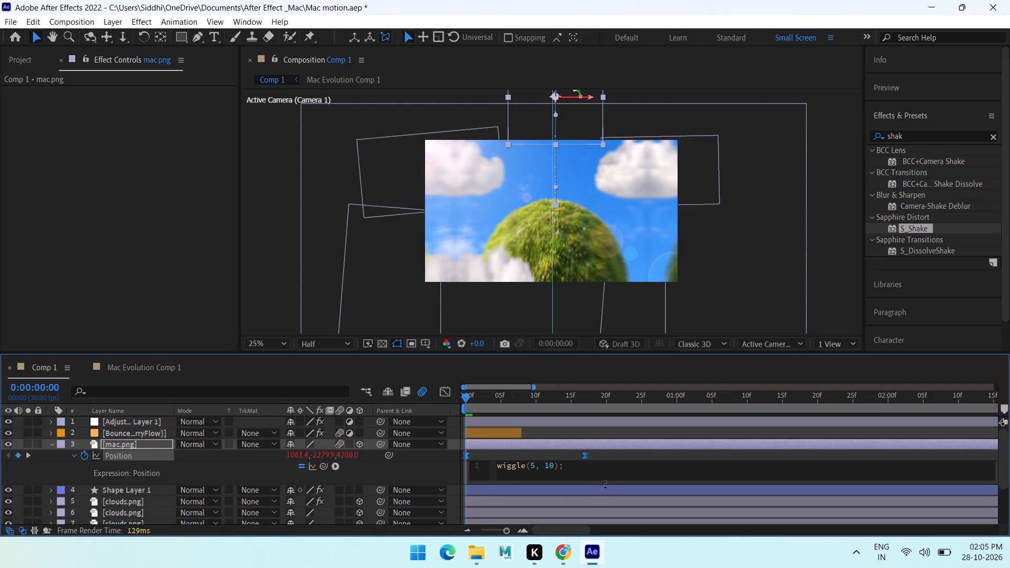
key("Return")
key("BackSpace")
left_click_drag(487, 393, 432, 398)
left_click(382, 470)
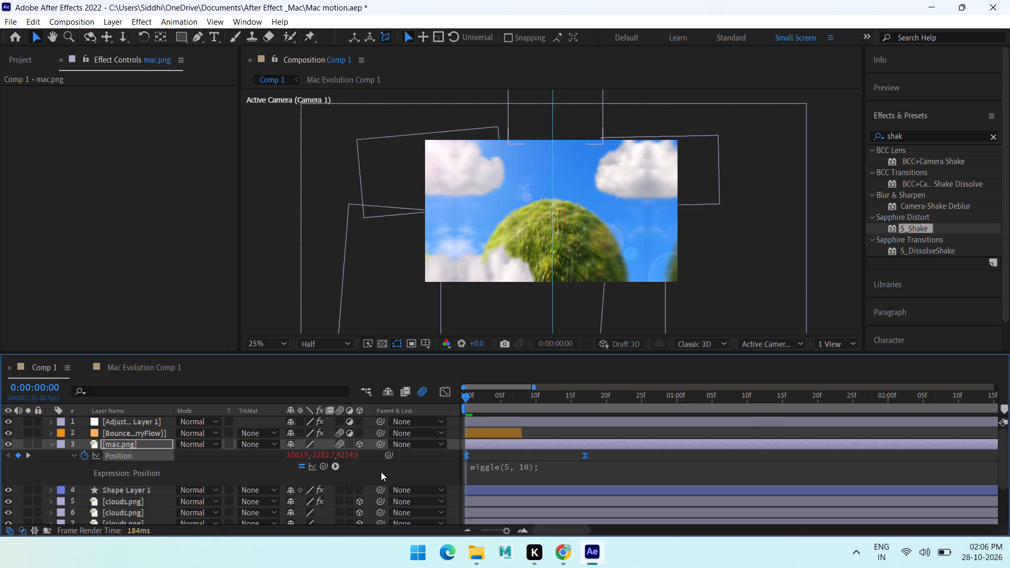
Preview Comp 1 from 0:00:00:00 to check the Mac's entrance with the wiggle expression.
key("space")
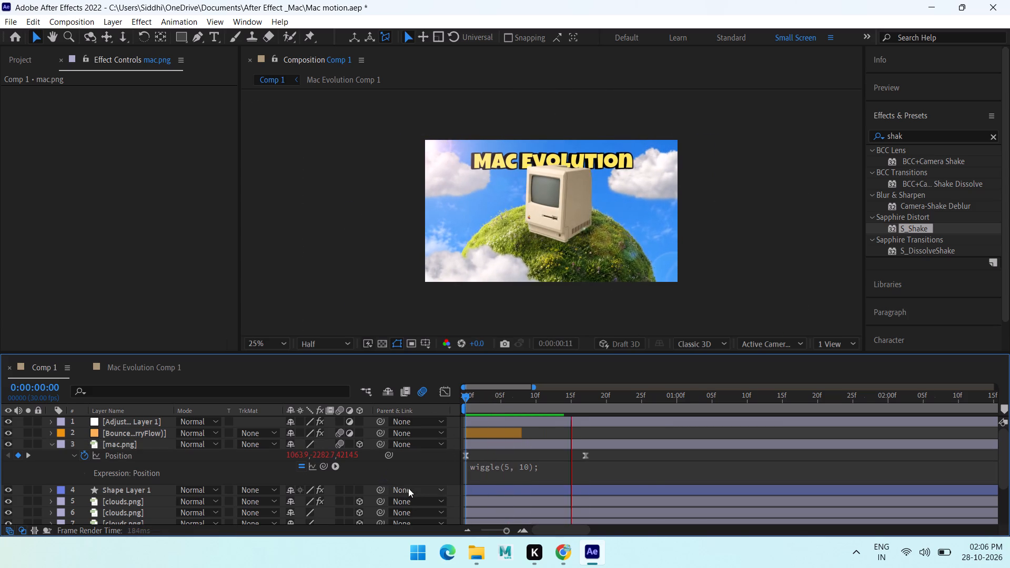
key("space")
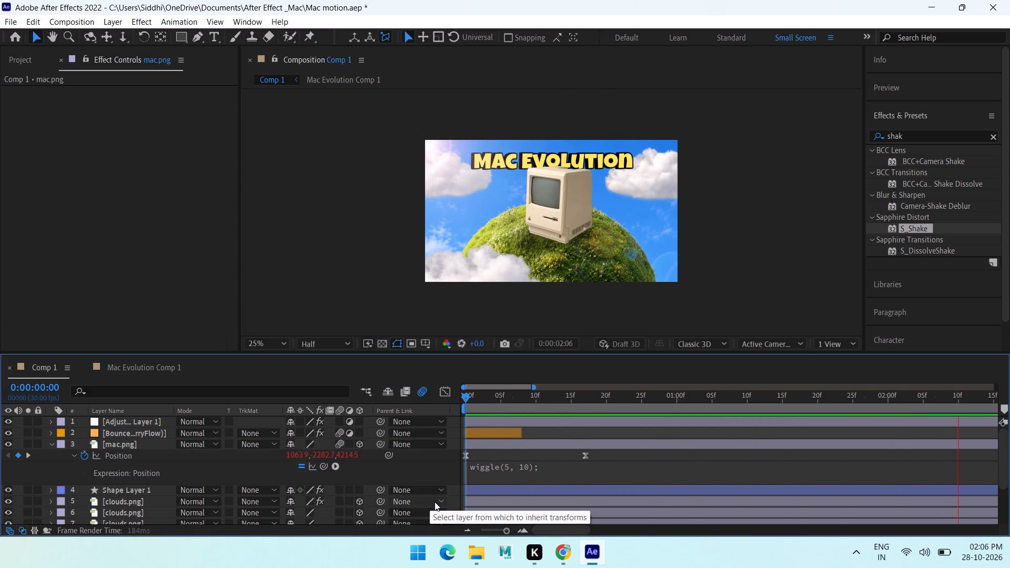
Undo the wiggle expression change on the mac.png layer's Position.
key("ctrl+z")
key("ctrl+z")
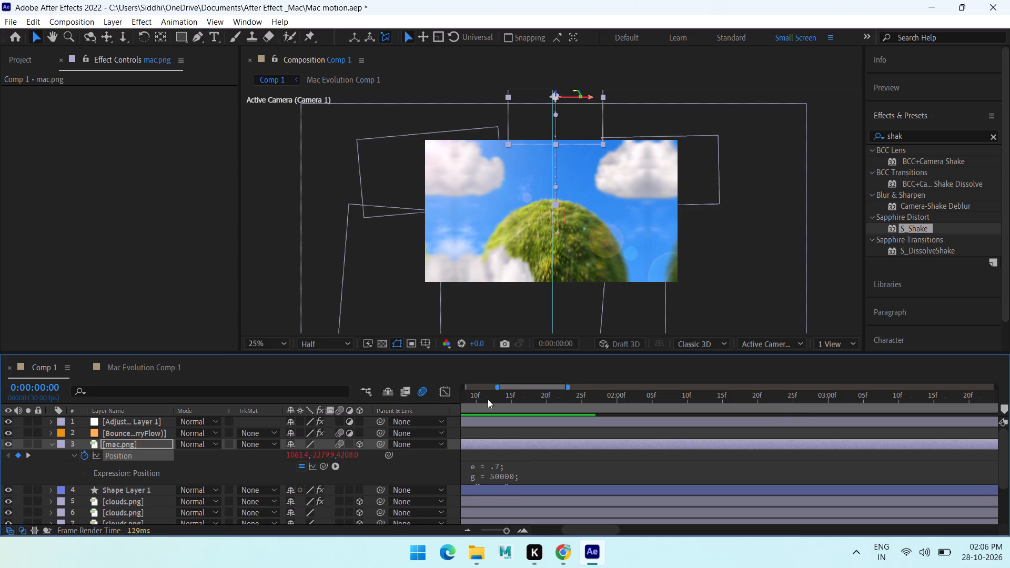
Preview Comp 1 from 0:00:00:00 to check the Mac's entrance with its bounce expression.
left_click_drag(480, 386, 405, 405)
key("space")
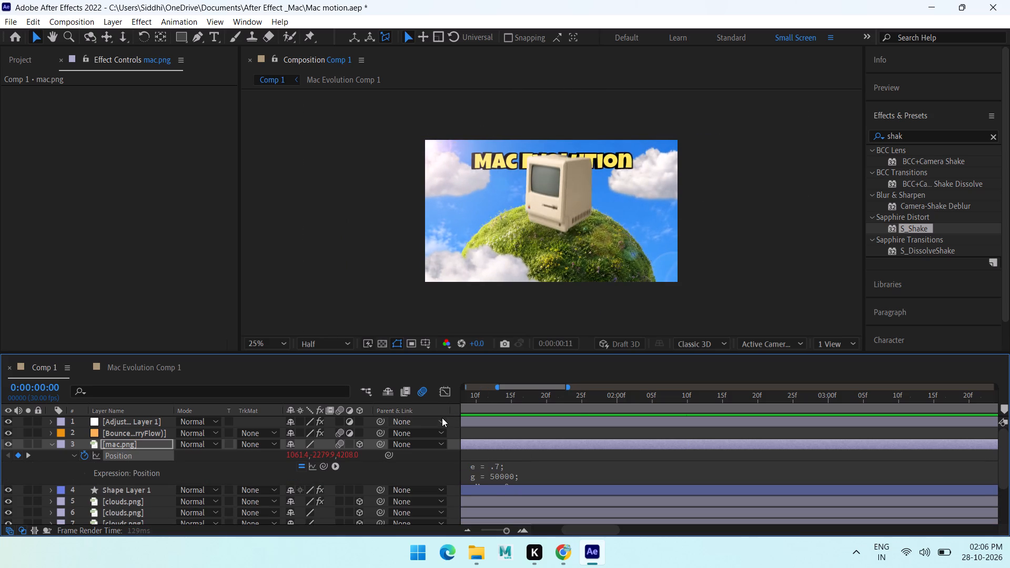
Scrub through the opening of Comp 1 from 0:00:00:00 to 0:00:00:22 to check the Mac's bounce entrance.
key("space")
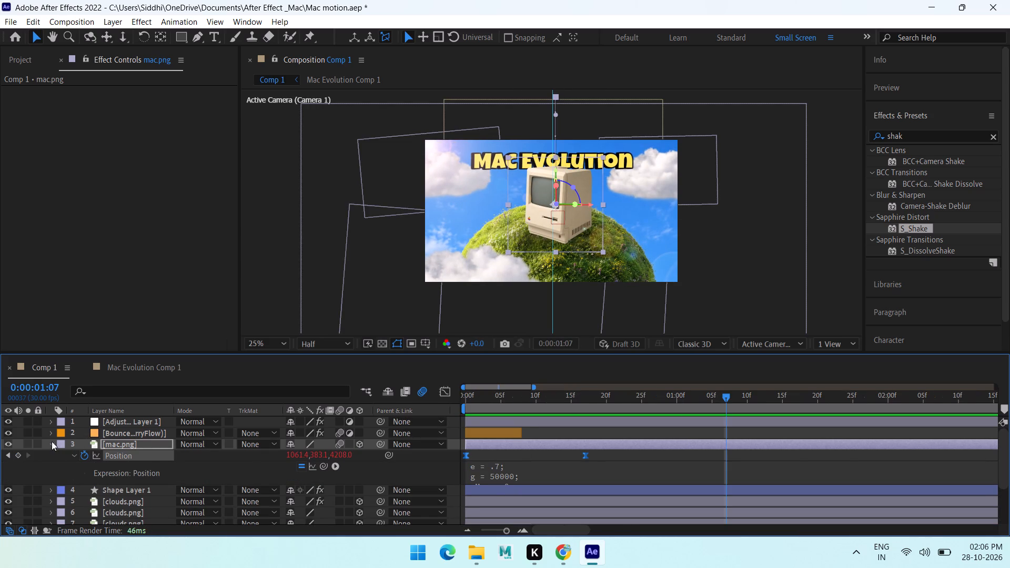
left_click(51, 442)
left_click_drag(496, 392, 461, 395)
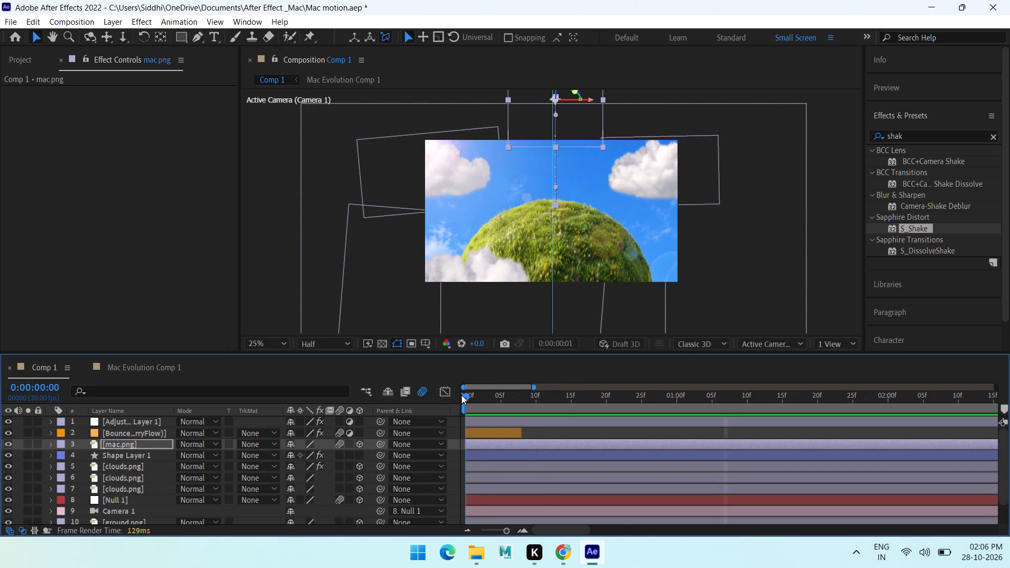
left_click_drag(461, 395, 539, 409)
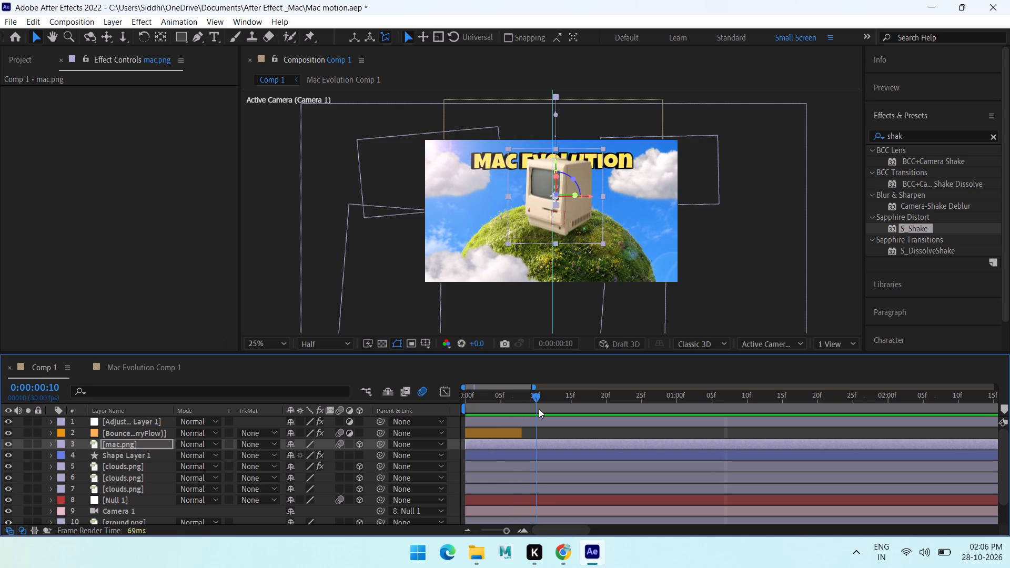
left_click_drag(539, 409, 569, 432)
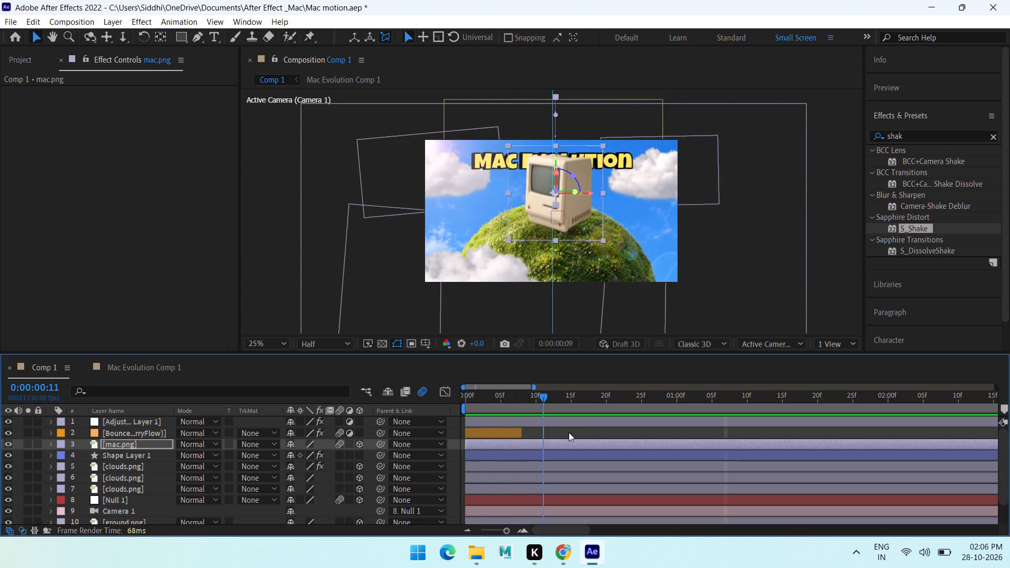
left_click_drag(569, 432, 617, 449)
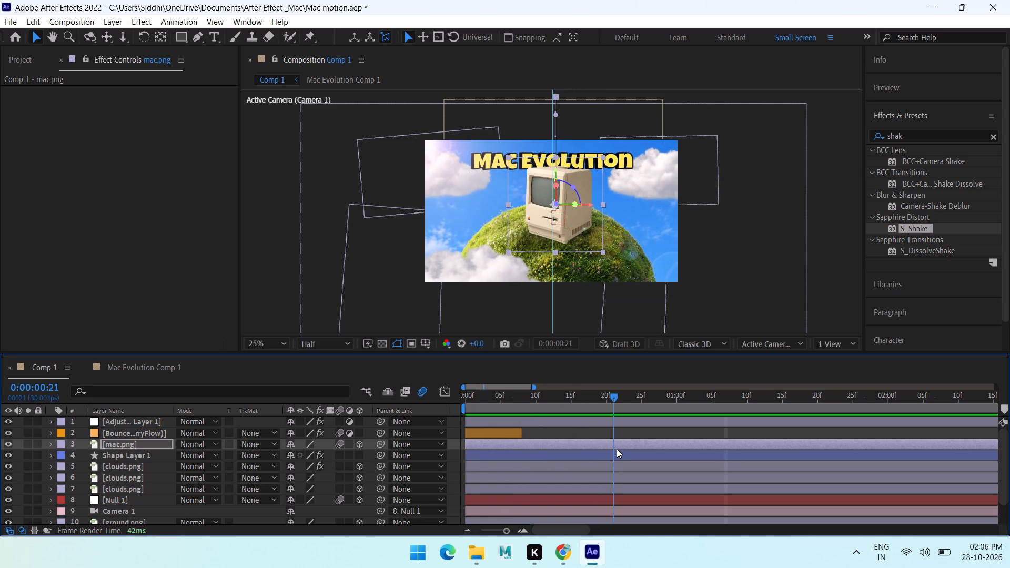
left_click_drag(617, 449, 618, 449)
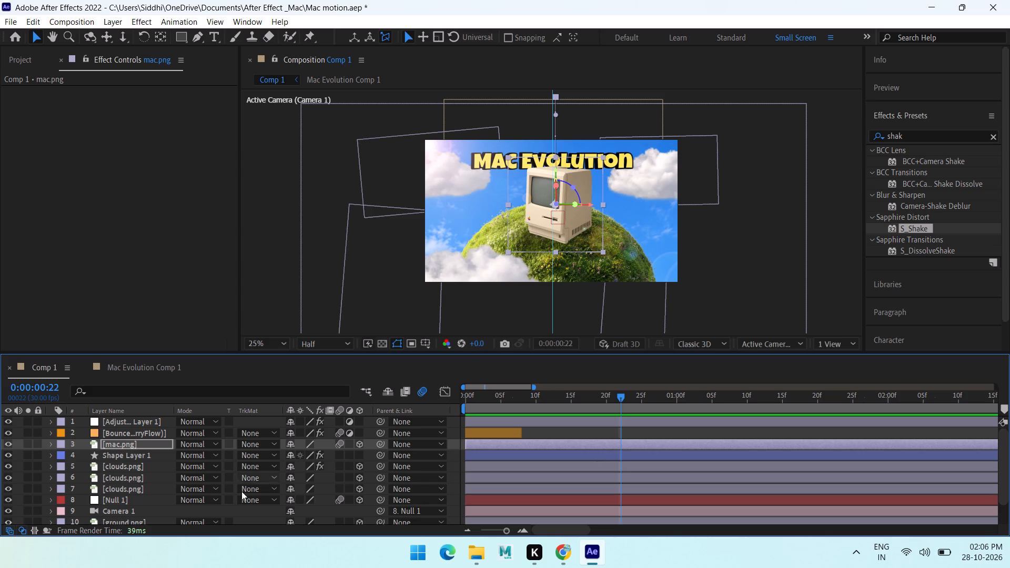
Open the nested Mac Evolution Comp 1 from its layer in Comp 1.
scroll(89, 495, "down", 4)
left_click(130, 507)
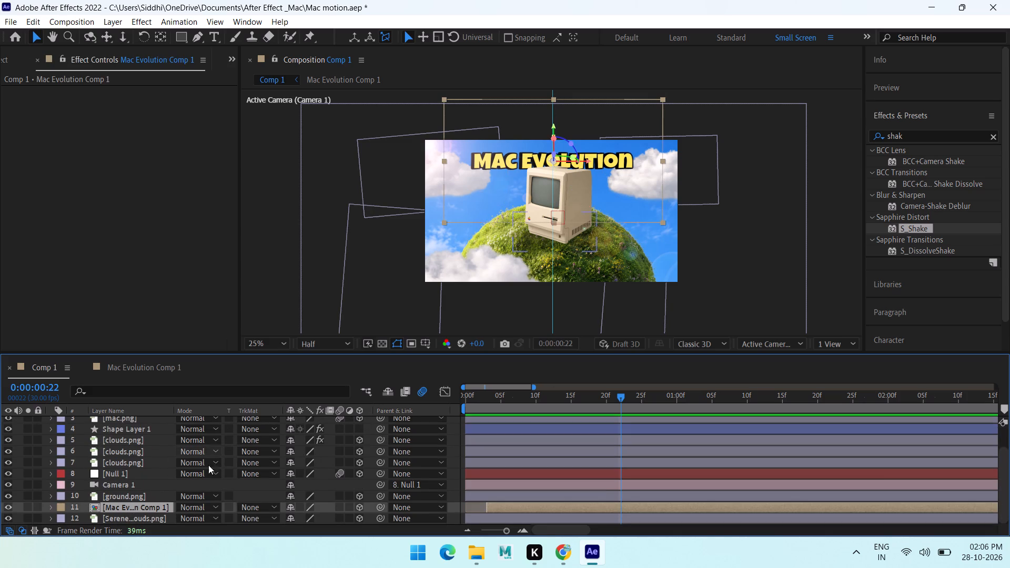
double_click(168, 508)
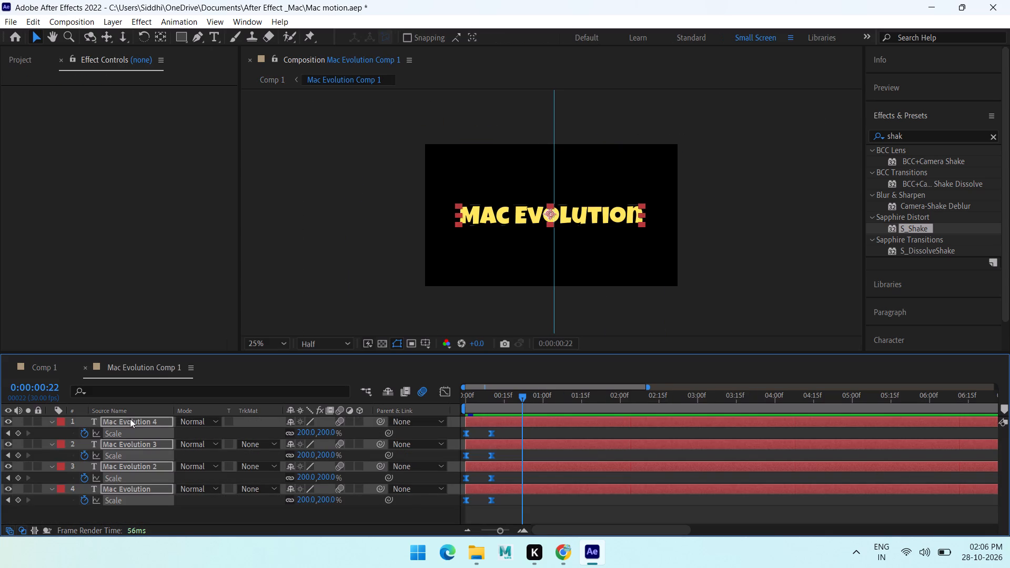
Search the effects and presets for "wipe" and find the Transition effects among the matches.
left_click_drag(905, 137, 815, 136)
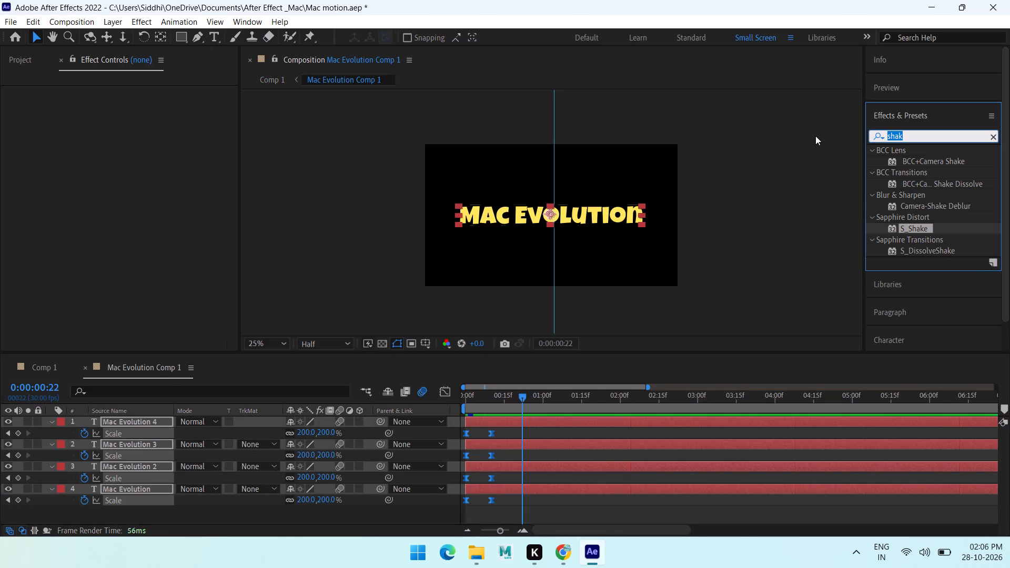
type("wipe")
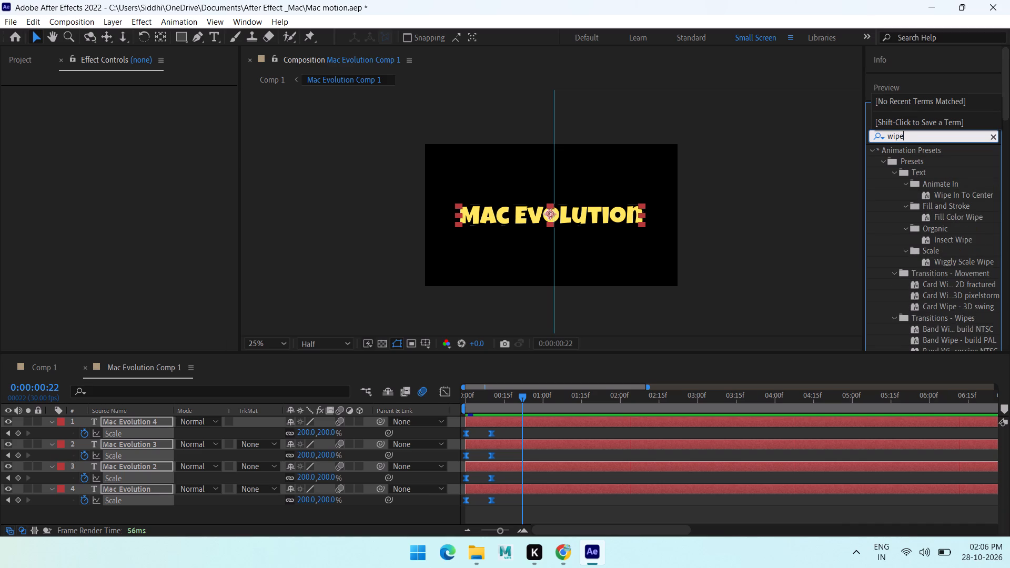
scroll(927, 307, "down", 5)
scroll(928, 252, "down", 5)
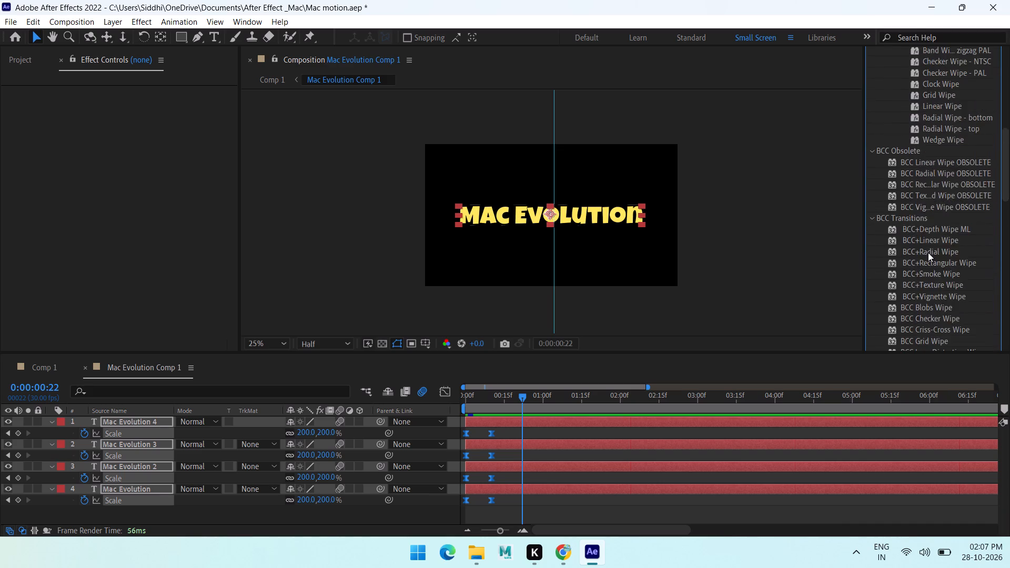
scroll(928, 252, "down", 20)
scroll(915, 266, "down", 1)
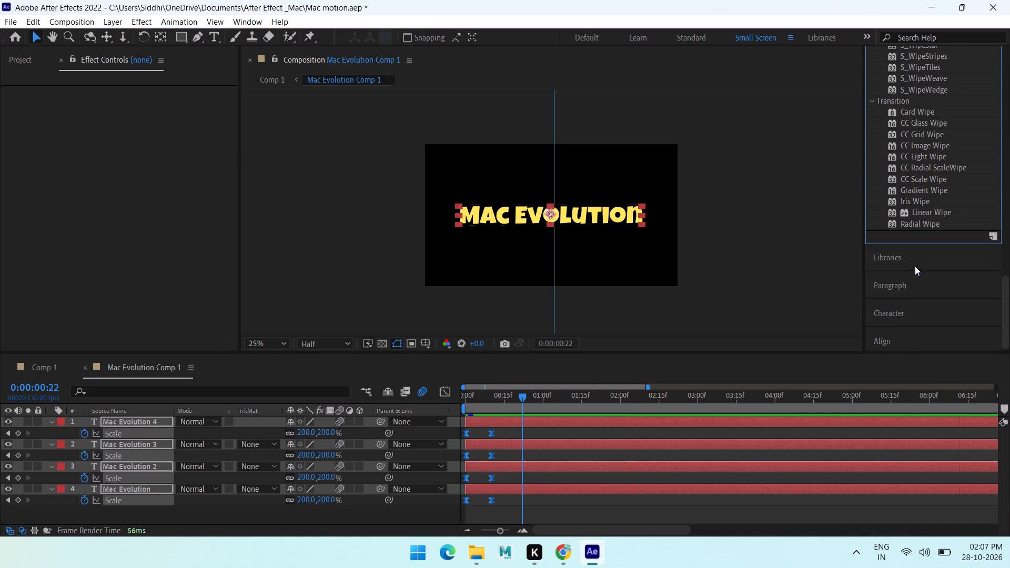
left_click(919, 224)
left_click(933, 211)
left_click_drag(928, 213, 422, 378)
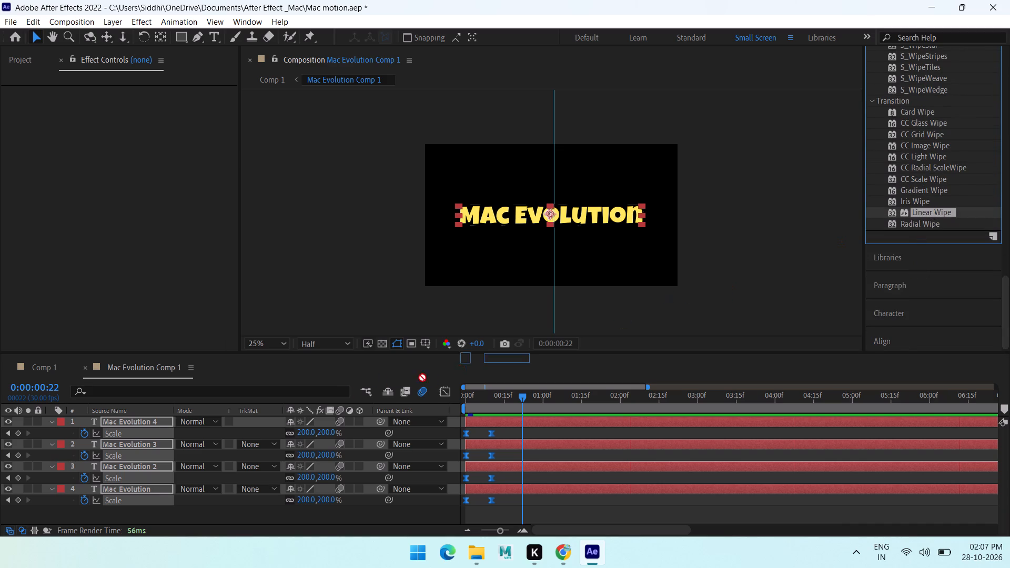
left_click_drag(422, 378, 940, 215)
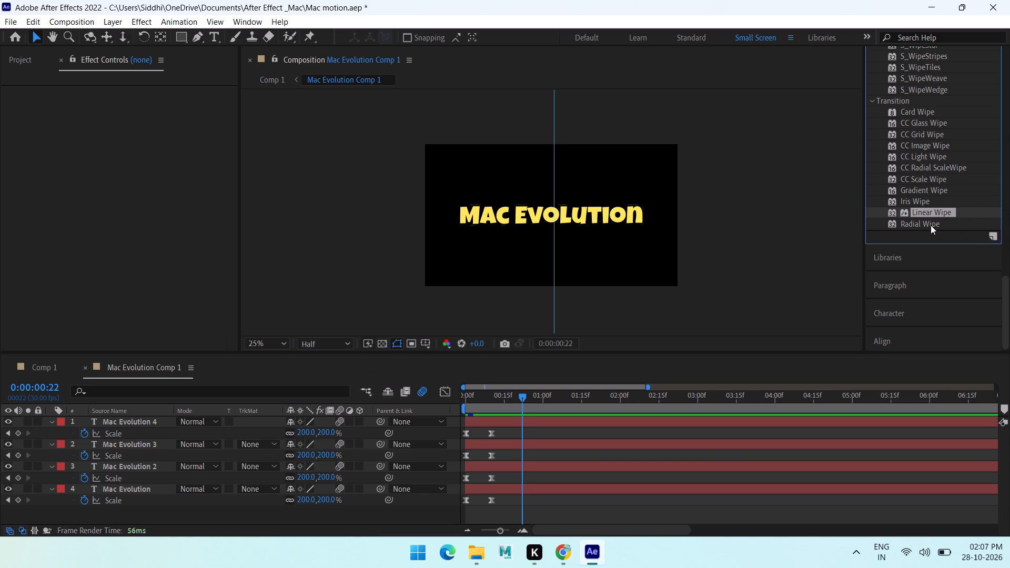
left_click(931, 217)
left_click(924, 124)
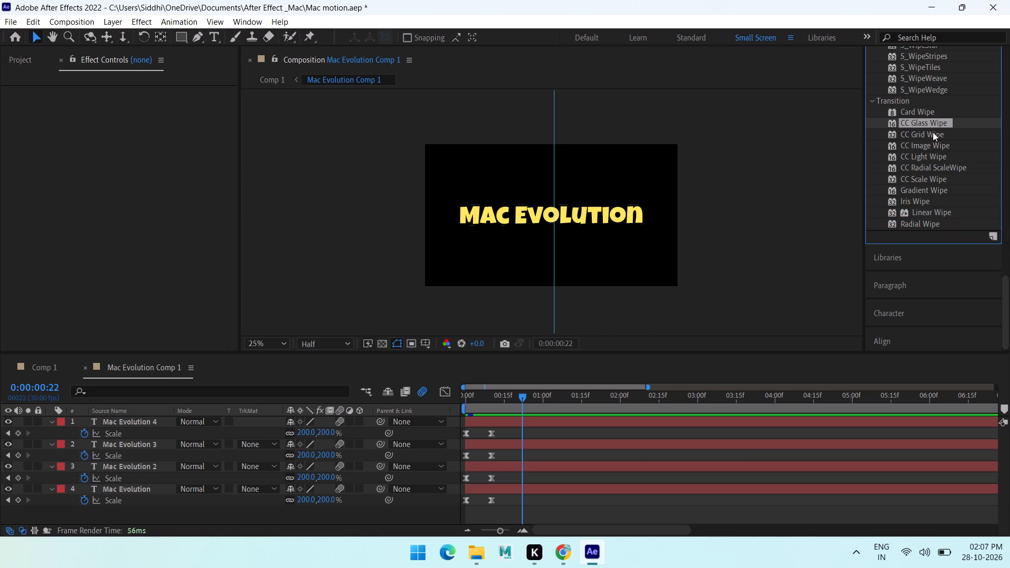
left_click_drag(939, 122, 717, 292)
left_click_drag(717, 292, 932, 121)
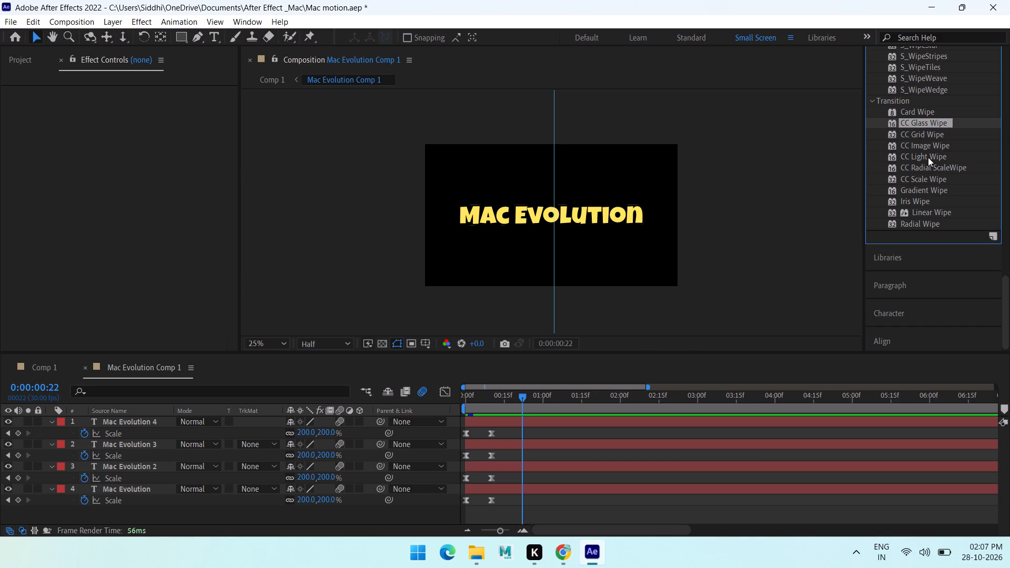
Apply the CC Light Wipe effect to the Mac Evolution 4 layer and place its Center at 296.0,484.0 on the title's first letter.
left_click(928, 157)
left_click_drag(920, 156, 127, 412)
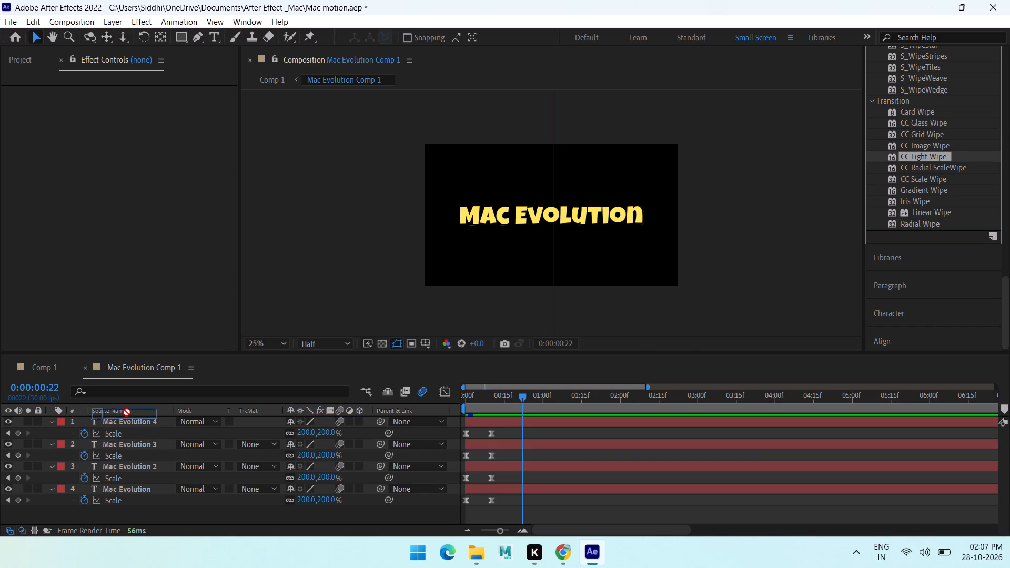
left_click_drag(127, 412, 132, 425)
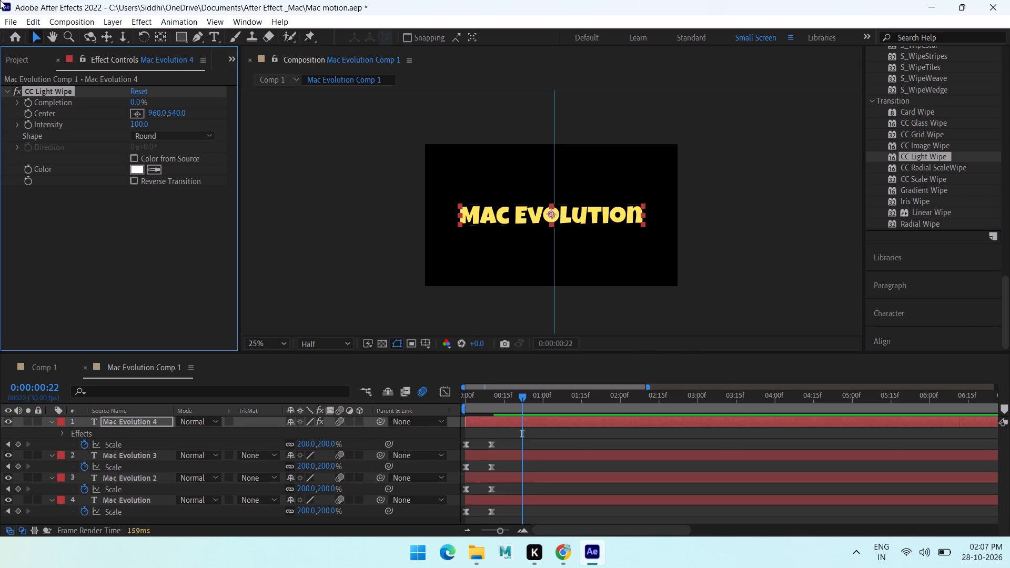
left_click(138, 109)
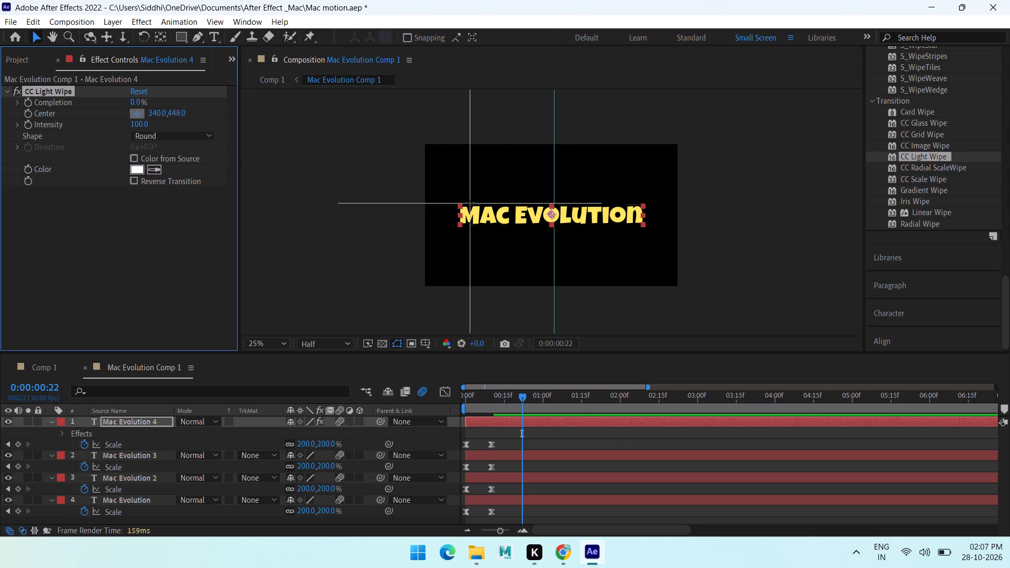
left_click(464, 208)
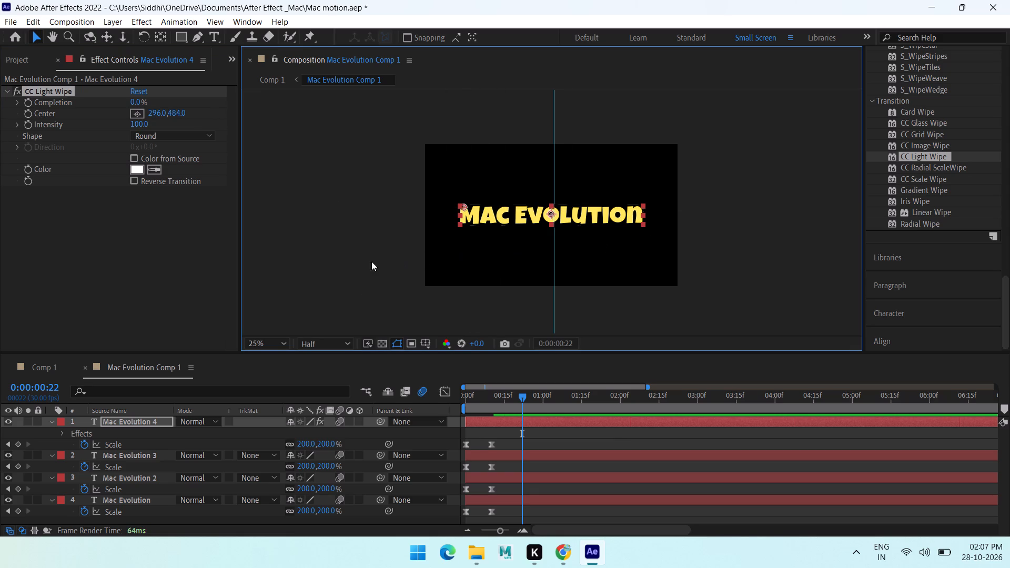
Preview Mac Evolution Comp 1 from the current time and from 0:00:00:00 to check the title with CC Light Wipe.
key("space")
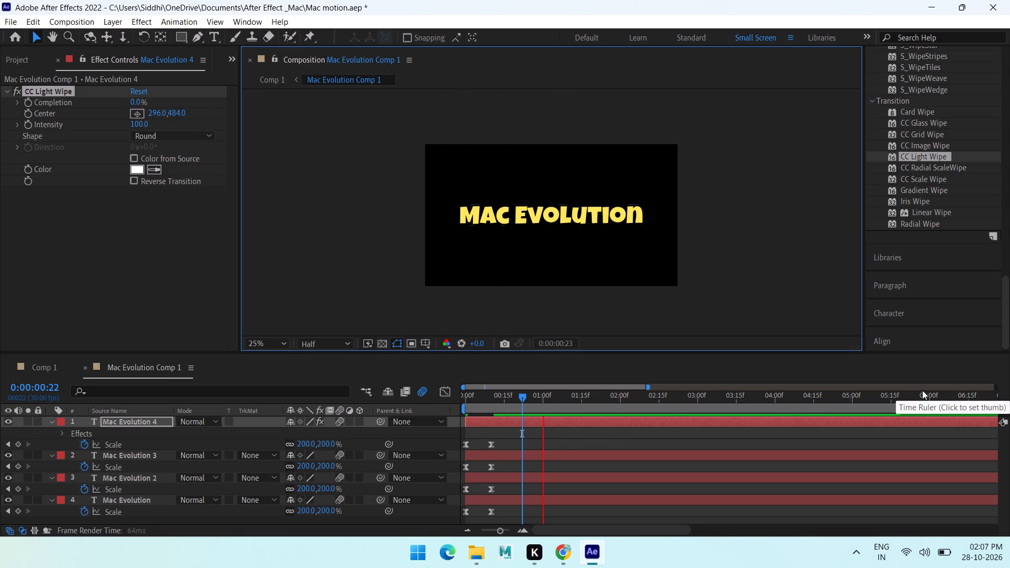
key("space")
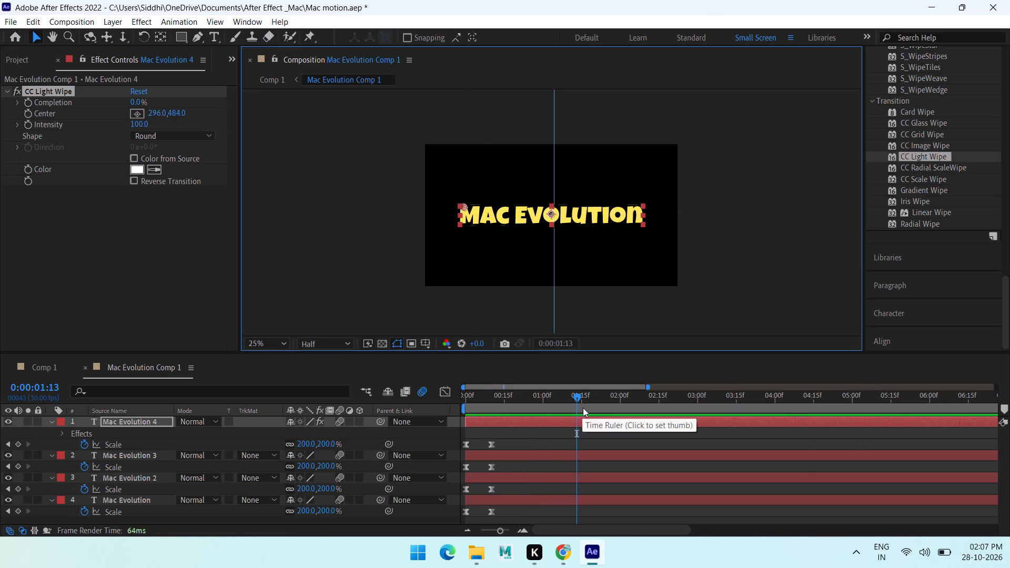
left_click_drag(573, 399, 350, 406)
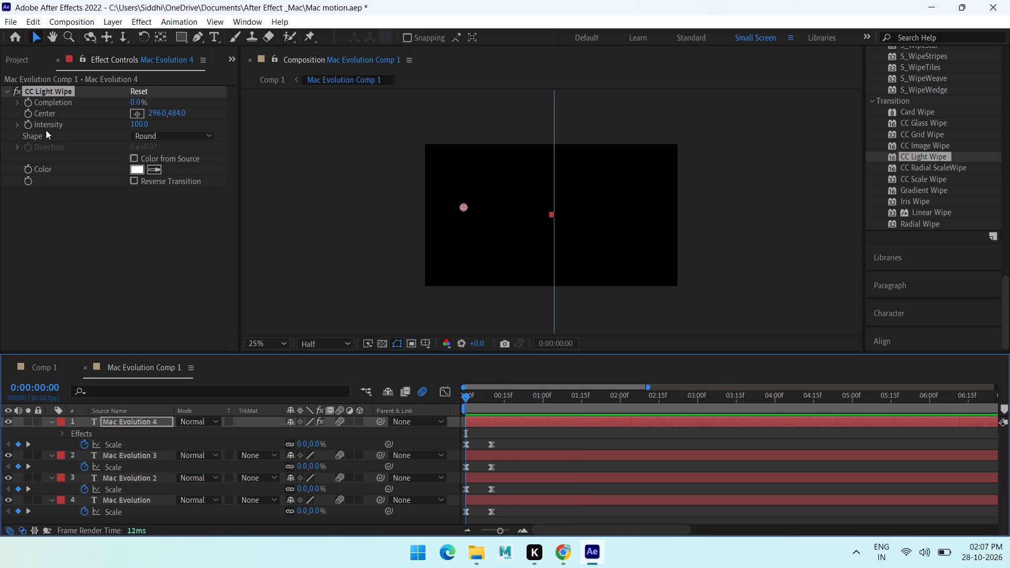
key("space")
key("space")
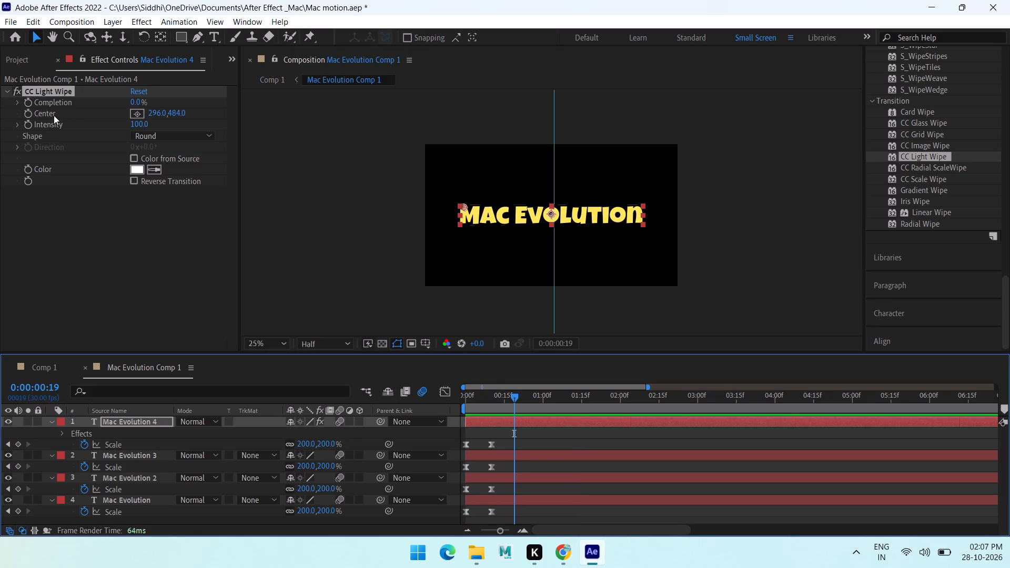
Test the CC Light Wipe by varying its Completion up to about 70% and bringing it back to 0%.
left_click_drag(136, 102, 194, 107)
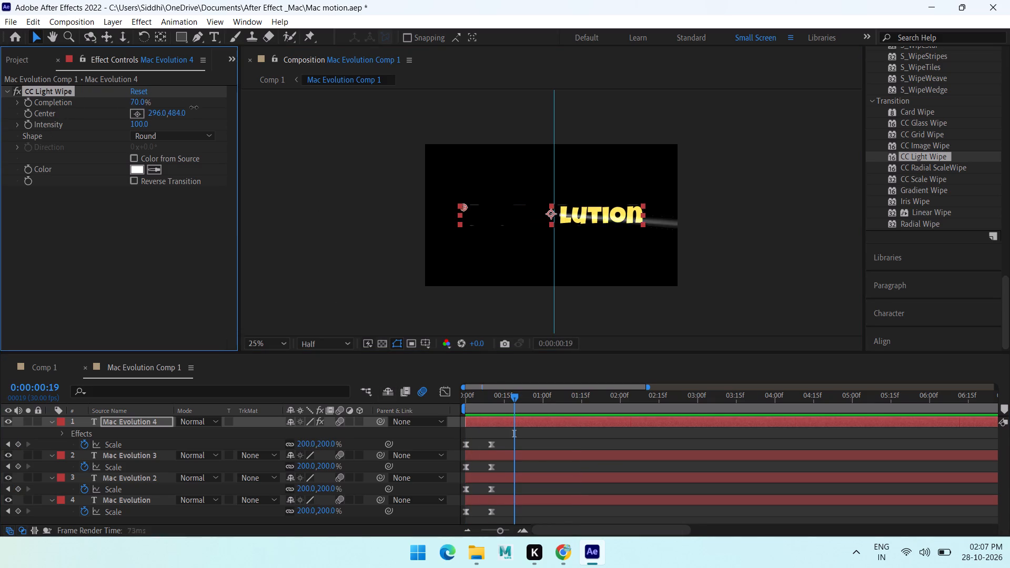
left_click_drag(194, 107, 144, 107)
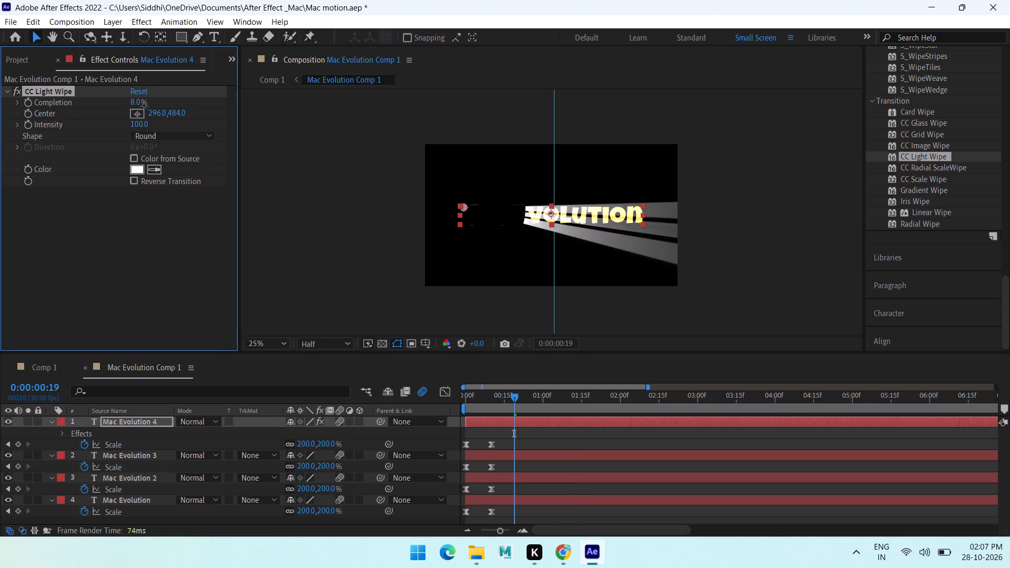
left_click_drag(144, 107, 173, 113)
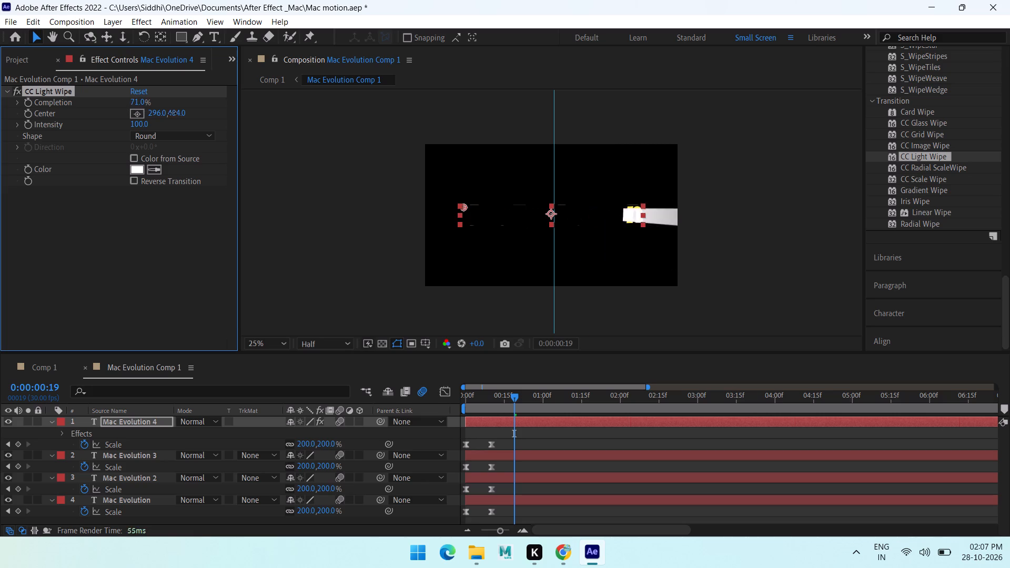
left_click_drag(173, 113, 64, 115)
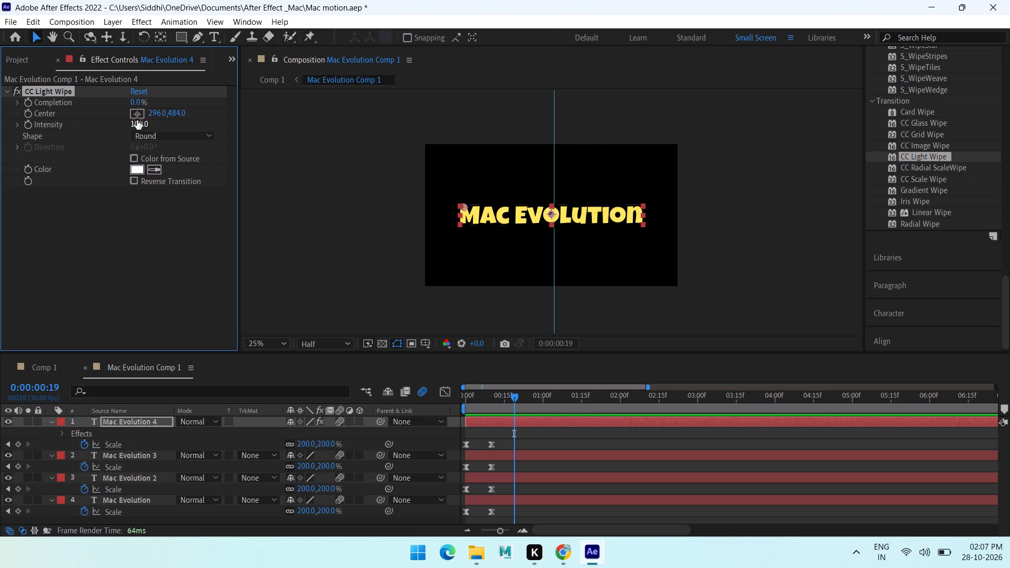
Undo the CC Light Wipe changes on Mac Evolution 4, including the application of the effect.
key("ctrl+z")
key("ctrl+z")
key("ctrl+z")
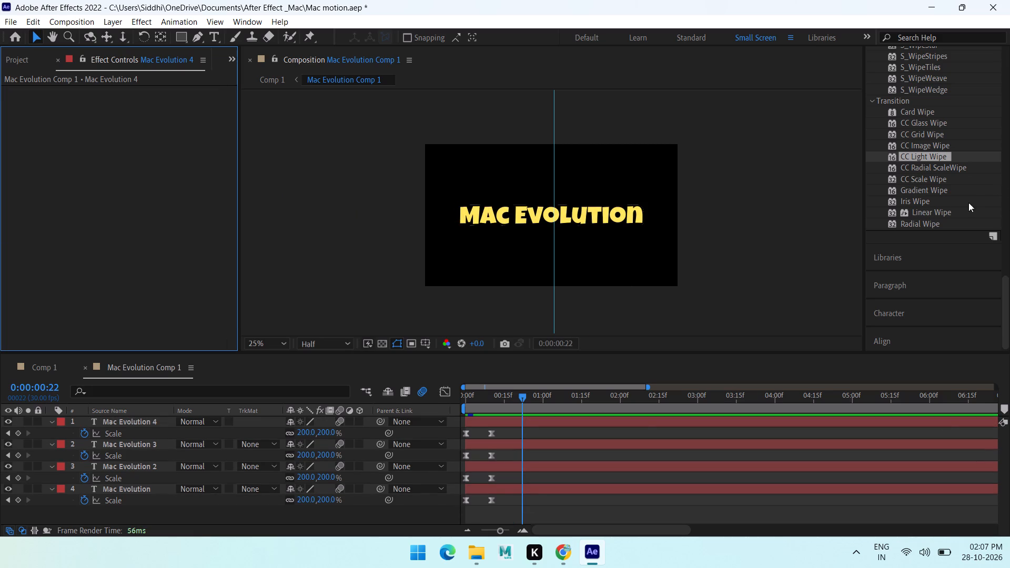
Apply the Linear Wipe transition effect to the Mac Evolution 4 text layer.
left_click(933, 223)
left_click(927, 213)
left_click_drag(924, 217, 178, 382)
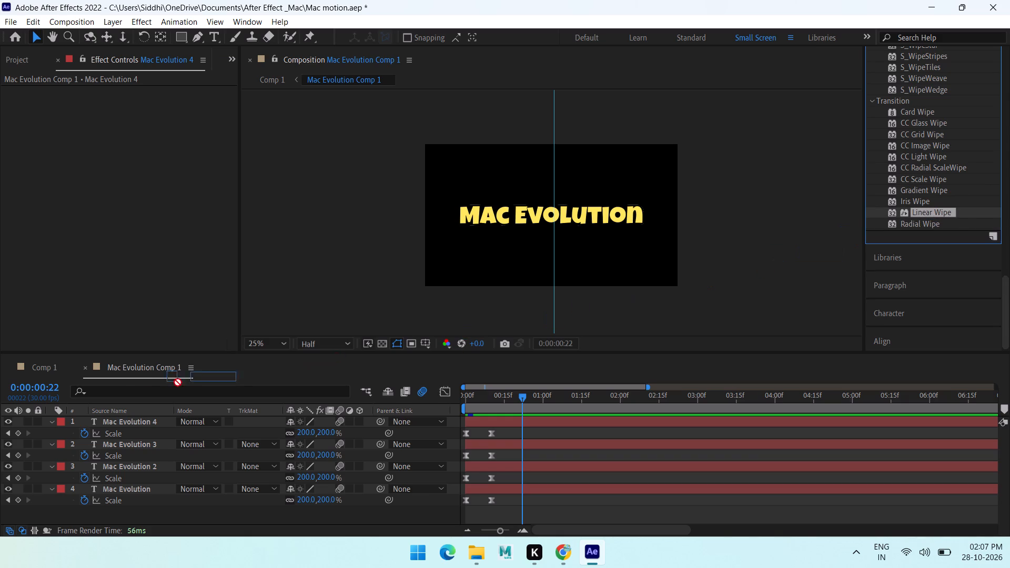
left_click_drag(178, 382, 150, 427)
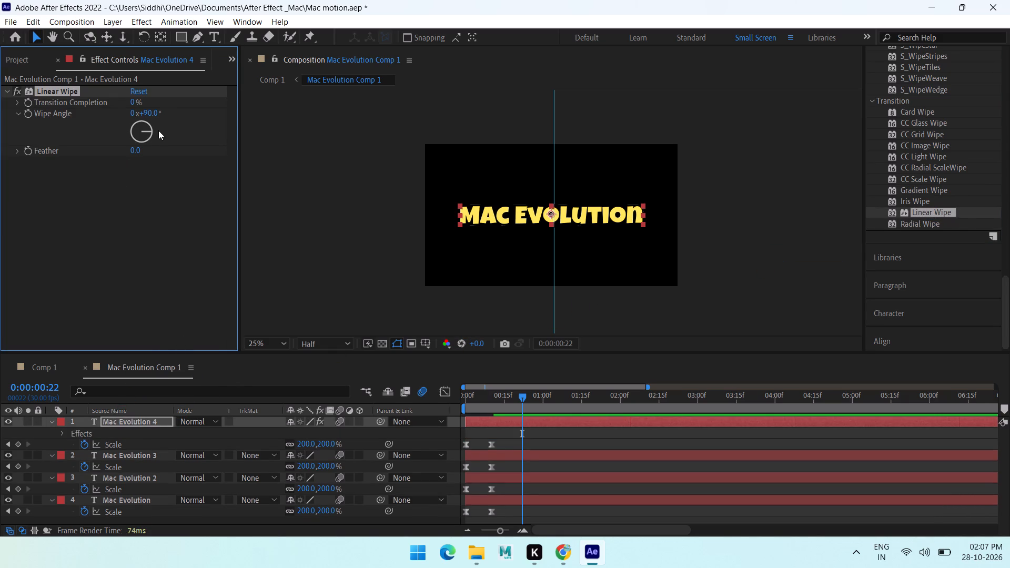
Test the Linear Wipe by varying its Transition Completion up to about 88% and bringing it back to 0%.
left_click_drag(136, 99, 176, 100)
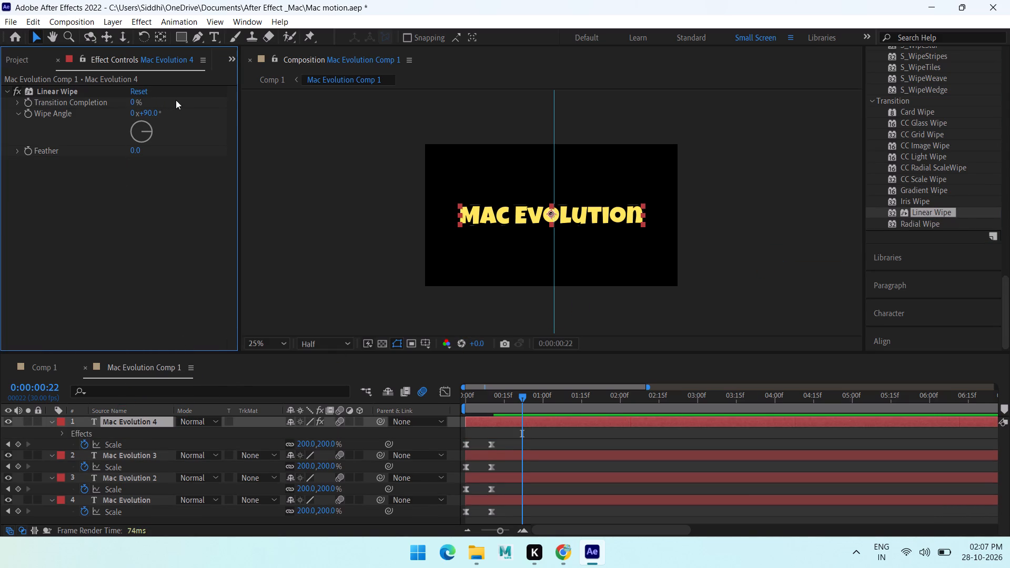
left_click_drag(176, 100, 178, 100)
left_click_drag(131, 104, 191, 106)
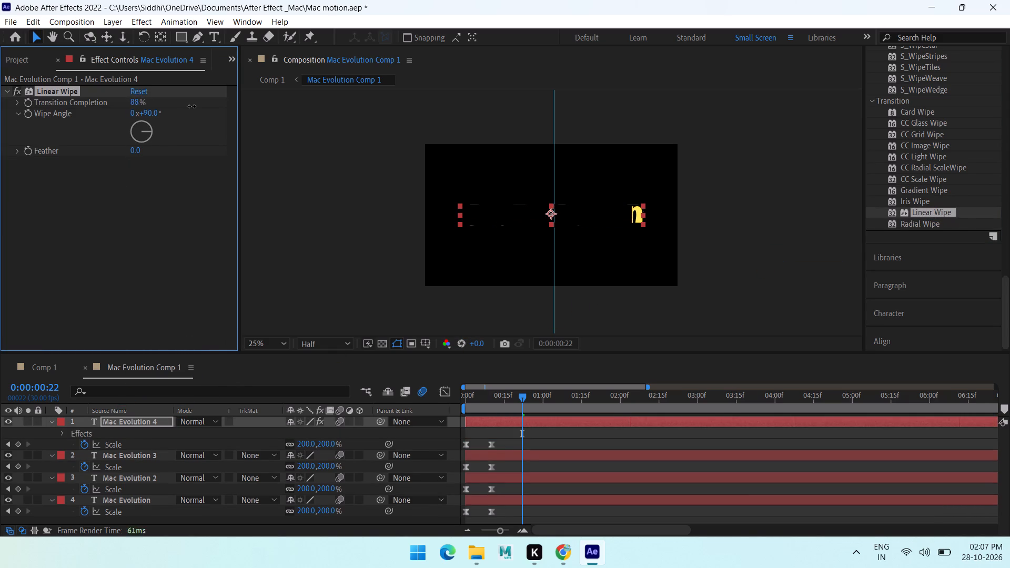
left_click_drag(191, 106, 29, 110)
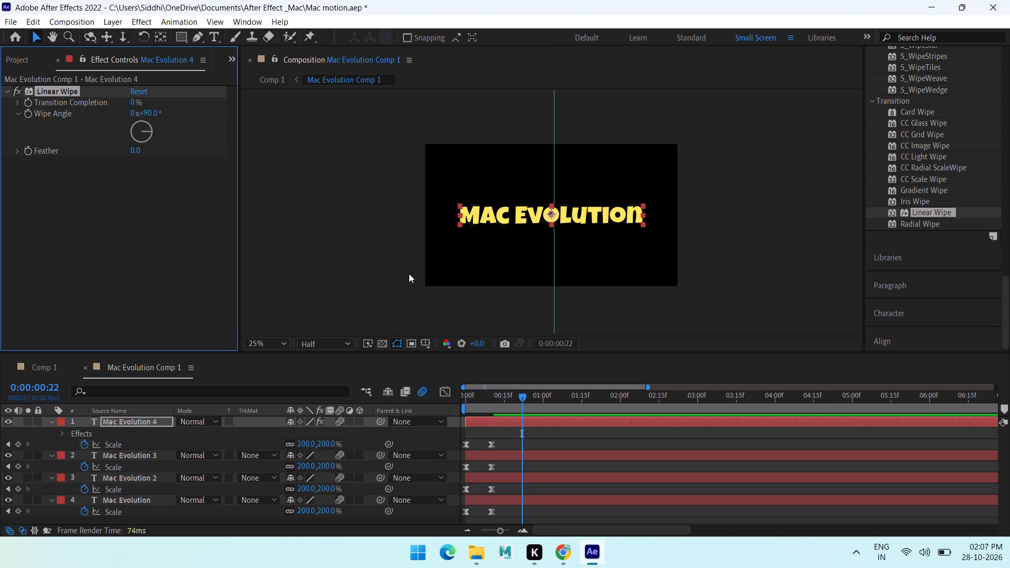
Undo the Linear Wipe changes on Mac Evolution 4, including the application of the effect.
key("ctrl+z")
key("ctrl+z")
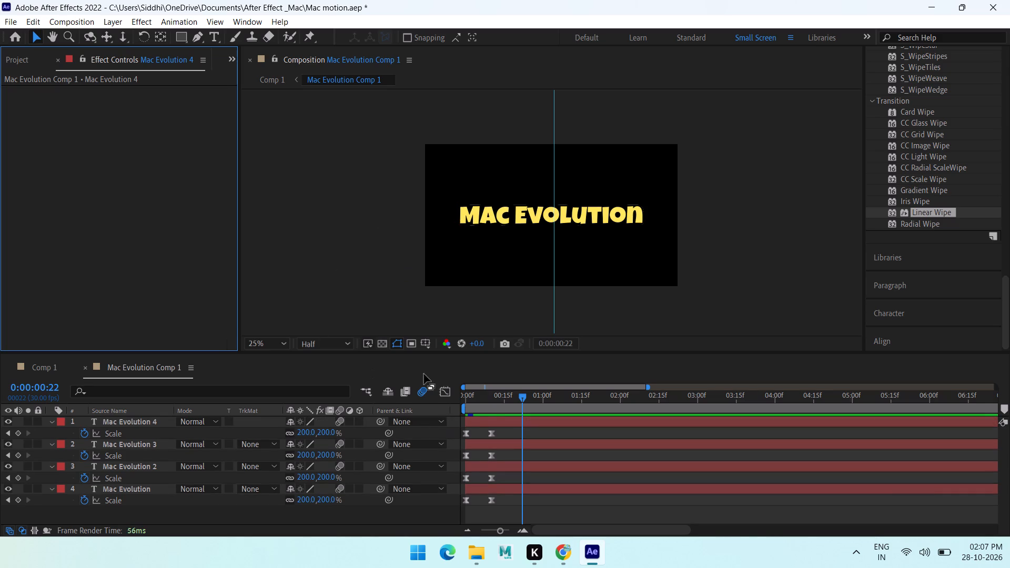
Preview Comp 1 from 0:00:00:00 to check the Mac and title entrances.
left_click(48, 365)
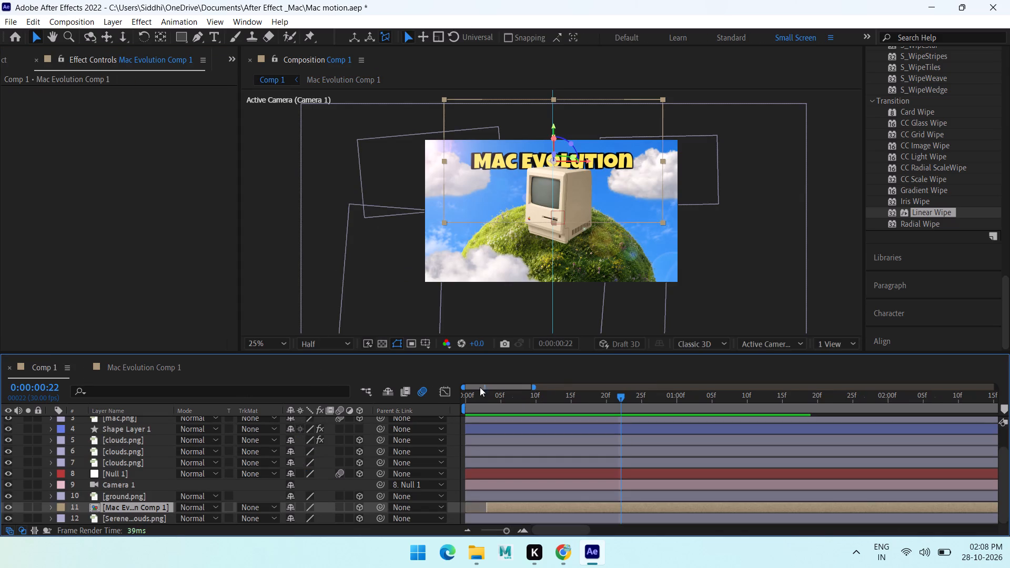
left_click_drag(506, 397, 361, 405)
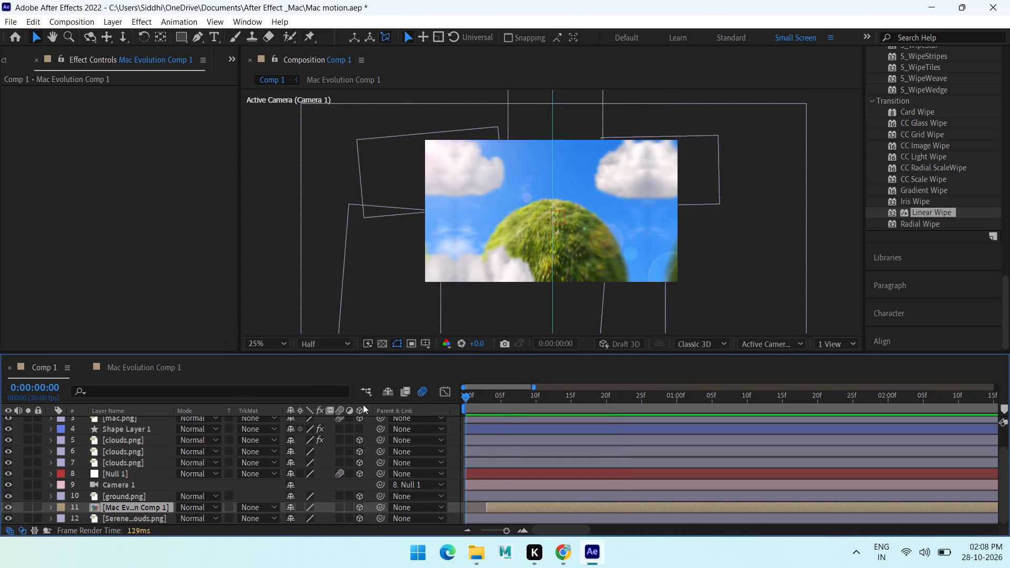
key("space")
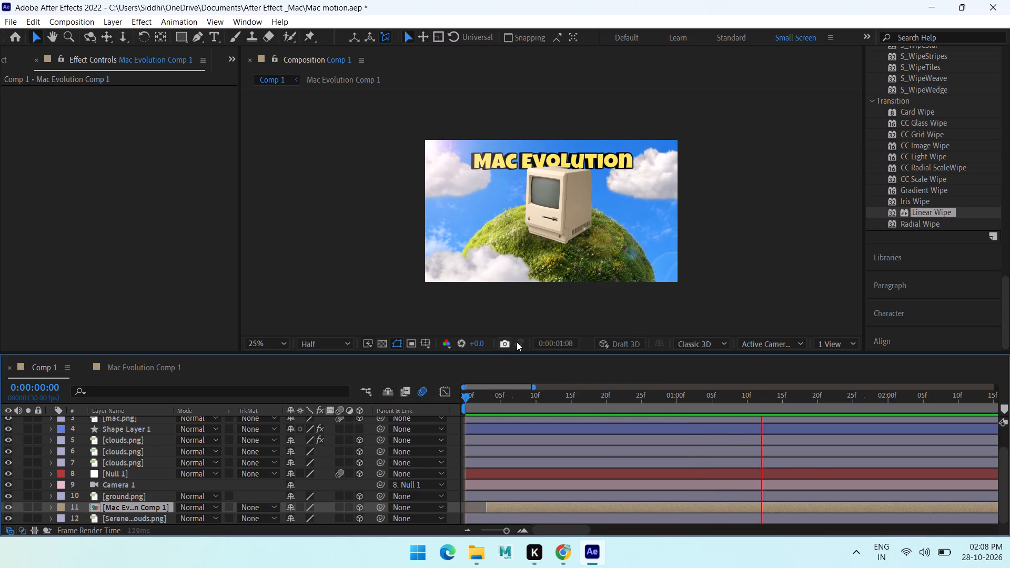
key("space")
left_click_drag(505, 397, 365, 412)
key("space")
key("space")
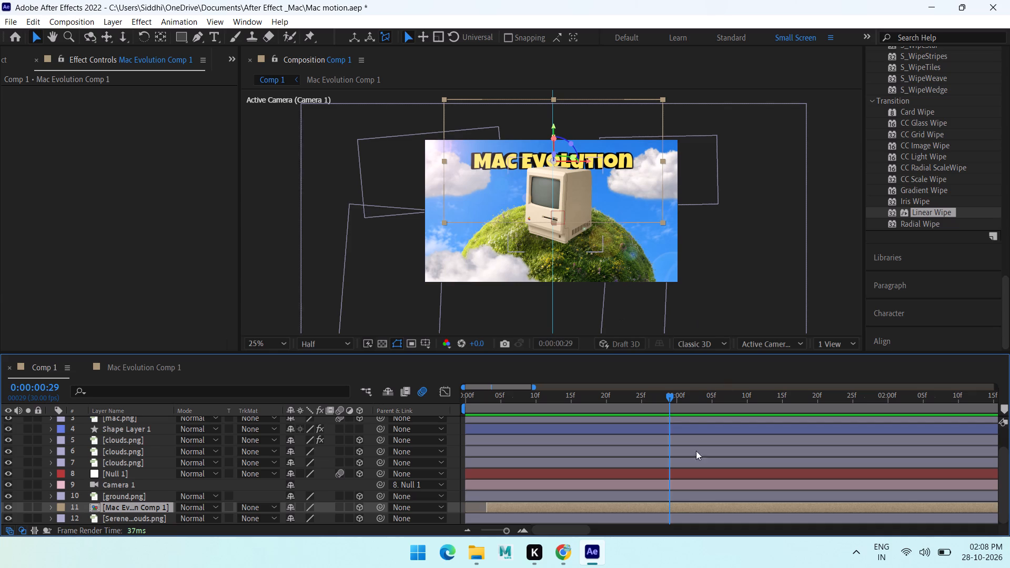
Switch to Chrome, close the wiggle expression article and run an image search for "mac mouse png".
left_click(557, 557)
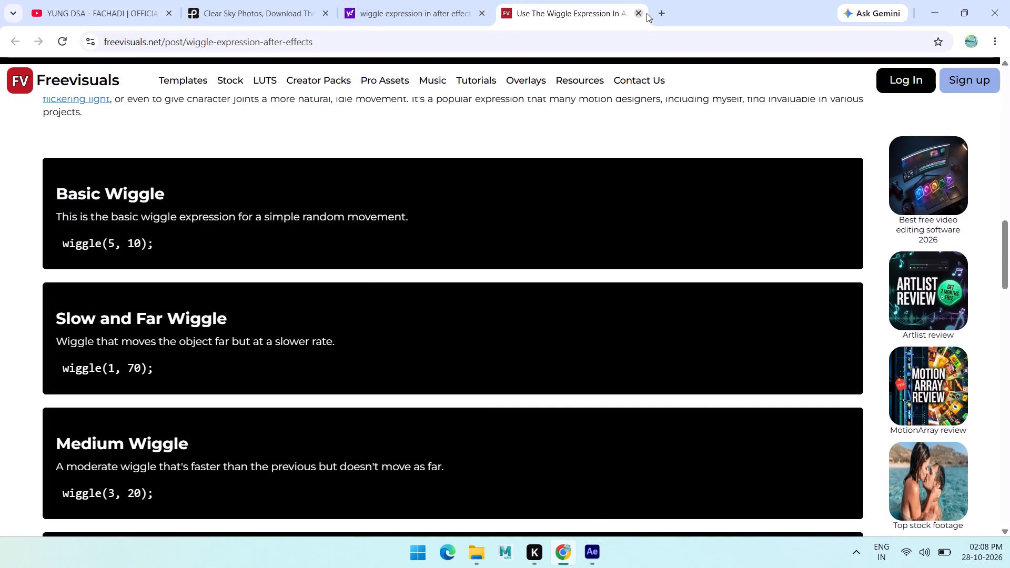
left_click(642, 14)
left_click_drag(289, 79, 0, 86)
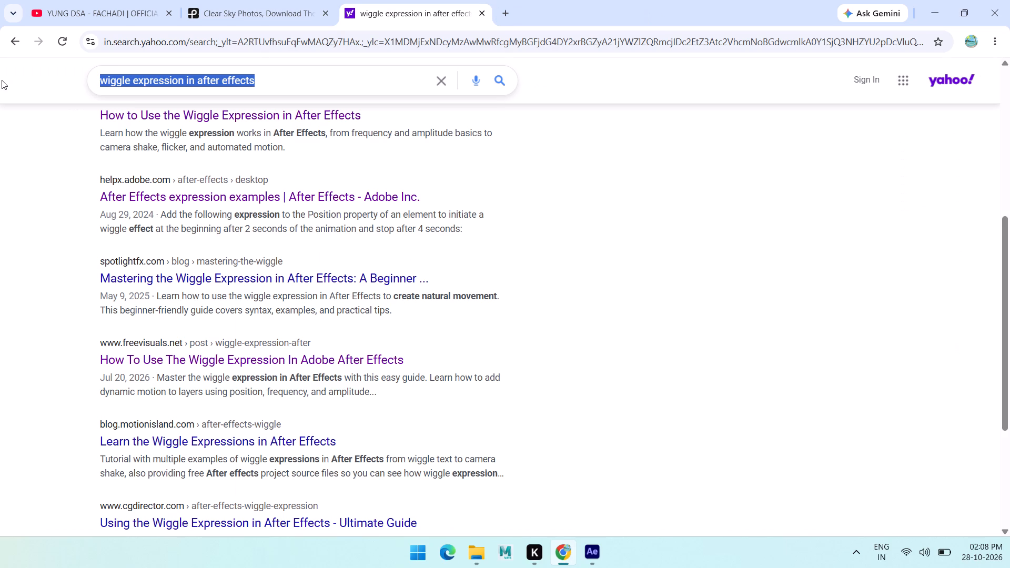
type("mac mouse png")
key("Return")
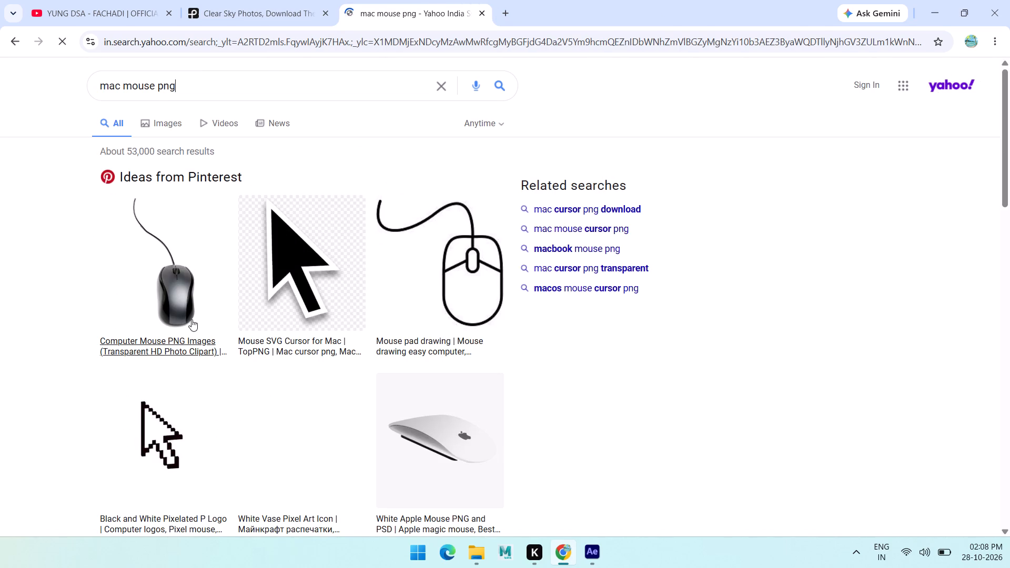
left_click(153, 127)
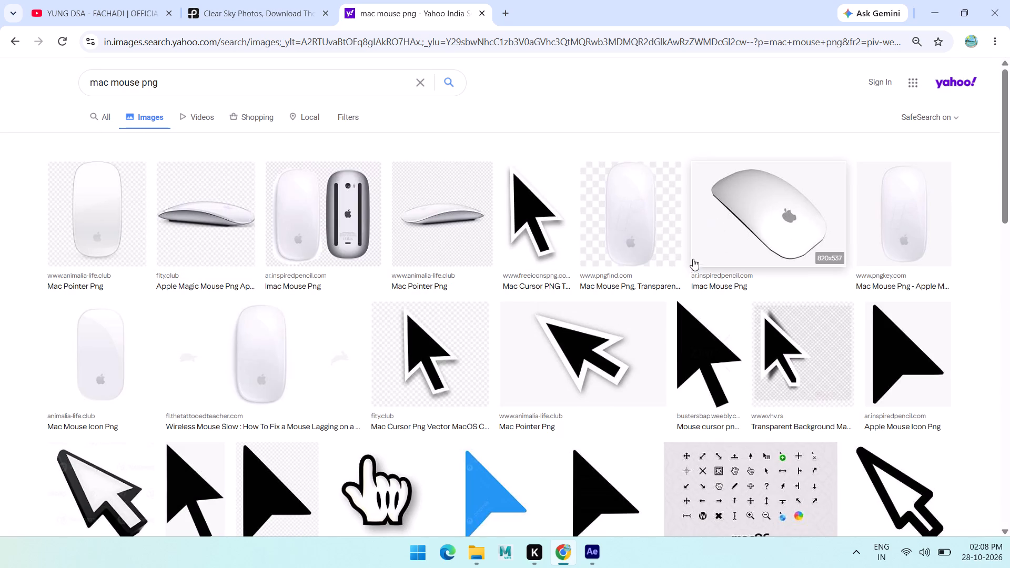
Browse the mouse image results, enlarge the white Apple mouse picture and open its source page on animalia-life.club.
scroll(679, 276, "down", 2)
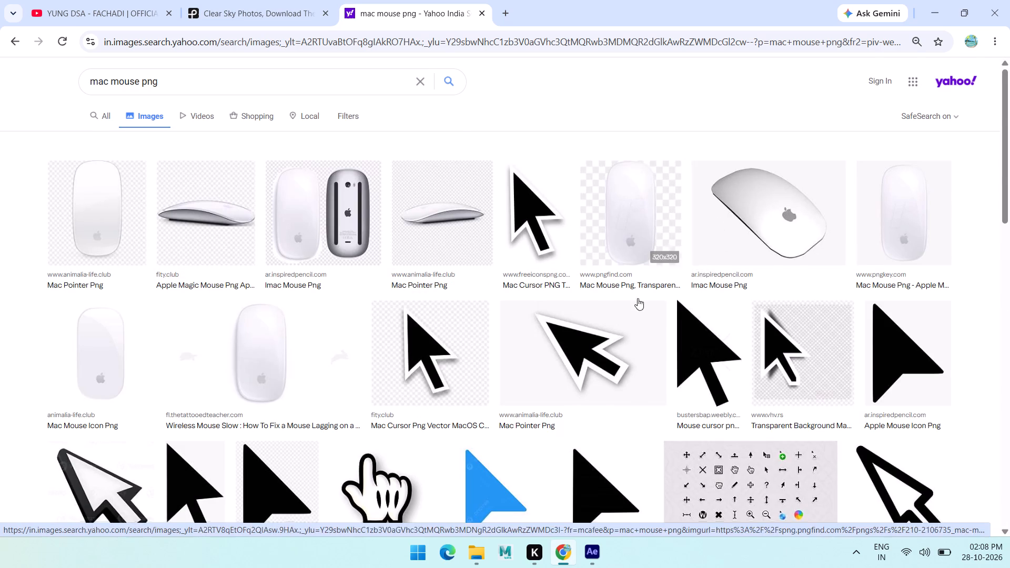
scroll(638, 298, "down", 3)
scroll(467, 259, "up", 3)
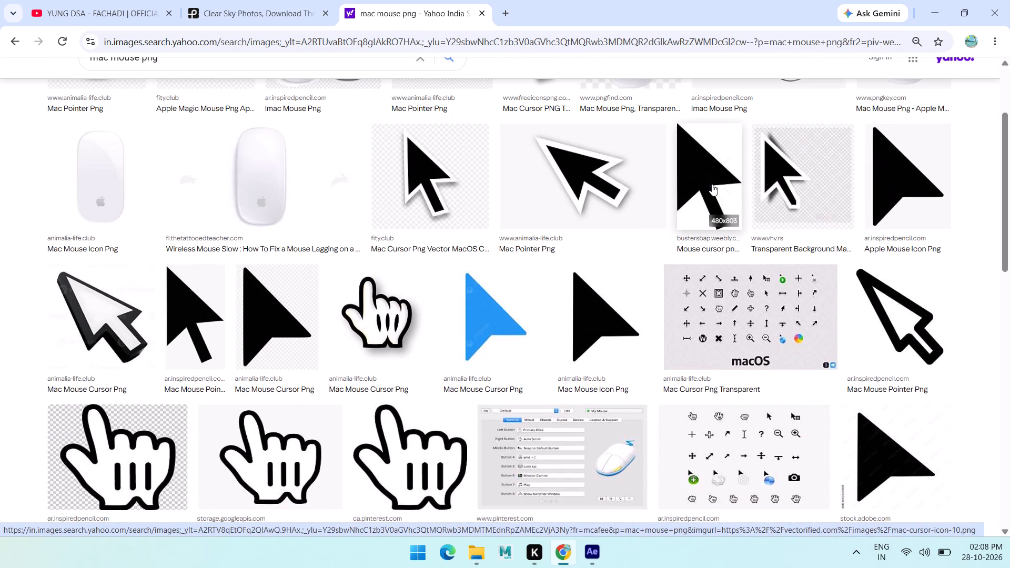
scroll(501, 203, "up", 4)
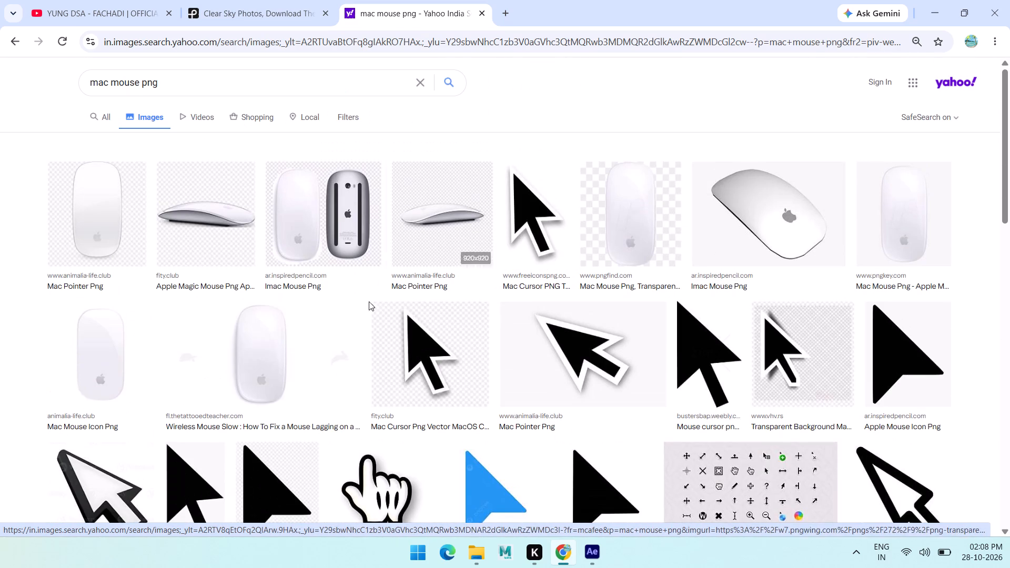
left_click(113, 214)
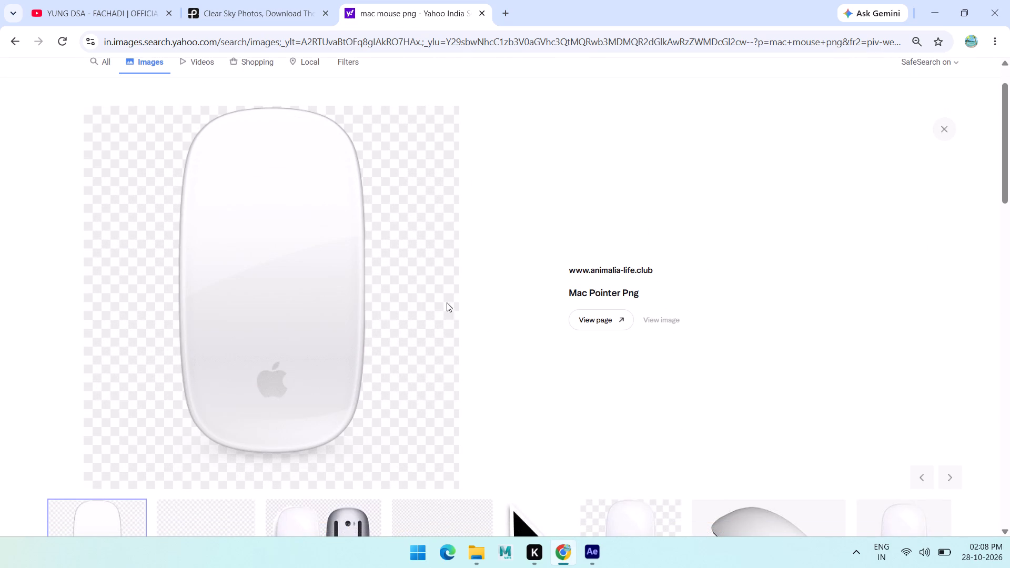
right_click(108, 297)
left_click_drag(330, 323, 360, 323)
left_click(614, 322)
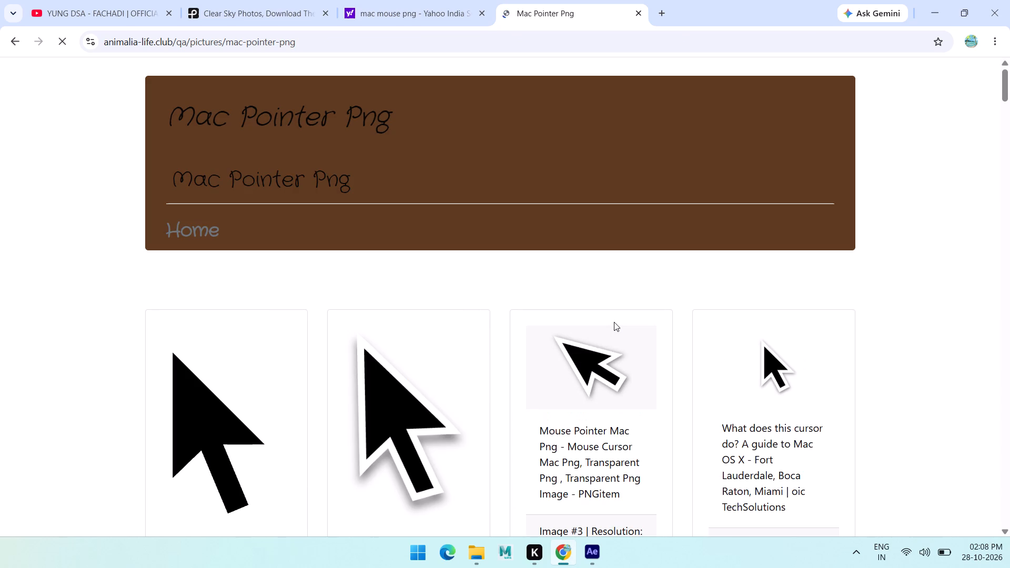
Find the Apple mouse PNG, Image #34, on the Mac Pointer Png page and open it.
scroll(613, 322, "down", 8)
scroll(484, 330, "down", 6)
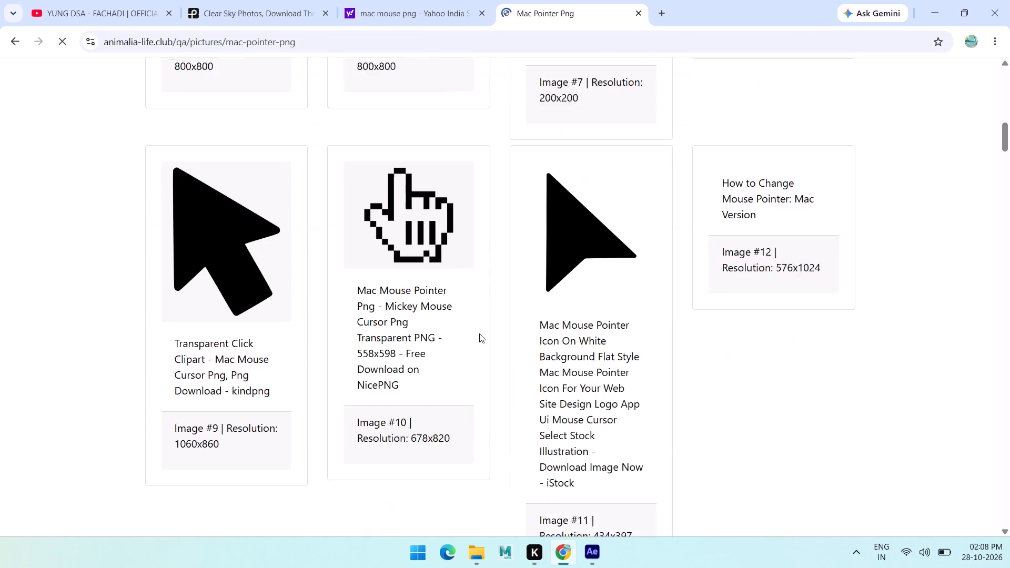
scroll(445, 348, "down", 19)
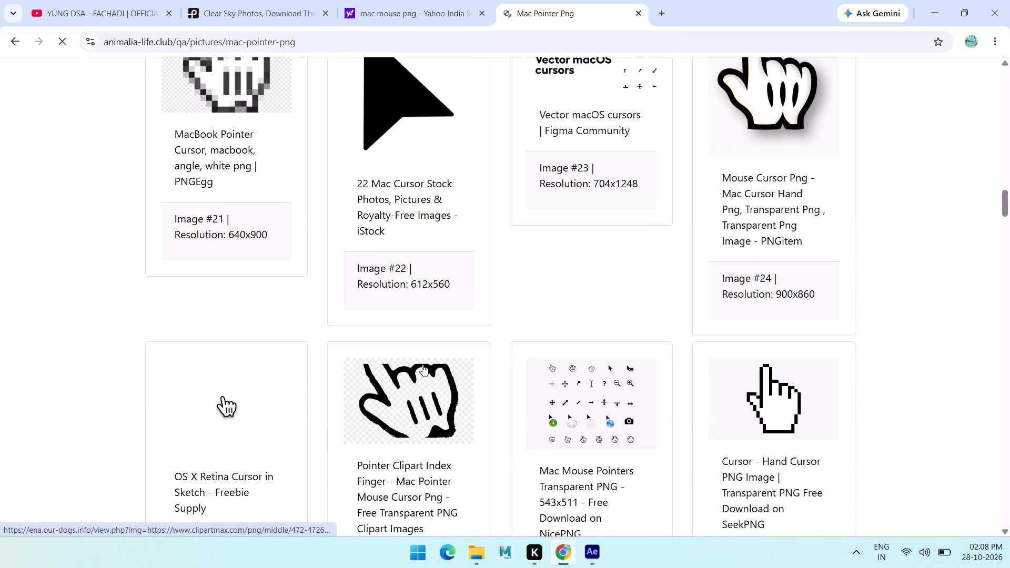
scroll(423, 364, "down", 18)
scroll(451, 283, "up", 5)
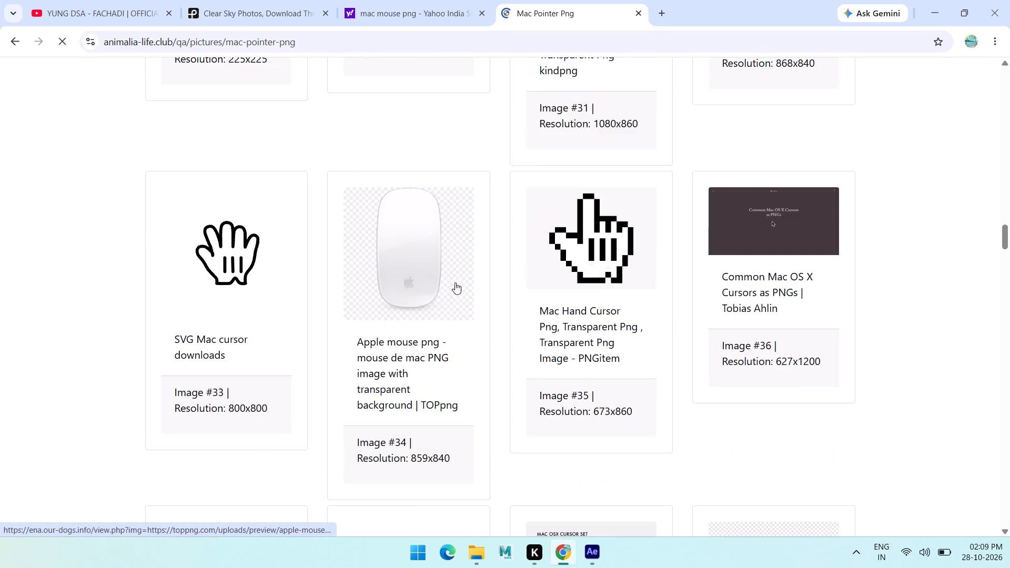
left_click(426, 280)
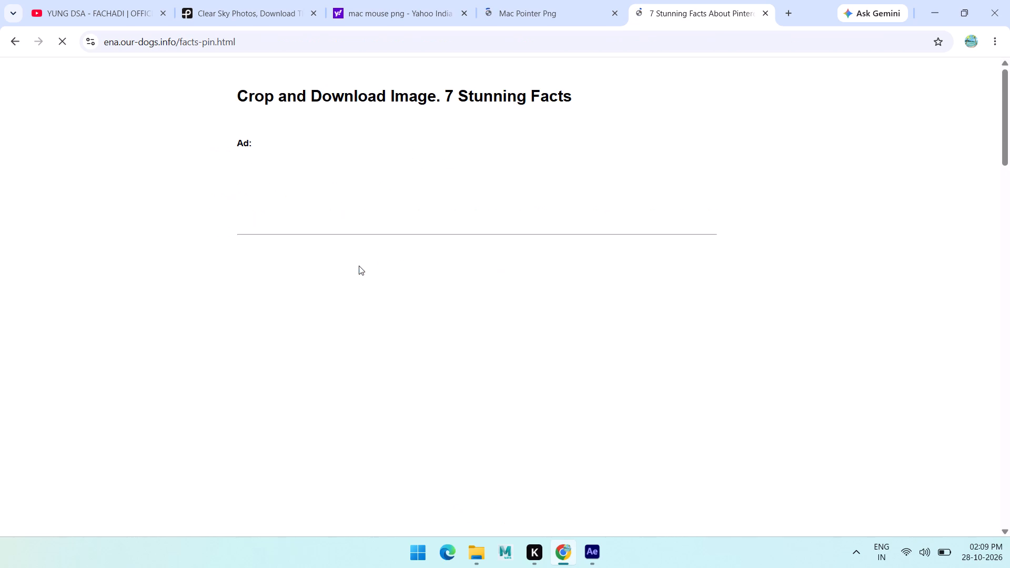
Examine the Crop and Download Image page for a suitable way to download the Apple mouse picture.
scroll(480, 320, "down", 2)
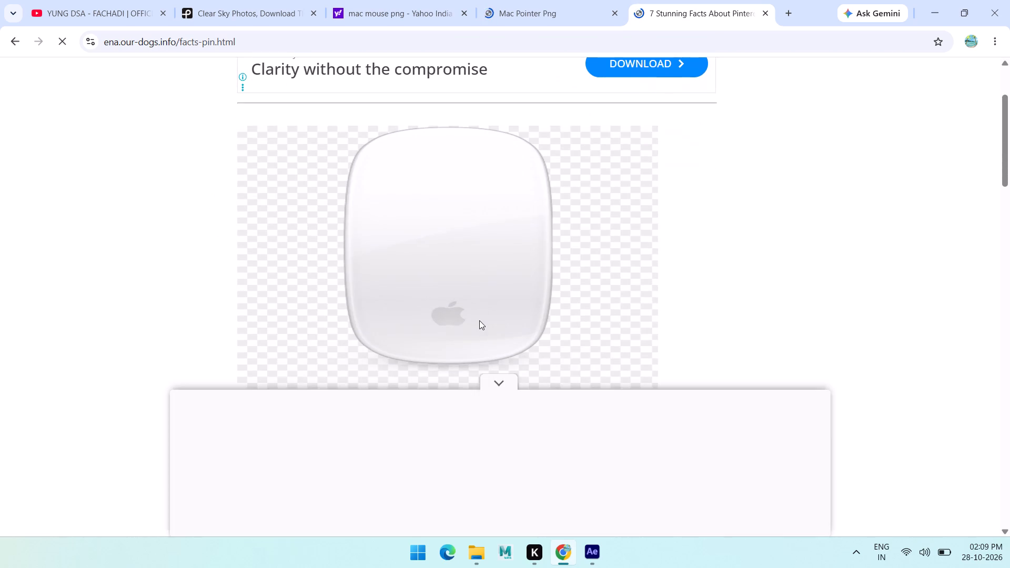
scroll(489, 301, "down", 4)
scroll(514, 261, "down", 5)
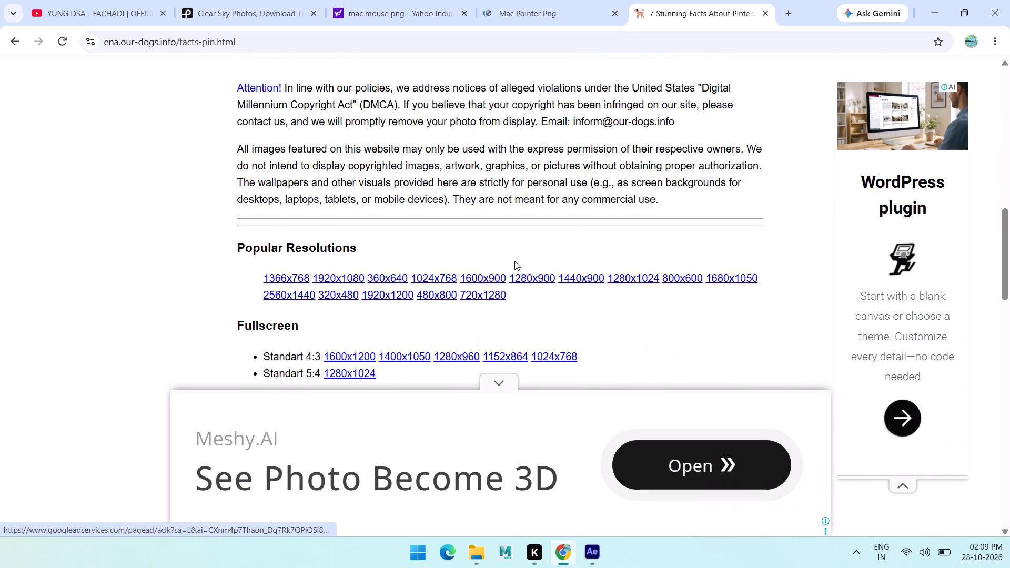
scroll(524, 278, "down", 1)
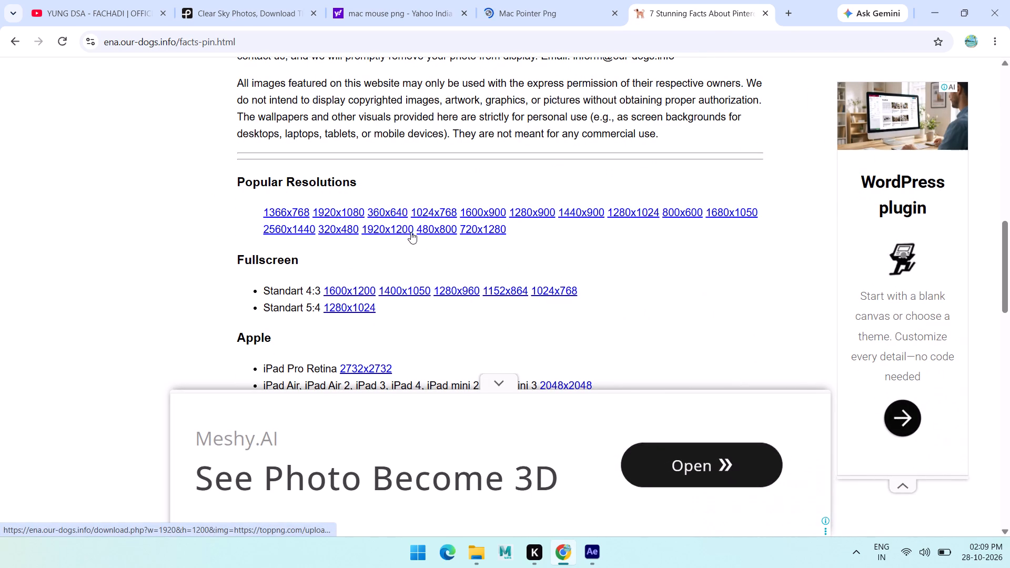
scroll(447, 255, "down", 2)
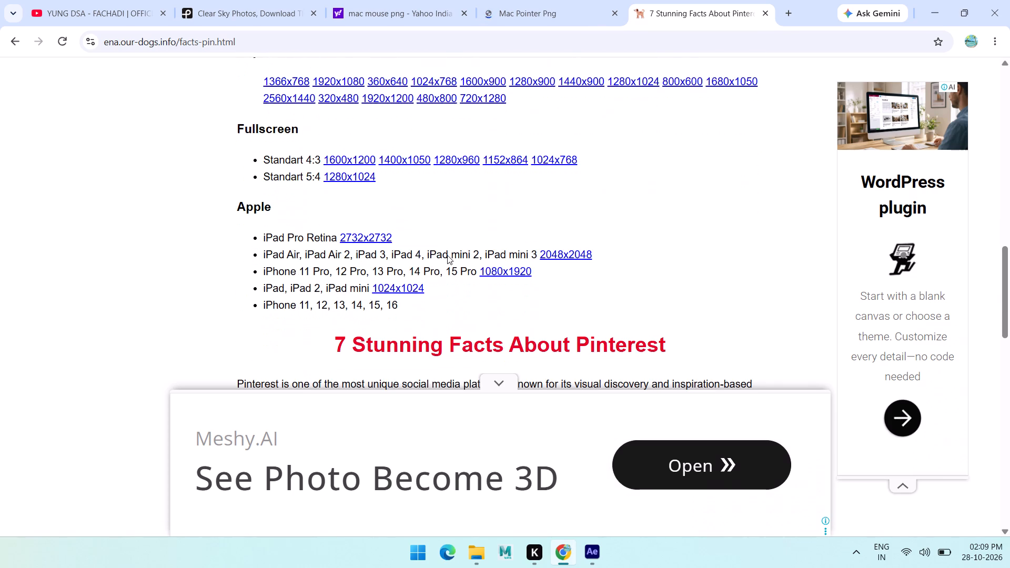
scroll(453, 255, "down", 9)
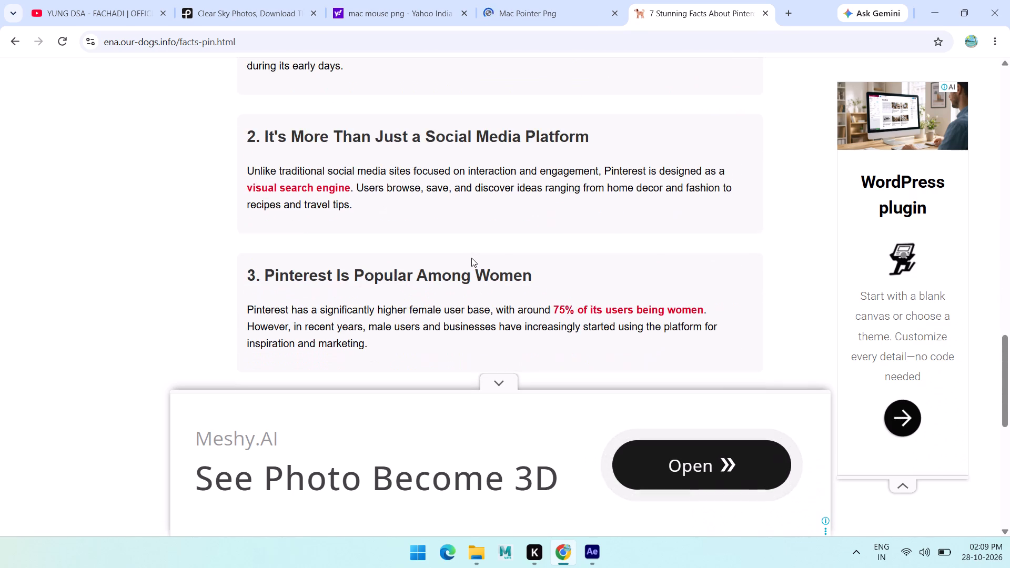
scroll(471, 258, "down", 8)
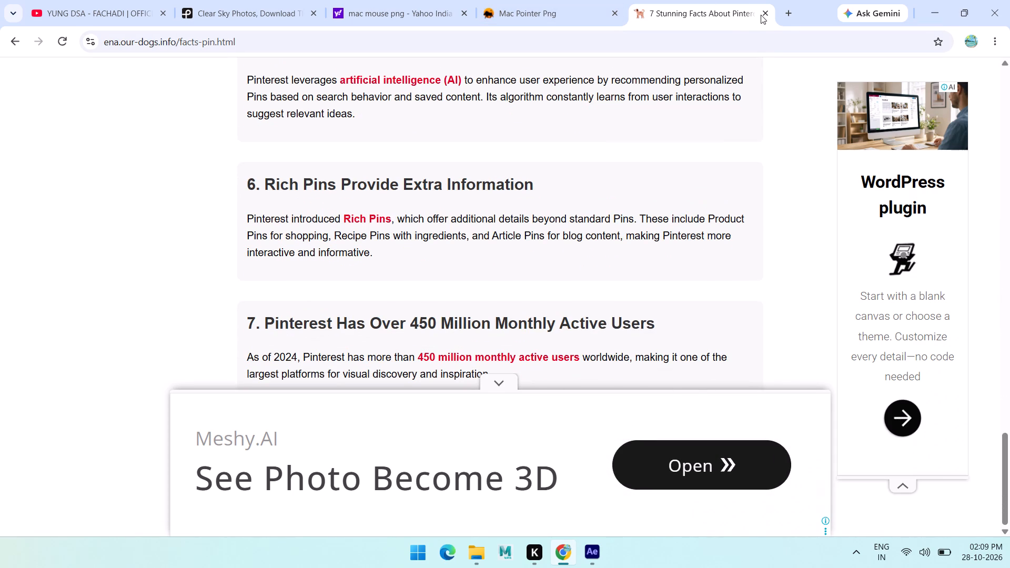
Close the download page, the Mac Pointer Png page and the mac mouse png image search.
left_click(762, 14)
left_click(636, 15)
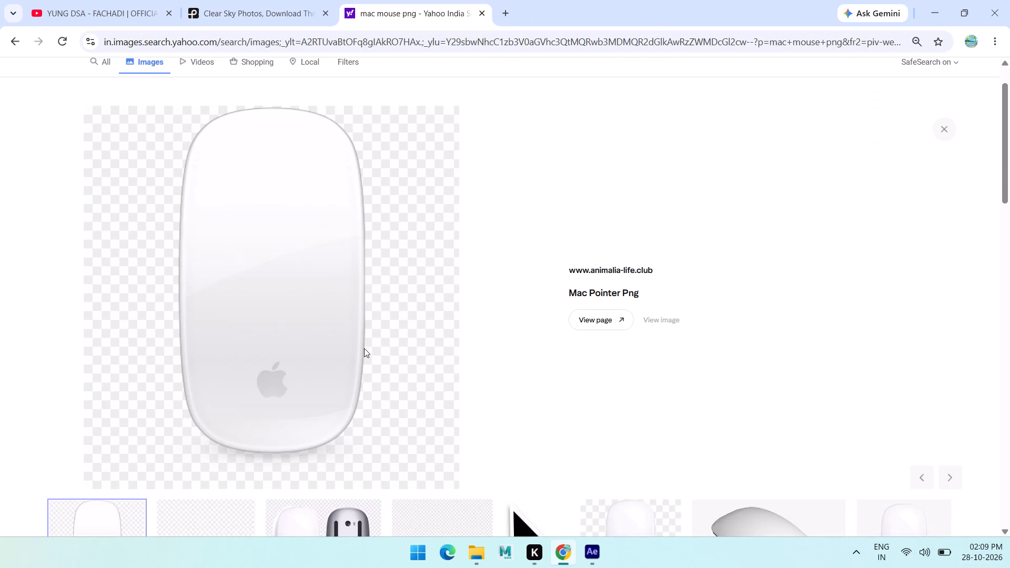
left_click(482, 10)
scroll(440, 279, "down", 5)
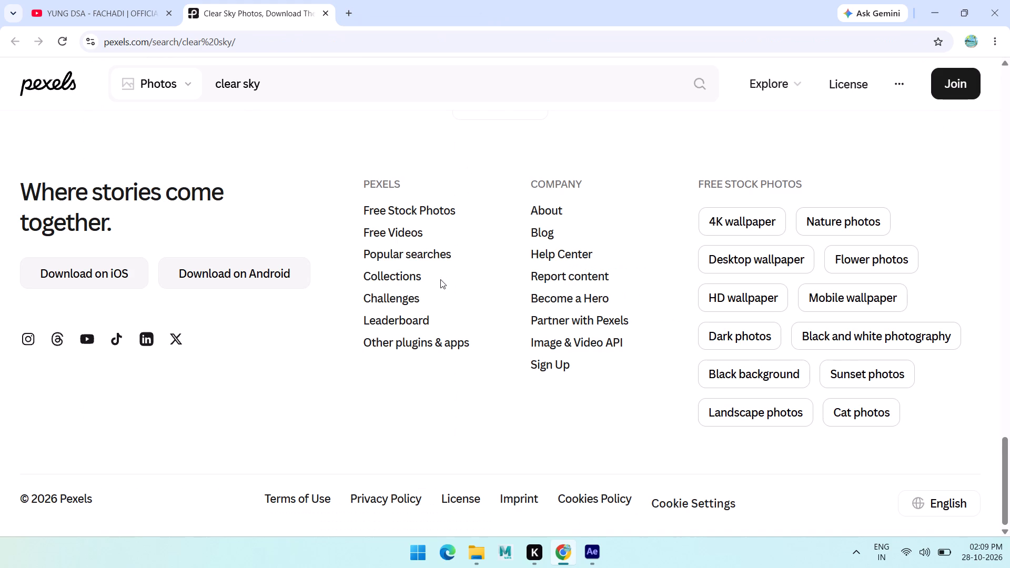
scroll(440, 279, "up", 12)
Switch back to After Effects and scrub Comp 1 from 0:00:00:00 to about 0:00:00:24 to review the entrances.
left_click(581, 557)
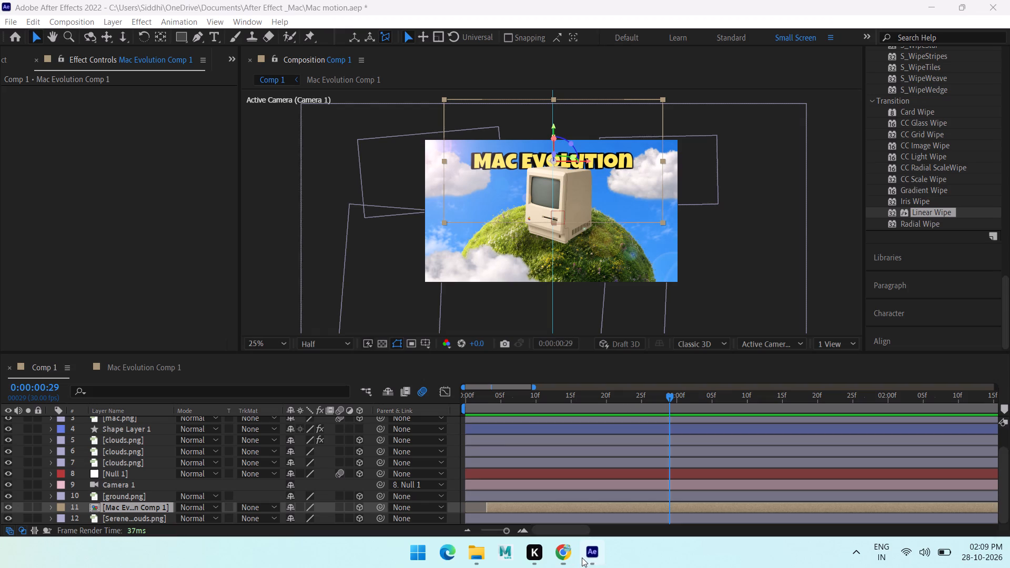
left_click_drag(661, 395, 602, 400)
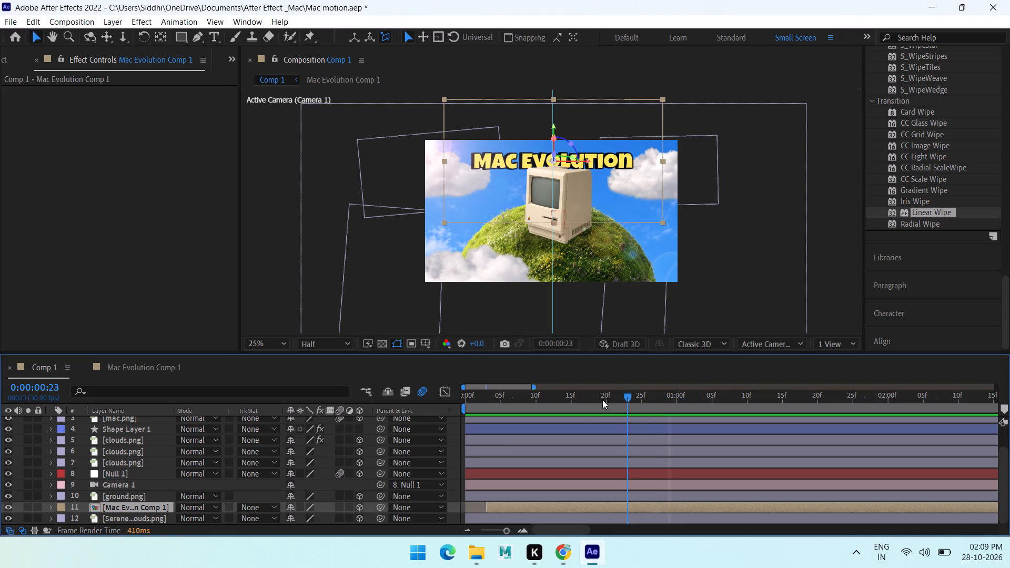
left_click_drag(602, 400, 461, 408)
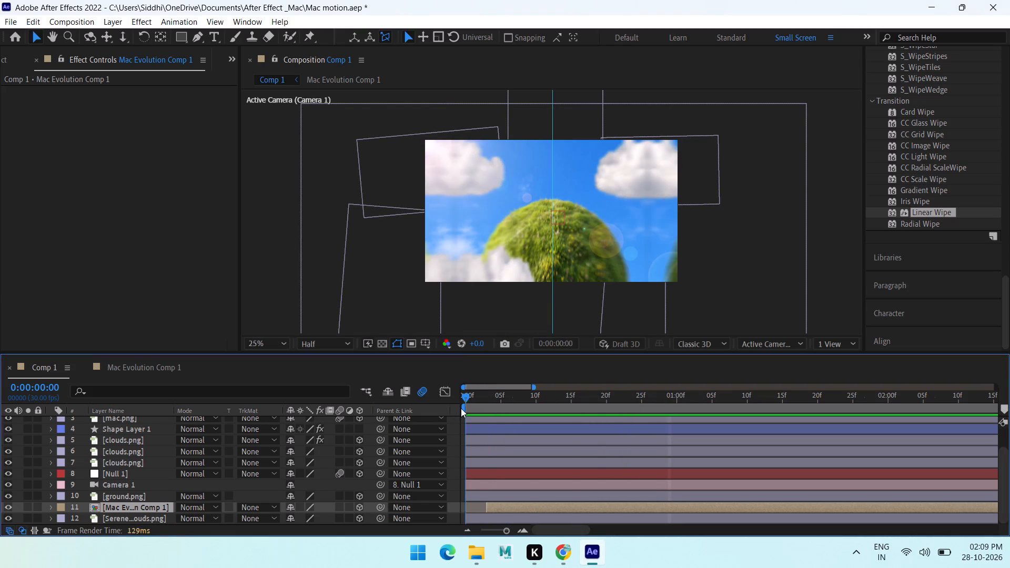
left_click_drag(461, 408, 489, 393)
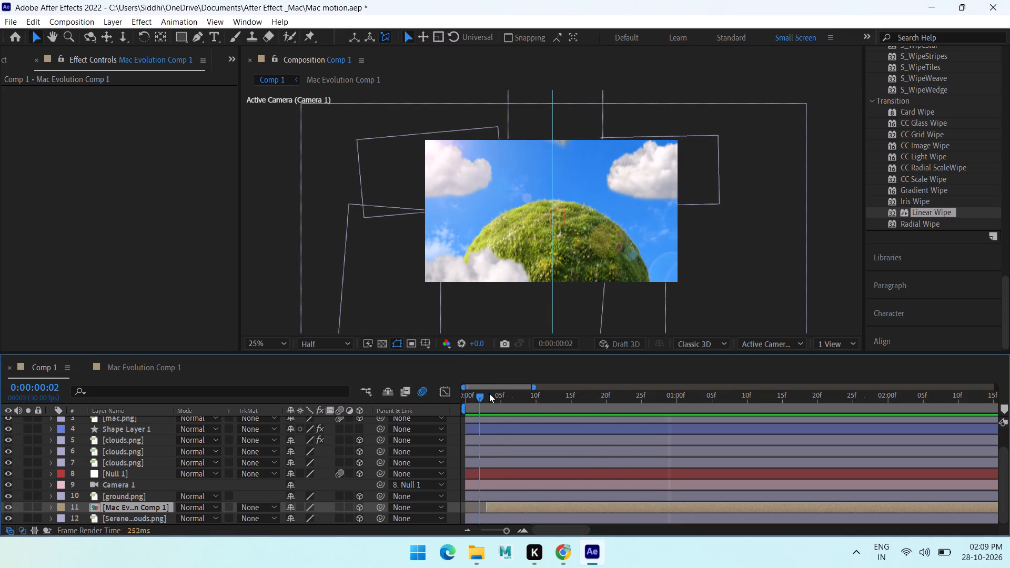
left_click_drag(489, 393, 605, 428)
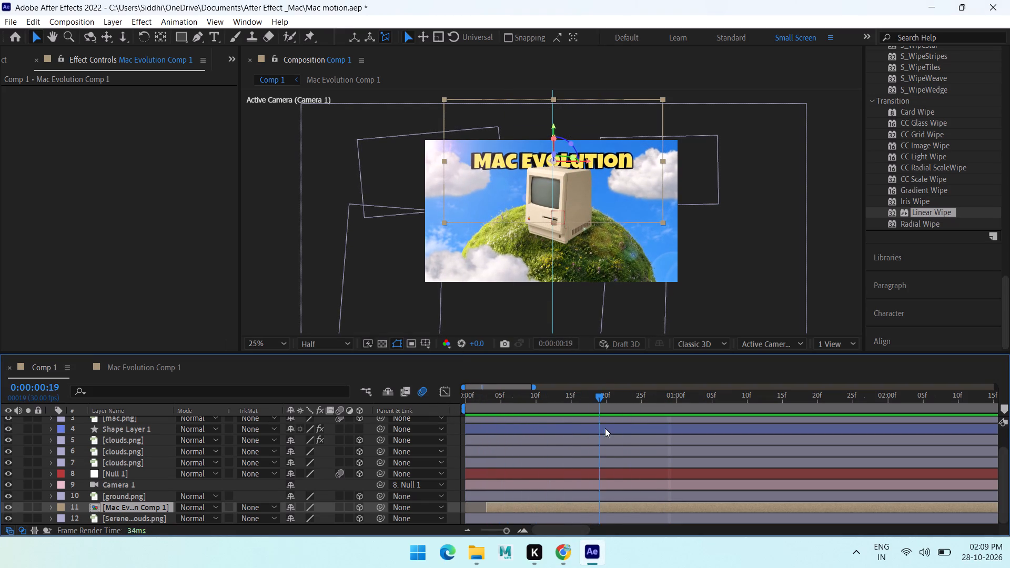
left_click_drag(605, 428, 696, 438)
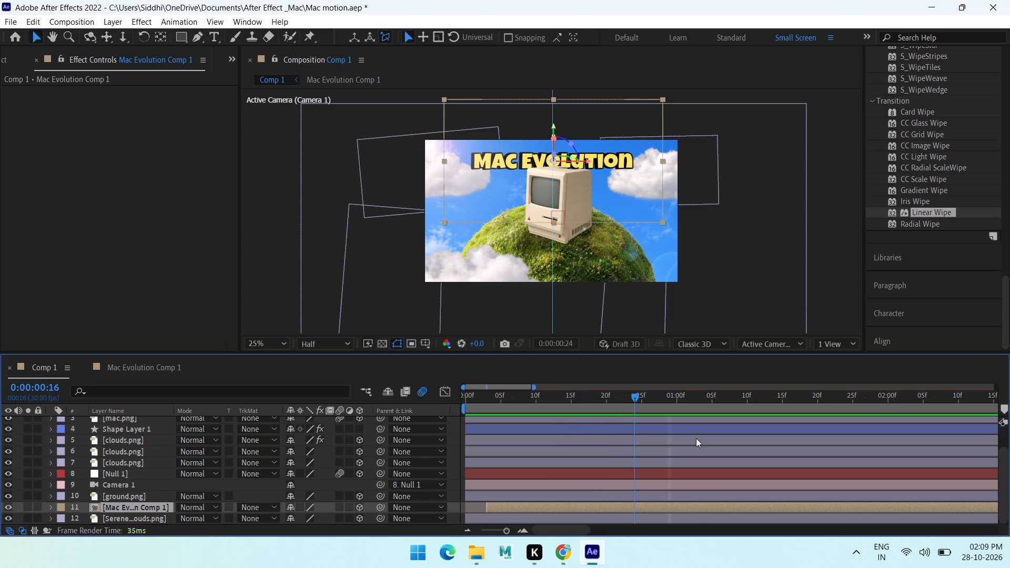
At 0:00:00:21, reposition the Mac Evolution Comp 1 title layer to 1049.7, -890.9, 4512.0, raising it above the Mac.
left_click_drag(696, 438, 611, 448)
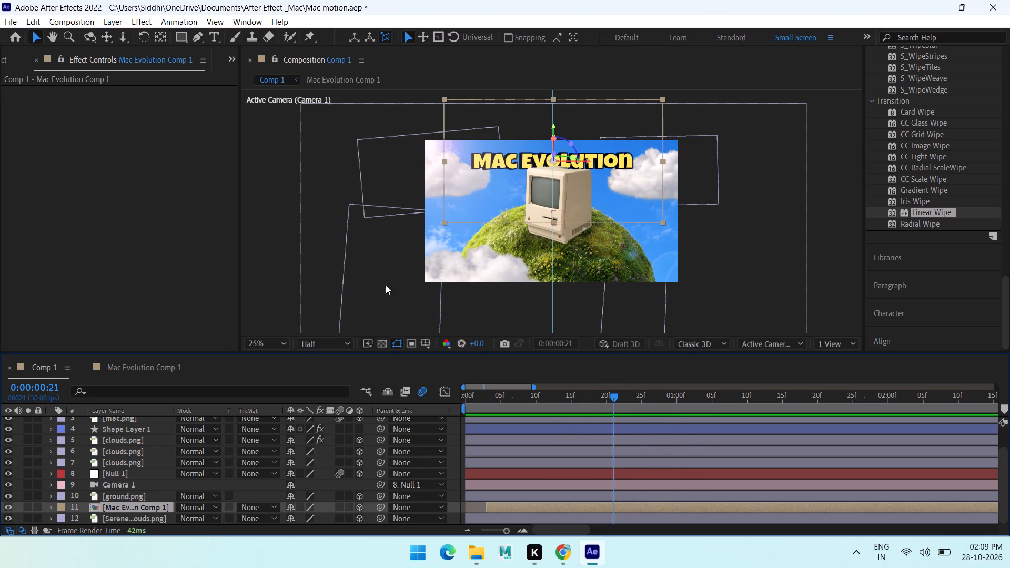
left_click(167, 507)
key("p")
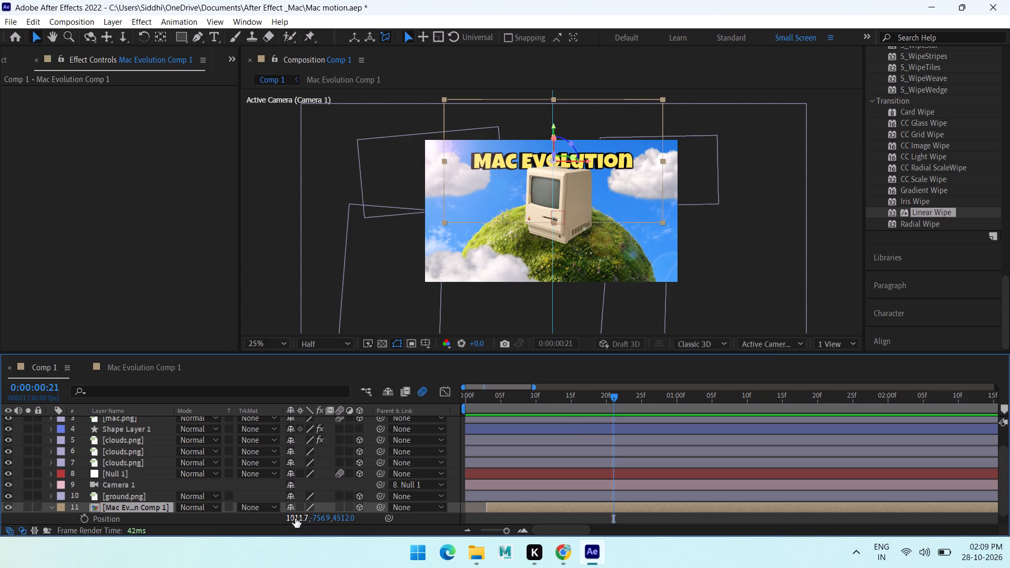
left_click_drag(298, 519, 328, 524)
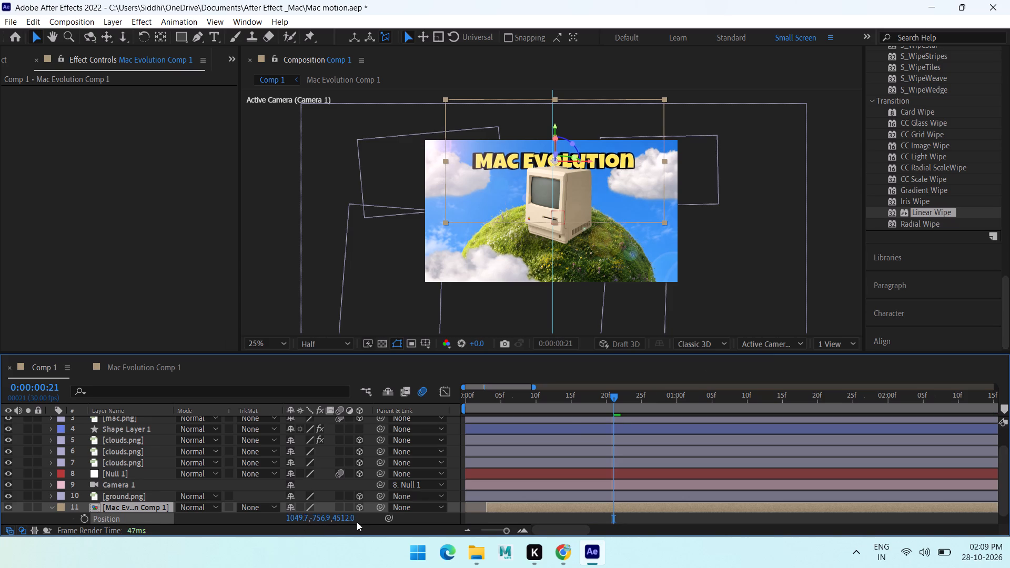
left_click_drag(324, 518, 308, 519)
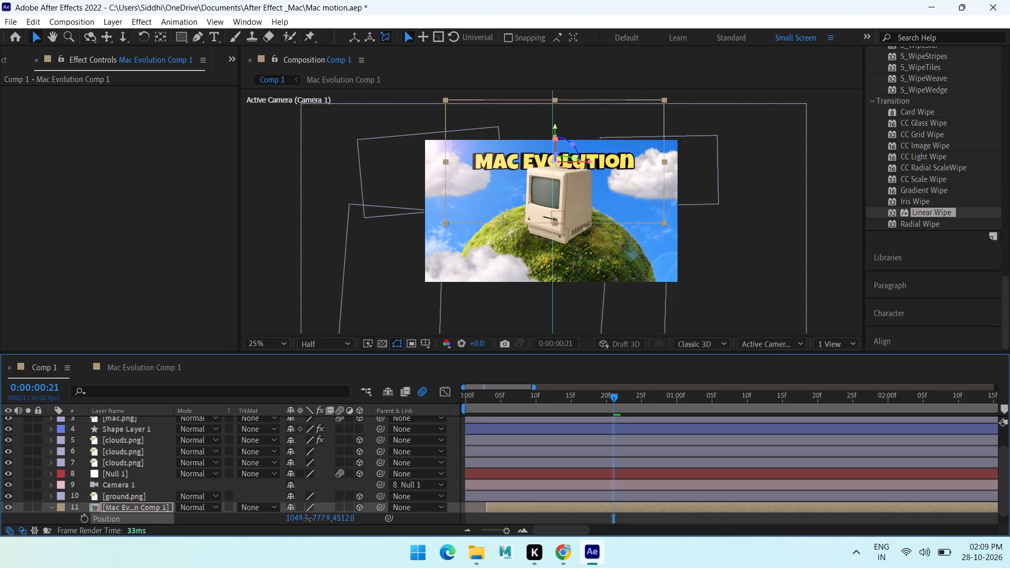
left_click_drag(308, 519, 229, 532)
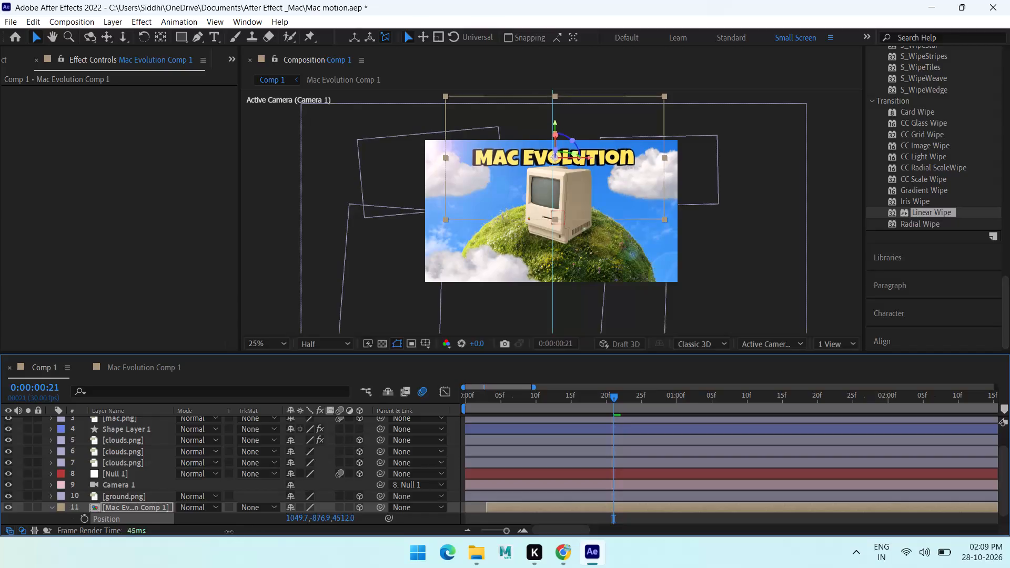
left_click_drag(229, 532, 220, 533)
Preview Comp 1 from 0:00:00:00 to check the animation with the repositioned title.
left_click_drag(616, 396, 248, 444)
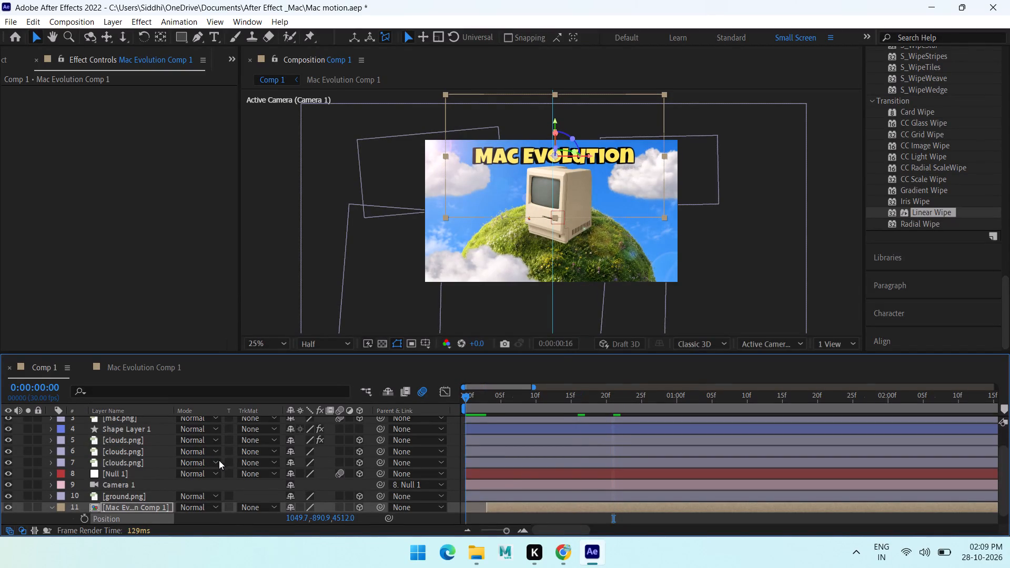
key("space")
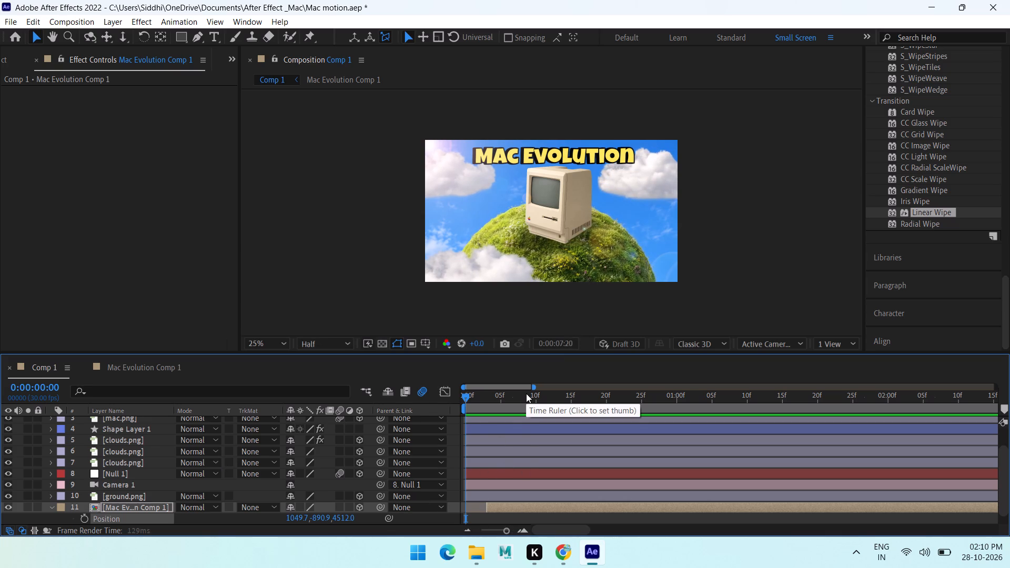
key("space")
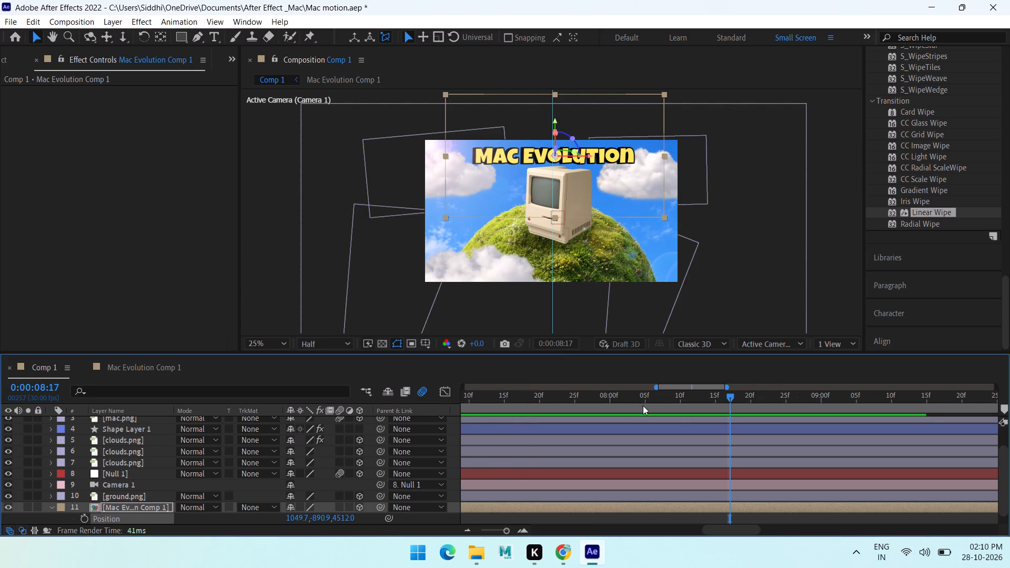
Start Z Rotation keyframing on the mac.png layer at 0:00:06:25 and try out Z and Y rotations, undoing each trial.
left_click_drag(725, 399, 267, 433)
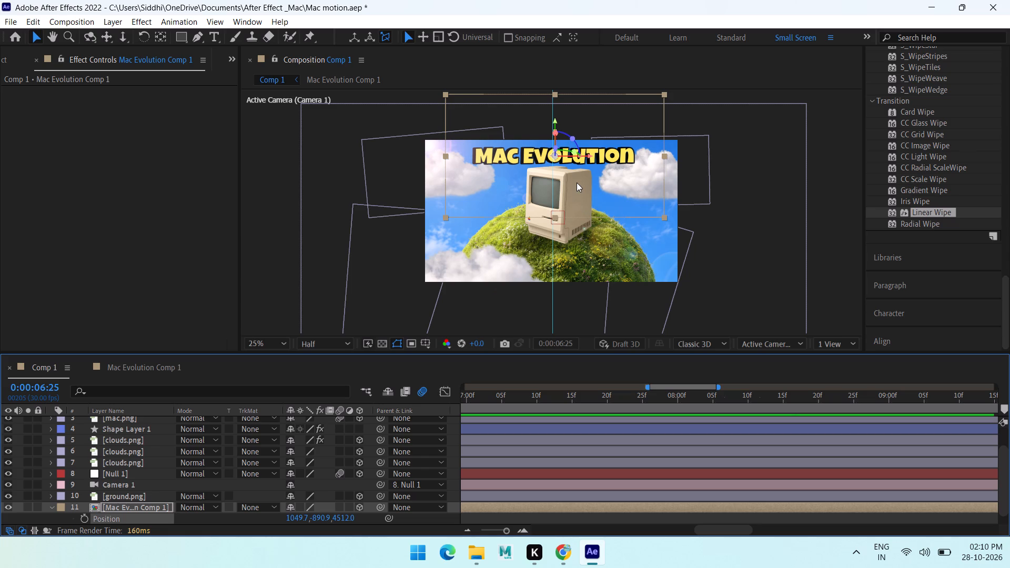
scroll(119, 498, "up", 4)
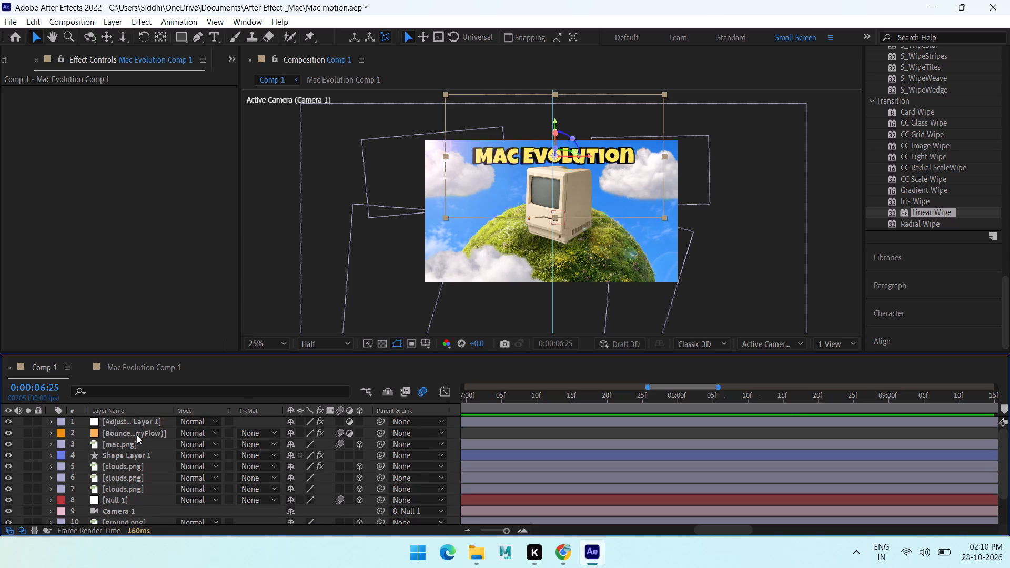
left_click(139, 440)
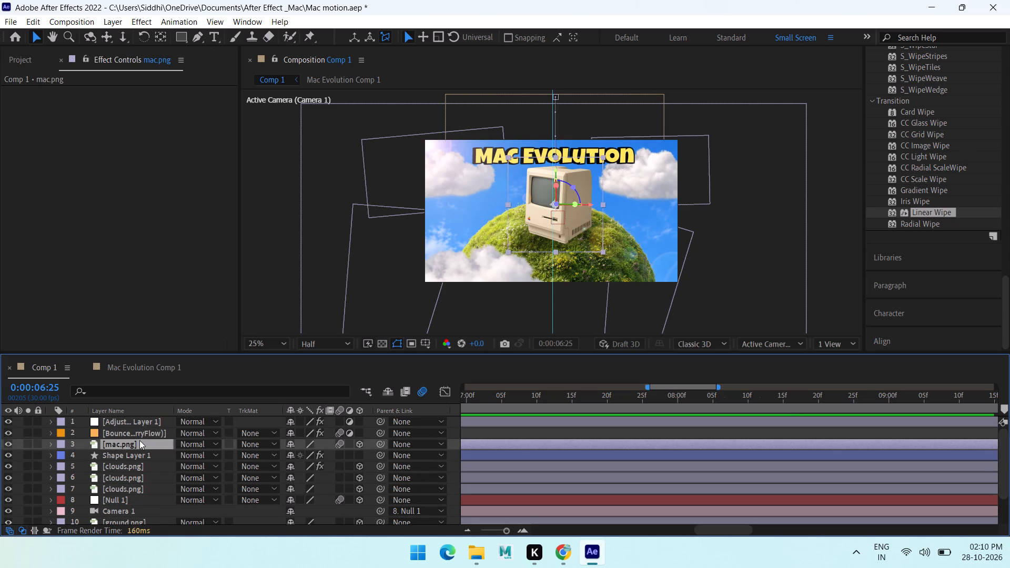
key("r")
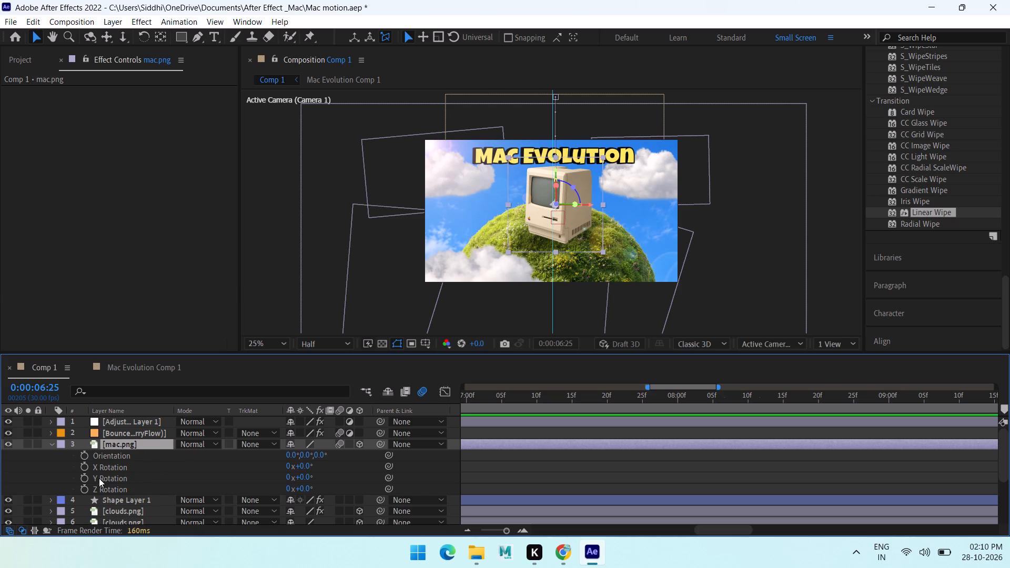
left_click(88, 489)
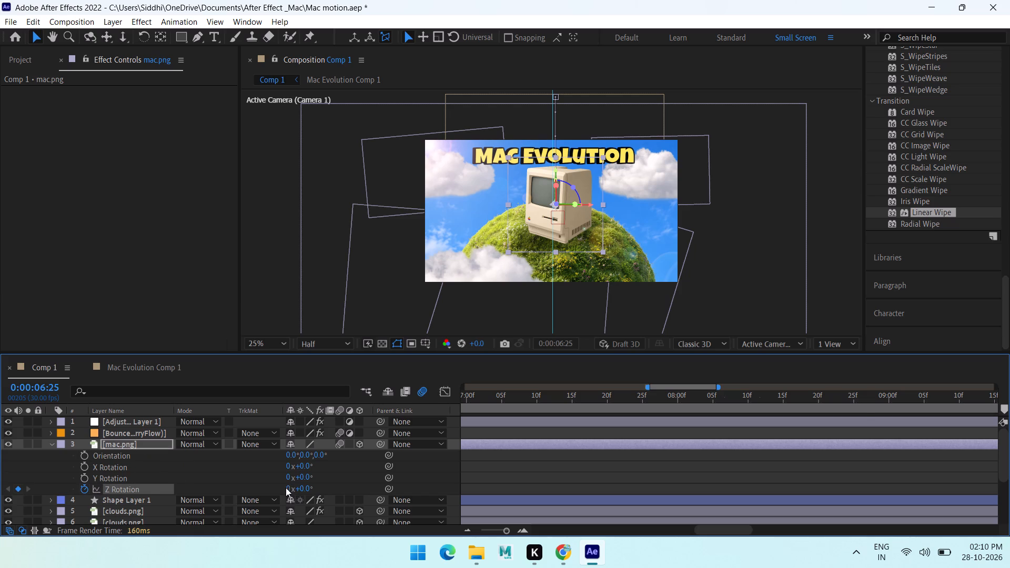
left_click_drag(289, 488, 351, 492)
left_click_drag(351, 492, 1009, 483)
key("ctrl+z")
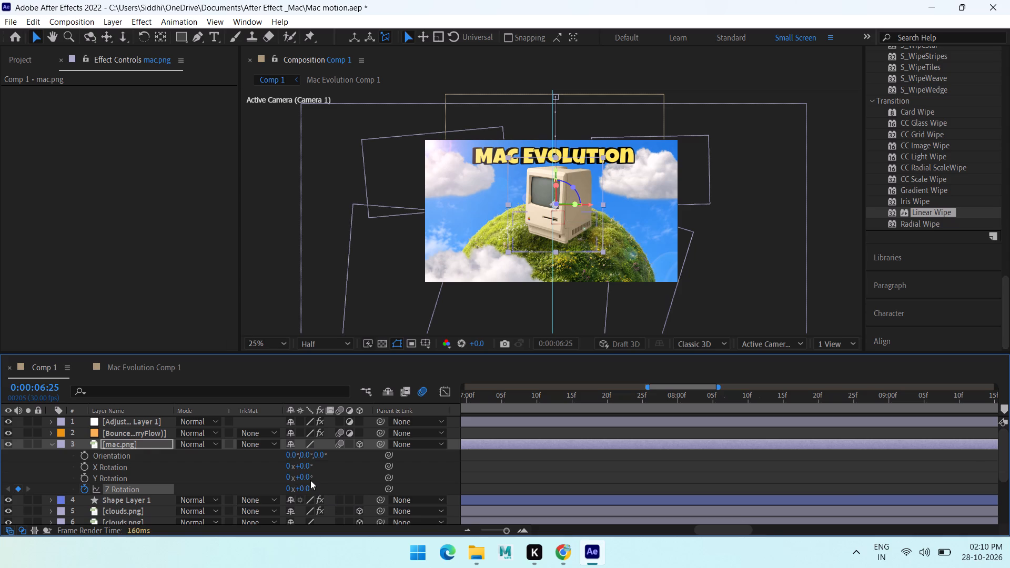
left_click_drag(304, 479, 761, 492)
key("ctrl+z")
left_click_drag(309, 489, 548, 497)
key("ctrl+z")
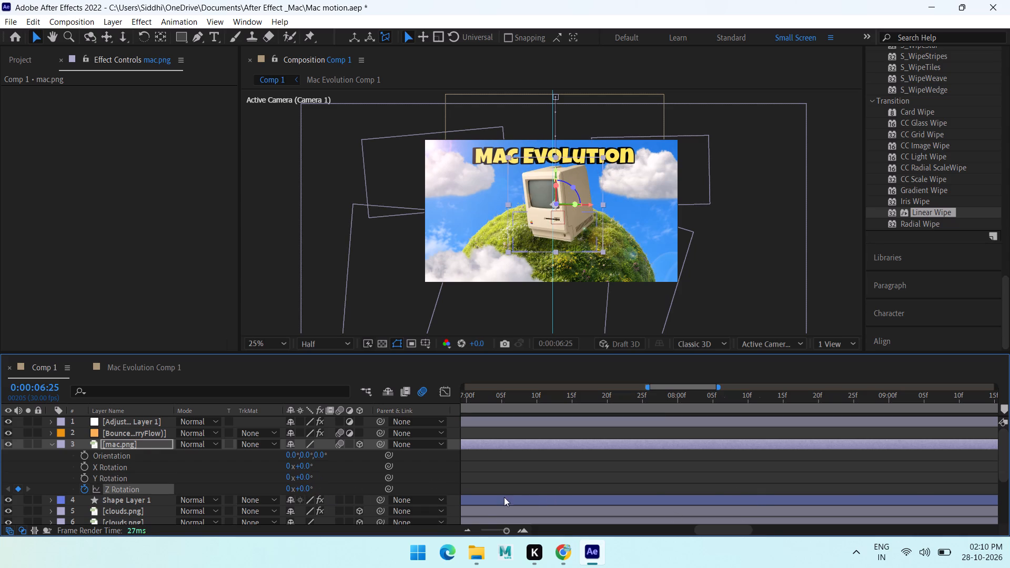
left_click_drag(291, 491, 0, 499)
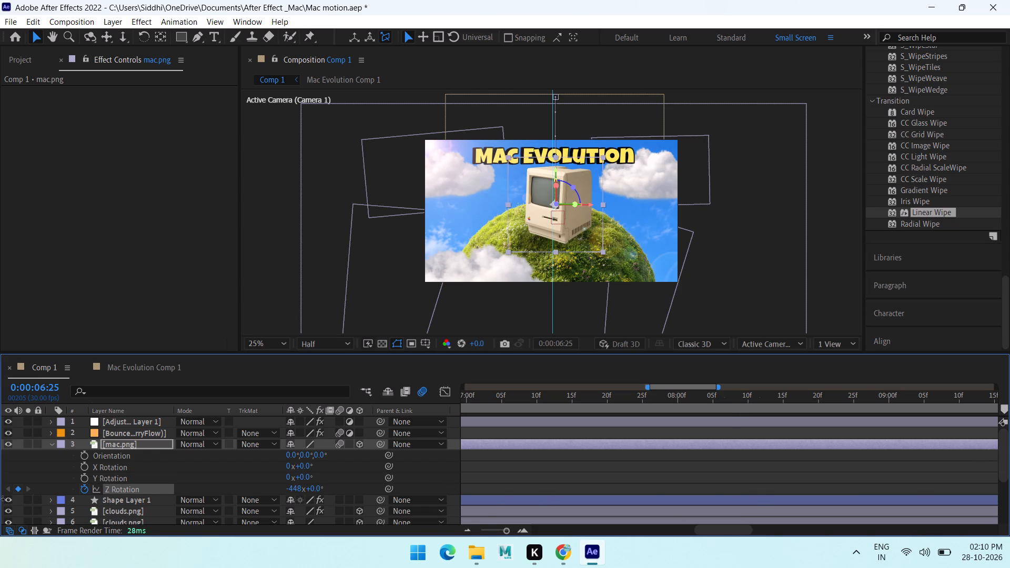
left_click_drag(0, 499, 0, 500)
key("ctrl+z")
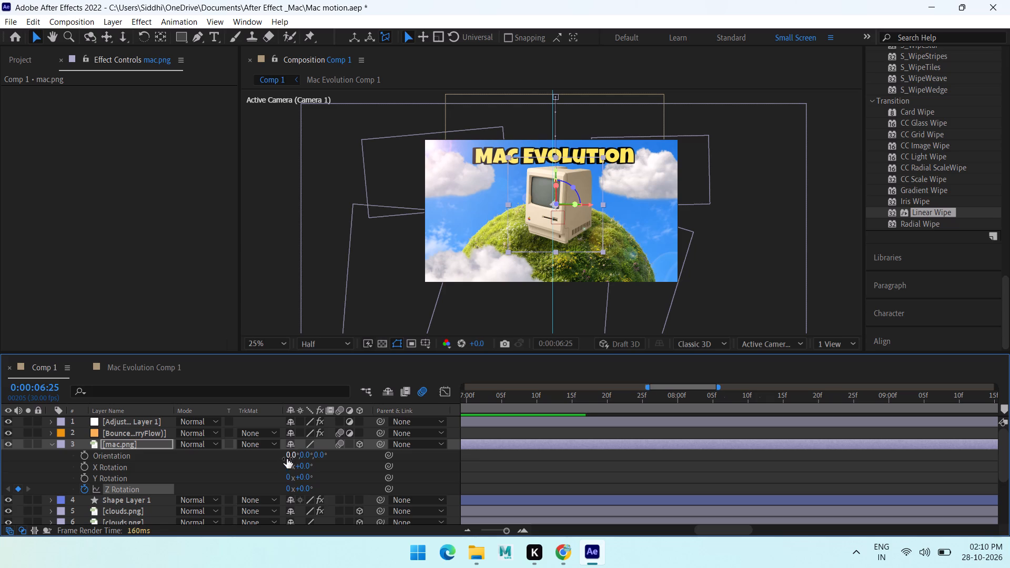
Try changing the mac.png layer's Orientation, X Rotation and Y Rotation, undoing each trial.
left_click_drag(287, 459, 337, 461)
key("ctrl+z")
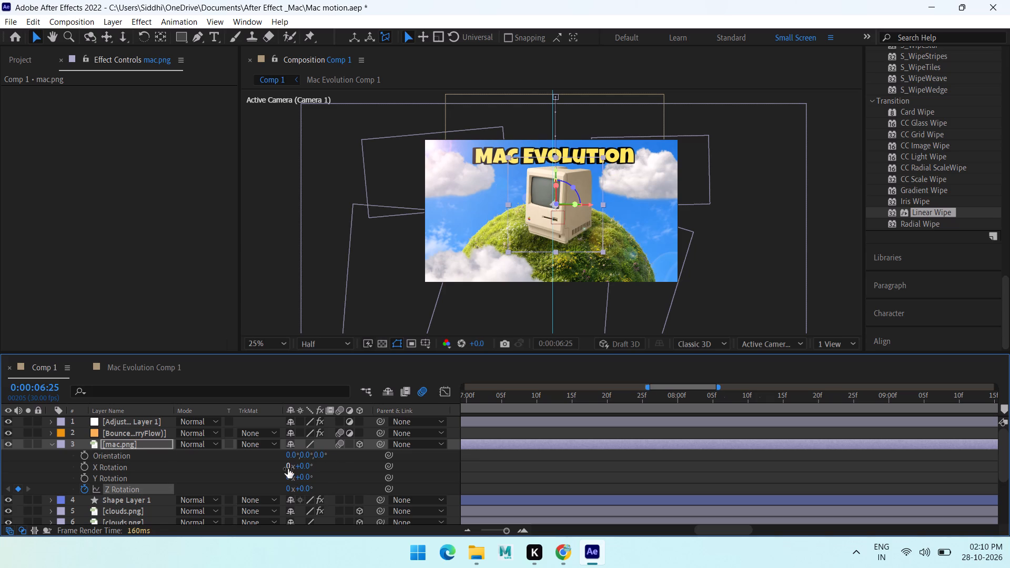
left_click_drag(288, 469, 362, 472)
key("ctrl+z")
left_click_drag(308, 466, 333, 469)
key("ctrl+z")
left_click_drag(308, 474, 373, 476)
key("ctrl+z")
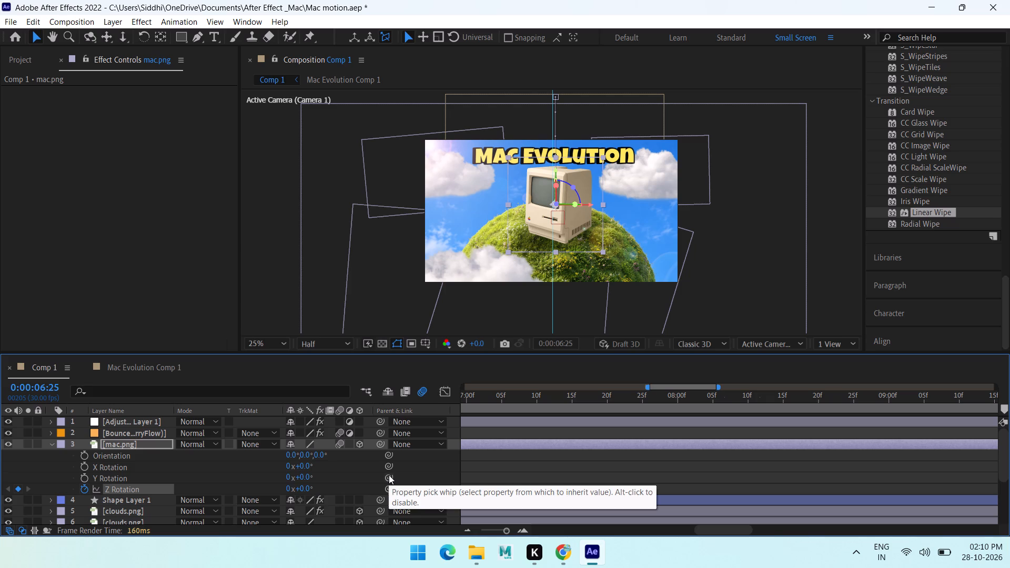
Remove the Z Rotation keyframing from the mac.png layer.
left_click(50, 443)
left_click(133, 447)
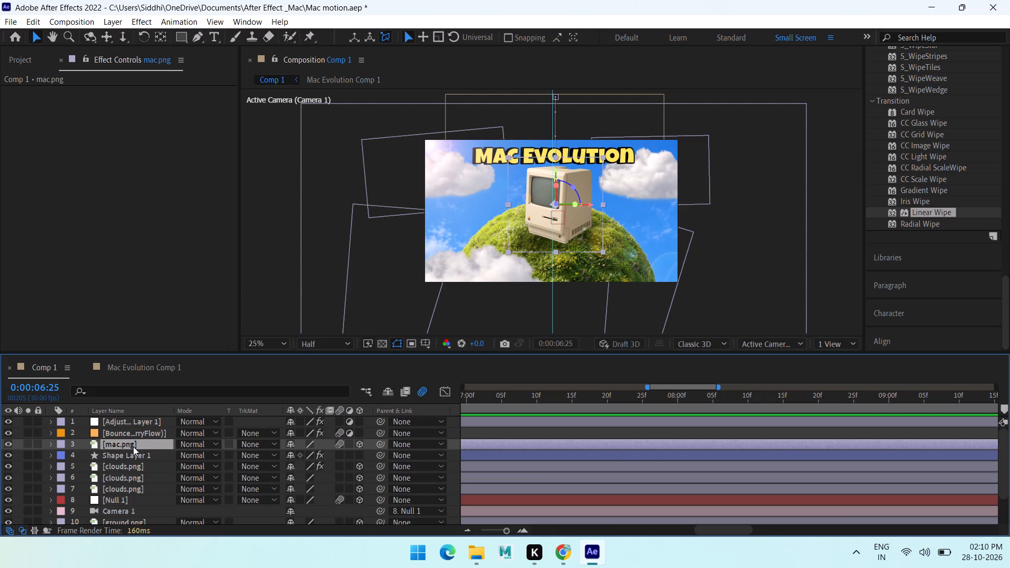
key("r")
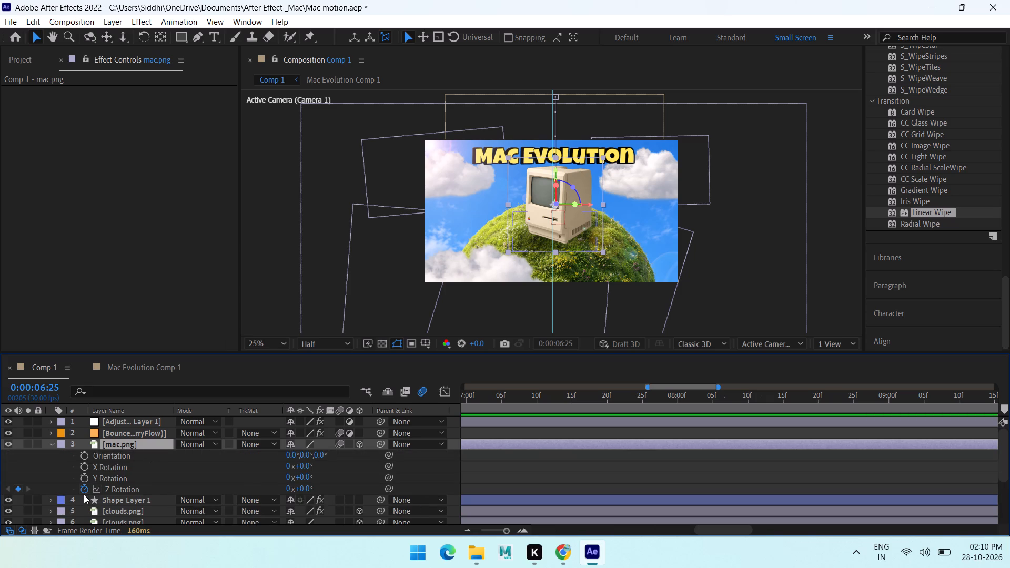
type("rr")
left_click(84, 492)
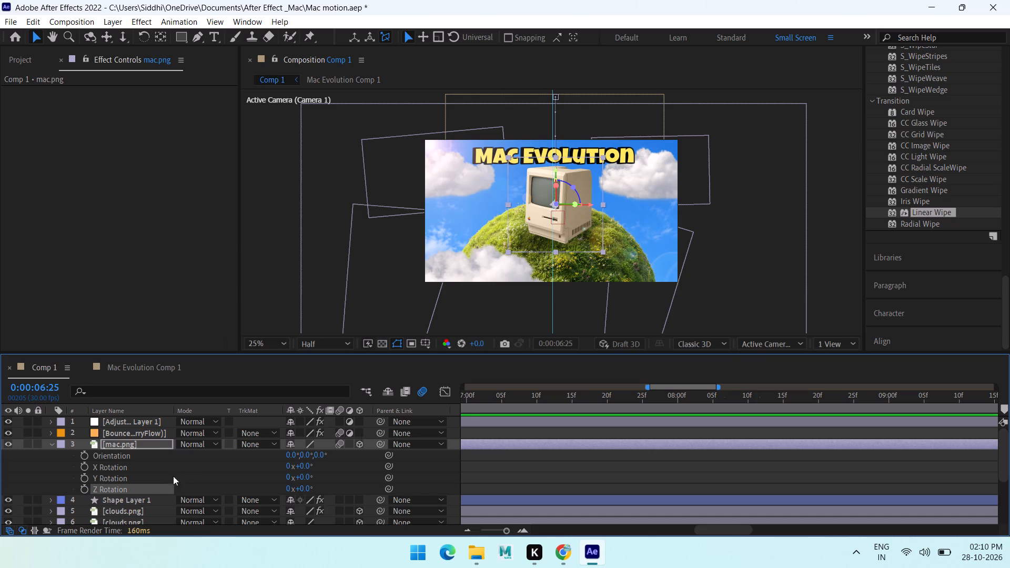
Play back Comp 1 from several points, including the start, and scrub the Mac's entrance from 0:00:00:00 to 0:00:00:12.
key("space")
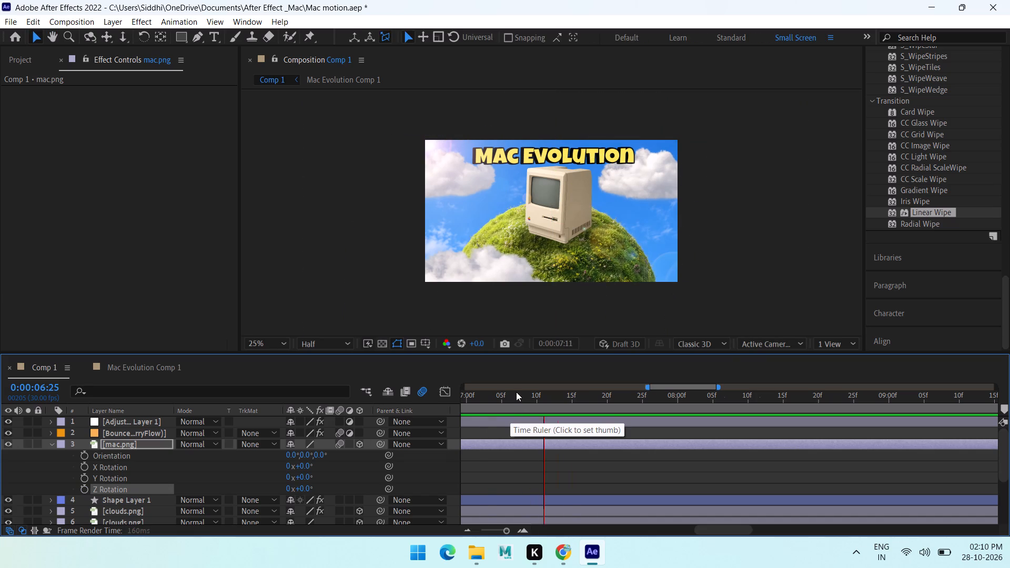
left_click_drag(517, 391, 379, 408)
key("space")
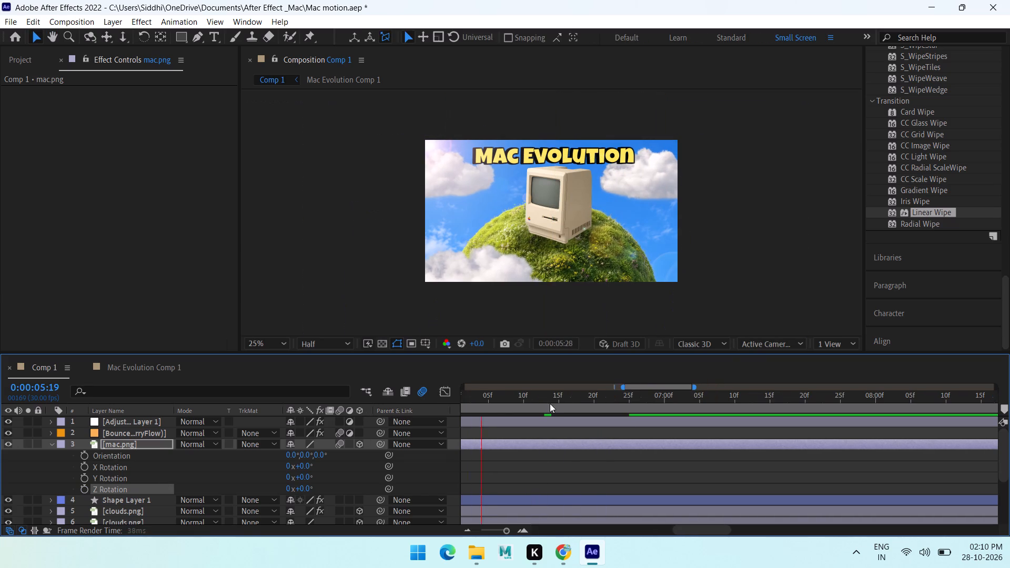
key("space")
left_click_drag(539, 394, 384, 405)
key("space")
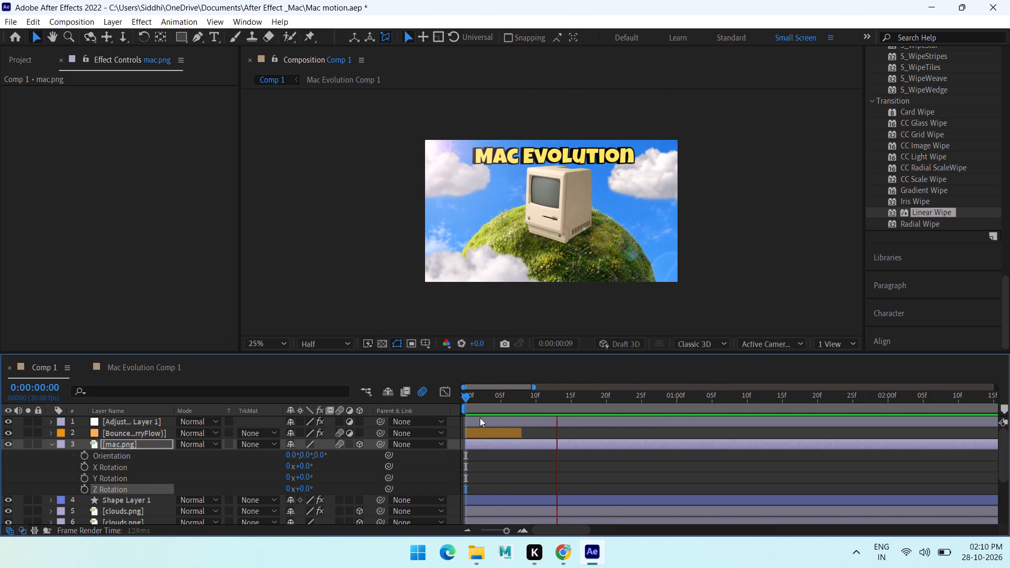
key("space")
left_click_drag(531, 394, 465, 405)
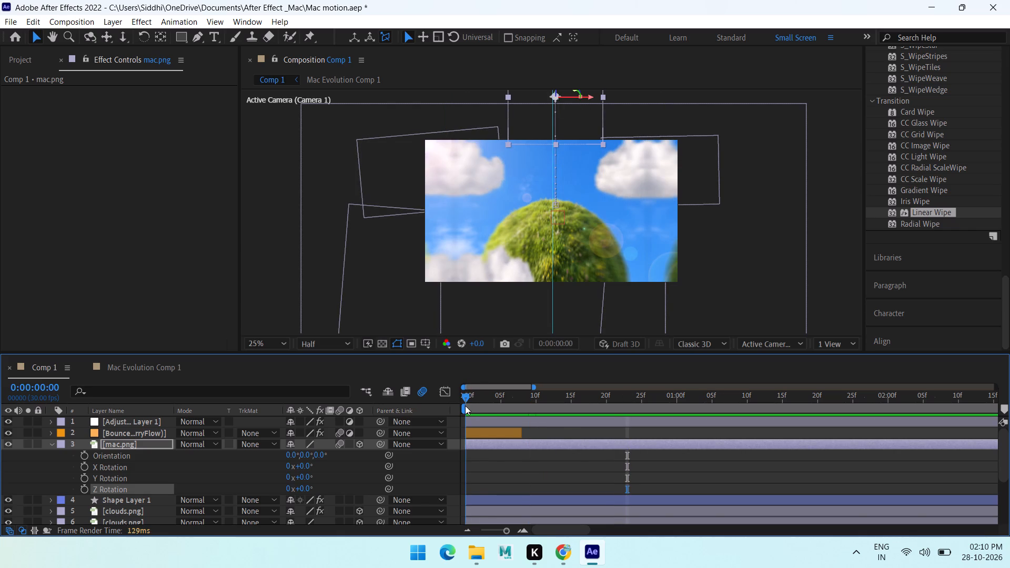
left_click_drag(465, 405, 548, 412)
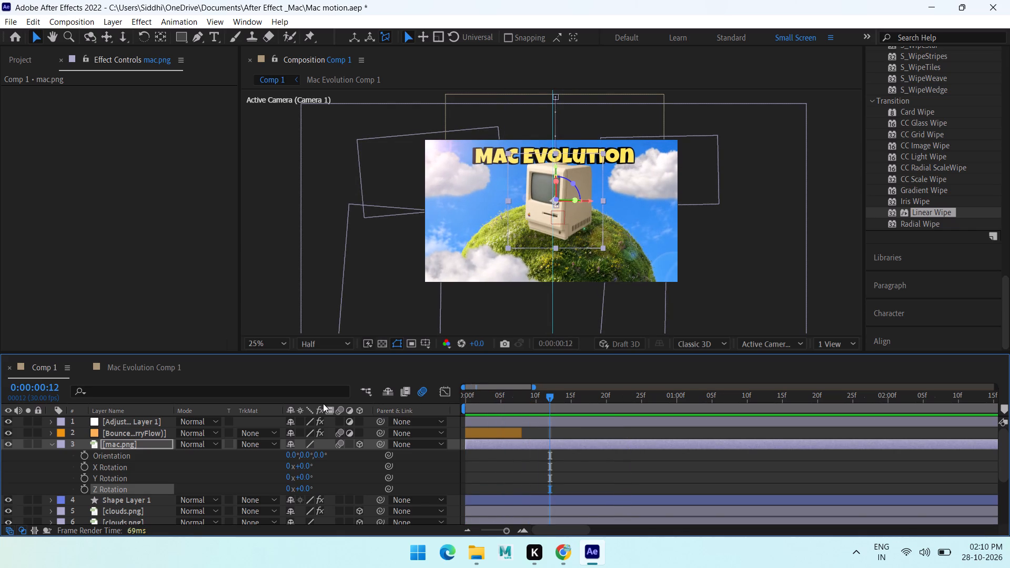
Collapse the mac.png layer's properties and save the Mac motion project.
left_click(52, 444)
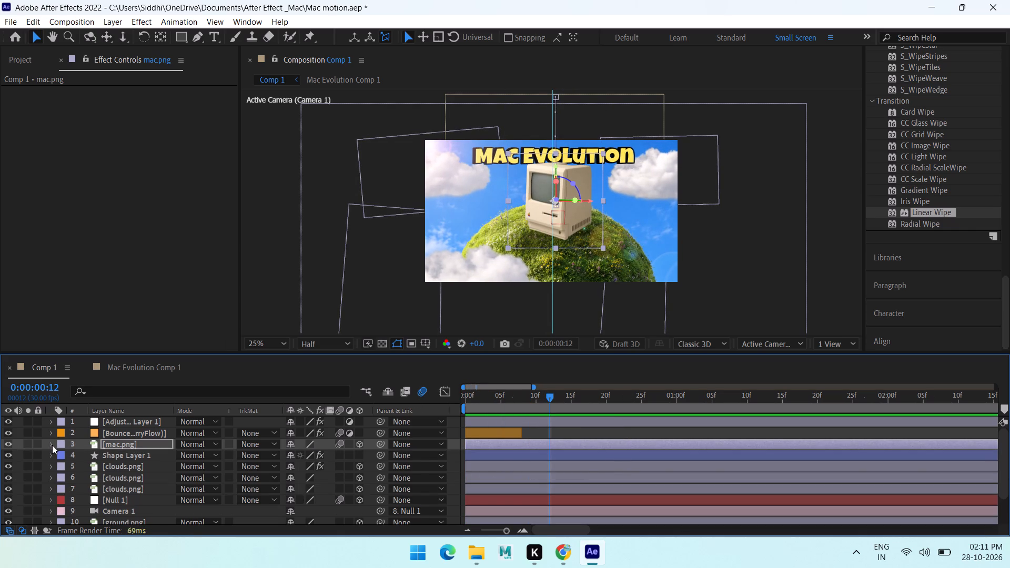
key("ctrl+s")
Scrub the Mac's motion over the first second and play back Comp 1 from 0:00:00:01.
left_click_drag(548, 398, 587, 410)
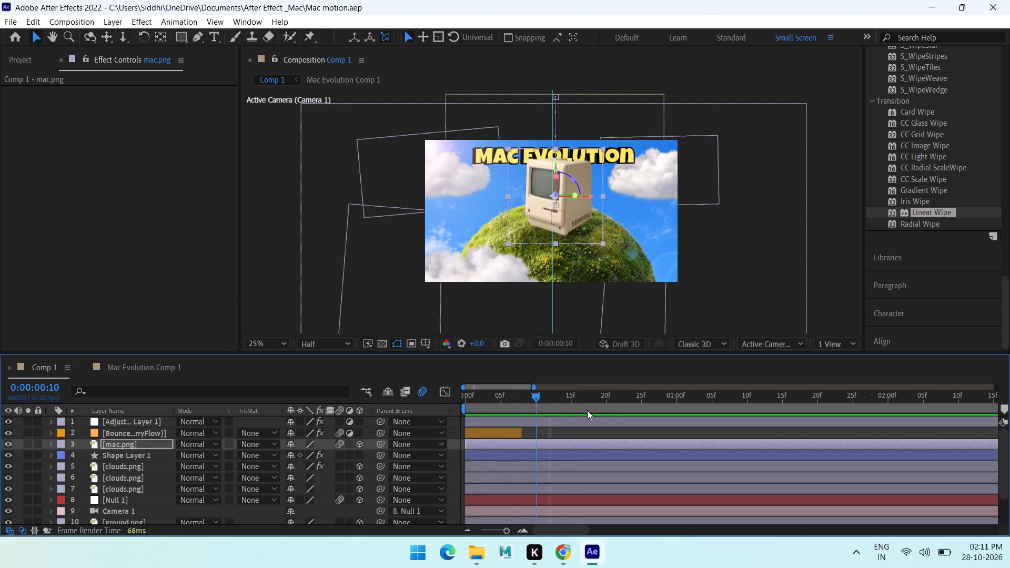
left_click_drag(587, 410, 641, 414)
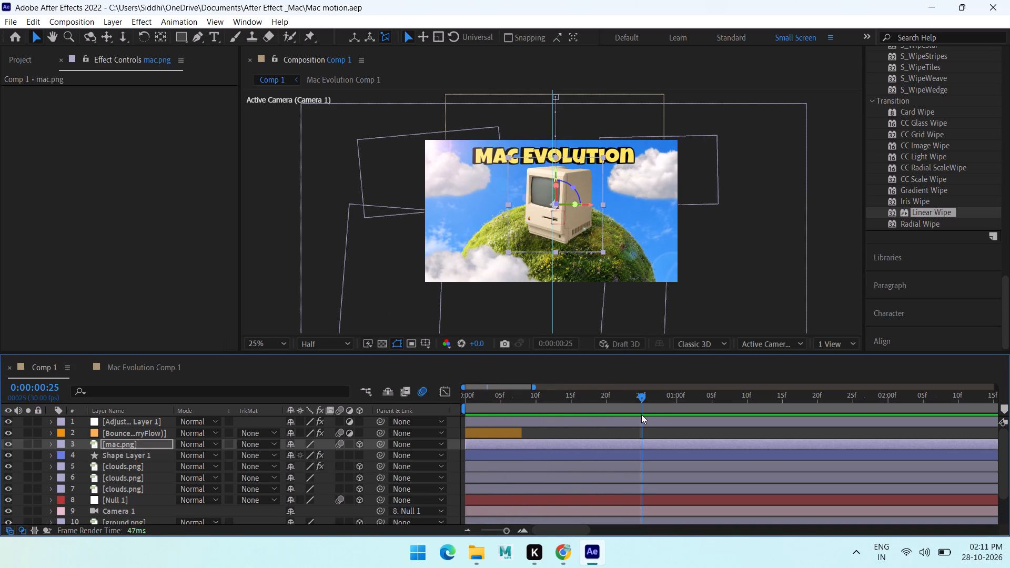
left_click_drag(637, 397, 470, 417)
key("space")
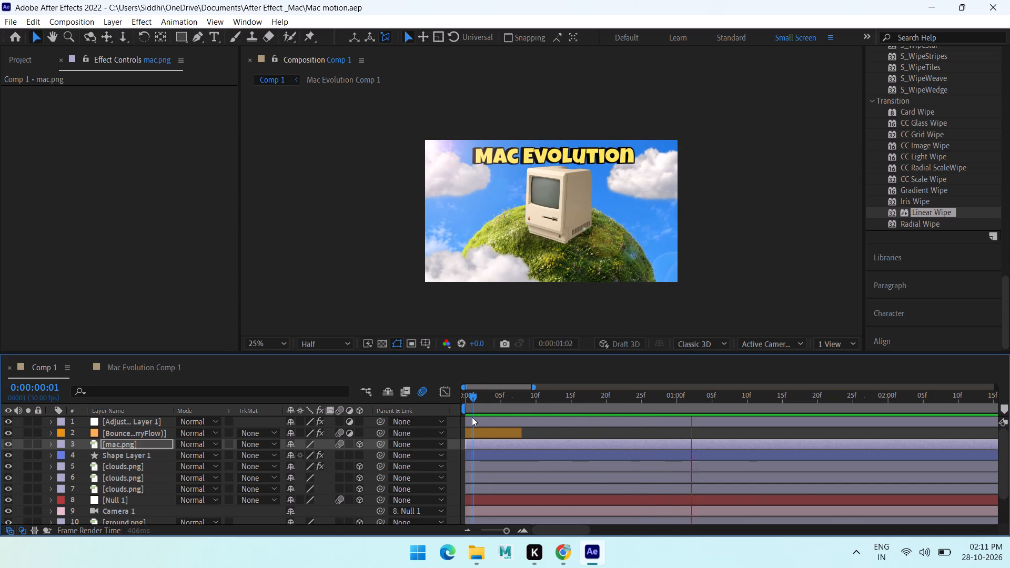
key("space")
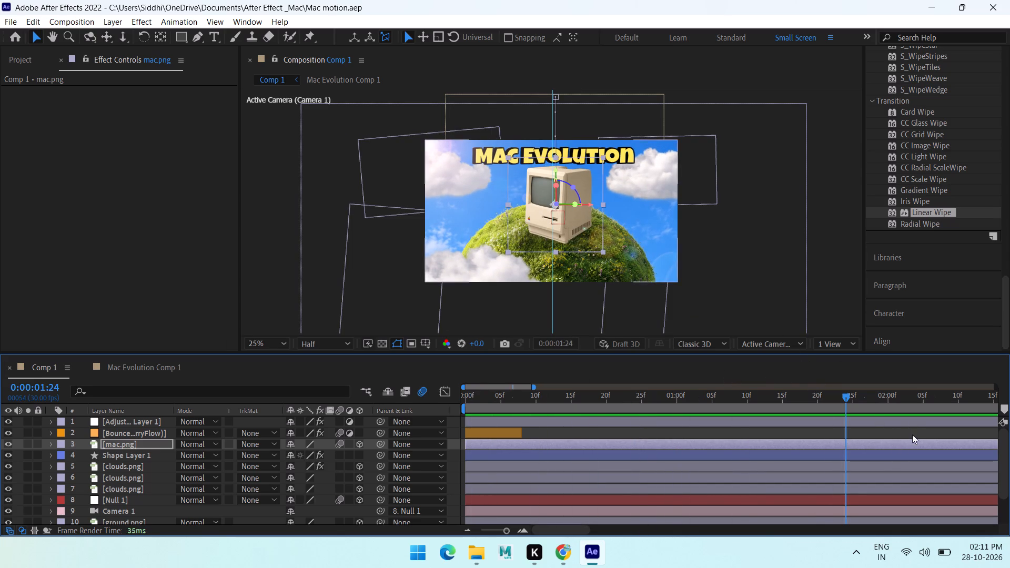
left_click(860, 414)
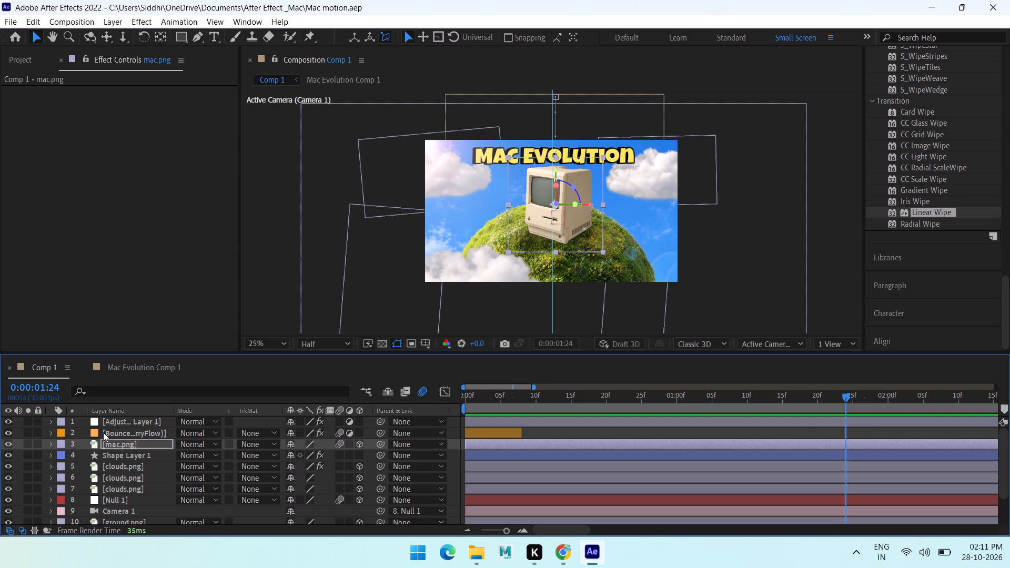
Reveal the keyframed properties of all Comp 1 layers and review them across the full 20-second timeline.
key("ctrl+a")
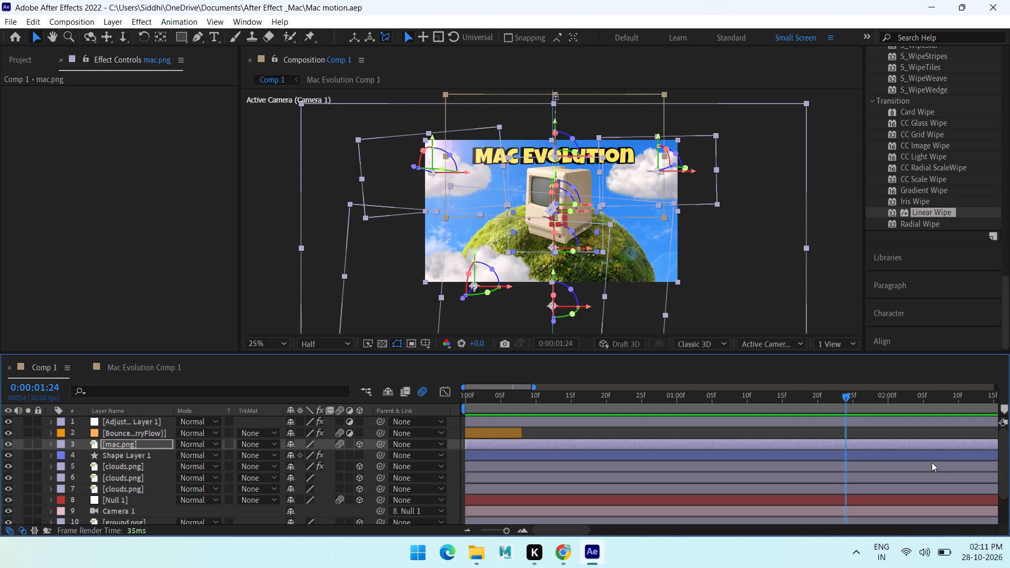
scroll(573, 483, "down", 2, "alt")
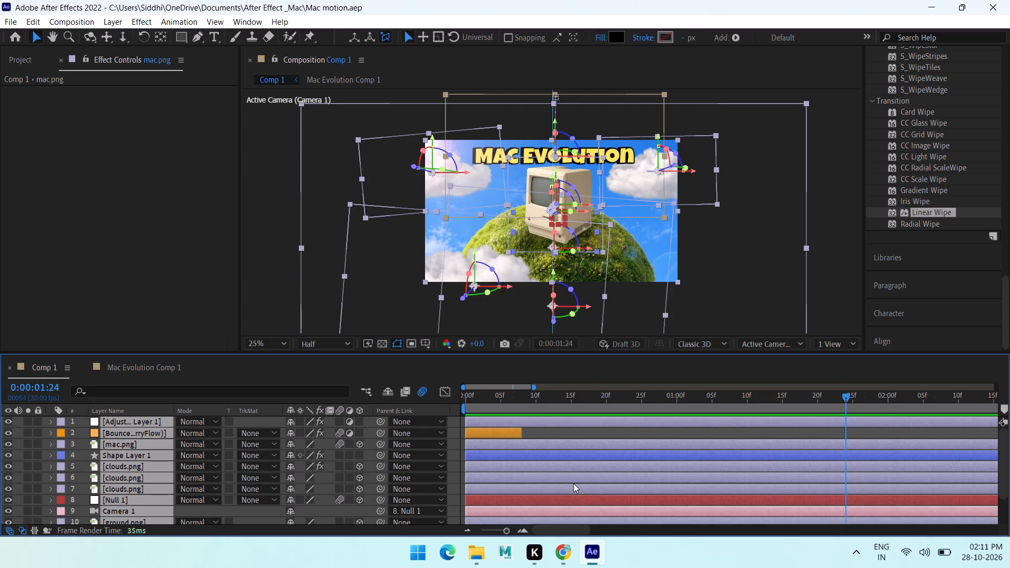
scroll(573, 483, "down", 1, "alt")
scroll(597, 470, "up", 5, "alt")
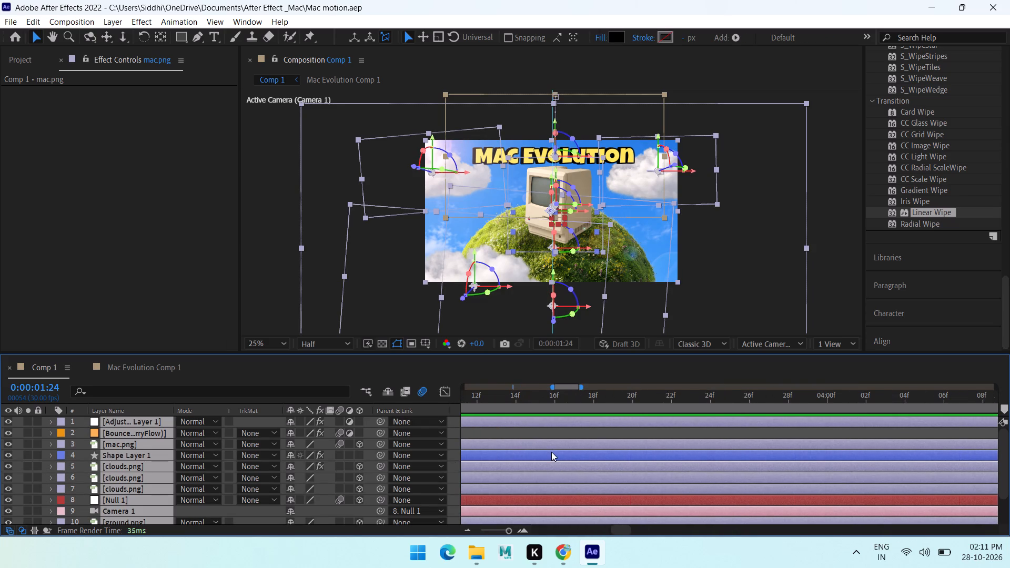
scroll(551, 452, "down", 1, "alt")
scroll(541, 458, "up", 7)
key("u")
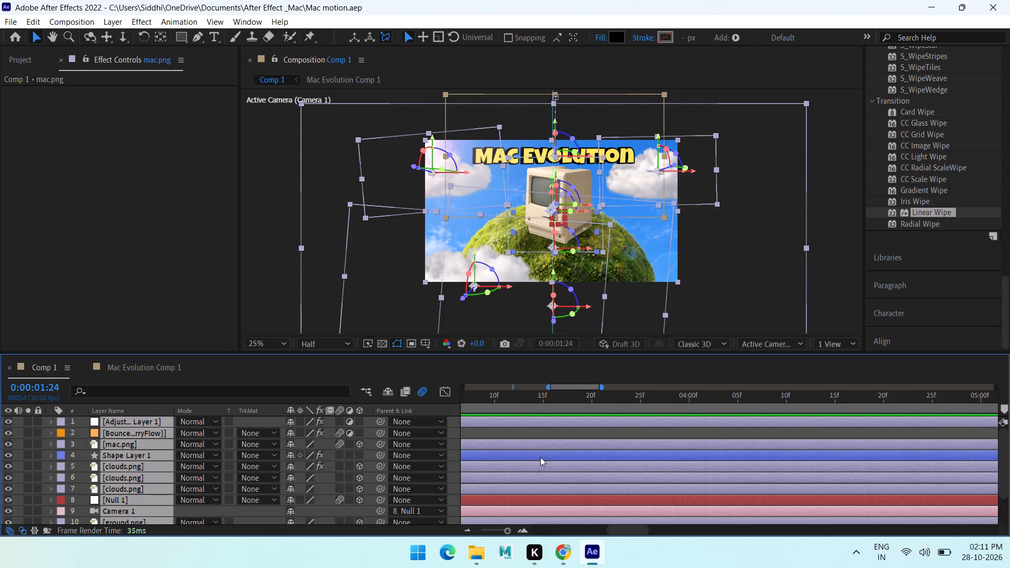
left_click_drag(585, 393, 487, 399)
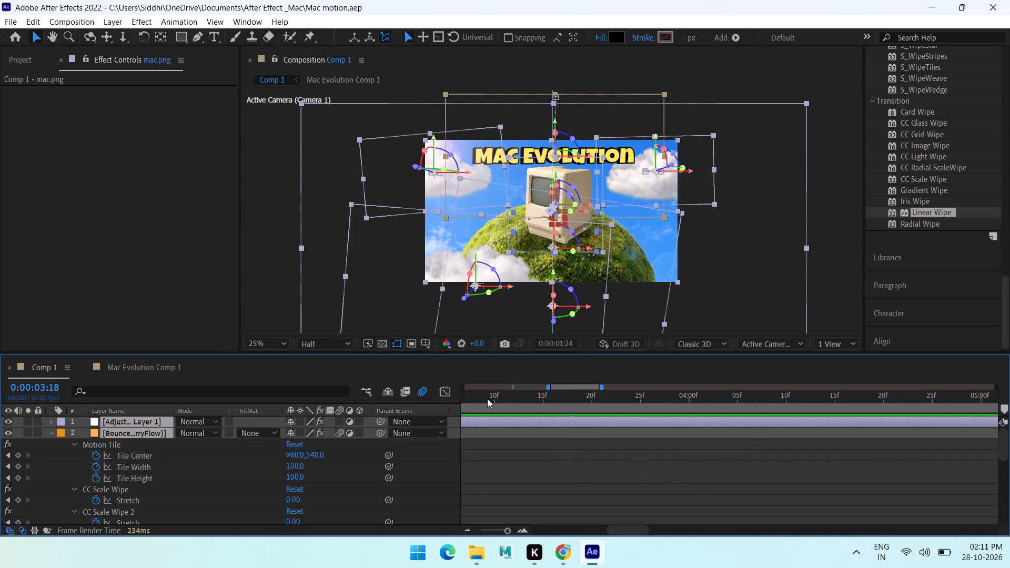
left_click_drag(487, 399, 1009, 405)
left_click_drag(511, 529, 466, 526)
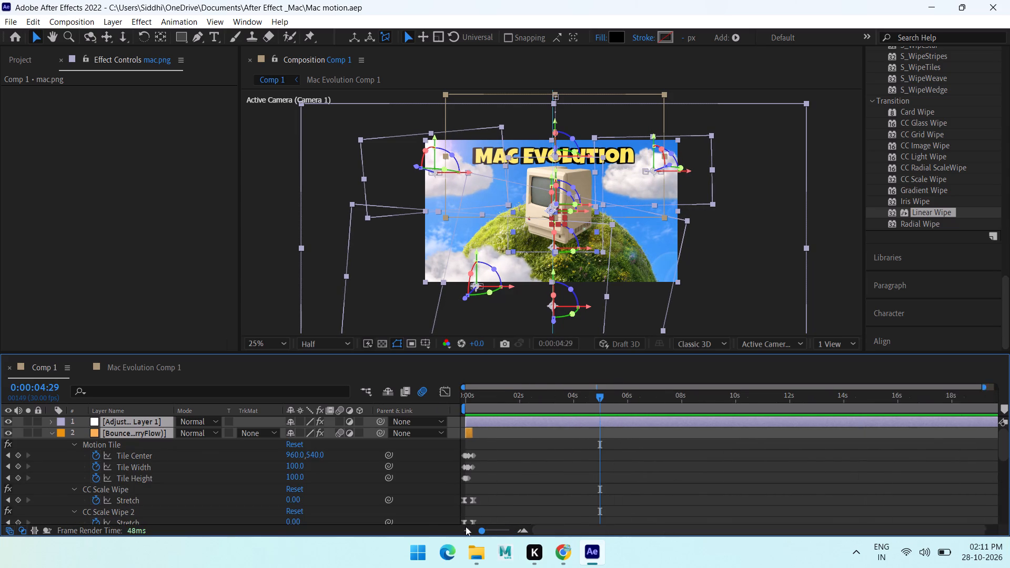
left_click_drag(466, 526, 433, 525)
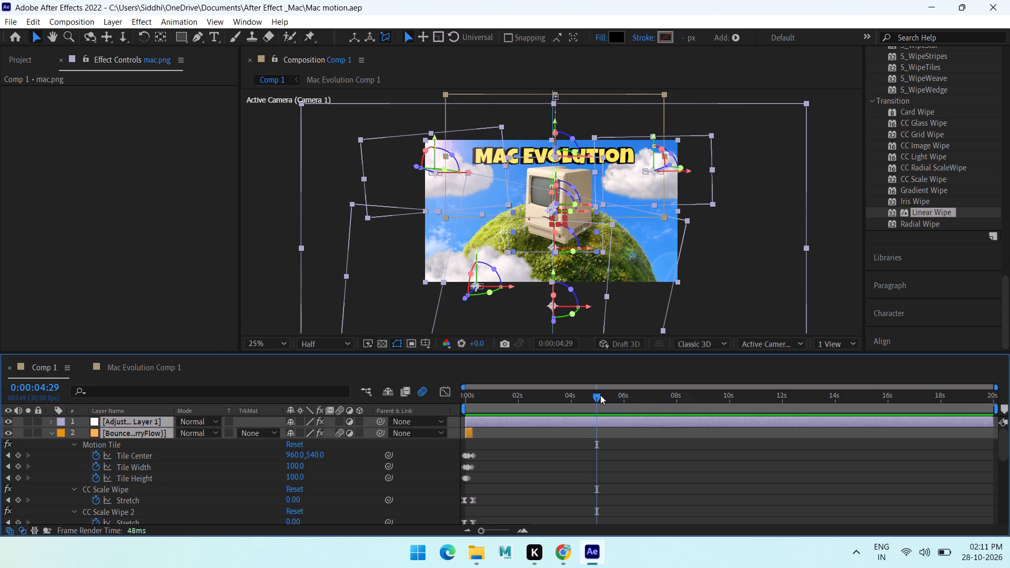
left_click_drag(600, 395, 997, 393)
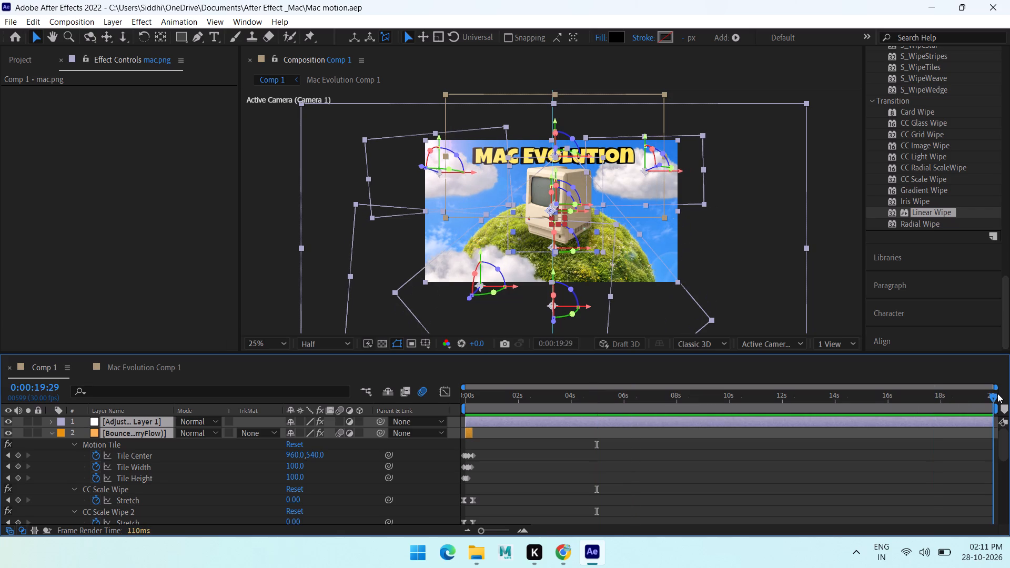
left_click_drag(997, 393, 685, 424)
scroll(718, 440, "down", 12)
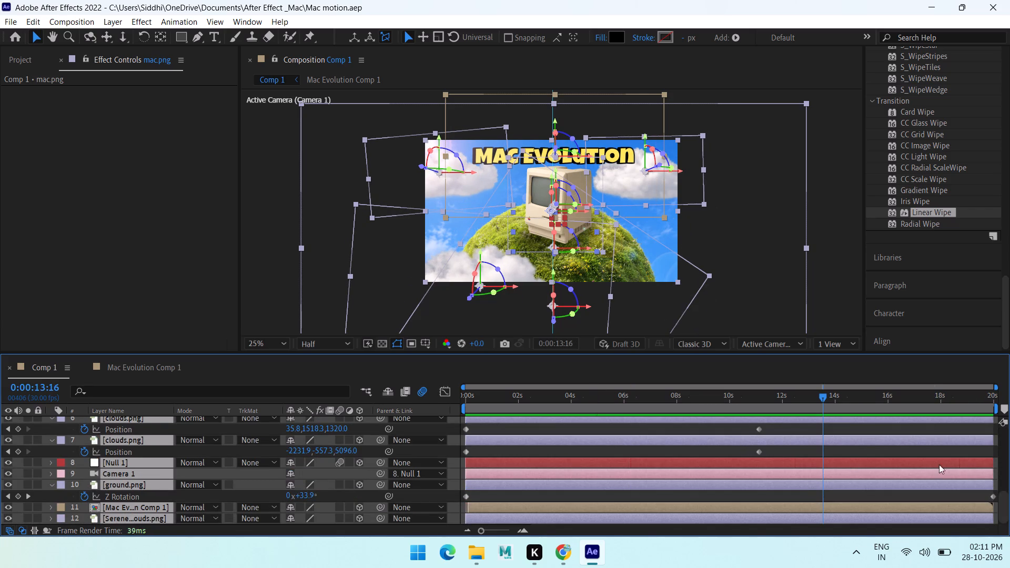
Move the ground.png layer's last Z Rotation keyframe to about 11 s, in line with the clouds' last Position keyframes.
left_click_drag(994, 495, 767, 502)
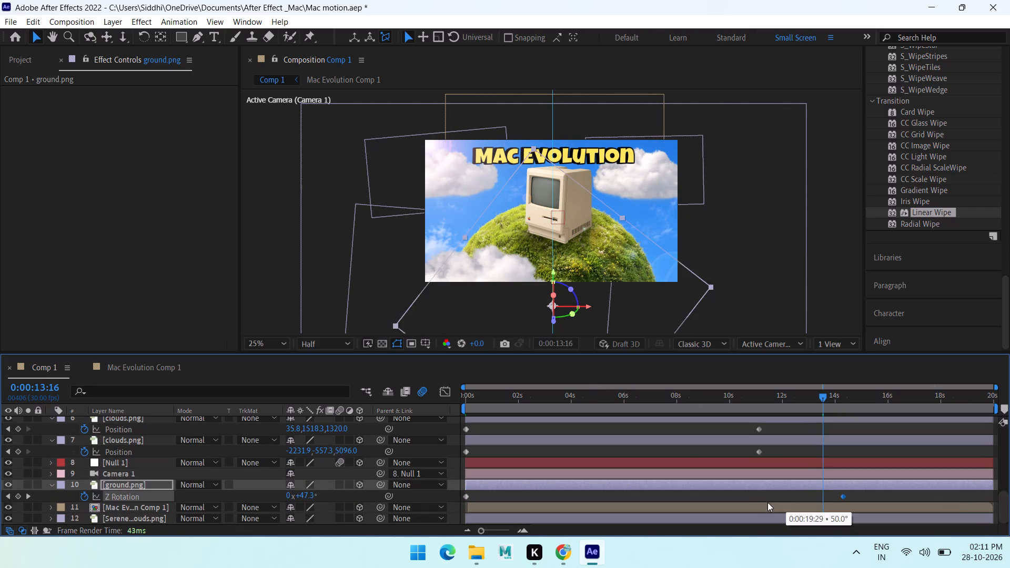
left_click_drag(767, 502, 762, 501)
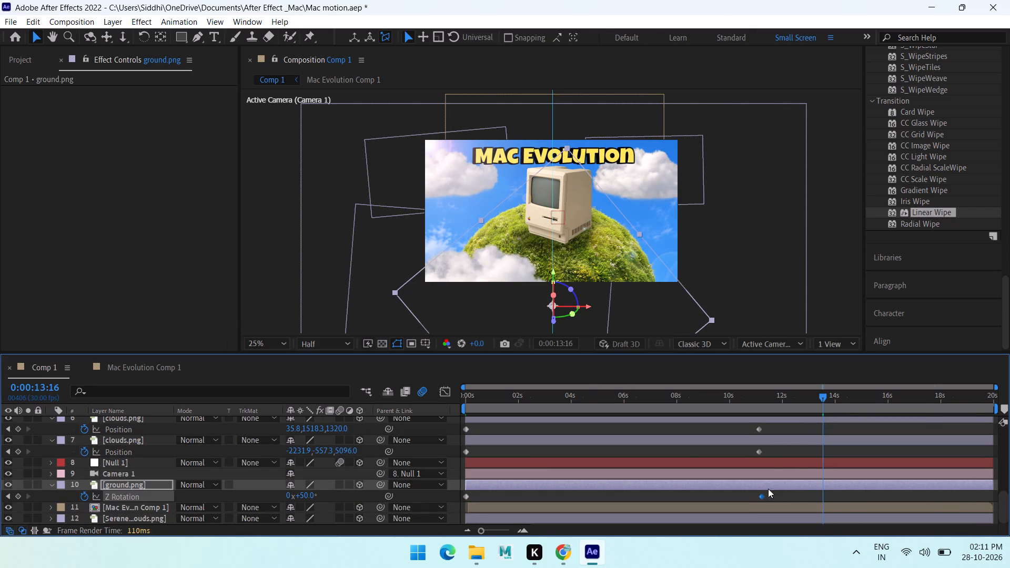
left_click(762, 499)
Scrub the ground's rotation and move the ground.png layer's last Z Rotation keyframe to about 13.8 s.
left_click_drag(819, 397, 676, 455)
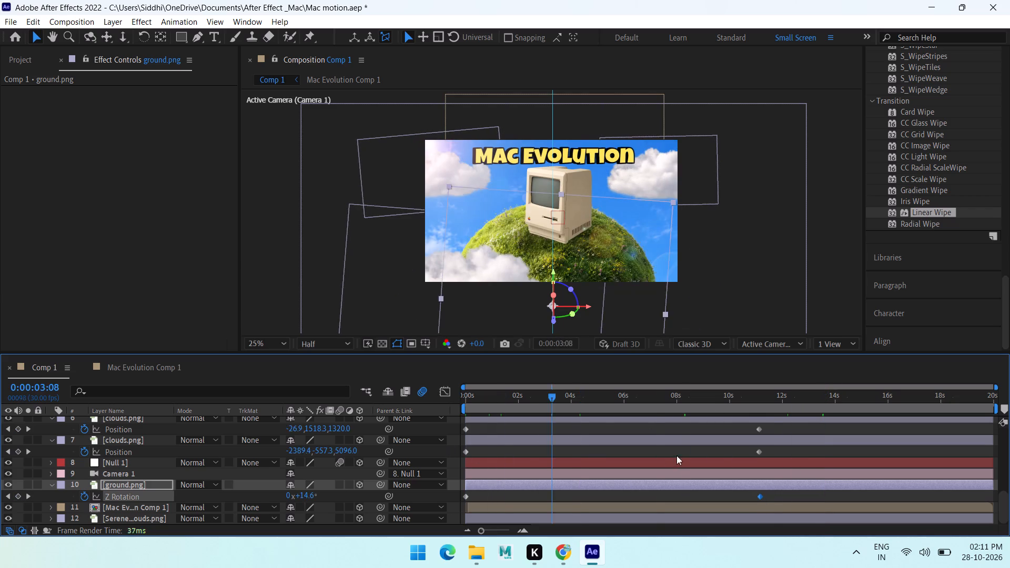
left_click_drag(676, 455, 776, 472)
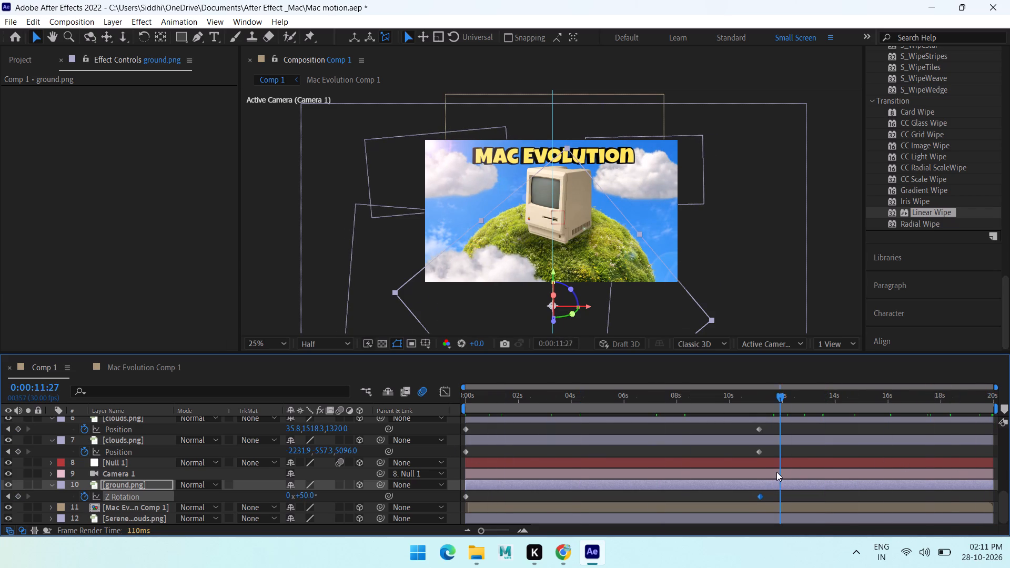
left_click_drag(776, 472, 756, 473)
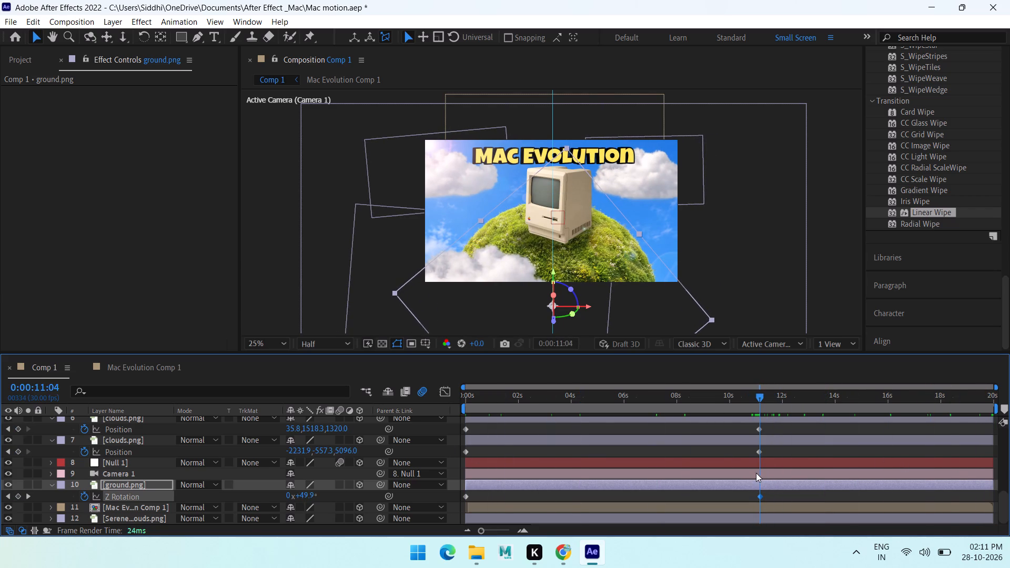
left_click_drag(756, 473, 785, 473)
left_click_drag(759, 497, 829, 499)
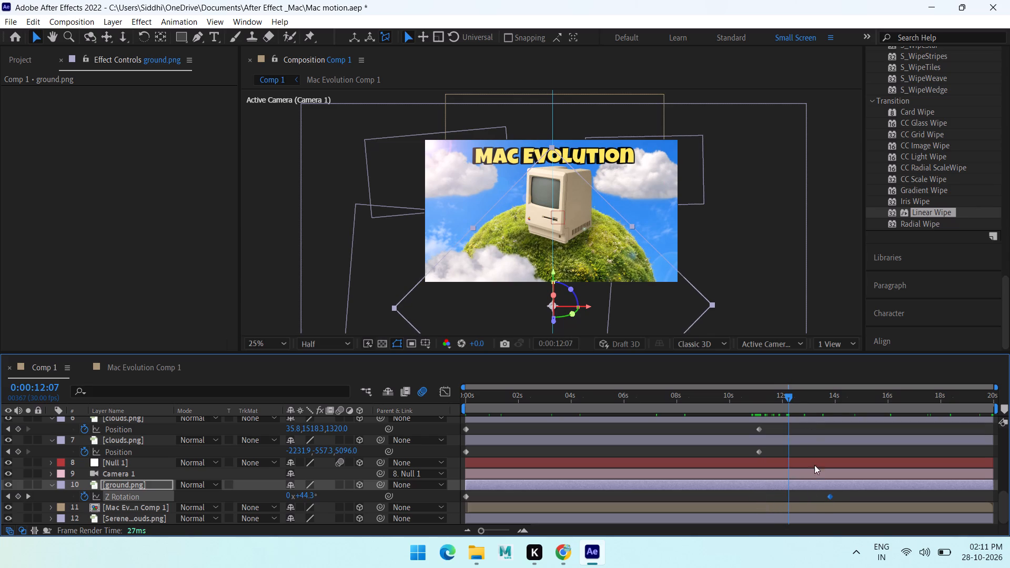
Place the current time at 0:00:13:00 in Comp 1.
left_click_drag(789, 394, 817, 409)
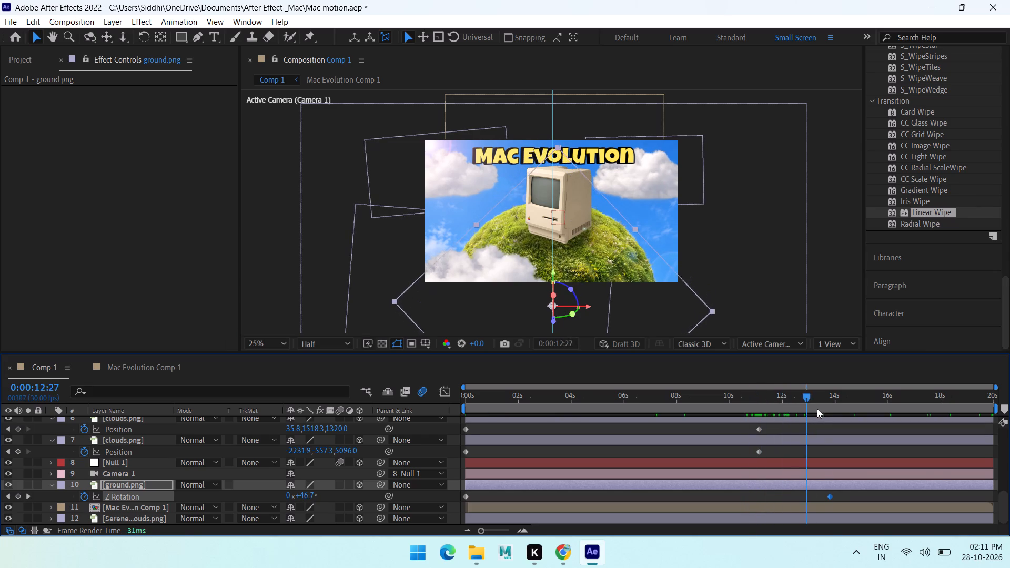
left_click_drag(817, 409, 819, 416)
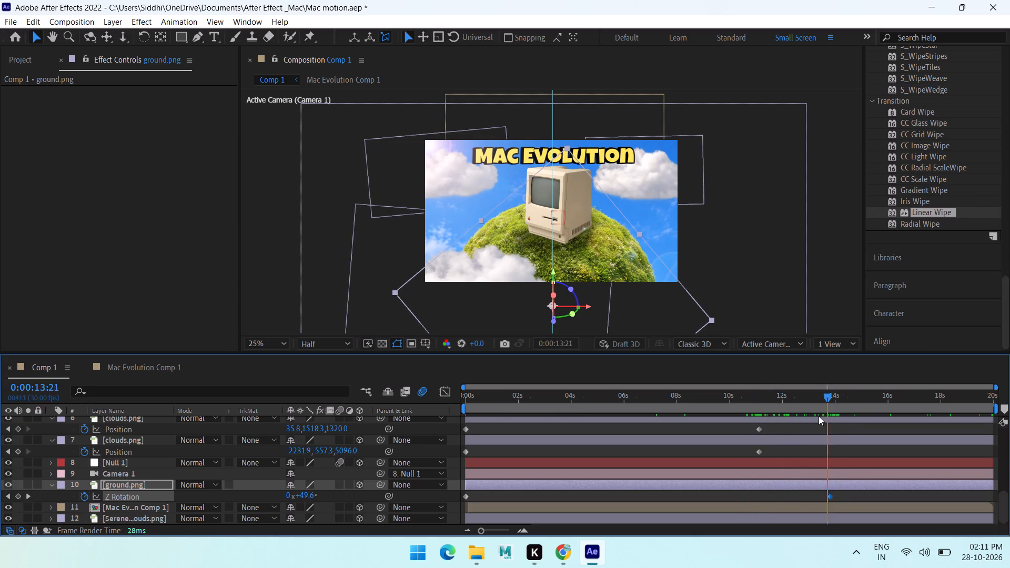
left_click_drag(819, 416, 814, 417)
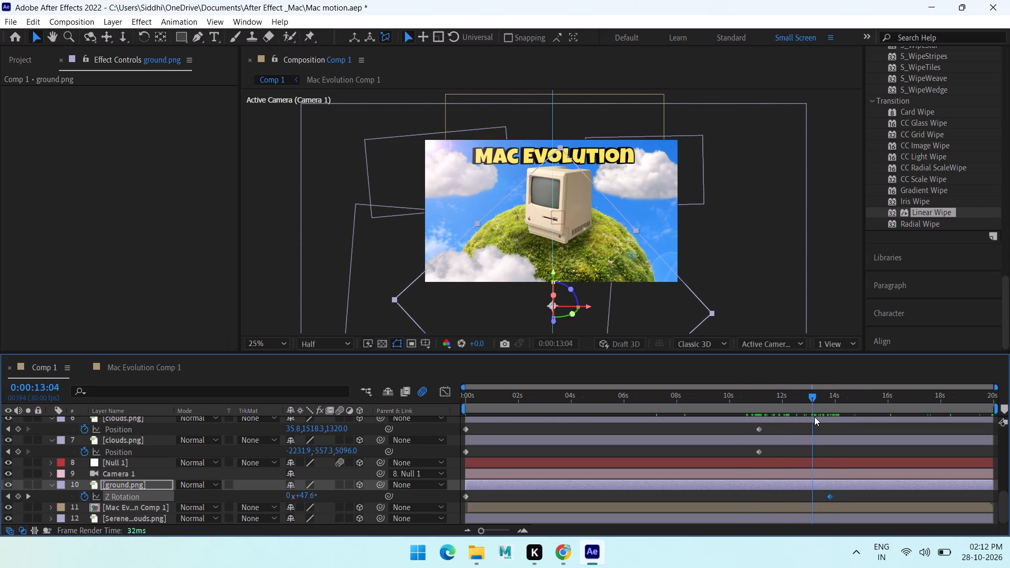
left_click_drag(814, 417, 817, 417)
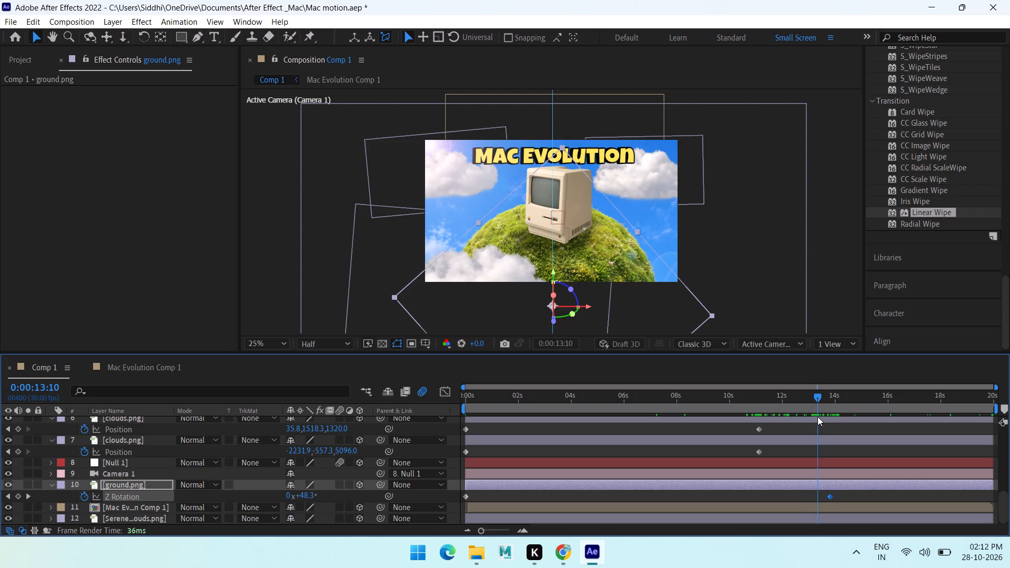
left_click_drag(817, 417, 809, 417)
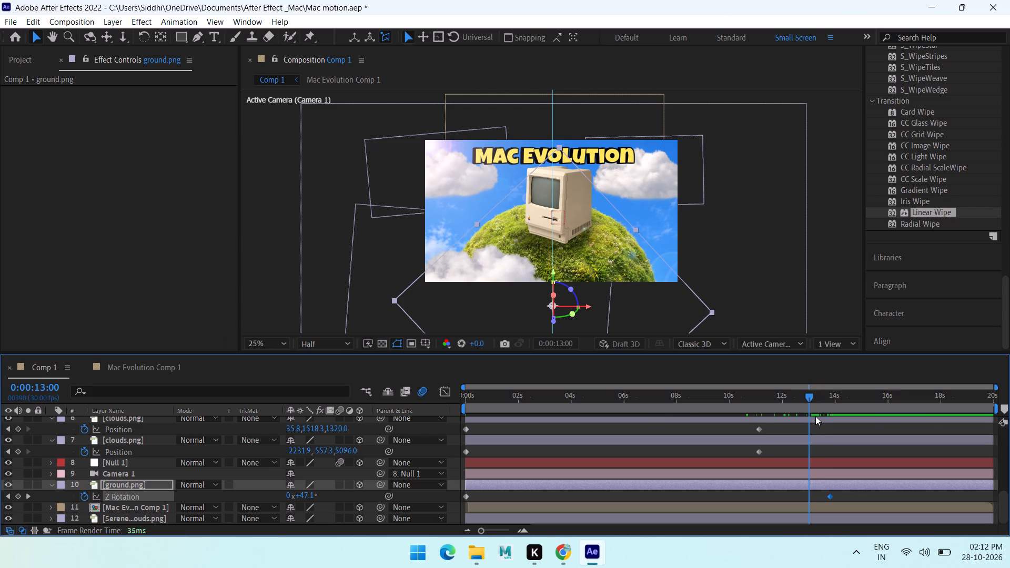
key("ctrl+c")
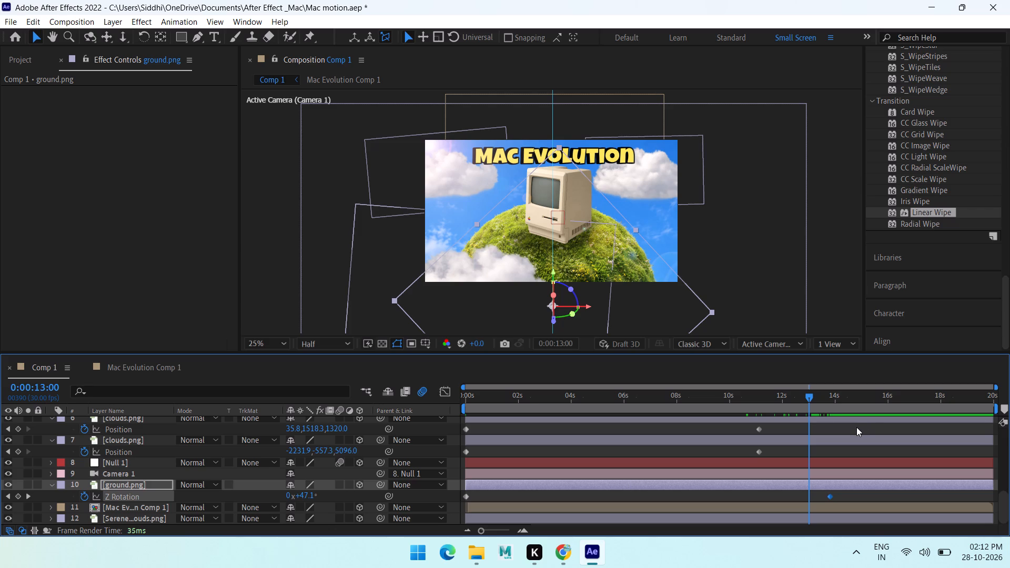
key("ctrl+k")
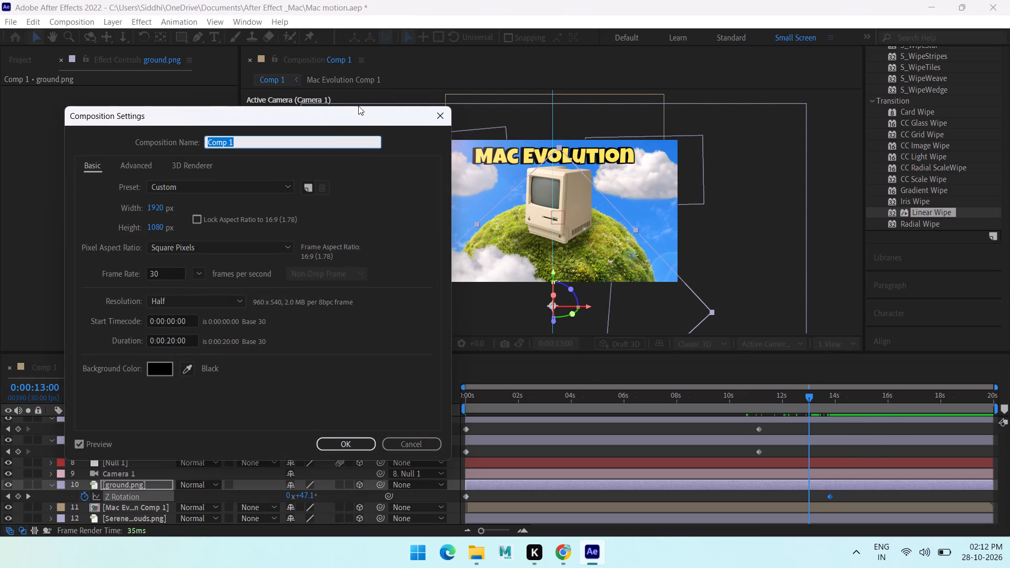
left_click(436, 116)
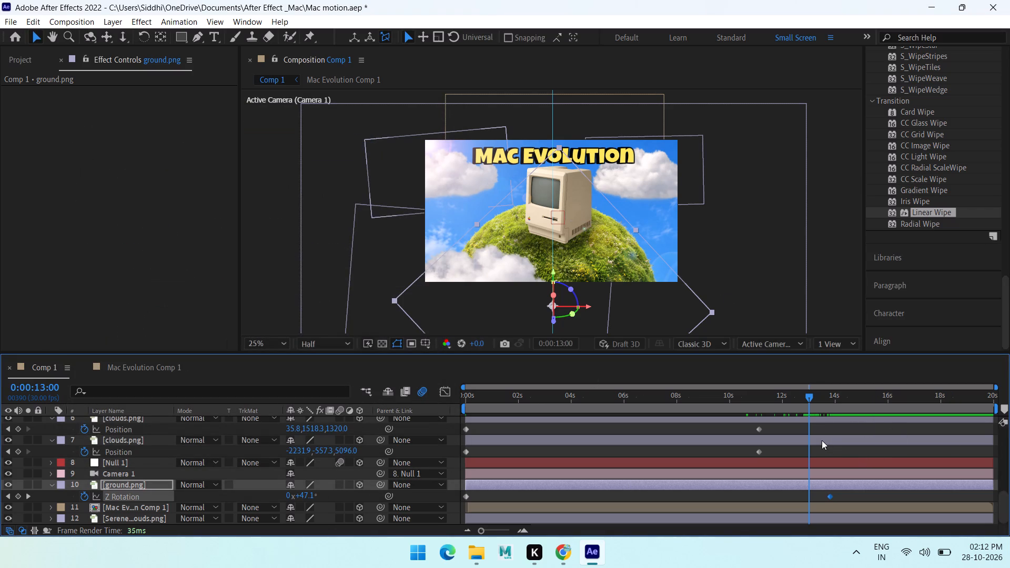
Select all Comp 1 layers, collapse their keyframed properties and split the layers at 0:00:13:00.
key("ctrl+a")
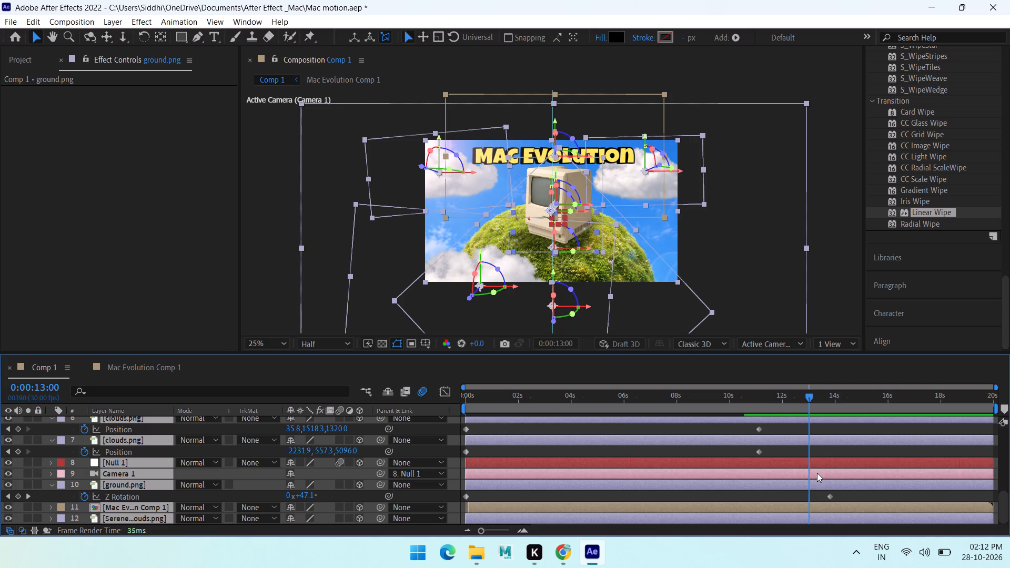
key("shift+d")
scroll(141, 469, "down", 5)
scroll(141, 469, "up", 2)
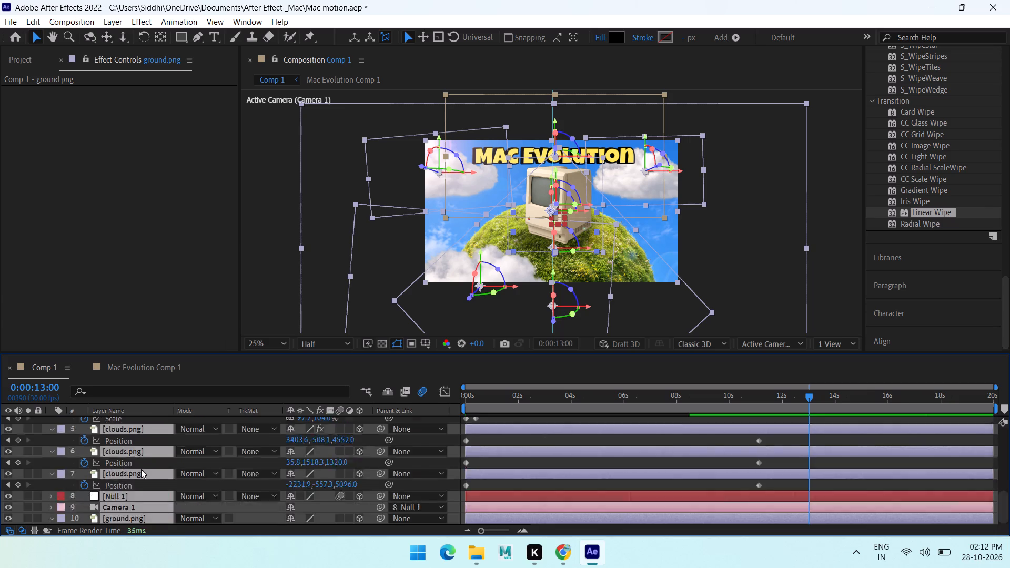
scroll(141, 469, "up", 14)
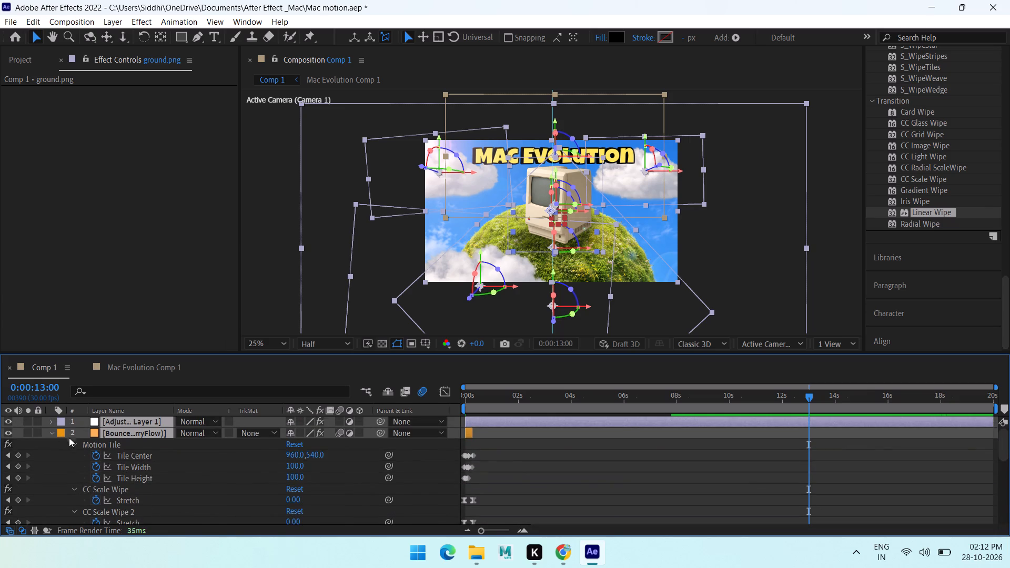
key("u")
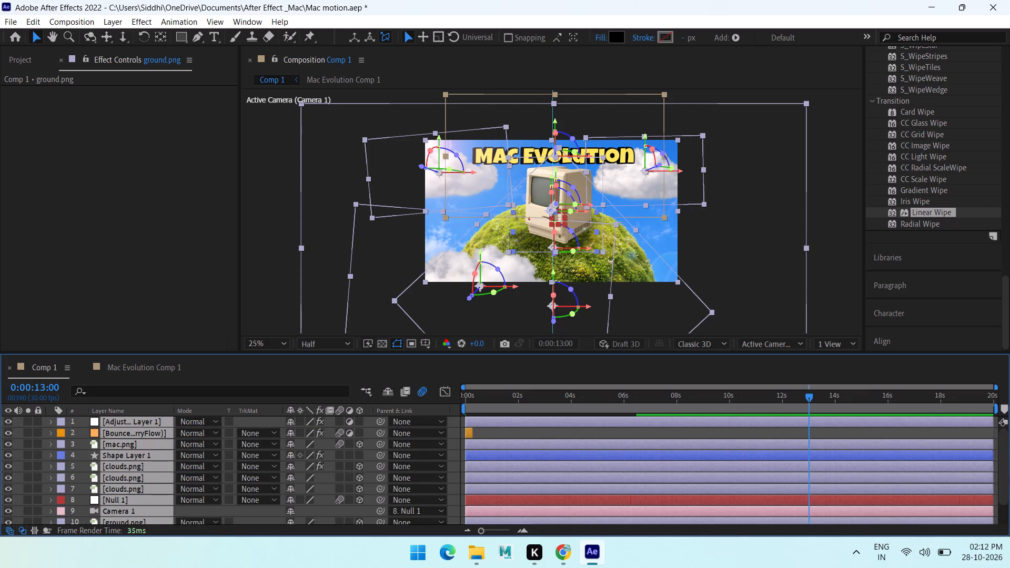
key("ctrl+shift+d")
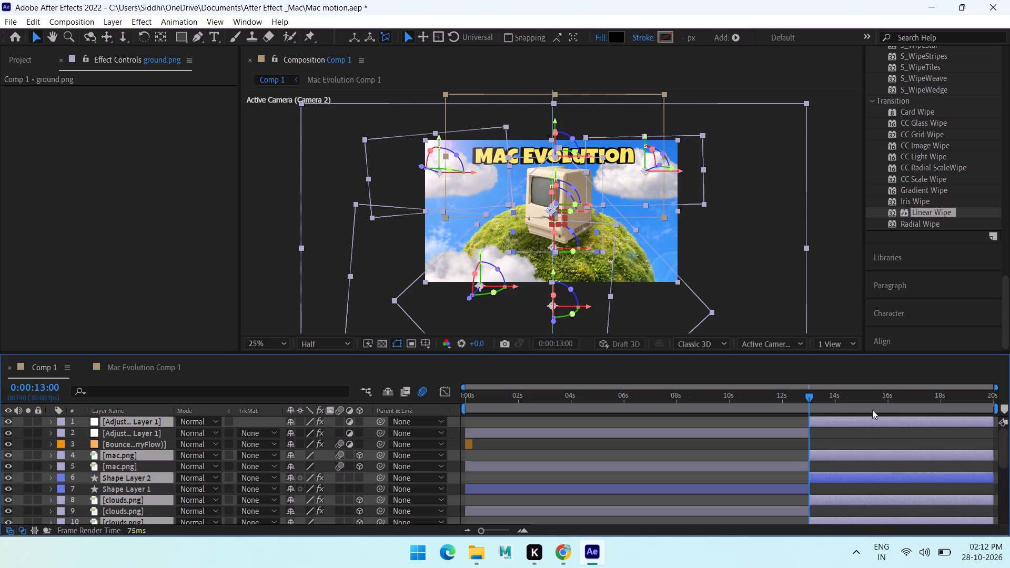
Delete the selected split-off layer portions after 0:00:13:00 in Comp 1 and scrub the scene to 0:00:12:27.
key("Delete")
left_click_drag(809, 399, 705, 419)
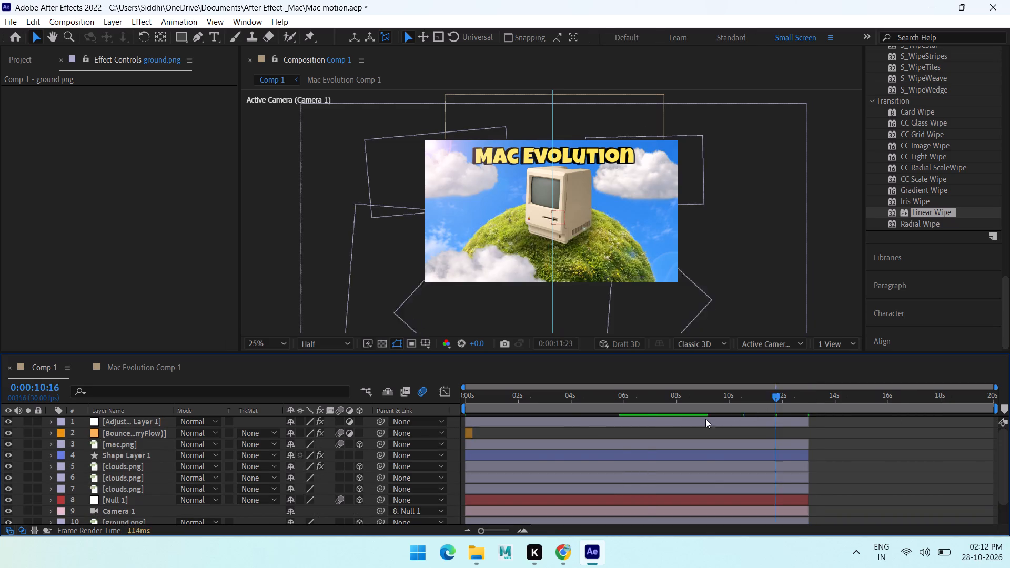
left_click_drag(705, 419, 795, 470)
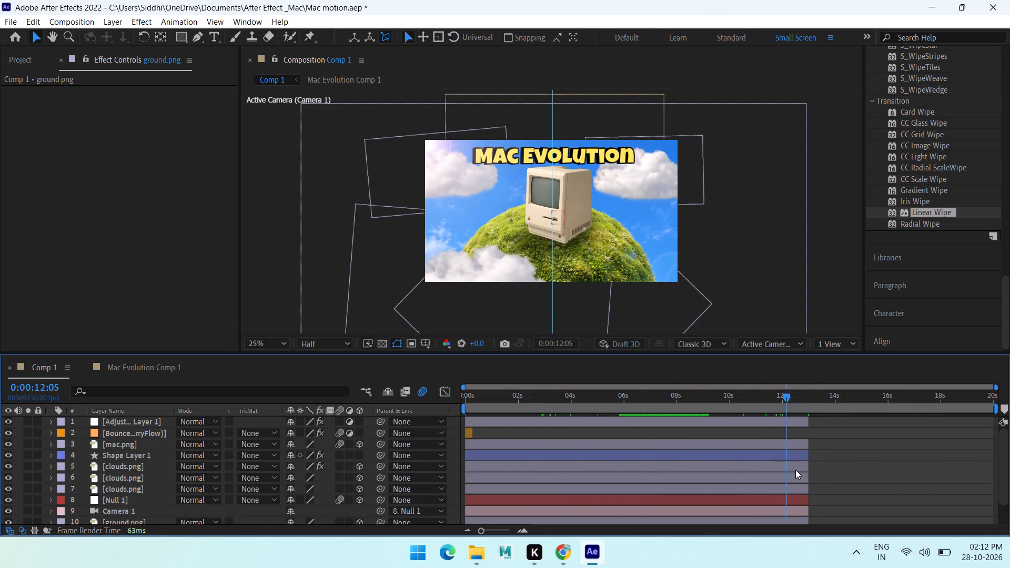
left_click_drag(795, 470, 801, 481)
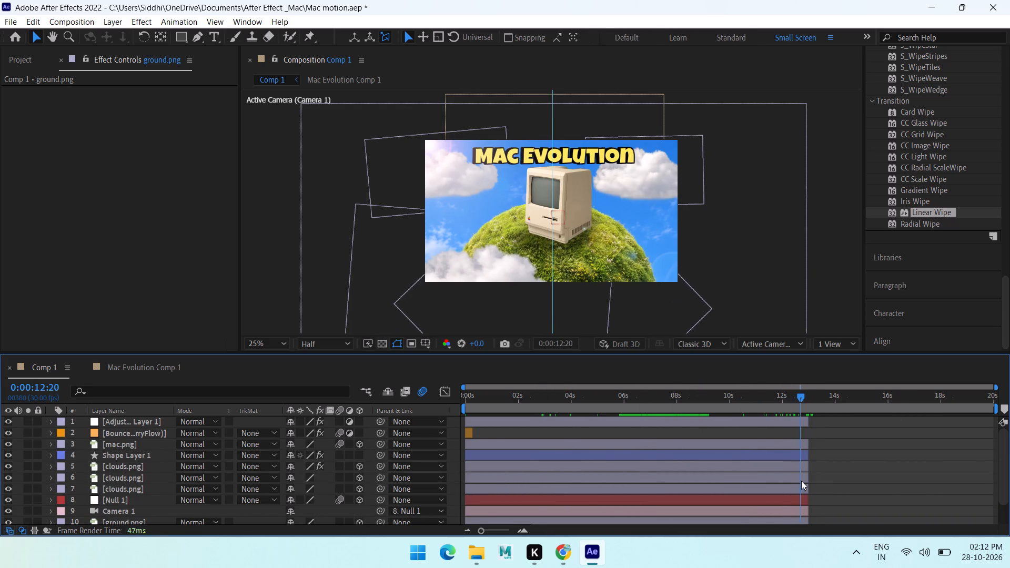
left_click_drag(801, 481, 806, 482)
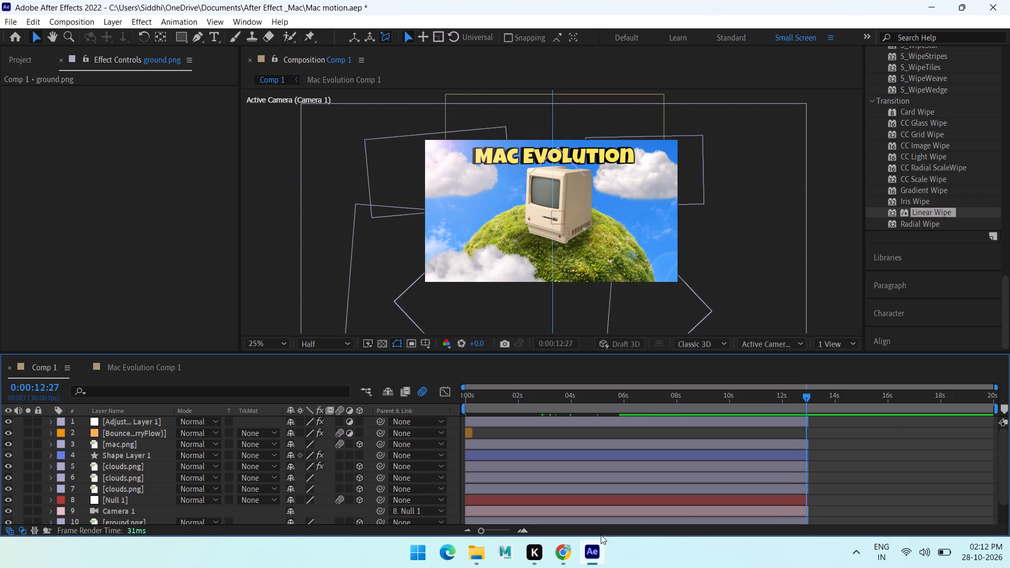
Switch to Chrome, open a new tab and search the web for aeroplan.
left_click(572, 554)
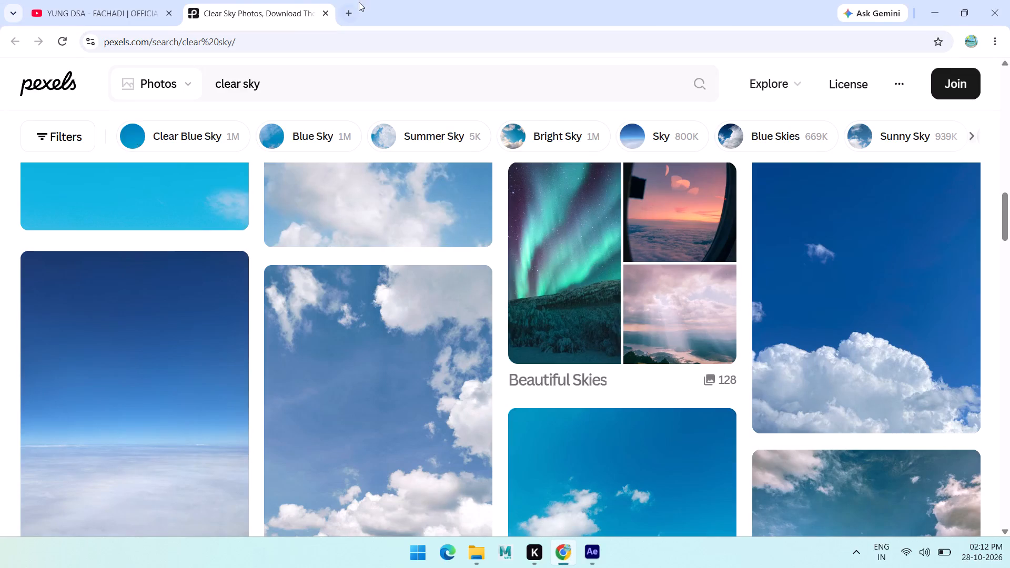
left_click(349, 11)
key("a")
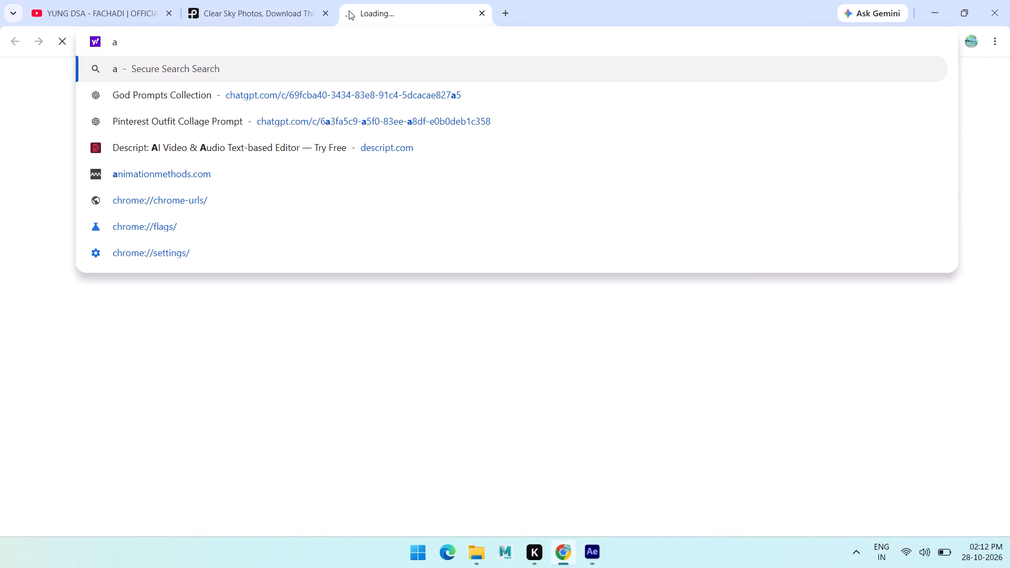
type("re")
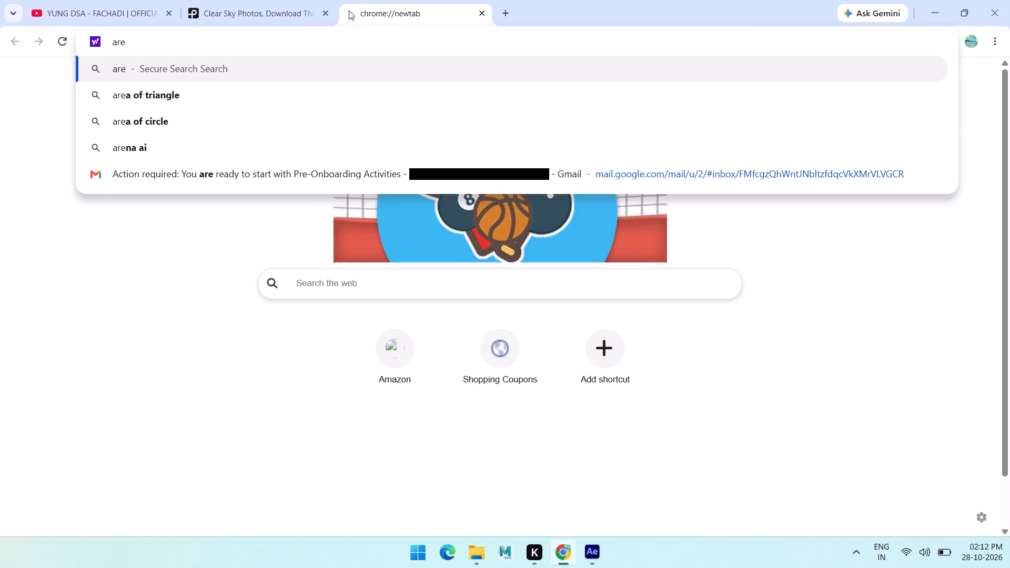
key("BackSpace")
key("BackSpace")
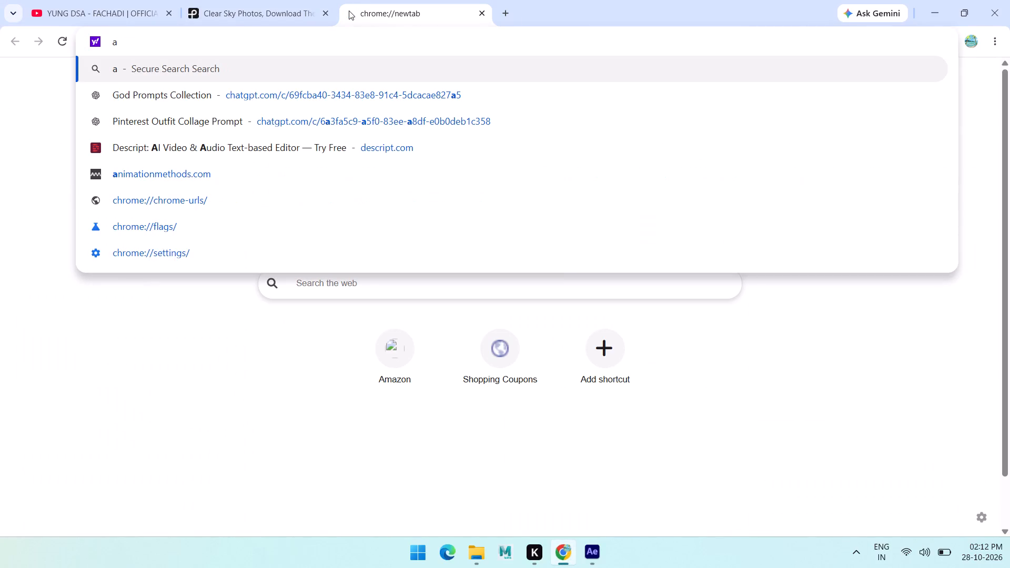
type("row")
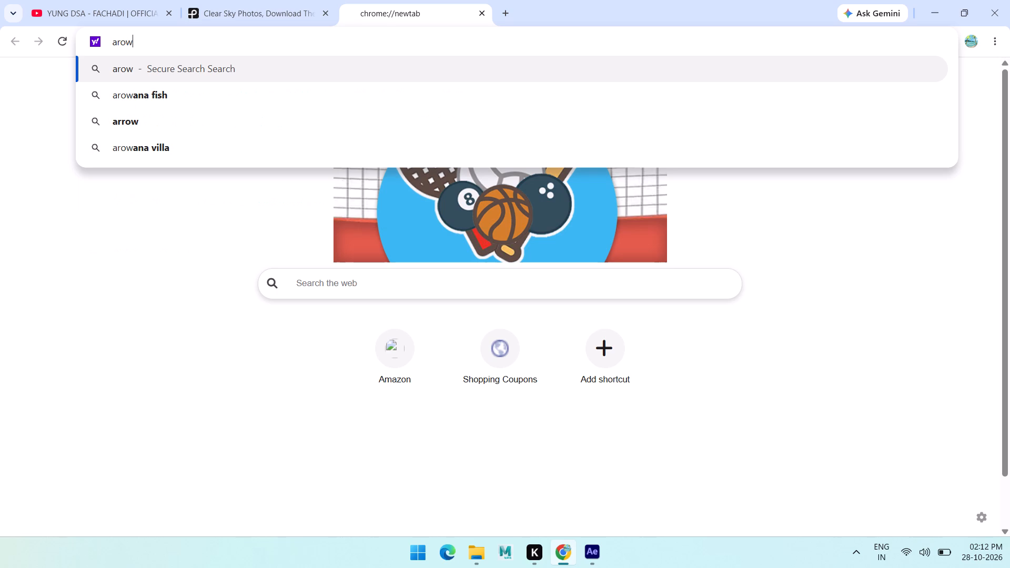
type("plan'")
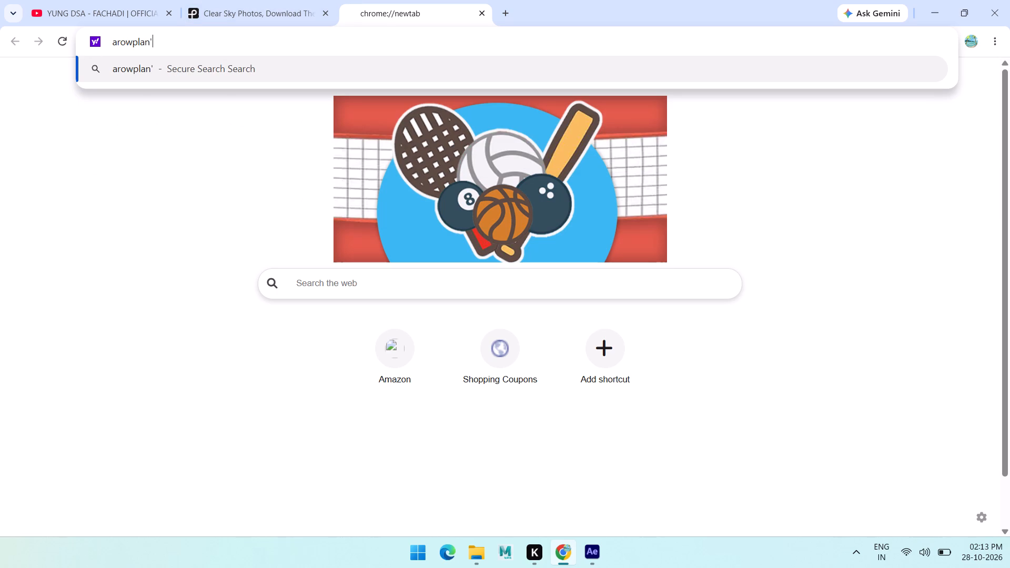
left_click_drag(215, 54, 0, 83)
left_click_drag(180, 46, 0, 49)
left_click_drag(196, 43, 53, 56)
key("a")
key("e")
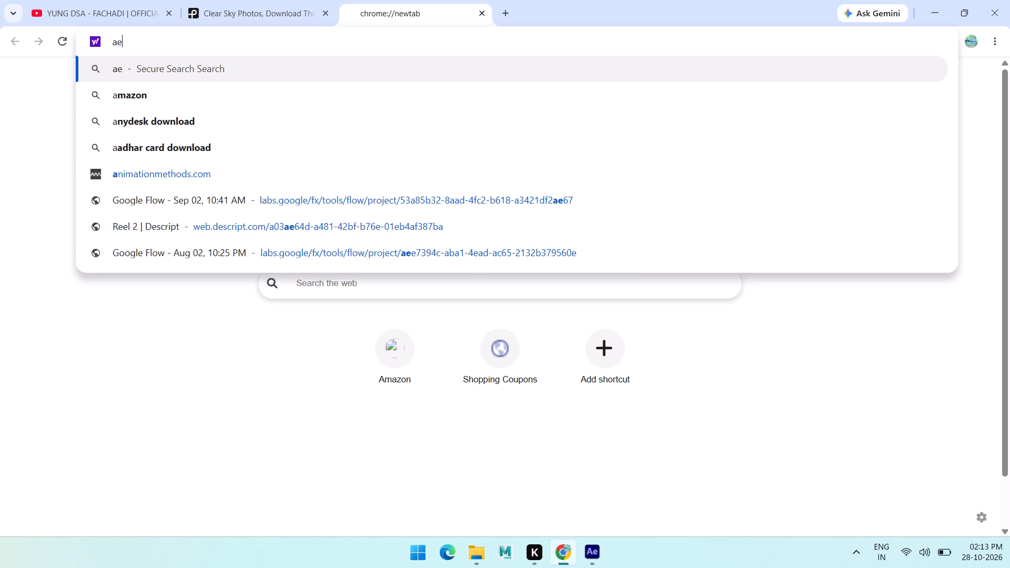
key("r")
key("o")
key("p")
key("l")
type("an")
key("Return")
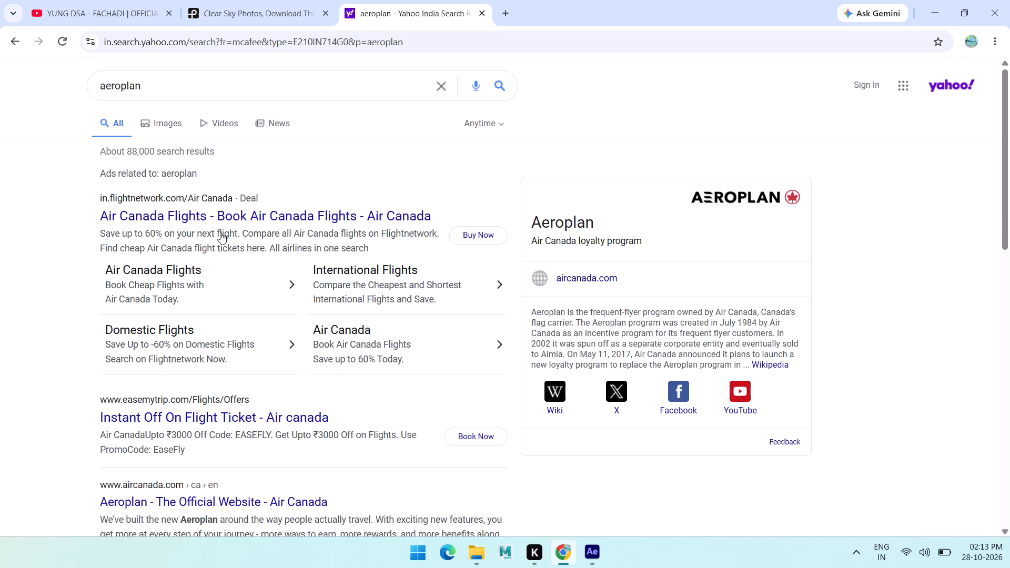
Show the image results for the aeroplan search and look them over.
scroll(284, 271, "down", 1)
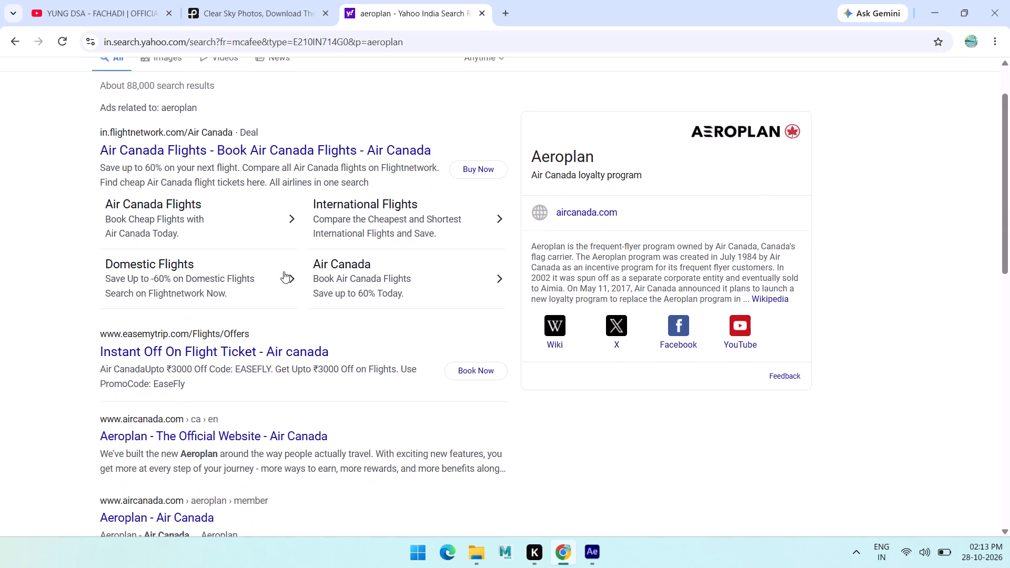
scroll(244, 320, "up", 4)
left_click(148, 127)
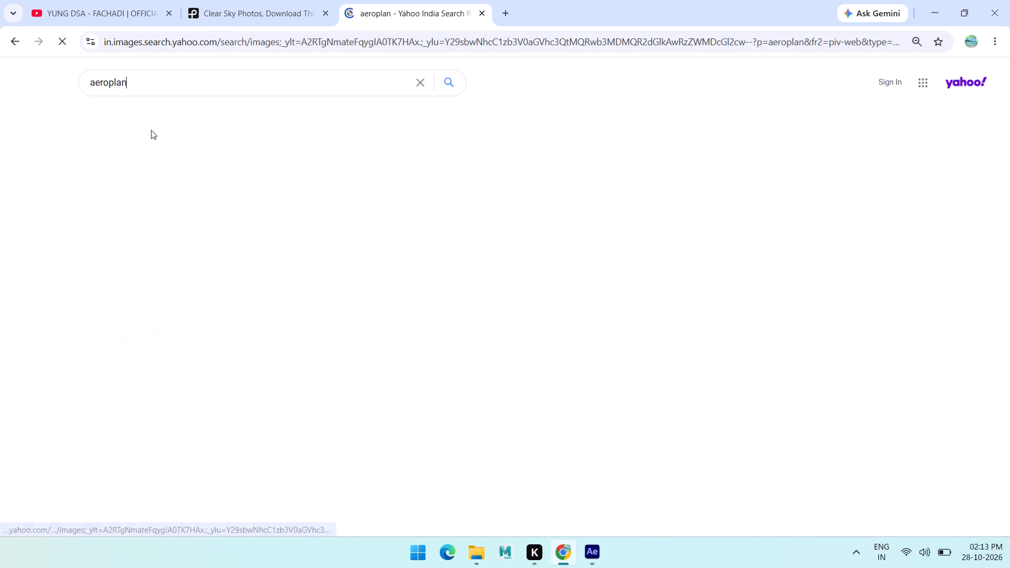
scroll(227, 241, "down", 5)
scroll(234, 227, "up", 5)
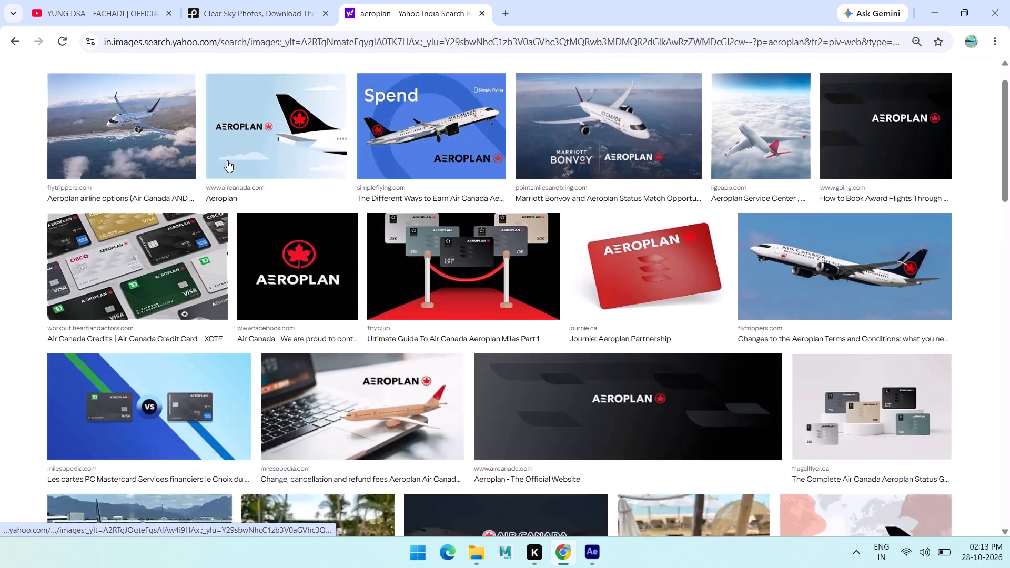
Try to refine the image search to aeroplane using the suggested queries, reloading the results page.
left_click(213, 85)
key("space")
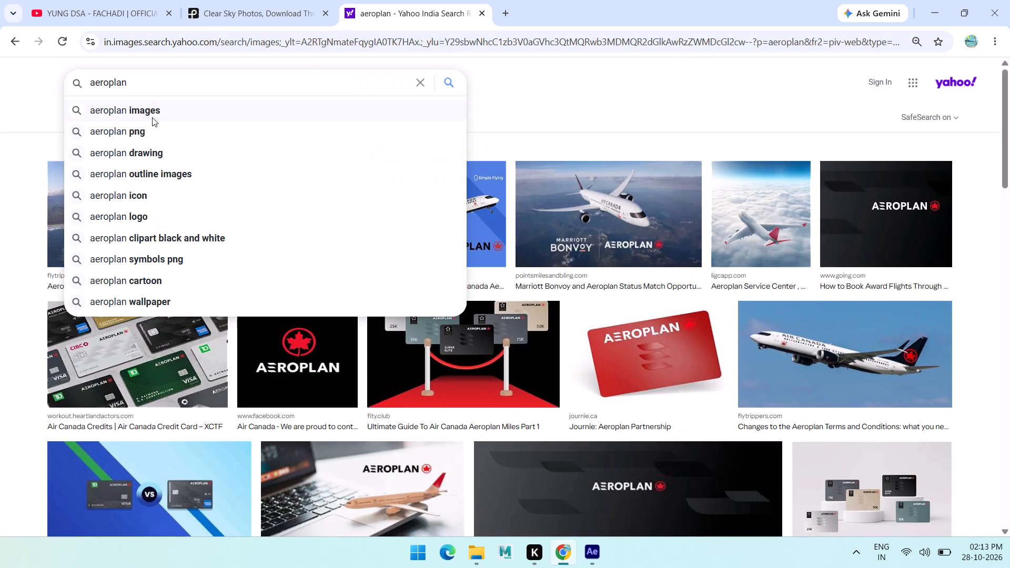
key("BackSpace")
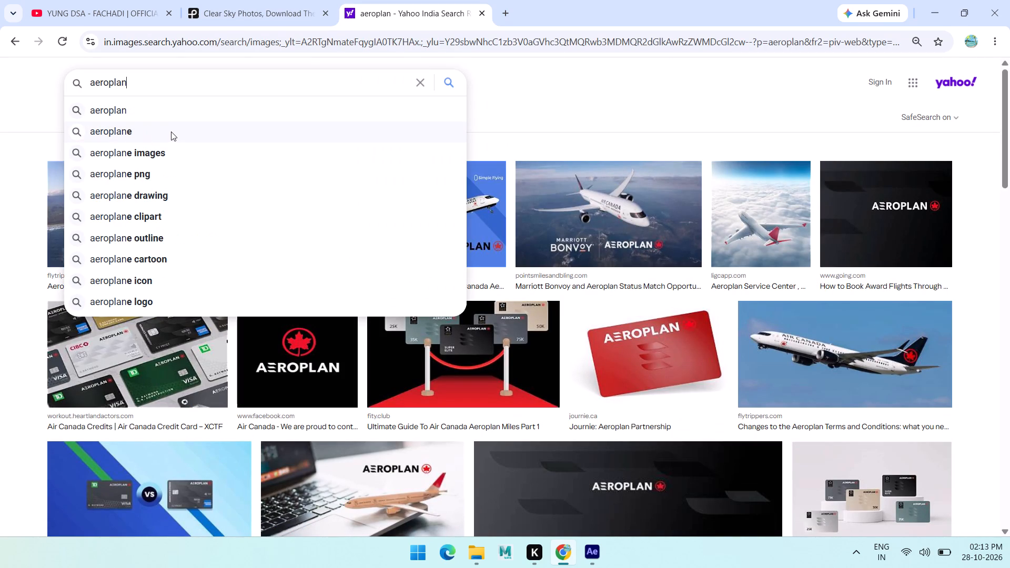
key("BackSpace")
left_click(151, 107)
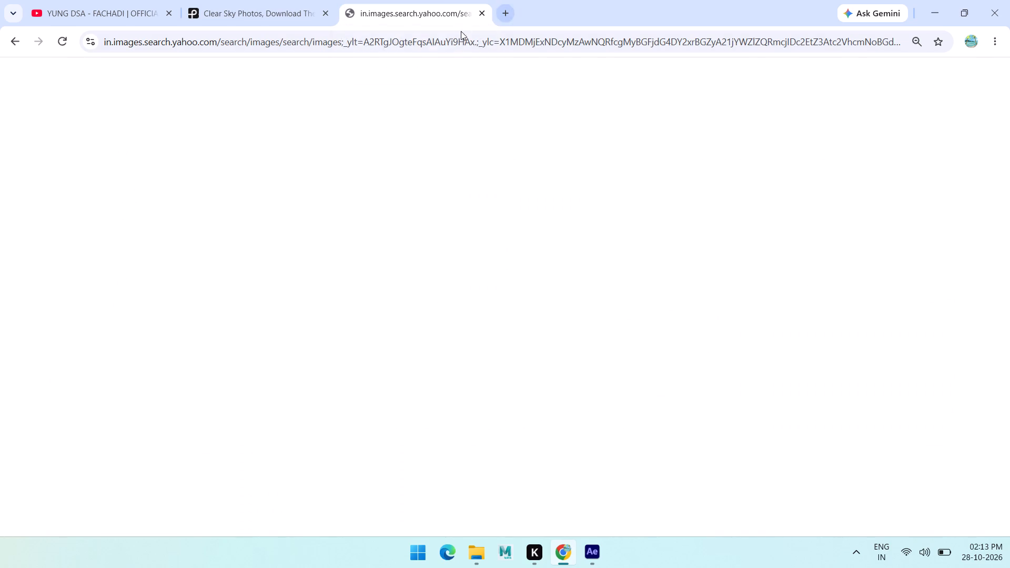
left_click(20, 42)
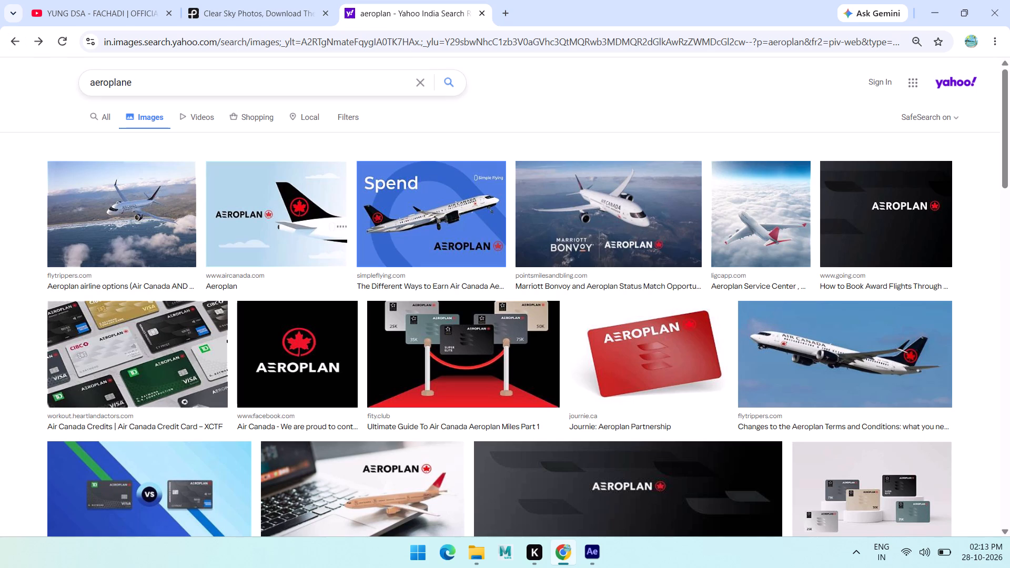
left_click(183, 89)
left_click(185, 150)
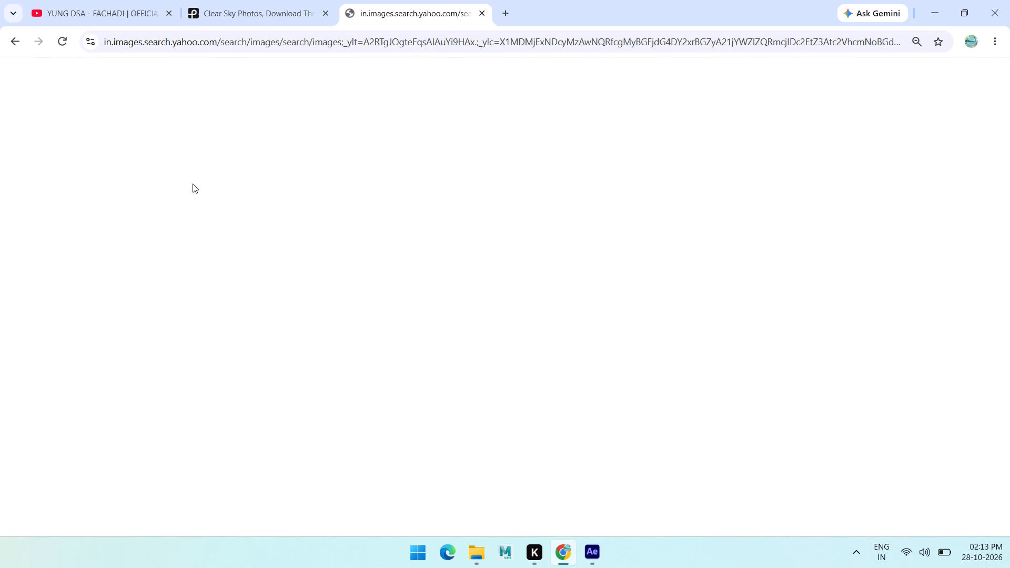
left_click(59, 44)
Check the network quick settings and the running processes in Task Manager while the image search page stays blank.
left_click(949, 551)
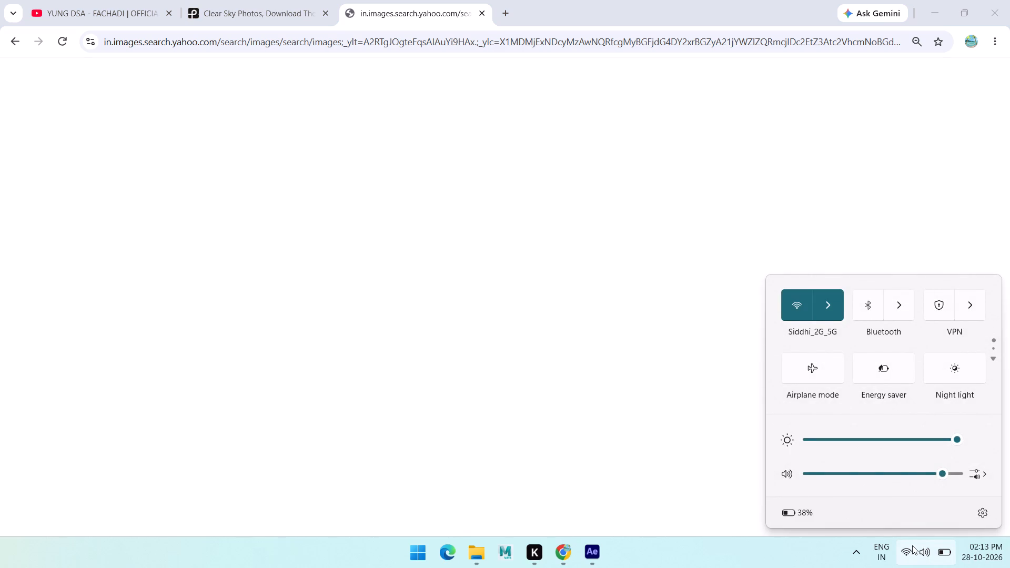
left_click(912, 545)
right_click(667, 550)
left_click(699, 516)
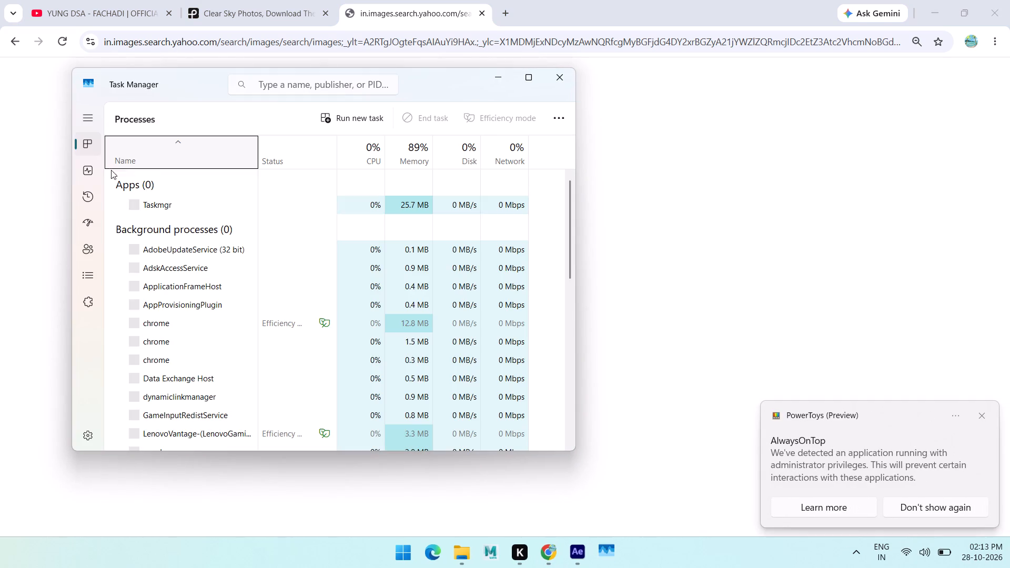
left_click(989, 415)
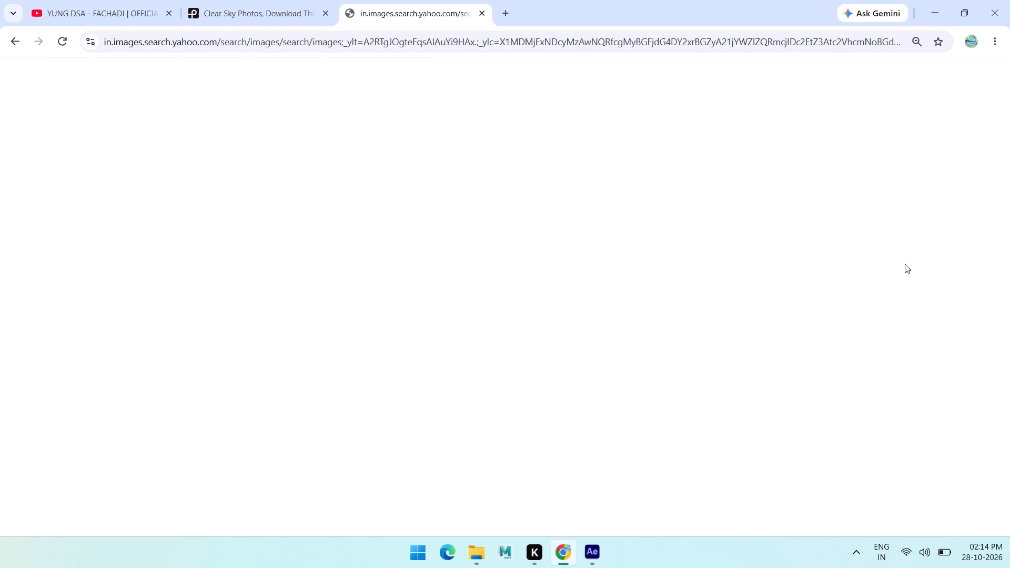
Close the stalled Chrome window and relaunch Chrome by searching the system for ch.
left_click(1009, 6)
left_click(428, 550)
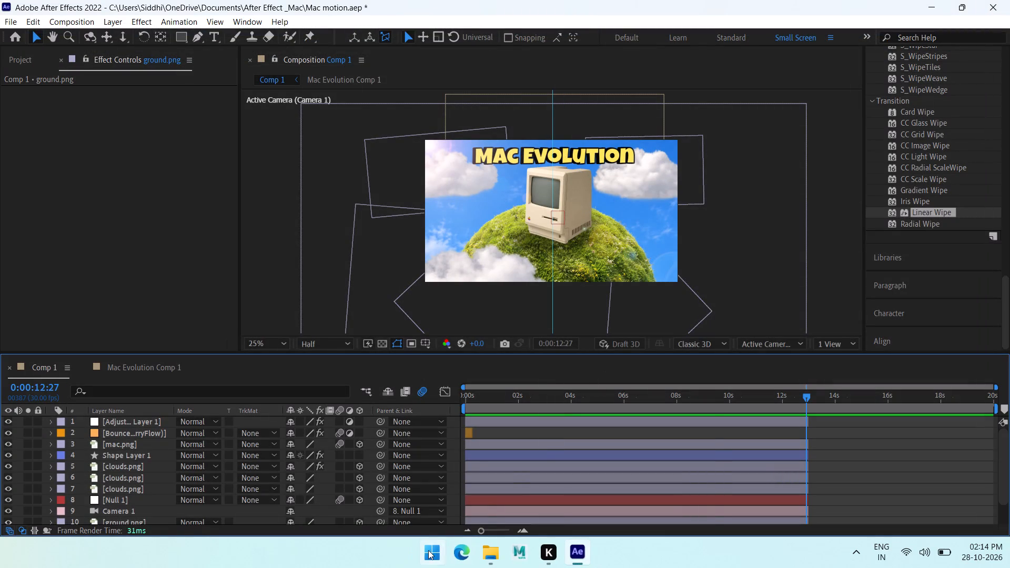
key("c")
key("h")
key("Return")
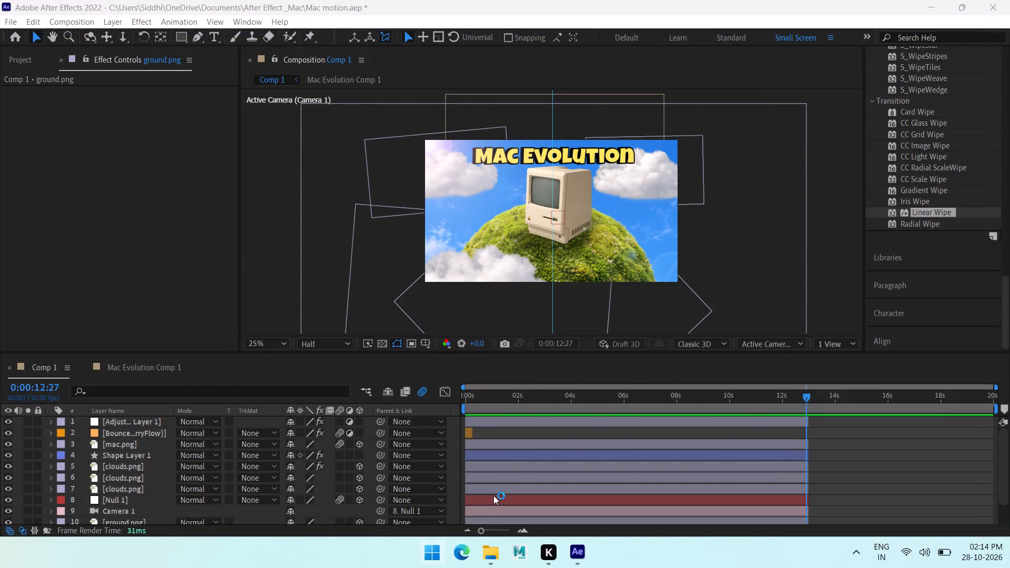
Return to After Effects and save the Mac motion.aep project.
key("ctrl+s")
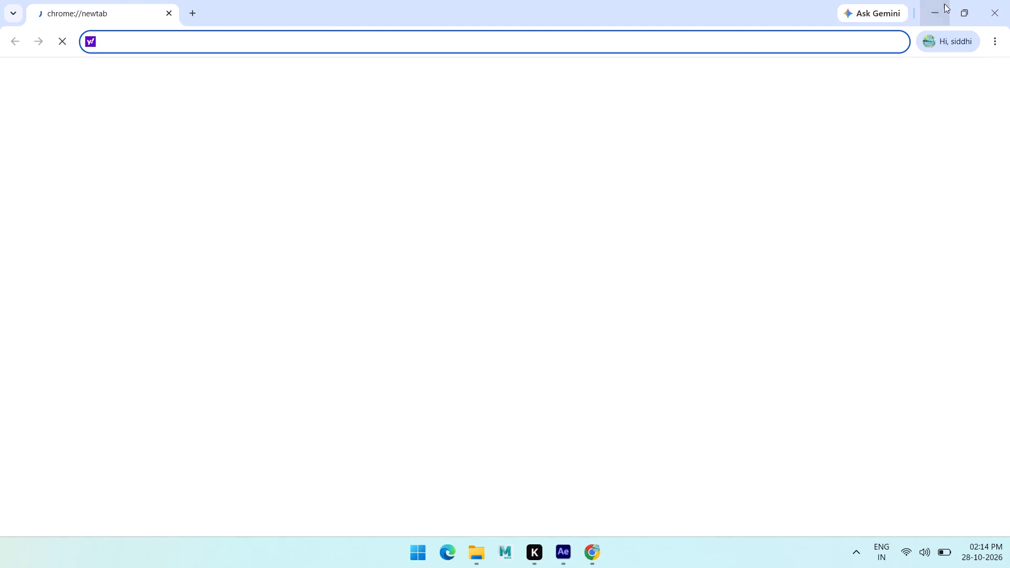
left_click(944, 4)
key("ctrl+s")
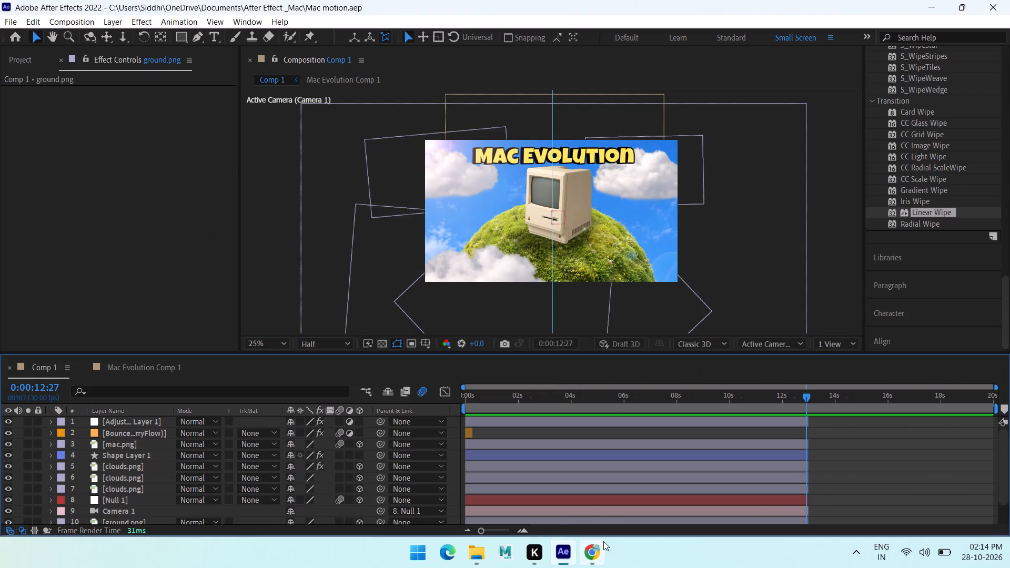
Switch to Chrome, search for aeroplan png and show the image results.
left_click(603, 541)
type("aeroplan")
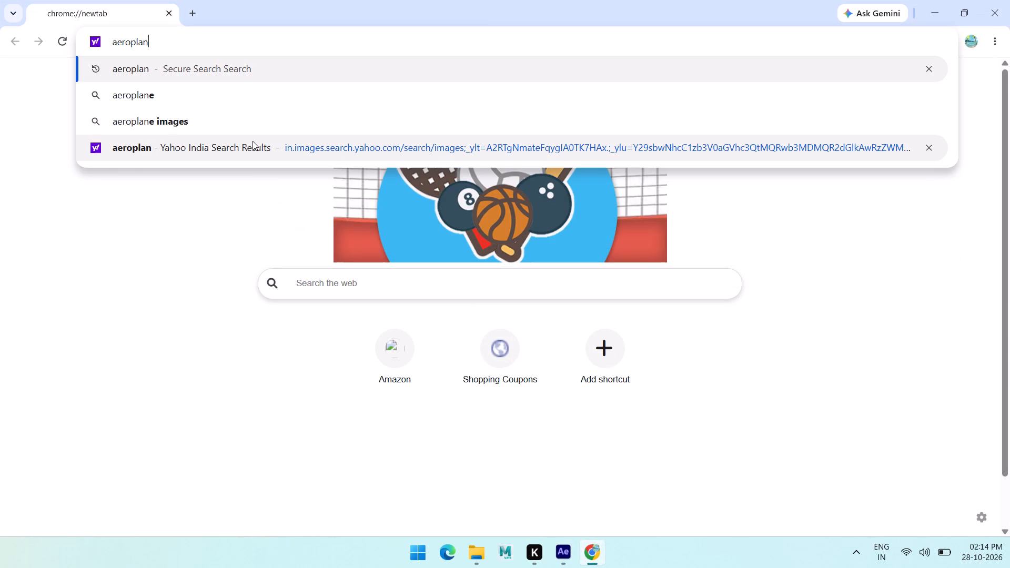
key("space")
type("png")
key("Return")
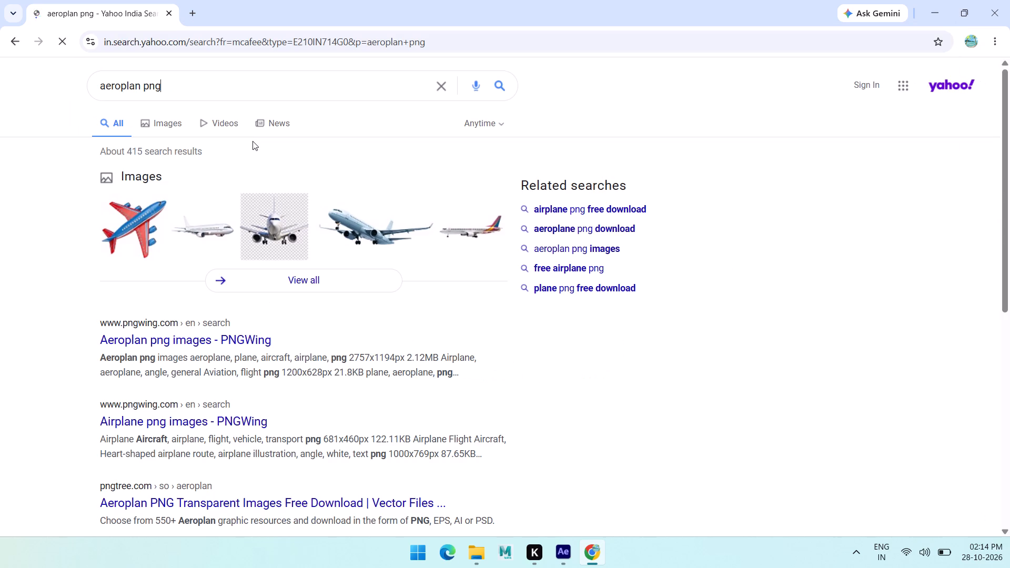
left_click(160, 109)
left_click(161, 117)
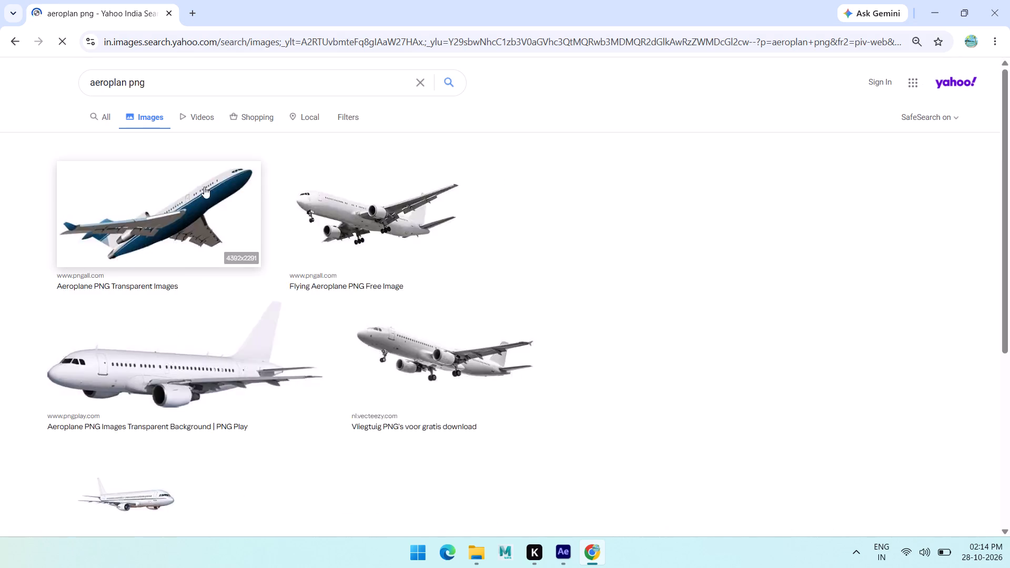
Browse the aeroplan png image results for a suitable transparent aeroplane picture.
scroll(456, 238, "down", 1)
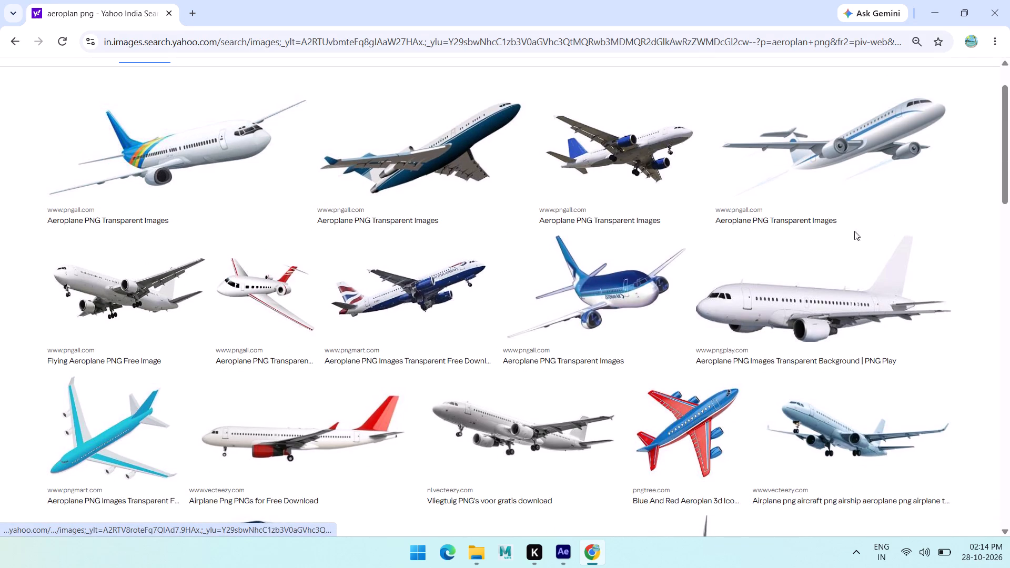
scroll(652, 247, "down", 2)
scroll(543, 275, "down", 2)
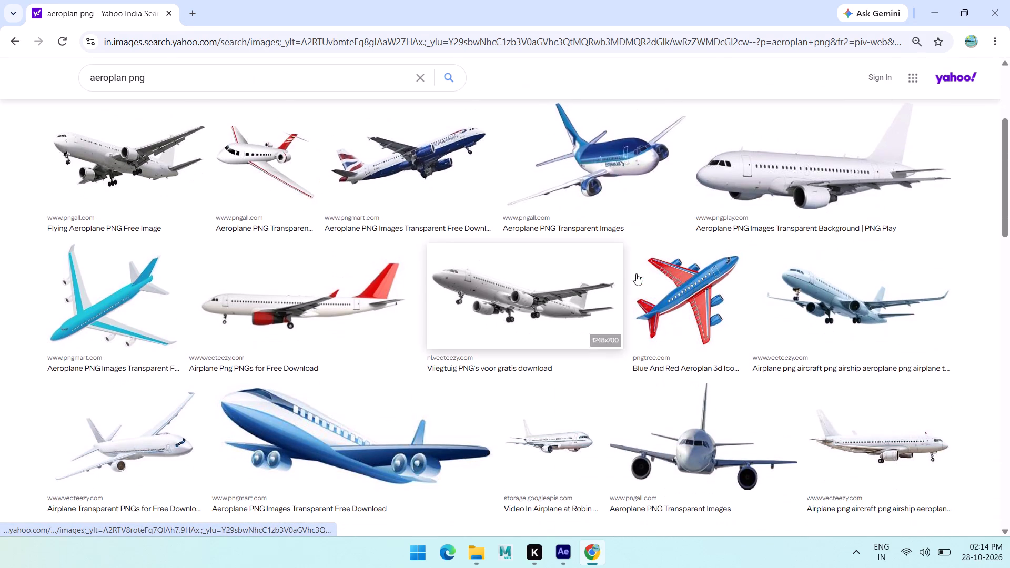
scroll(636, 273, "down", 8)
scroll(413, 249, "down", 4)
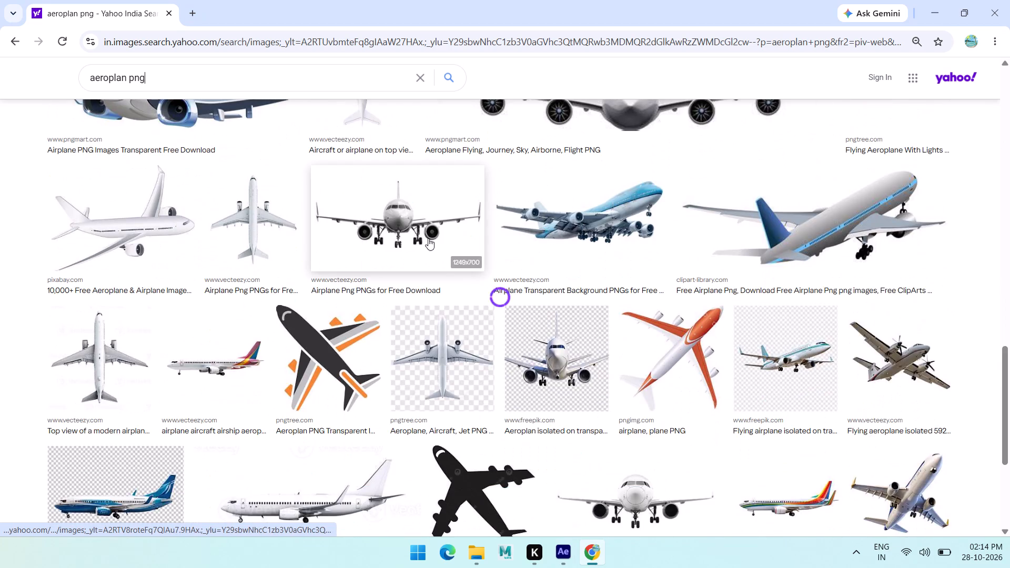
scroll(430, 240, "up", 4)
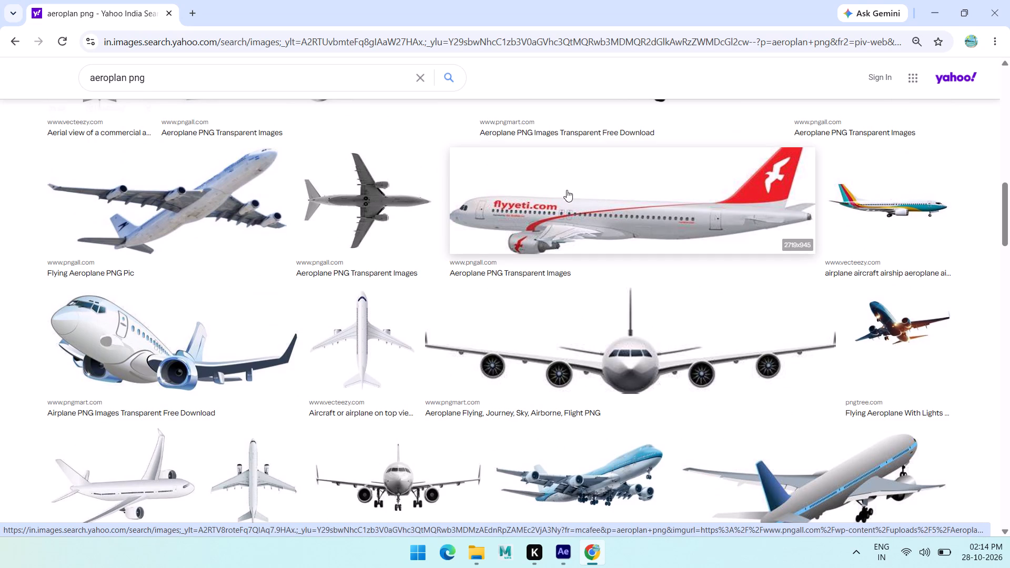
scroll(564, 226, "down", 3)
scroll(592, 286, "down", 2)
scroll(635, 286, "down", 3)
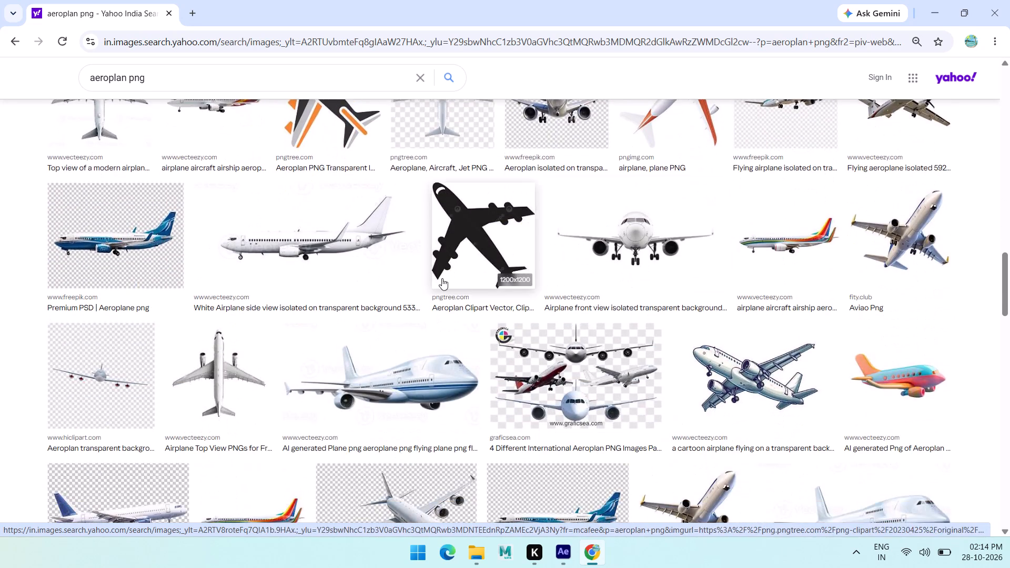
scroll(396, 272, "down", 2)
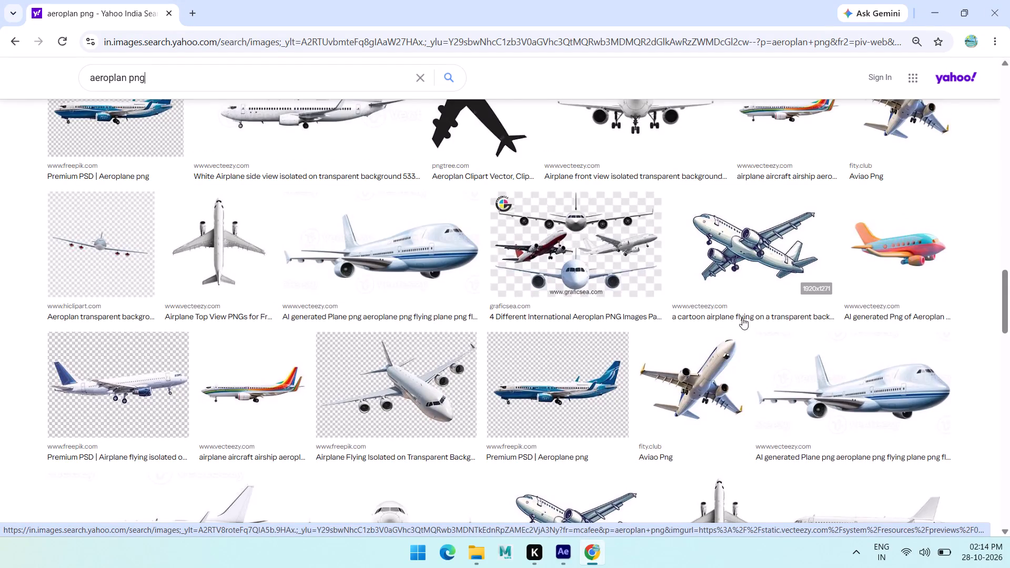
scroll(737, 321, "down", 6)
scroll(529, 368, "down", 1)
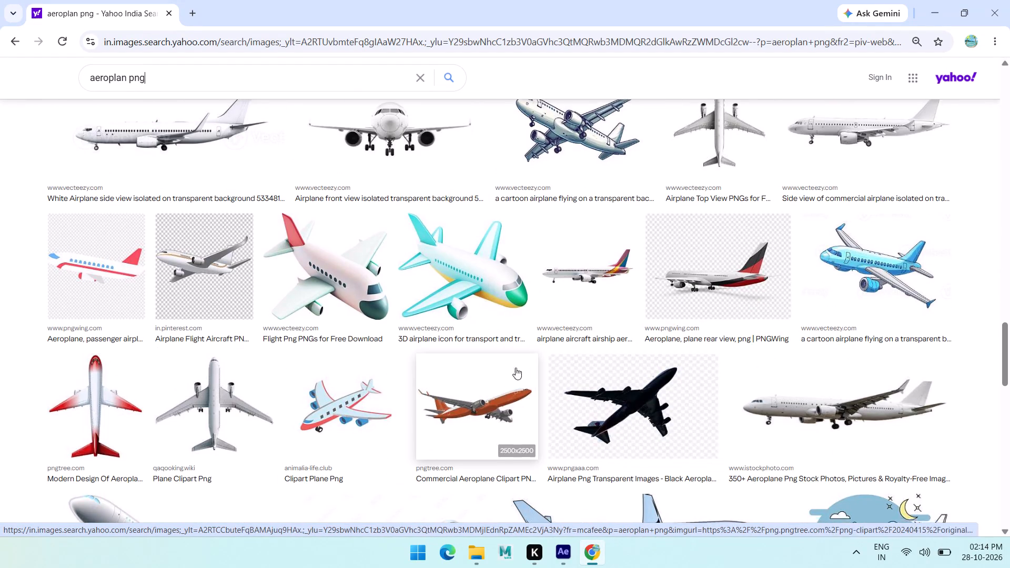
scroll(516, 368, "down", 2)
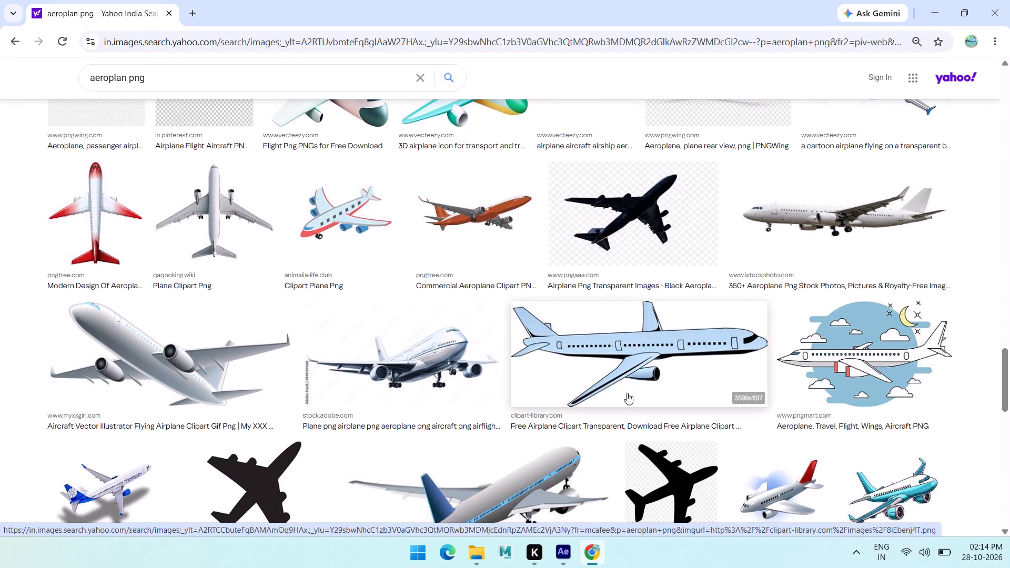
scroll(537, 372, "down", 5)
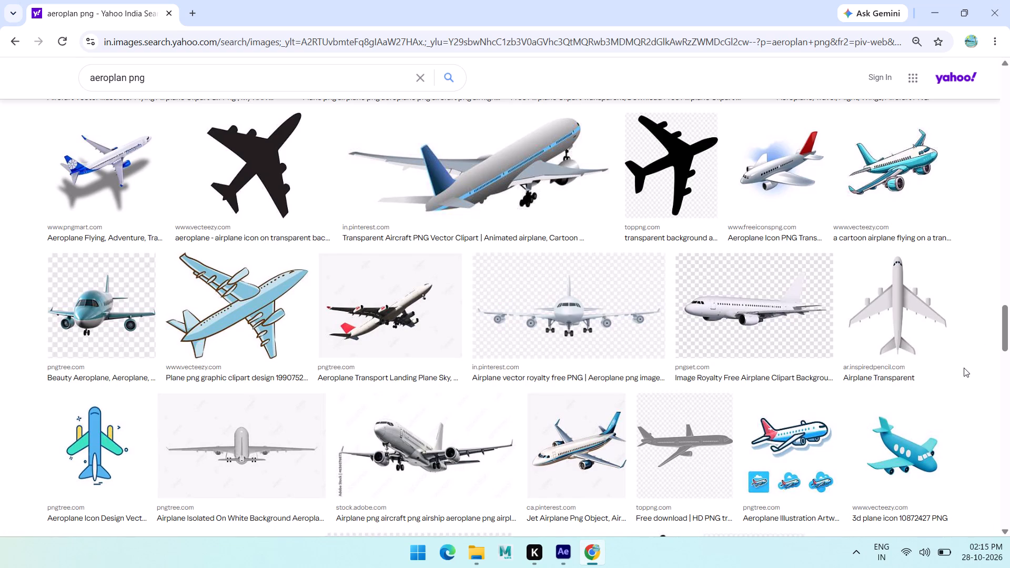
scroll(653, 413, "down", 6)
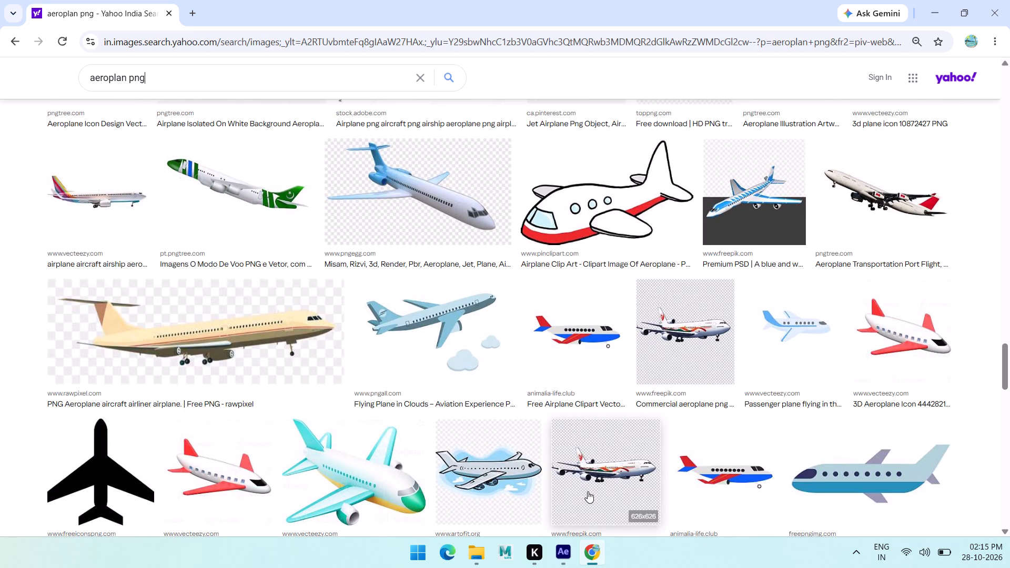
Switch to After Effects and preview Comp 1 from the start.
left_click(573, 556)
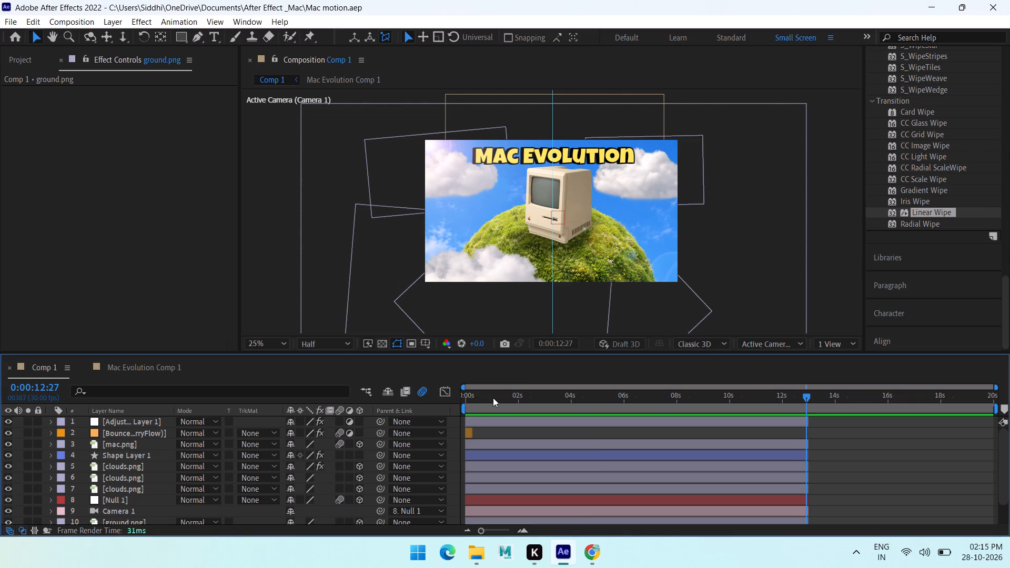
left_click_drag(493, 398, 437, 400)
key("space")
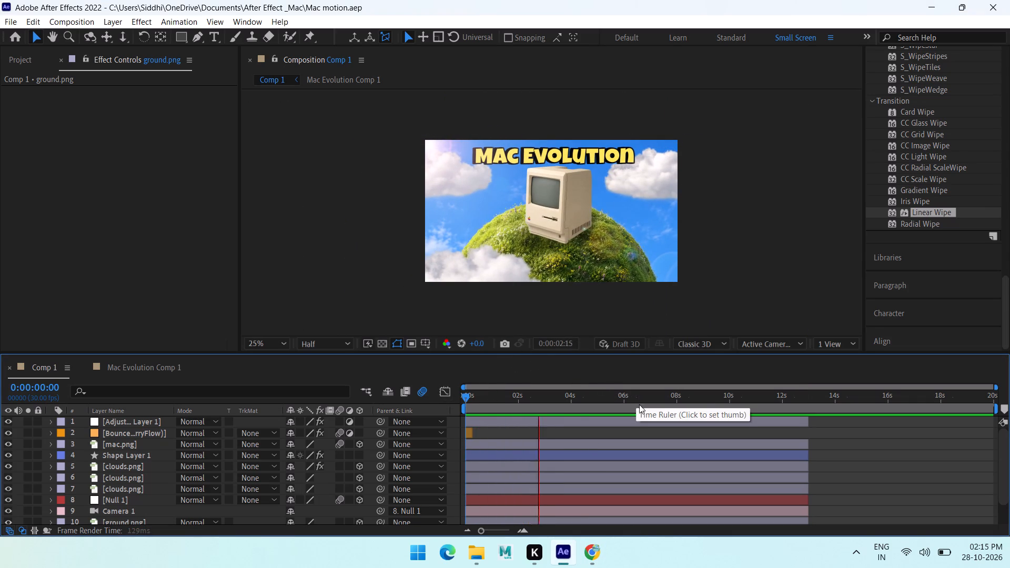
key("space")
left_click_drag(549, 399, 497, 403)
Reveal the mac.png layer's keyframes and preview its entrance from the start of Comp 1.
left_click(130, 448)
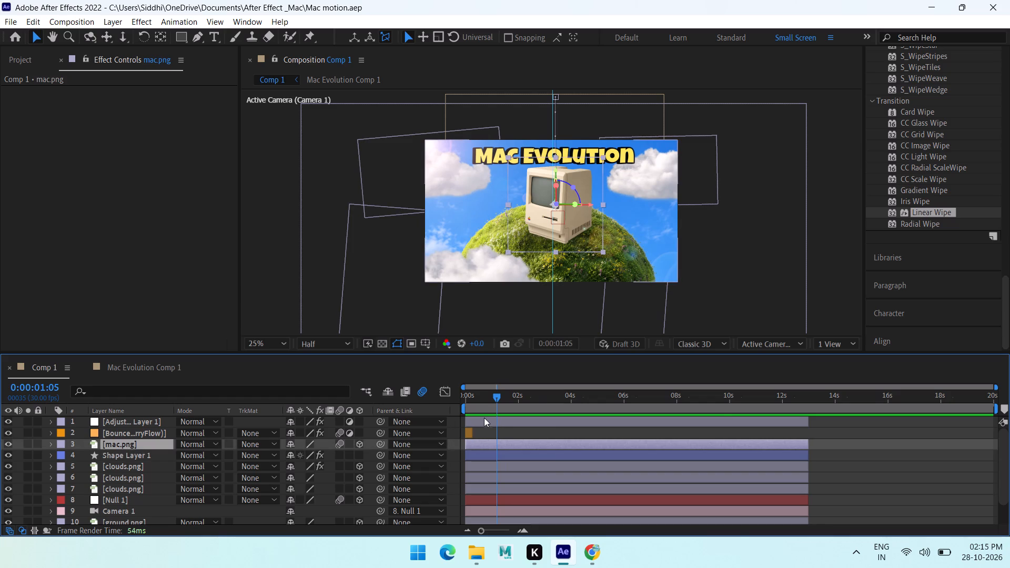
key("u")
left_click_drag(496, 397, 497, 397)
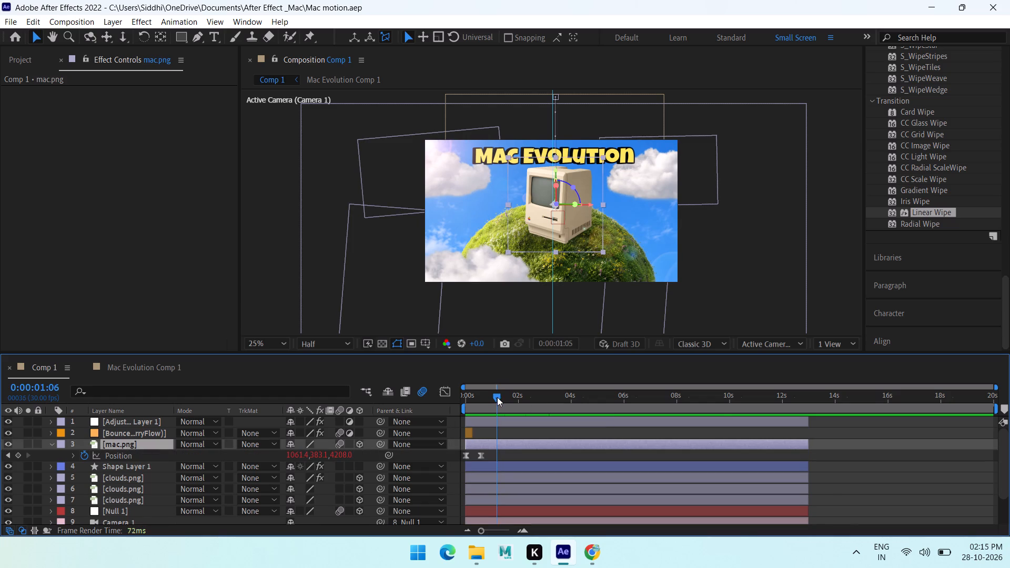
left_click_drag(497, 397, 462, 401)
key("space")
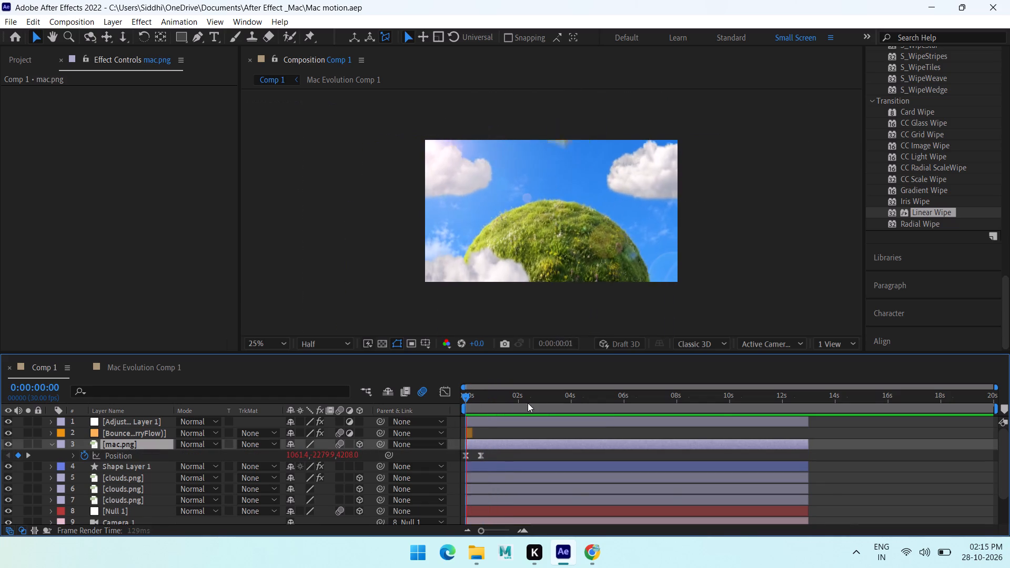
key("space")
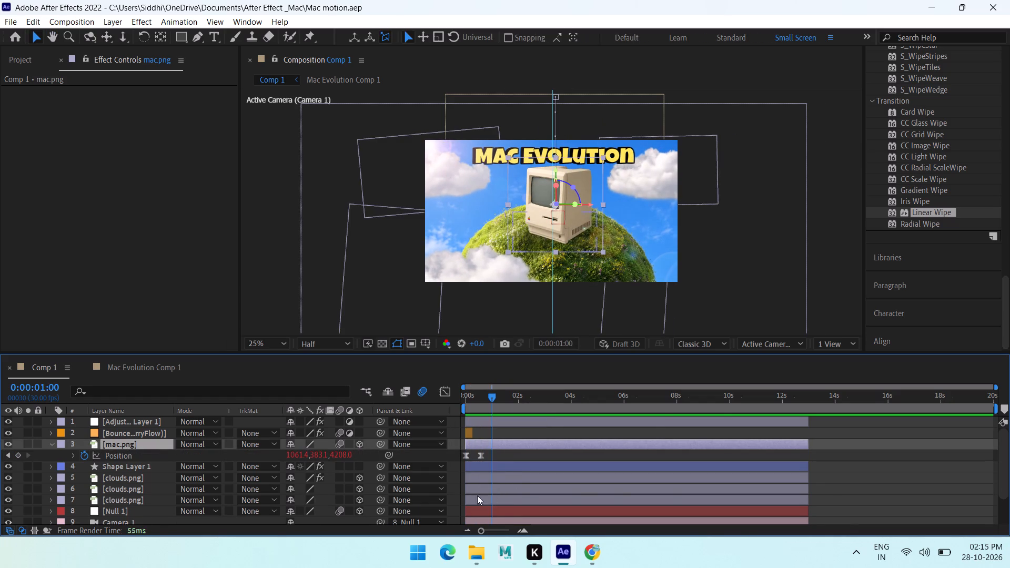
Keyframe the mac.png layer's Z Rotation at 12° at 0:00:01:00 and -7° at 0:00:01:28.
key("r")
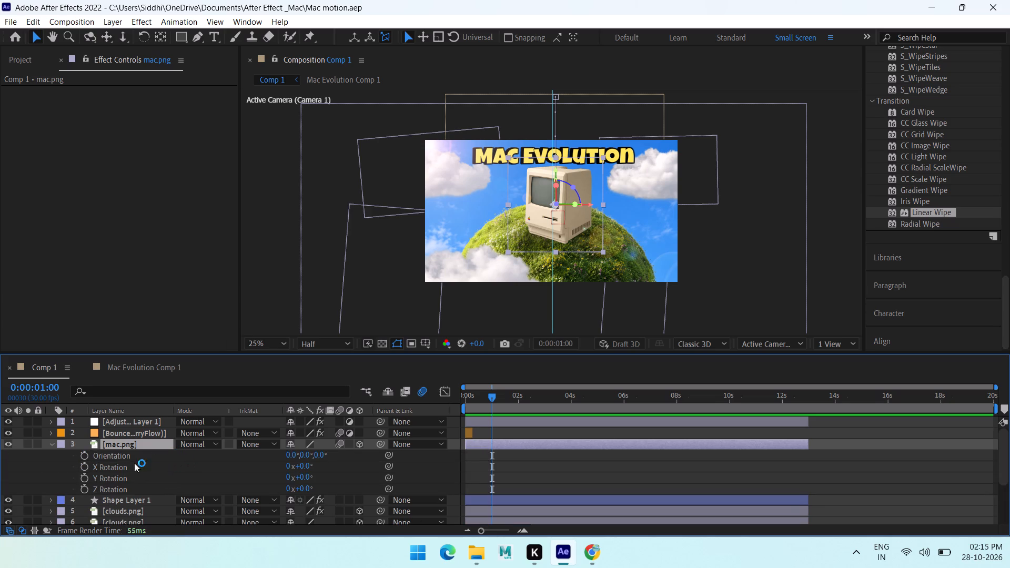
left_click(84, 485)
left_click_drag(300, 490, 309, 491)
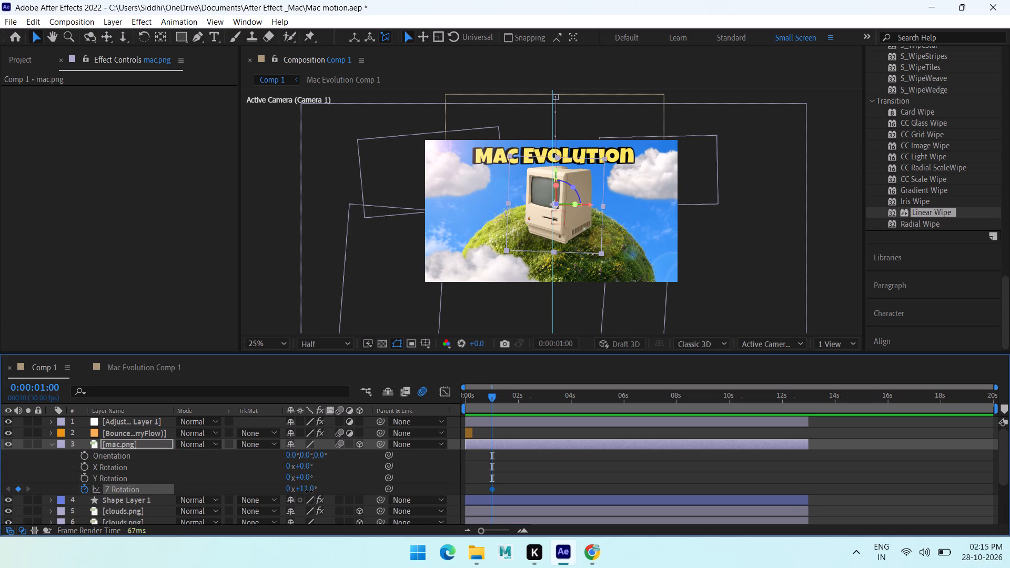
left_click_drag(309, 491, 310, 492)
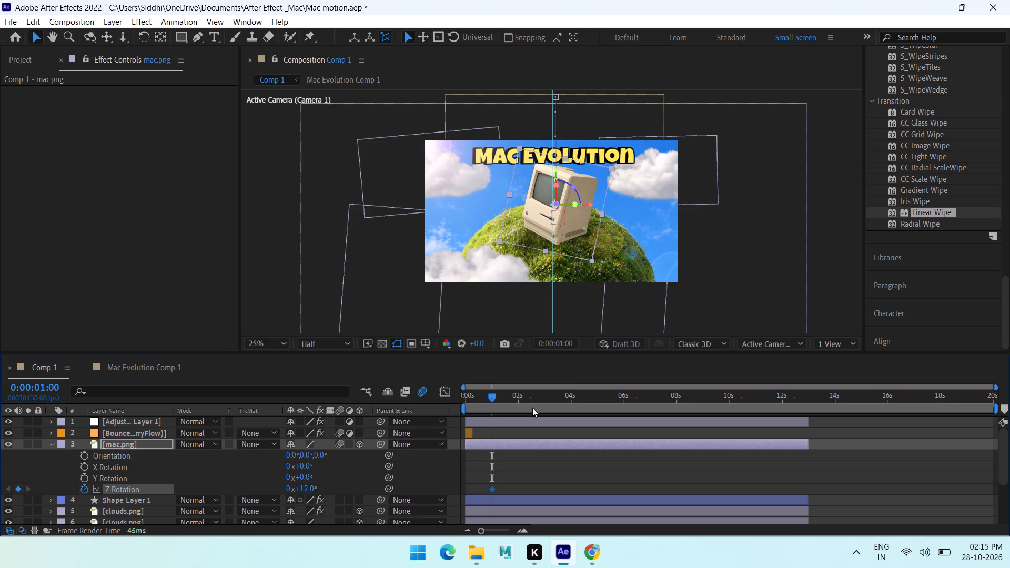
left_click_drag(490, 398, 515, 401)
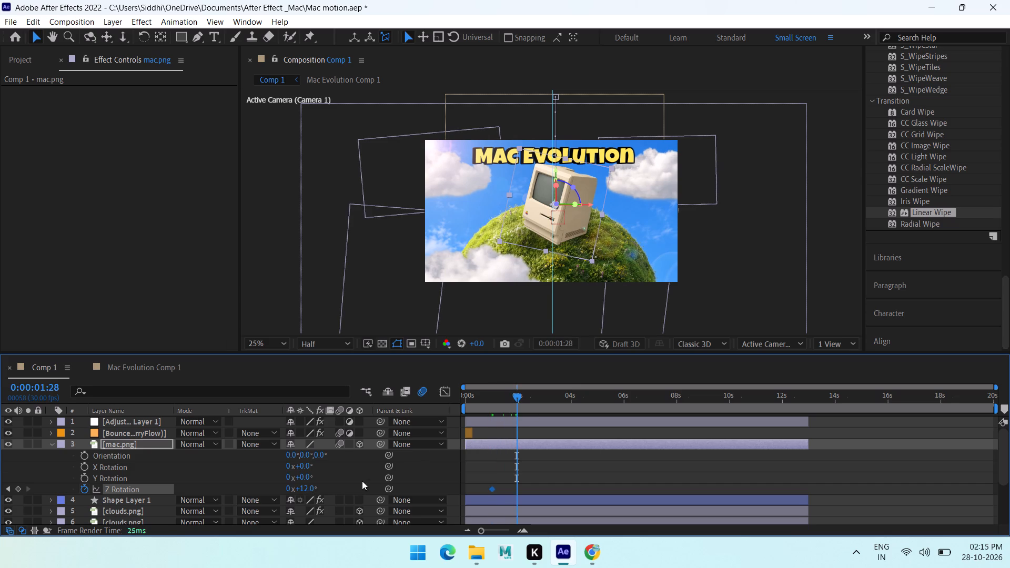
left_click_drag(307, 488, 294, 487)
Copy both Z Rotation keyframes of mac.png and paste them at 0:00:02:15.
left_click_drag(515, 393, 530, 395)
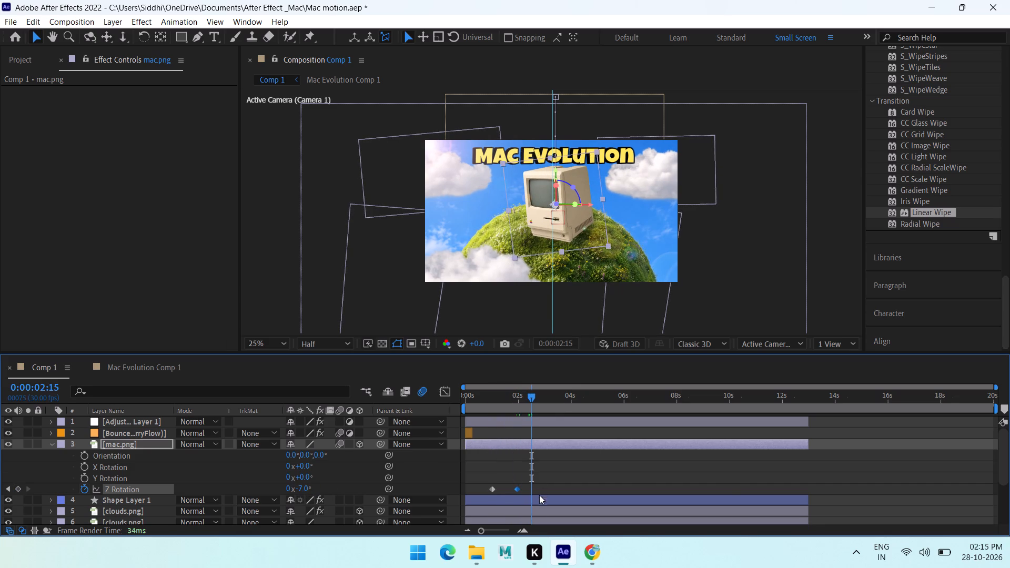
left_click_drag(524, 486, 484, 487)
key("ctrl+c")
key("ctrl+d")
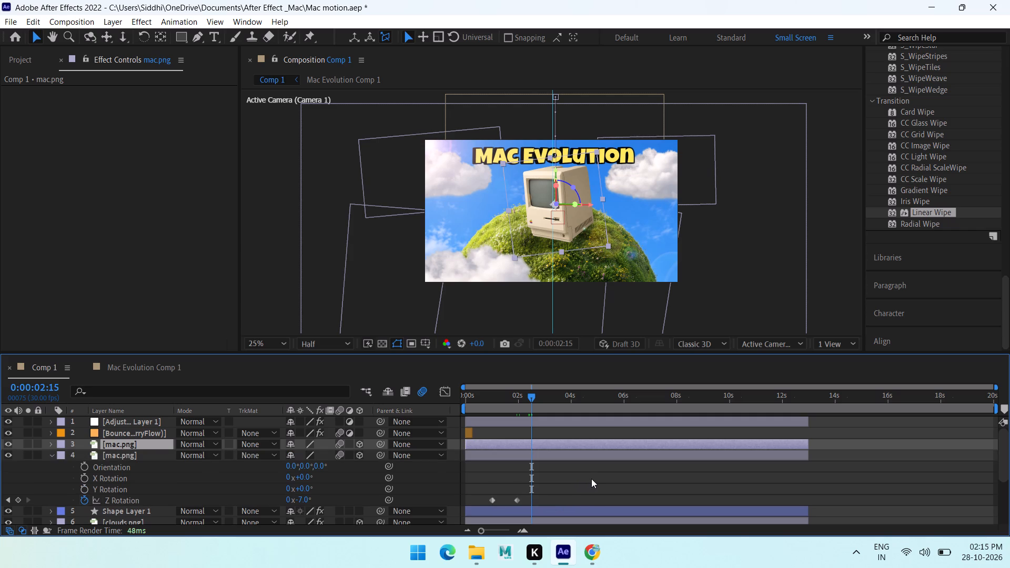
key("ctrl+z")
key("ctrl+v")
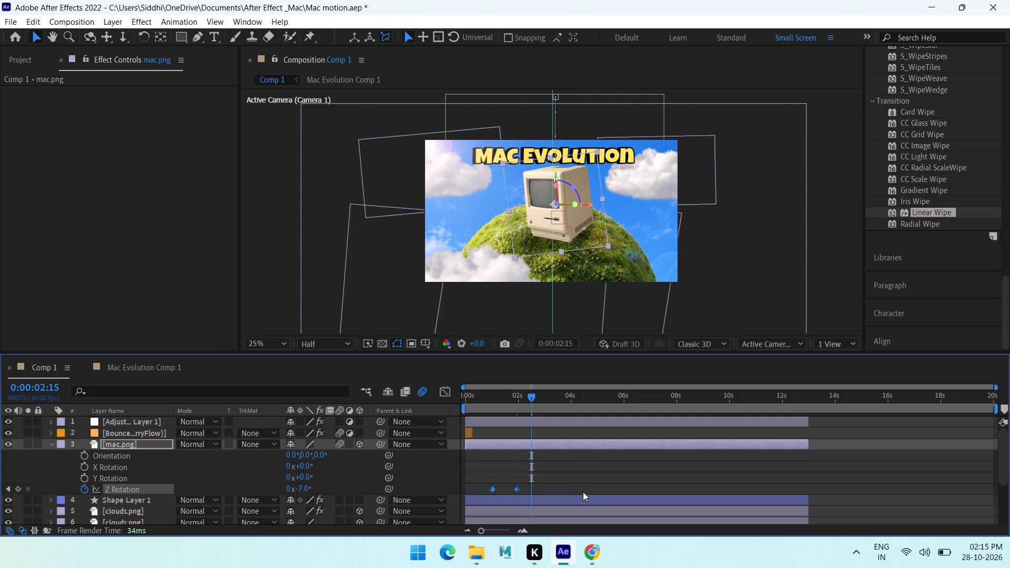
Preview the mac.png rocking rotation from the start of Comp 1.
left_click_drag(532, 395, 493, 405)
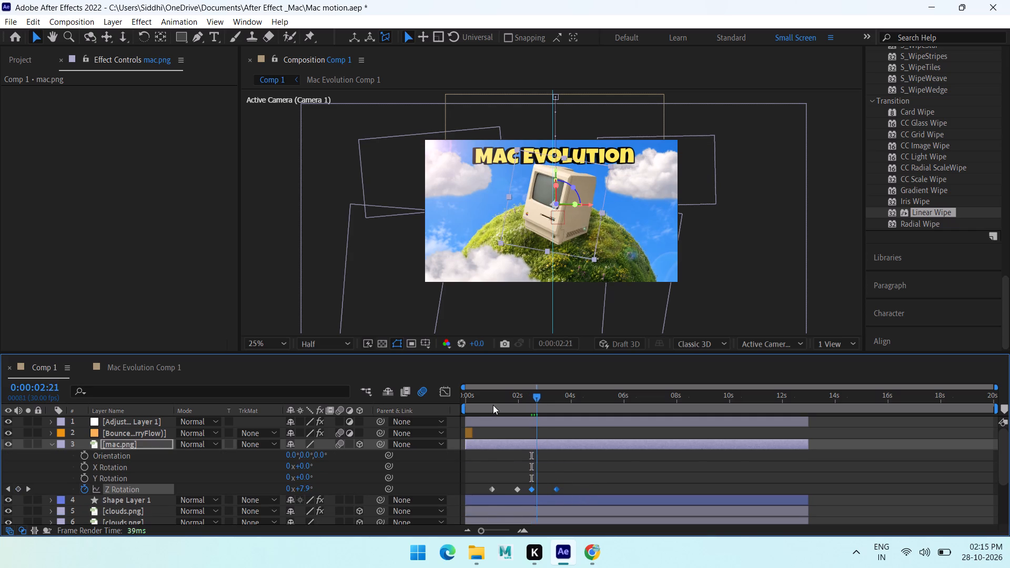
left_click_drag(493, 405, 456, 411)
key("space")
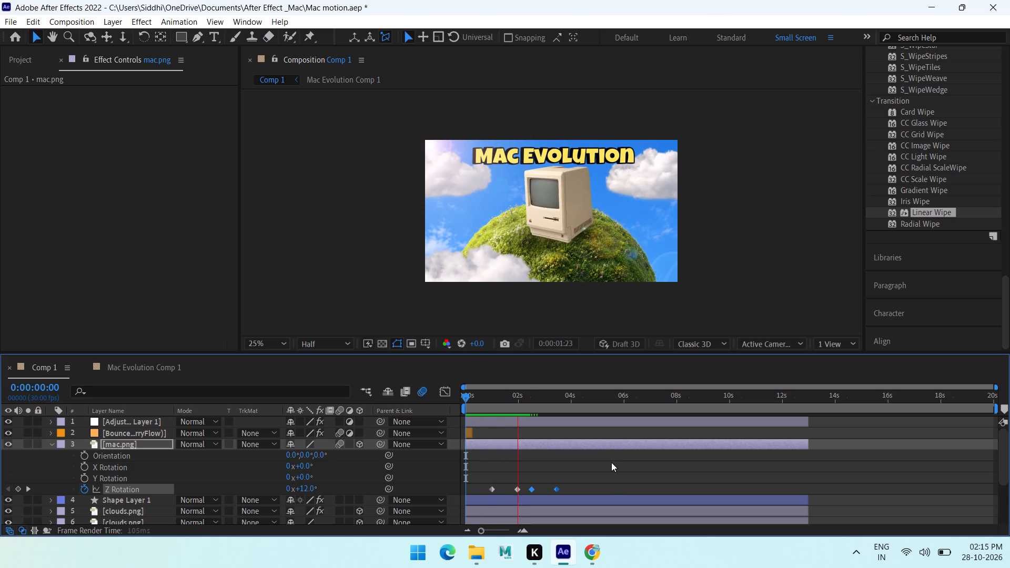
key("space")
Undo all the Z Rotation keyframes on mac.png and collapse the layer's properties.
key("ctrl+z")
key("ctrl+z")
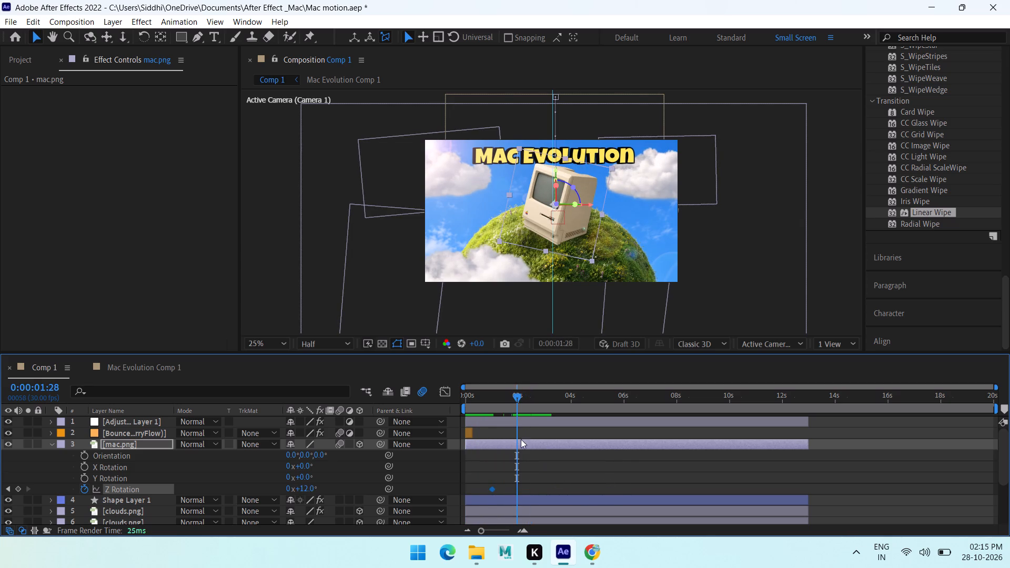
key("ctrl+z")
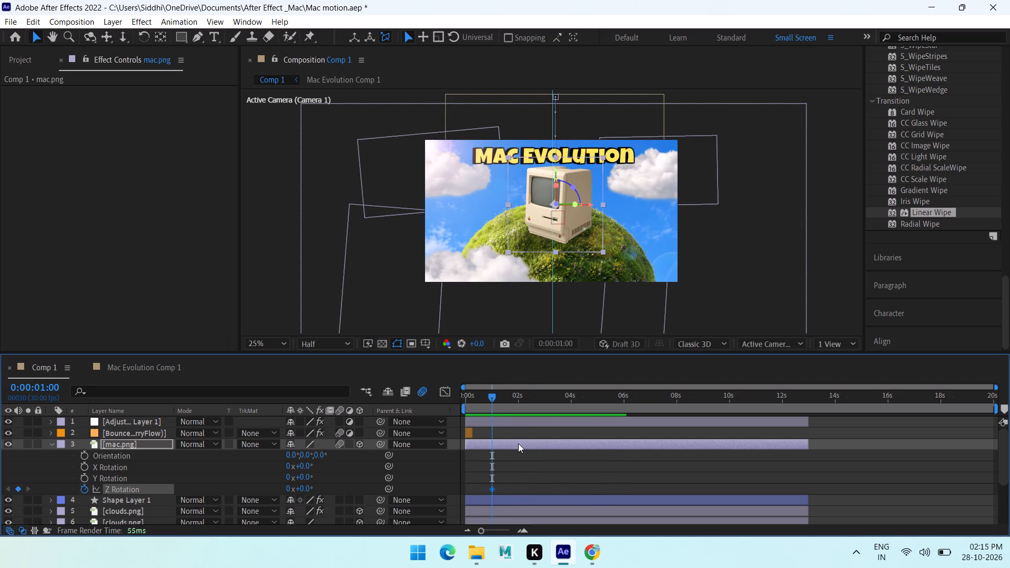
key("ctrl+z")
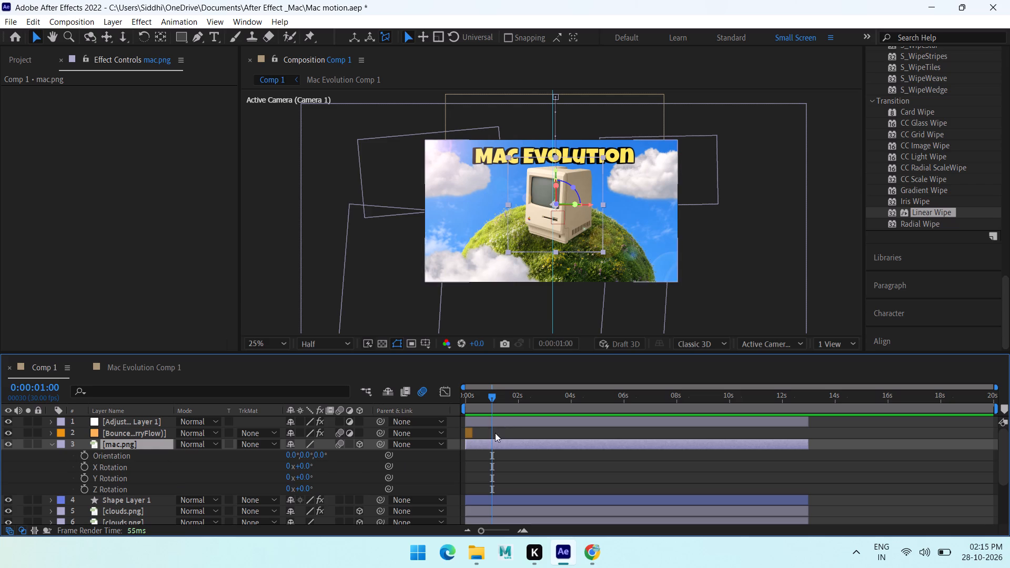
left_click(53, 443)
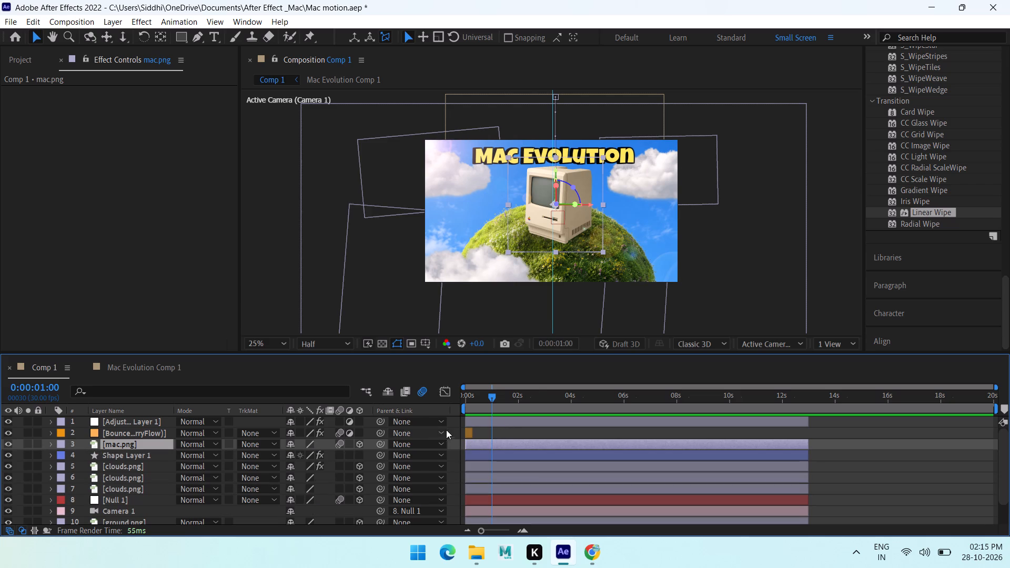
Preview Comp 1 from the start without the added rotation.
left_click_drag(506, 391, 400, 413)
key("space")
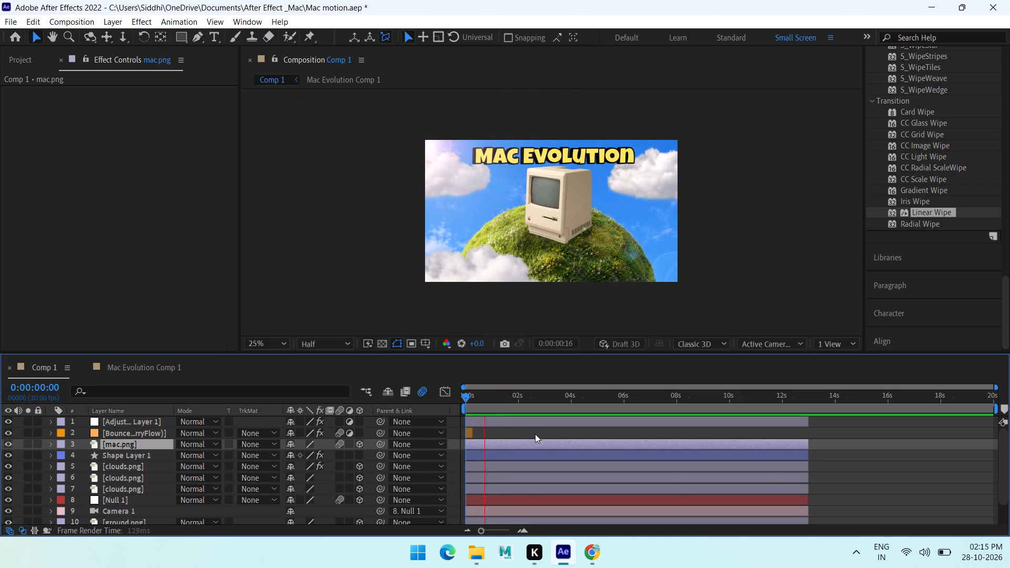
key("space")
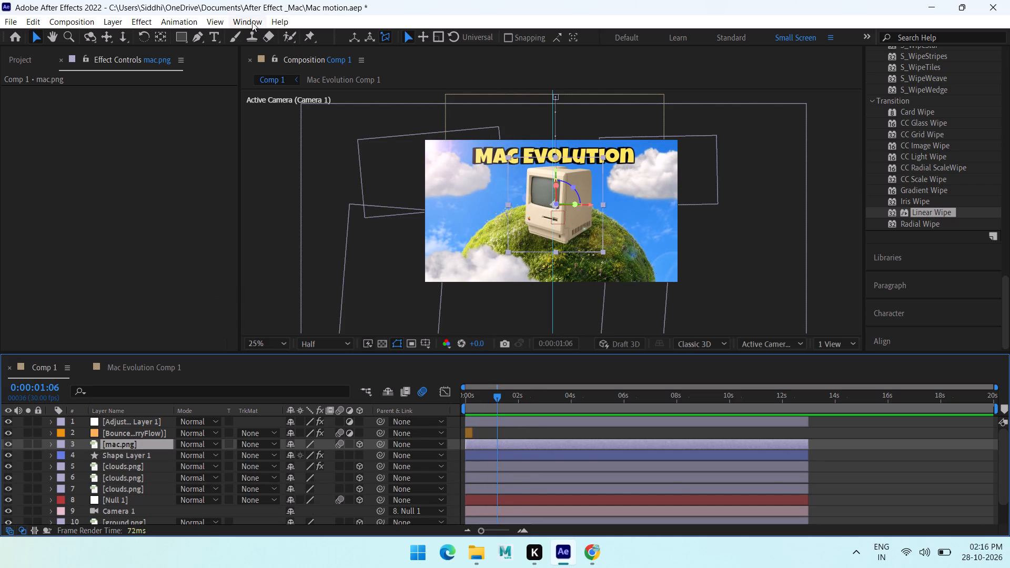
Open JerryFlow V2 and examine its main tools, shake presets and shake speed setting.
left_click(246, 22)
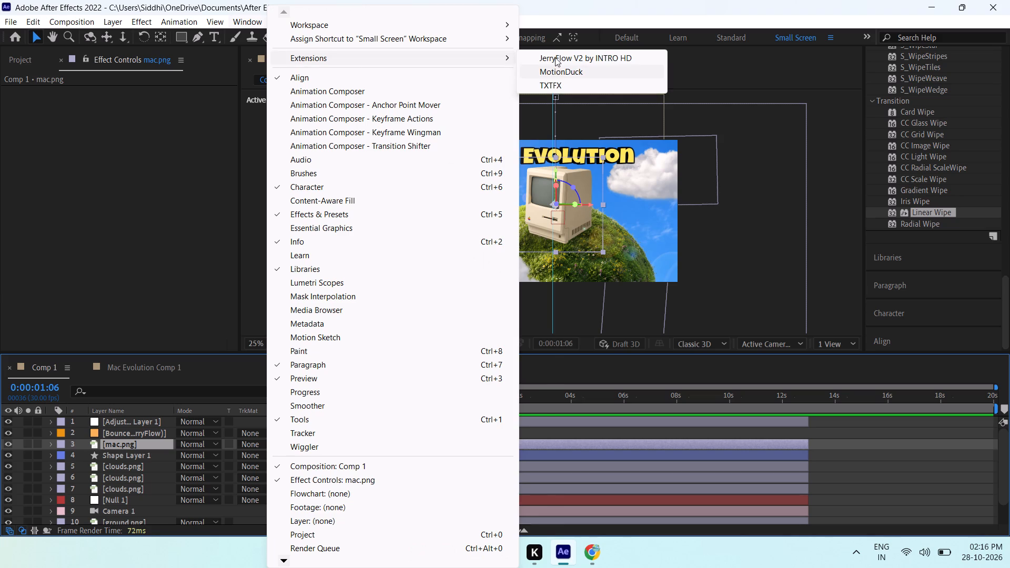
left_click(555, 57)
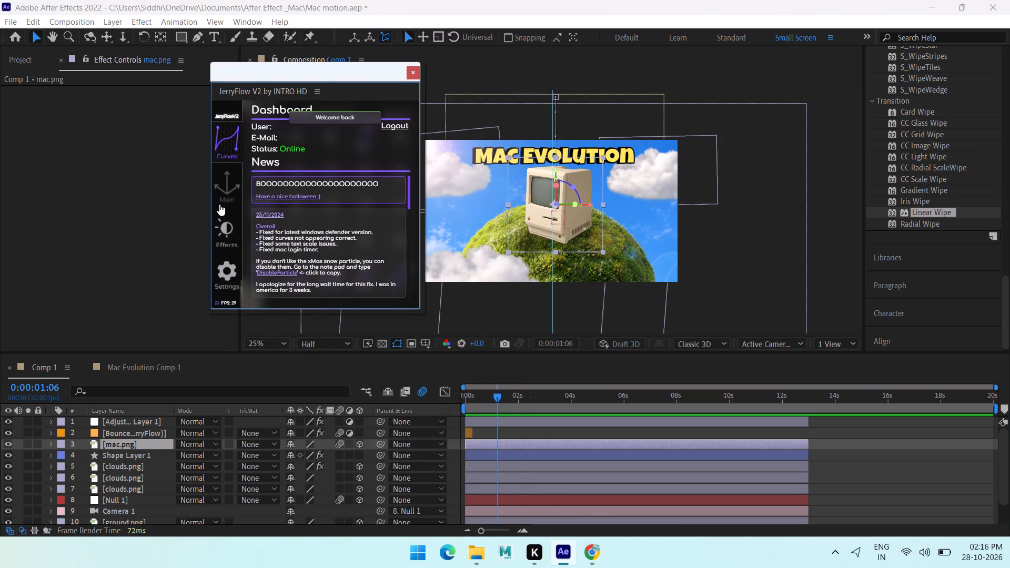
left_click(219, 191)
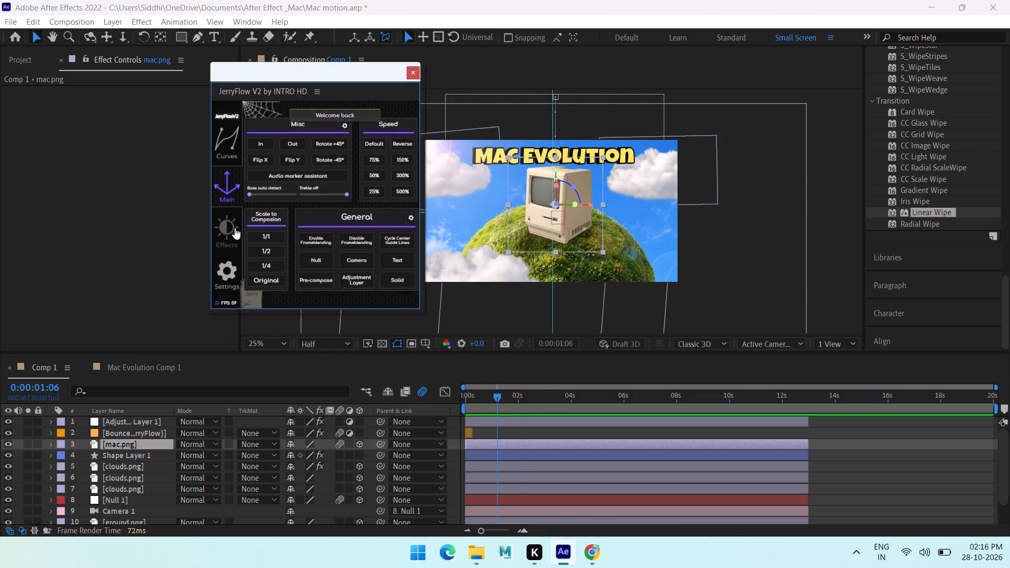
left_click(234, 228)
left_click(350, 124)
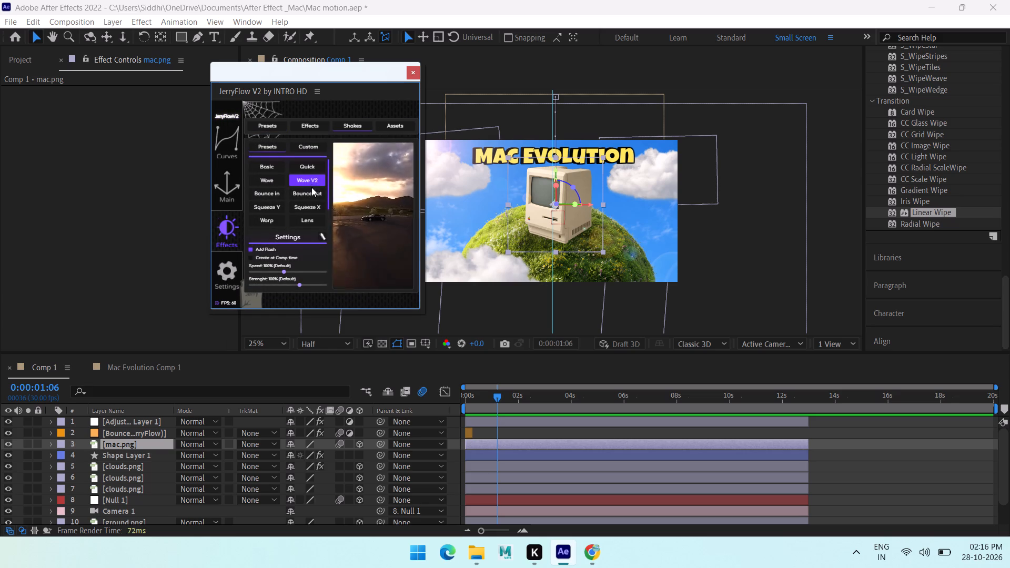
scroll(280, 269, "down", 4)
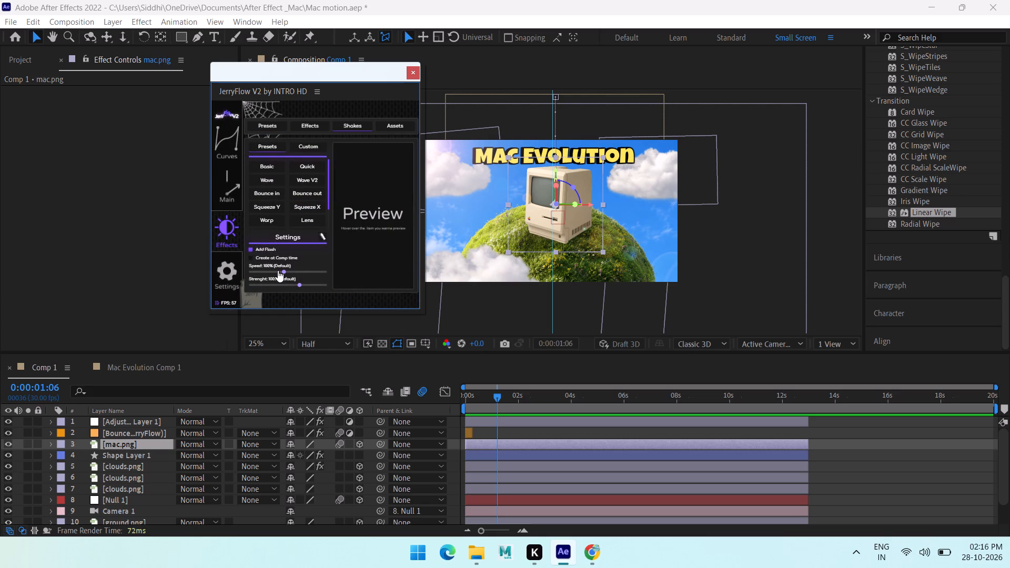
left_click(278, 270)
left_click(287, 271)
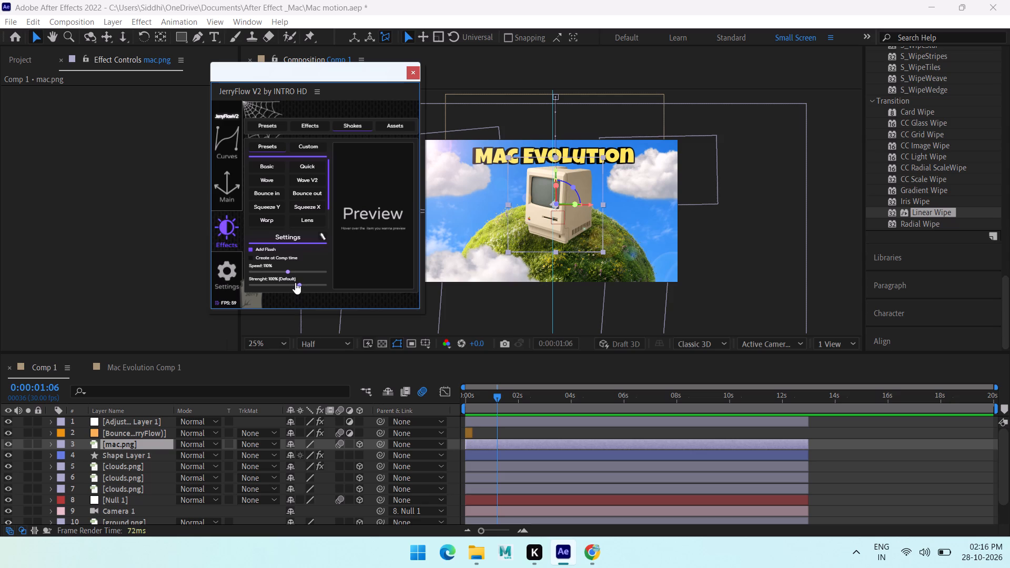
left_click(286, 271)
left_click(284, 273)
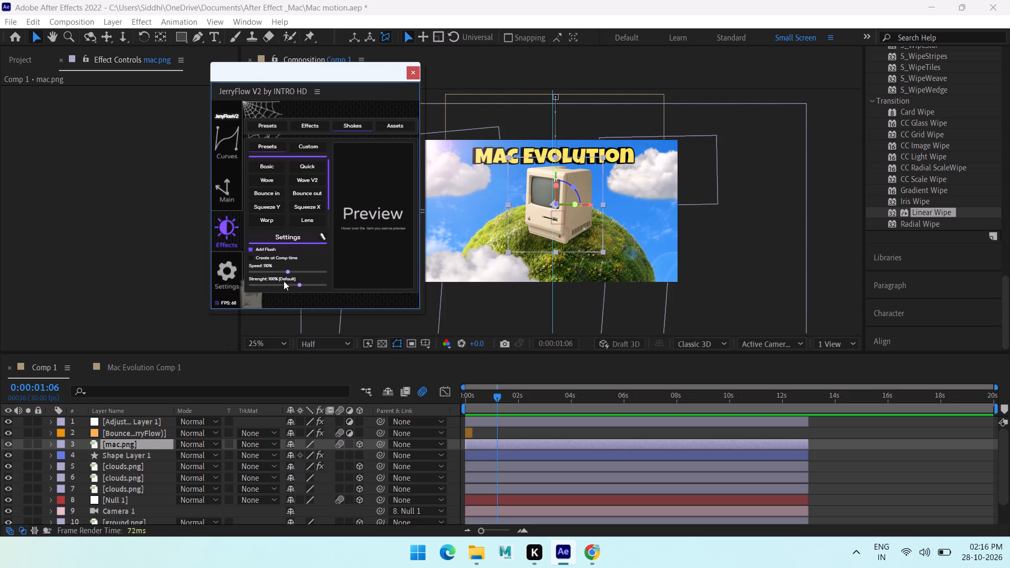
left_click(282, 272)
left_click(282, 272)
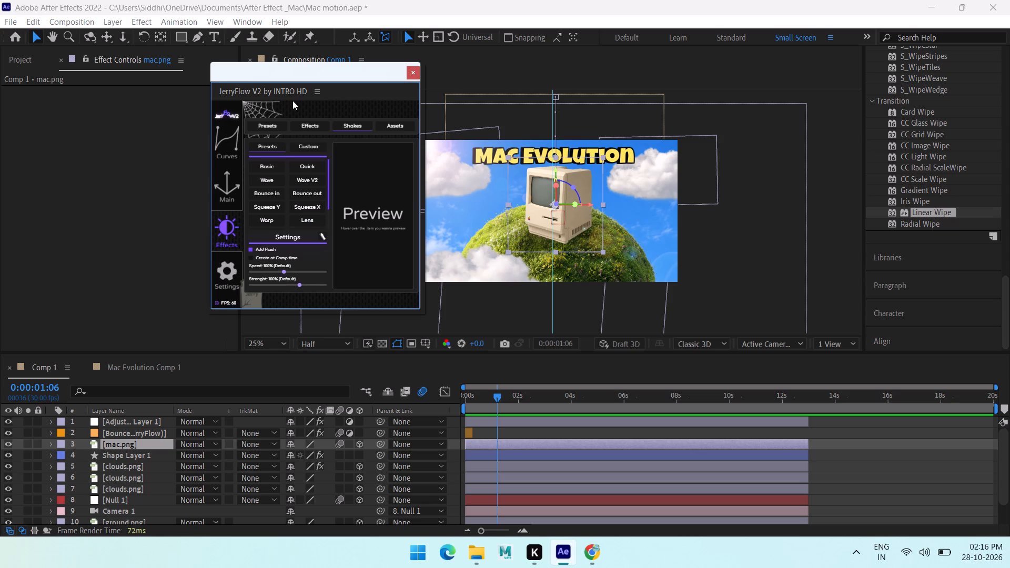
Switch the JerryFlow V2 panel group to a stacked layout and enlarge the panel to fill its floating window.
left_click_drag(291, 70, 274, 117)
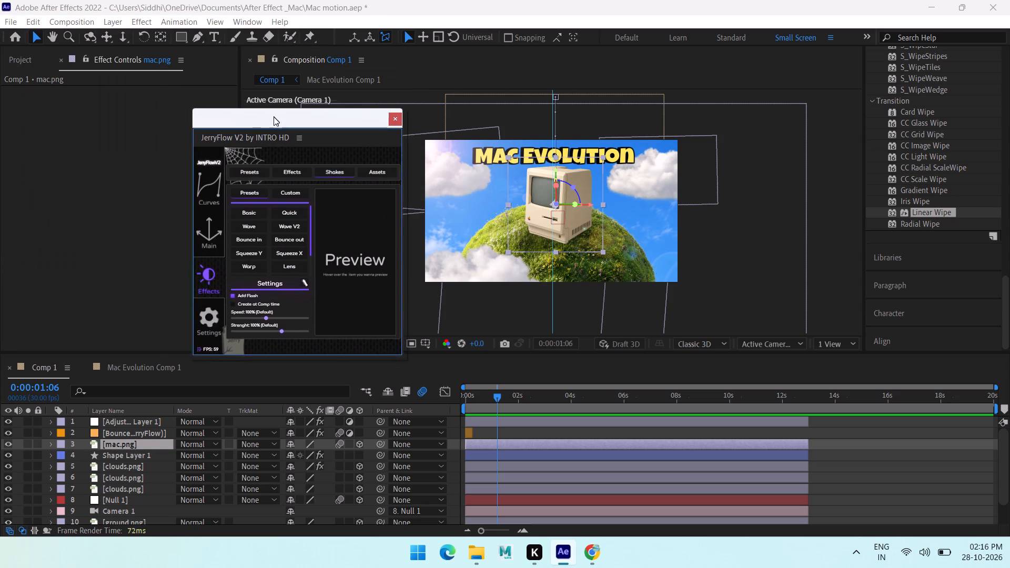
left_click_drag(274, 117, 255, 117)
left_click(369, 170)
left_click(284, 143)
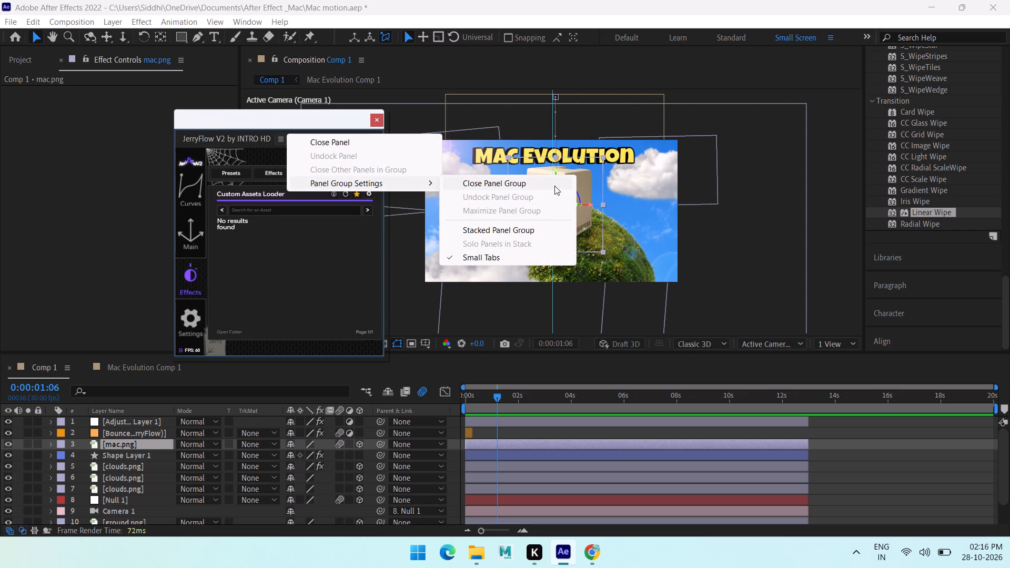
left_click(483, 231)
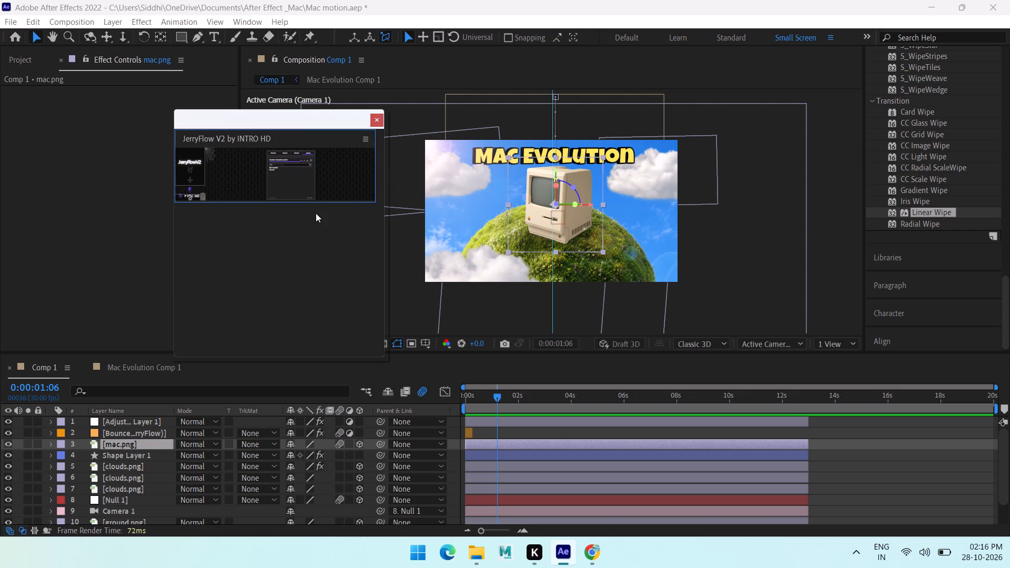
left_click_drag(269, 120, 233, 146)
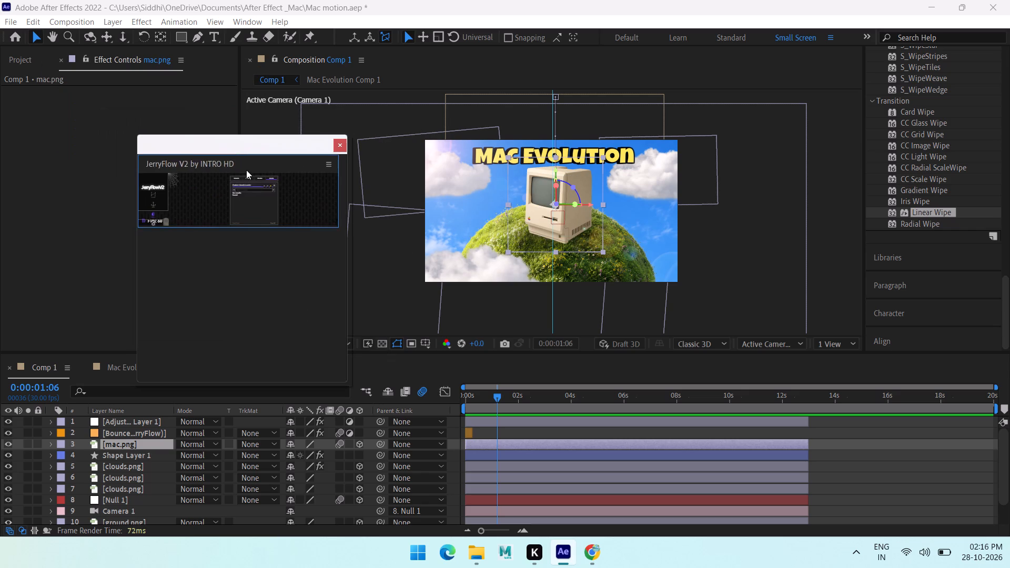
left_click_drag(257, 189, 215, 235)
left_click_drag(254, 227, 254, 322)
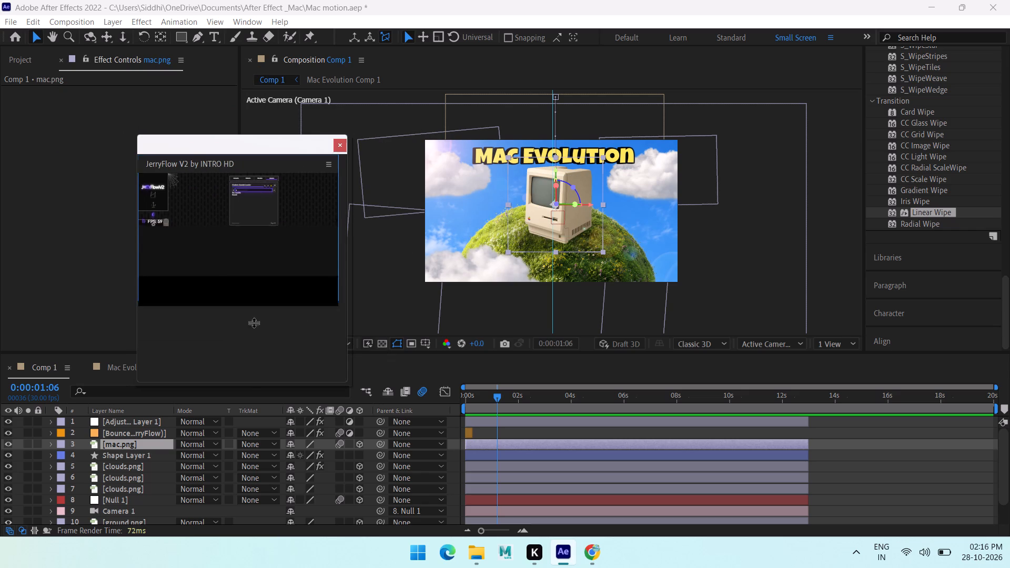
left_click_drag(254, 322, 259, 377)
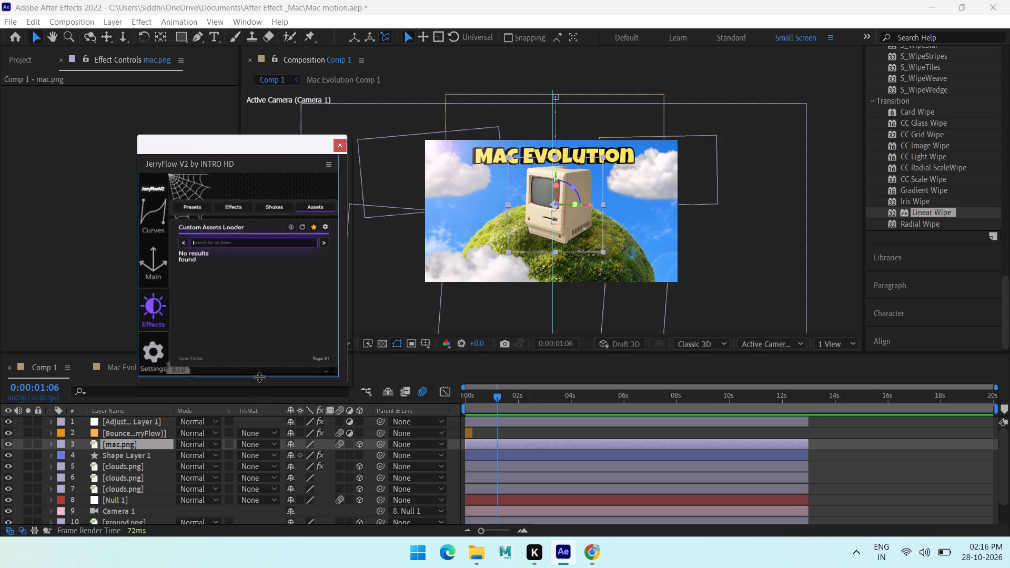
left_click_drag(259, 377, 261, 382)
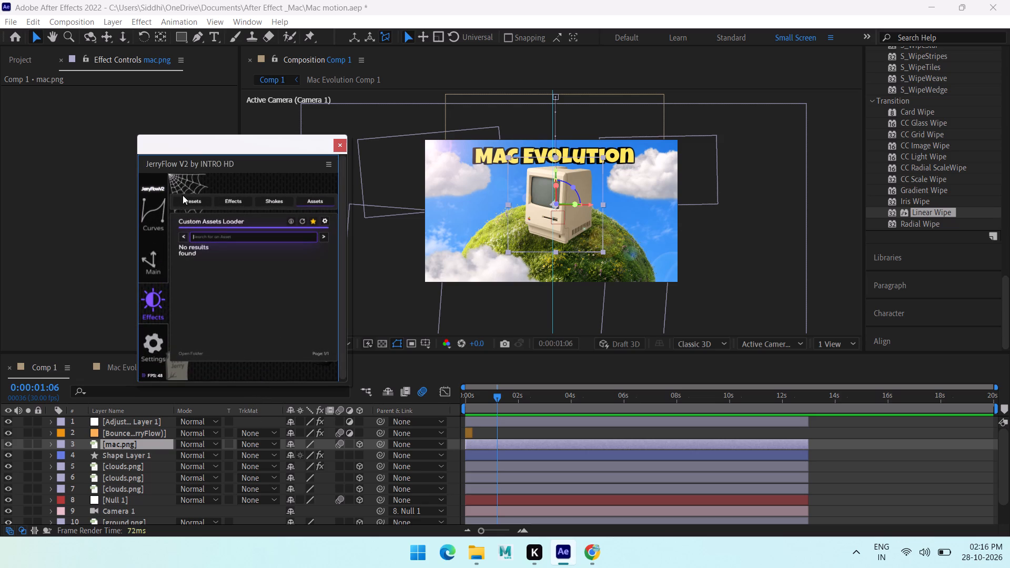
Apply JerryFlow's Deep Glow preset to mac.png and move the JerryFlow window clear of the effect's settings.
left_click(183, 195)
left_click(183, 198)
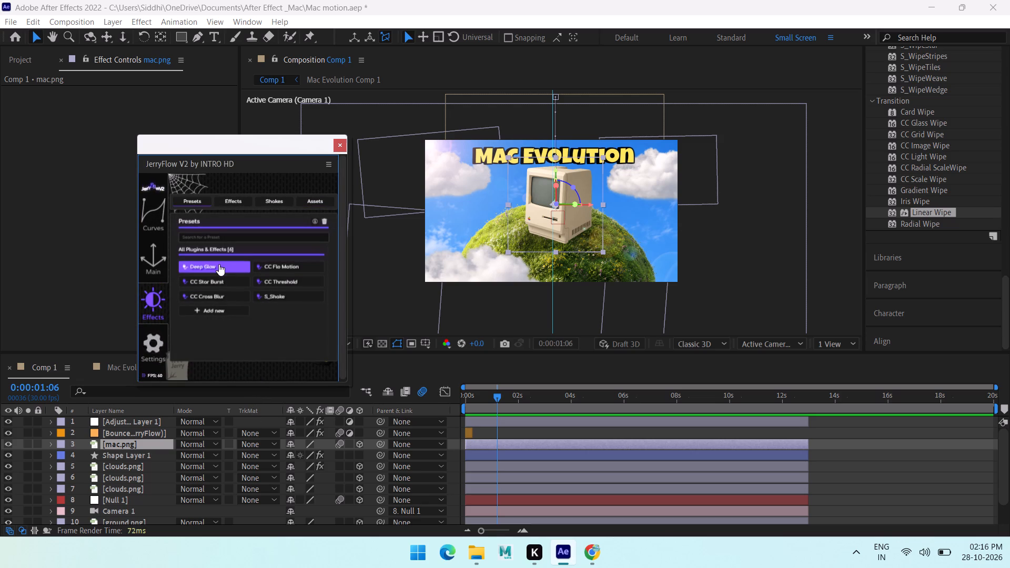
left_click(225, 268)
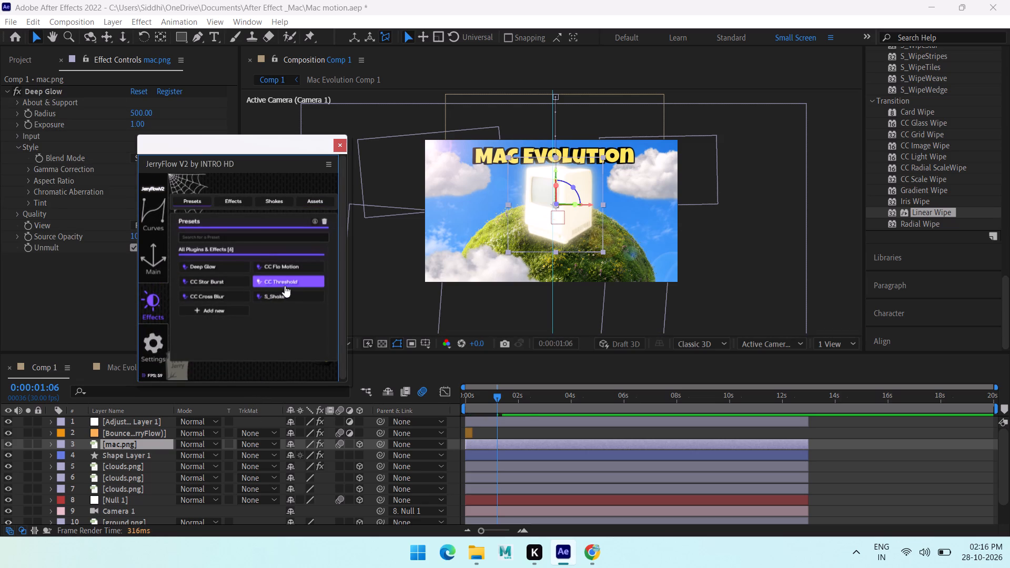
left_click_drag(272, 149, 389, 141)
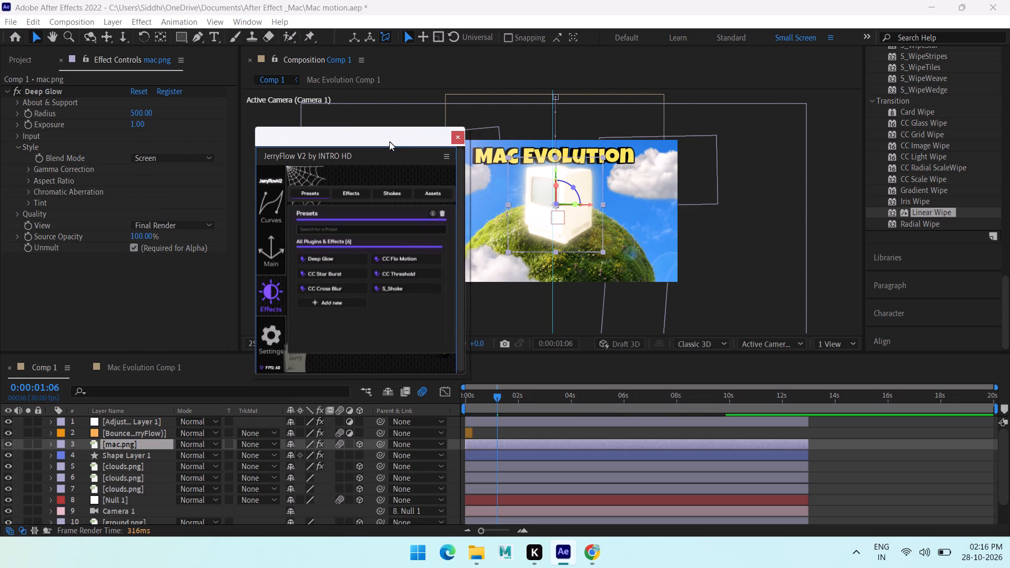
left_click_drag(389, 141, 380, 141)
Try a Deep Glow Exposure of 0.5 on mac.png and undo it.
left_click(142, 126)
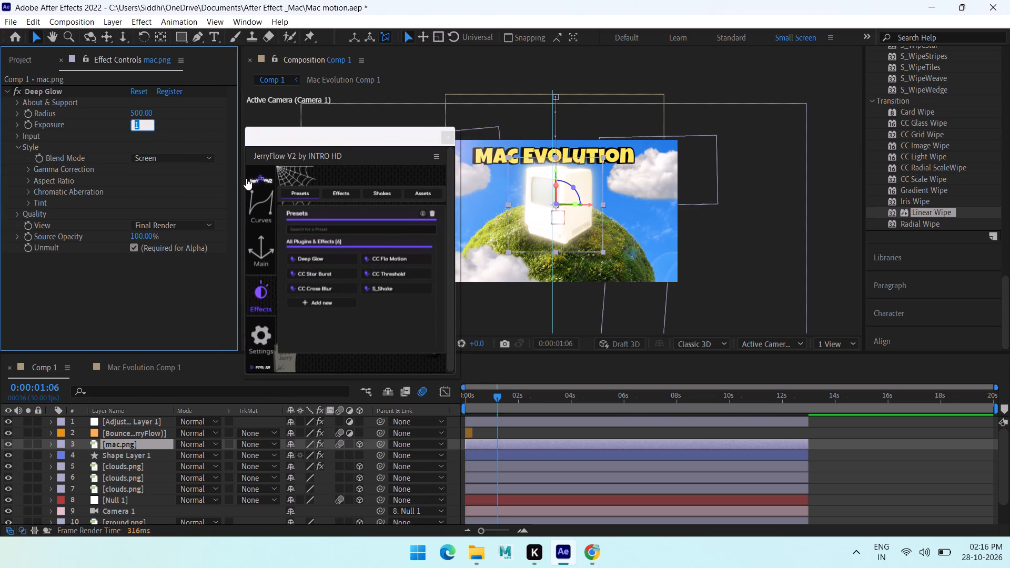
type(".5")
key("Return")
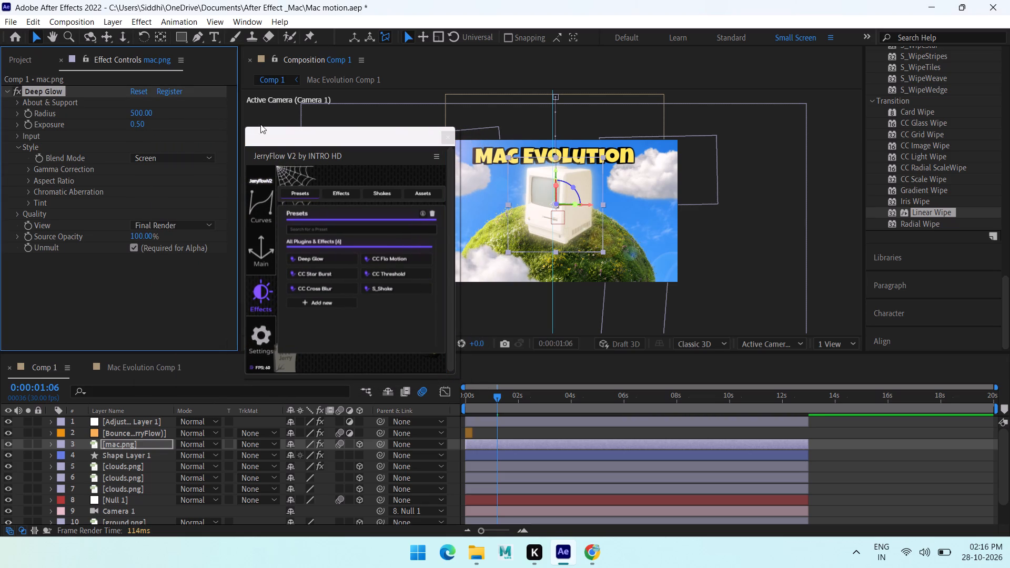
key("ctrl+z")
Preview Comp 1 from the start with Deep Glow applied to mac.png.
left_click_drag(497, 394, 461, 394)
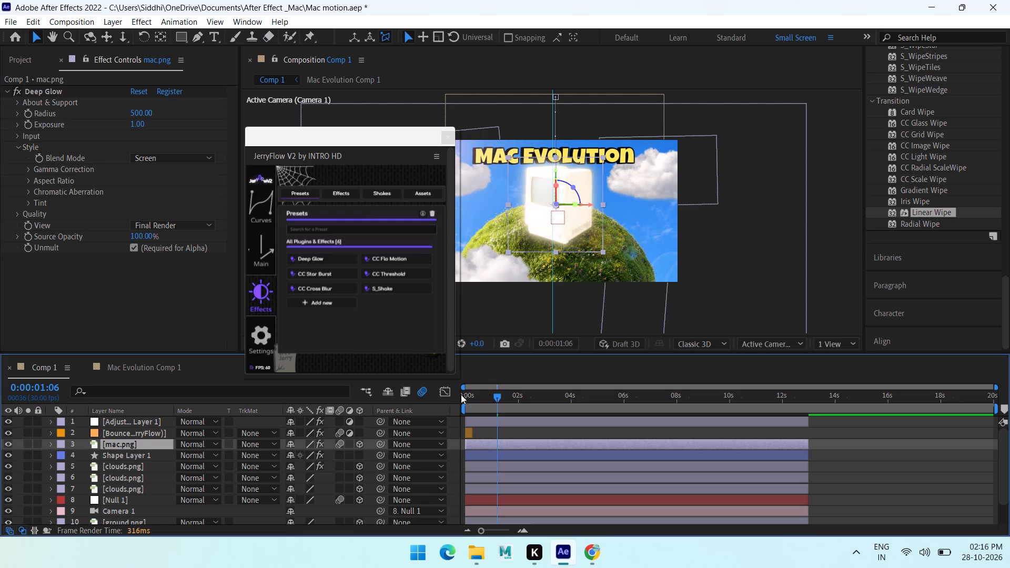
left_click_drag(461, 394, 448, 394)
key("space")
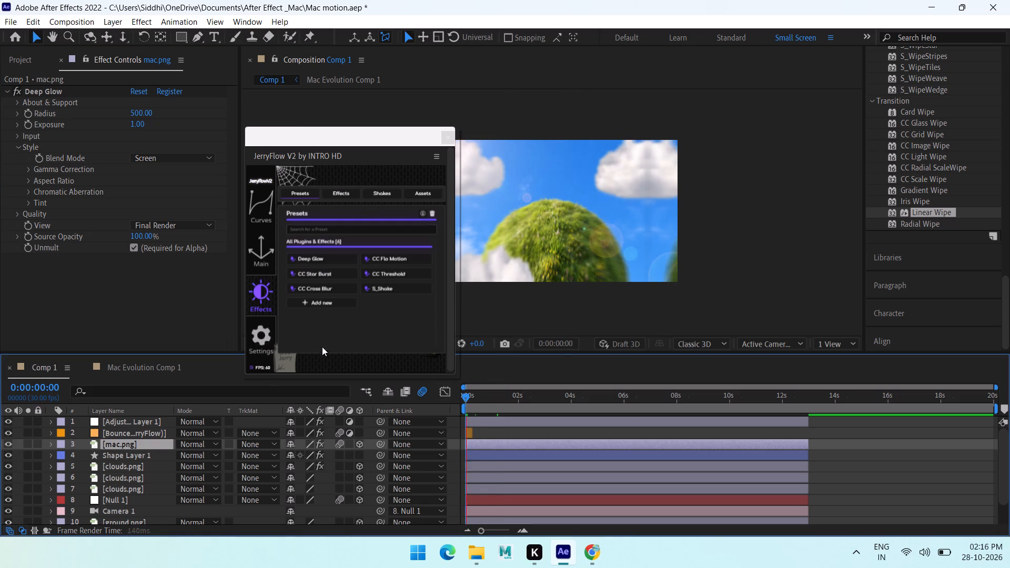
key("space")
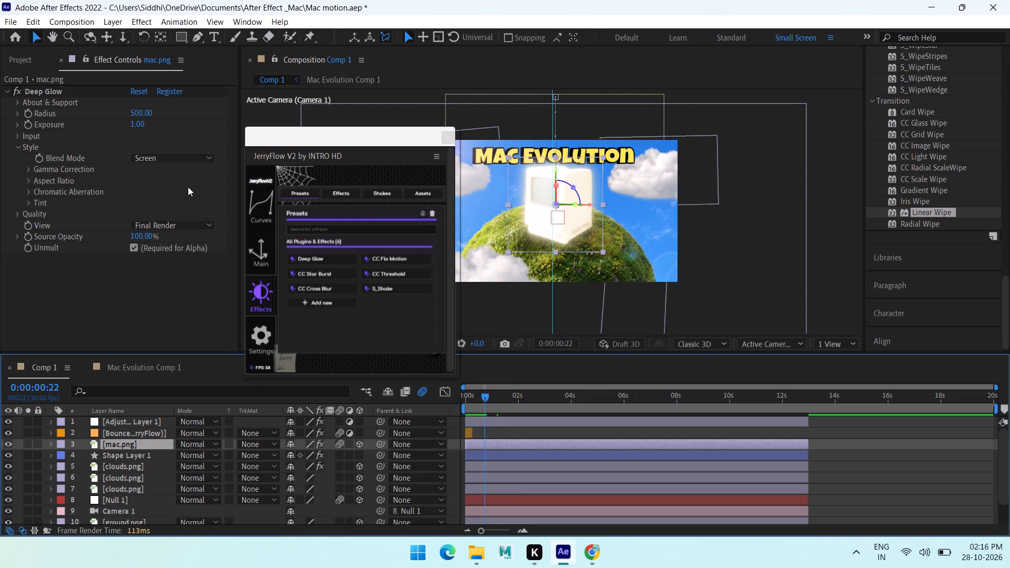
Keyframe mac.png's Deep Glow Exposure from 1.00 at 0:00:00:00 to 0 at 0:00:00:20.
left_click_drag(486, 396, 454, 399)
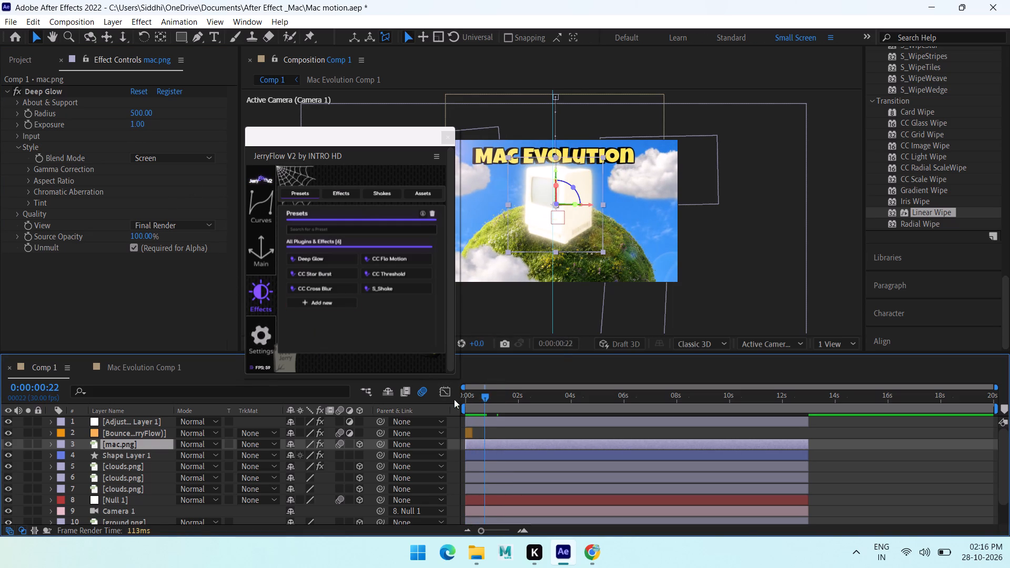
left_click_drag(454, 399, 422, 403)
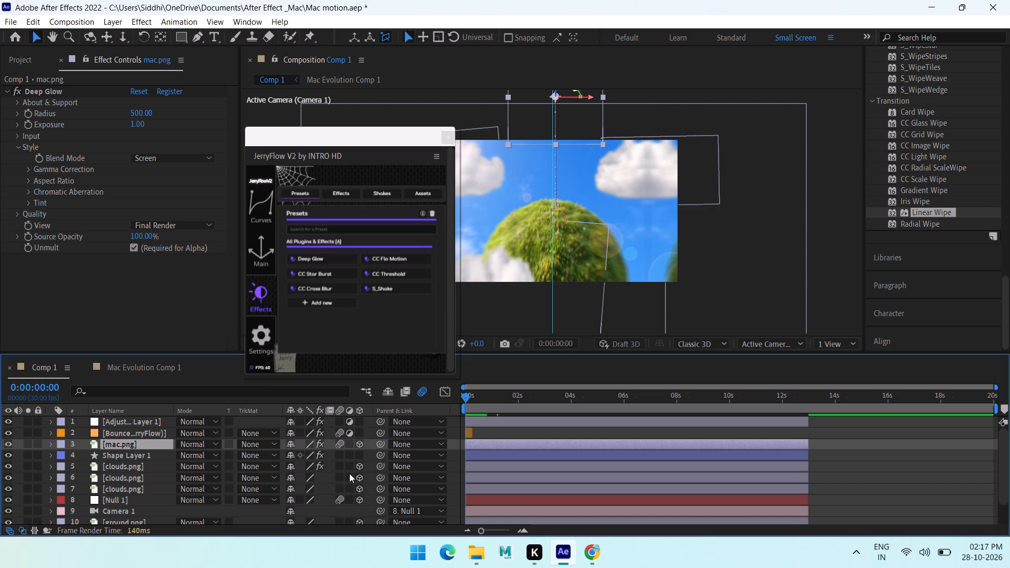
left_click(30, 124)
key("space")
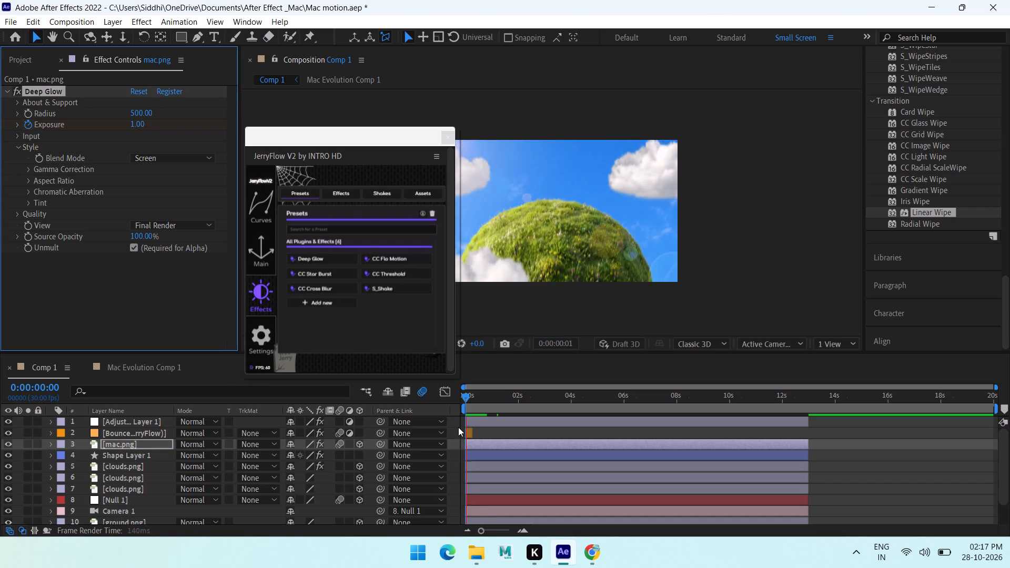
key("space")
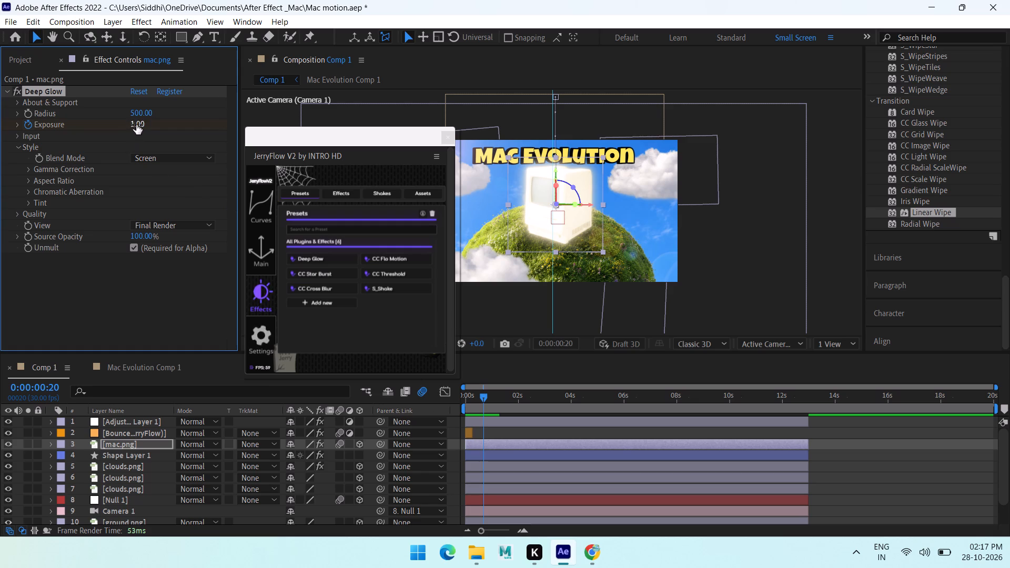
left_click(139, 123)
key("0")
key("Return")
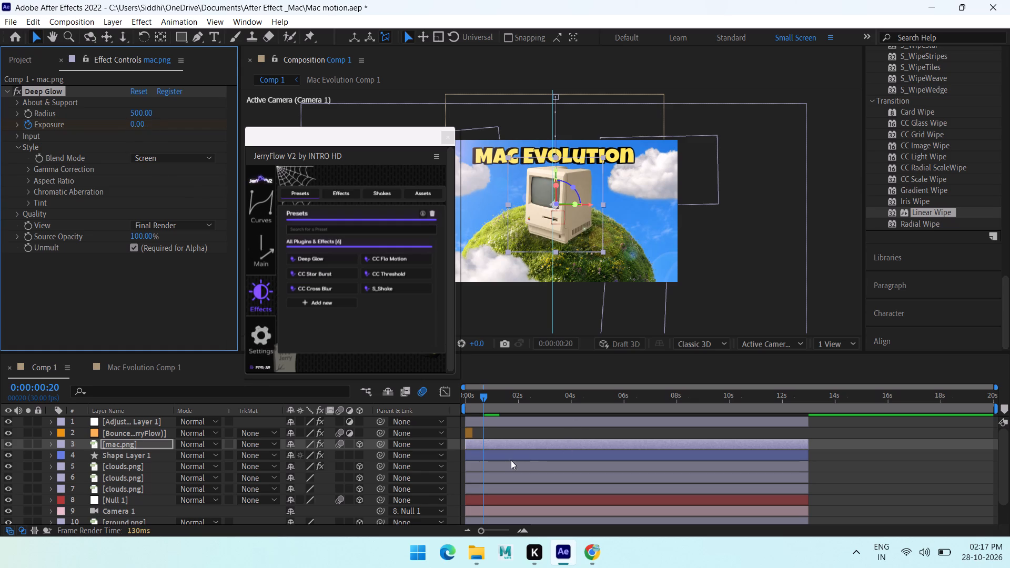
Preview the fading glow on mac.png from the start of Comp 1.
left_click_drag(483, 391, 311, 390)
key("space")
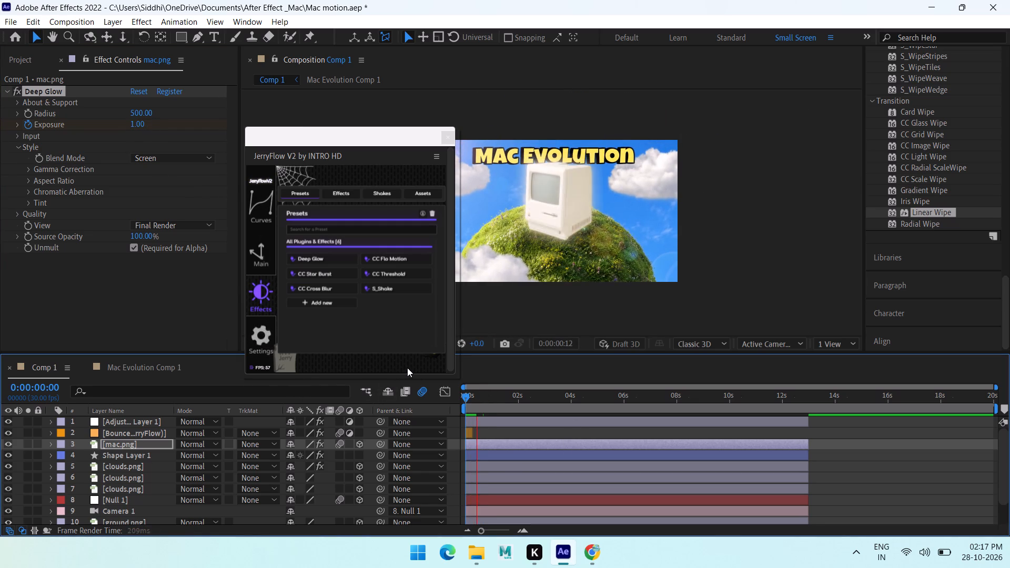
key("space")
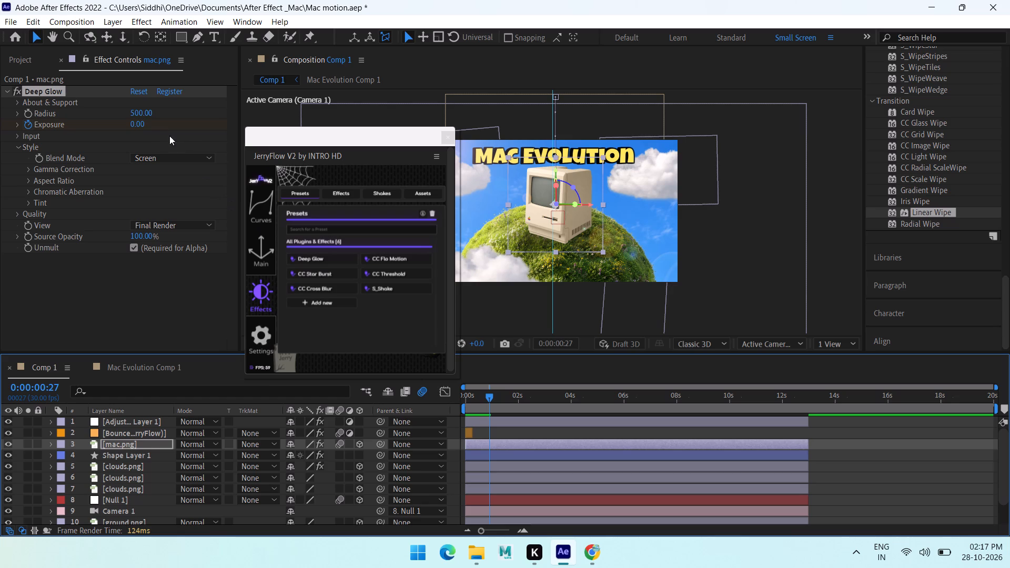
Reveal mac.png's keyframes and move the second Exposure keyframe to 0:00:00:18, in line with the second Position keyframe.
key("u")
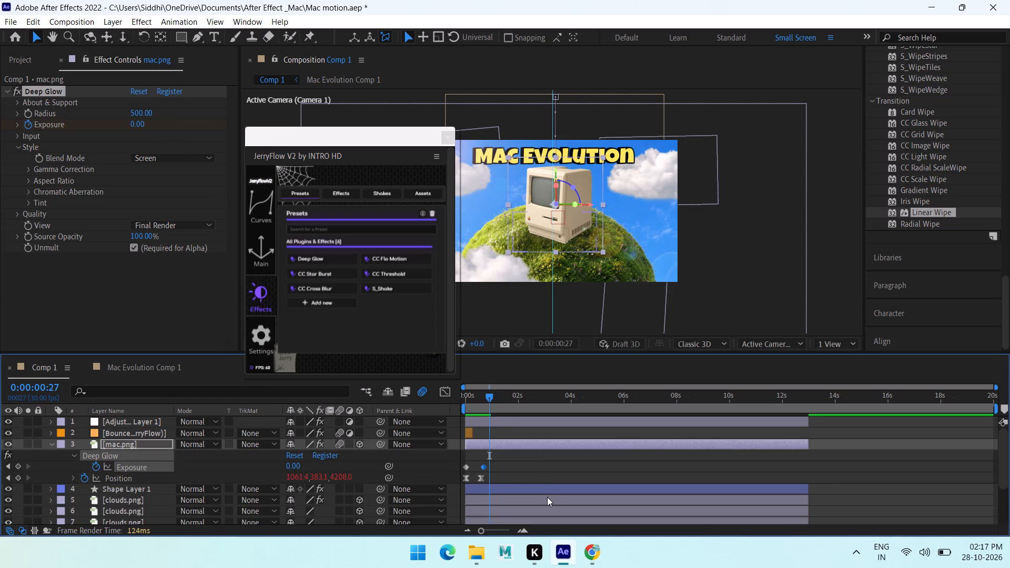
left_click_drag(489, 396, 481, 397)
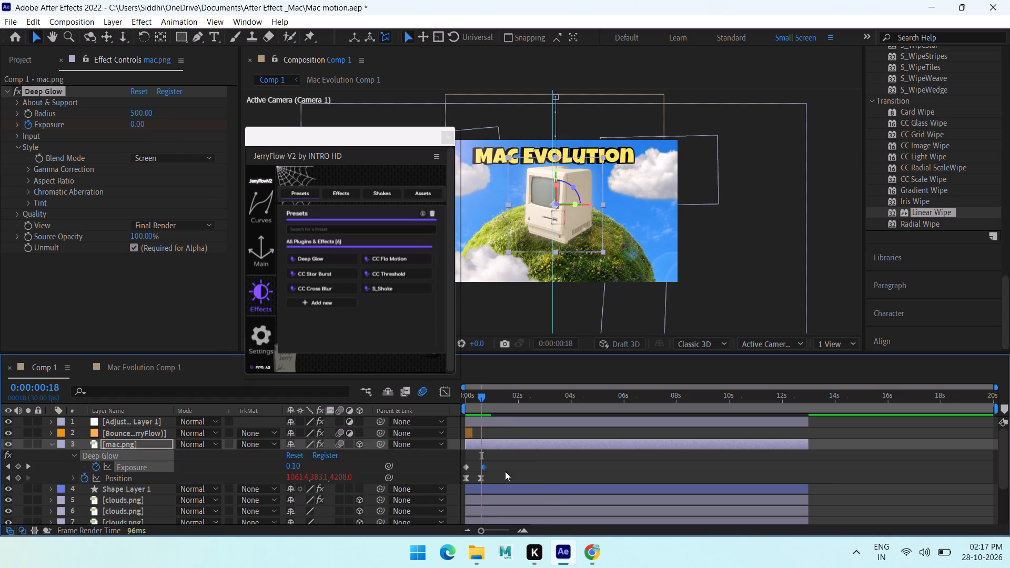
left_click_drag(484, 468, 482, 469)
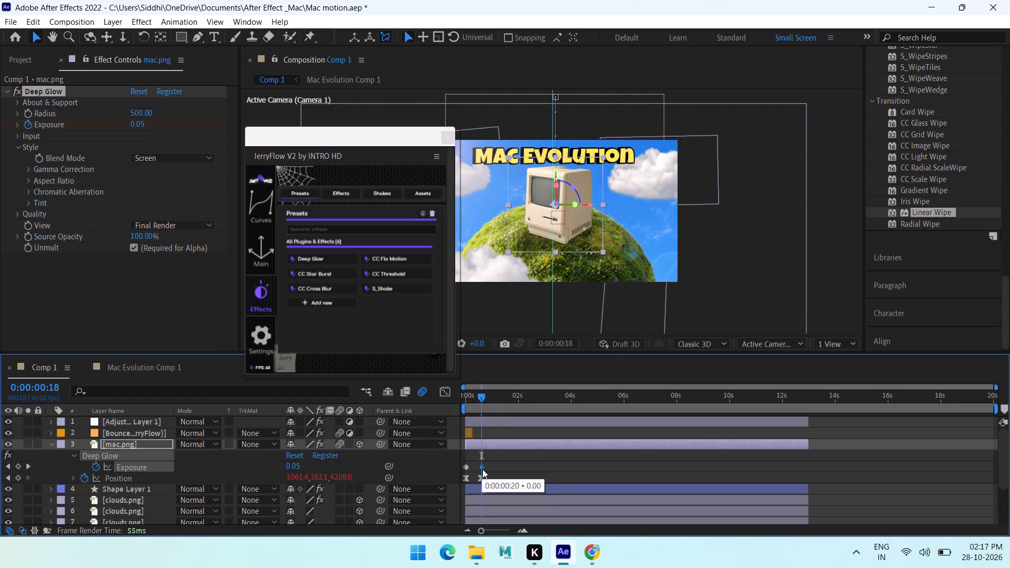
left_click_drag(482, 469, 481, 472)
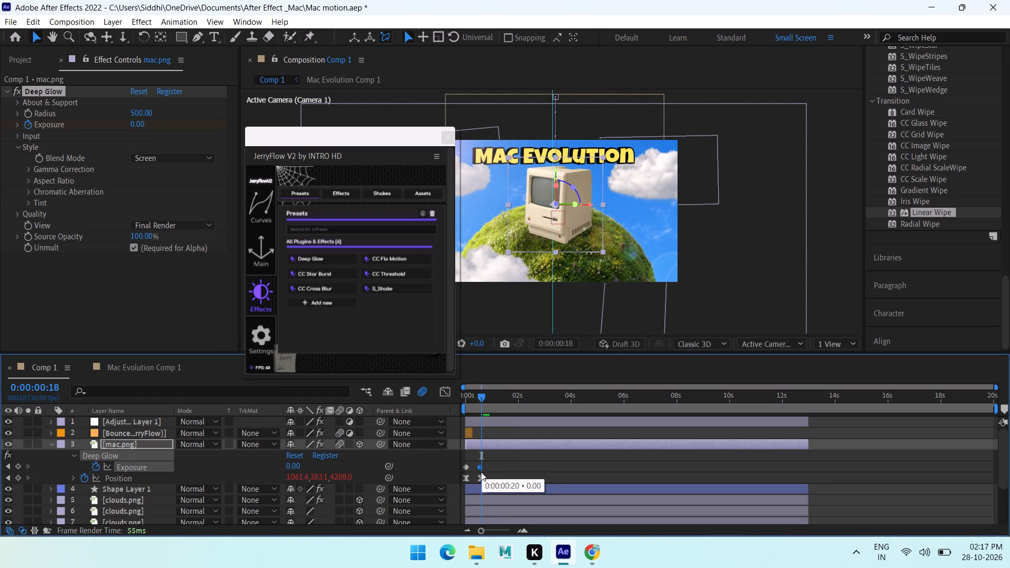
left_click_drag(481, 472, 481, 472)
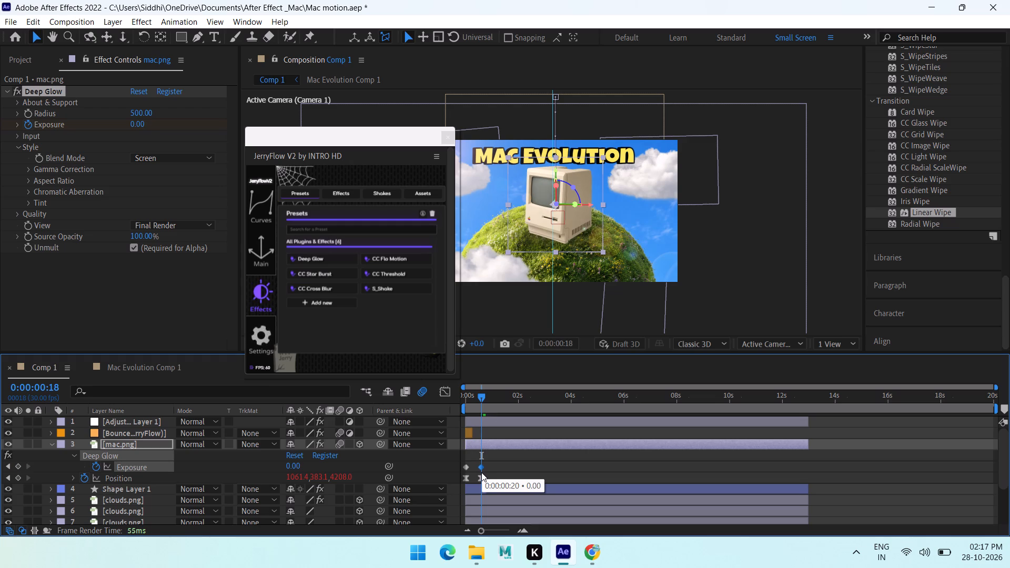
Set the Radius of mac.png's Deep Glow effect to 100.
left_click_drag(481, 472, 482, 473)
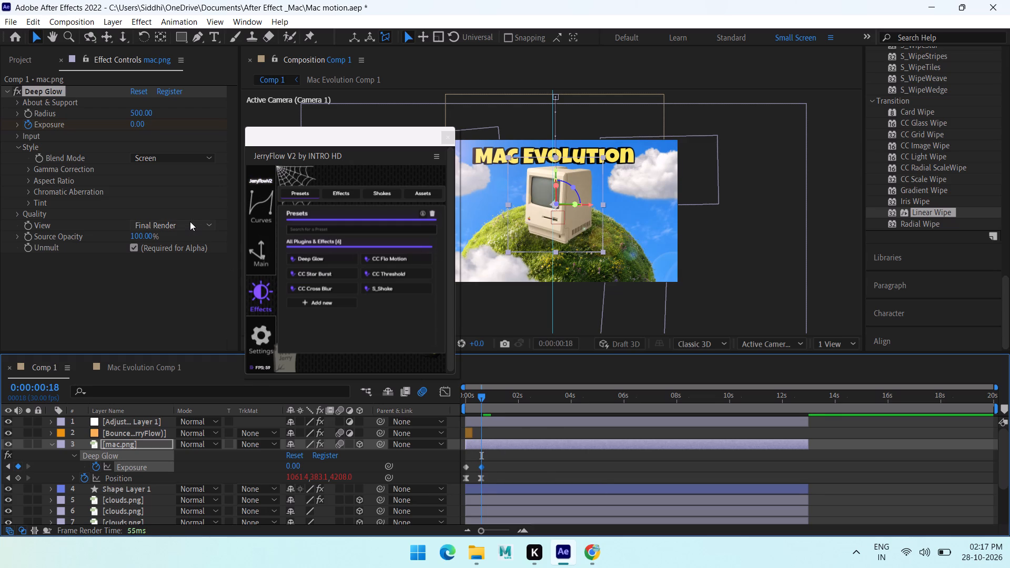
left_click(144, 115)
type("100")
key("Return")
Preview Comp 1 from the start with the new Deep Glow Radius on mac.png.
left_click_drag(474, 399, 423, 399)
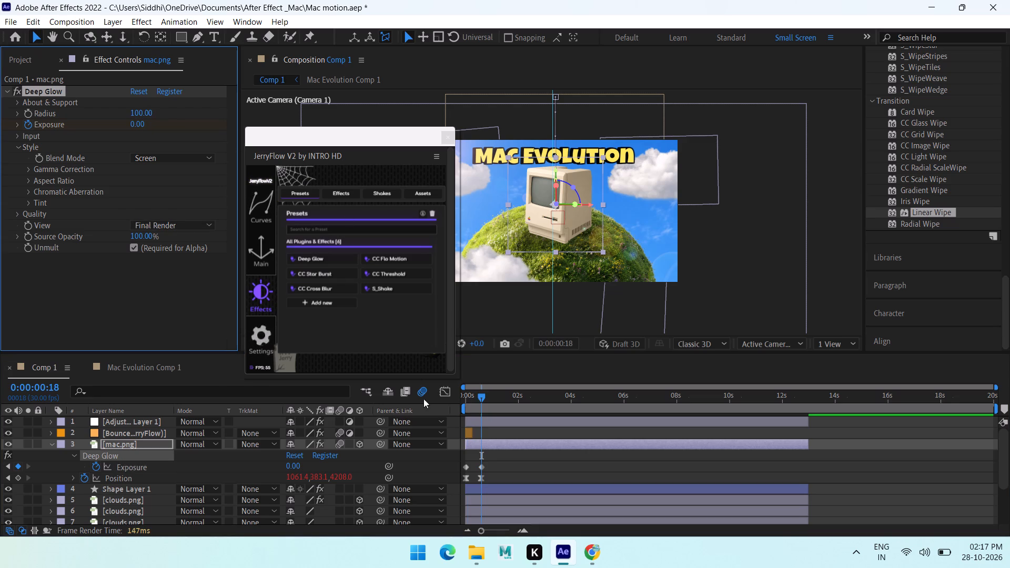
left_click_drag(423, 399, 421, 399)
key("space")
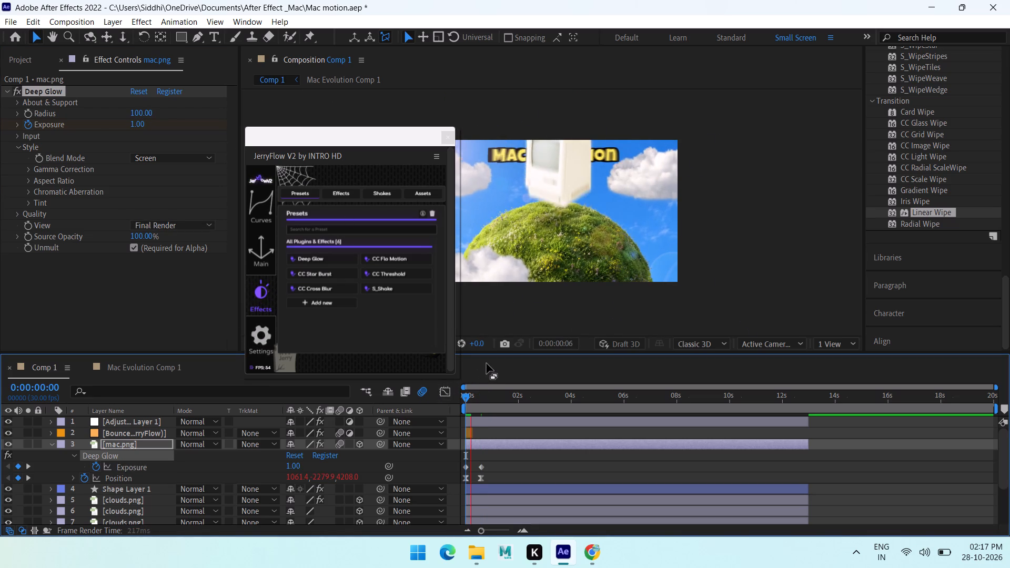
key("space")
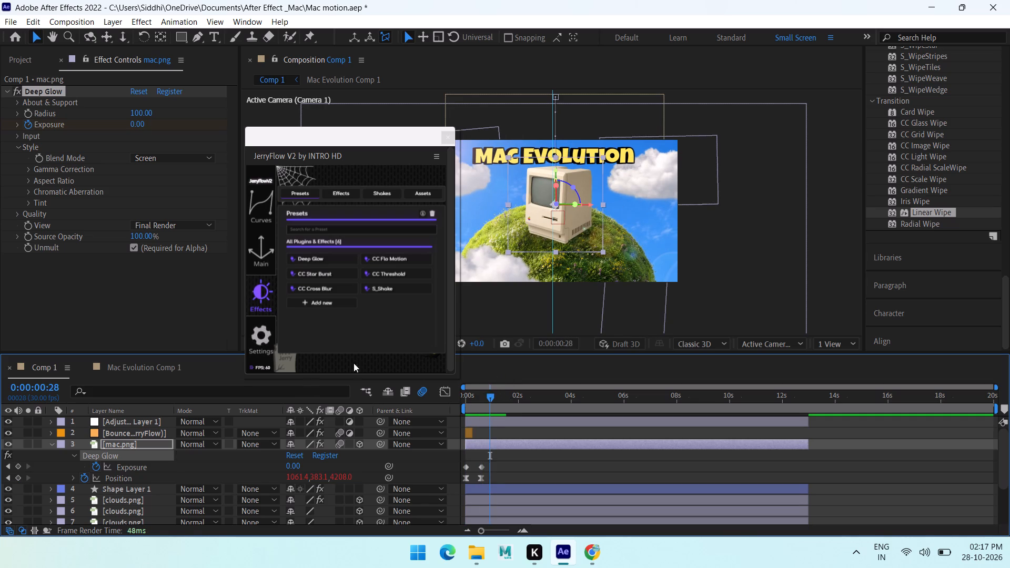
Add the Saber effect to the JerryFlow V2 presets list.
left_click(403, 291)
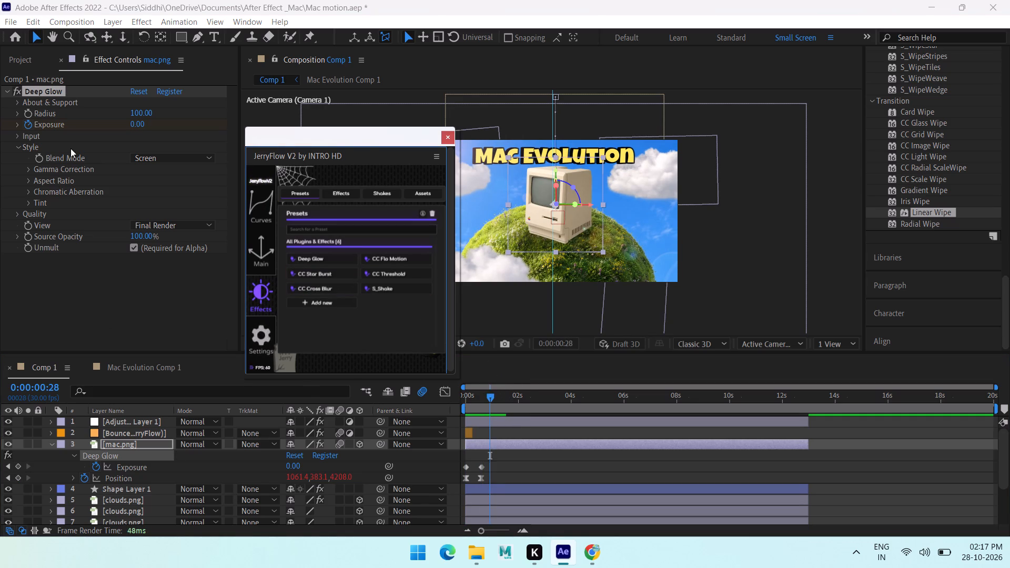
left_click(378, 287)
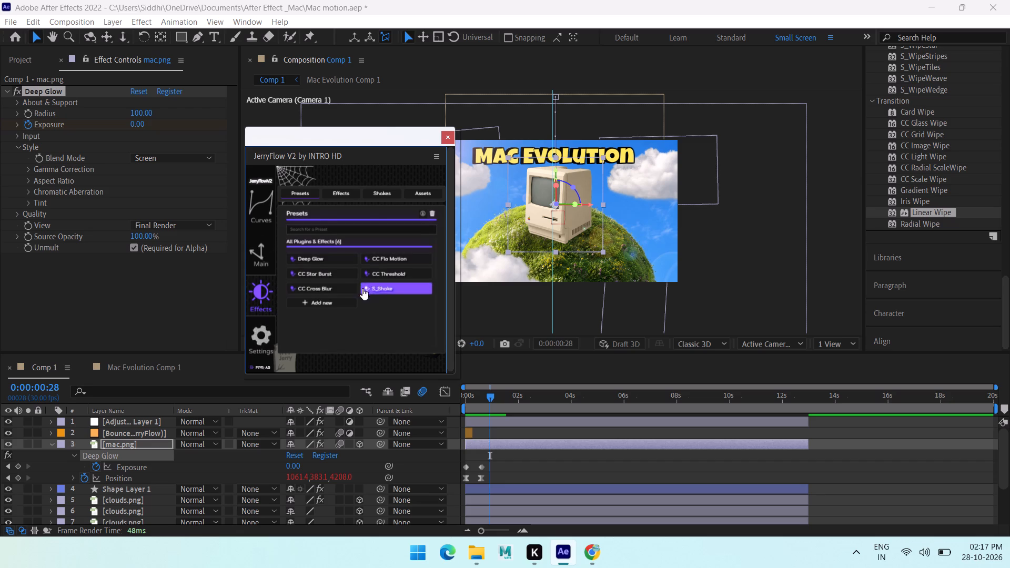
left_click(343, 303)
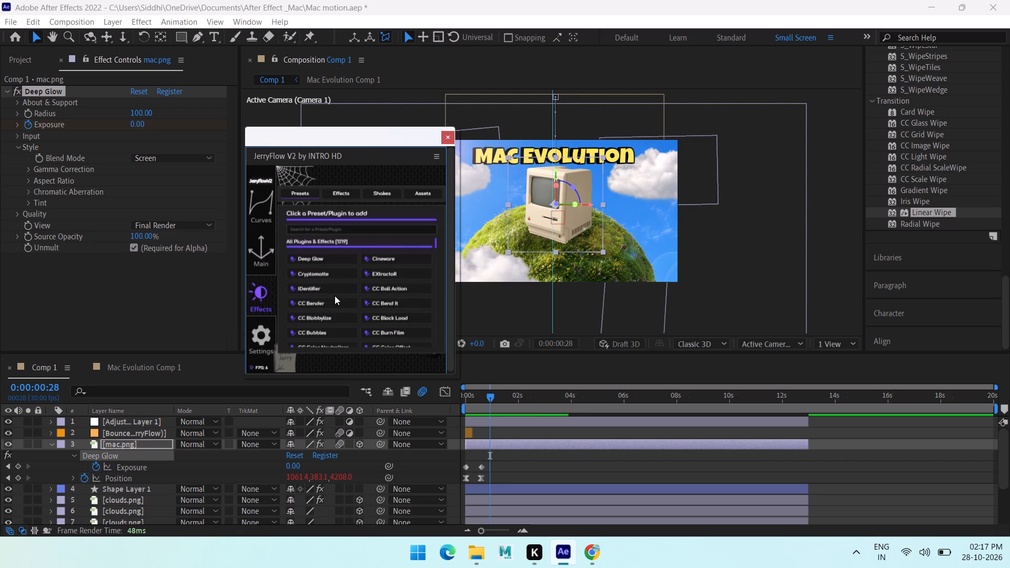
scroll(337, 310, "down", 1)
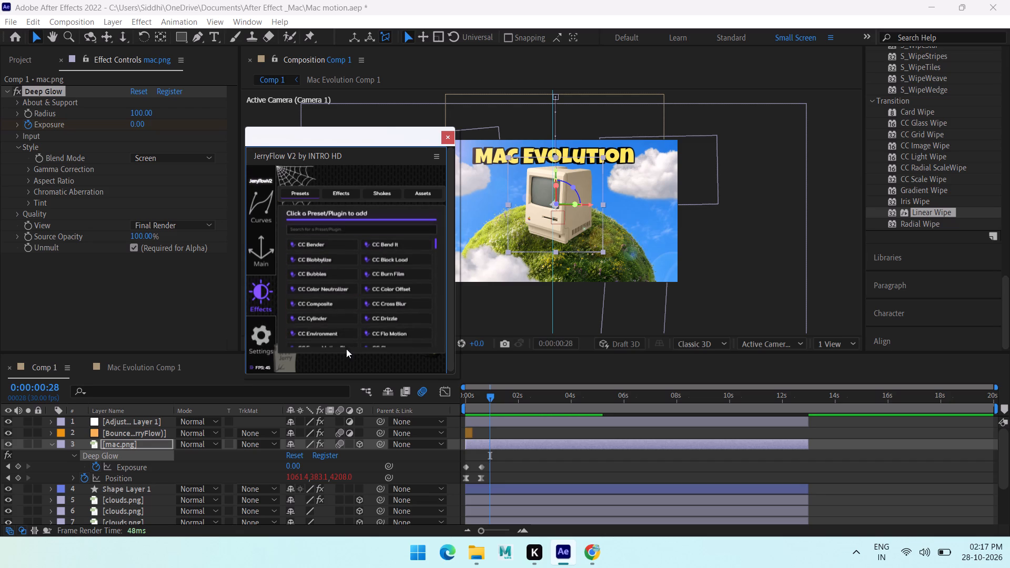
scroll(380, 310, "down", 3)
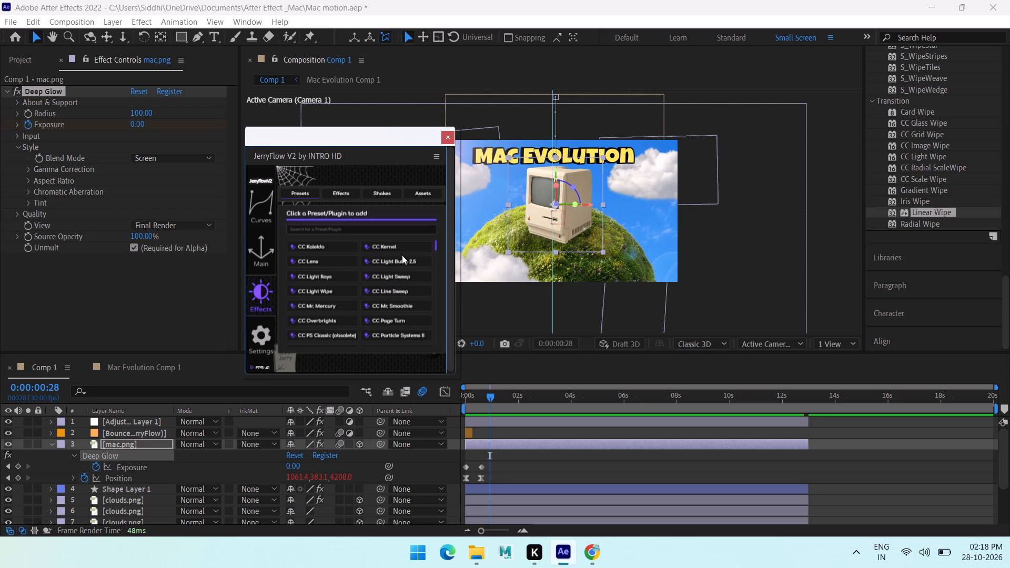
scroll(373, 300, "down", 2)
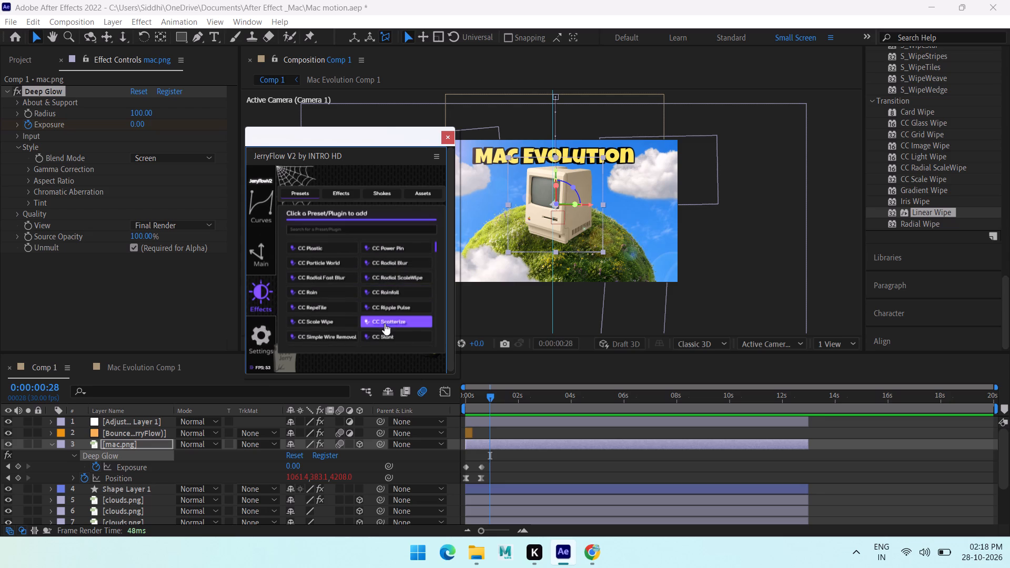
scroll(336, 306, "down", 1)
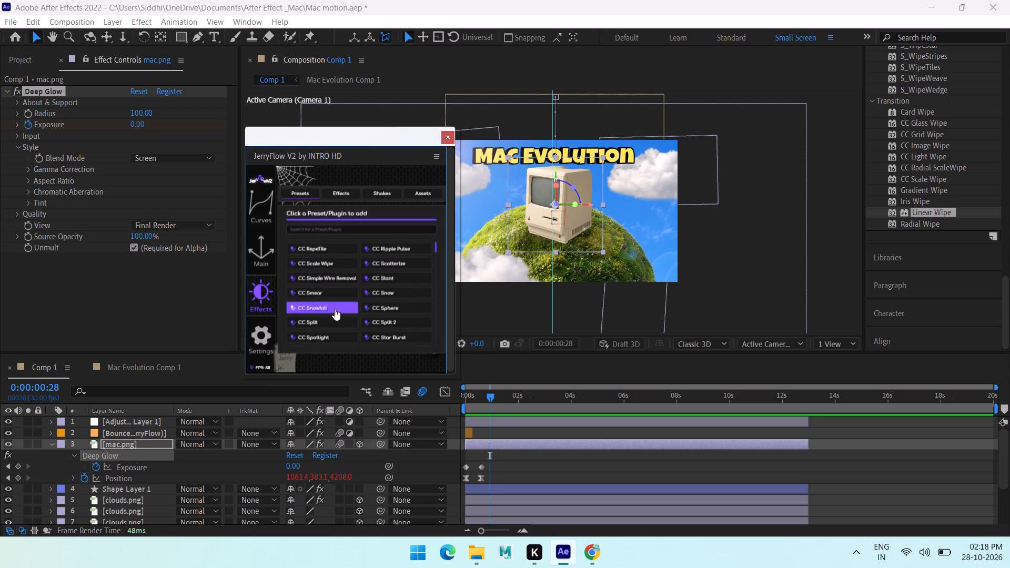
scroll(384, 326, "down", 3)
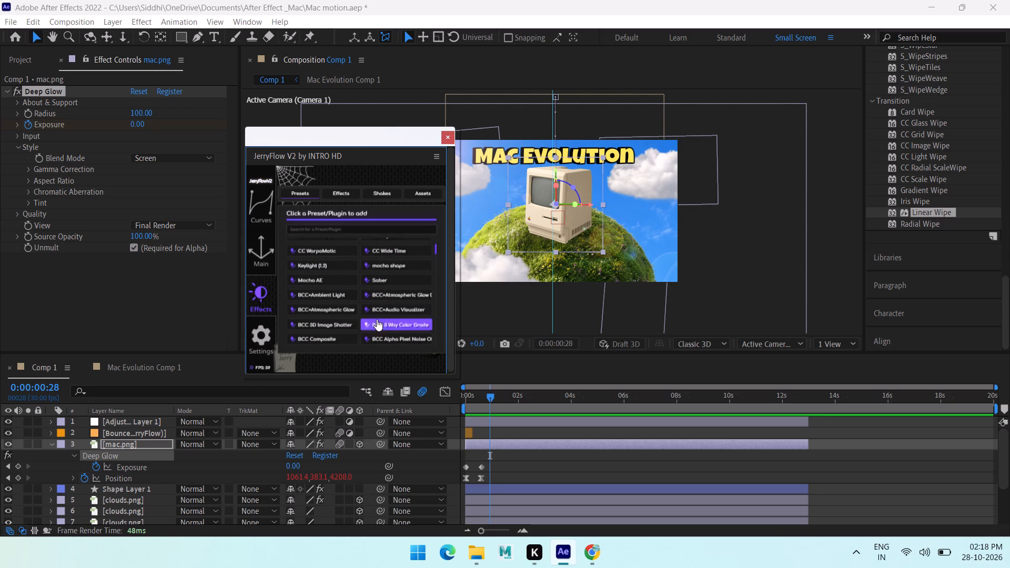
left_click(381, 280)
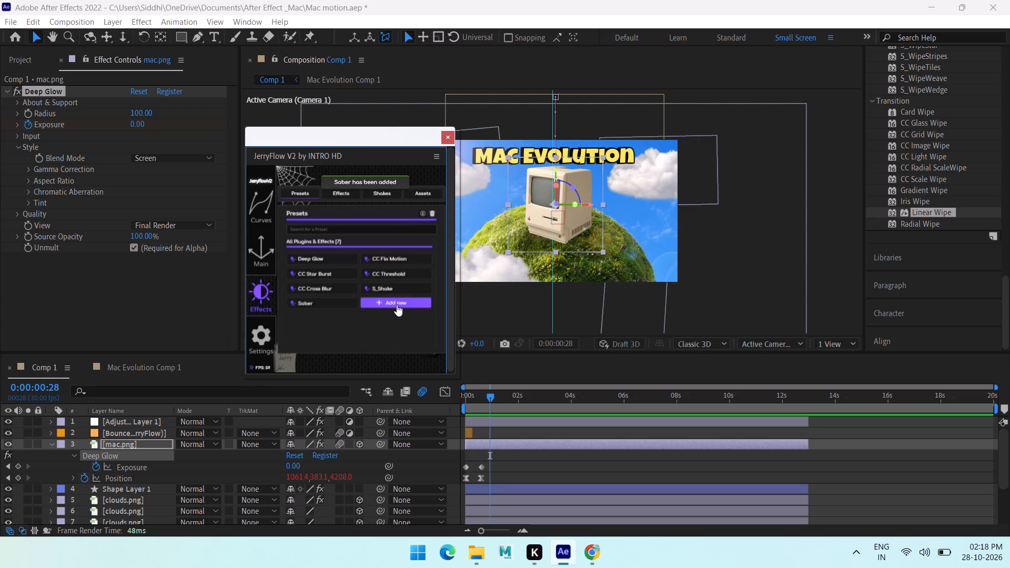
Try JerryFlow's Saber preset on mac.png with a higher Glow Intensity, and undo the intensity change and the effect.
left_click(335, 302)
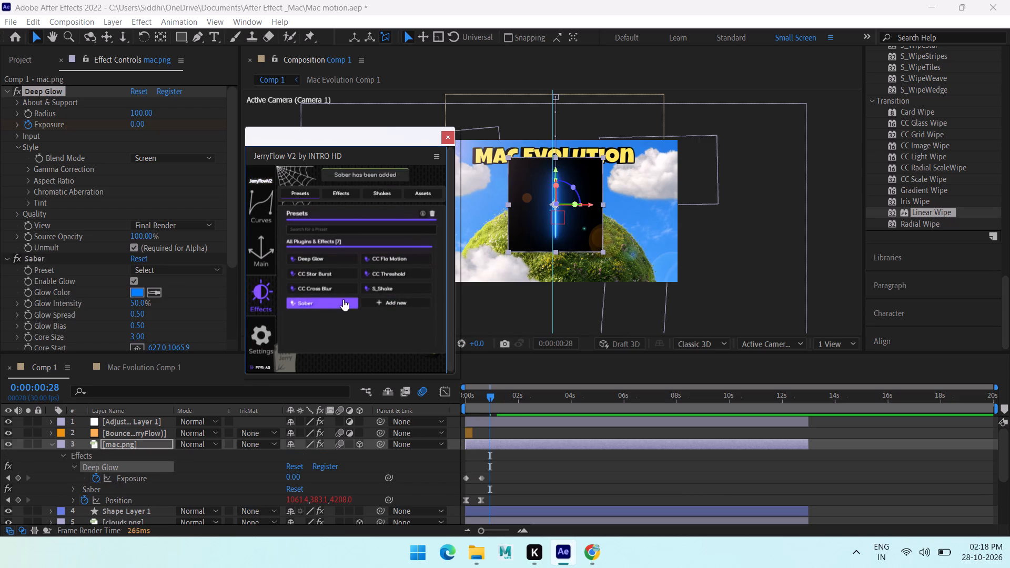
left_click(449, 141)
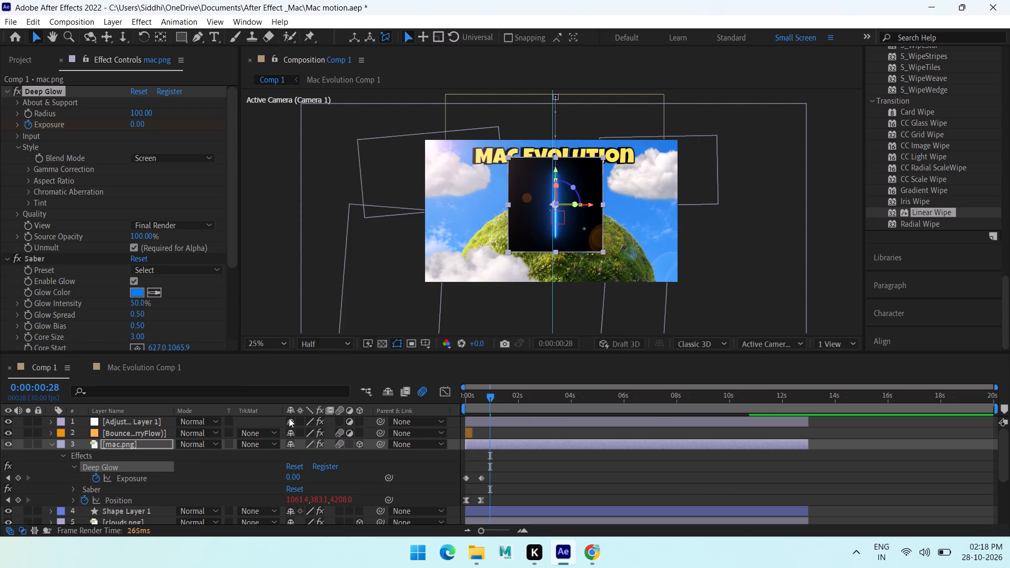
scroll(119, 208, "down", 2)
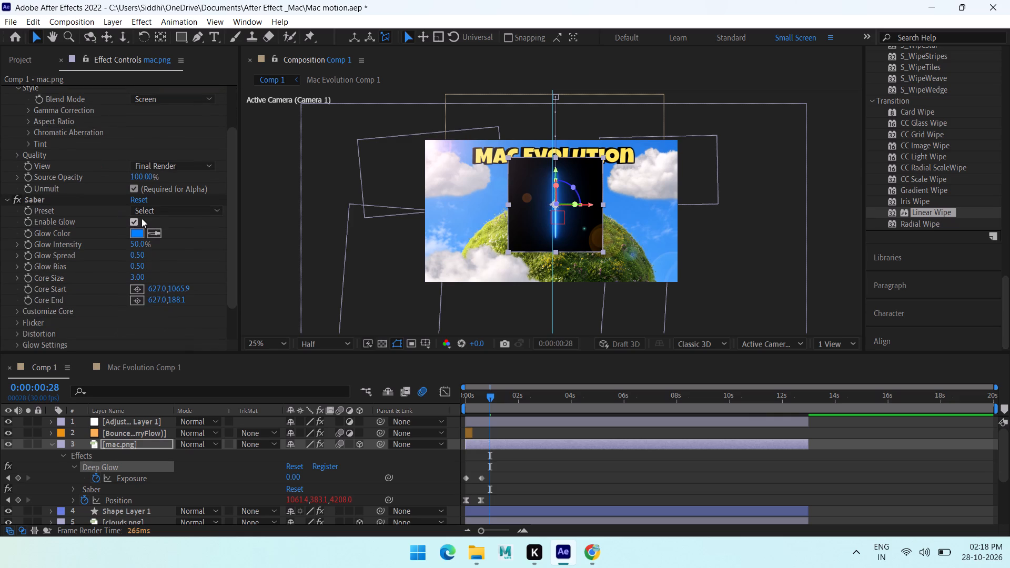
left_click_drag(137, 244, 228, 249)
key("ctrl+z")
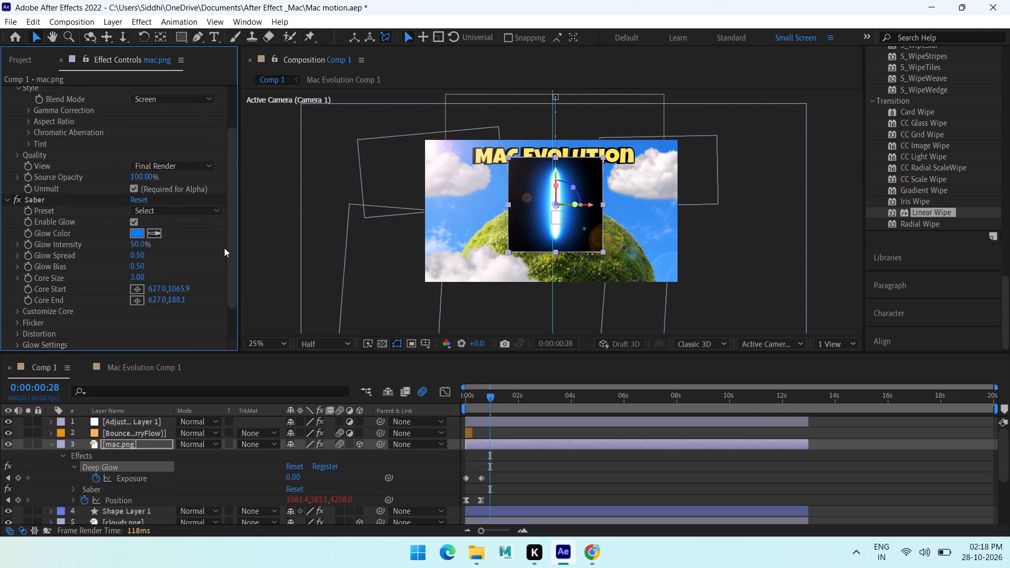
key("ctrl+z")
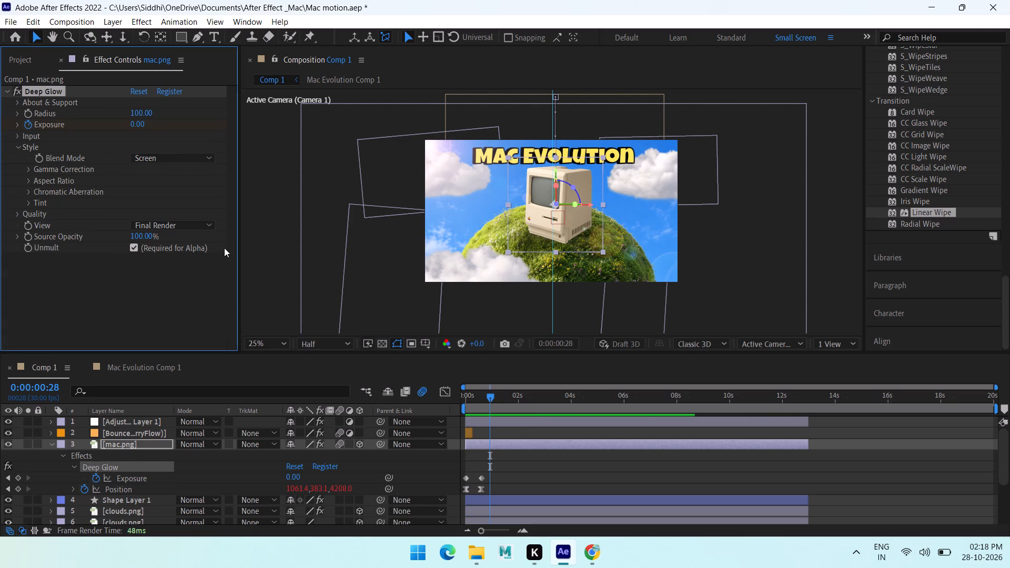
Preview mac.png's entrance from the start of Comp 1, with its layer properties collapsed.
left_click_drag(489, 395, 407, 407)
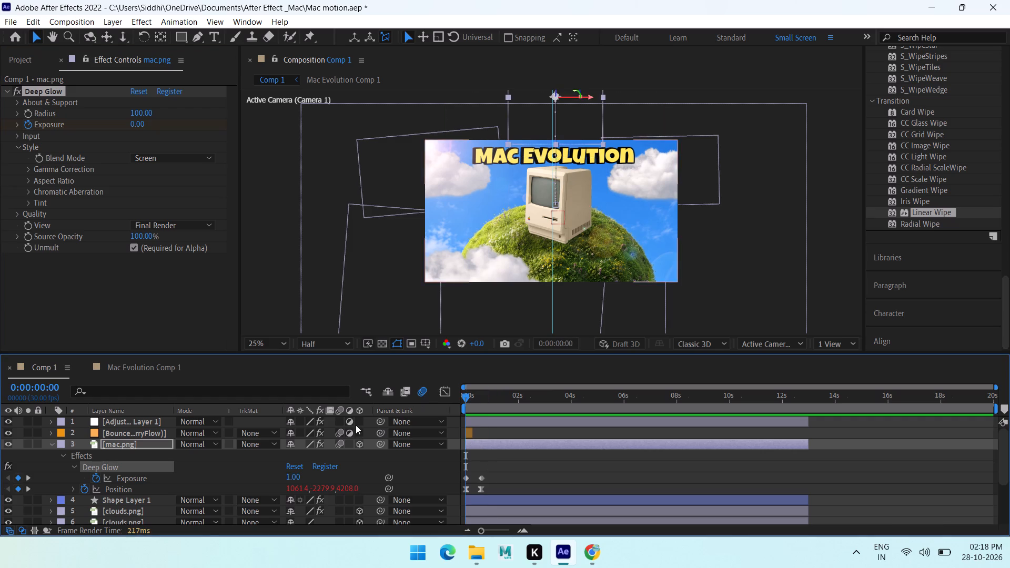
key("space")
left_click(49, 443)
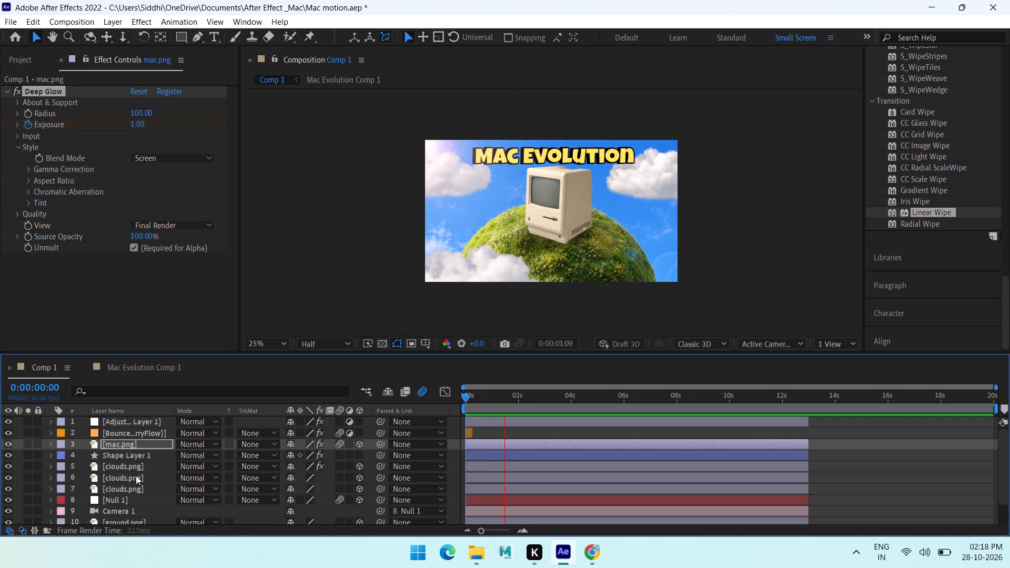
left_click_drag(517, 395, 442, 401)
key("space")
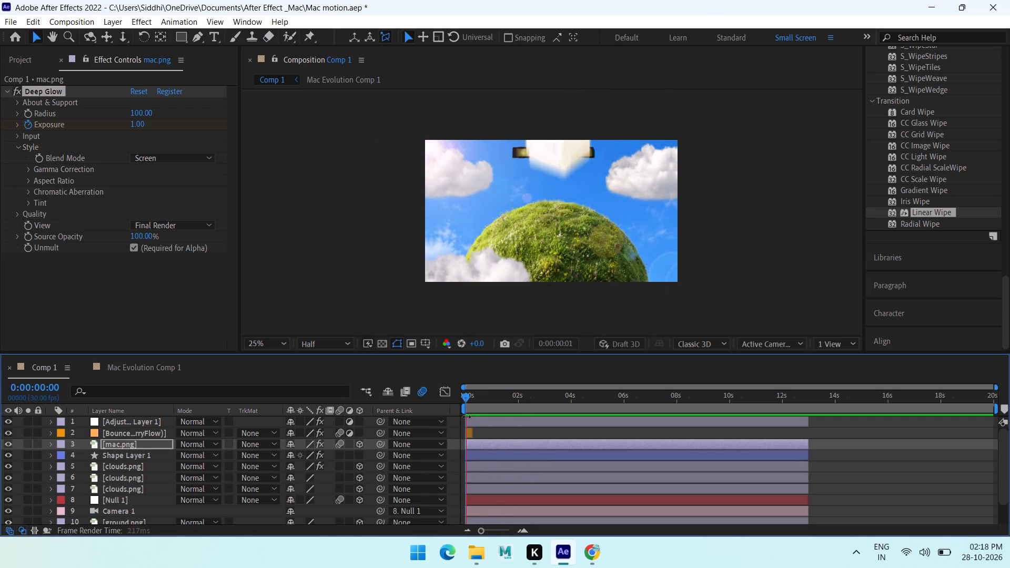
key("space")
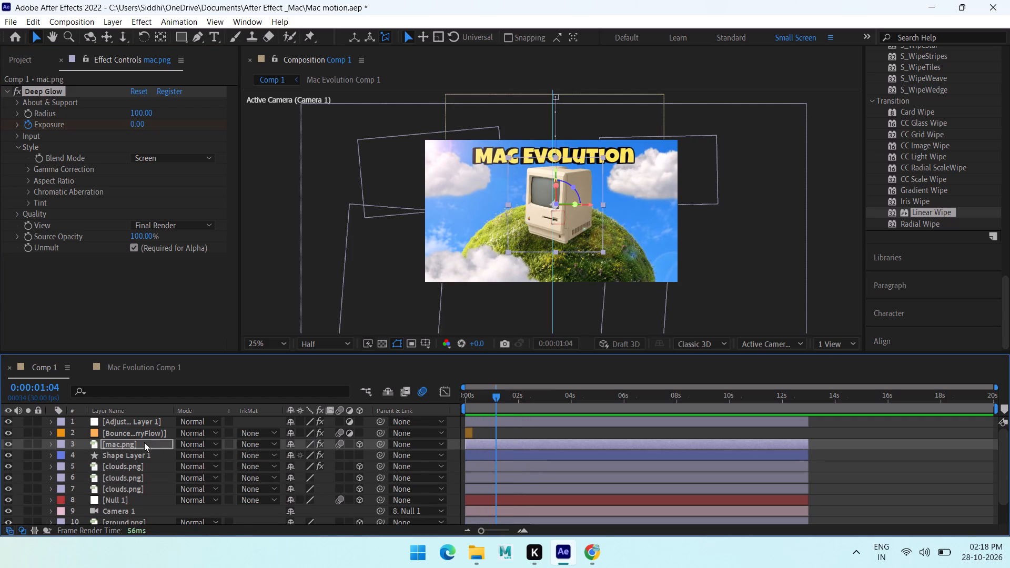
Reveal mac.png's keyframes and move the second Exposure and Position keyframes together, to 0:00:01:05 and 0:00:01:04 respectively.
key("u")
left_click_drag(513, 462, 483, 474)
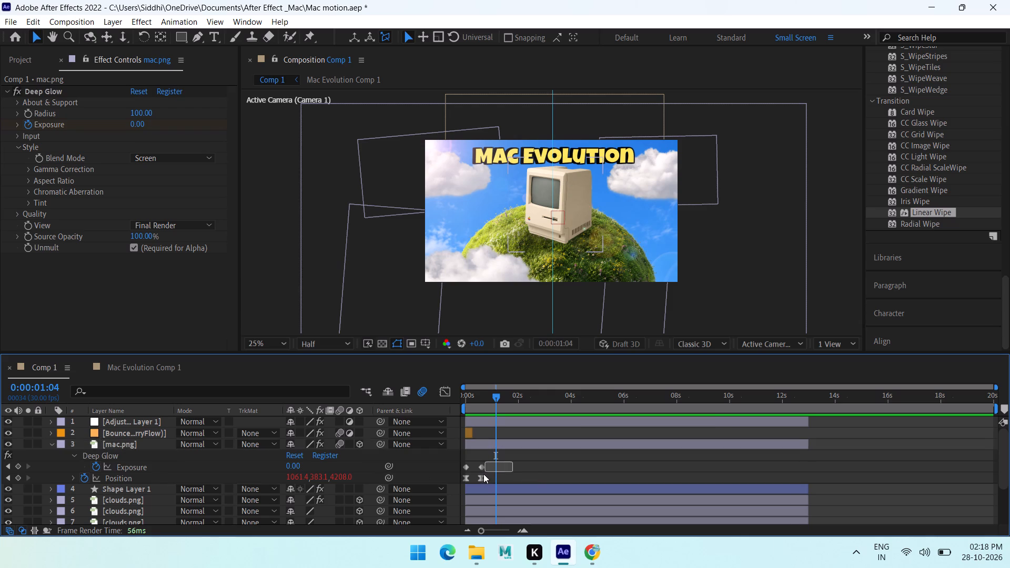
left_click_drag(483, 474, 481, 480)
left_click(481, 477, "shift")
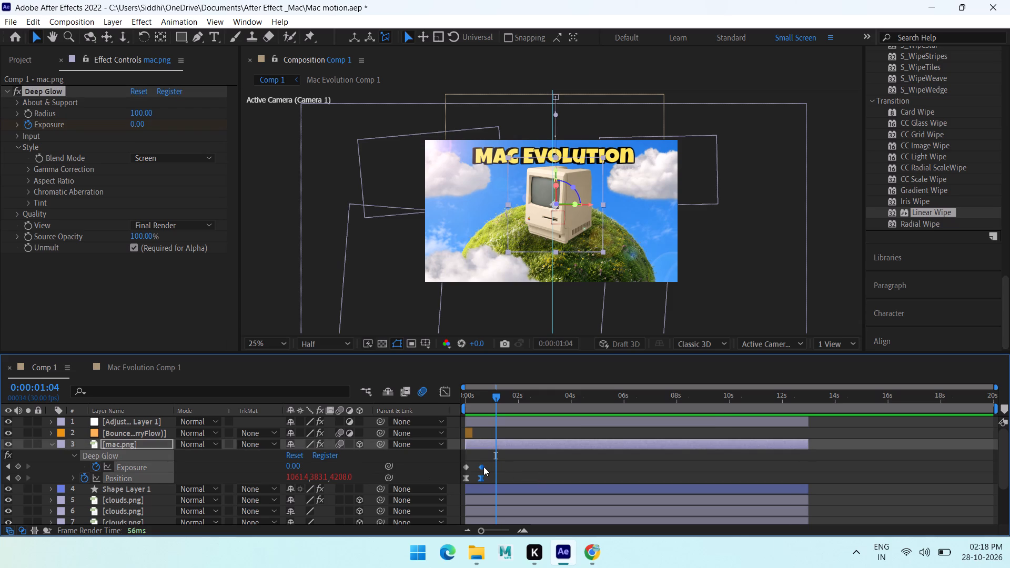
left_click_drag(483, 466, 498, 469)
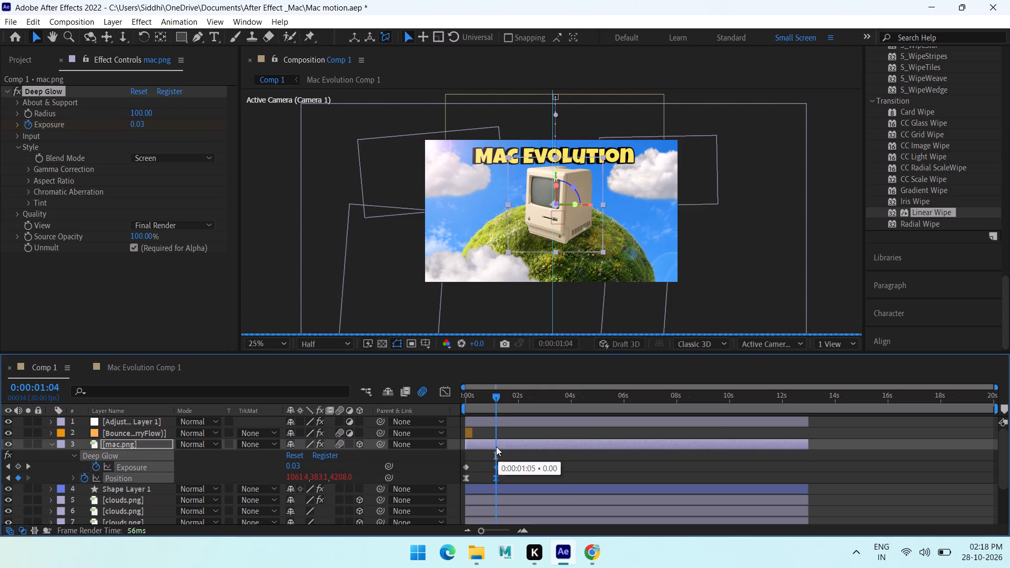
Preview the slower mac.png entrance from the start of Comp 1 and return to 0:00:00:00.
left_click_drag(493, 390, 360, 402)
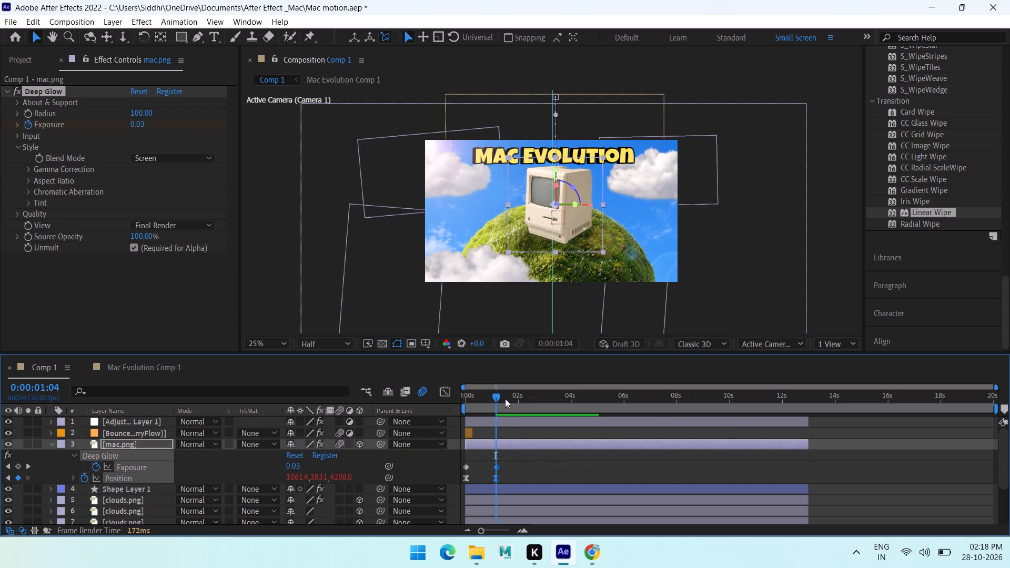
left_click_drag(501, 395, 443, 419)
left_click(577, 475)
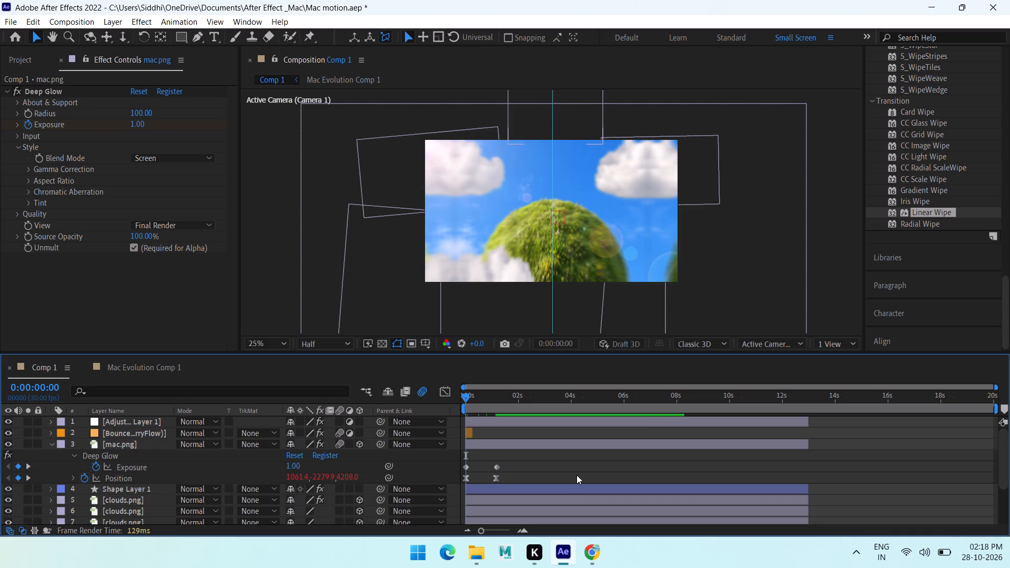
key("space")
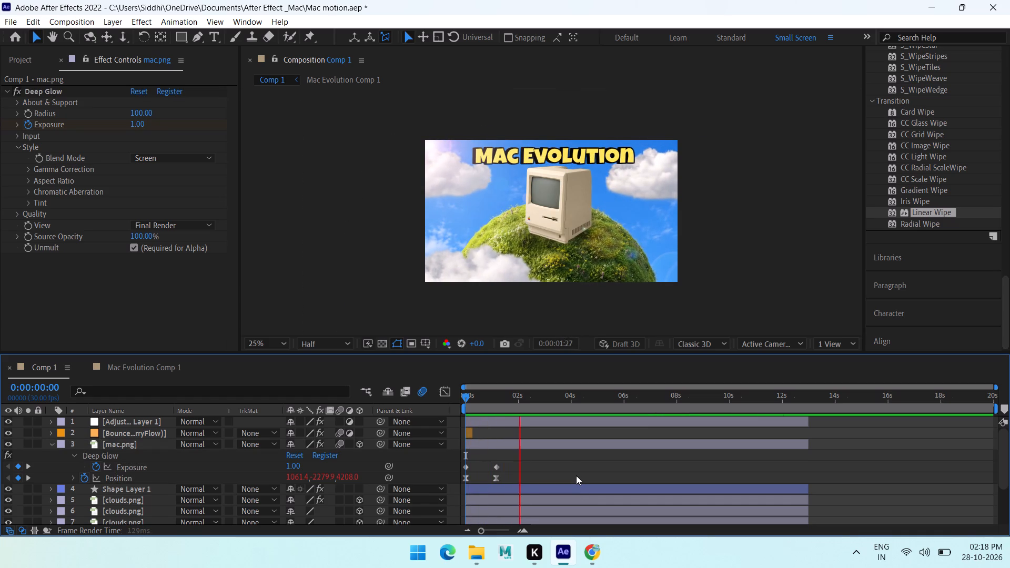
key("space")
left_click_drag(532, 395, 378, 435)
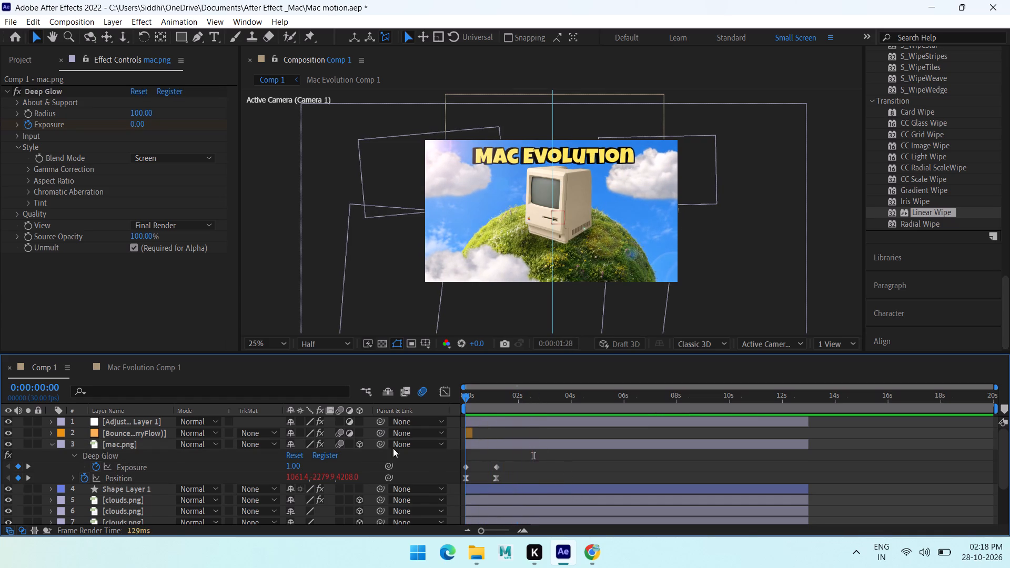
Easy Ease both of mac.png's Exposure keyframes and lengthen the second keyframe's incoming speed handle for a fast start and slow finish.
left_click_drag(514, 466, 451, 462)
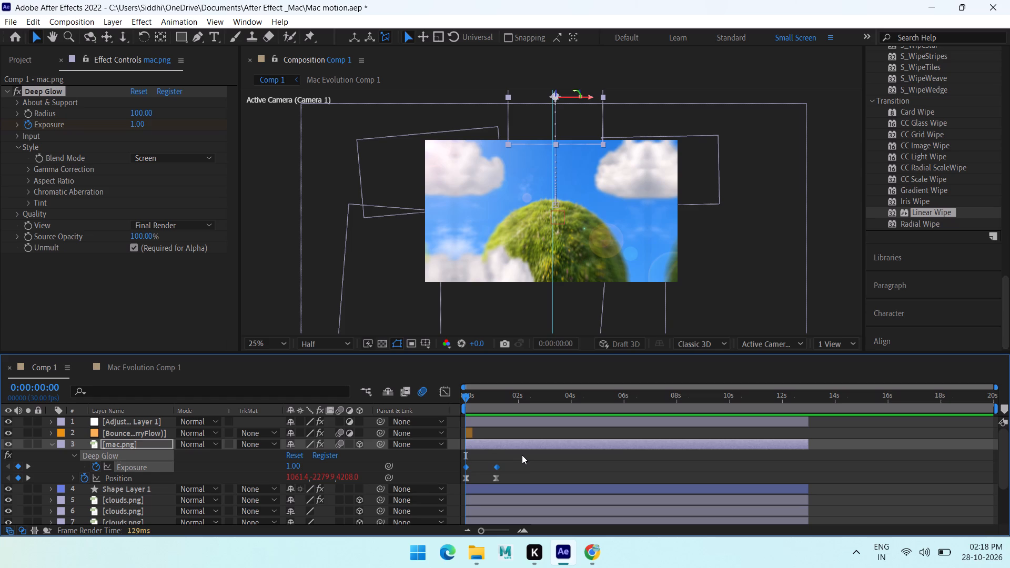
key("F9")
left_click(439, 401)
left_click(450, 397)
left_click_drag(523, 442, 459, 421)
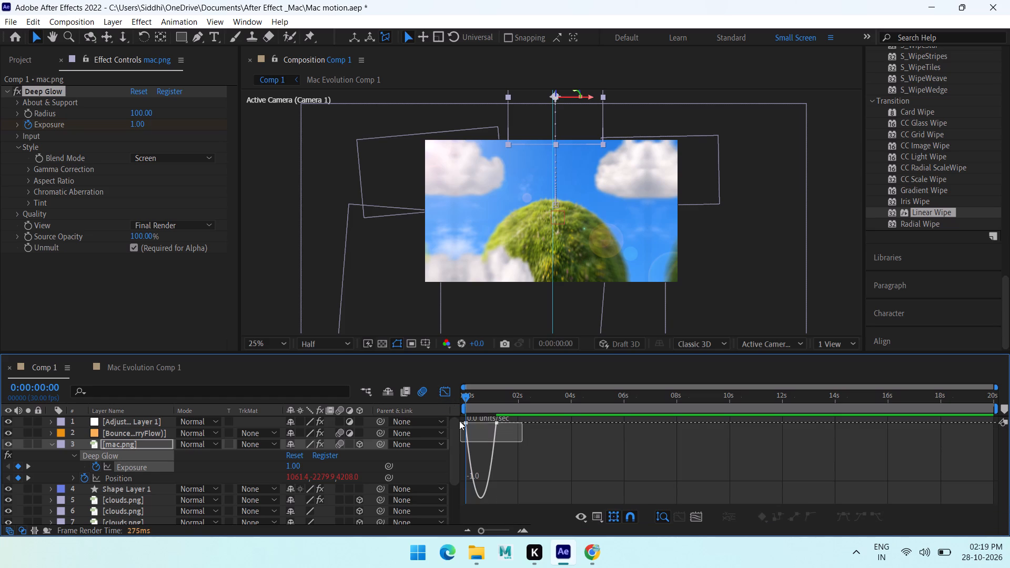
left_click_drag(459, 421, 459, 419)
left_click_drag(490, 427, 483, 427)
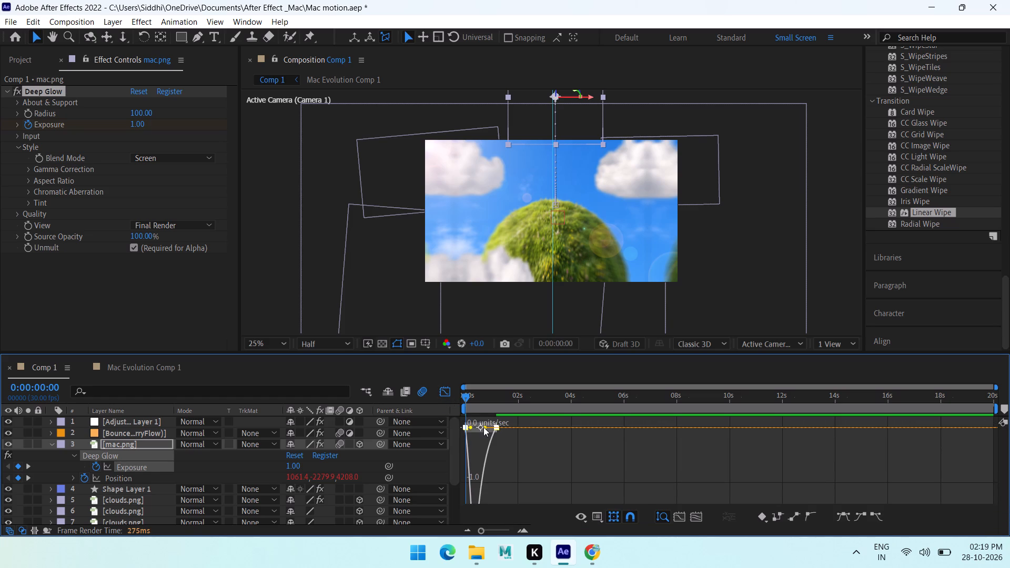
left_click_drag(483, 427, 481, 427)
left_click(448, 392)
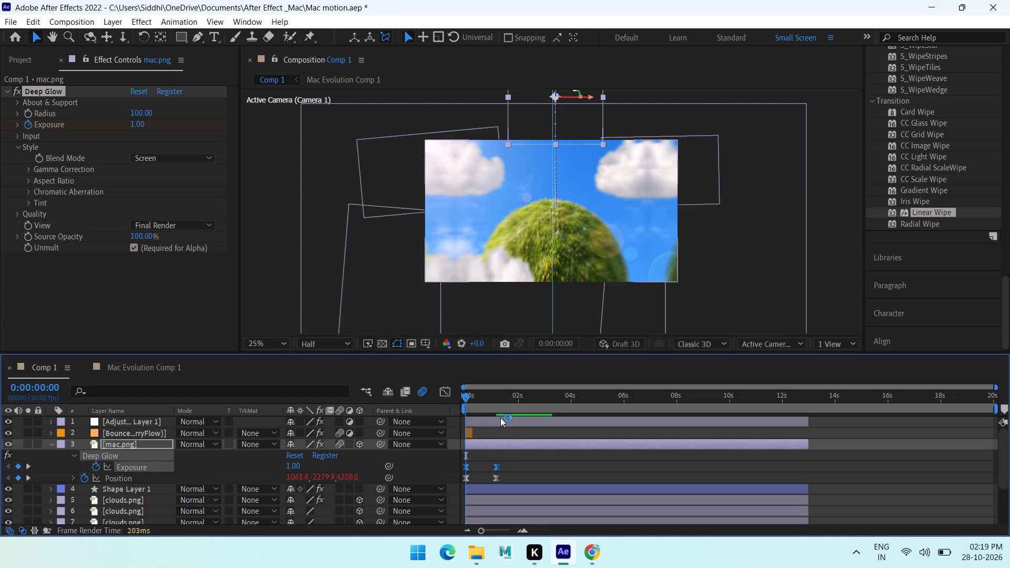
Preview mac.png's entrance with the eased glow fade from the start of Comp 1 and look through the layer stack.
key("space")
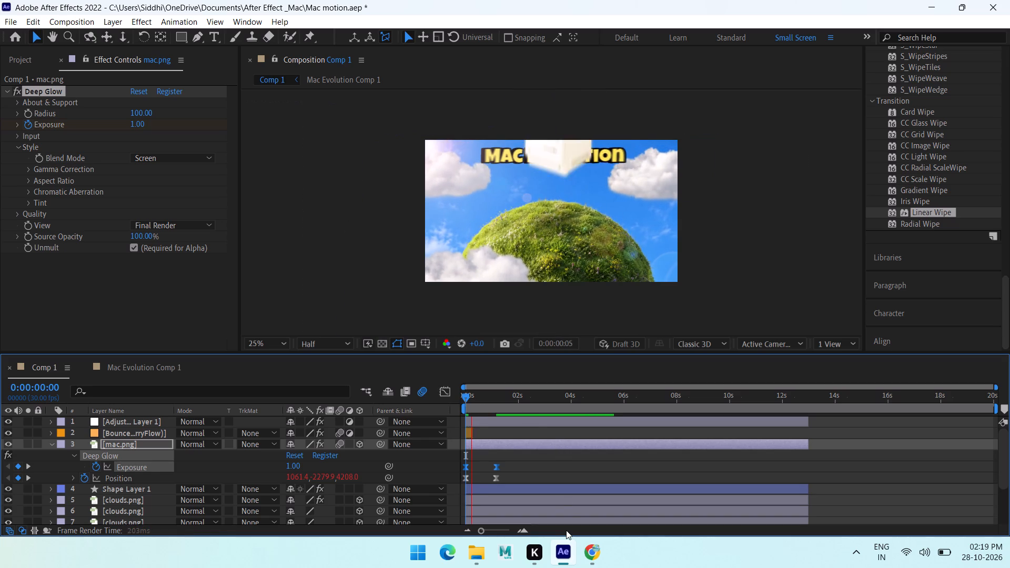
left_click(547, 474)
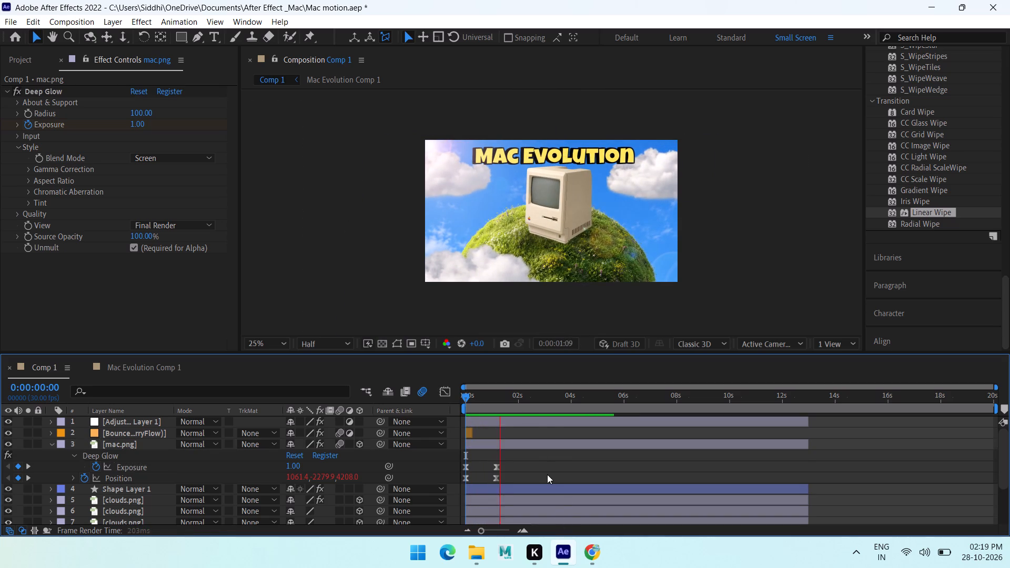
key("space")
left_click_drag(500, 397, 478, 397)
scroll(300, 483, "down", 5)
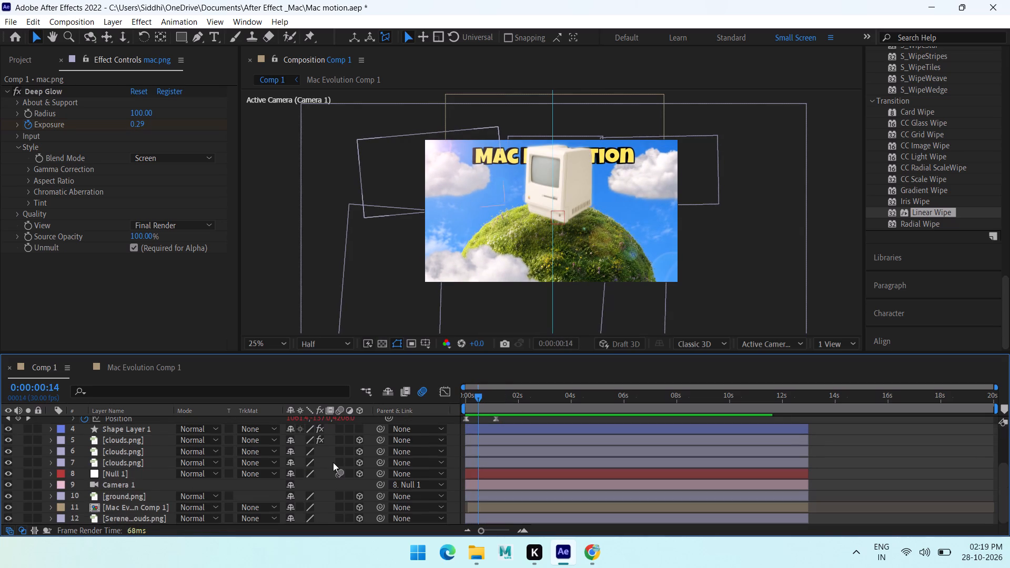
scroll(196, 470, "down", 20)
scroll(181, 498, "up", 5)
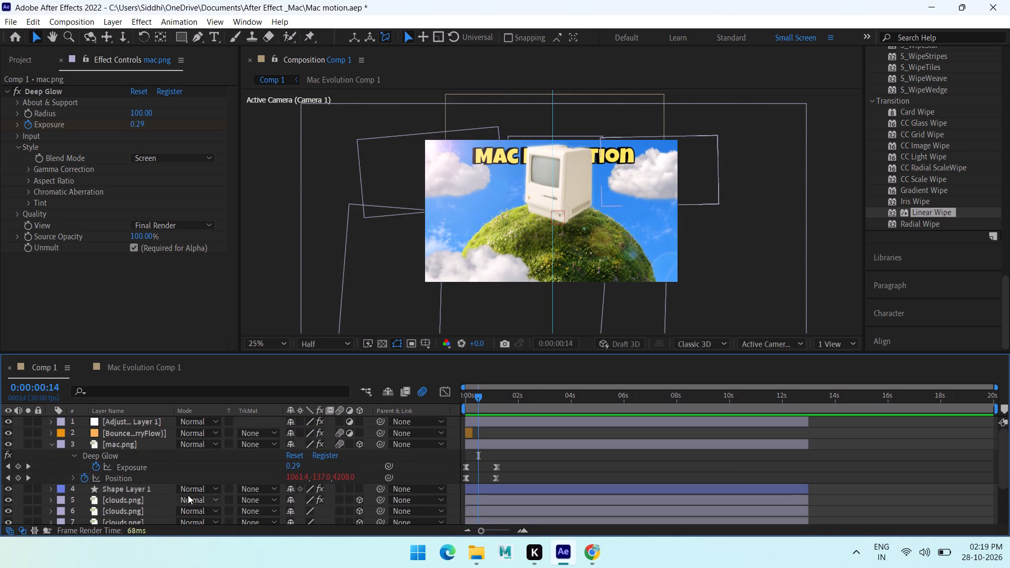
key("ctrl+z")
scroll(205, 484, "down", 16)
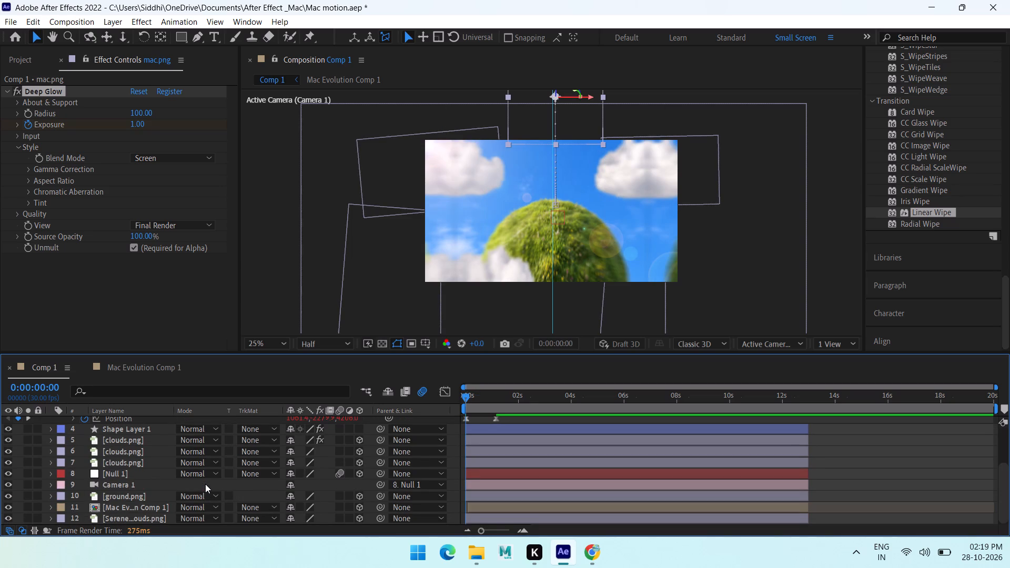
scroll(205, 484, "down", 3)
key("space")
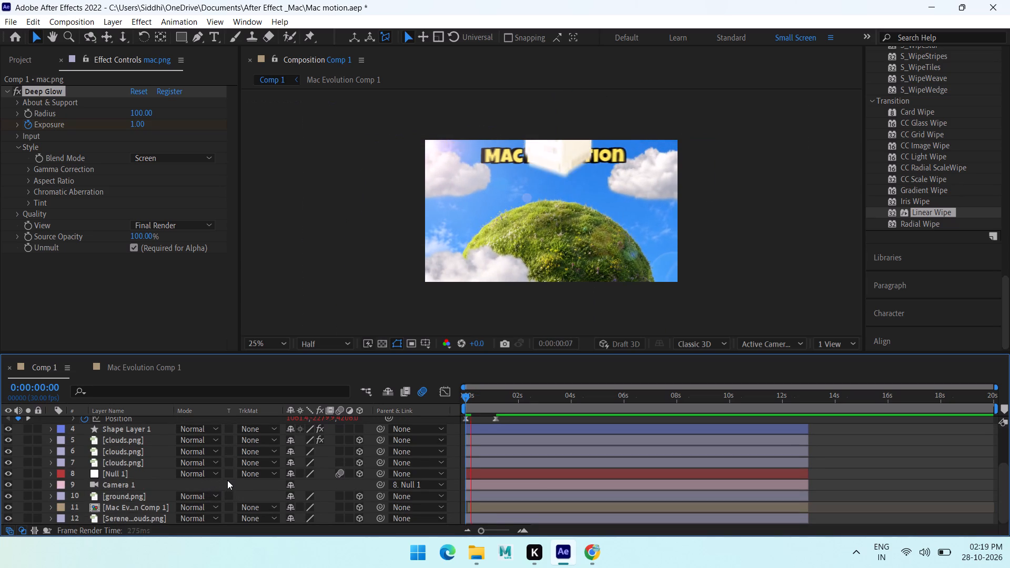
key("space")
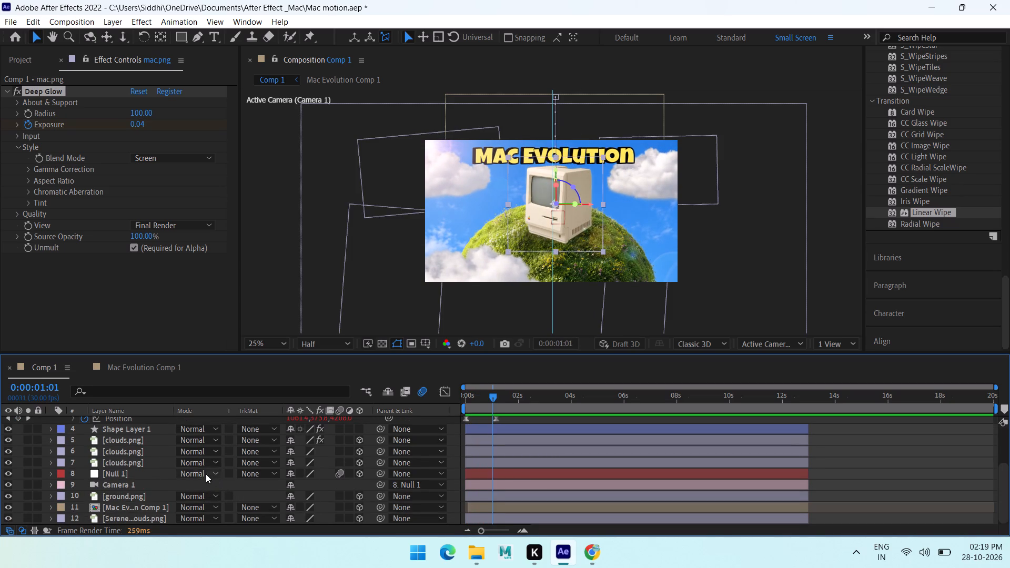
Open Mac Evolution Comp 1, bring up the JerryFlow extension and select only the Mac Evolution 4 text layer.
scroll(156, 460, "down", 7)
left_click(149, 508)
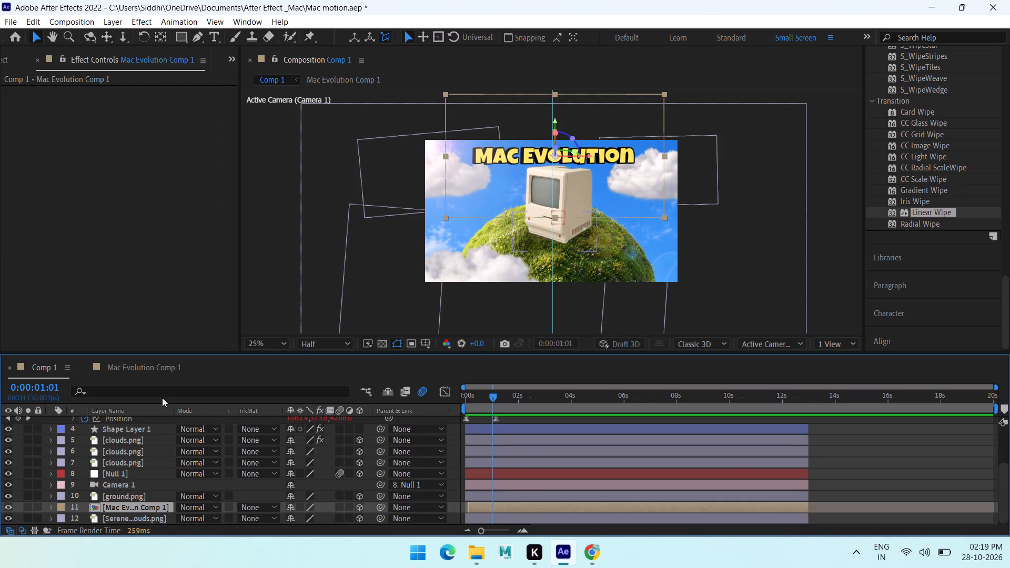
double_click(145, 364)
left_click(131, 427)
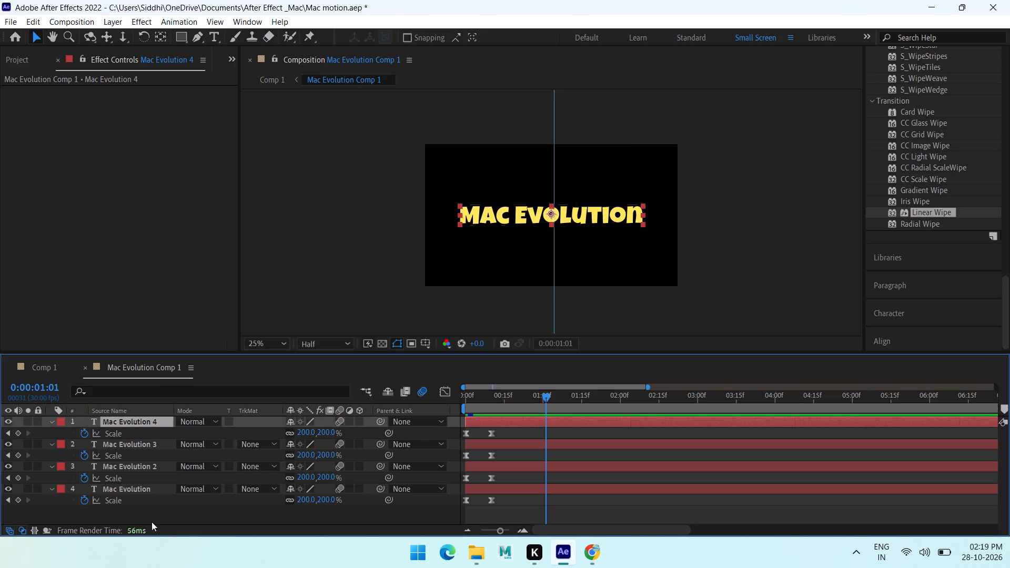
left_click(135, 486, "shift")
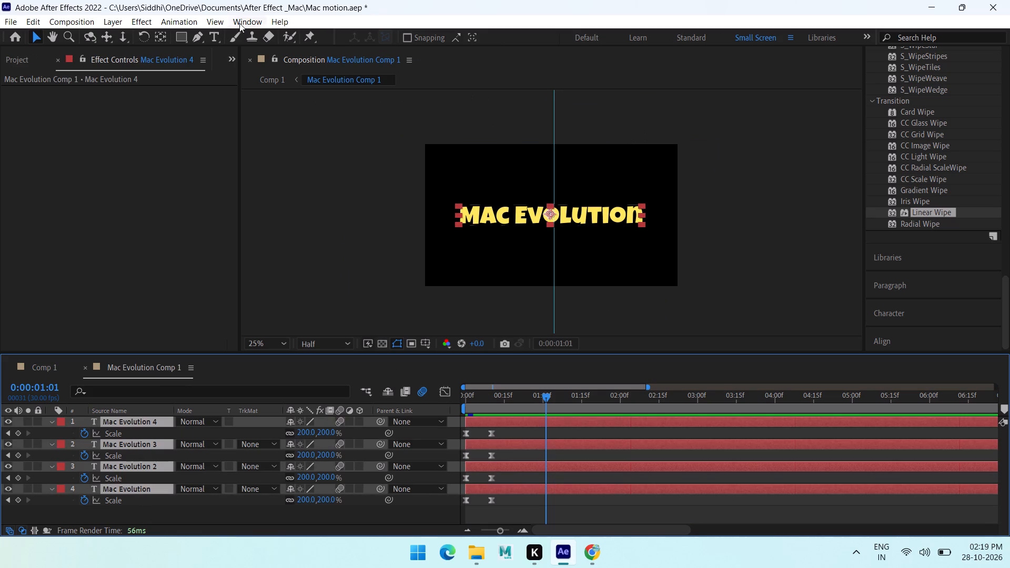
left_click(248, 19)
left_click(577, 54)
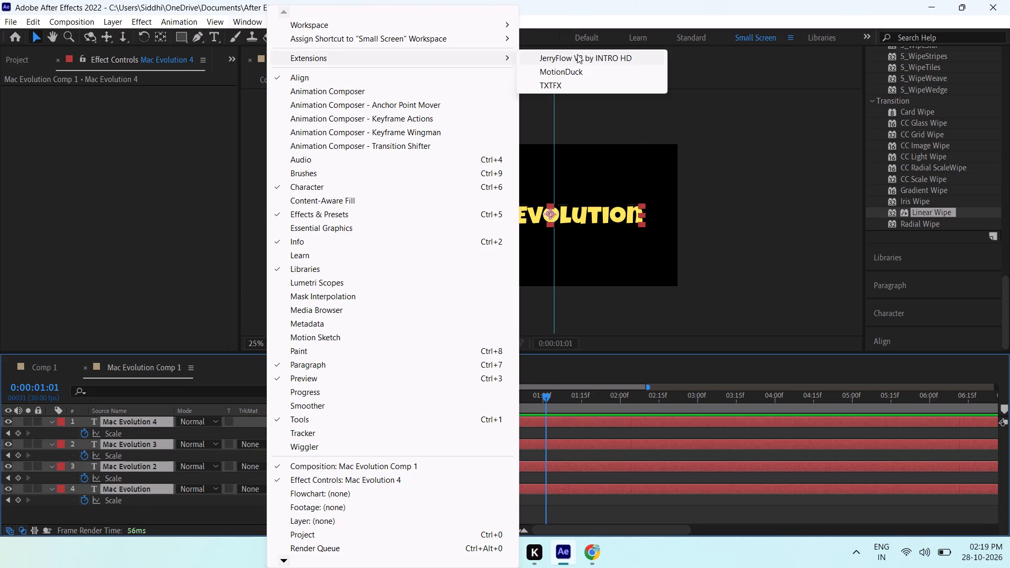
left_click(133, 422)
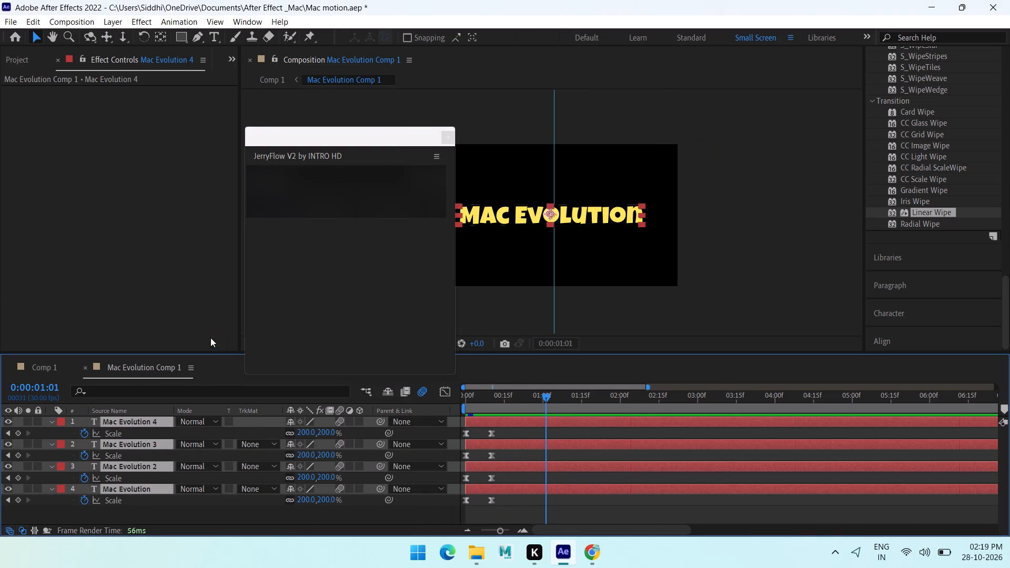
left_click(87, 280)
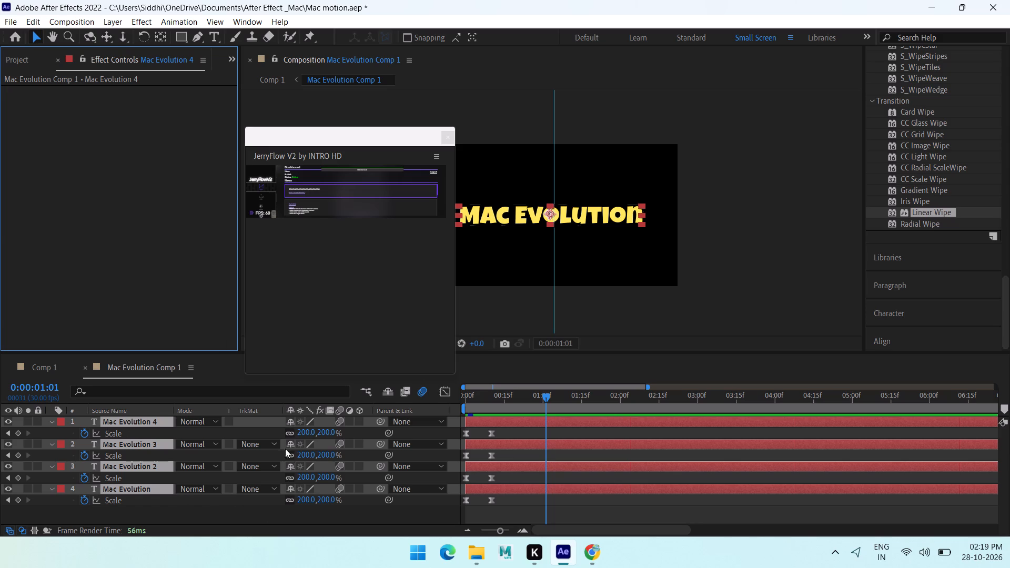
left_click(273, 427)
left_click(151, 423)
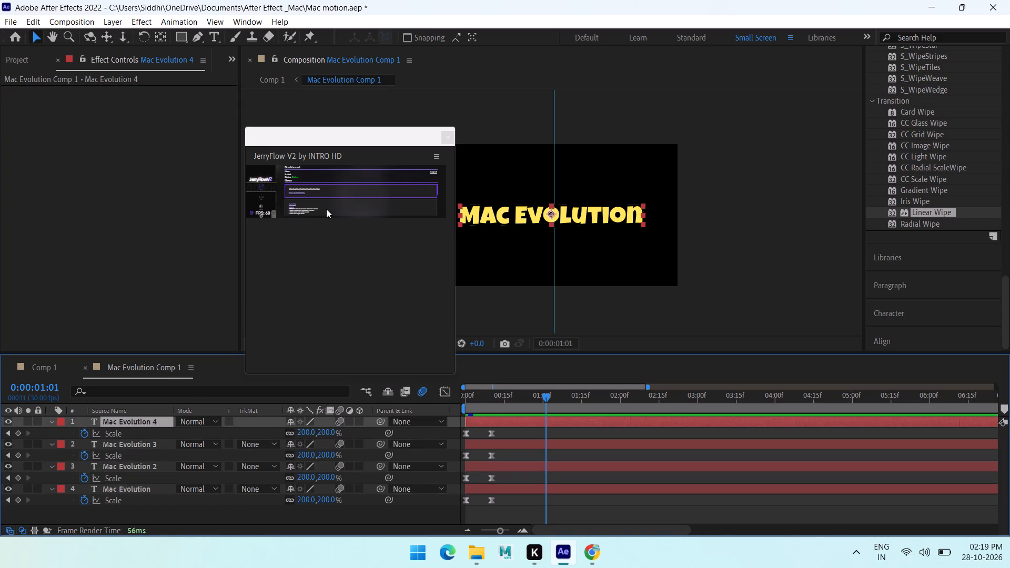
Turn off Stacked Panel Group for the JerryFlow extension window.
left_click_drag(330, 218, 335, 389)
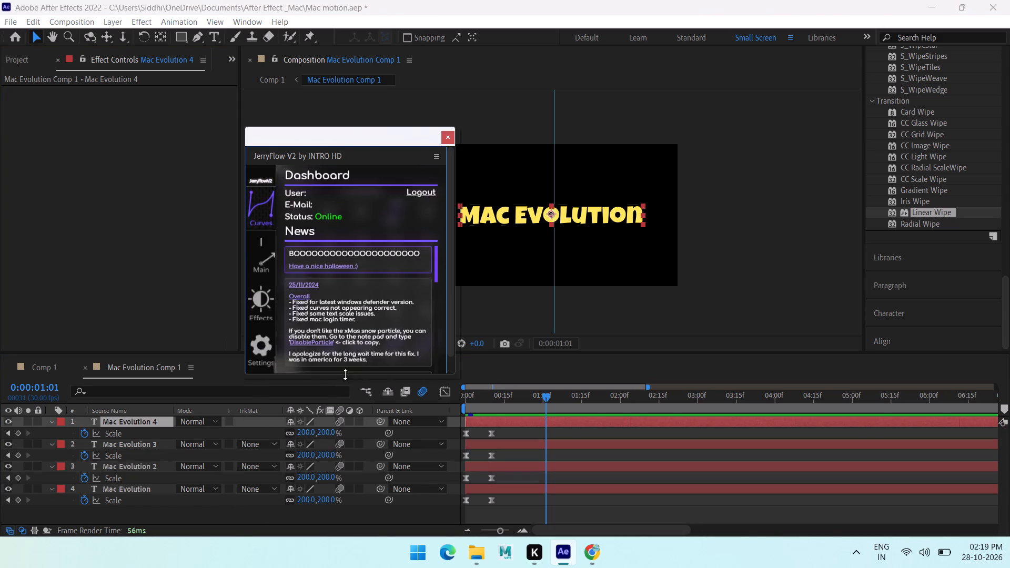
left_click(436, 155)
left_click(501, 201)
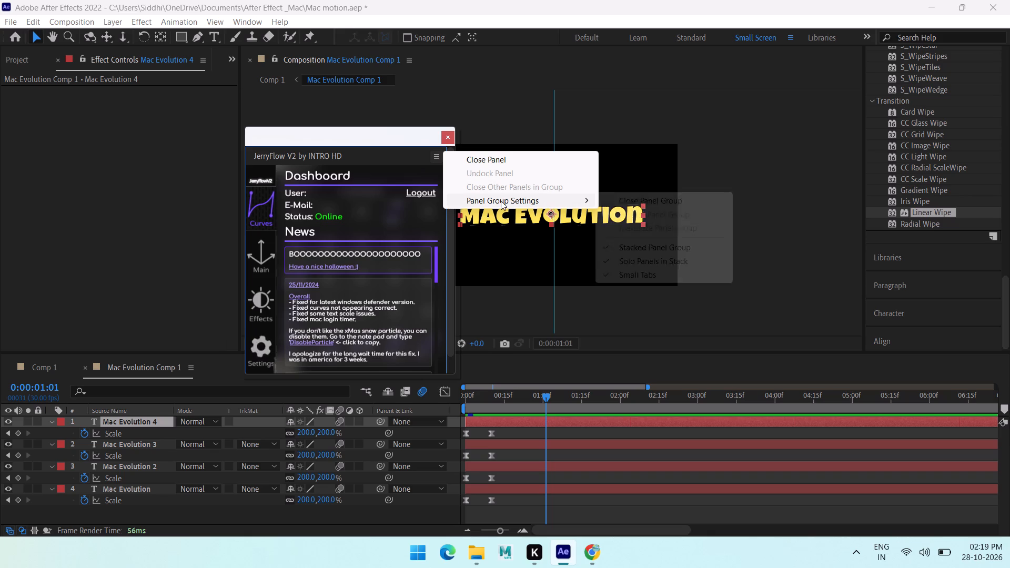
left_click(630, 246)
Apply JerryFlow's Deep Glow effect preset to the Mac Evolution 4 text layer and close the extension.
left_click(271, 244)
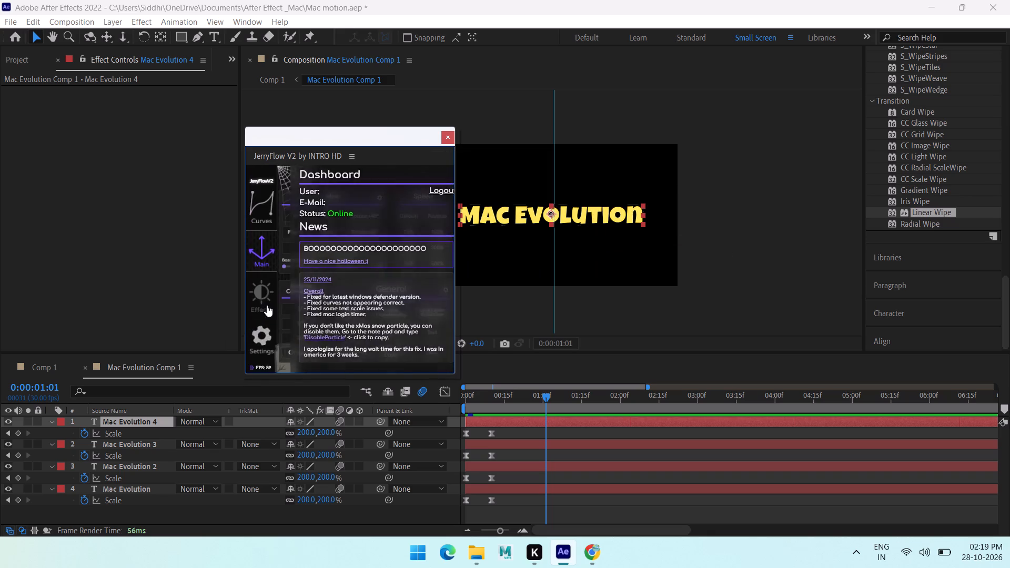
left_click(259, 289)
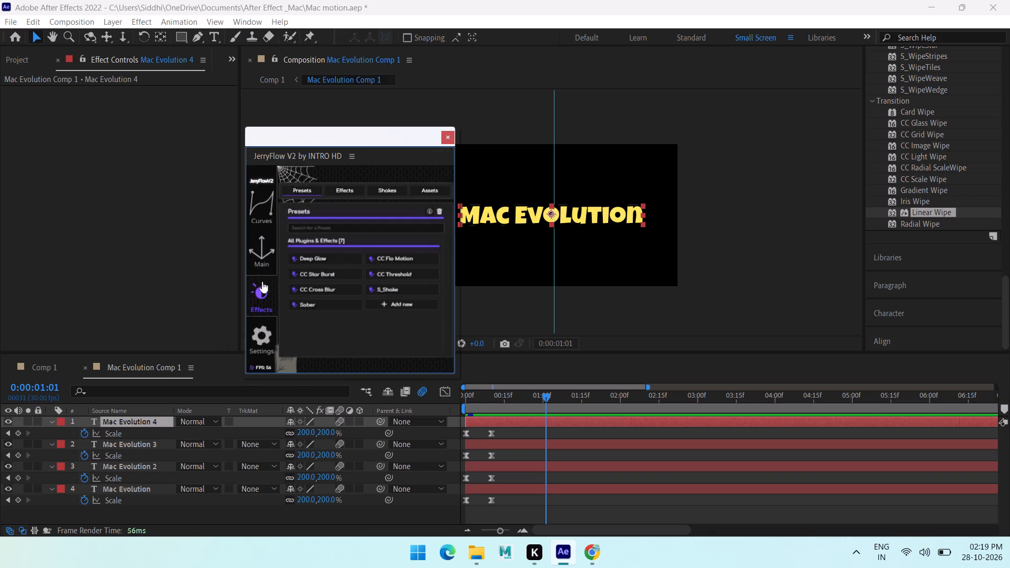
left_click(259, 257)
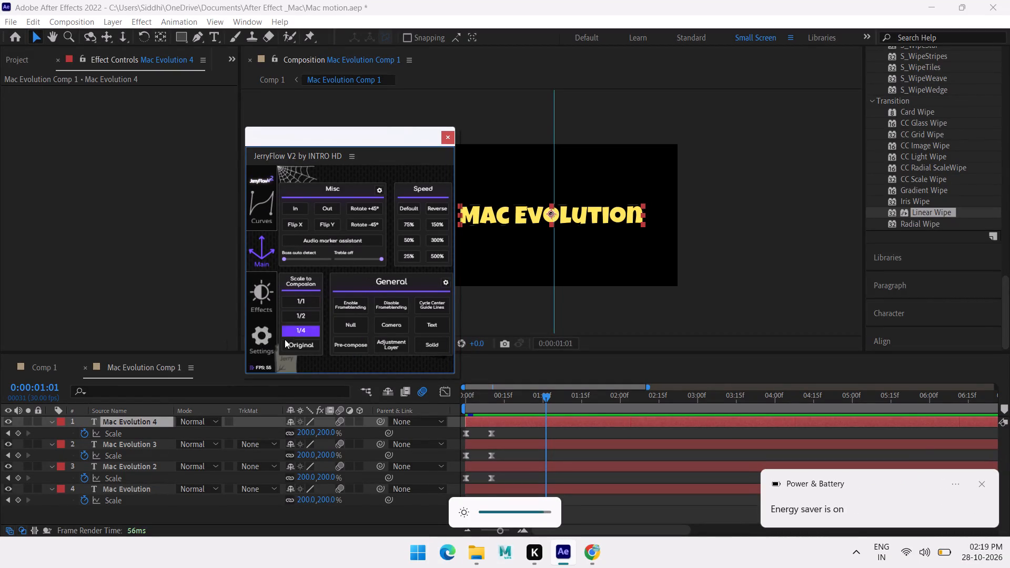
left_click(255, 293)
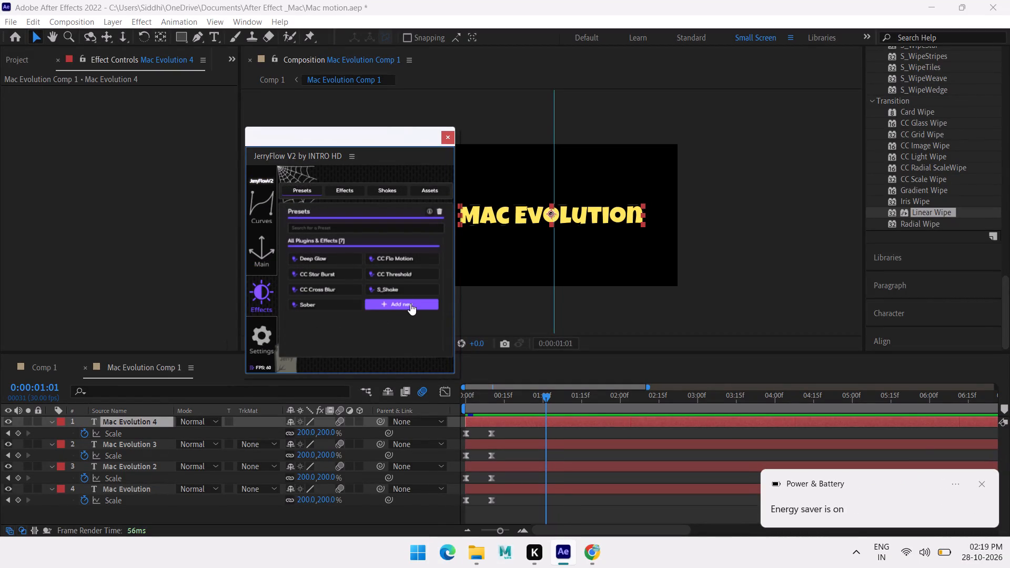
left_click(323, 259)
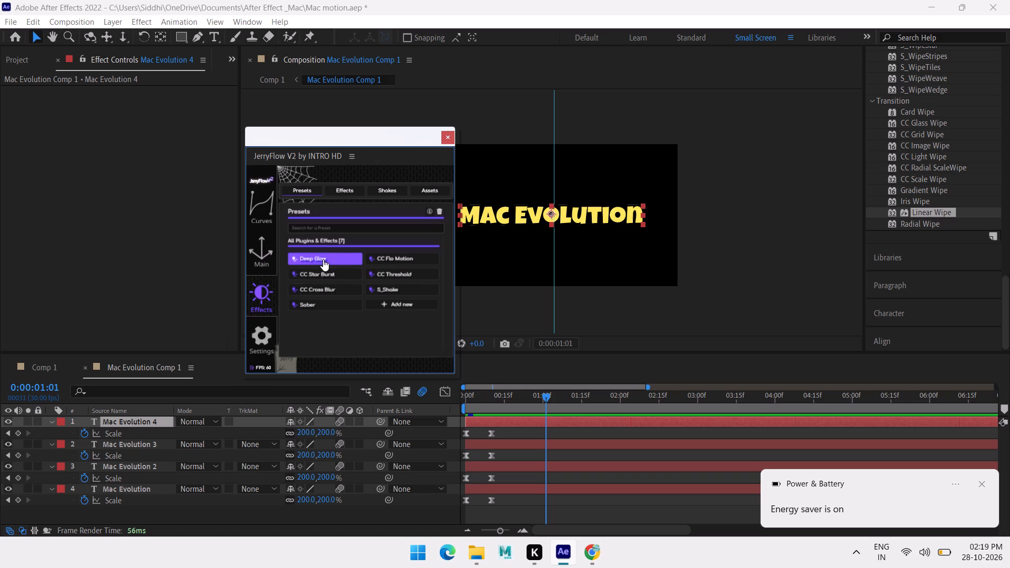
left_click(446, 134)
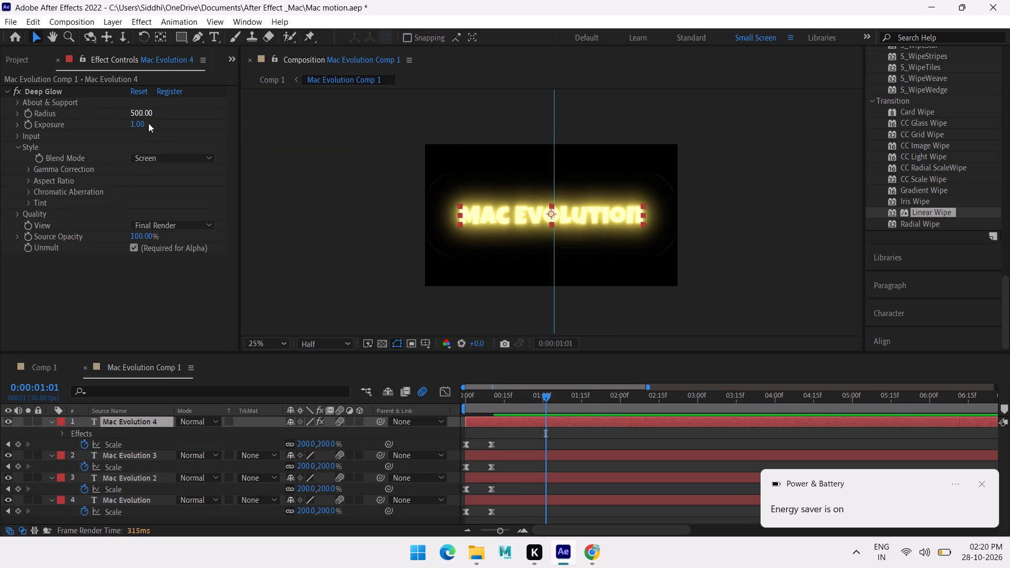
Set Mac Evolution 4's Deep Glow exposure to 0.5 and its radius to 200.
left_click(140, 122)
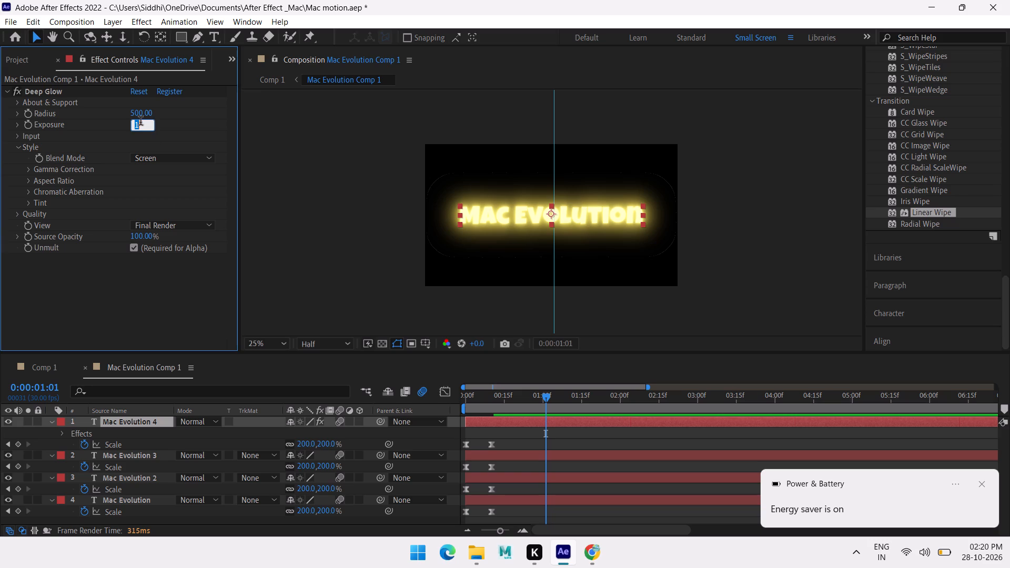
type(".5")
key("Return")
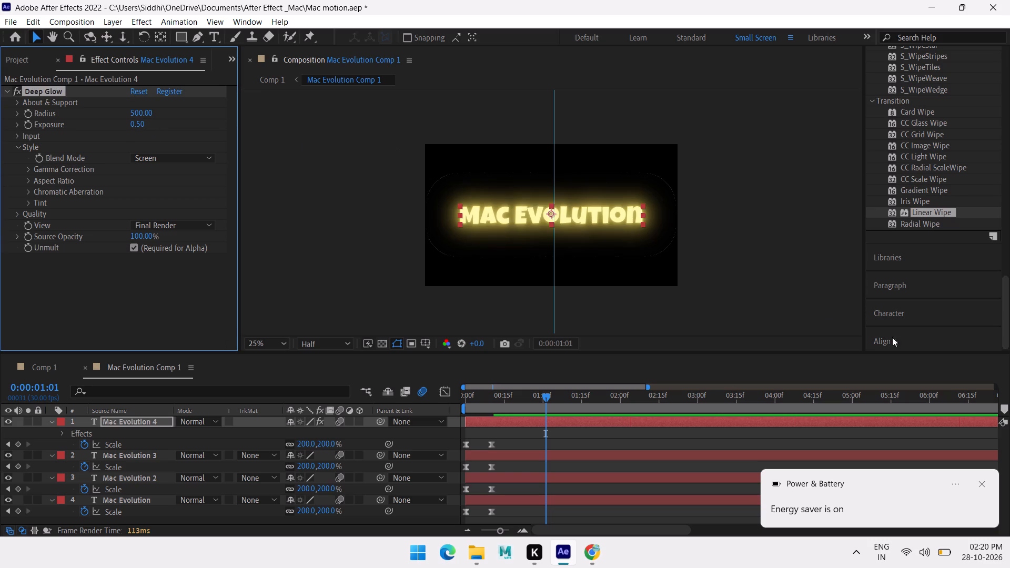
left_click(981, 483)
left_click(147, 111)
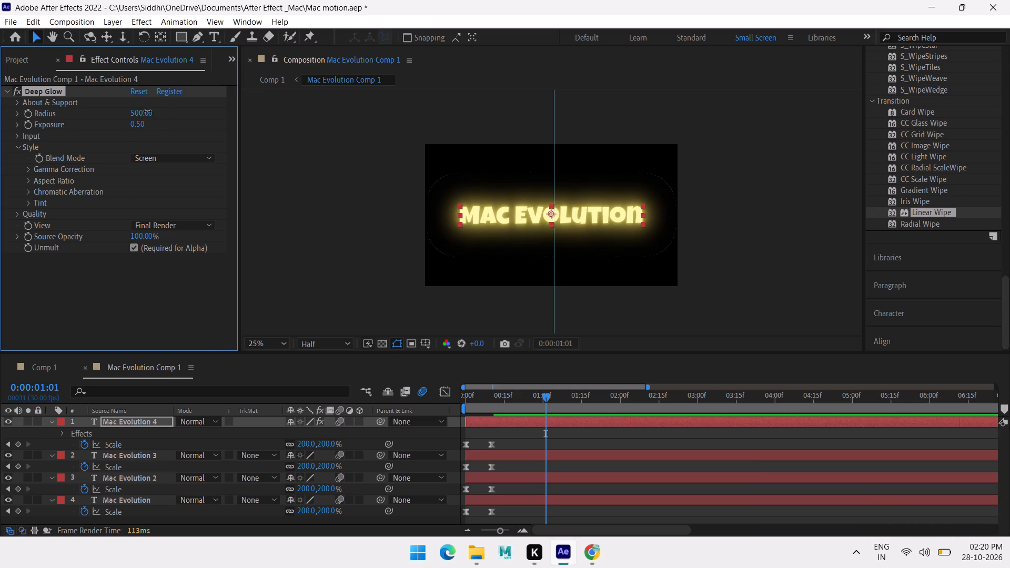
type("200")
key("Return")
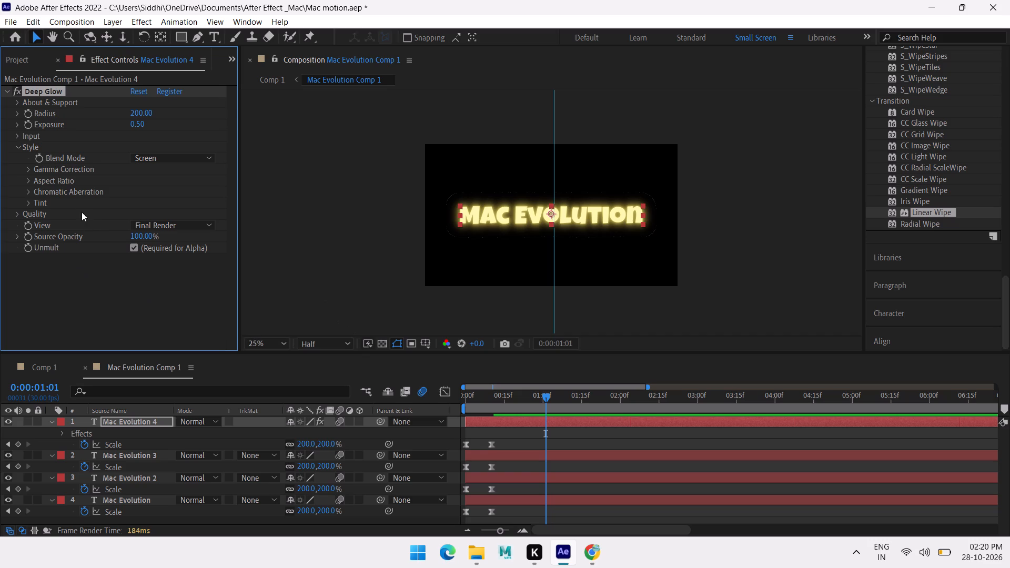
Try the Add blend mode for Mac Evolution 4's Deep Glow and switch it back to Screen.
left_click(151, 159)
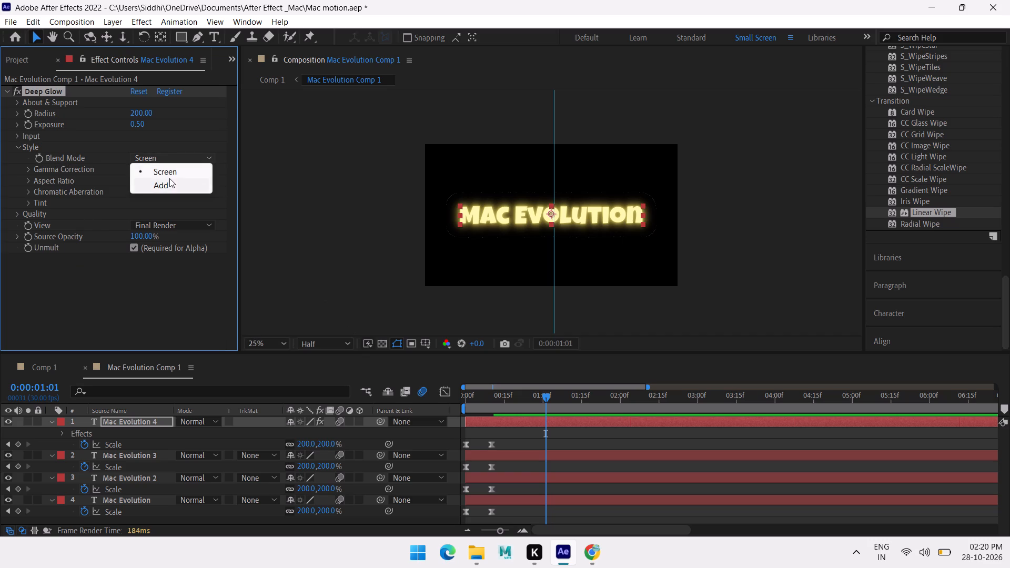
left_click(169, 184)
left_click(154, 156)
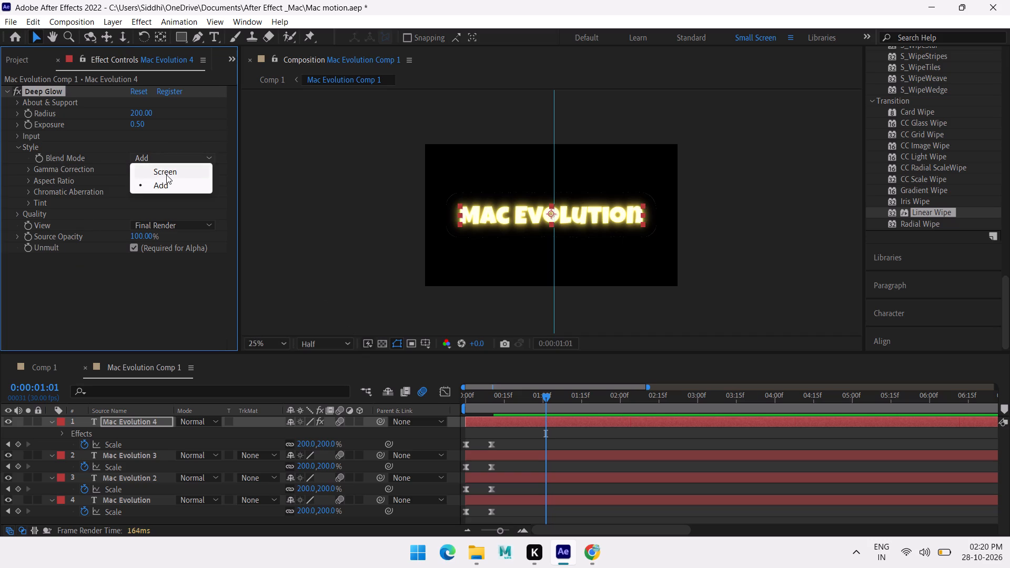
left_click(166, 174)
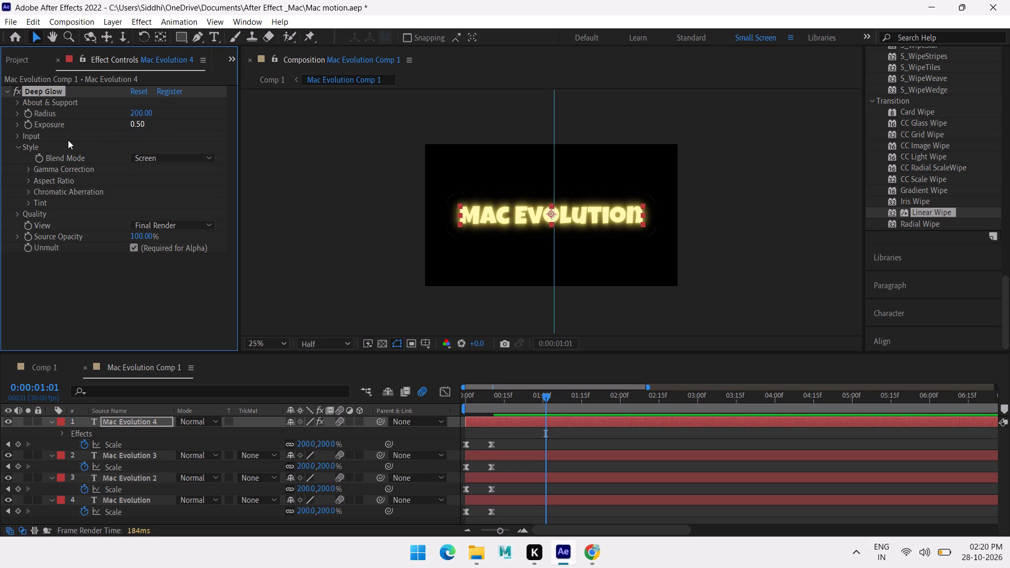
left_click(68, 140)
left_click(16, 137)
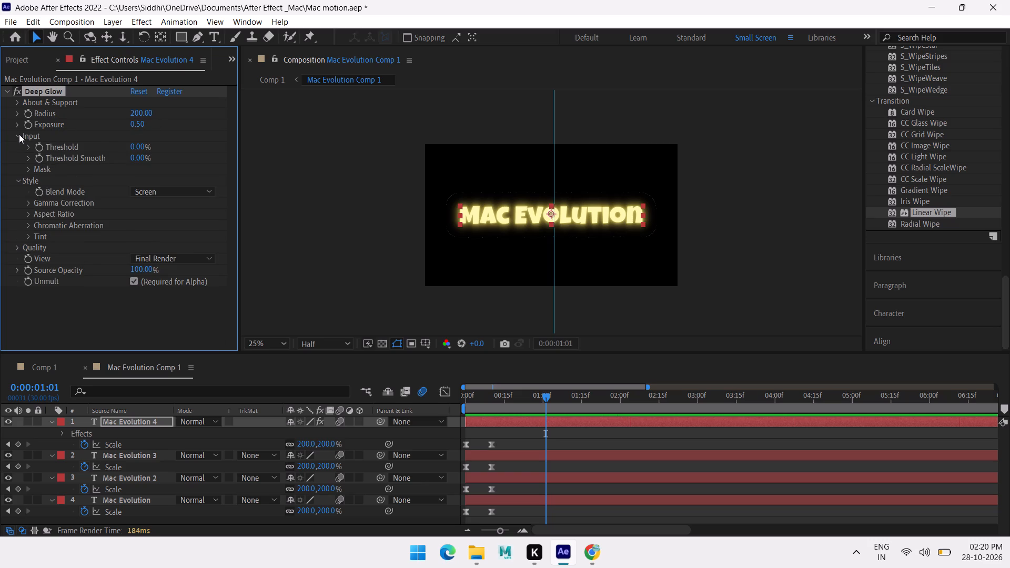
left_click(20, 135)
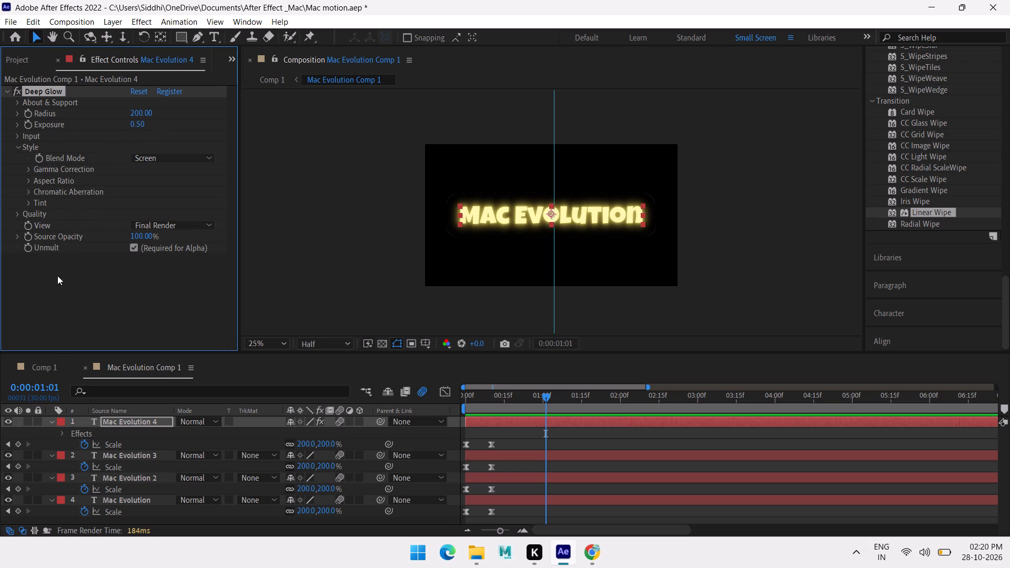
Preview the glowing title's scale animation from the start of Mac Evolution Comp 1.
left_click_drag(530, 397, 389, 401)
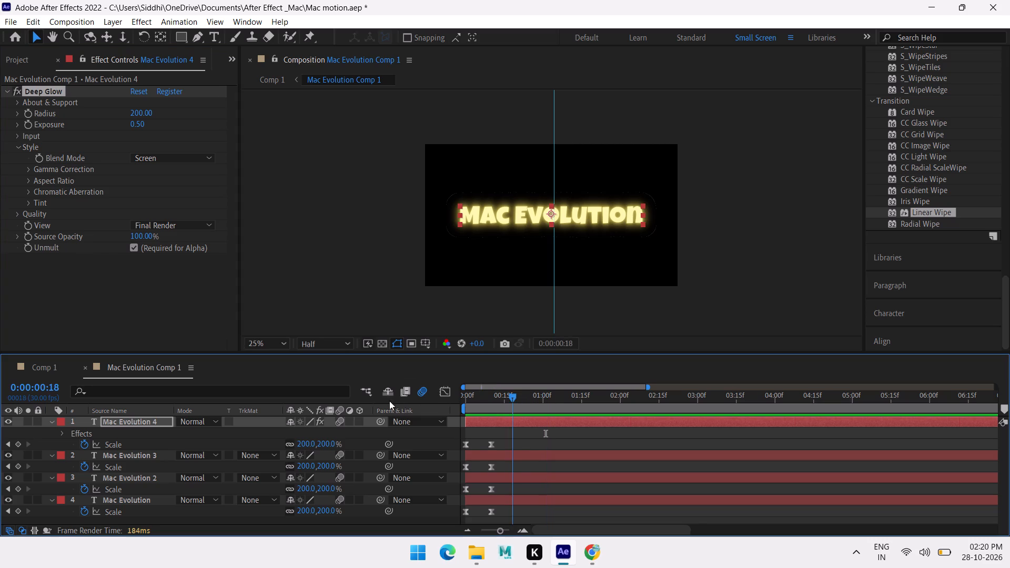
left_click_drag(389, 401, 378, 403)
key("space")
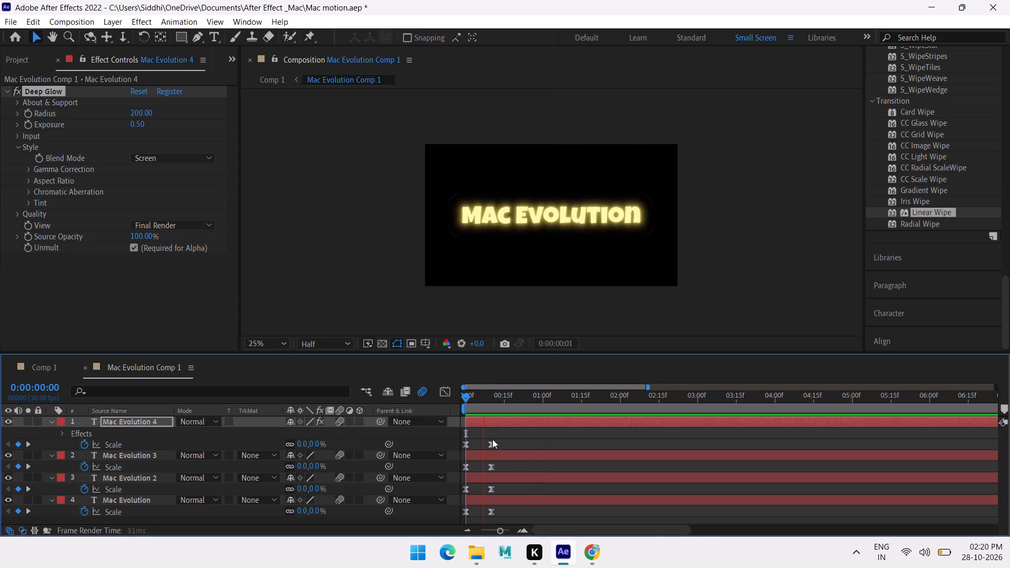
key("space")
Preview Comp 1 from its start to see the glowing title in the full scene.
left_click(31, 367)
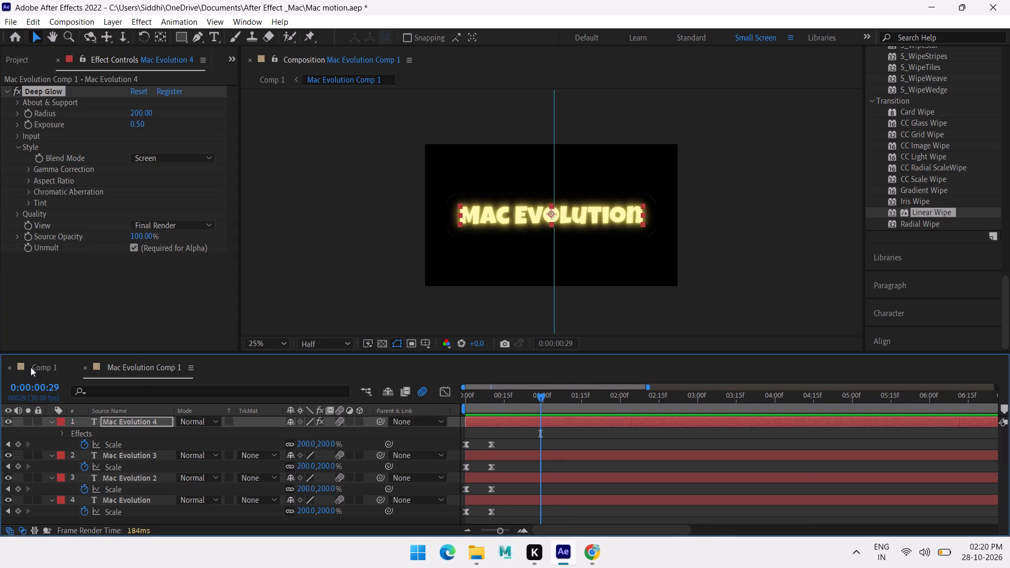
left_click_drag(496, 393, 457, 394)
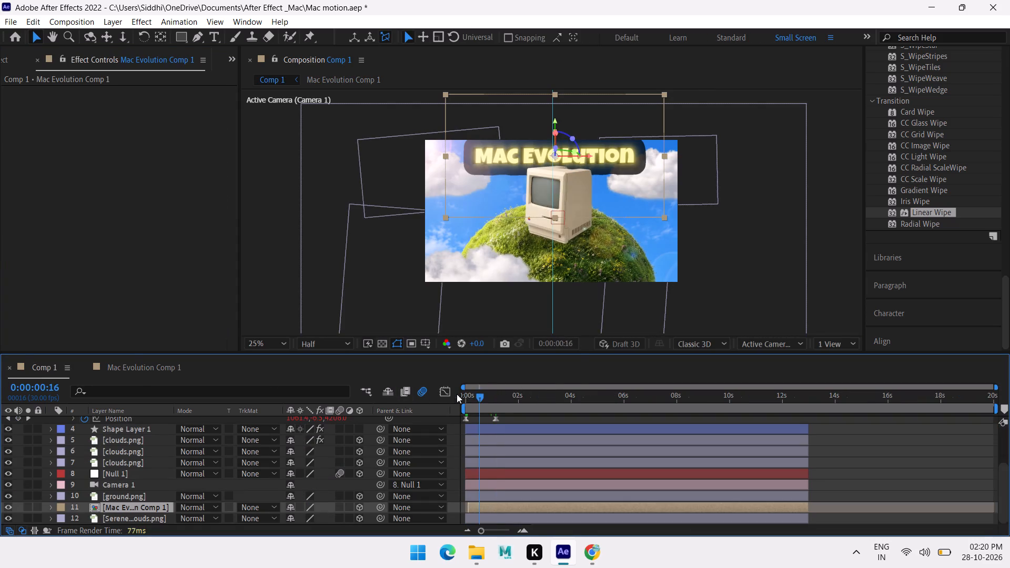
left_click_drag(457, 394, 442, 396)
key("space")
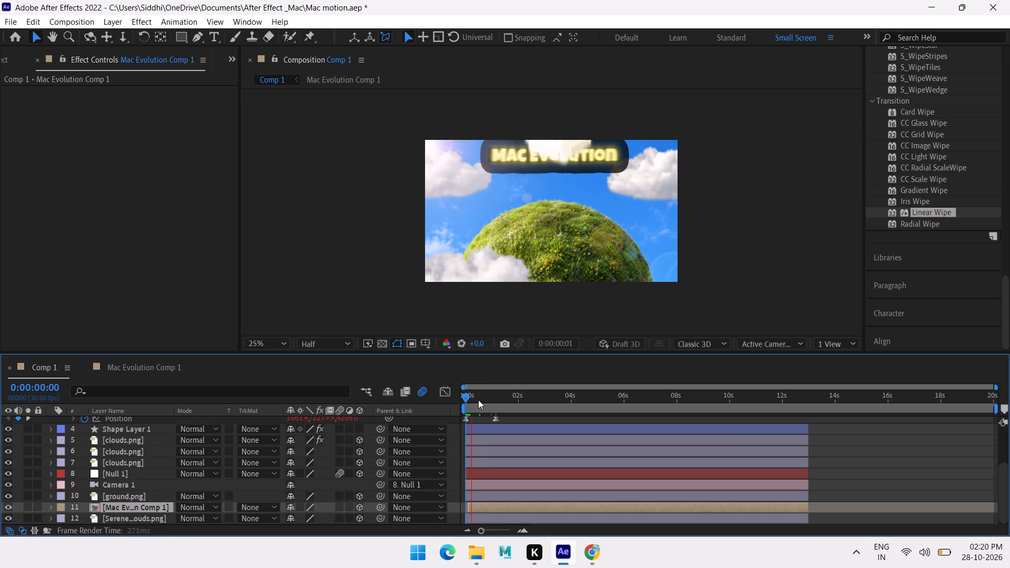
key("space")
Inspect the glowing title in Mac Evolution Comp 1 and compare it with how it looks in Comp 1.
left_click(130, 369)
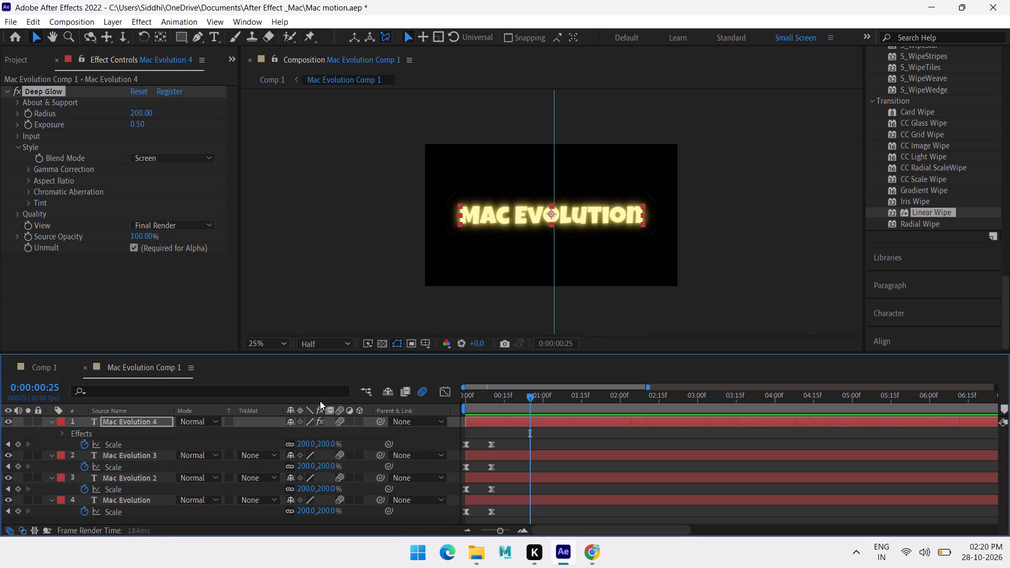
scroll(128, 504, "down", 3)
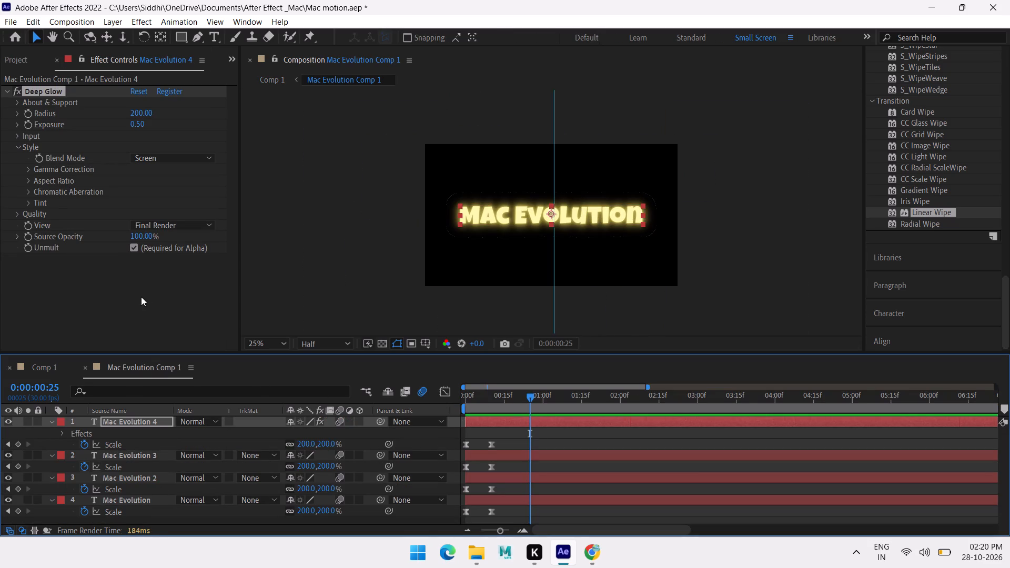
left_click(144, 295)
left_click(20, 66)
left_click(524, 172)
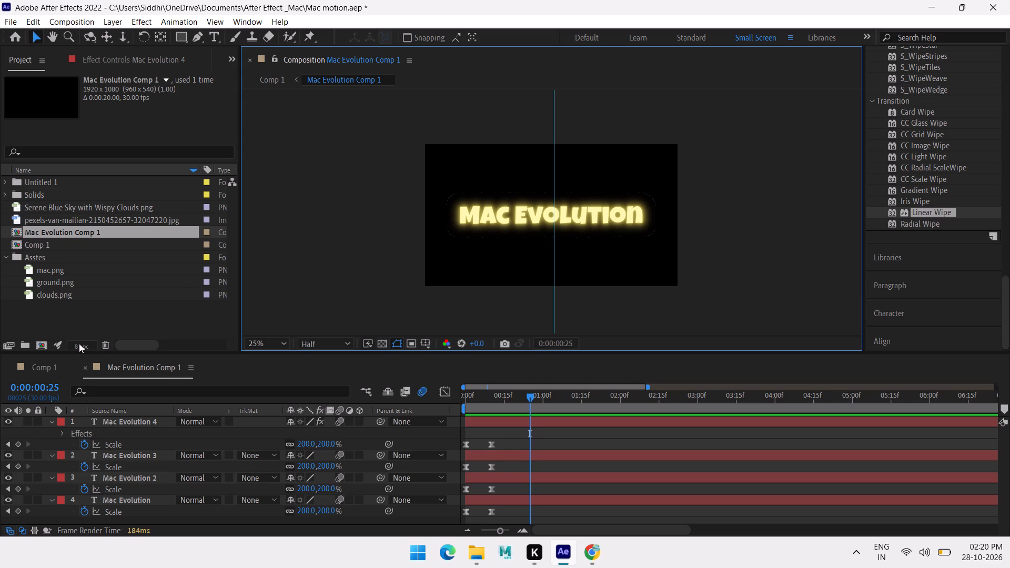
scroll(147, 463, "down", 4)
left_click(656, 161)
left_click(704, 296)
left_click(138, 418)
scroll(167, 451, "down", 2)
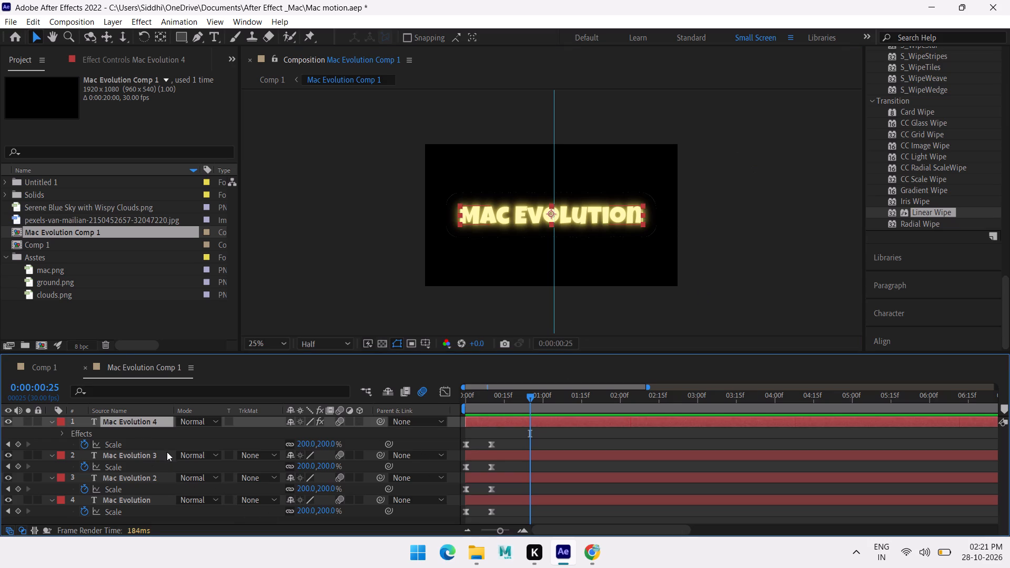
left_click(38, 363)
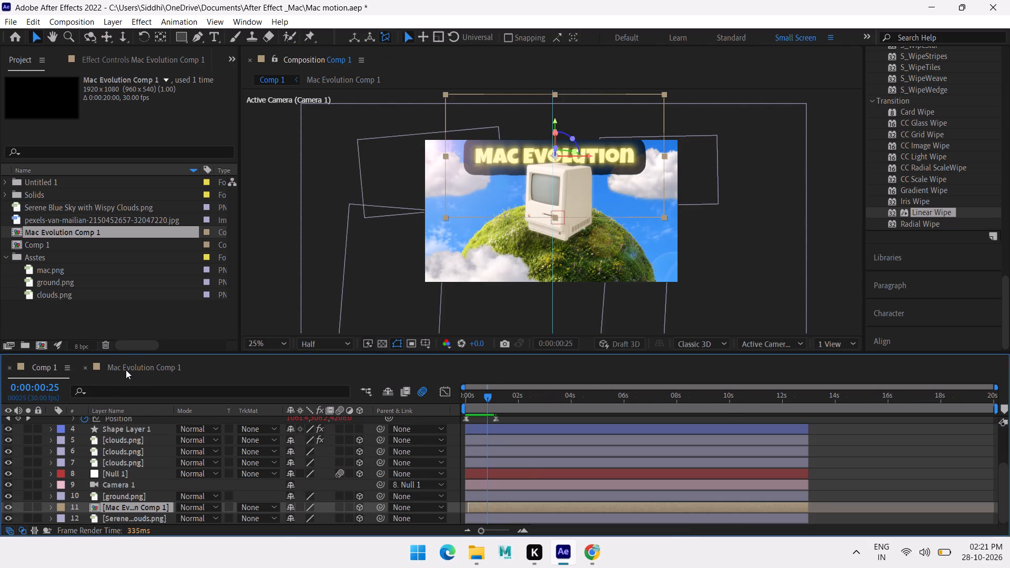
left_click(126, 370)
left_click(483, 255)
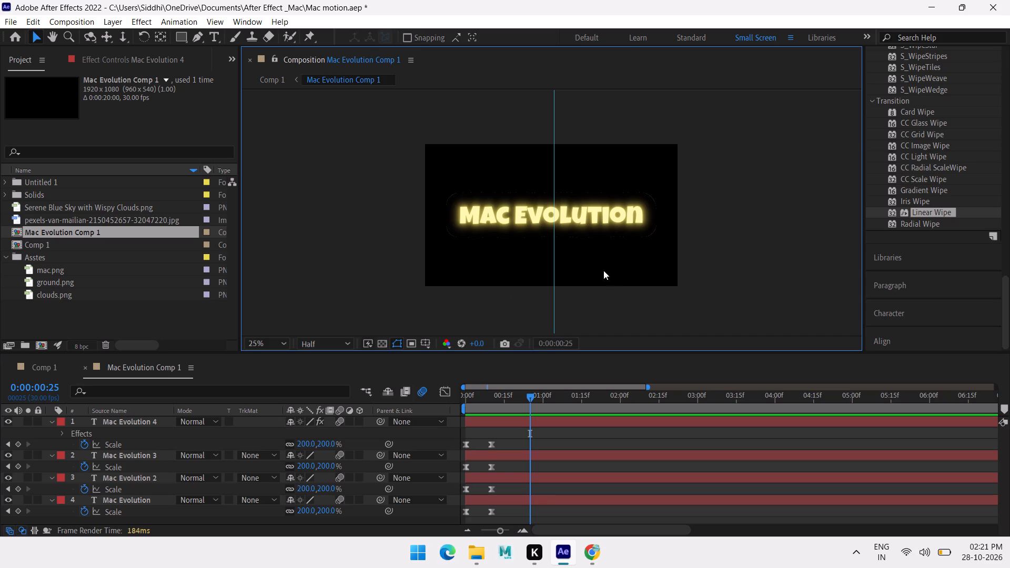
left_click_drag(628, 267, 661, 285)
Look through the items in the project's Solids folder and collapse it again.
left_click(2, 192)
left_click(60, 199)
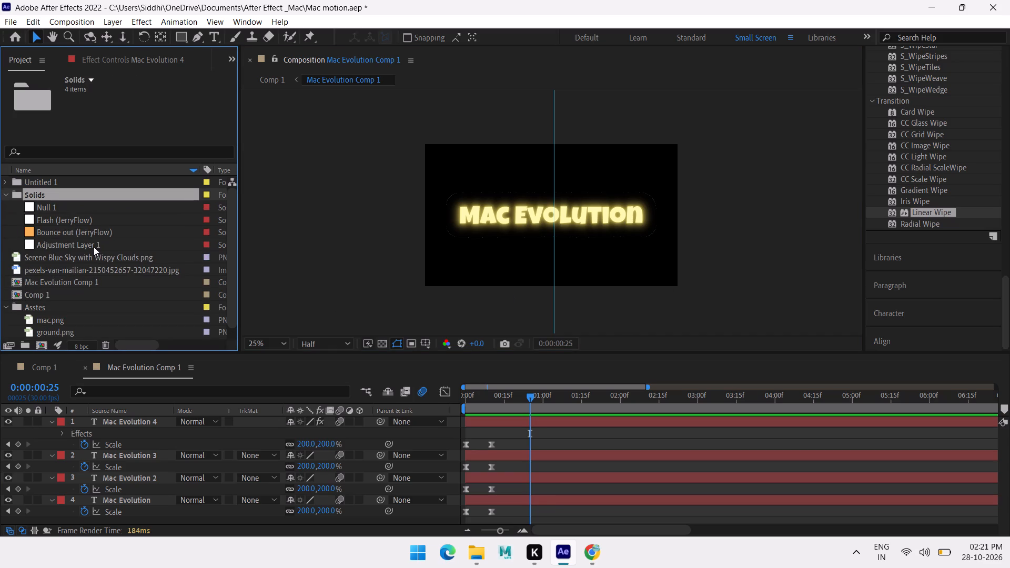
left_click(3, 194)
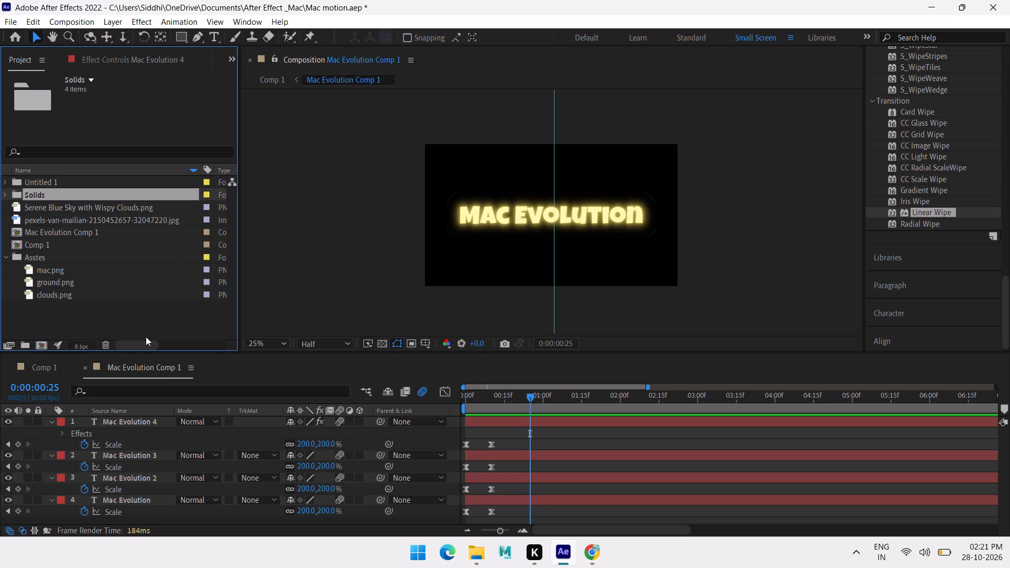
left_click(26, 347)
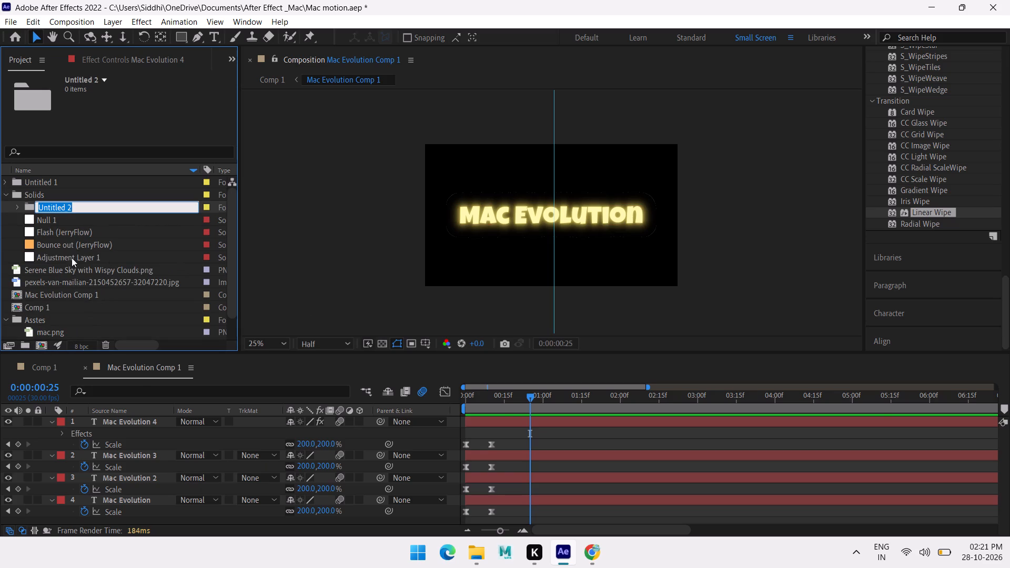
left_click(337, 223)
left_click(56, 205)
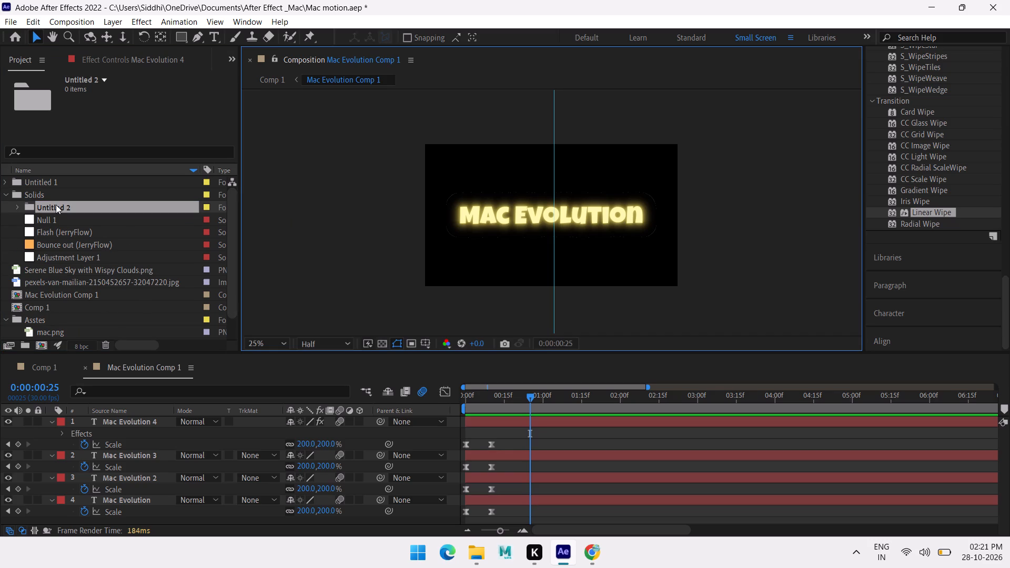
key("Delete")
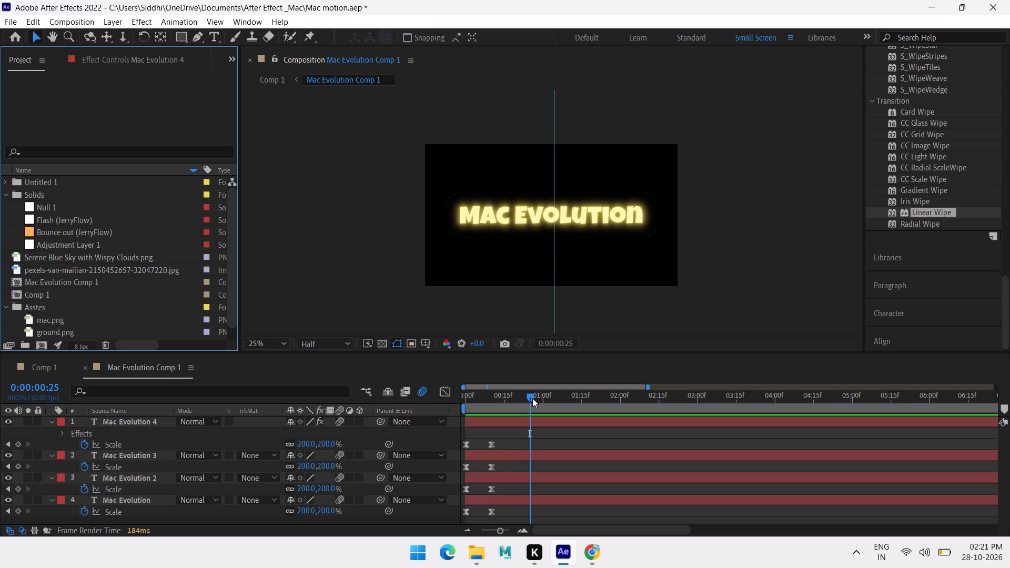
At frame 17, check the Mac Evolution 3, Mac Evolution 2 and Mac Evolution text layers for applied effects.
left_click_drag(532, 396, 511, 404)
left_click(149, 457)
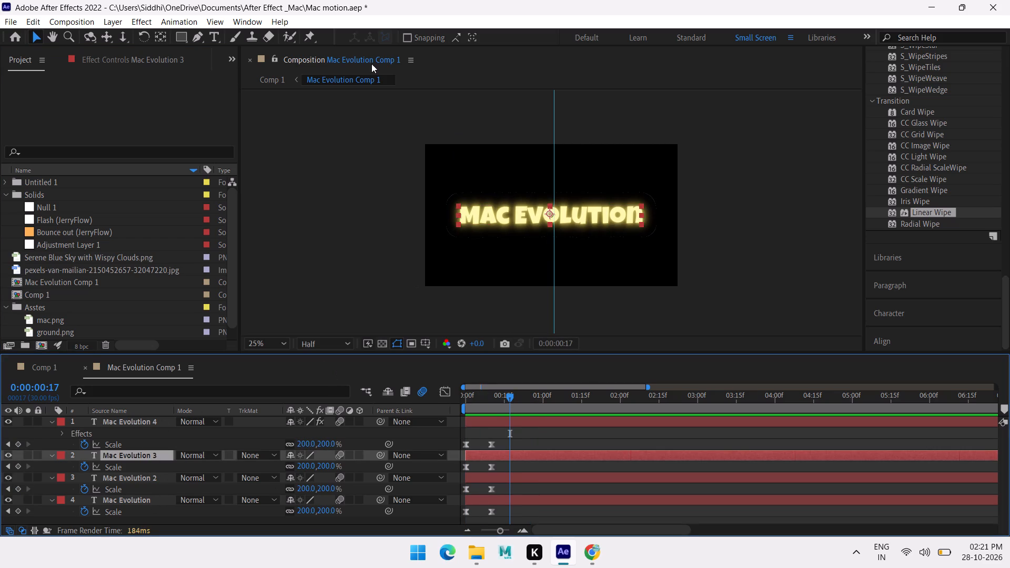
left_click(92, 64)
left_click(129, 479)
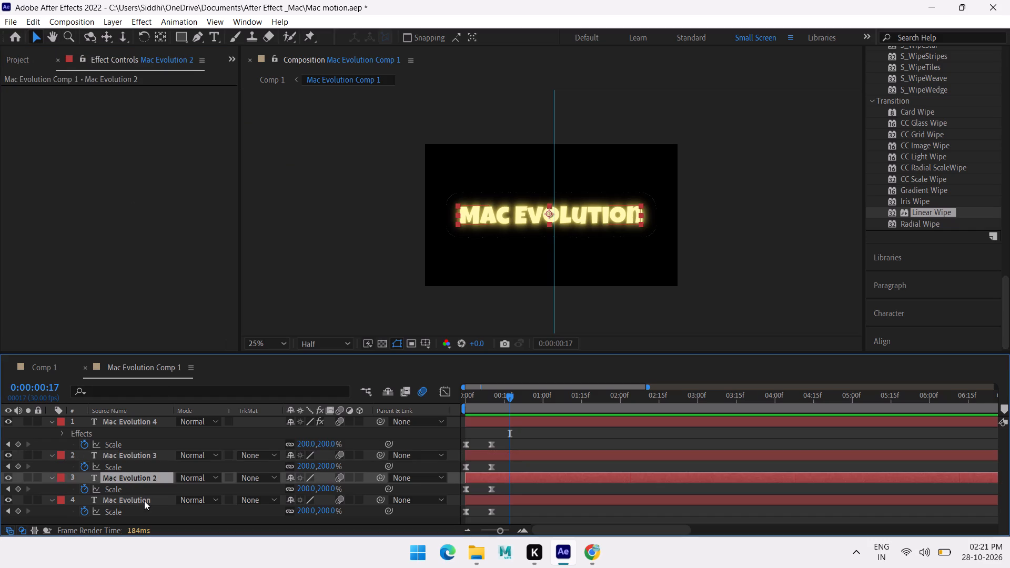
left_click(144, 501)
Remove the text stroke from all four Mac Evolution layers, checking the title in Comp 1.
left_click(146, 452)
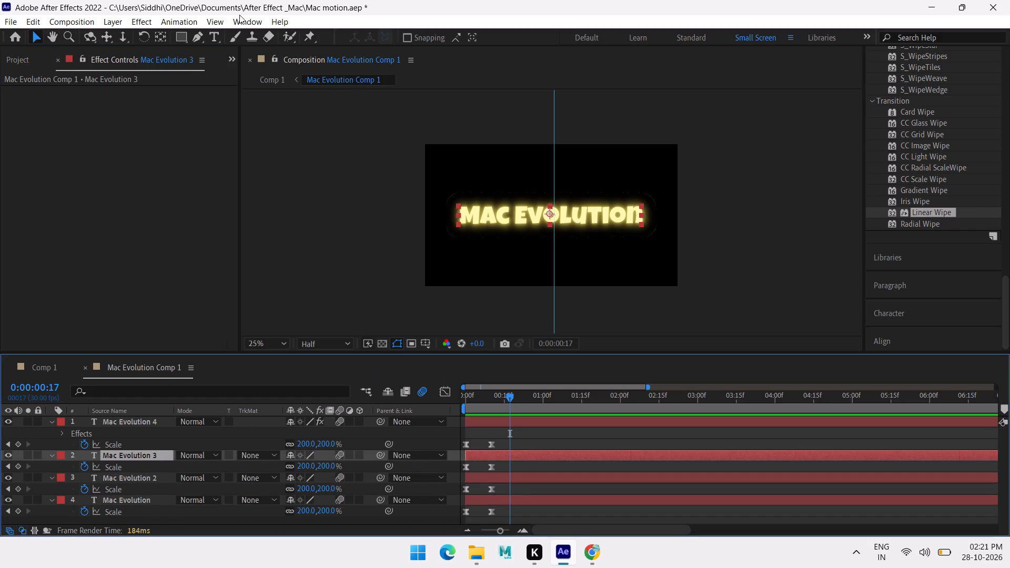
left_click(217, 38)
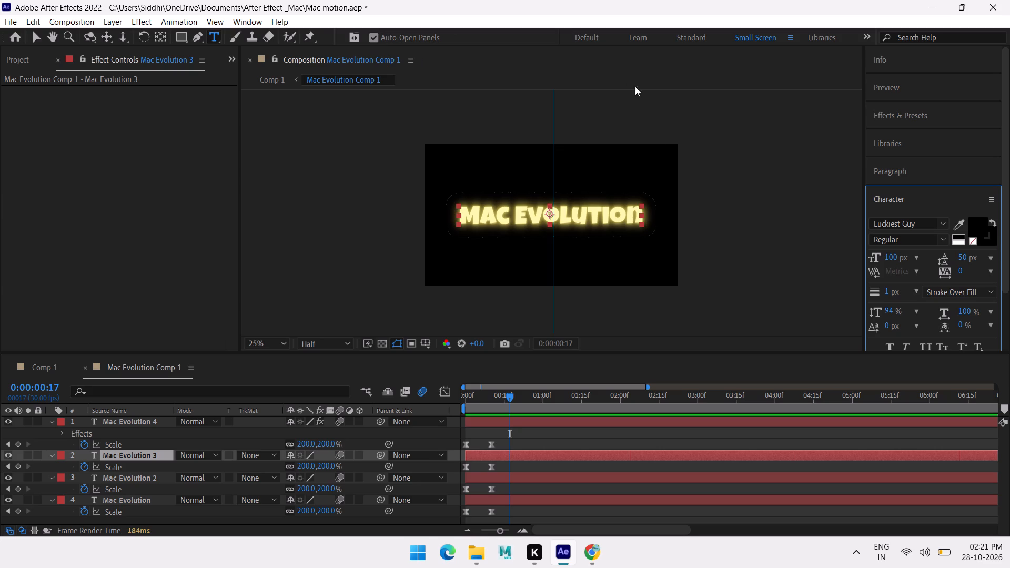
left_click(991, 242)
left_click(976, 239)
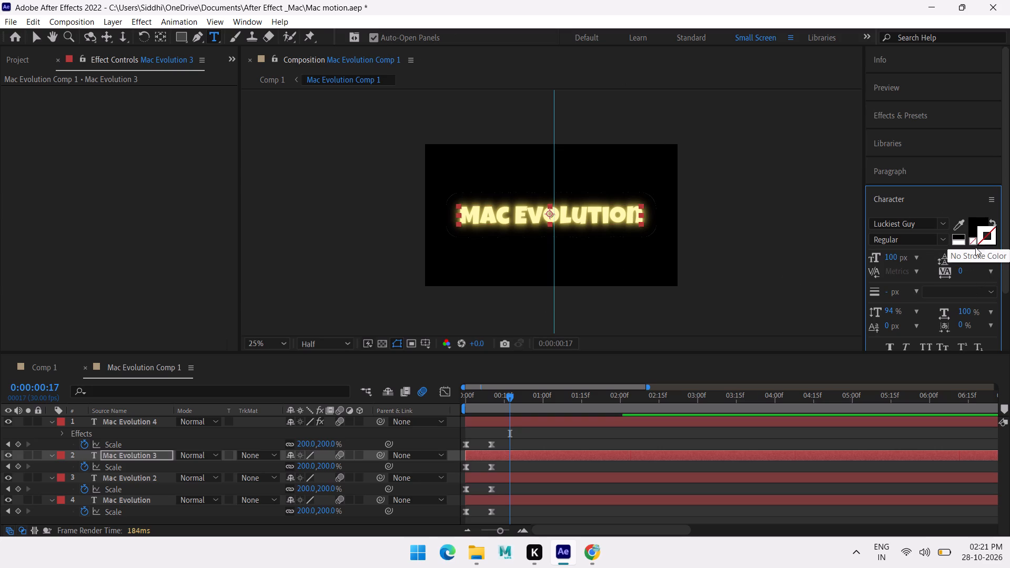
left_click(147, 481)
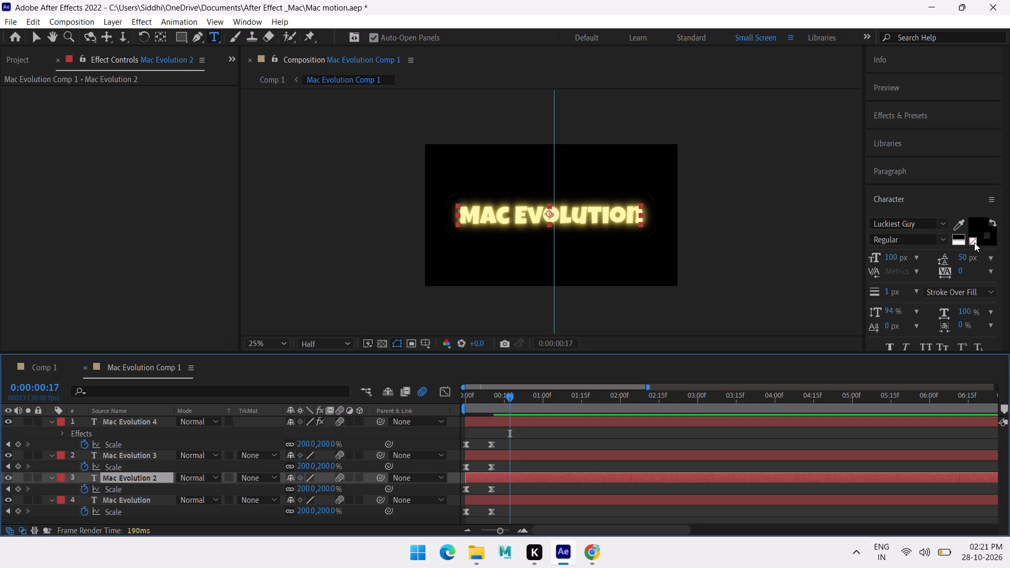
left_click(974, 242)
left_click(157, 495)
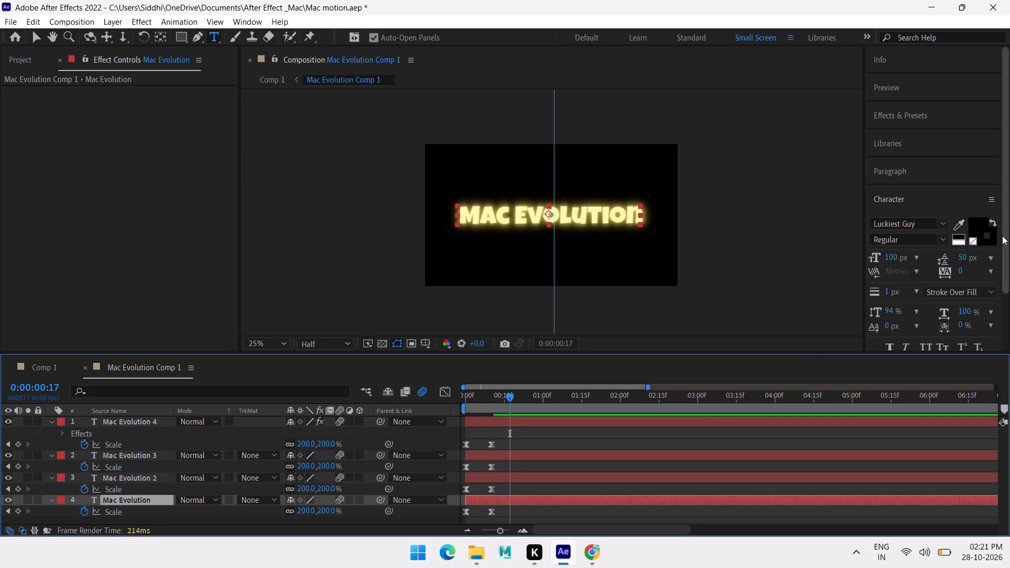
left_click(975, 244)
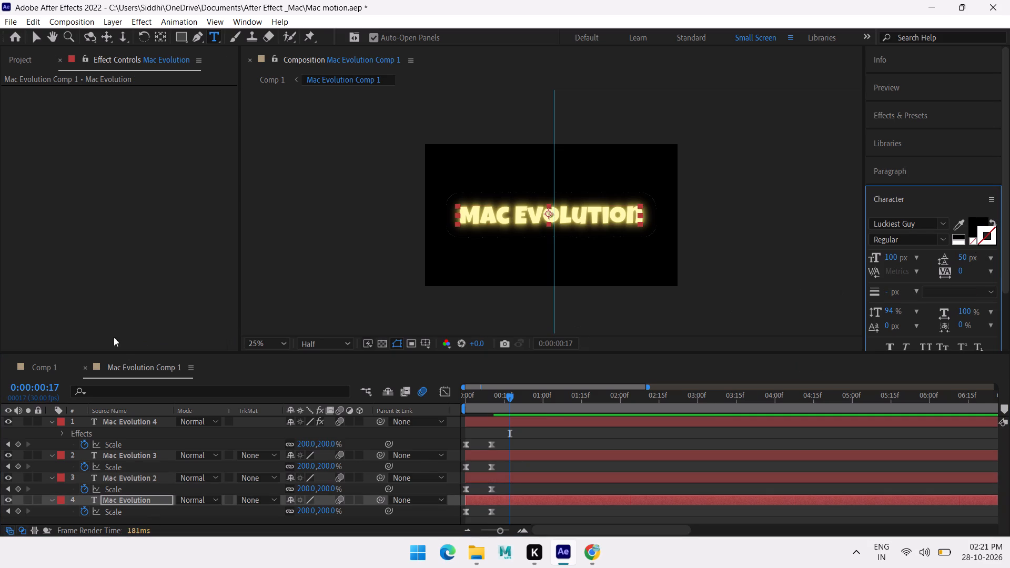
left_click(41, 369)
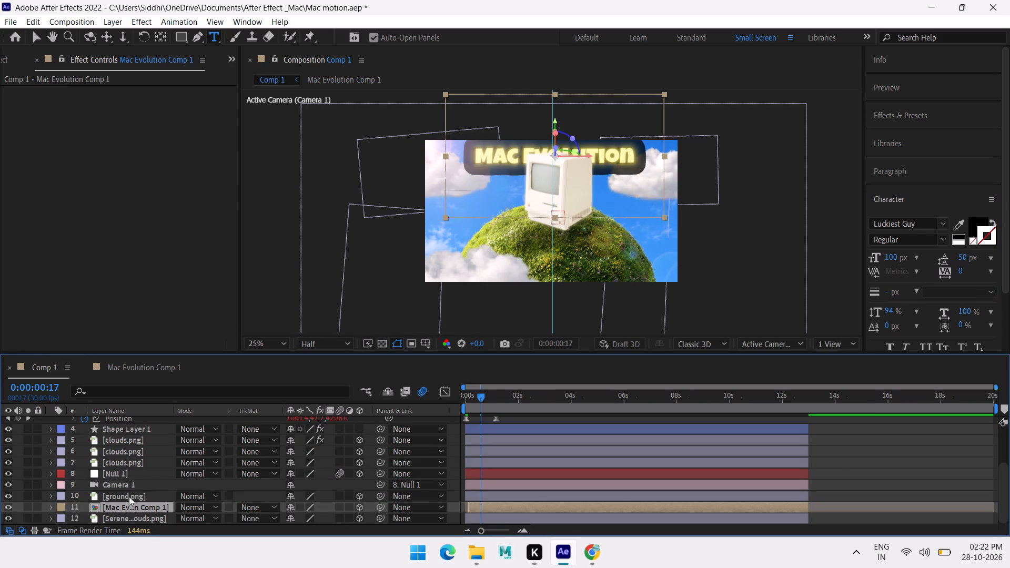
left_click(136, 368)
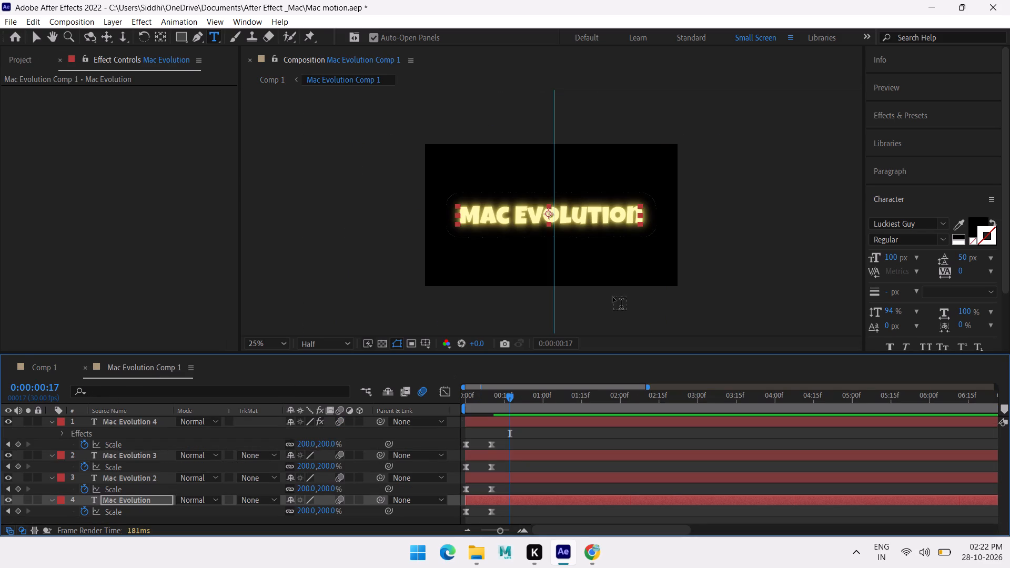
left_click(116, 421)
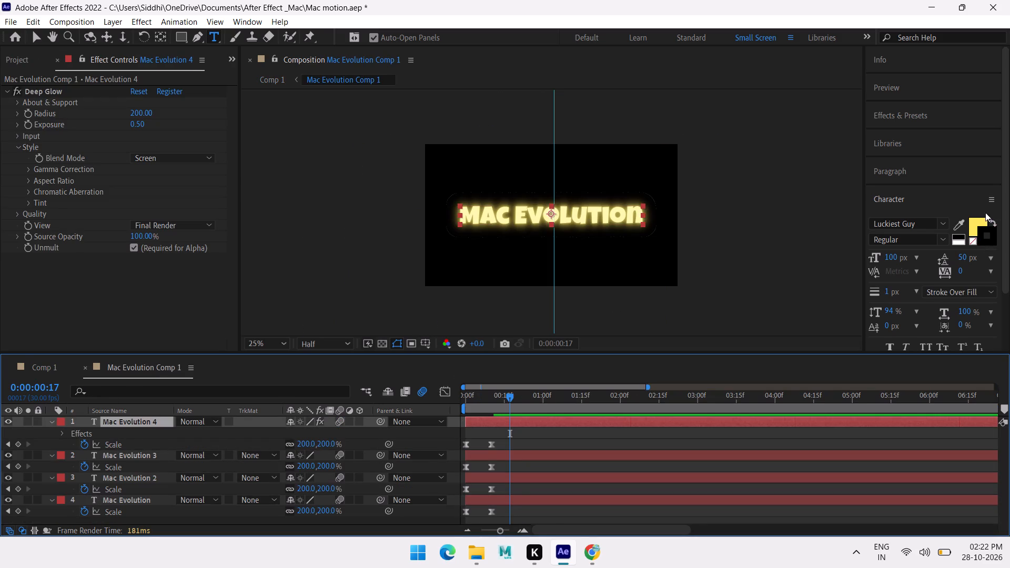
left_click(975, 240)
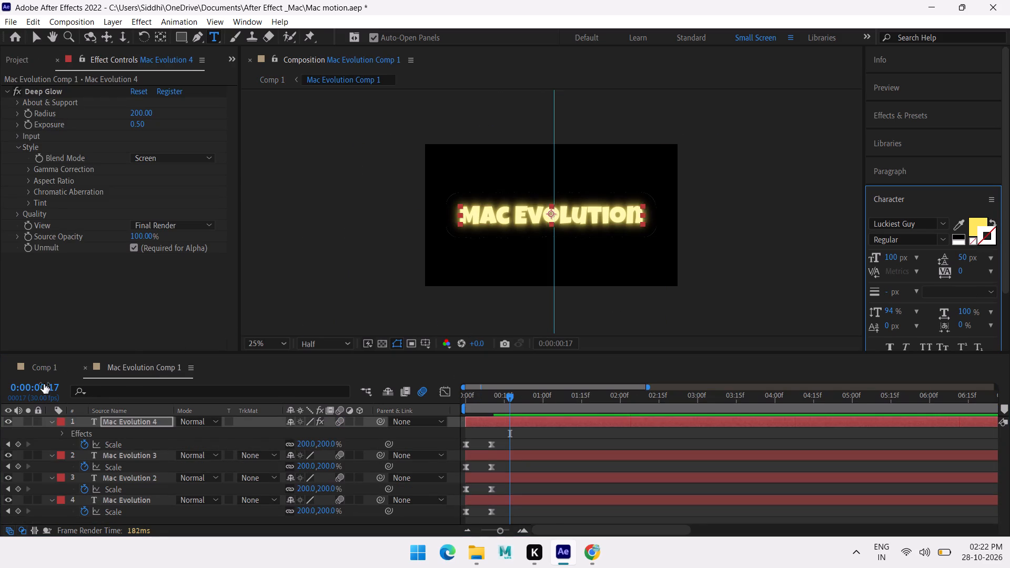
left_click(51, 367)
left_click(143, 359)
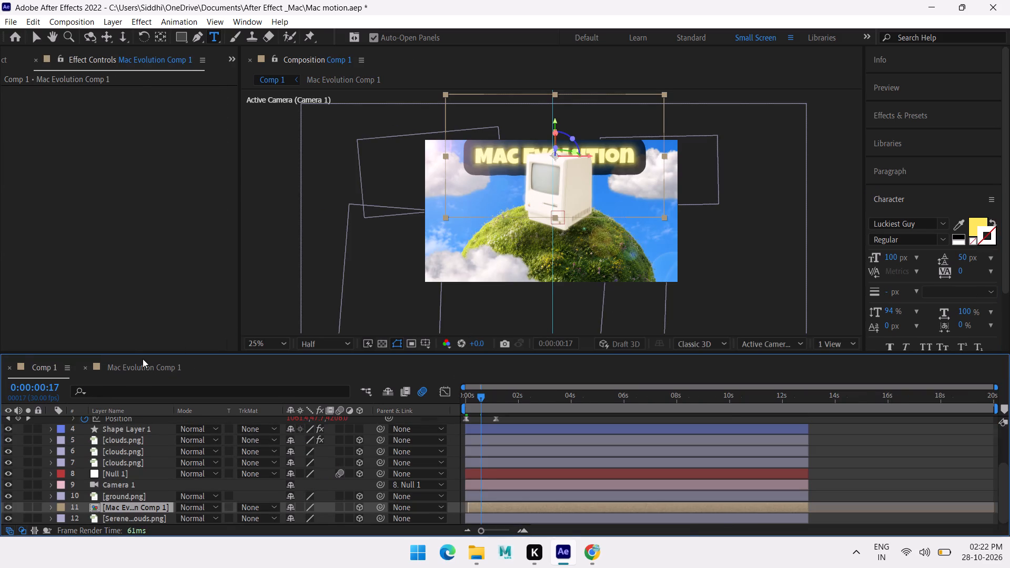
Set the text fill colour of the Mac Evolution 3 layer to white.
left_click(132, 454)
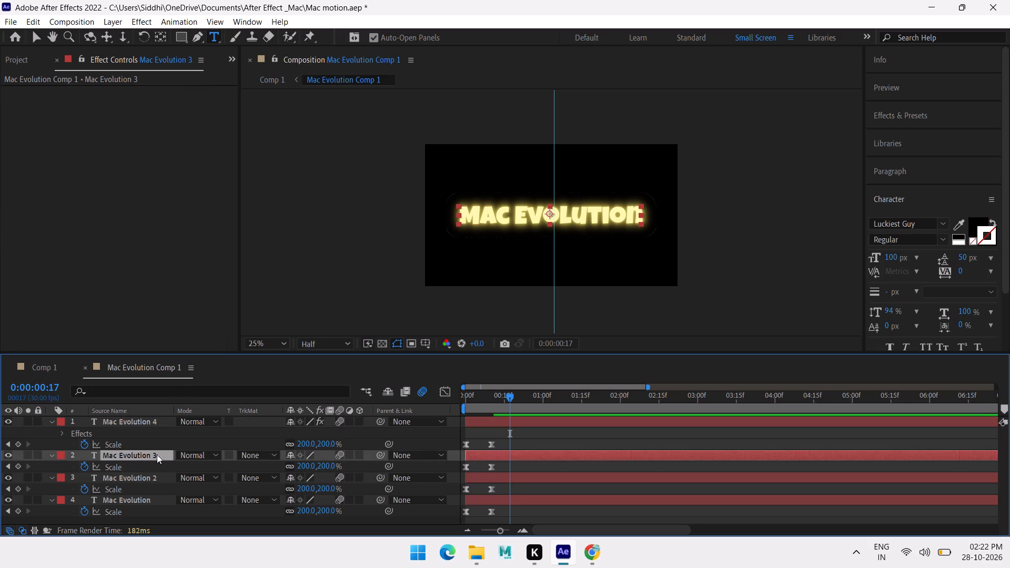
left_click(977, 222)
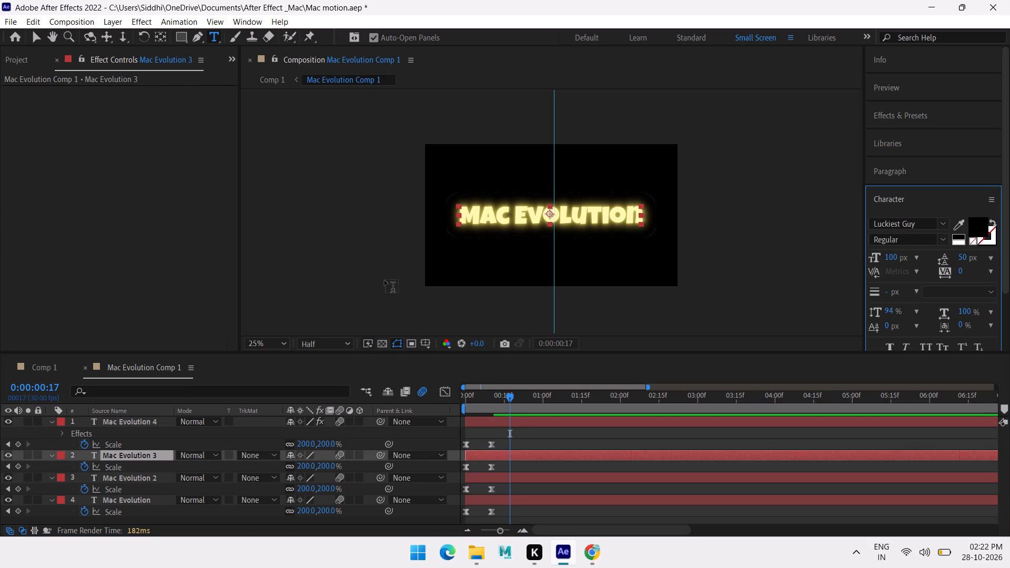
left_click(978, 228)
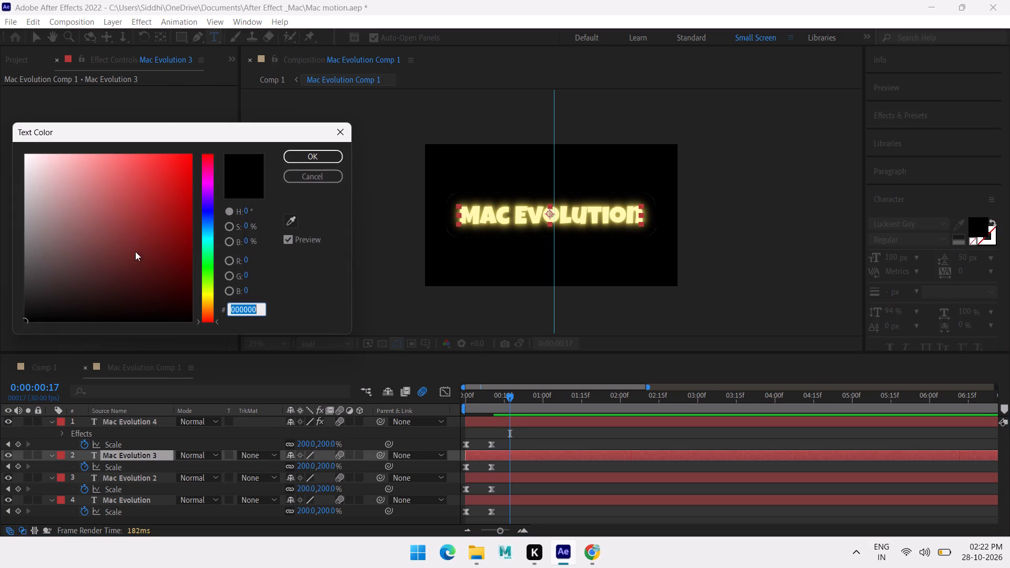
left_click_drag(132, 218, 0, 76)
left_click(314, 157)
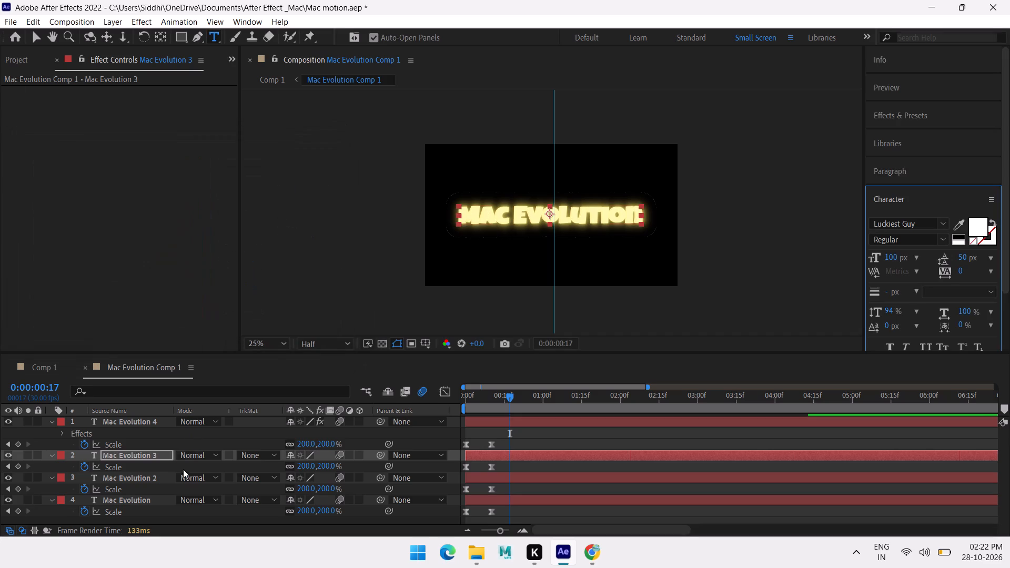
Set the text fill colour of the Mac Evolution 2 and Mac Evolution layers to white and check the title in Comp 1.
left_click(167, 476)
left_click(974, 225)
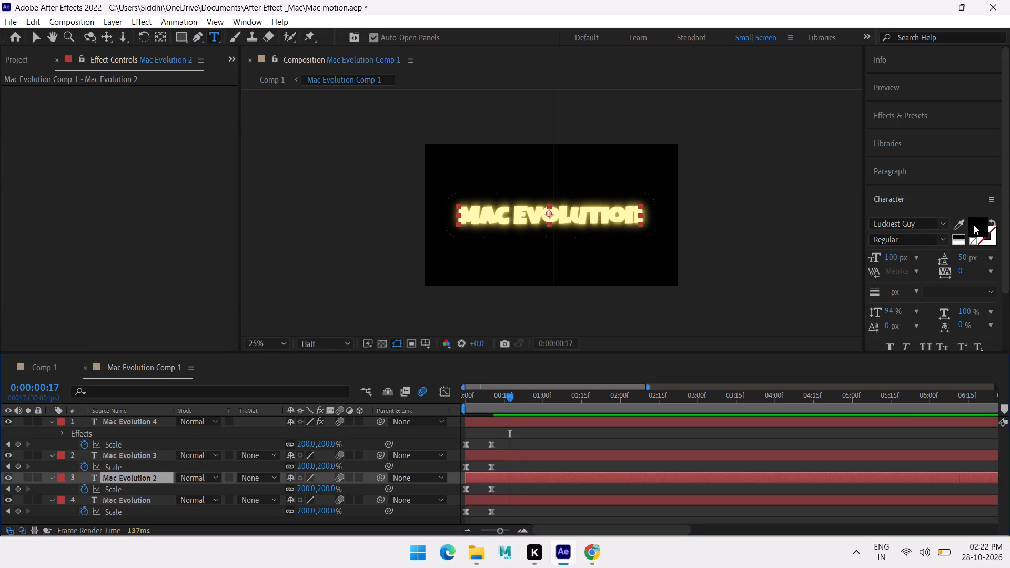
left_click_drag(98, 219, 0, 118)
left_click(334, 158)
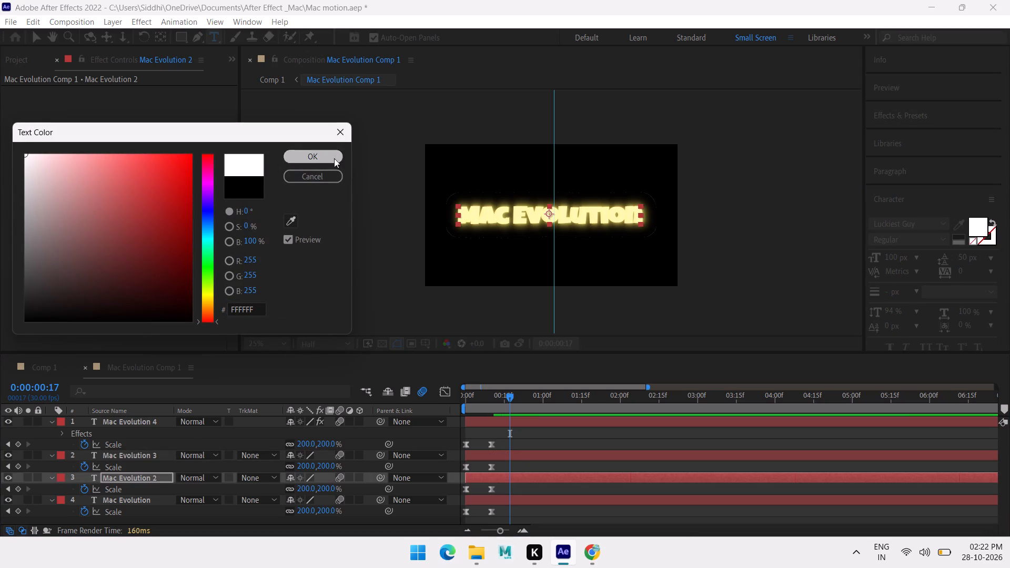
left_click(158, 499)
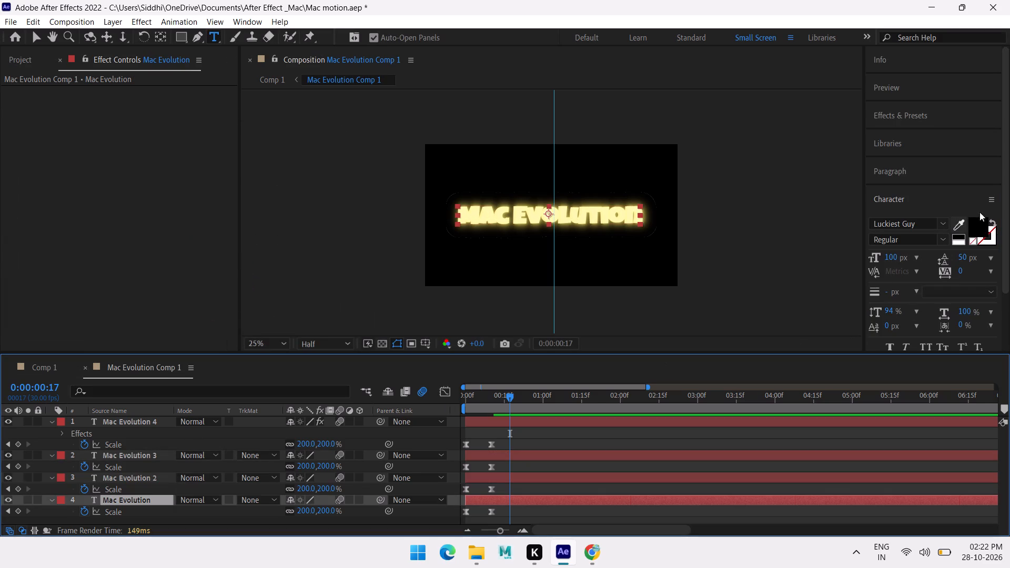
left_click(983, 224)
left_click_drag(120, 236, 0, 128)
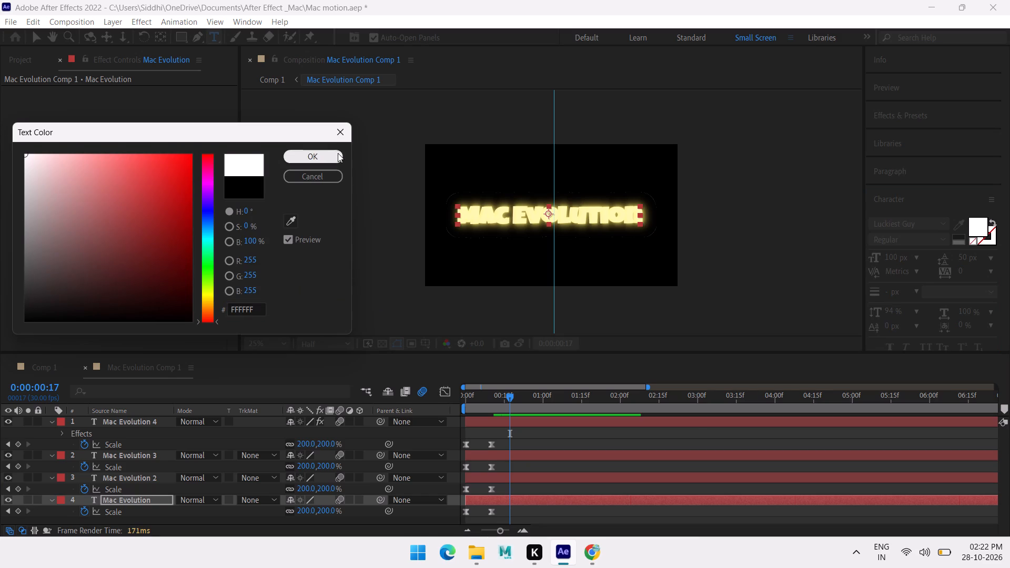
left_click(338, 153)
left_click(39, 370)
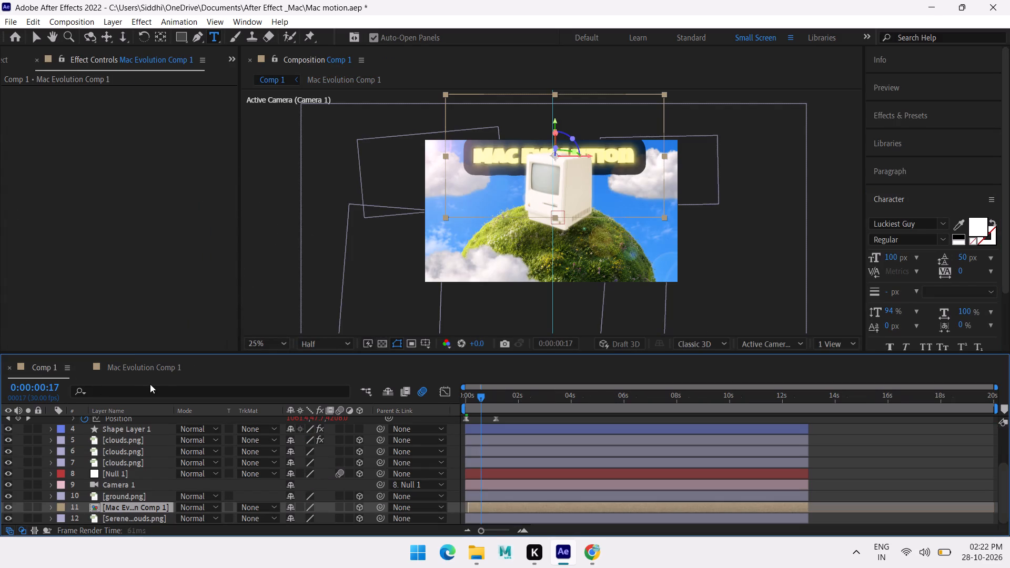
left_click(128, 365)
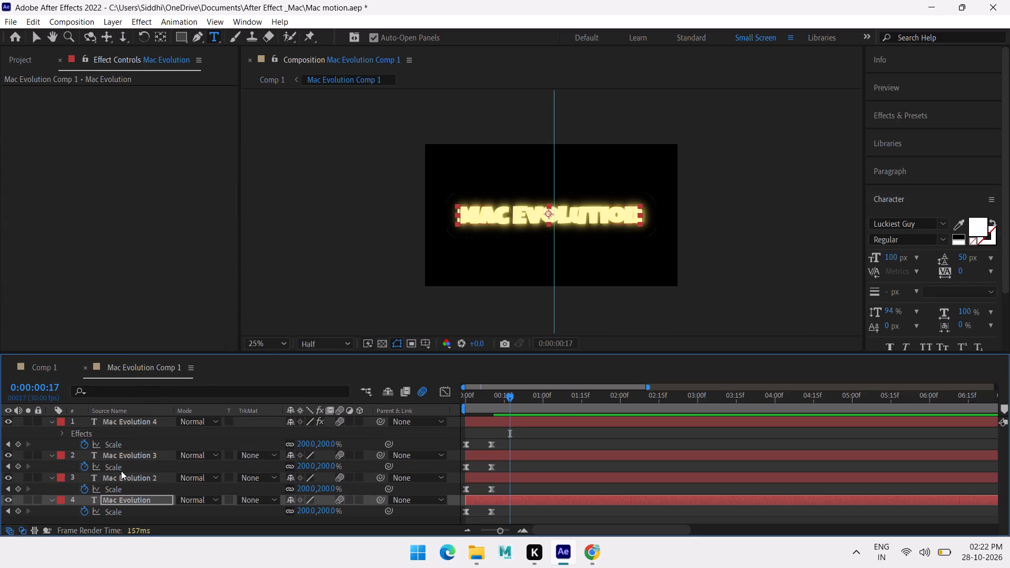
Set the text fill colour of the Mac Evolution 3, Mac Evolution 2 and Mac Evolution layers together to black (000000).
left_click(159, 458, "shift")
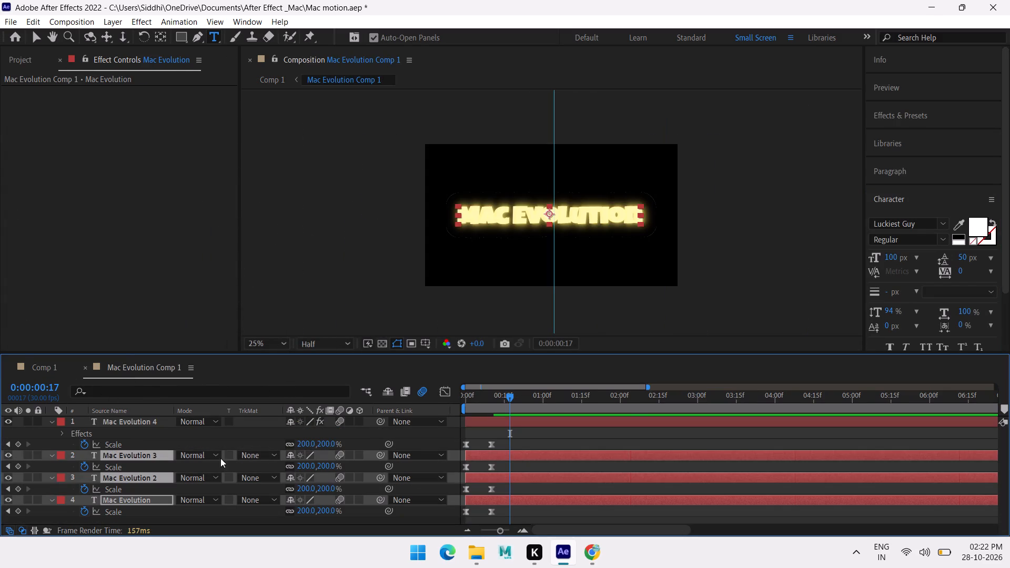
left_click(981, 225)
left_click_drag(129, 228, 0, 347)
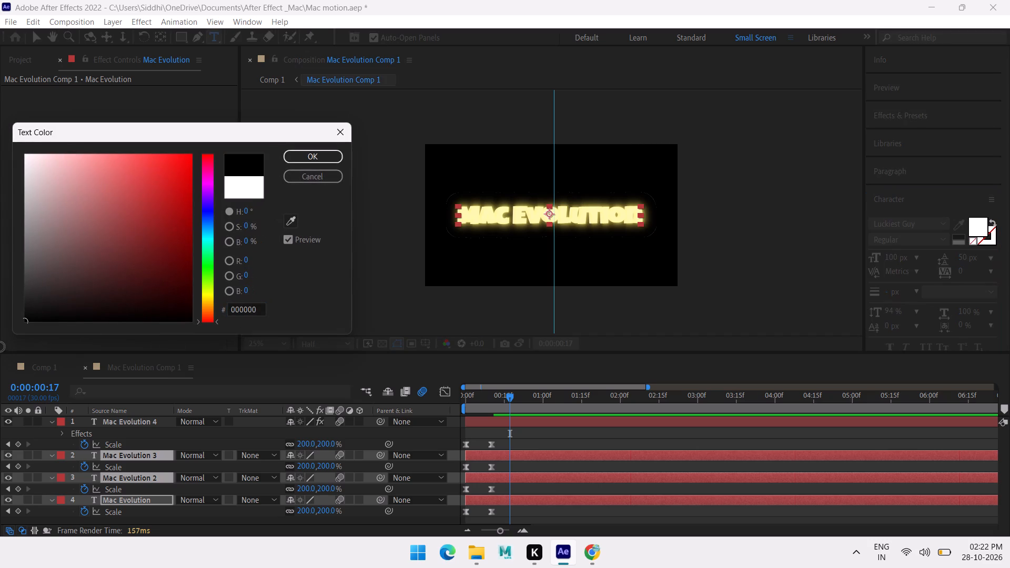
left_click_drag(0, 347, 0, 348)
left_click(321, 159)
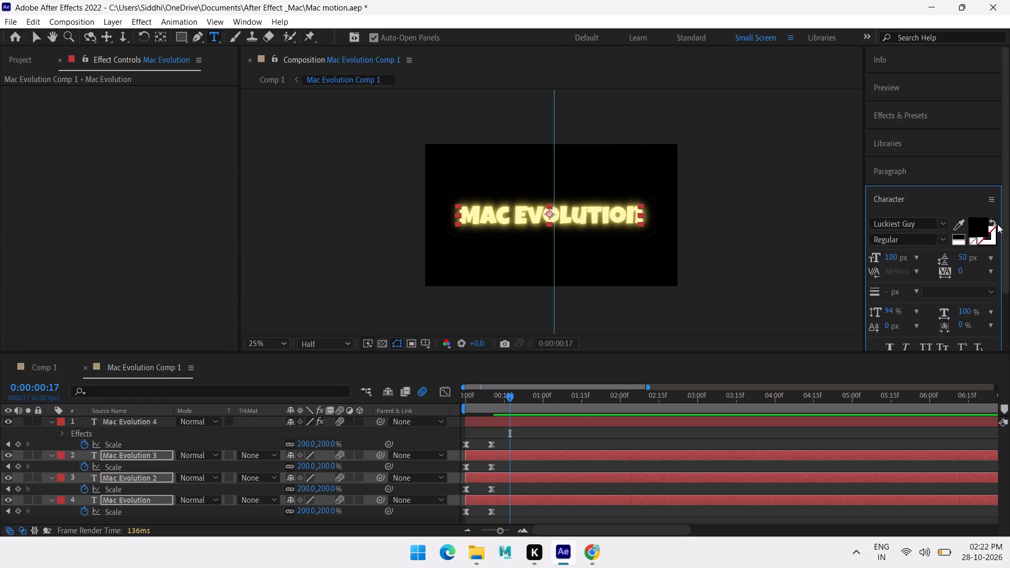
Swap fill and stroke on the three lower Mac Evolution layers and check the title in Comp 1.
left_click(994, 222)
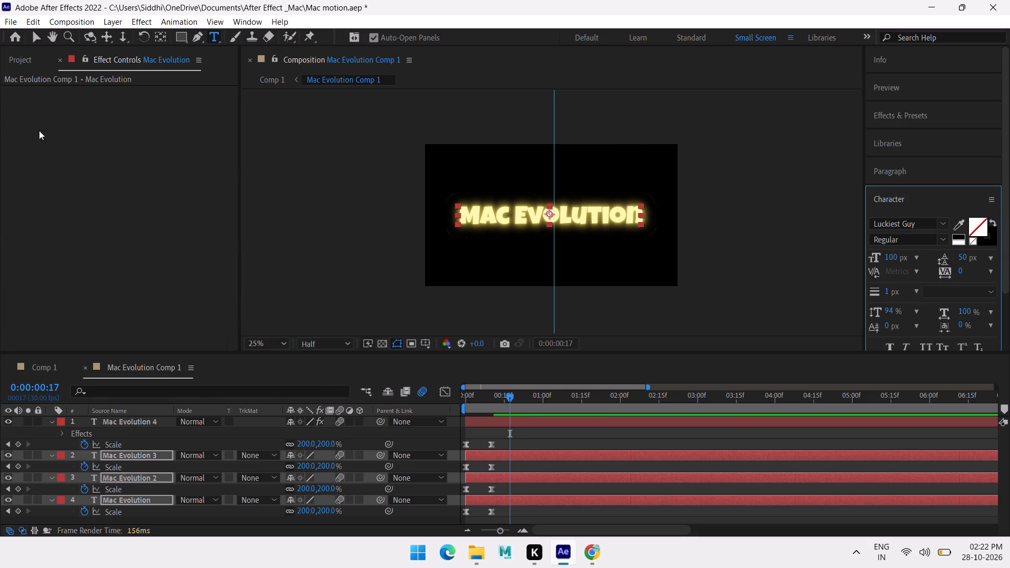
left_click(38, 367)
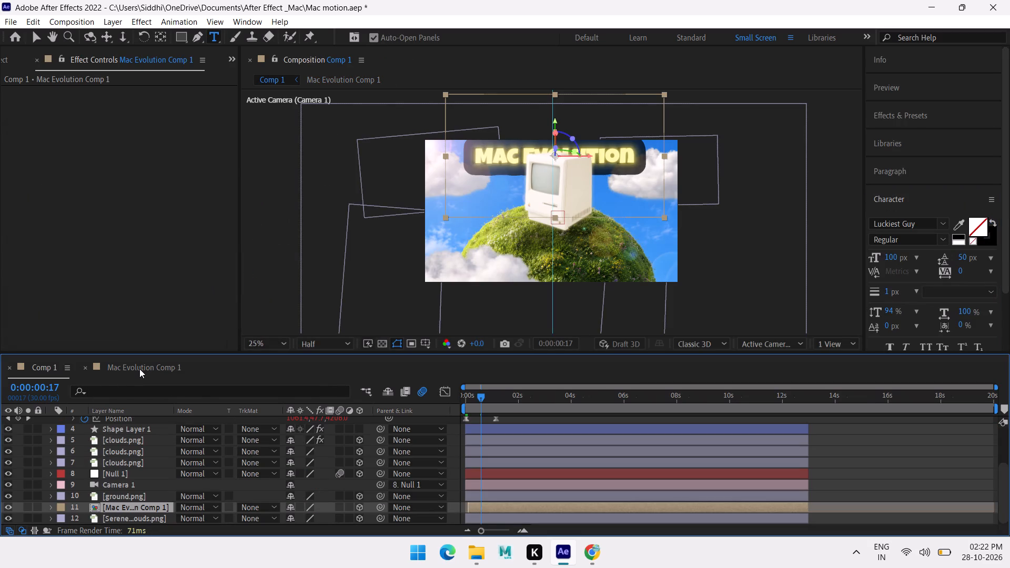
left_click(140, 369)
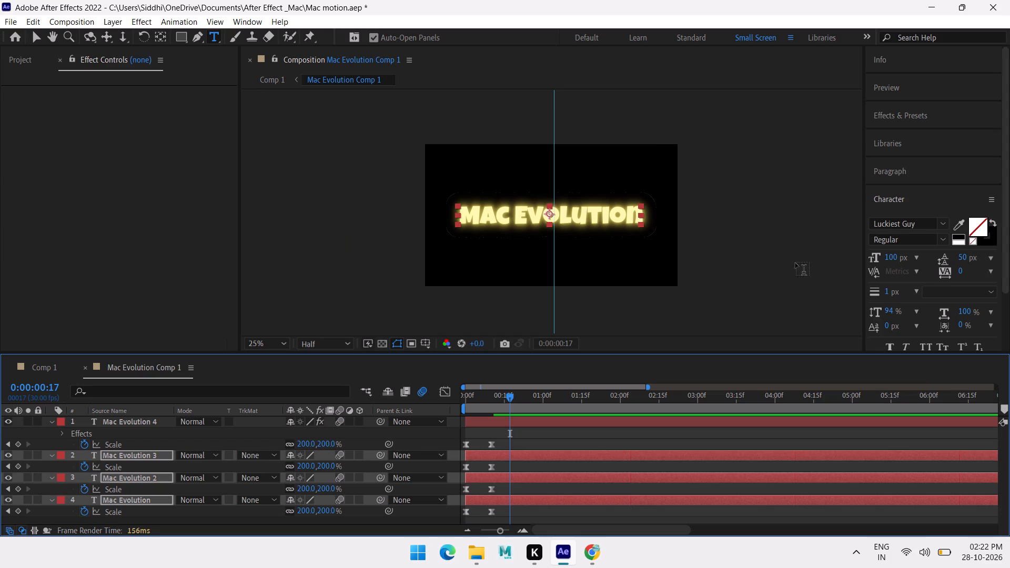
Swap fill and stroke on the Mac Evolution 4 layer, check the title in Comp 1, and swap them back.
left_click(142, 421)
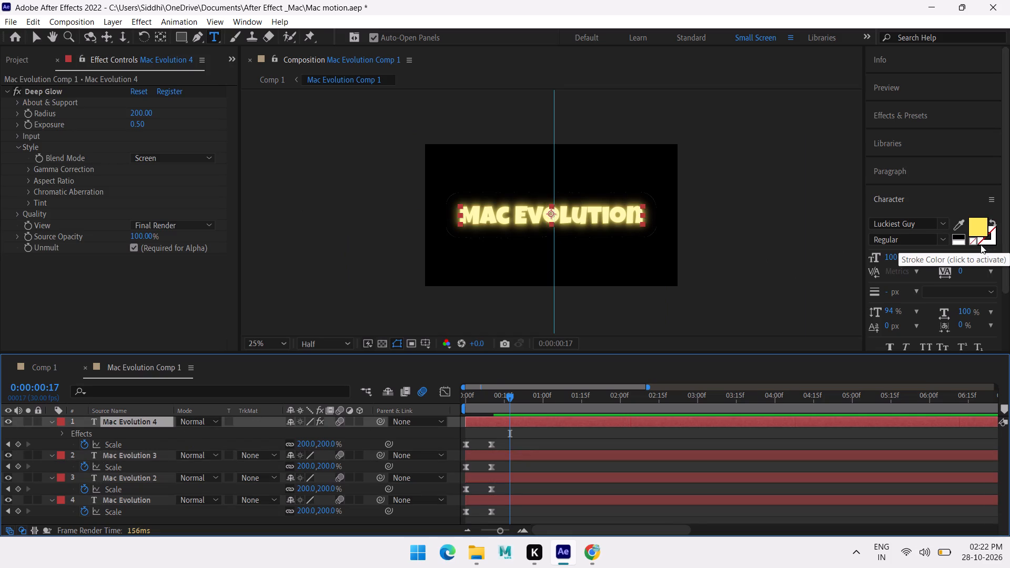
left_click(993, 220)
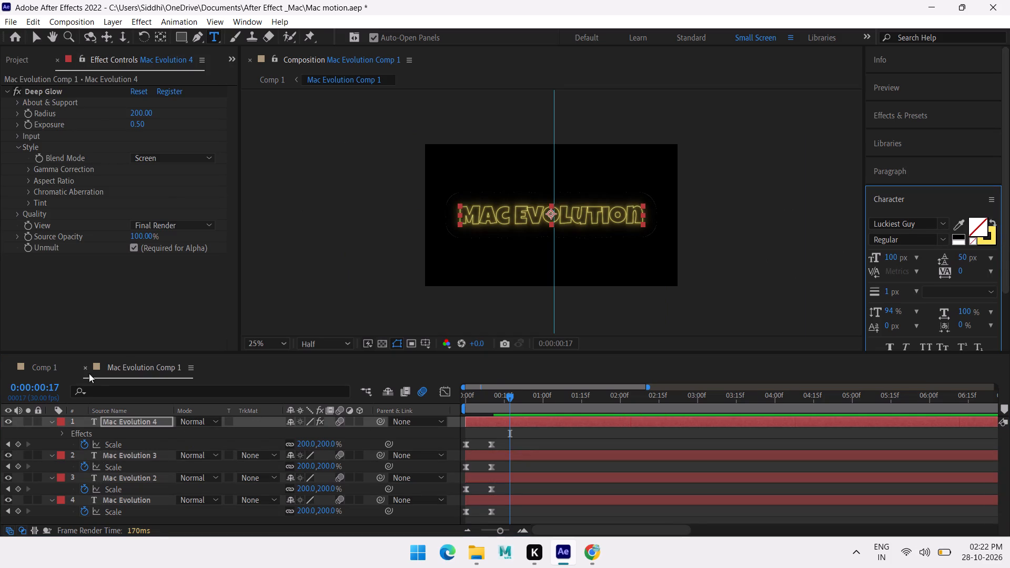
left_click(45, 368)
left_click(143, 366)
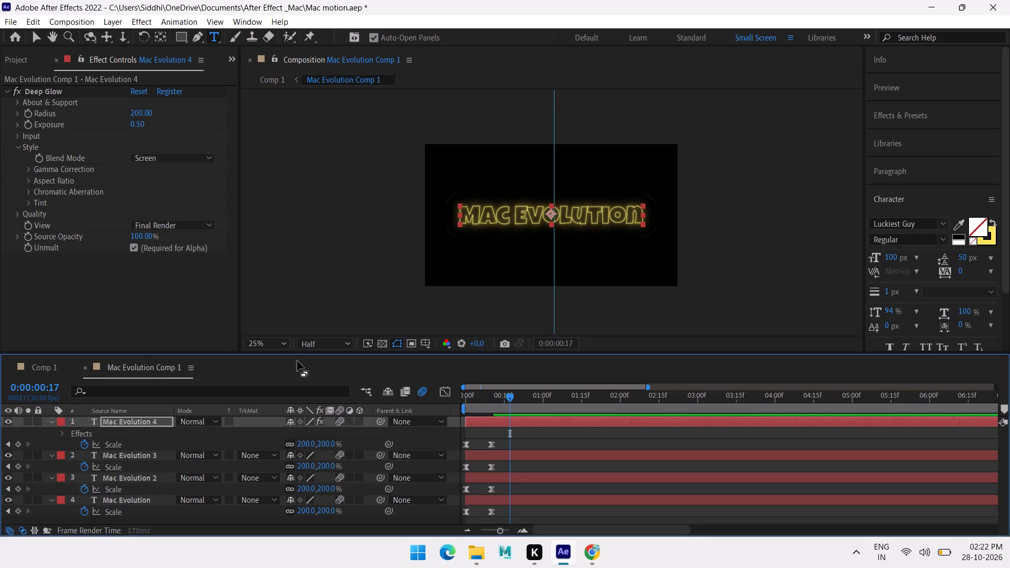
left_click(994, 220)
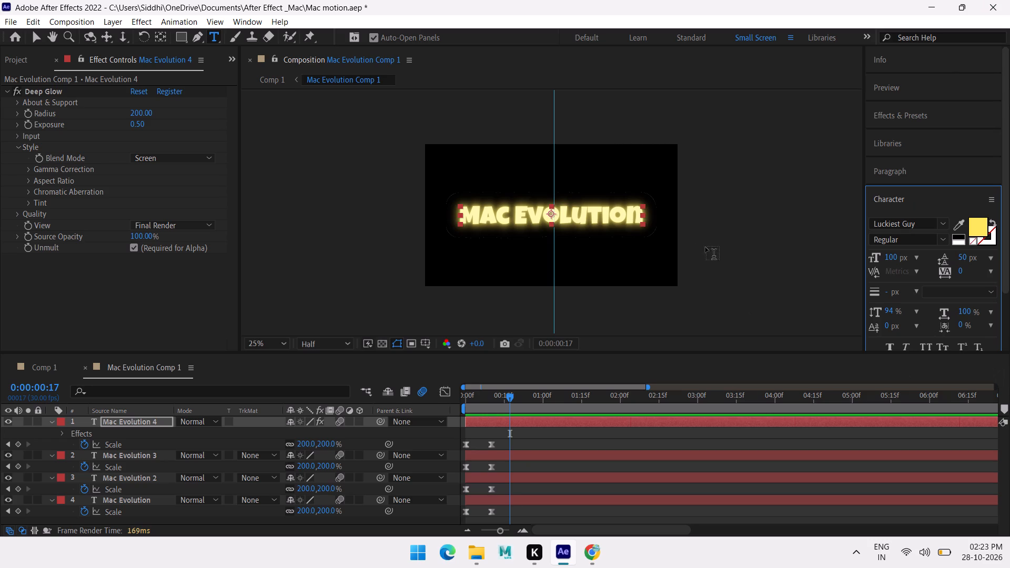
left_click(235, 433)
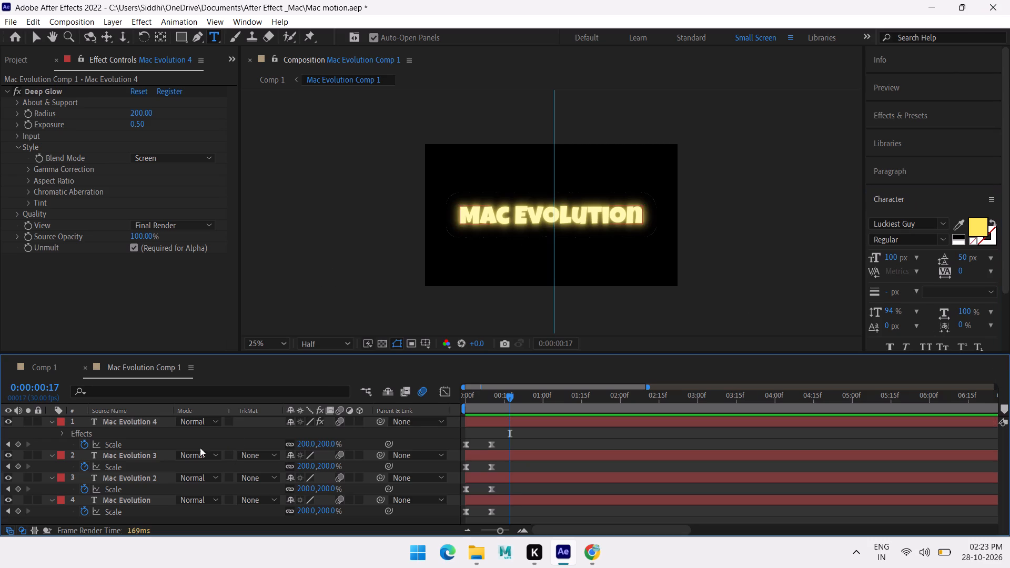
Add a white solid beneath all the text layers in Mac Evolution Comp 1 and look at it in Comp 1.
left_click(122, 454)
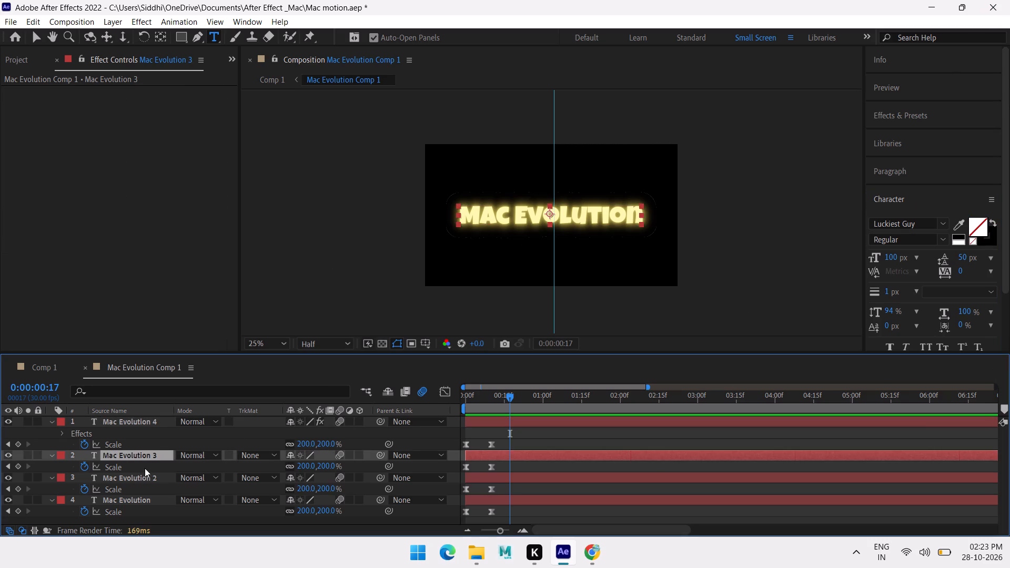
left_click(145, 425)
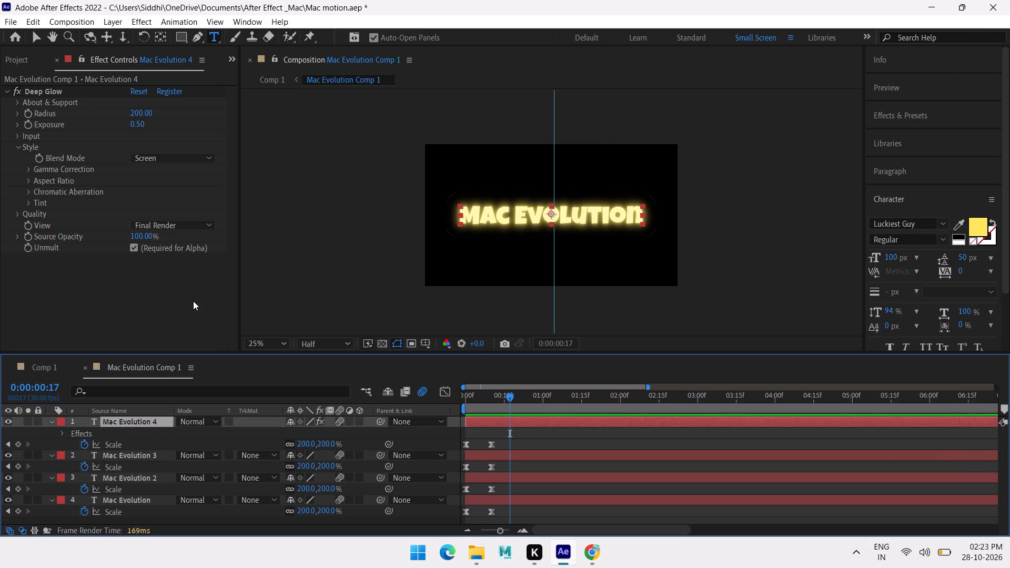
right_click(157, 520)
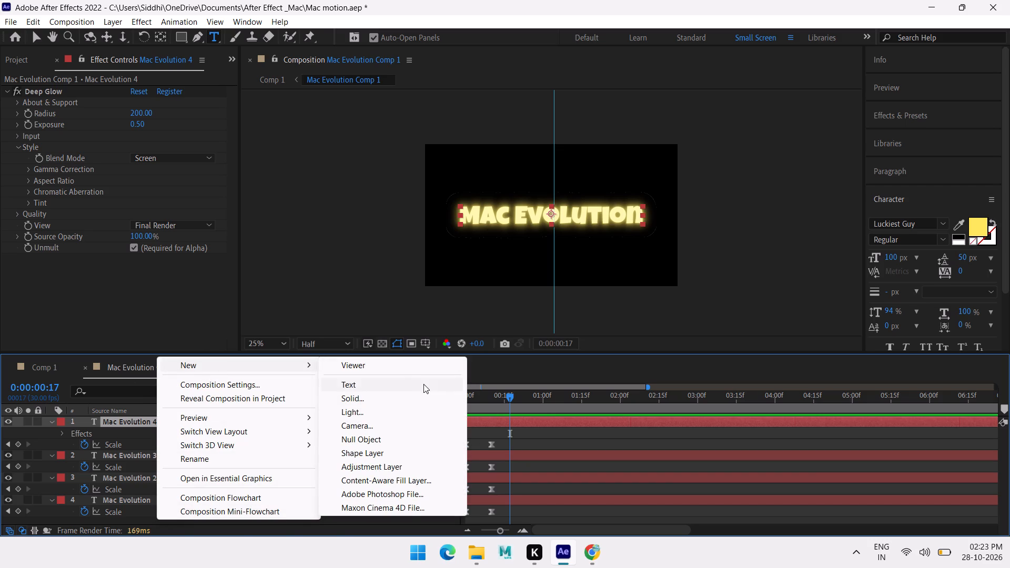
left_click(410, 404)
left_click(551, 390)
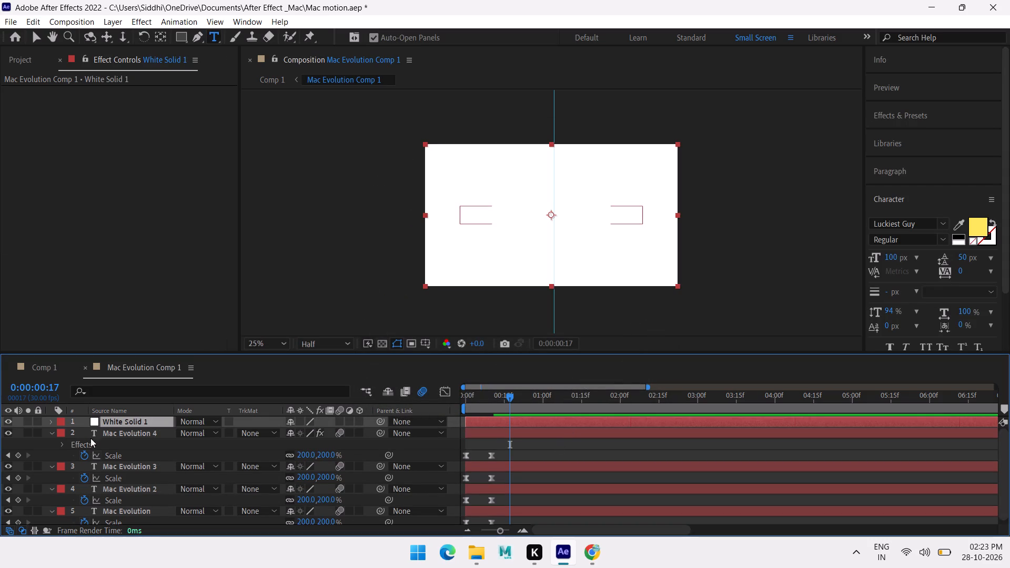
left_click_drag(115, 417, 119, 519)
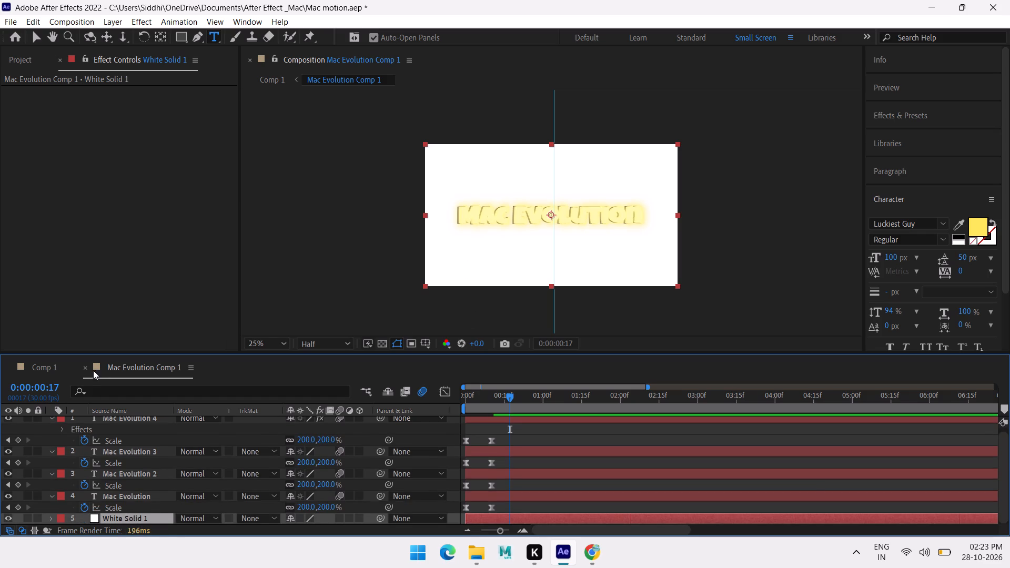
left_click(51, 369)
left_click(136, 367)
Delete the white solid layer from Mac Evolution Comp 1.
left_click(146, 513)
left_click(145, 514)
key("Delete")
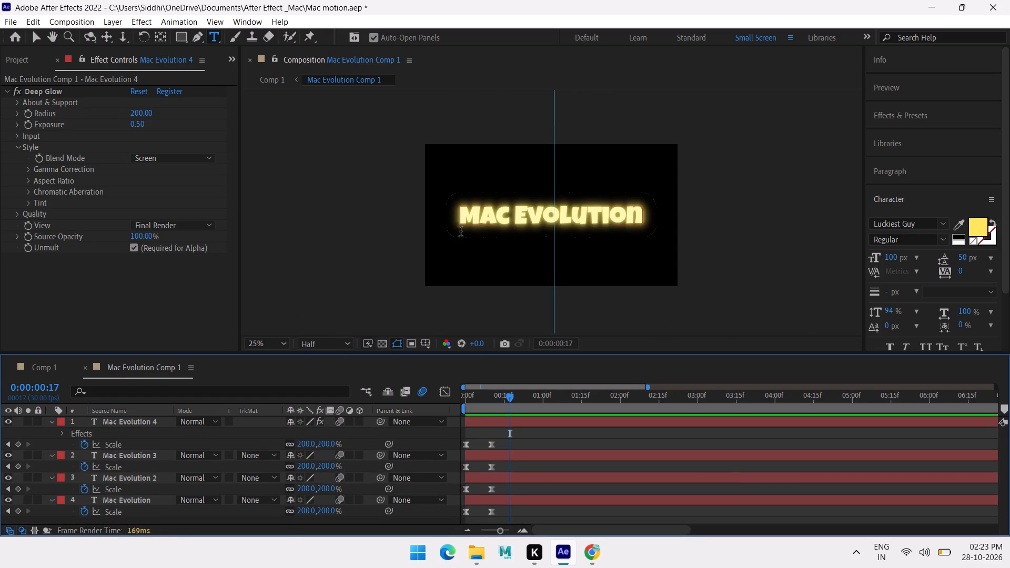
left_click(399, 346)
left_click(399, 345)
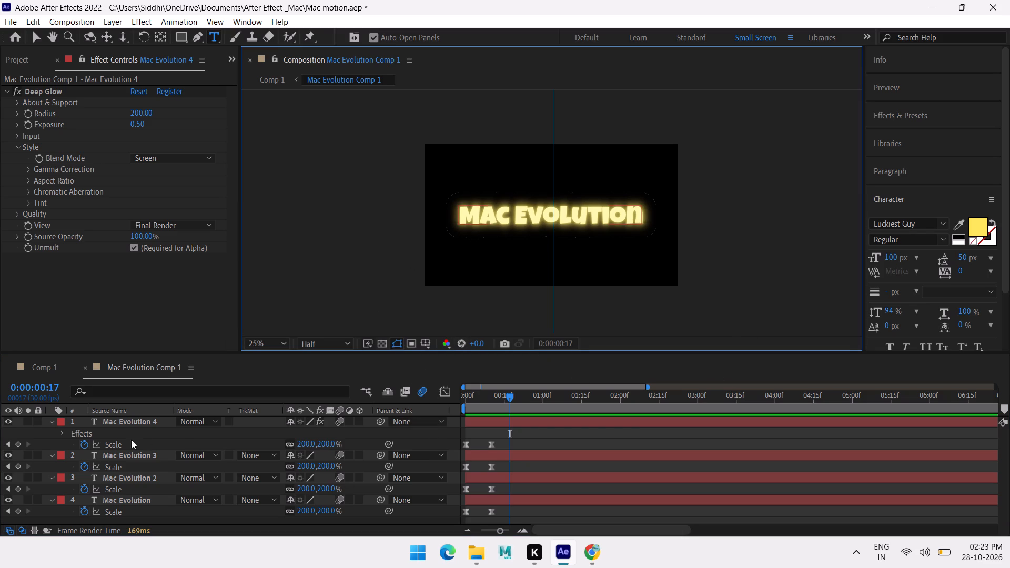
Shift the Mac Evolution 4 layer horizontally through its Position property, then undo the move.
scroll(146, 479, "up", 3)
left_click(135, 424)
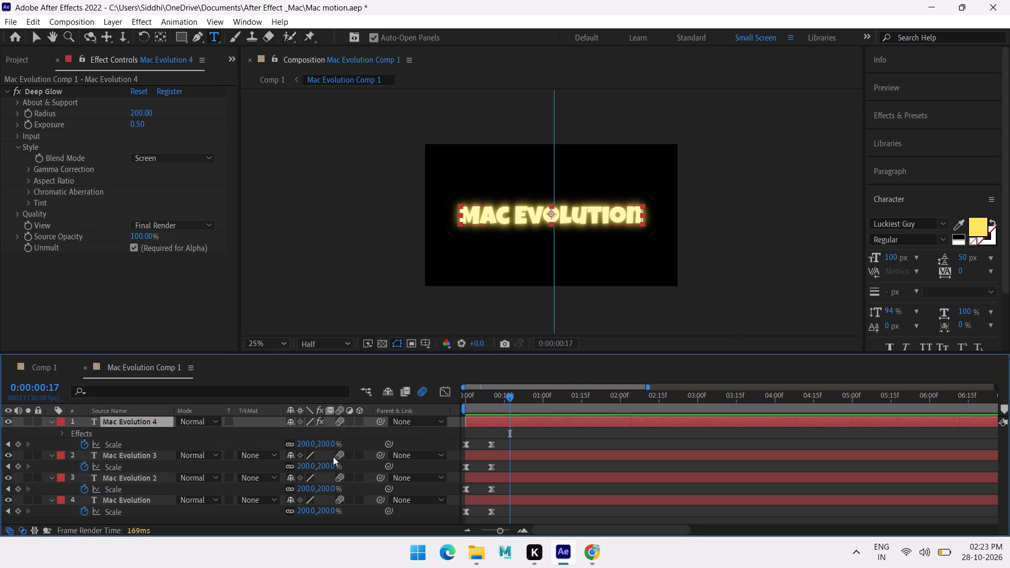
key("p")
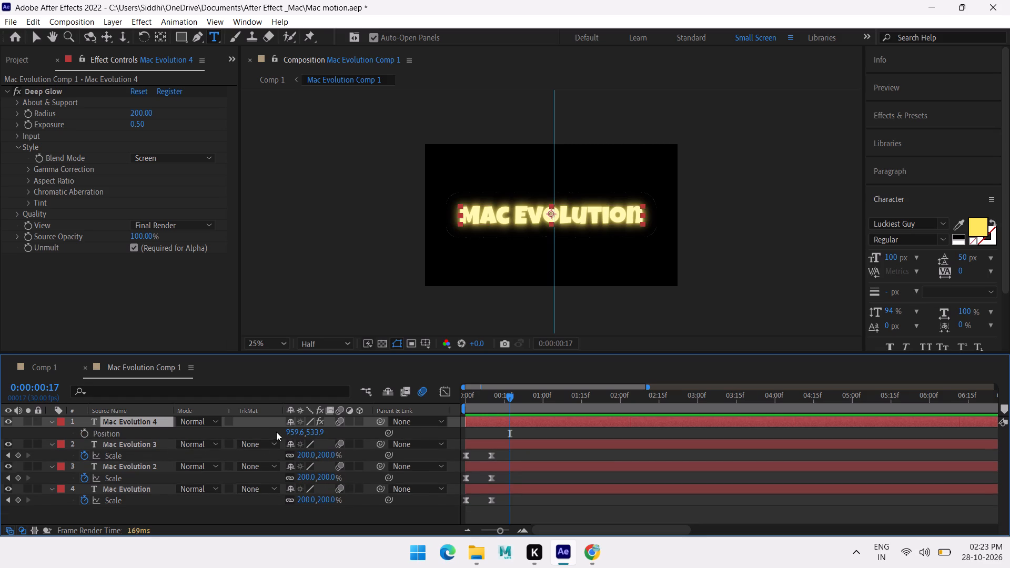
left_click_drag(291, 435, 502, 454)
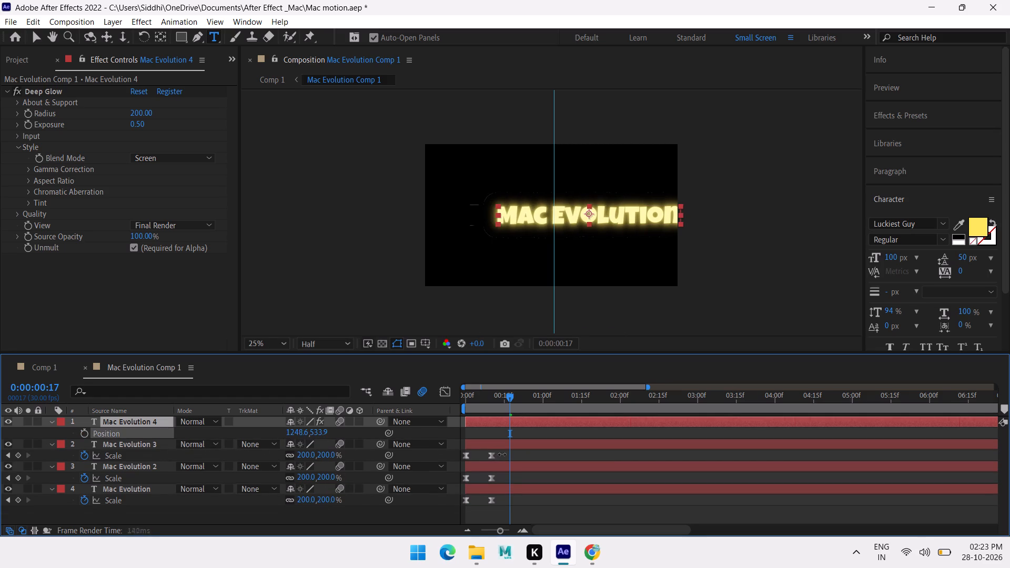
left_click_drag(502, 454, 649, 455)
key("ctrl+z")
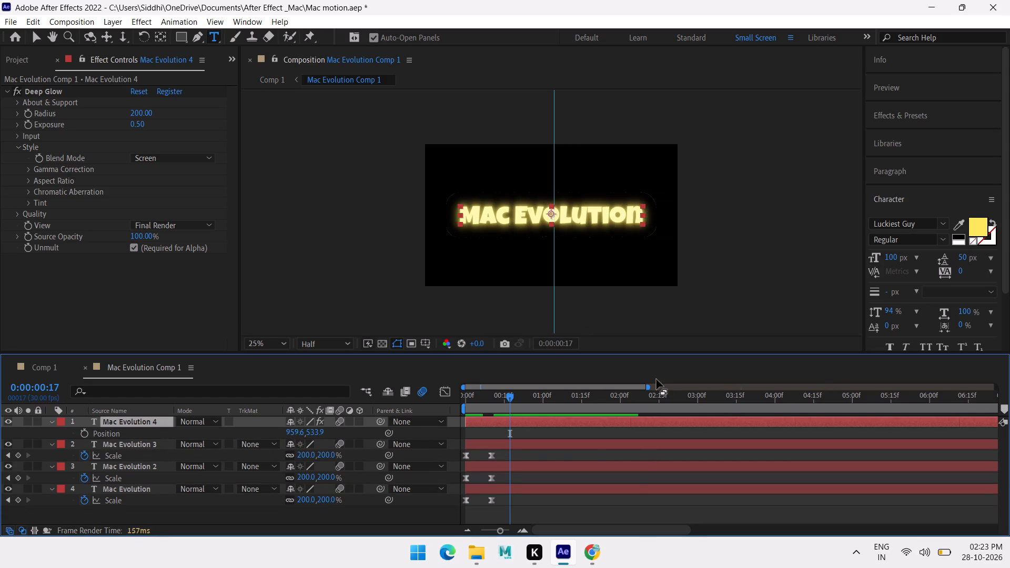
Restore a black fill with no stroke on the Mac Evolution 3, Mac Evolution 2 and Mac Evolution layers by swapping fill and stroke.
left_click(9, 422)
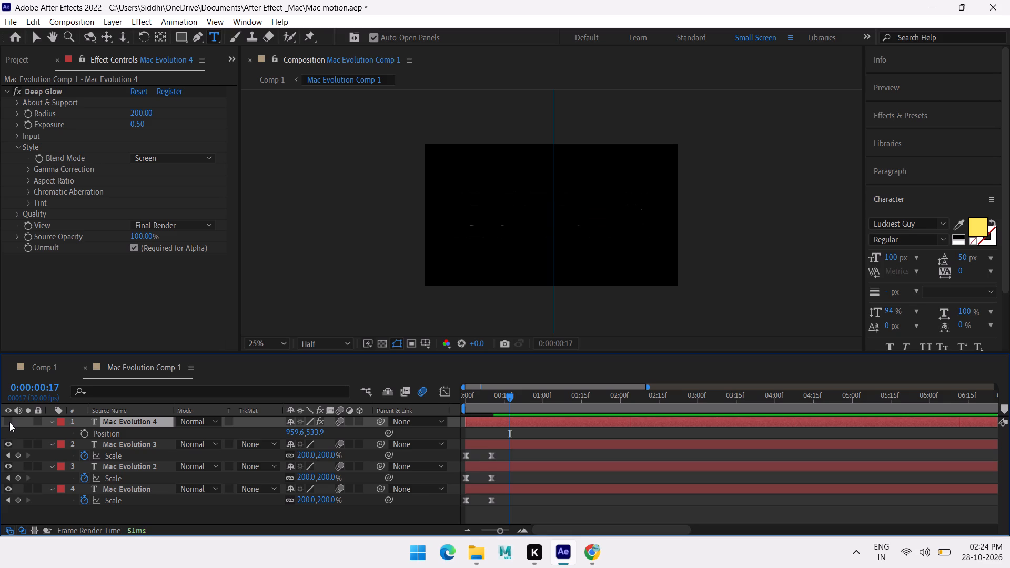
left_click(9, 422)
left_click(149, 439)
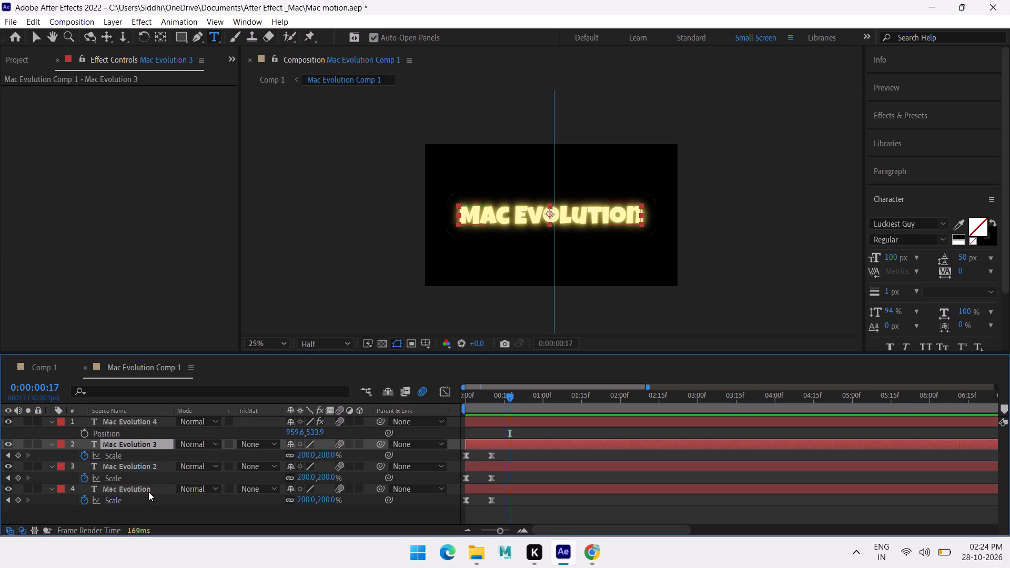
left_click(148, 492, "shift")
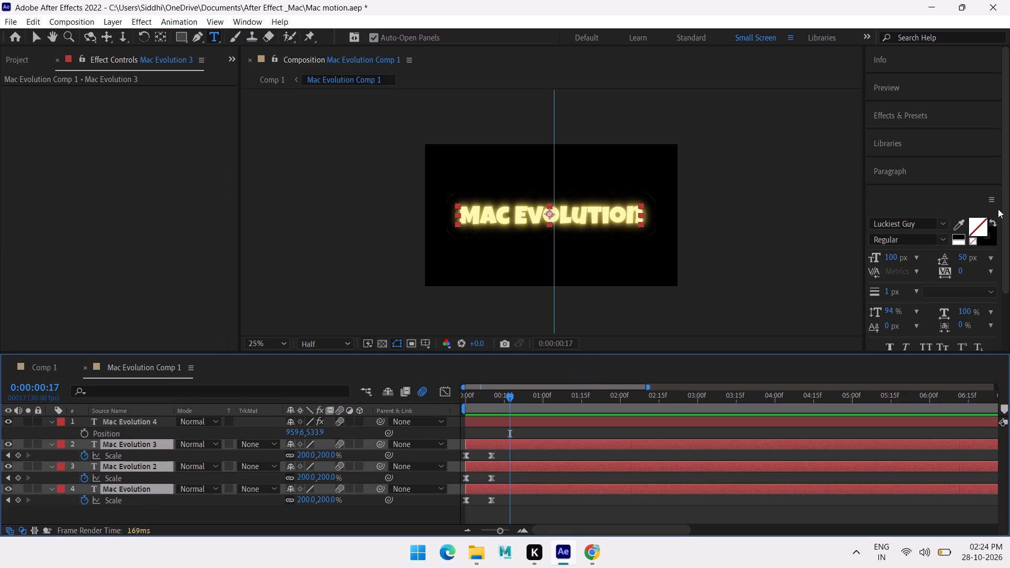
left_click(992, 224)
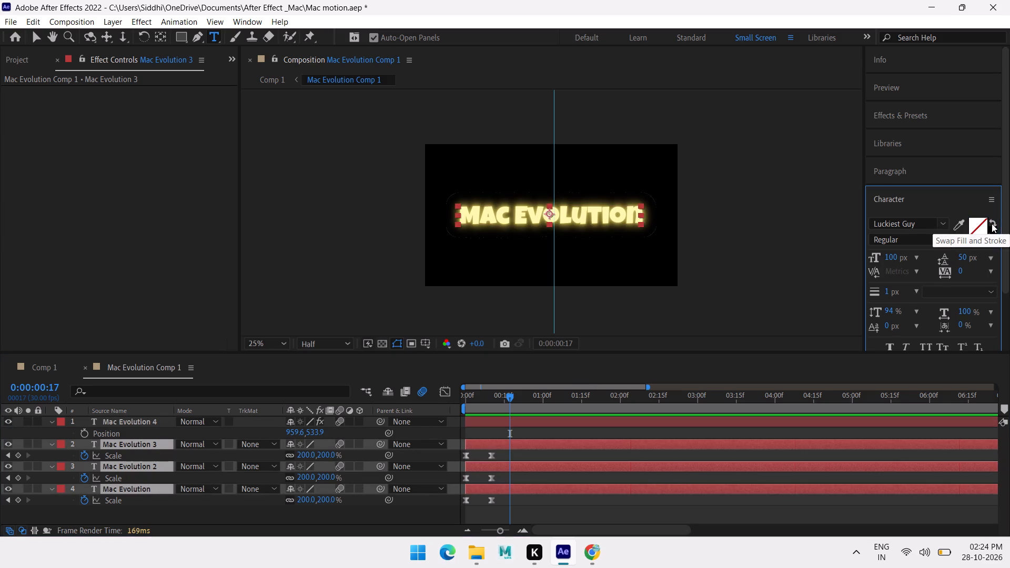
Temporarily hide the Mac Evolution 4 layer to check the lower text layers in Comp 1, then show it again.
left_click(154, 427)
left_click(8, 421)
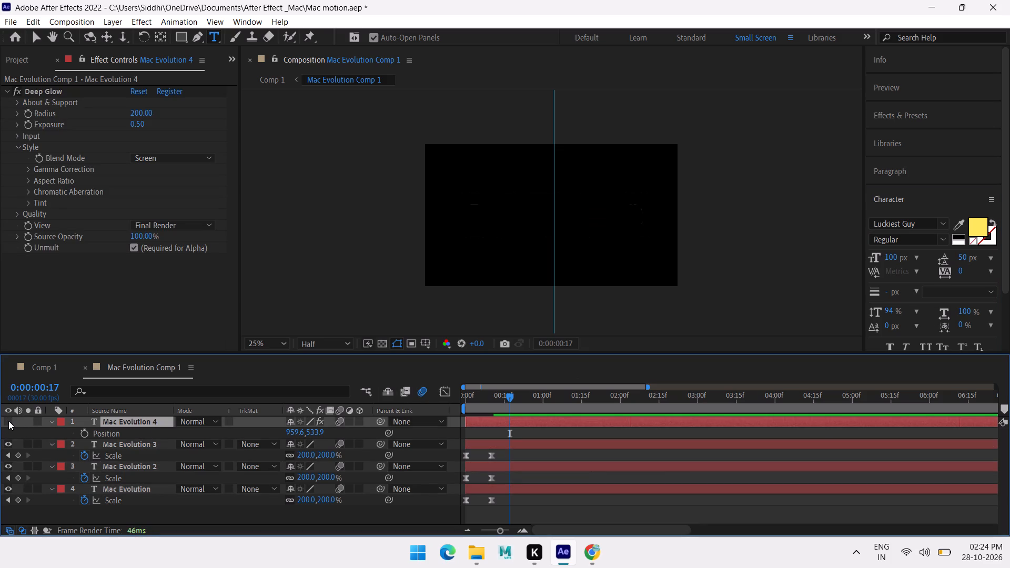
left_click(49, 364)
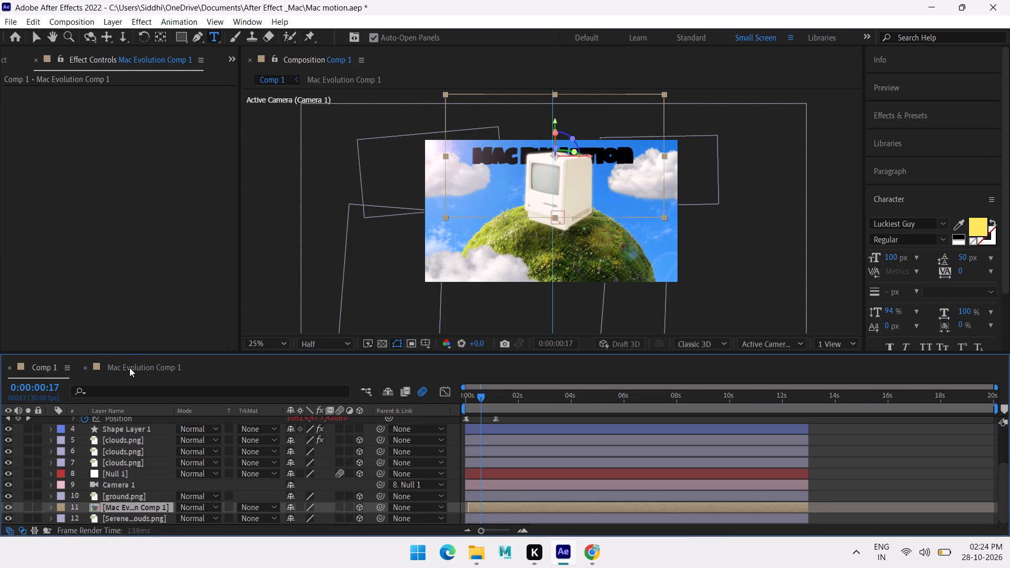
left_click(138, 370)
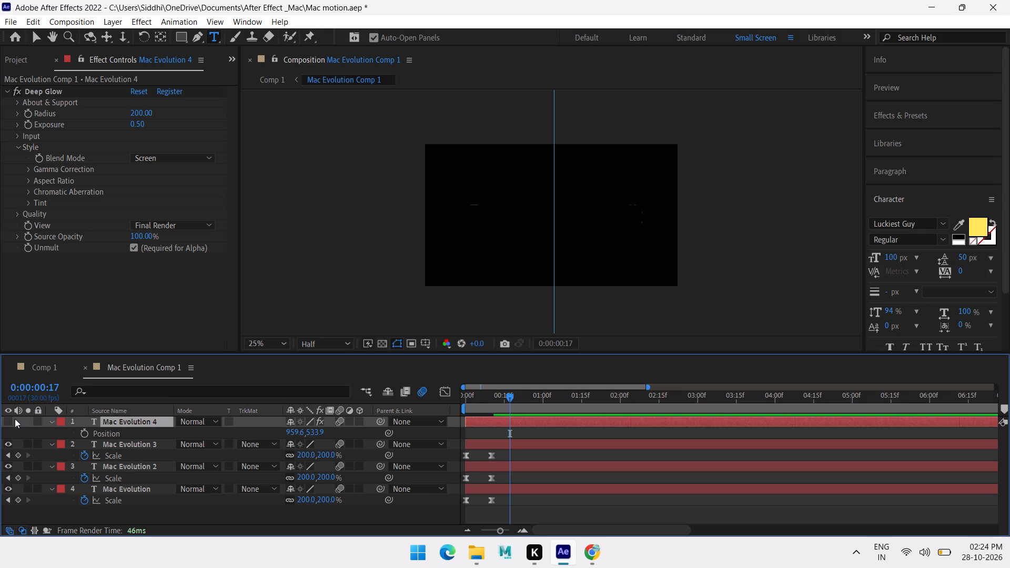
left_click(9, 419)
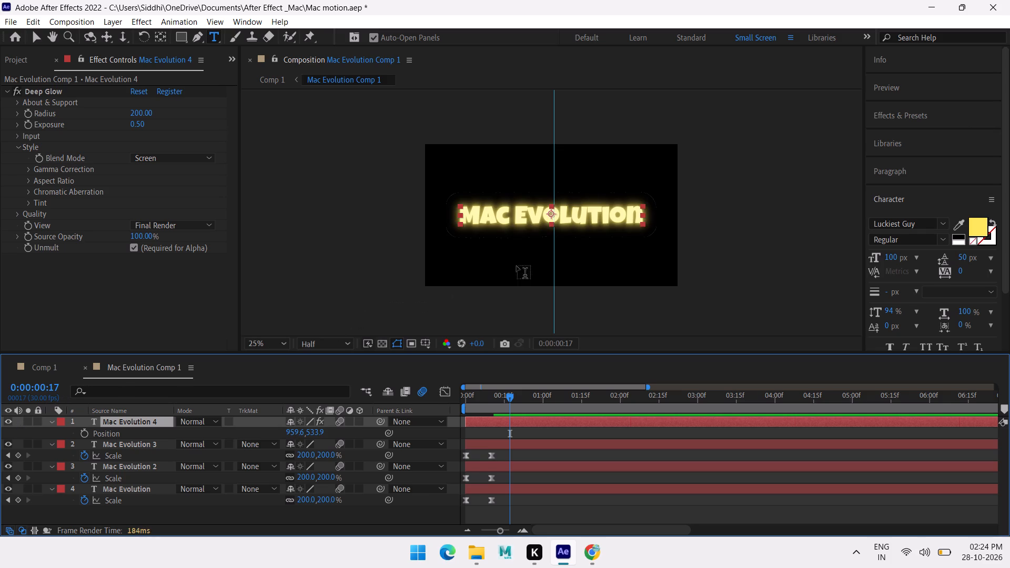
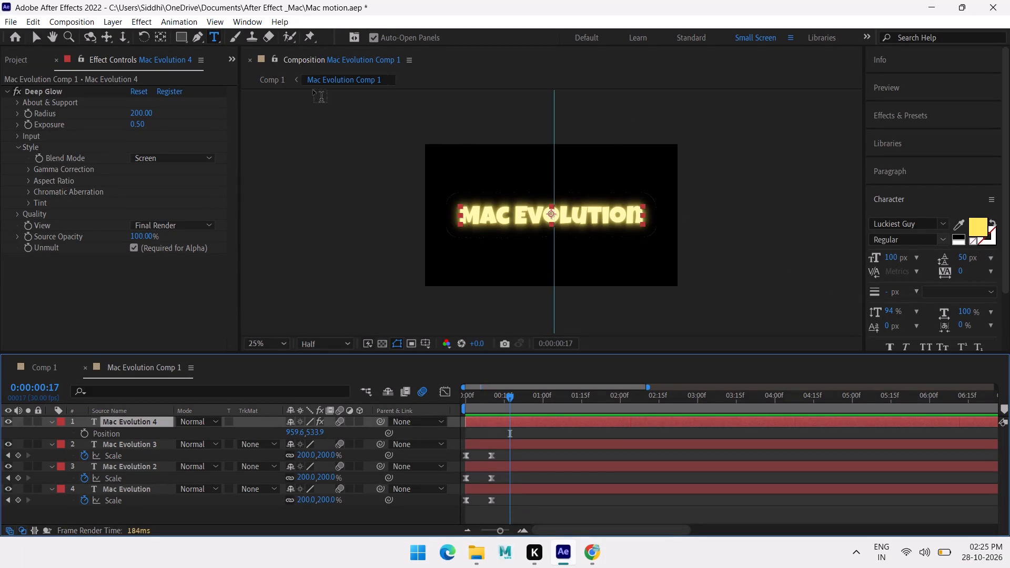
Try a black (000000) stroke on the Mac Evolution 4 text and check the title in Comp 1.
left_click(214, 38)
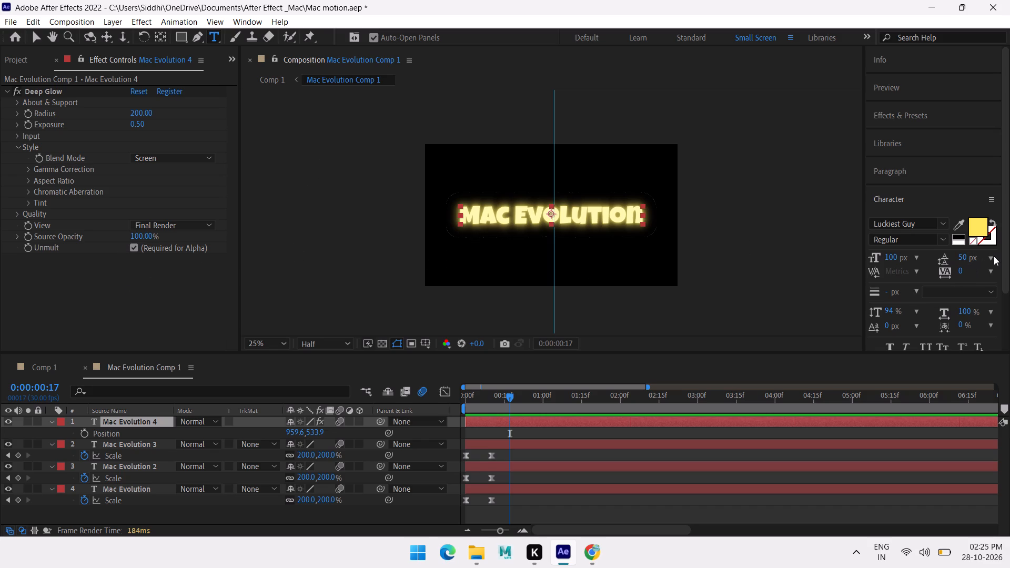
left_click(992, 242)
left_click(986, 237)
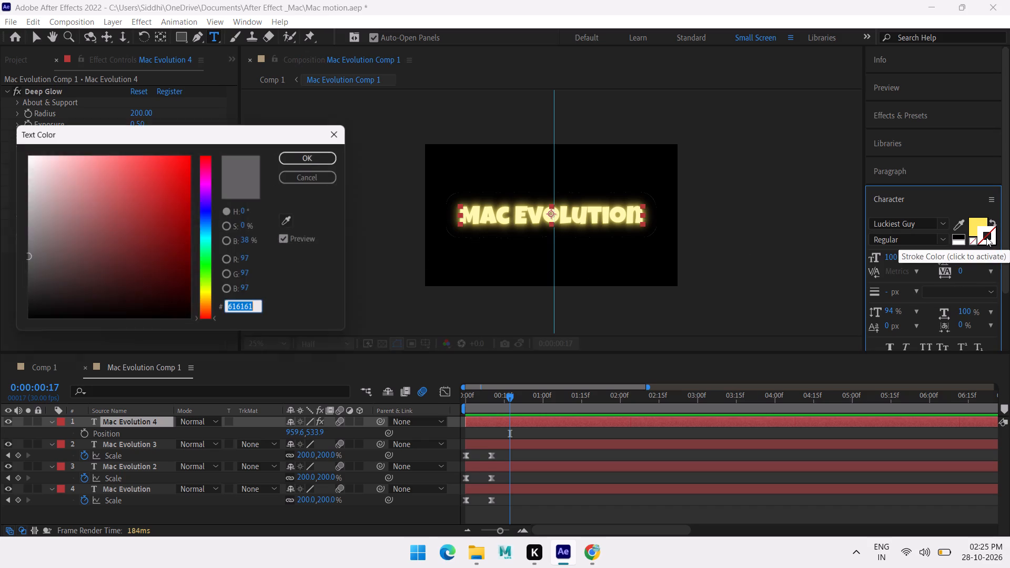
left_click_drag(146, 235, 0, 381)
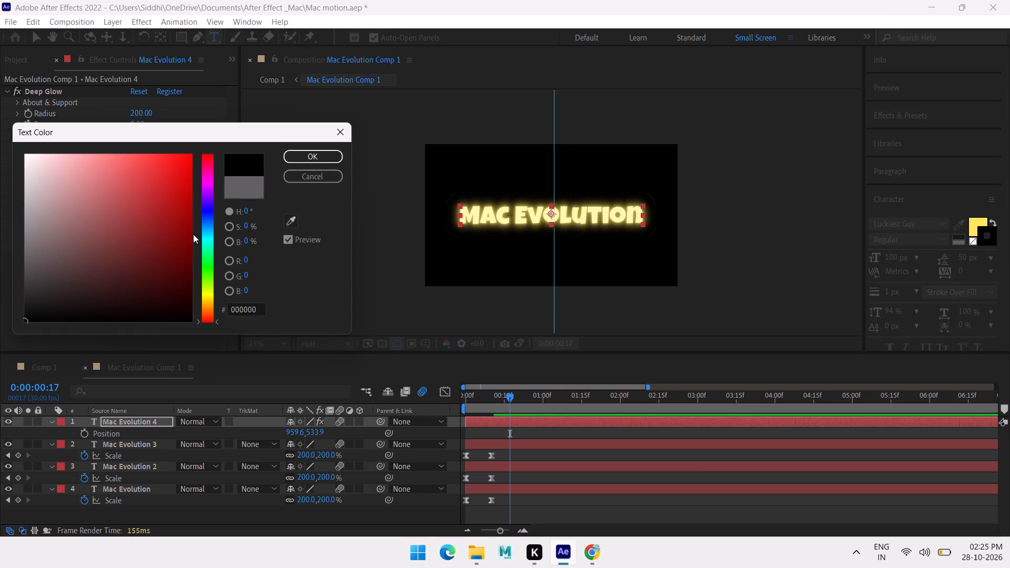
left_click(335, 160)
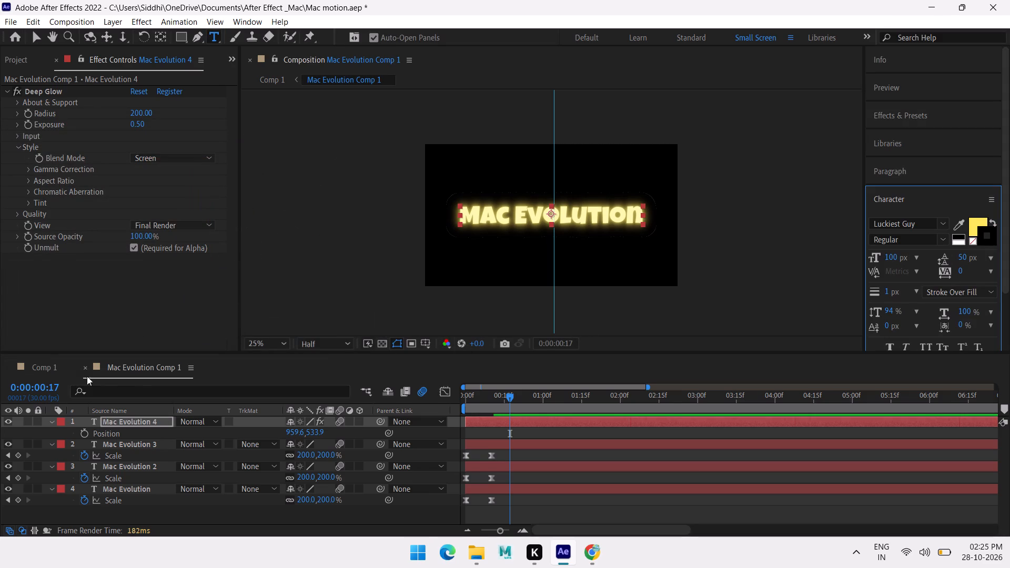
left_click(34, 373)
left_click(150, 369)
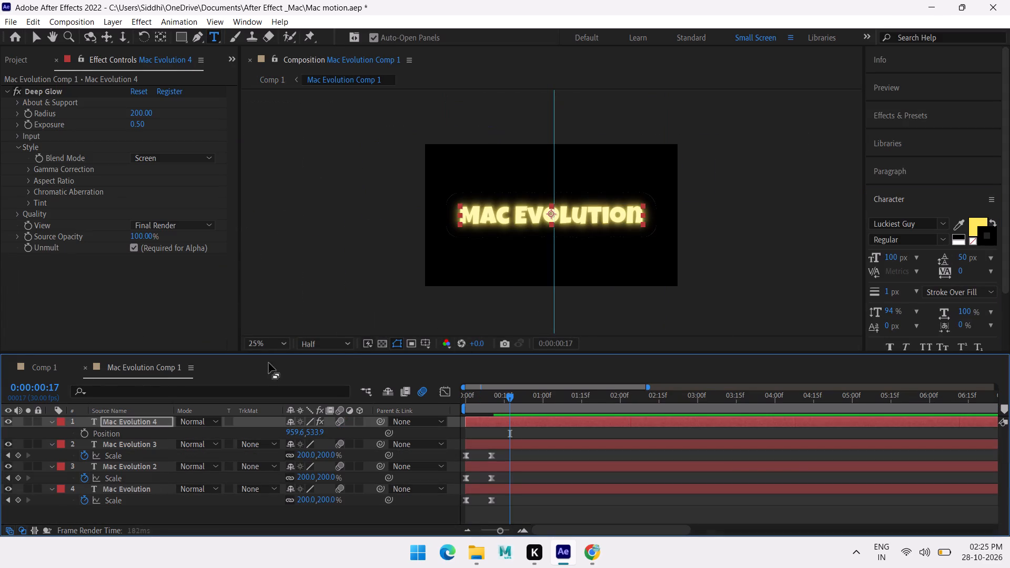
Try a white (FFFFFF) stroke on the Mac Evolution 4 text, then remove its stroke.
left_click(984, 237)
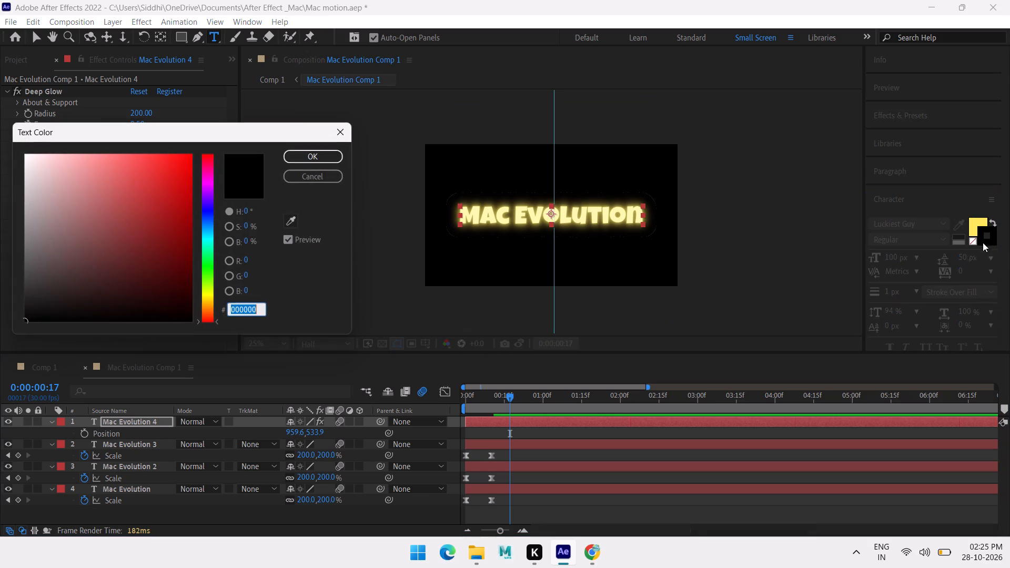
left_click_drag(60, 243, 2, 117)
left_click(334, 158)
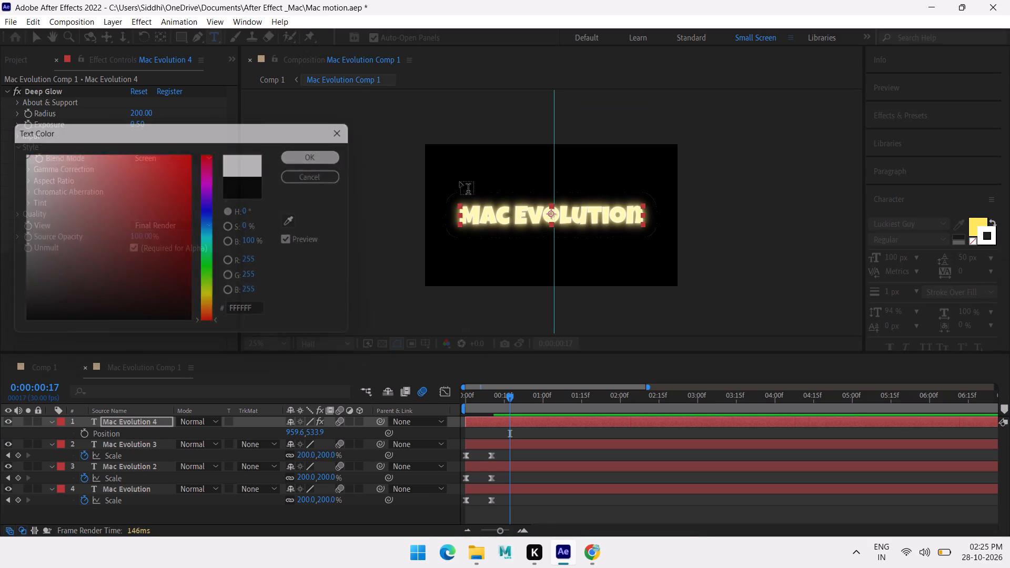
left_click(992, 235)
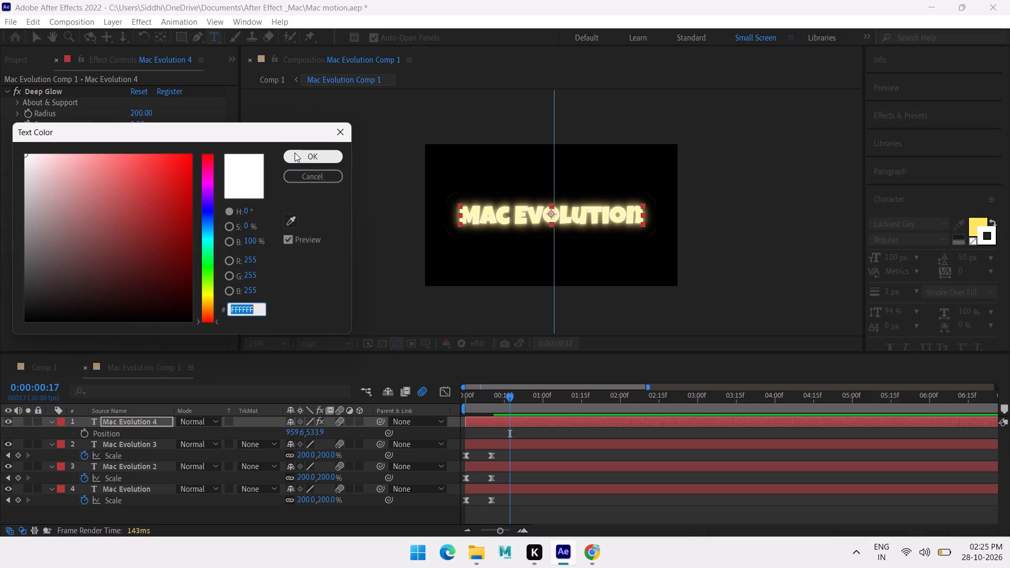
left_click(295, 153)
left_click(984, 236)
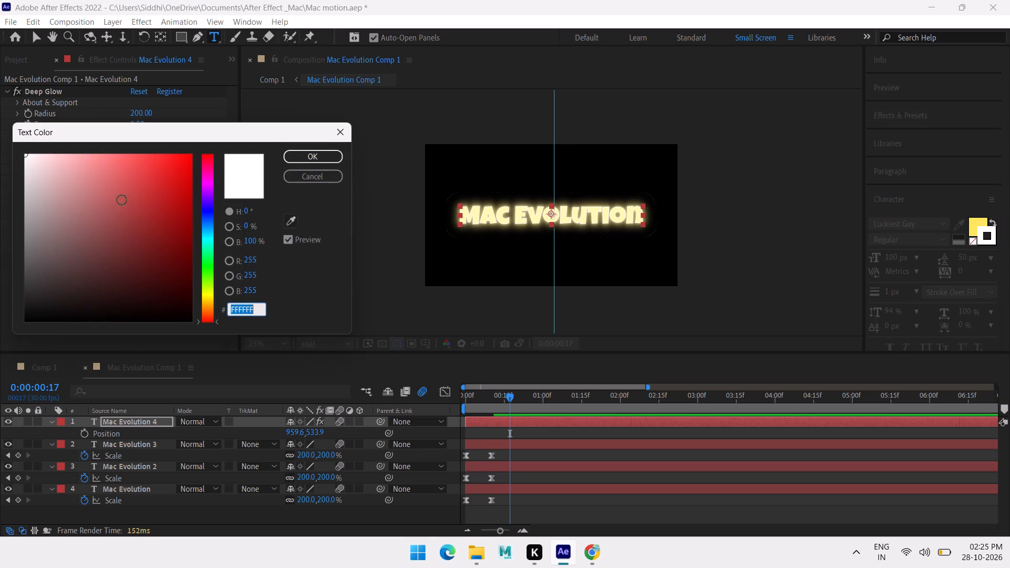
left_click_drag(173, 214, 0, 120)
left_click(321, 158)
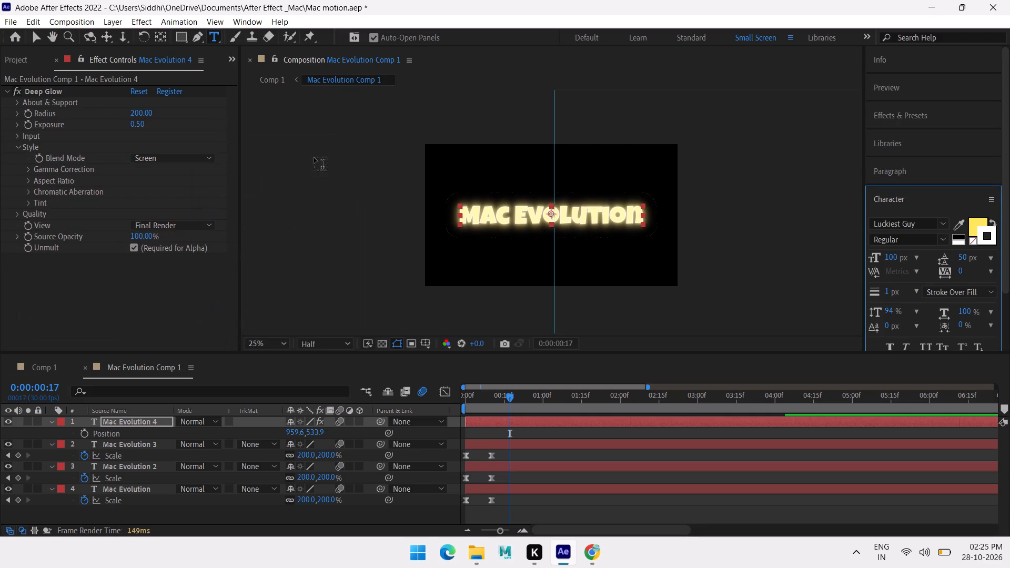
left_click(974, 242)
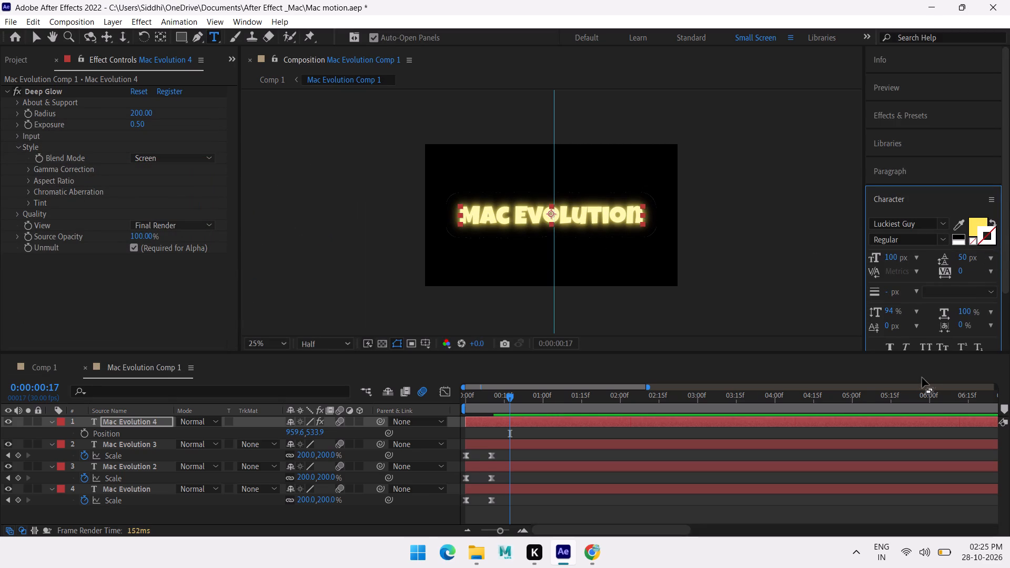
Compare the title in Comp 1 with Mac Evolution 4's Deep Glow on and temporarily disabled, leaving the effect enabled.
scroll(908, 291, "down", 4)
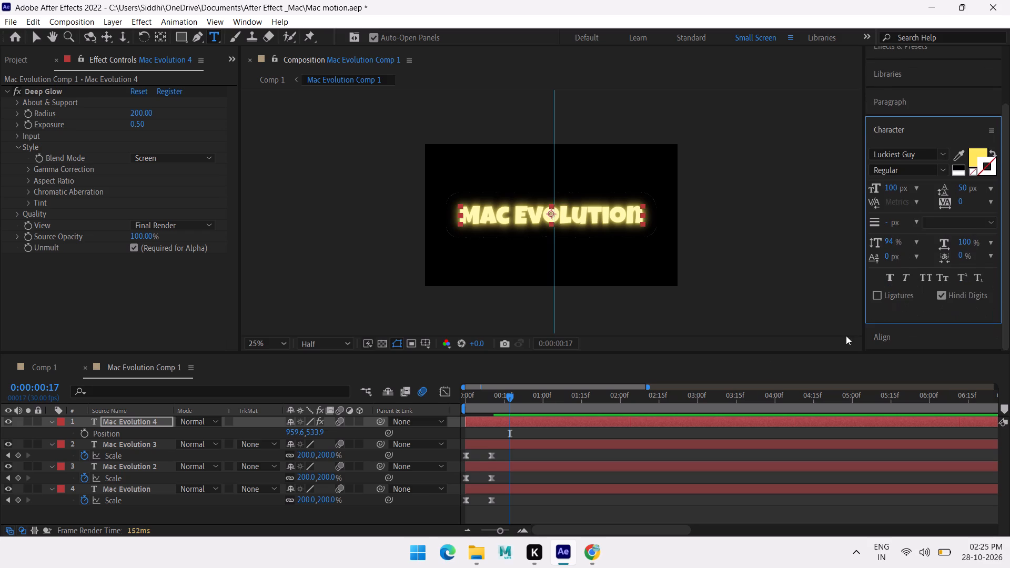
left_click(46, 375)
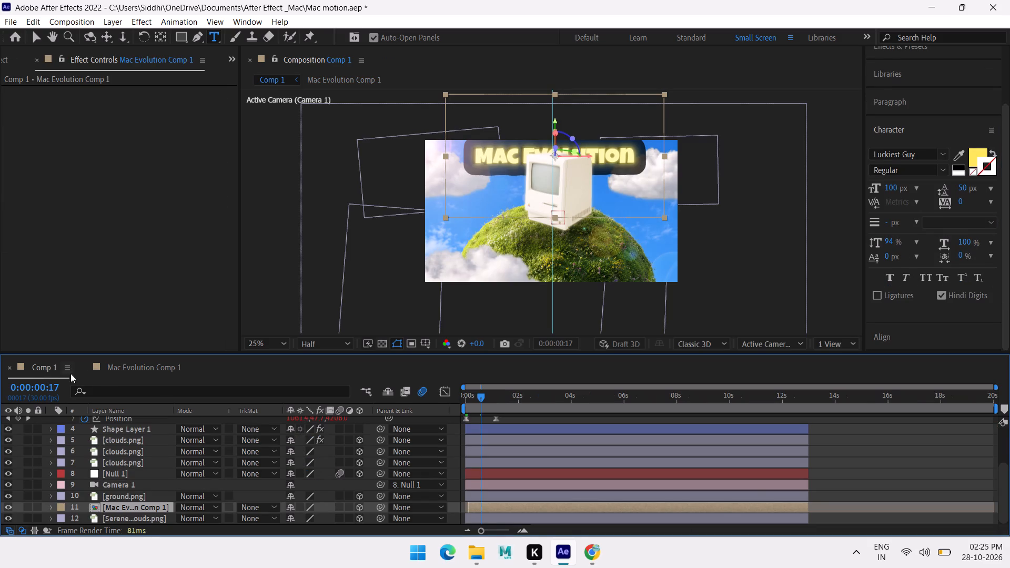
left_click(155, 369)
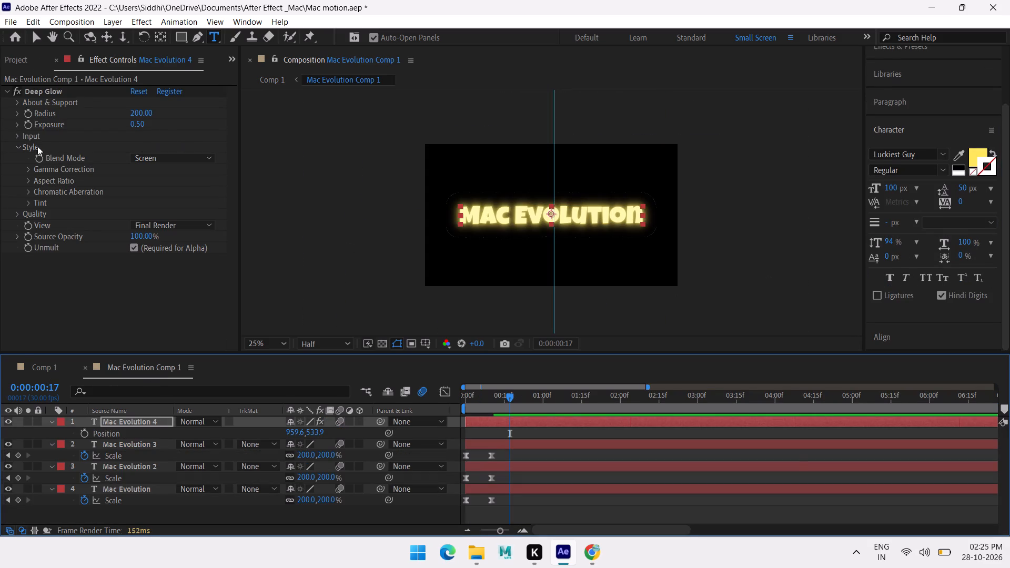
left_click(933, 327)
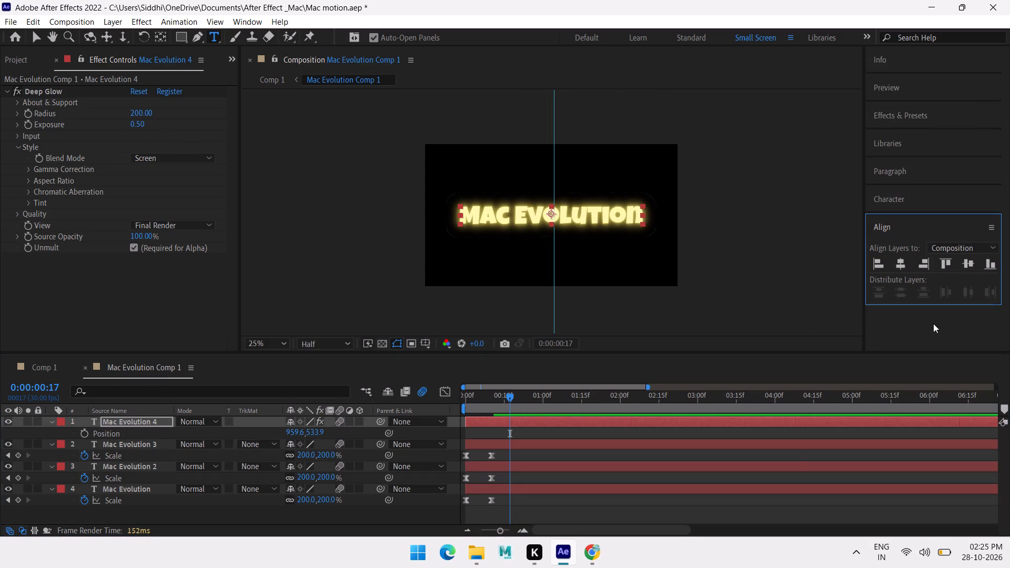
left_click(113, 421)
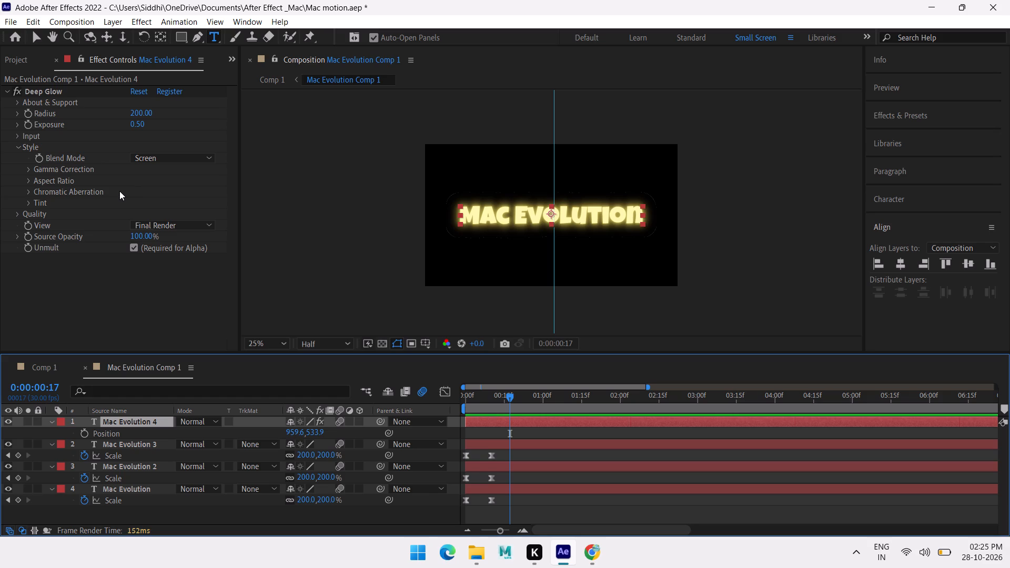
left_click(17, 88)
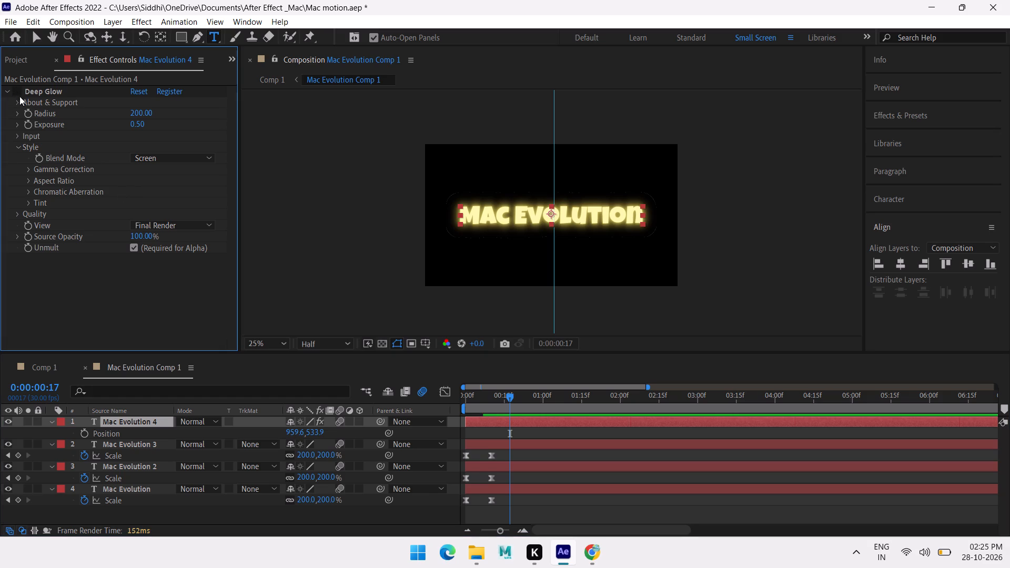
left_click(44, 368)
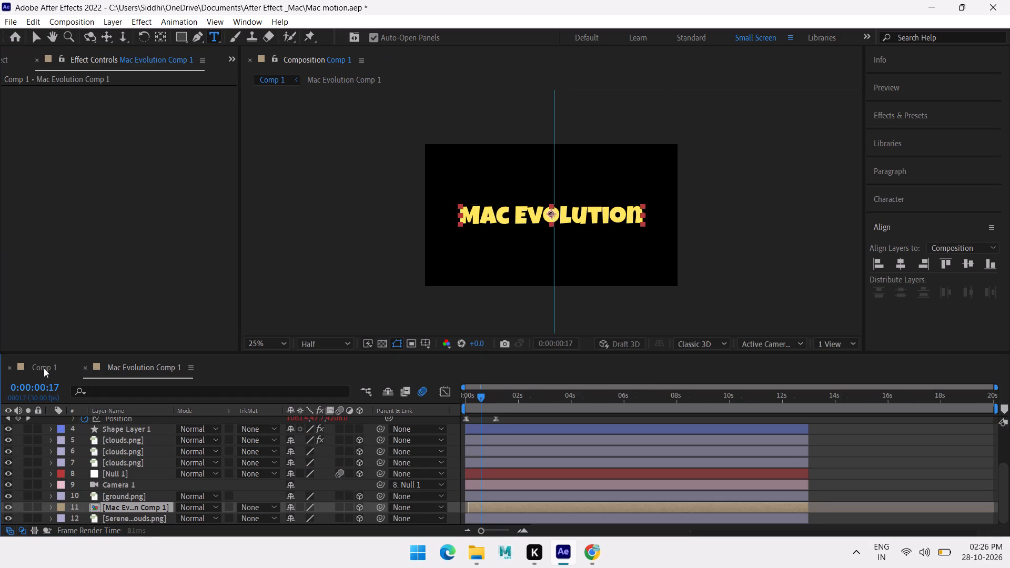
left_click(118, 369)
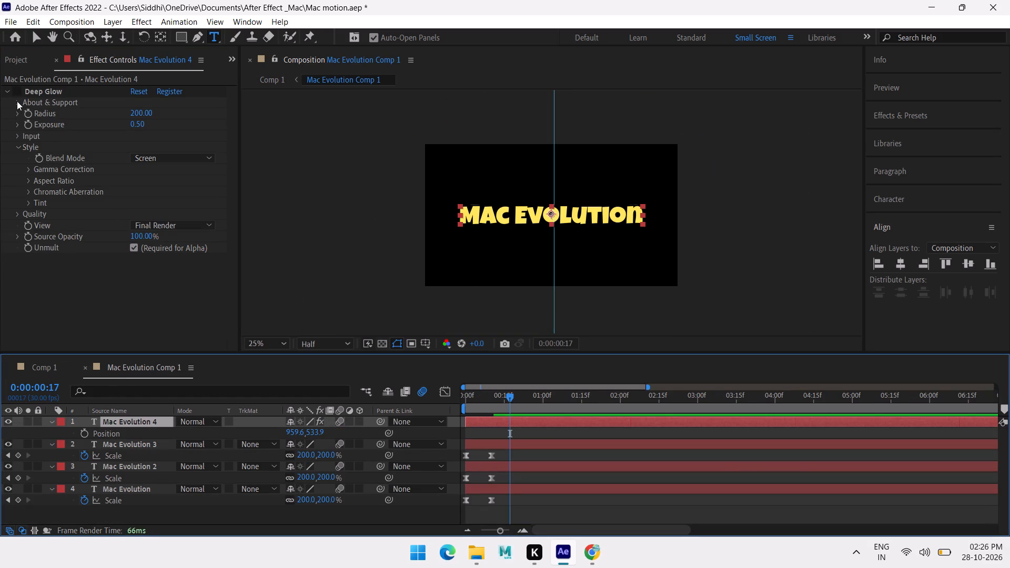
left_click(16, 92)
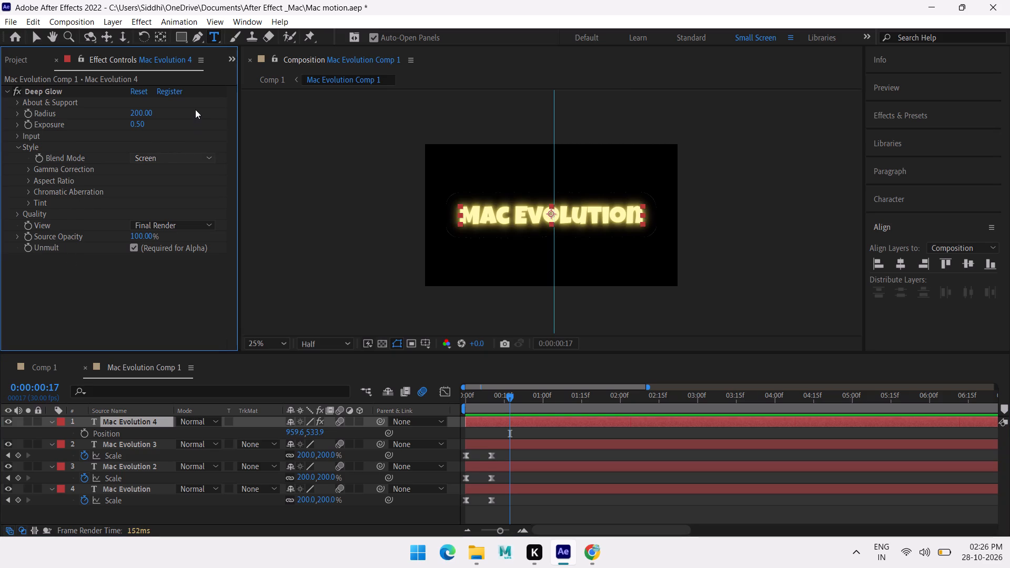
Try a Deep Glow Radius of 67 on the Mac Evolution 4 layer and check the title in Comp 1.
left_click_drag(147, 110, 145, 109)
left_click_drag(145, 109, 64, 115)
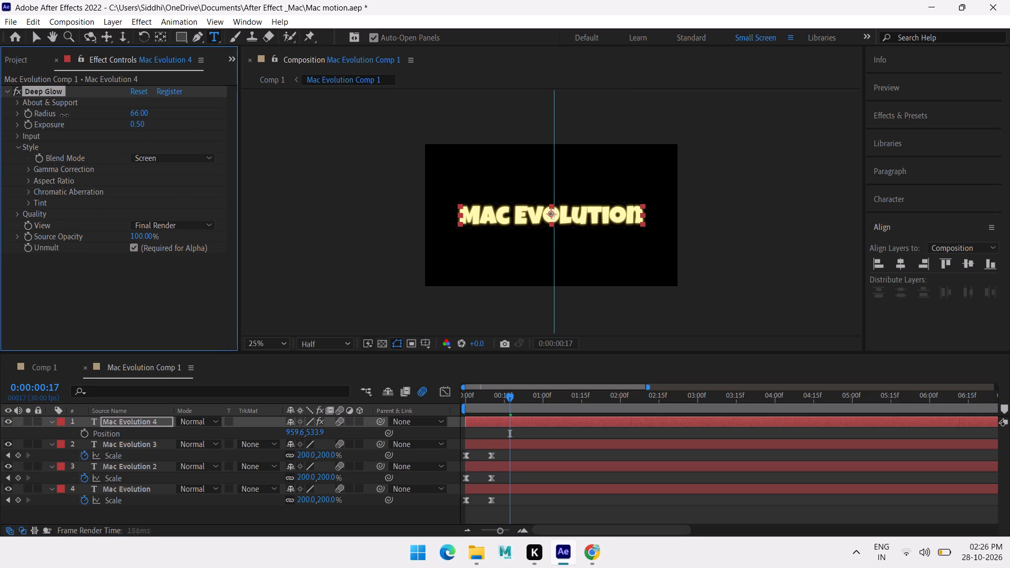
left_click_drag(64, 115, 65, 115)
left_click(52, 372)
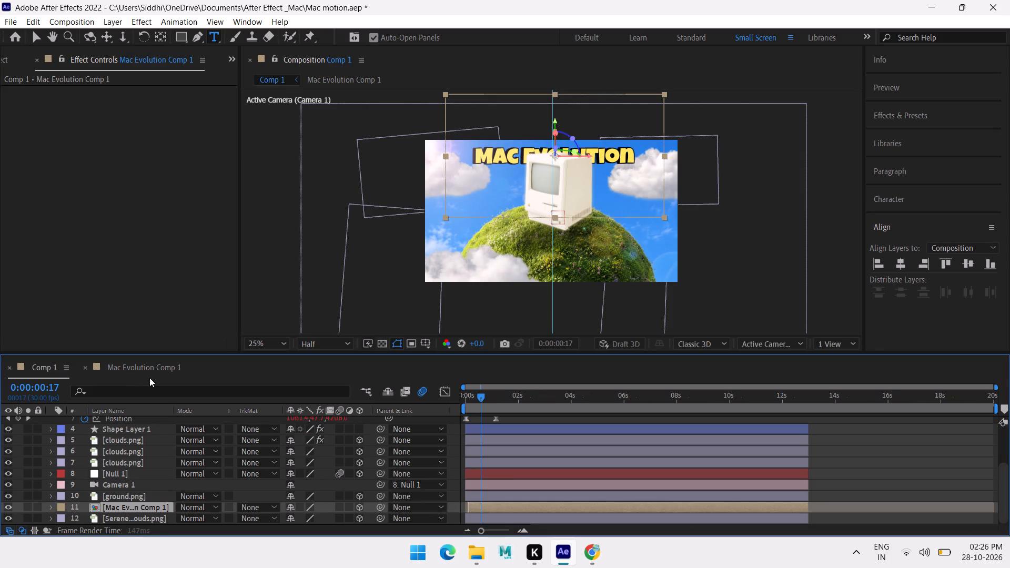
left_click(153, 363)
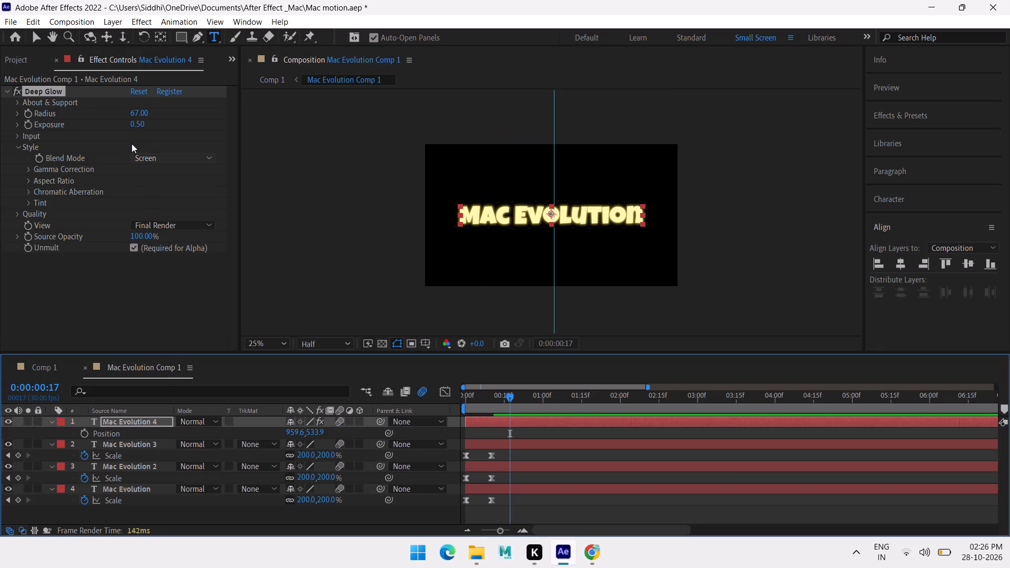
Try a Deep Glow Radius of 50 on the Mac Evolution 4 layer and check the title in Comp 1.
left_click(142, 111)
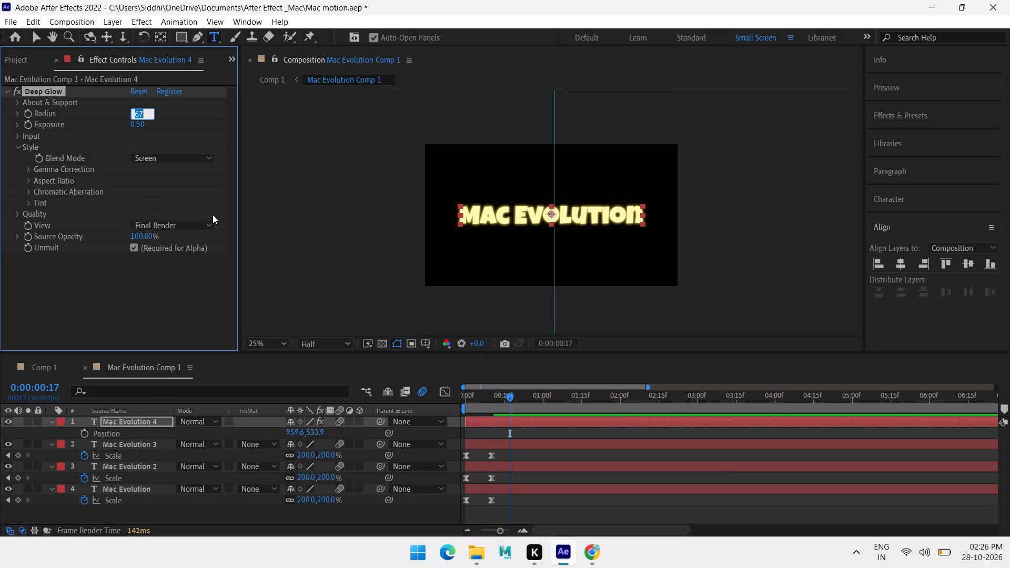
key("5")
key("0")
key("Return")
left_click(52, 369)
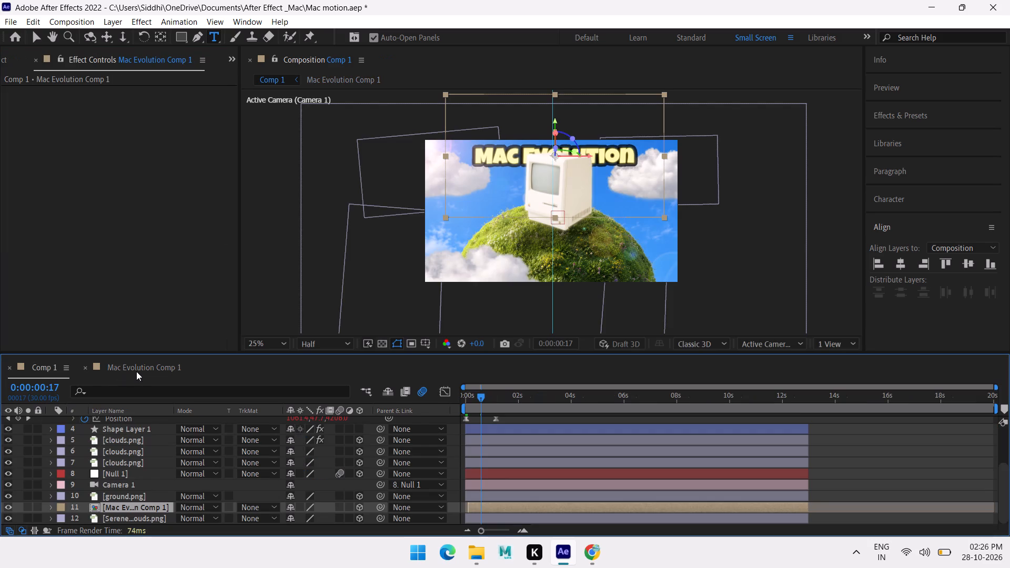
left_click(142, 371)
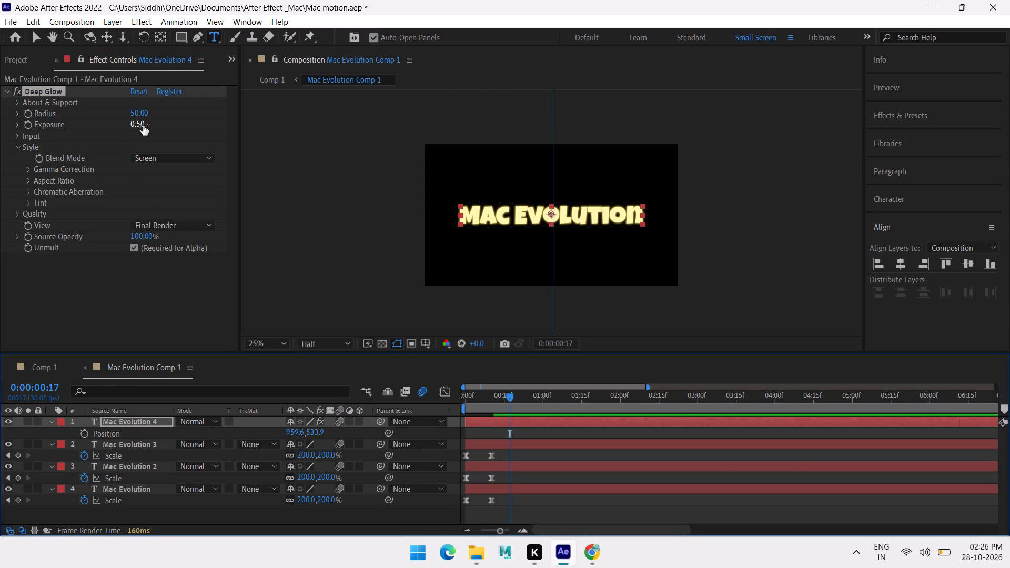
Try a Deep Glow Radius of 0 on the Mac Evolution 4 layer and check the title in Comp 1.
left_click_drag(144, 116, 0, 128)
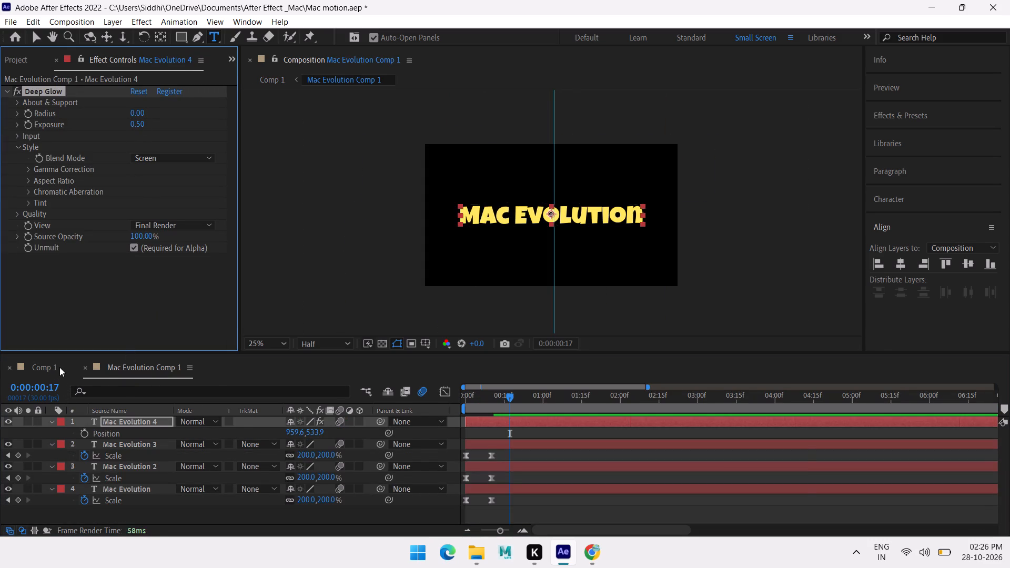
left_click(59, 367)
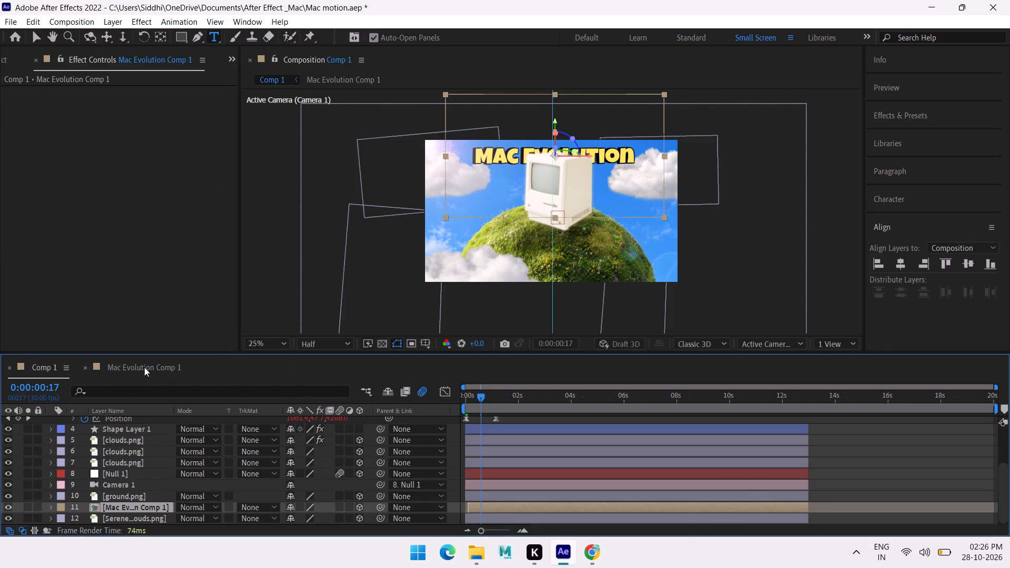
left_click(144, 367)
Set the Deep Glow Radius on the Mac Evolution 4 layer to 20 and check the title in Comp 1.
left_click(140, 114)
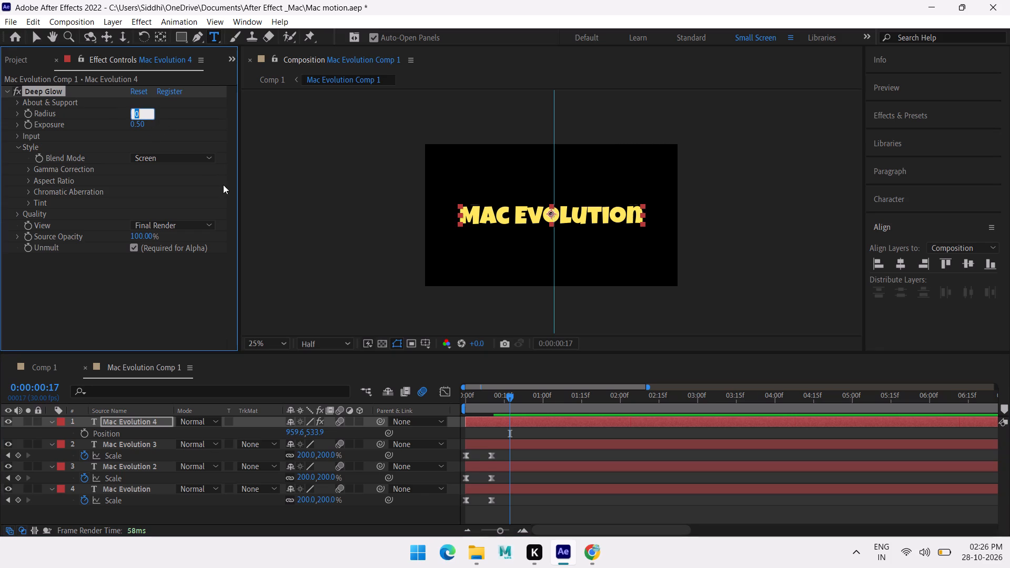
type("20")
key("Return")
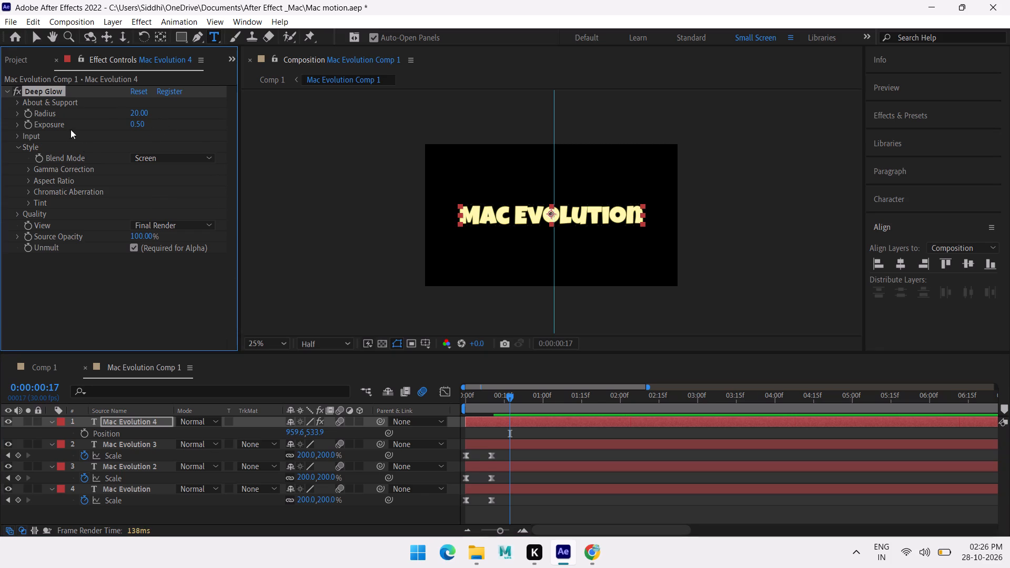
left_click(21, 60)
left_click(155, 58)
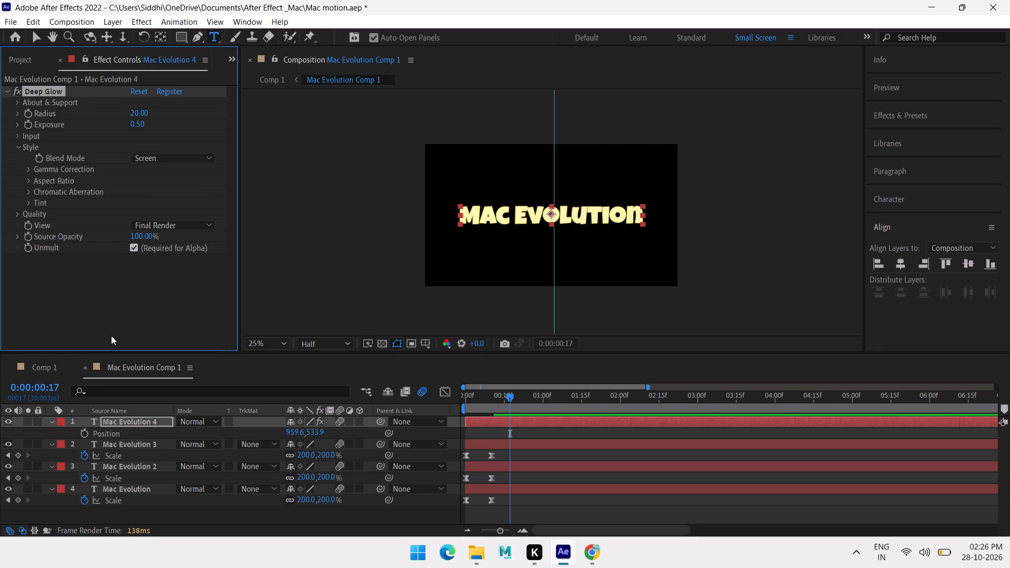
left_click(42, 366)
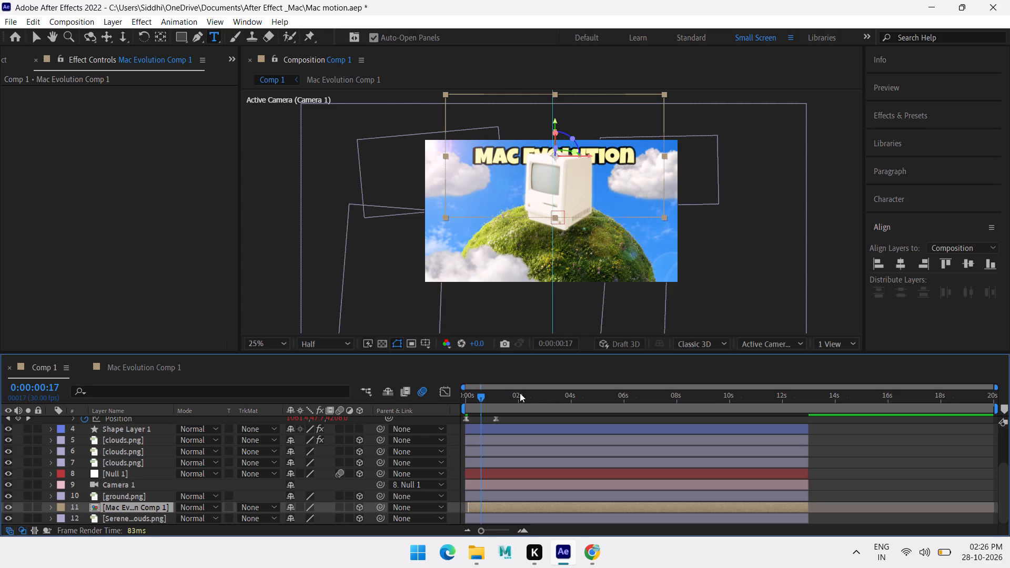
Preview the Comp 1 animation from the first frame.
left_click_drag(500, 397, 441, 399)
key("space")
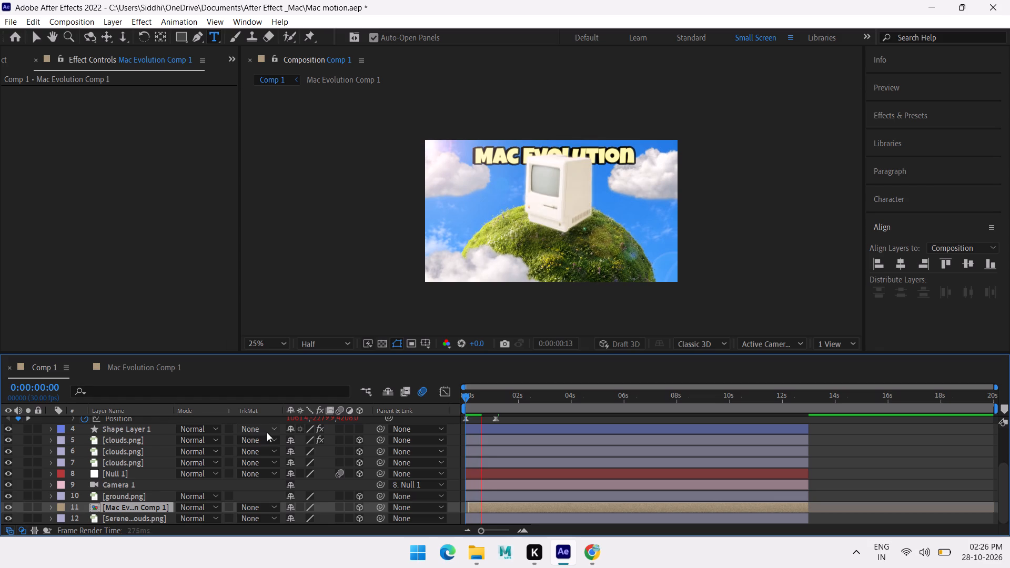
Enable the Tint option within the Style settings of the mac.png layer's Deep Glow effect.
key("space")
scroll(125, 462, "up", 5)
left_click(132, 447)
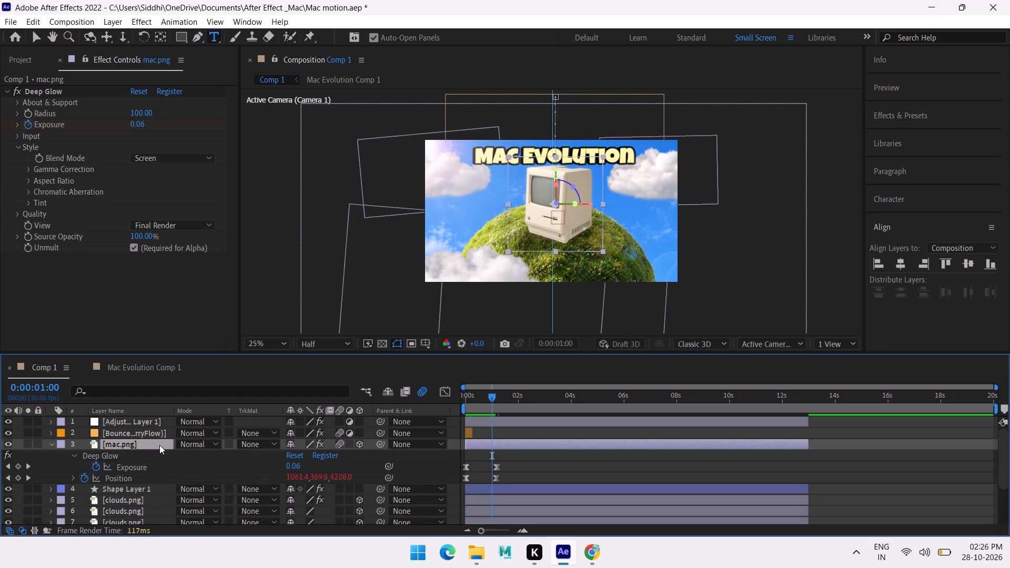
left_click(112, 455)
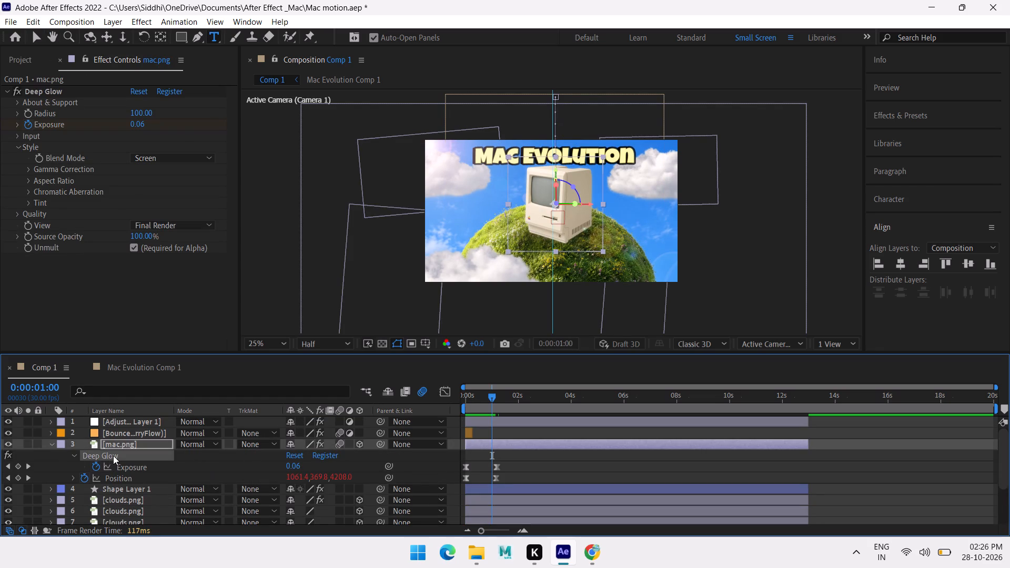
scroll(115, 235, "down", 3)
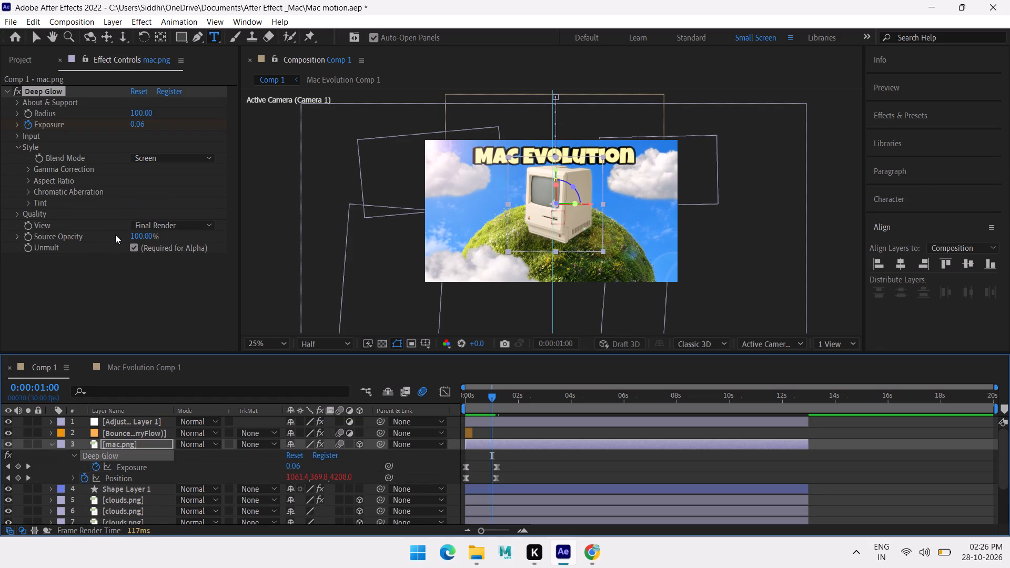
left_click(18, 104)
left_click(136, 135)
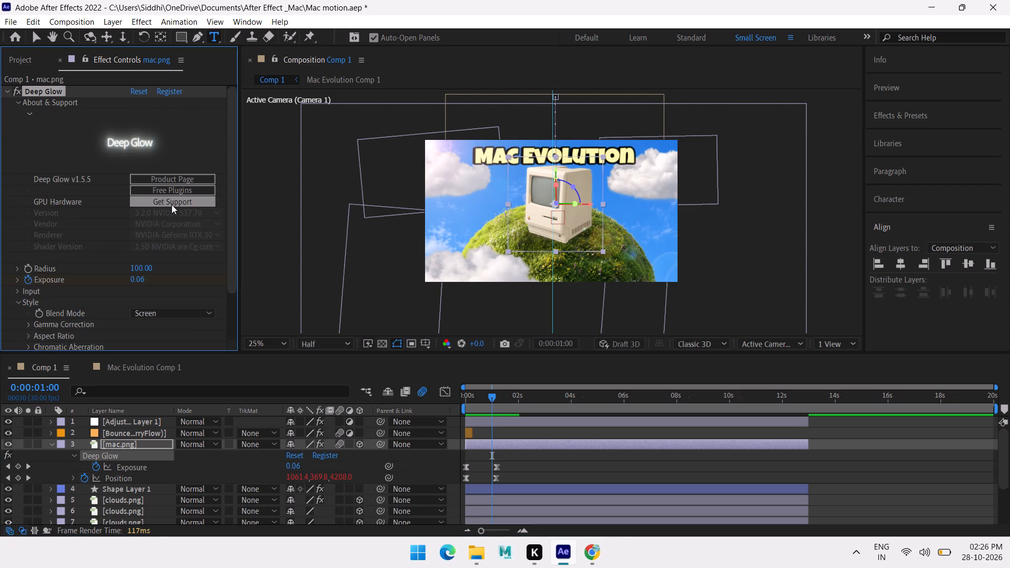
scroll(124, 249, "down", 4)
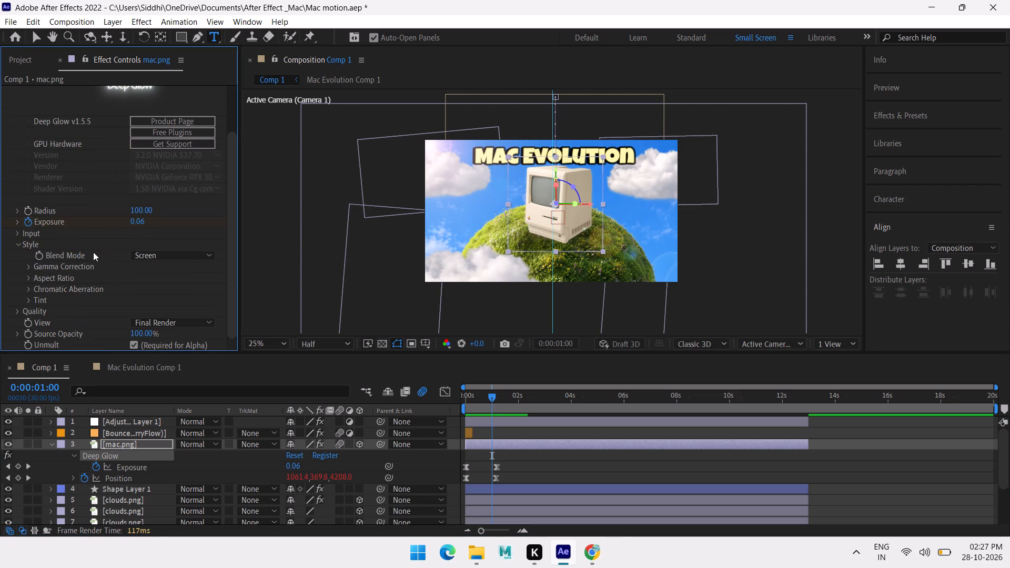
scroll(93, 252, "down", 1)
scroll(128, 311, "down", 5)
left_click(26, 299)
scroll(119, 263, "down", 6)
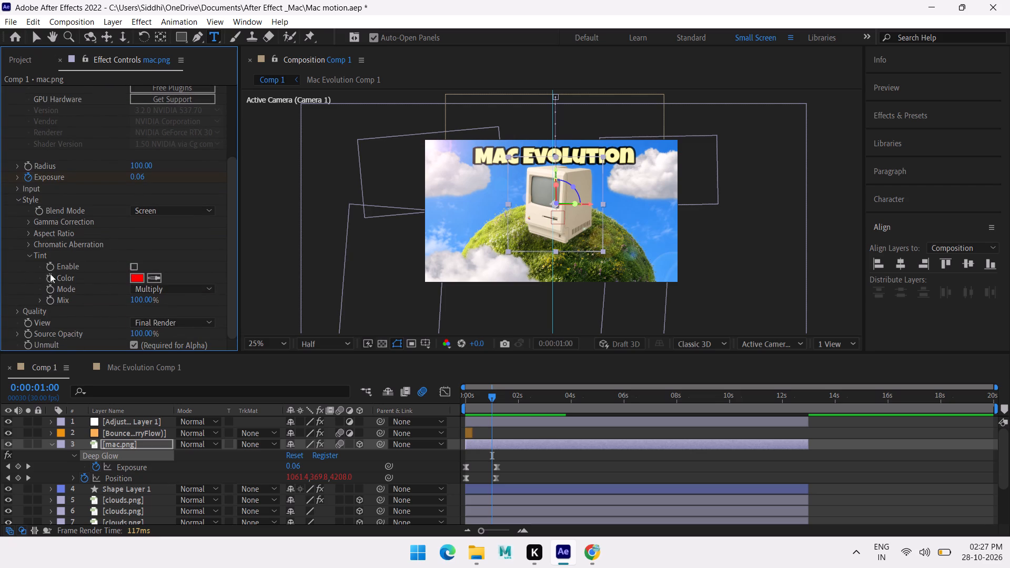
left_click(137, 274)
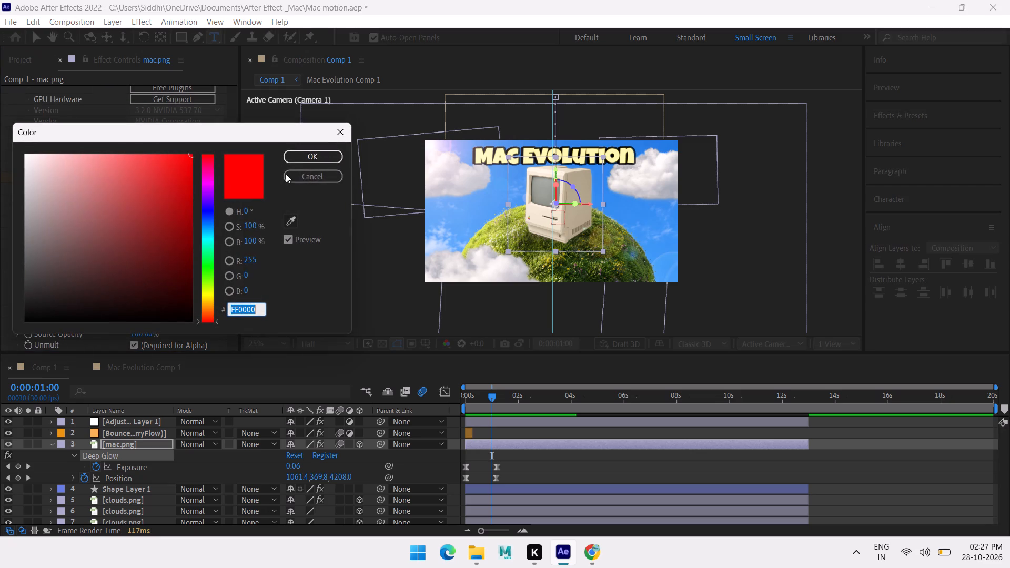
left_click(334, 127)
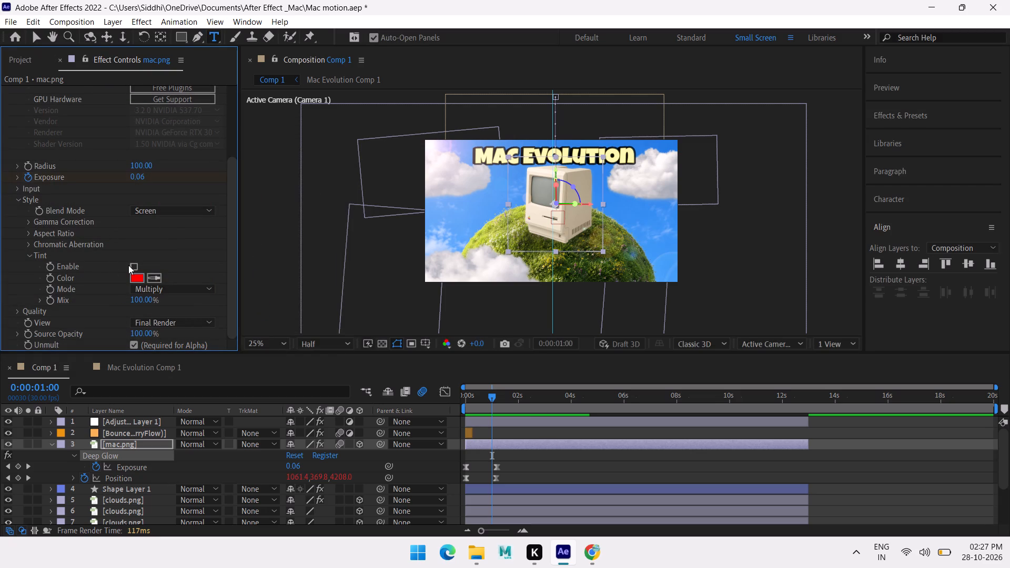
left_click(134, 265)
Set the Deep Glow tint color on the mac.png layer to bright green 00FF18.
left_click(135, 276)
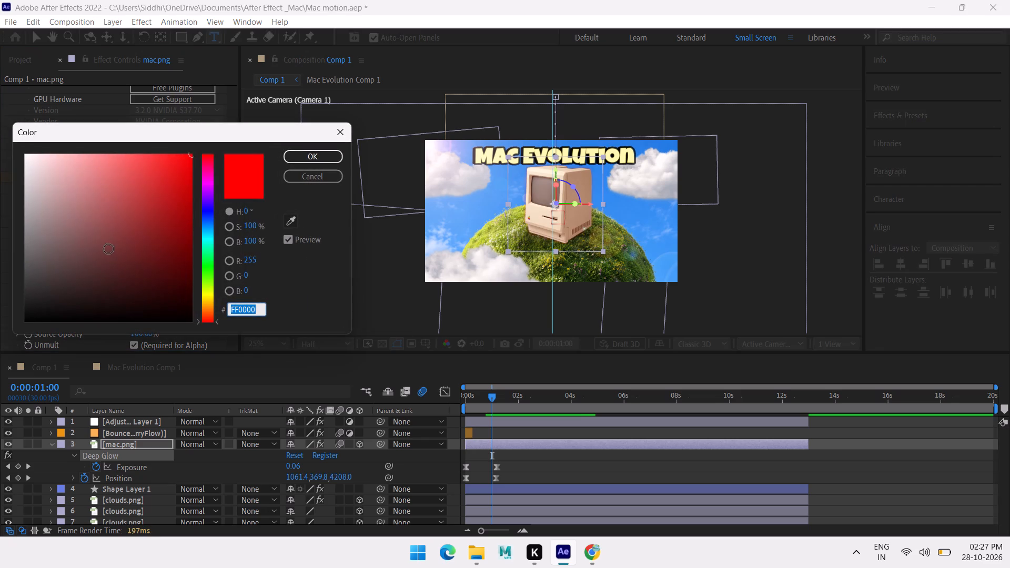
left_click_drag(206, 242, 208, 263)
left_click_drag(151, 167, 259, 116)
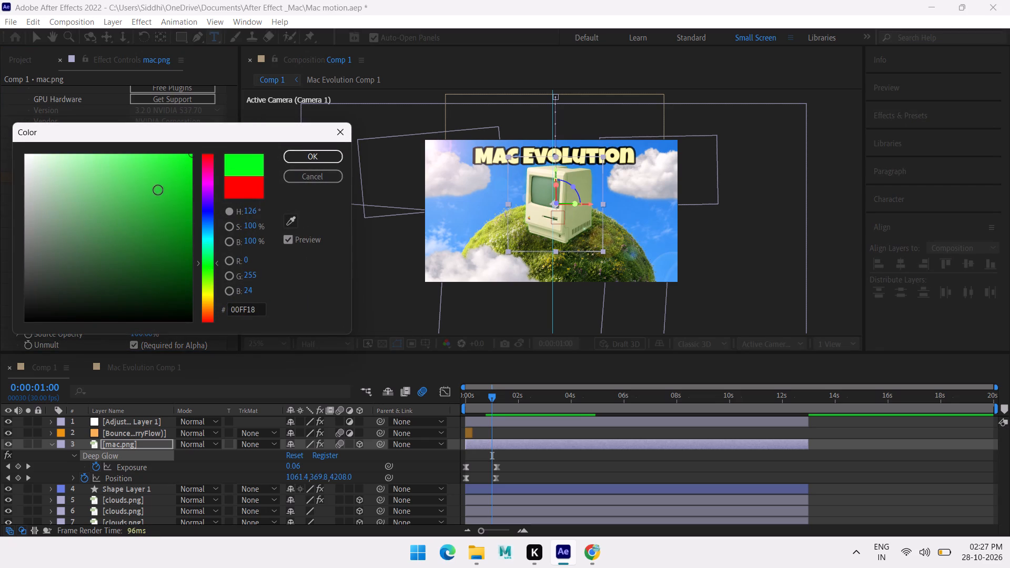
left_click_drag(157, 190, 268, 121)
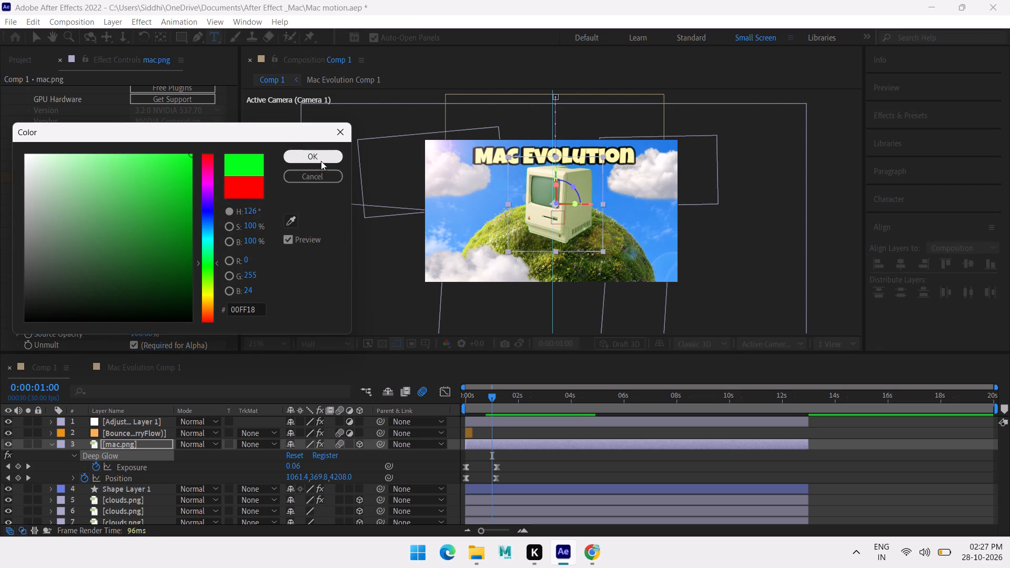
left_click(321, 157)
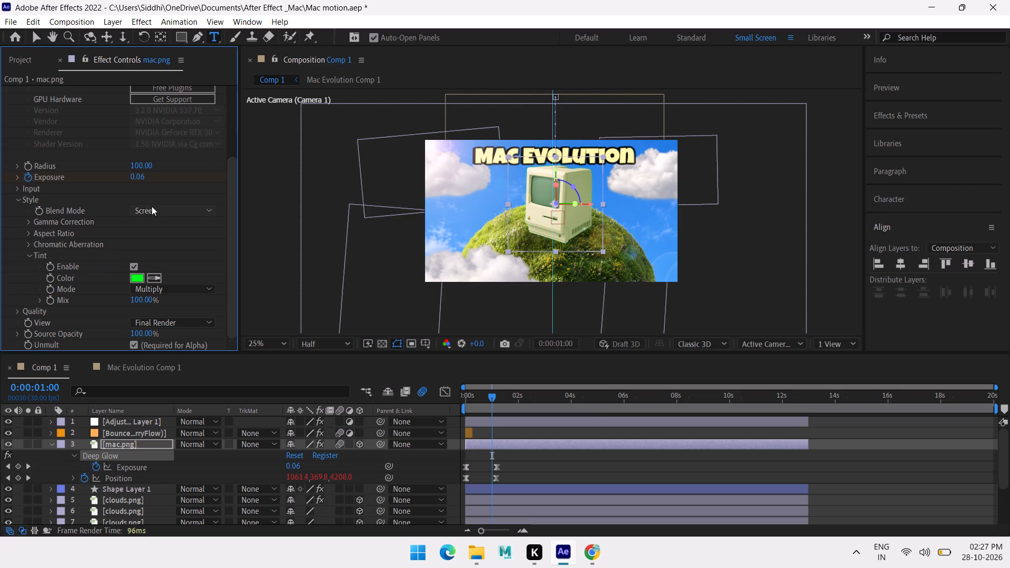
Set the Deep Glow Blend Mode on the mac.png layer to Add and preview Comp 1 from the first frame.
left_click(151, 206)
left_click(166, 236)
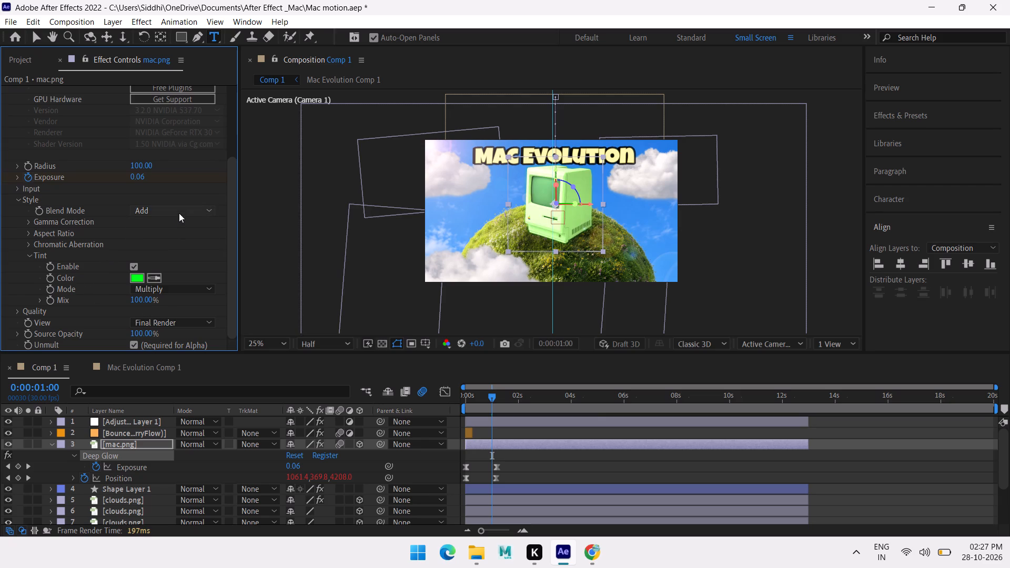
left_click_drag(492, 399, 409, 410)
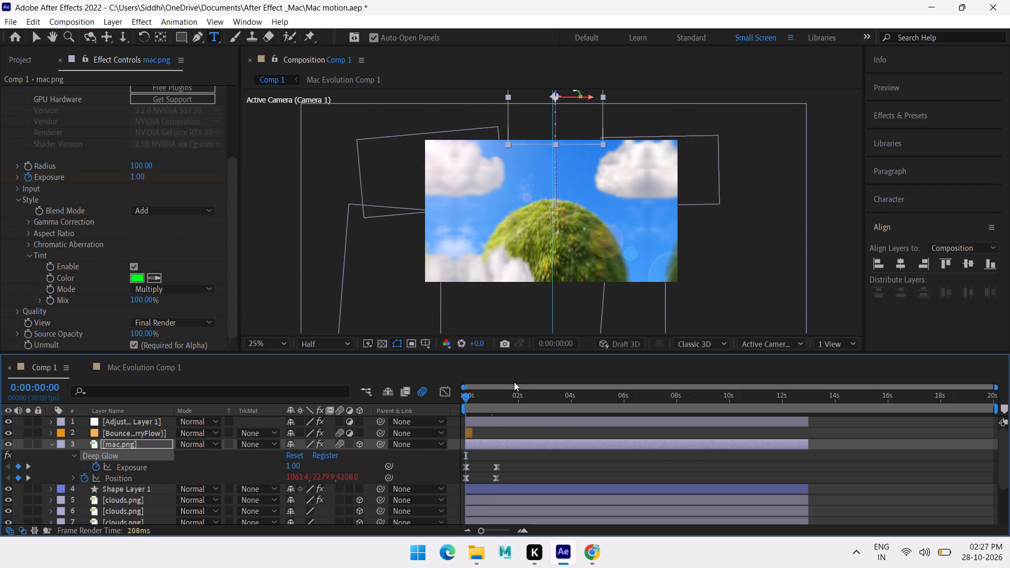
key("space")
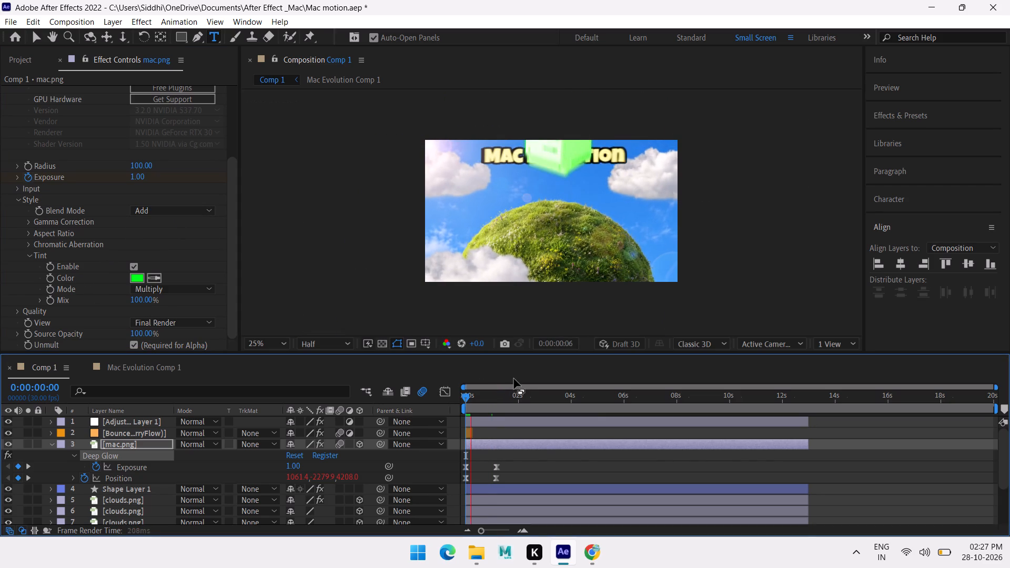
key("space")
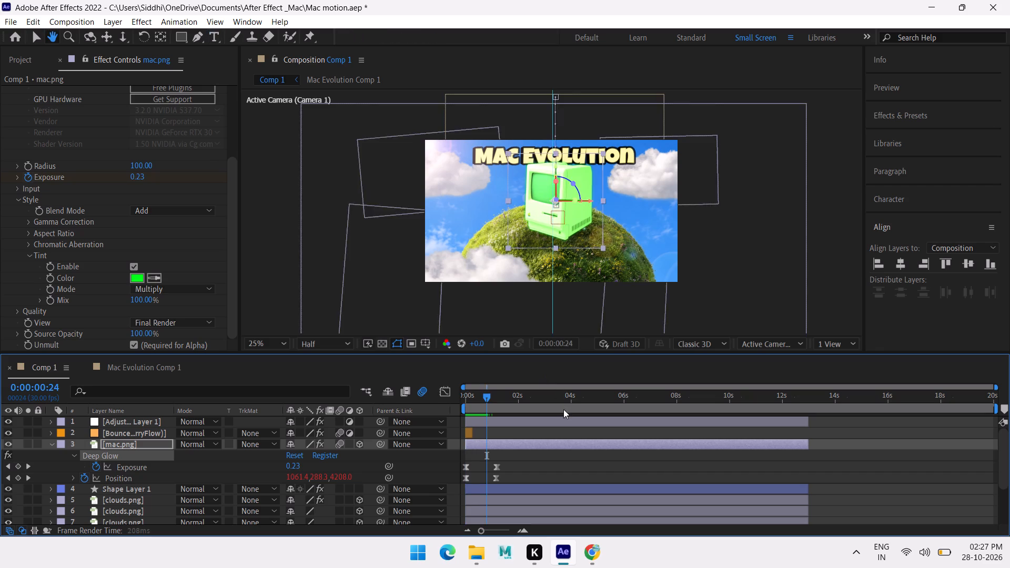
key("space")
key("space")
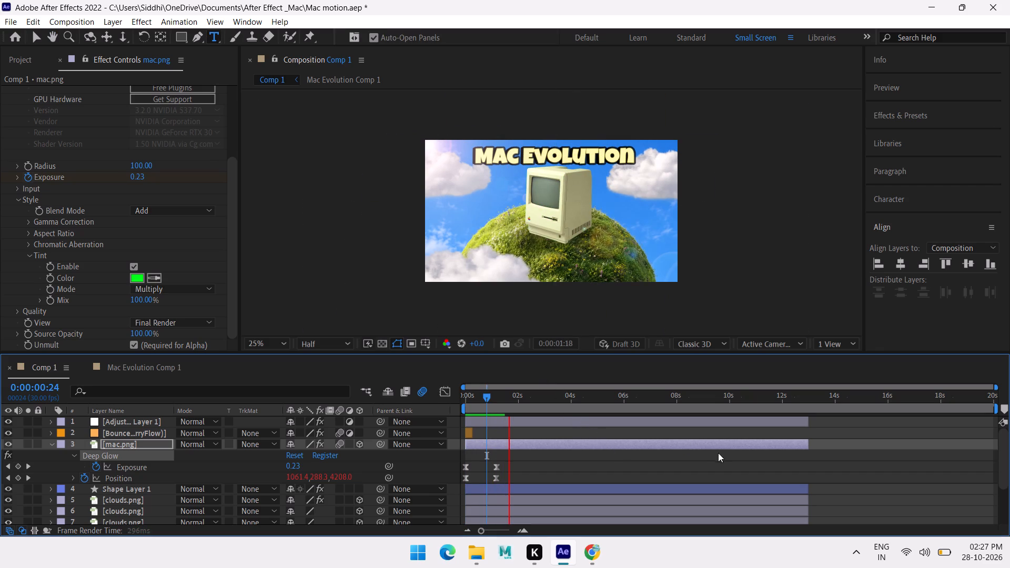
left_click_drag(517, 395, 497, 404)
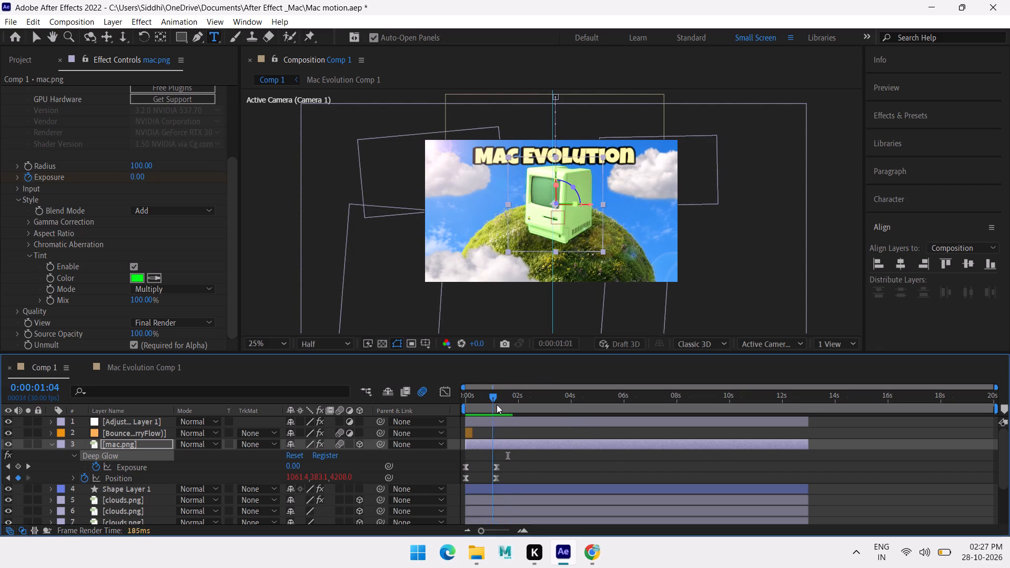
left_click_drag(497, 404, 481, 411)
Move the mac.png layer's ending Exposure and Position keyframes earlier to about 1 second and preview Comp 1 from the start.
left_click_drag(504, 465, 494, 479)
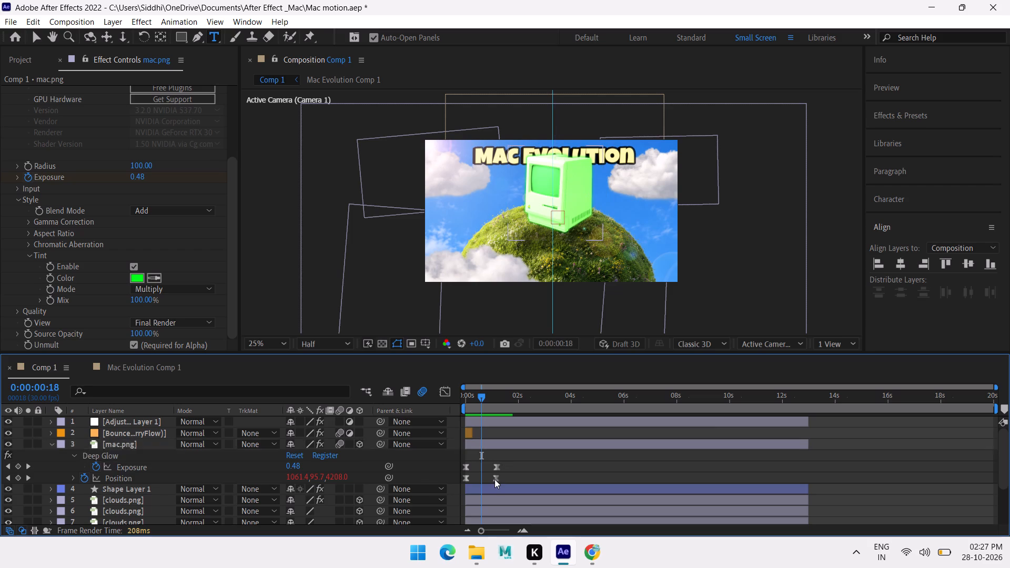
left_click_drag(494, 479, 494, 479)
left_click_drag(498, 468, 493, 468)
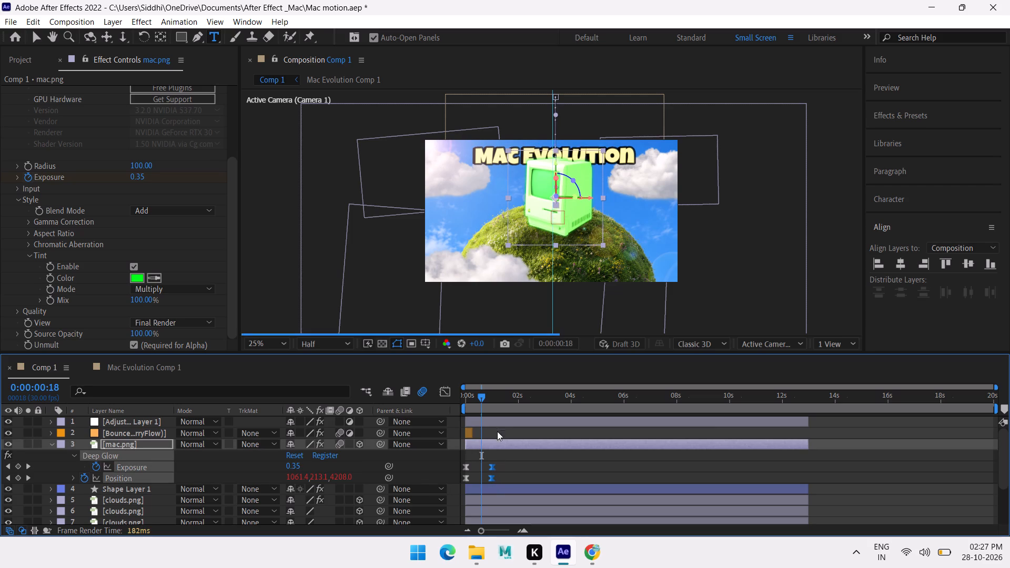
left_click_drag(482, 397, 359, 445)
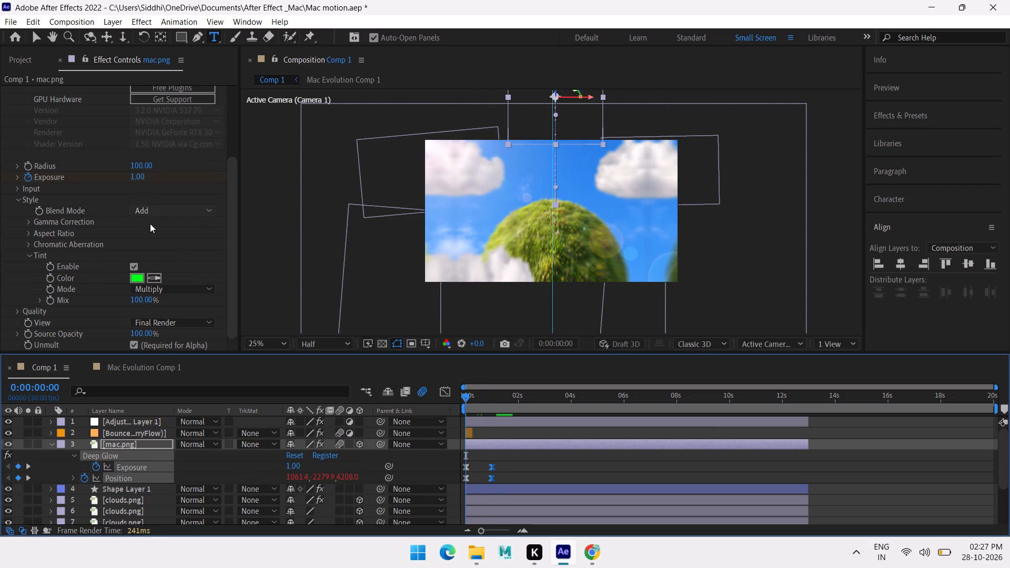
key("space")
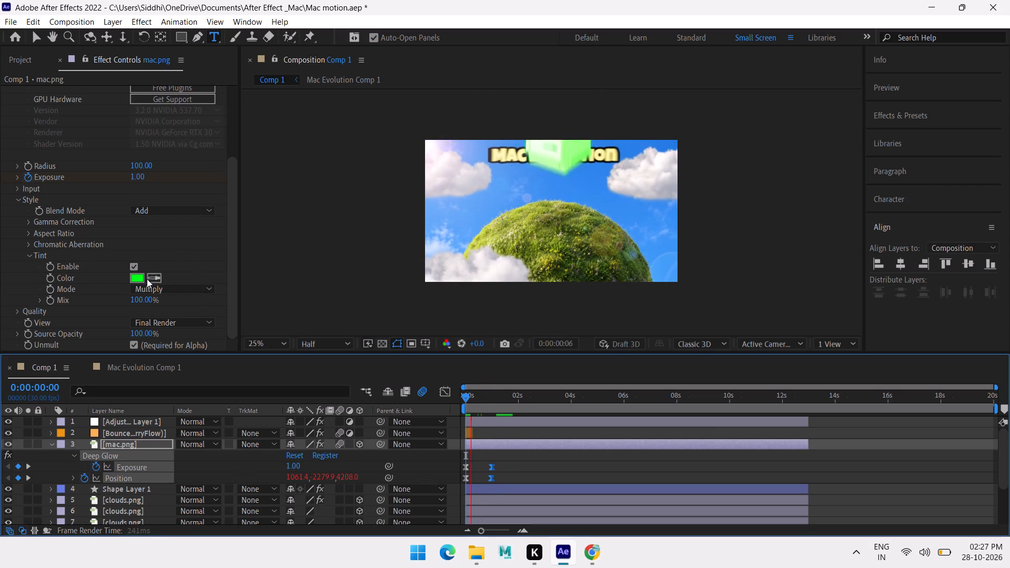
key("space")
Set the Deep Glow tint color on the mac.png layer to green 1BCF33.
left_click(139, 279)
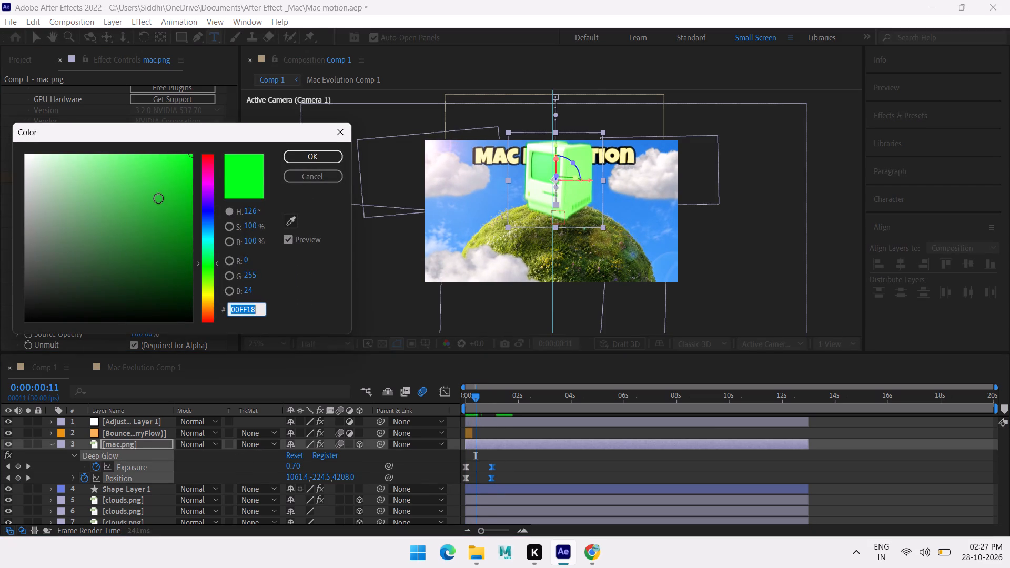
left_click_drag(159, 199, 149, 264)
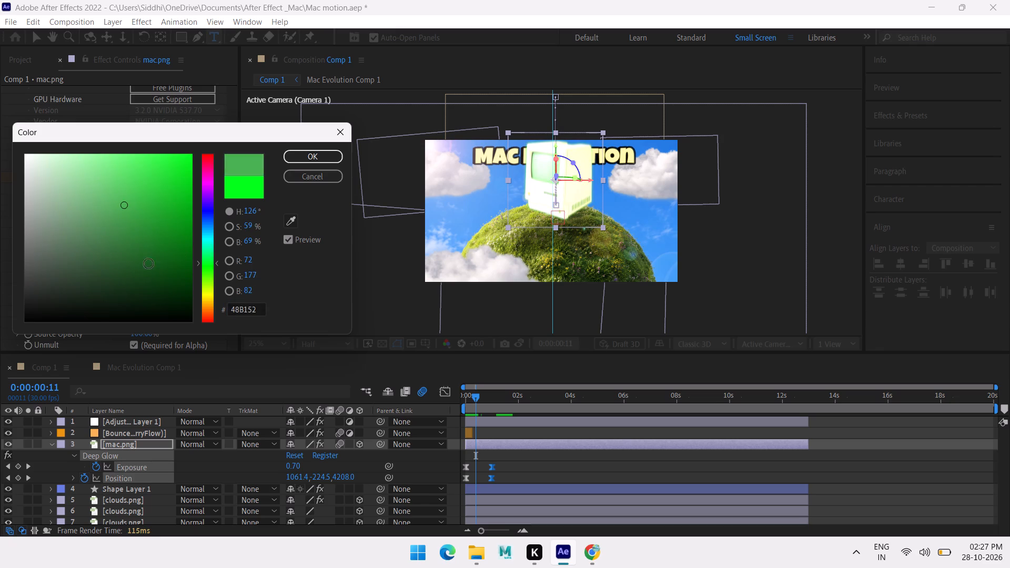
left_click_drag(149, 264, 142, 231)
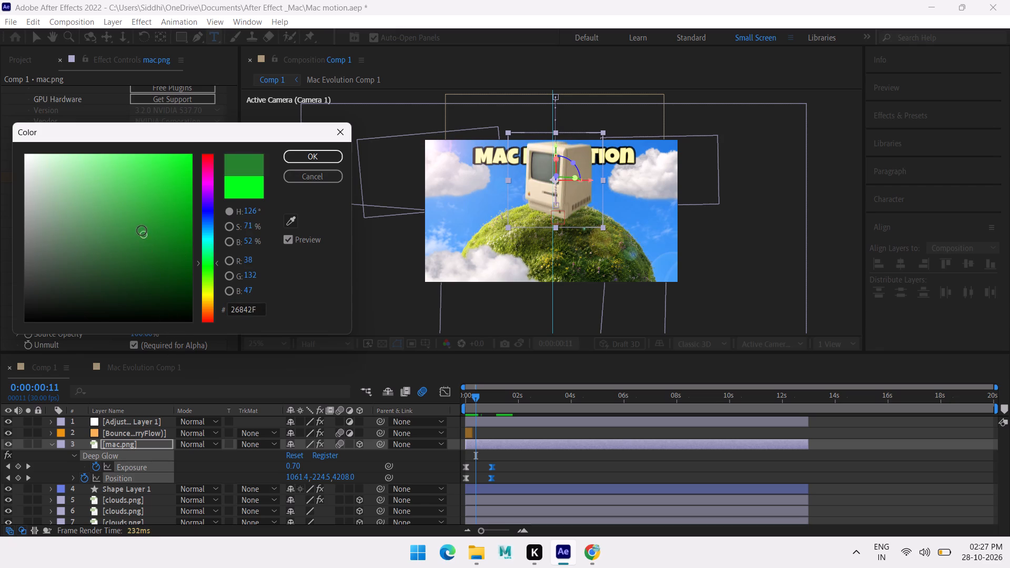
left_click_drag(142, 231, 189, 215)
left_click_drag(203, 252, 203, 245)
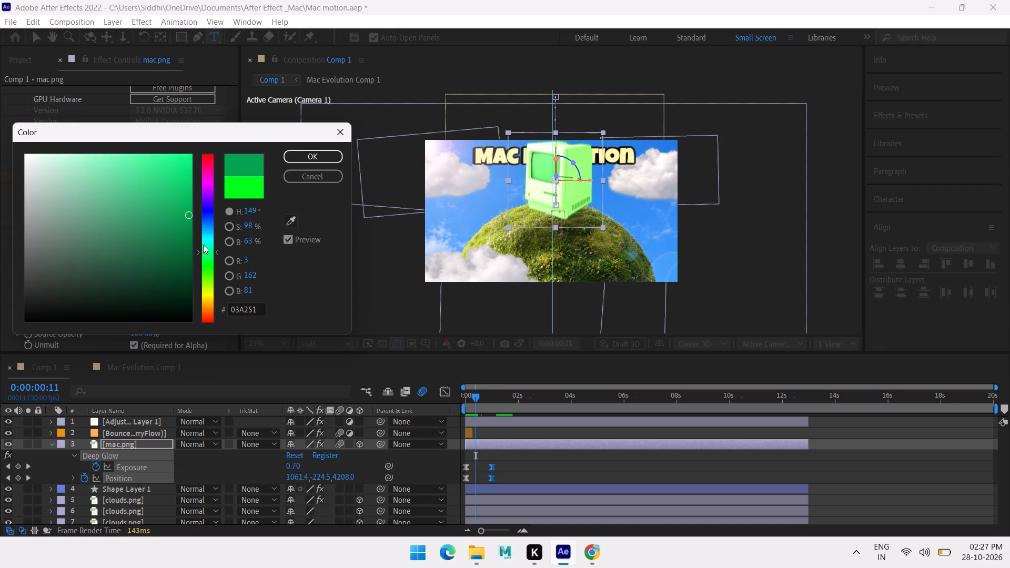
left_click_drag(203, 245, 213, 218)
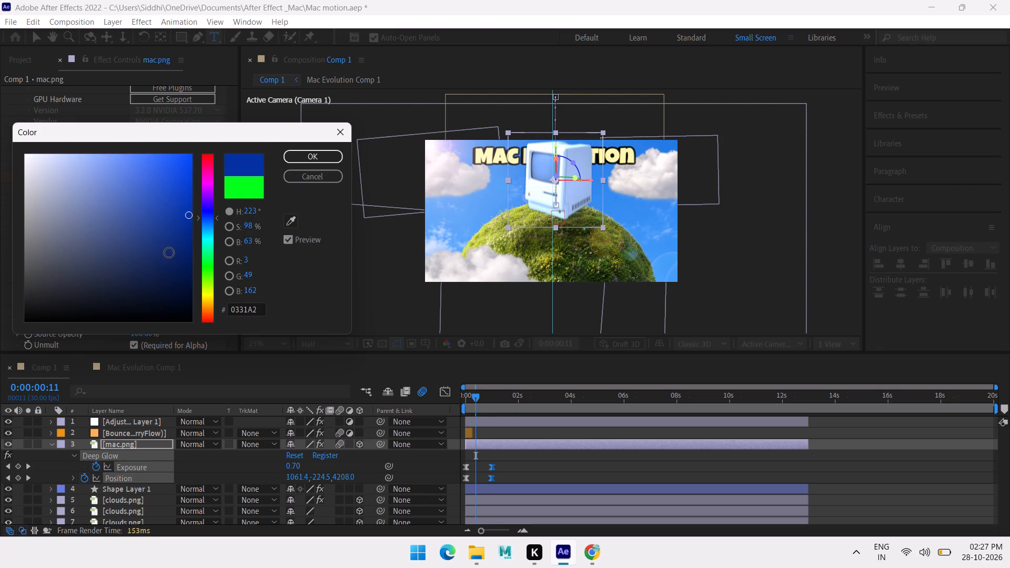
left_click(210, 262)
left_click_drag(168, 229, 170, 236)
left_click_drag(170, 236, 170, 185)
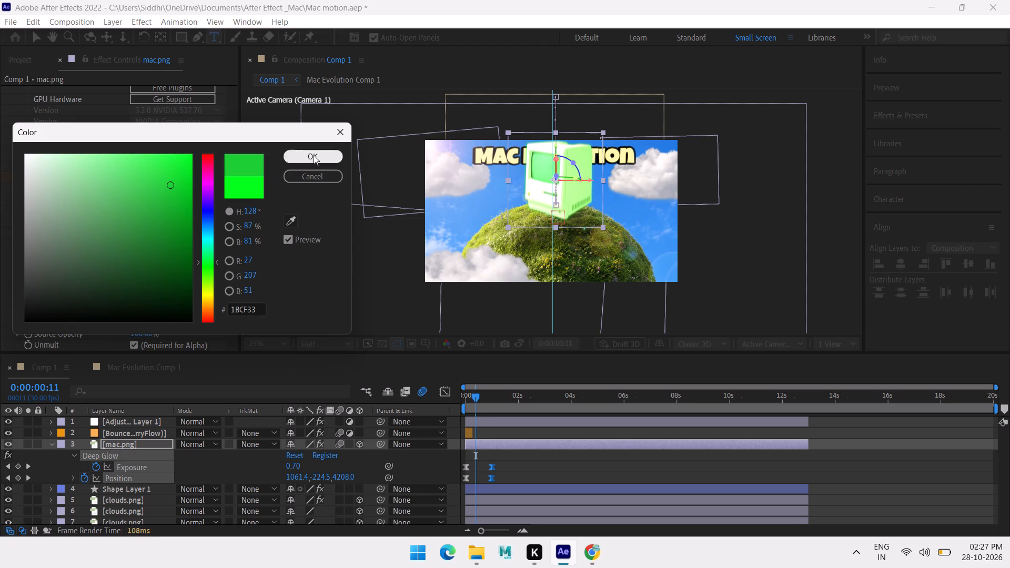
left_click(324, 148)
left_click(322, 153)
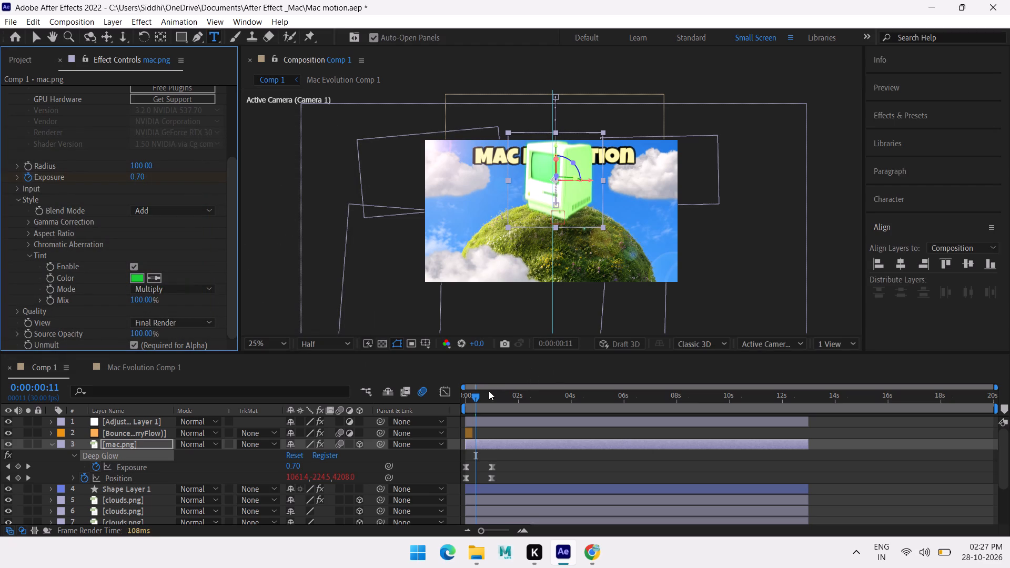
Set the Deep Glow tint Mode on the mac.png layer to Overlay and check the falling Mac at frame 13.
left_click_drag(482, 395, 357, 401)
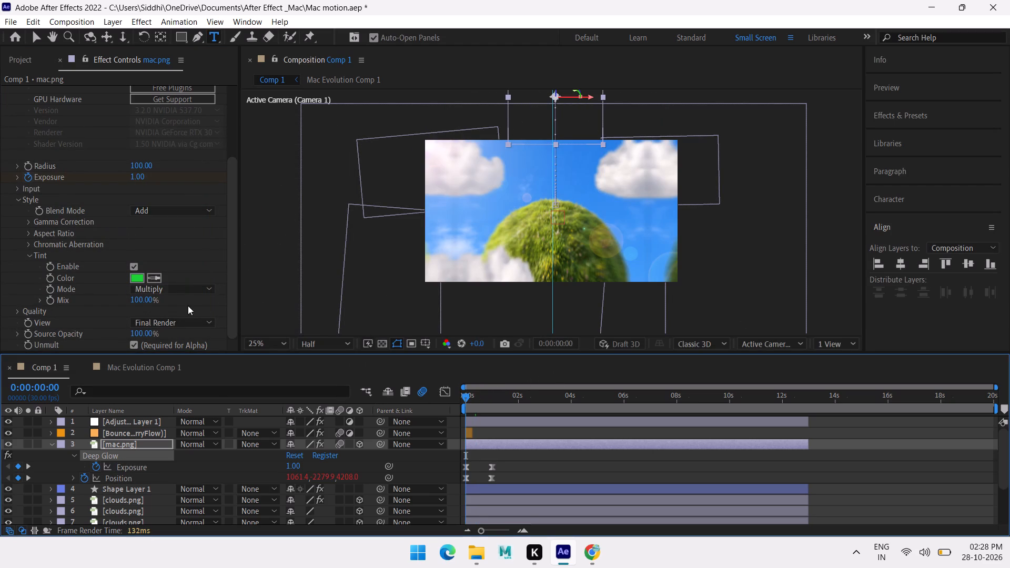
left_click(186, 291)
left_click(176, 321)
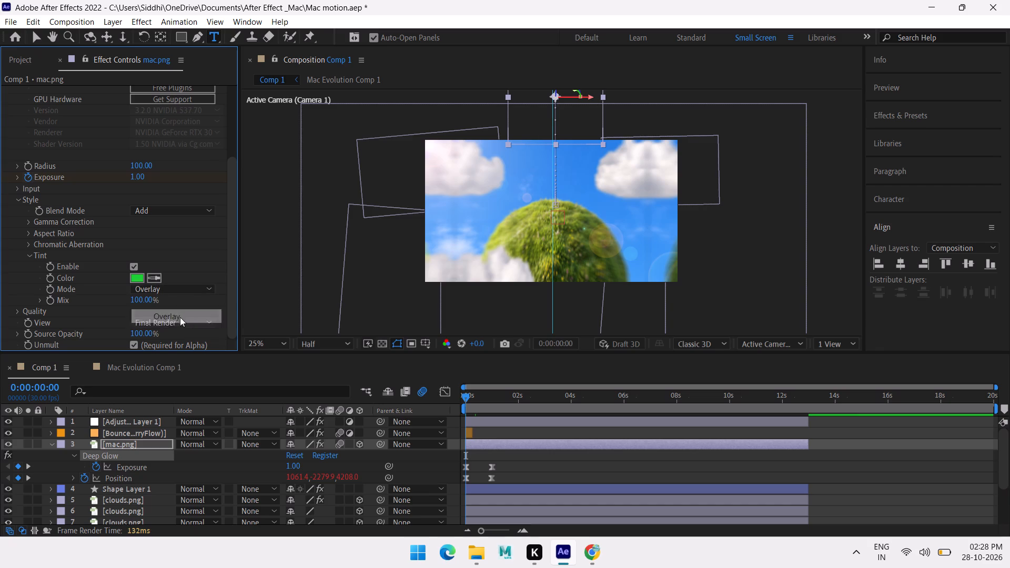
left_click(472, 391)
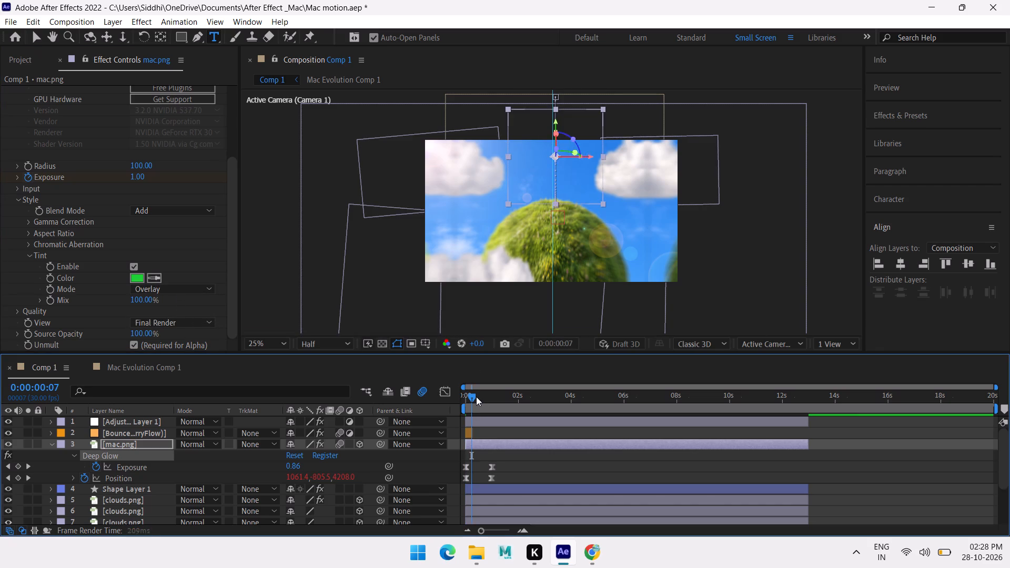
left_click(477, 397)
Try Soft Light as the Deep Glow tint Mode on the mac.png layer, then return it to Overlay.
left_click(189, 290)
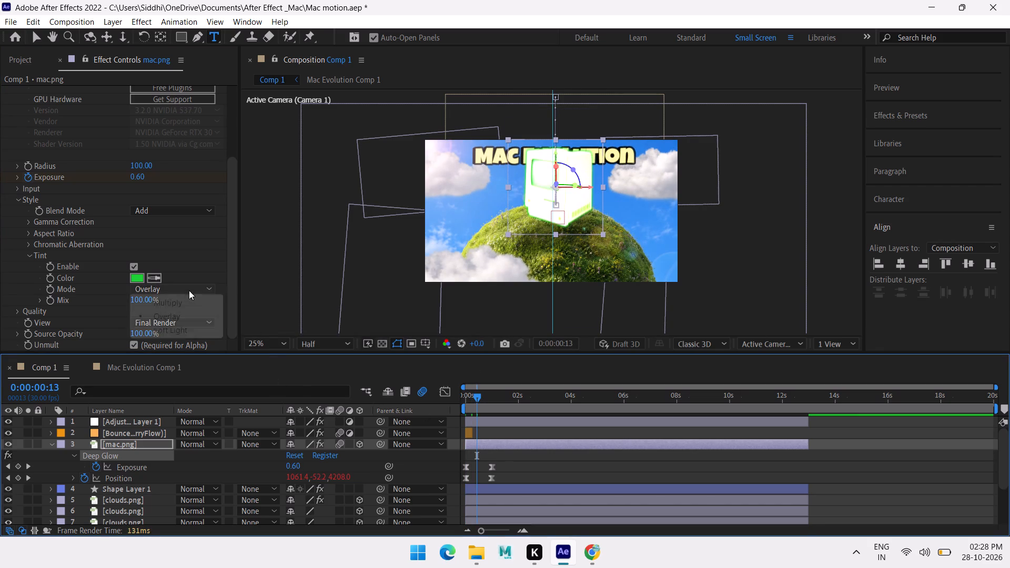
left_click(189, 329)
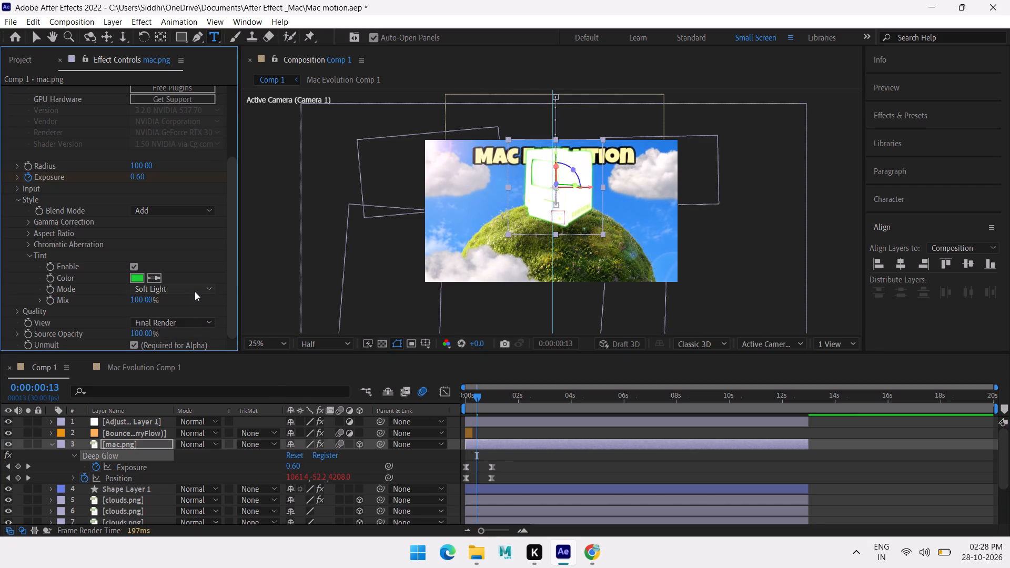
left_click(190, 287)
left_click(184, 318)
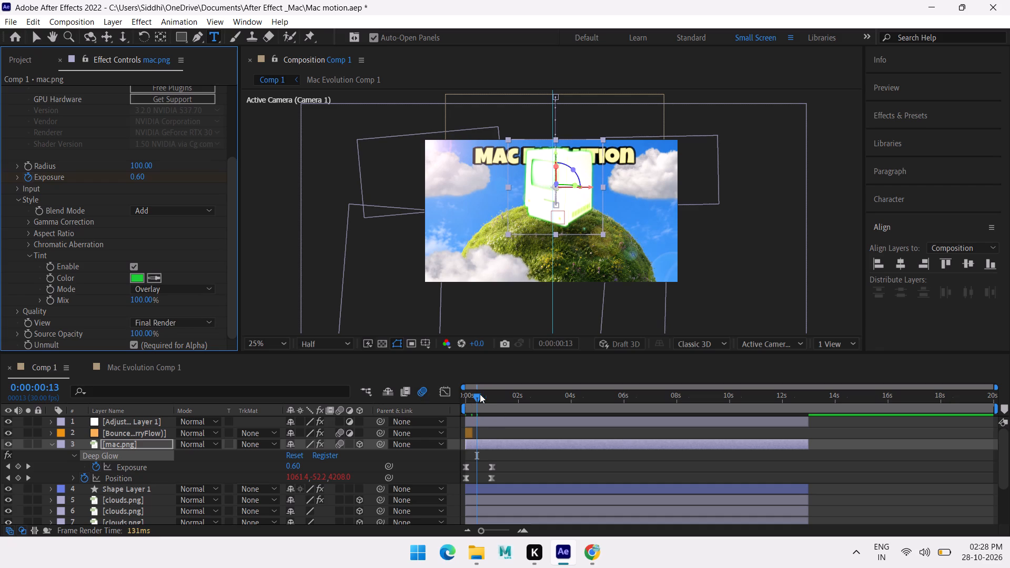
Preview Comp 1 from the first frame to check the green glow on the falling Mac.
left_click_drag(472, 399, 294, 432)
scroll(99, 197, "up", 7)
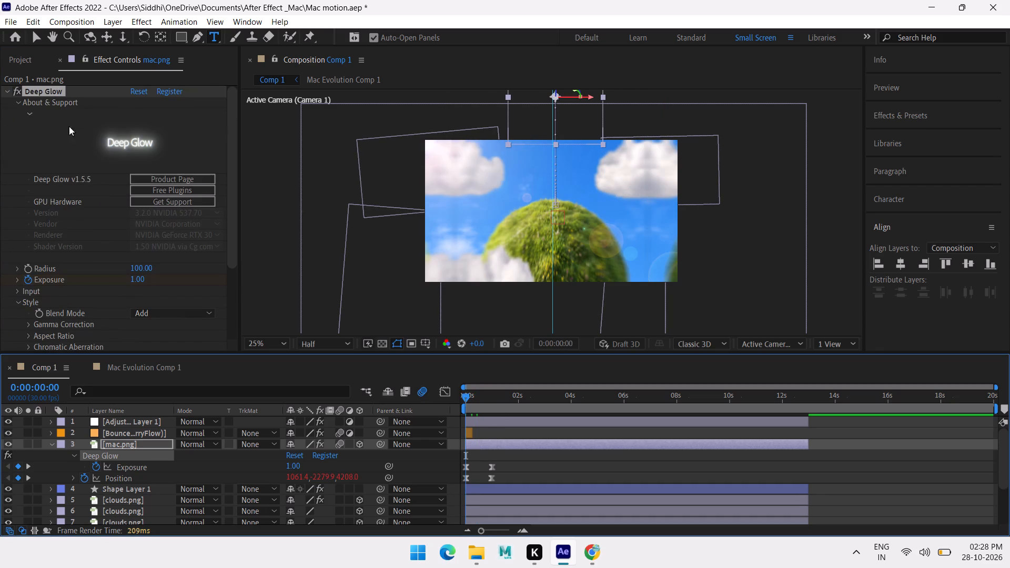
left_click(6, 90)
key("space")
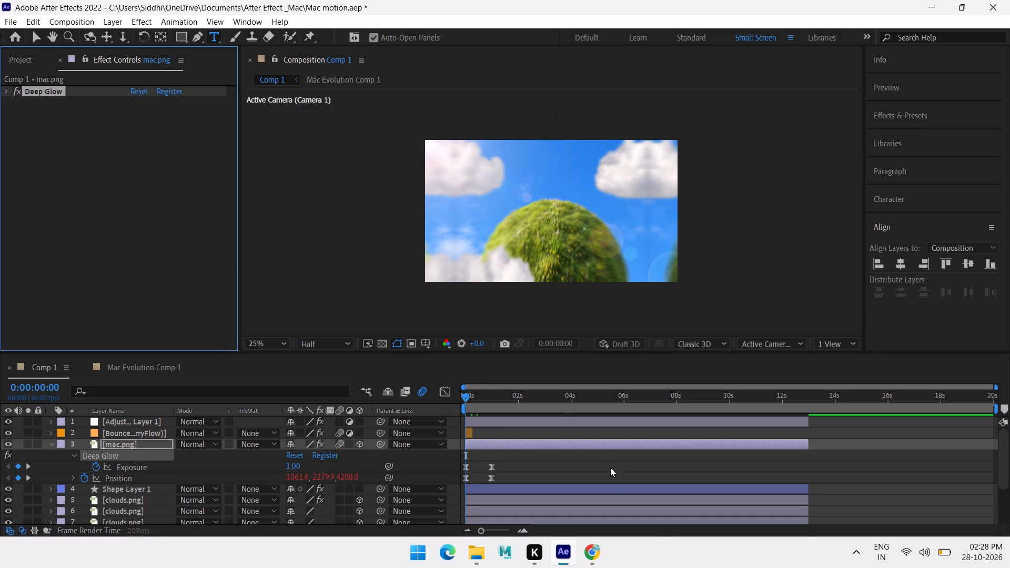
left_click(595, 469)
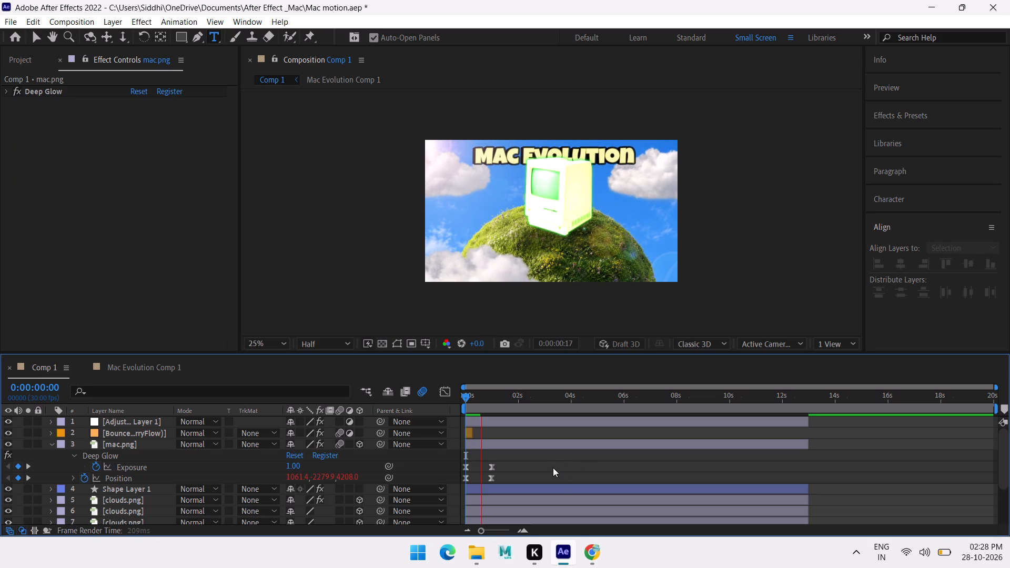
key("space")
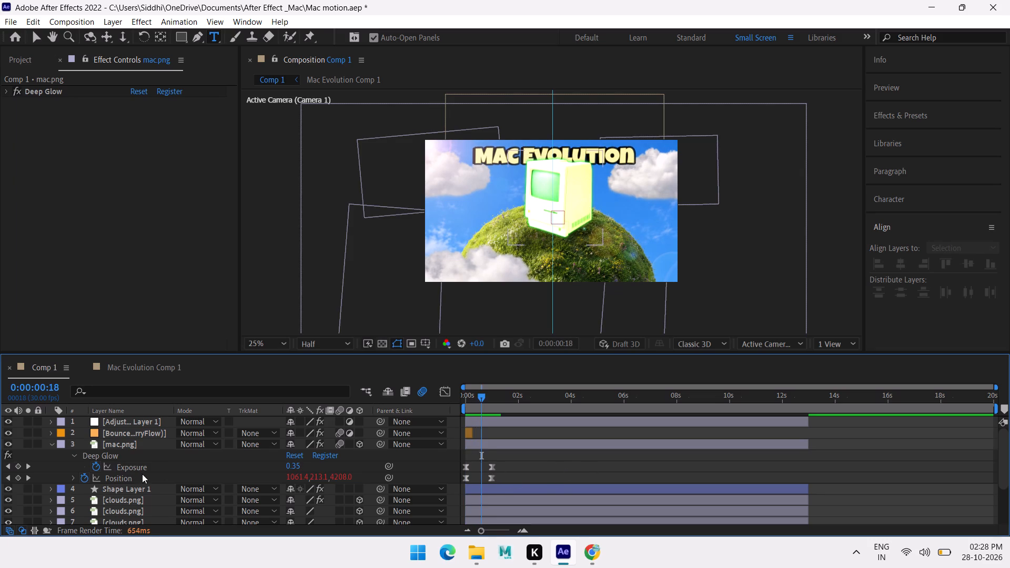
Set the Deep Glow tint Mode on the mac.png layer to Multiply.
left_click(124, 454)
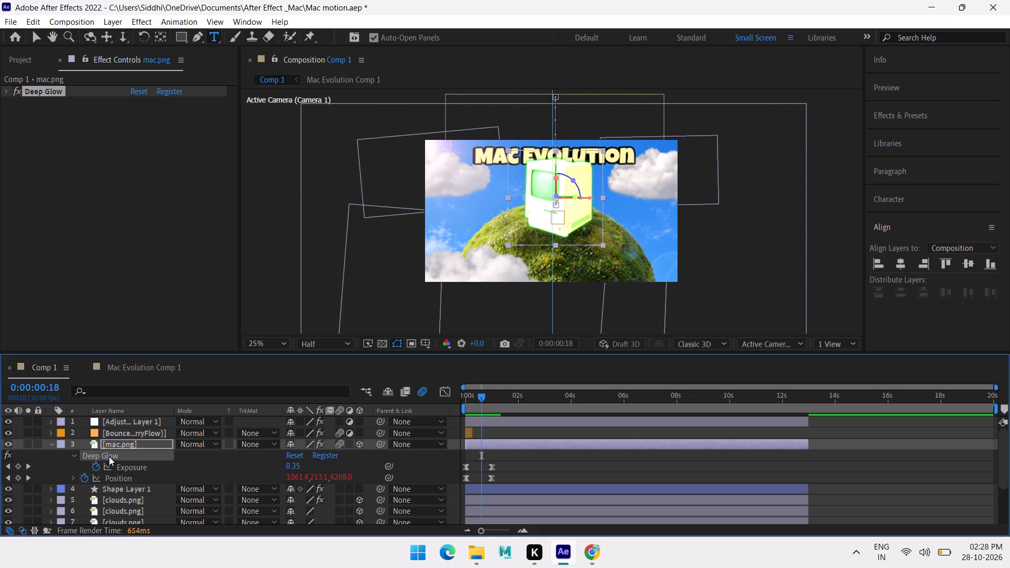
left_click(10, 93)
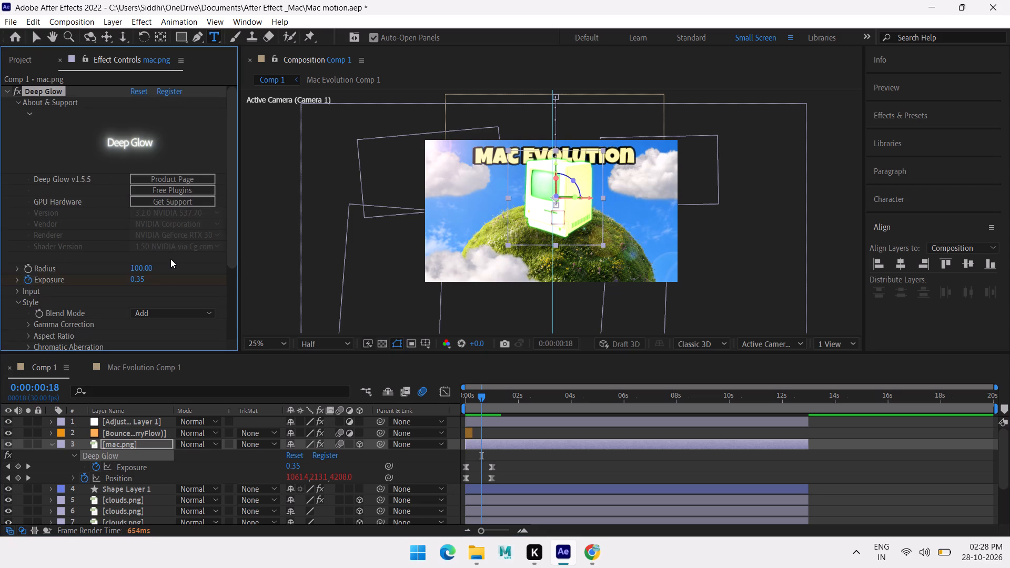
scroll(158, 280, "down", 4)
left_click(155, 291)
left_click(155, 302)
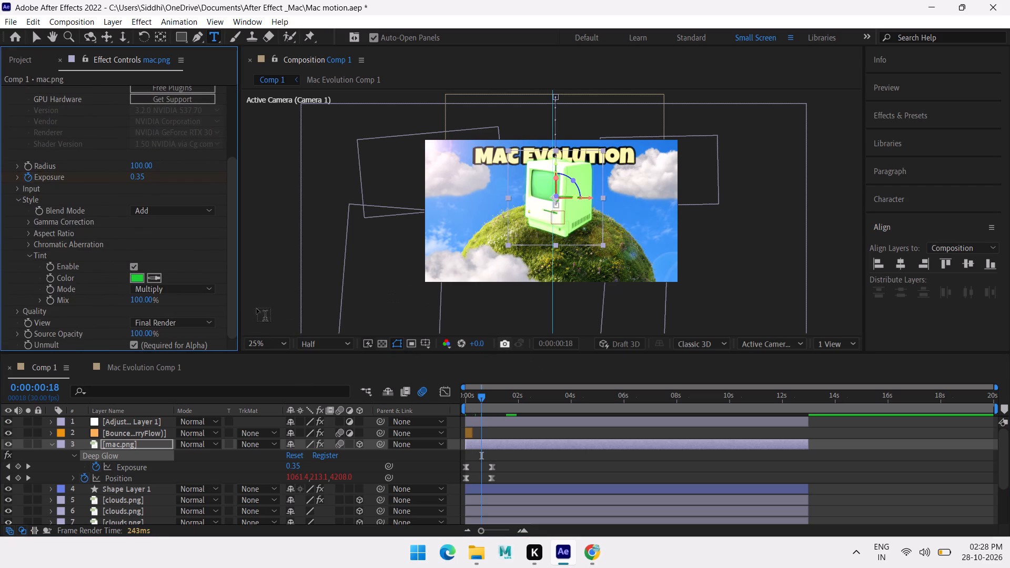
Set the Deep Glow tint color on the mac.png layer to bright green 0AFF00 and preview Comp 1 from the start.
left_click(140, 279)
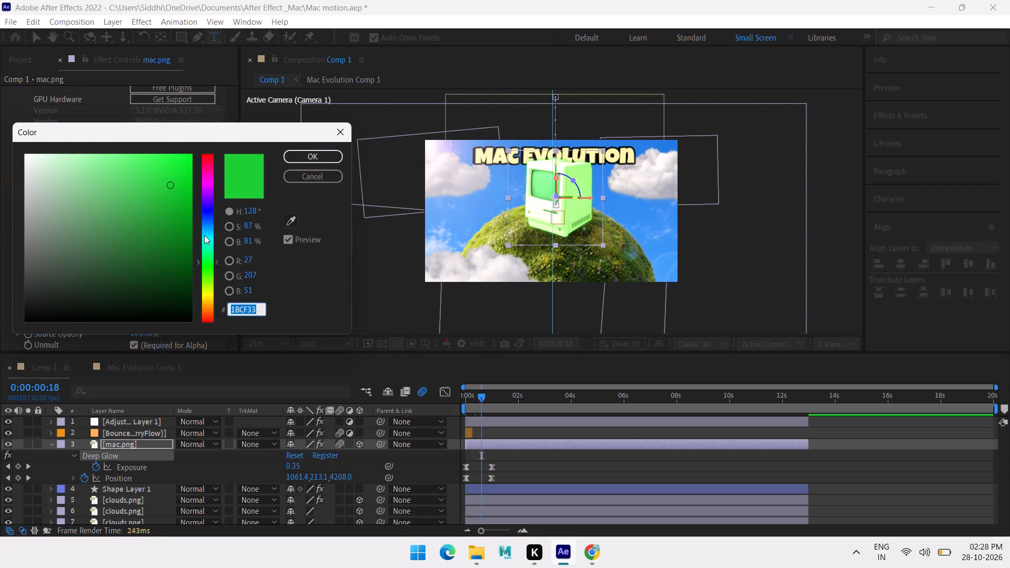
left_click_drag(207, 228, 212, 238)
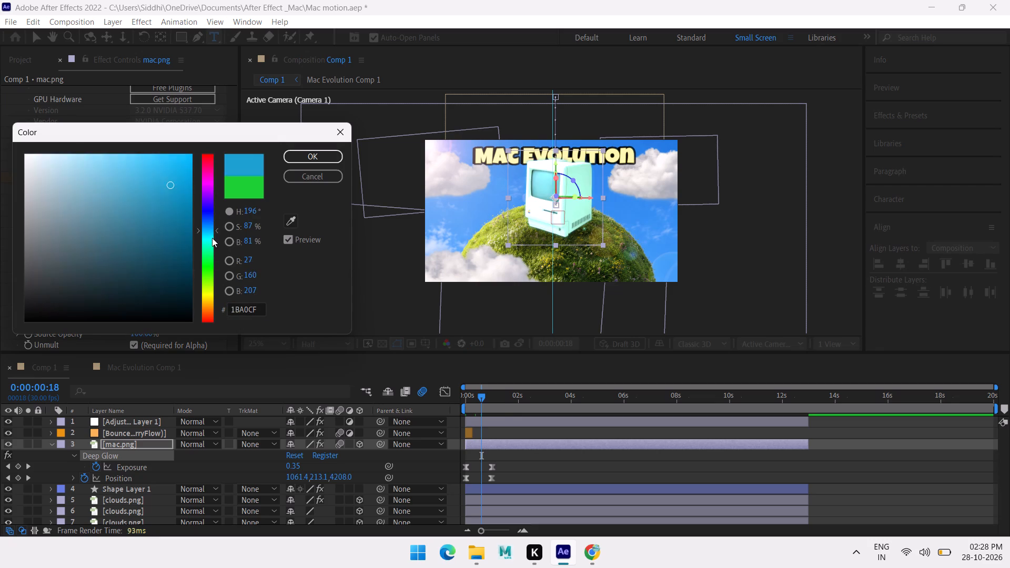
left_click_drag(212, 238, 213, 267)
left_click_drag(119, 180, 186, 187)
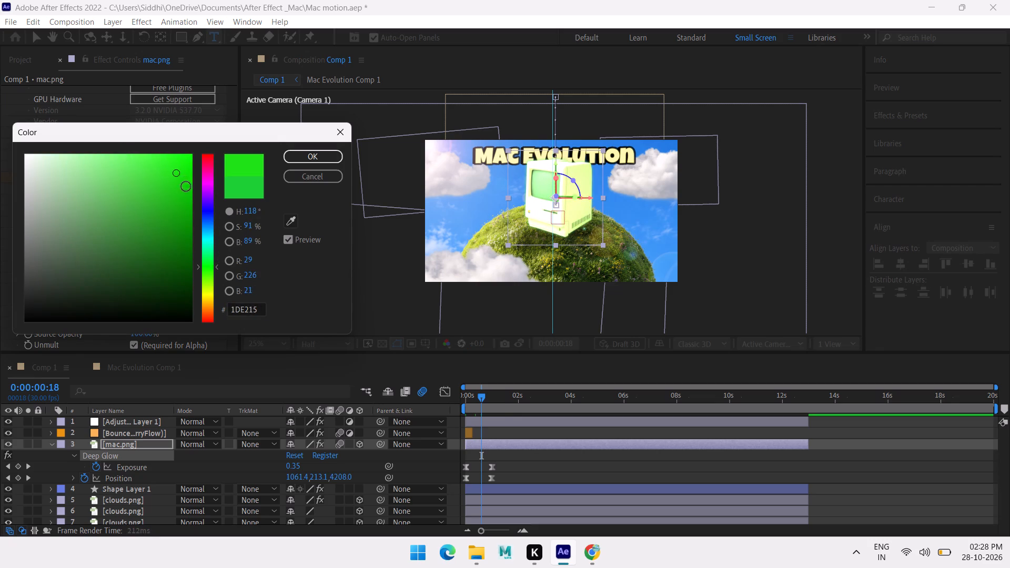
left_click_drag(186, 187, 188, 193)
left_click_drag(181, 174, 227, 139)
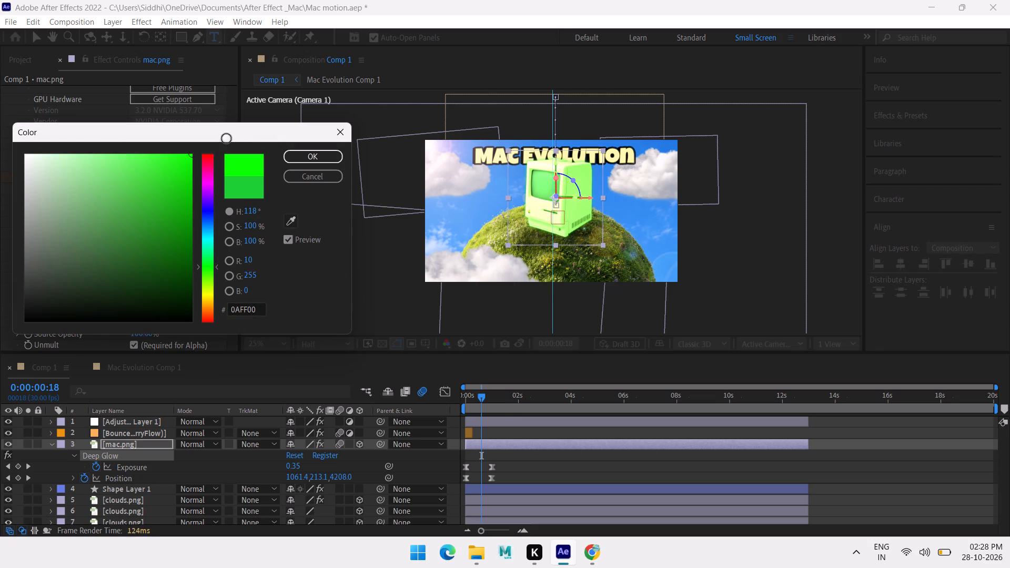
left_click_drag(227, 139, 240, 133)
left_click(306, 157)
left_click_drag(484, 395, 417, 408)
key("space")
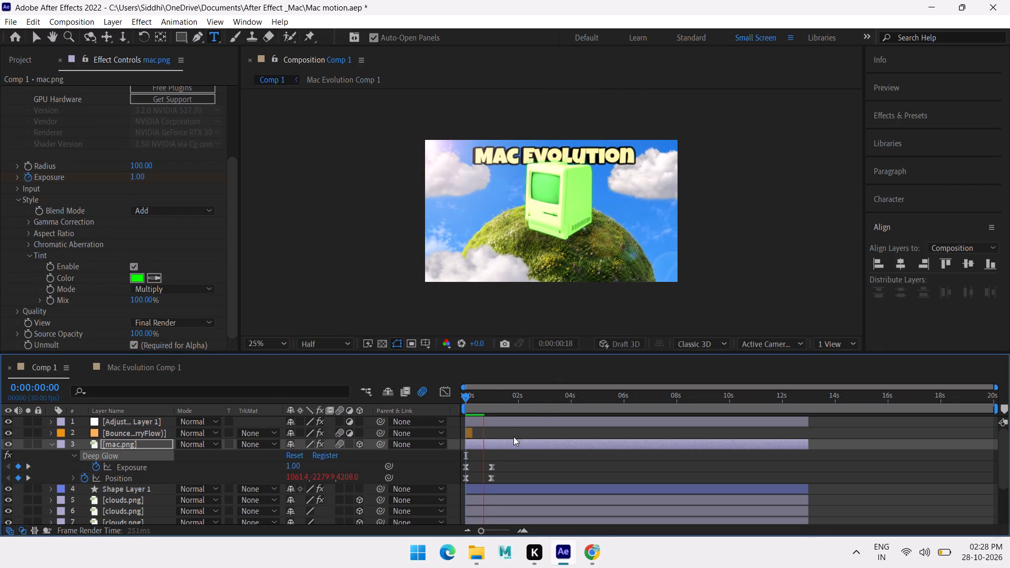
key("space")
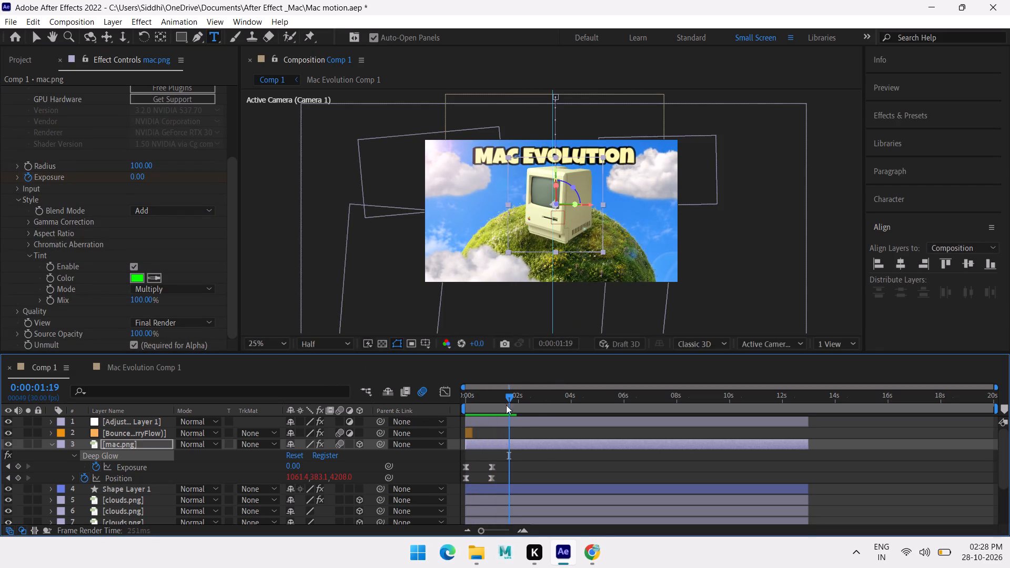
Set the mac.png layer's Deep Glow Exposure to 1.31 at the first frame and preview the Mac's drop from the start.
left_click_drag(497, 395, 448, 409)
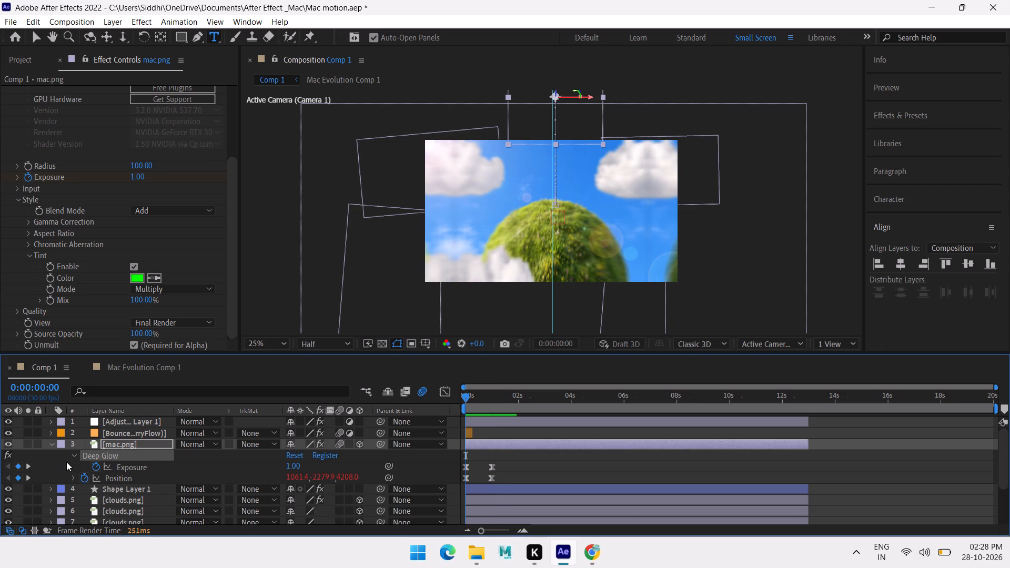
left_click(74, 454)
left_click(71, 455)
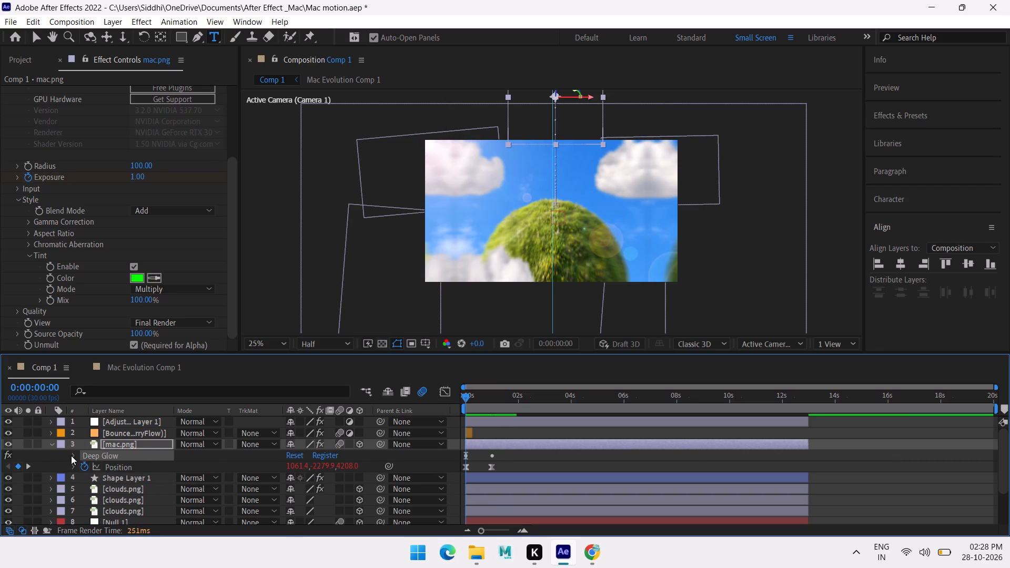
scroll(59, 197, "up", 5)
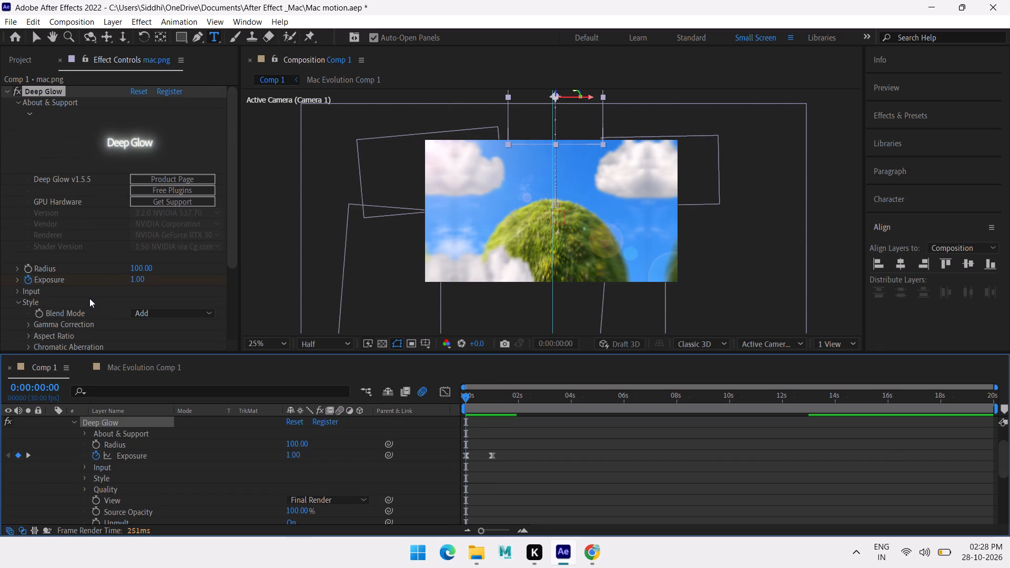
scroll(83, 296, "up", 3)
scroll(88, 294, "down", 2)
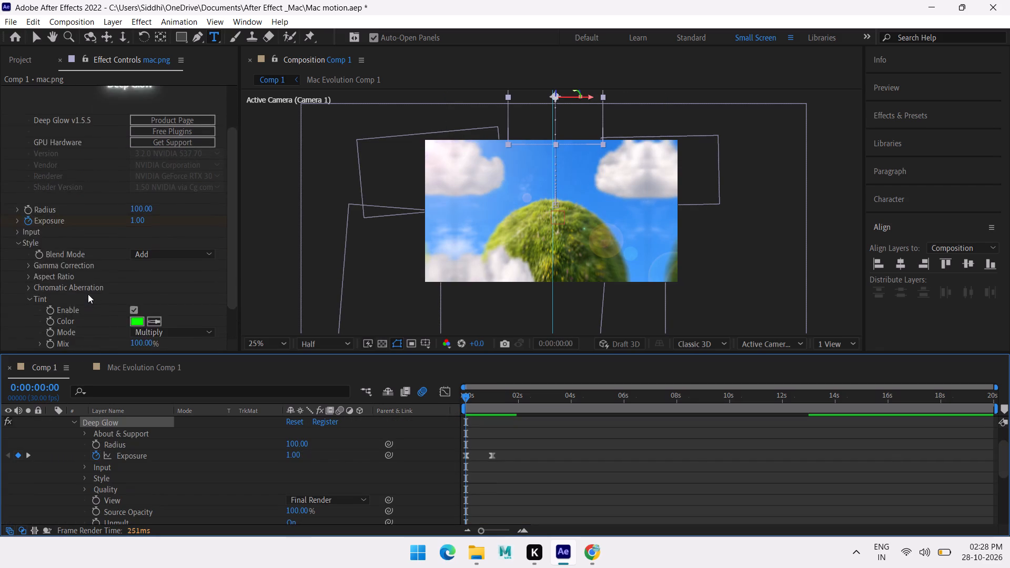
scroll(88, 294, "down", 4)
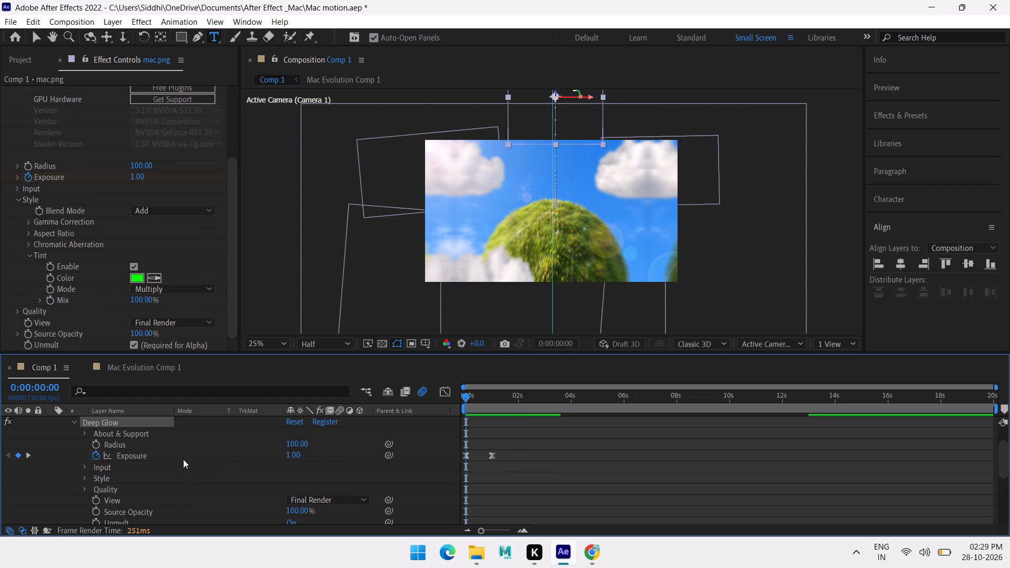
left_click_drag(296, 453, 316, 456)
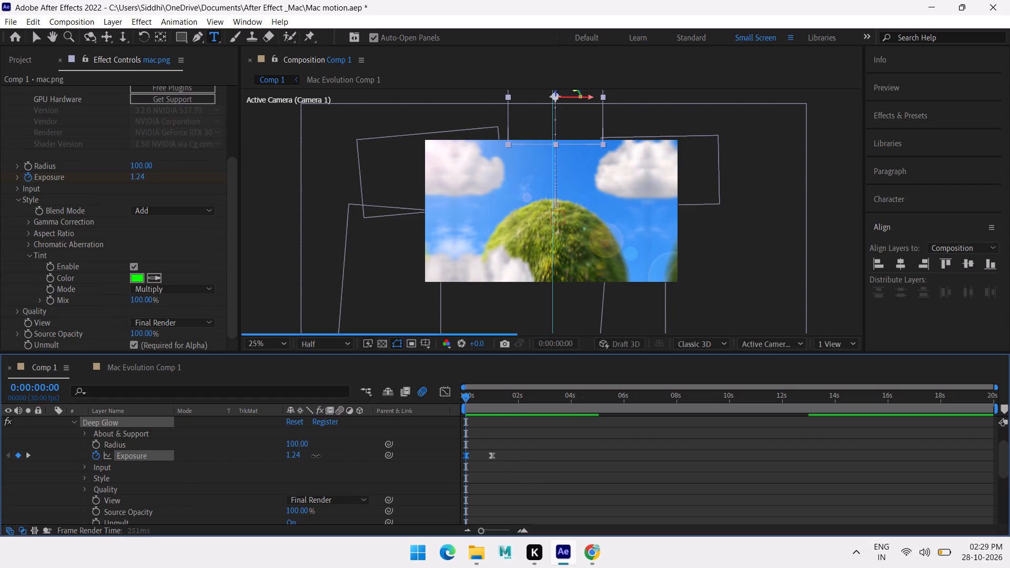
left_click_drag(316, 456, 319, 456)
key("space")
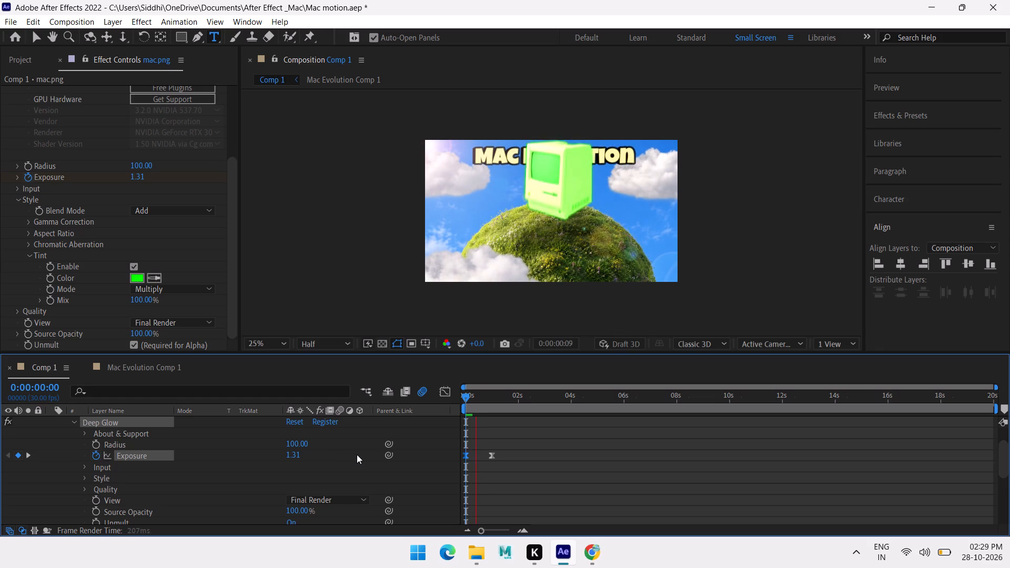
key("space")
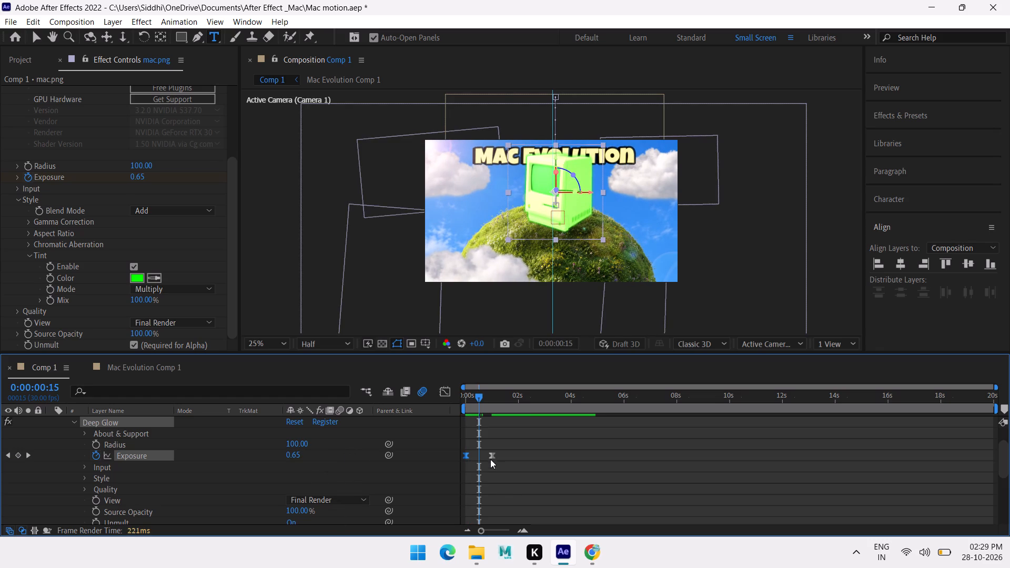
left_click_drag(480, 391, 400, 395)
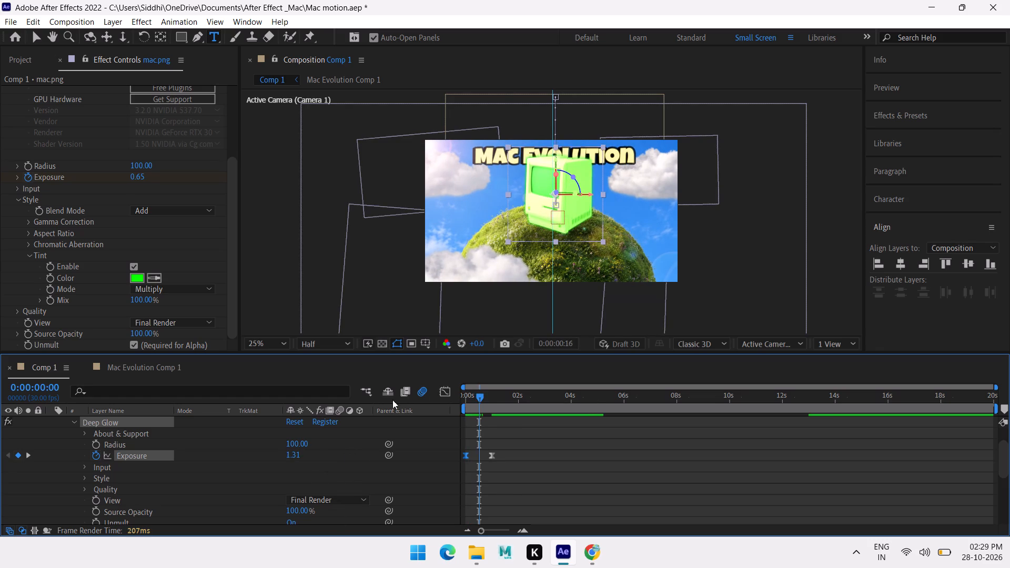
key("space")
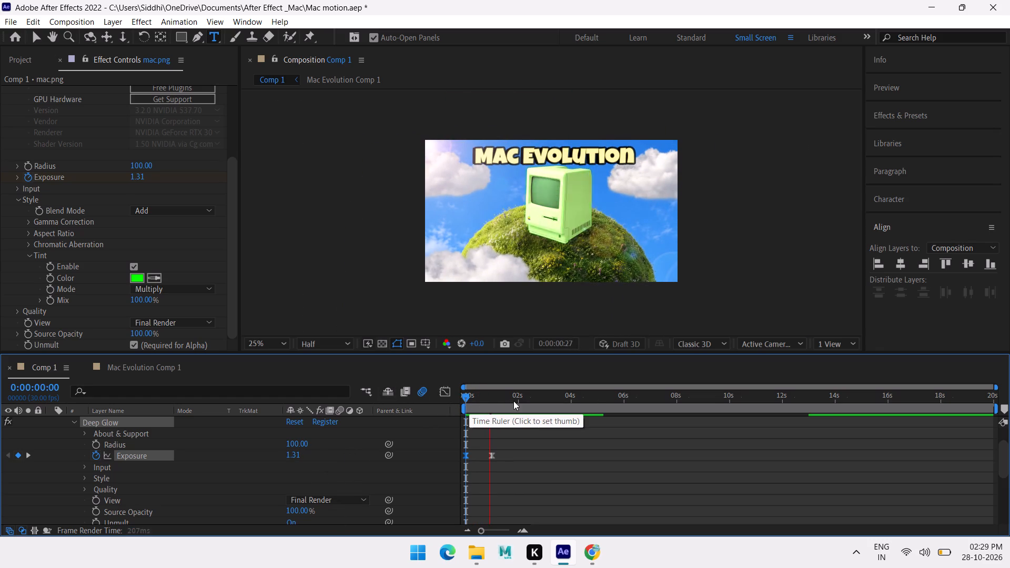
key("space")
Collapse the mac.png layer's properties and Deep Glow settings, and preview Comp 1 from the first frame.
scroll(196, 461, "up", 5)
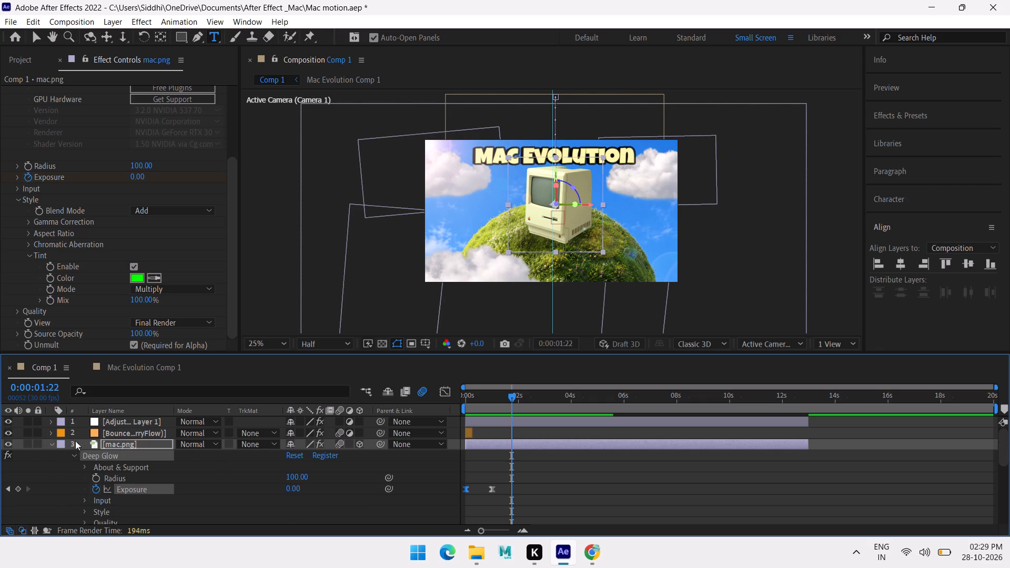
left_click(71, 454)
left_click(50, 445)
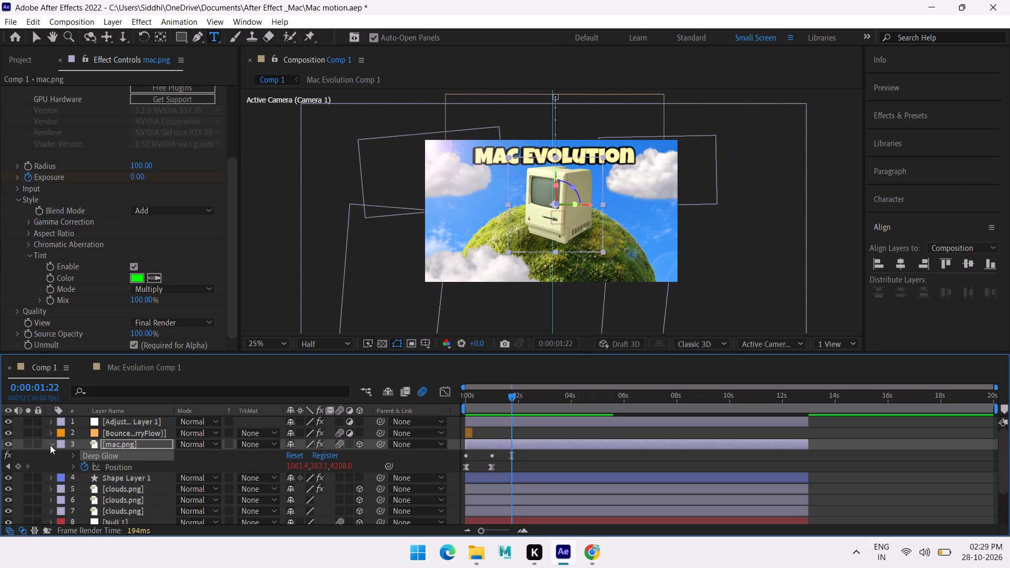
left_click(893, 481)
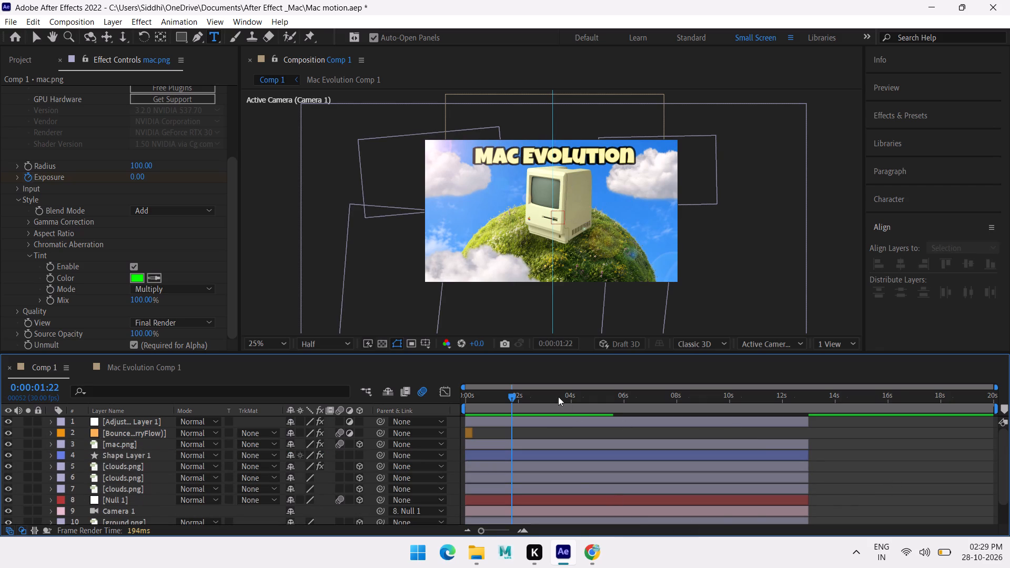
left_click_drag(558, 397, 397, 396)
key("space")
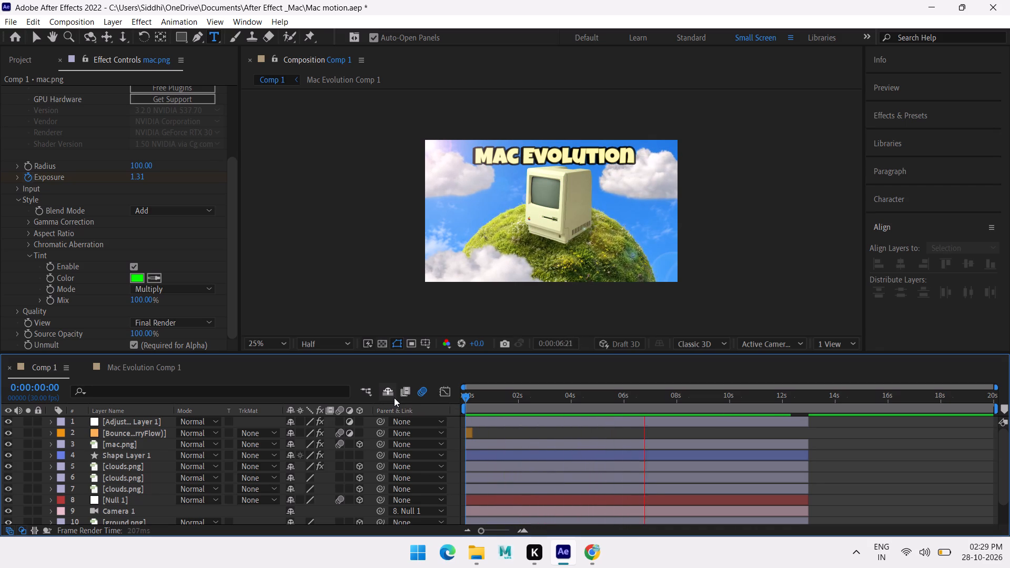
scroll(138, 216, "up", 15)
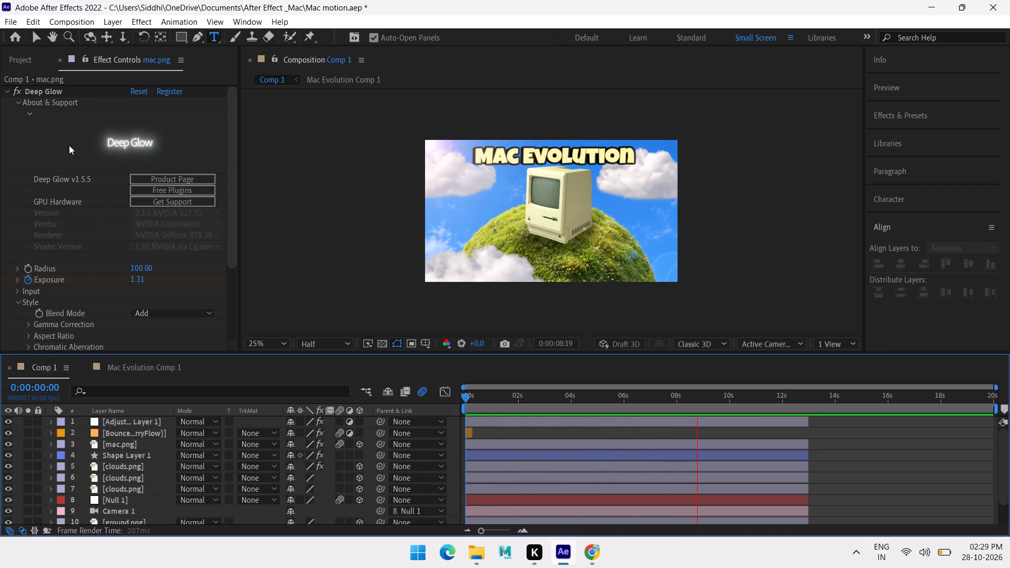
left_click(9, 90)
key("space")
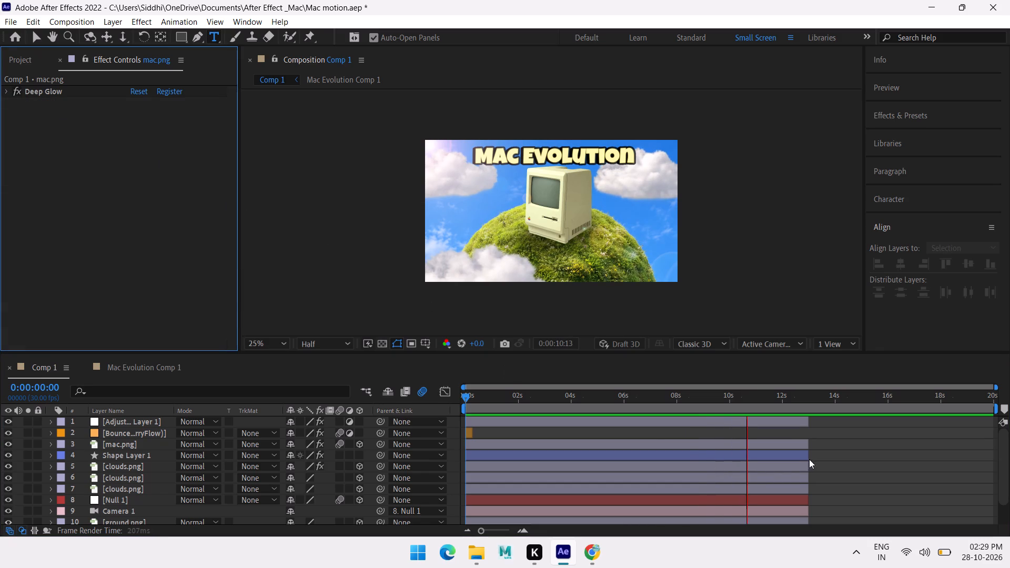
Return to the first frame of Comp 1, save the project and play the animation.
left_click_drag(761, 401, 388, 414)
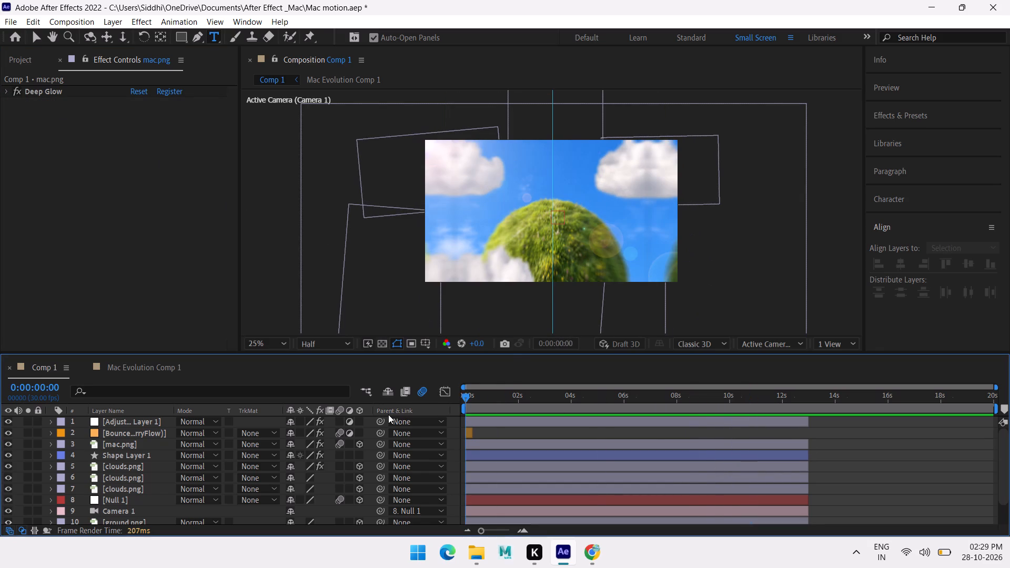
key("ctrl+s")
key("space")
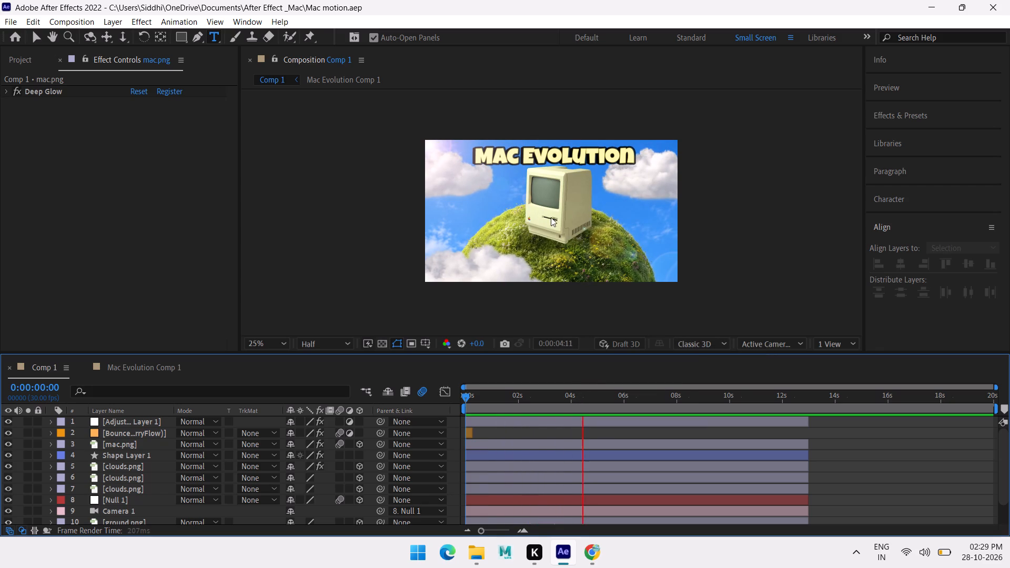
Stop the preview and scrub Comp 1's playhead back to the first frame.
key("space")
left_click_drag(588, 393, 384, 395)
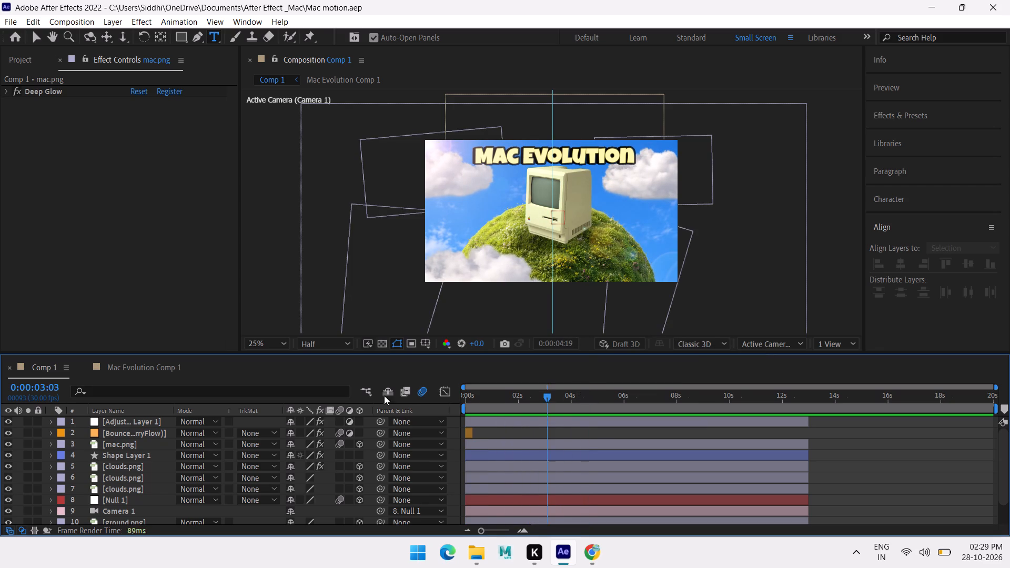
left_click_drag(384, 395, 340, 392)
Close After Effects along with the open Chrome window and both File Explorer windows, Downloads and Documentary Opening.
left_click(1009, 0)
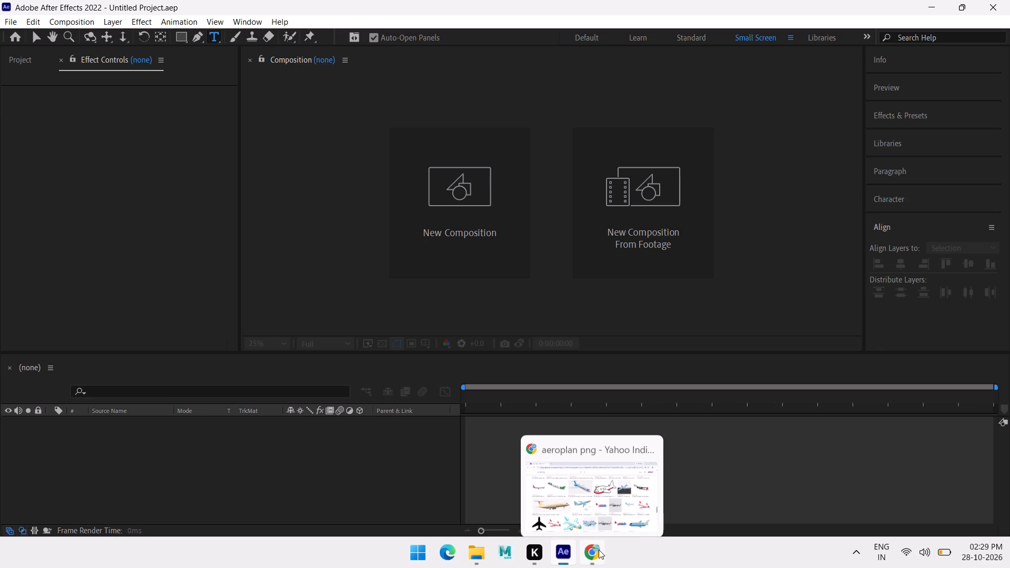
left_click(648, 432)
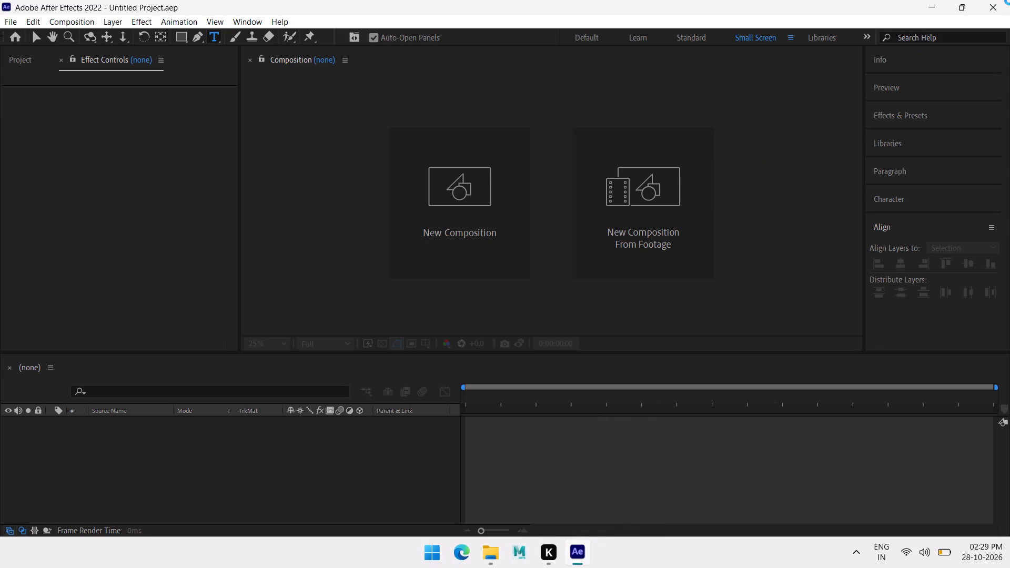
left_click(1009, 0)
left_click(1009, 2)
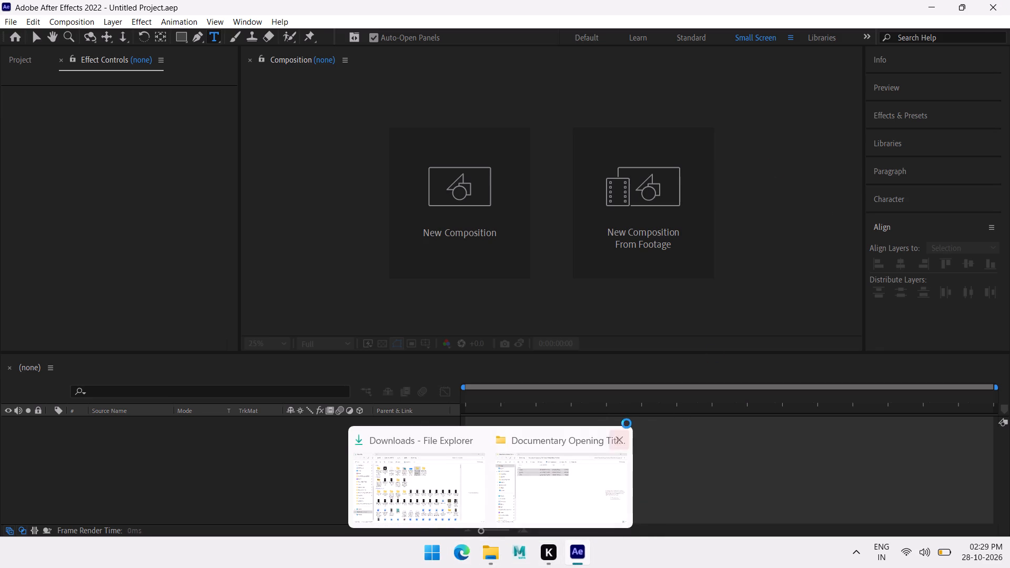
left_click(624, 438)
left_click(548, 437)
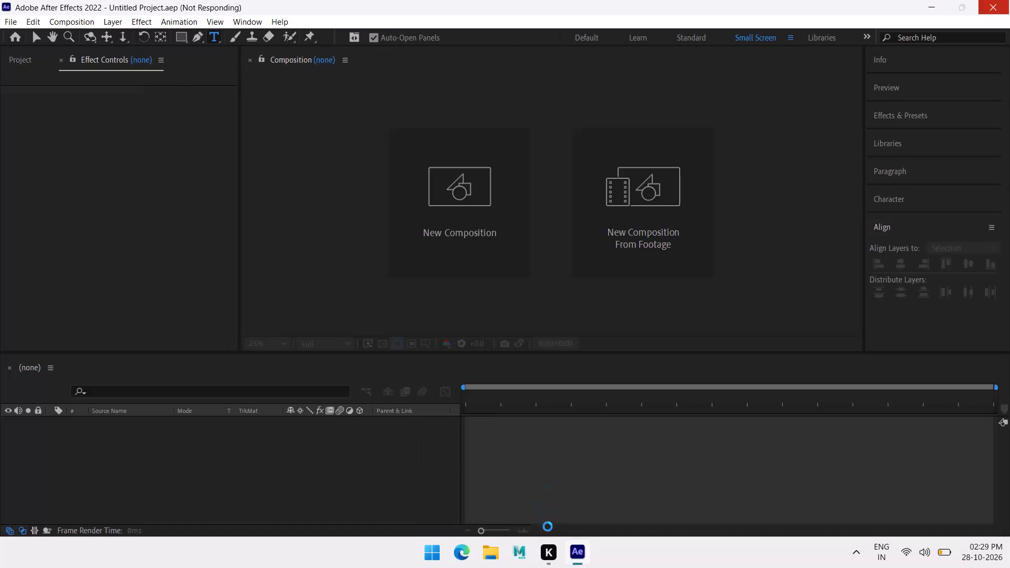
double_click(632, 449)
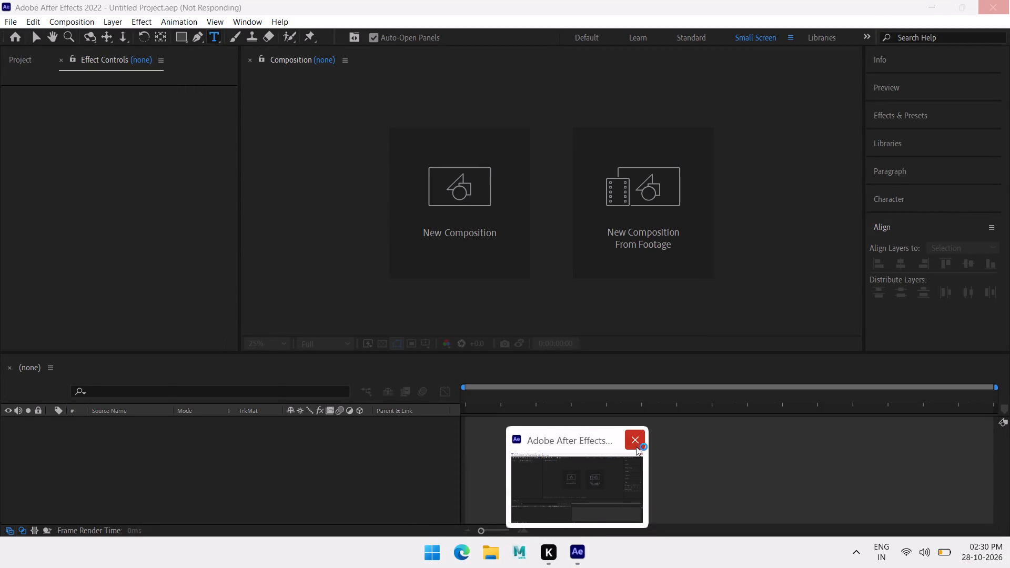
left_click(636, 447)
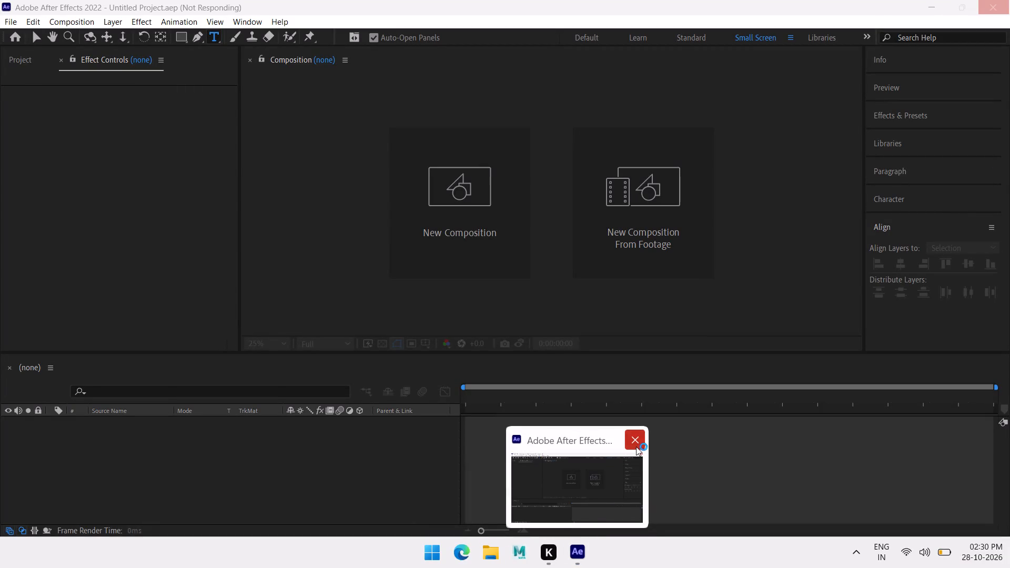